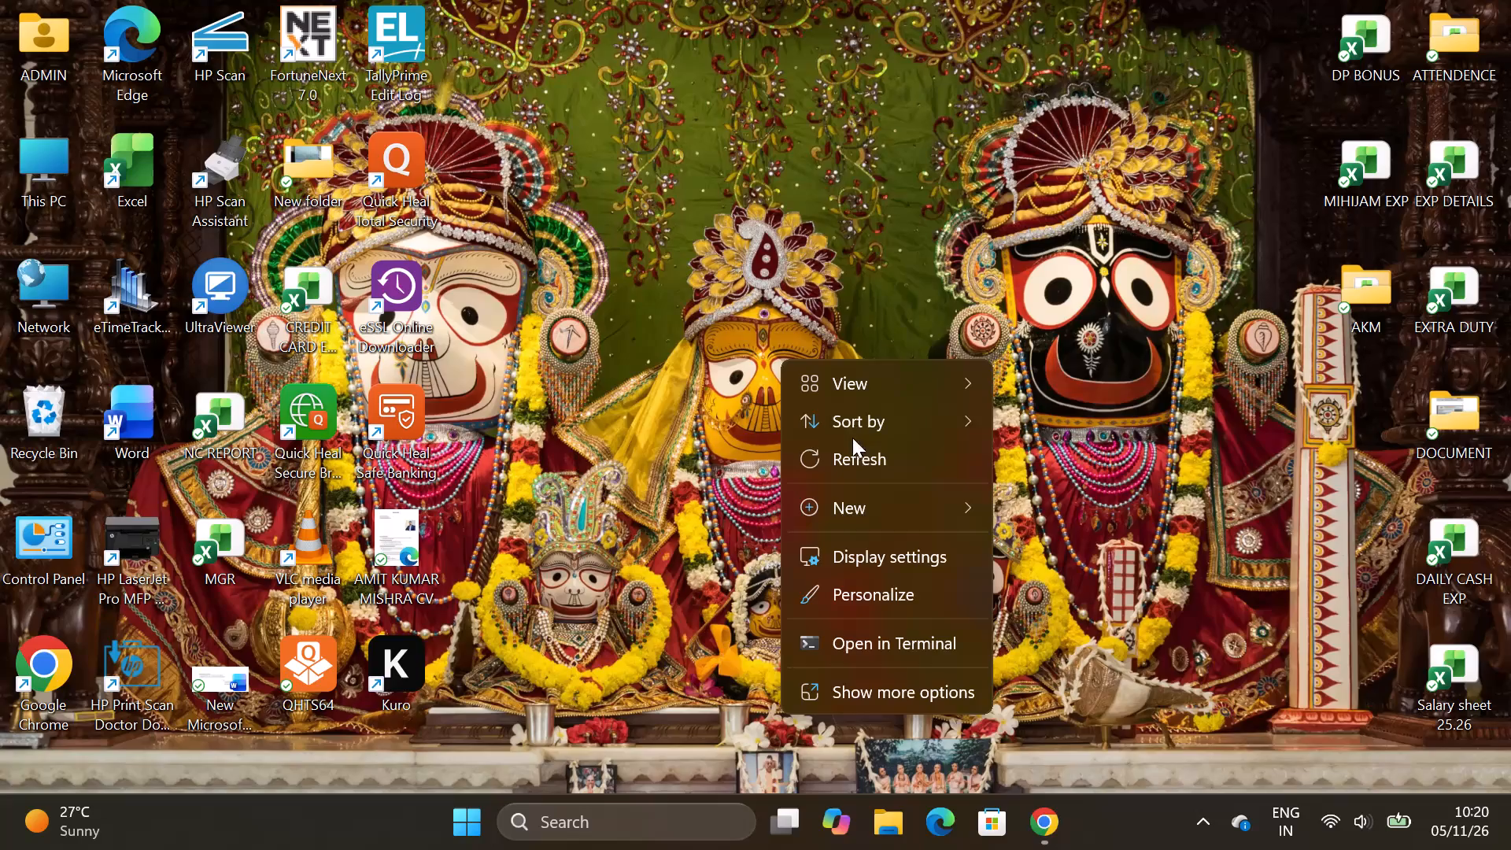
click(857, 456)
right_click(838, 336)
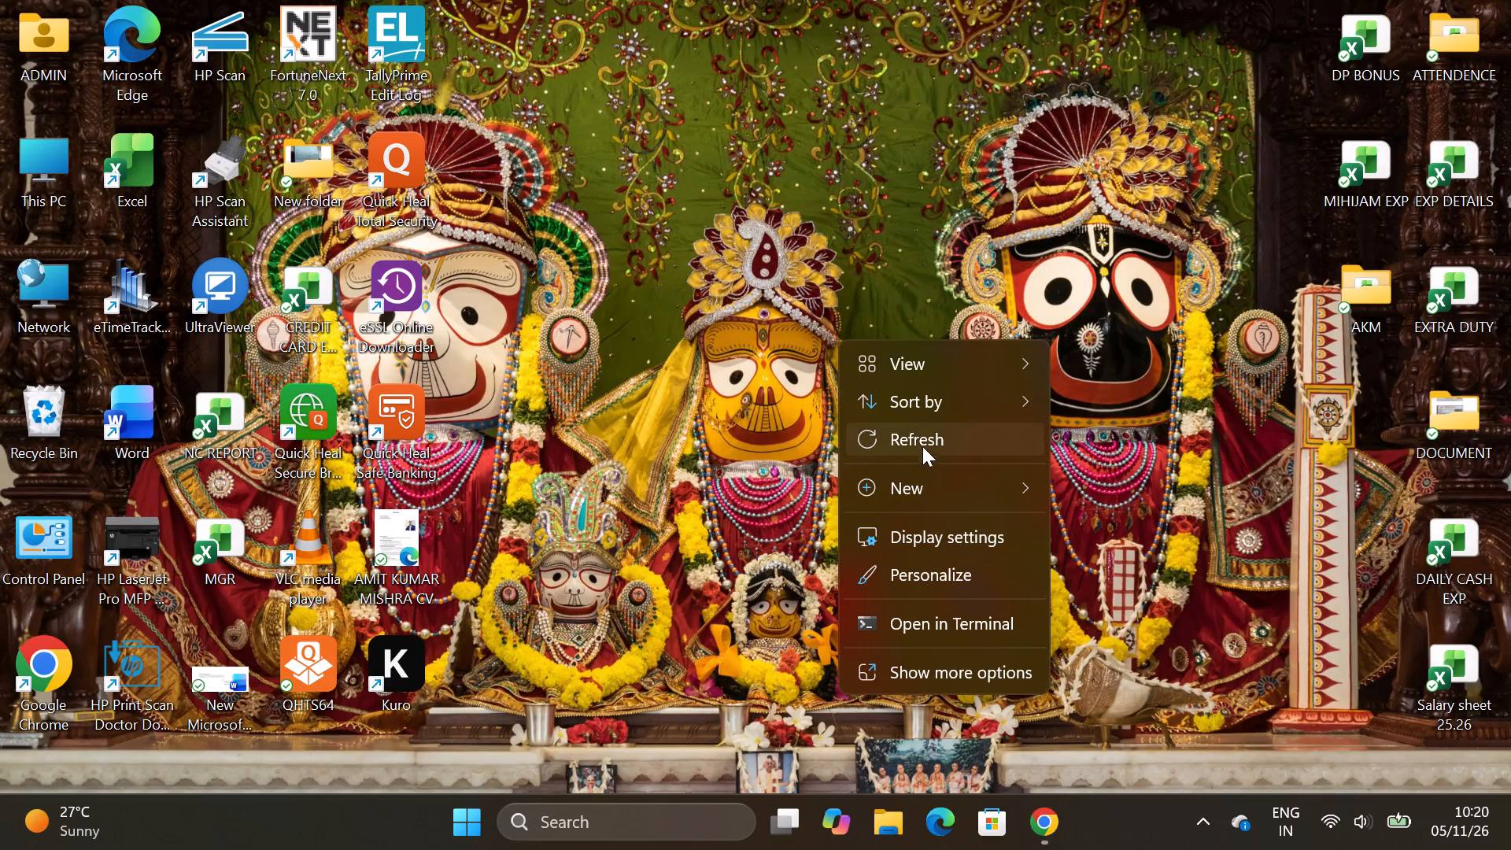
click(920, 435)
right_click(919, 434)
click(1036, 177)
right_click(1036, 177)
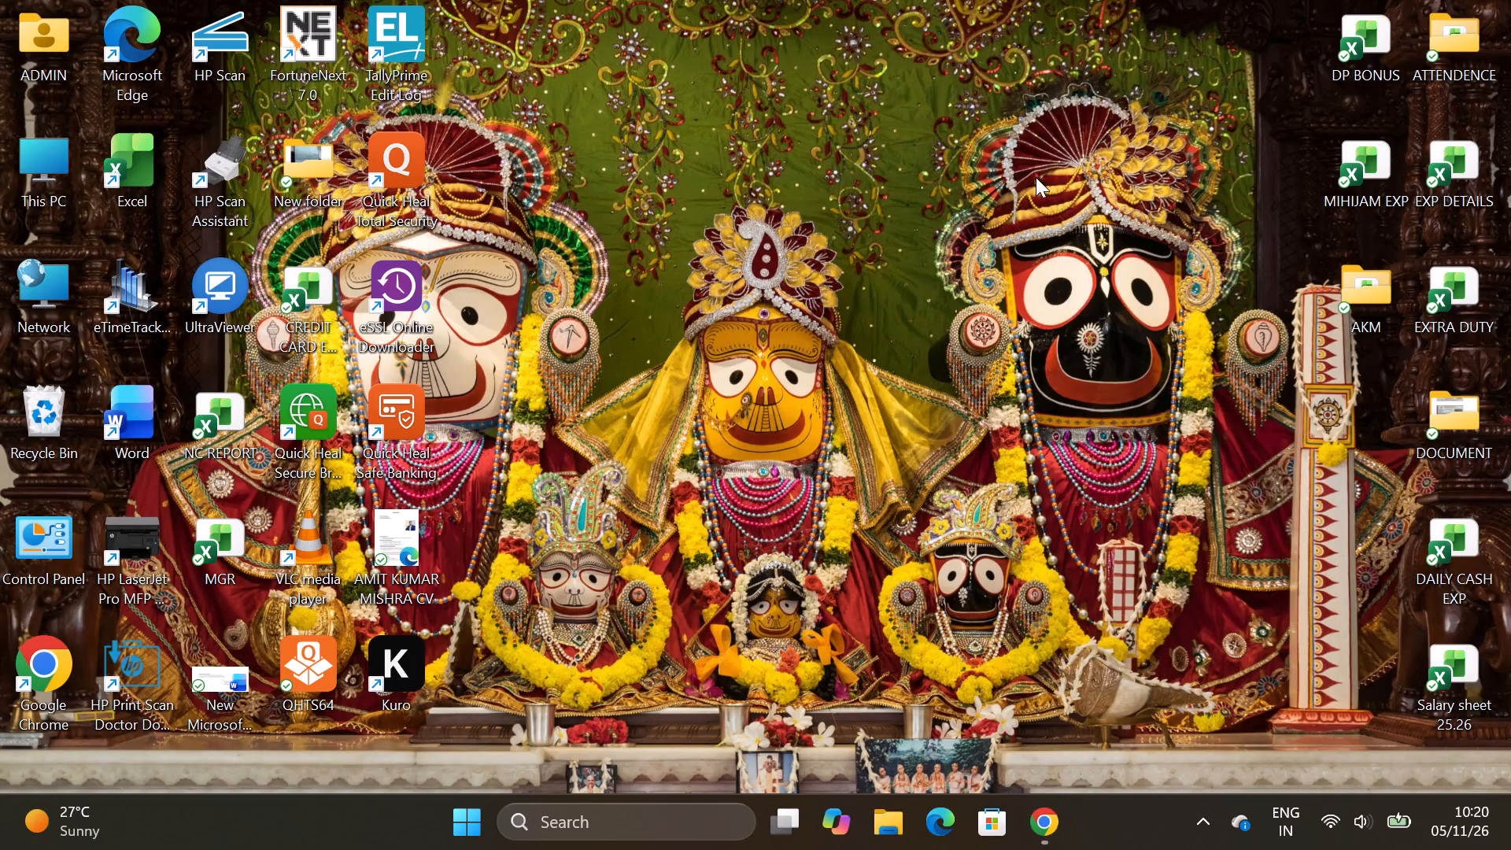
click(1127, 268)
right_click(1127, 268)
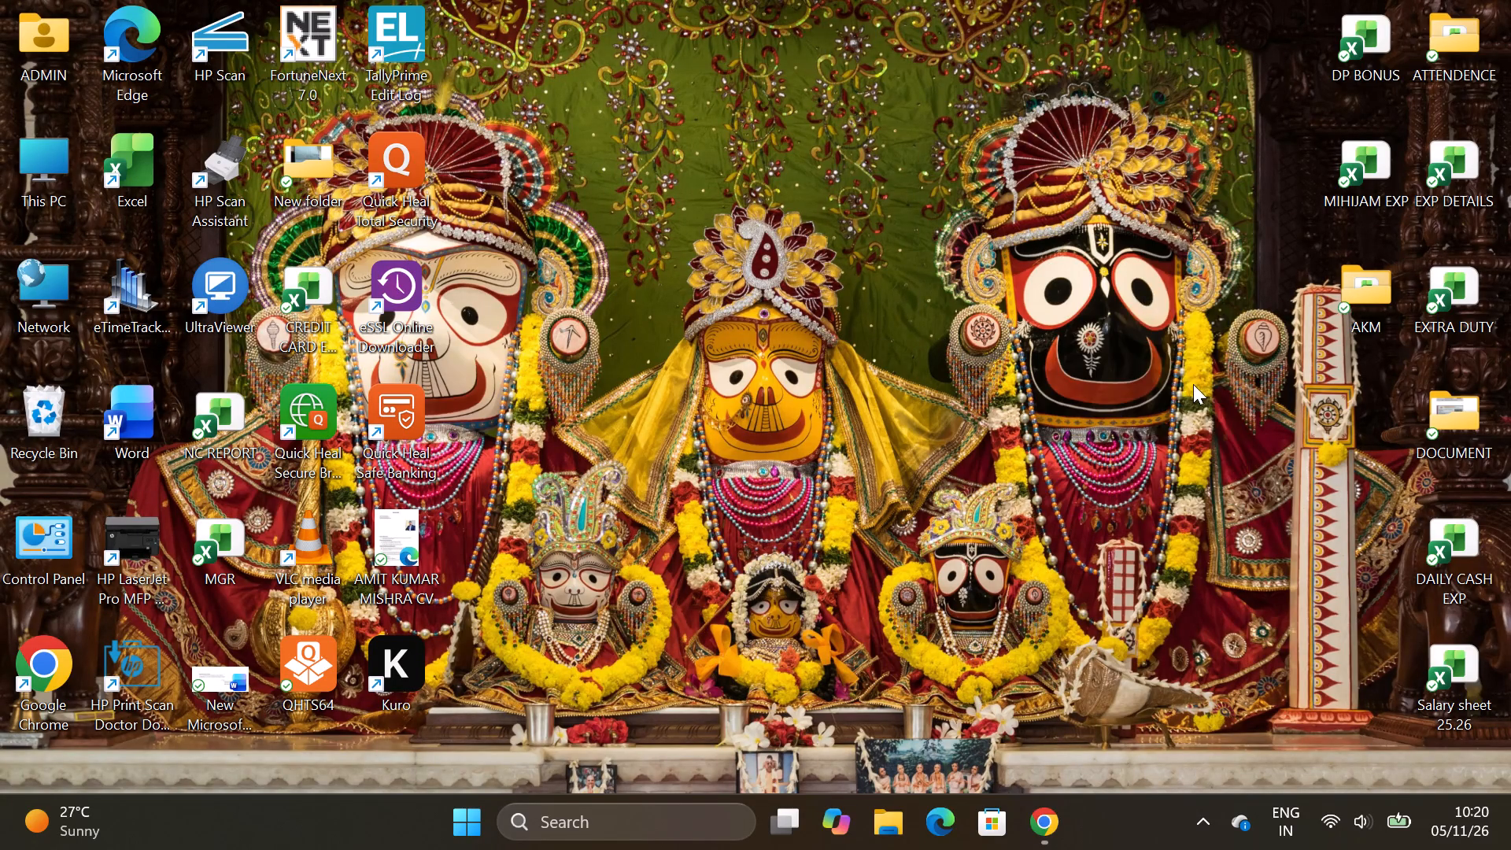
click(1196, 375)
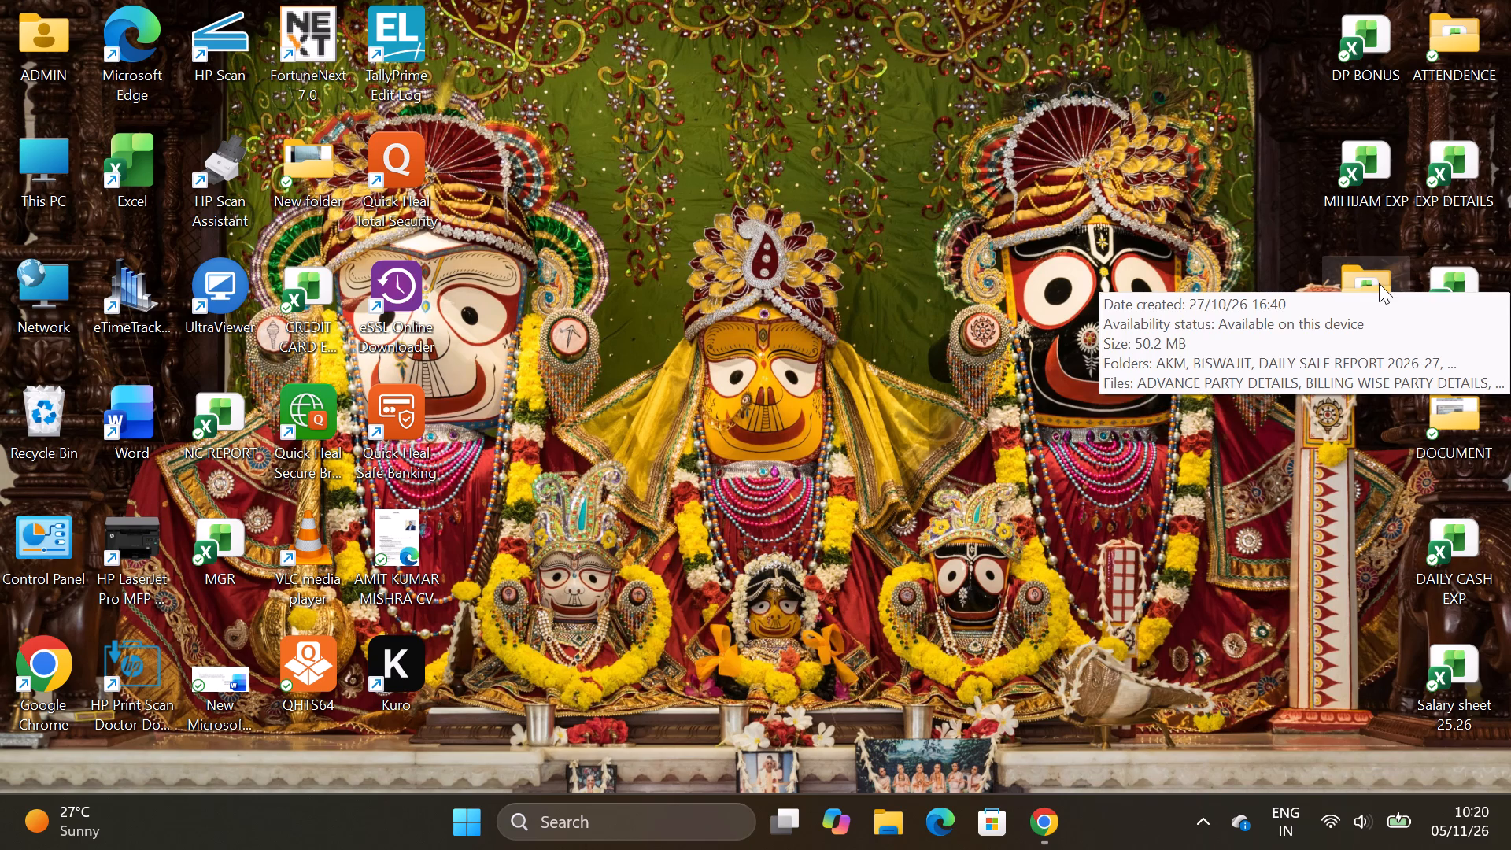
Open the BILLING WISE PARTY DETAILS workbook from the AKM folder on the desktop.
double_click(1379, 283)
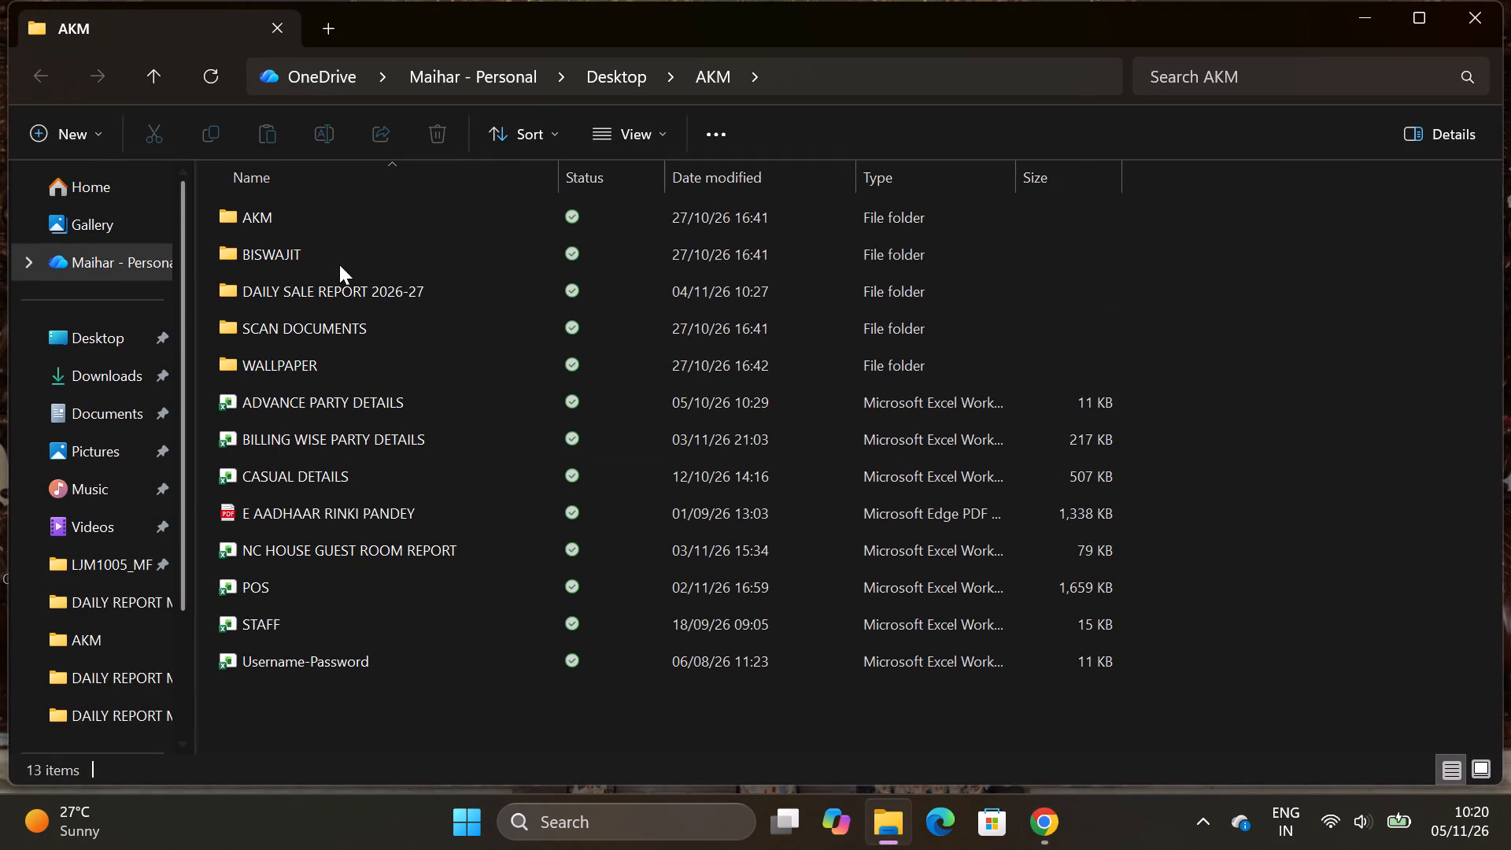
double_click(357, 444)
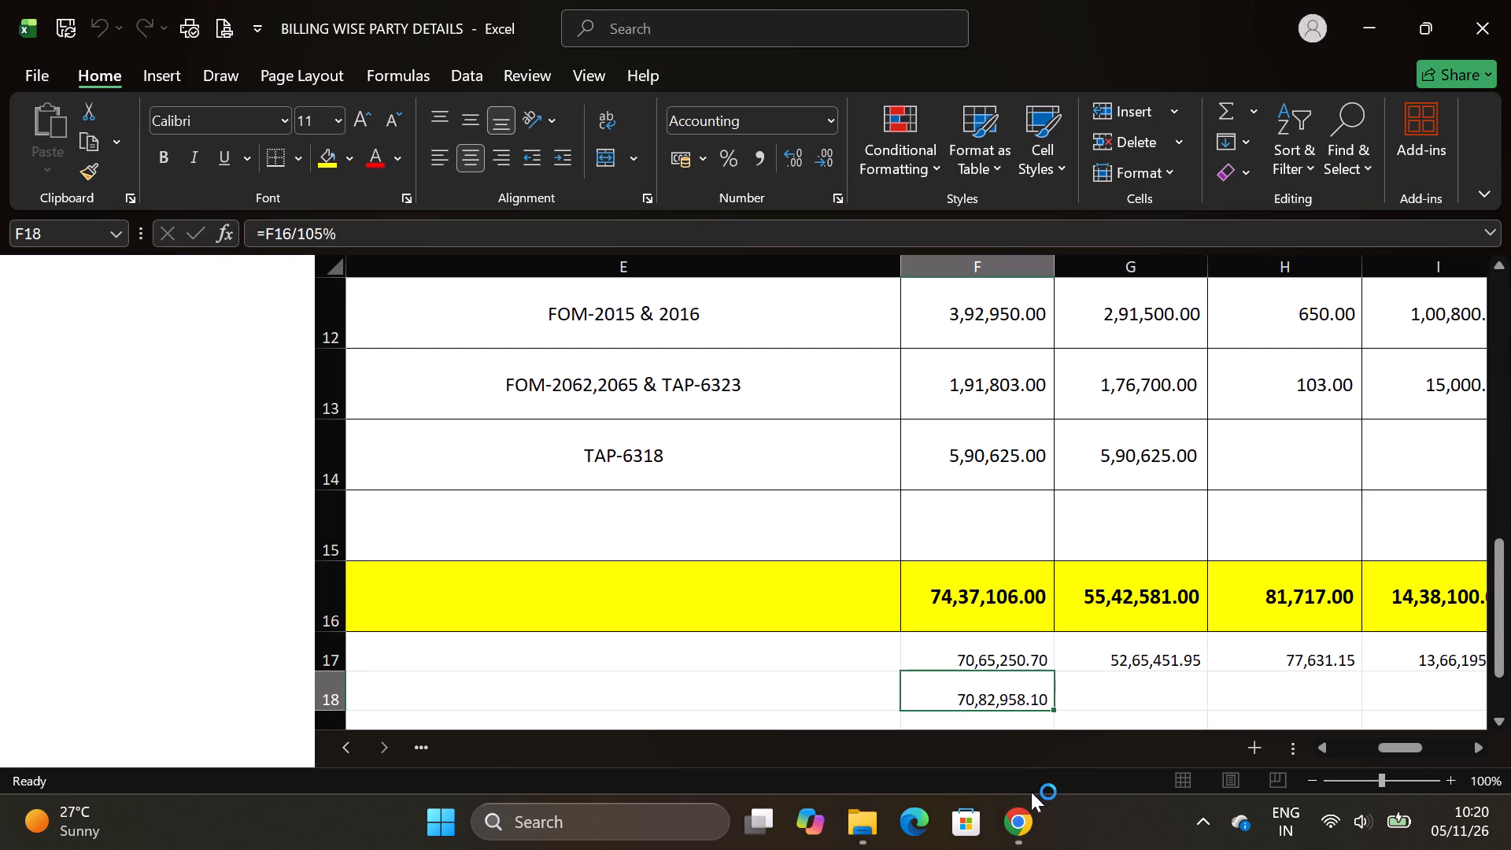
Close the document recovery list, choosing to view the recovered files later.
click(294, 748)
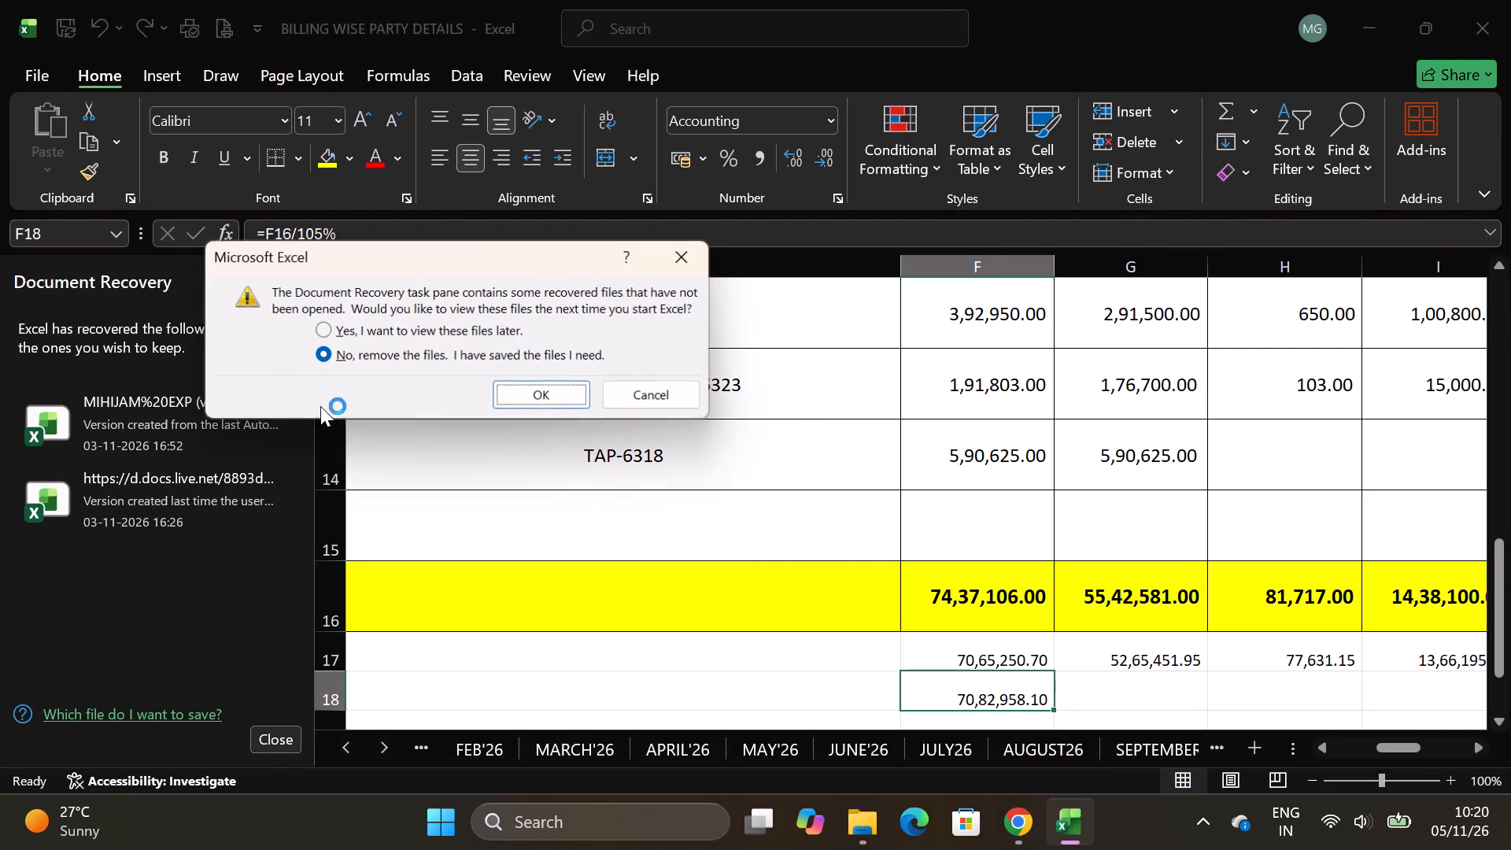
click(366, 341)
click(416, 333)
click(502, 399)
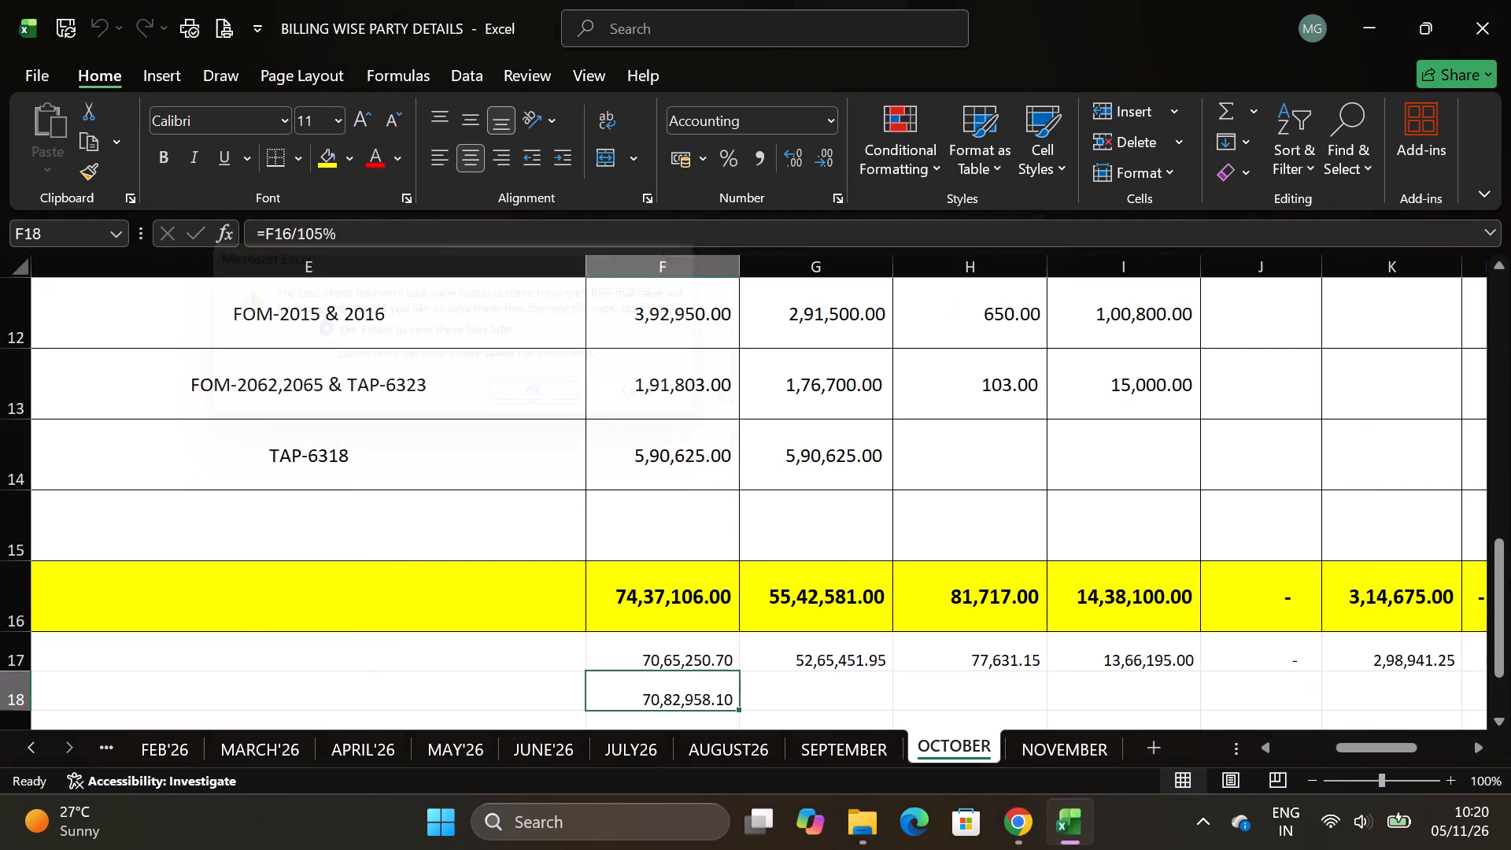
On the NOVEMBER sheet, enter the bill date 02-11-26 for serial number 1.
click(1058, 745)
scroll(1067, 415, up, 5)
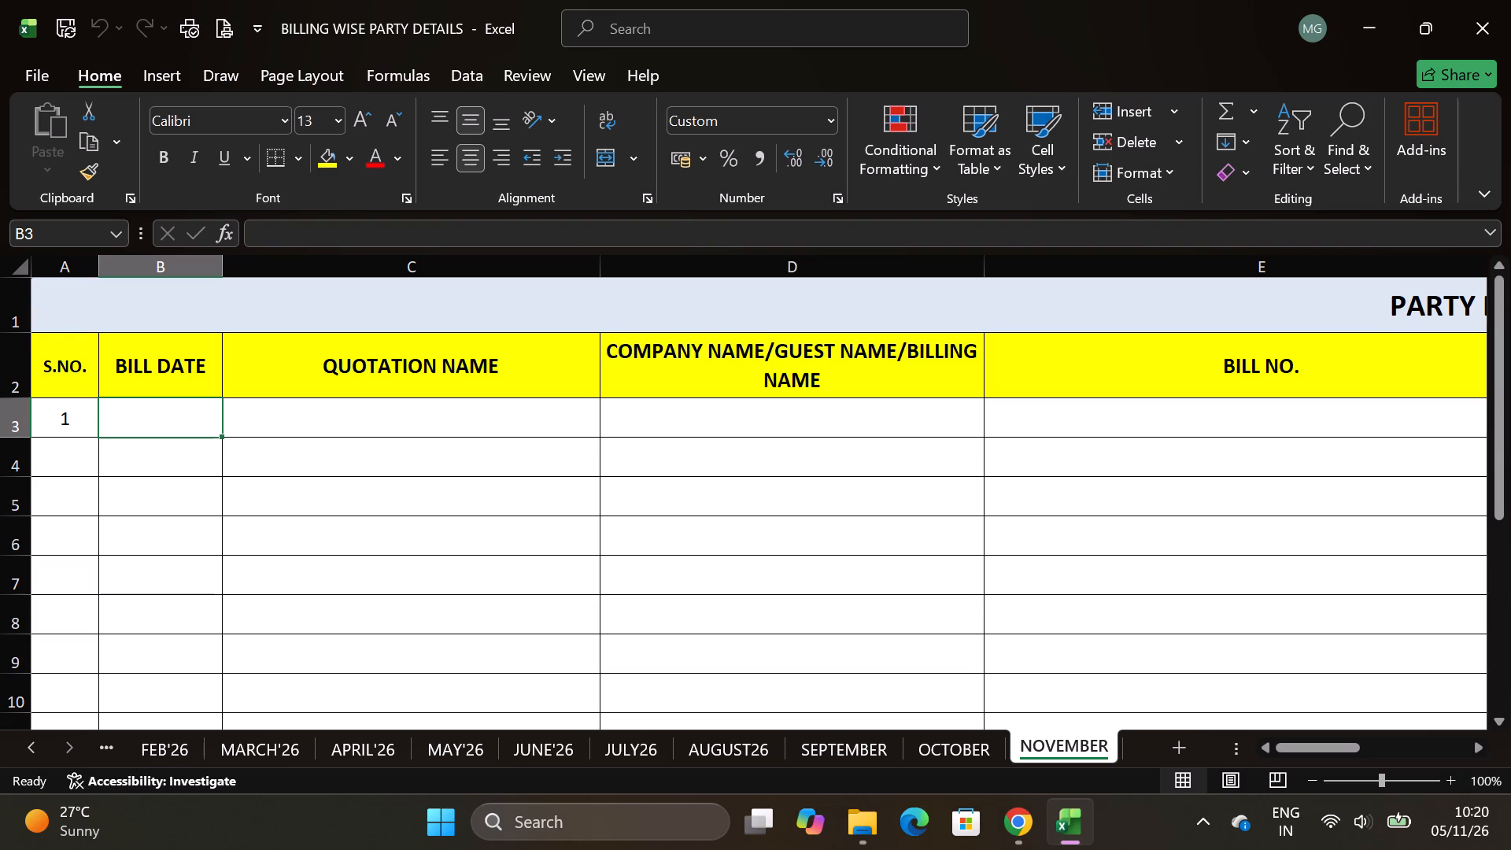
text(02)
key(slash)
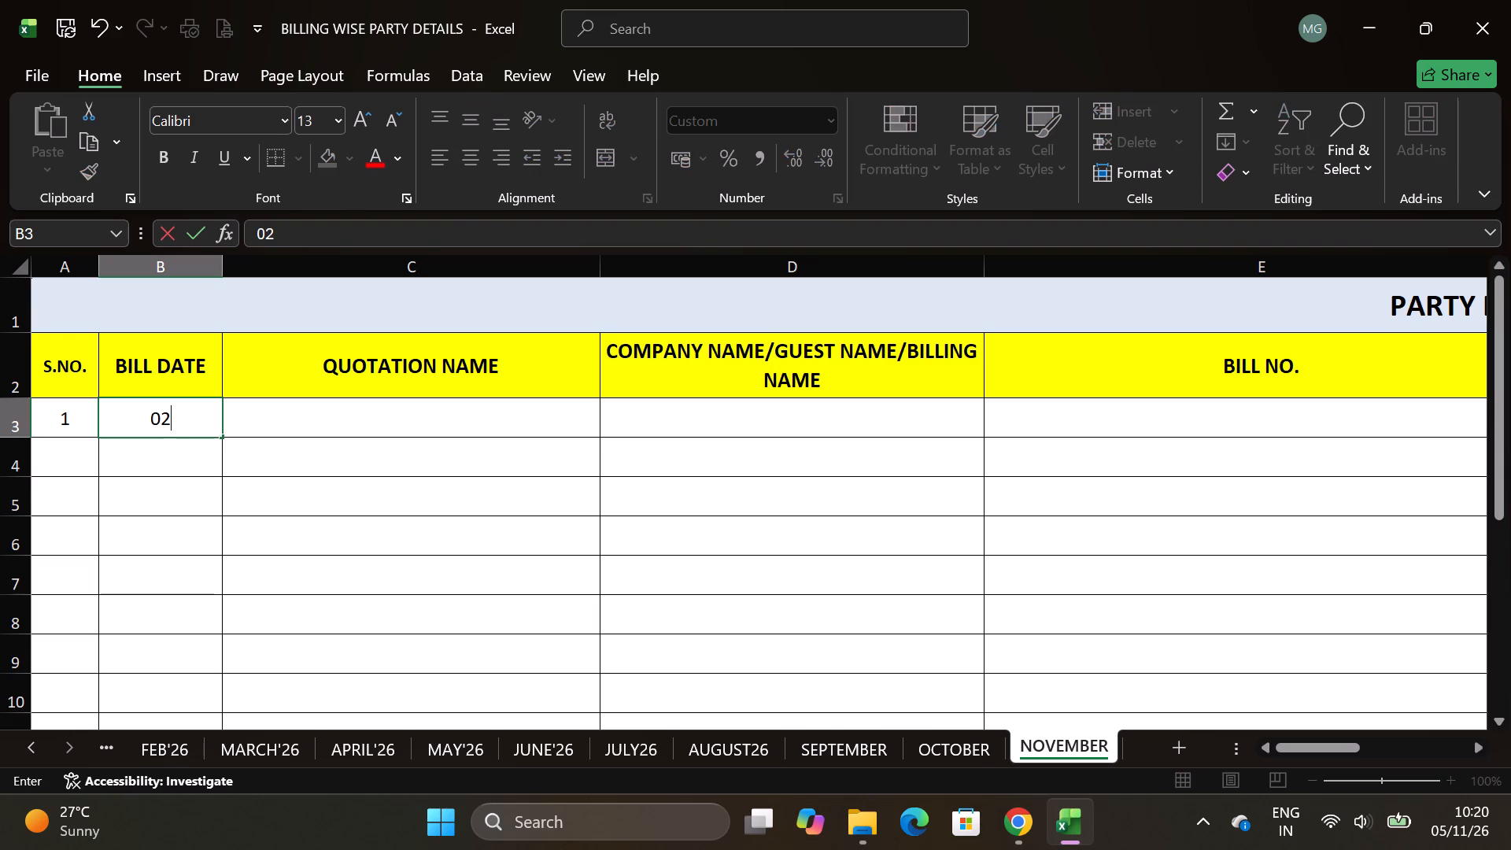
key(equal)
key(BackSpace)
key(BackSpace)
text(-11-26)
key(Right)
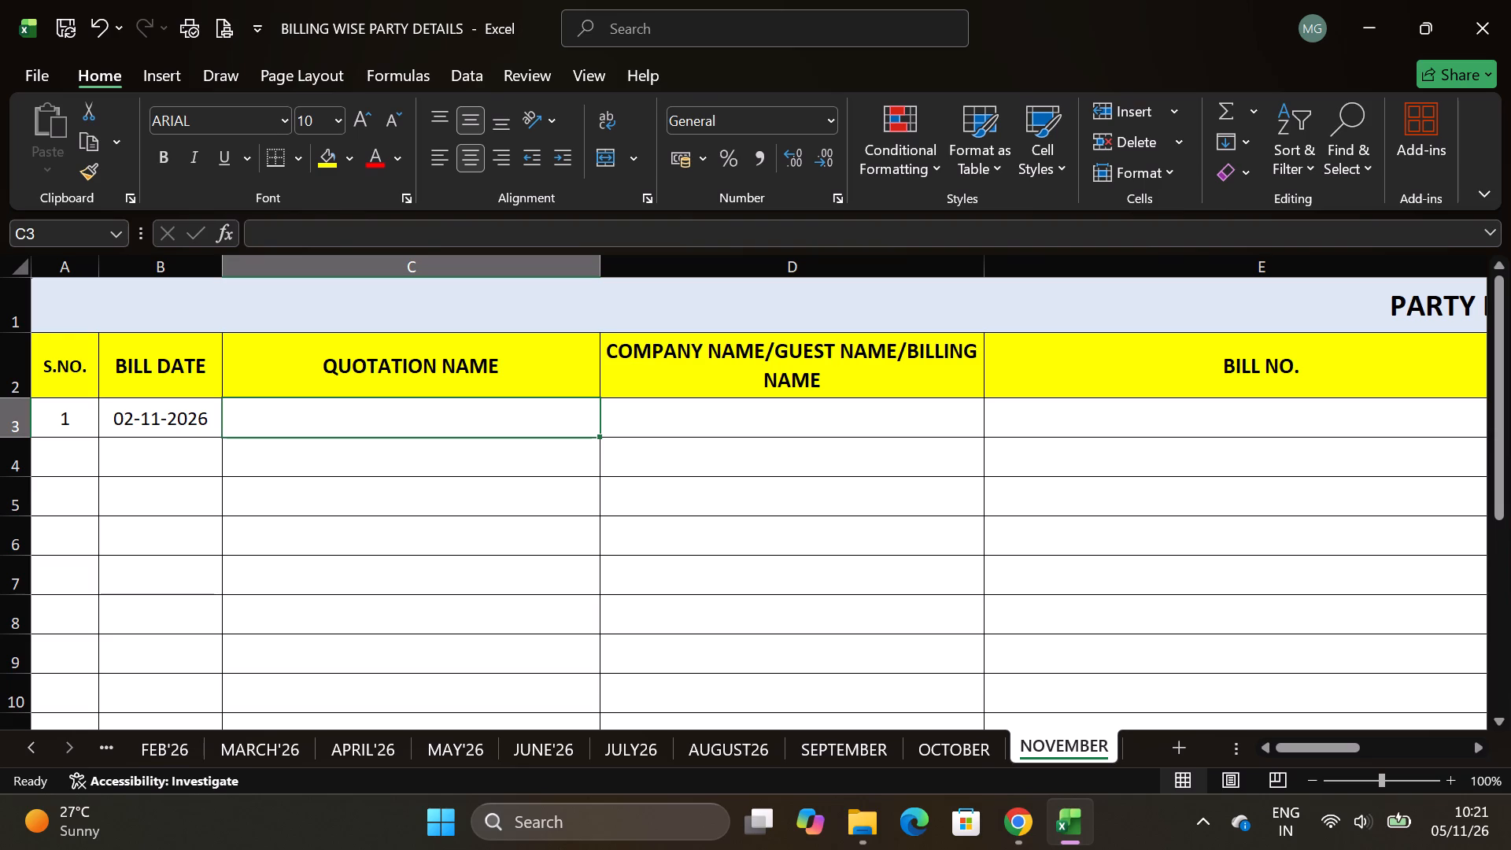
Enter HOLIDAY PLANNER as the quotation name in the first entry row.
text(HOLIDAYB)
key(BackSpace)
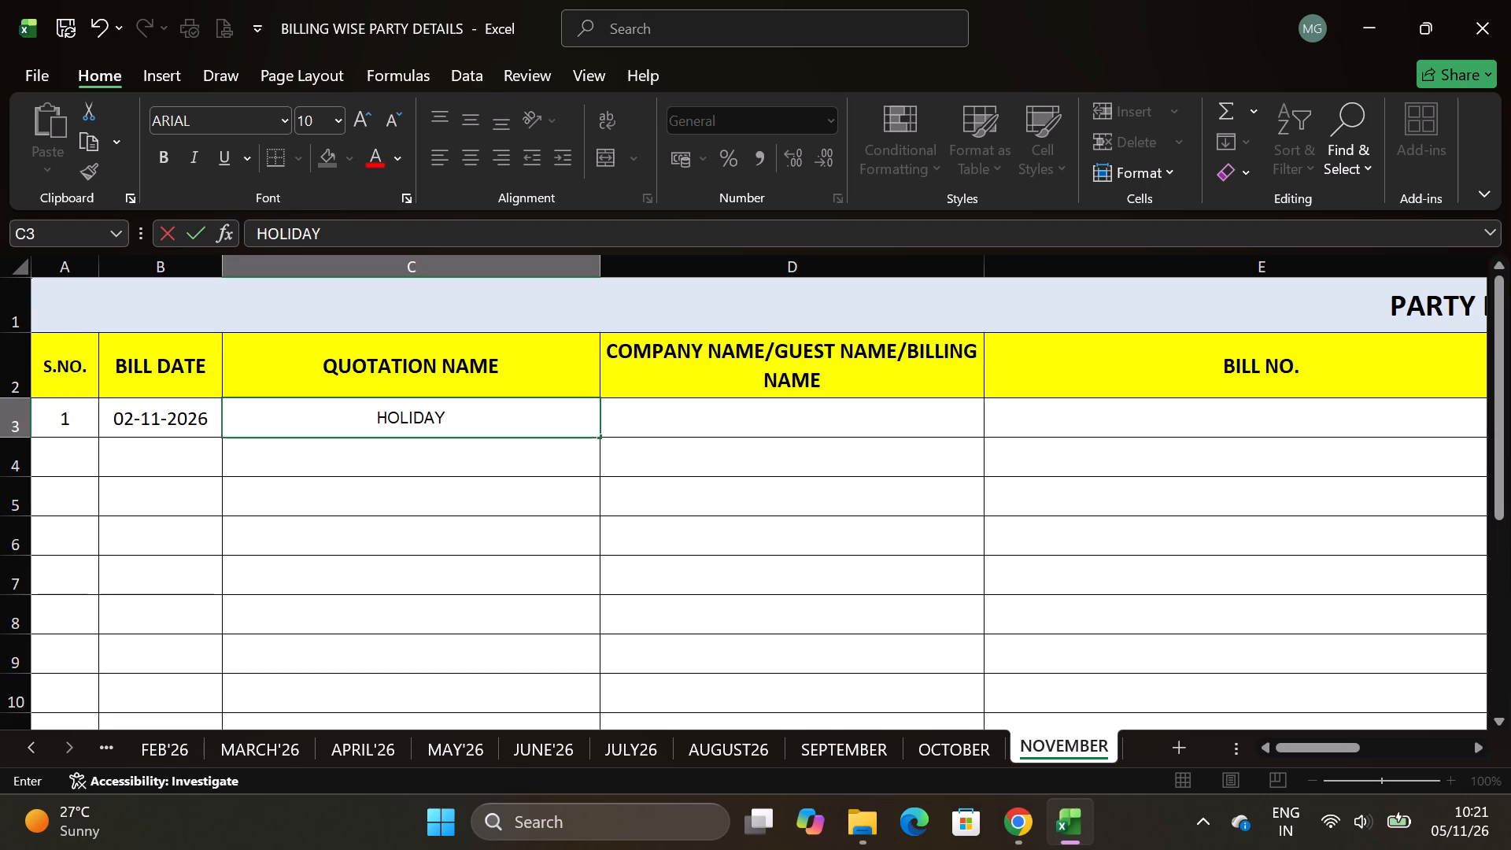
key(space)
text(PLA)
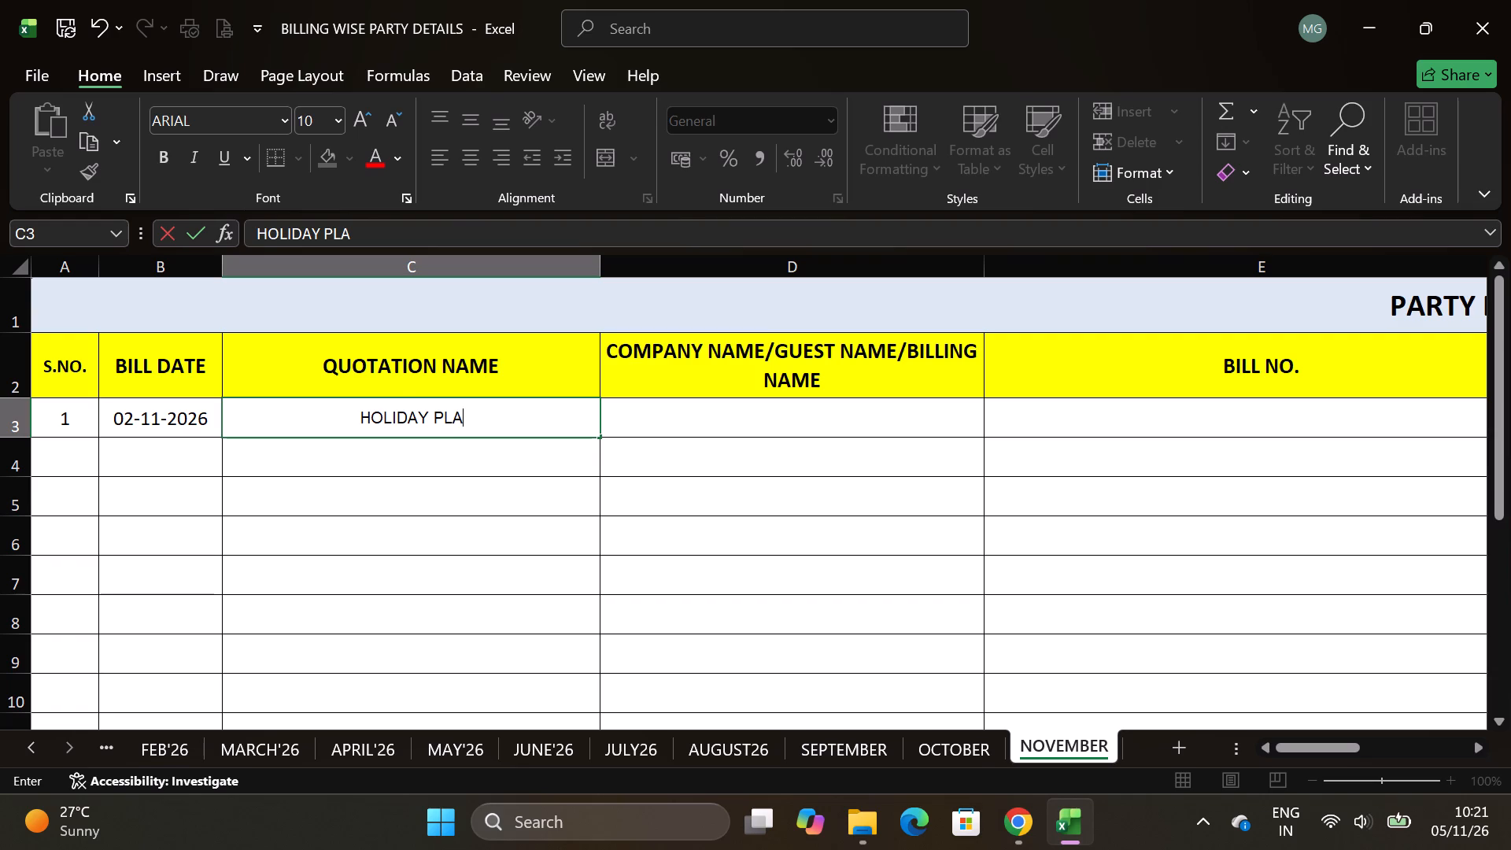
text(NNER)
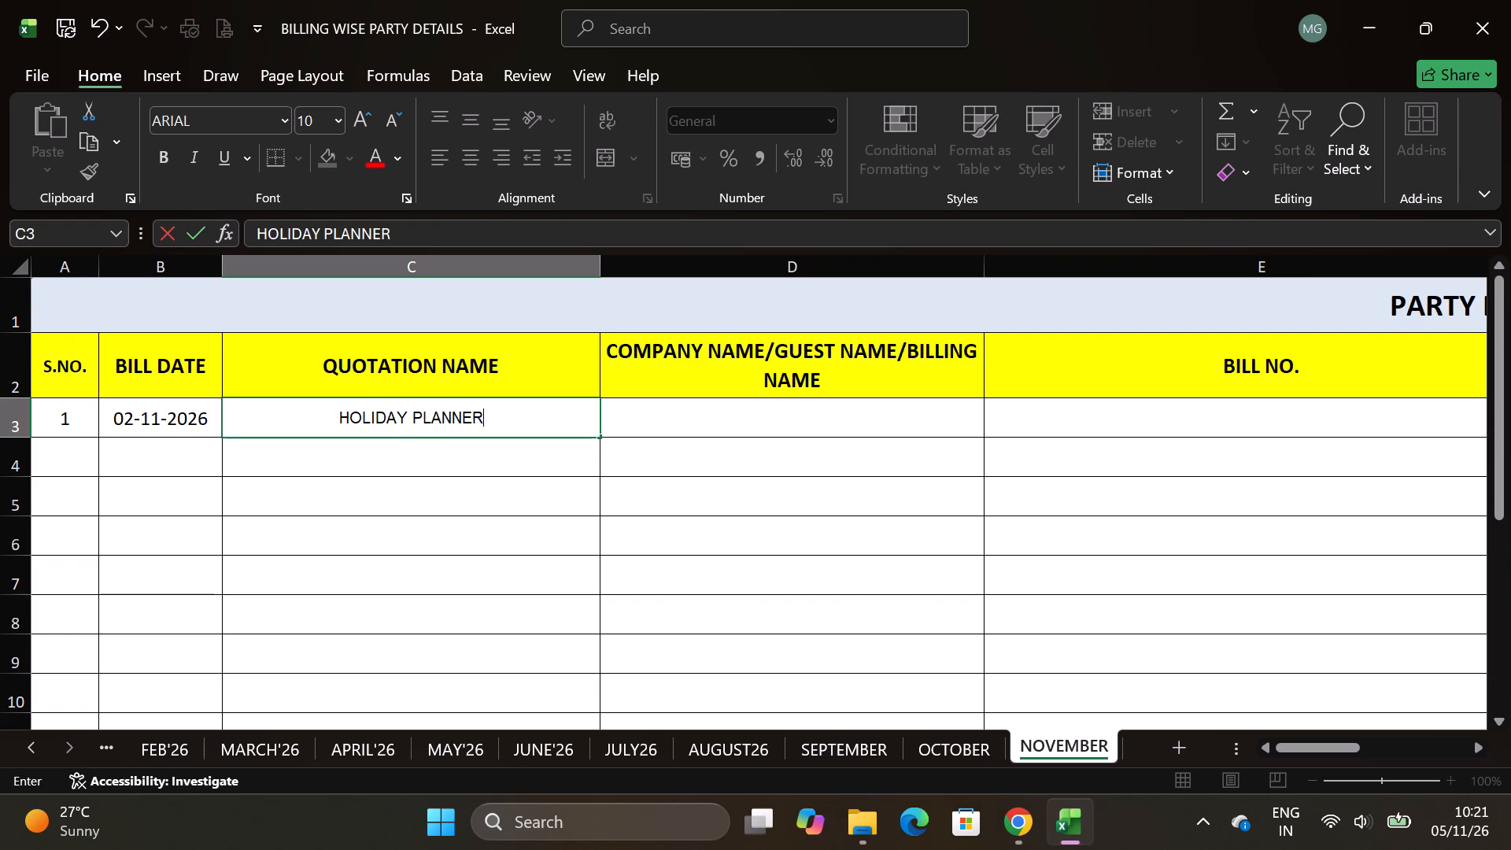
key(Tab)
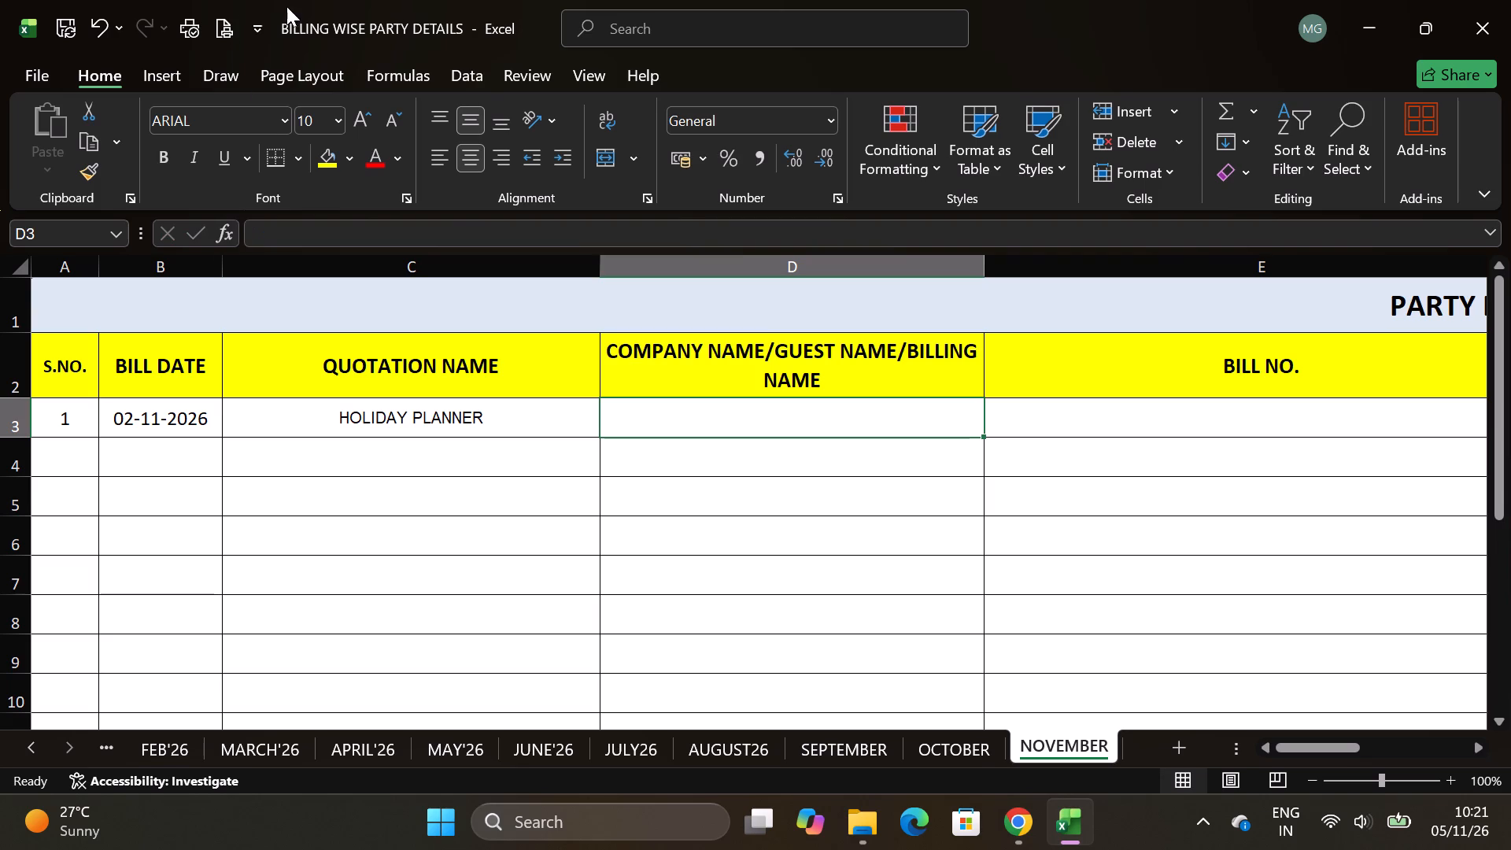
Narrow the Quotation Name column to about 33.5, the Company Name column slightly, and the Bill No. column to about 38.
drag(595, 266, 513, 302)
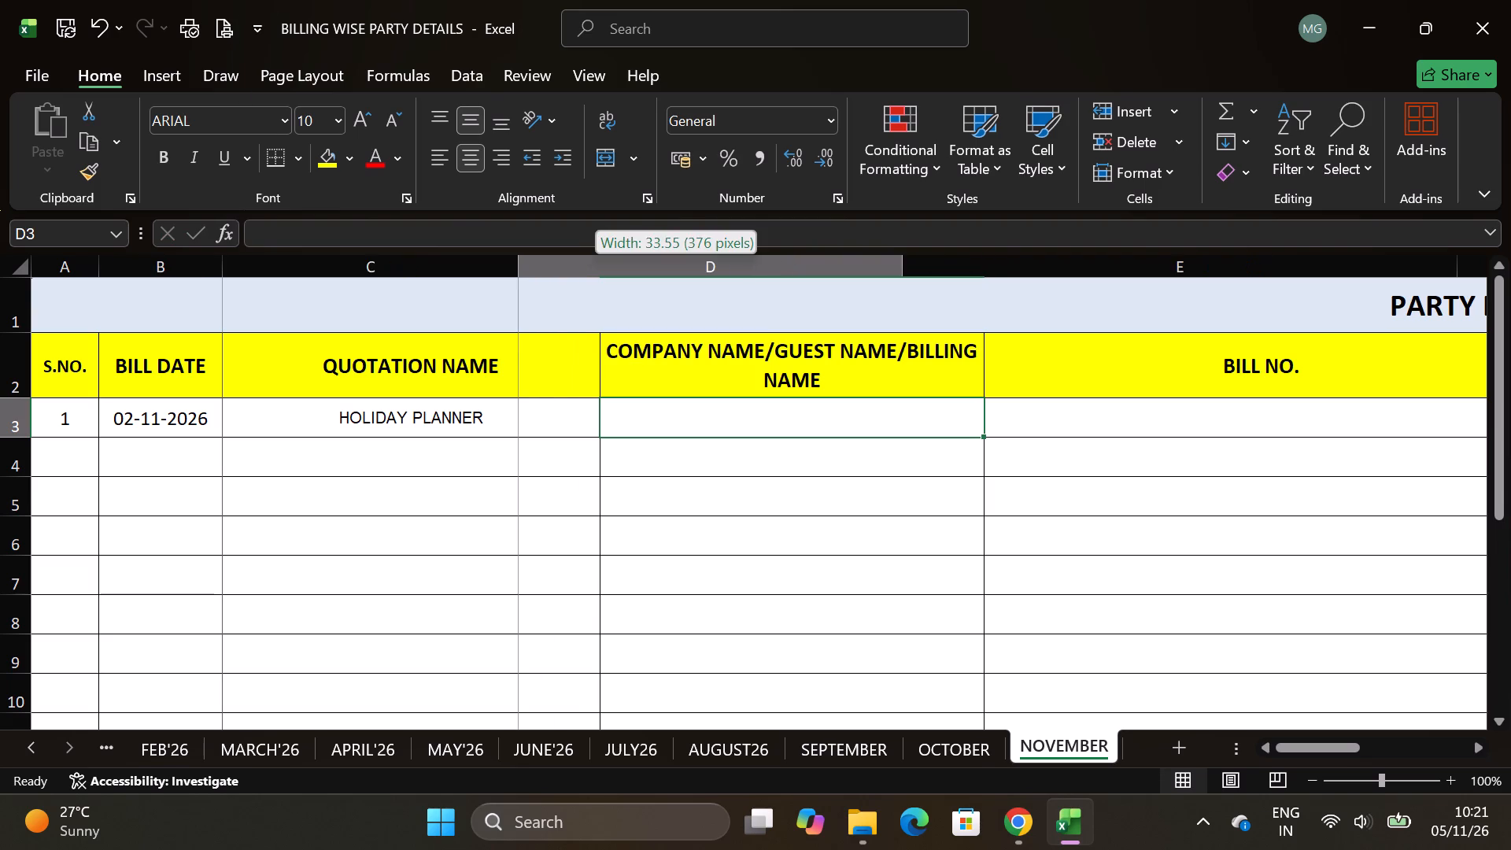
drag(513, 302, 513, 301)
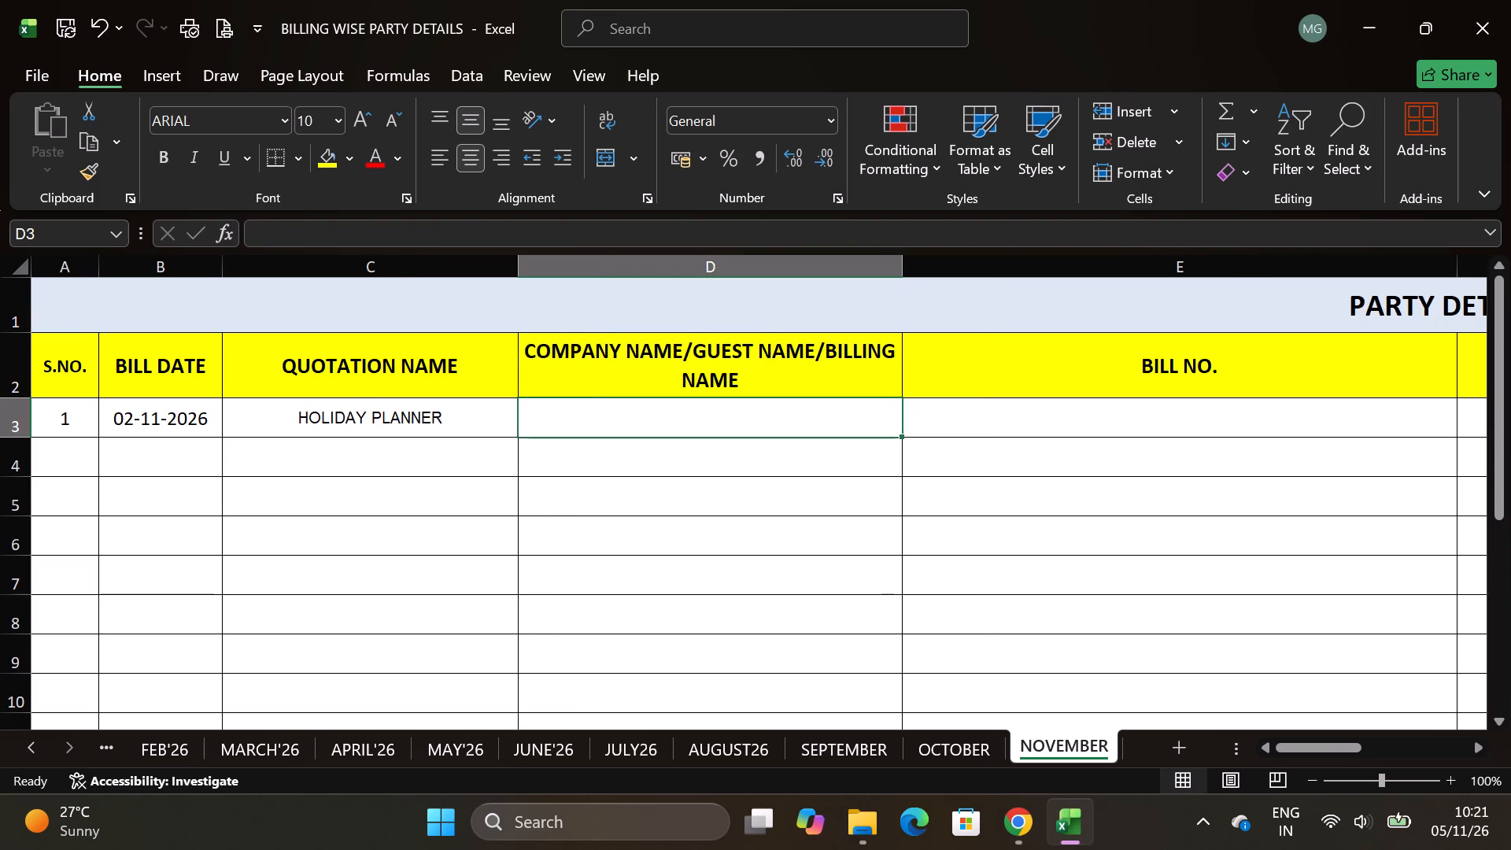
drag(901, 265, 857, 283)
drag(853, 261, 822, 269)
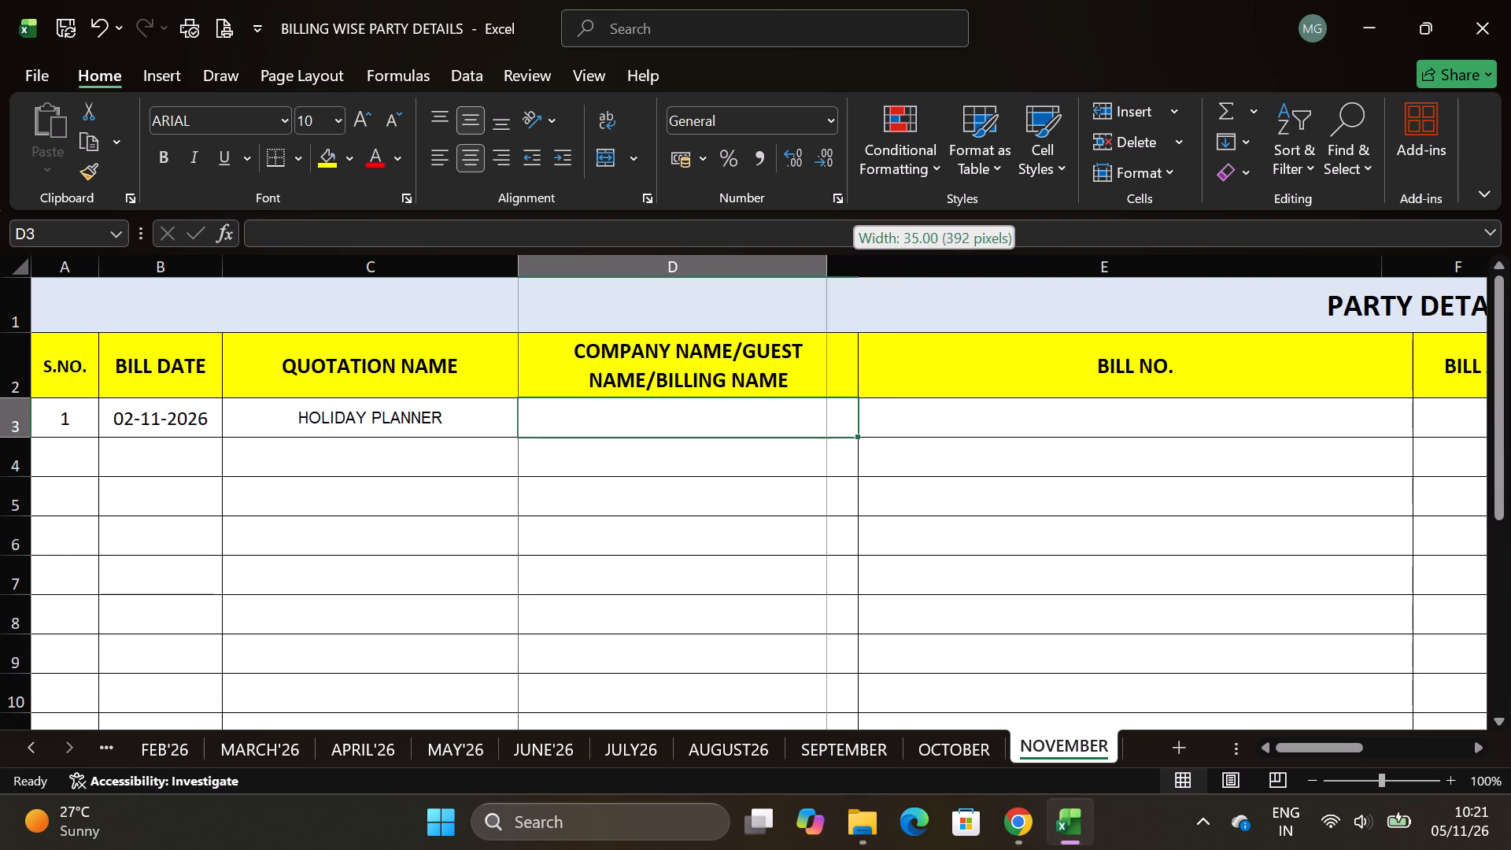
drag(822, 269, 805, 275)
drag(804, 275, 793, 279)
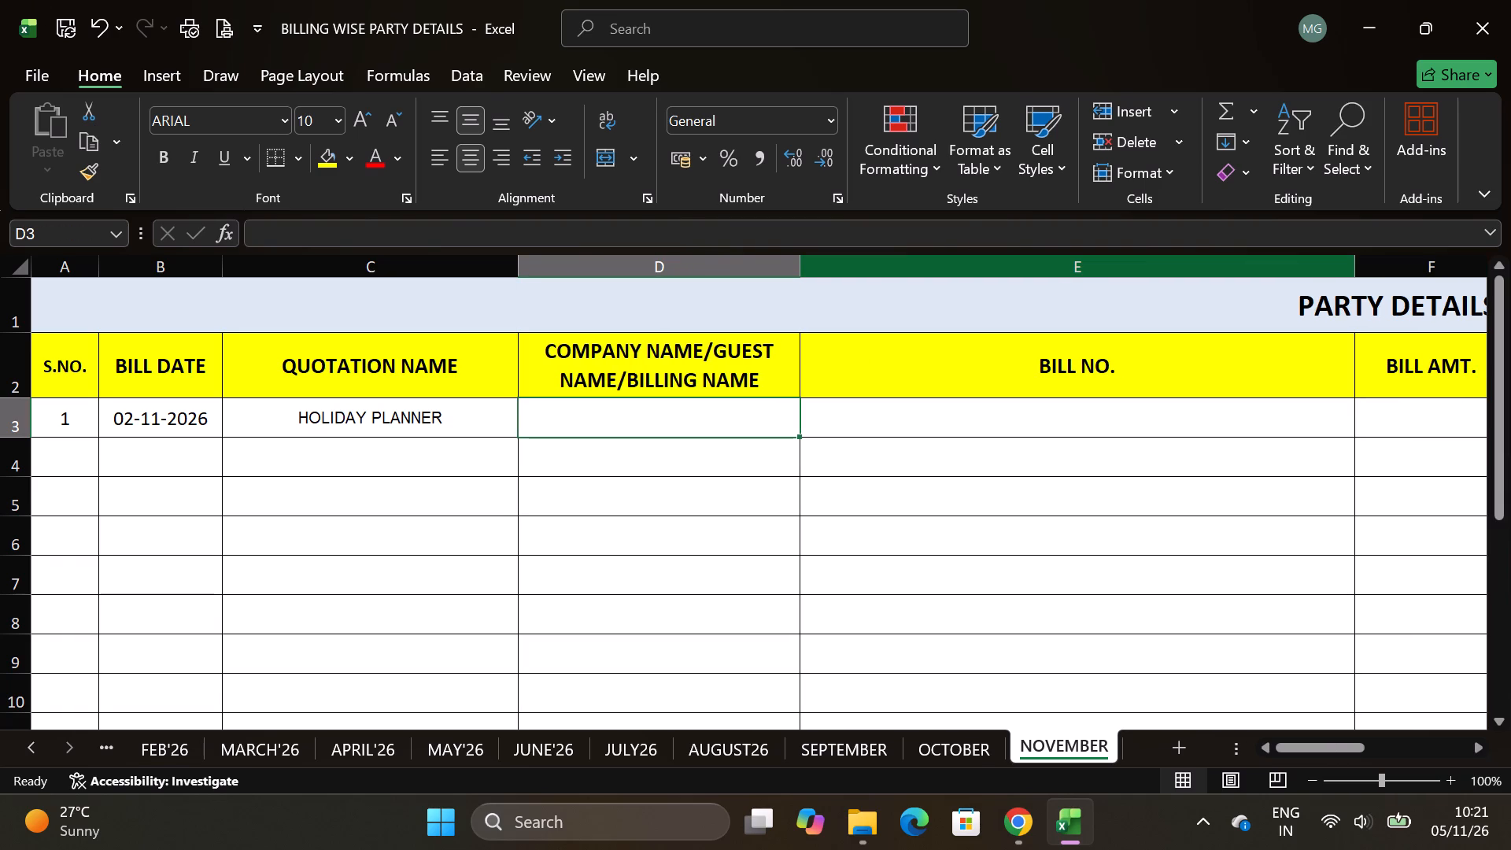
drag(1344, 262, 1117, 292)
drag(1356, 262, 1133, 293)
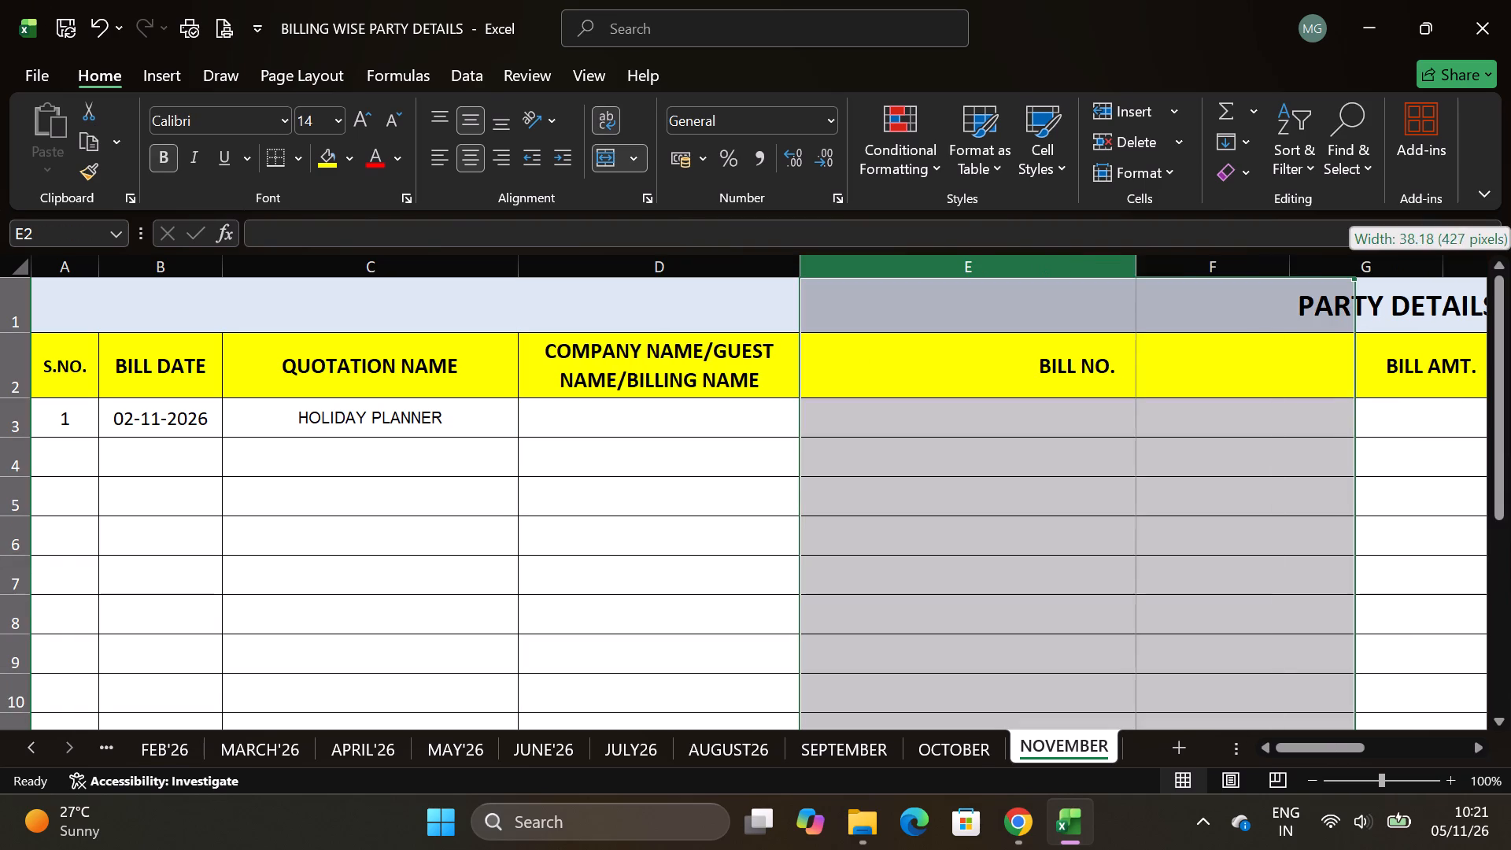
drag(1133, 293, 1132, 293)
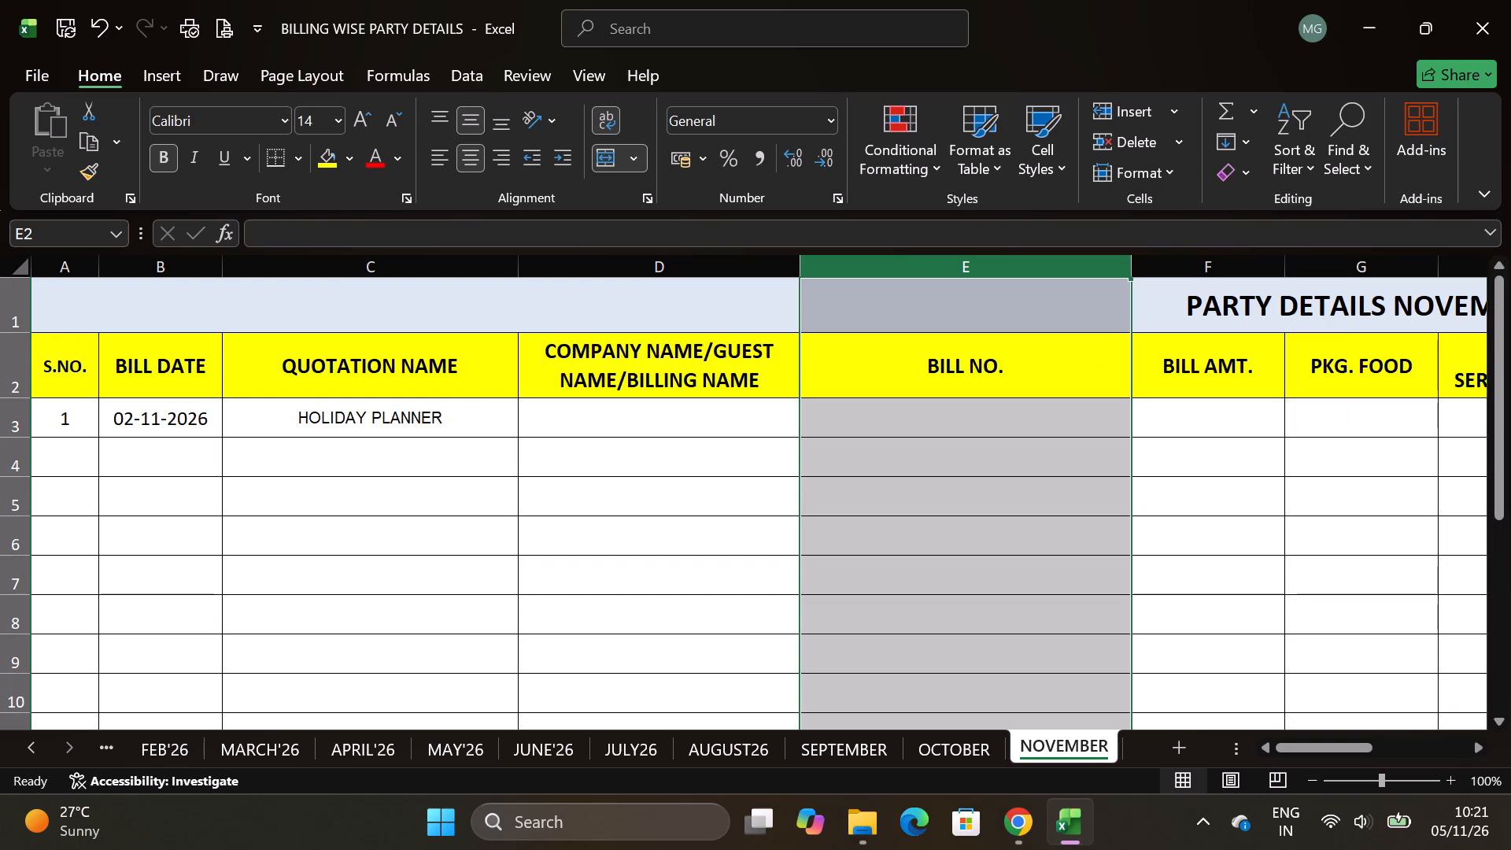
Copy HOLIDAY PLANNER from the quotation name into the company/guest/billing name cell of the same row and save the workbook.
click(327, 423)
key(ctrl+c)
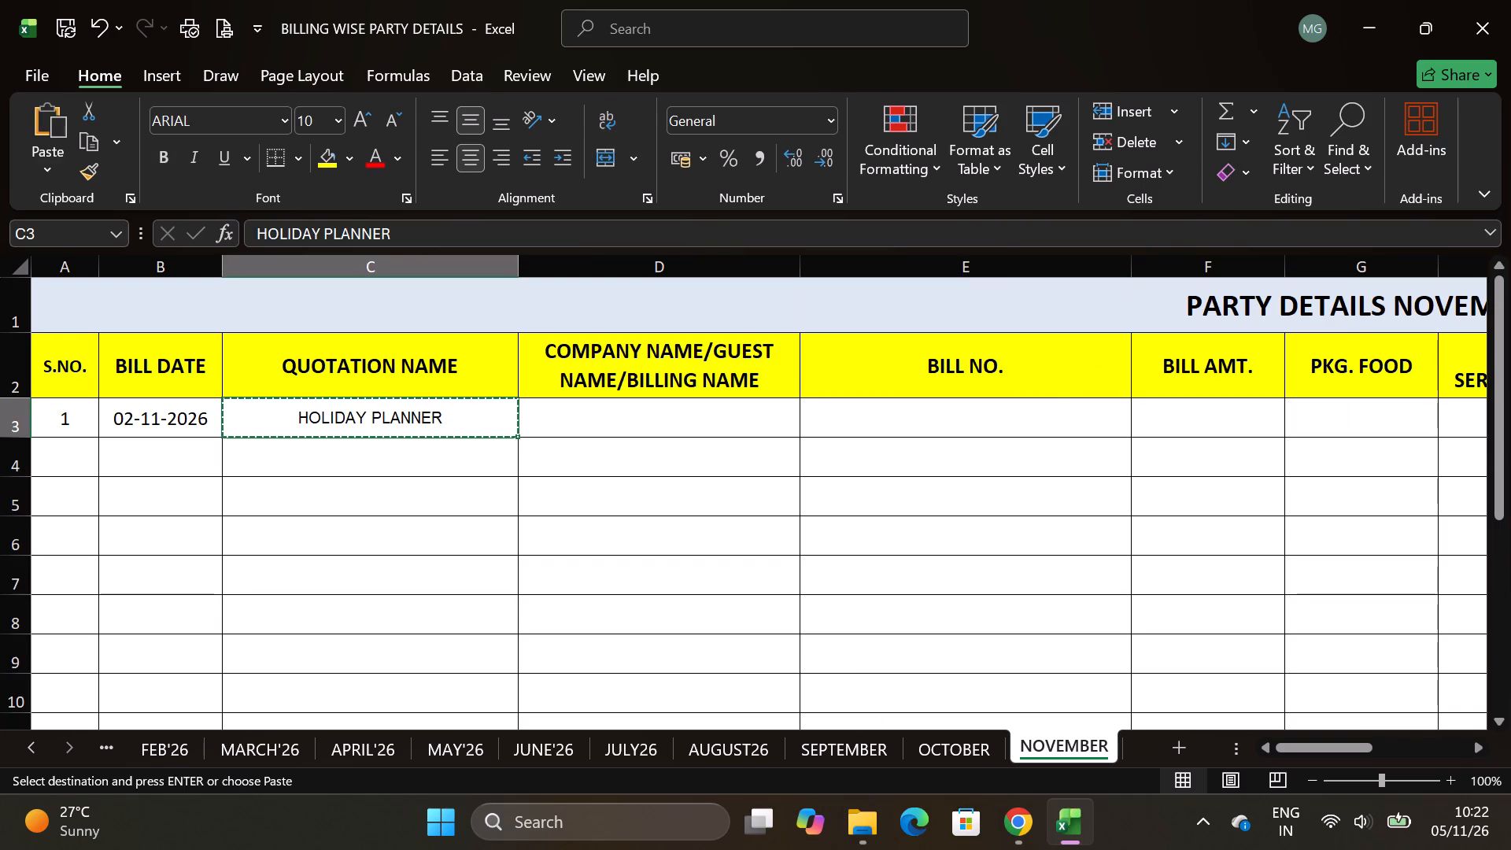
click(626, 416)
key(ctrl+v)
key(ctrl+s)
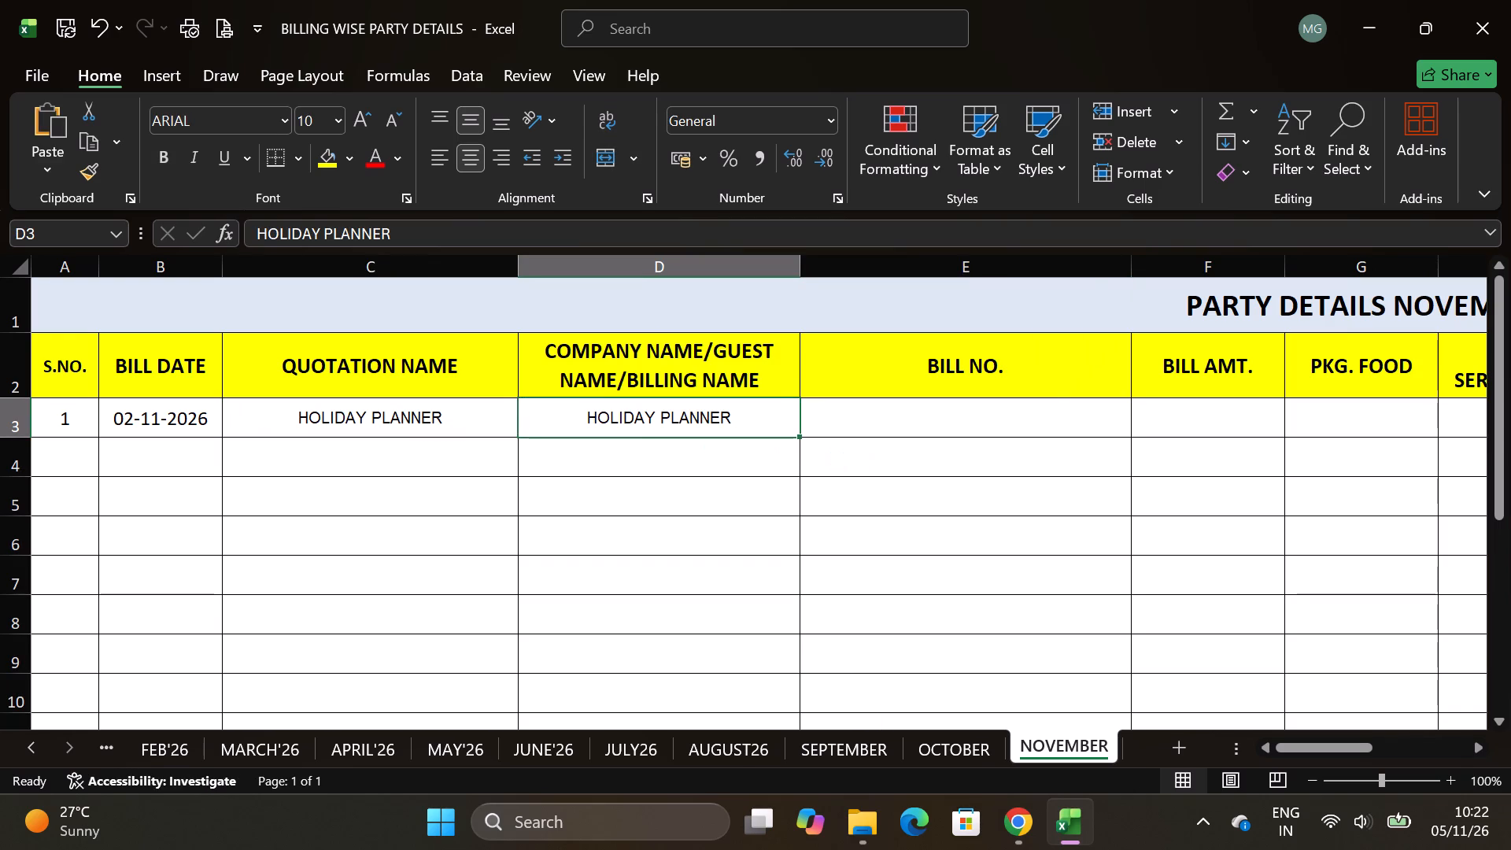
Enter TAP-6381 as the bill number in the first entry row.
click(885, 431)
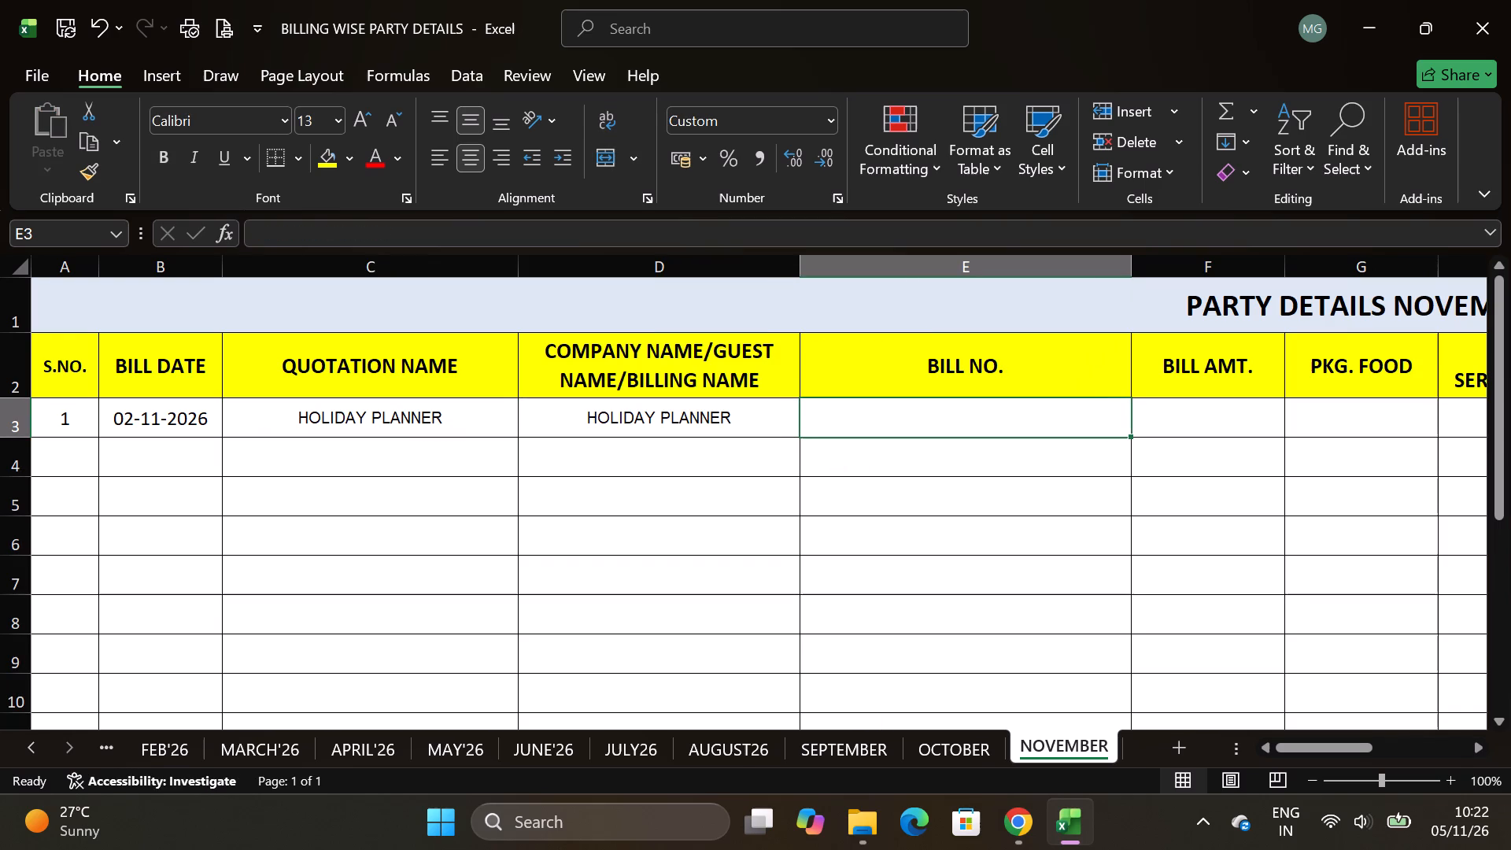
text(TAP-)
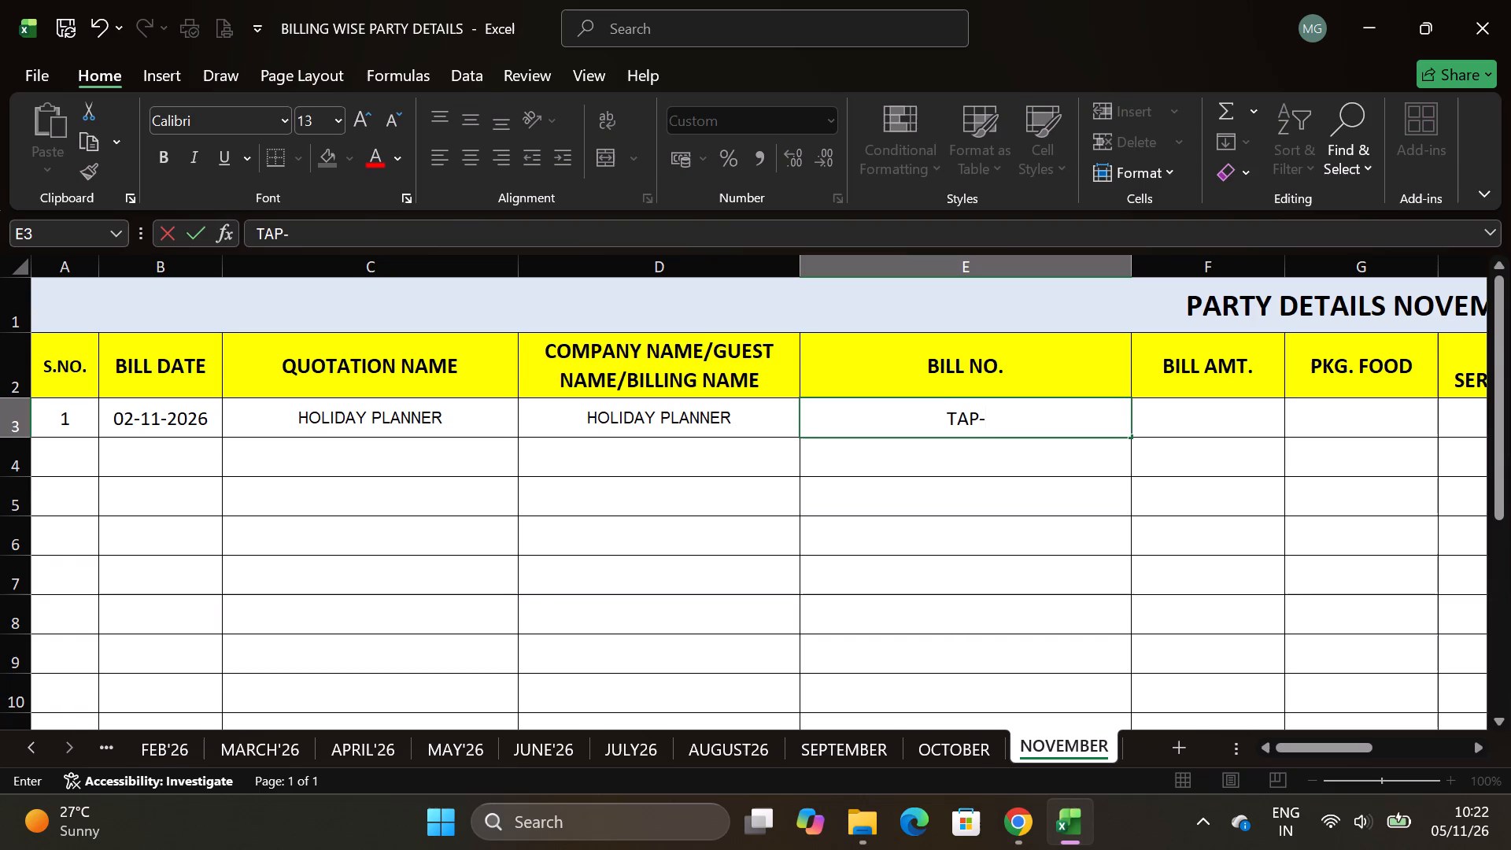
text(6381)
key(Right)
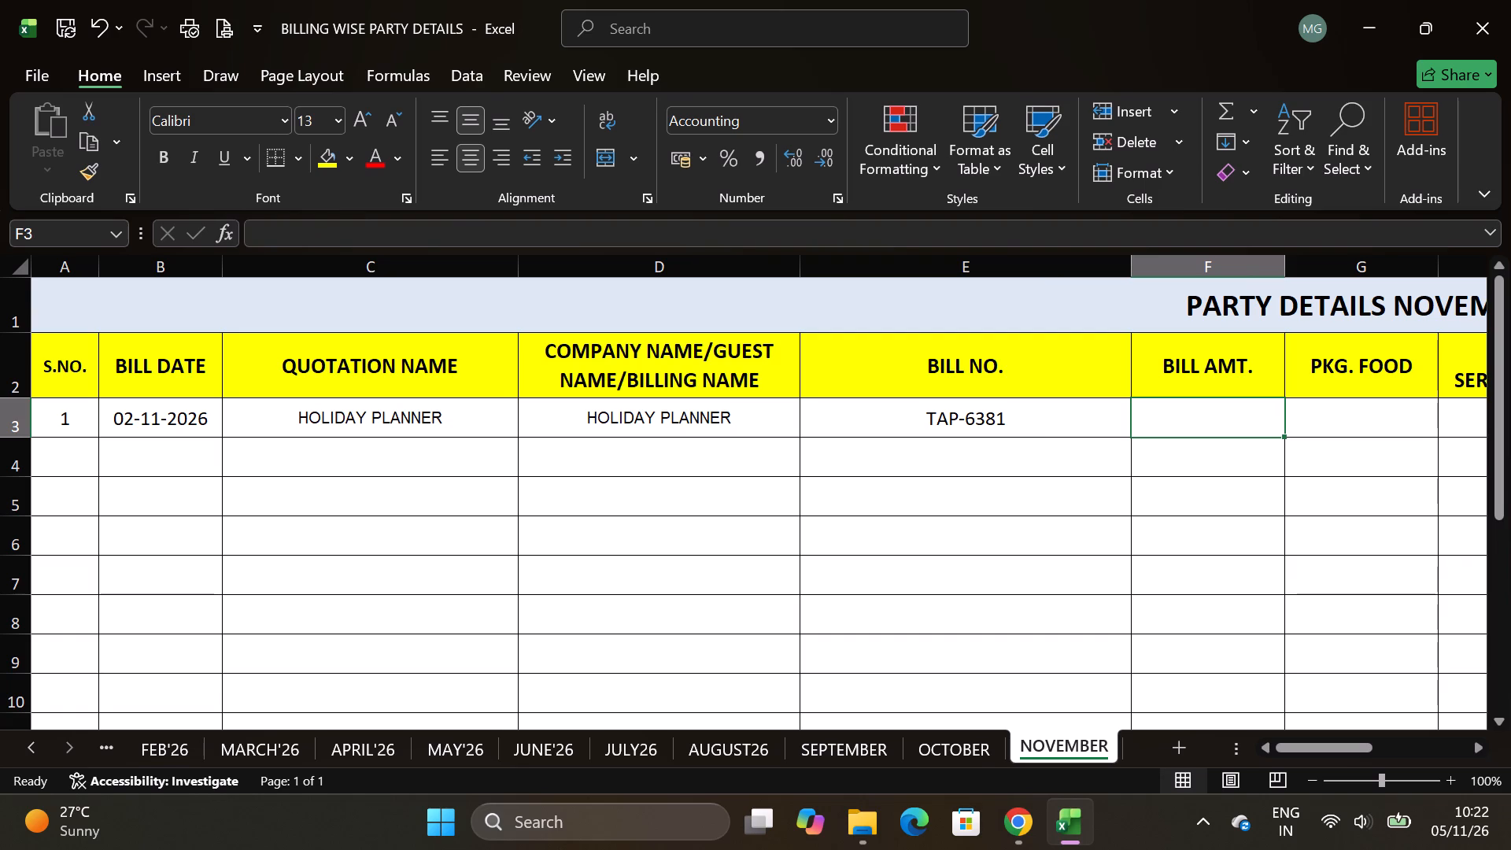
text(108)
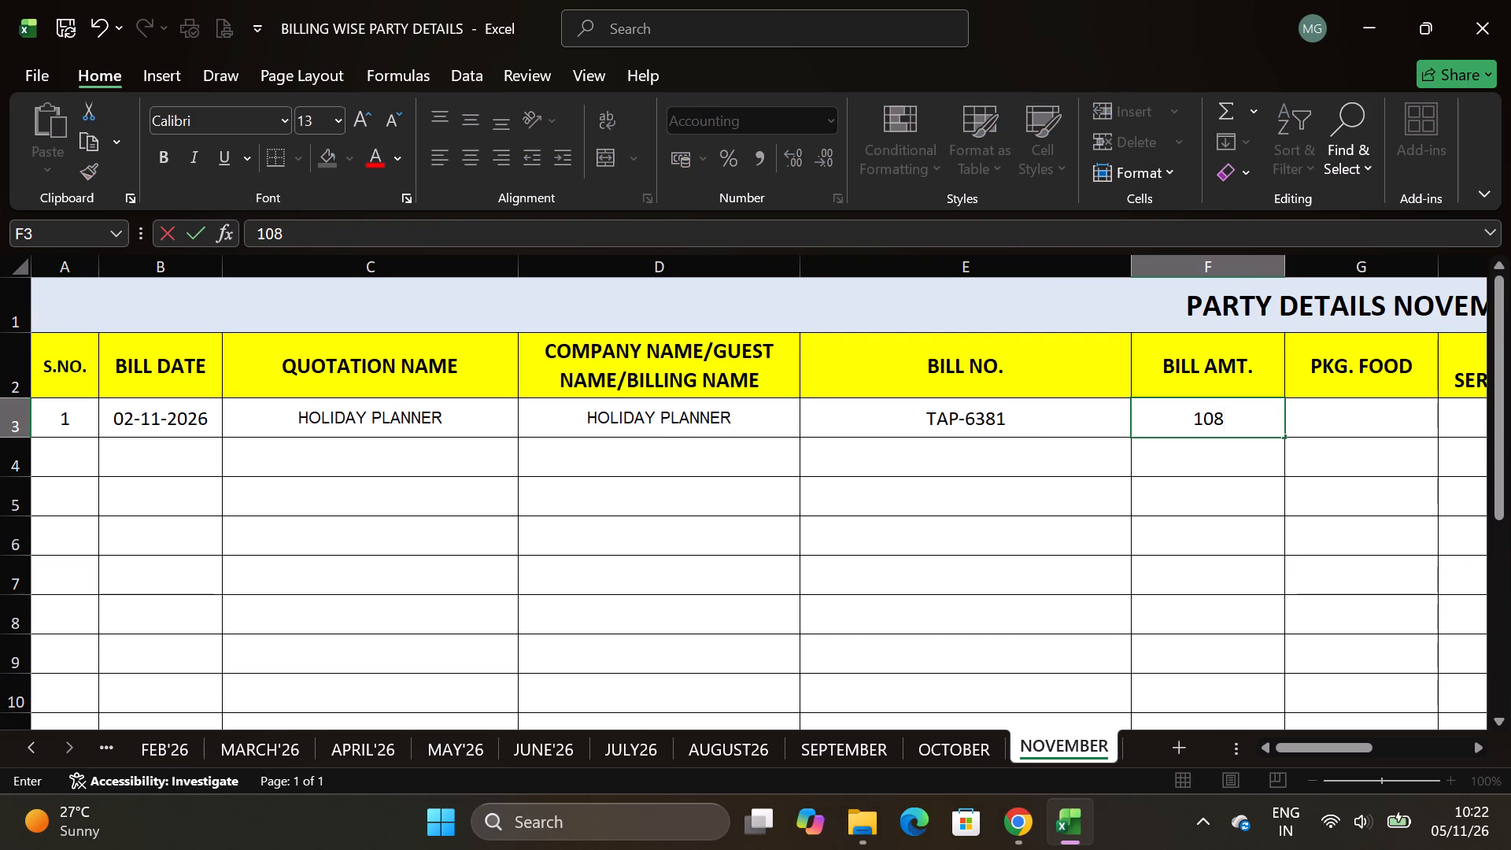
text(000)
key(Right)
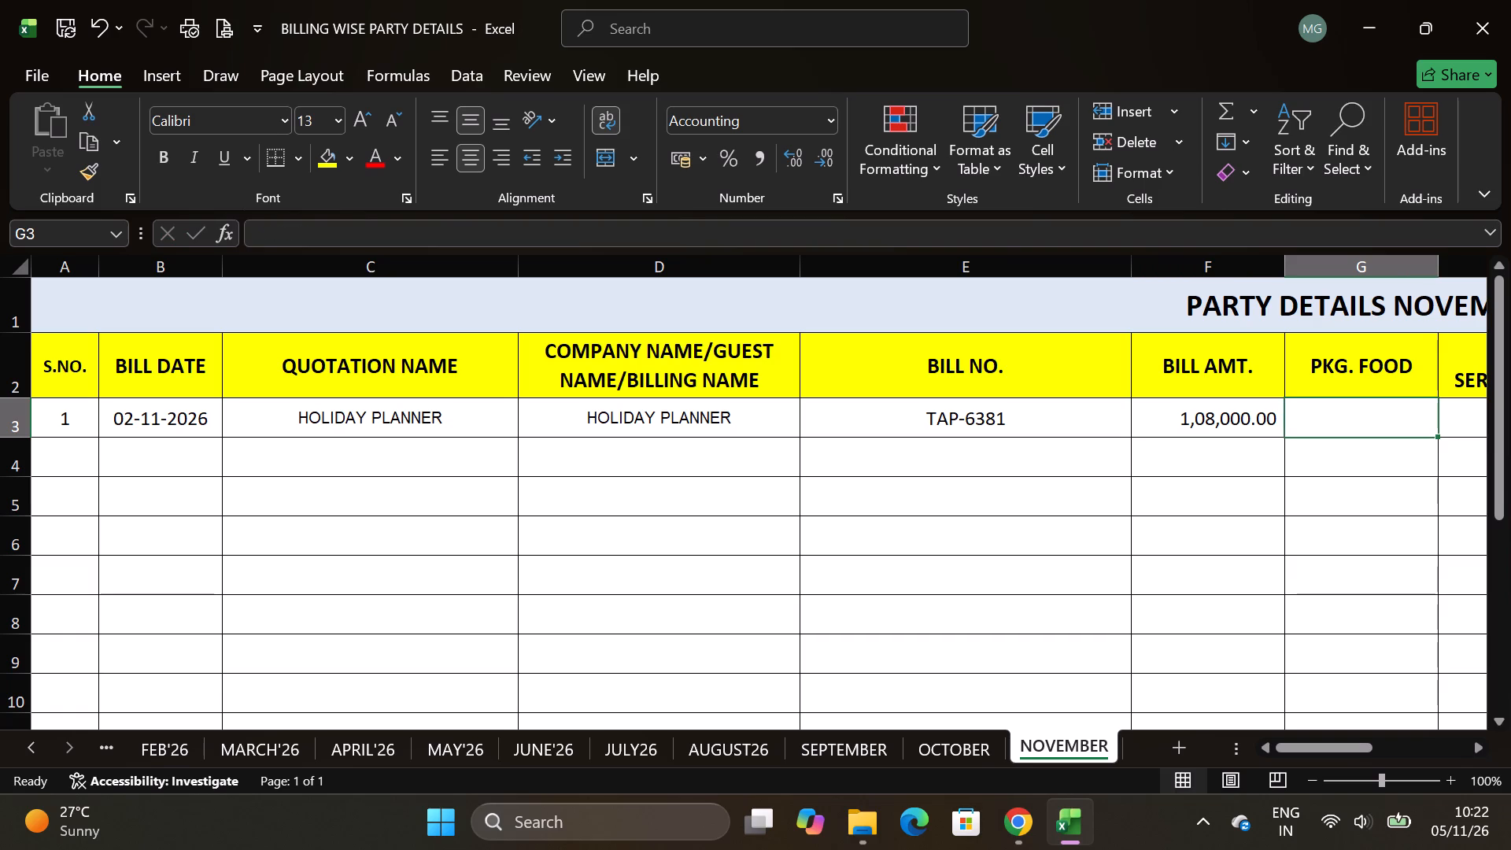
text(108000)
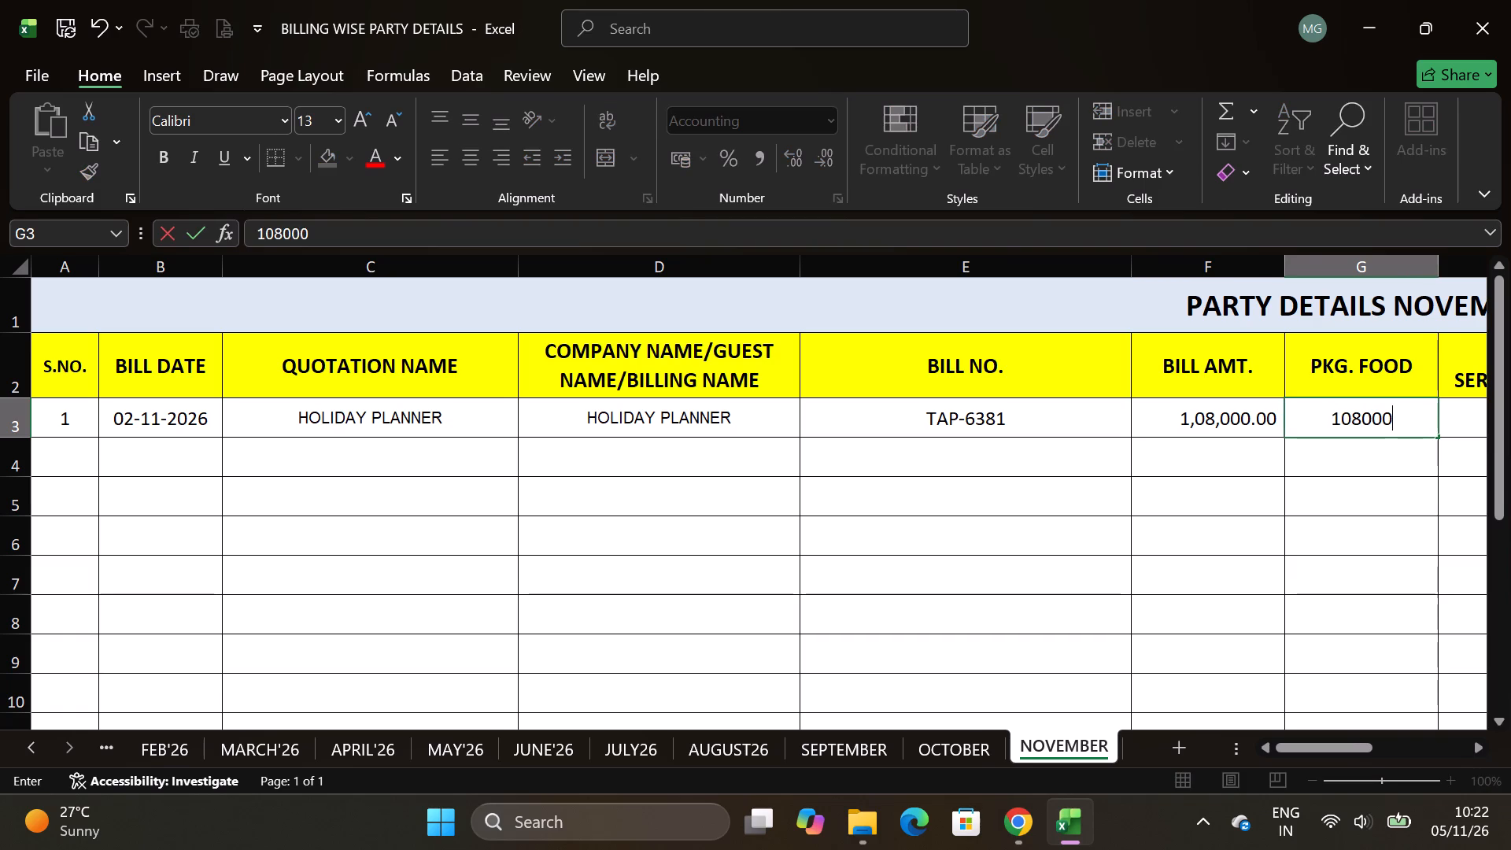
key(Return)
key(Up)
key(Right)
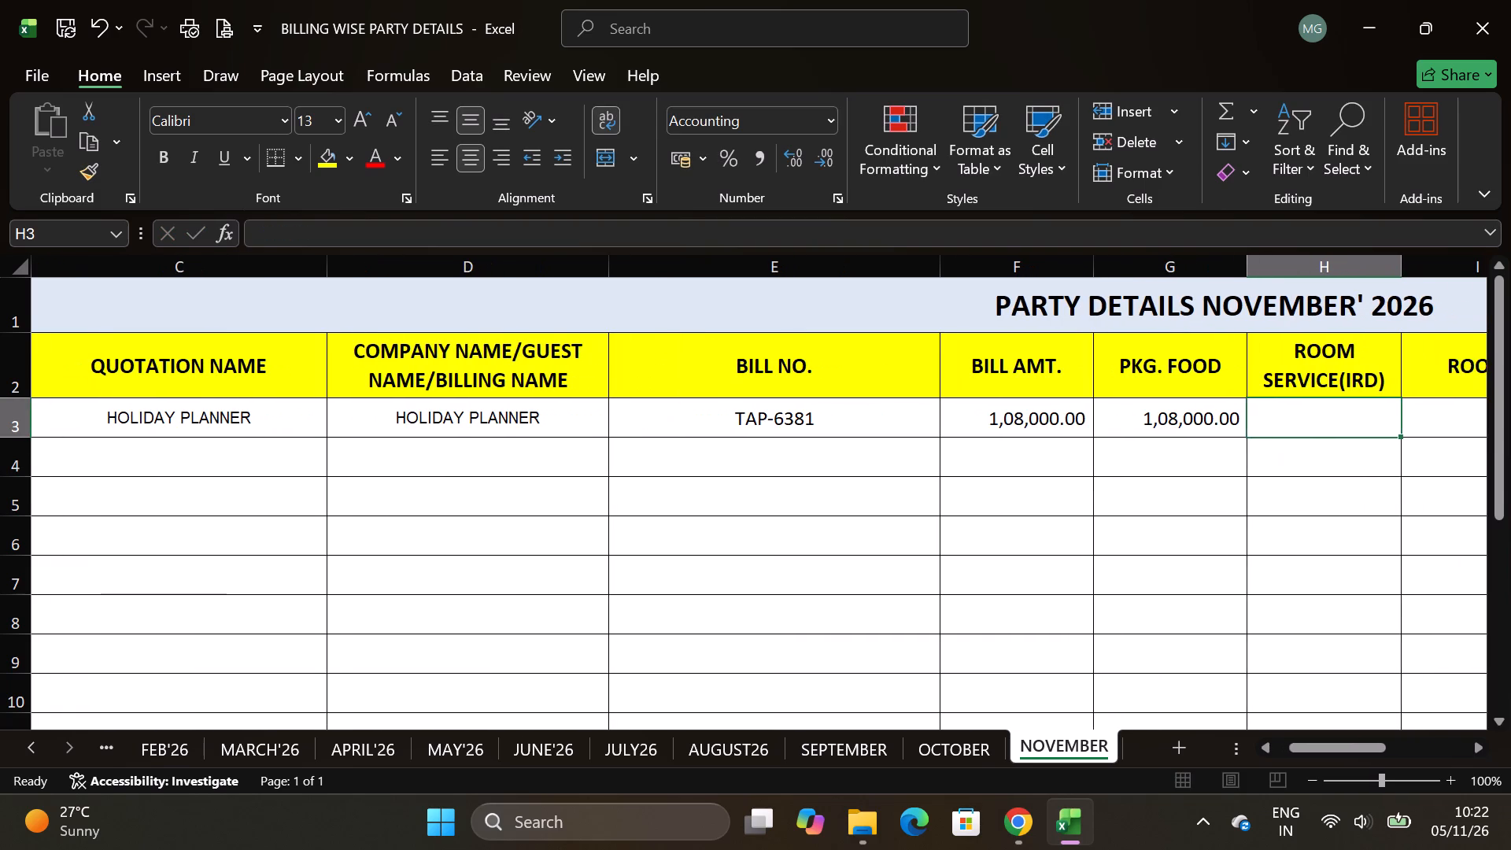
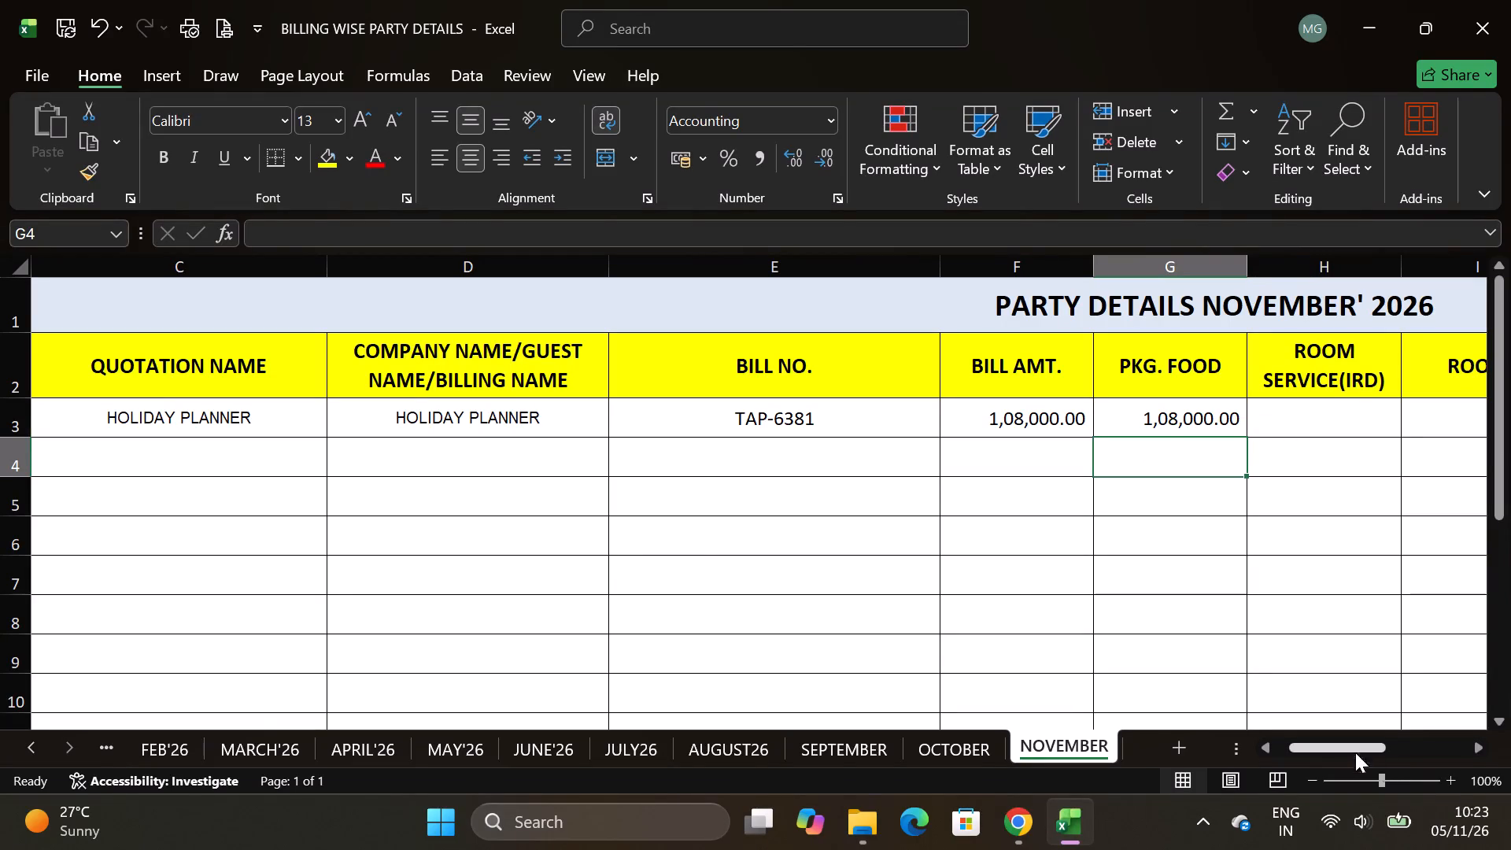
Save the BILLING WISE PARTY DETAILS workbook with the HOLIDAY PLANNER entry and close it.
drag(1343, 748, 1195, 740)
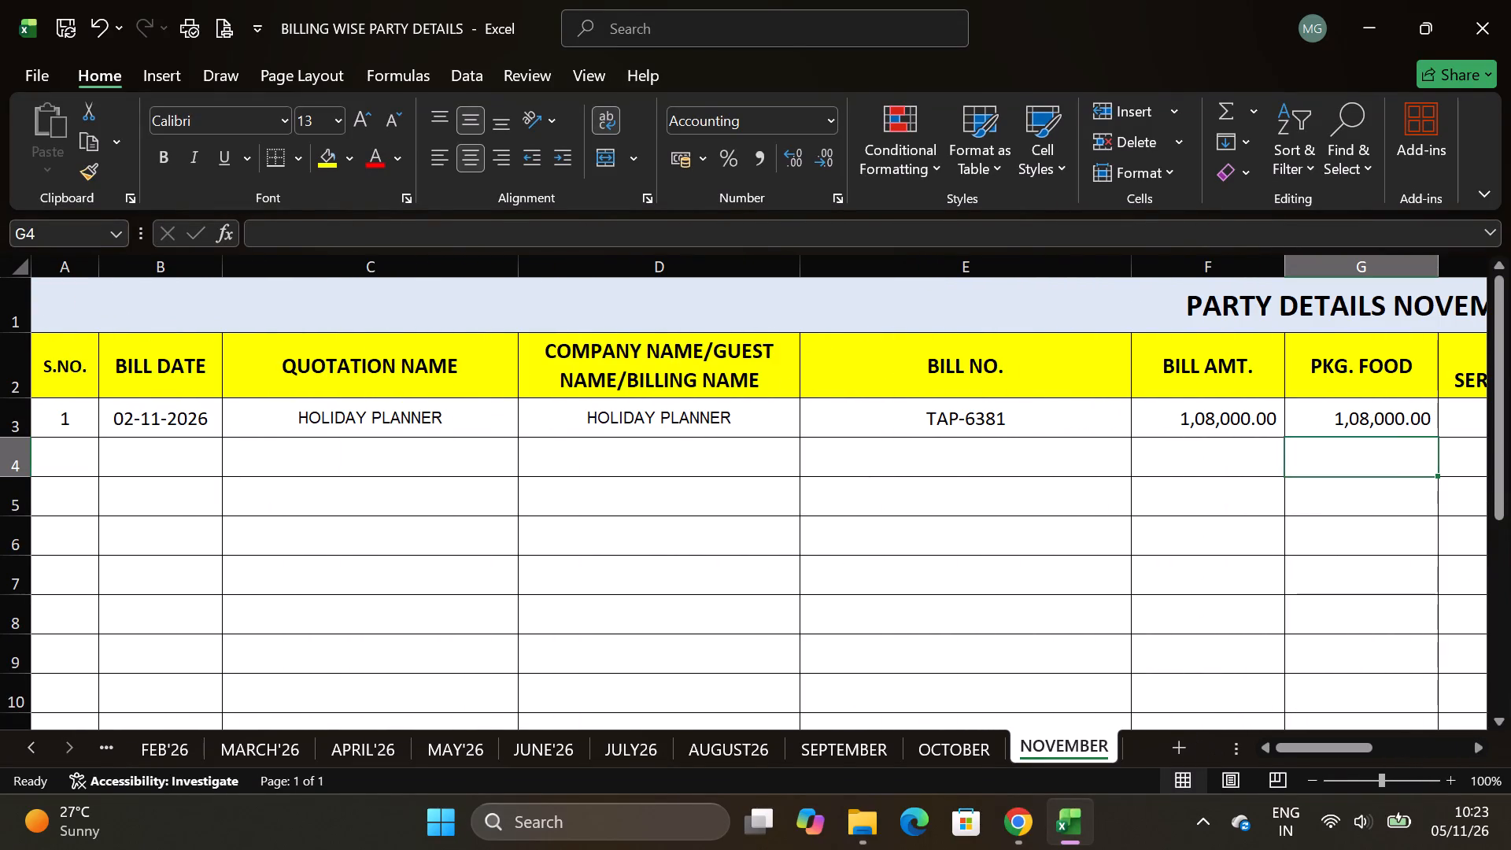
key(ctrl+s)
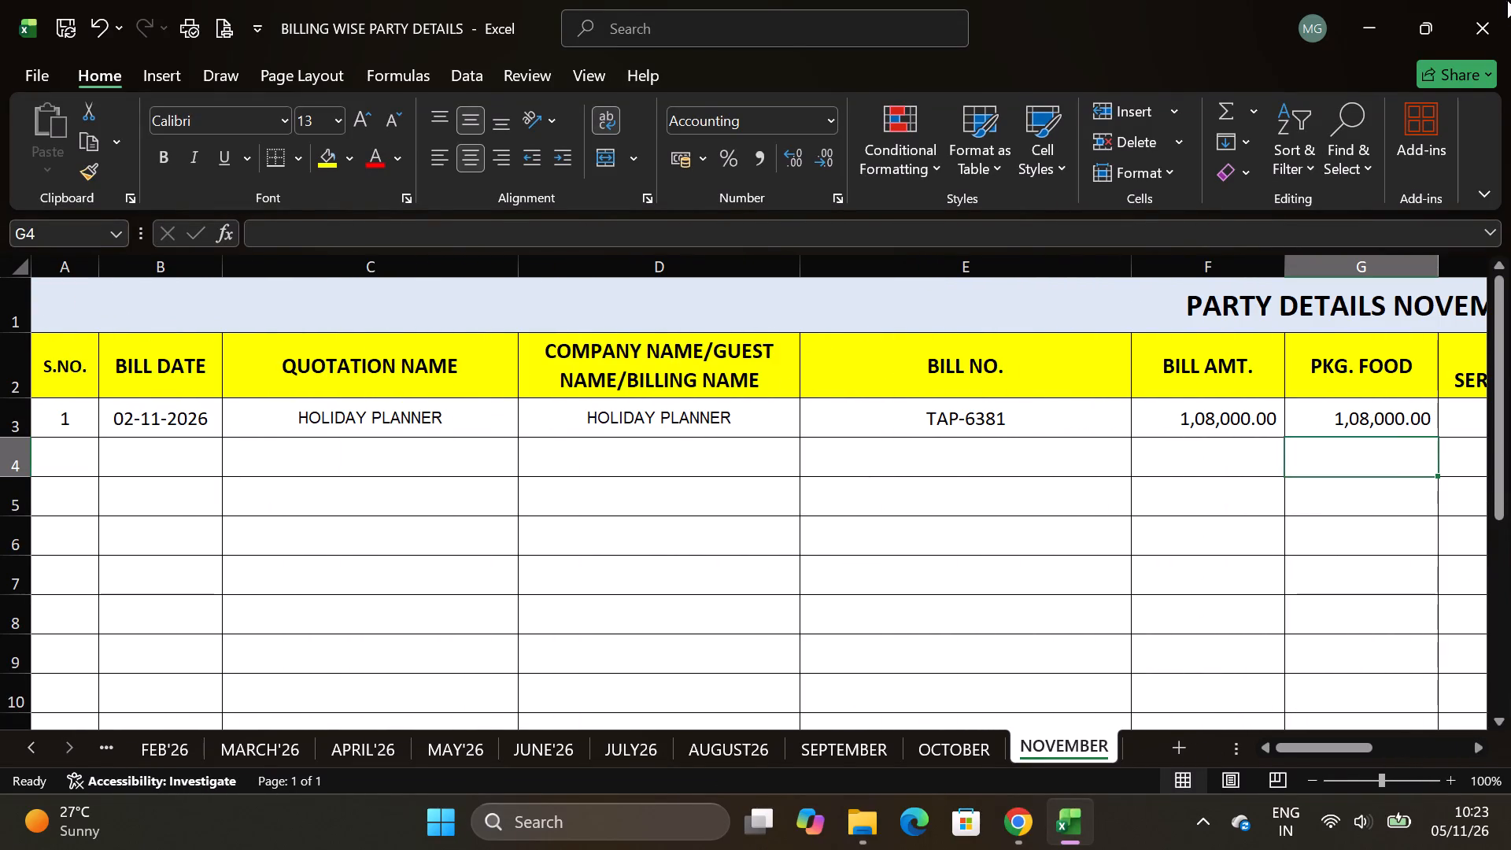
click(1493, 9)
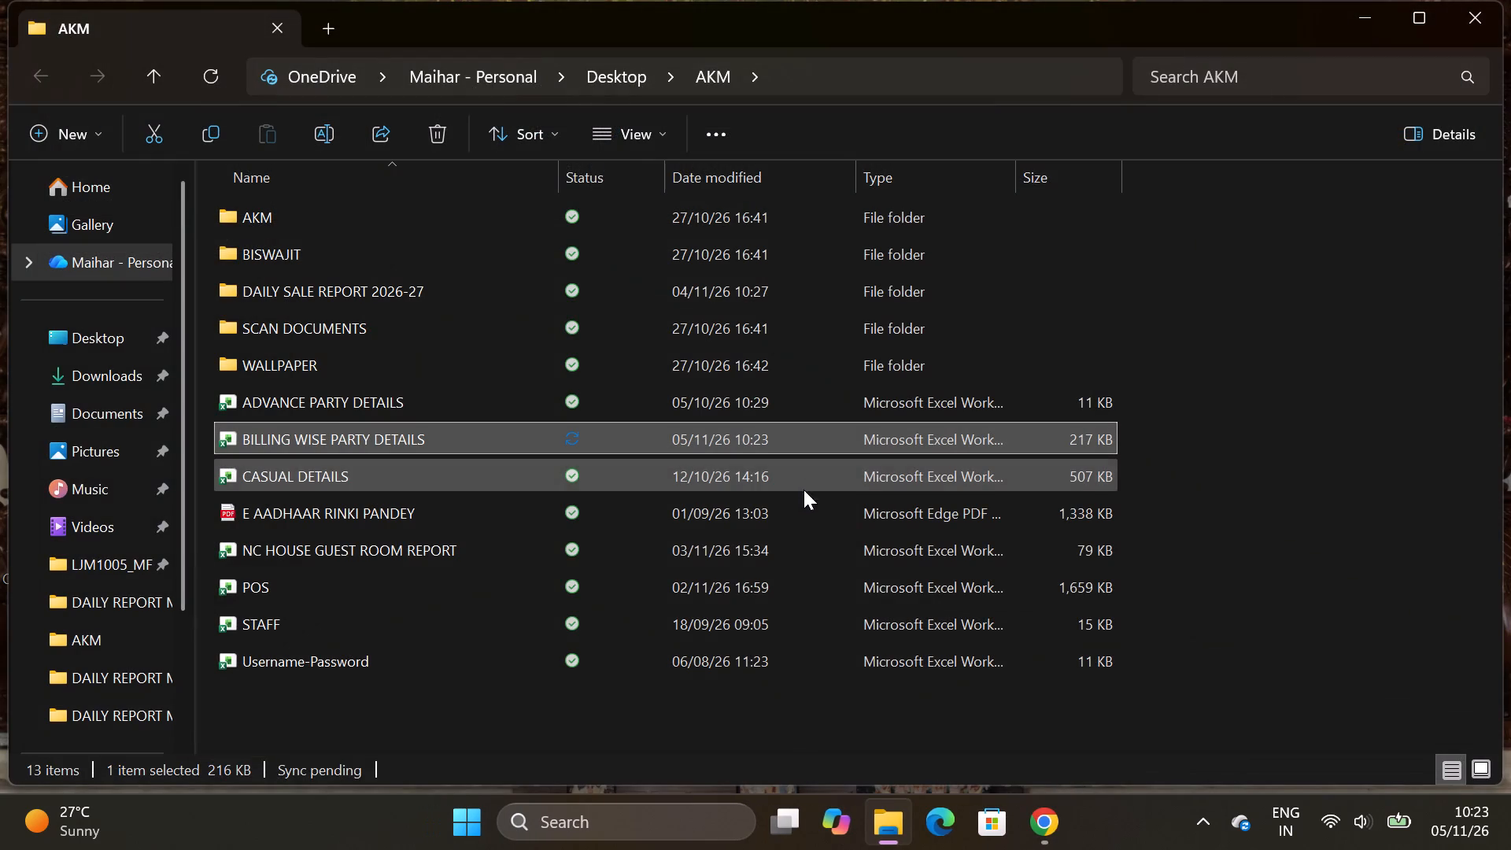
In File Explorer, open the DAILY SALE REPORT 2026-27 folder inside the AKM folder.
click(693, 734)
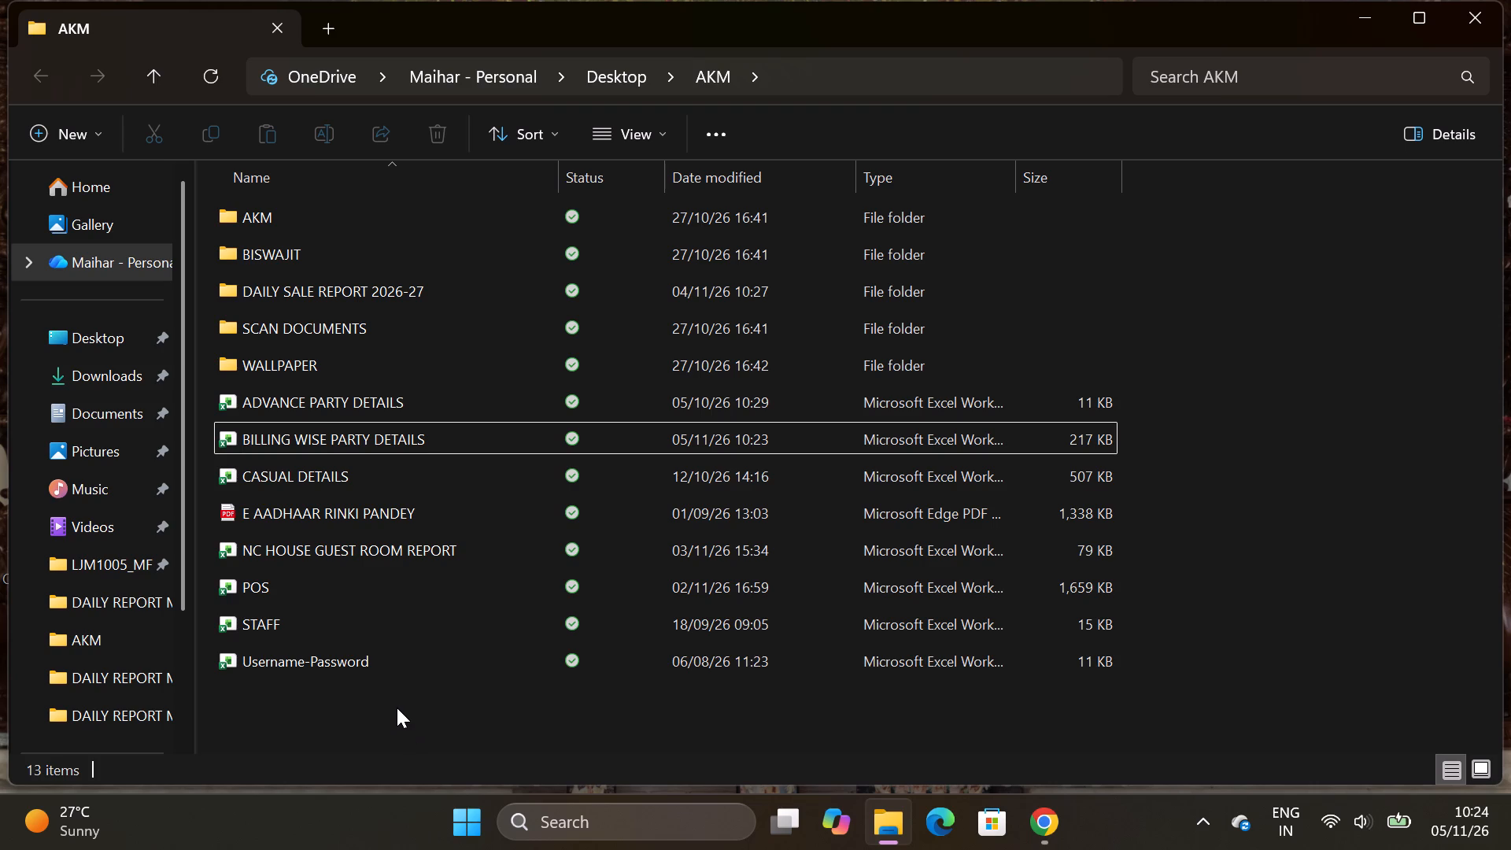
key(Down)
key(Down)
key(Down)
key(Down)
key(Down)
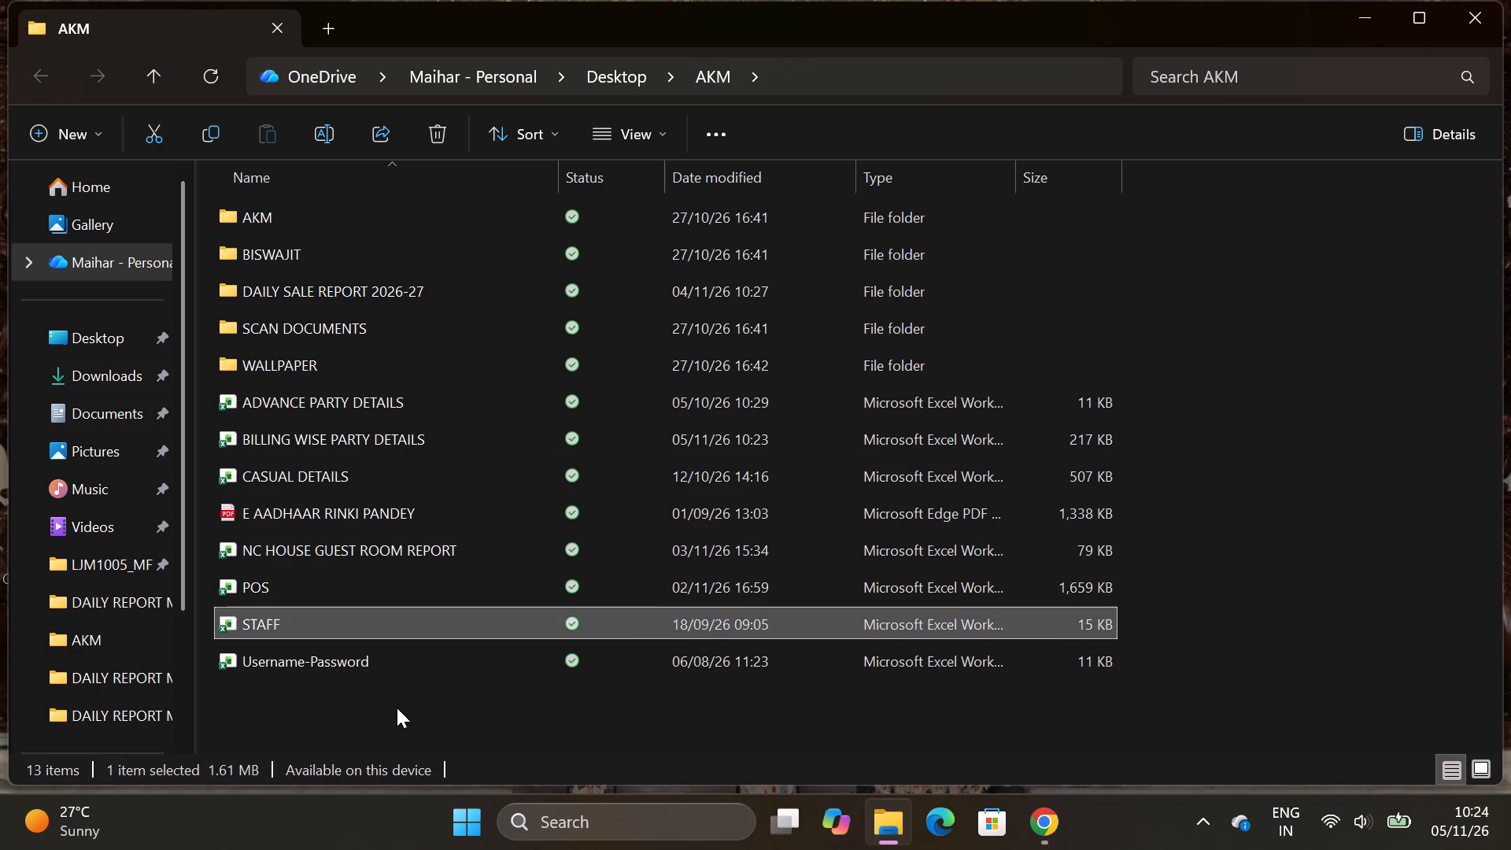
key(Up)
key(Up)
key(Up)
key(Up)
key(Up)
key(Up)
key(Up)
key(Up)
key(Up)
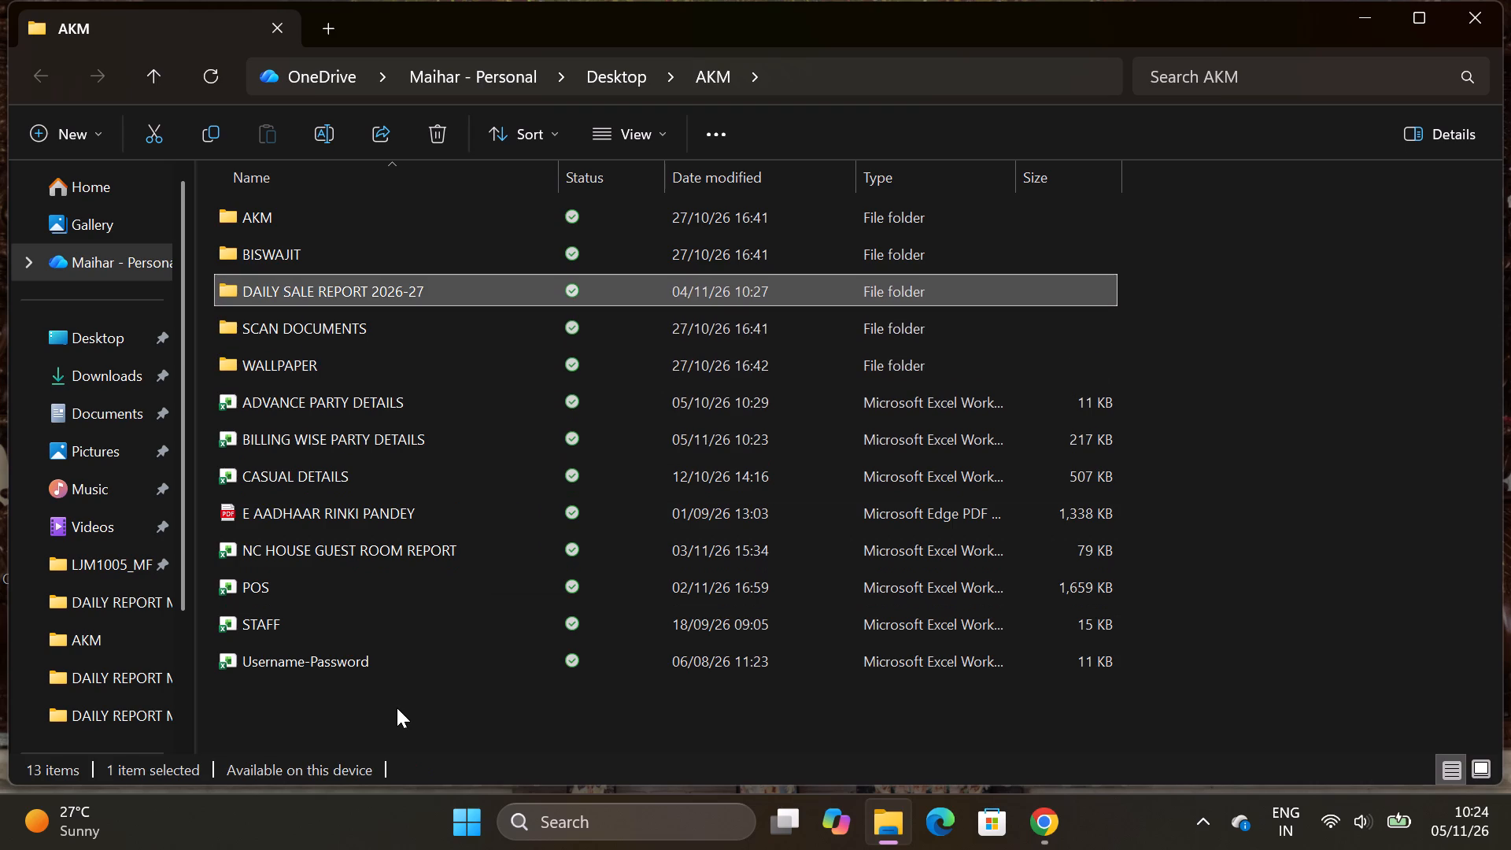
key(Return)
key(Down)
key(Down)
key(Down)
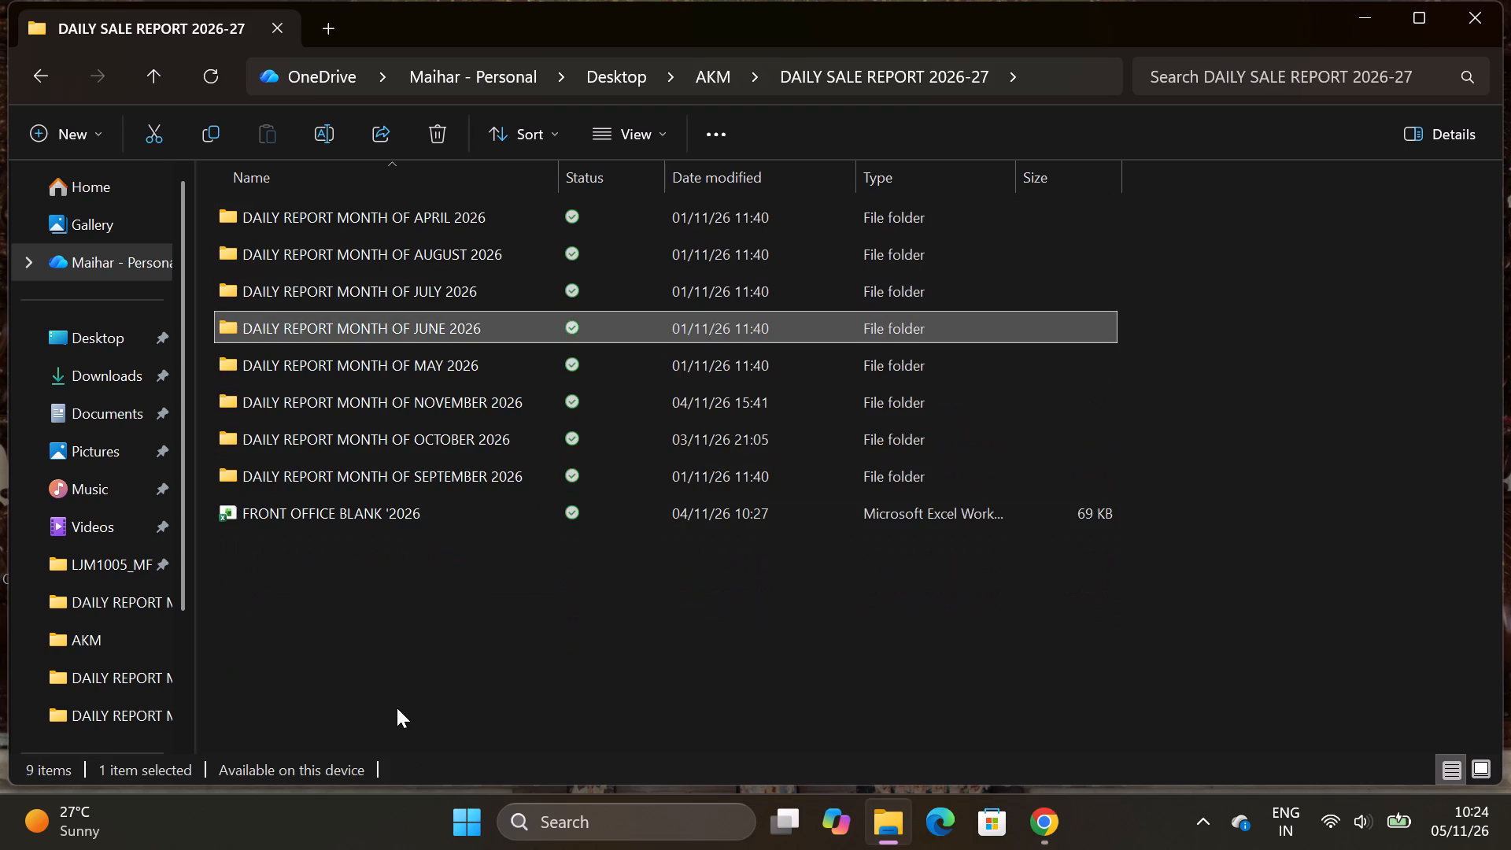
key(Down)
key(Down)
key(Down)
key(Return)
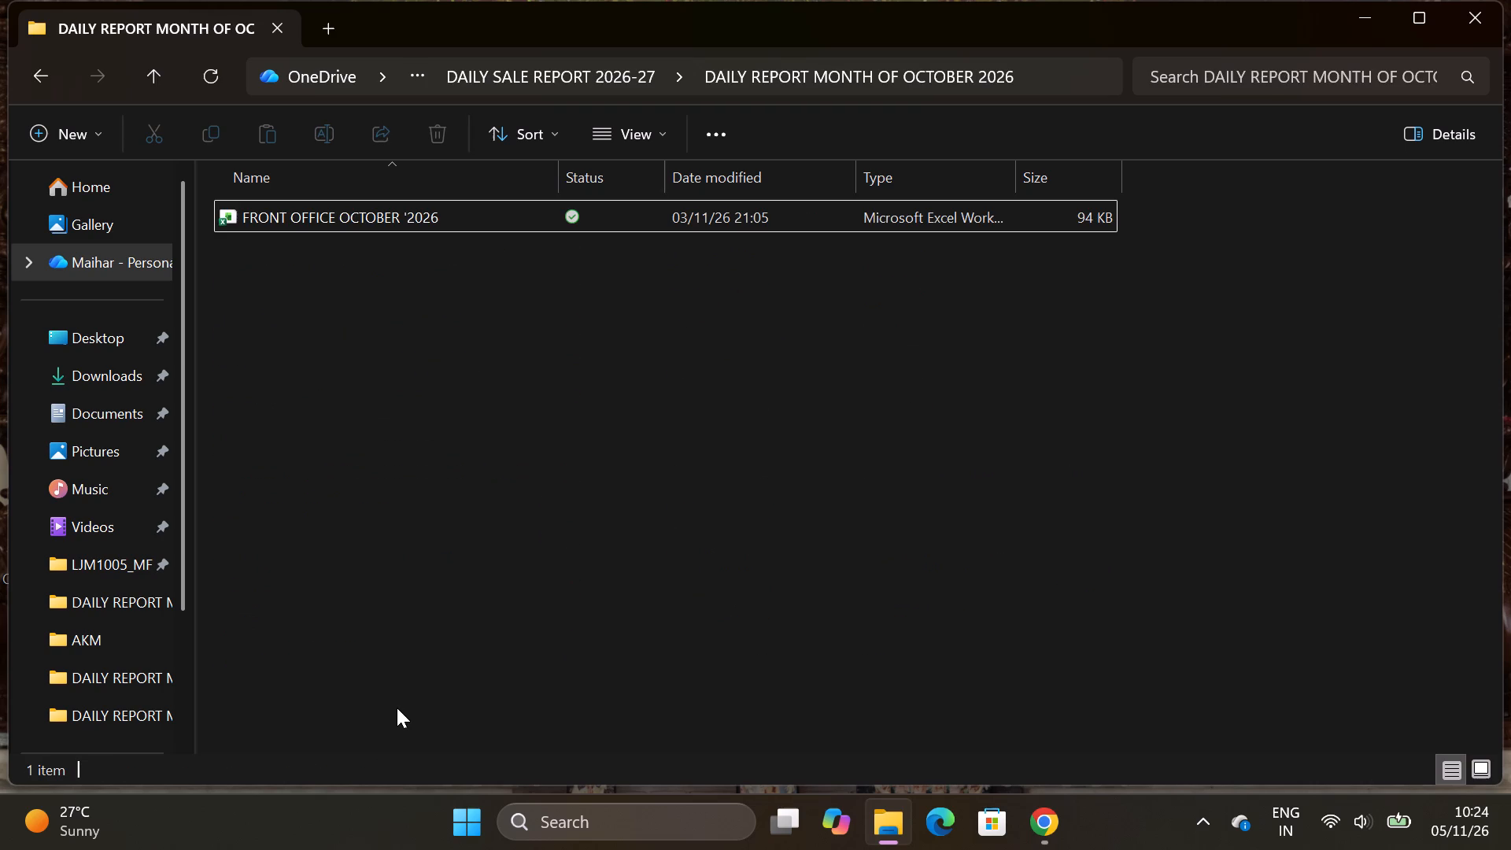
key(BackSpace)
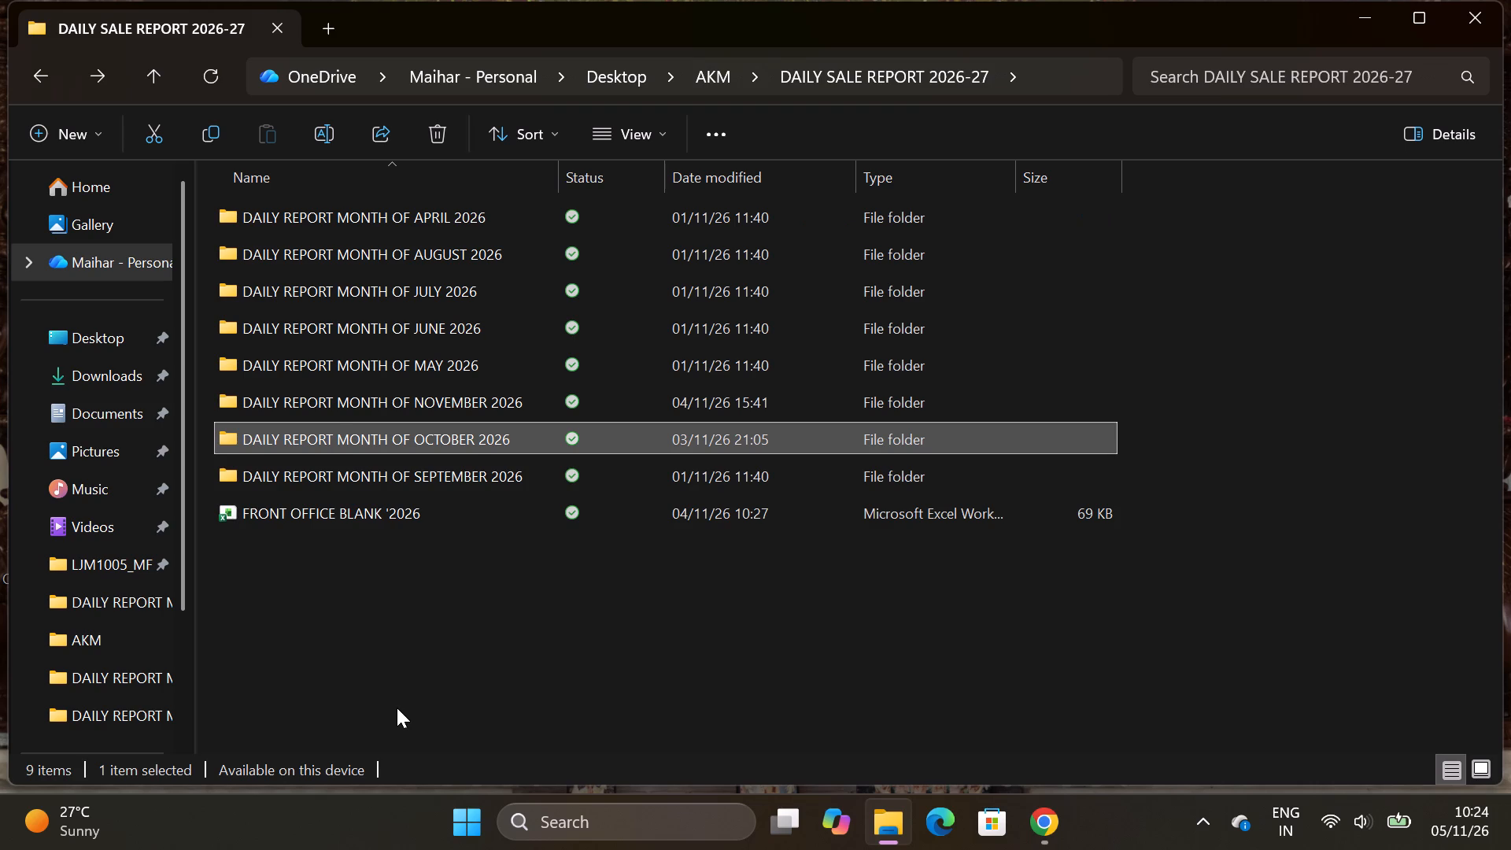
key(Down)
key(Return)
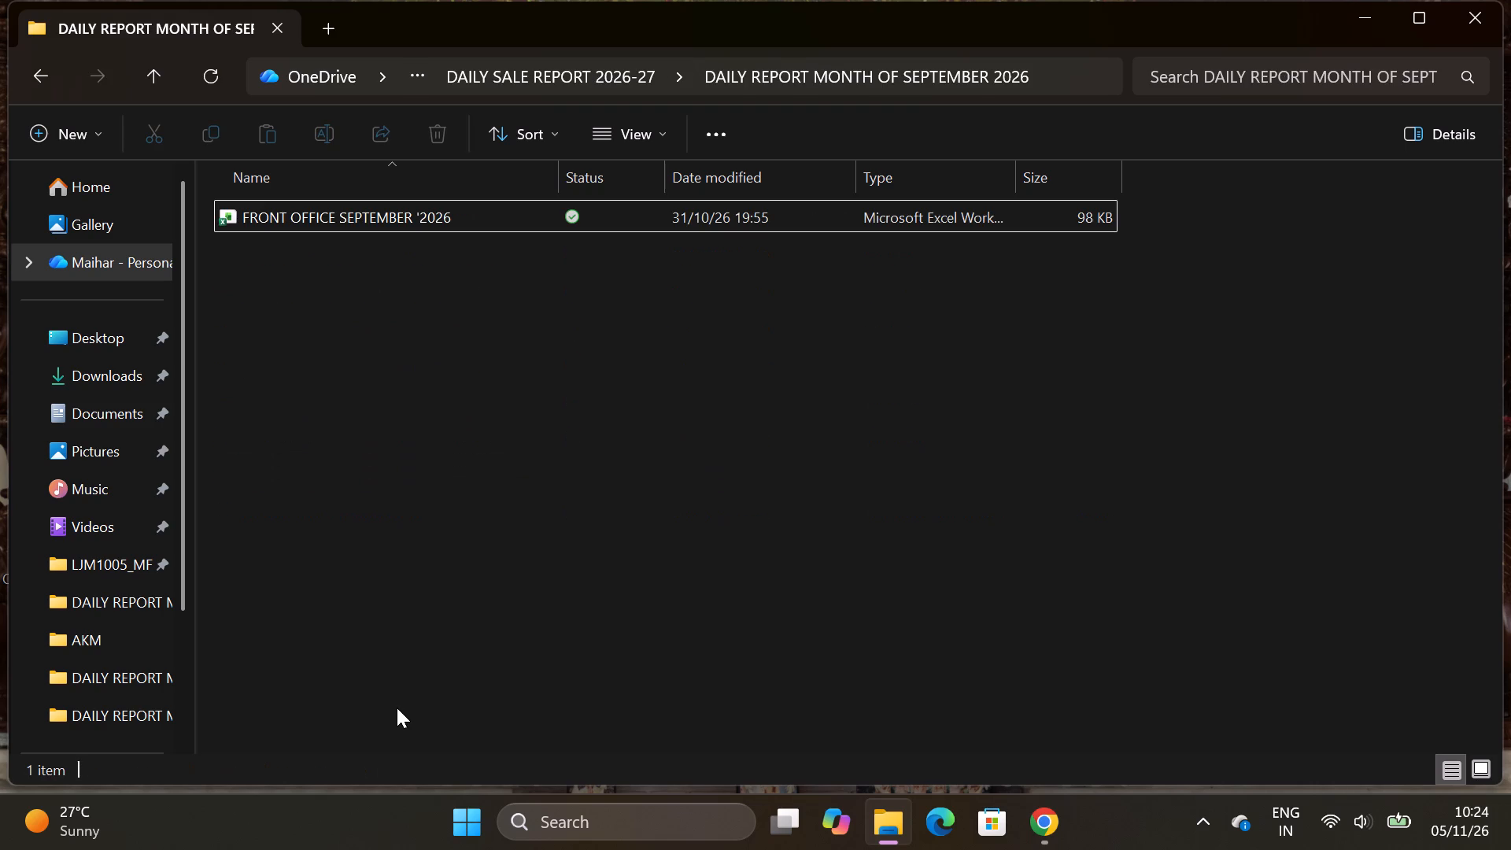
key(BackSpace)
Open the FRONT OFFICE NOVEMBER '2026 workbook from the DAILY REPORT MONTH OF NOVEMBER 2026 folder.
key(Up)
key(Up)
key(Return)
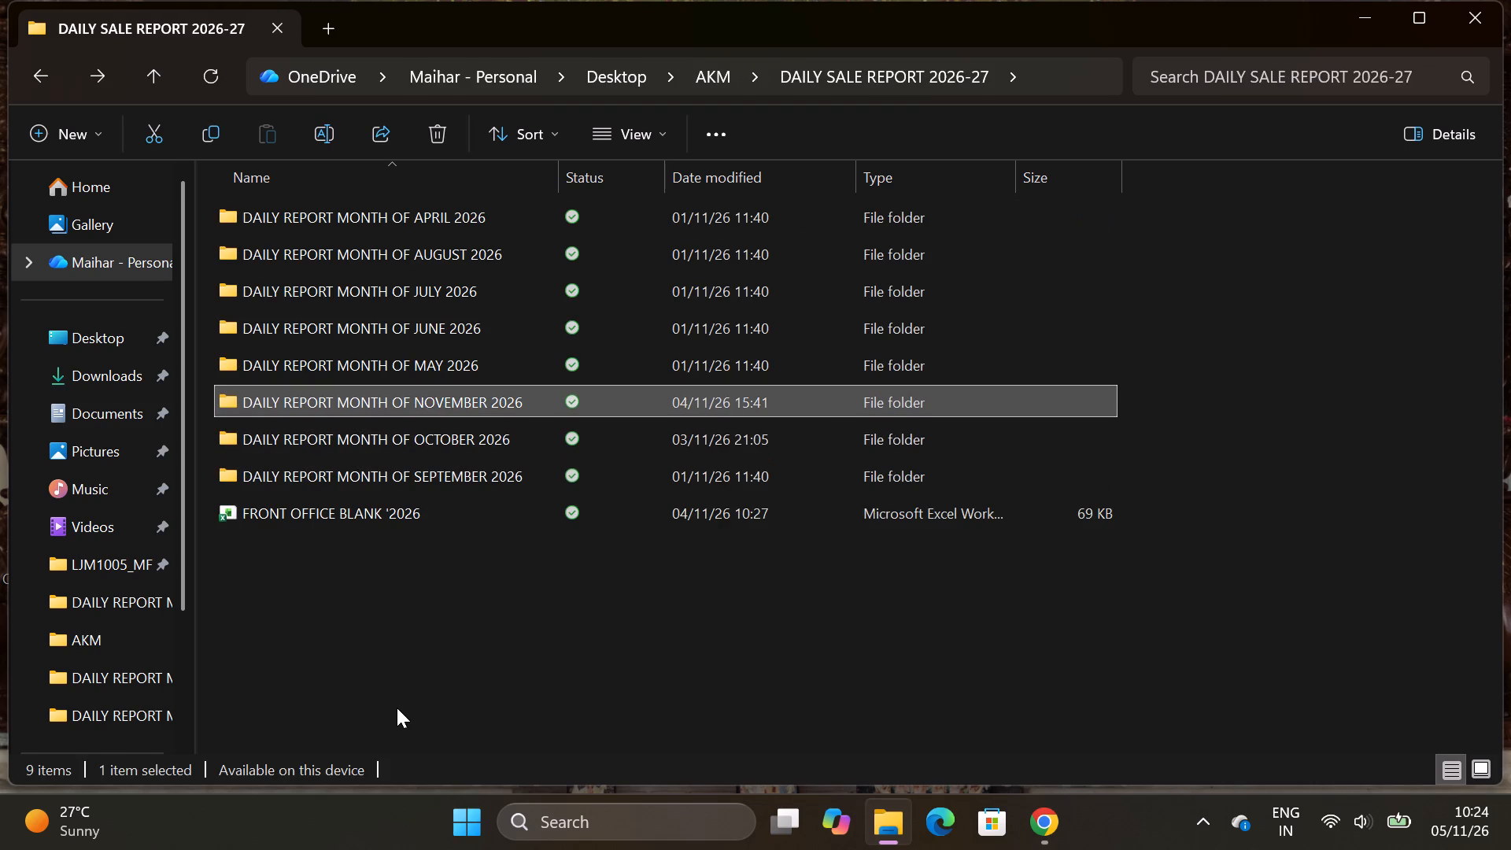
key(Return)
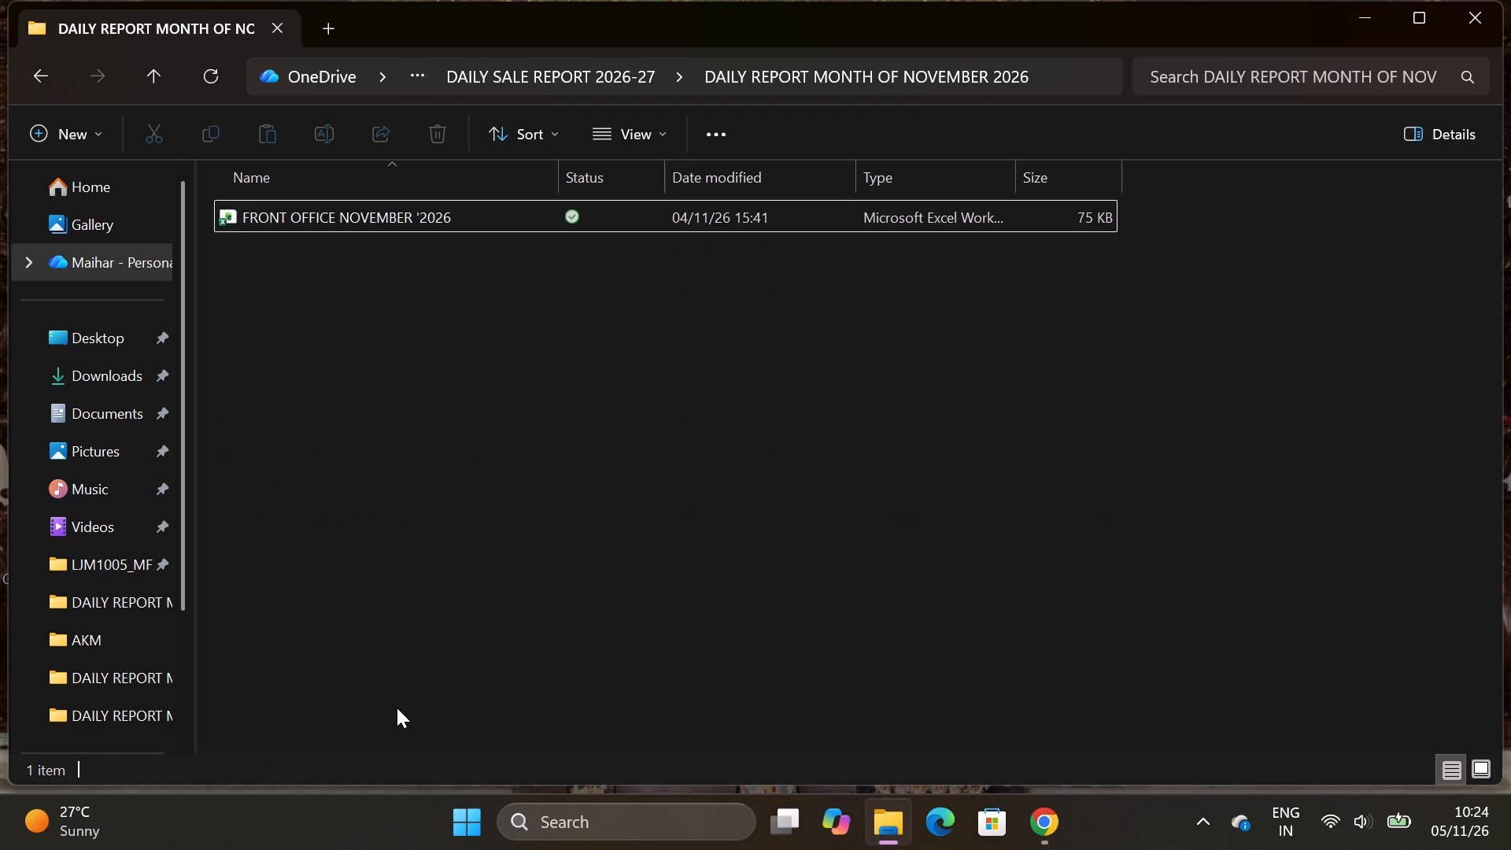
key(Return)
click(411, 218)
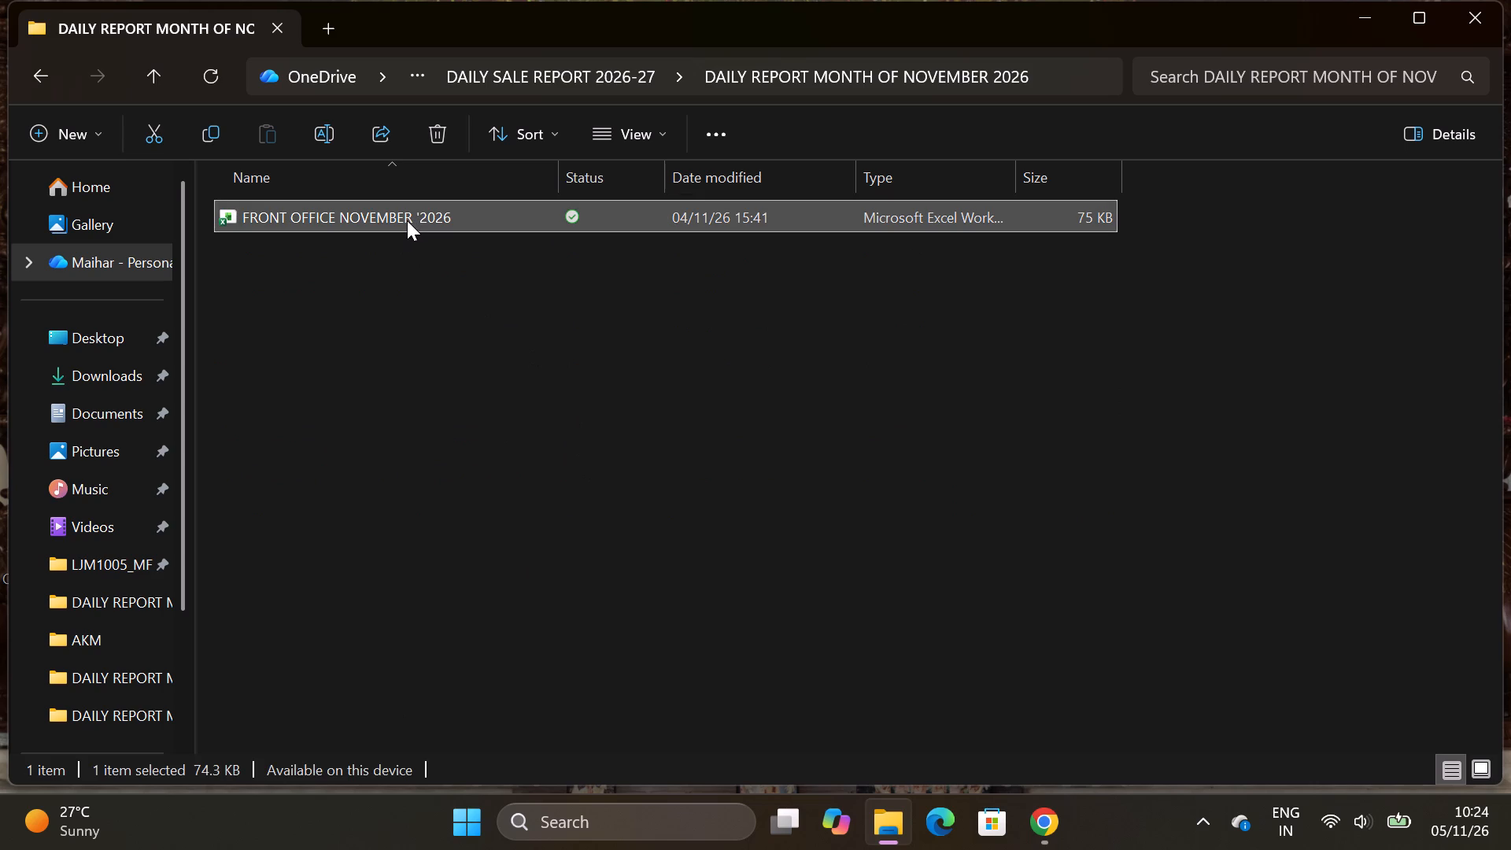
key(Return)
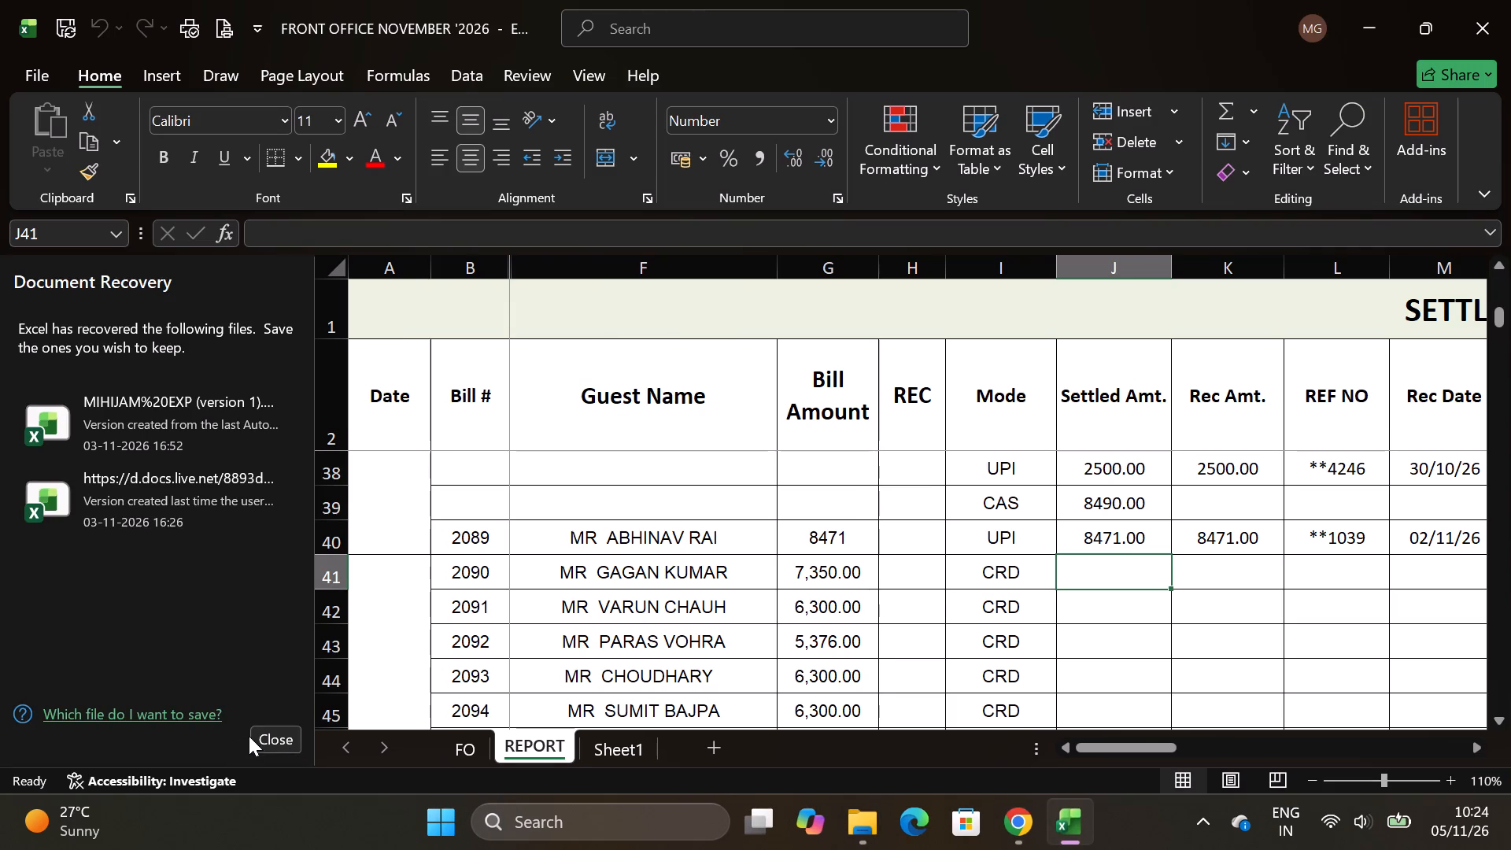
Dismiss Document Recovery, keeping the recovered files available for the next Excel start, and save the workbook.
click(288, 739)
click(367, 326)
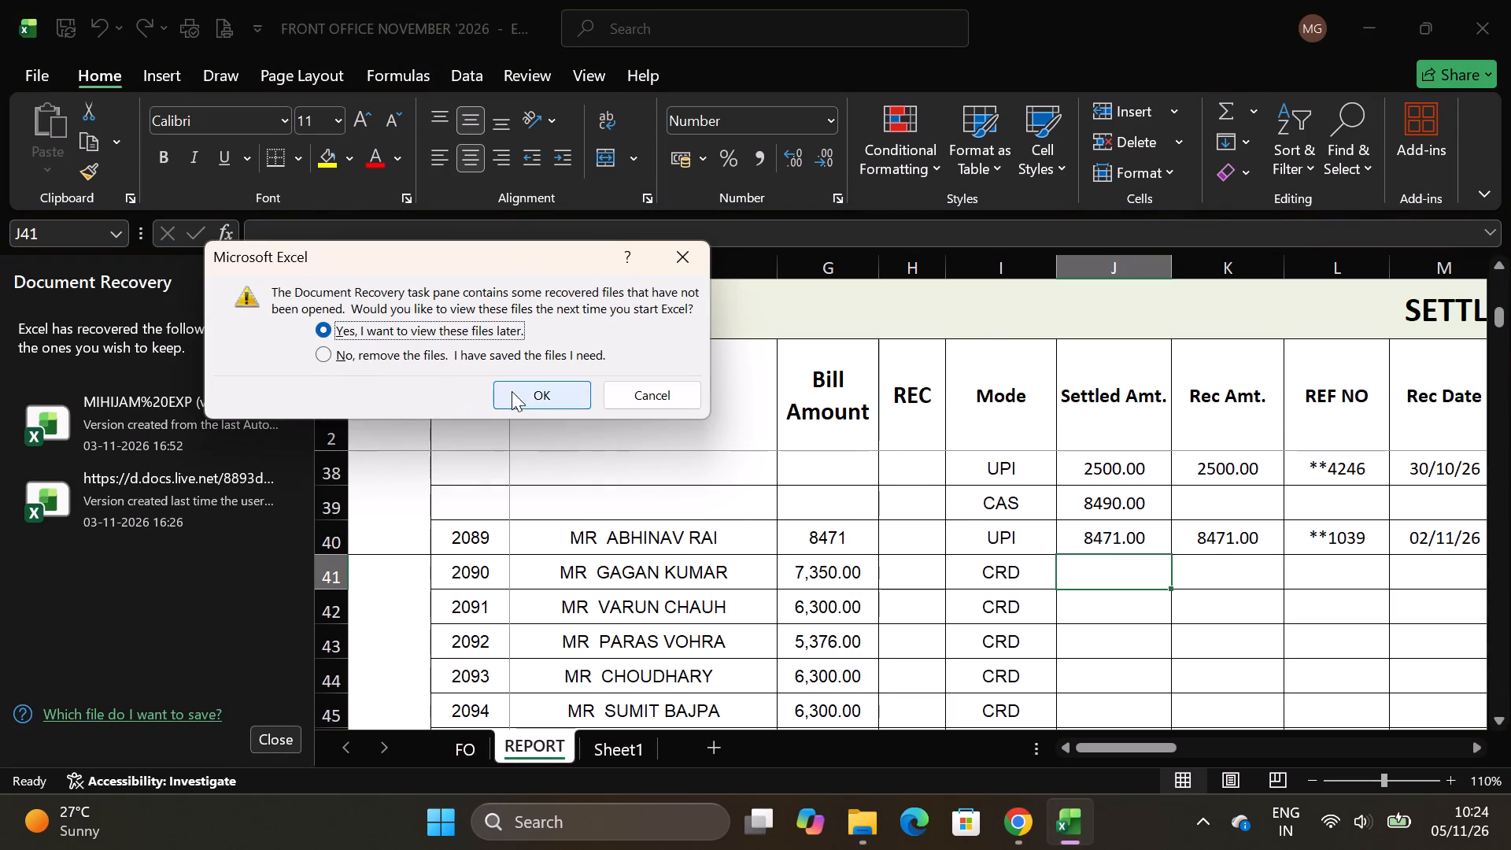
click(526, 393)
click(896, 661)
click(808, 571)
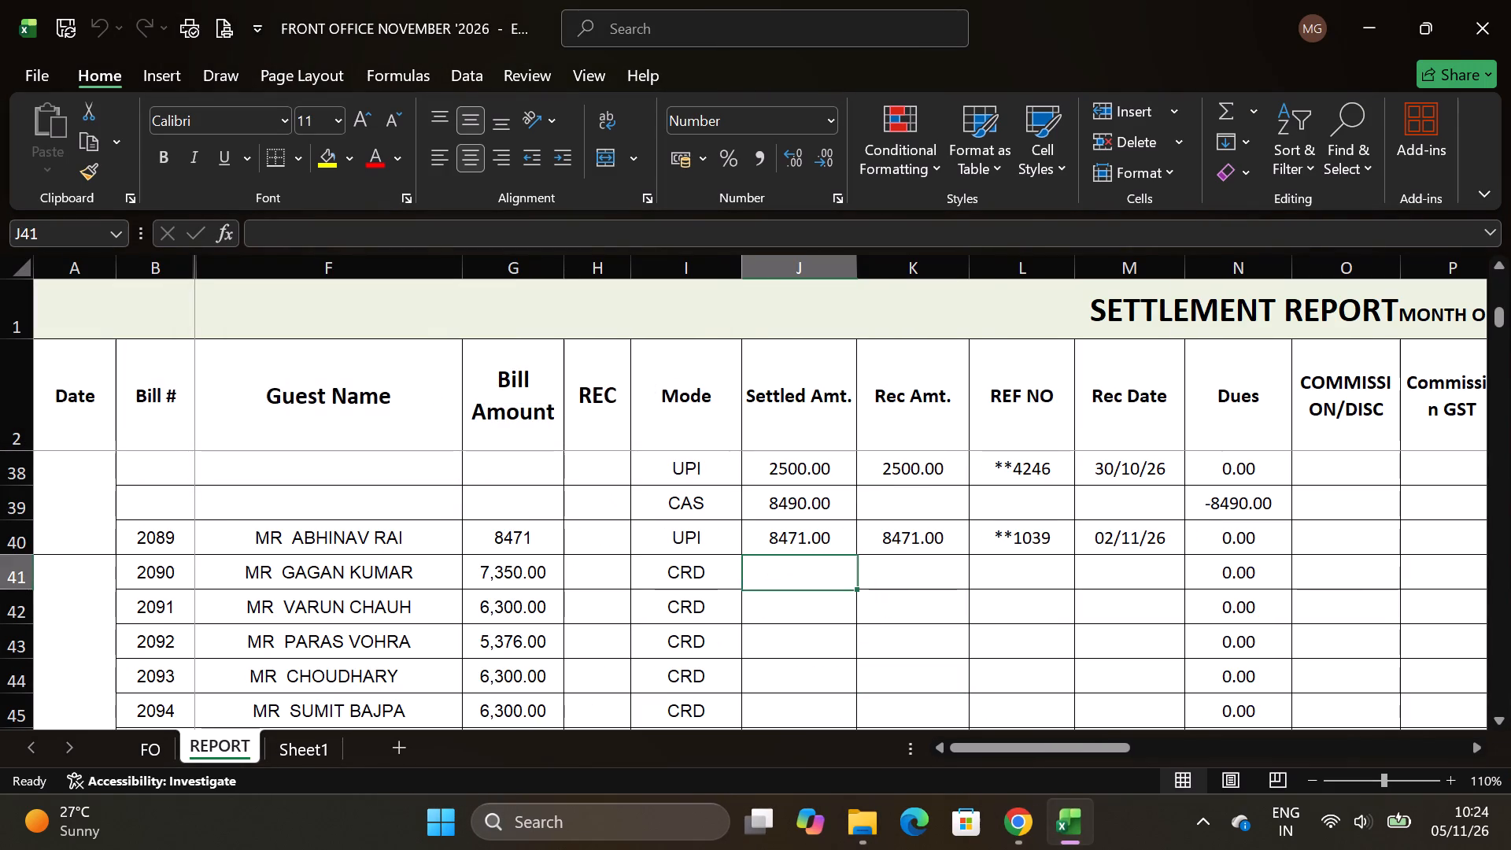
key(ctrl+s)
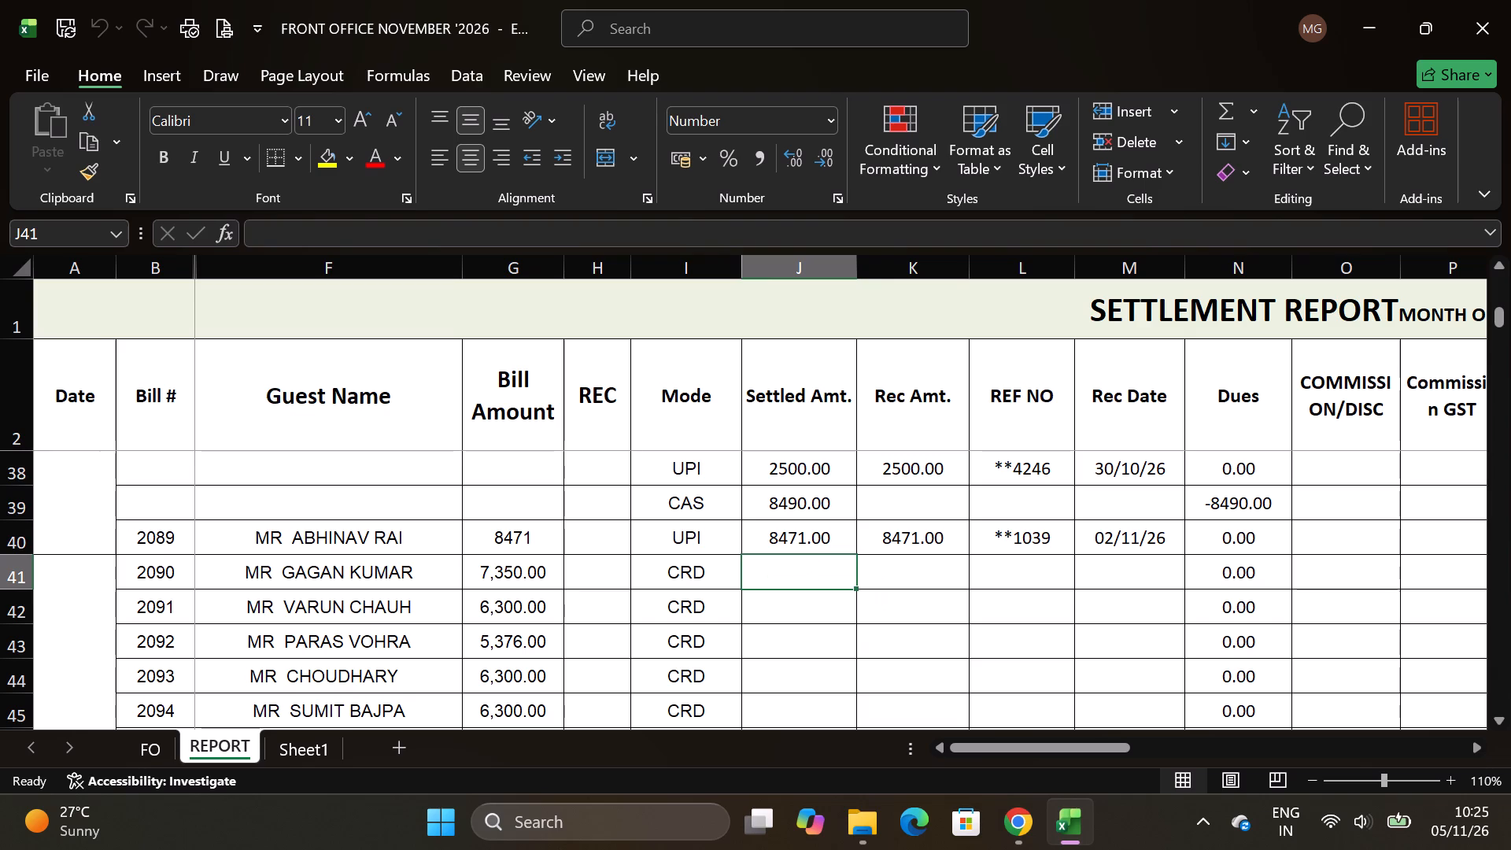
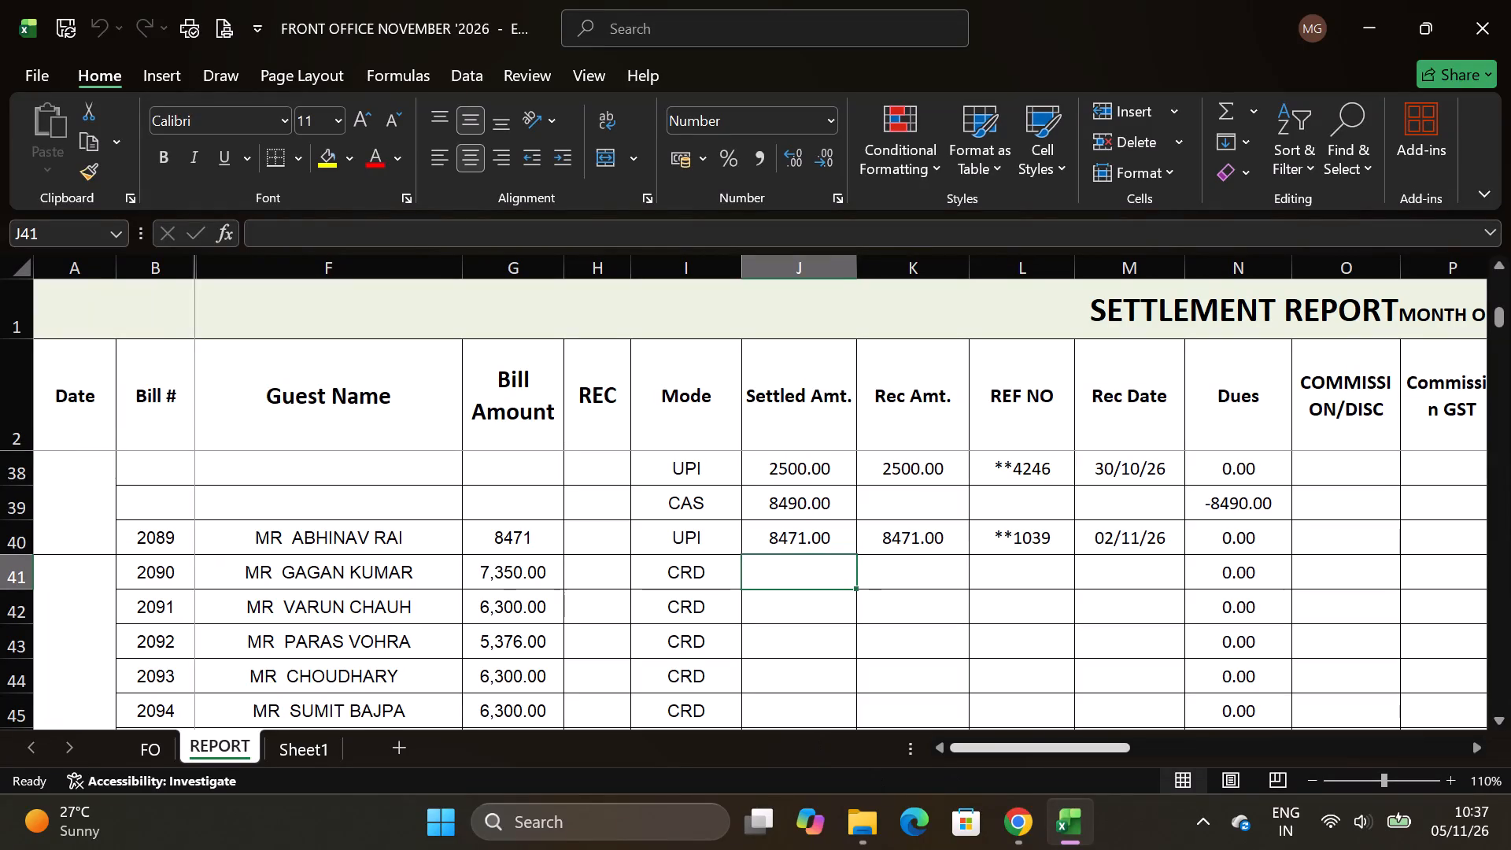
Save the FRONT OFFICE NOVEMBER '2026 workbook with the REPORT sheet's Settled Amt. cell for bill 2090 selected.
click(890, 565)
click(780, 571)
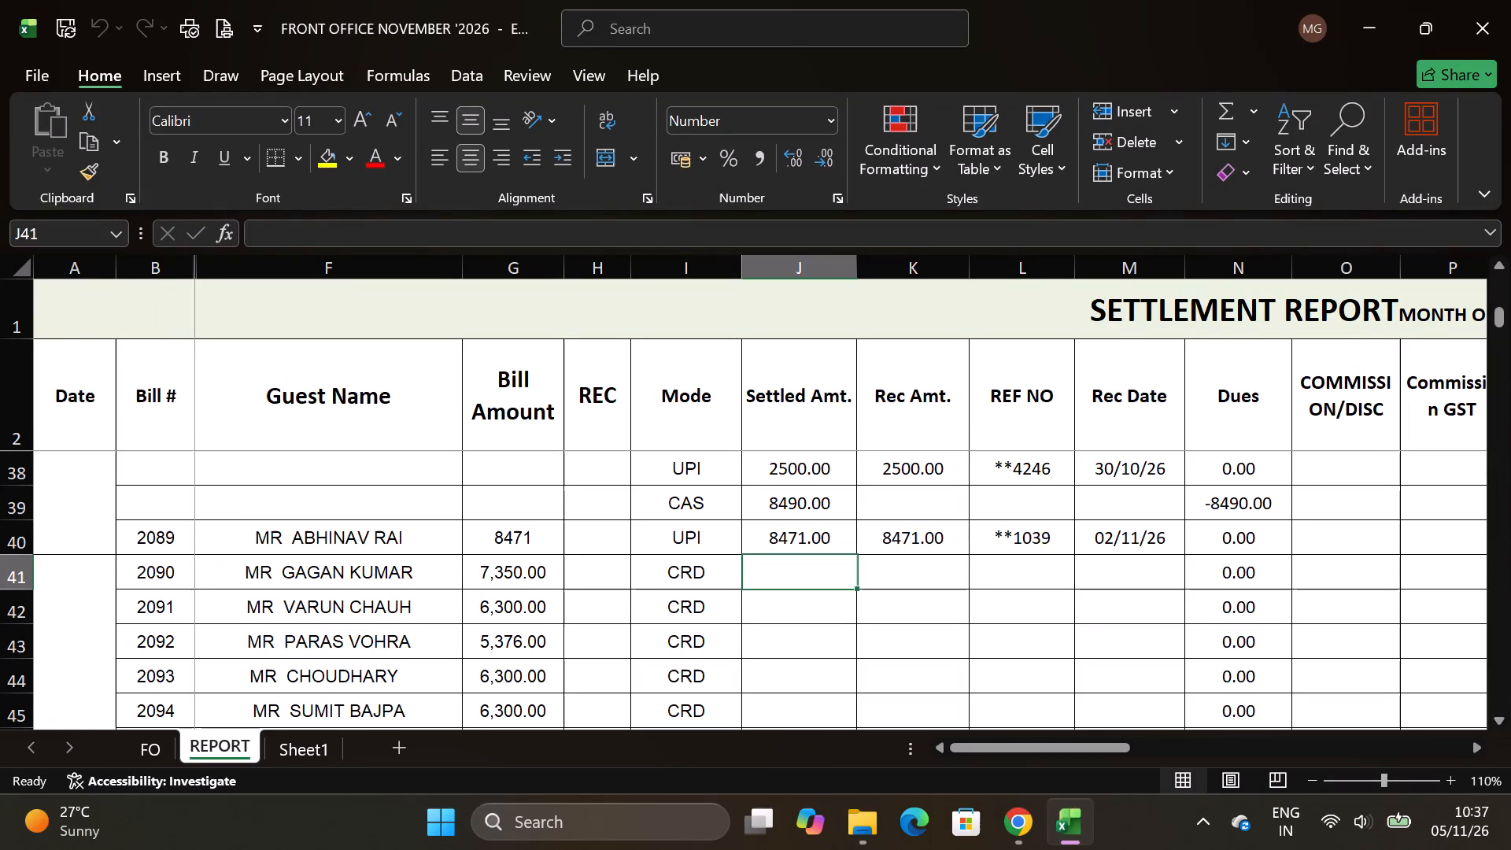
key(ctrl+s)
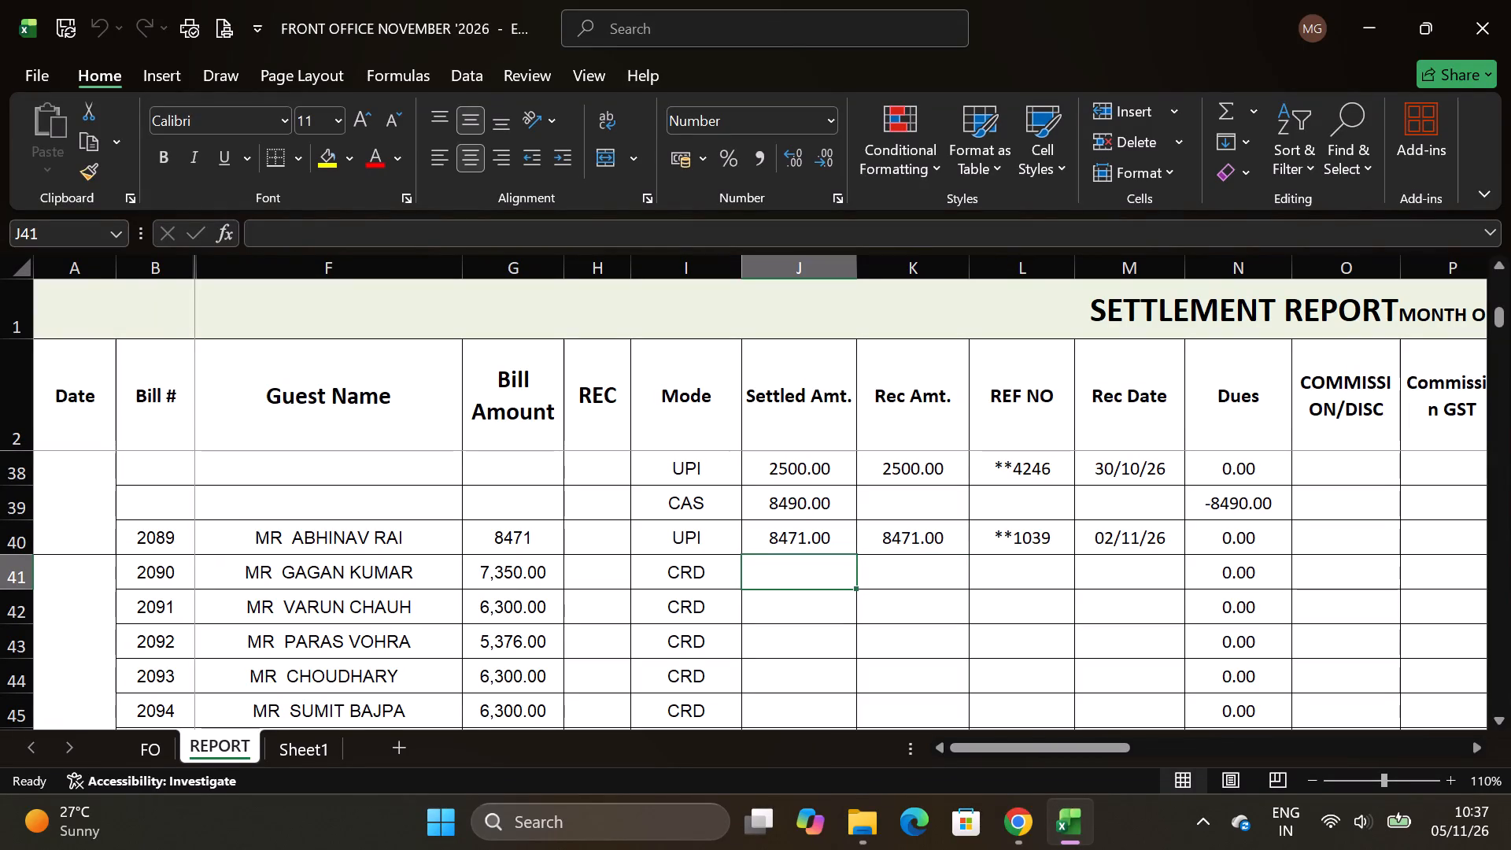
Review the earlier settlement entries up to the start of the REPORT sheet, checking the settled amounts of bills 2066 to 2068.
scroll(907, 622, up, 8)
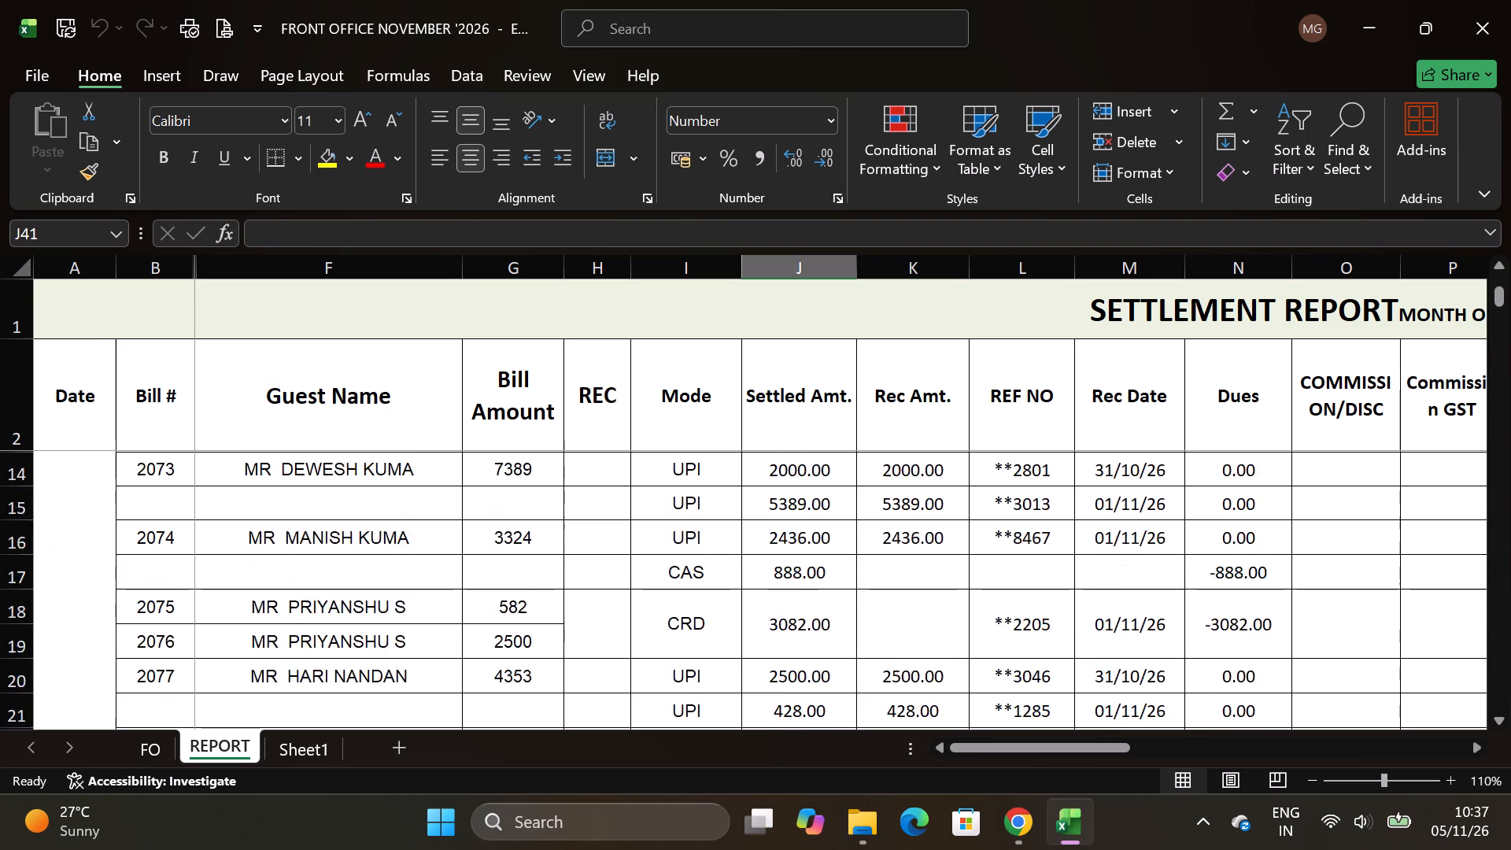
scroll(907, 622, up, 14)
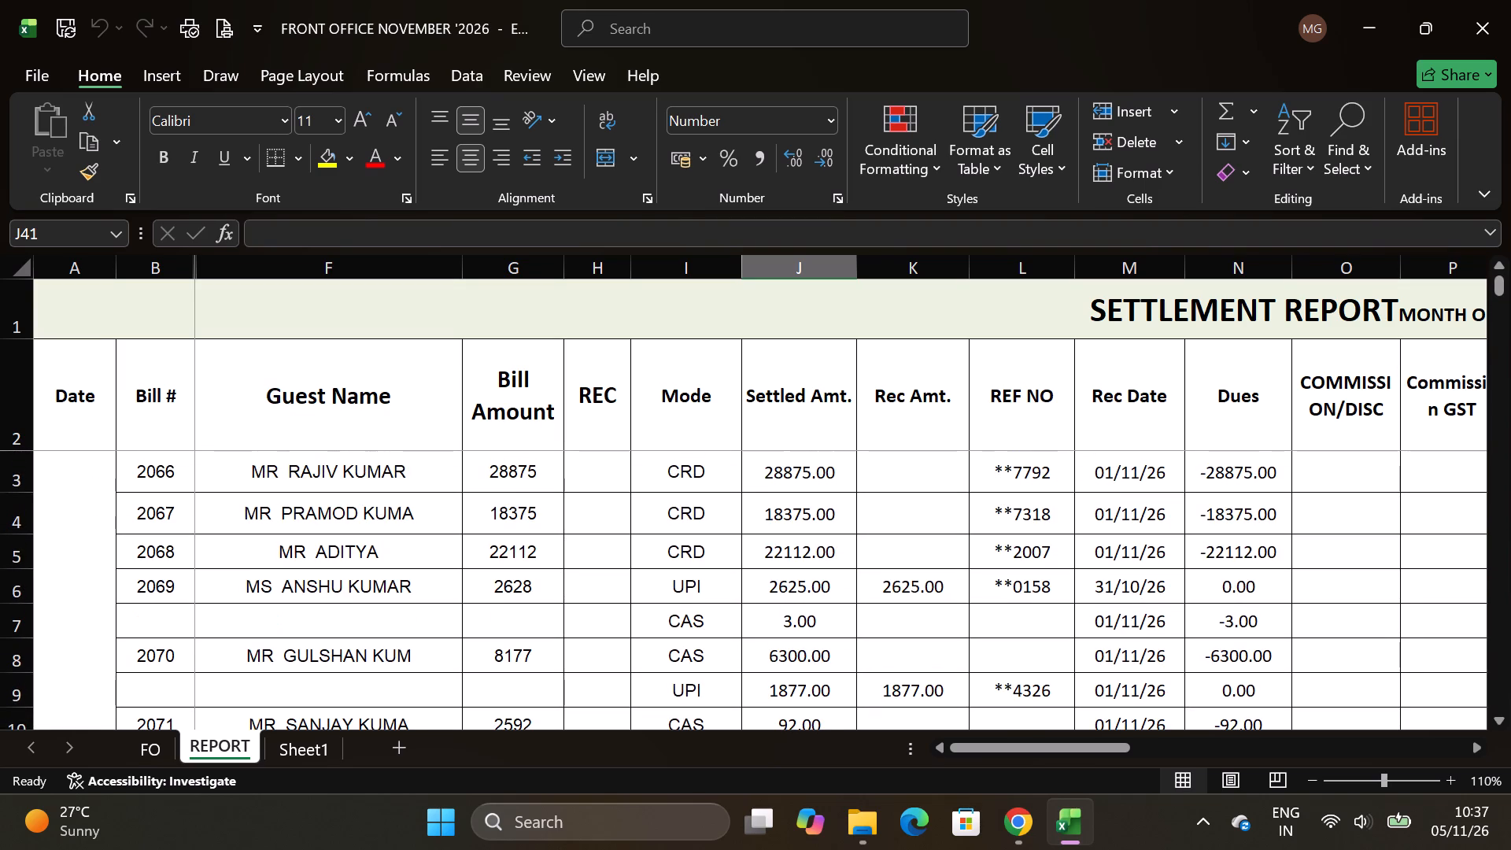
scroll(907, 622, up, 8)
scroll(907, 622, down, 3)
scroll(907, 622, up, 9)
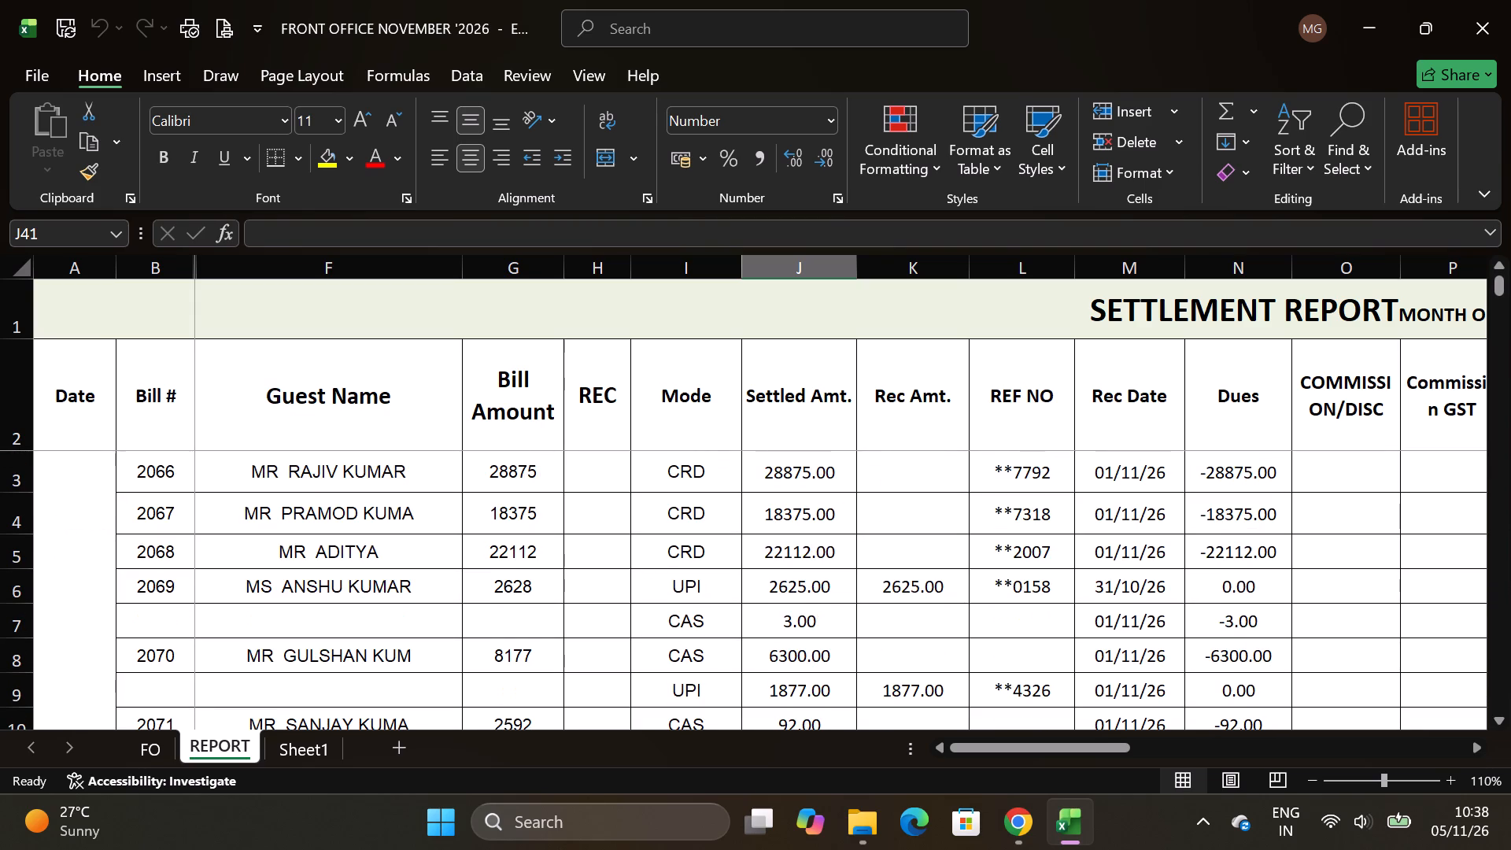
click(766, 482)
click(797, 515)
click(804, 541)
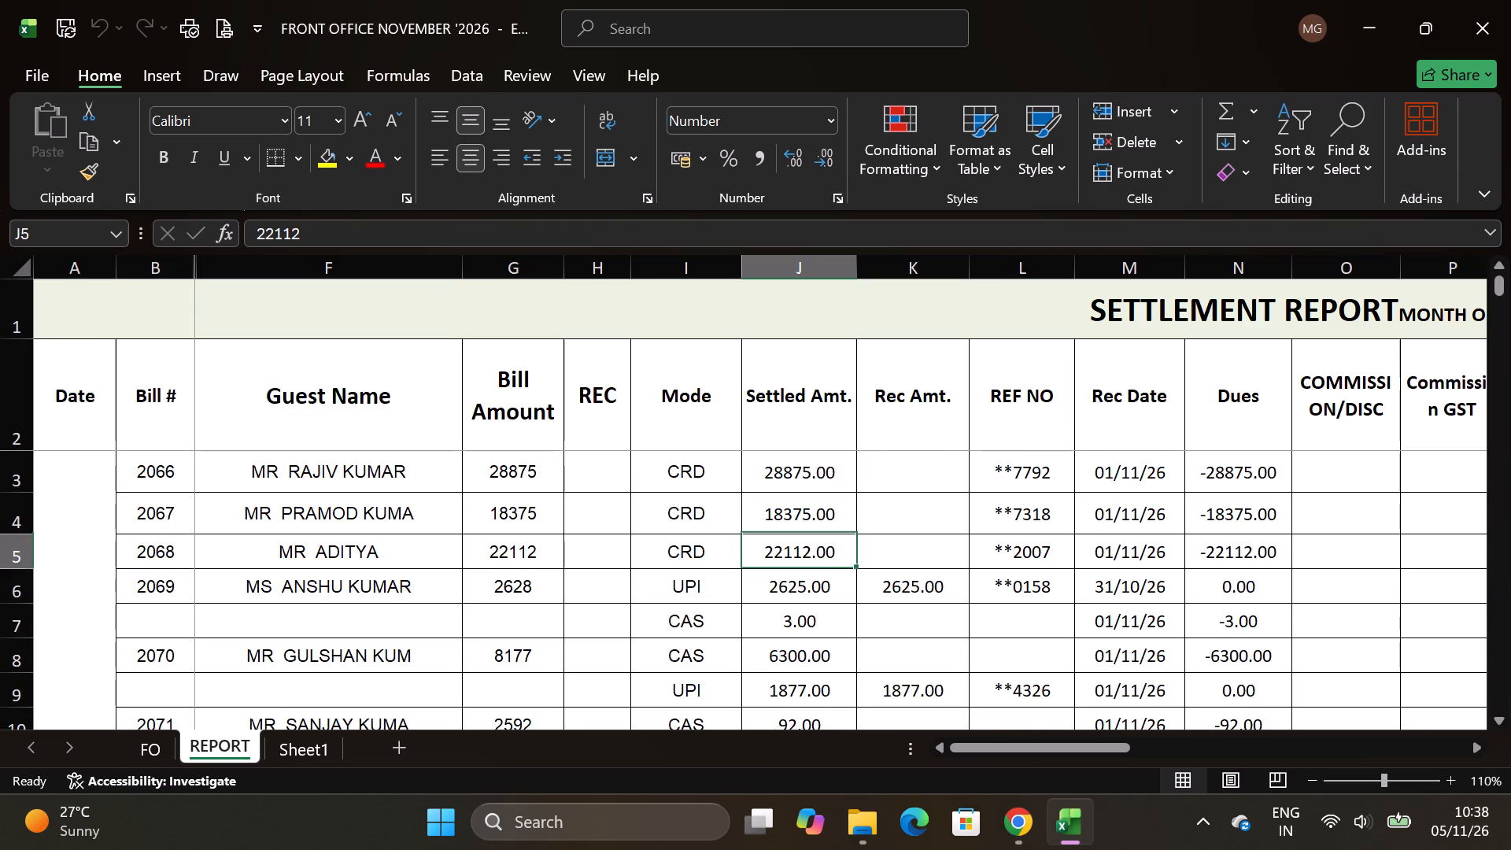
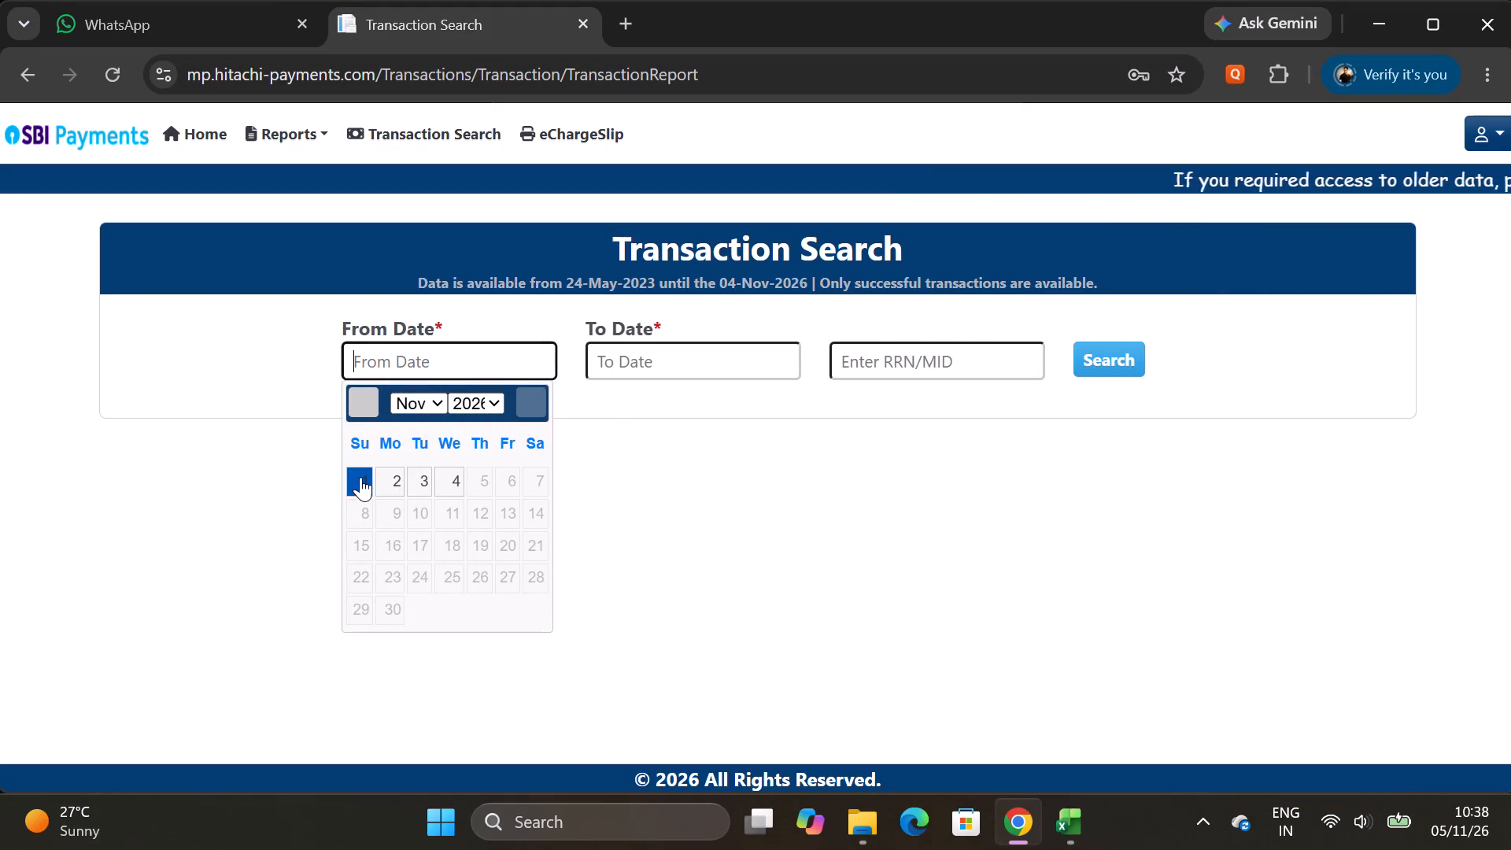
Search the SBI Payments transactions from 01-11-2026 to 04-11-2026 using the saved merchant ID.
click(362, 476)
drag(713, 357, 709, 370)
click(989, 482)
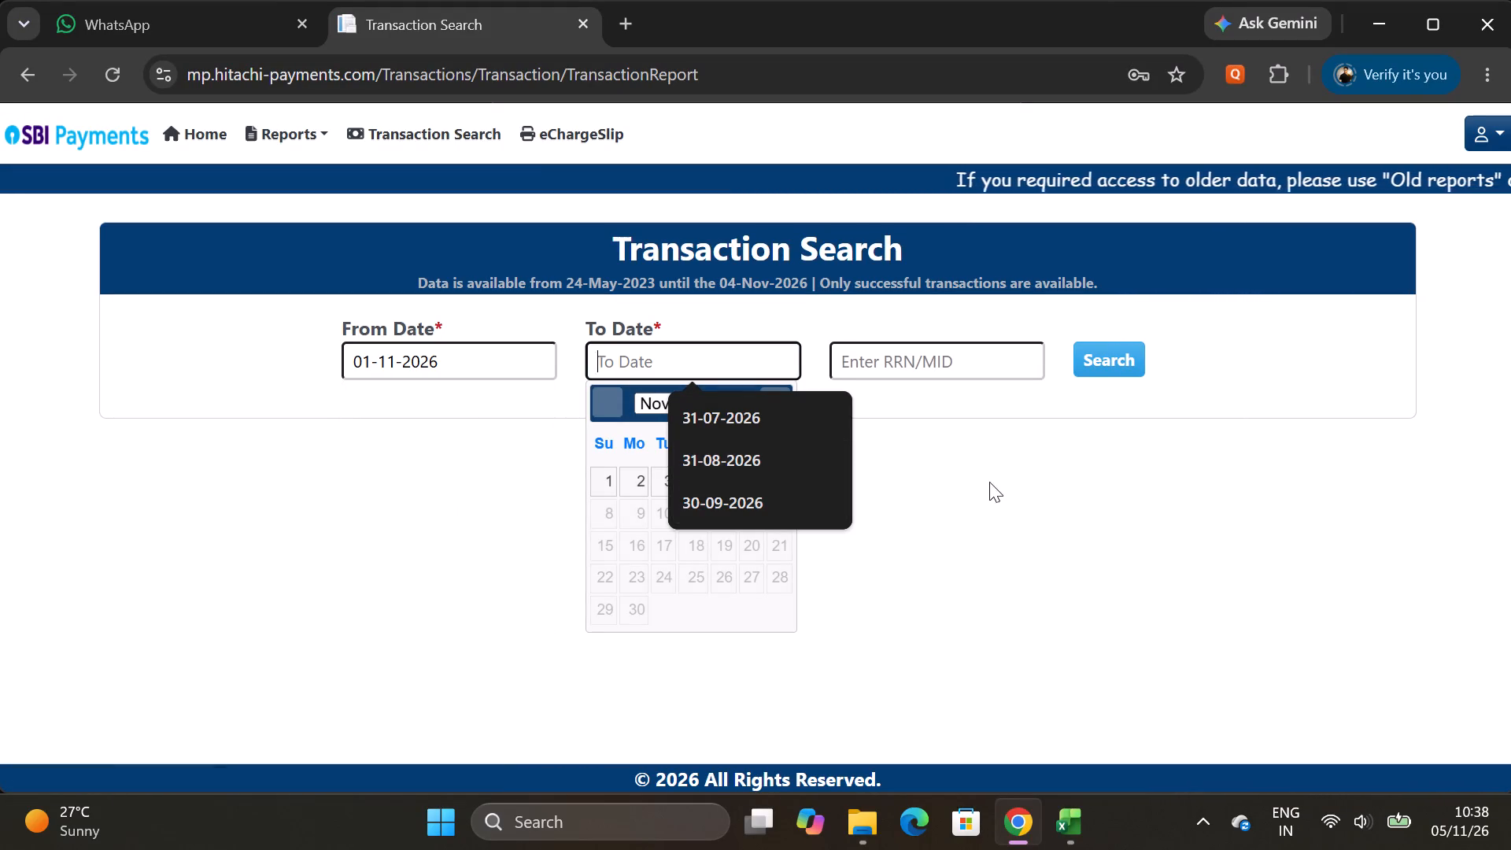
click(748, 364)
click(833, 419)
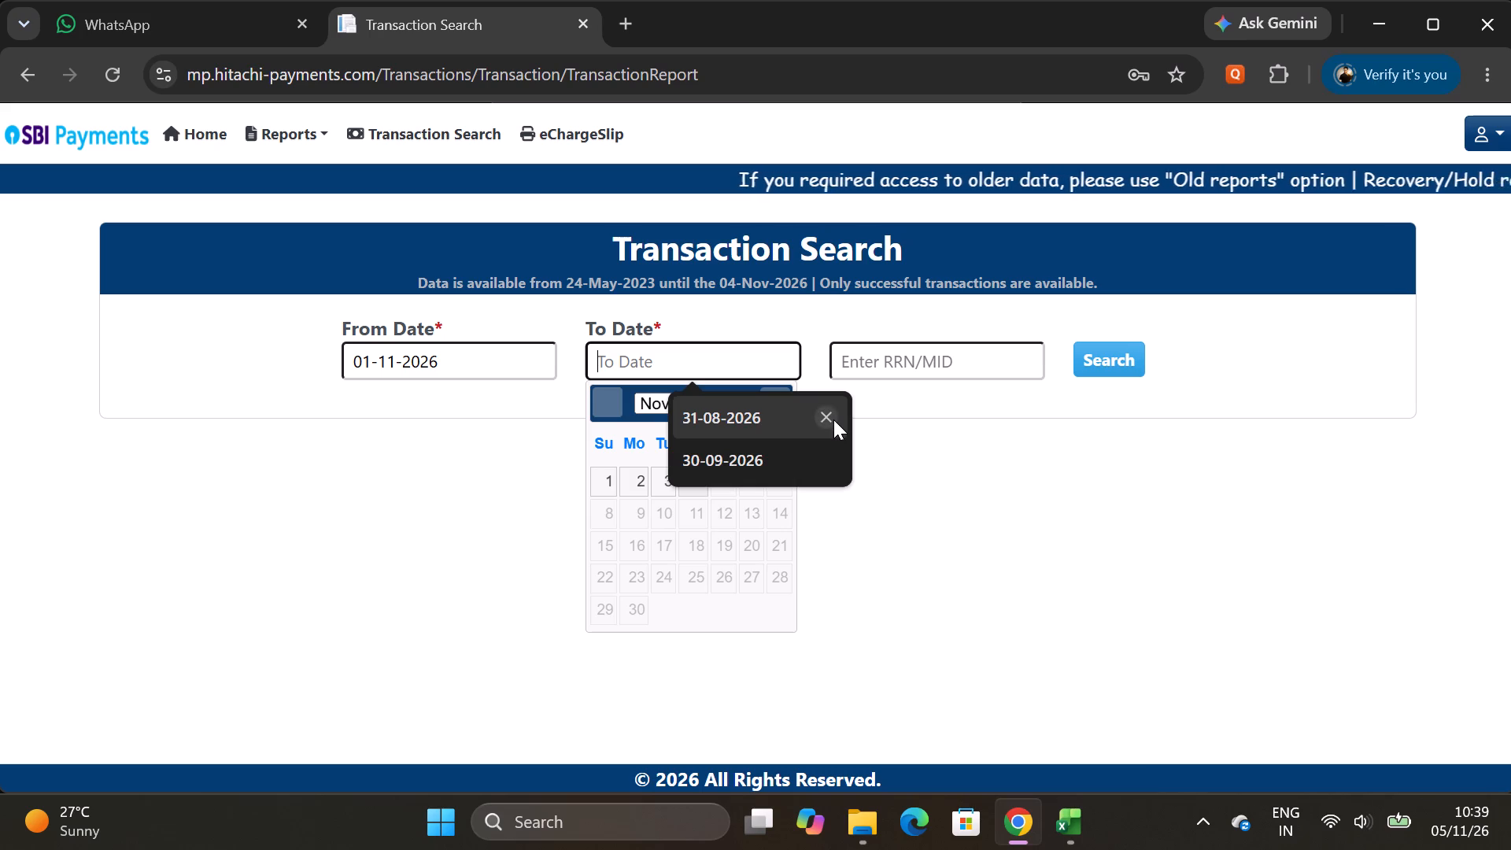
double_click(833, 419)
click(703, 478)
click(918, 356)
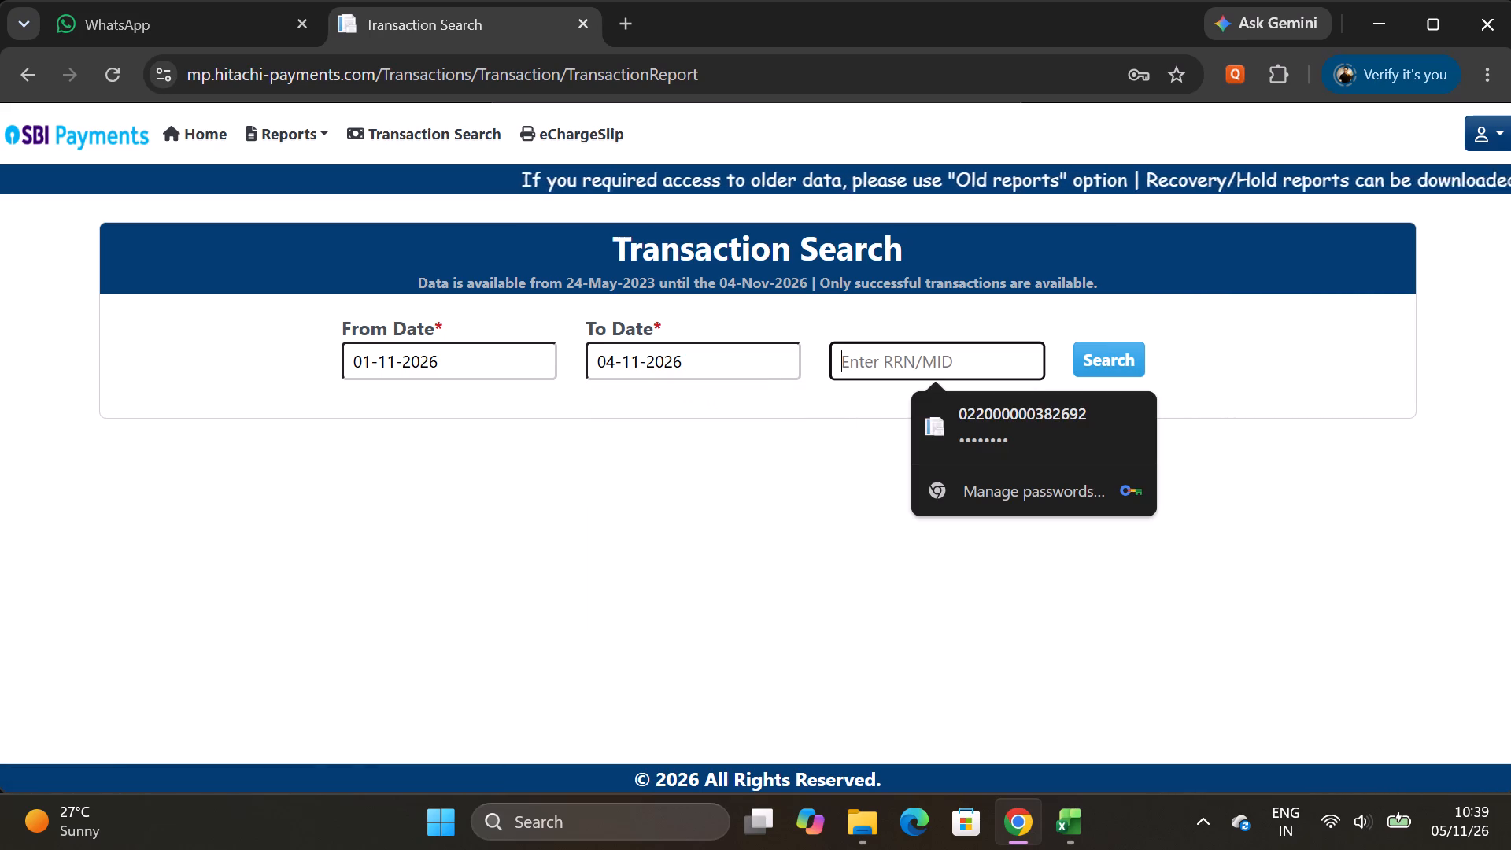
click(989, 416)
click(1113, 360)
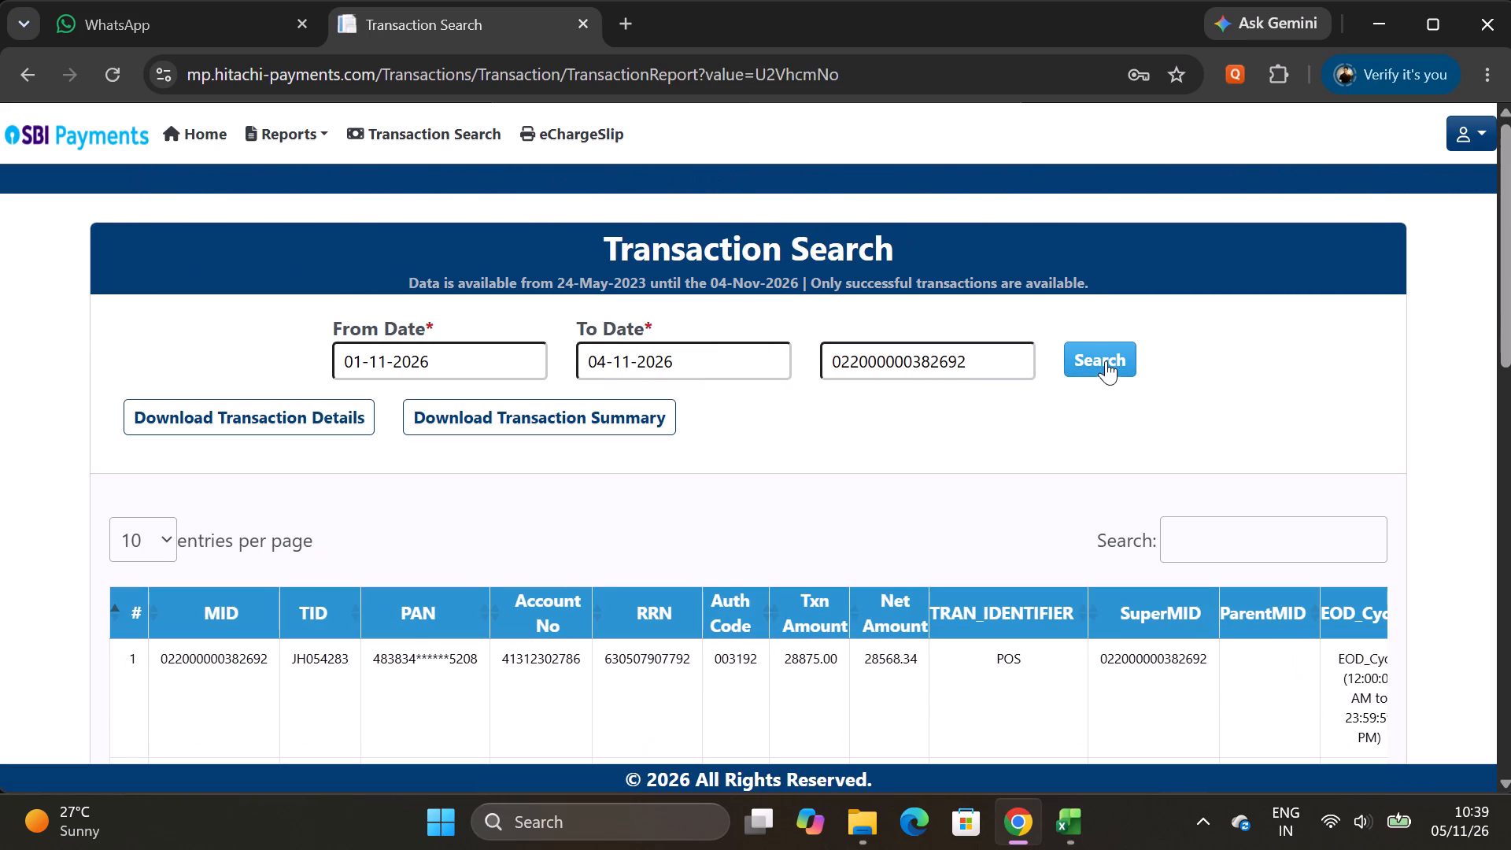
Look through the listed card transactions and download the transaction details file for the searched period.
scroll(704, 524, down, 10)
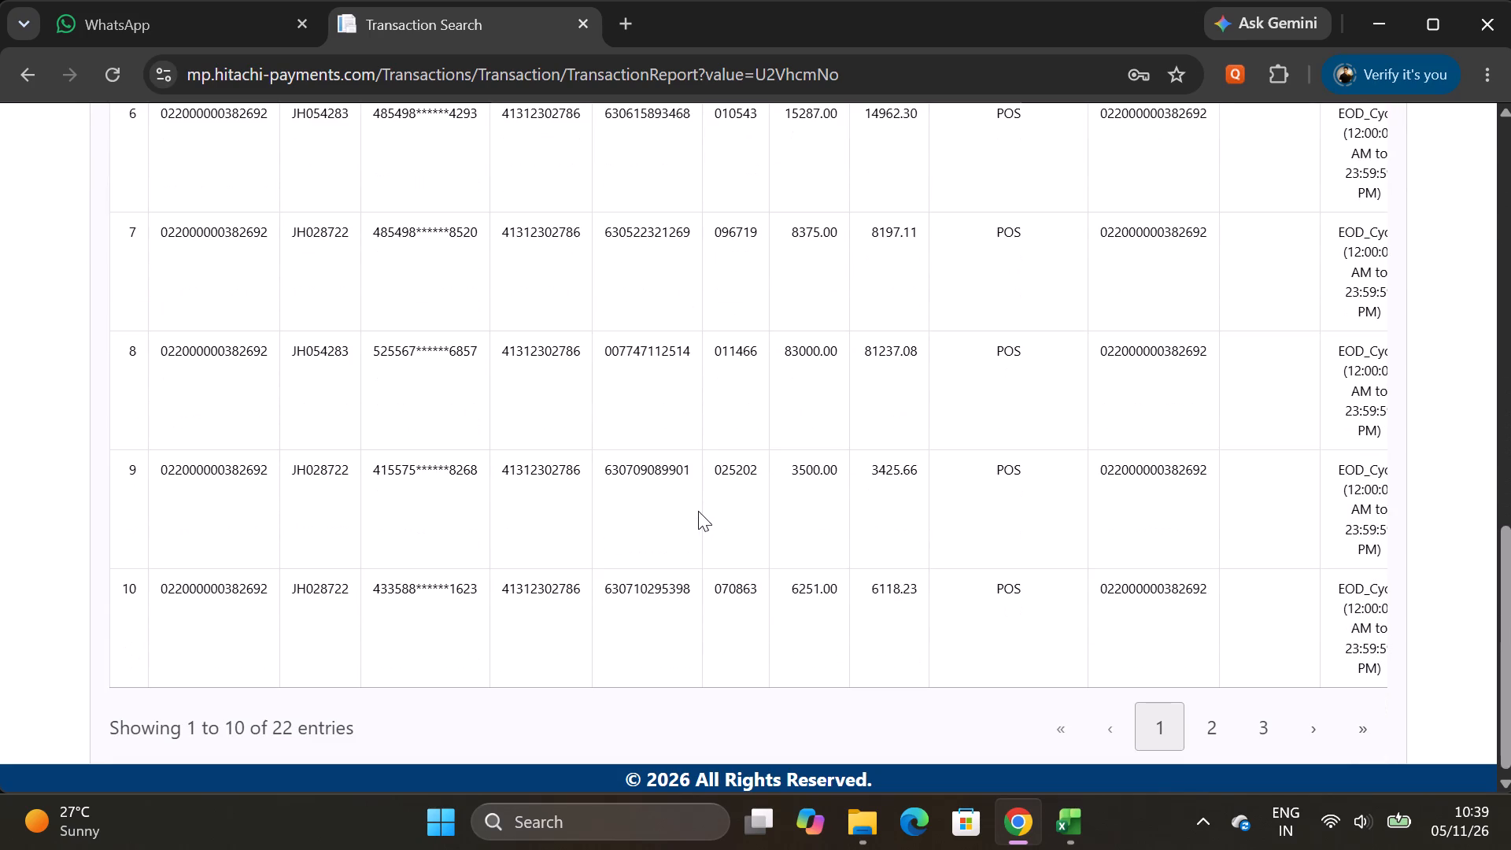
scroll(694, 507, down, 3)
scroll(694, 506, up, 15)
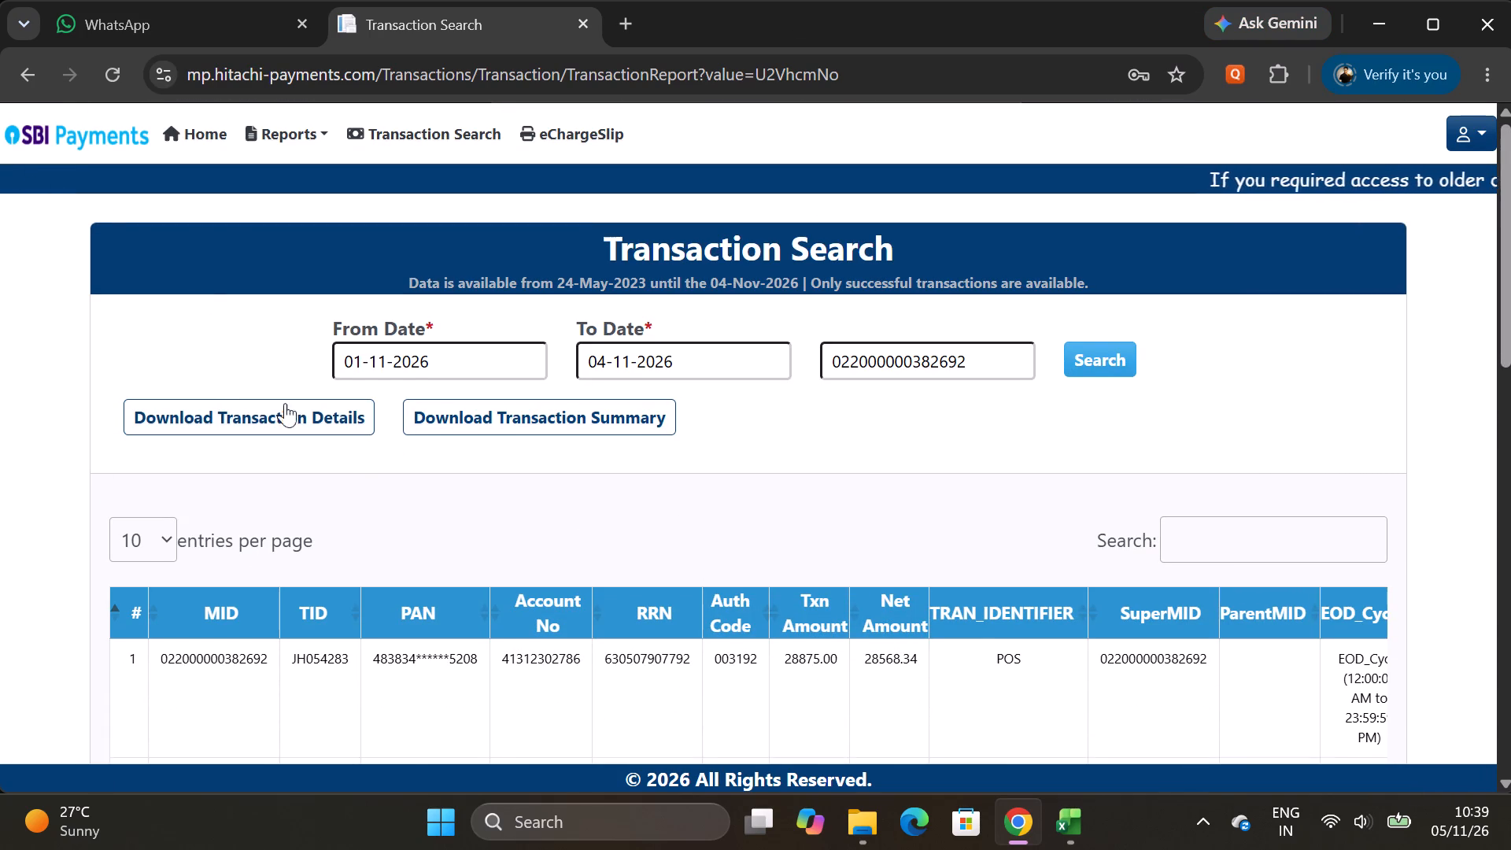
click(323, 422)
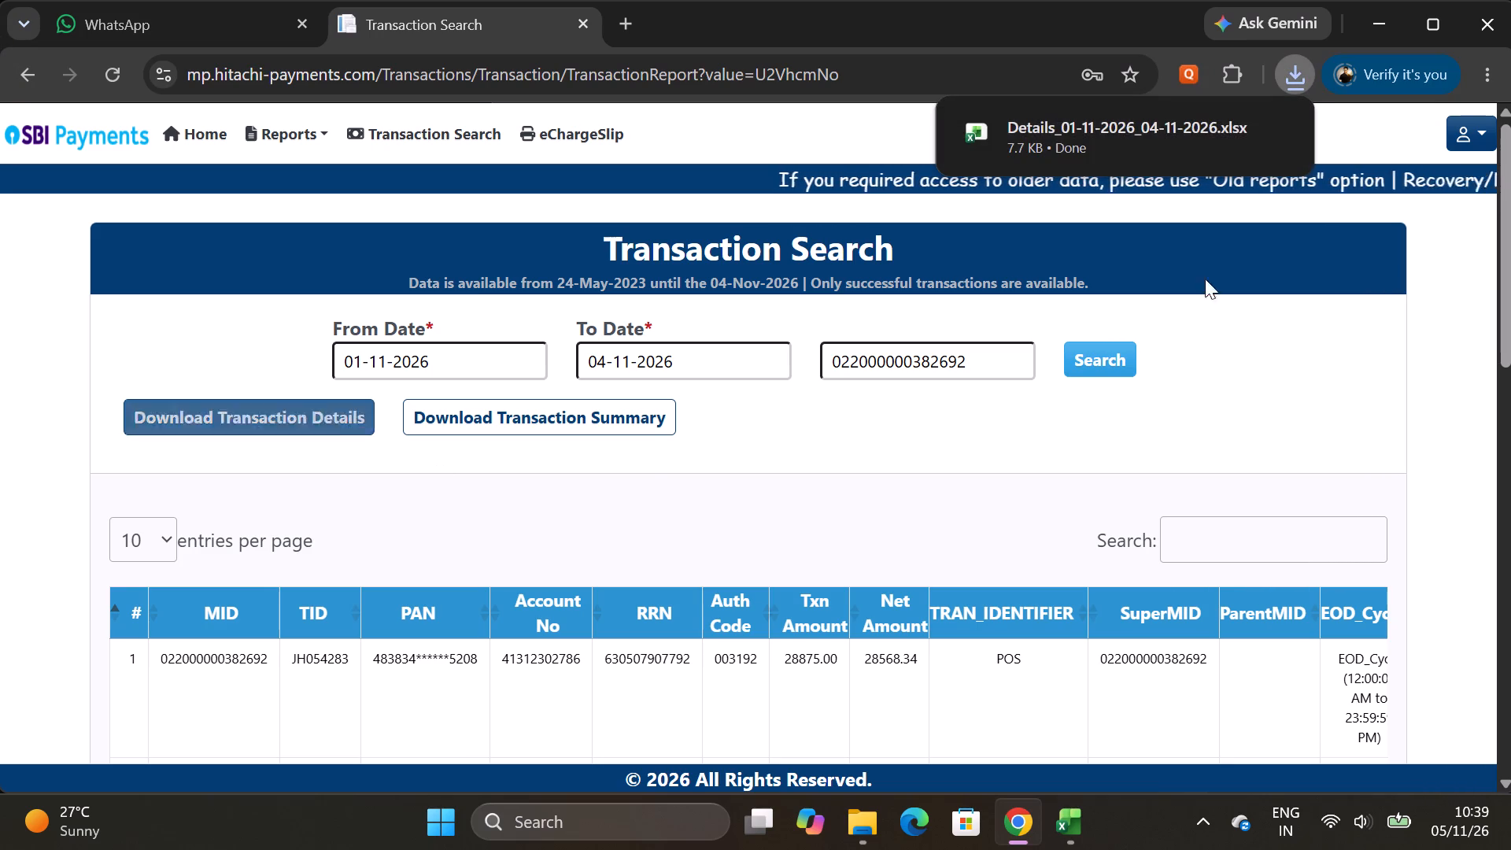
Log out of the SBI Payments merchant account.
click(1483, 133)
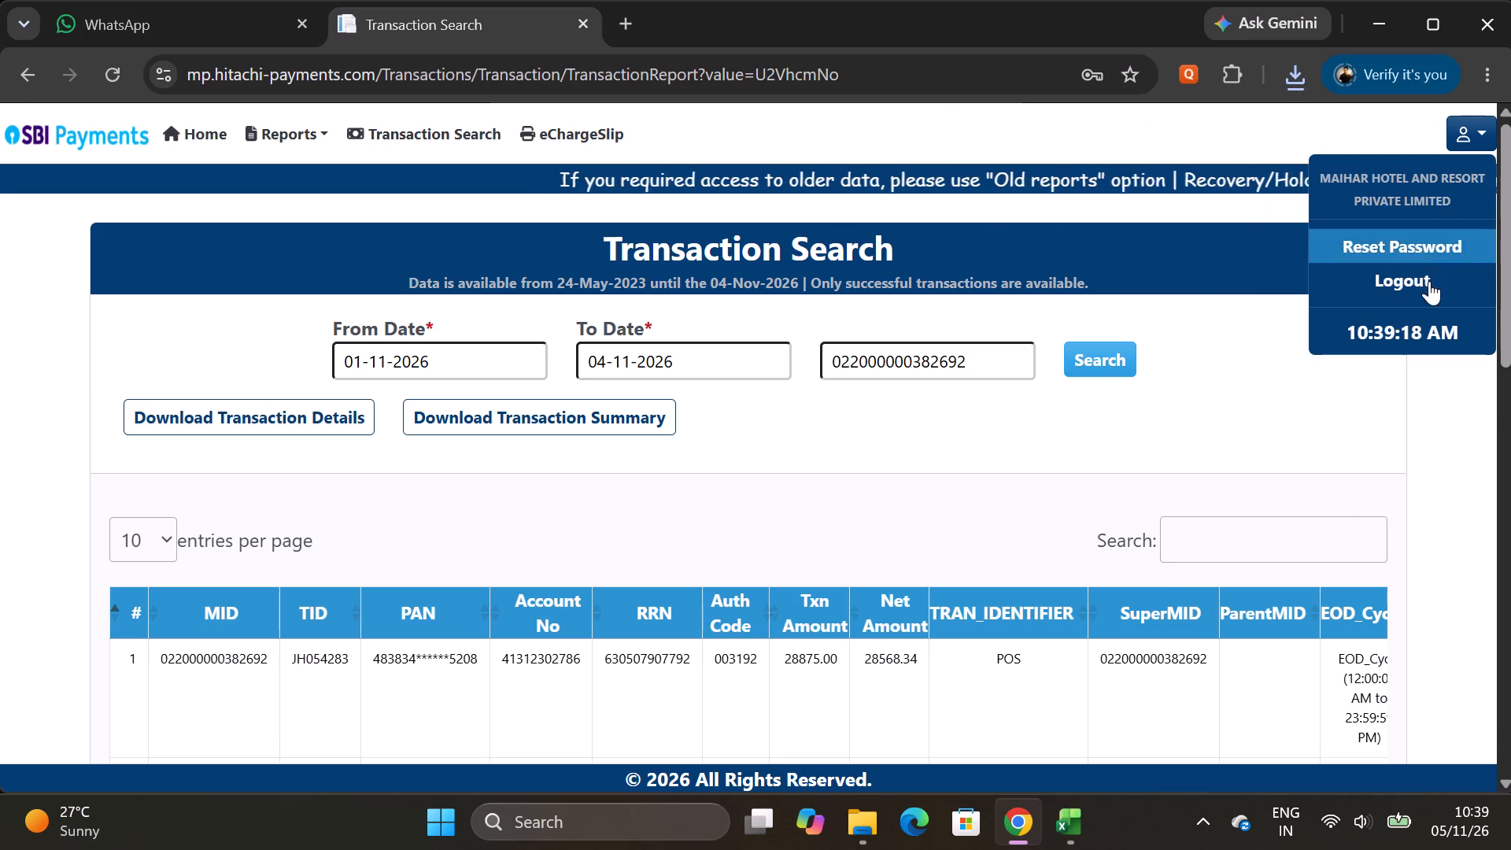
click(1426, 286)
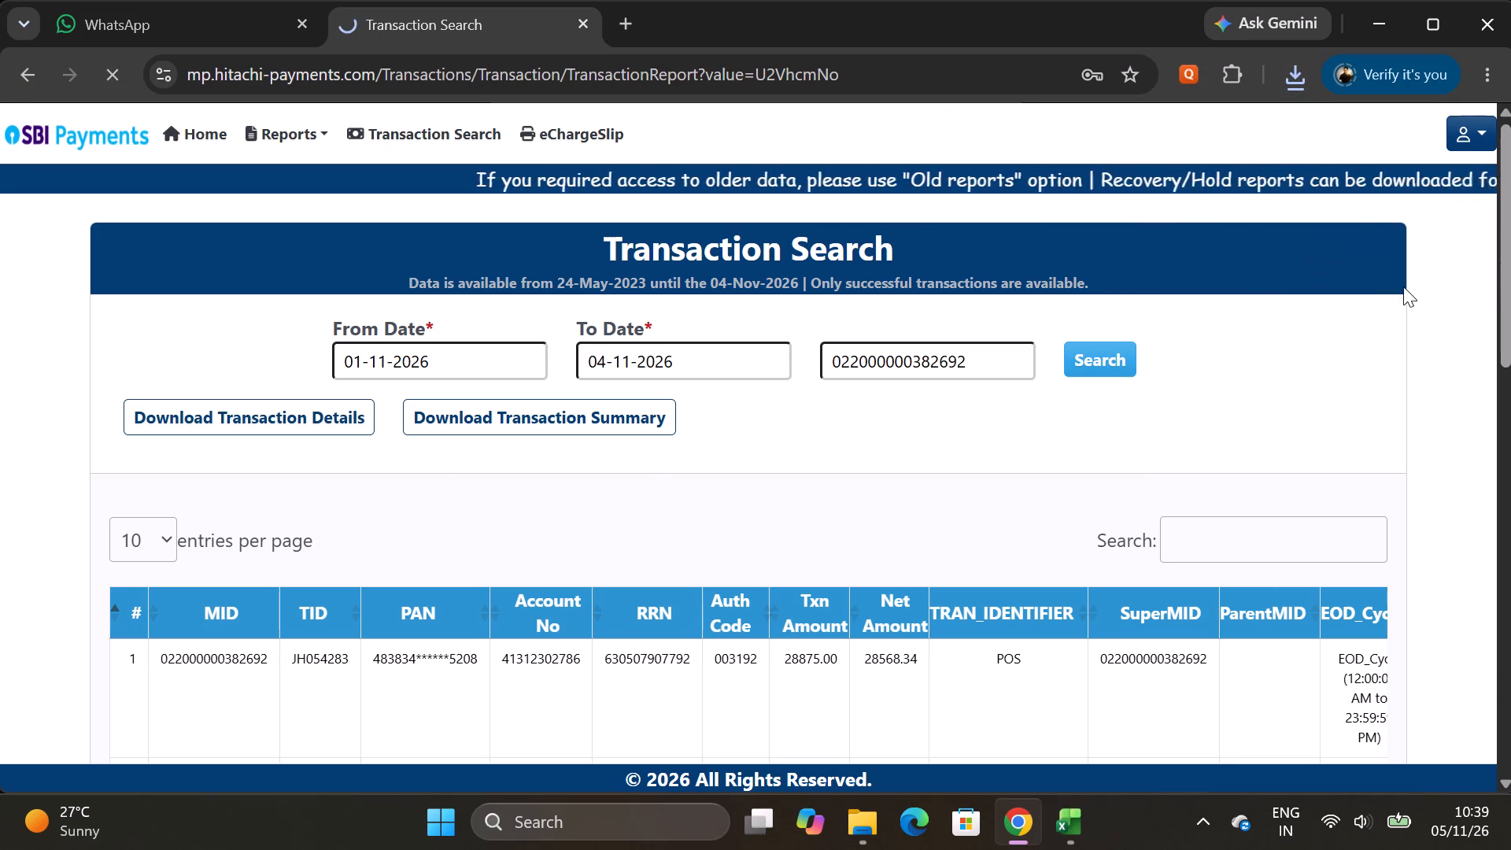
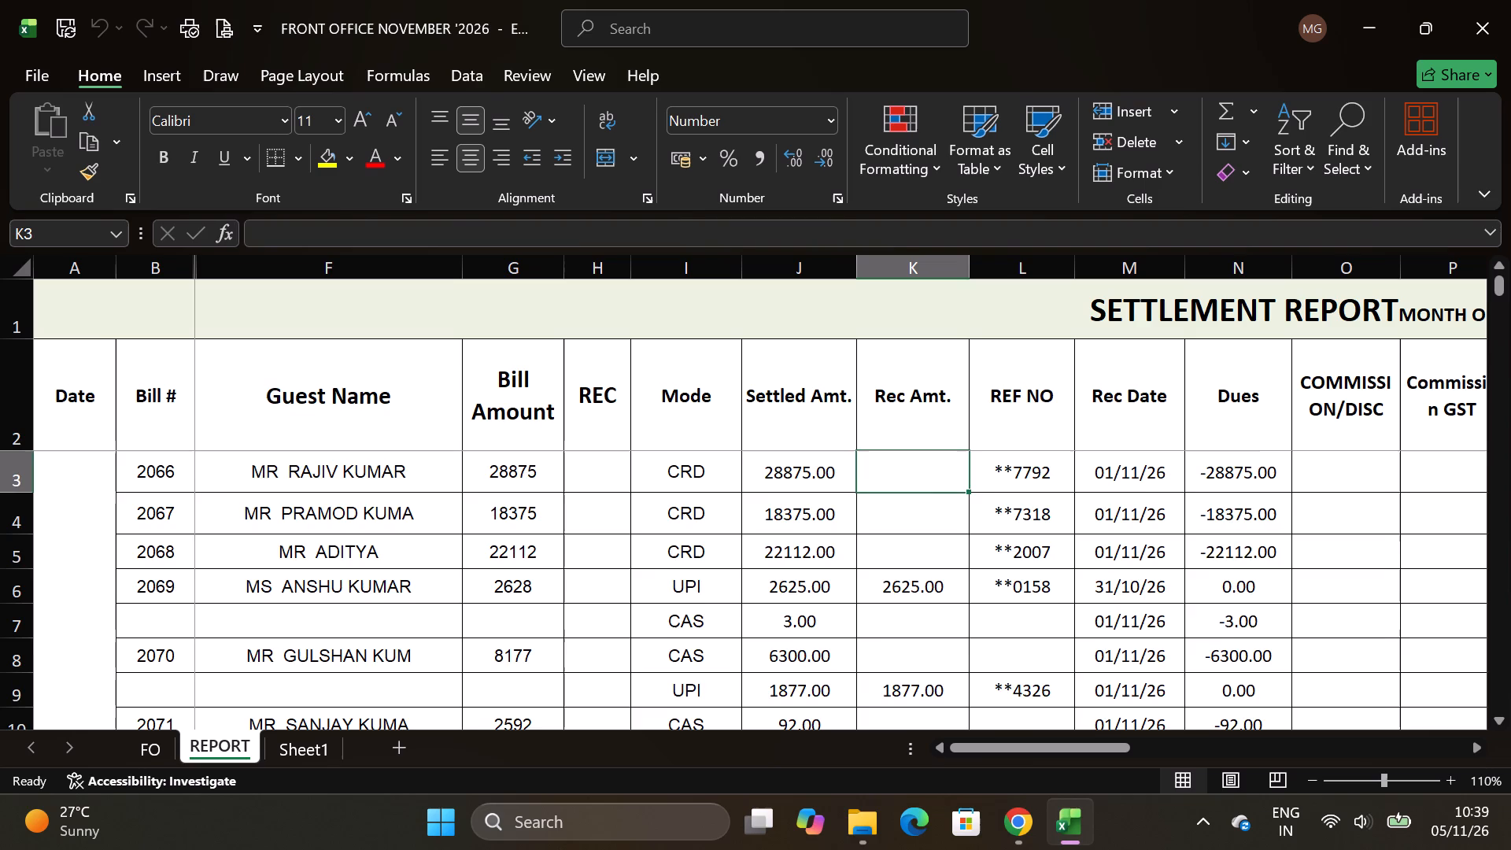
Look through the settlement report's bill entries dated 01-11-26 to 03-11-26, including the card bills still lacking settlement details.
scroll(620, 595, down, 13)
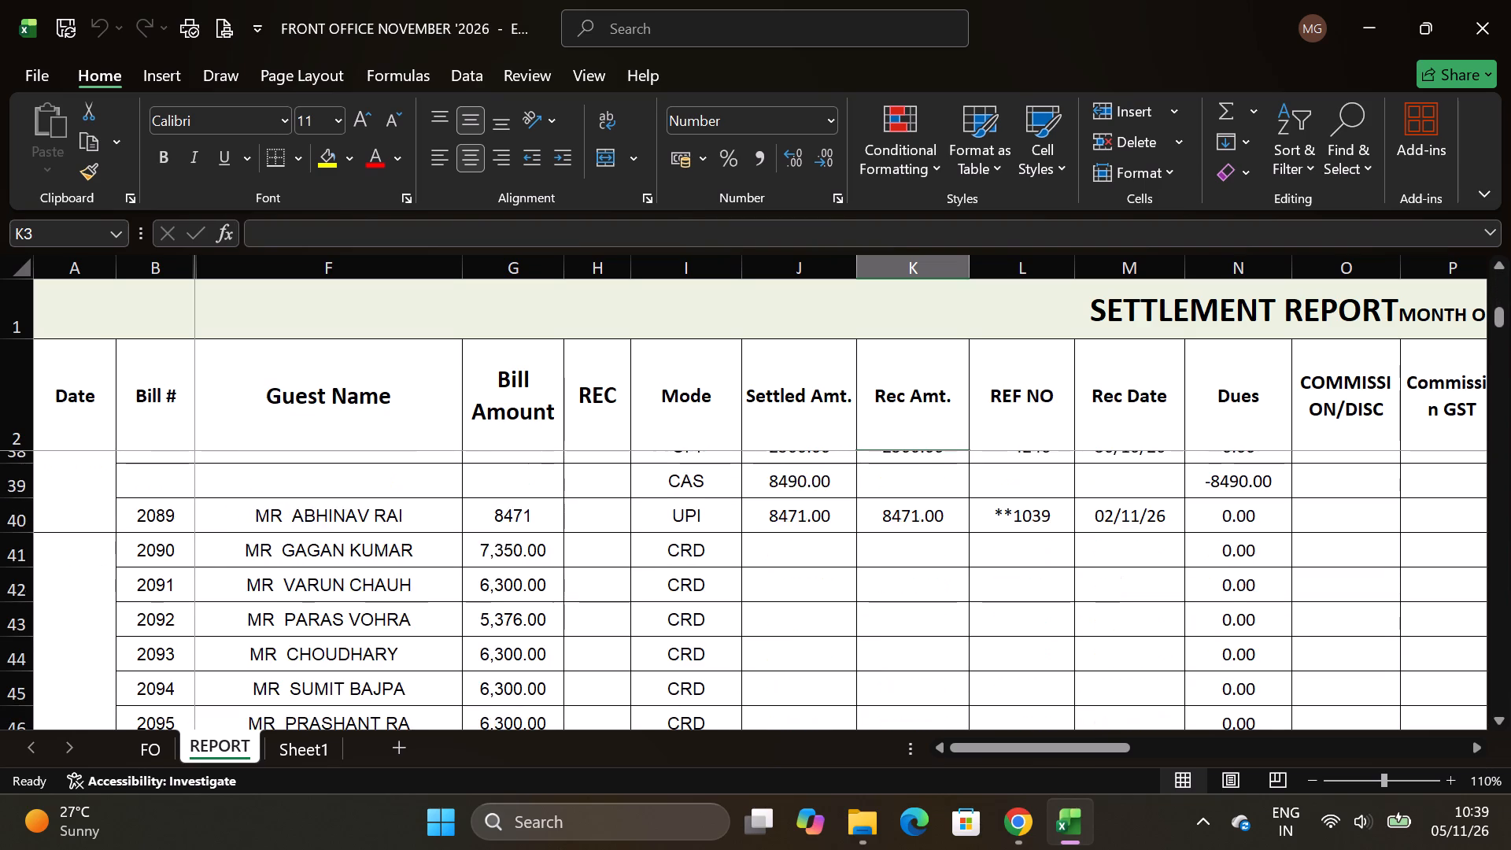
scroll(617, 594, down, 1)
scroll(617, 594, up, 1)
scroll(272, 552, up, 1)
click(156, 546)
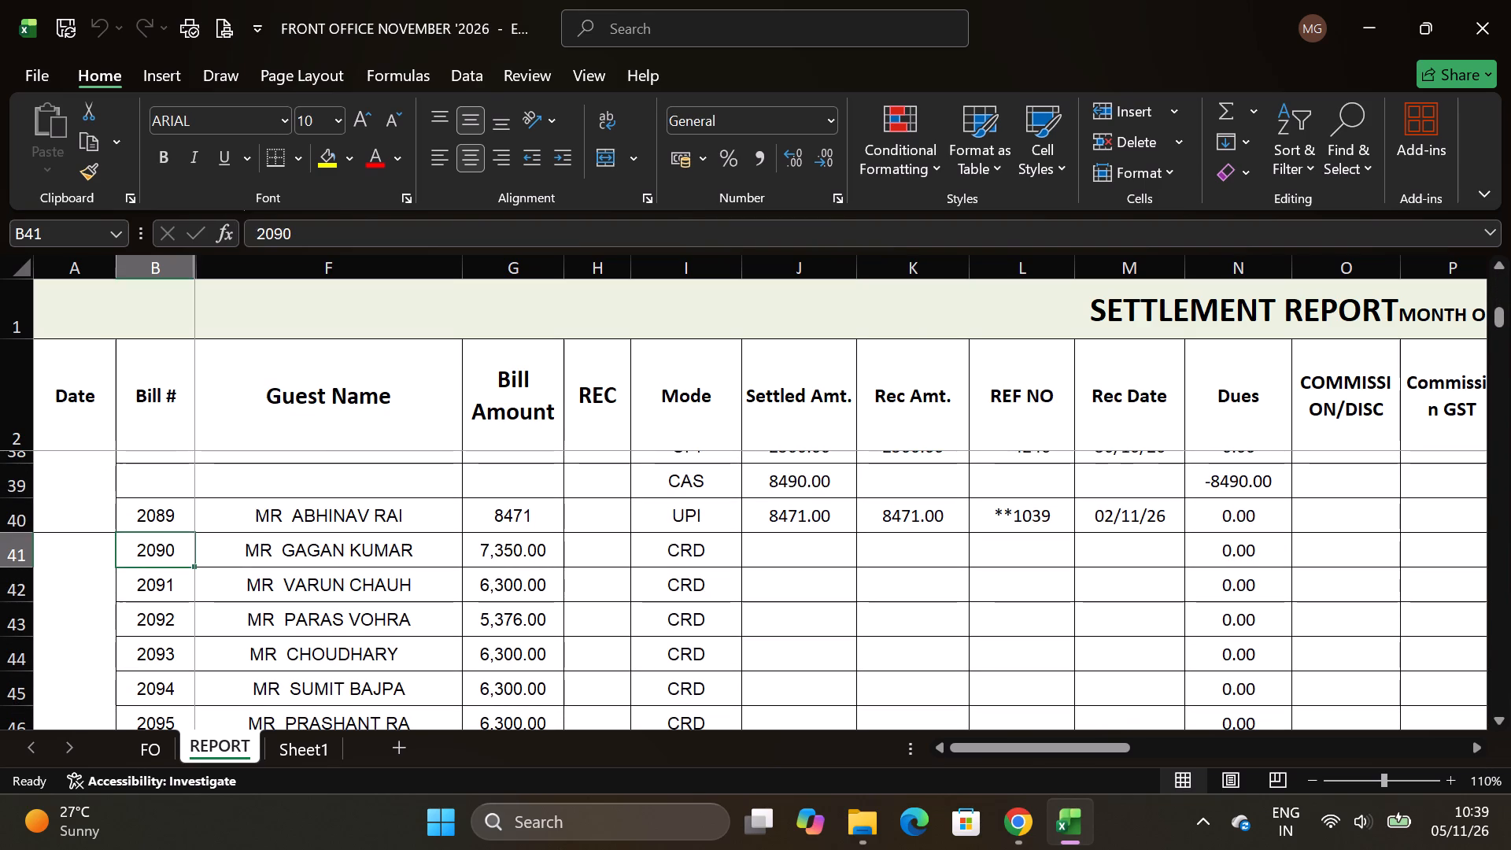
scroll(427, 583, down, 5)
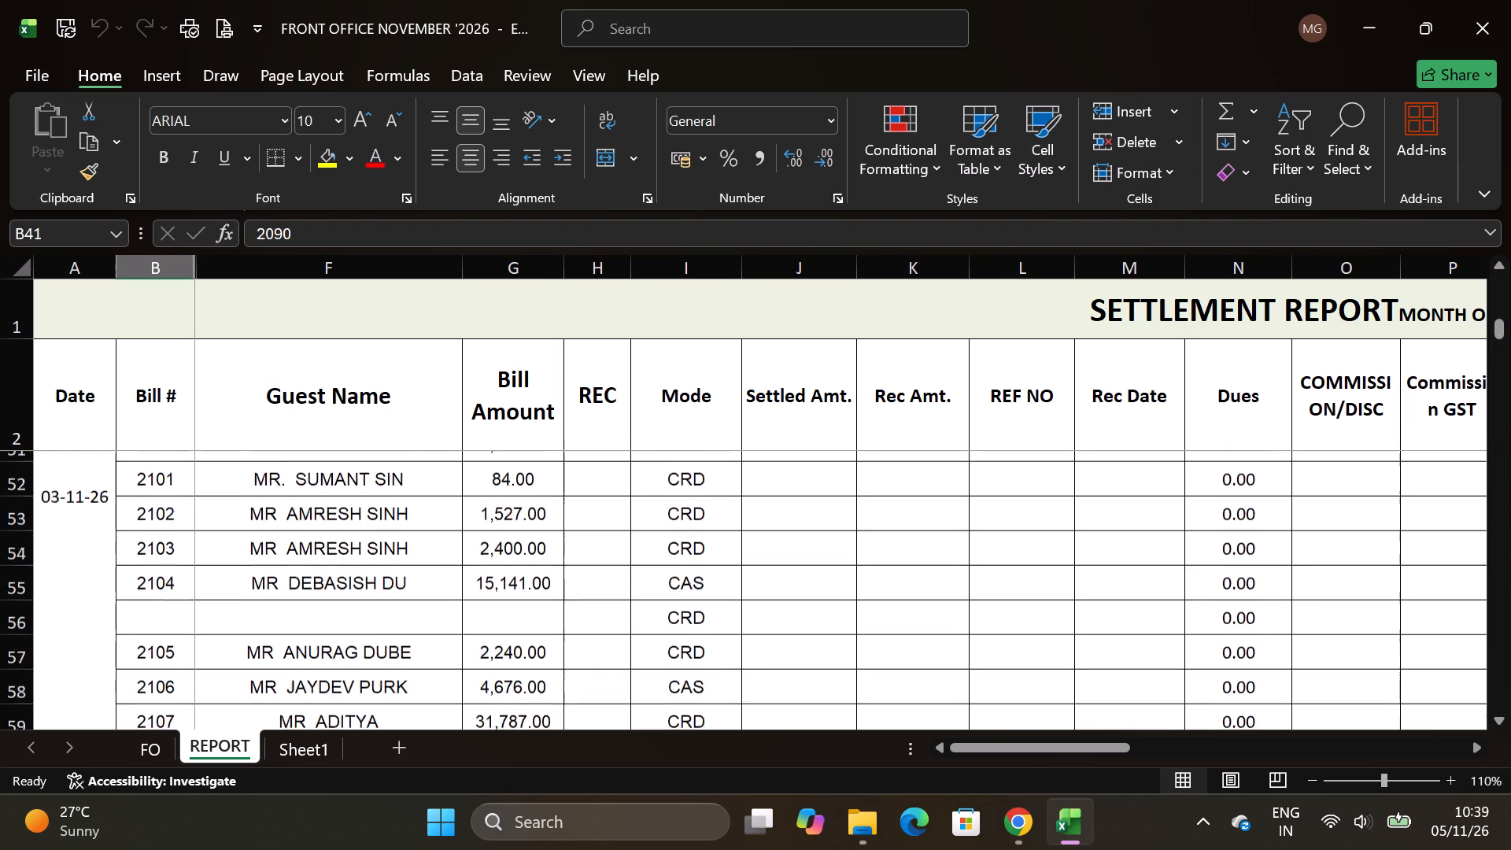
scroll(426, 583, down, 3)
scroll(425, 585, up, 4)
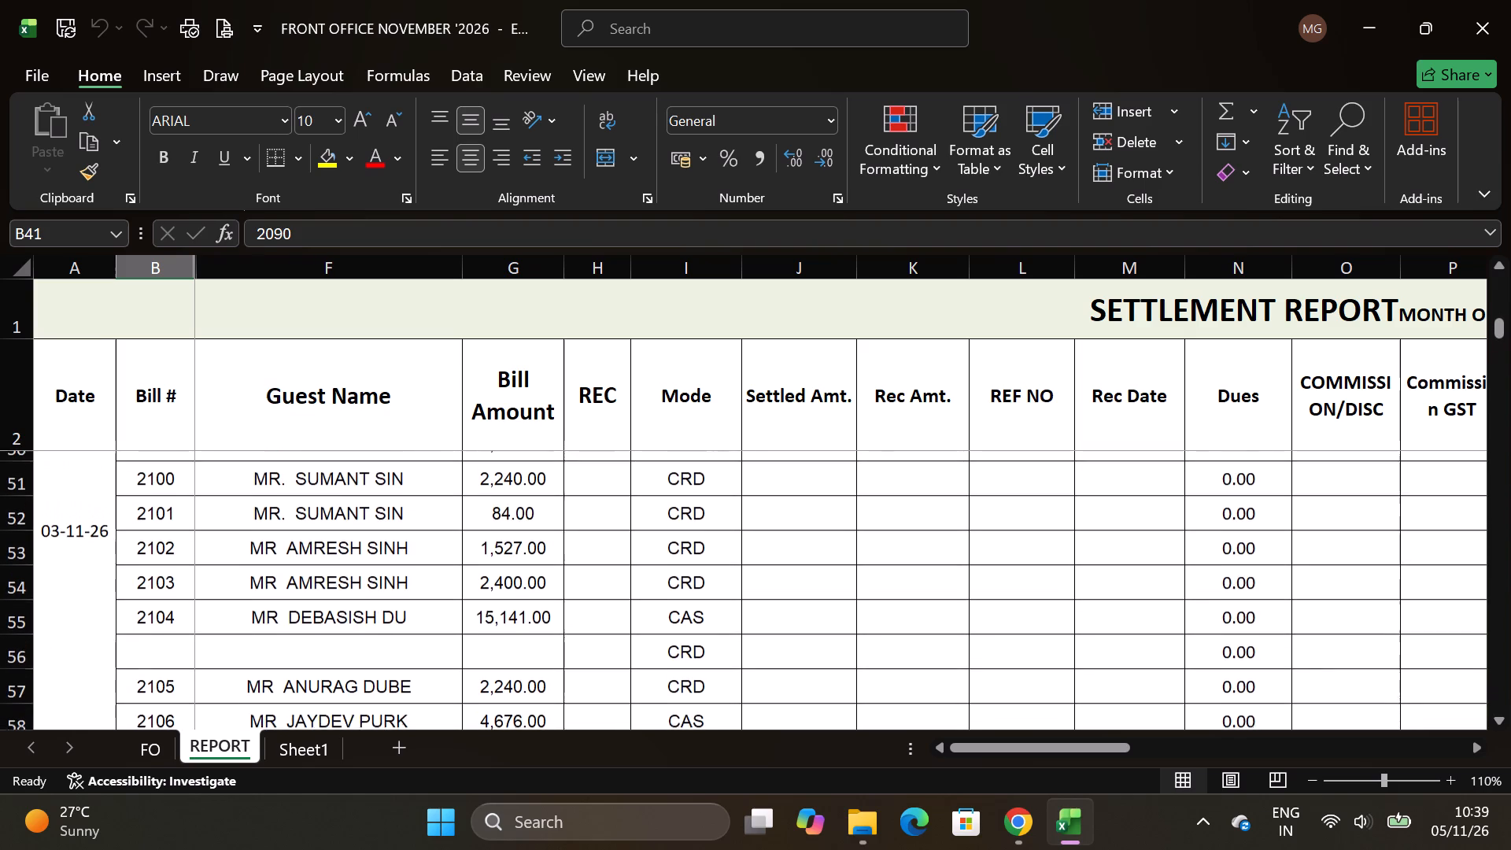
scroll(425, 585, up, 4)
scroll(425, 585, down, 2)
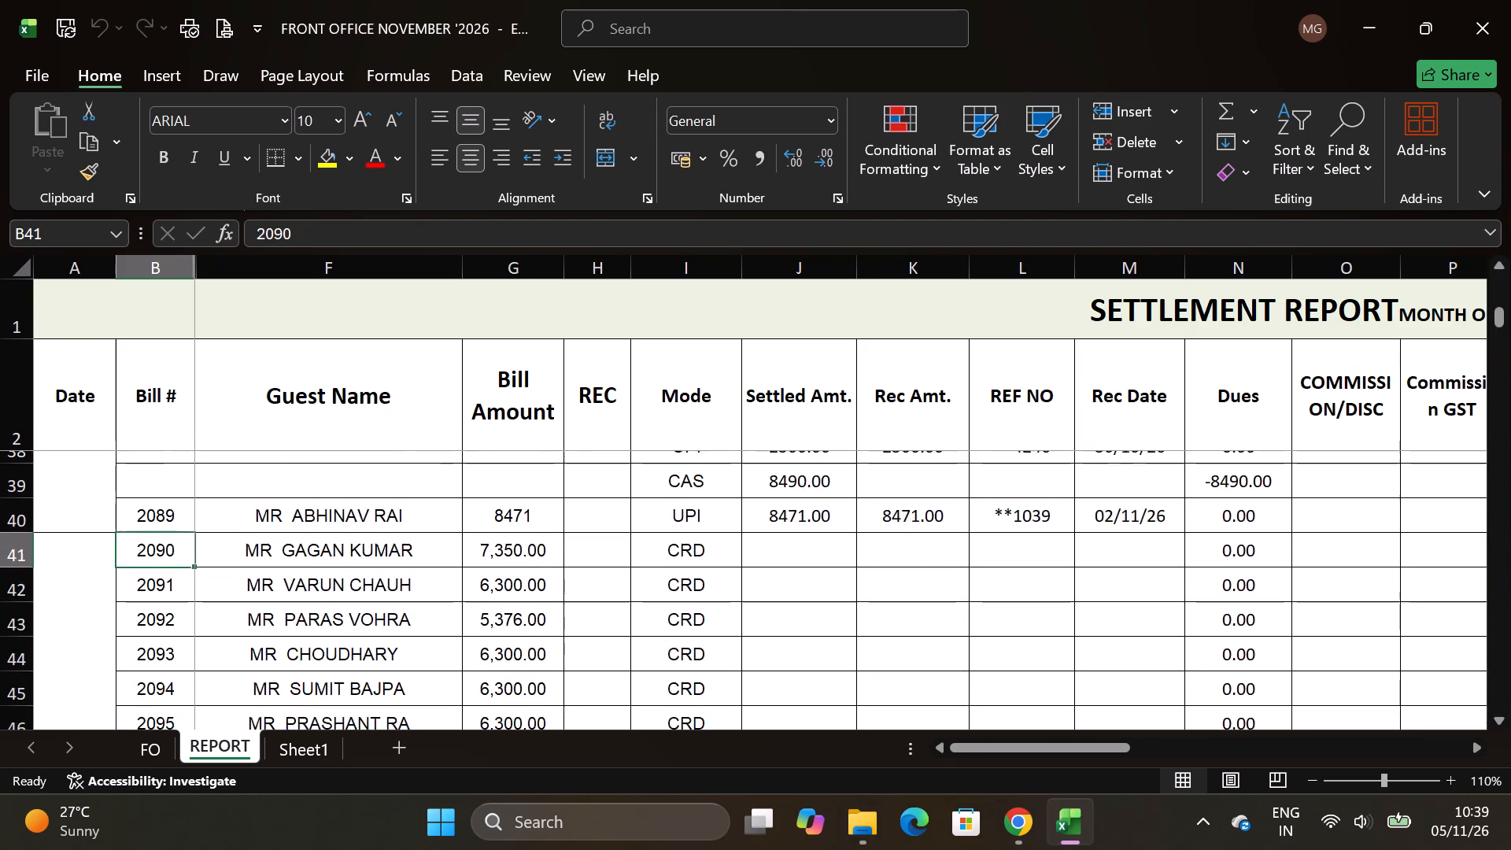
scroll(425, 585, down, 5)
click(169, 623)
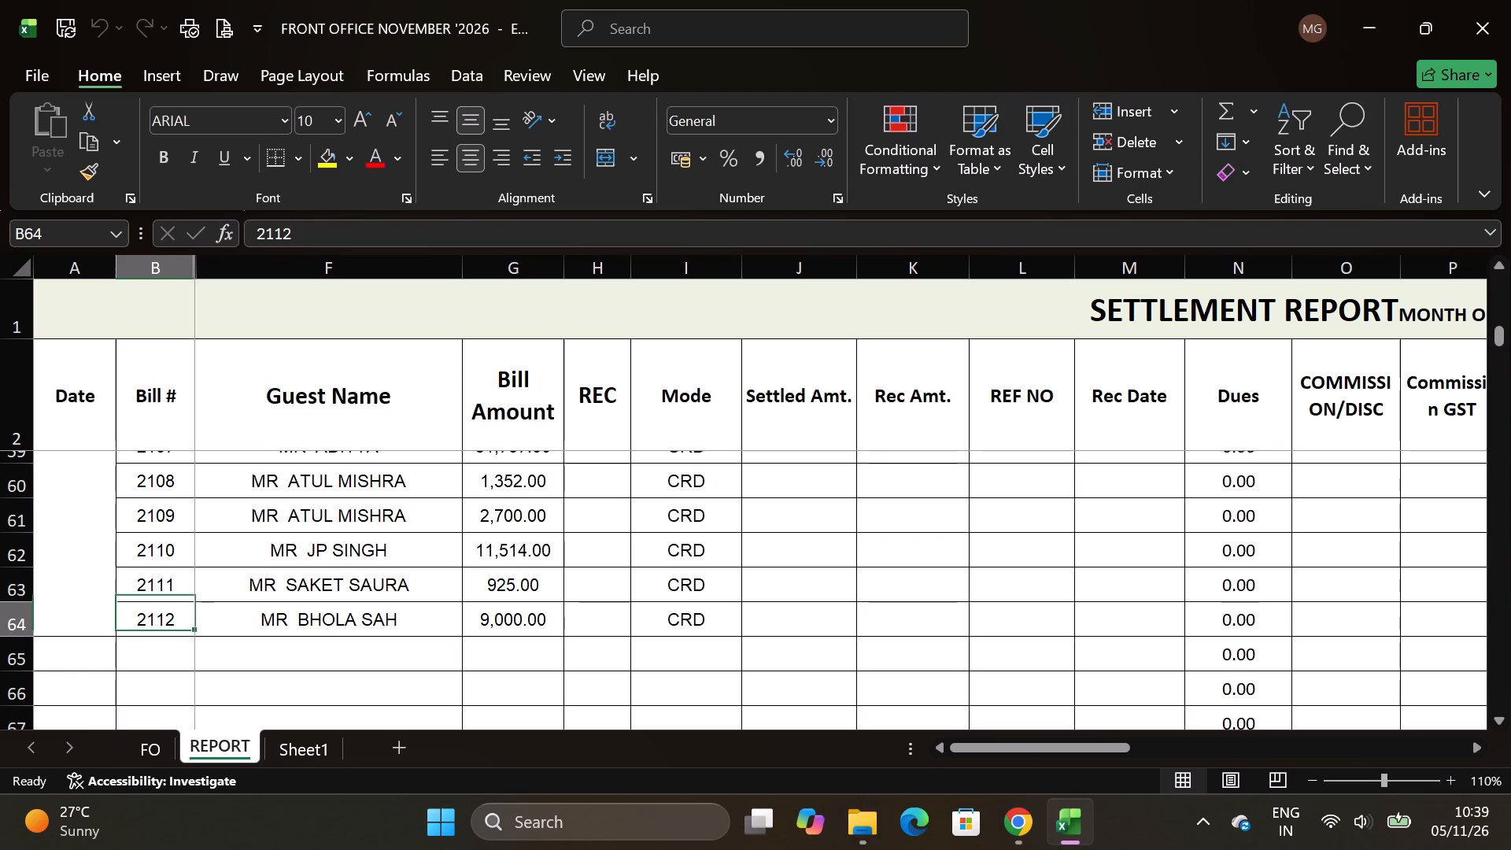
scroll(362, 630, up, 11)
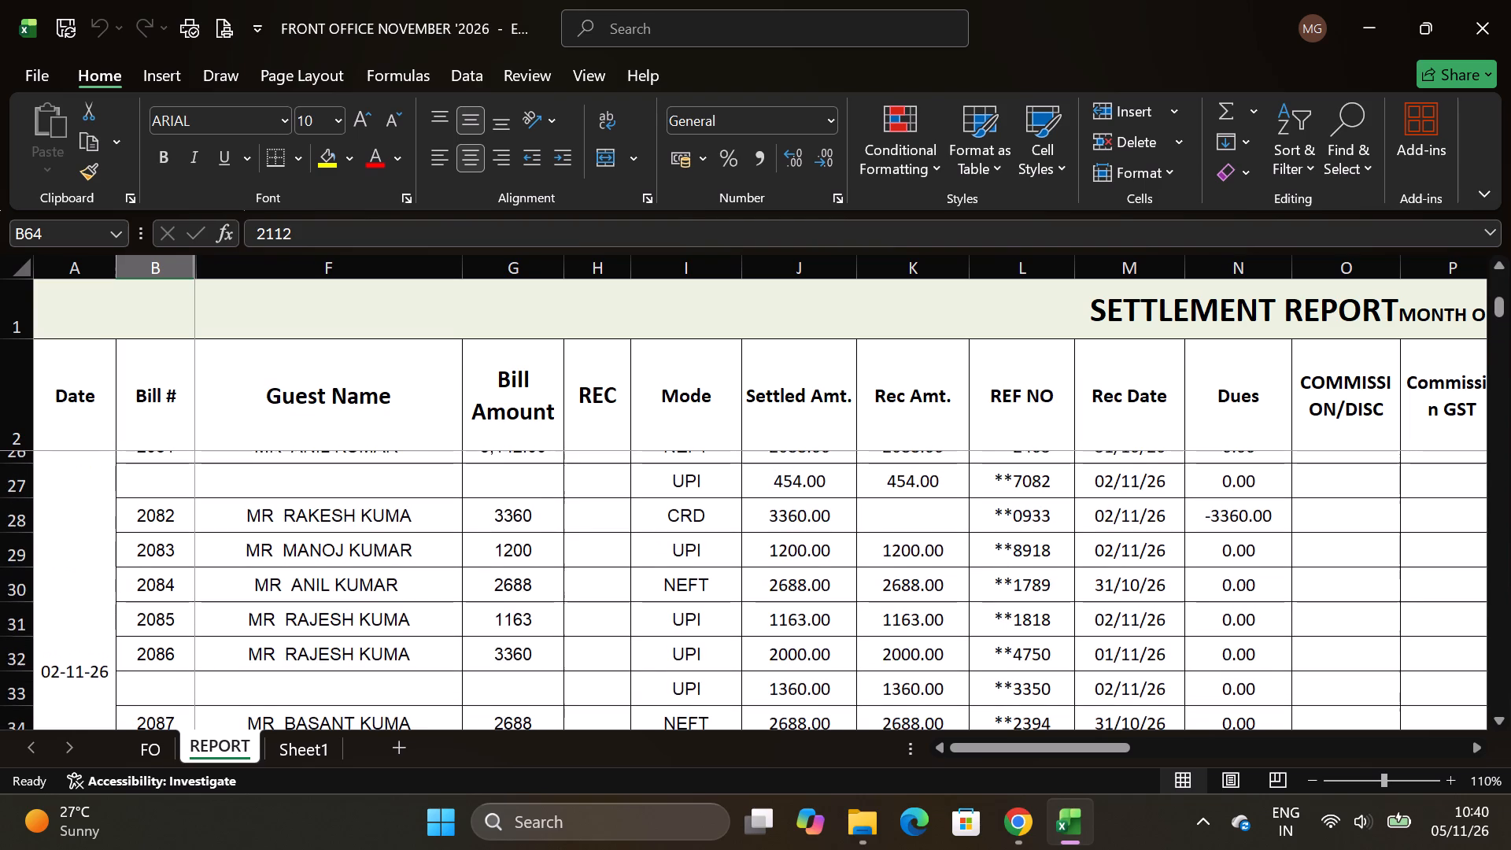
Save the FRONT OFFICE NOVEMBER '2026 workbook.
key(ctrl+s)
Open the downloaded transaction file Details_01-11-2026_04-11-2026 from the Downloads folder.
scroll(361, 597, up, 1)
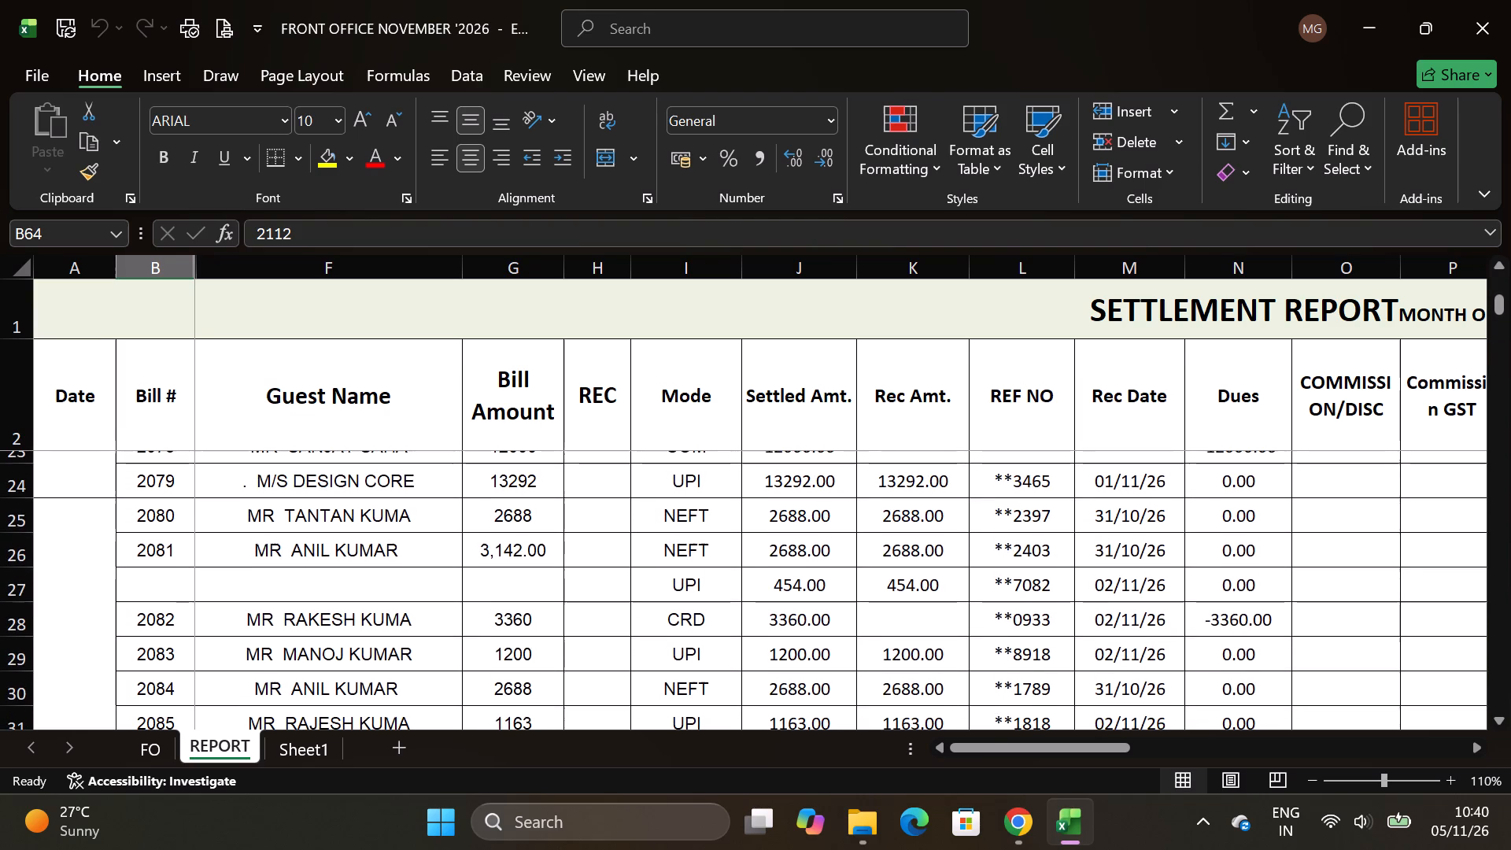
scroll(272, 560, down, 2)
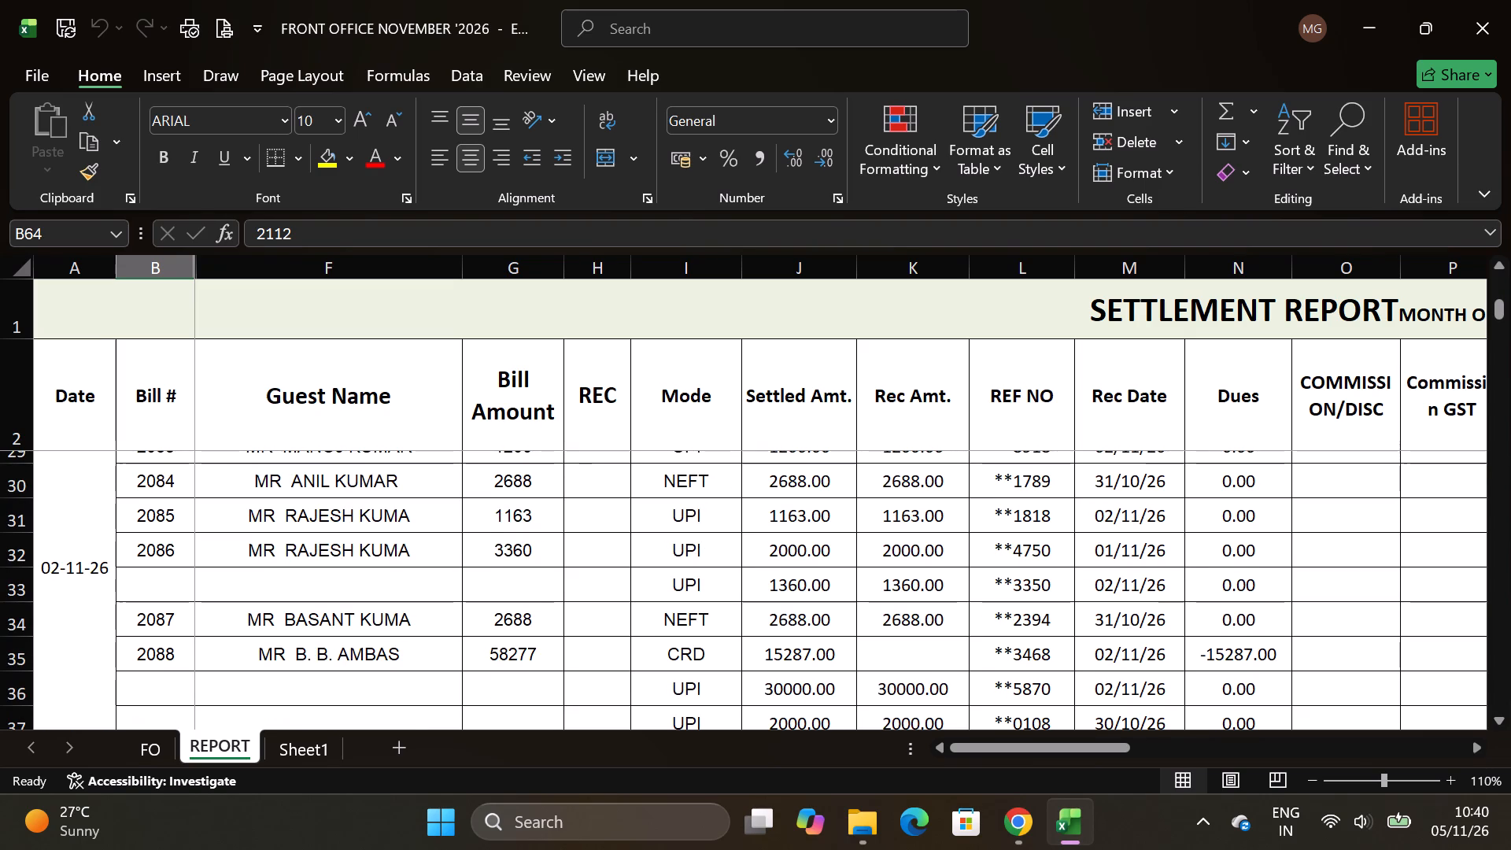
scroll(1021, 523, up, 7)
click(1369, 18)
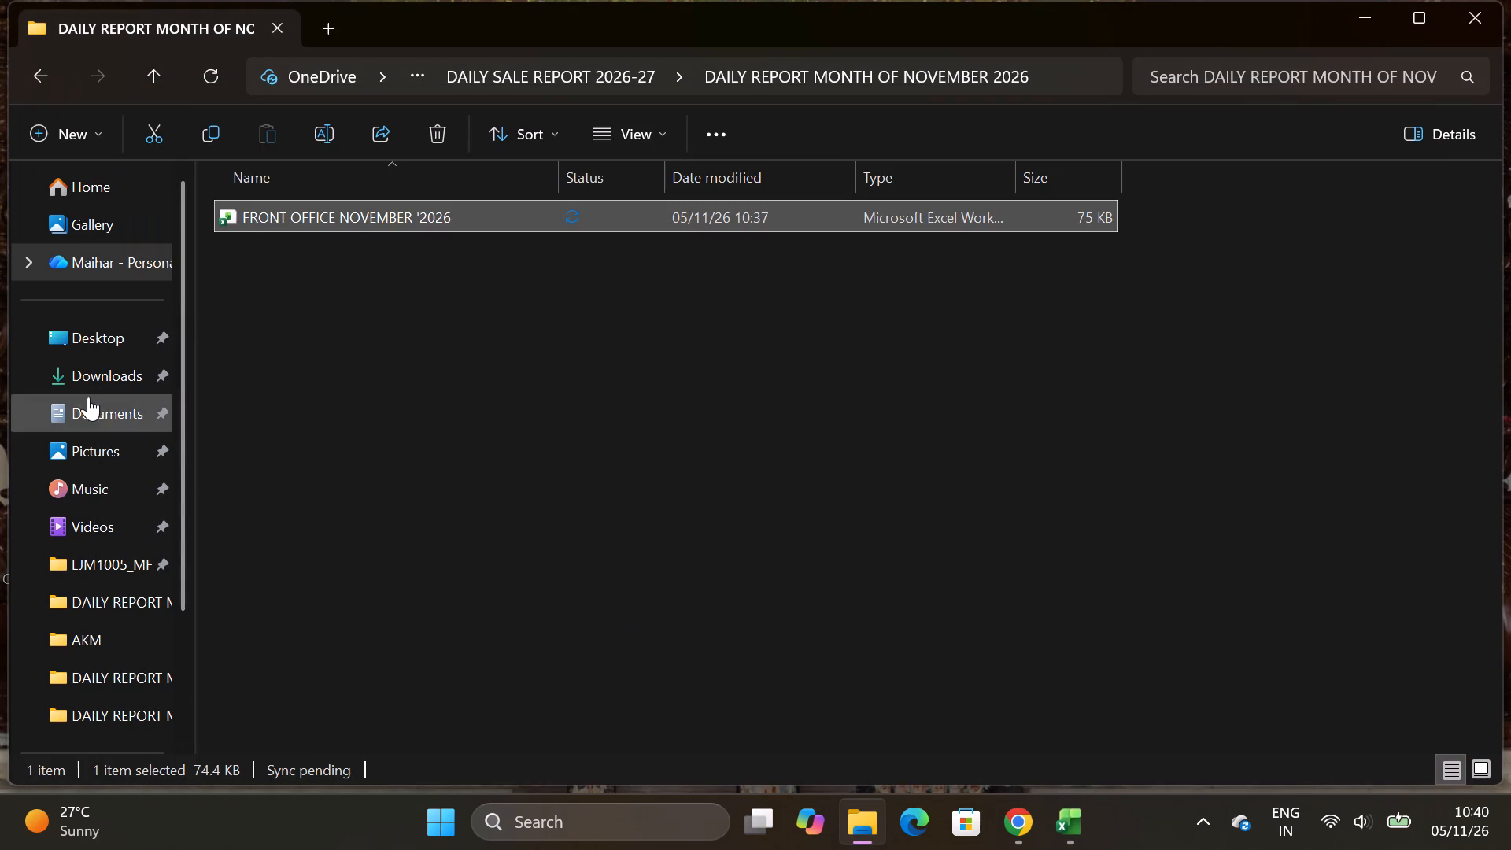
click(87, 391)
double_click(393, 242)
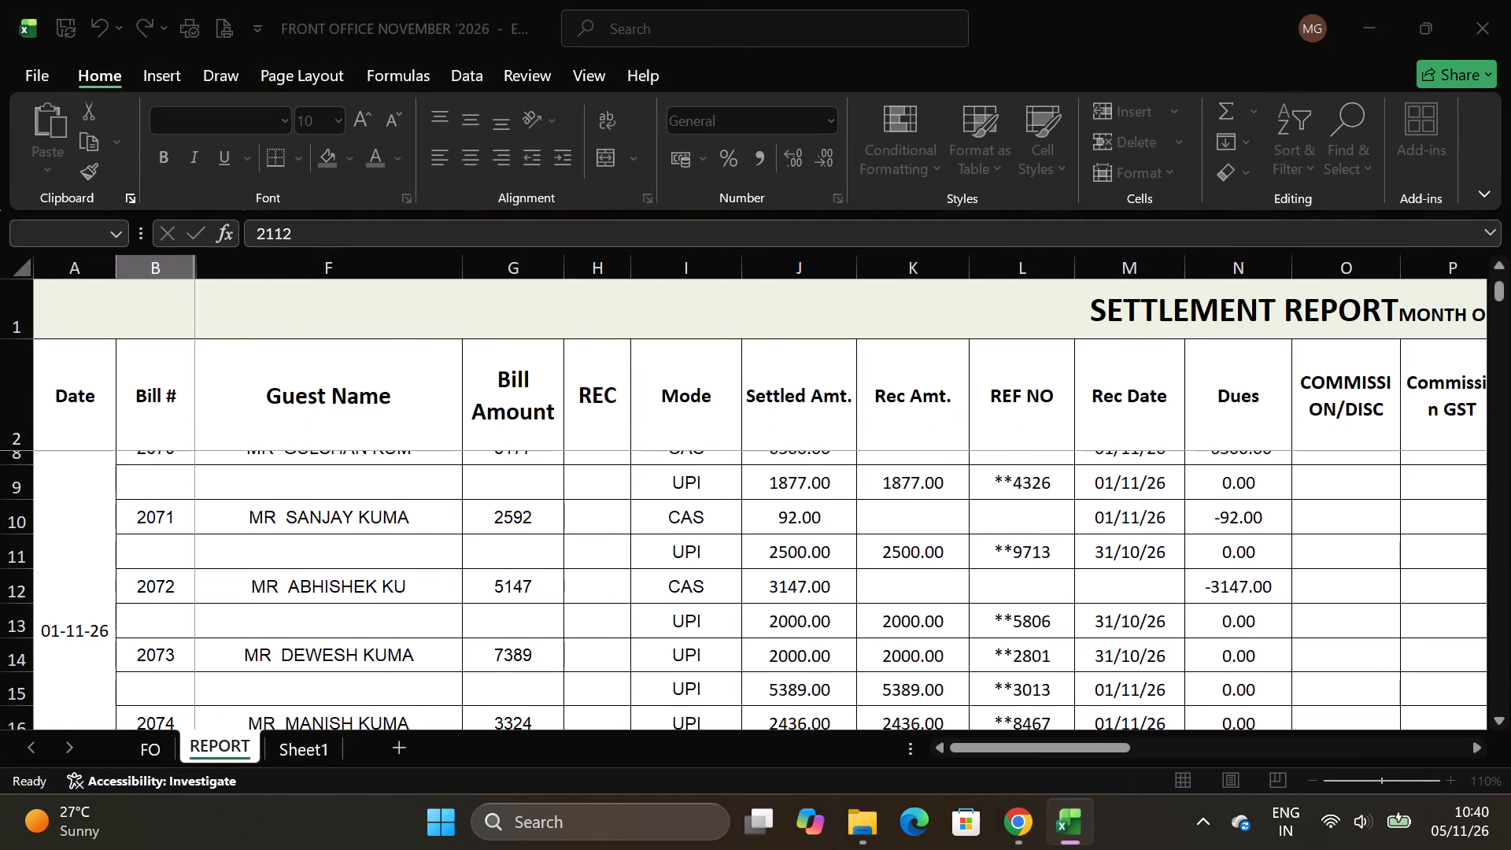
click(939, 106)
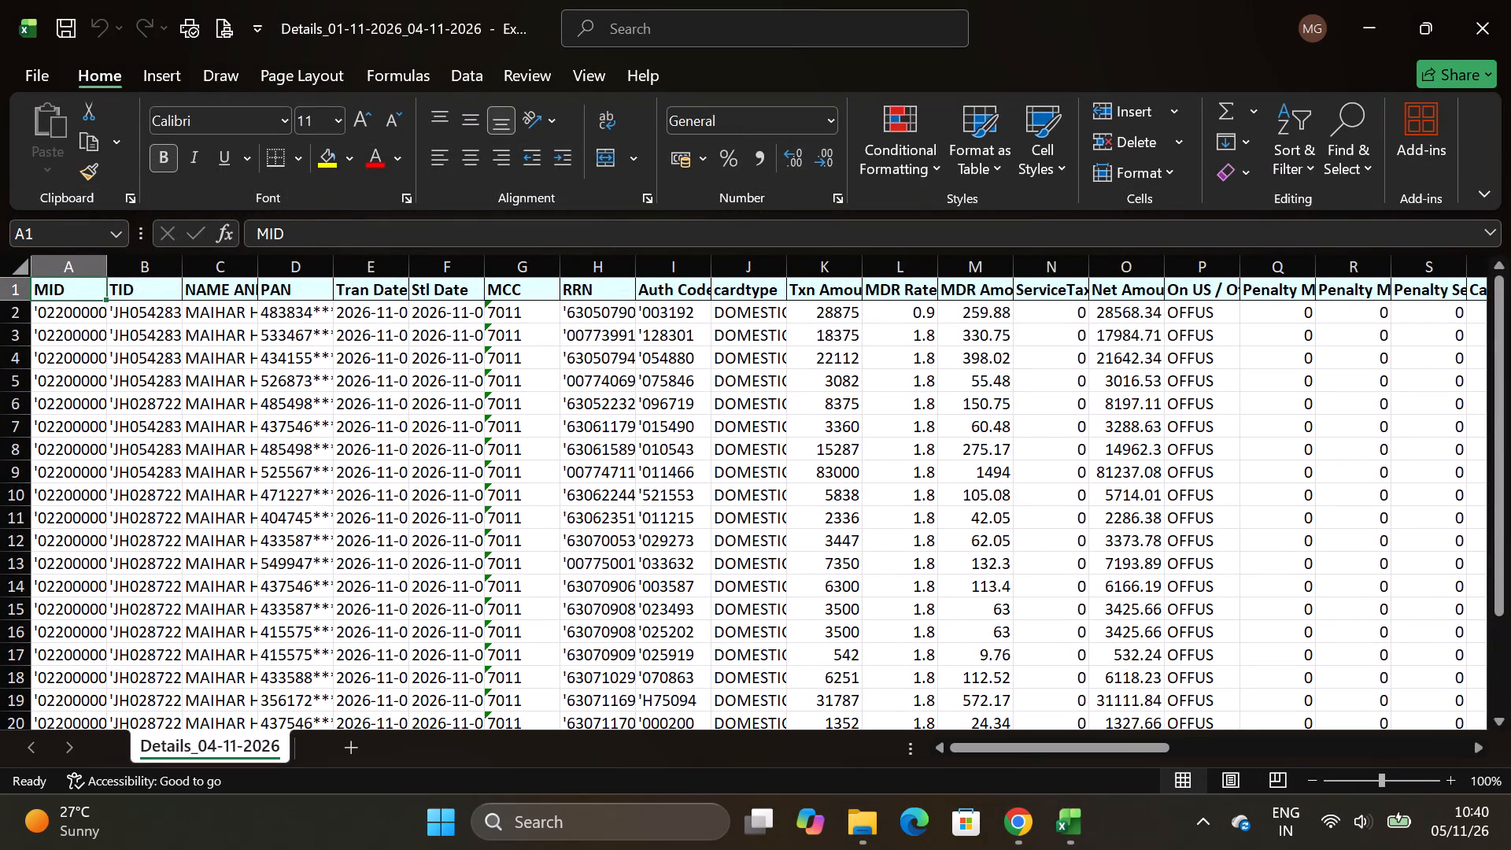
Set the row height of the entire transaction details sheet to 25.
click(21, 270)
click(1125, 167)
click(1167, 247)
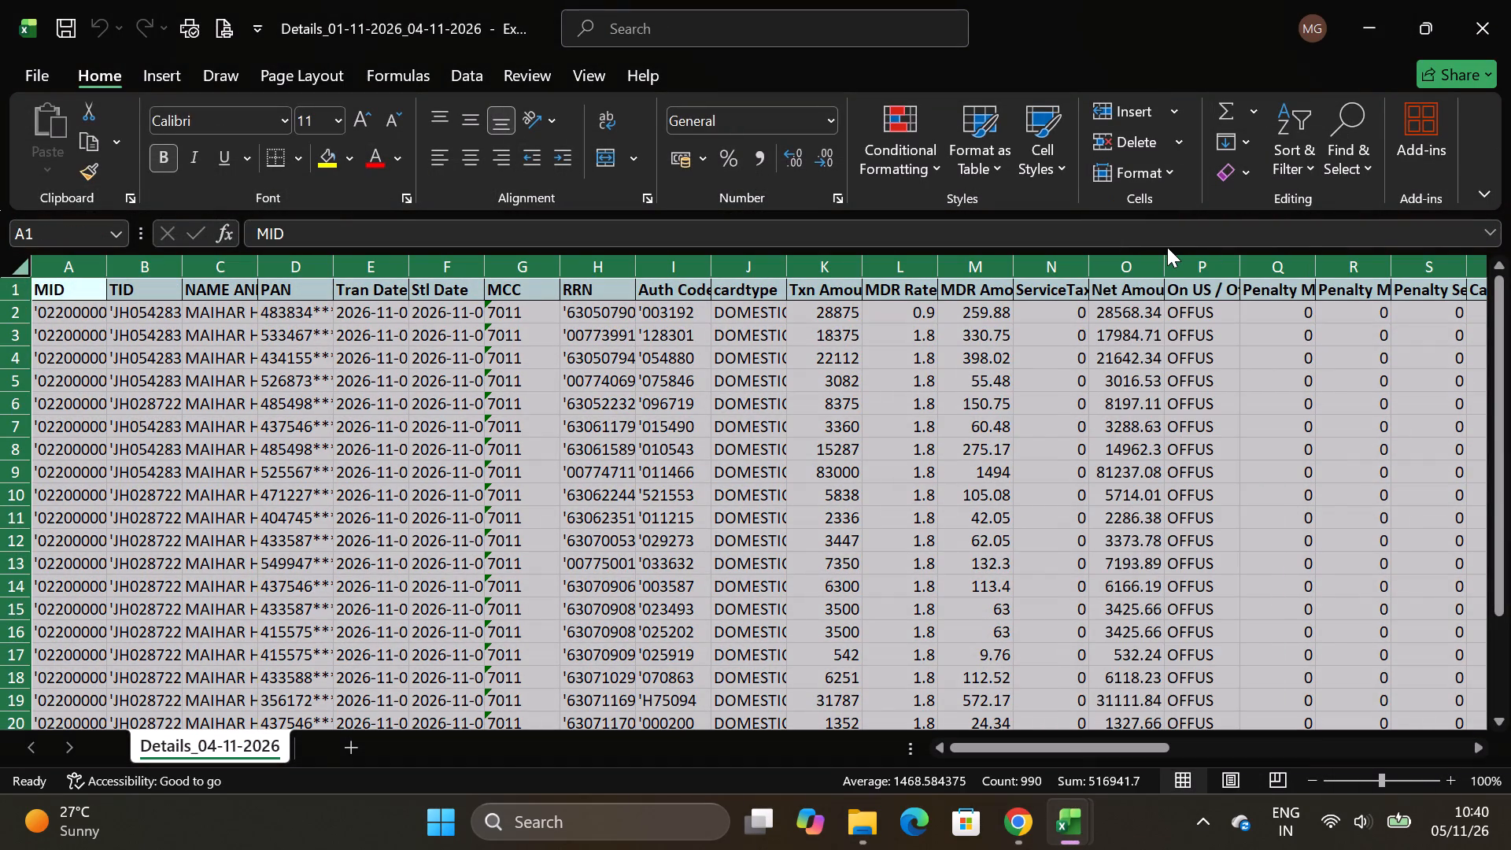
text(25)
key(Return)
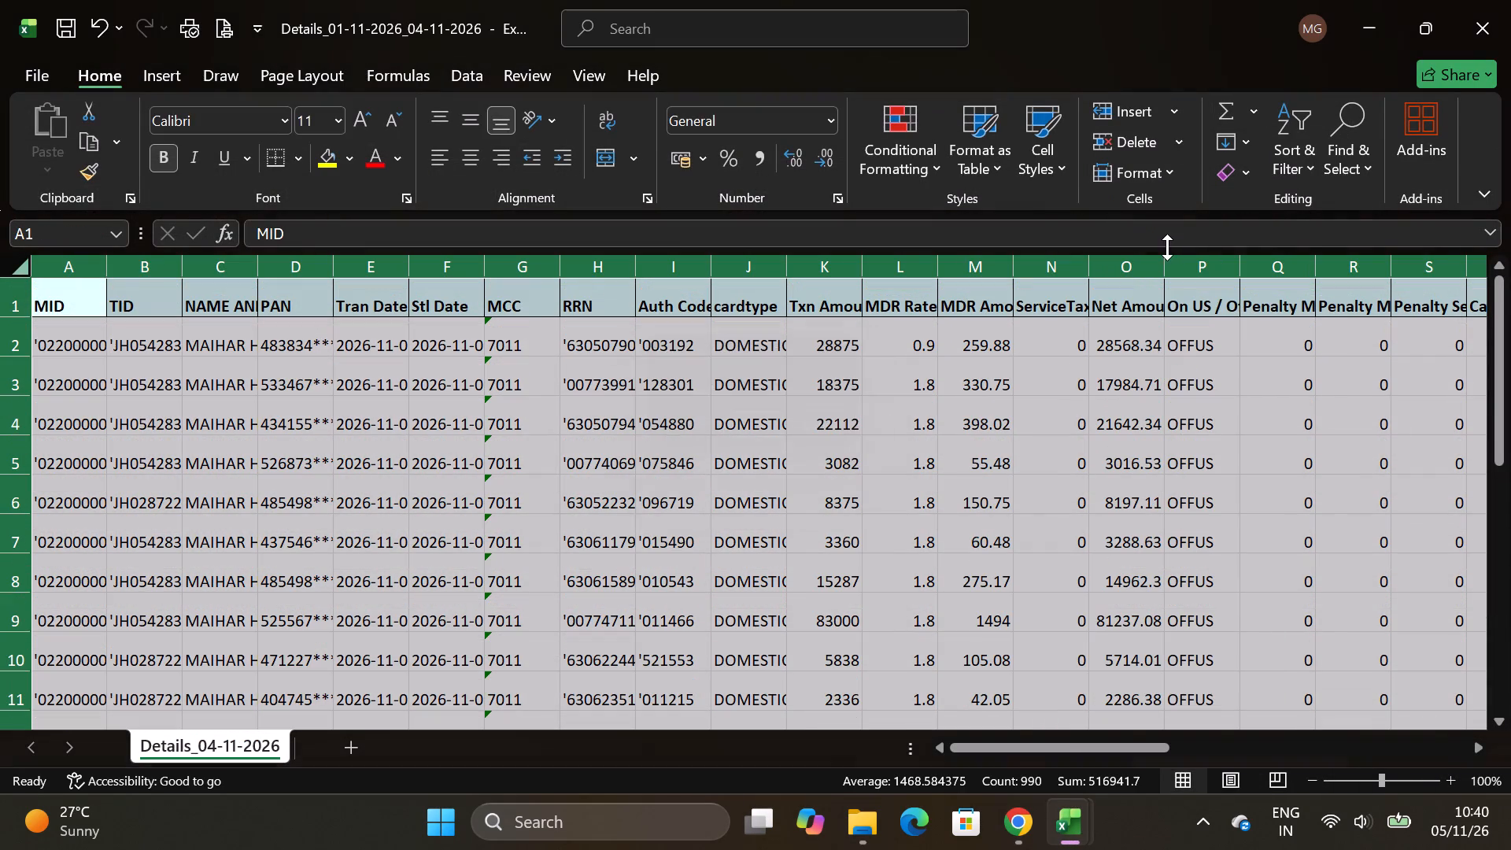
Centre all cell contents of the transaction details sheet horizontally and vertically.
click(475, 168)
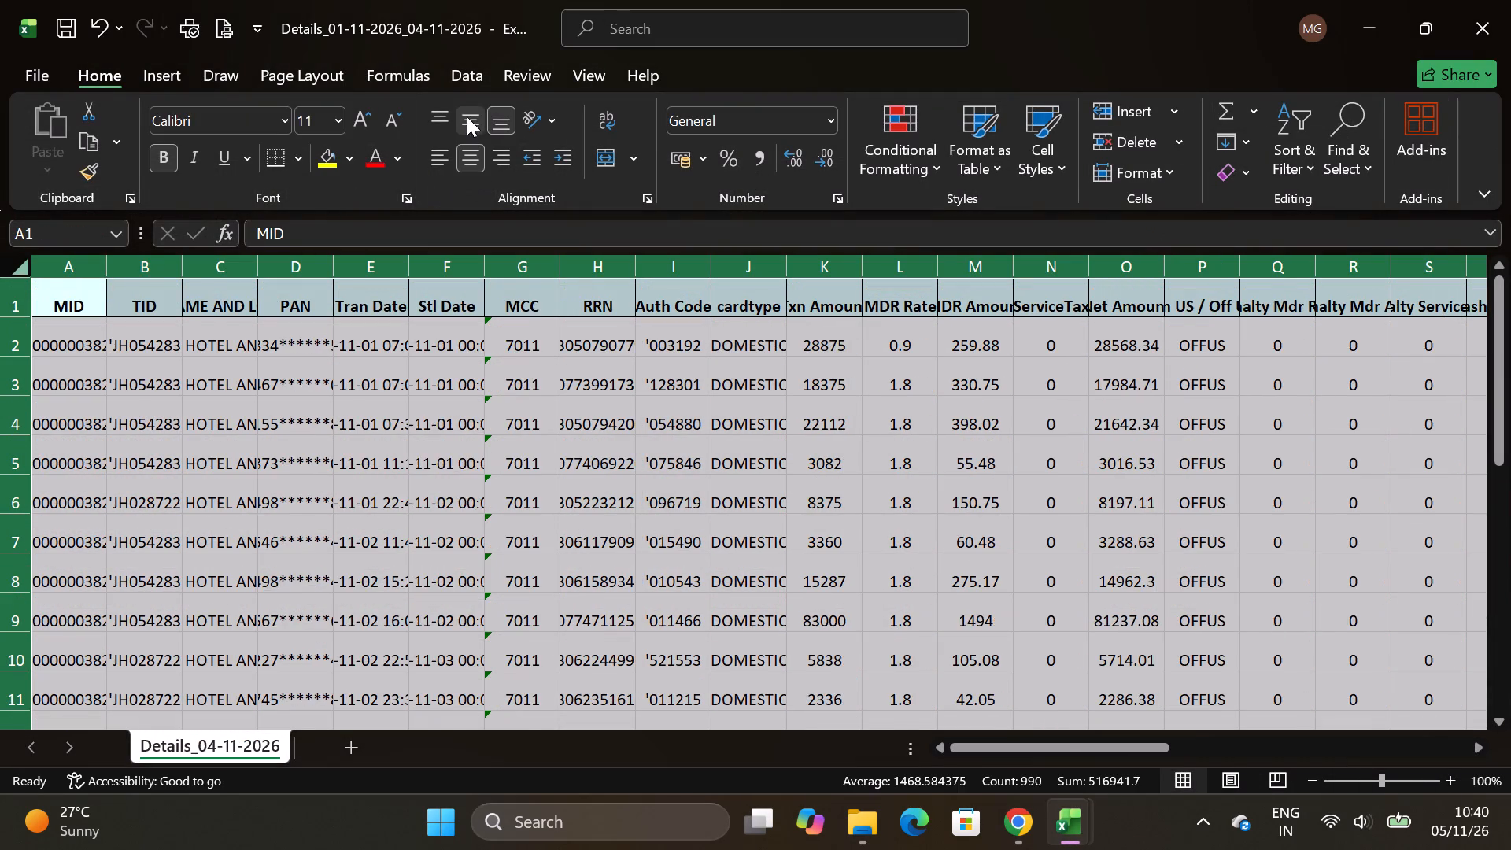
click(467, 116)
click(225, 409)
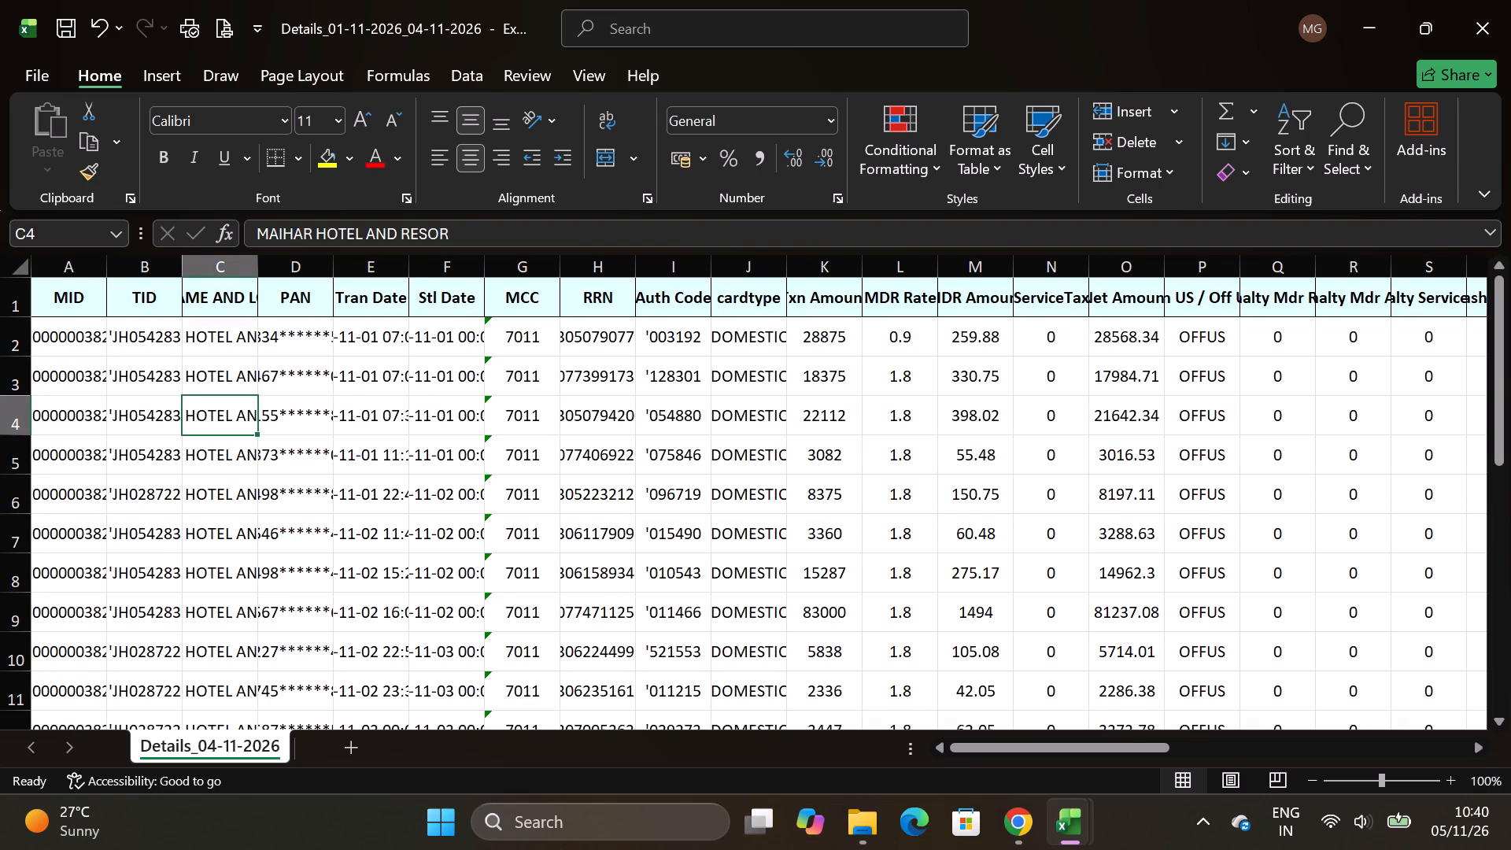
Delete the MID, TID, merchant name, PAN and MCC columns from the transaction details sheet.
drag(89, 275, 244, 271)
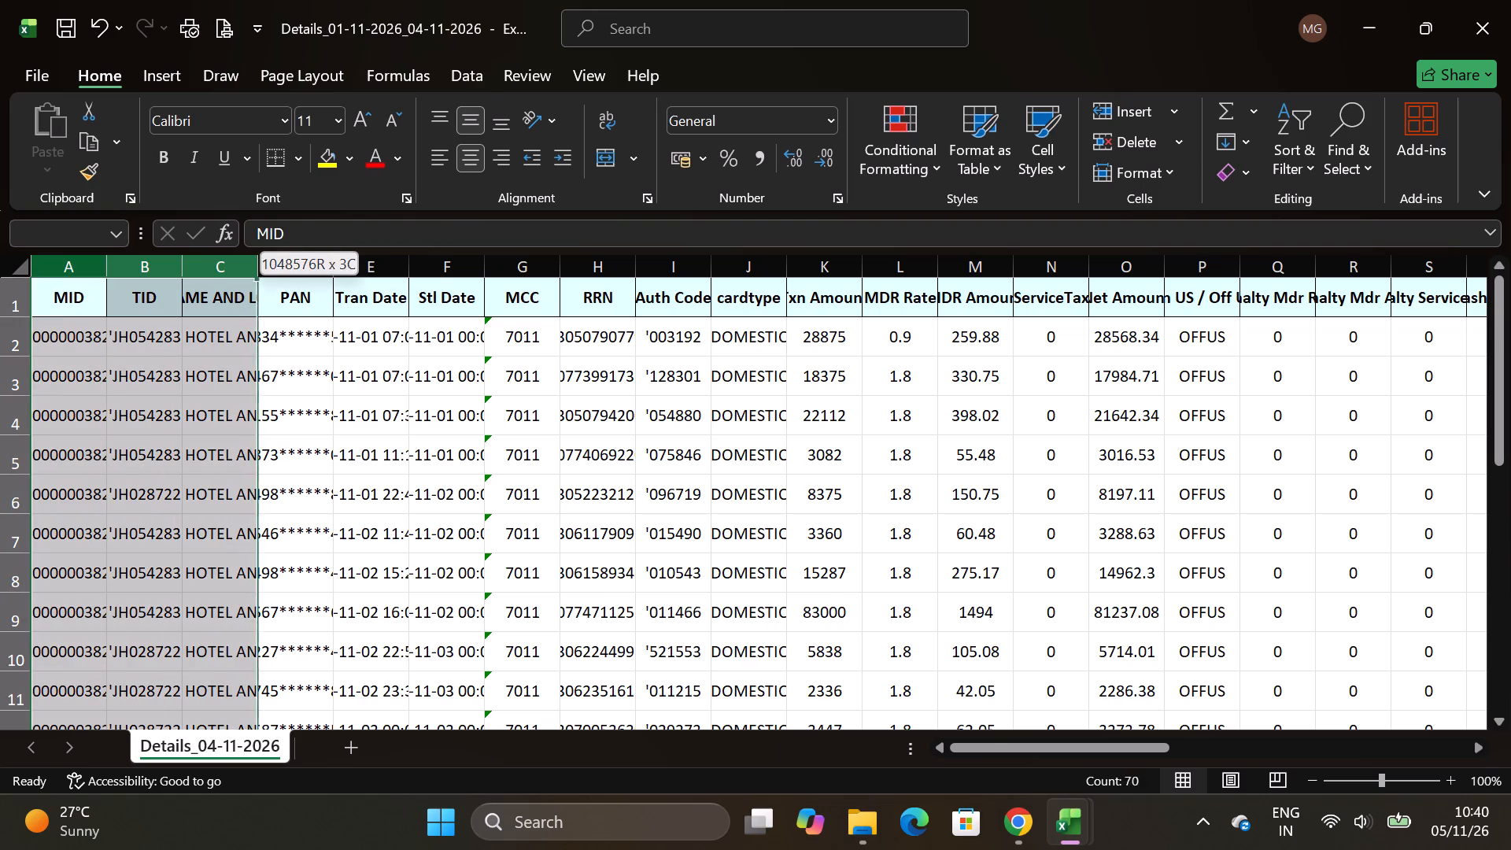
drag(244, 271, 282, 272)
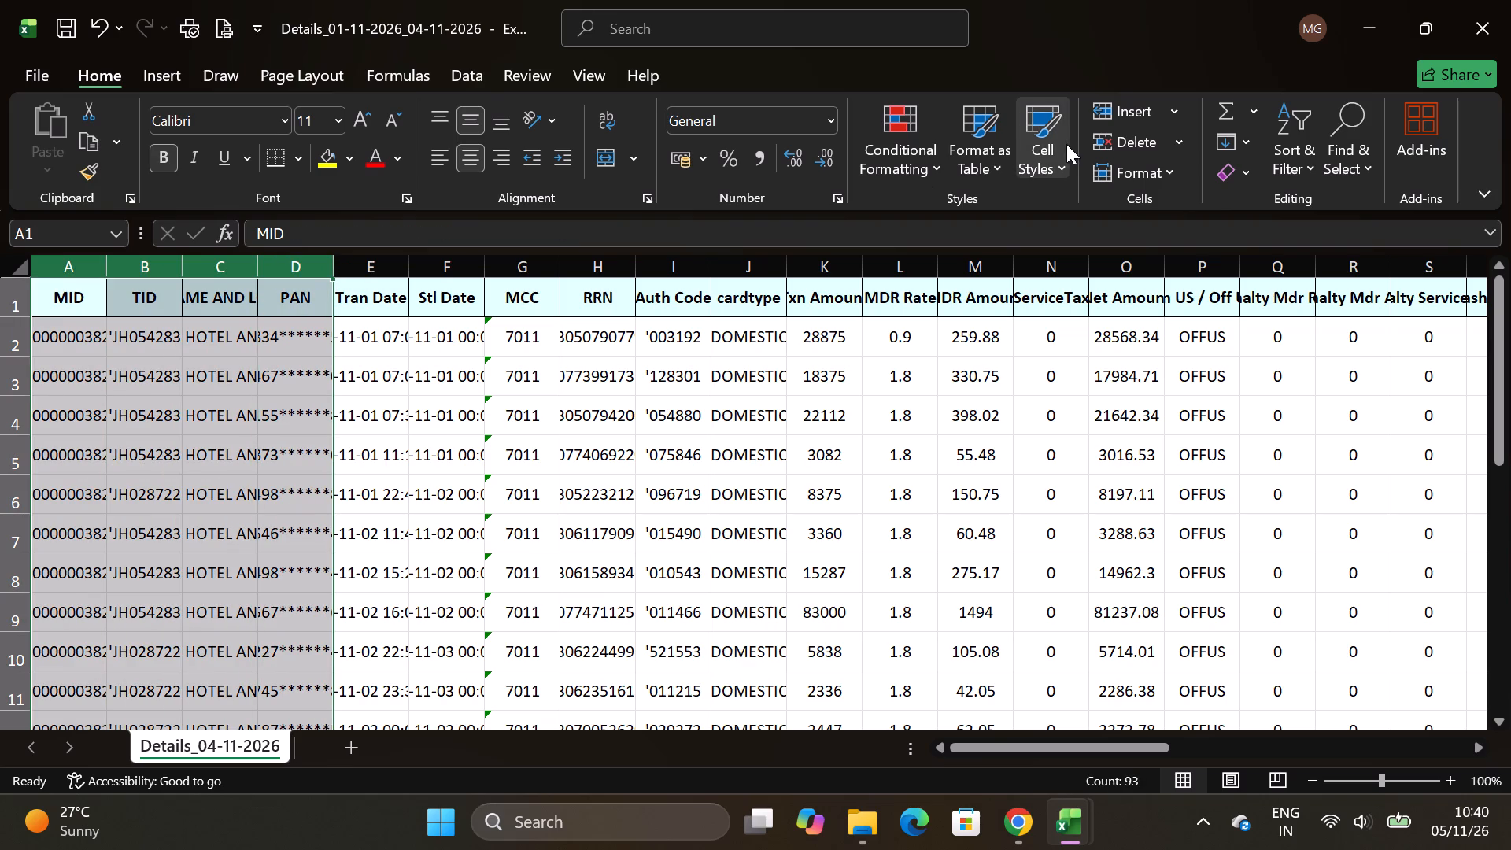
click(1136, 139)
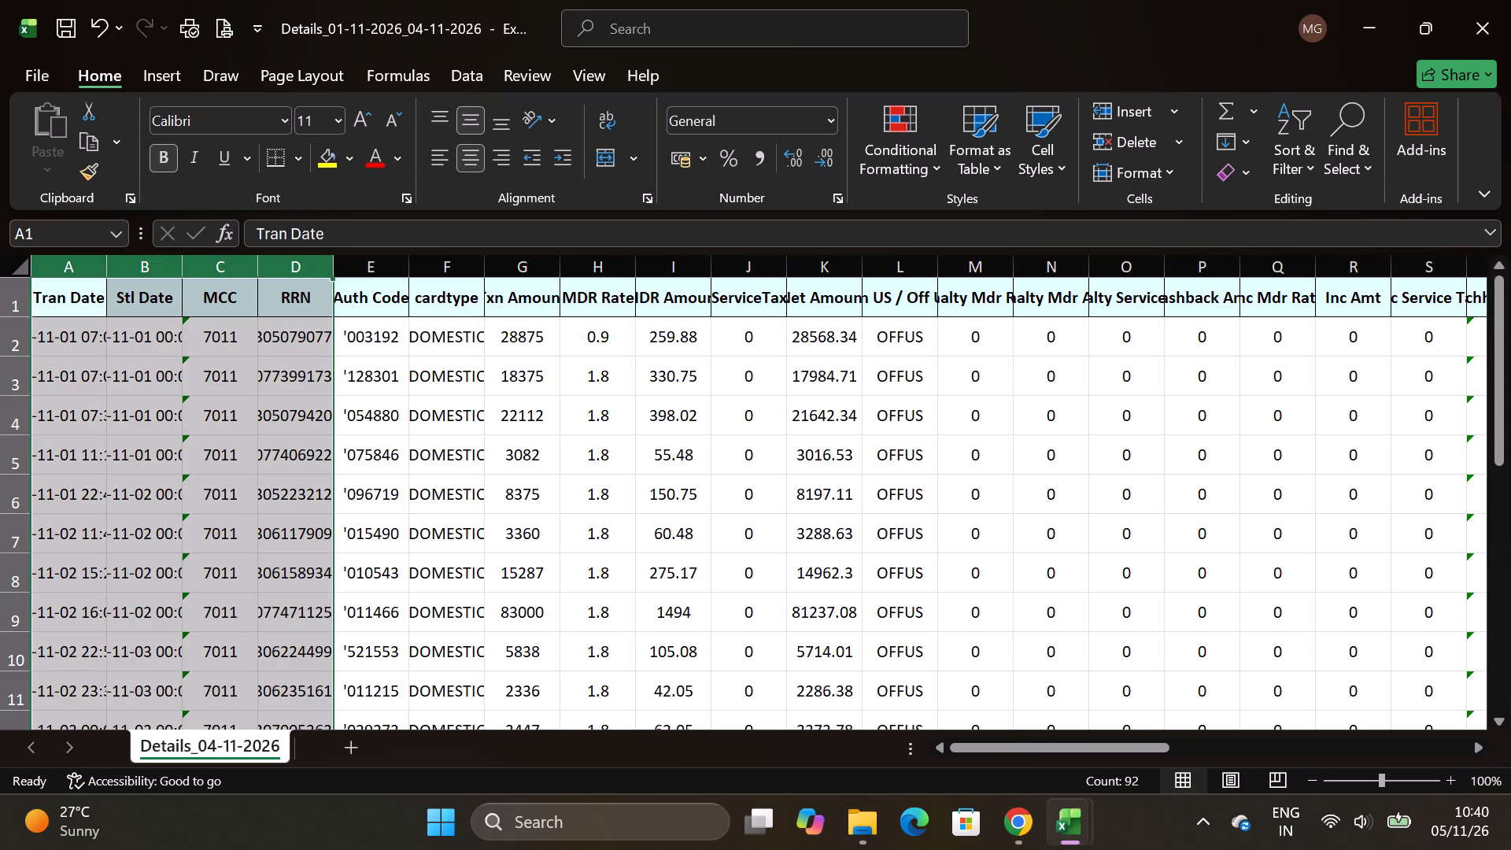
click(247, 270)
click(1144, 146)
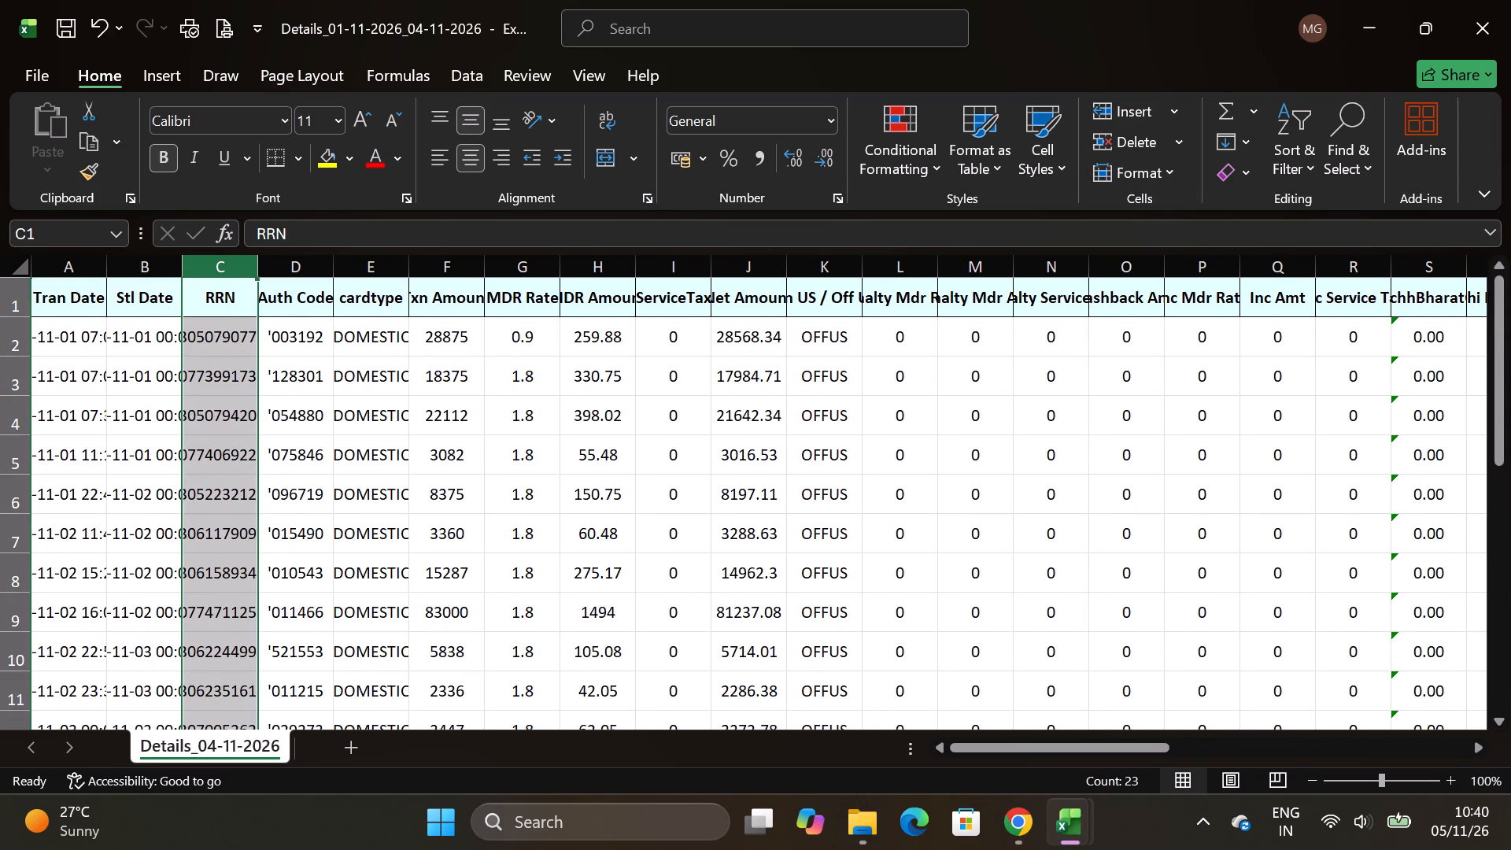
Widen the Tran Date, Stl Date and RRN columns equally so their full values fit.
drag(85, 273, 227, 268)
drag(174, 268, 201, 275)
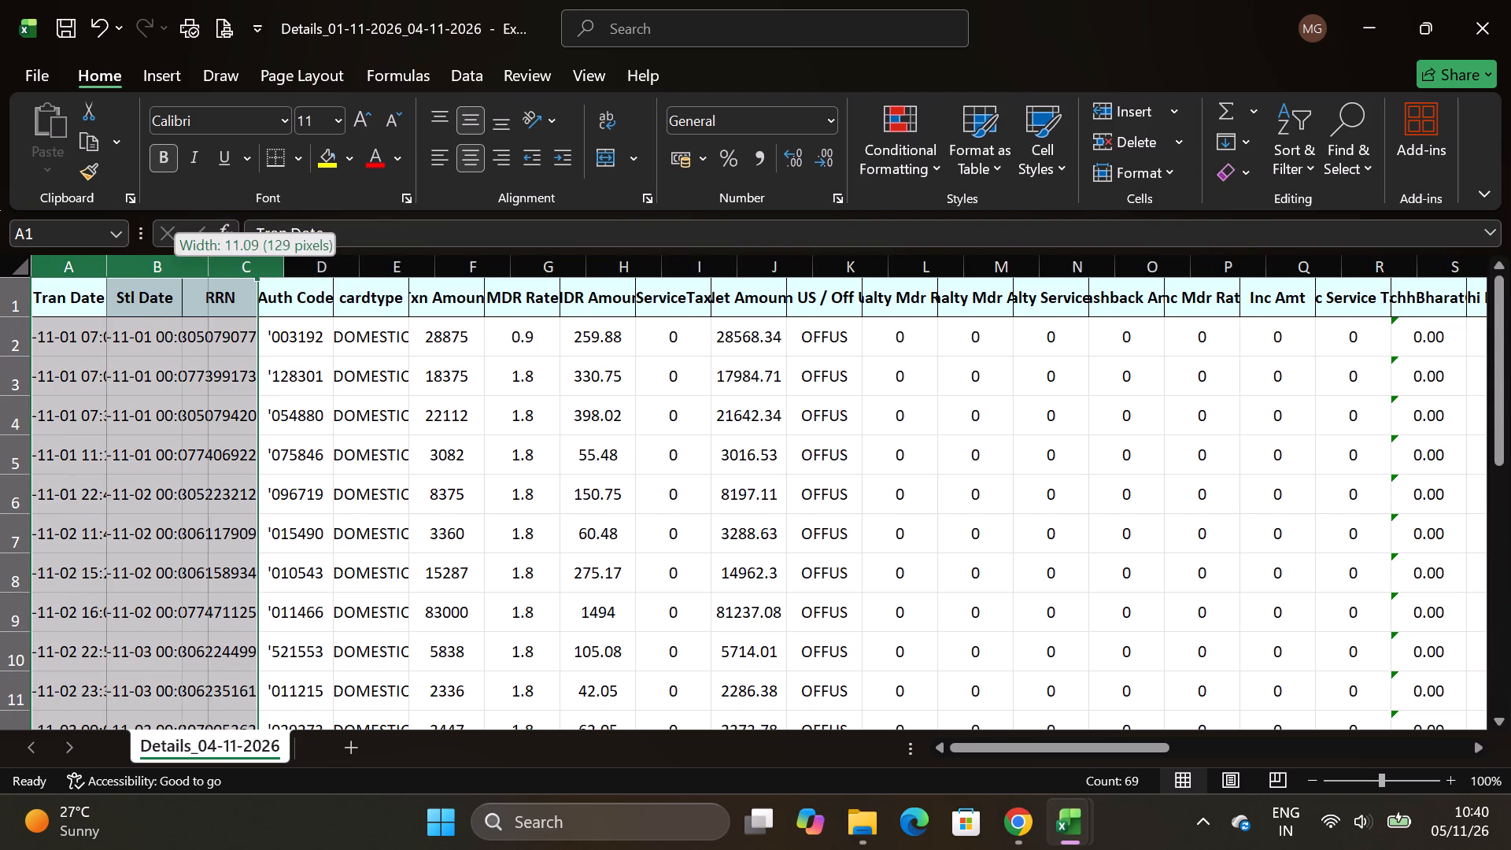
drag(201, 275, 209, 275)
drag(209, 275, 259, 278)
drag(117, 270, 264, 270)
drag(244, 263, 317, 280)
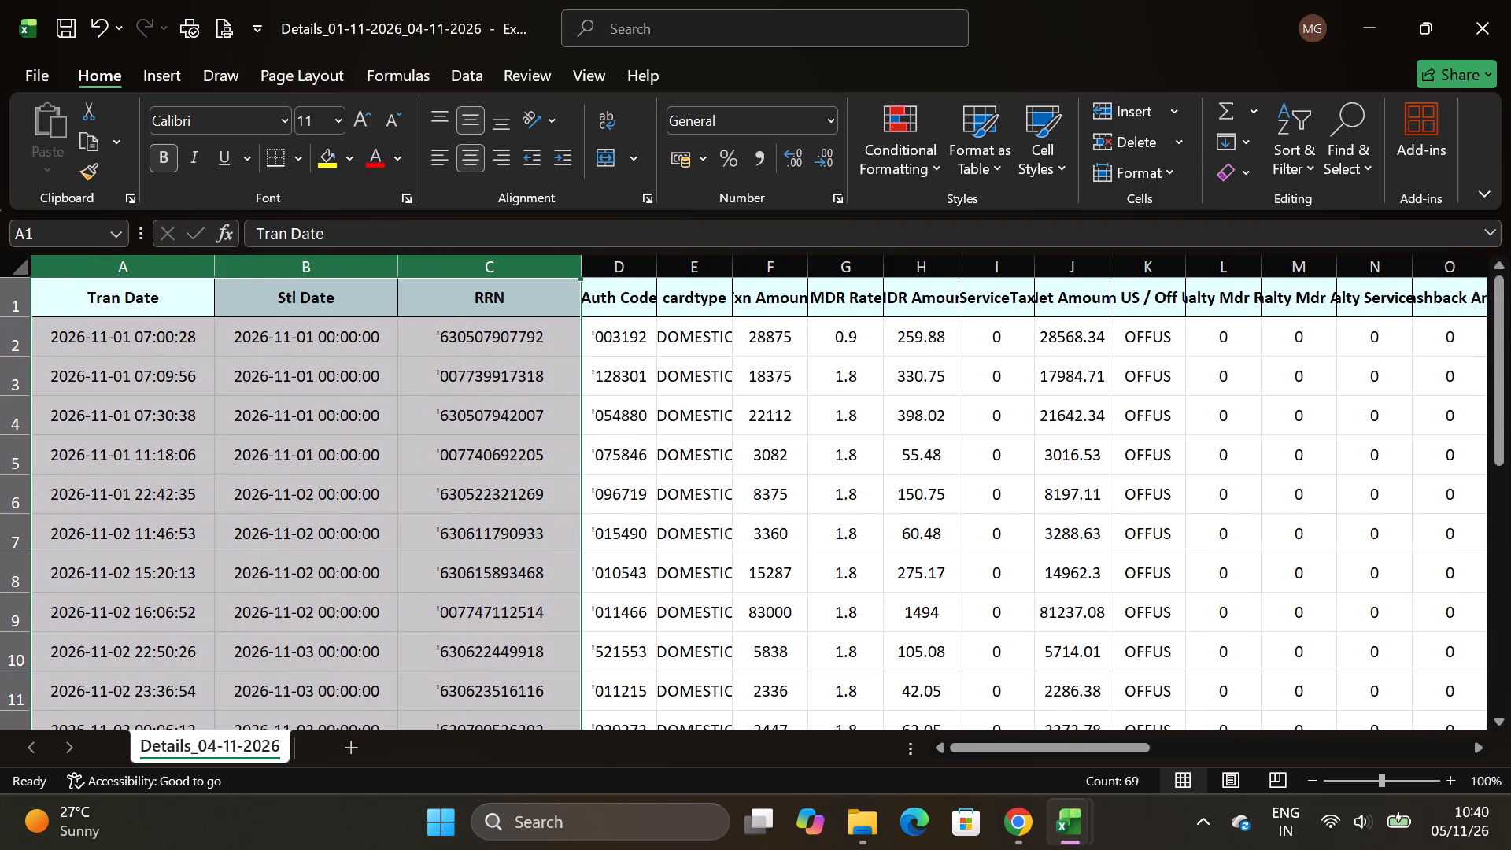
drag(405, 264, 386, 268)
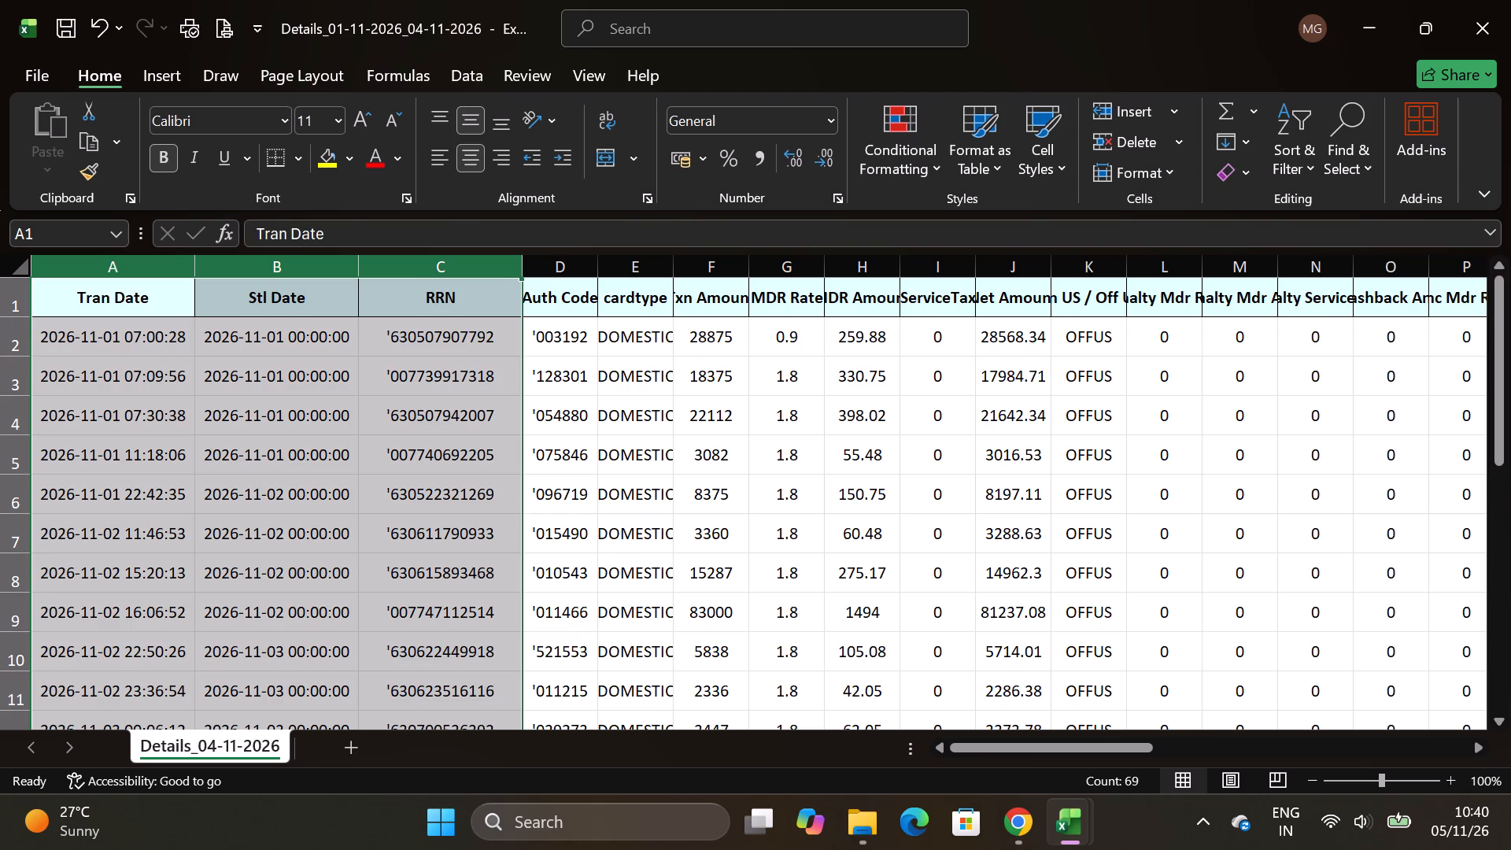
Delete the Auth Code, cardtype and ServiceTax columns.
drag(568, 259, 601, 258)
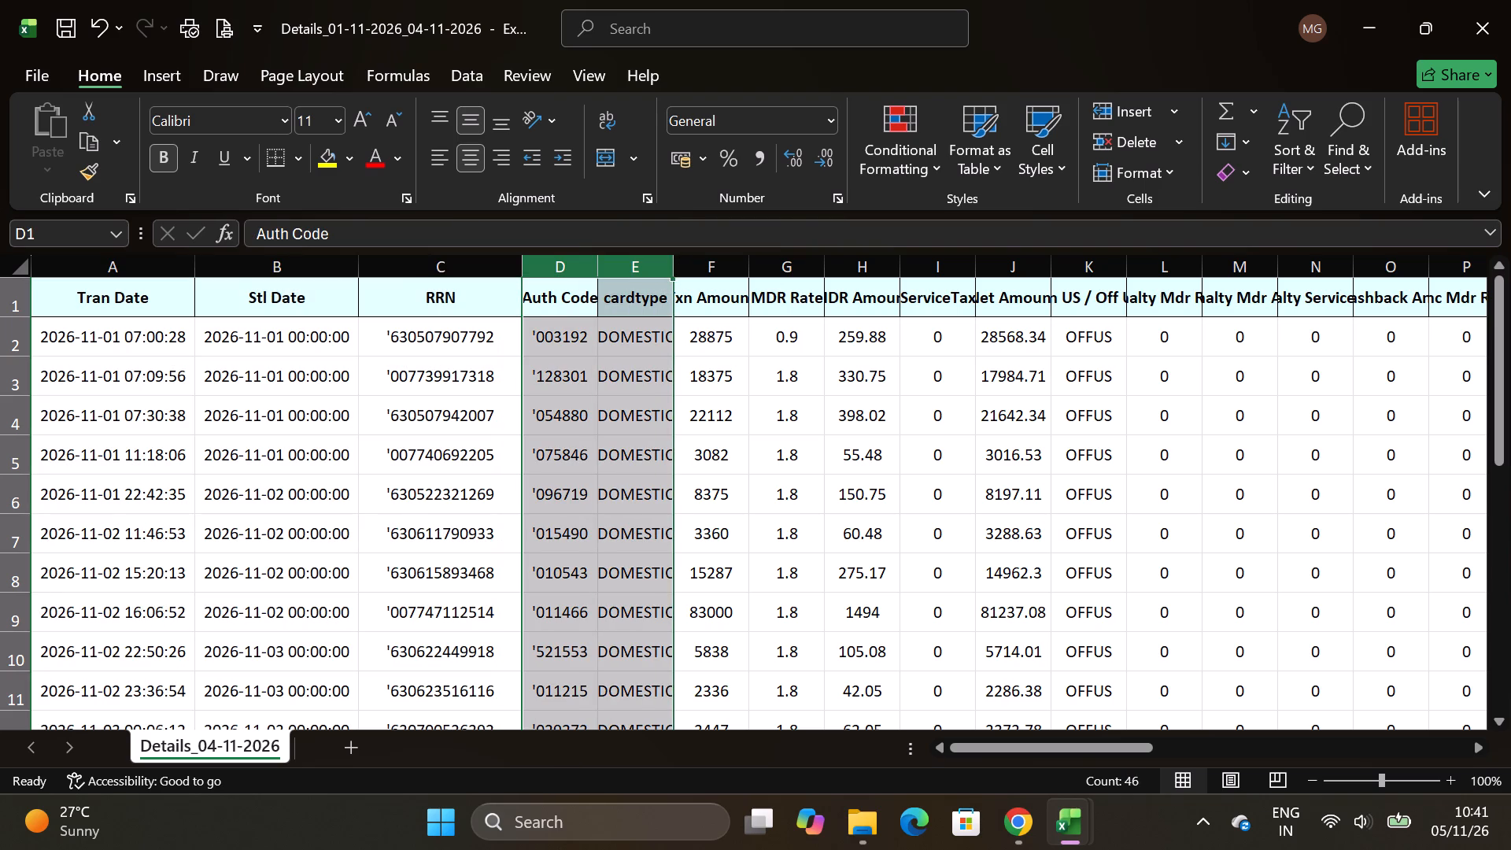
click(1152, 142)
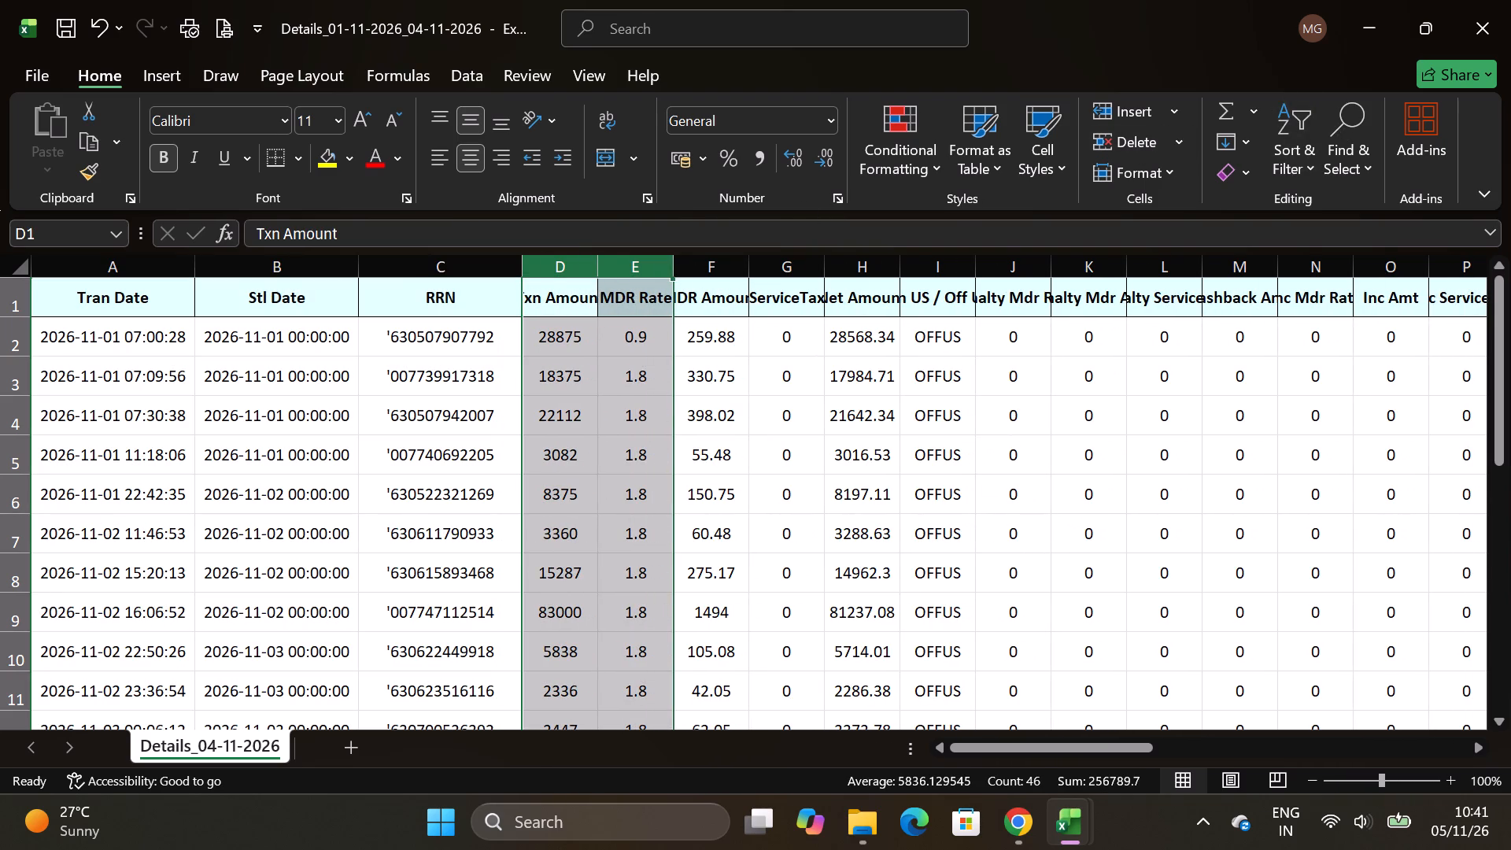
click(804, 268)
scroll(830, 301, down, 5)
scroll(830, 307, up, 2)
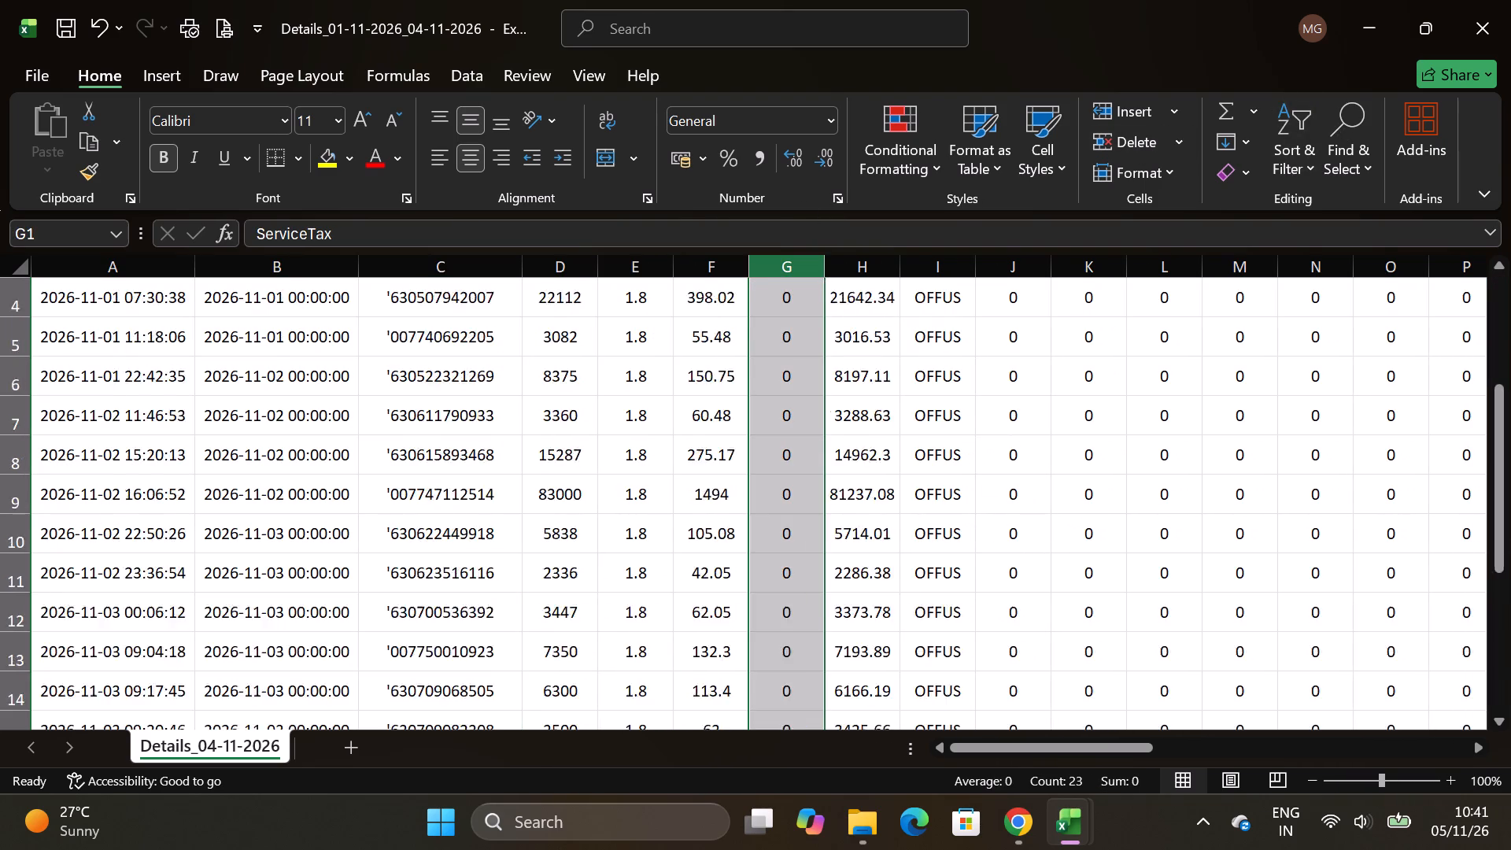
scroll(830, 307, up, 9)
click(1118, 135)
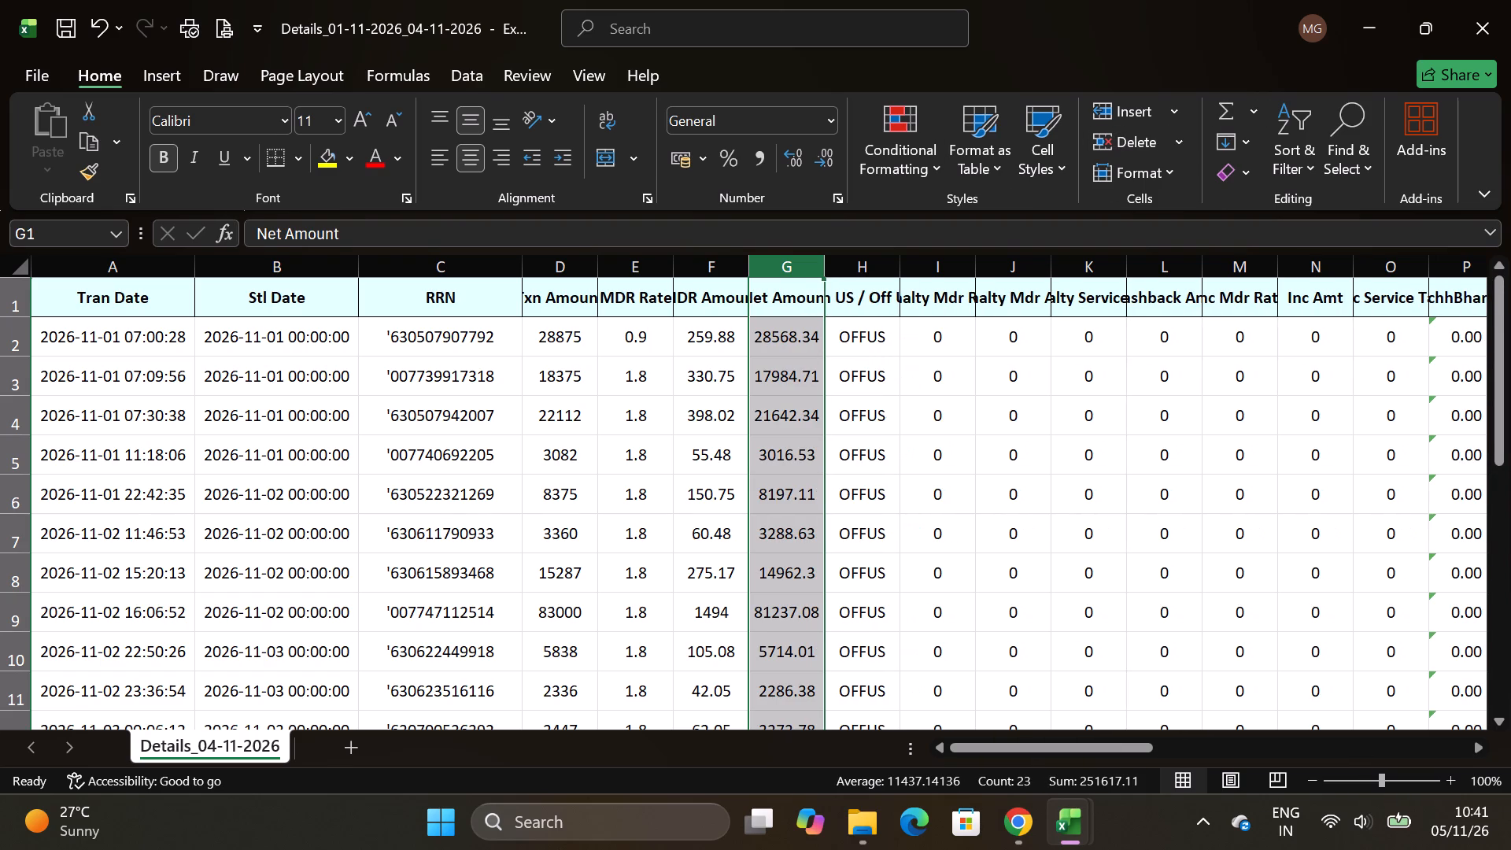
Delete all columns between Net Amount and GST, including the penalty, cess, account number, branch, circle, card type and sponsor bank columns.
drag(882, 268, 1372, 268)
click(1144, 135)
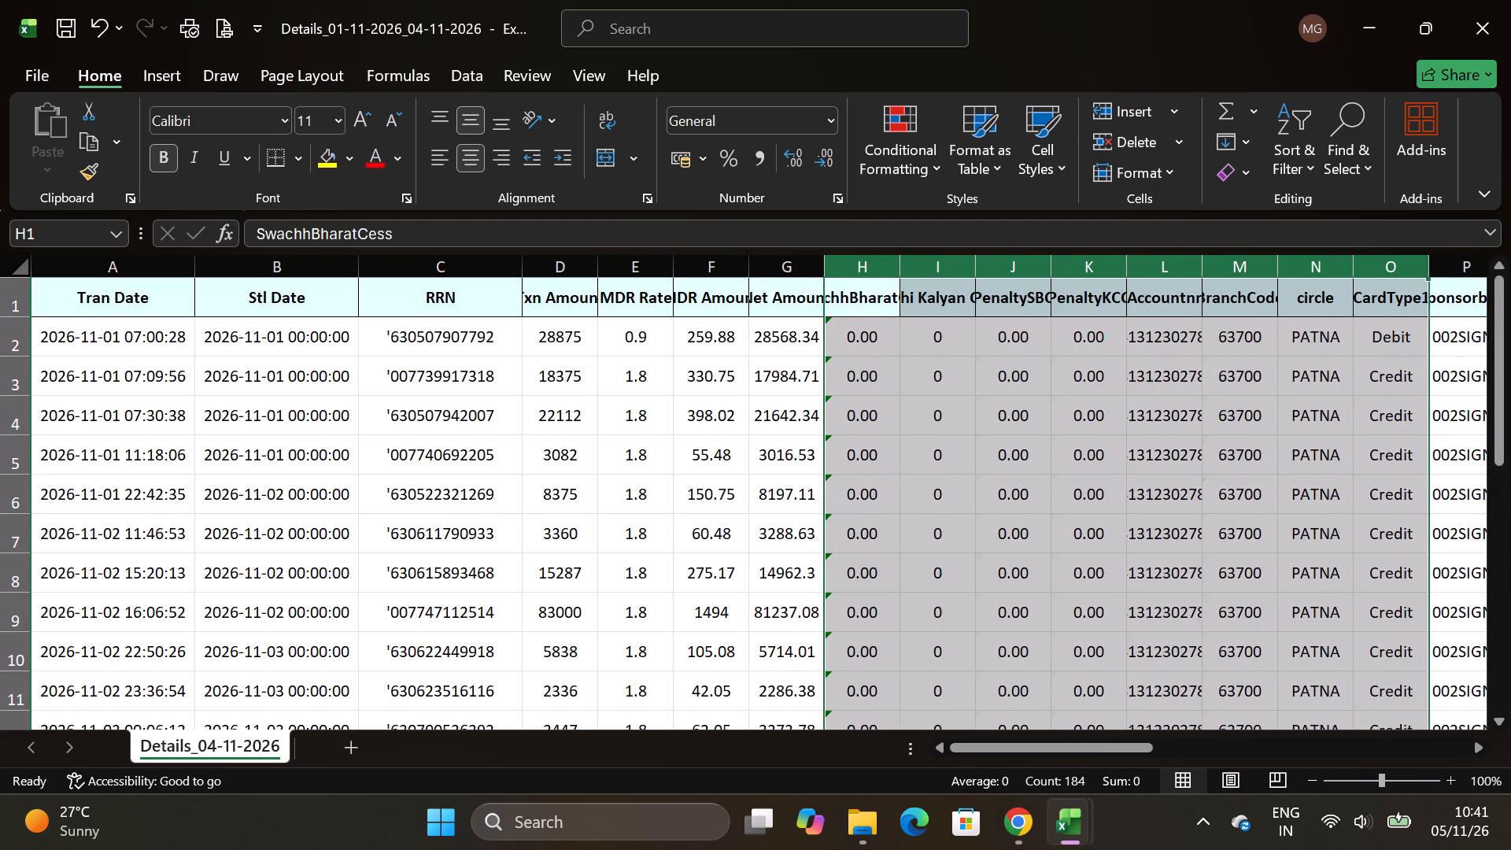
drag(859, 261, 982, 268)
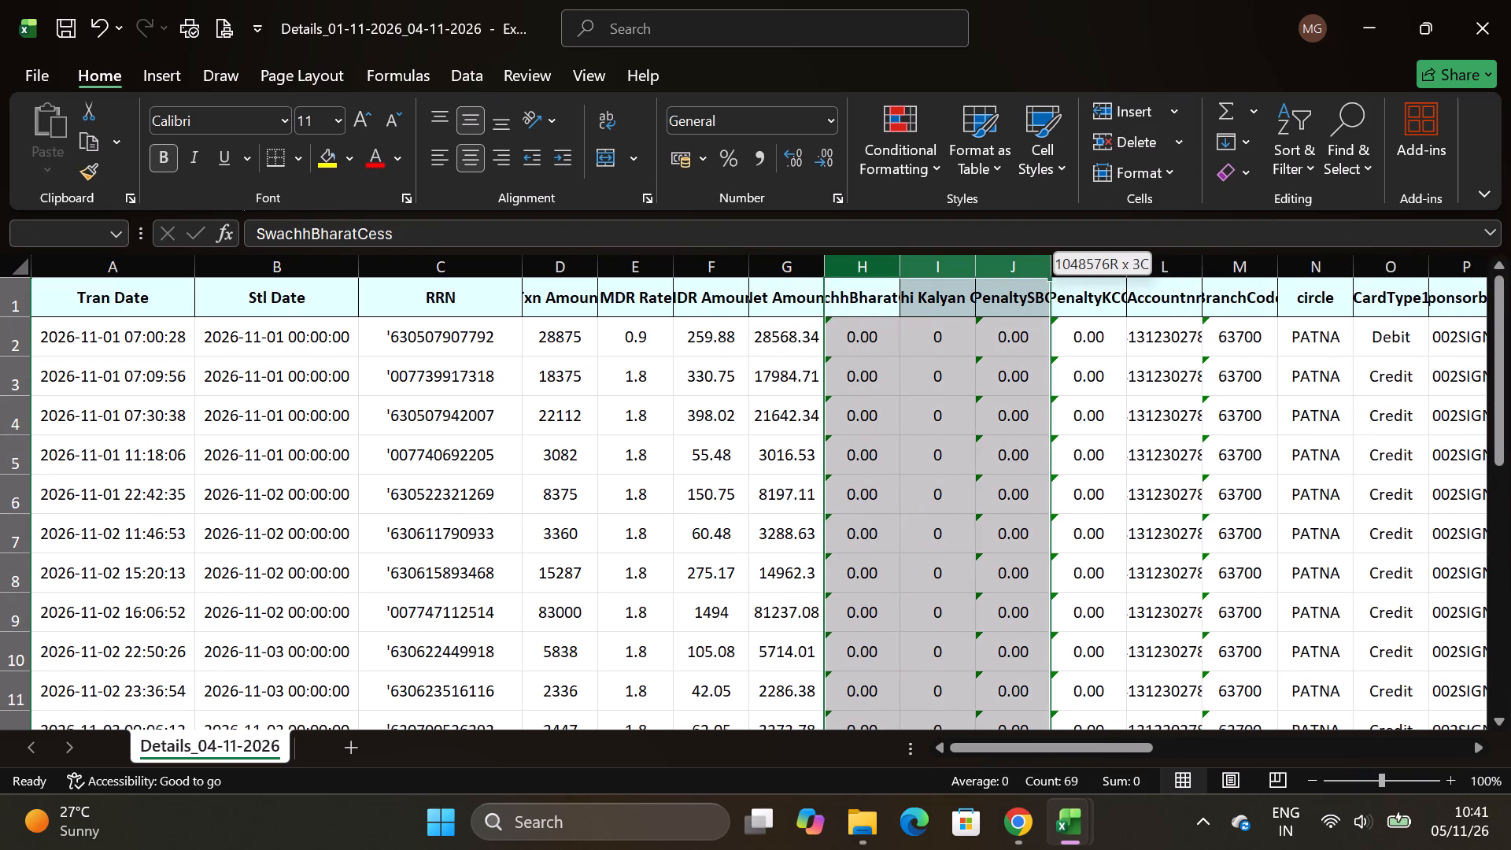
drag(982, 268, 1192, 273)
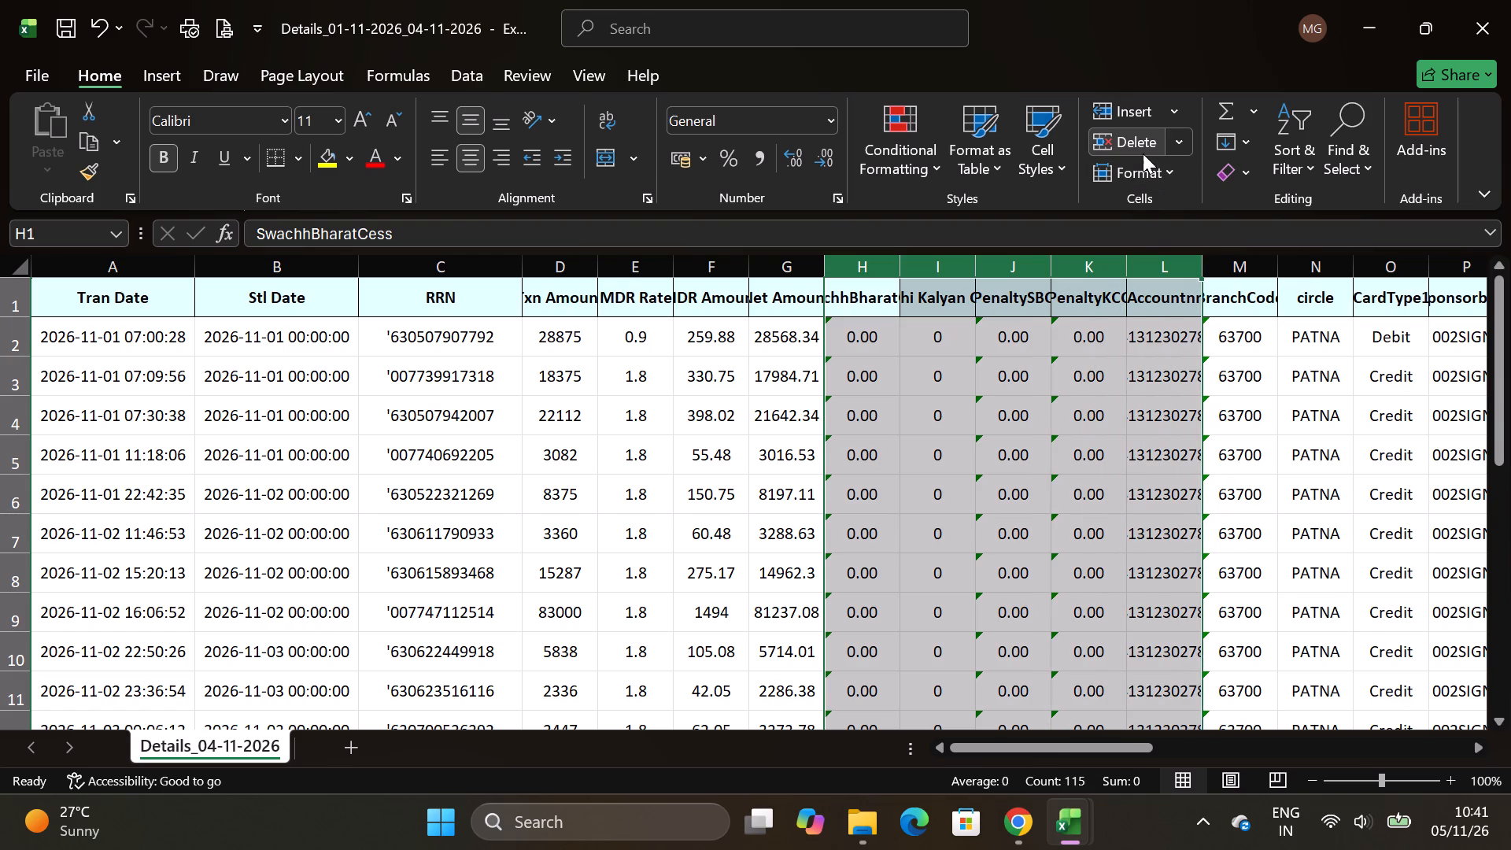
click(1141, 151)
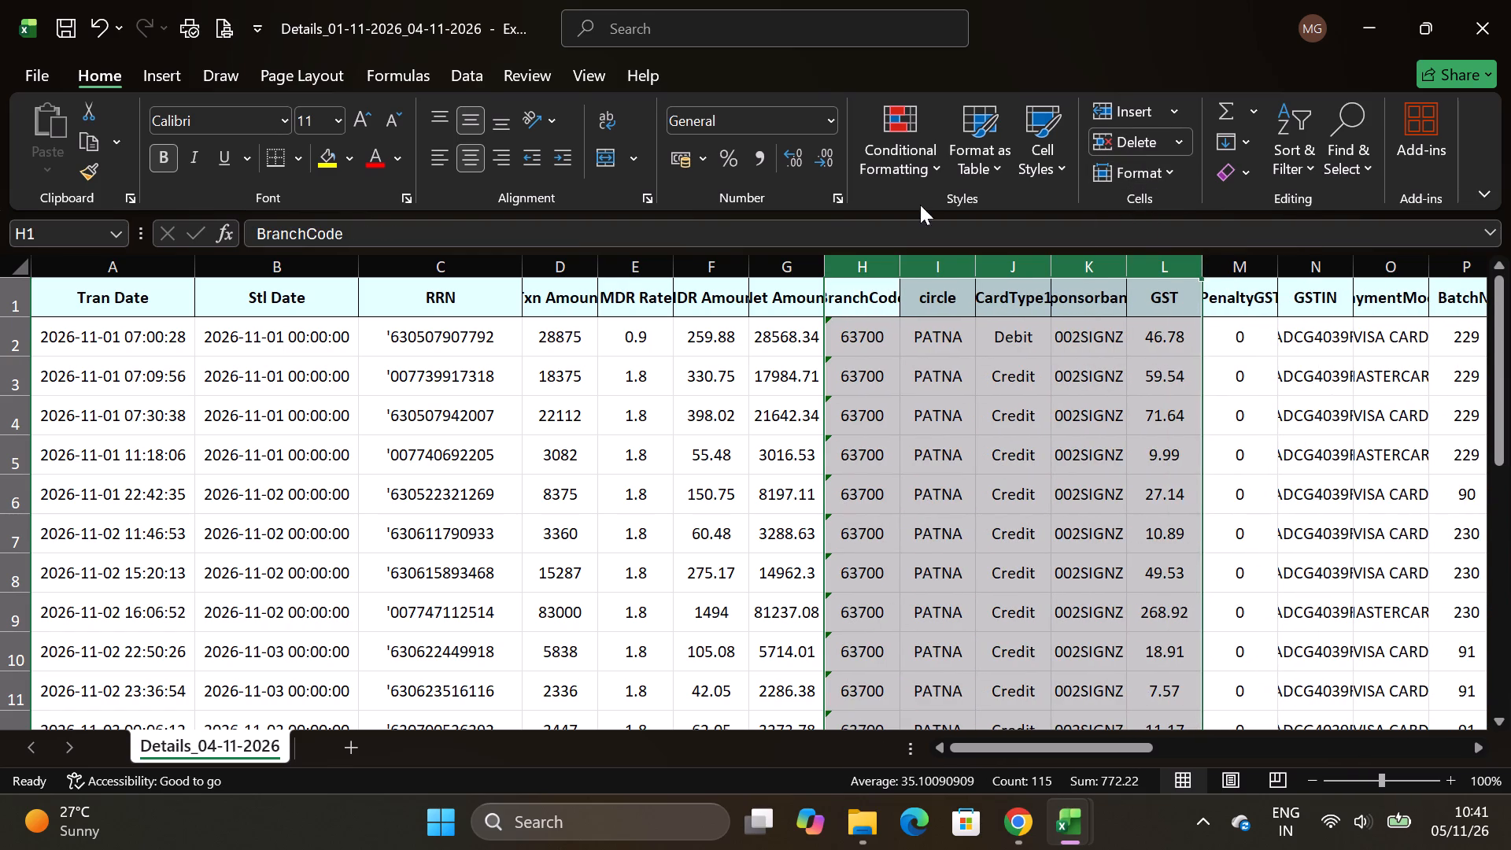
drag(865, 268, 1085, 269)
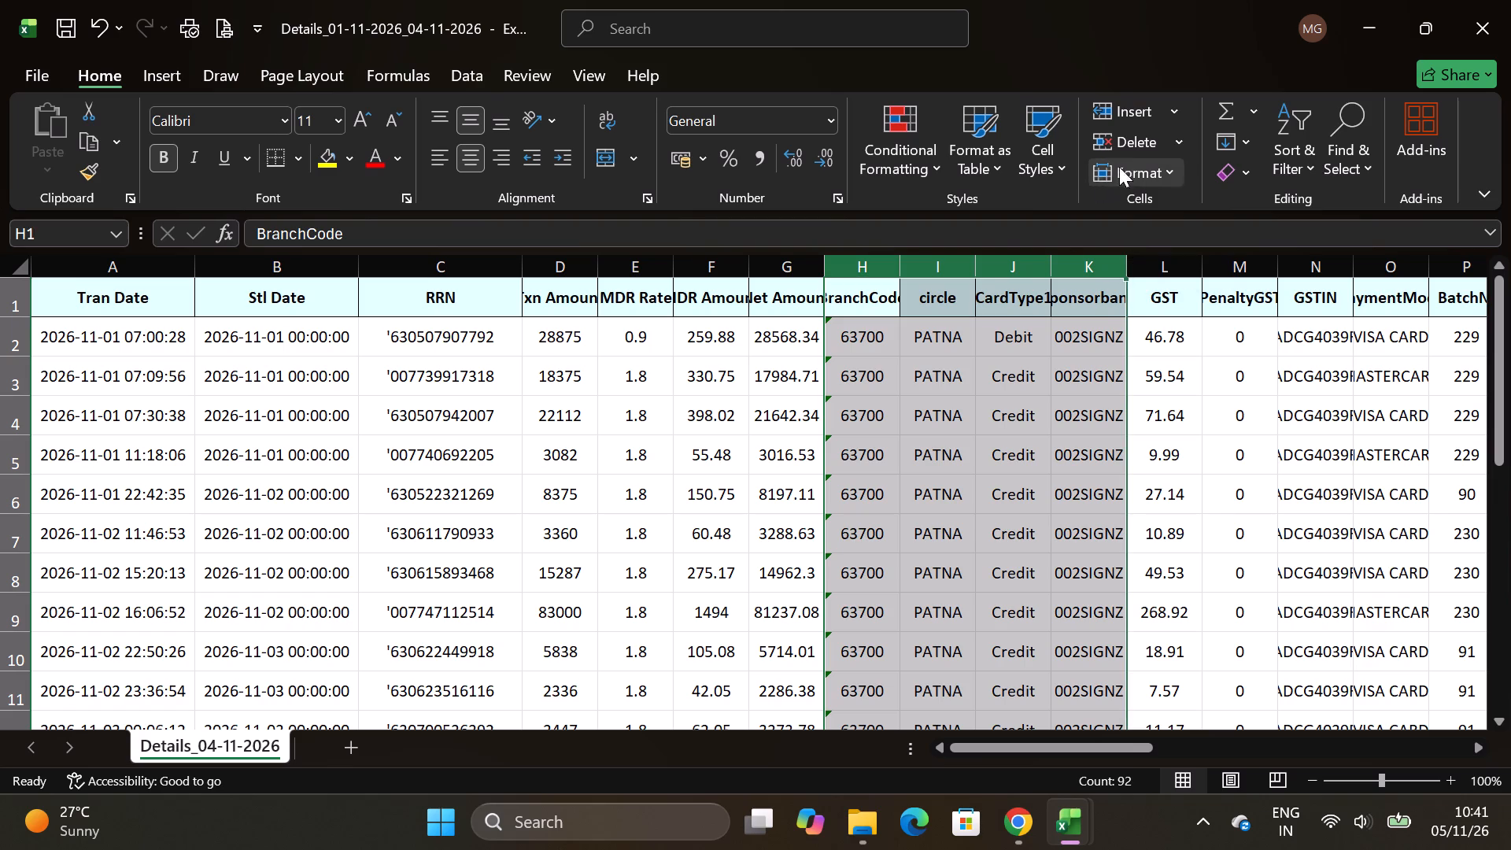
click(1137, 137)
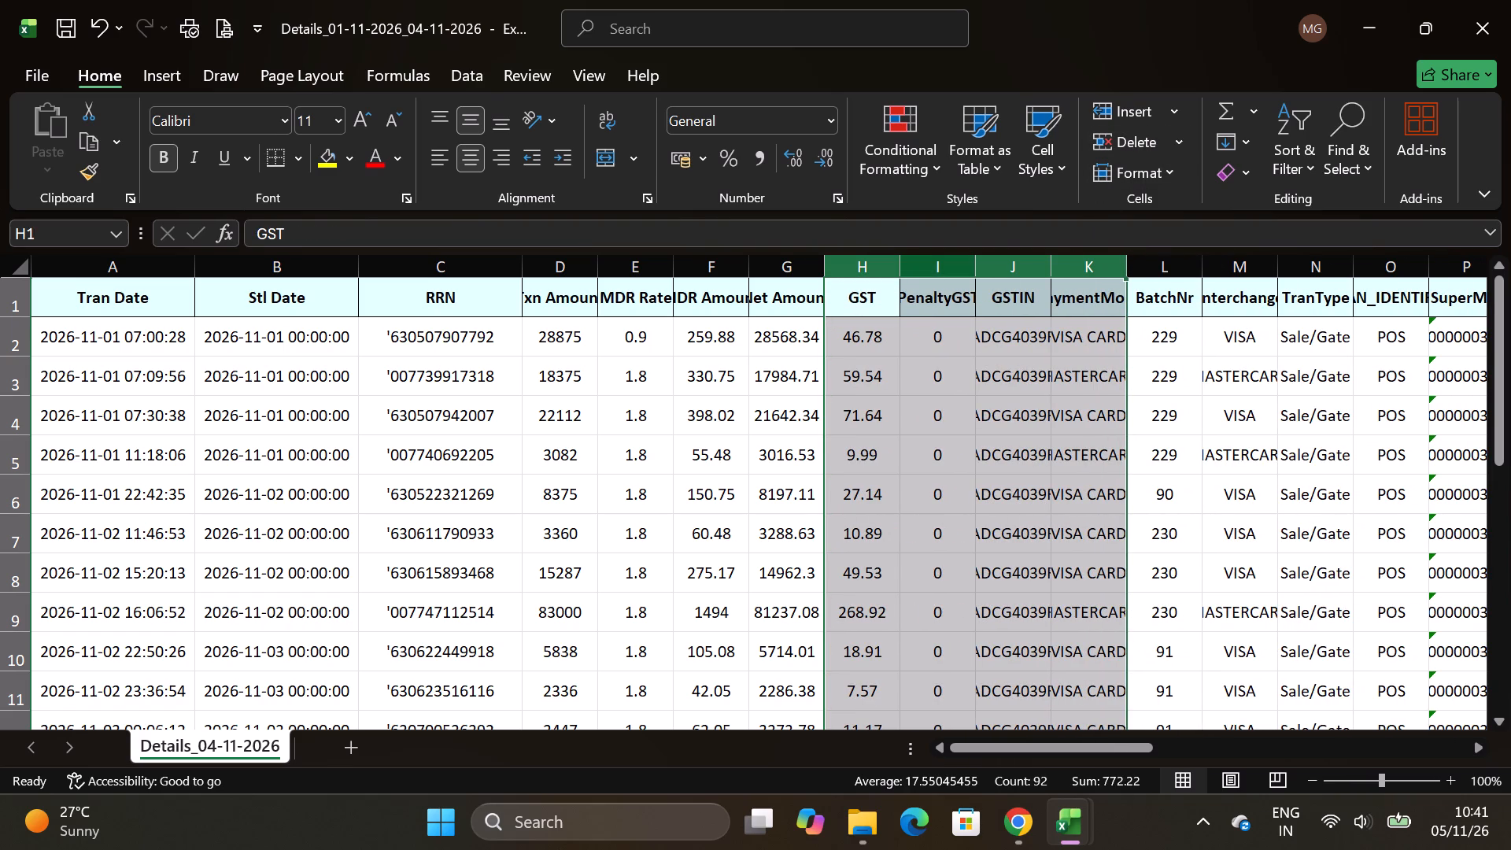
Delete every column after GST except Interchange, including PenaltyGST, GSTIN, PaymentMode, BatchNr, TranType, SuperMID, ParentMID and EOD_Cycle.
drag(940, 262, 1033, 266)
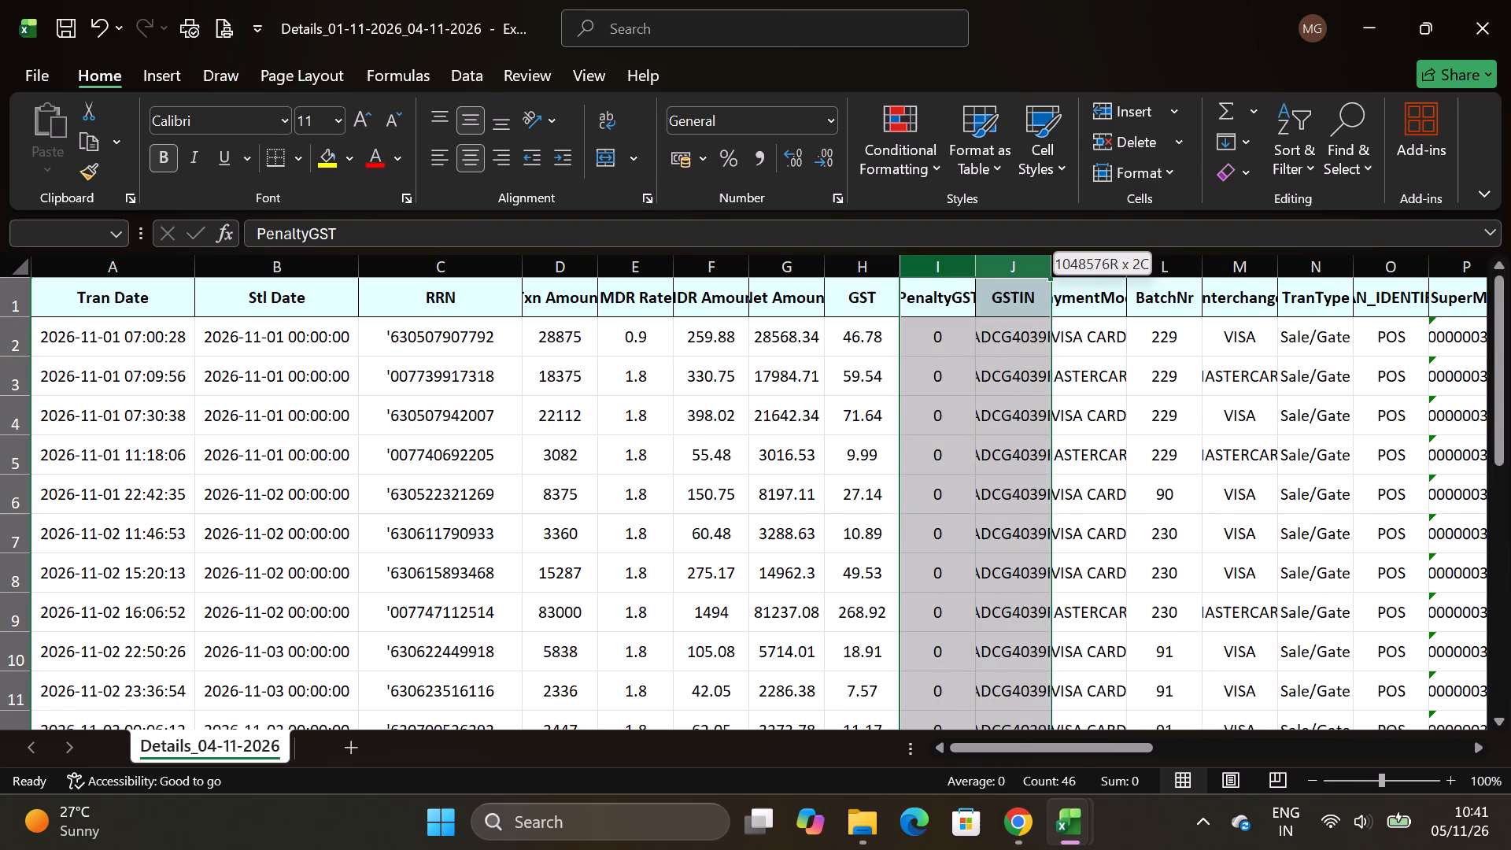
drag(1033, 266, 1042, 266)
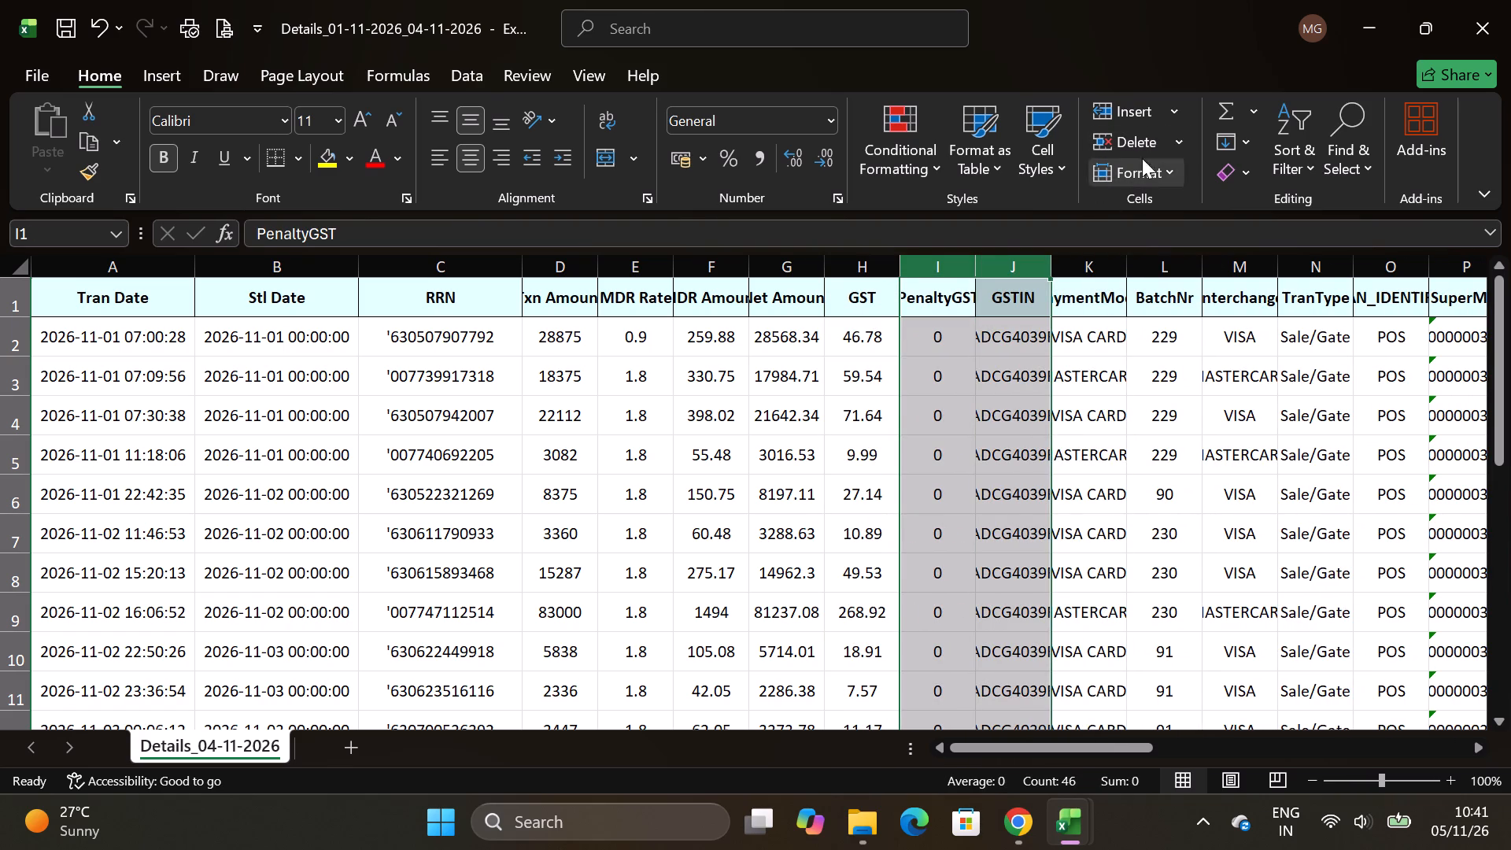
click(1145, 149)
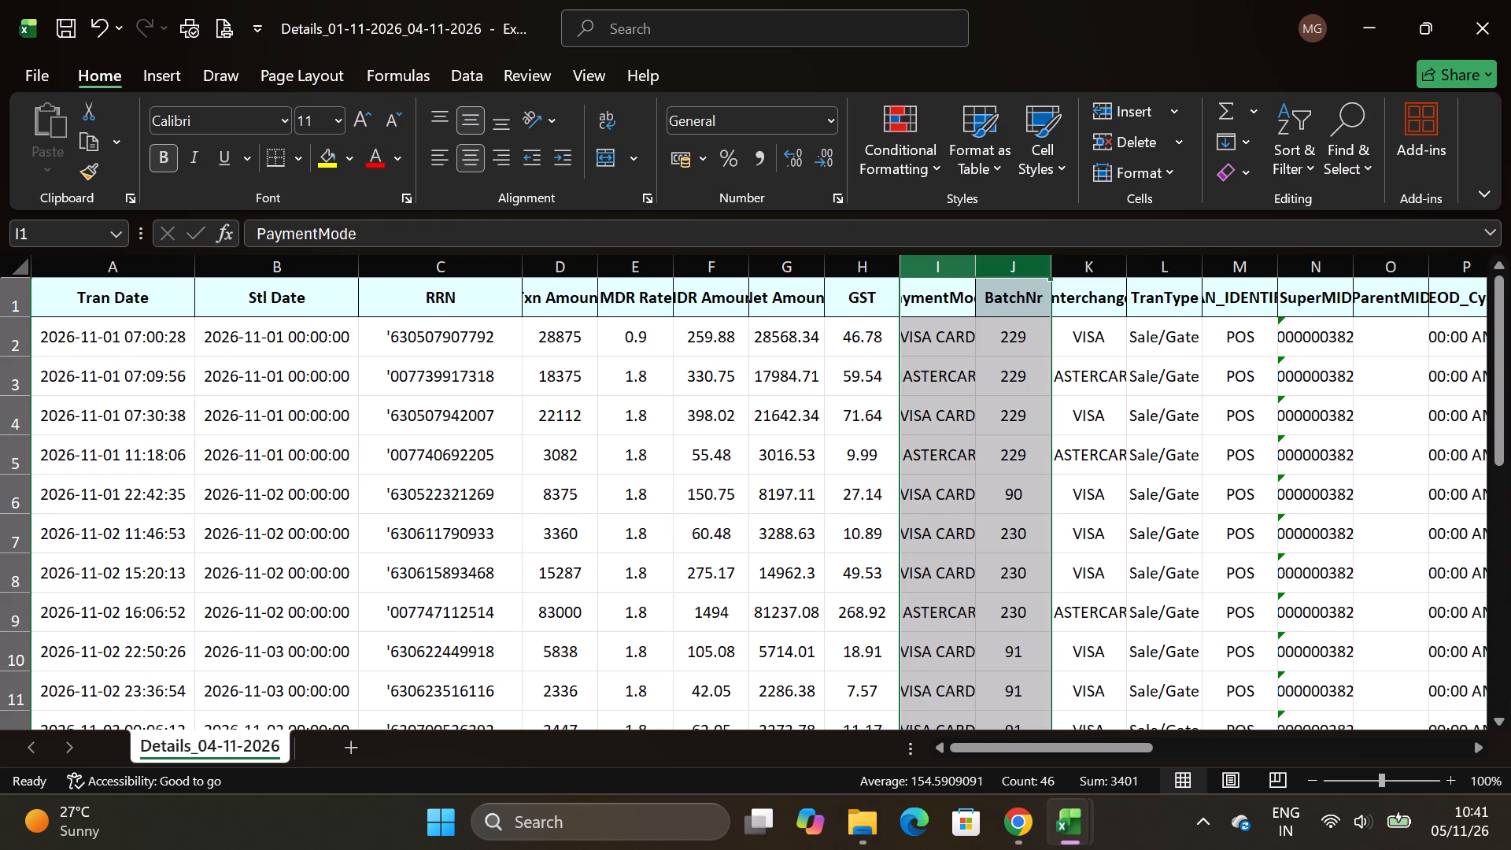
click(1132, 145)
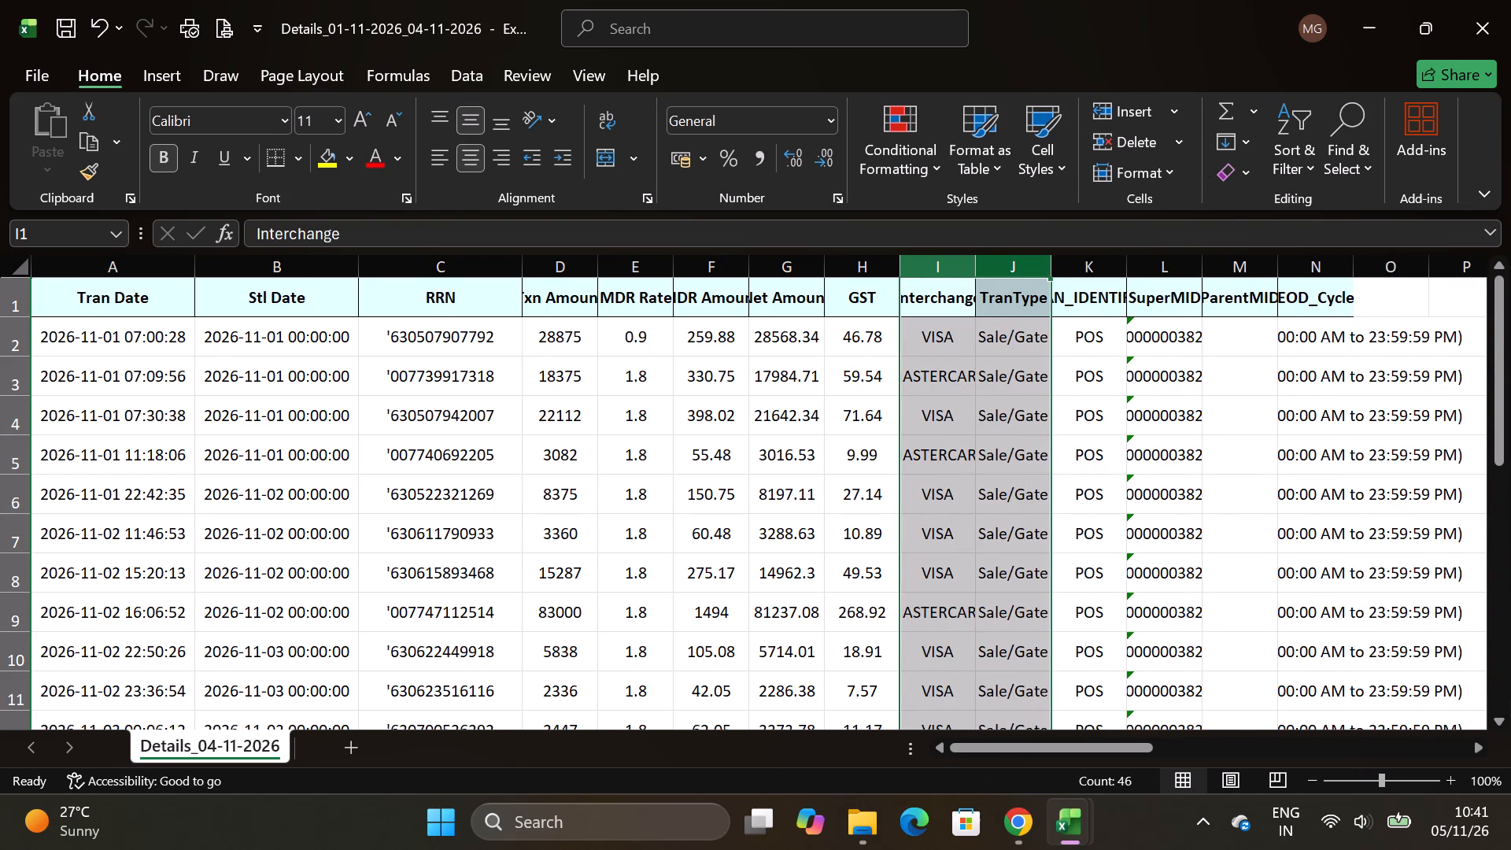
drag(1009, 261, 1086, 265)
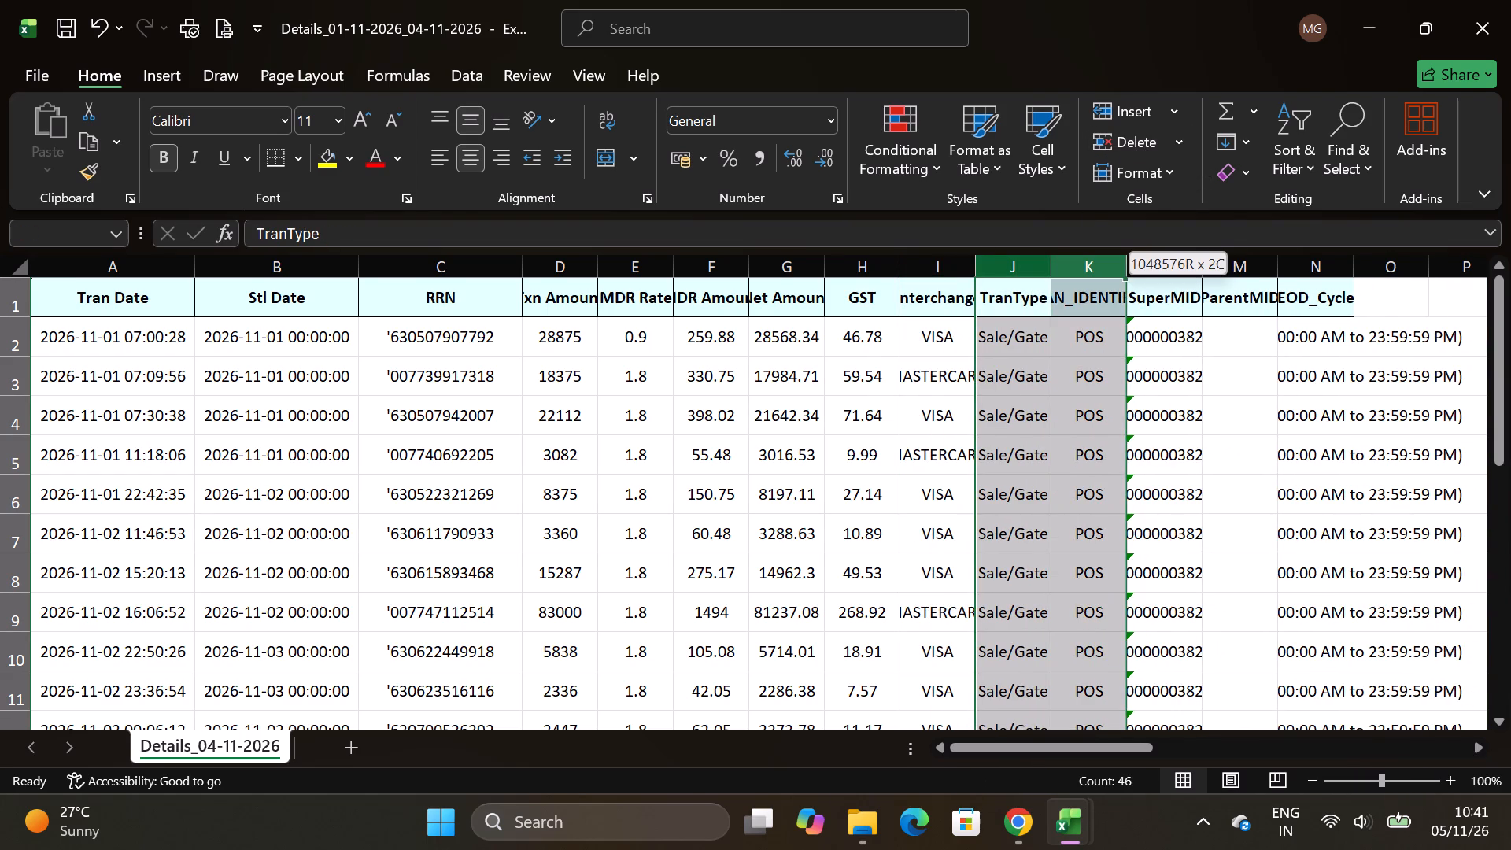
drag(1086, 265, 1305, 301)
click(1143, 139)
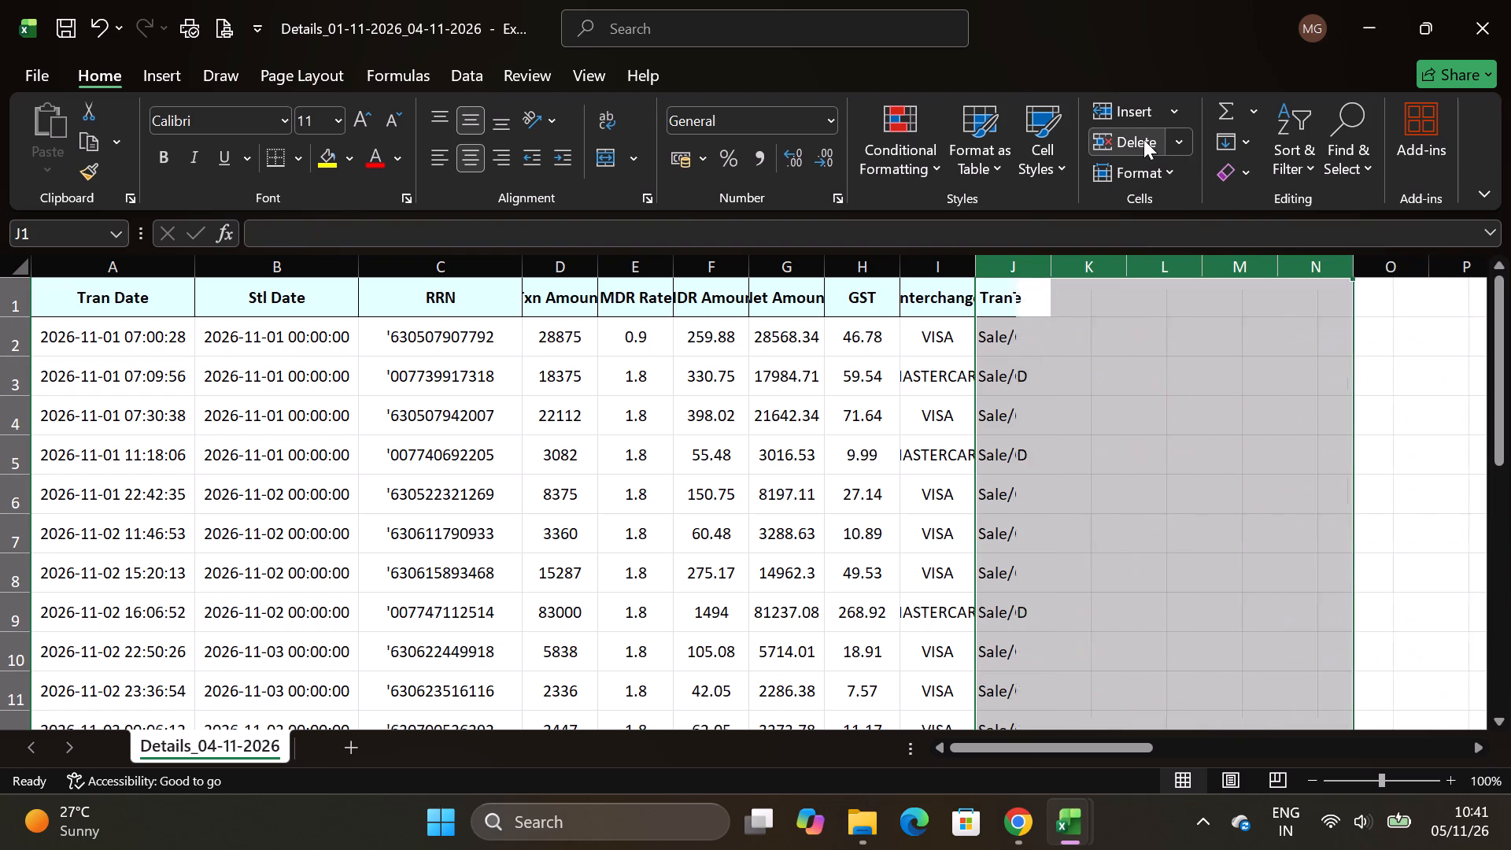
click(1312, 390)
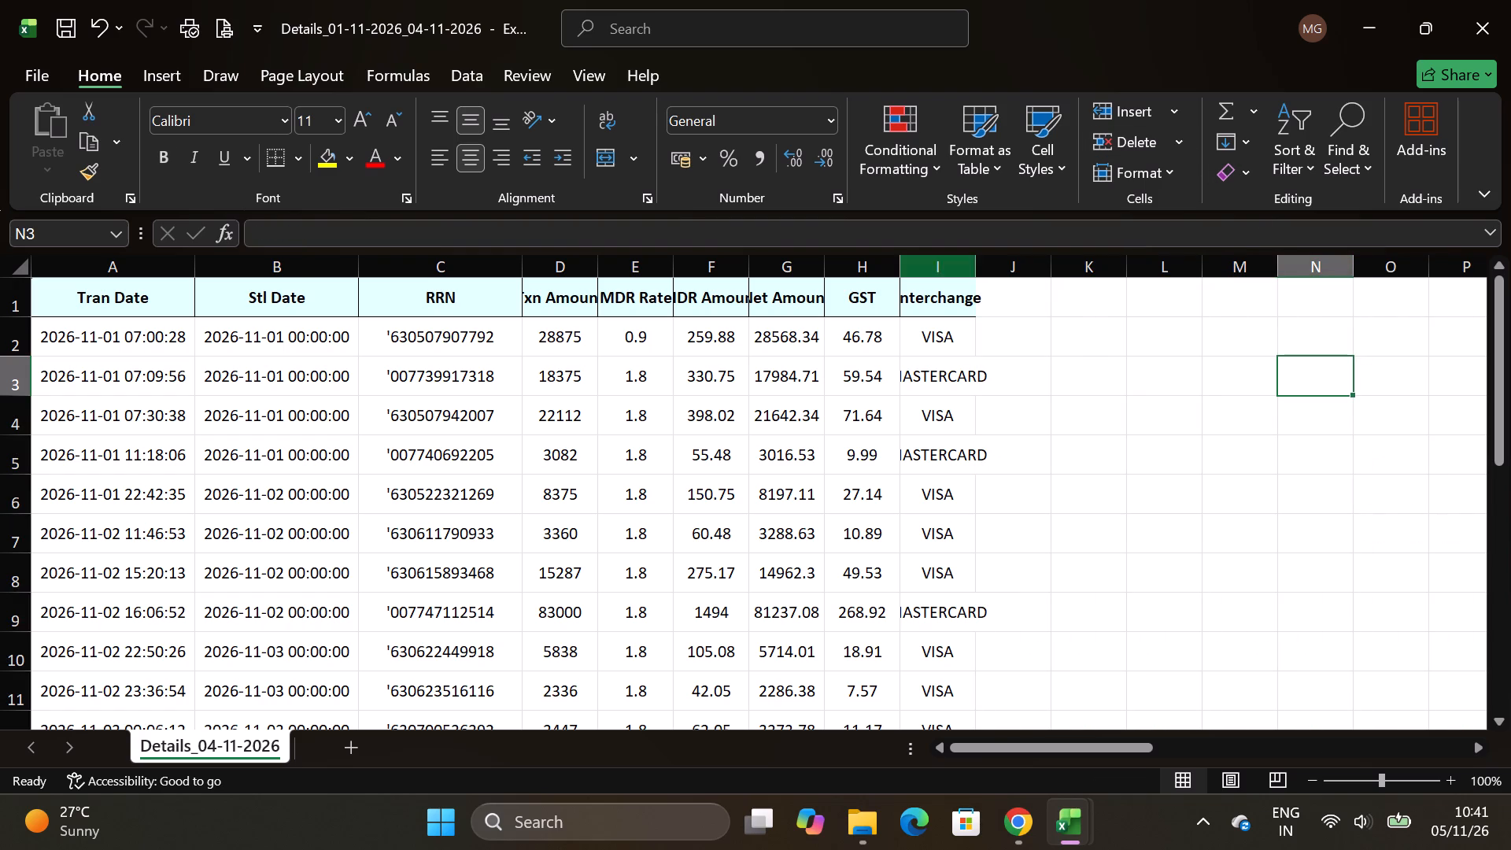
Edit the Interchange header to read Inter change.
double_click(933, 300)
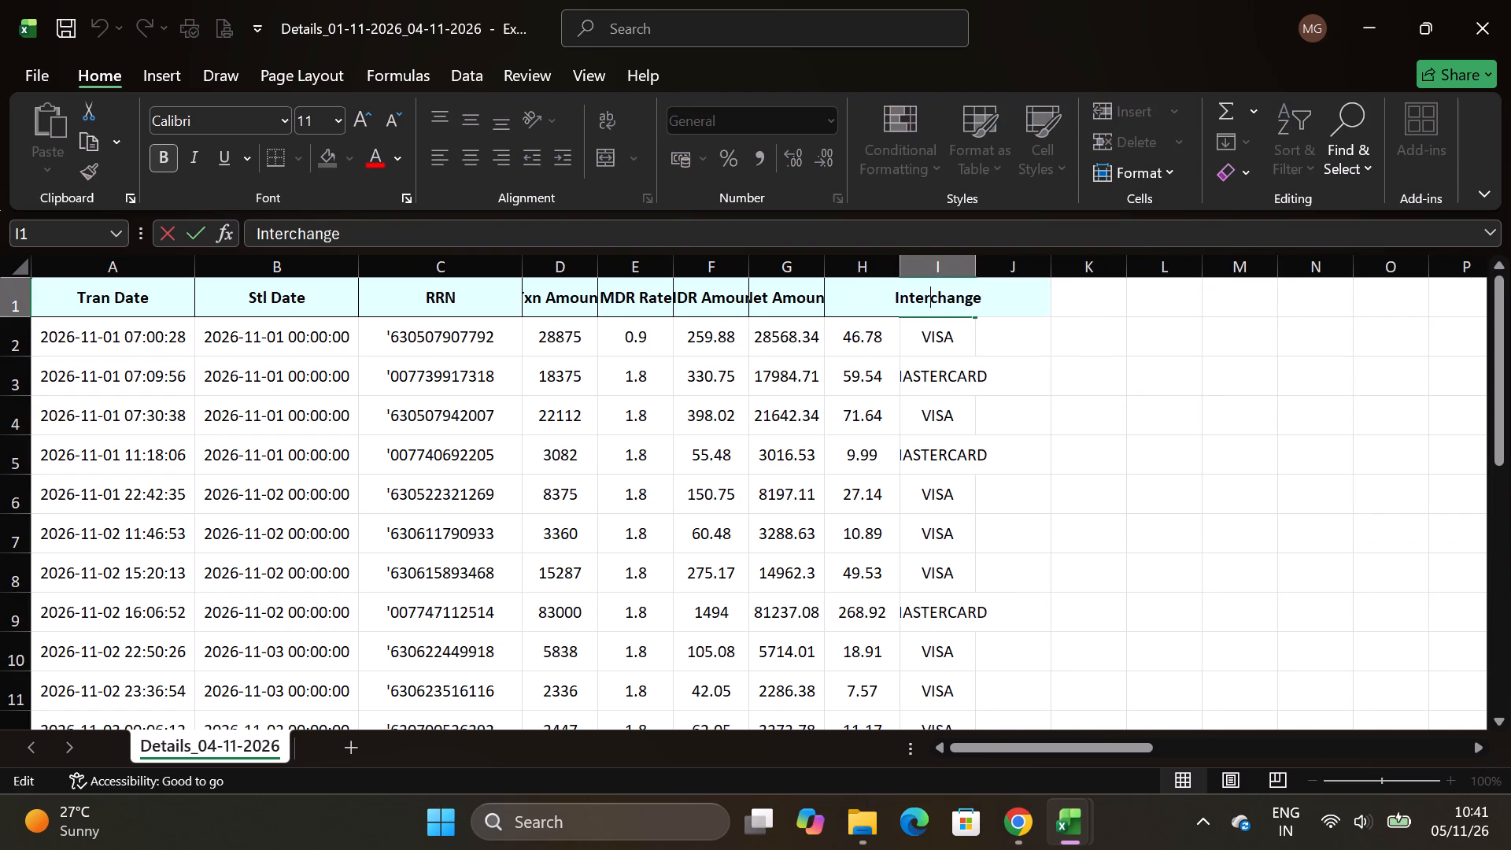
key(space)
click(1199, 393)
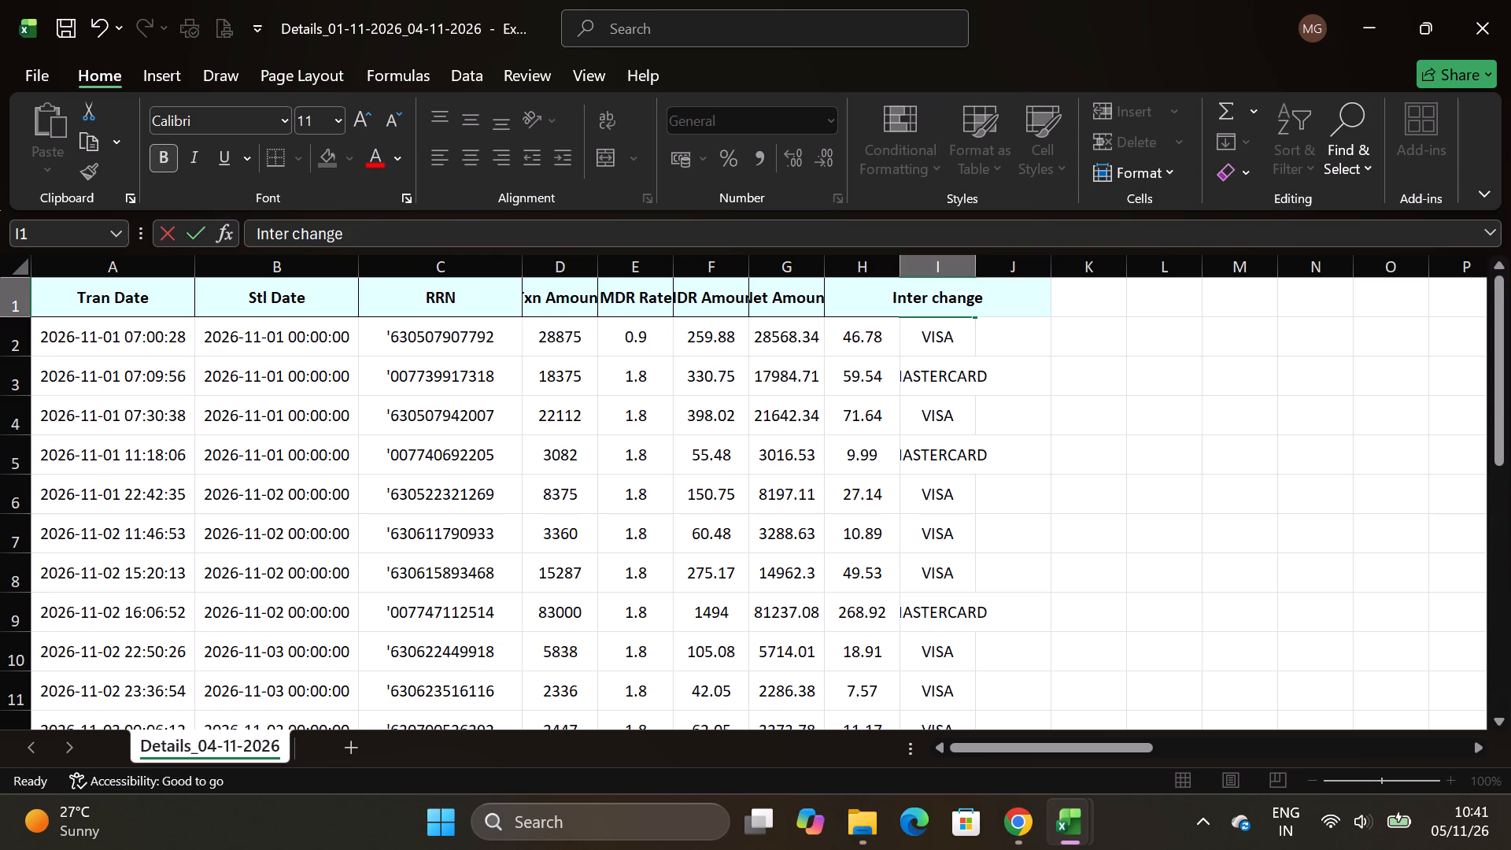
Wrap the text of the header cells from Txn Amount through Inter change.
click(547, 293)
drag(547, 293, 925, 296)
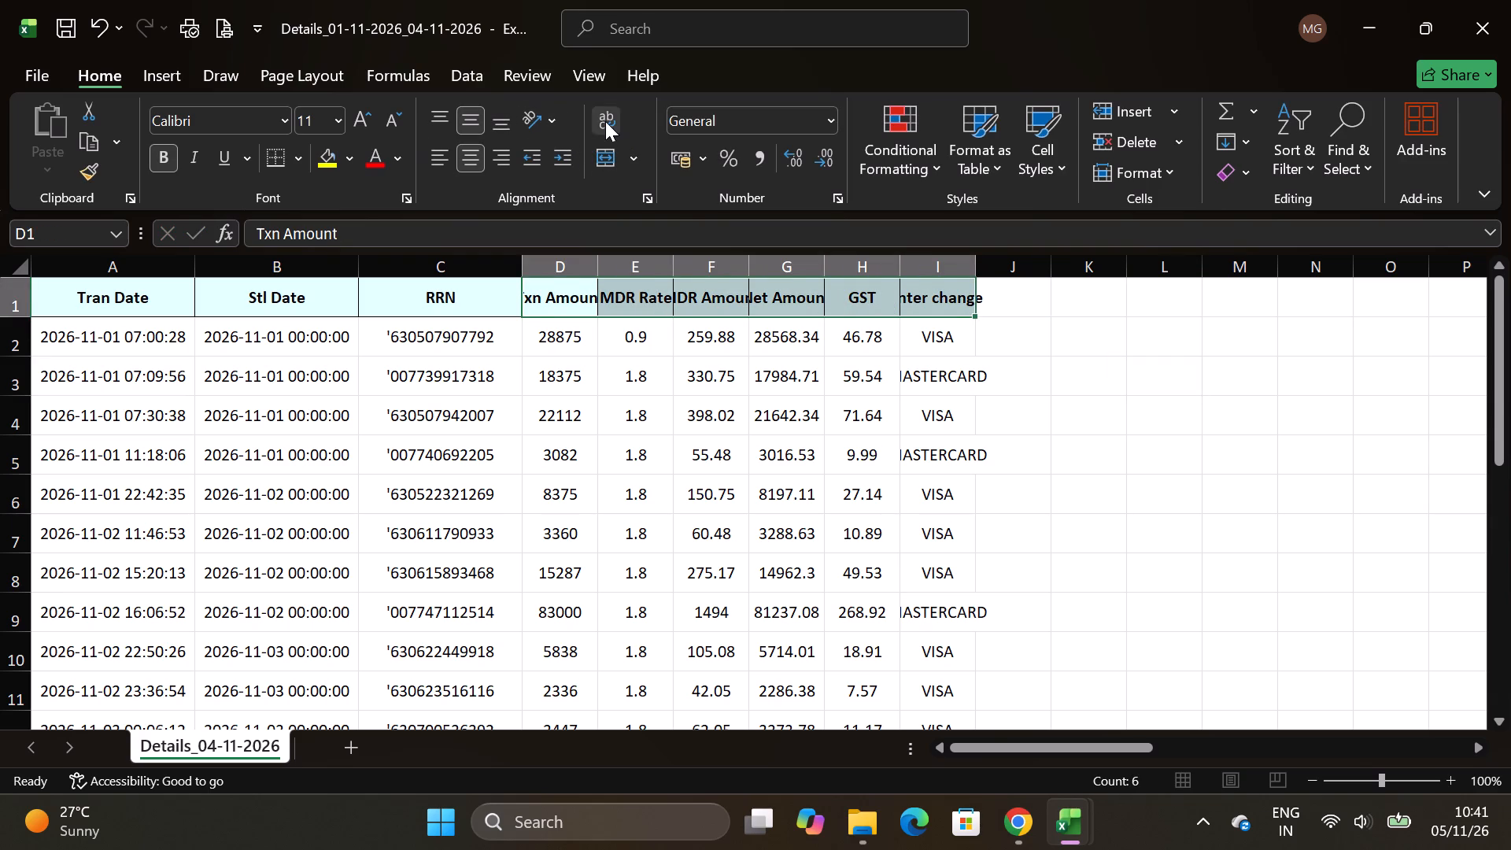
click(605, 121)
click(1180, 392)
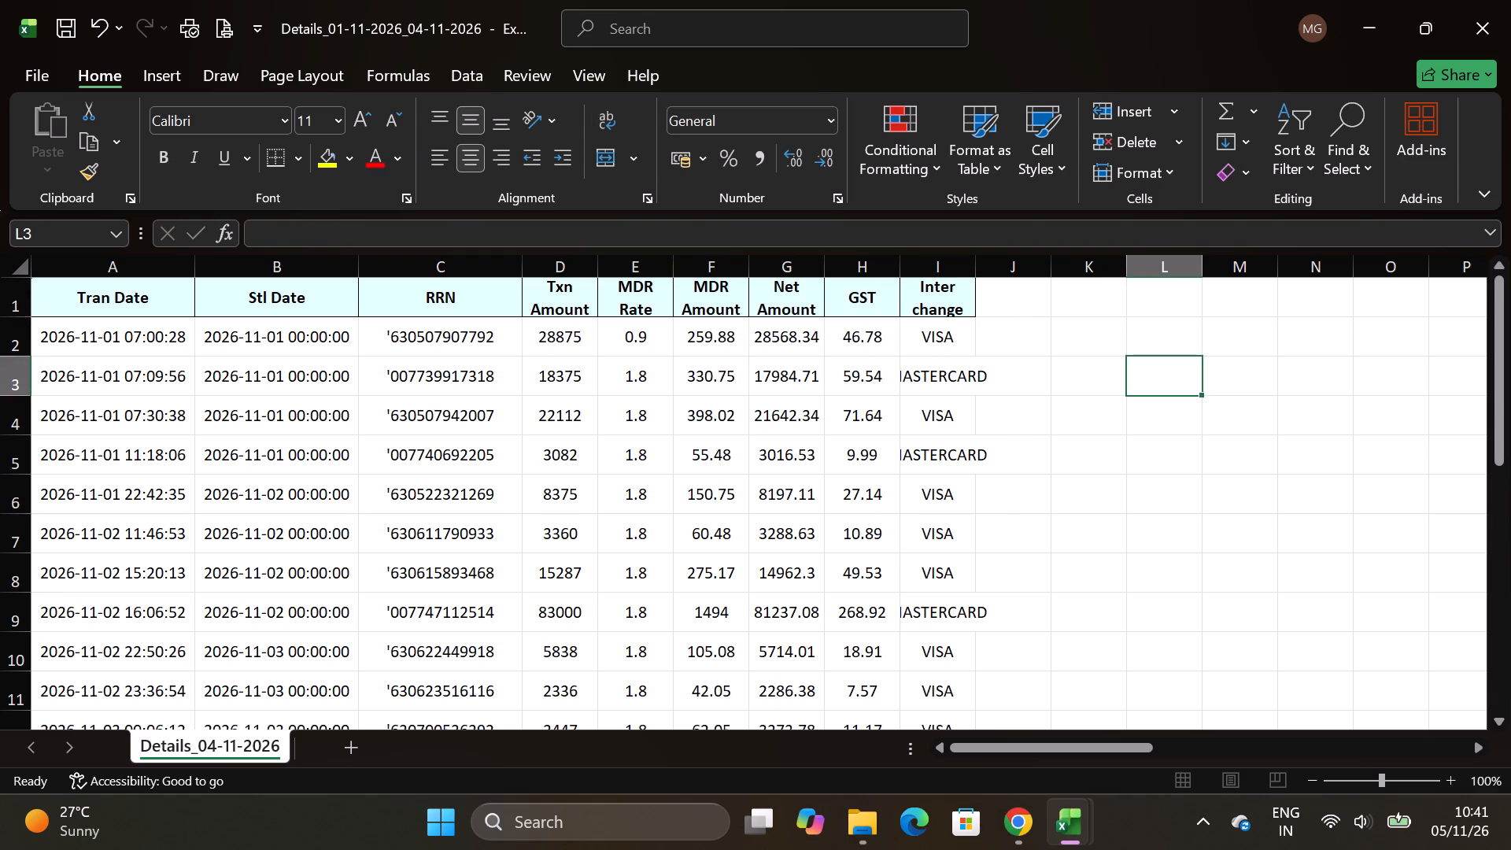
Widen the Inter change column to fit MASTERCARD and increase the header row height to fit the two-line headers.
drag(976, 259, 1013, 267)
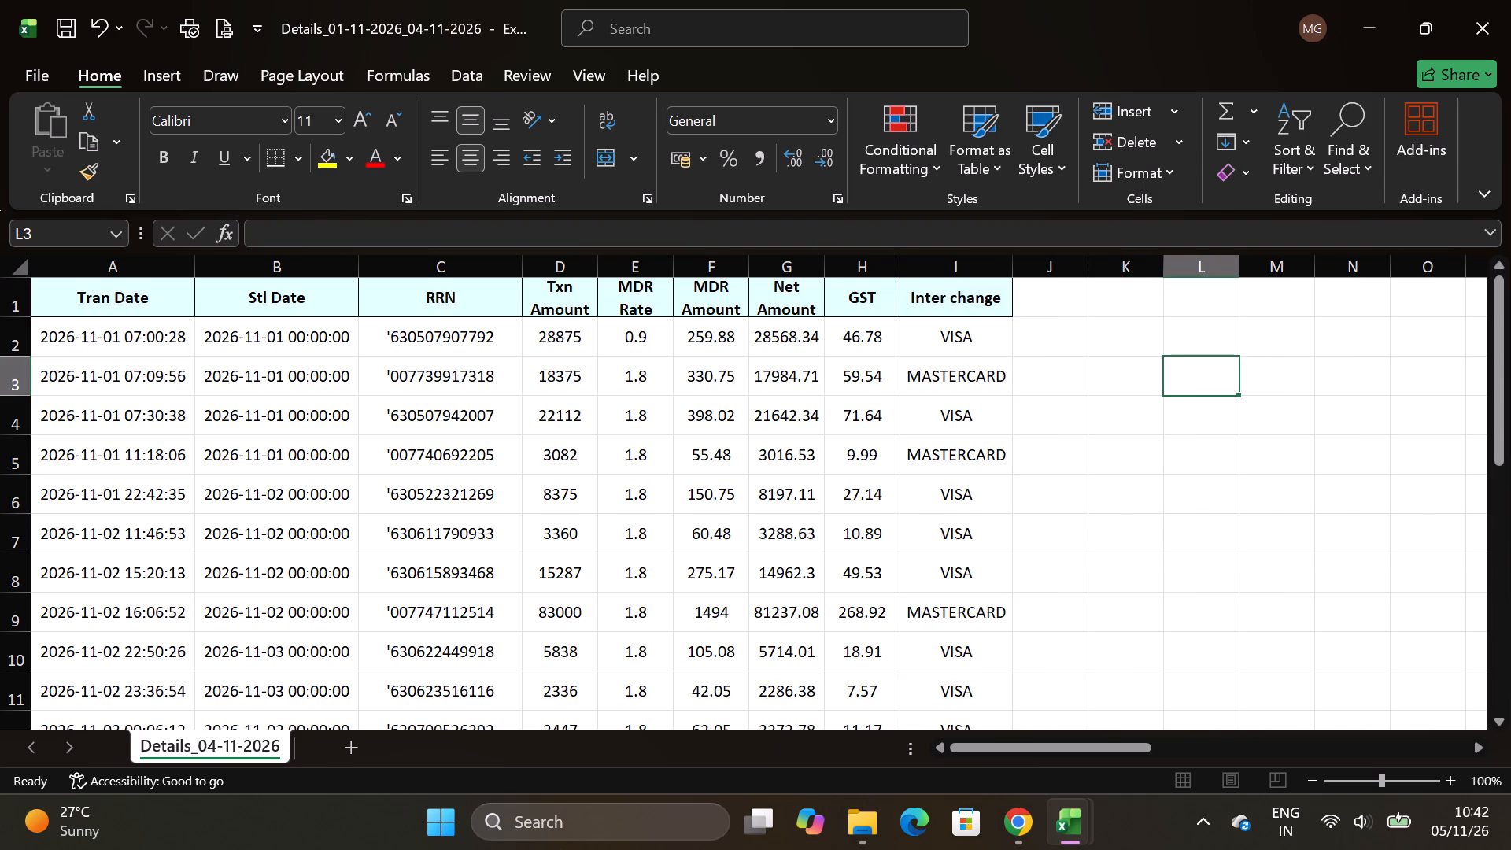
drag(9, 314, 5, 323)
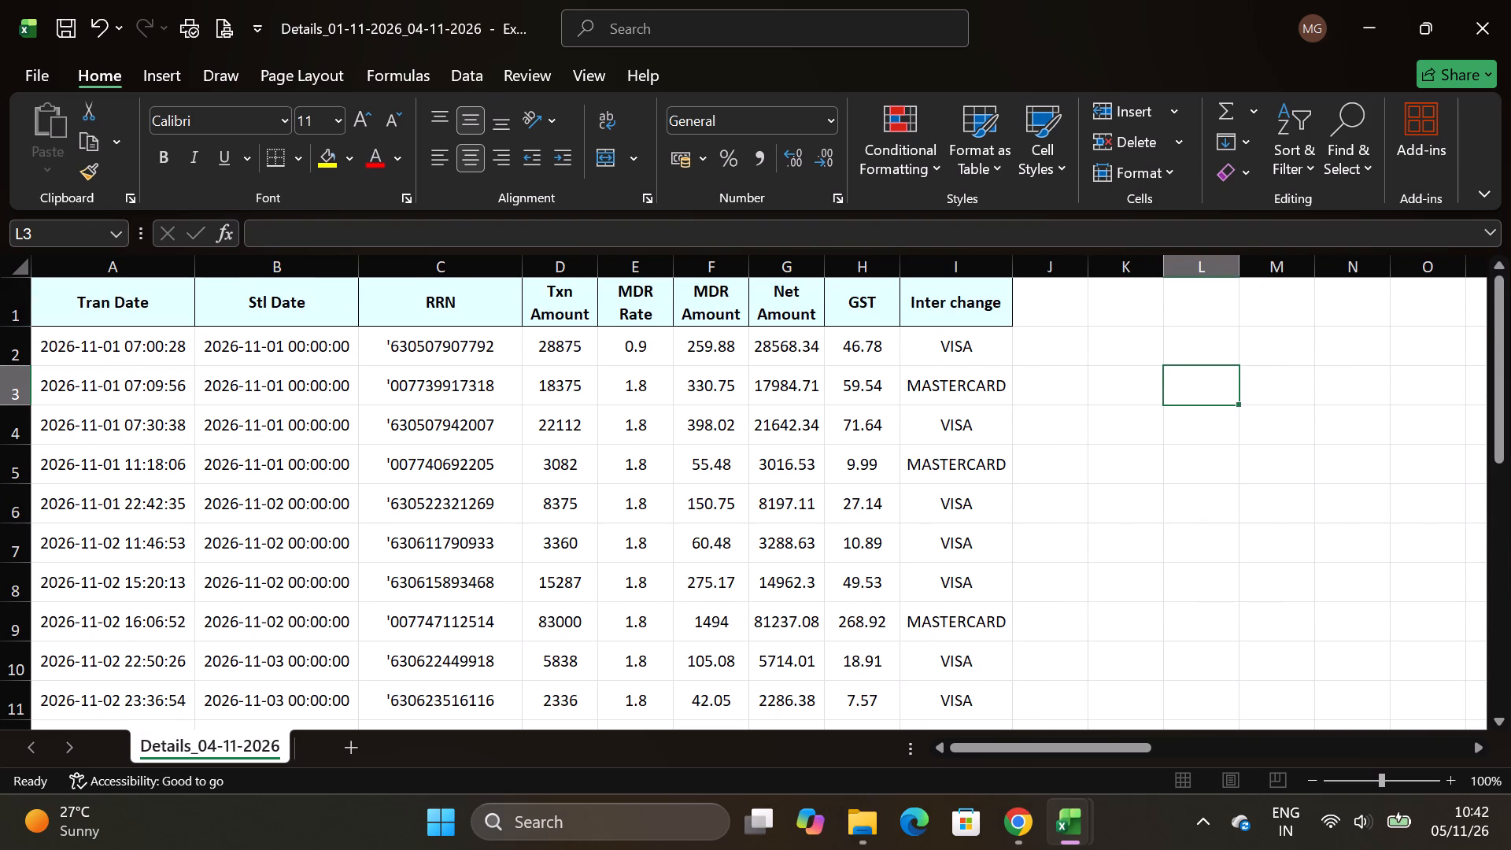
click(9, 323)
click(1174, 527)
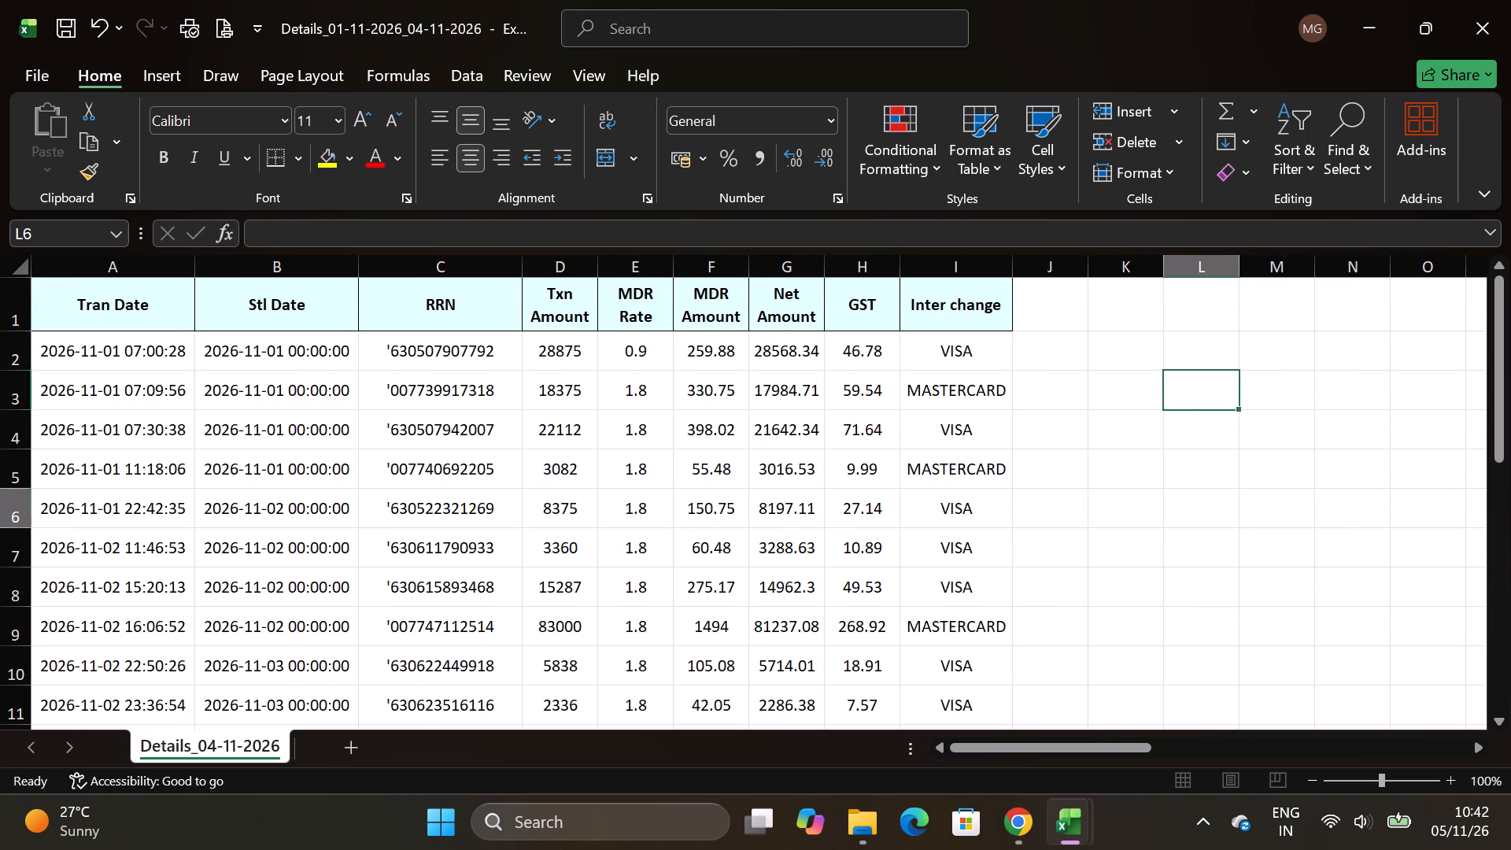
Widen the empty column J after Inter change and enter the header BILL NO in it.
drag(1081, 264, 1242, 279)
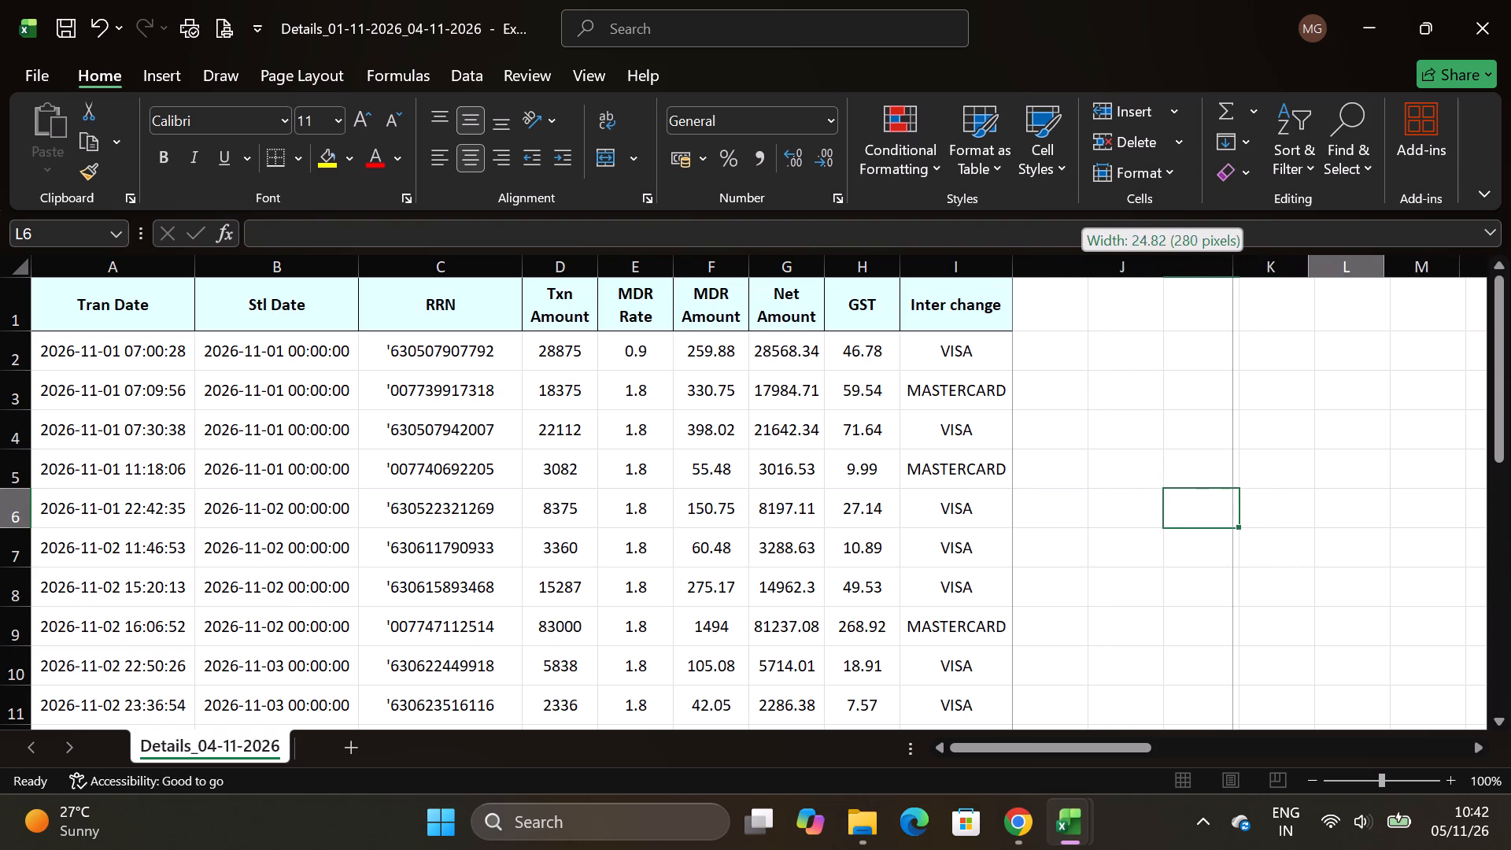
drag(1242, 279, 1271, 283)
click(1177, 315)
text(BI)
key(l)
key(l)
key(space)
text(NO)
click(1219, 475)
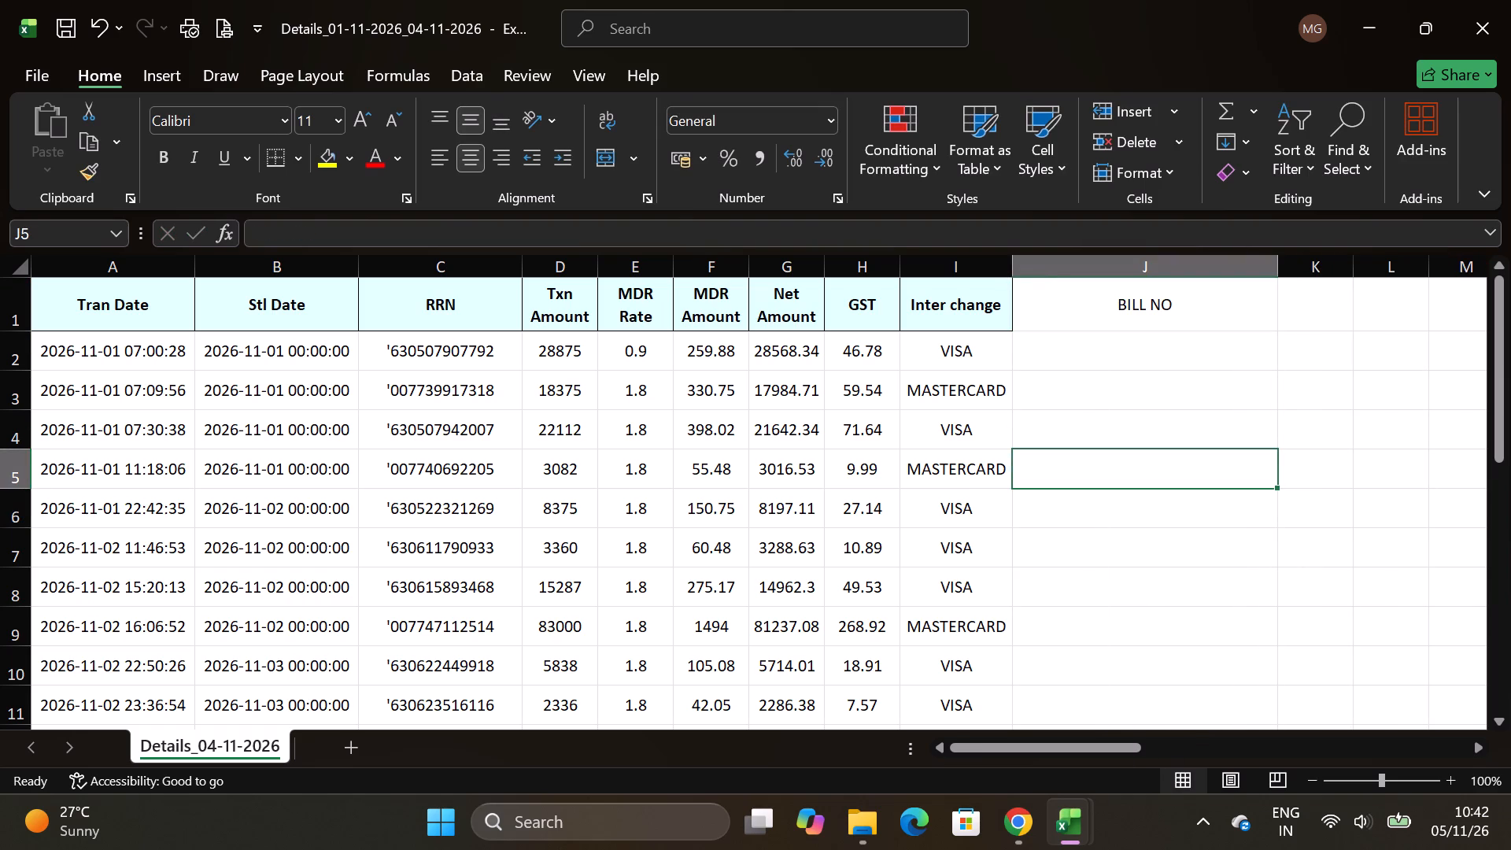
Apply all borders to the whole table, from the Tran Date header through the BILL NO column in row 23.
drag(973, 746, 821, 743)
drag(141, 308, 1115, 849)
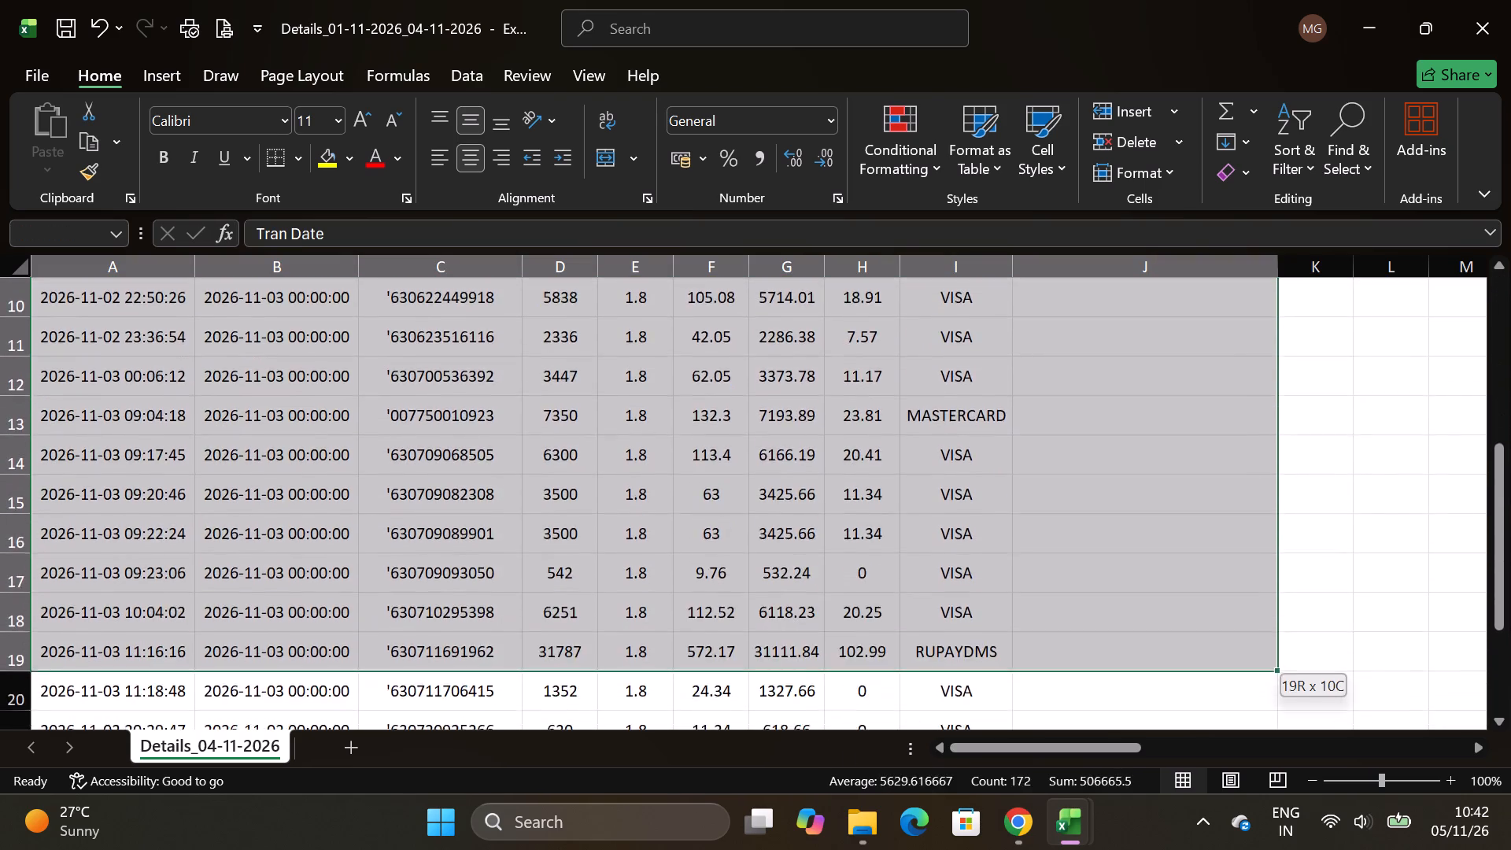
drag(1115, 849, 1191, 642)
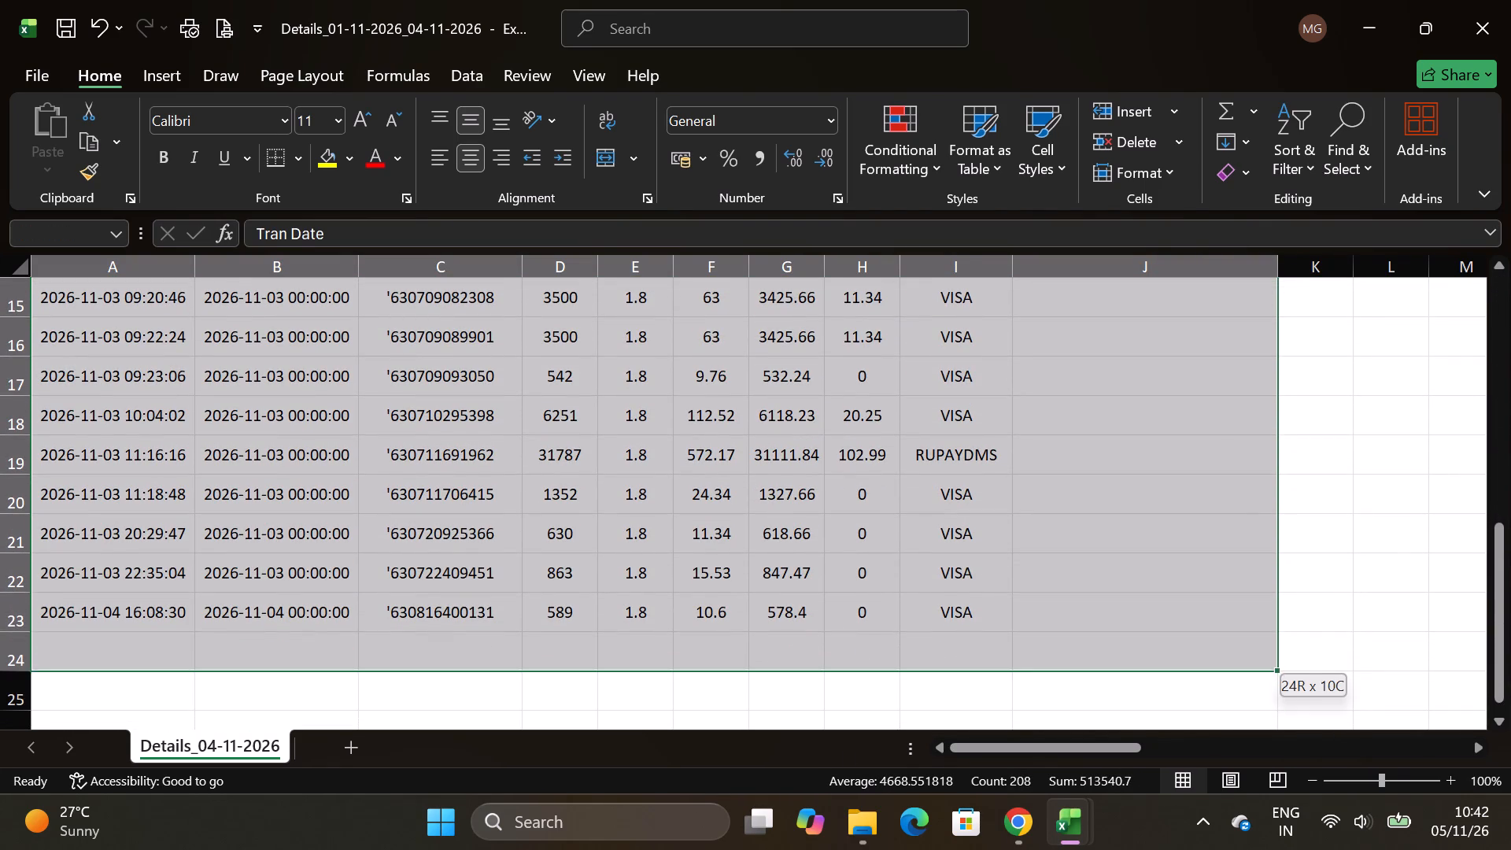
drag(1191, 642, 1191, 615)
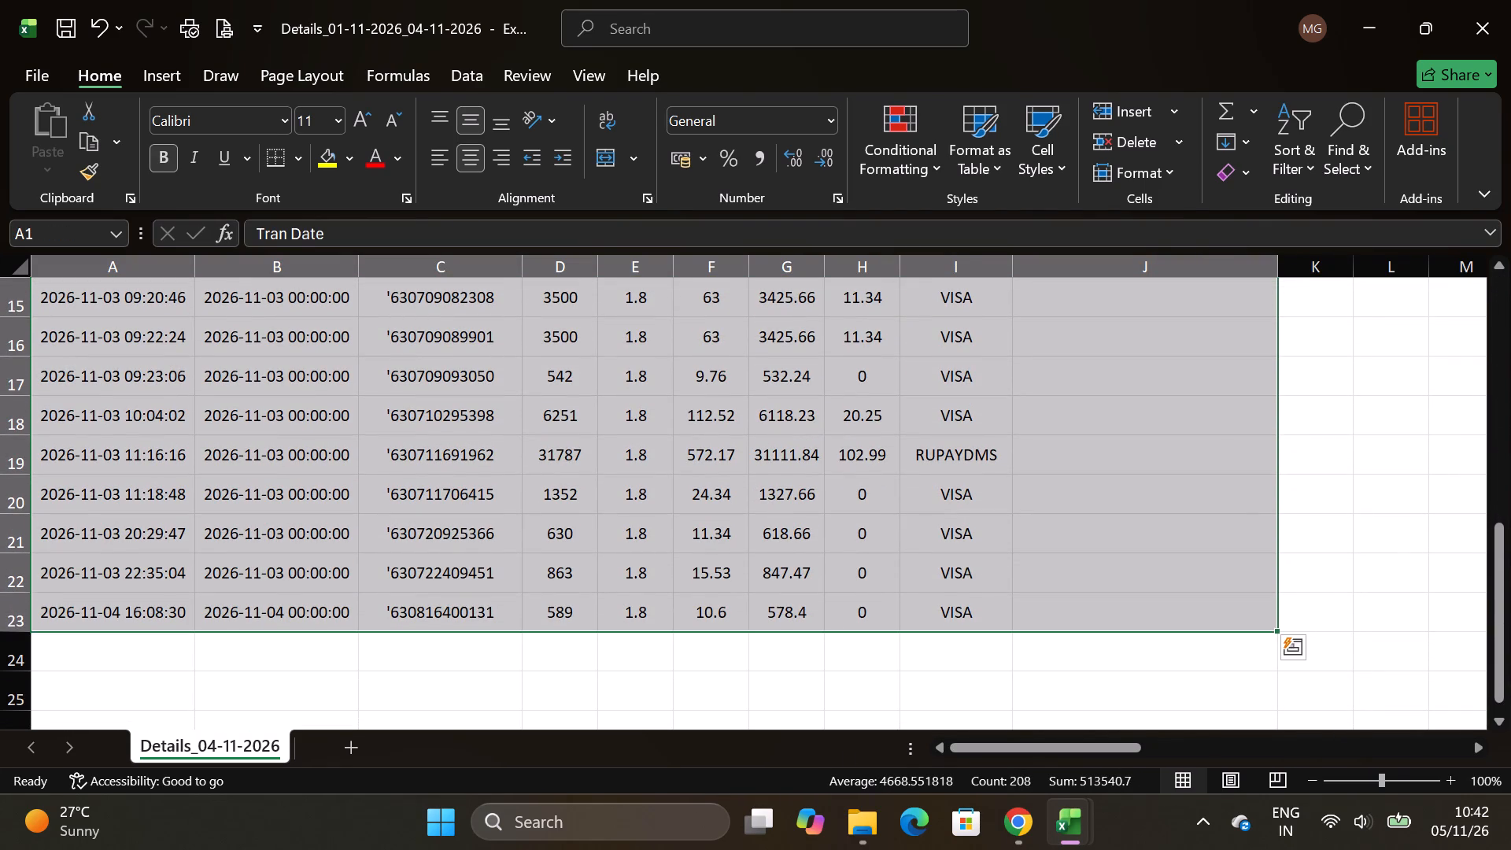
scroll(1192, 516, up, 9)
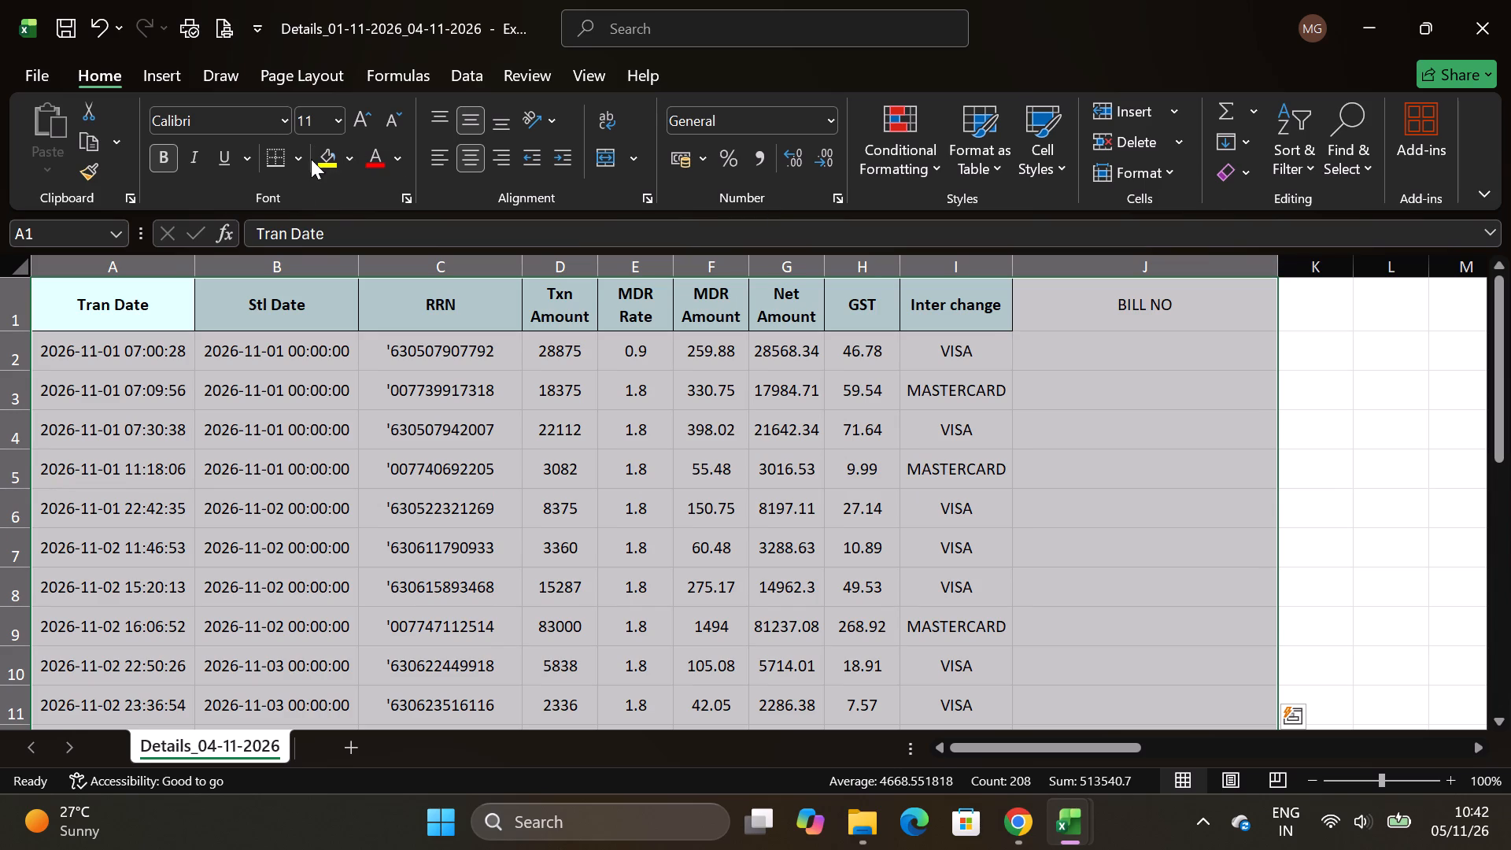
click(304, 160)
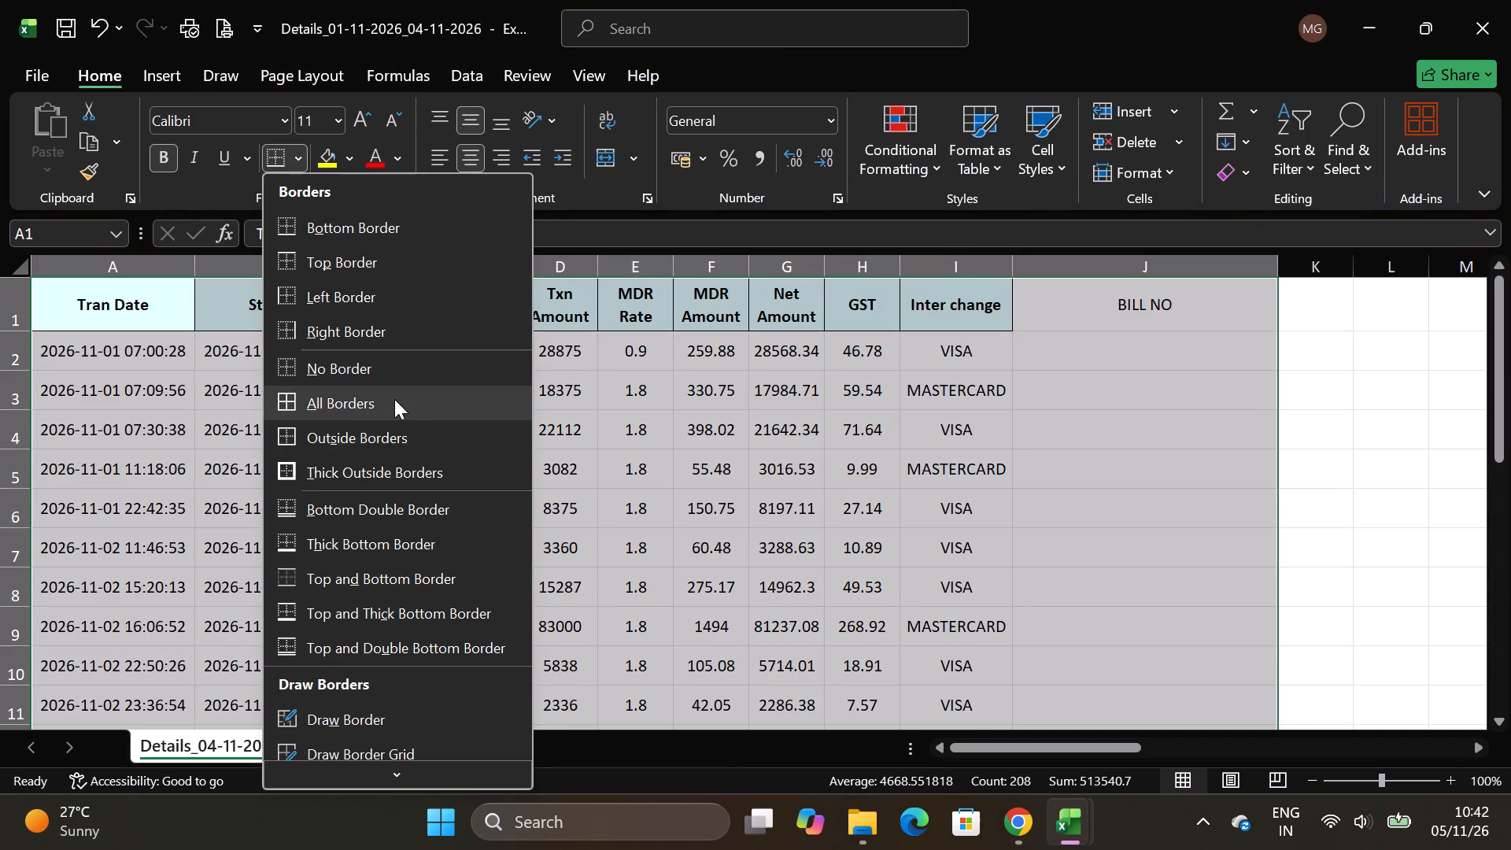
click(394, 399)
click(1269, 456)
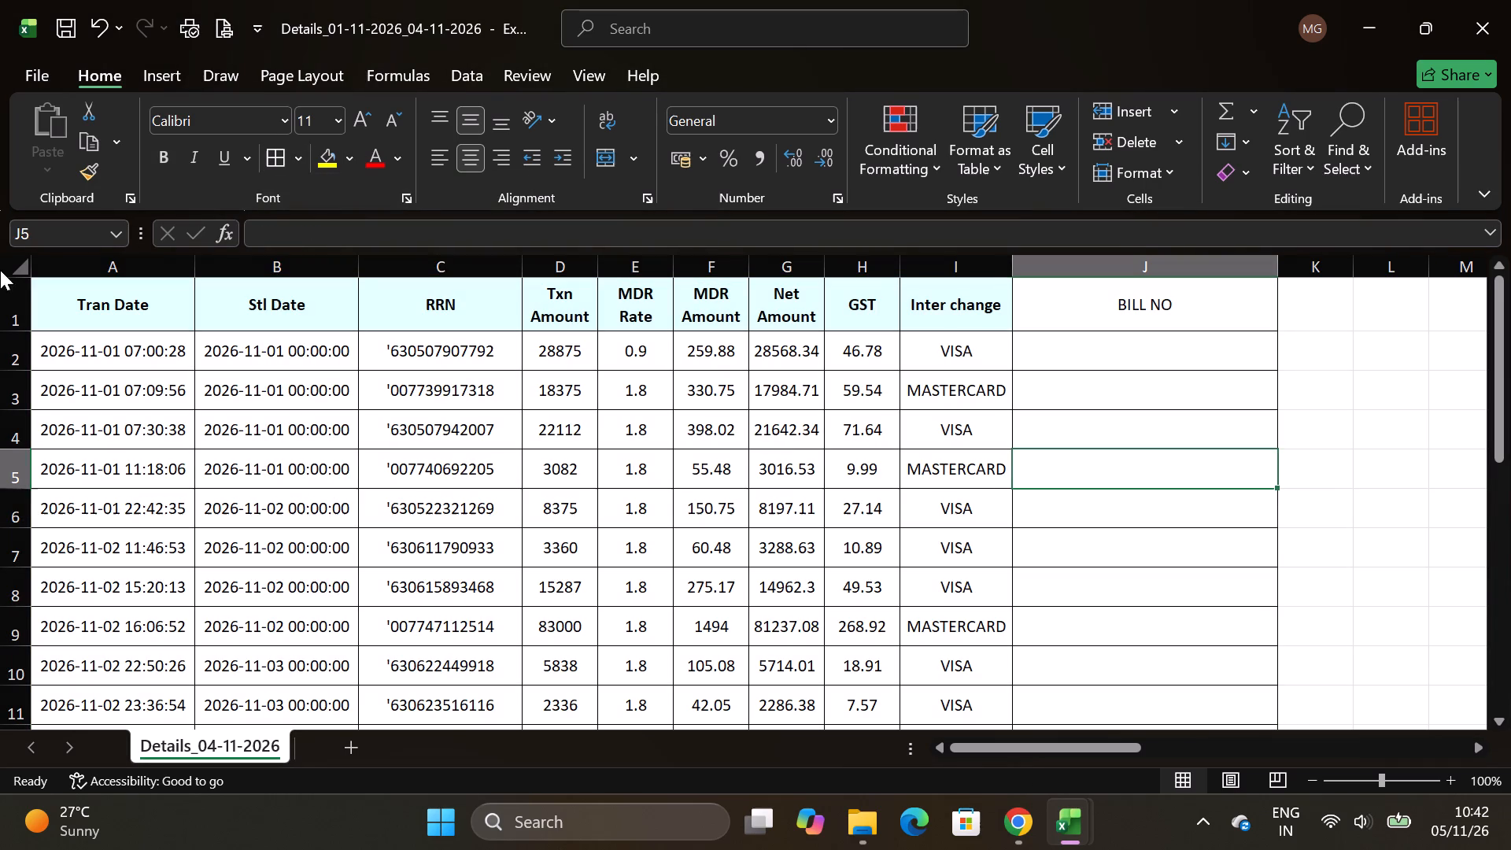
Fill the entire sheet with white to replace the header shading.
click(24, 268)
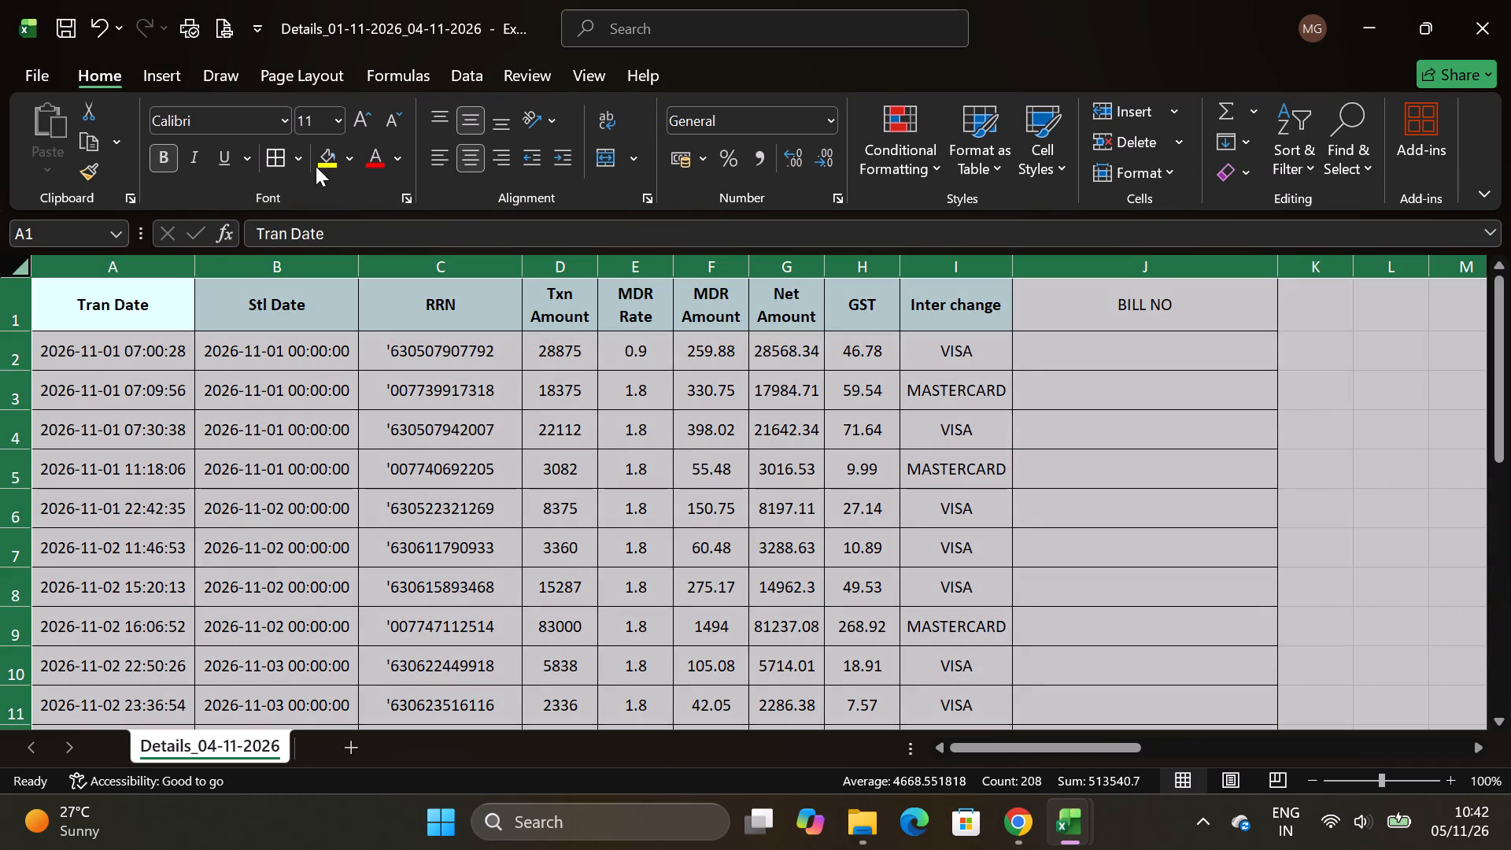
click(352, 163)
click(328, 275)
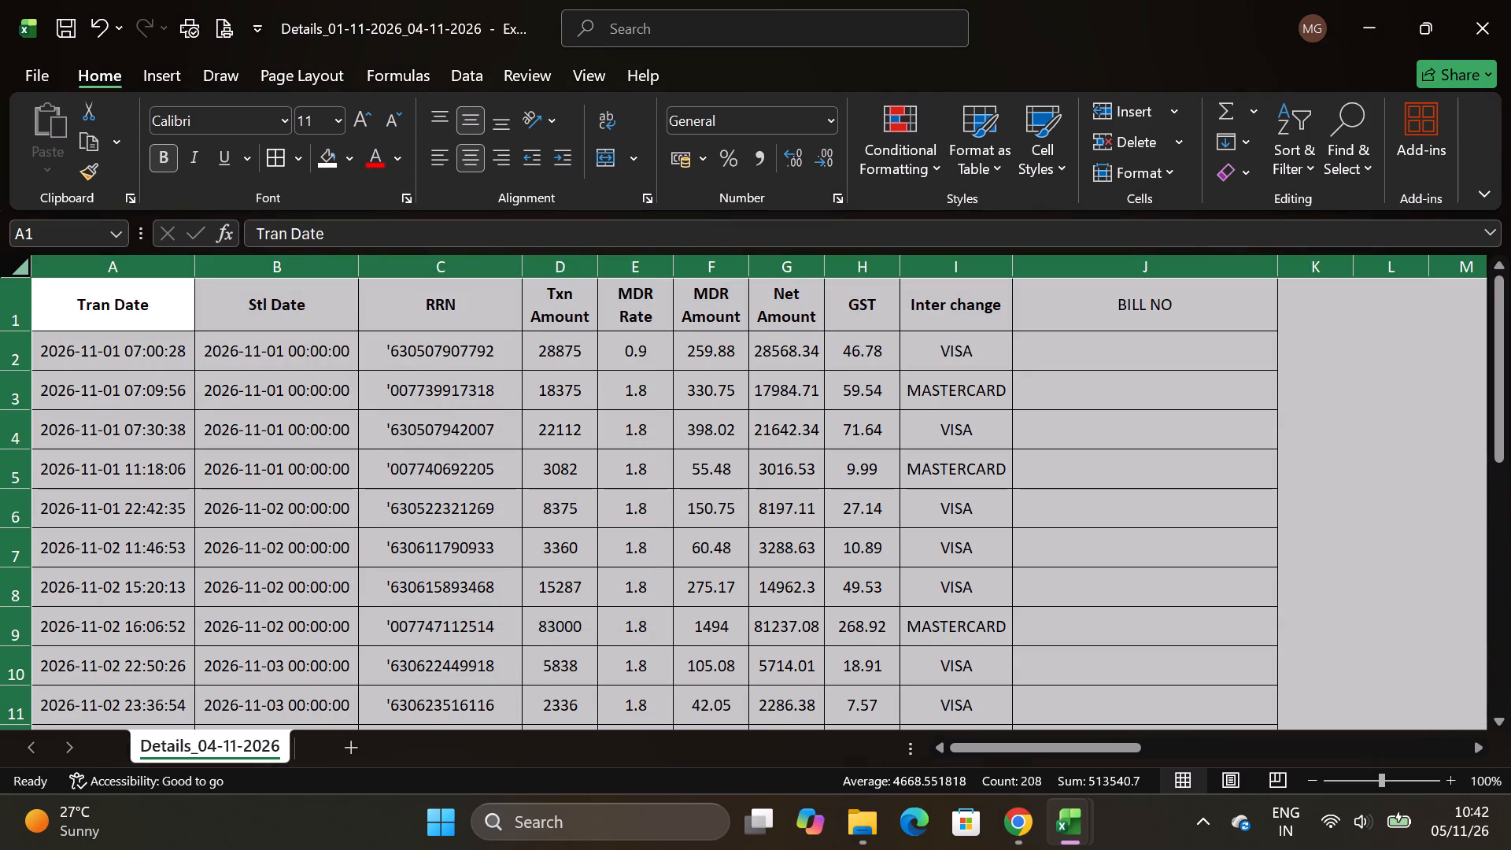
click(1228, 442)
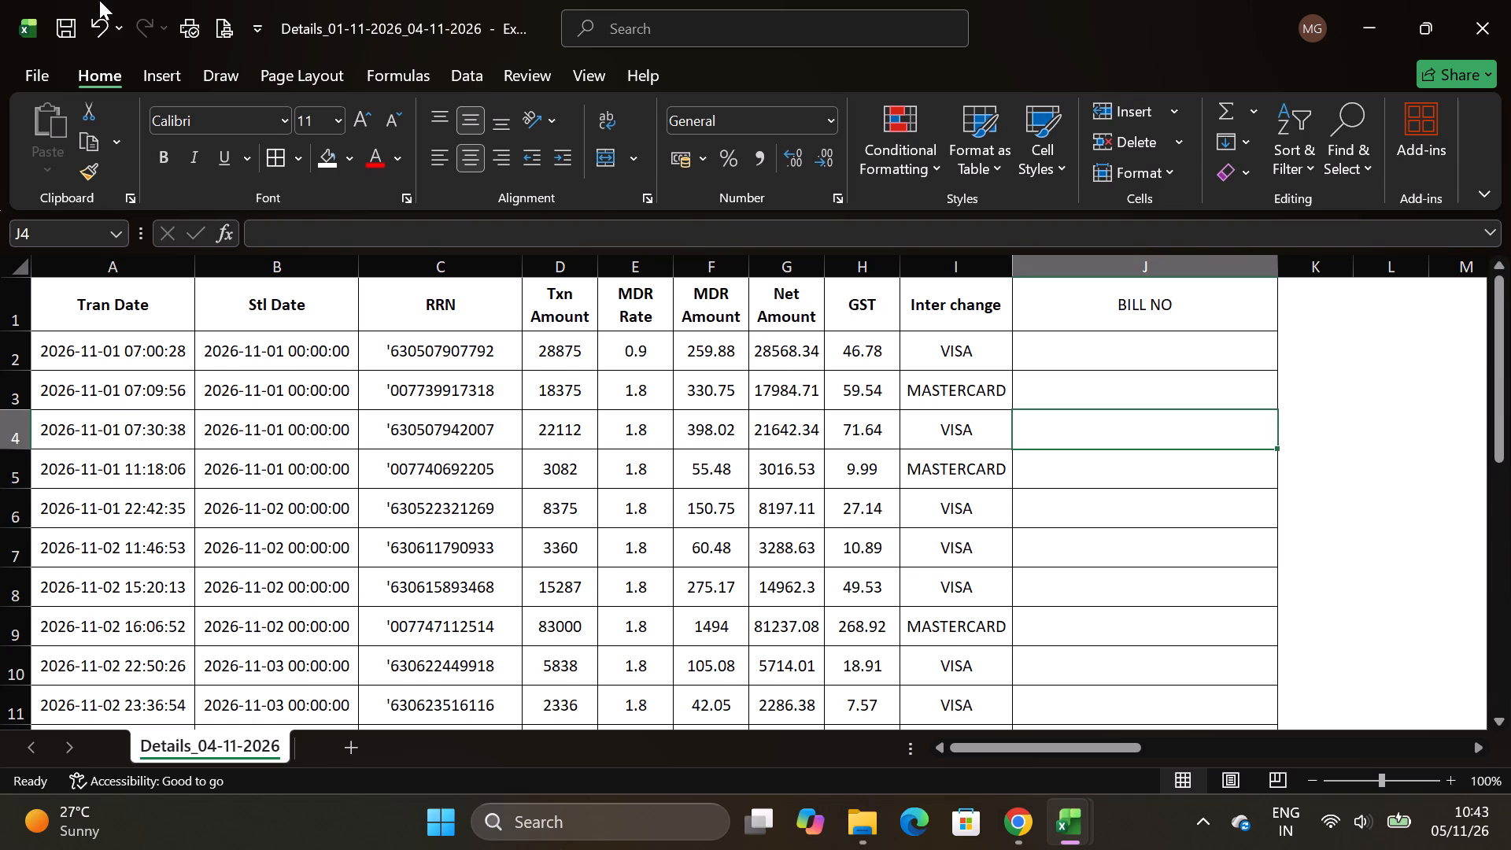
Widen columns D to H equally so their headers fit on one line, and narrow the MDR Rate column slightly.
click(1210, 515)
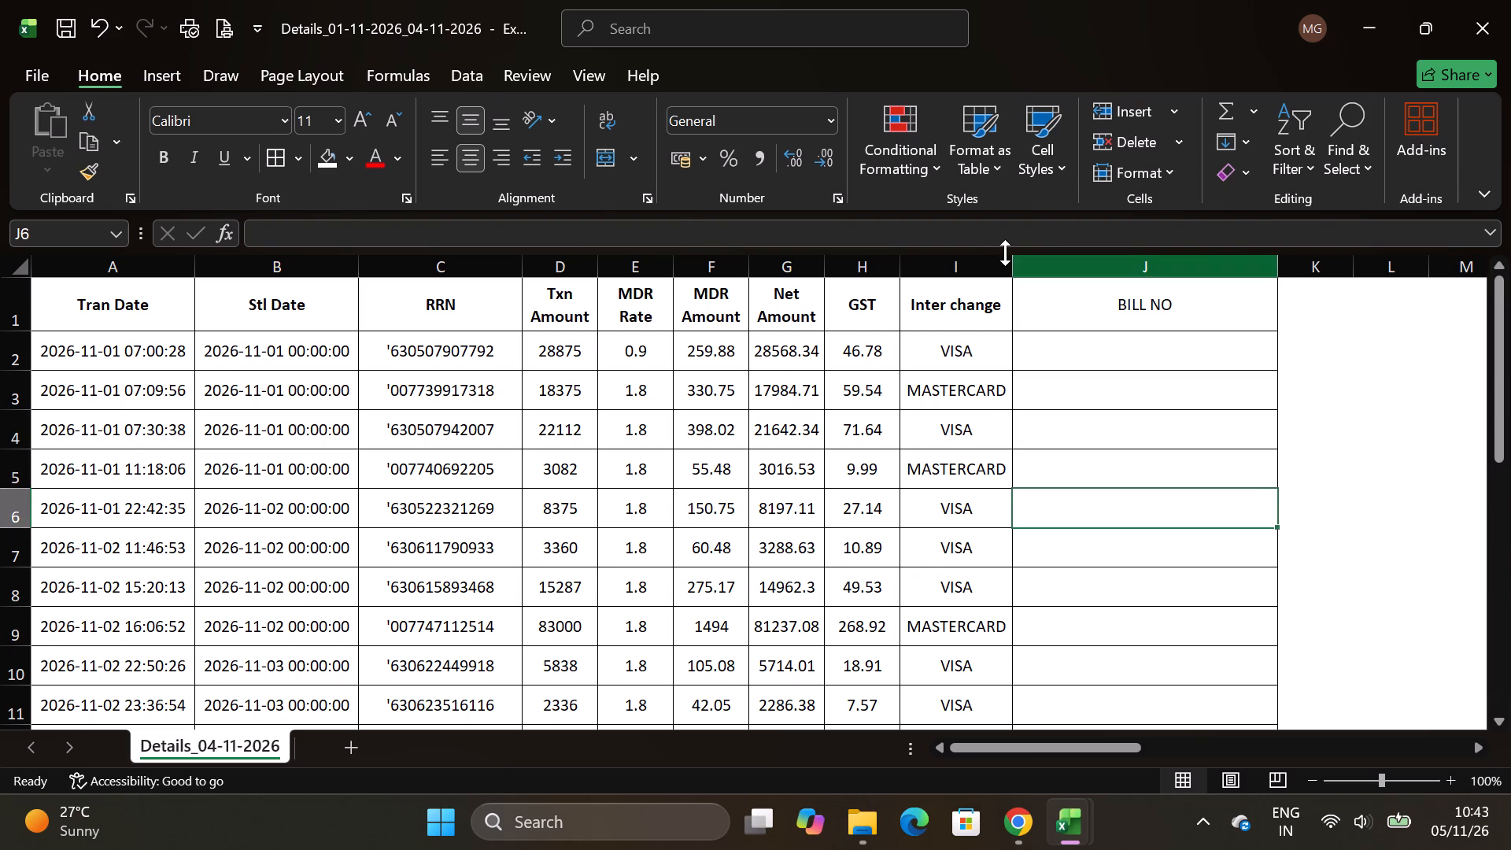
click(1009, 265)
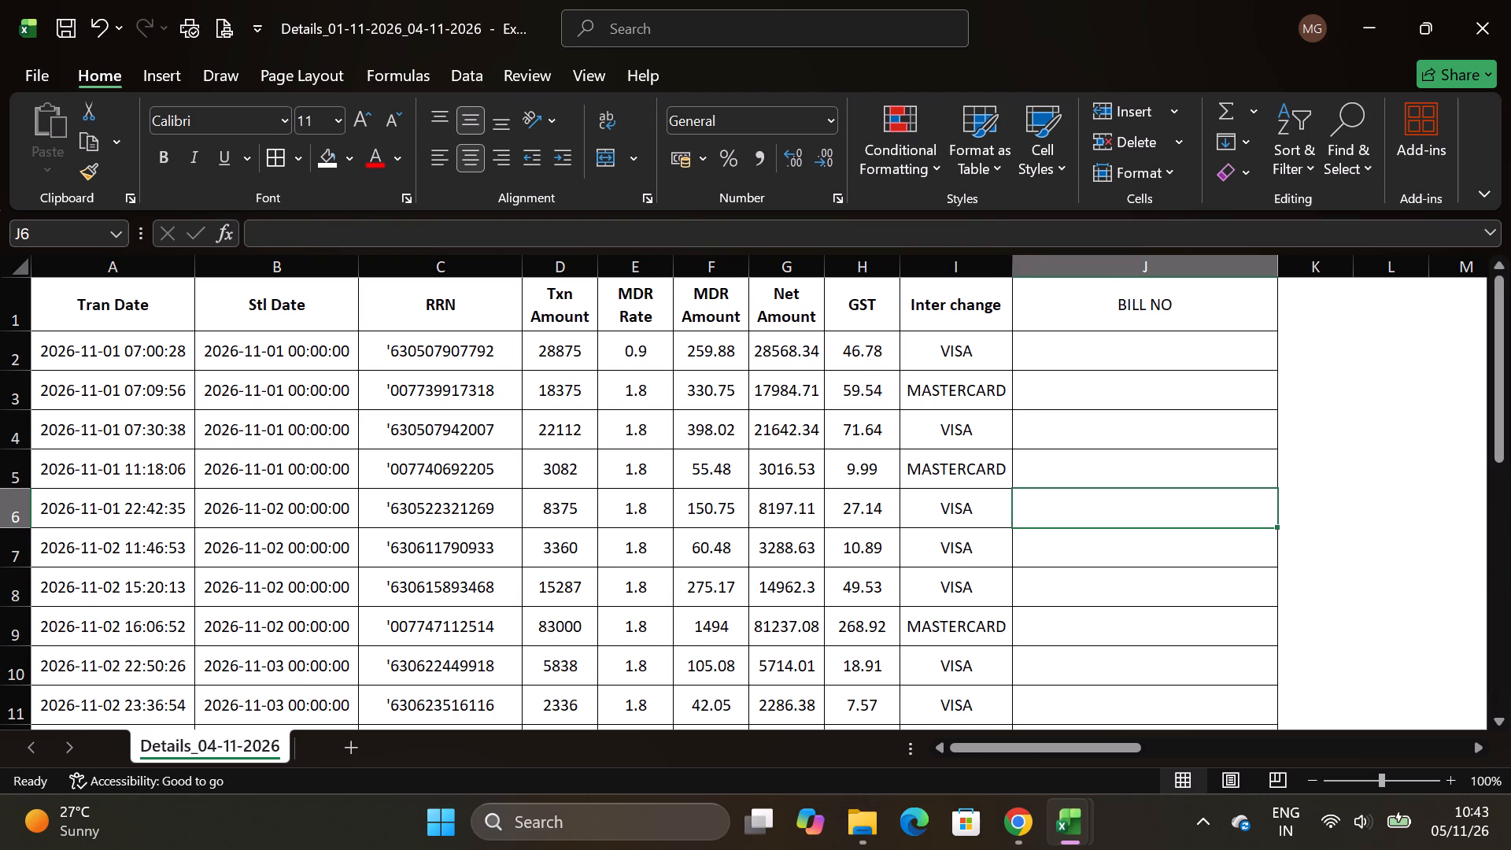
drag(574, 262, 701, 267)
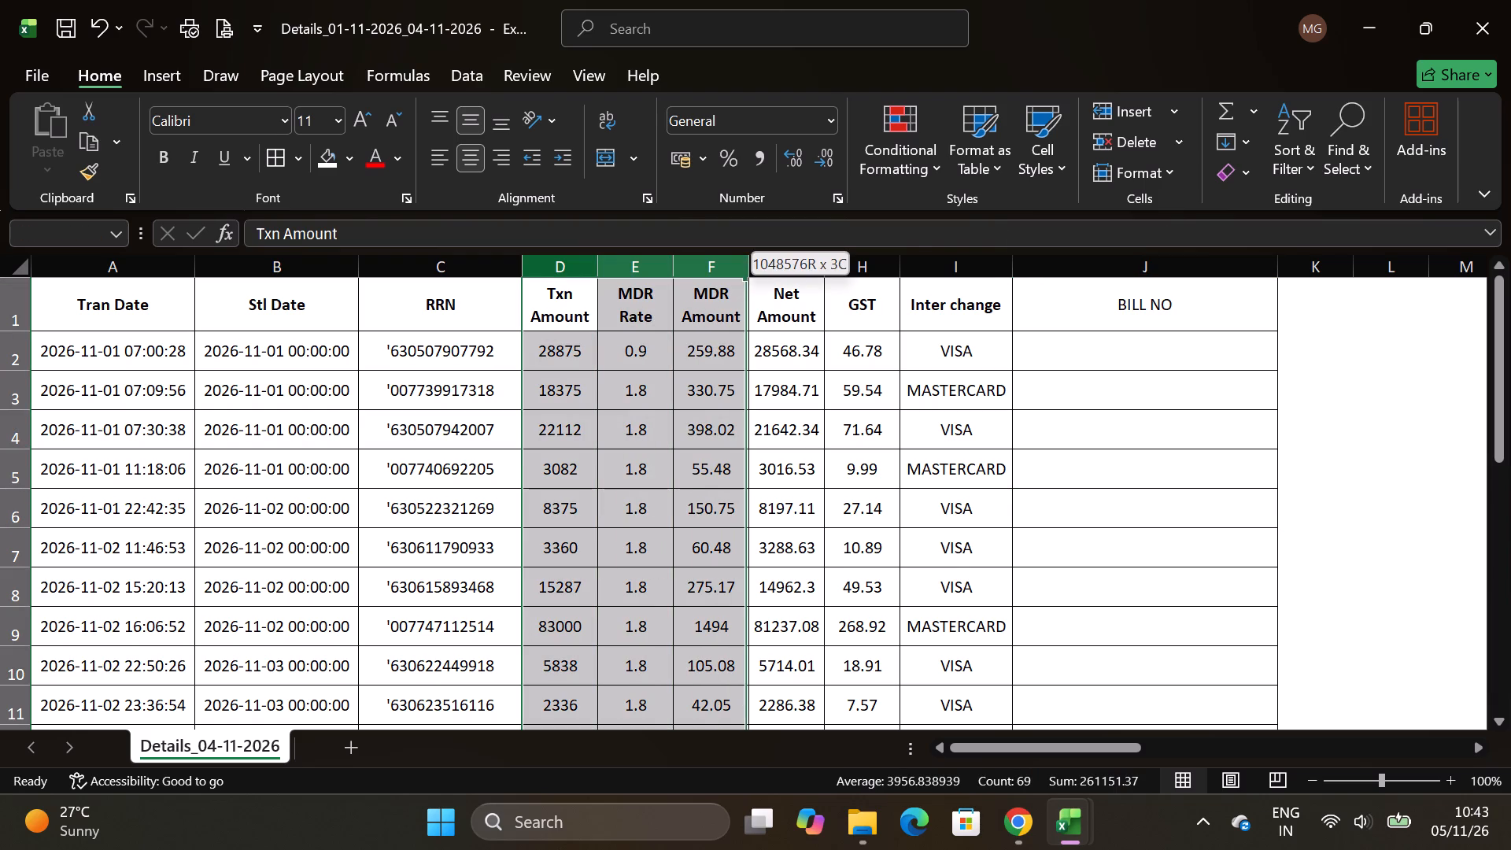
drag(701, 267, 835, 277)
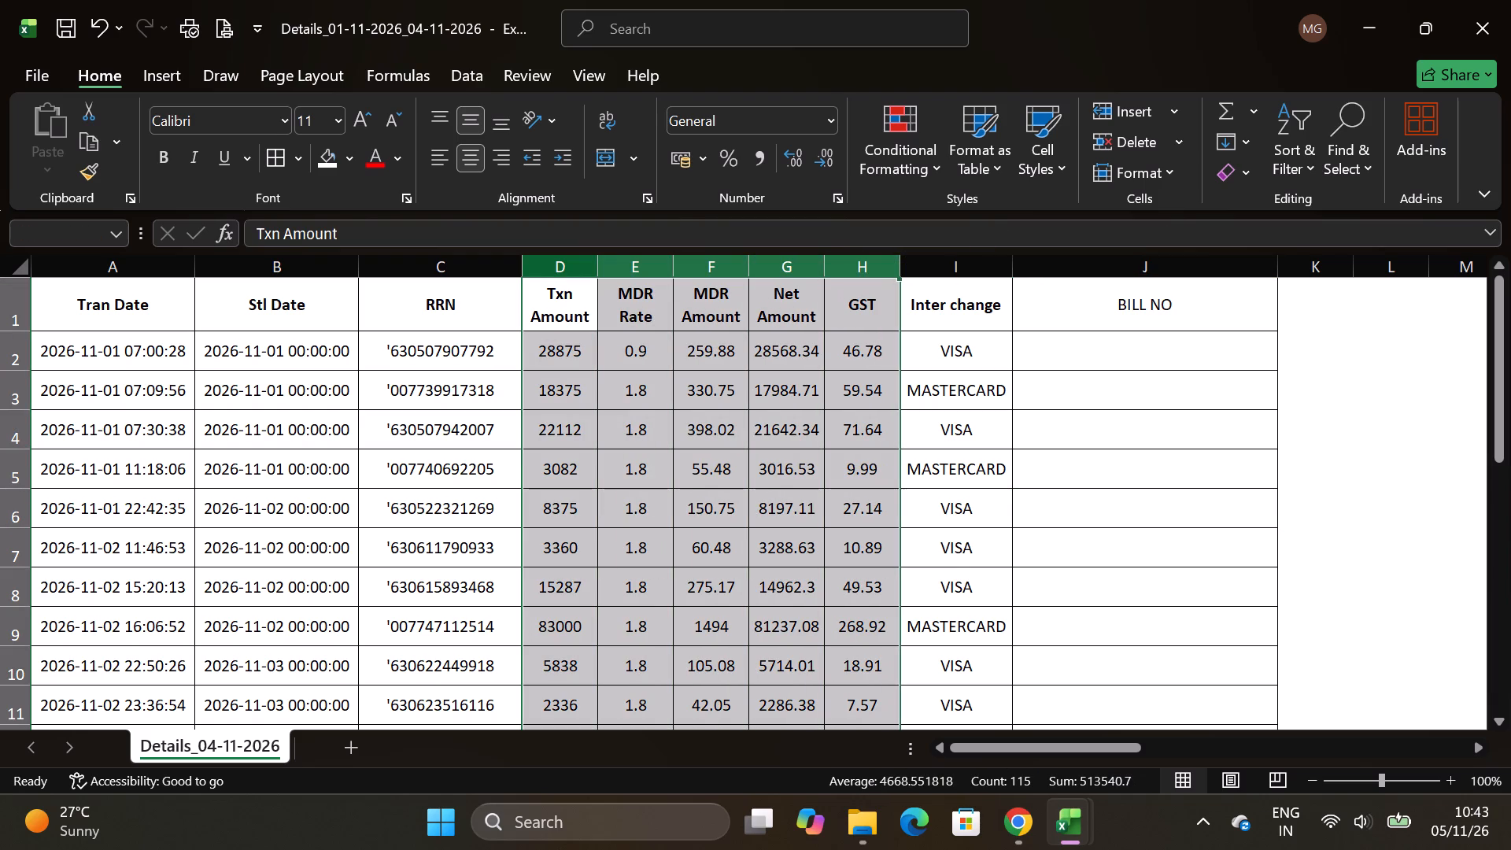
drag(752, 268, 759, 268)
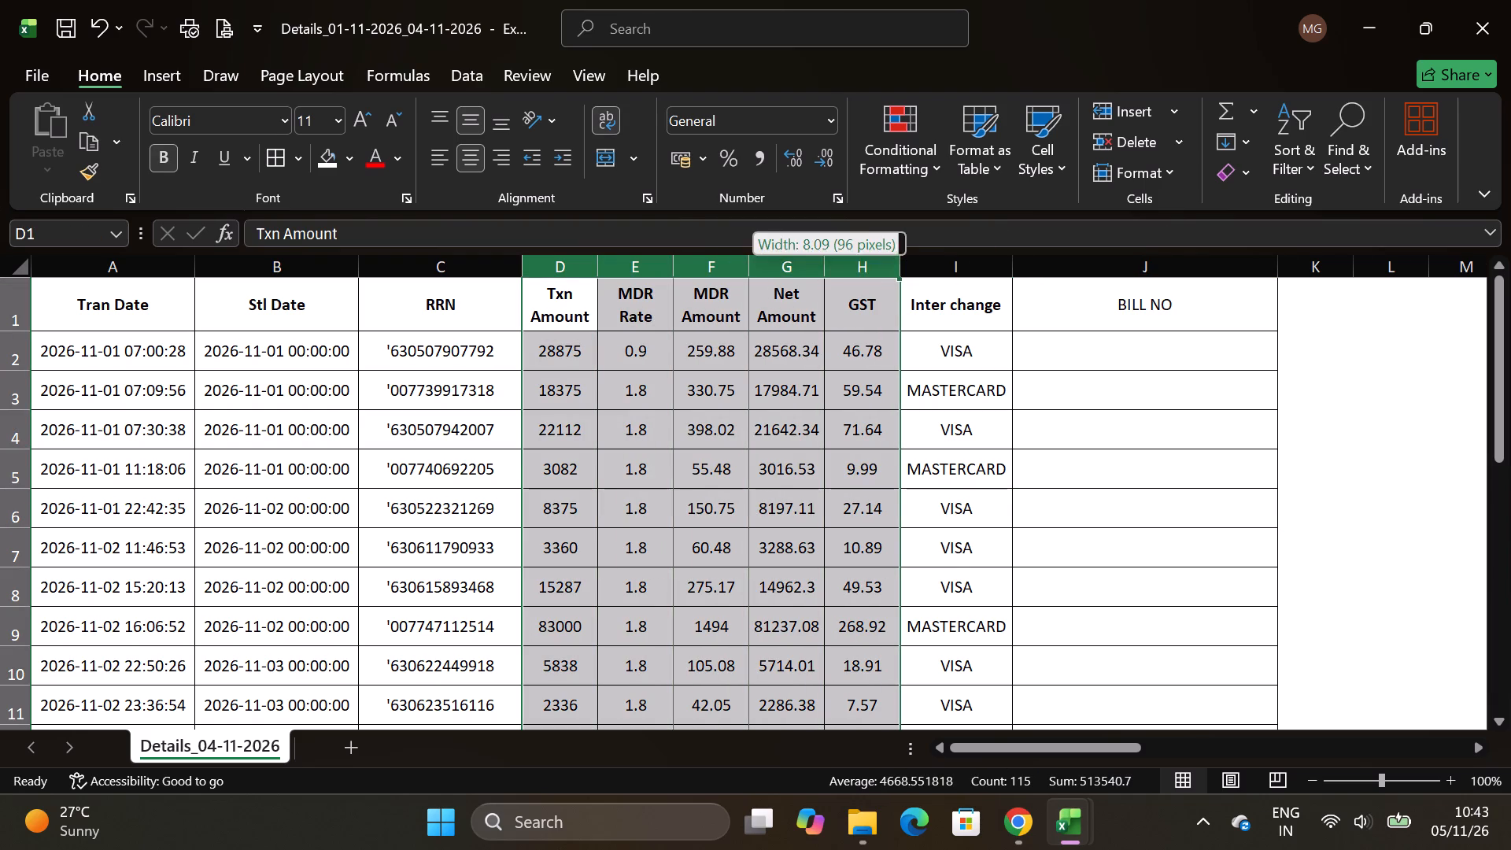
drag(759, 268, 781, 266)
click(1316, 418)
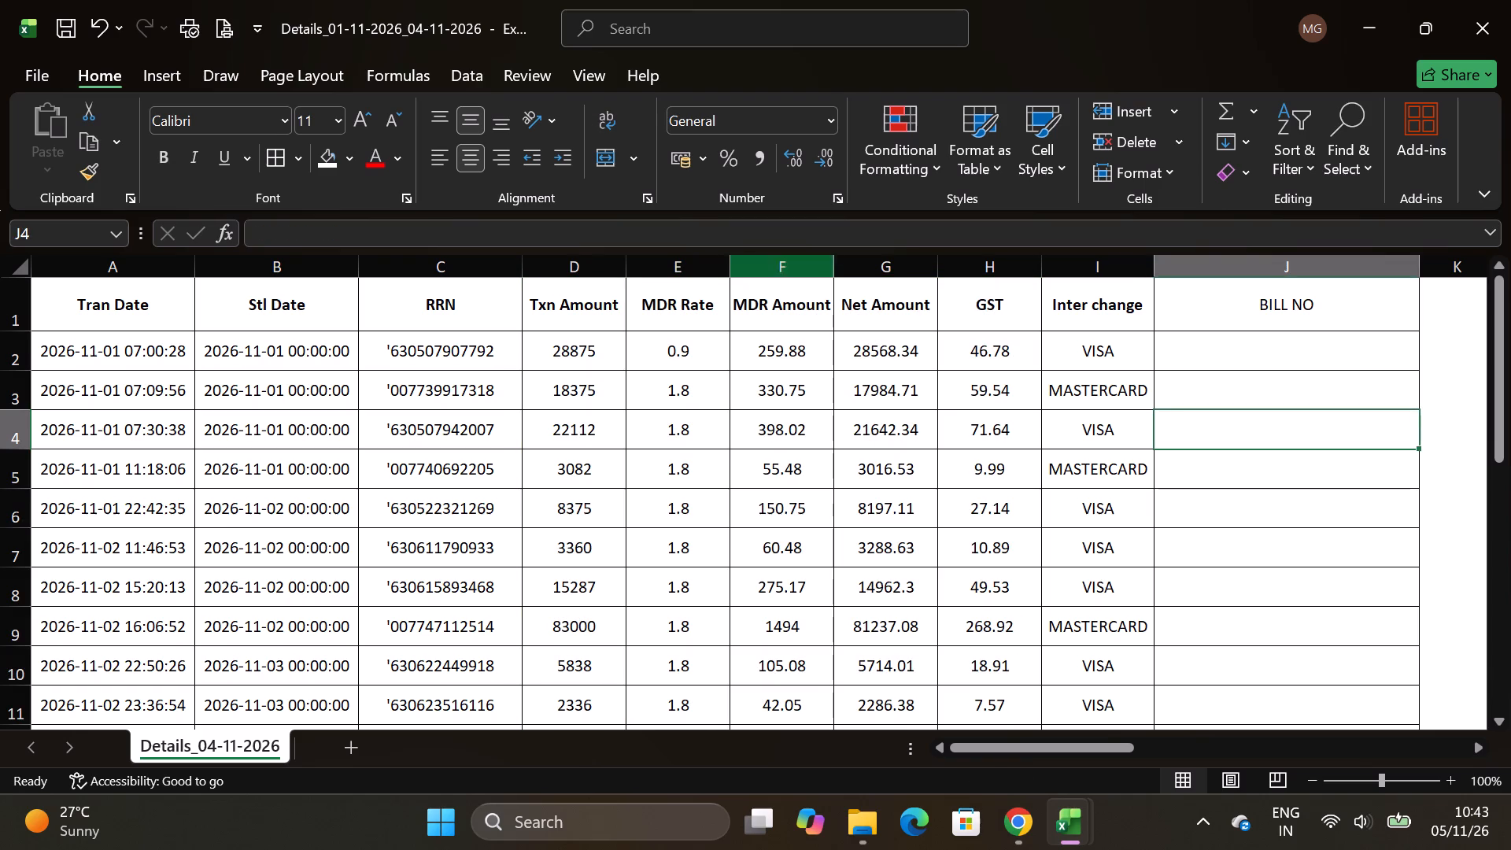
drag(730, 266, 712, 280)
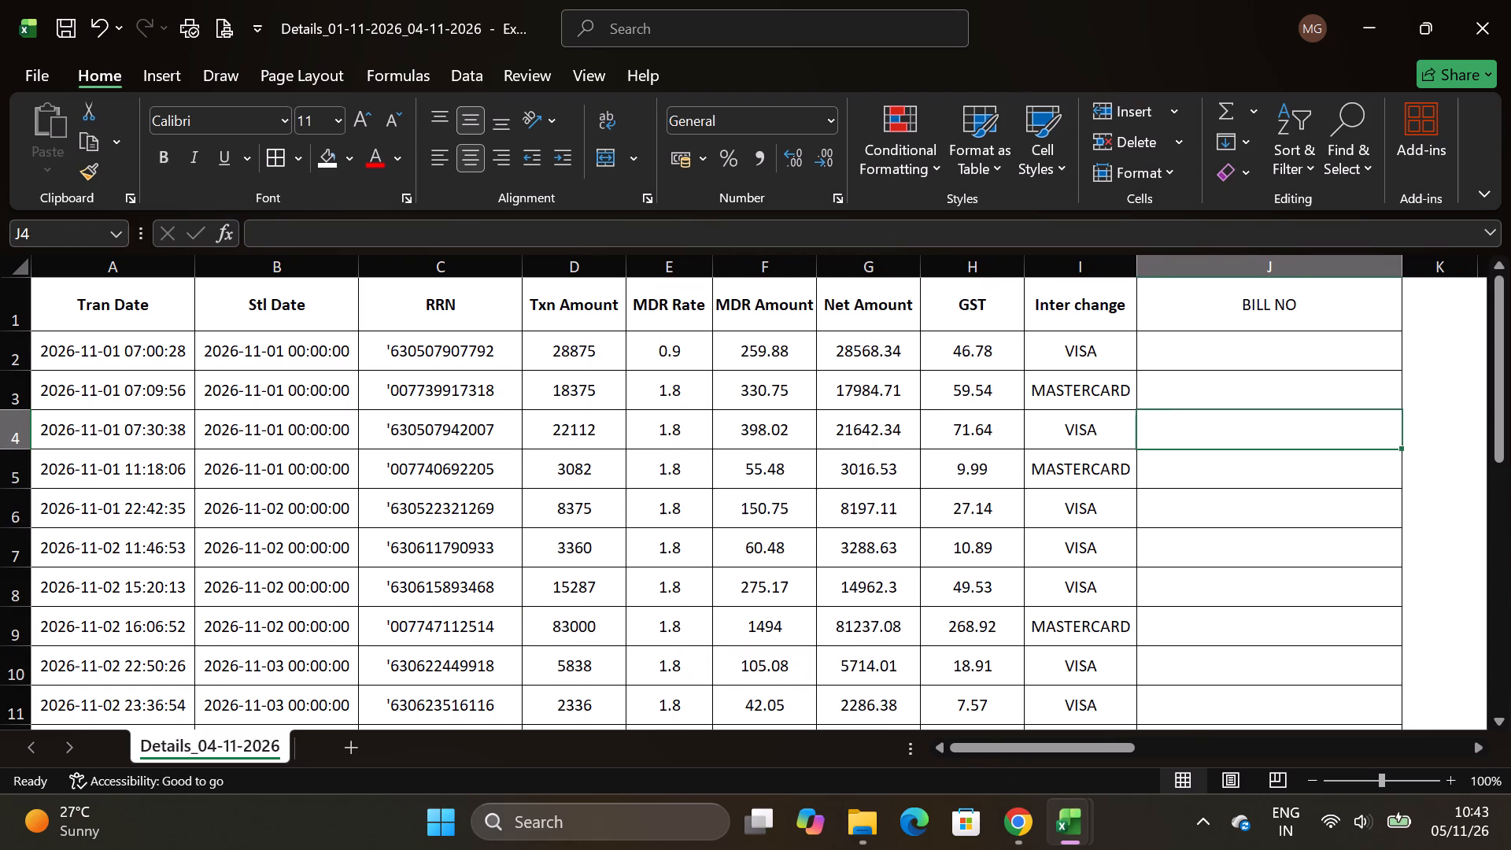
Move the GST column between MDR Amount and Net Amount, delete the emptied column before Inter change, and save the workbook.
click(887, 264)
click(1129, 116)
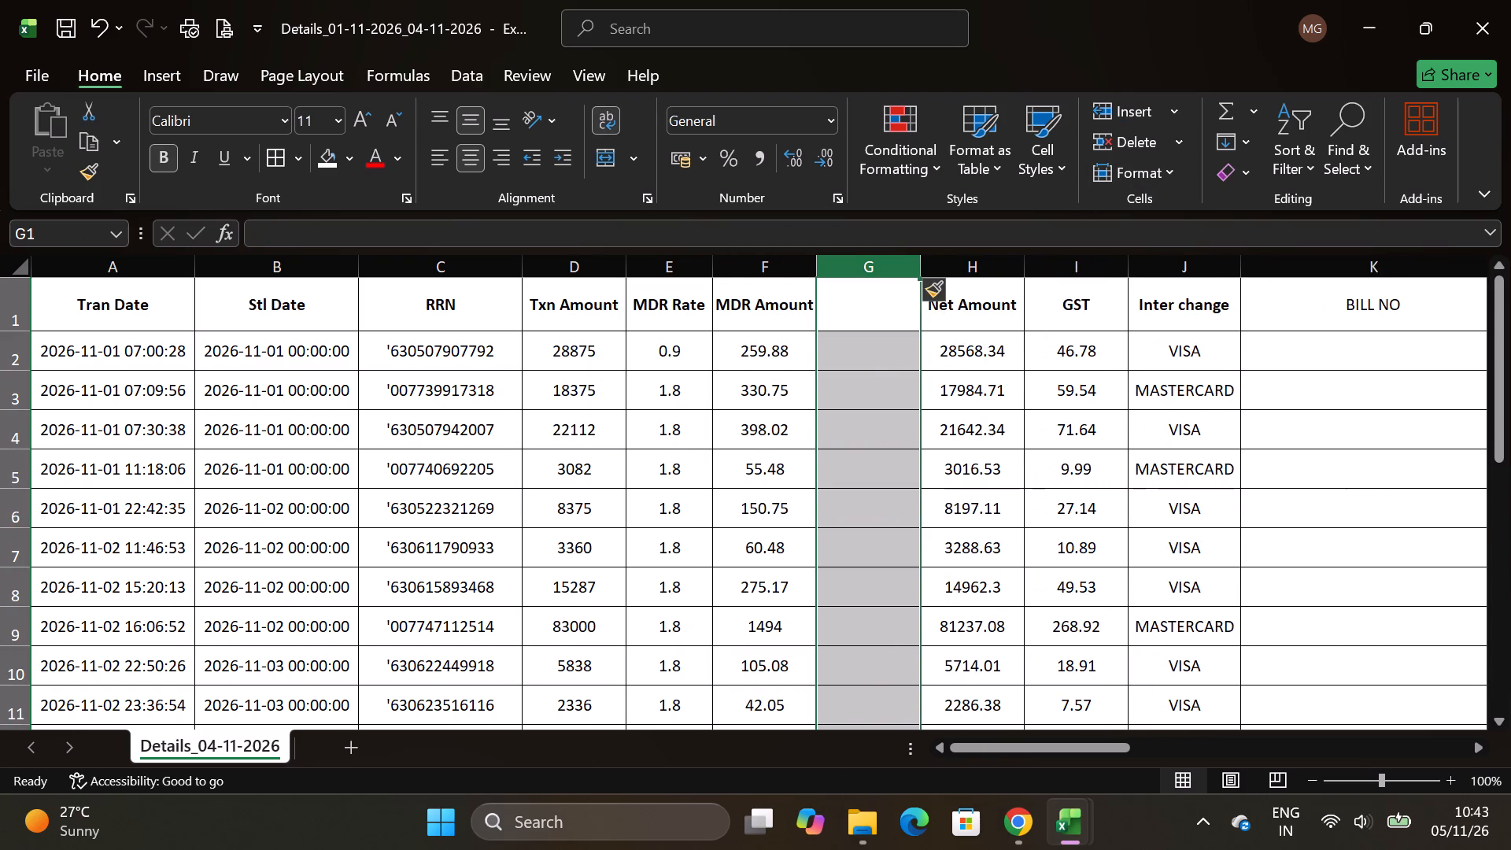
click(1343, 409)
click(1098, 272)
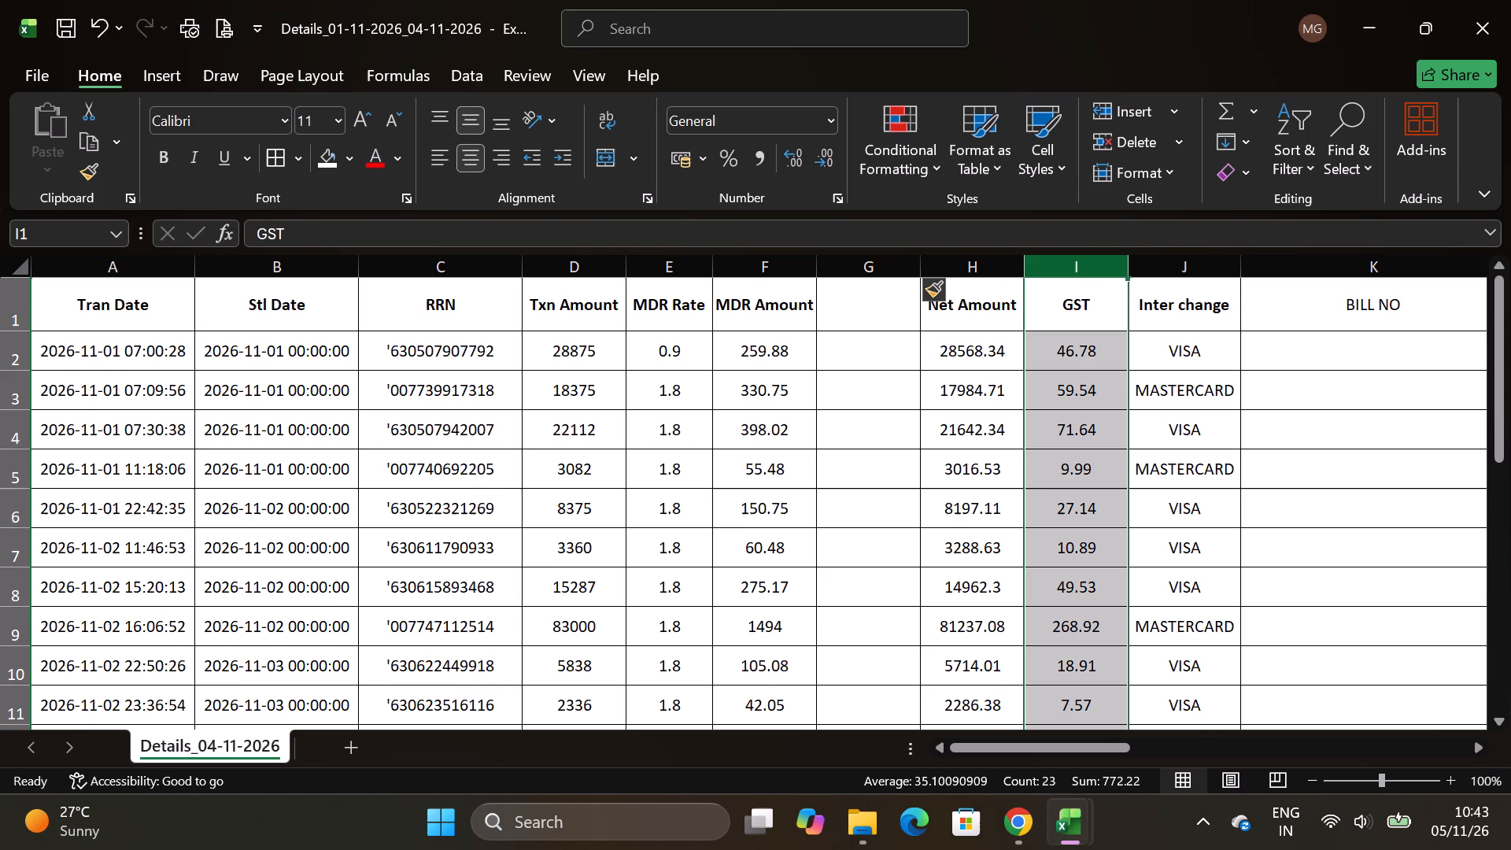
key(ctrl+x)
click(885, 265)
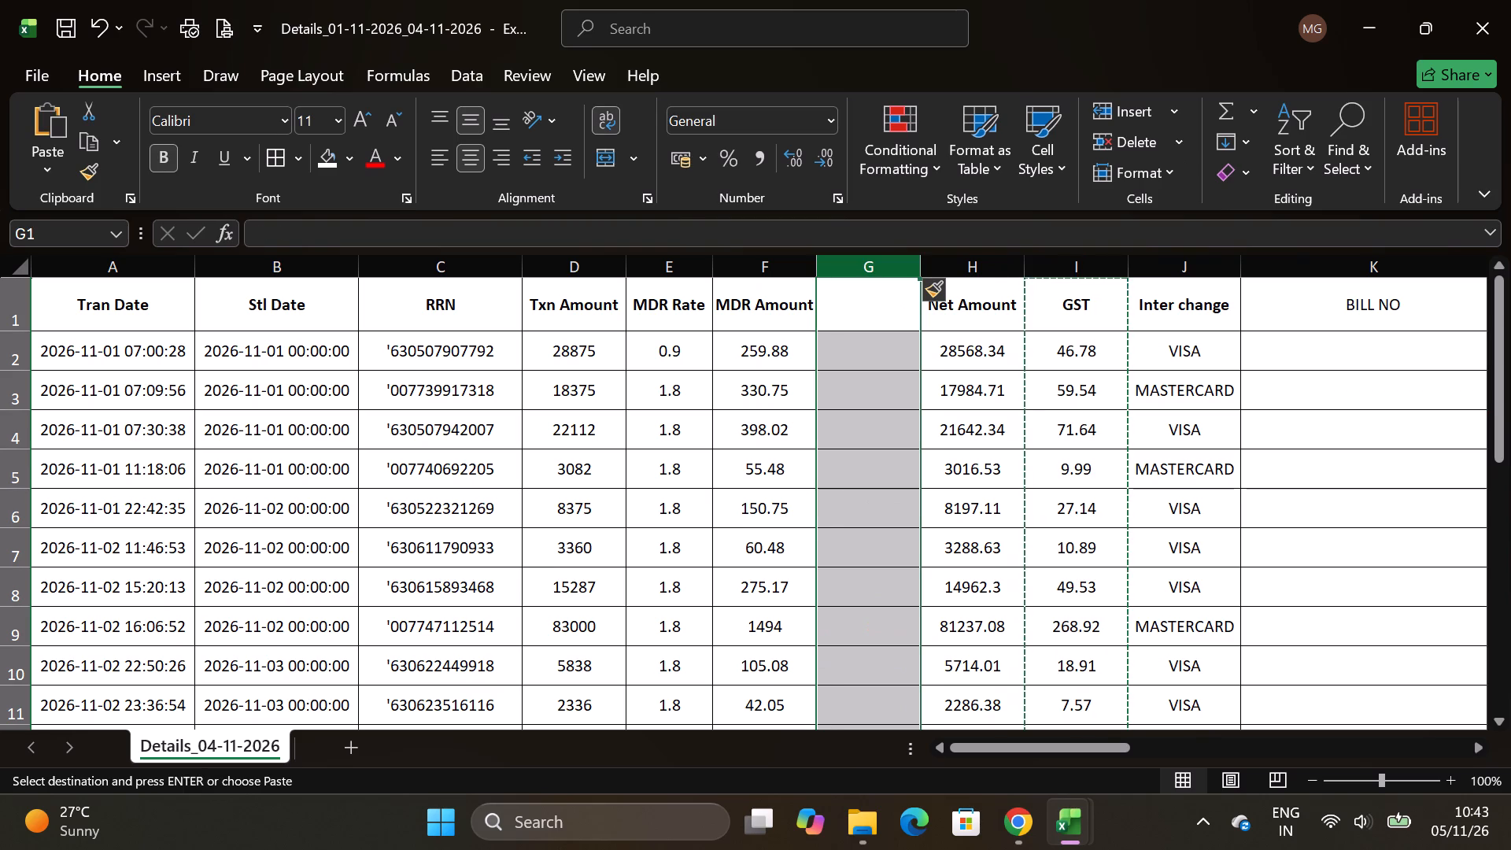
key(ctrl+v)
click(1075, 261)
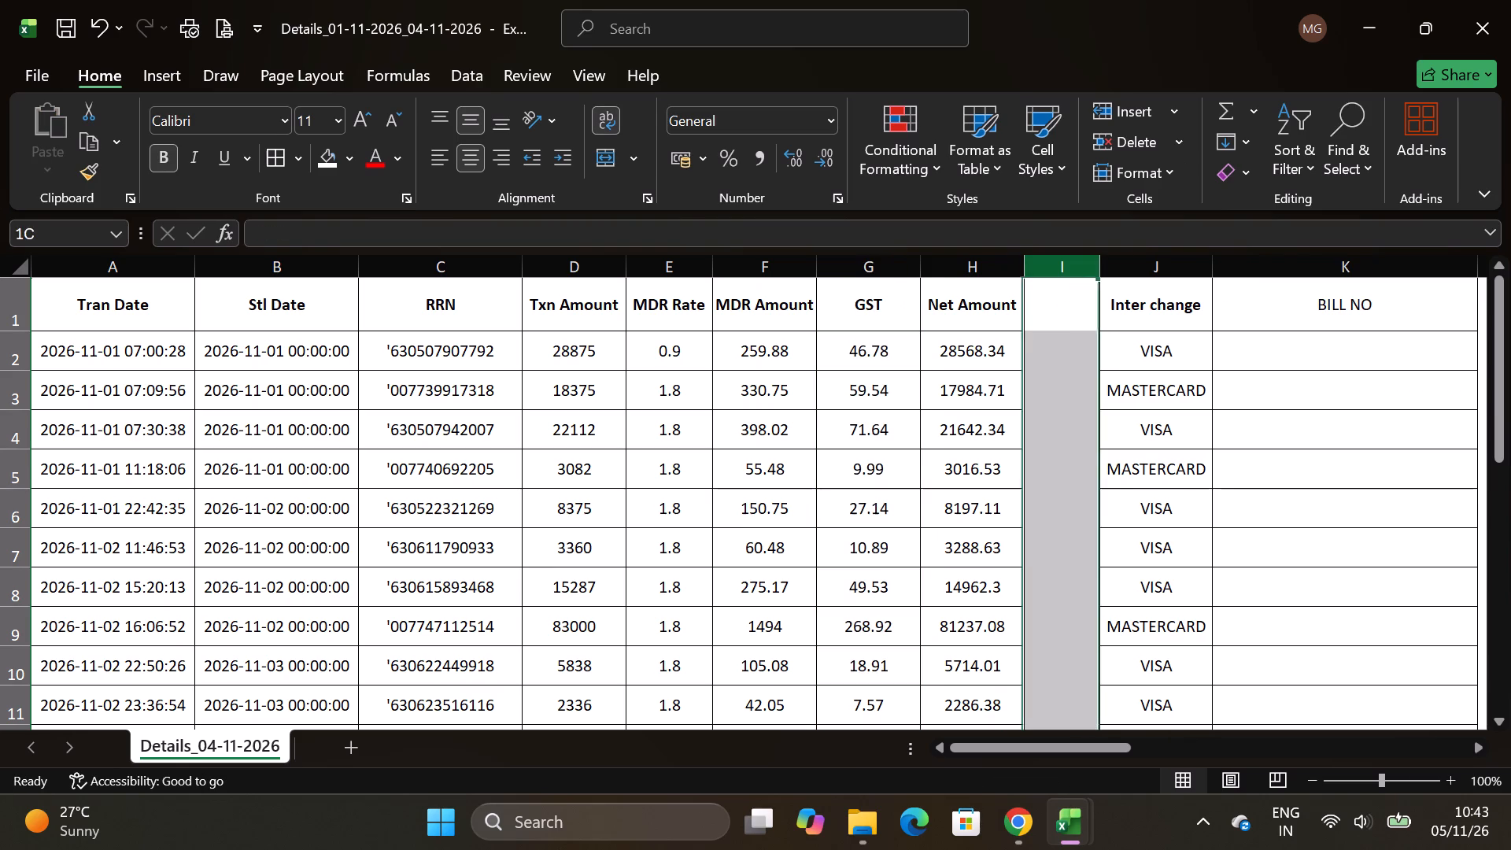
click(1125, 140)
click(1328, 407)
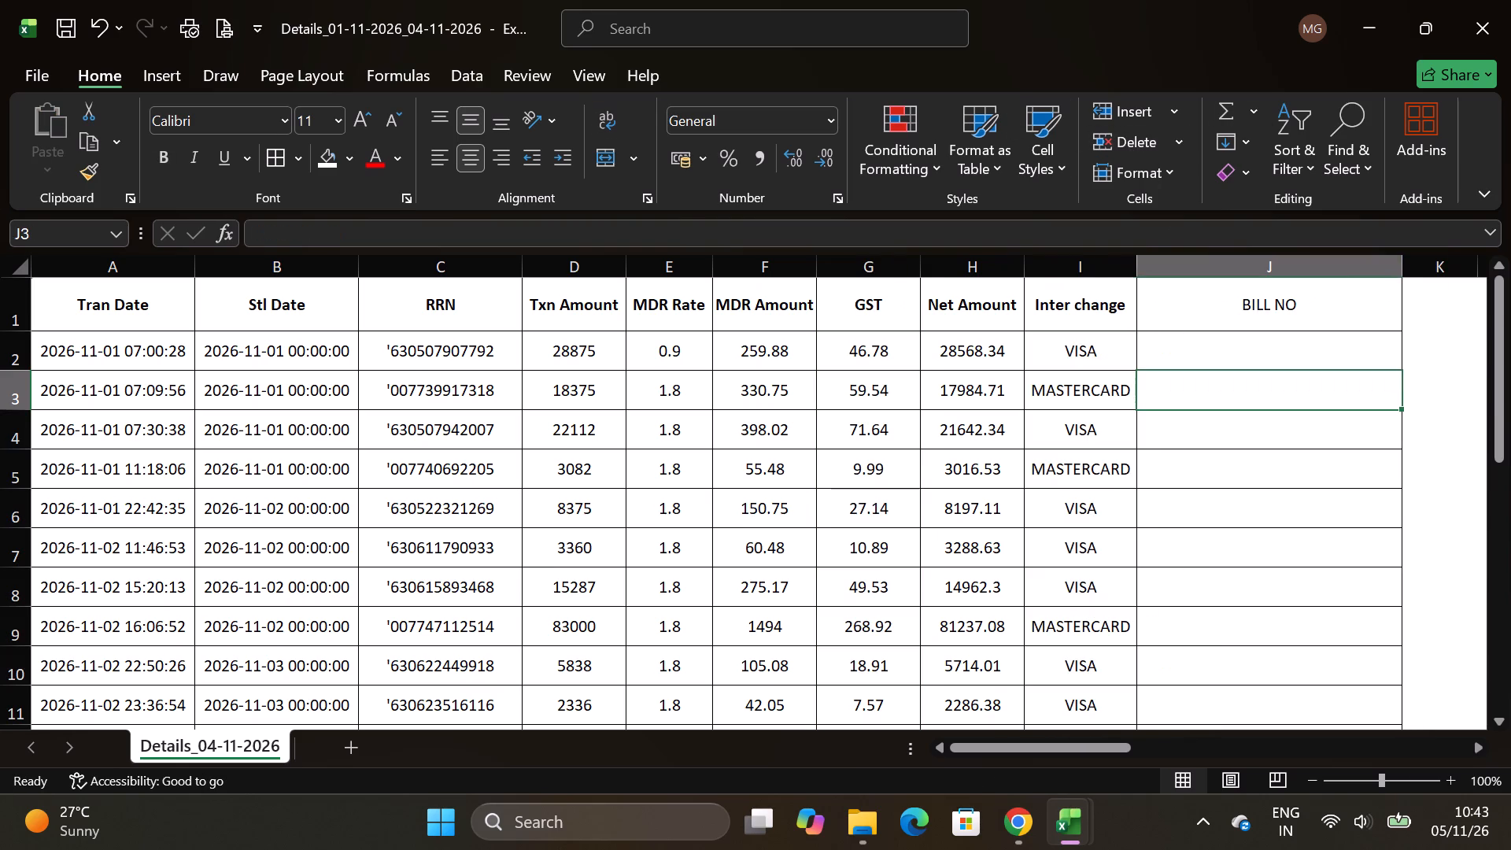
key(ctrl+s)
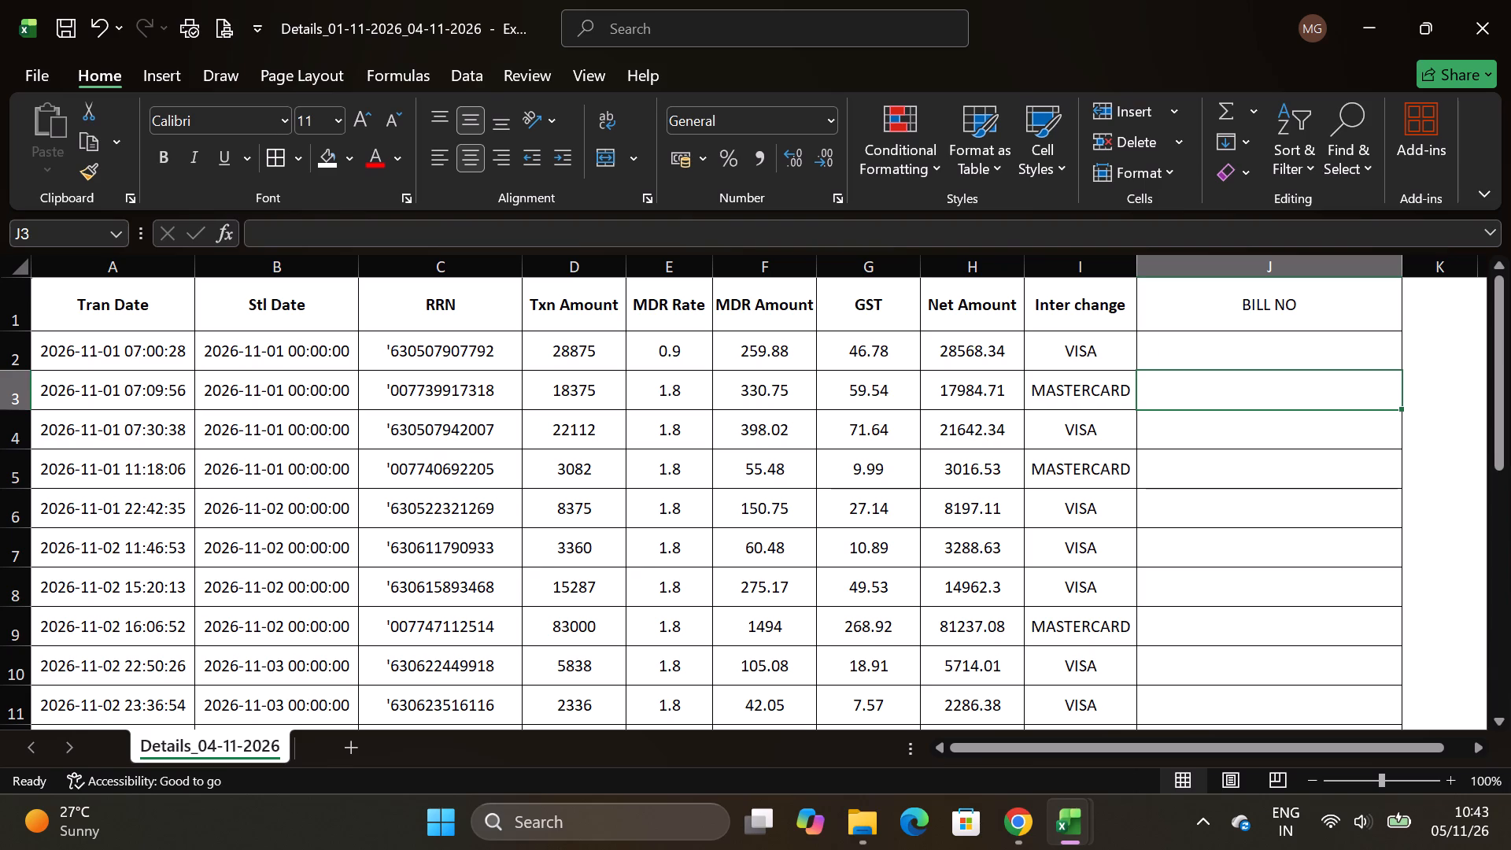
Set the whole table, from the Tran Date header through the BILL NO column in row 23, as the print area.
drag(117, 310, 1173, 849)
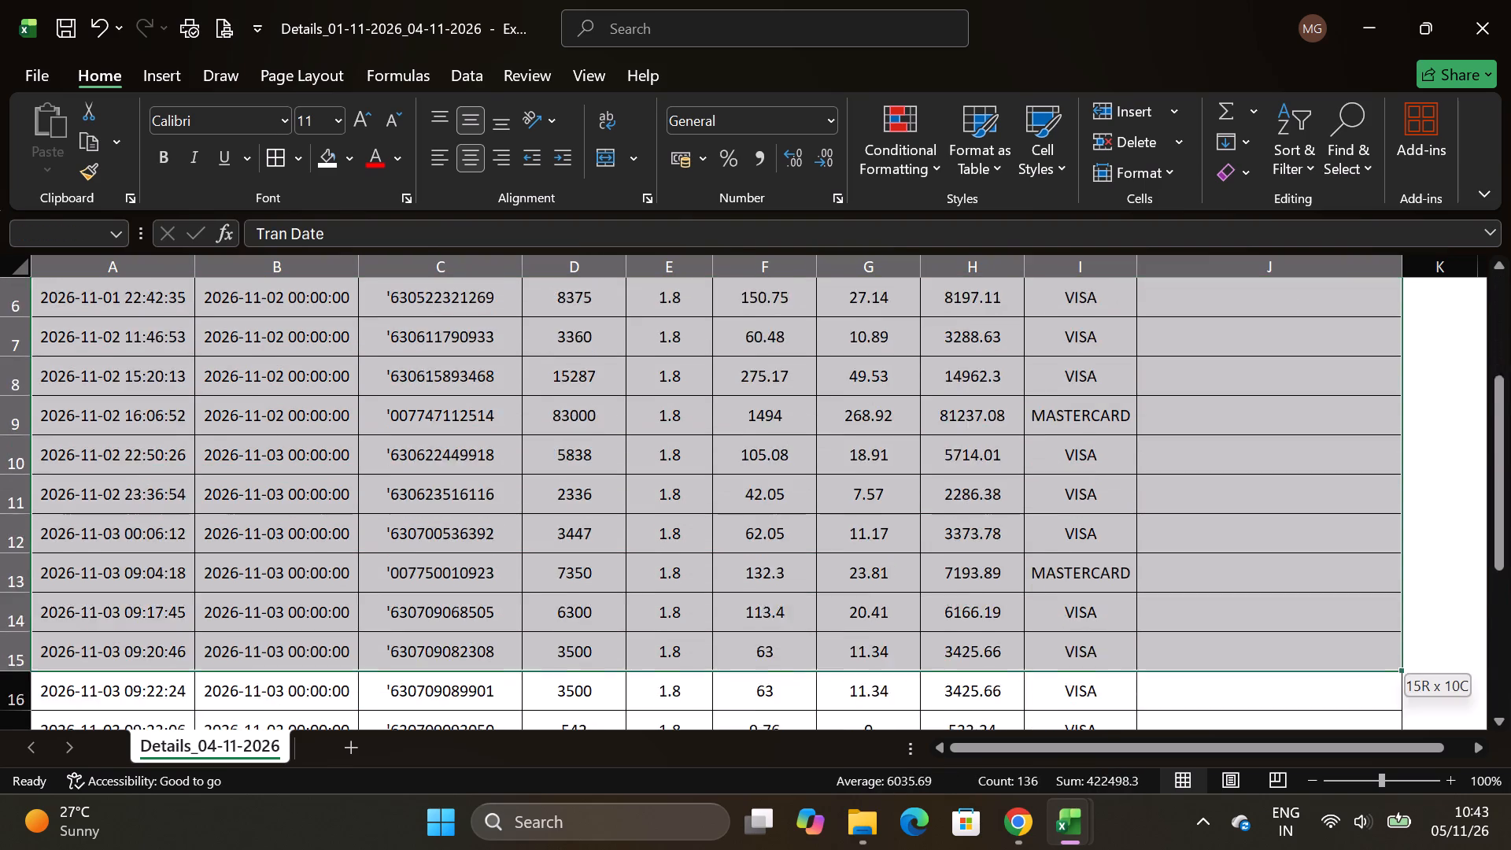
drag(1173, 849, 1199, 603)
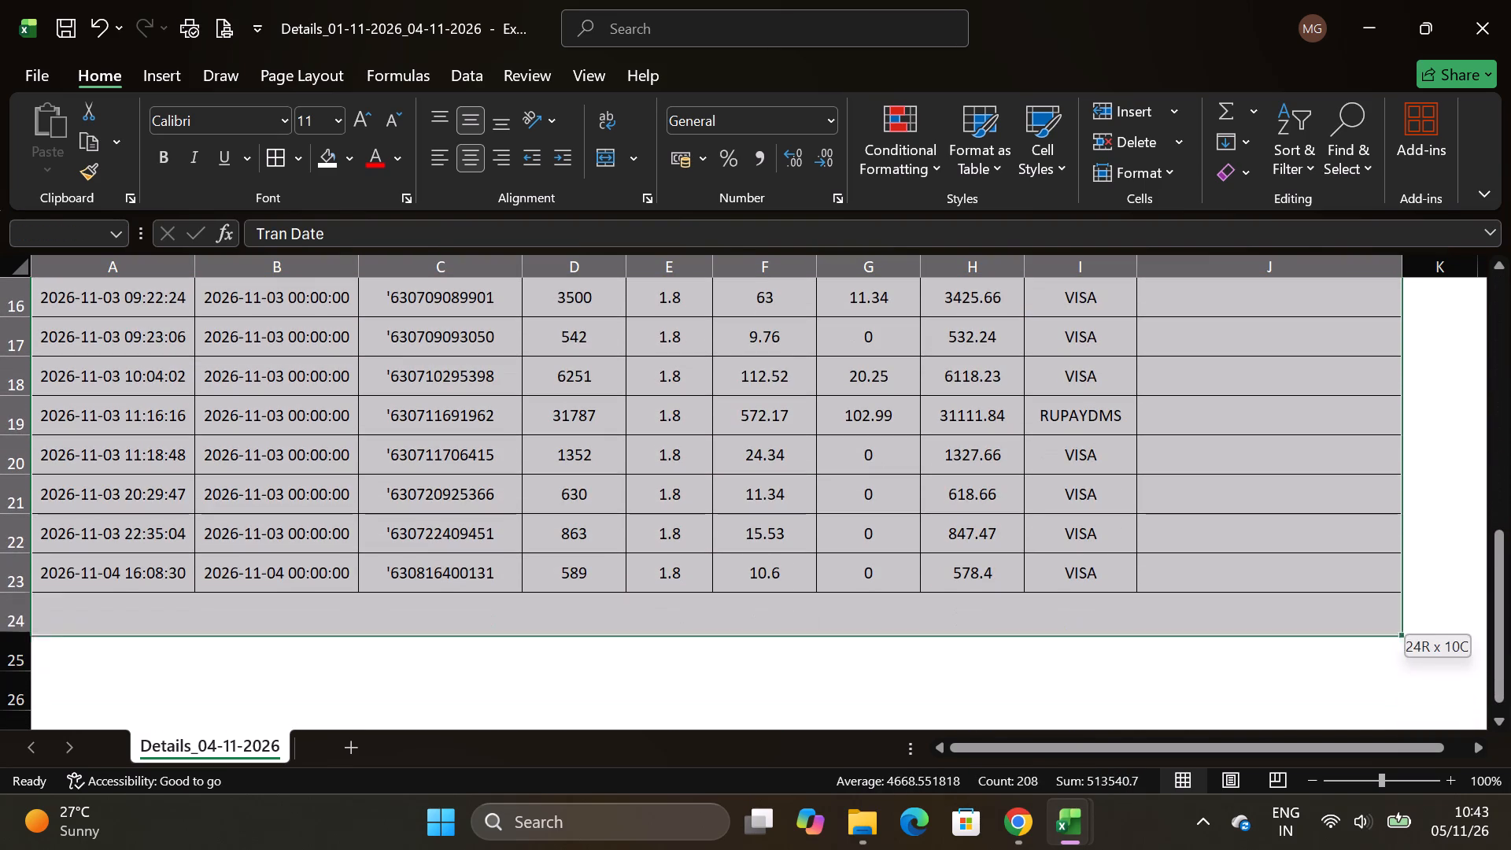
drag(1199, 603, 1199, 567)
click(295, 80)
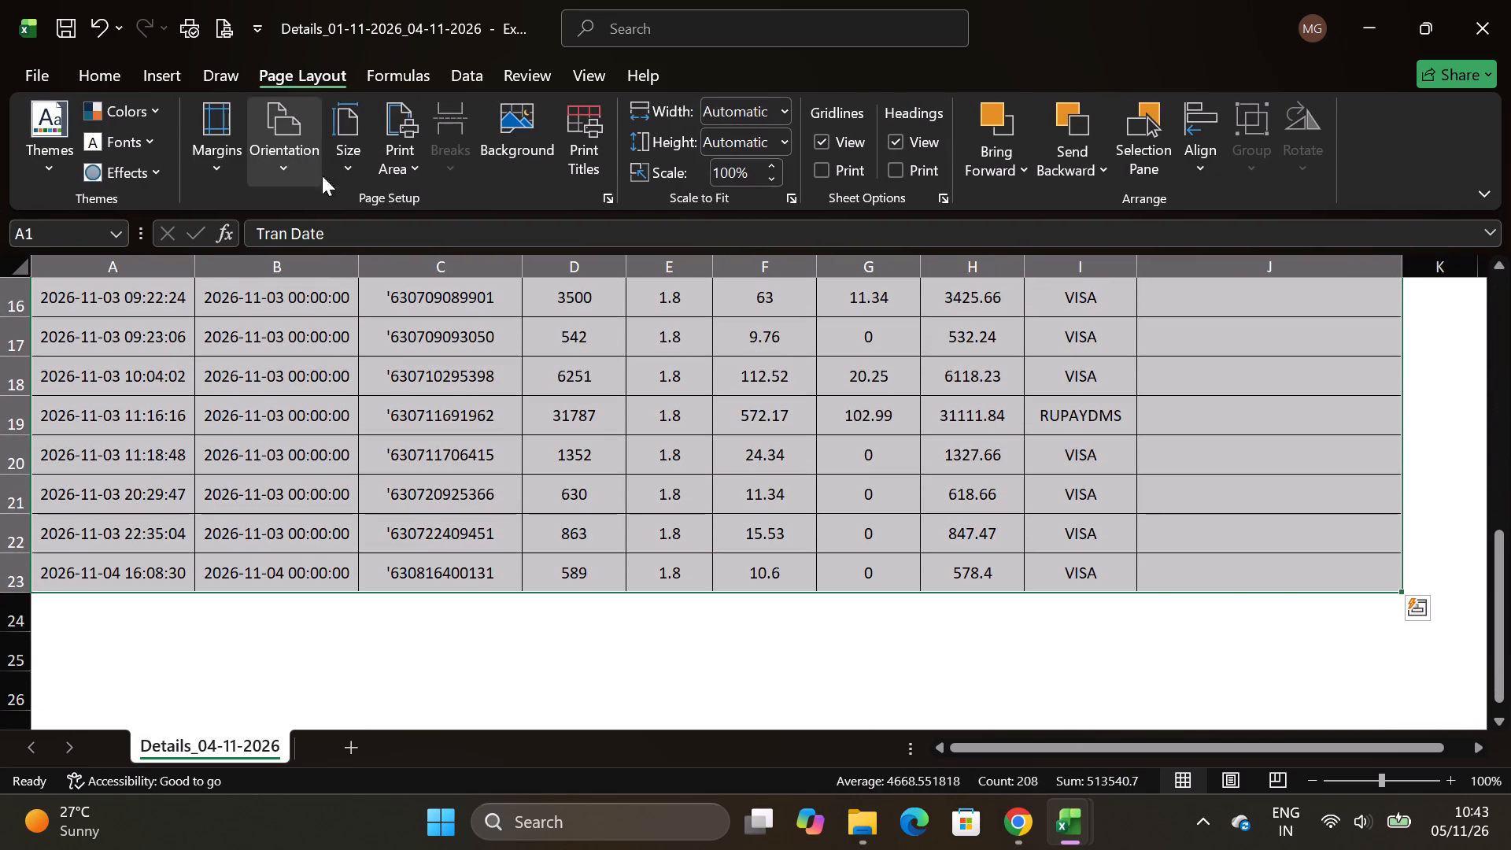
click(393, 177)
click(413, 202)
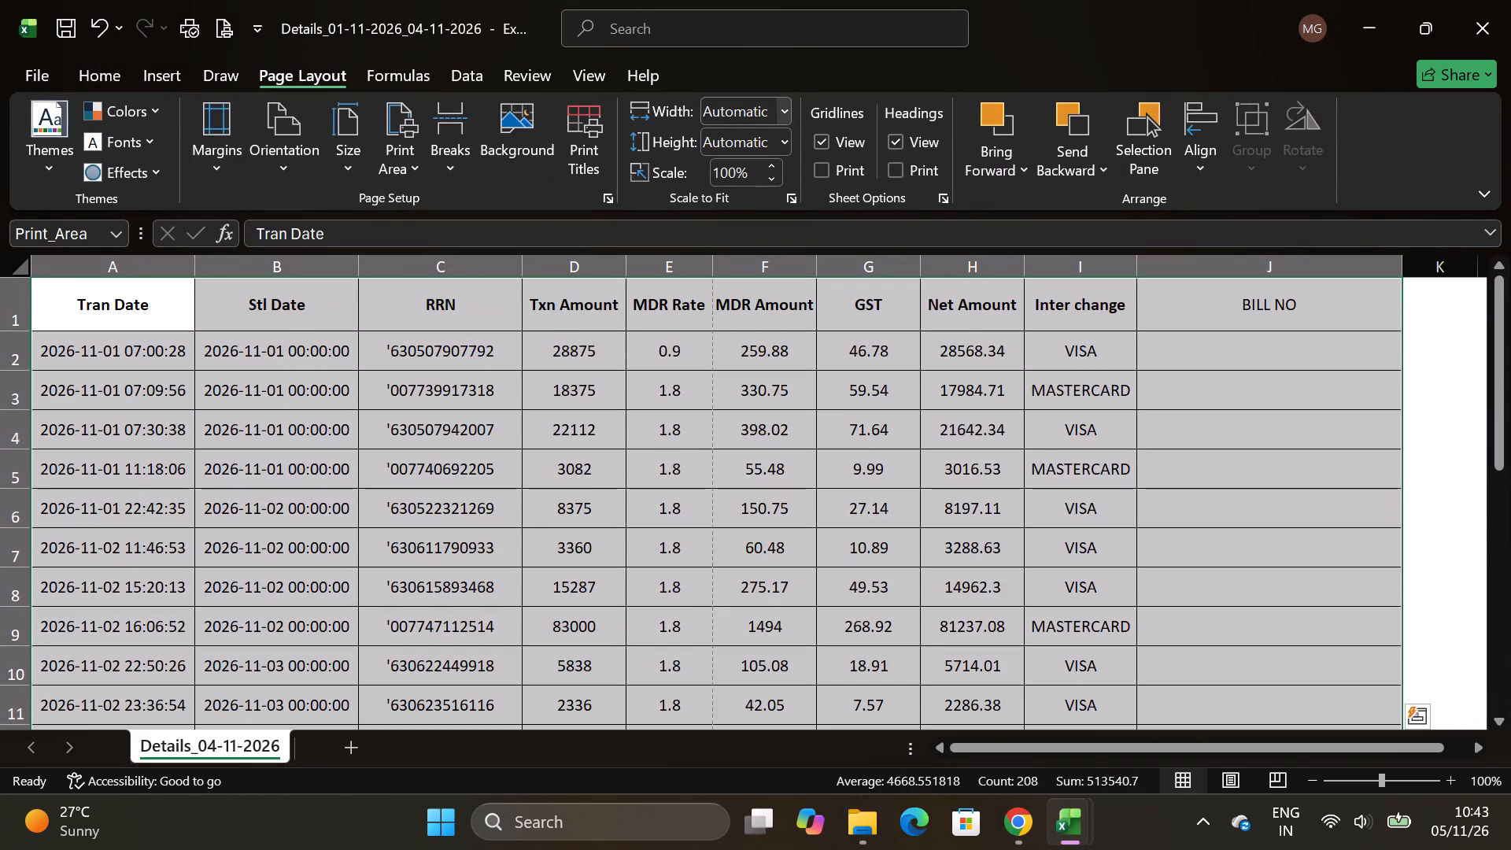
Configure the page setup to landscape orientation, narrow margins, and scaling to 1 page wide by 1 page tall.
click(782, 110)
click(785, 162)
click(788, 153)
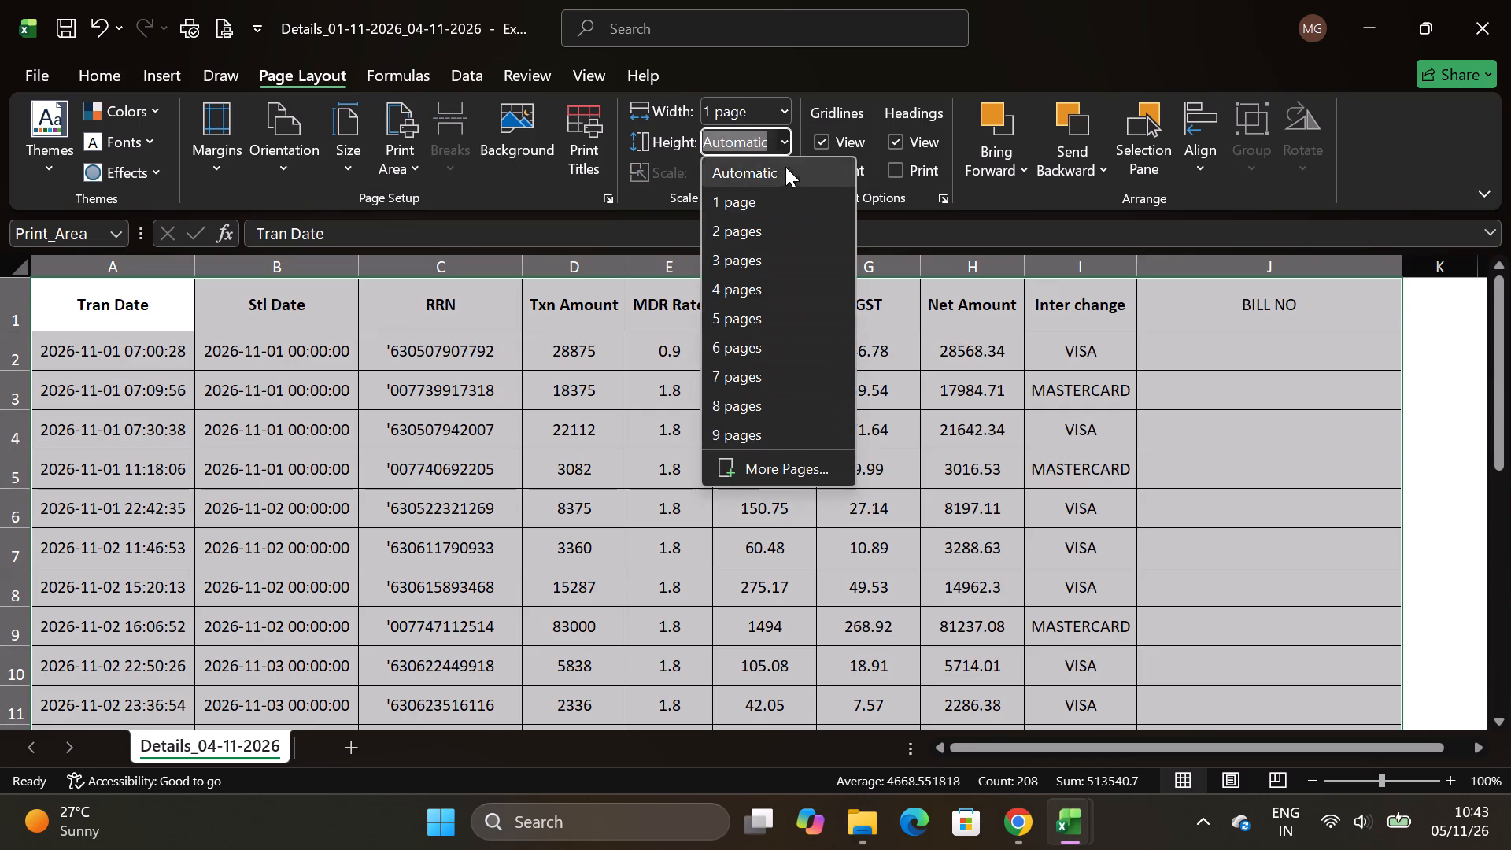
click(777, 213)
click(267, 148)
click(307, 256)
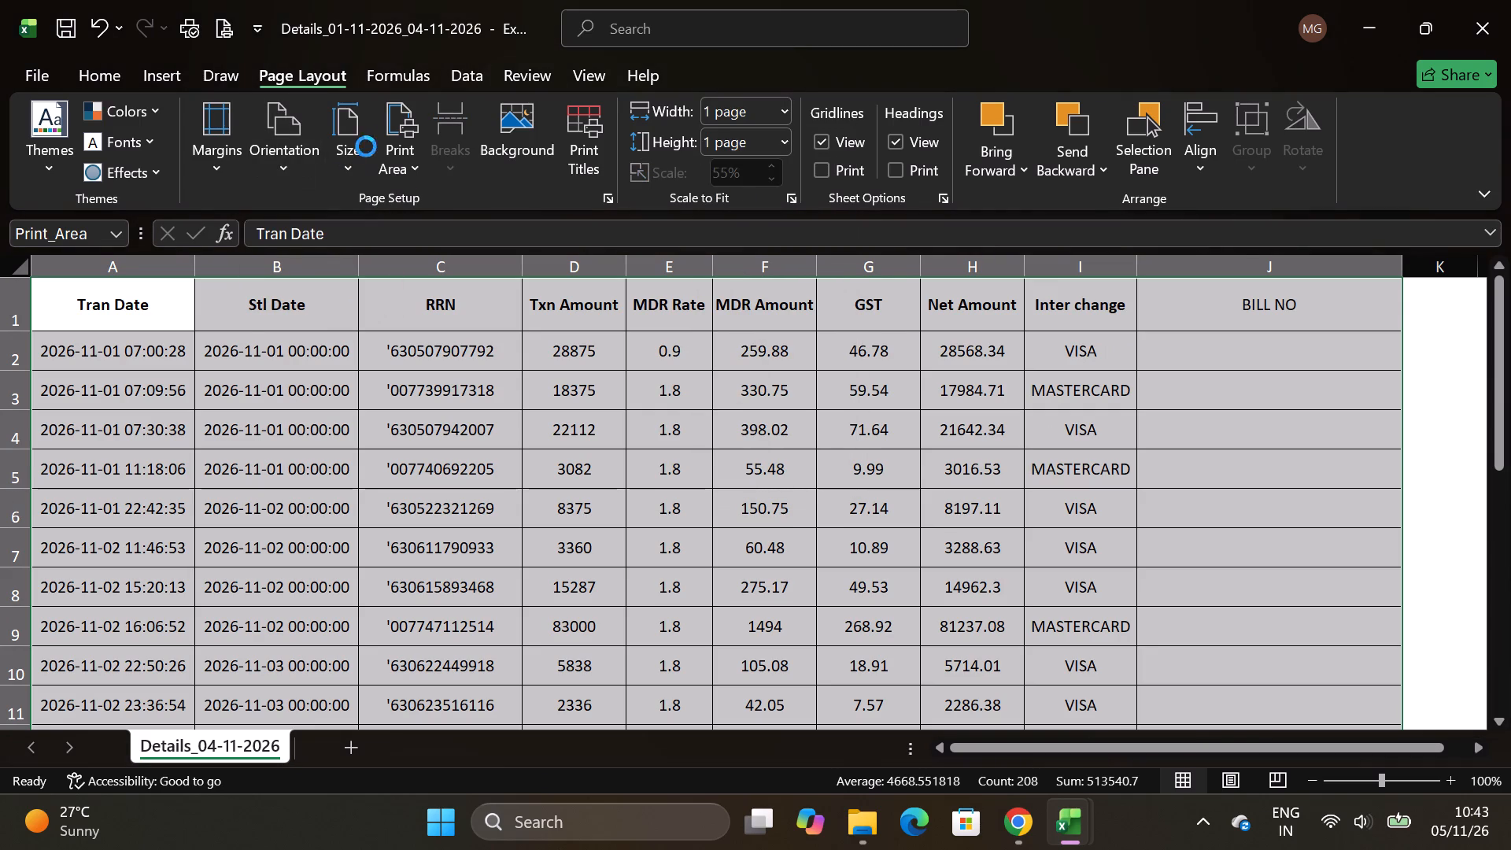
click(407, 159)
click(440, 208)
click(223, 150)
click(312, 535)
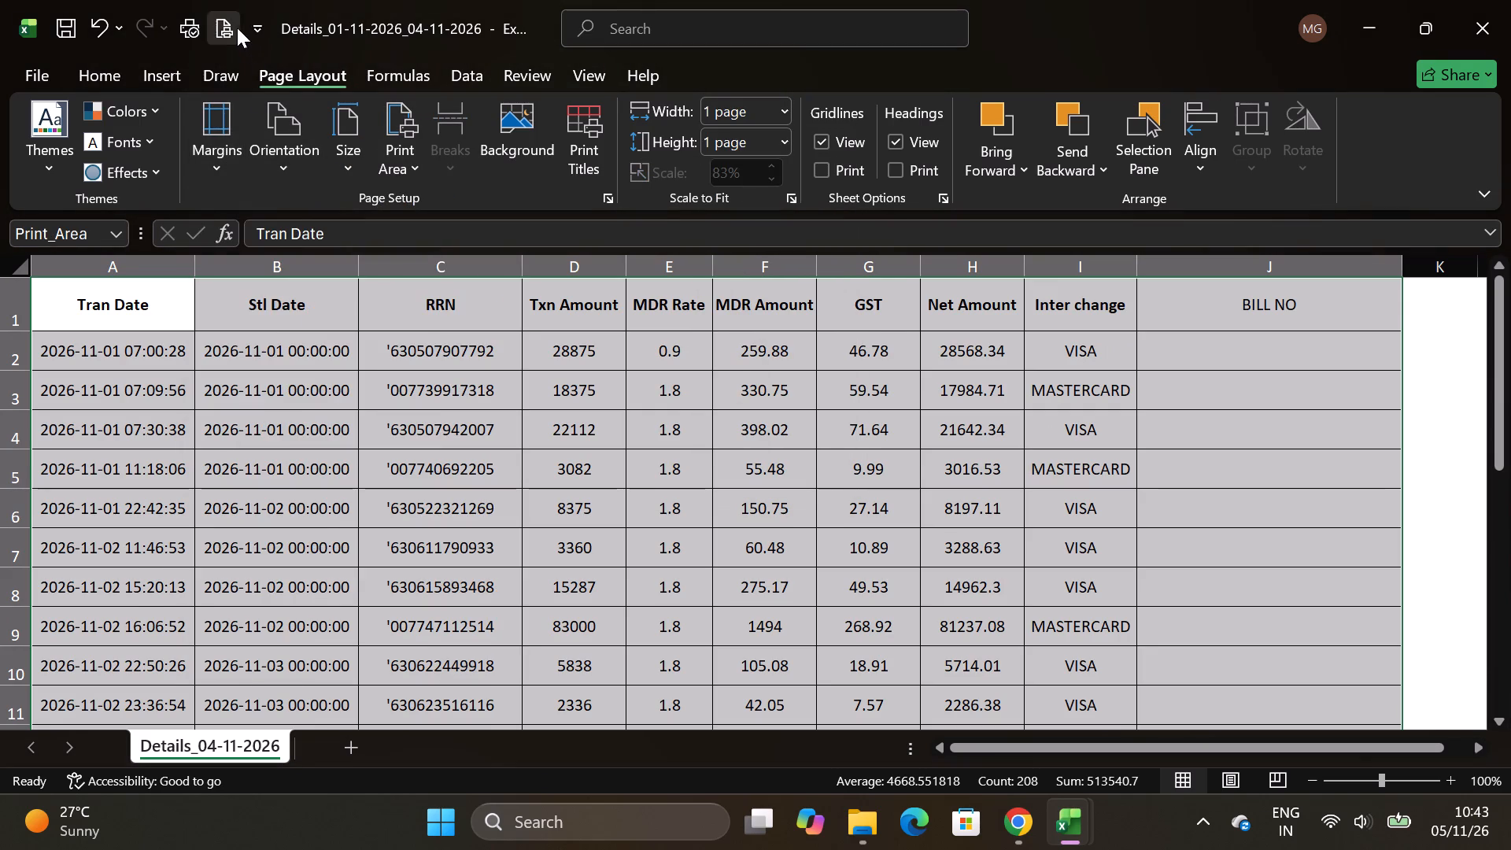
In the print preview, reduce the top page margin to about 1.09 cm and the bottom margin to about 0.94 cm.
click(237, 28)
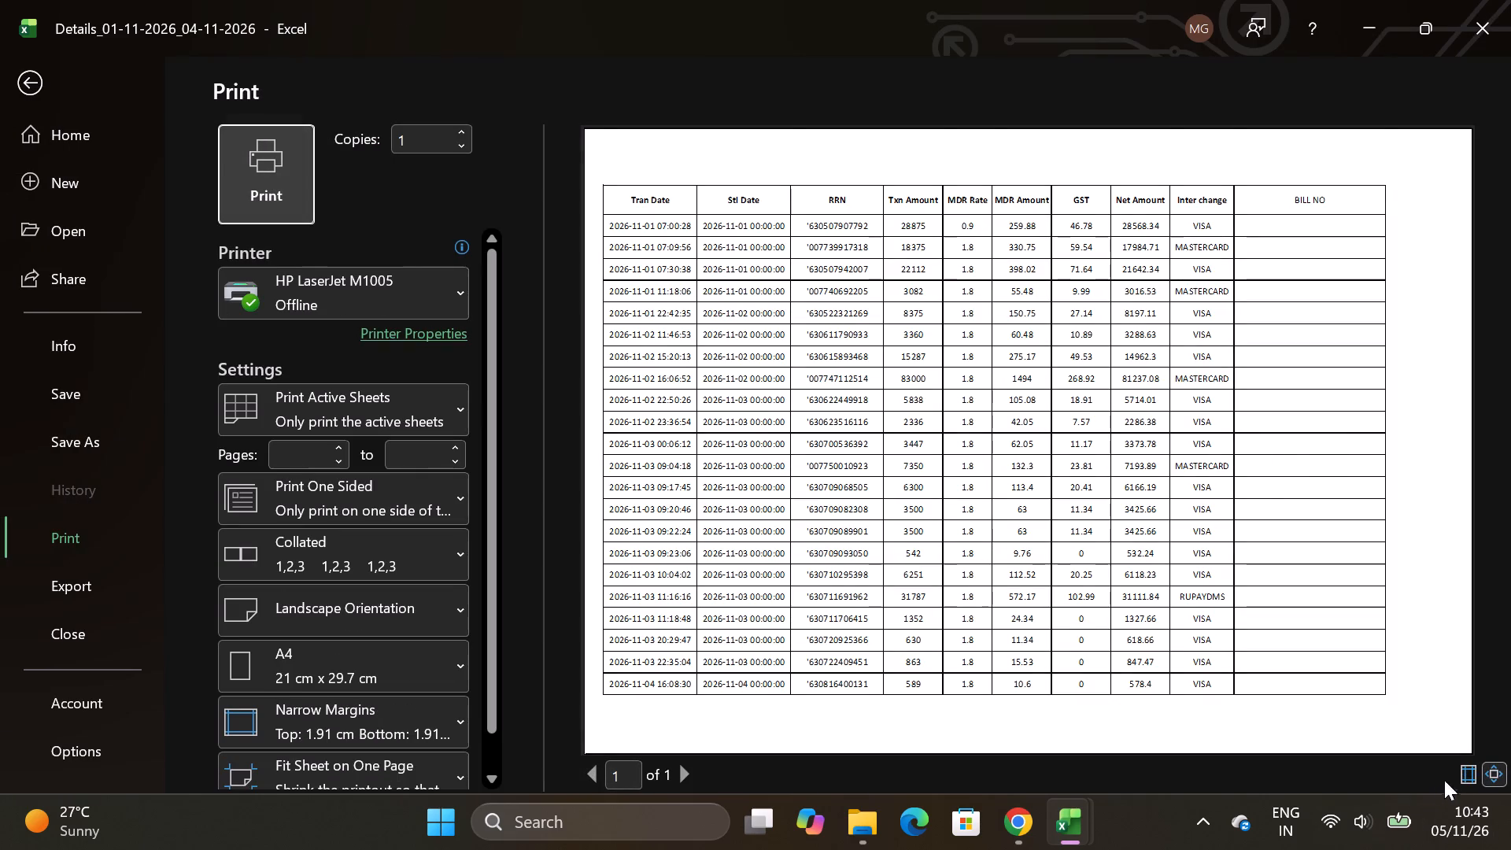
click(1477, 777)
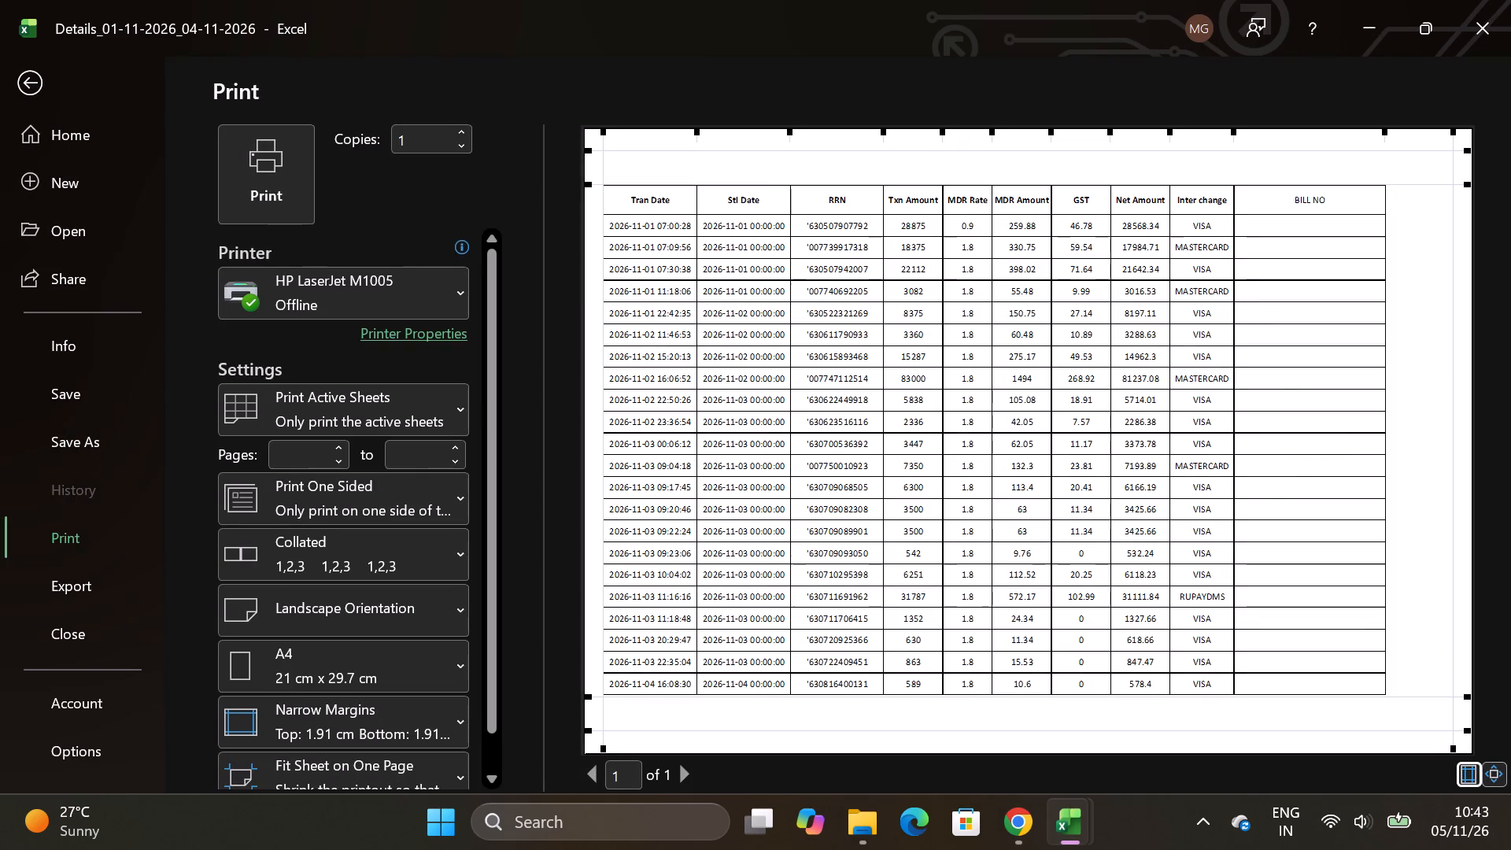
drag(1169, 185, 1178, 161)
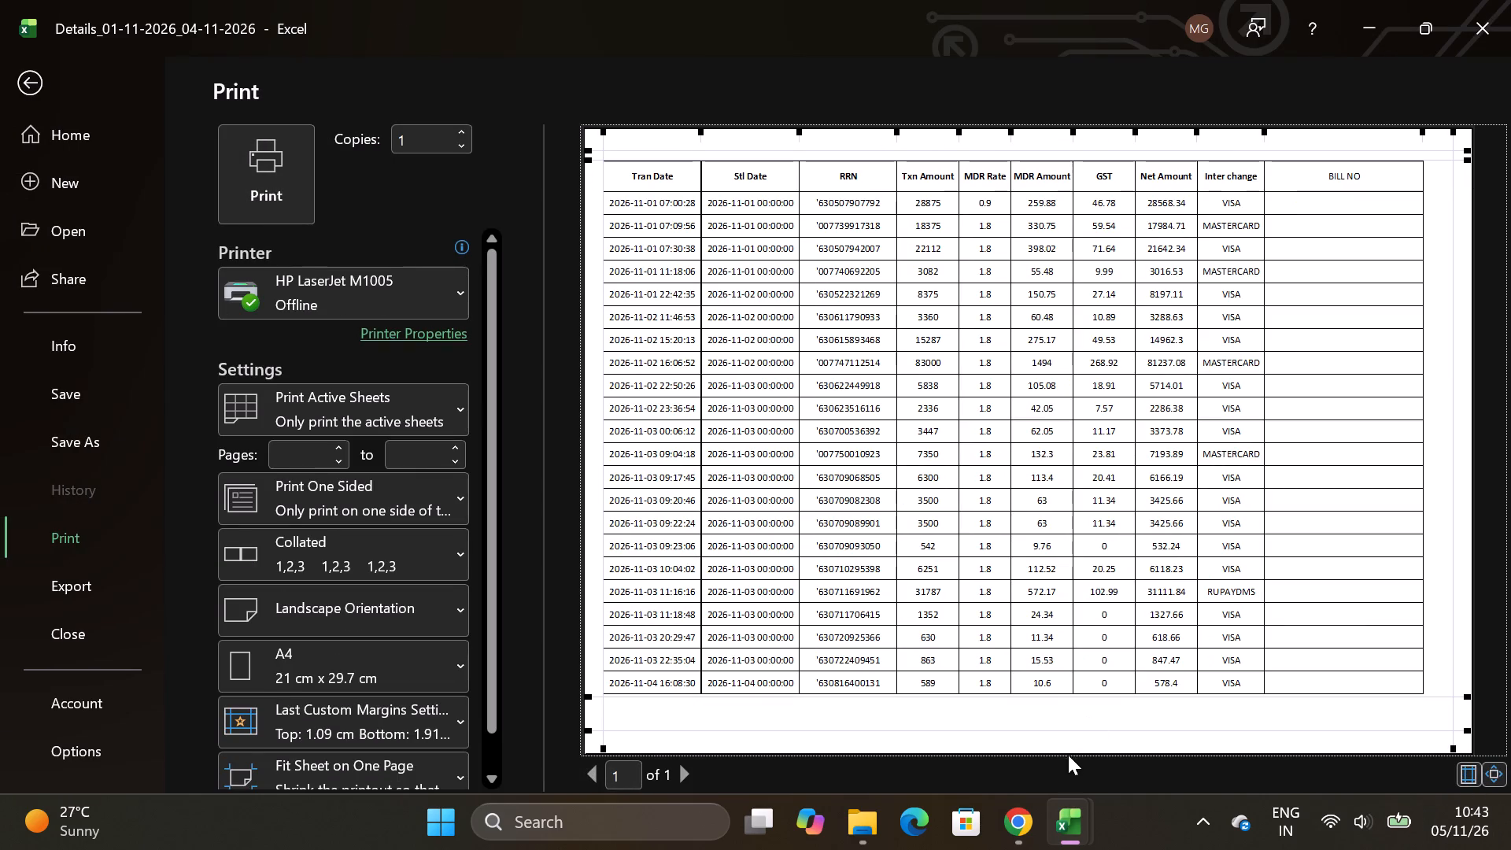
drag(1083, 697, 1079, 726)
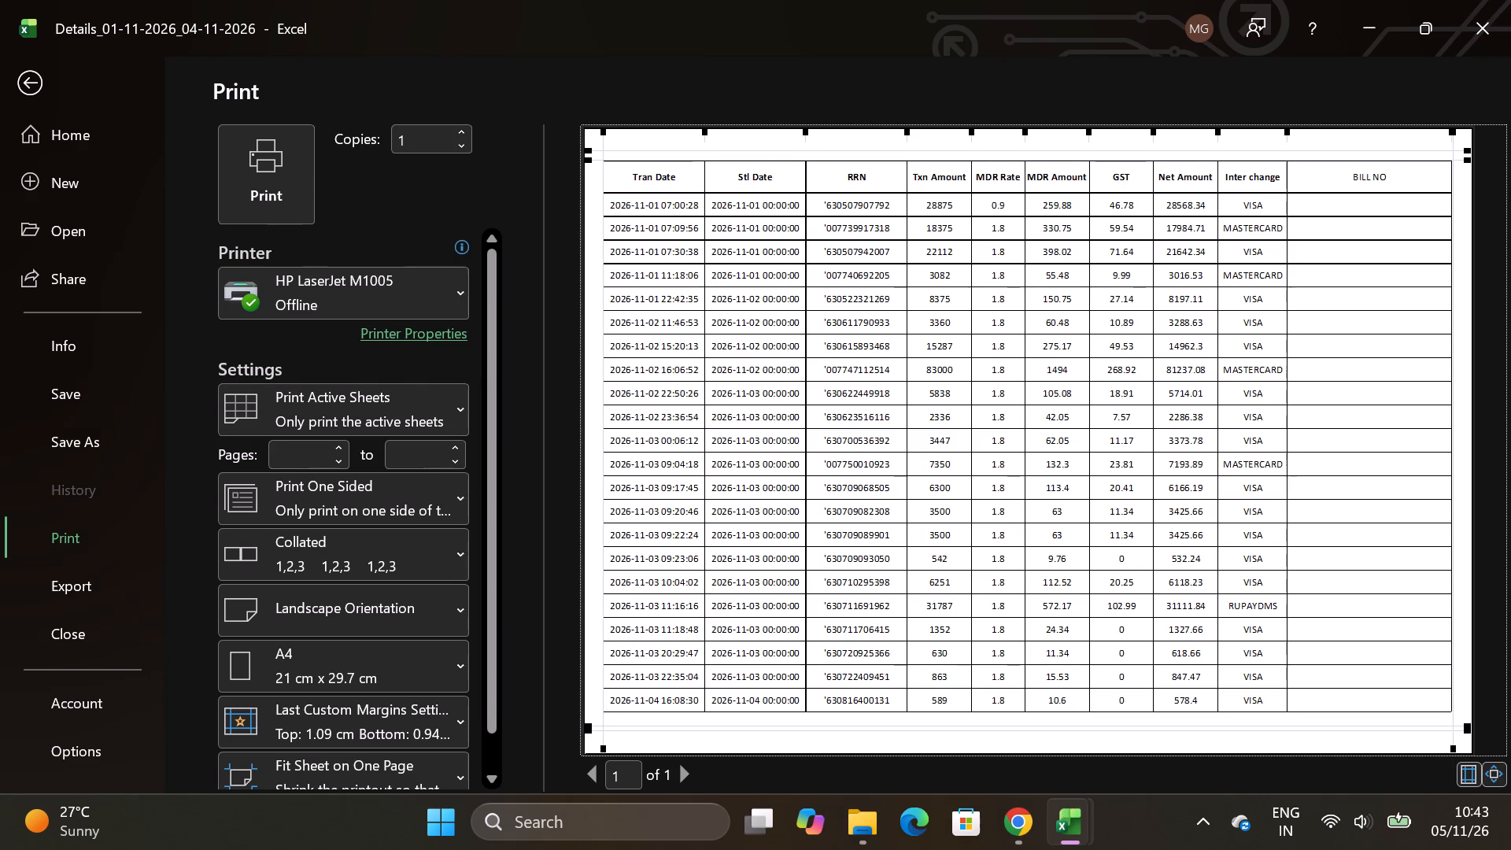
Widen the BILL NO column slightly in the print preview so the table reaches the right page margin.
drag(1450, 134, 1454, 134)
drag(1454, 134, 1457, 134)
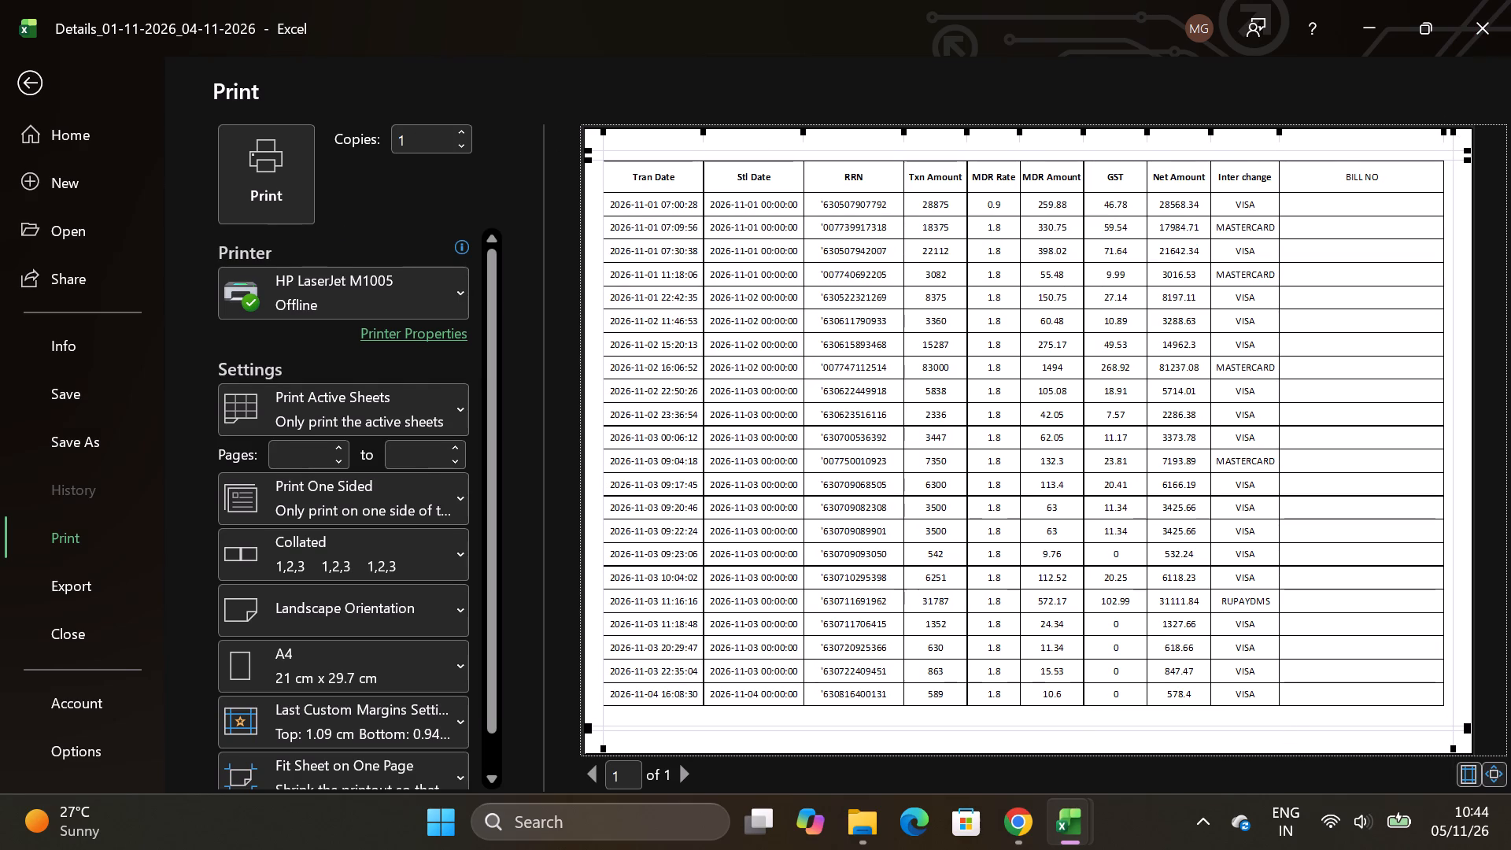
drag(1444, 135, 1450, 135)
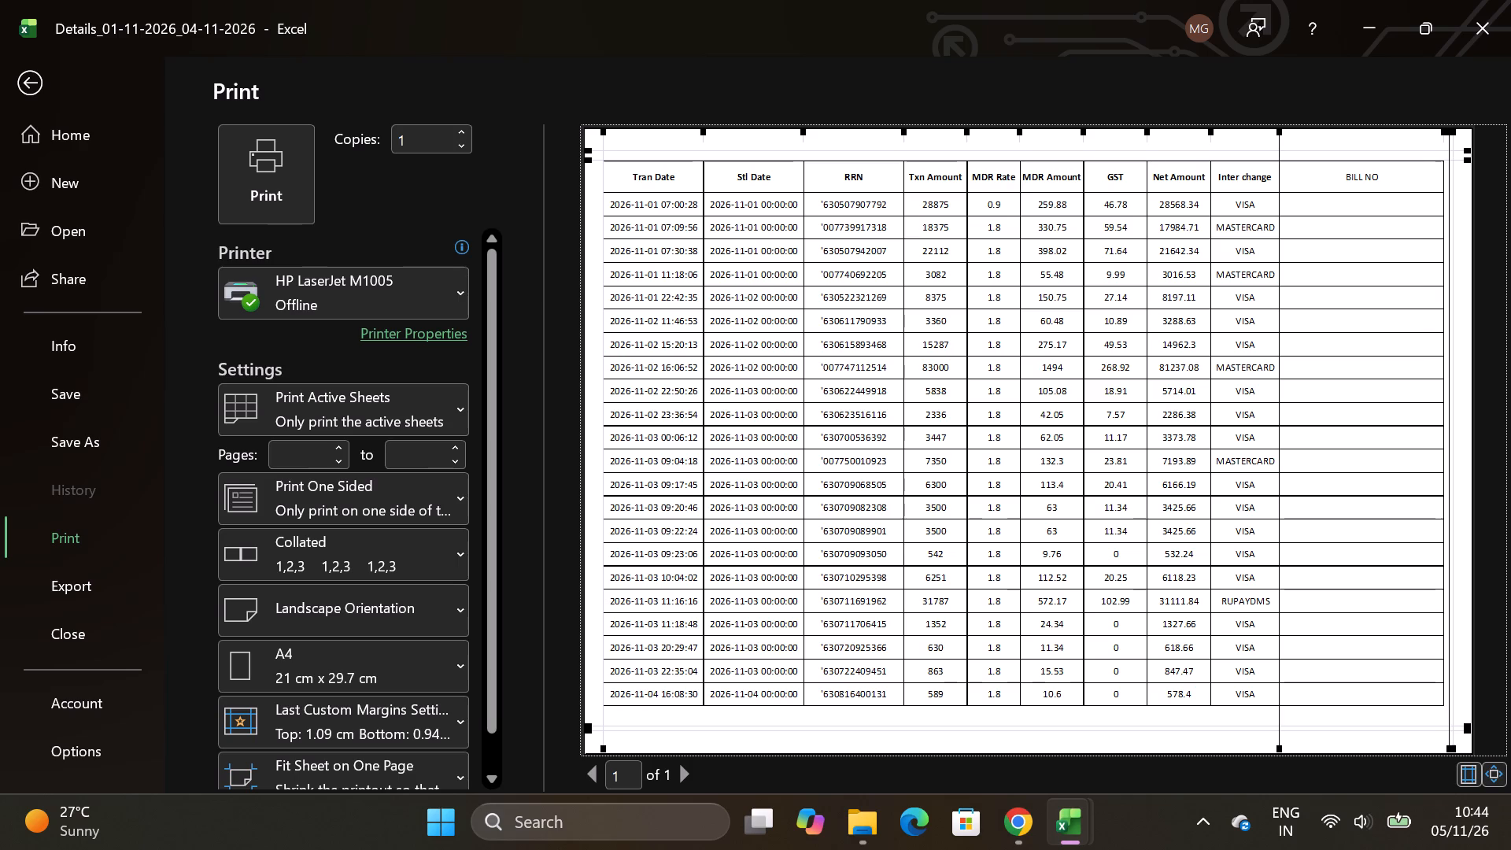
drag(1450, 135, 1453, 135)
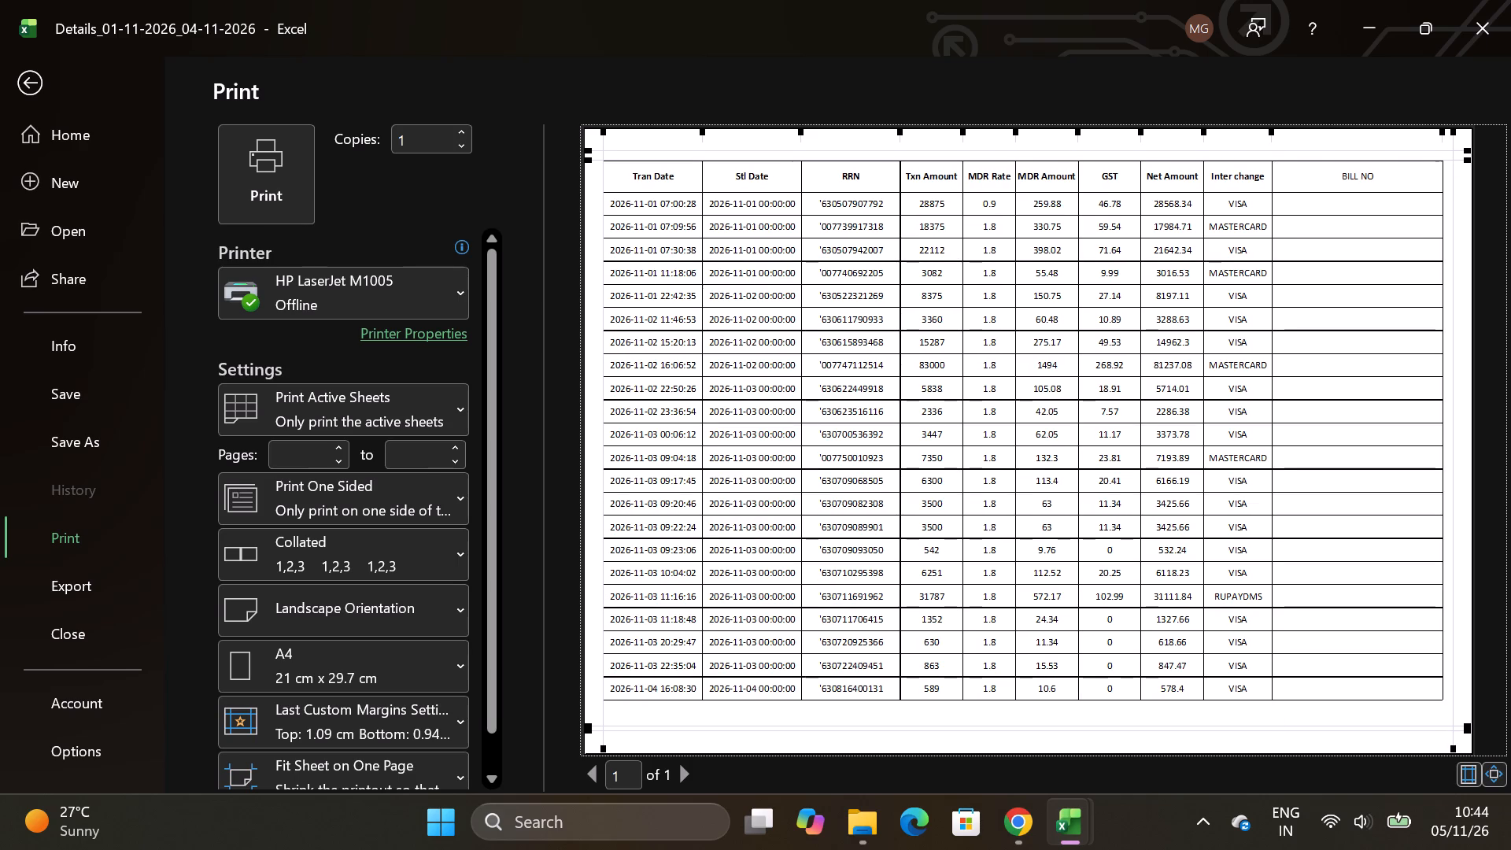
click(1457, 134)
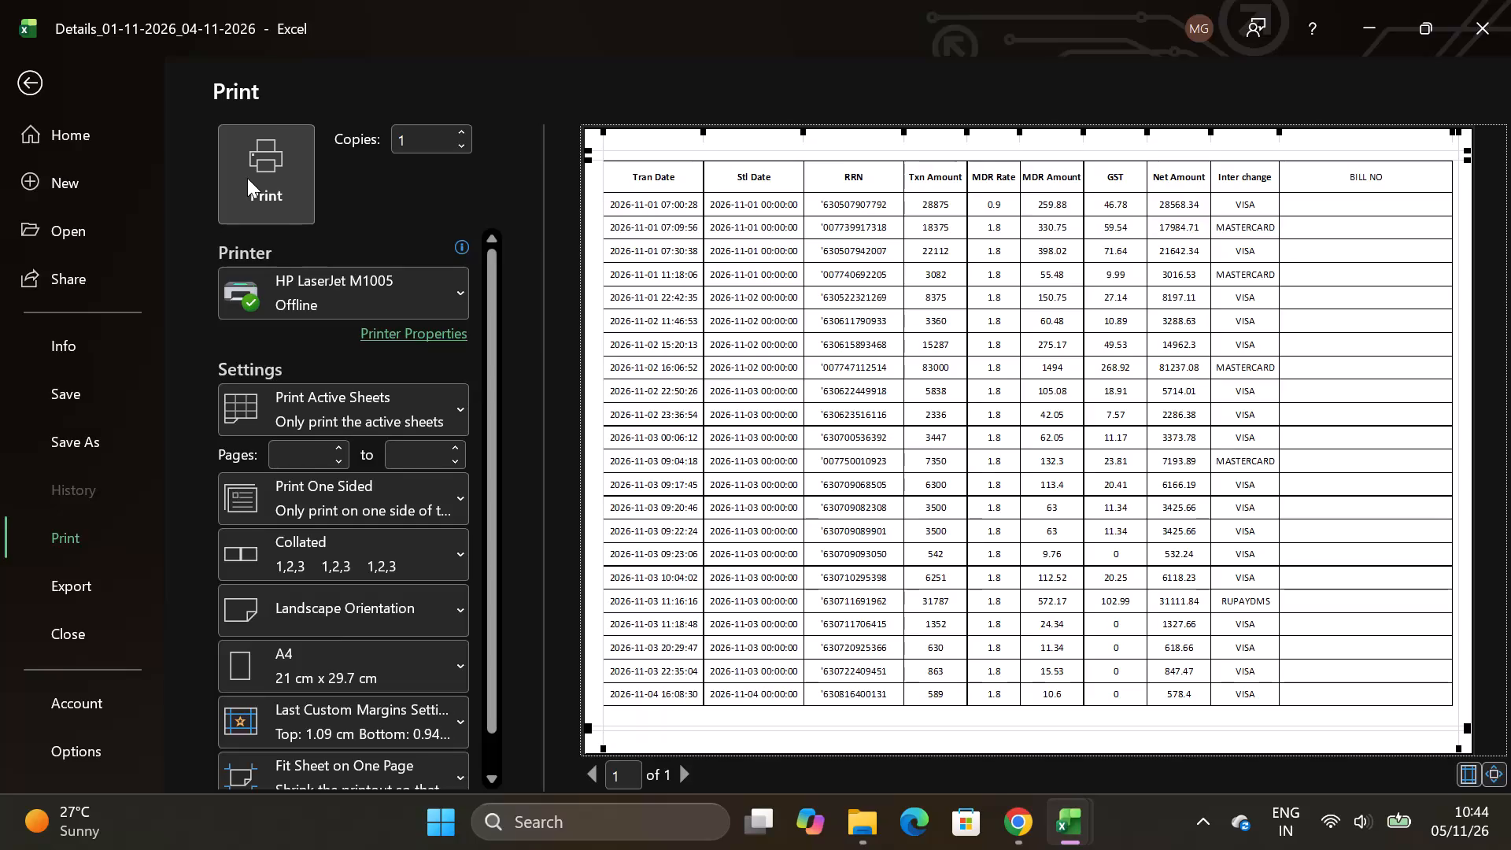
Print one copy of the sheet on the HP LaserJet M1005.
click(350, 272)
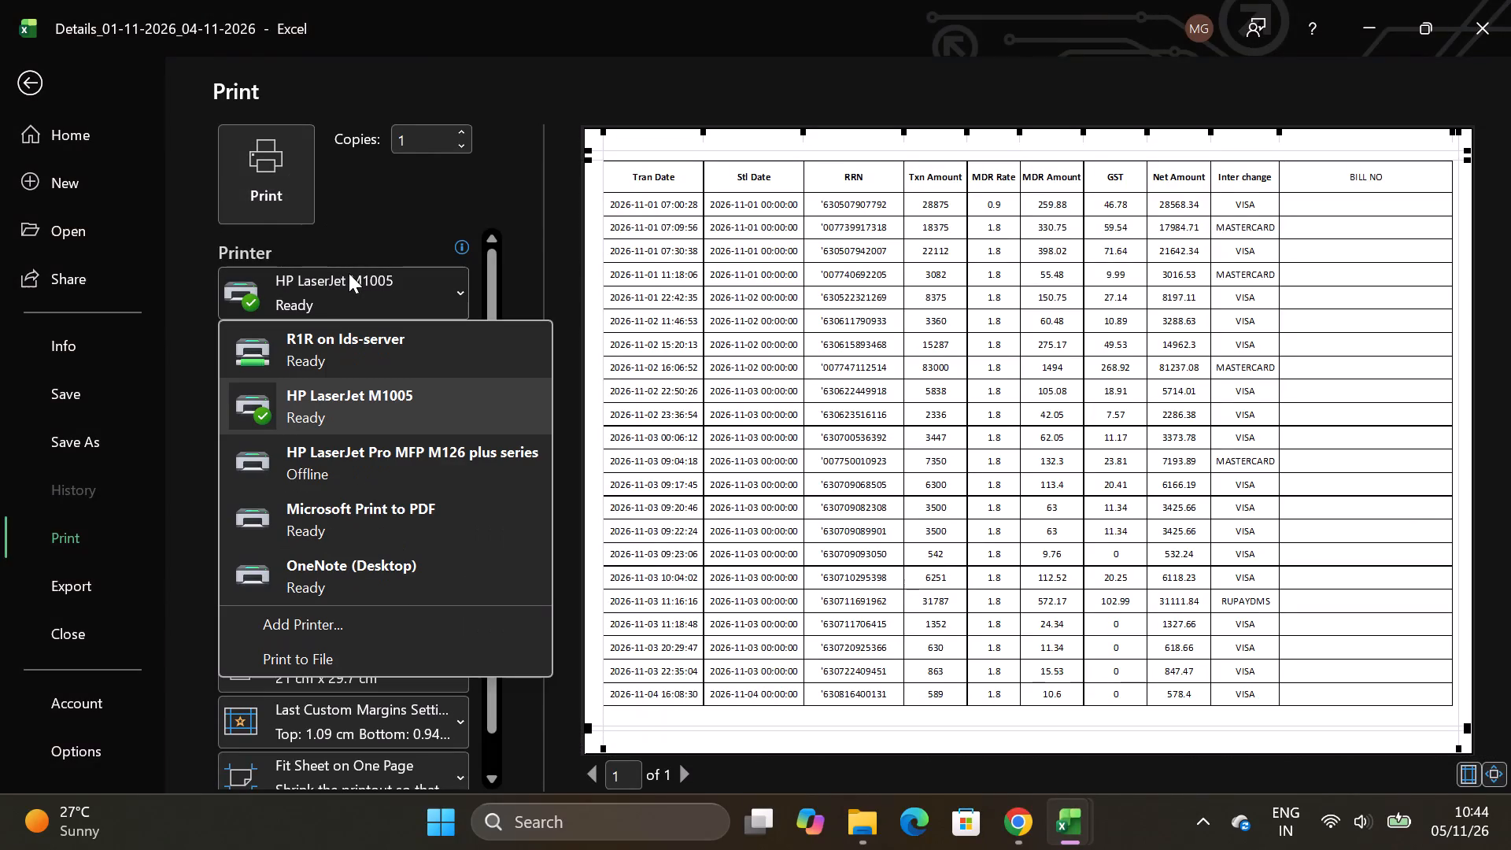
click(379, 412)
click(257, 140)
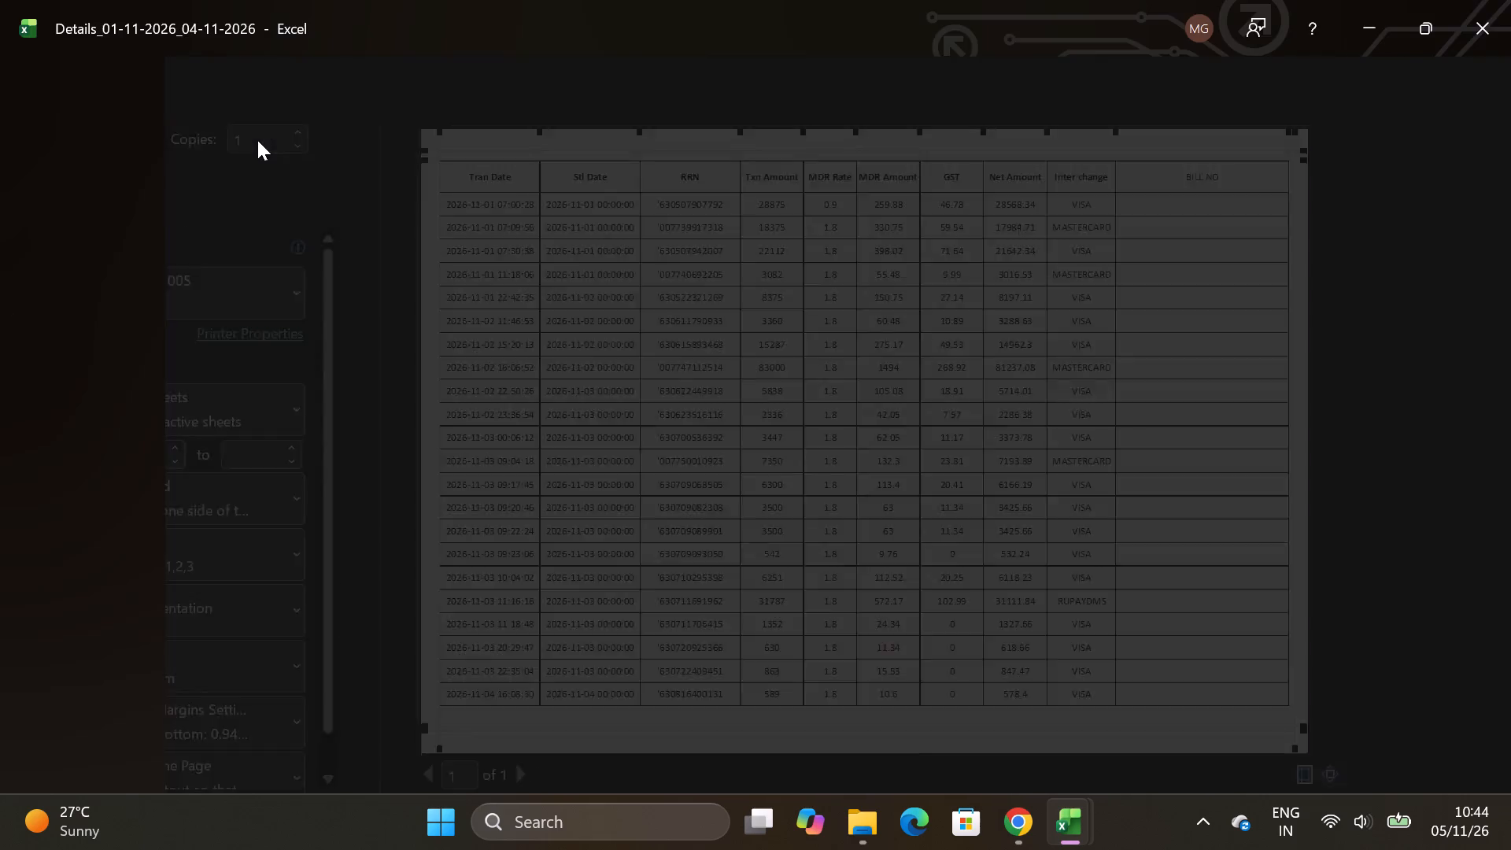
Save the transaction details workbook and close it, returning to the FRONT OFFICE NOVEMBER '2026 workbook.
click(1244, 433)
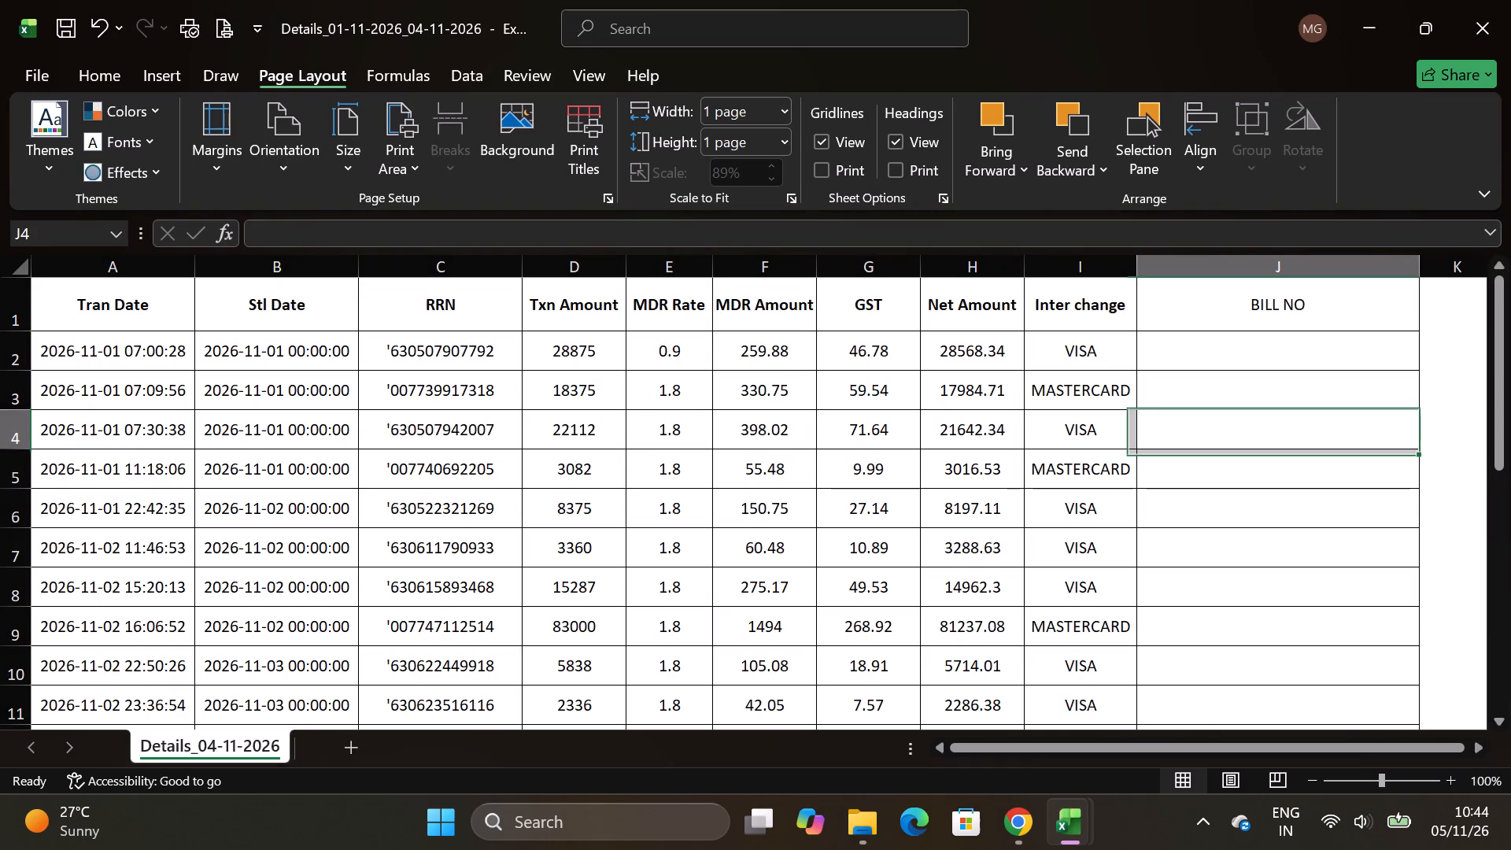
key(ctrl+s)
click(1508, 0)
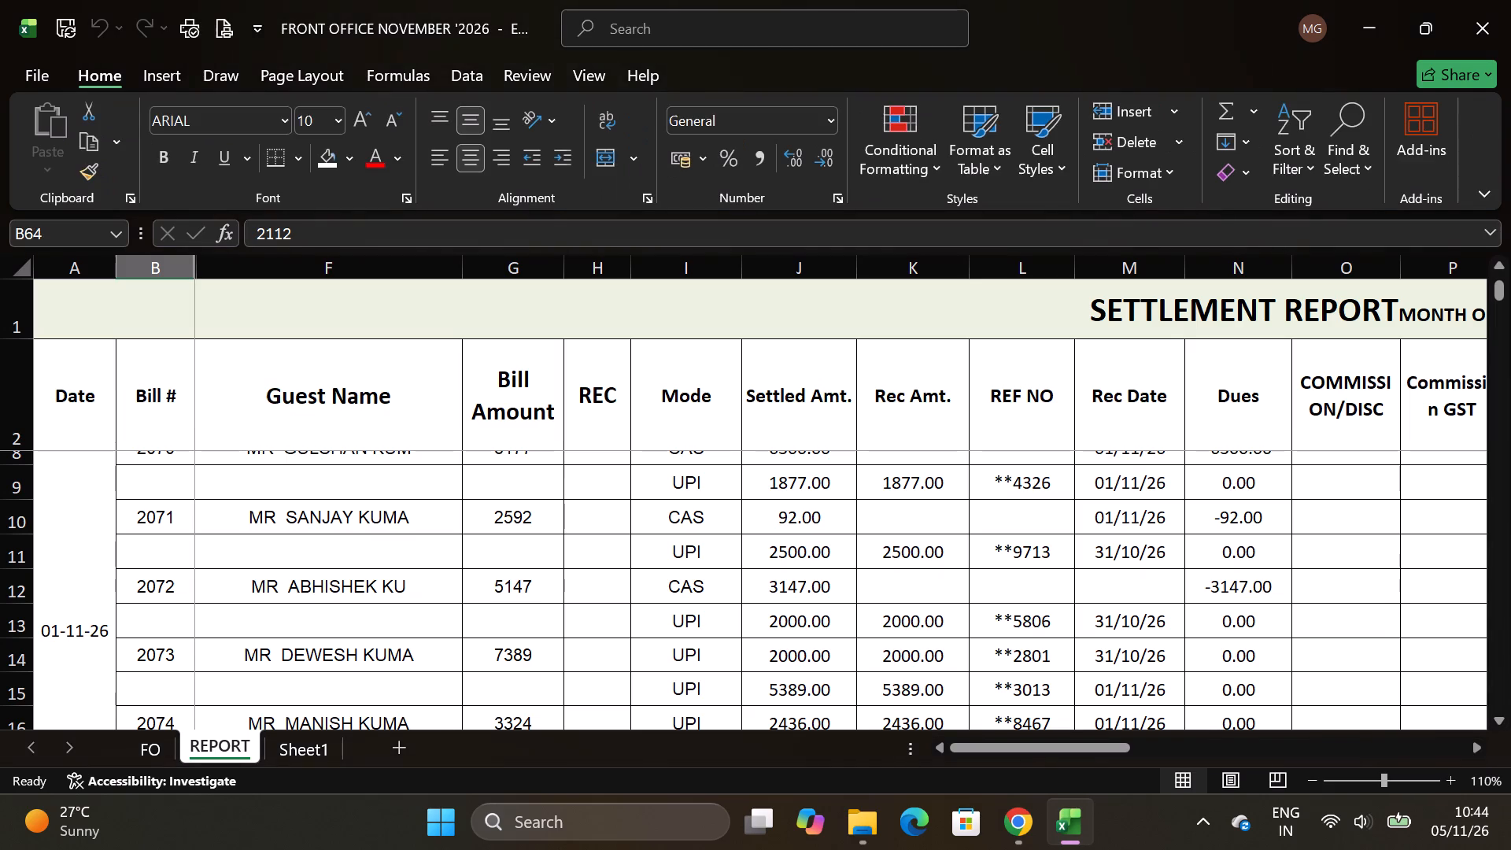
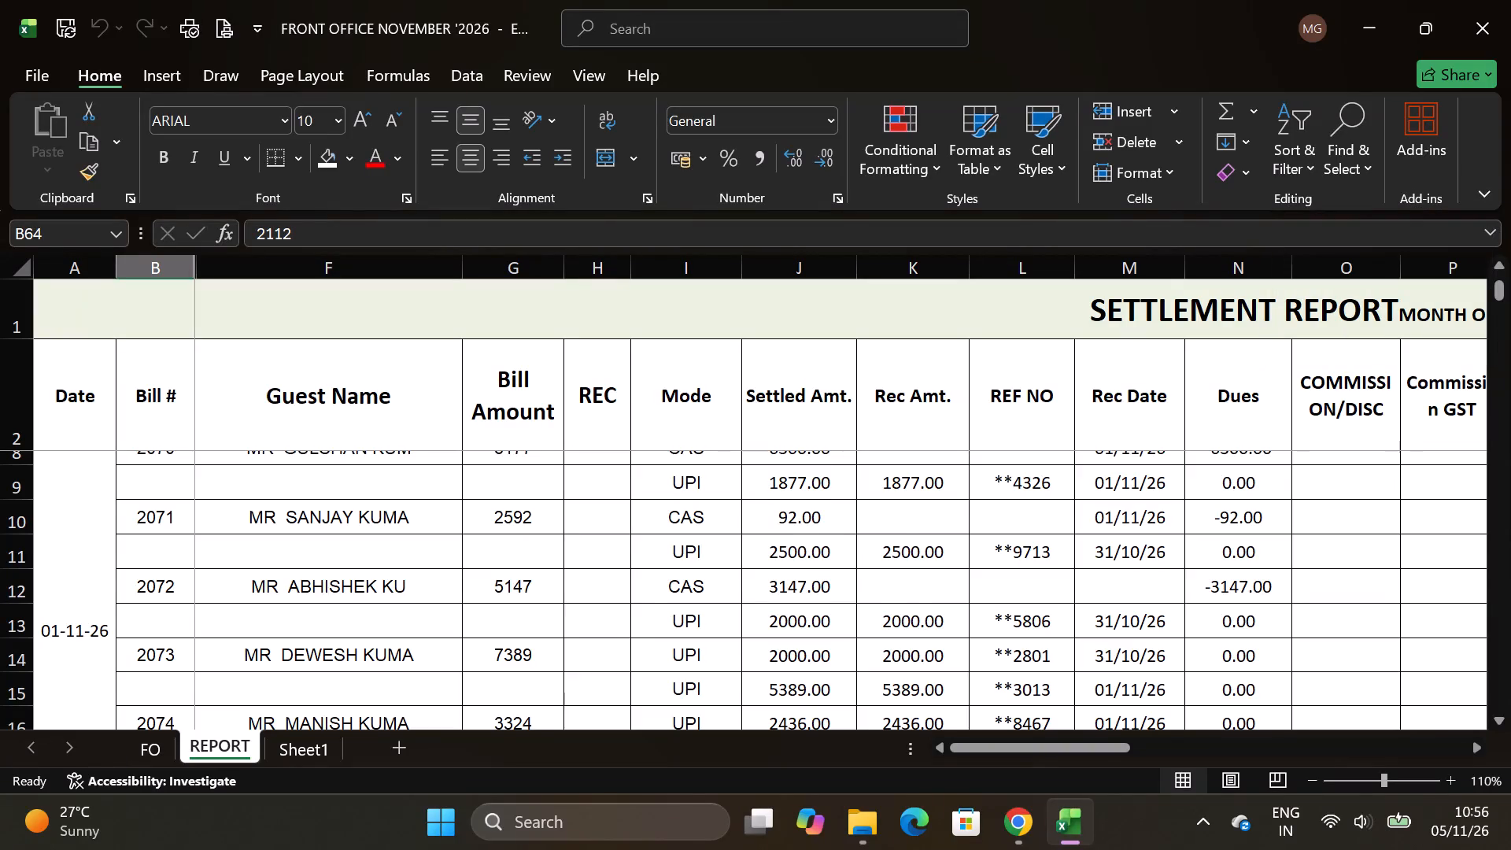
Enter 28875 as the received amount for bill 2066.
scroll(911, 563, up, 8)
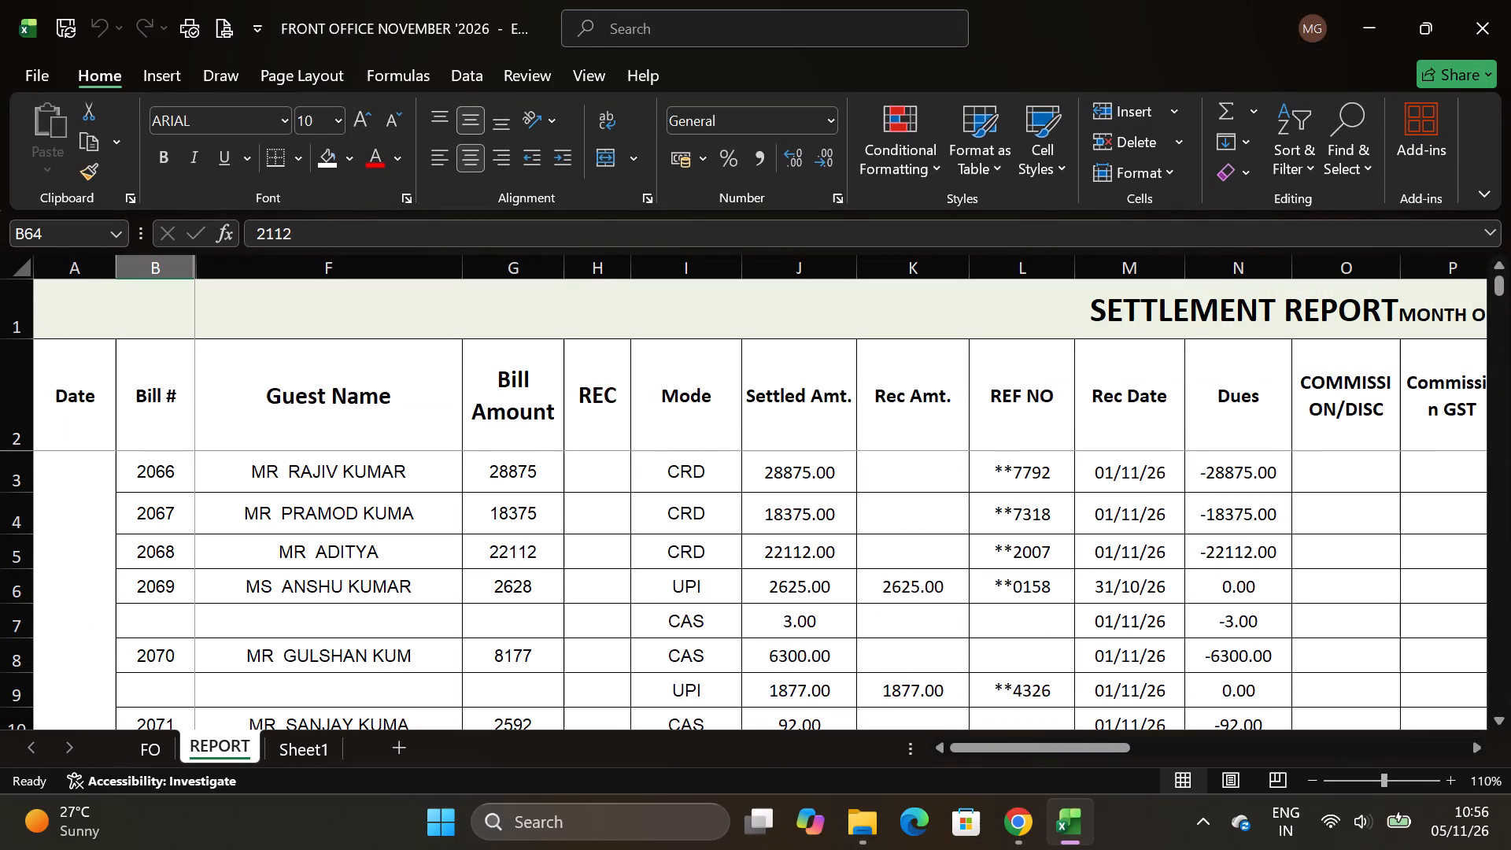
scroll(911, 563, up, 4)
click(824, 473)
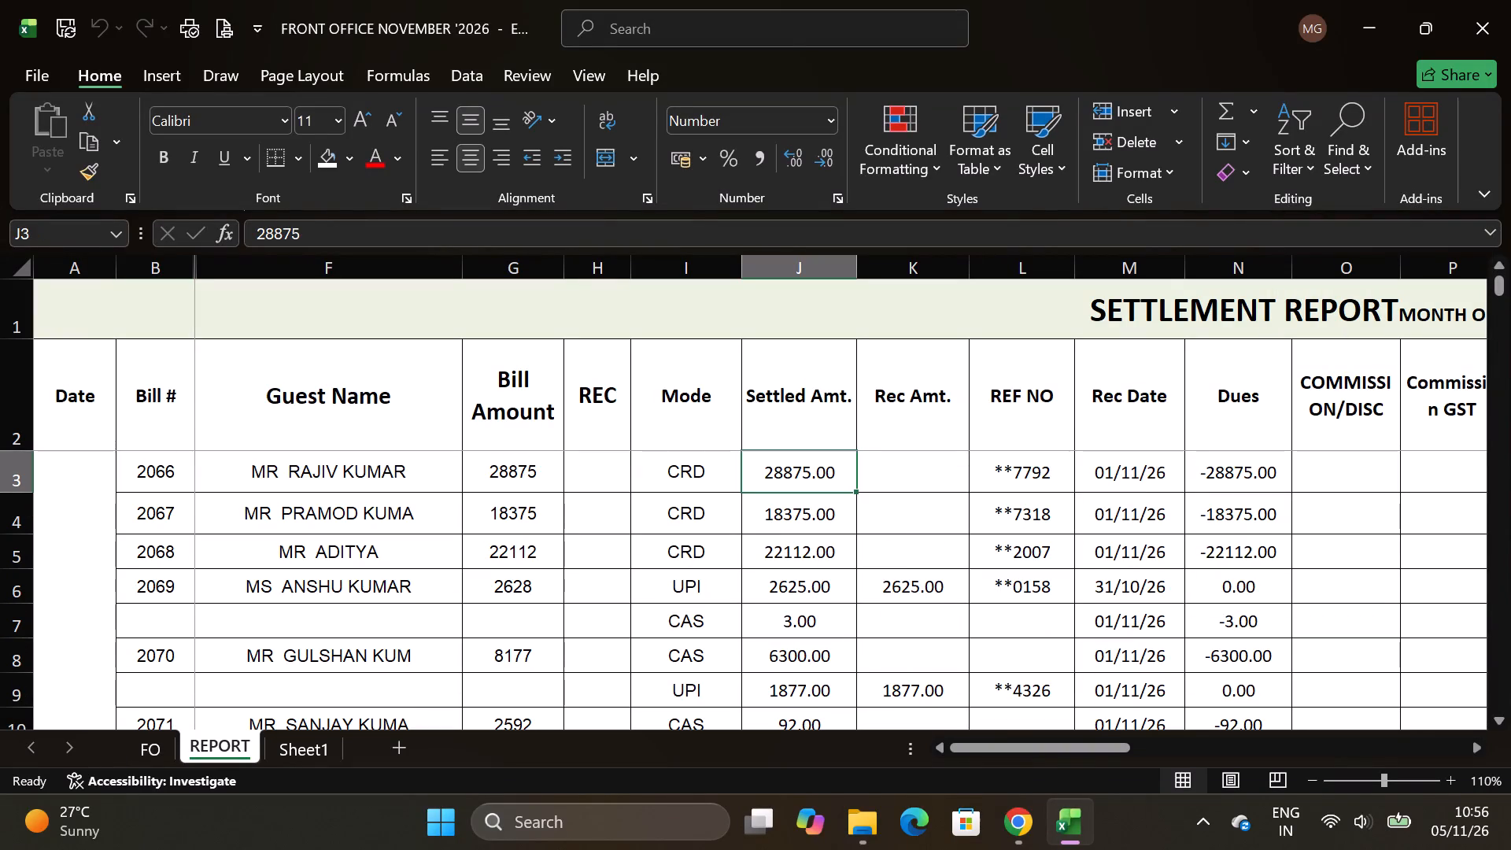
click(923, 473)
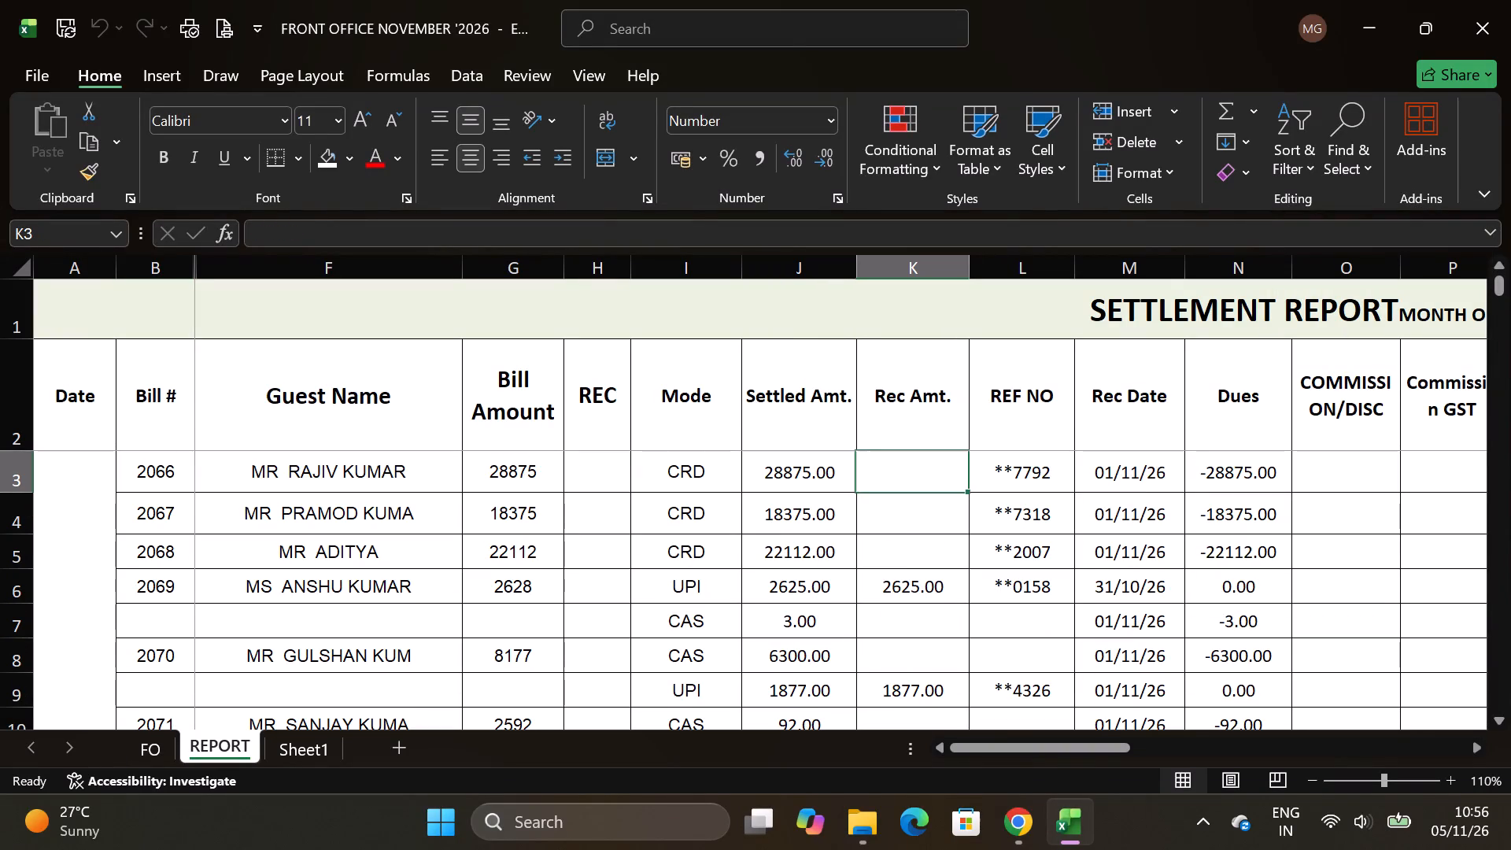
text(28875)
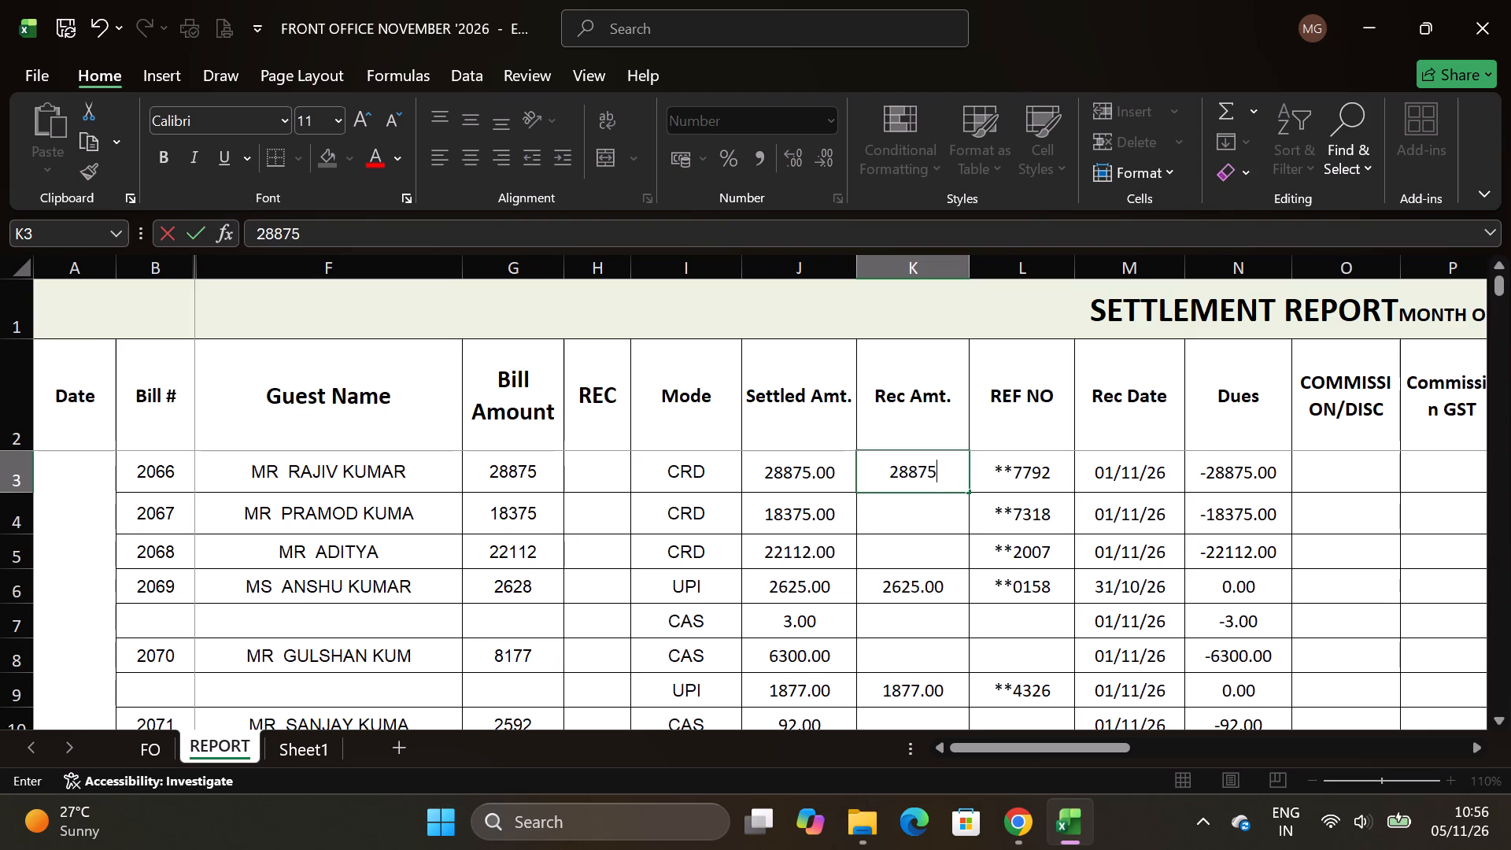
Fill in bill 2066's deductions: commission 259.88, commission GST 46.78, and 0 for both TCS and TDS.
key(Right)
key(Right)
key(Right)
key(Right)
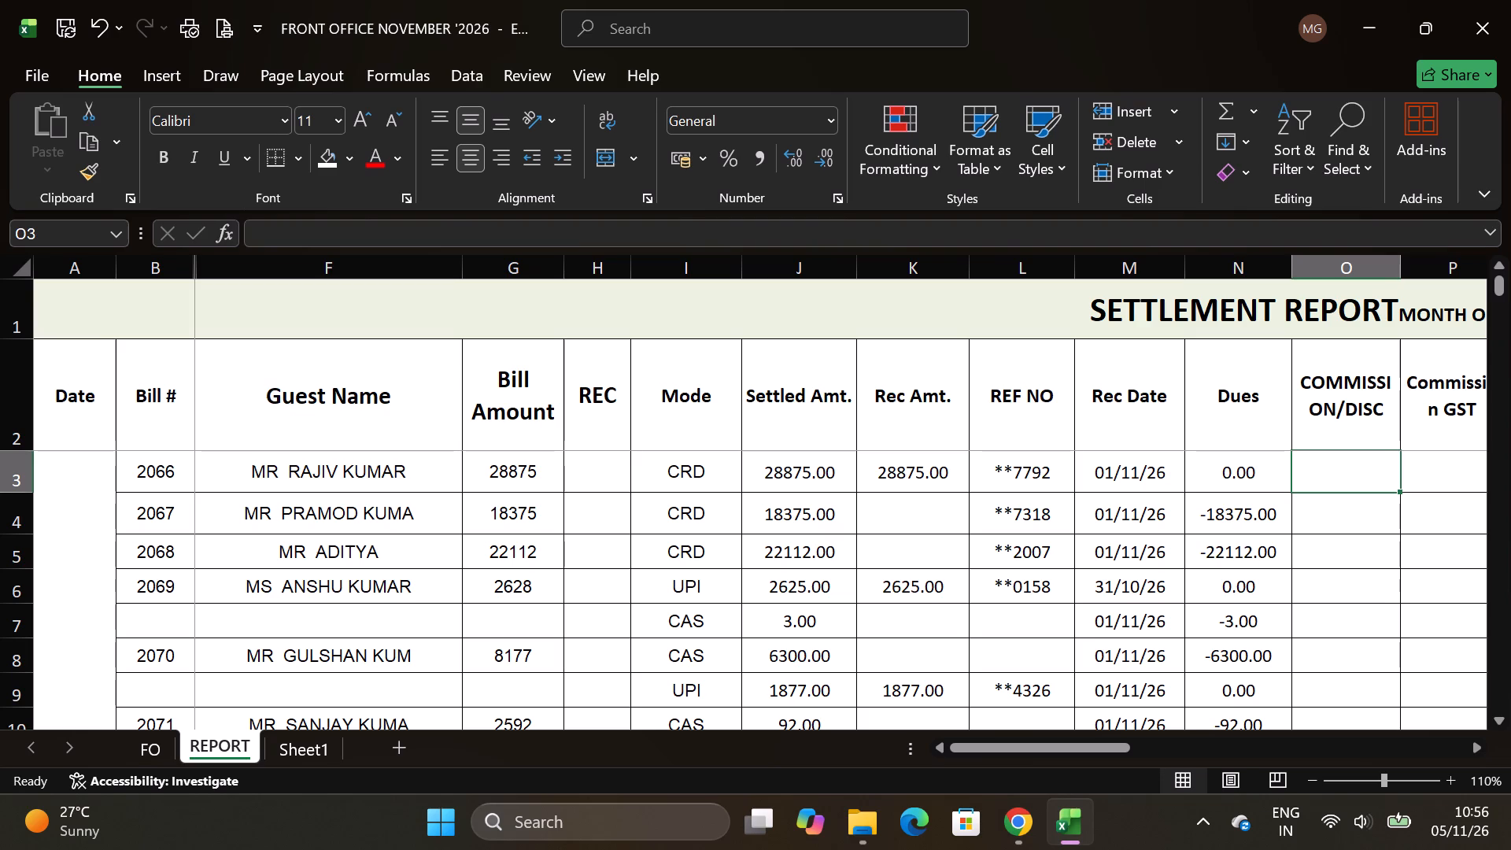
text(25)
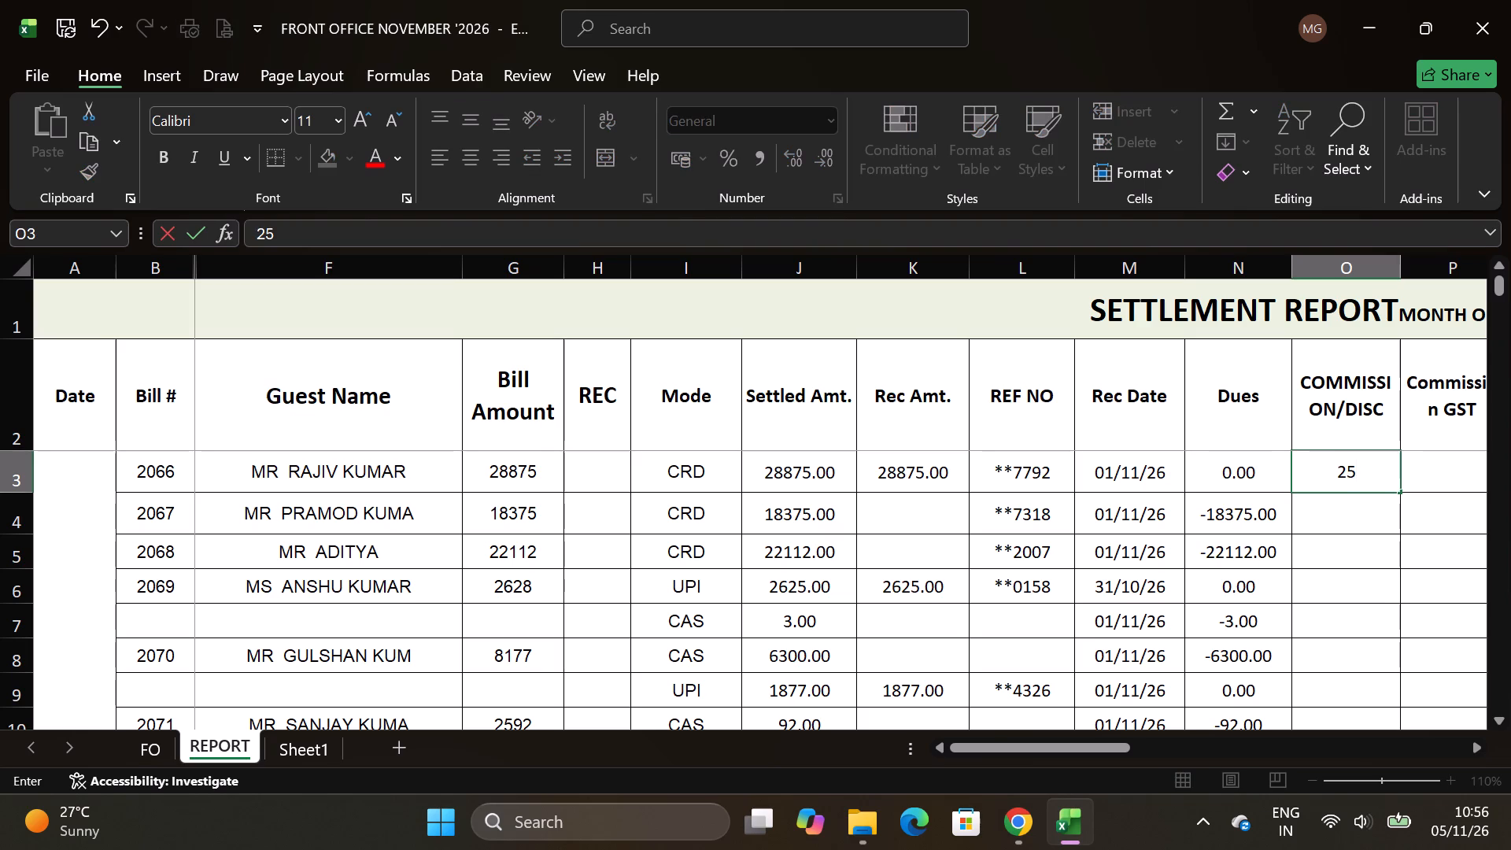
key(9)
text(.88)
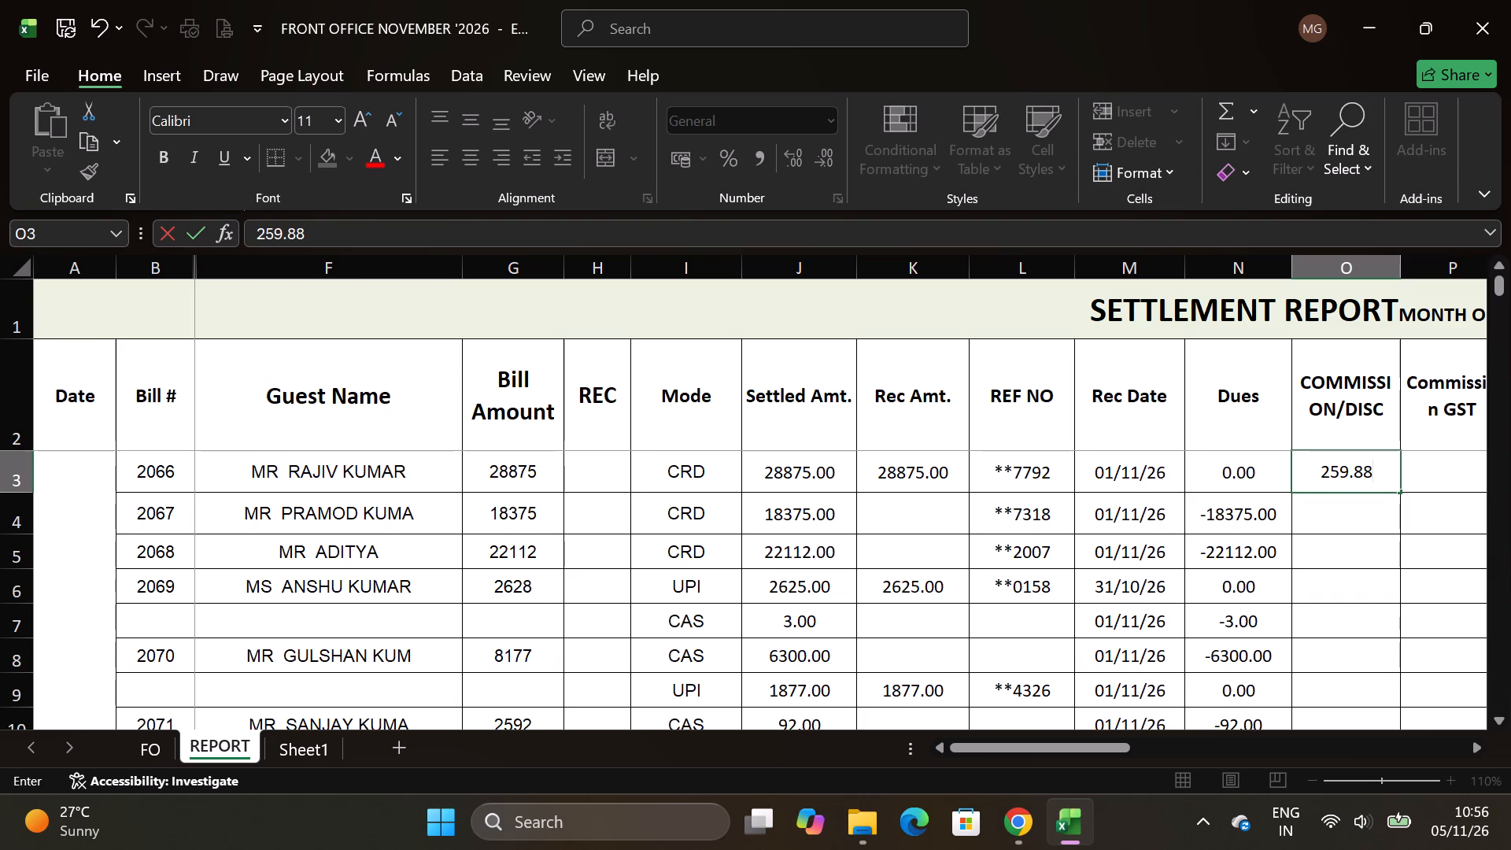
key(Right)
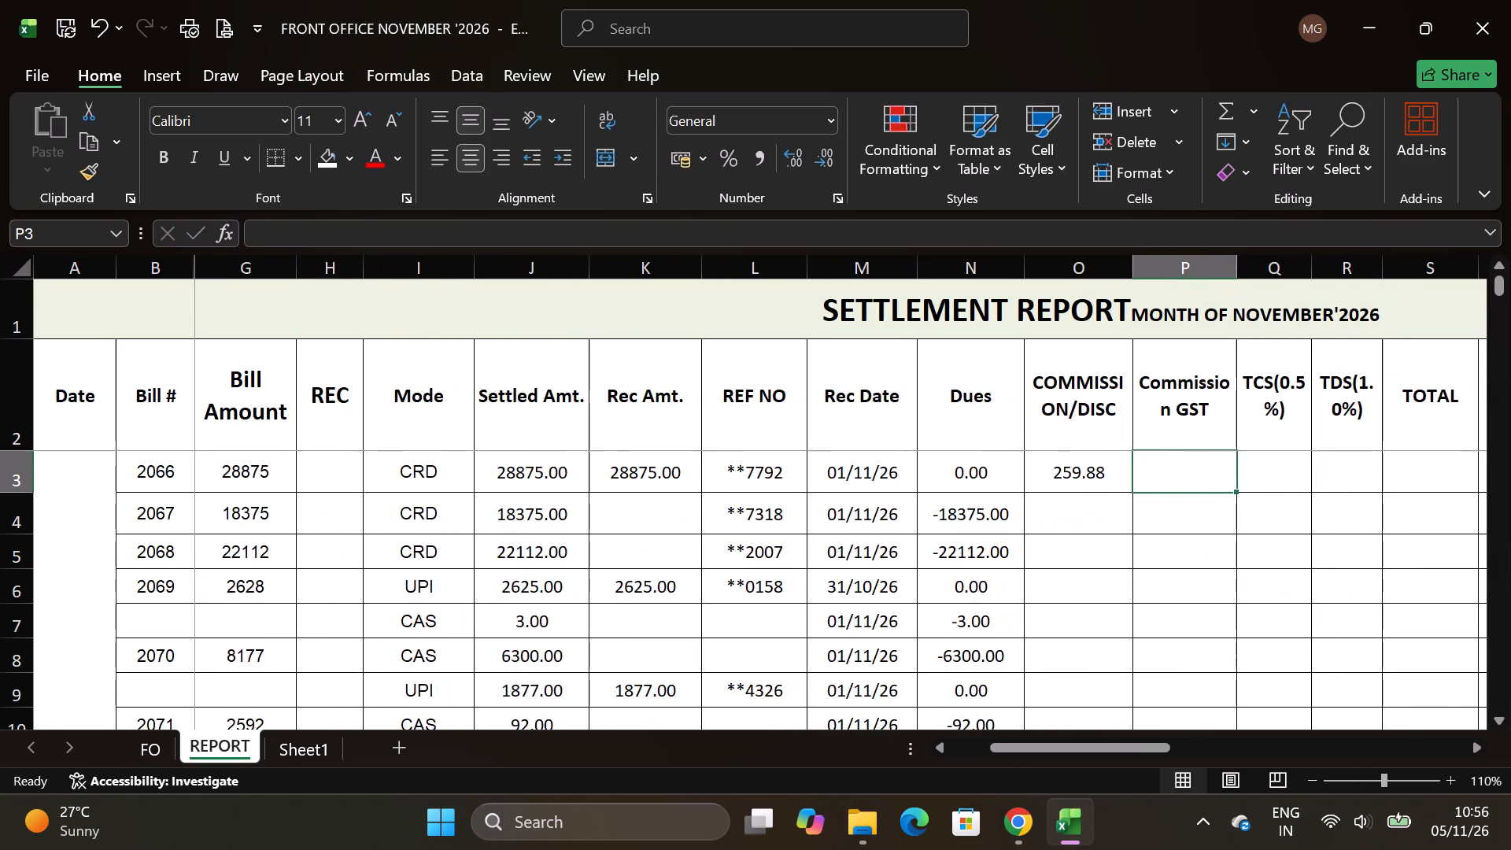
text(46.)
text(78)
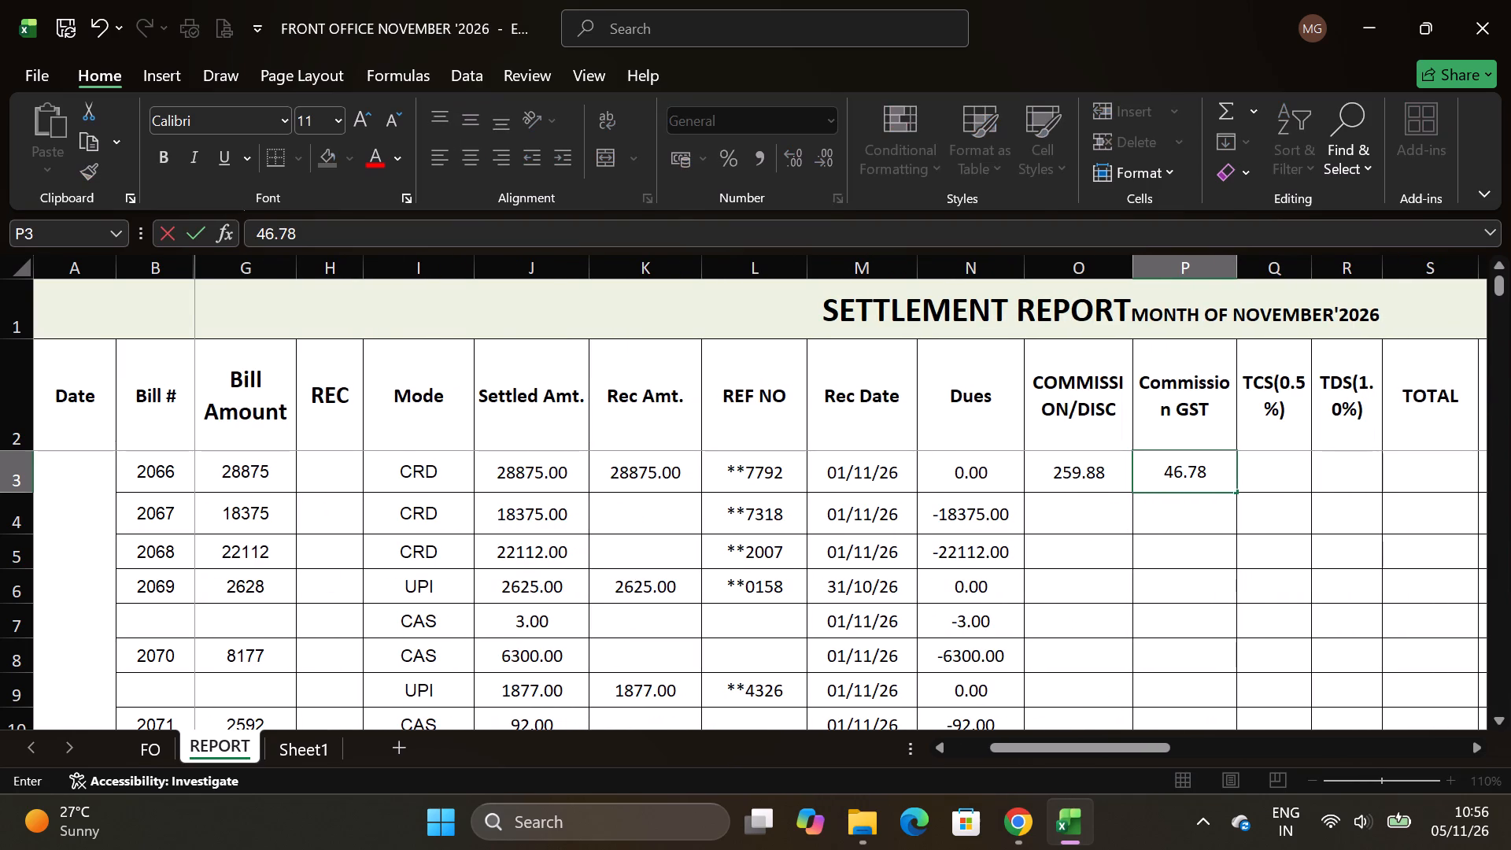
key(Right)
key(0)
key(Right)
key(0)
key(Right)
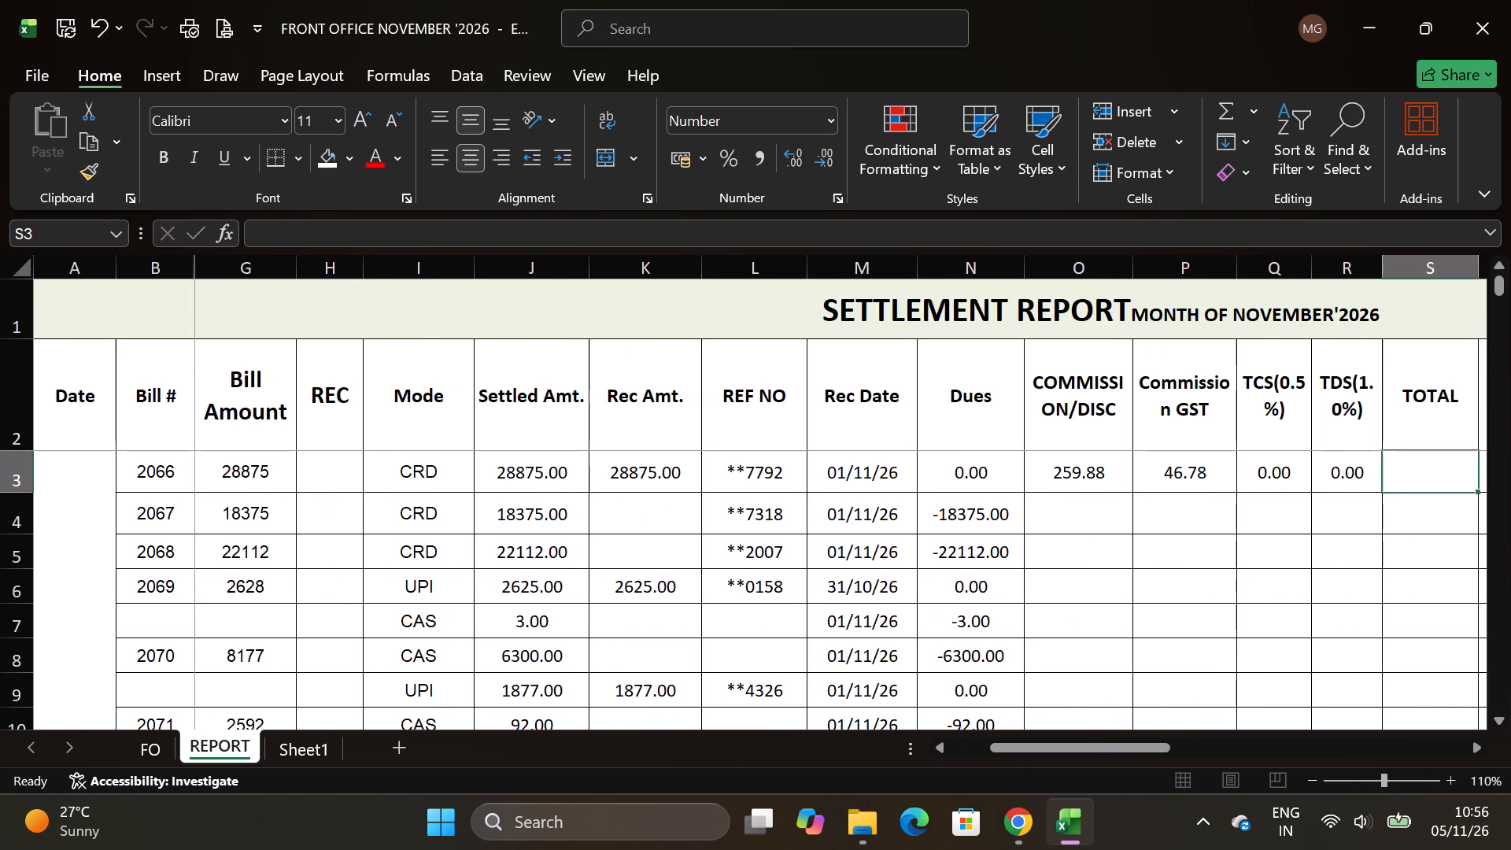
Enter the formula =K3-O3-P3 in bill 2066's TOTAL cell to subtract commission and GST from the received amount.
key(equal)
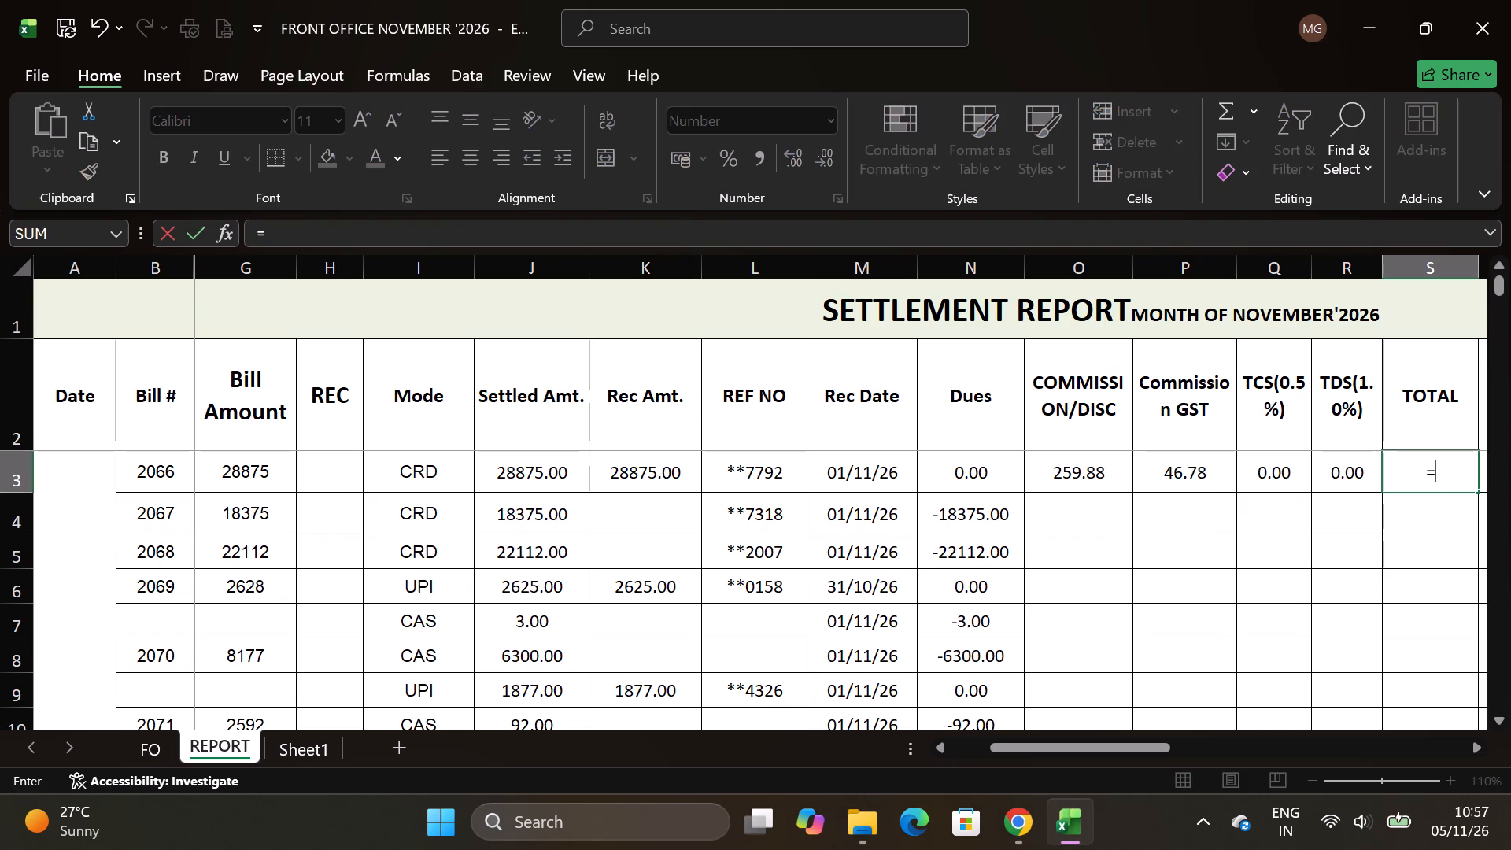
click(656, 468)
key(minus)
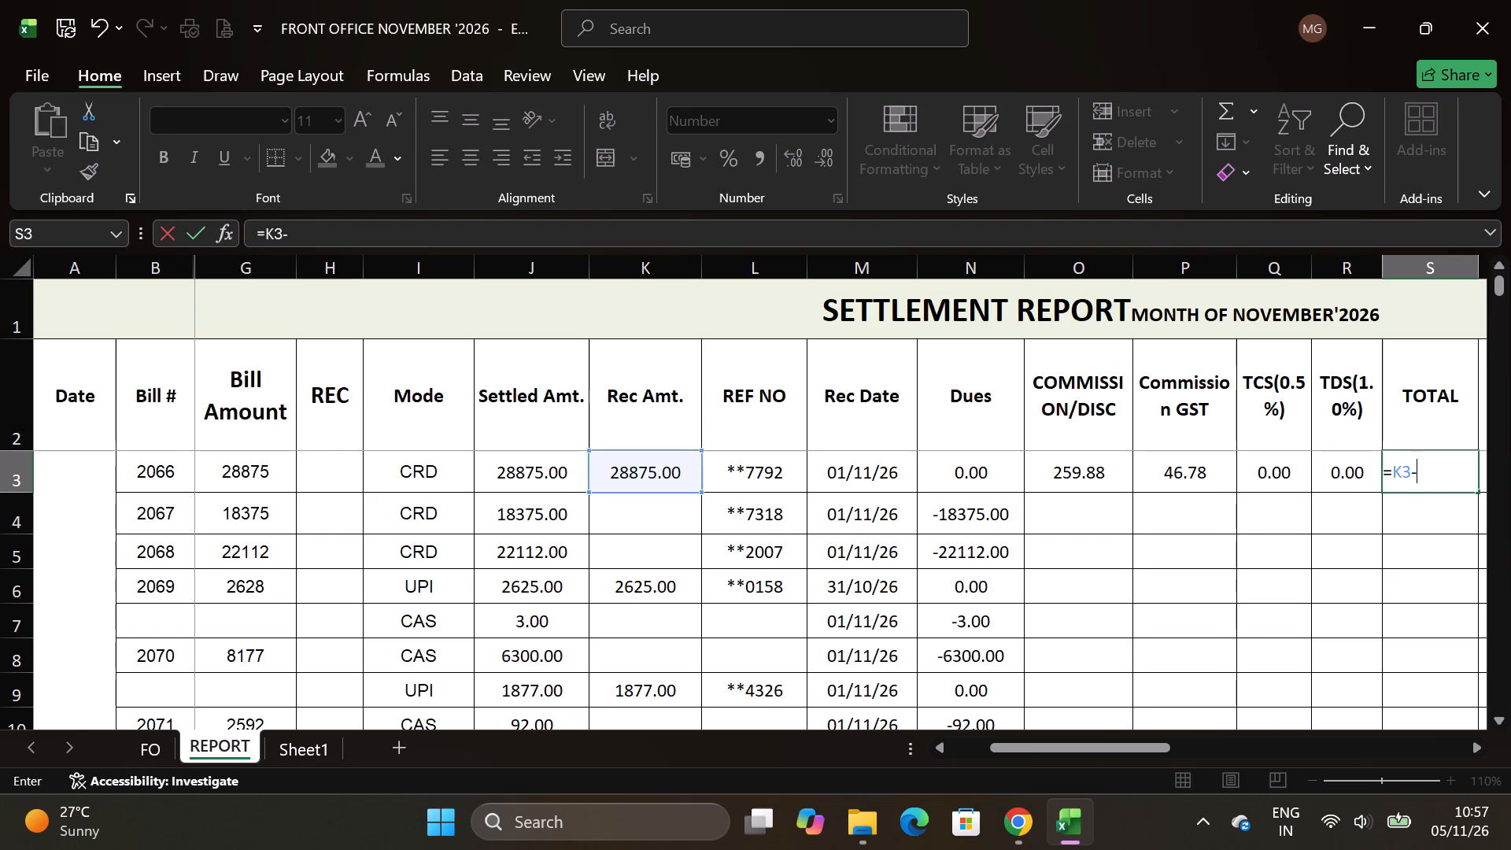
click(1093, 480)
key(minus)
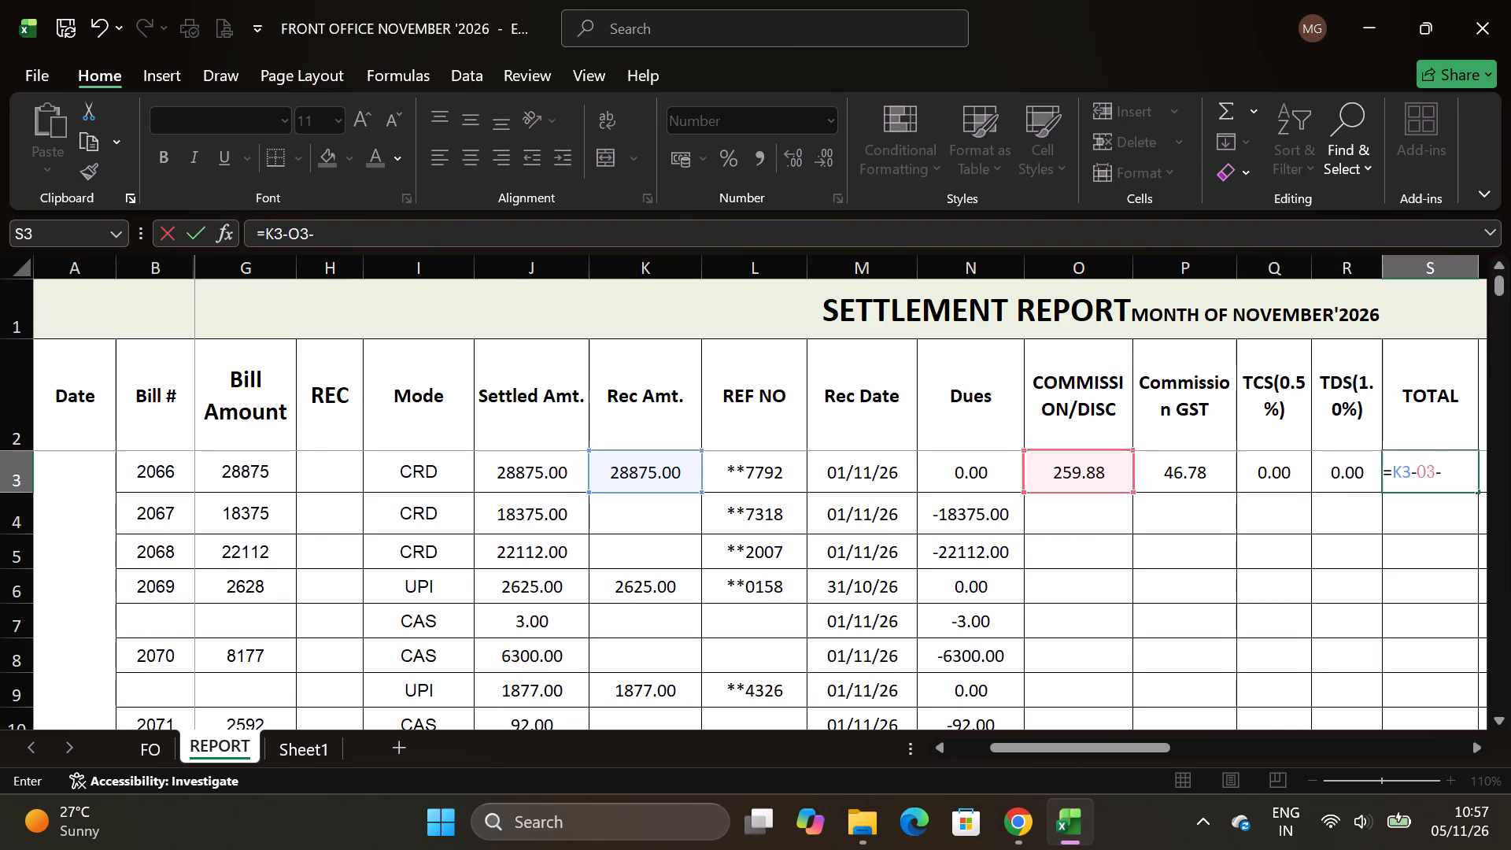
click(1194, 472)
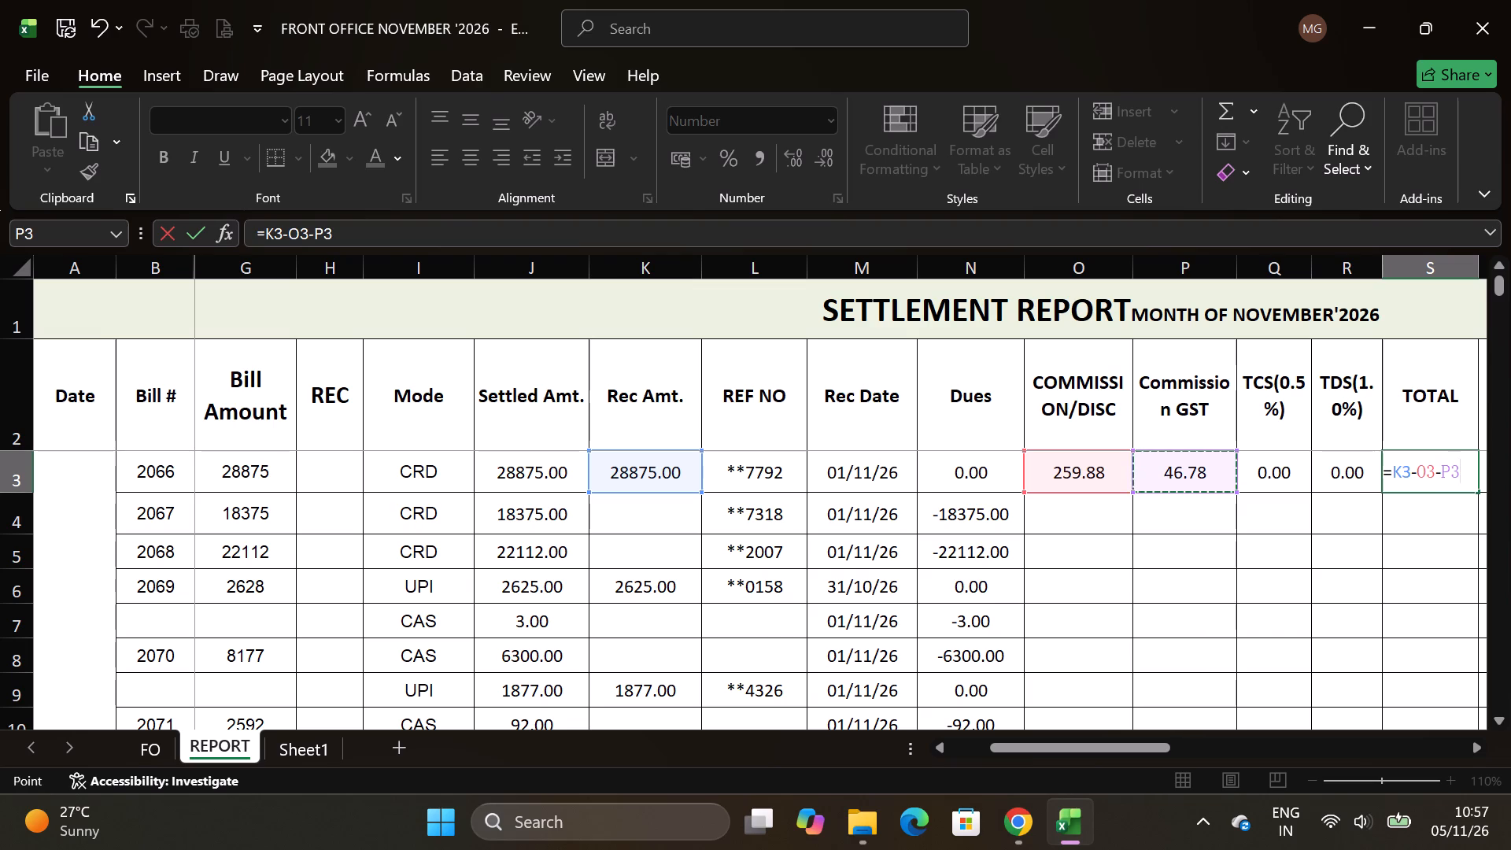
key(Return)
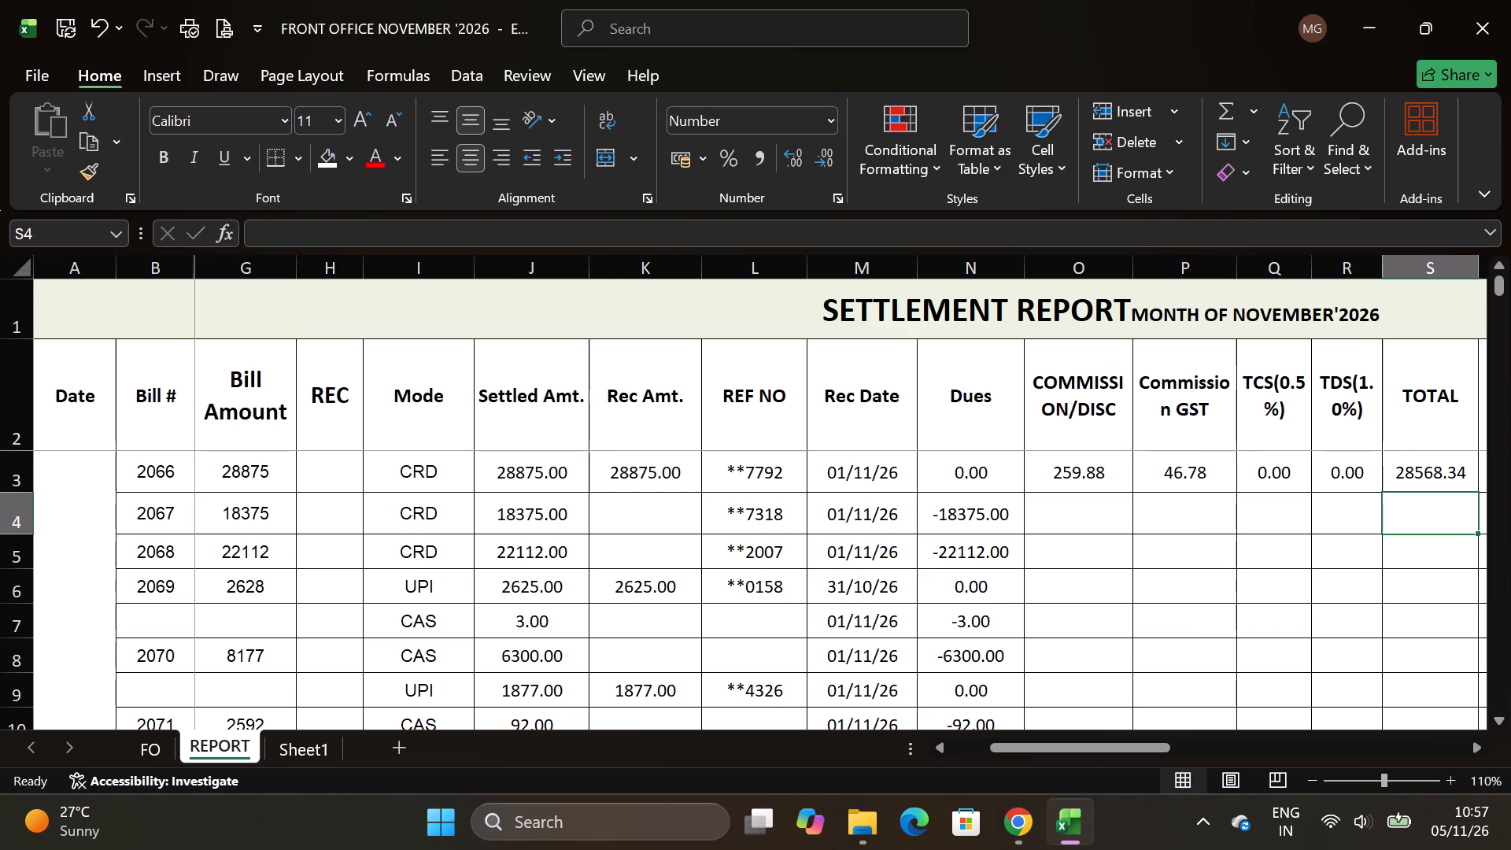
Turn on text wrapping for bill 2066's TOTAL cell.
click(1465, 471)
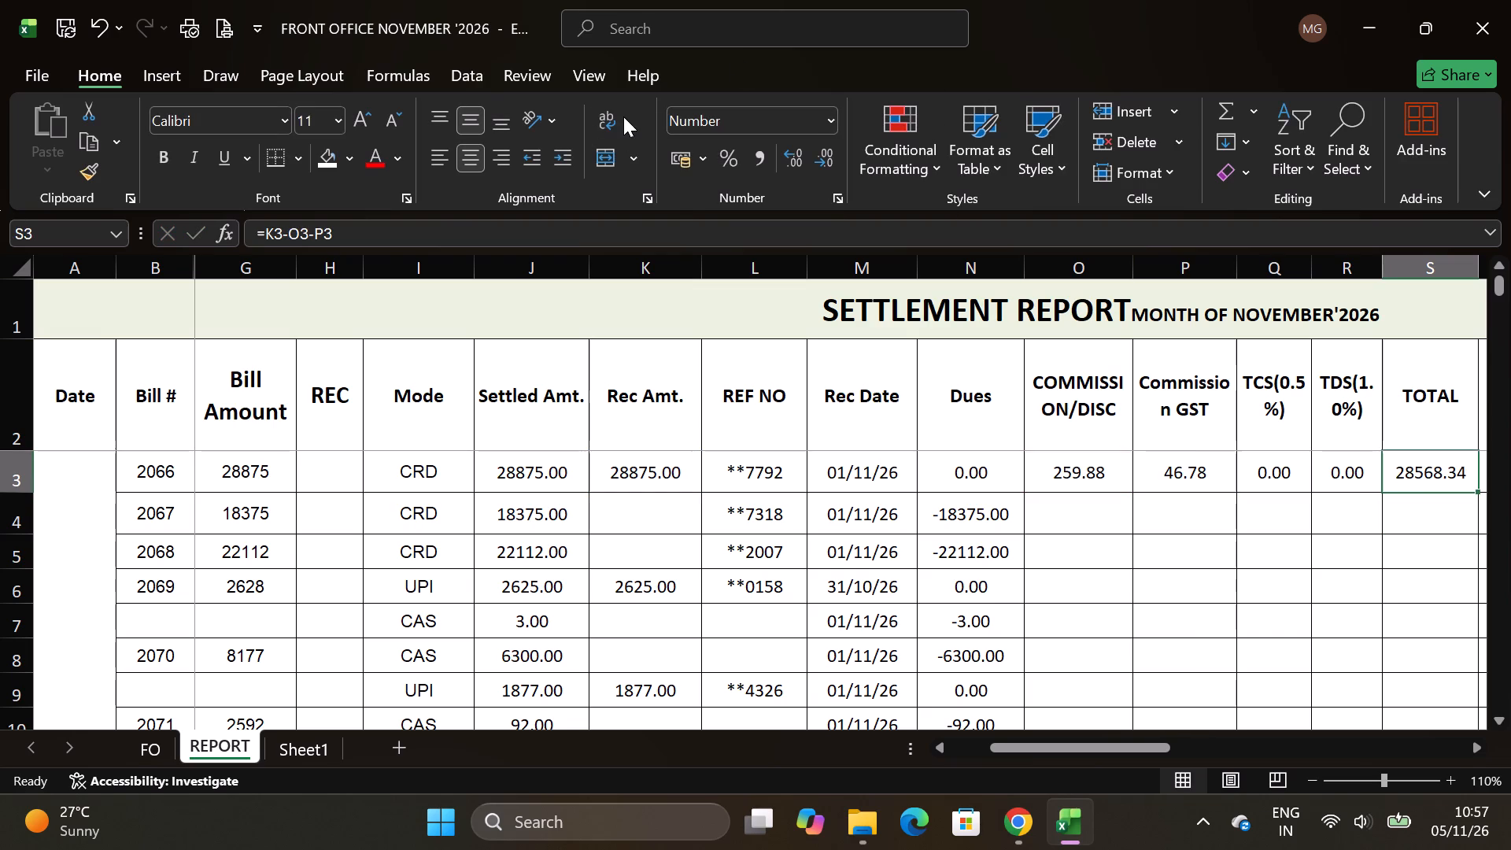
click(612, 118)
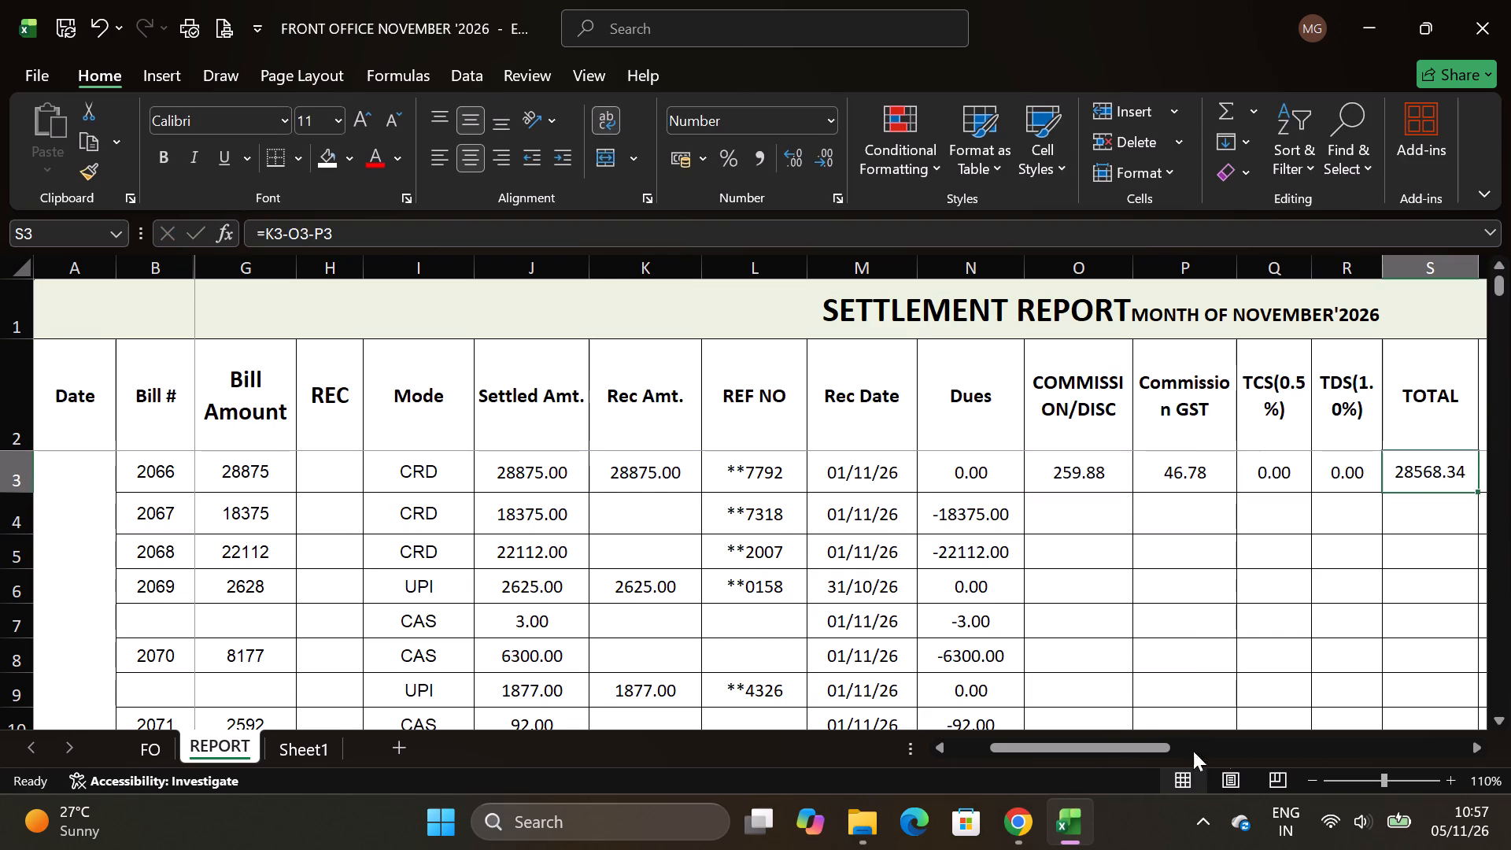
Widen the TOTAL column by a little more than half its width.
drag(1118, 748, 1161, 742)
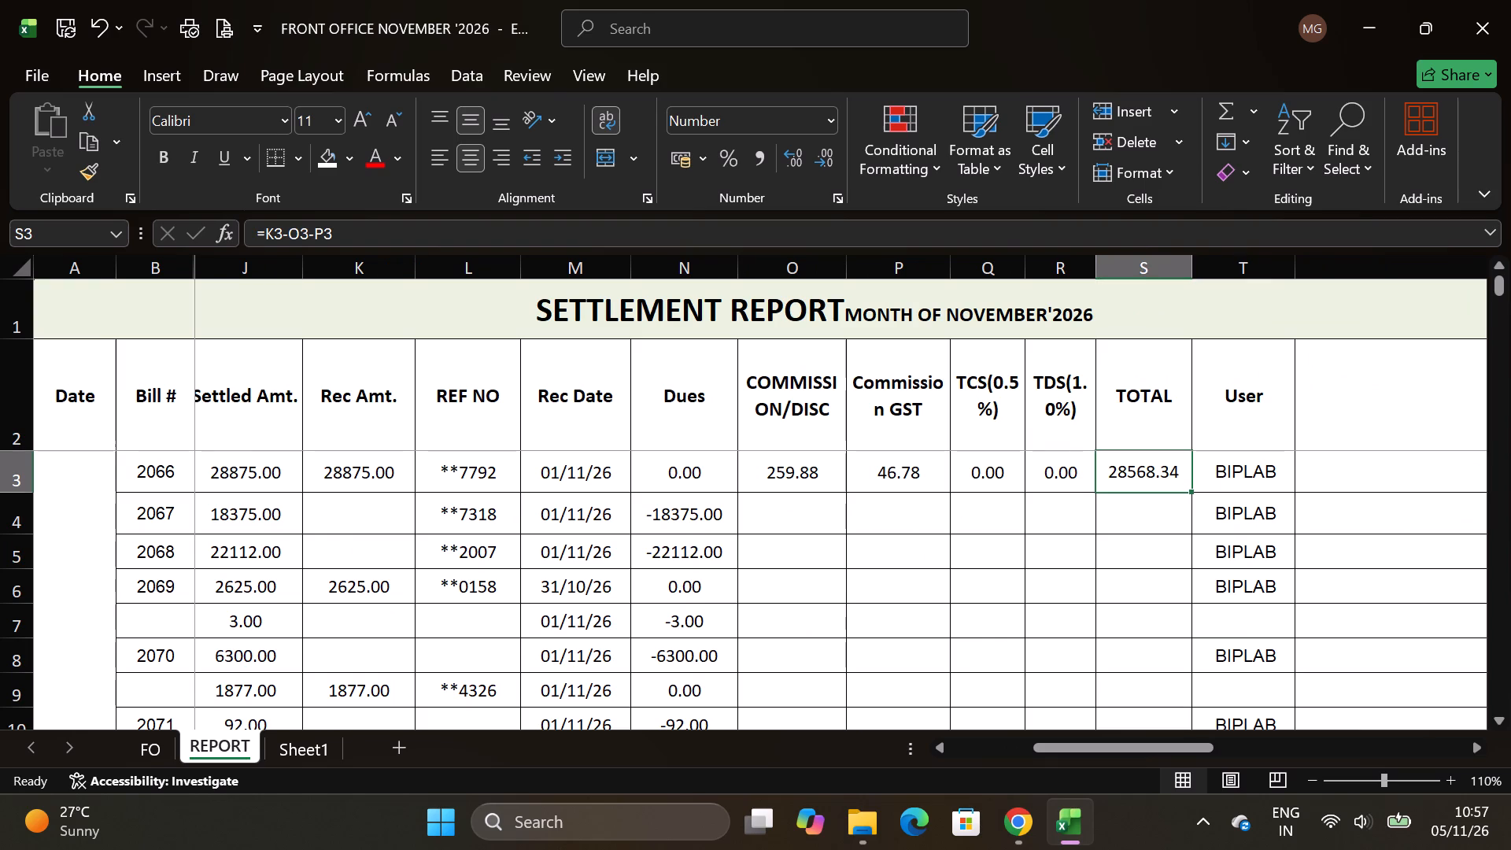
drag(1199, 266, 1255, 266)
click(1204, 605)
Extend bill 2066's TOTAL formula to =K3-O3-P3-Q3-R3 so it also subtracts TCS and TDS.
click(1237, 468)
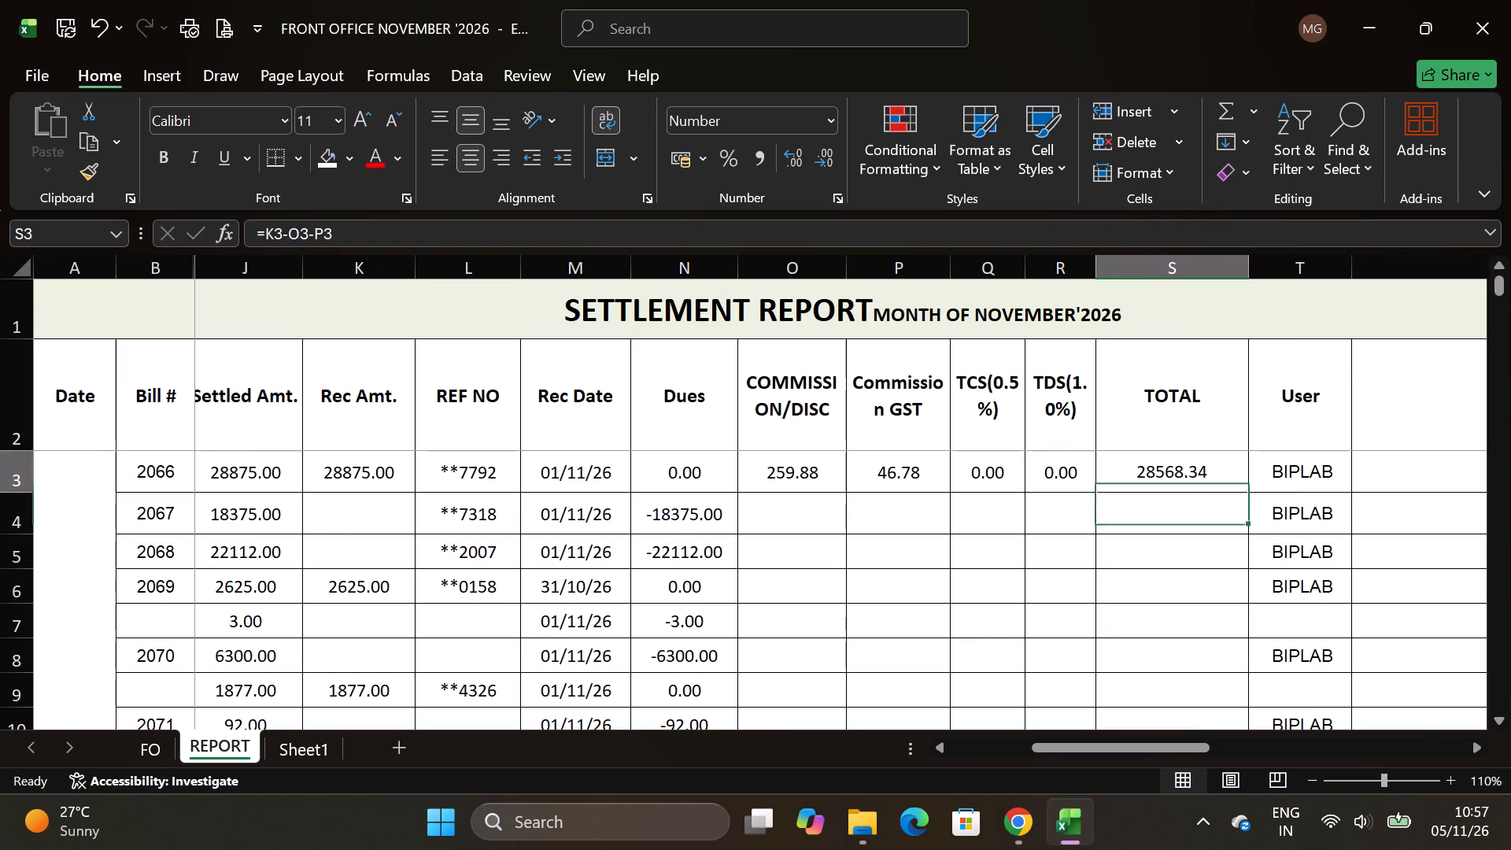
double_click(1236, 468)
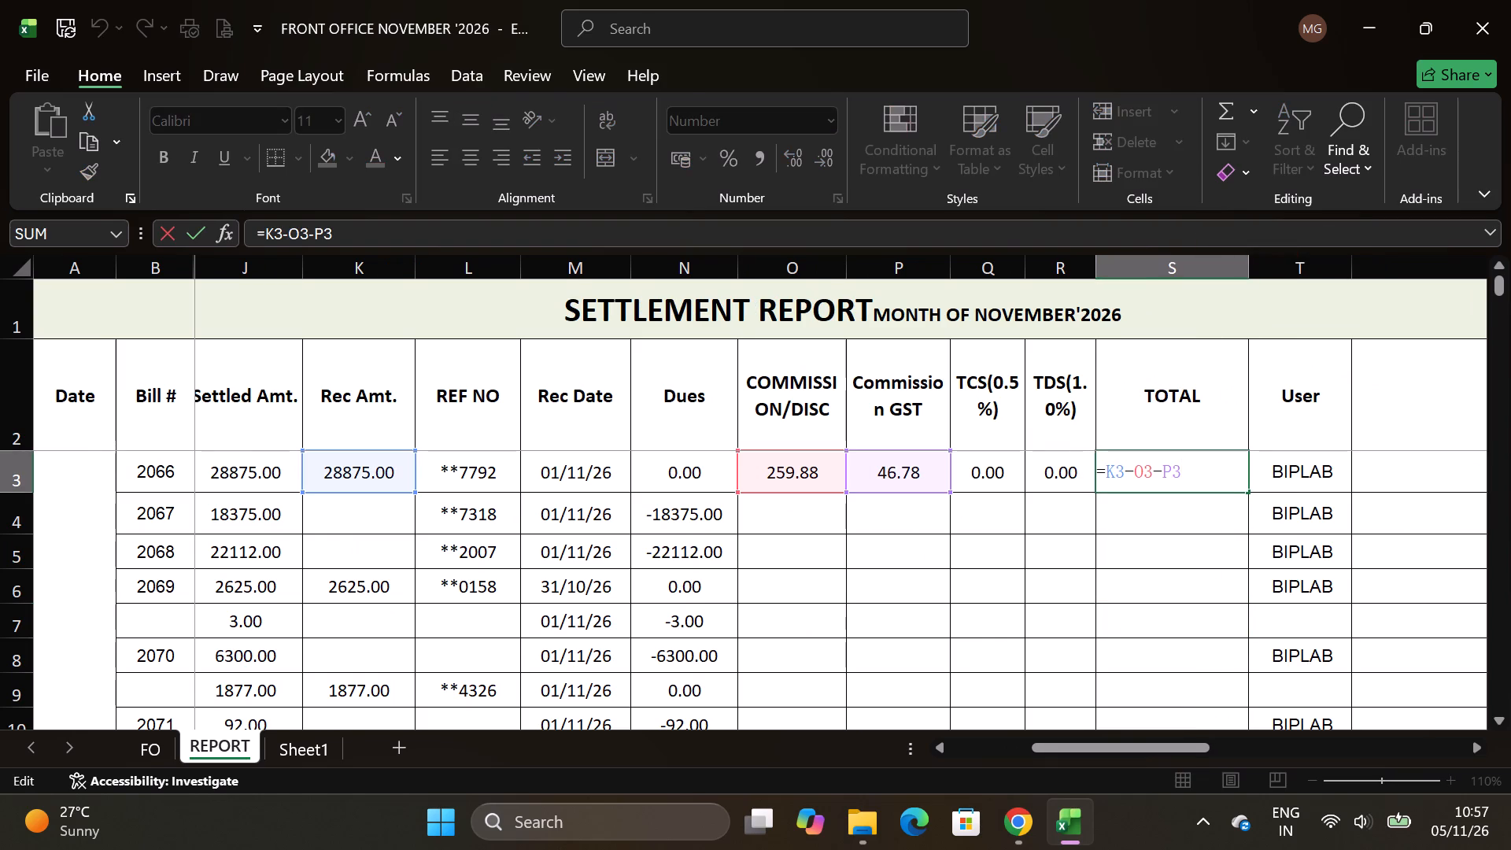
key(minus)
click(982, 481)
key(minus)
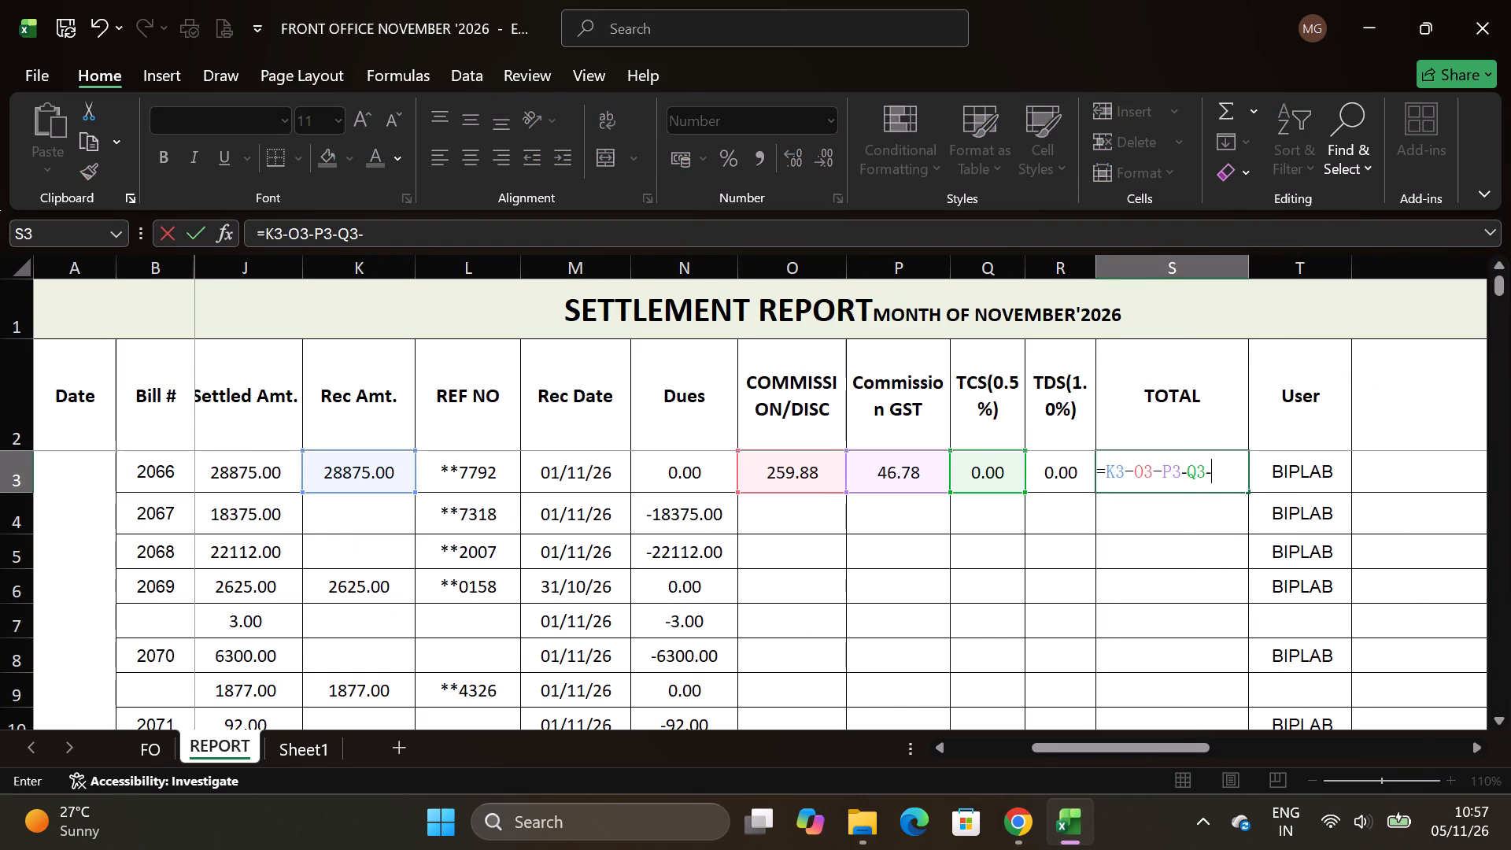
click(1050, 480)
key(Return)
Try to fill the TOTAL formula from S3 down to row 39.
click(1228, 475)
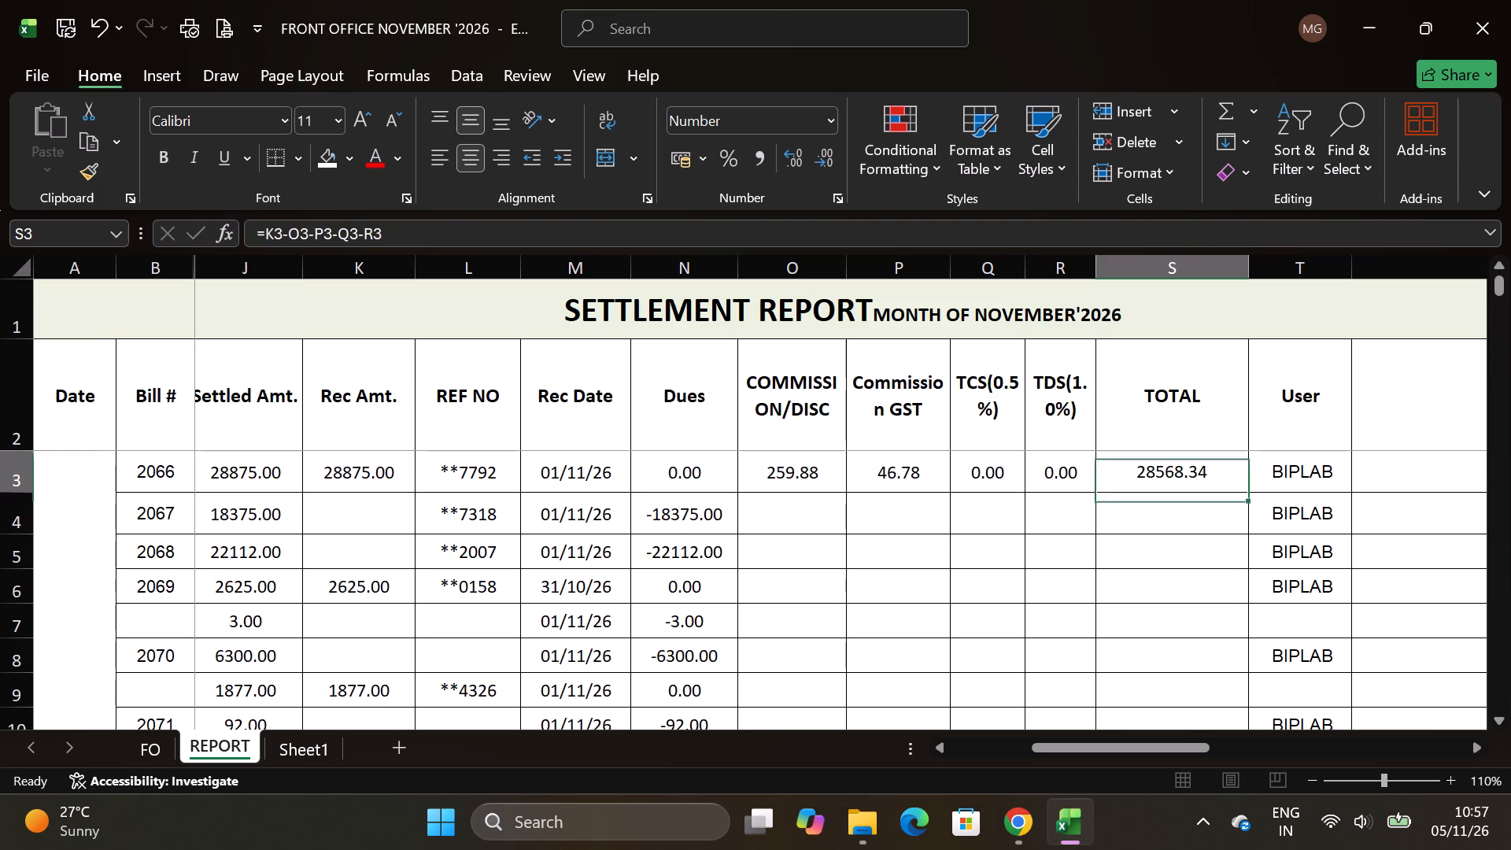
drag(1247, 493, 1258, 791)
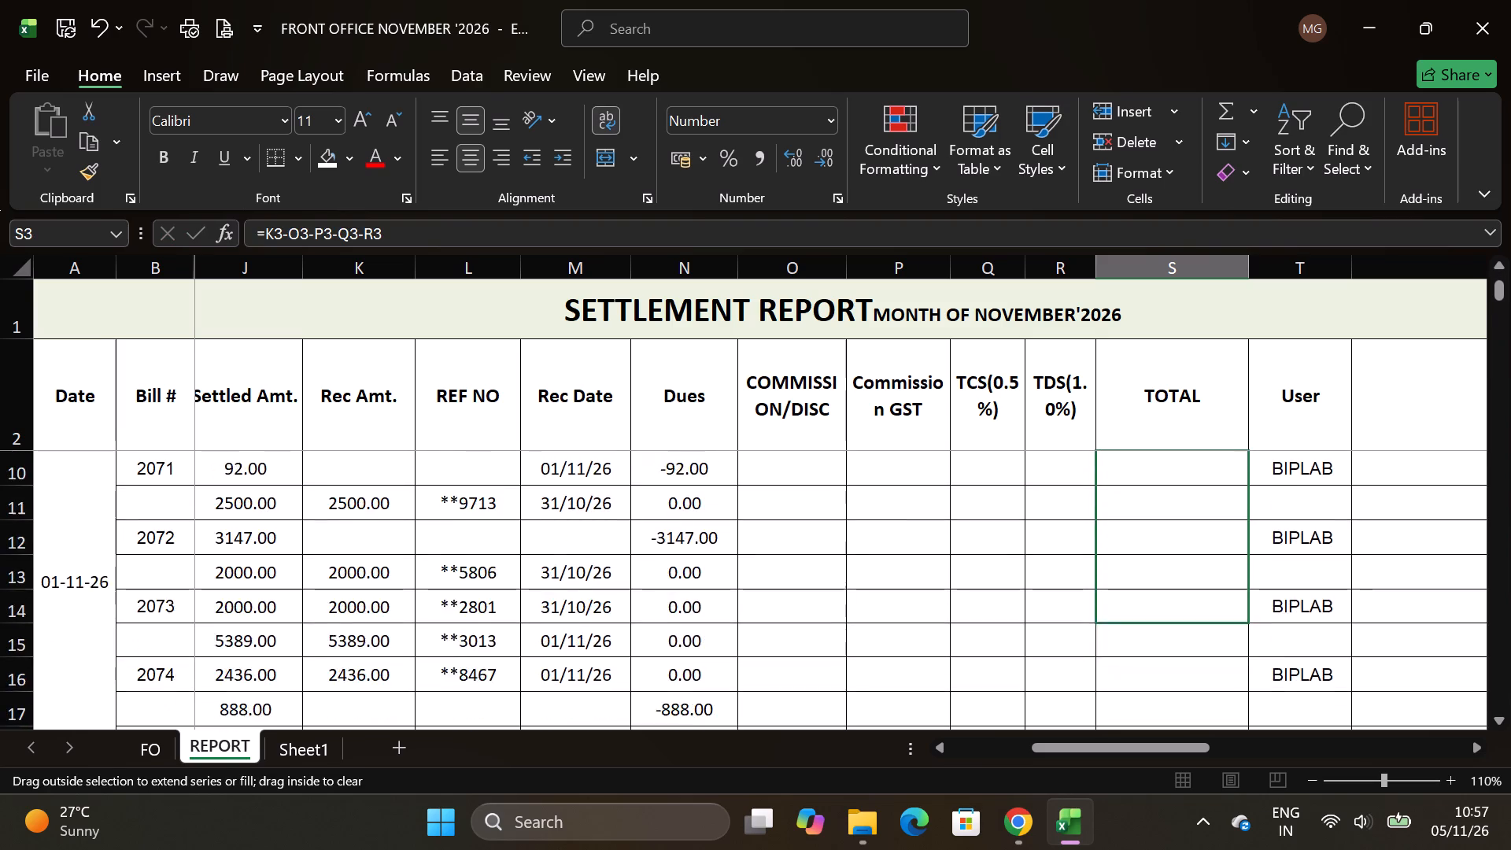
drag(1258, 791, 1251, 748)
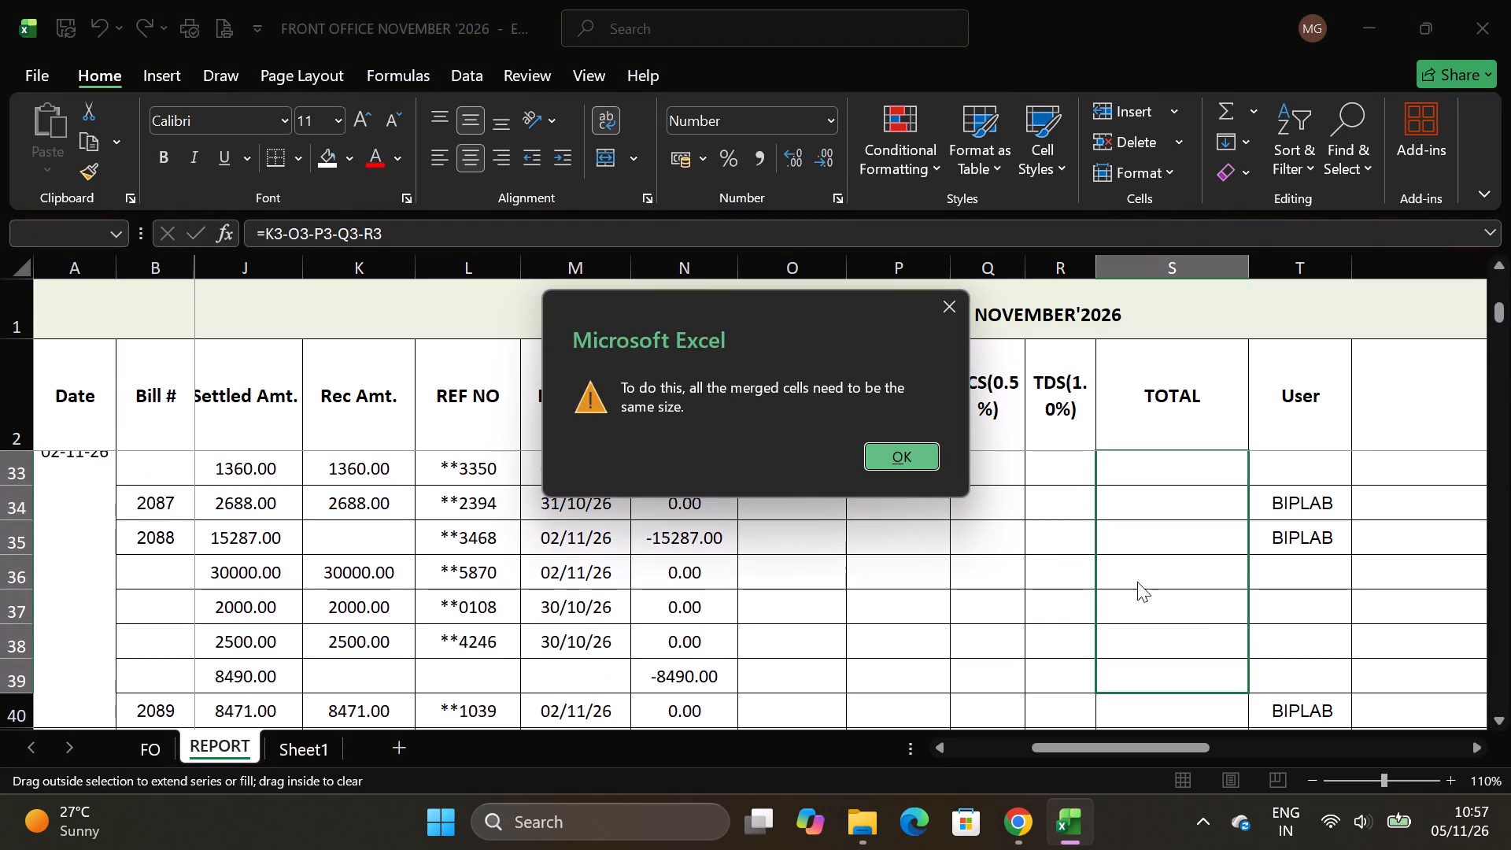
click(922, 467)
Fill the TOTAL formula from S3 down to row 17, stopping above the merged cells of bills 2075 and 2076.
scroll(1244, 538, up, 9)
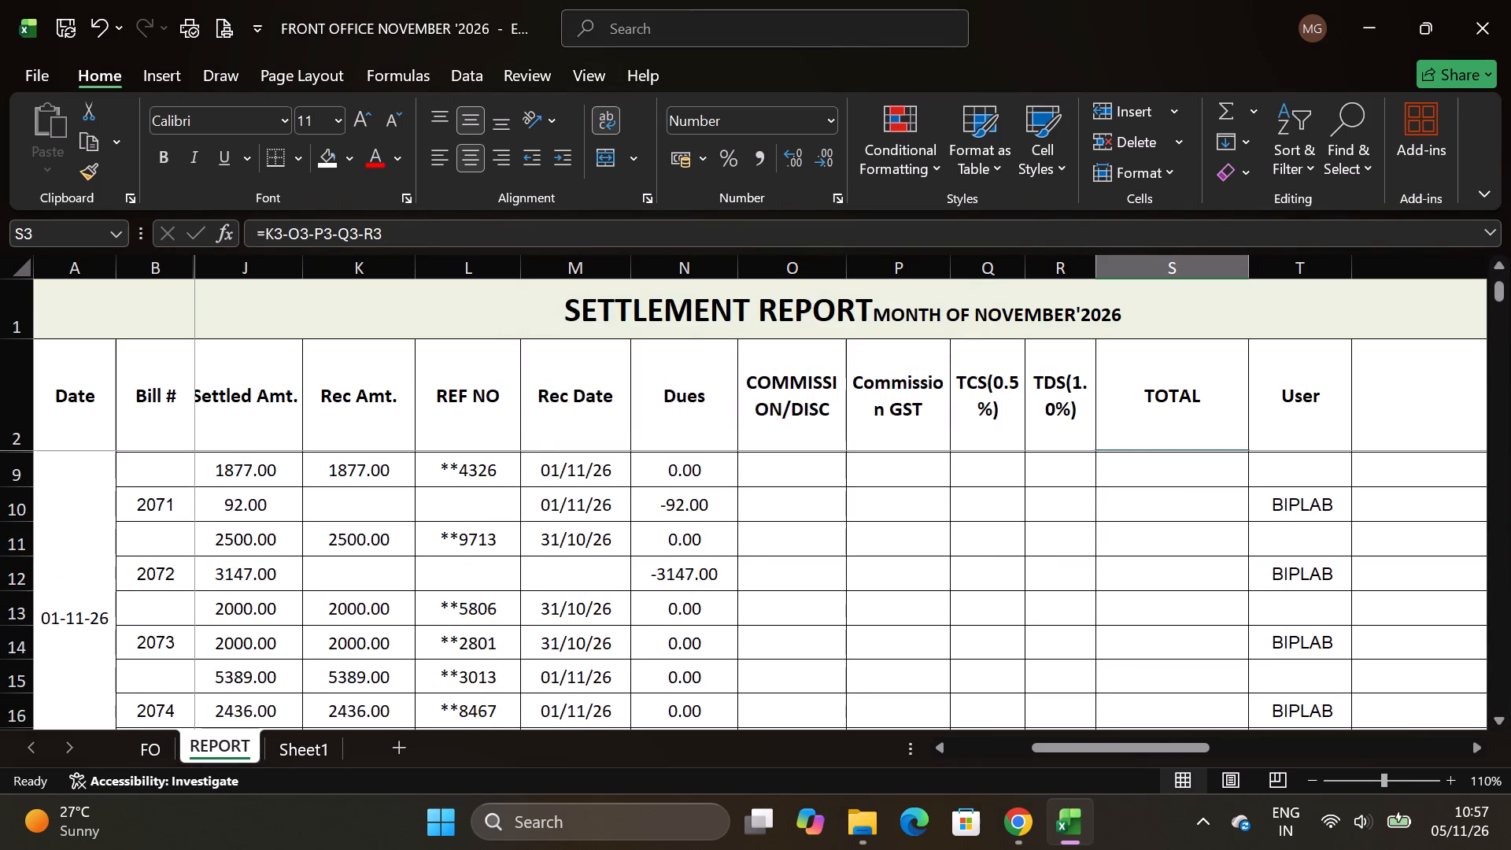
scroll(1206, 513, up, 6)
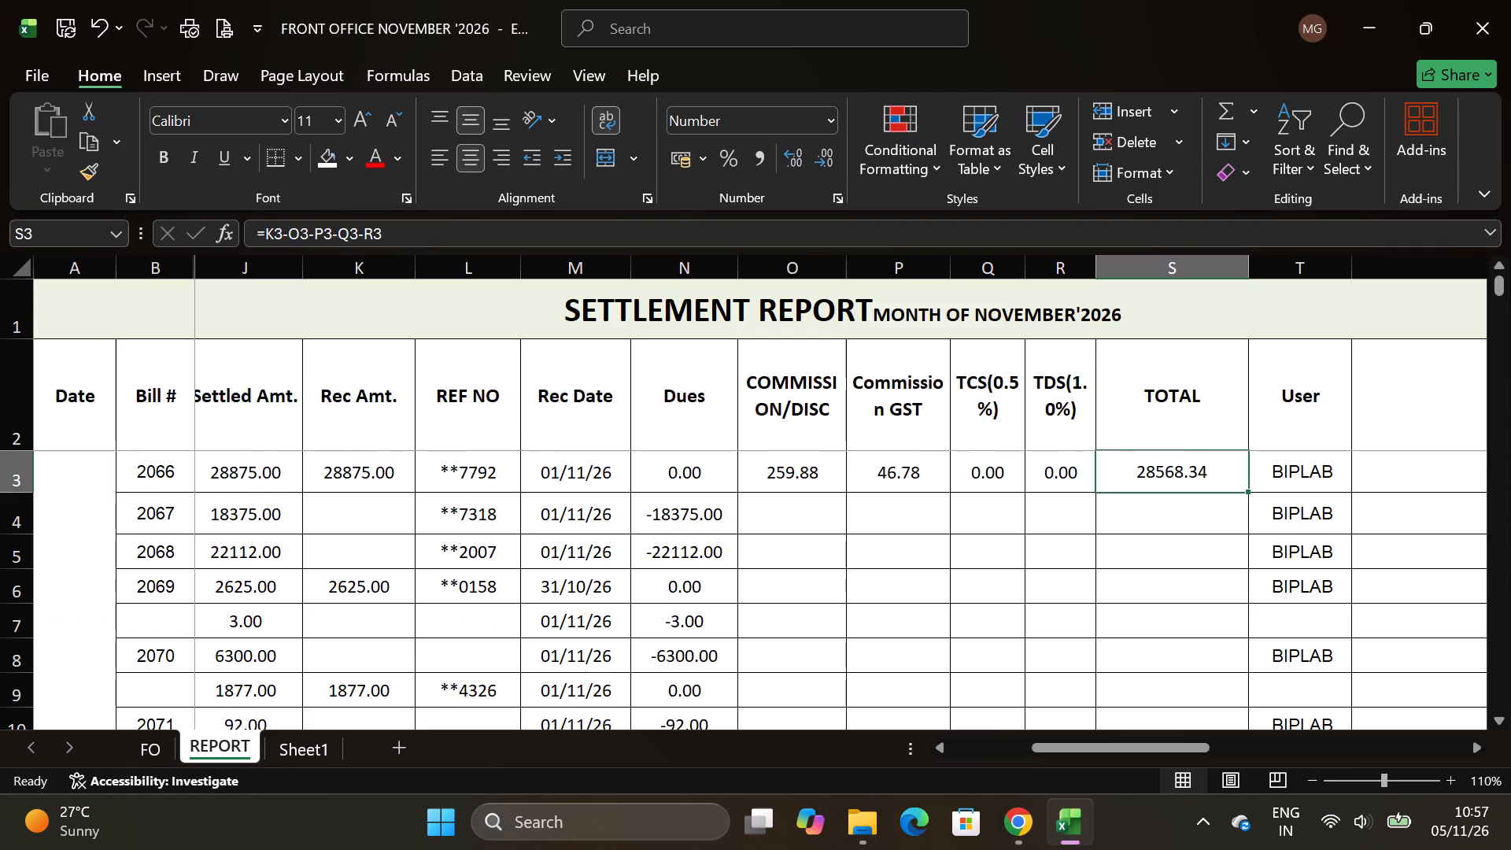
drag(1249, 487, 1257, 743)
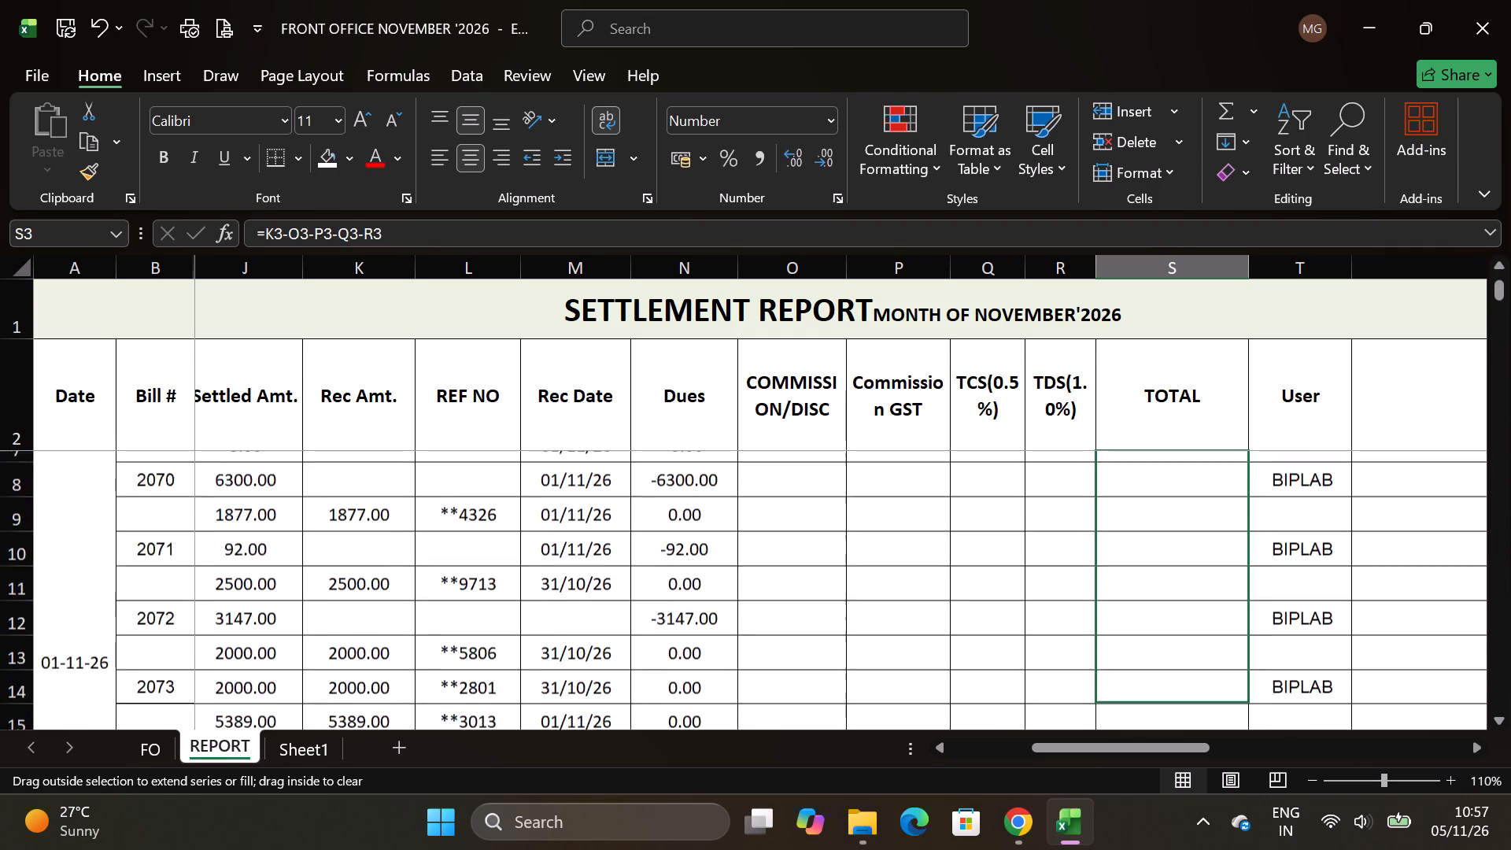
drag(1257, 743, 1243, 560)
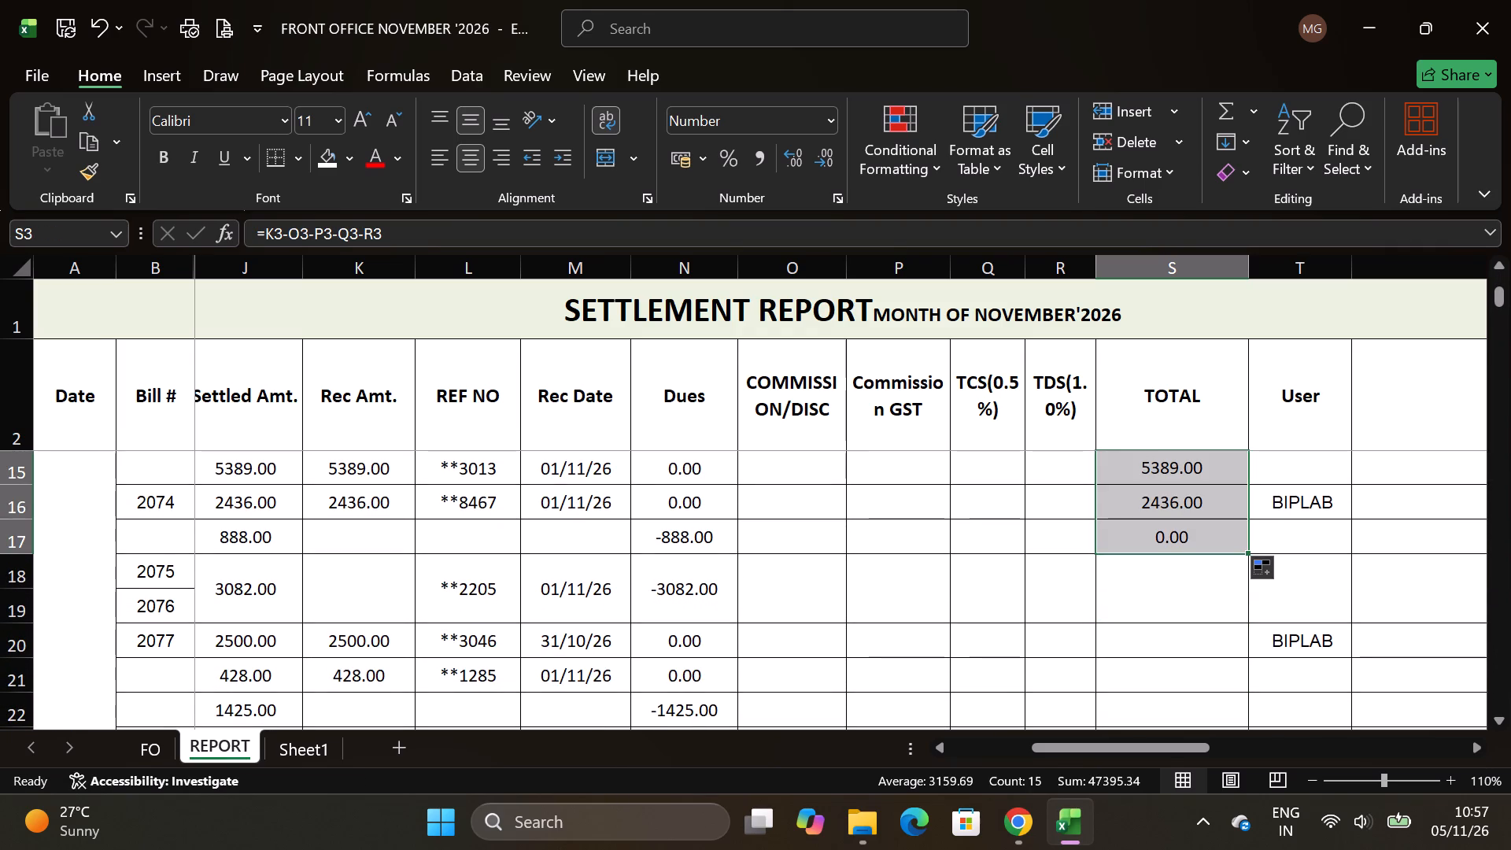
Narrow the Guest Name column slightly so more of the deduction columns fit beside it.
drag(1120, 760, 1047, 753)
drag(1092, 748, 1087, 750)
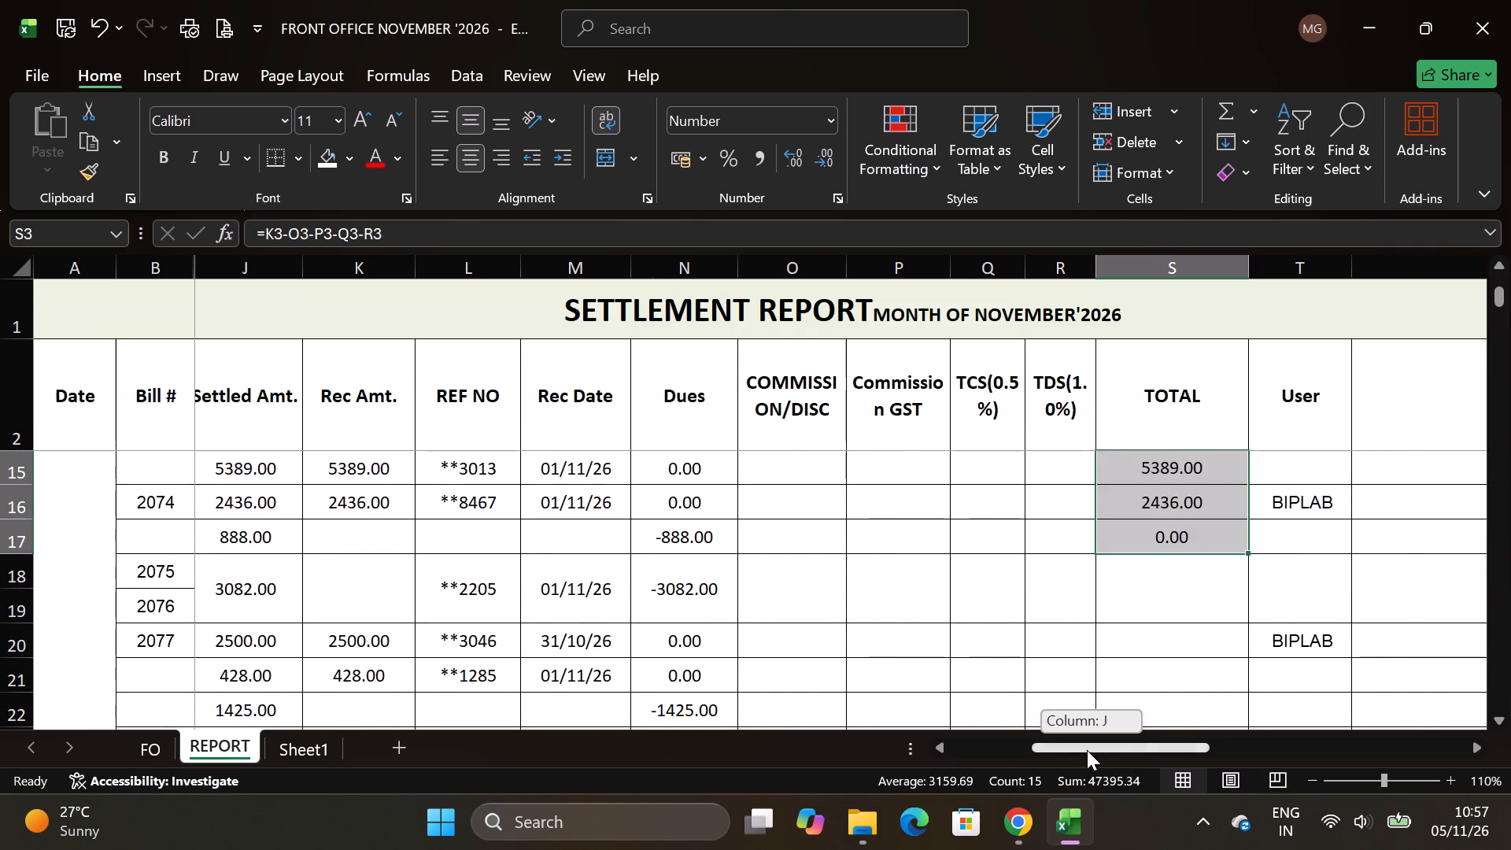
drag(1087, 750, 1093, 739)
scroll(1058, 626, up, 4)
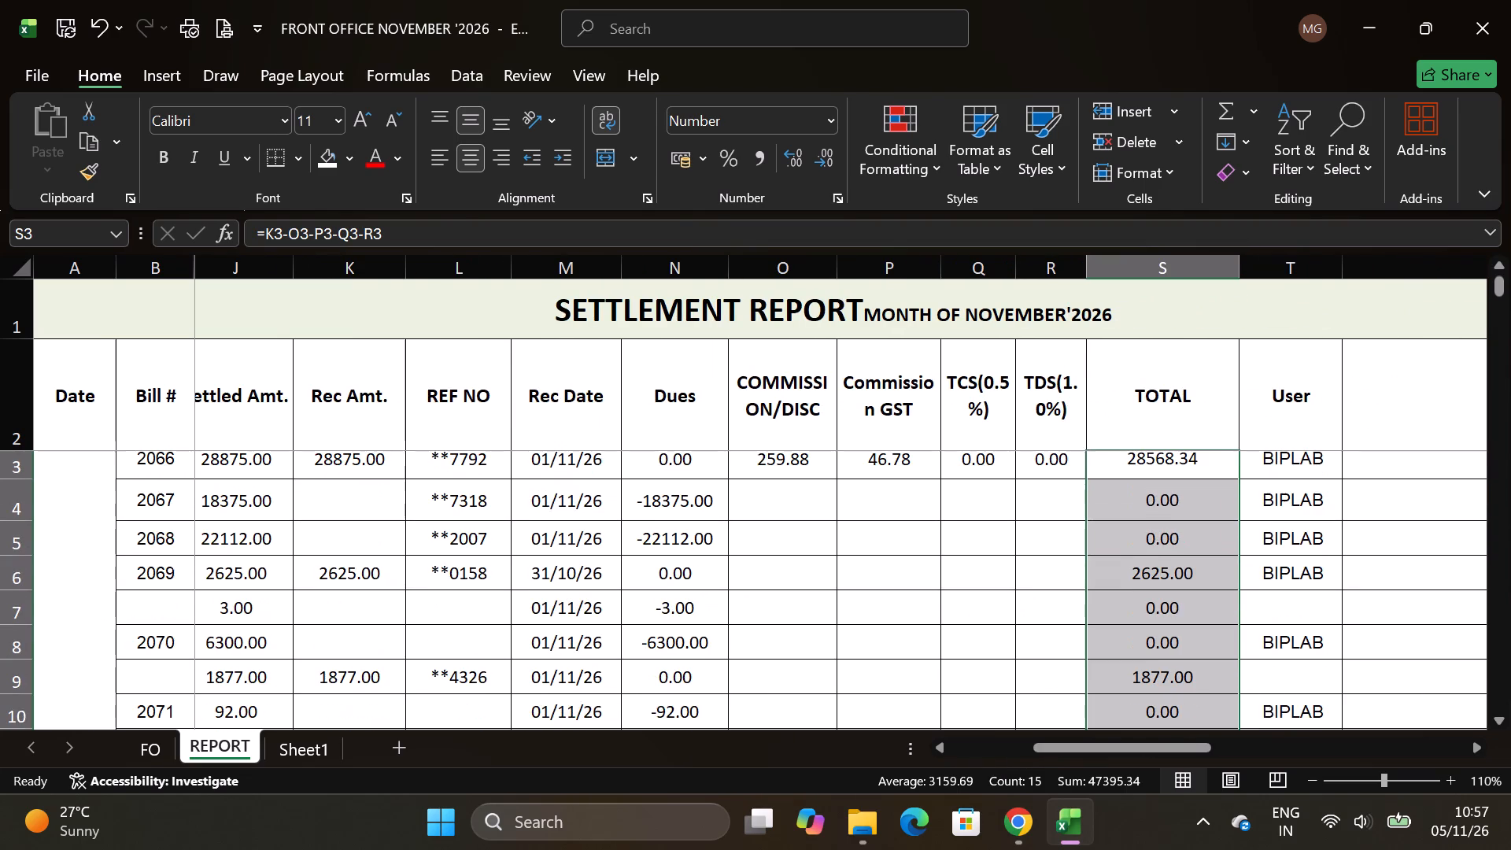
scroll(1058, 626, up, 3)
click(812, 510)
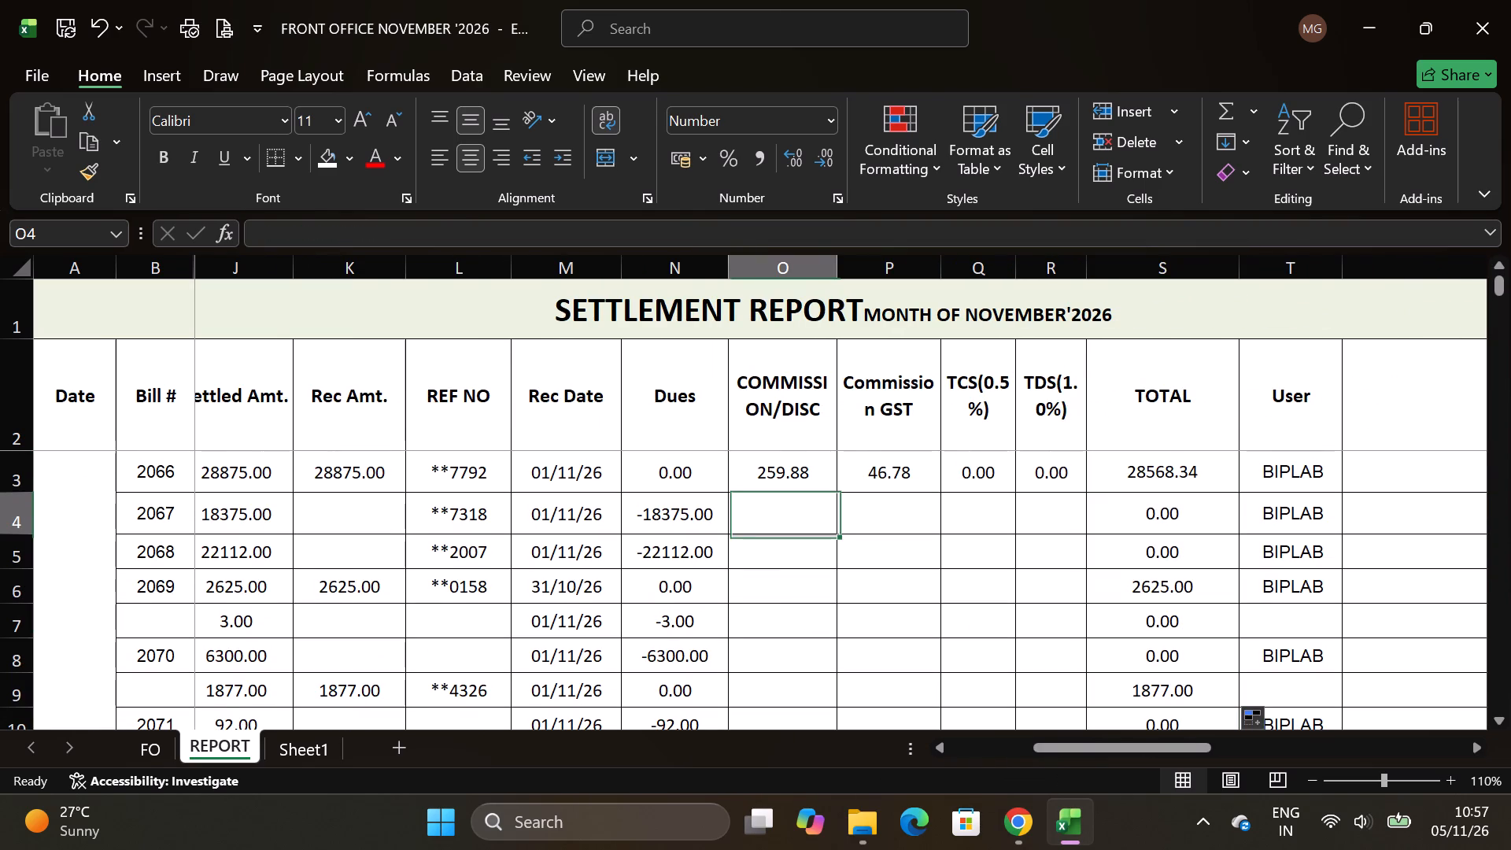
drag(1100, 745, 1023, 746)
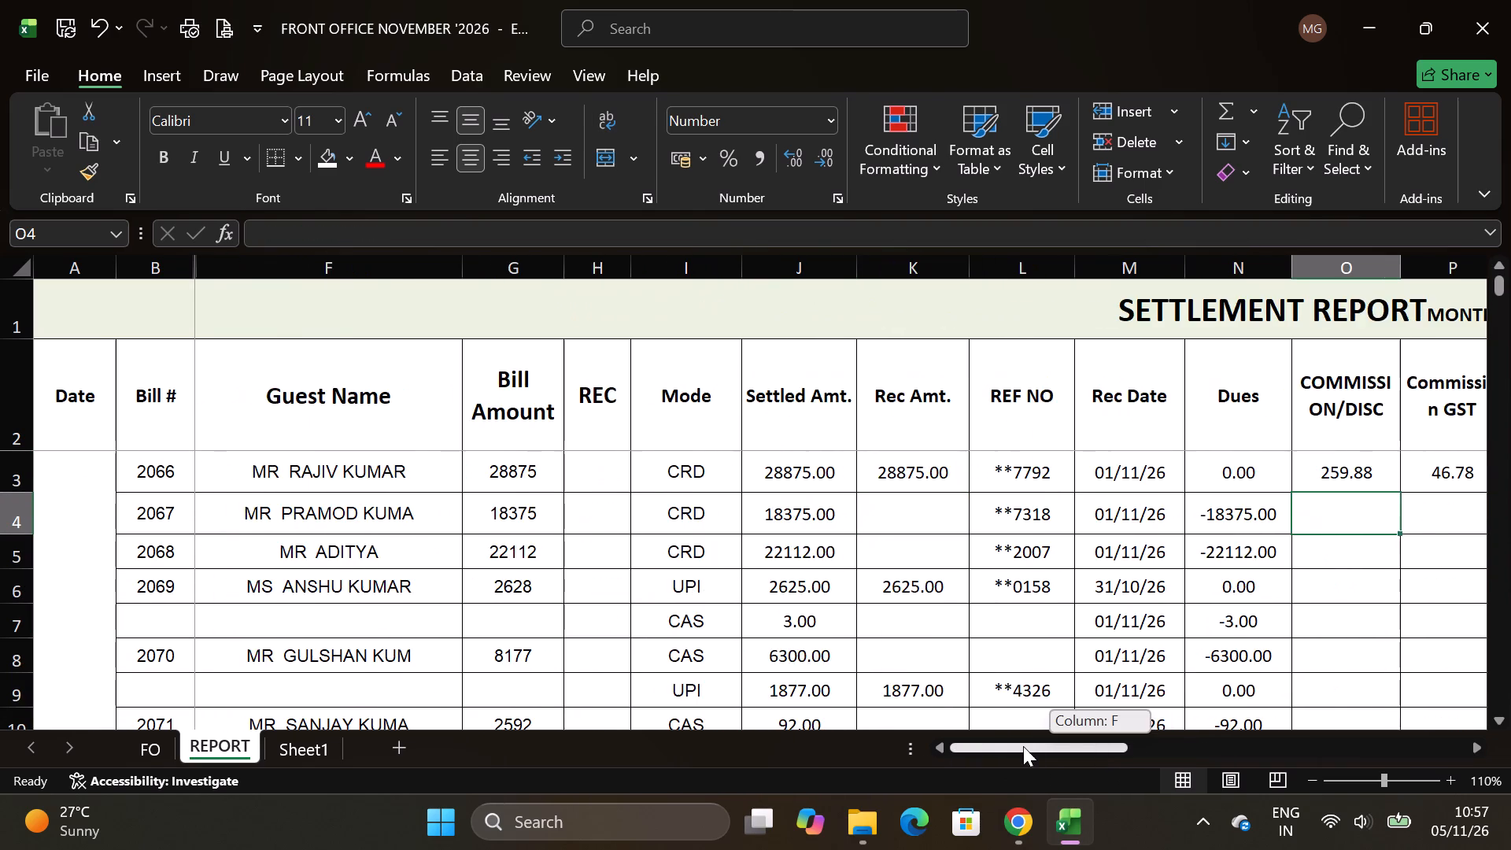
drag(1023, 746, 1063, 745)
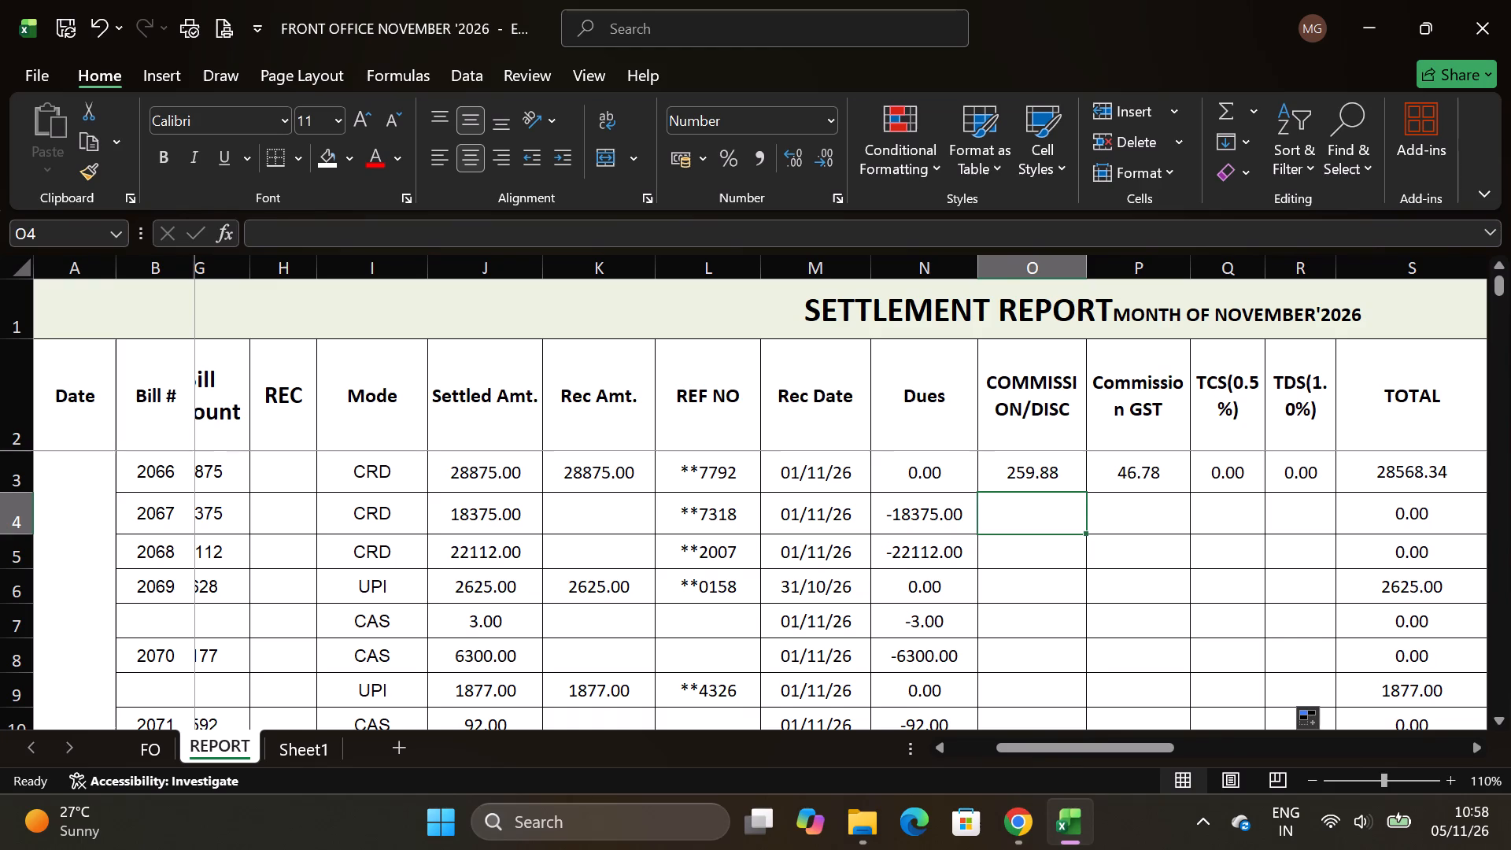
drag(1051, 748, 916, 748)
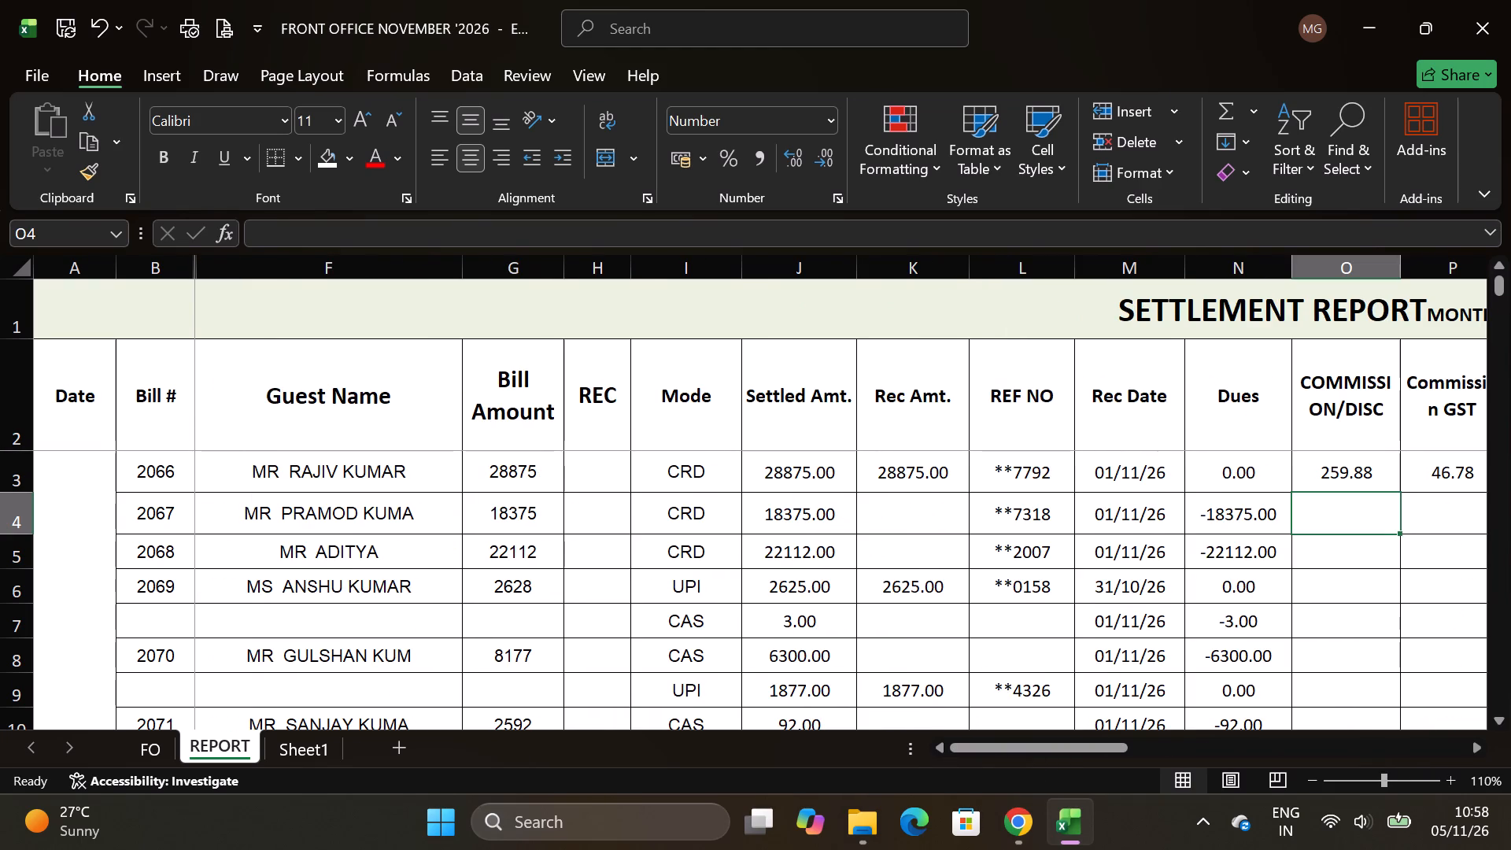
drag(461, 257, 411, 272)
Enter 18375 as the received amount for card bill 2067.
click(0, 473)
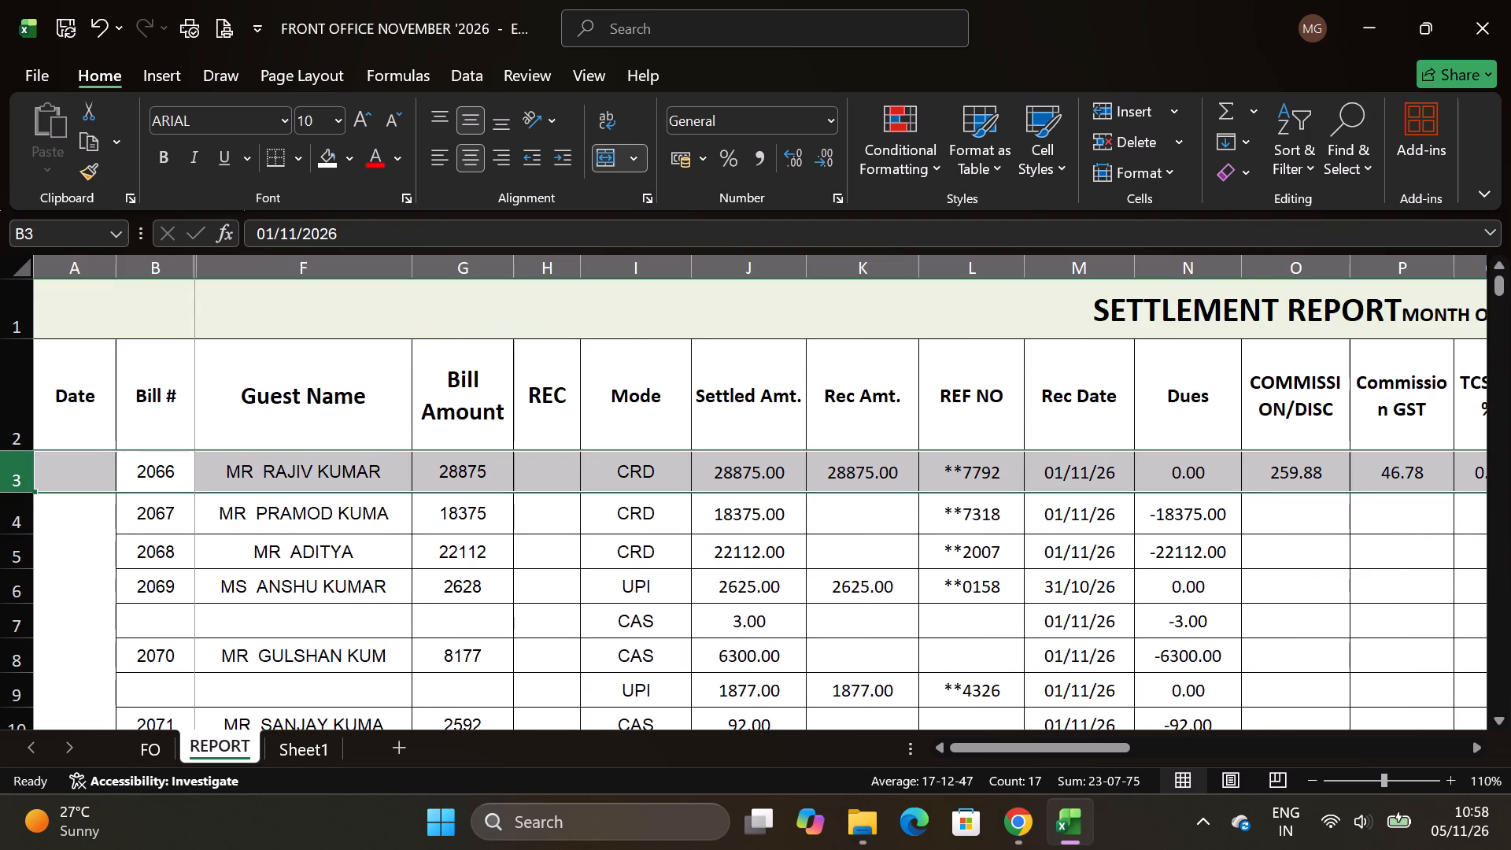
click(1306, 540)
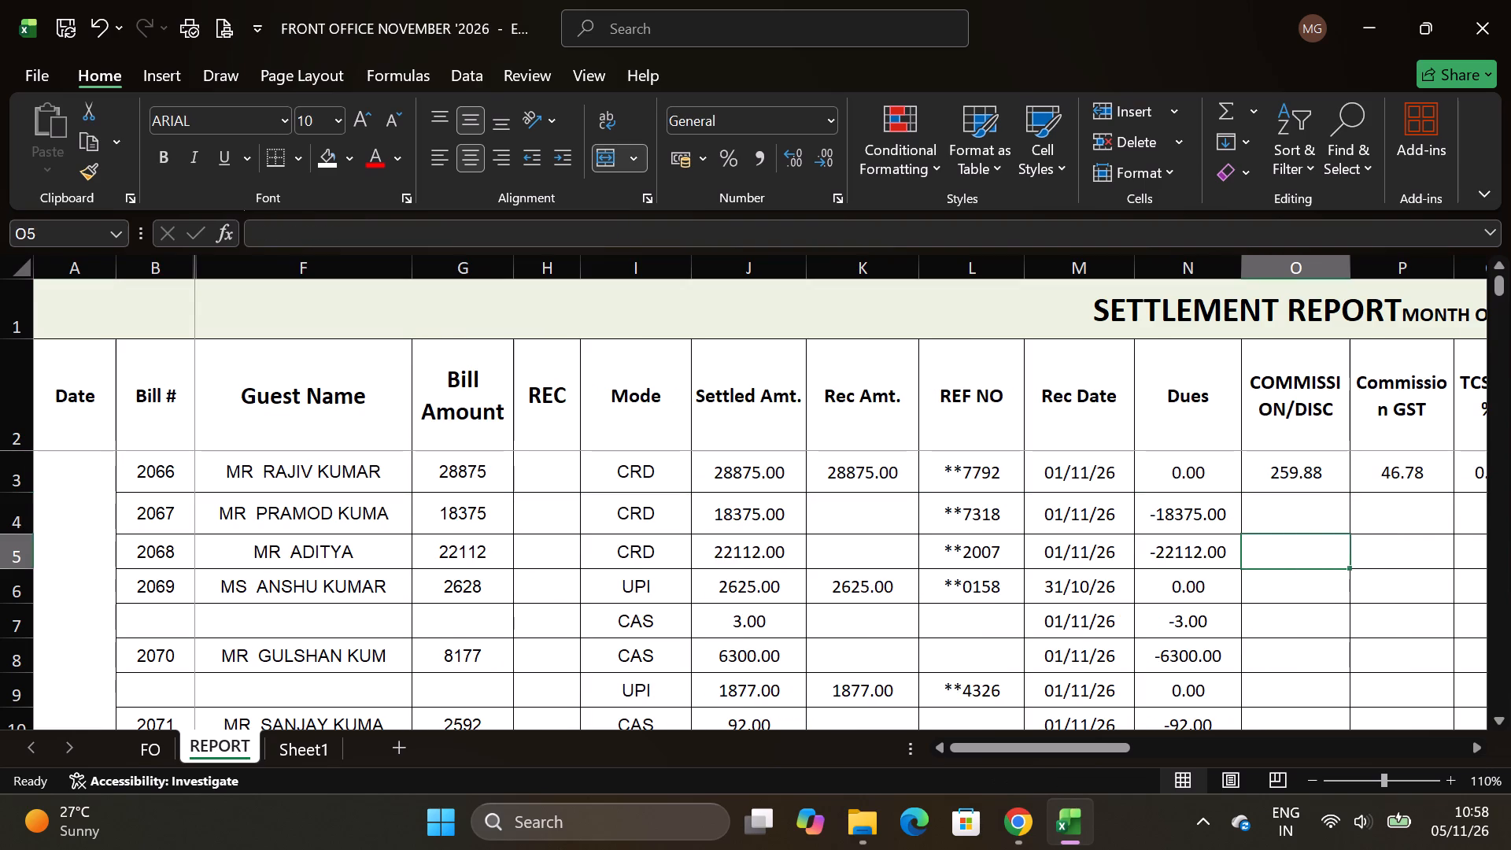
click(846, 509)
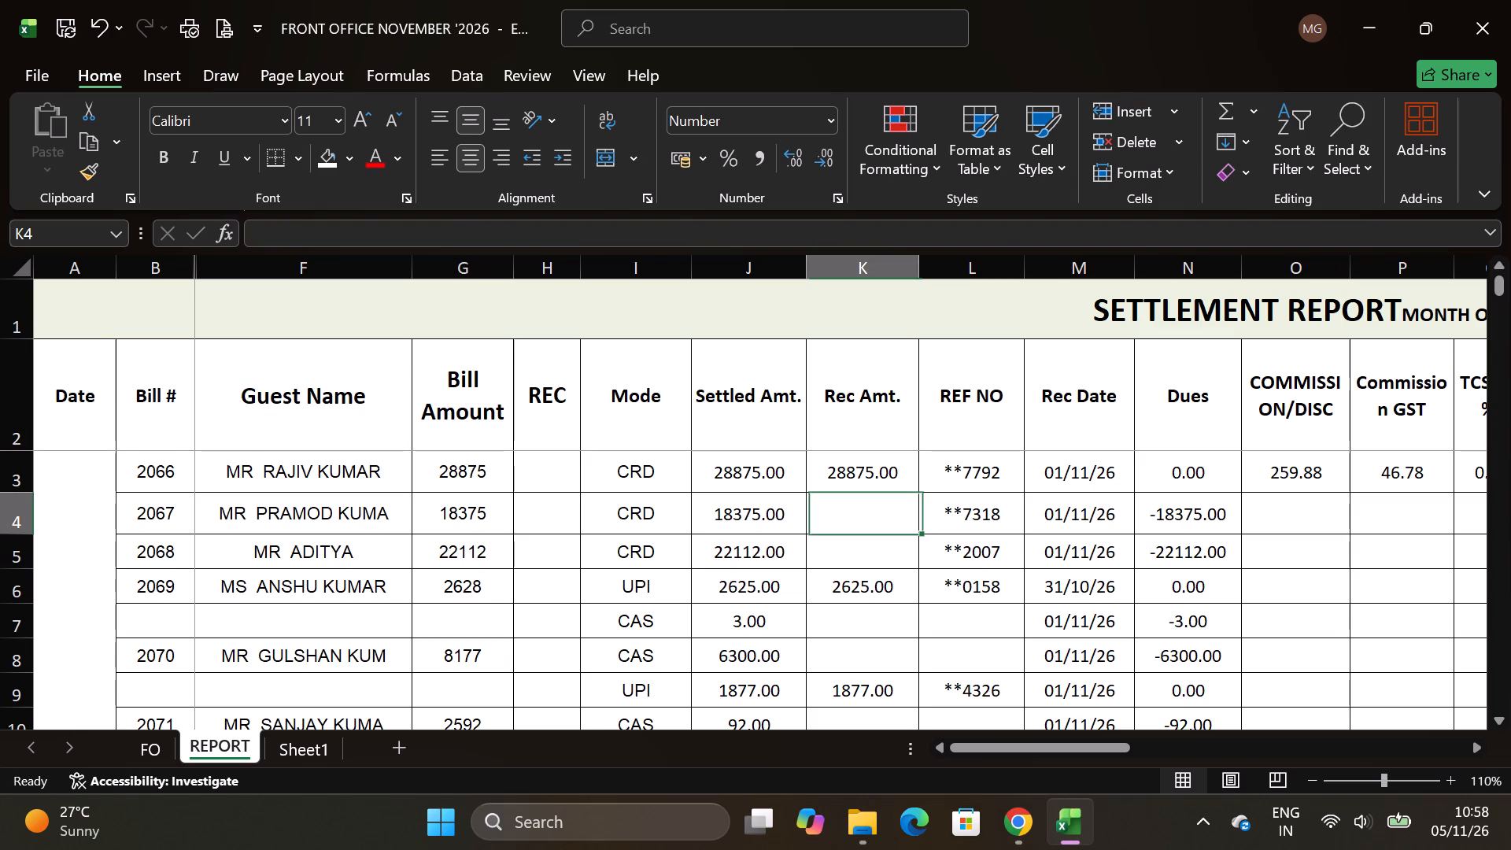
text(18375)
key(Right)
key(Right)
key(Right)
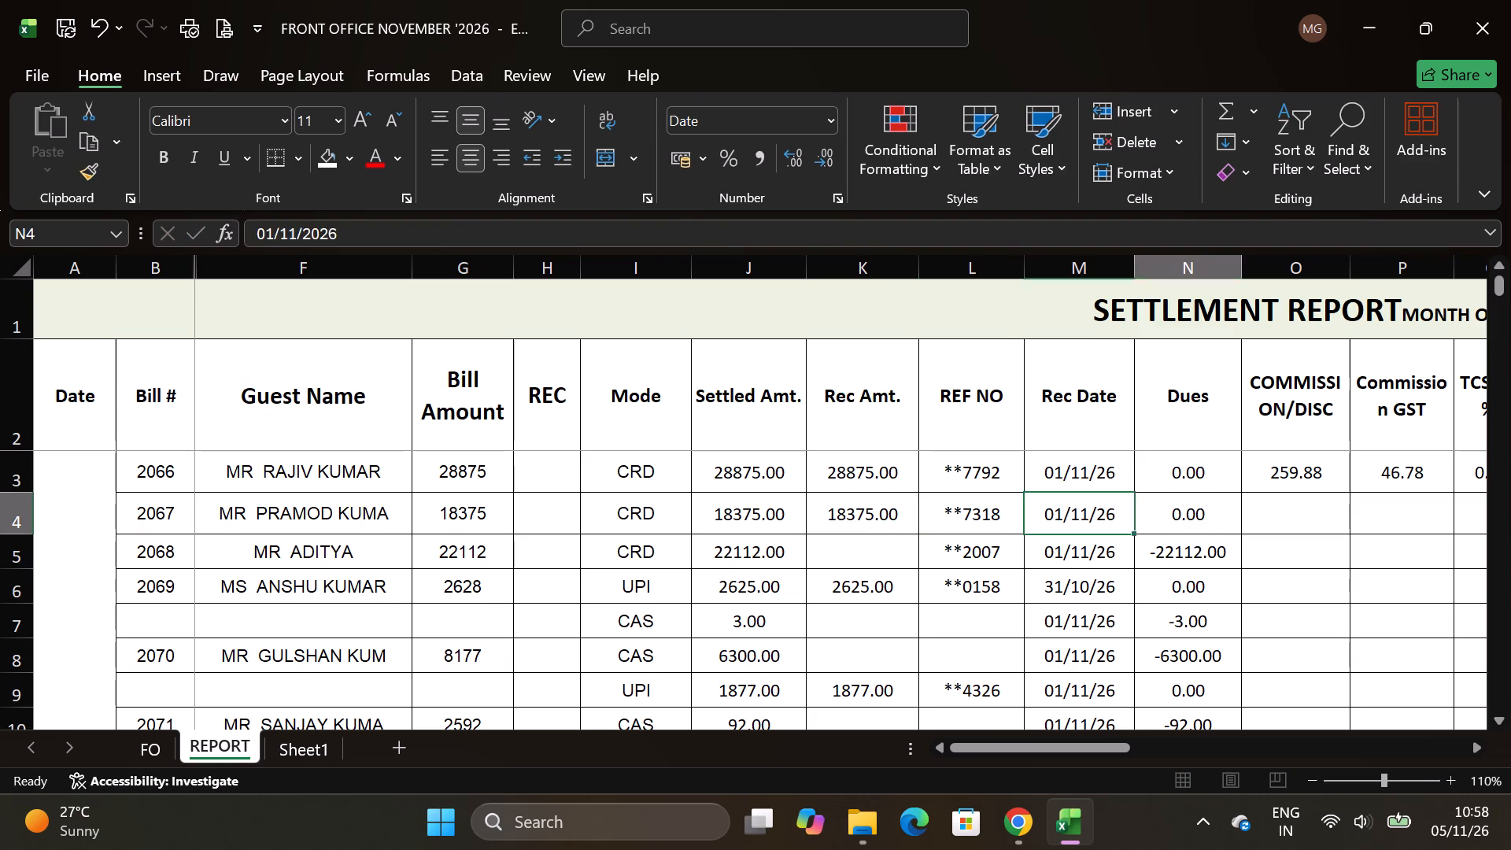
key(Right)
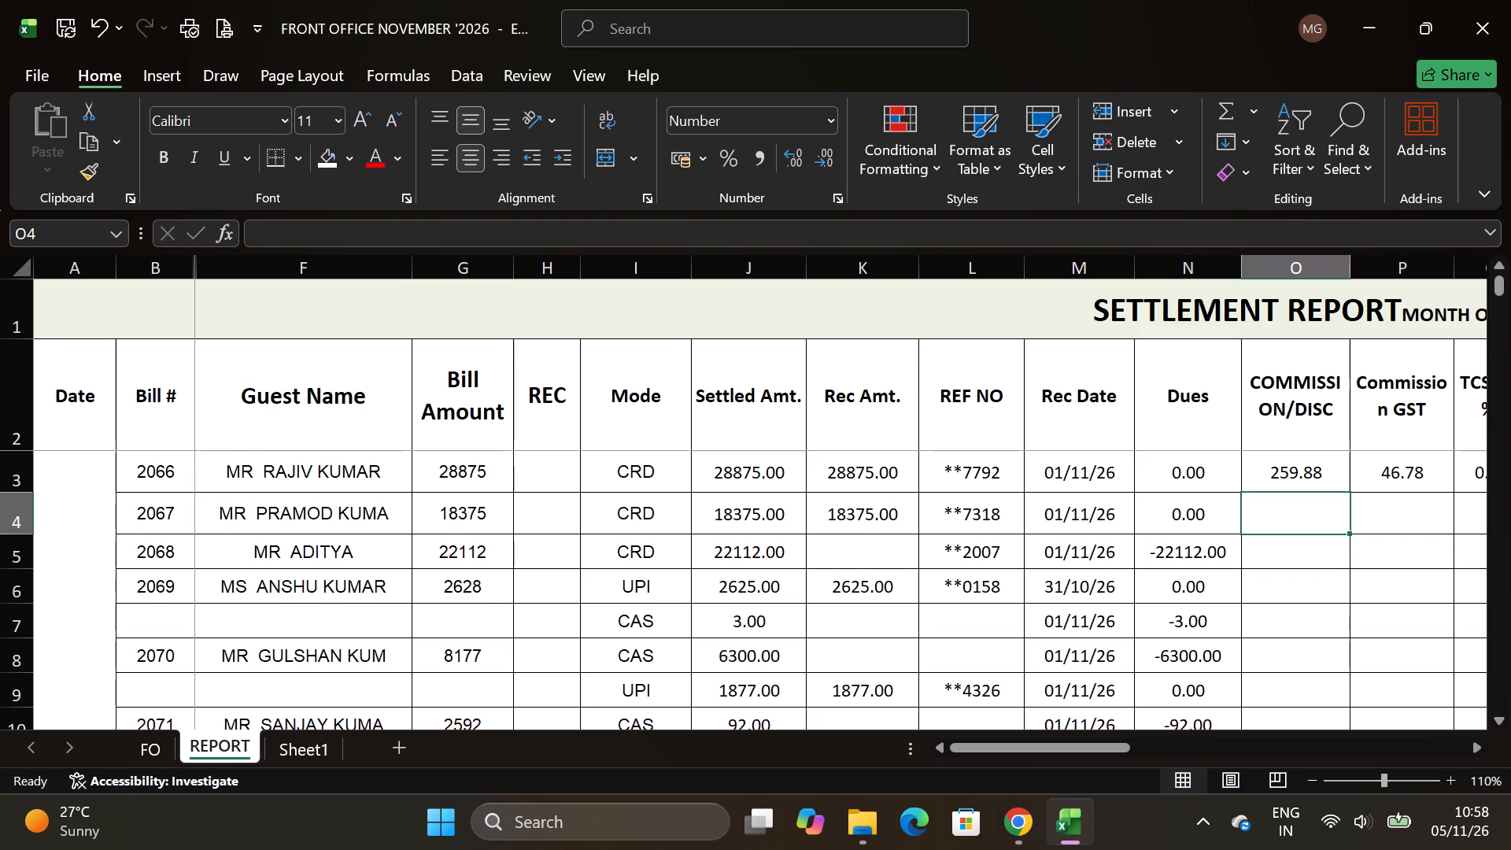
Enter bill 2067's deductions: commission 330.75, commission GST 59.54, and 0 for both TCS and TDS.
text(330)
text(.75)
key(Right)
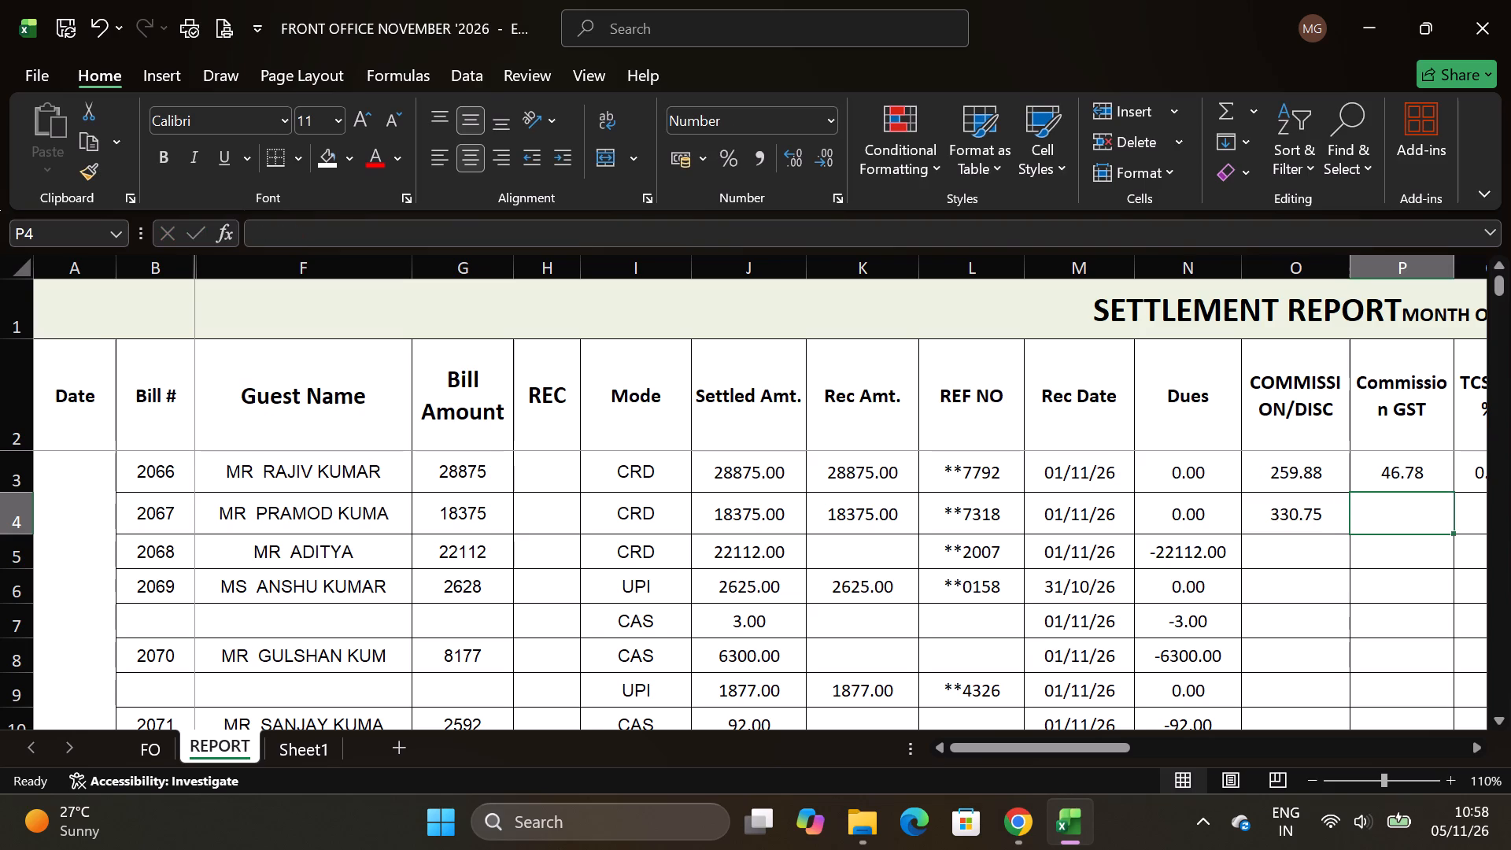
text(59.54)
key(Right)
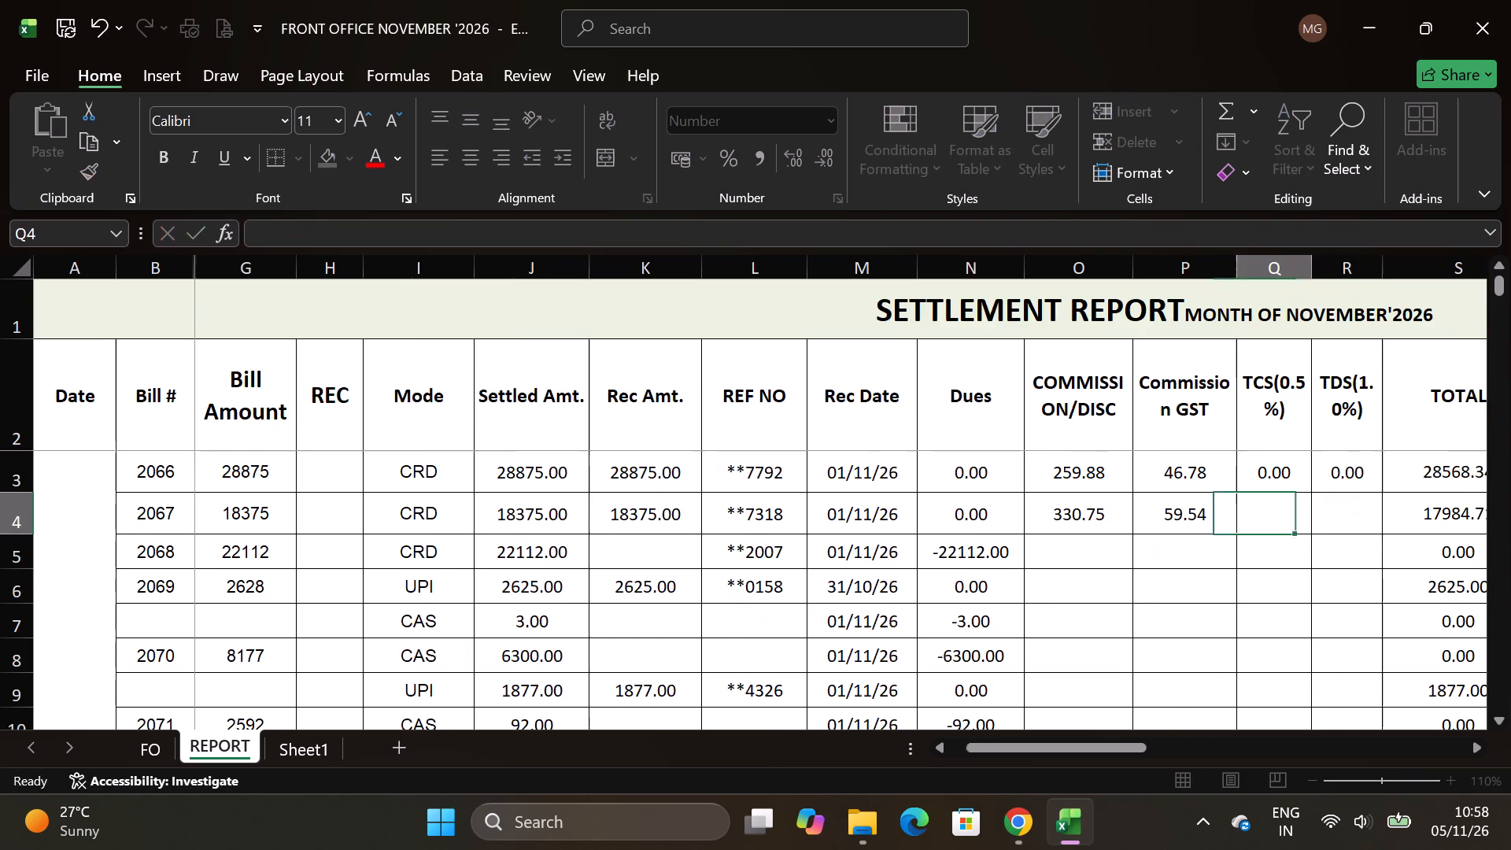
key(0)
key(Right)
key(0)
key(Right)
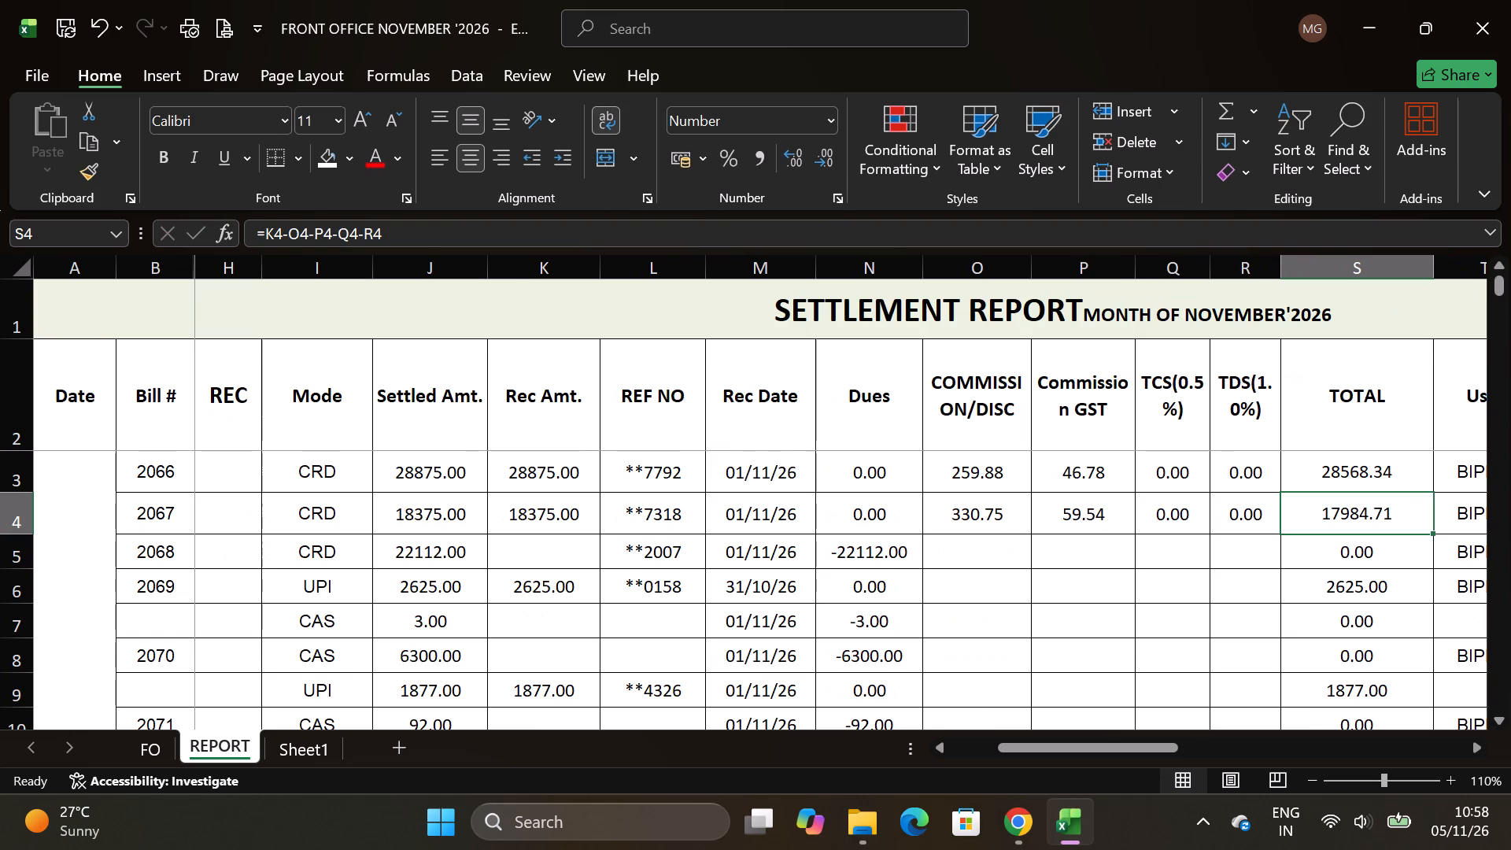
Enter 22112 as the received amount for card bill 2068.
drag(1079, 750, 967, 744)
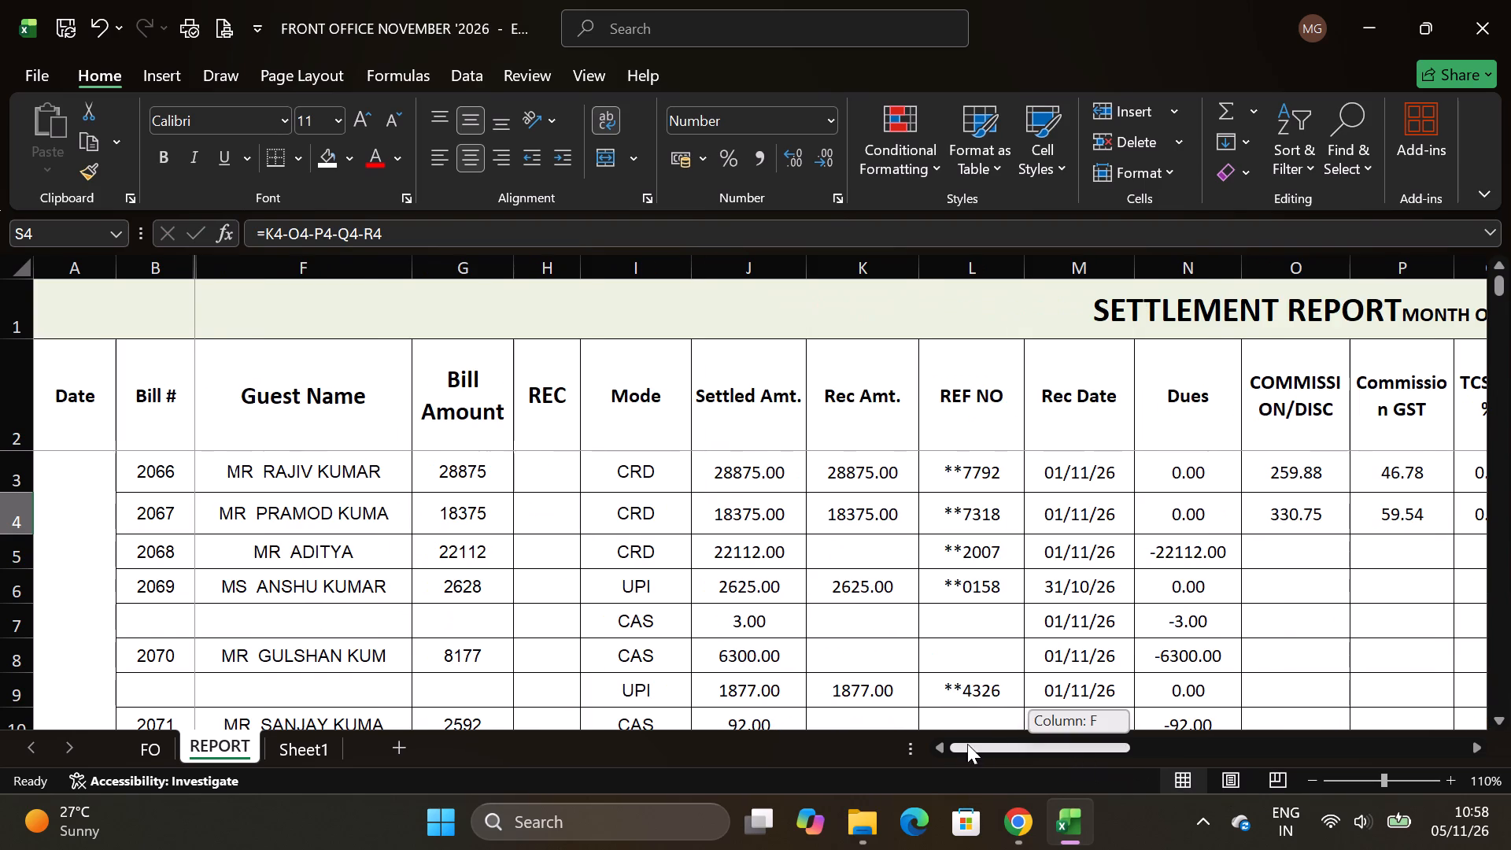
click(854, 557)
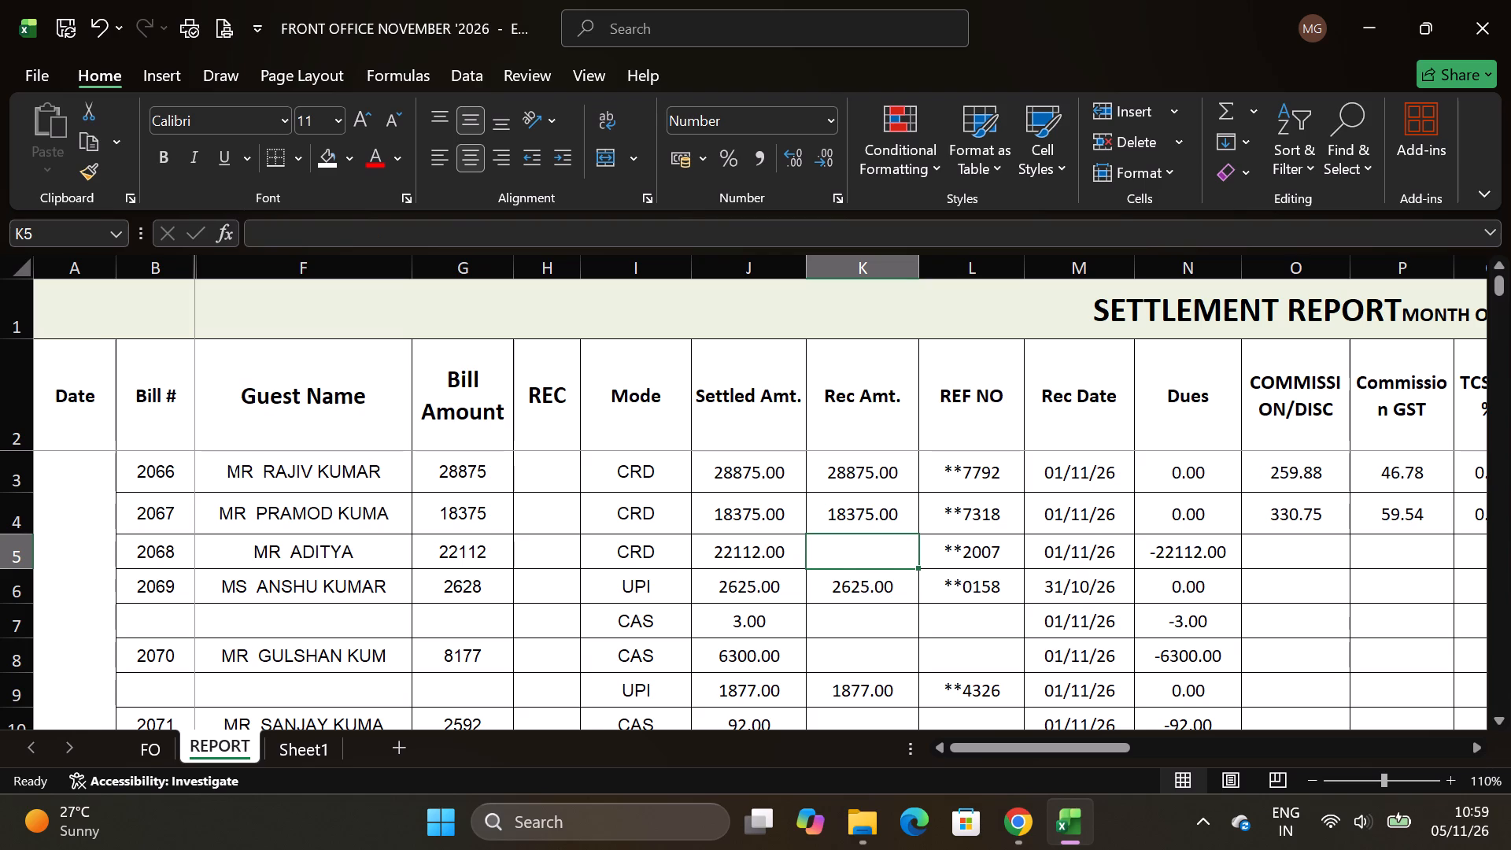
text(22)
text(112)
key(Right)
key(Right)
key(Right)
key(Right)
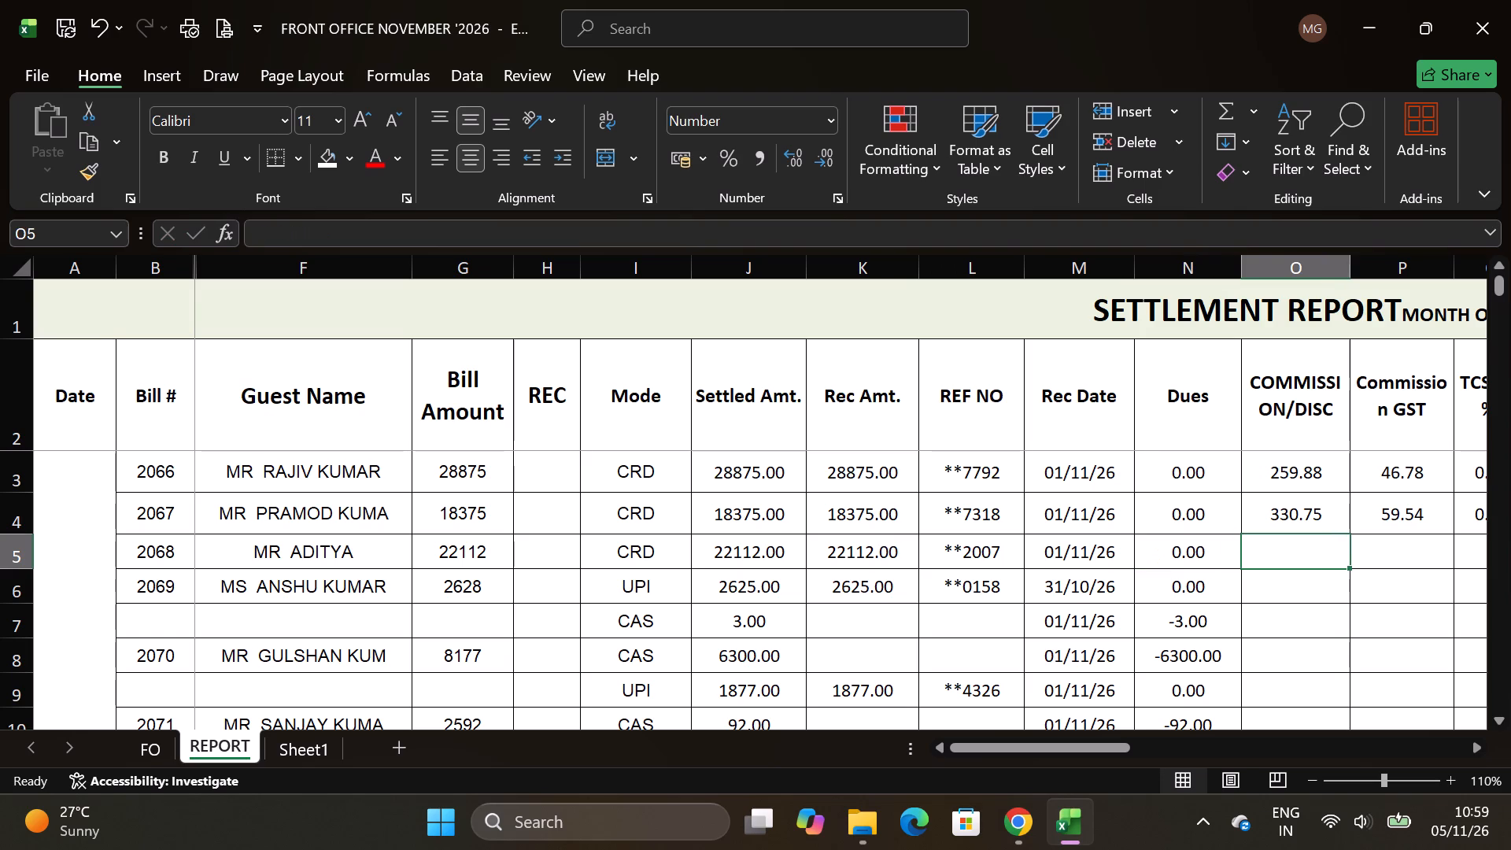
Enter bill 2068's deductions: commission 398.02, commission GST 71.64, and 0 for both TCS and TDS.
text(398.02)
key(Right)
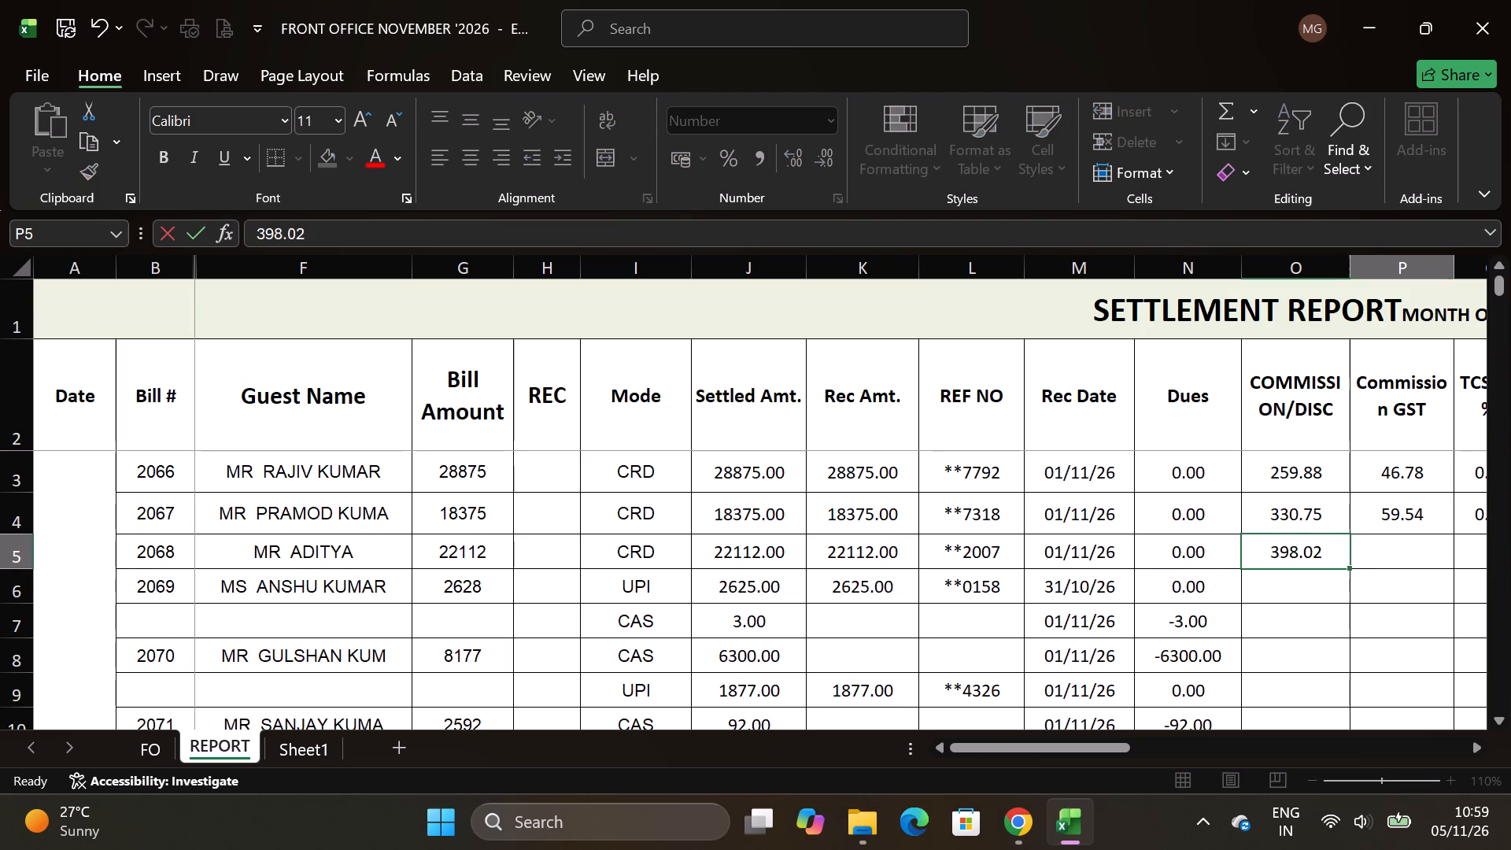
text(71.64)
key(Right)
key(0)
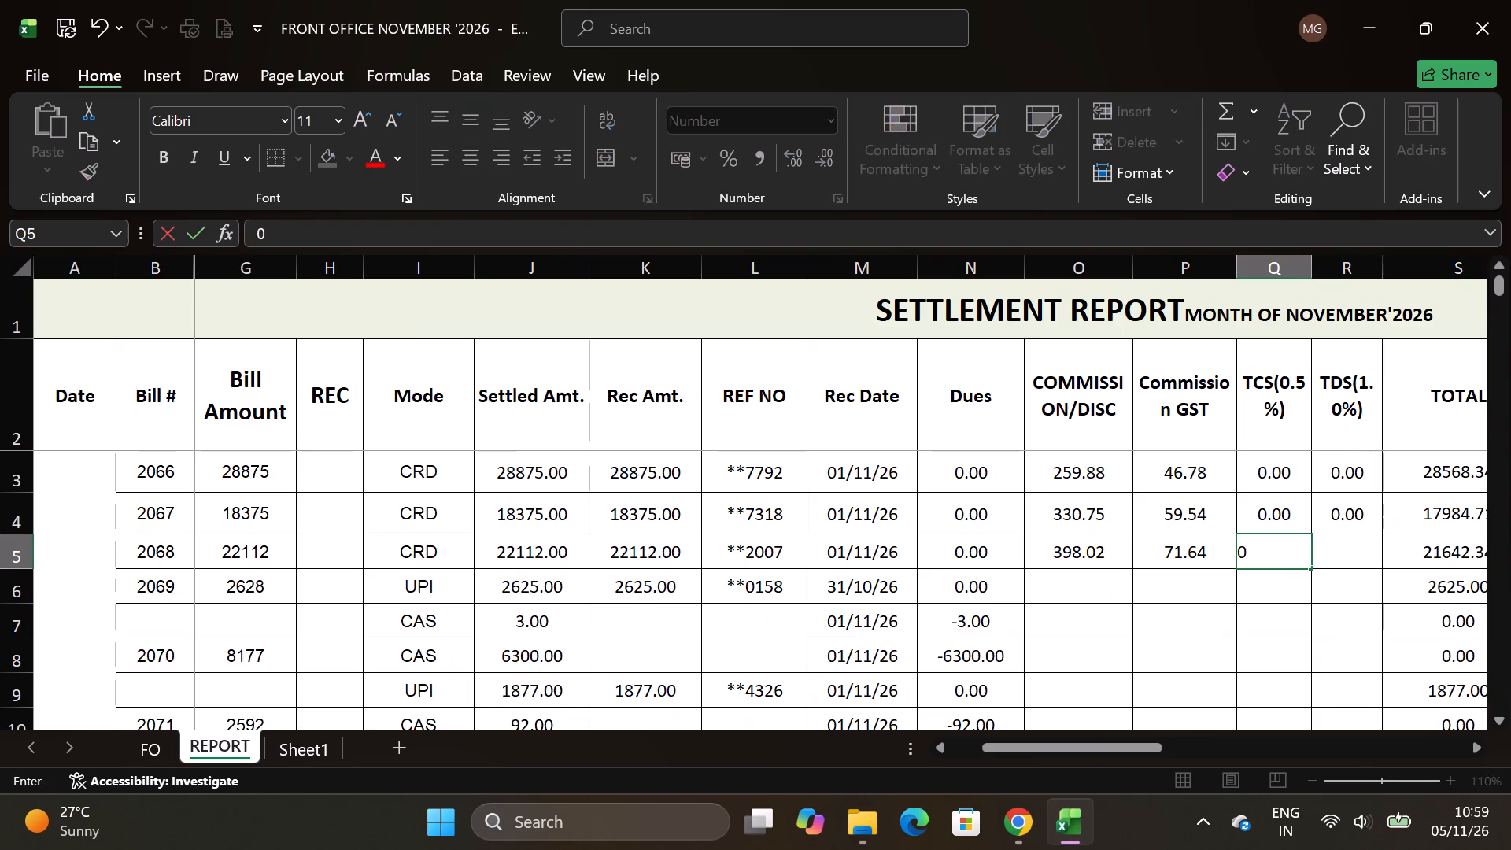
key(Right)
key(0)
key(Right)
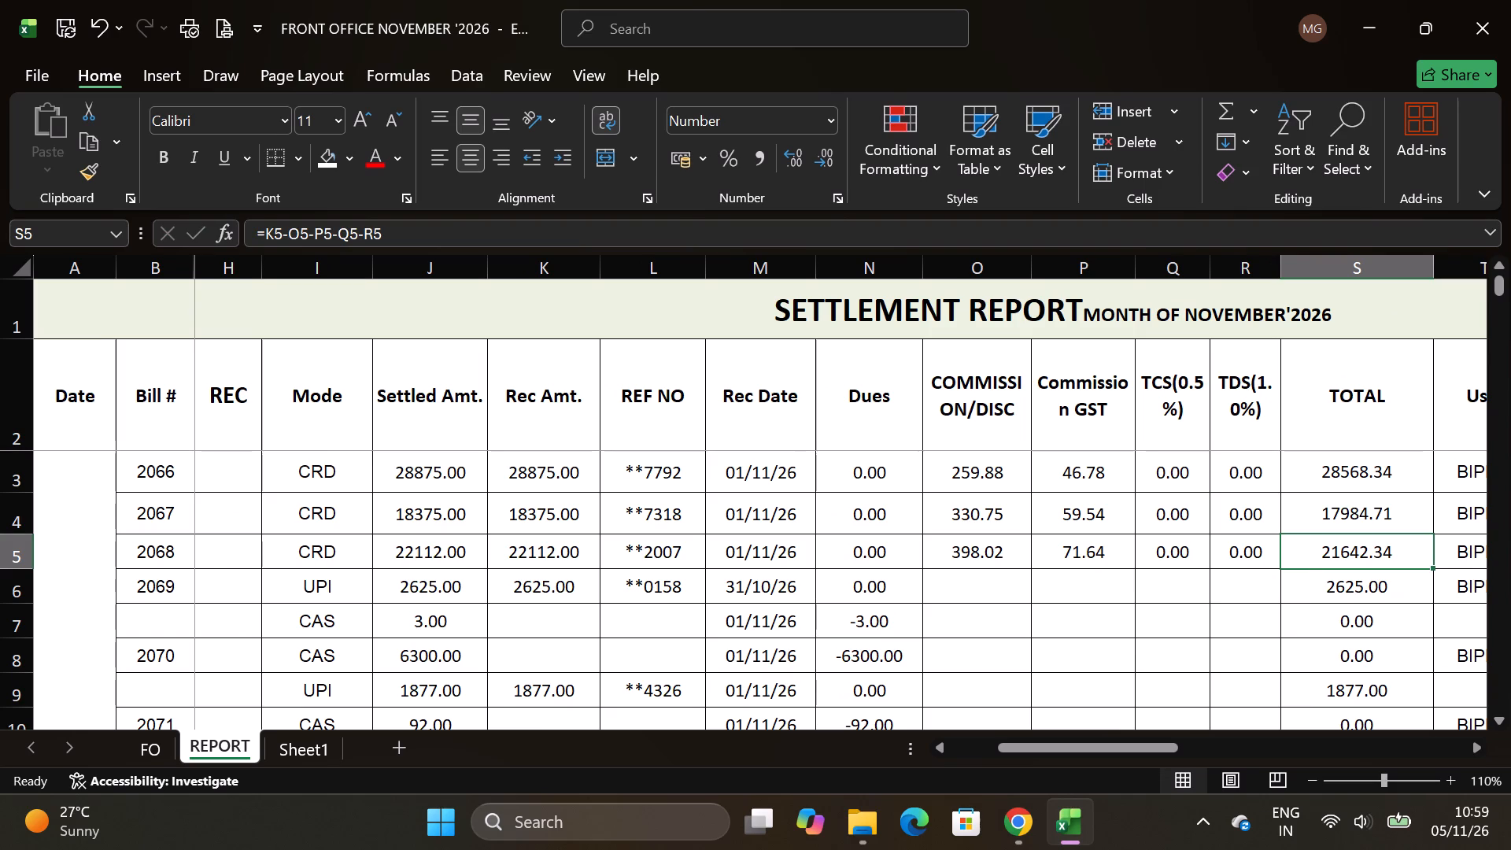
Enter 3082 as the received amount in the merged card row of bills 2075 and 2076.
drag(1068, 749, 981, 750)
scroll(813, 687, down, 1)
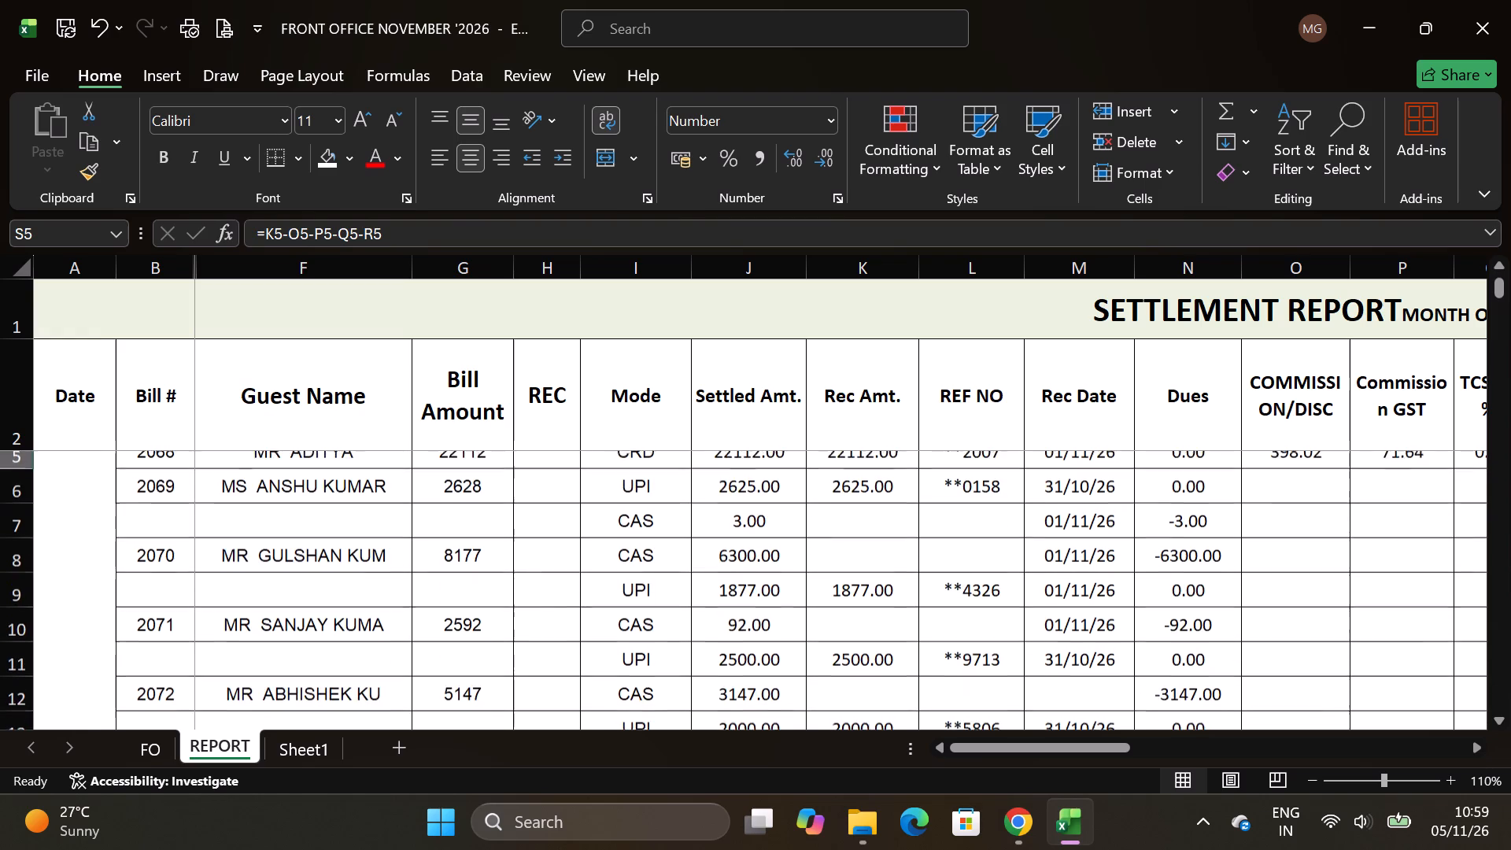
scroll(812, 679, down, 3)
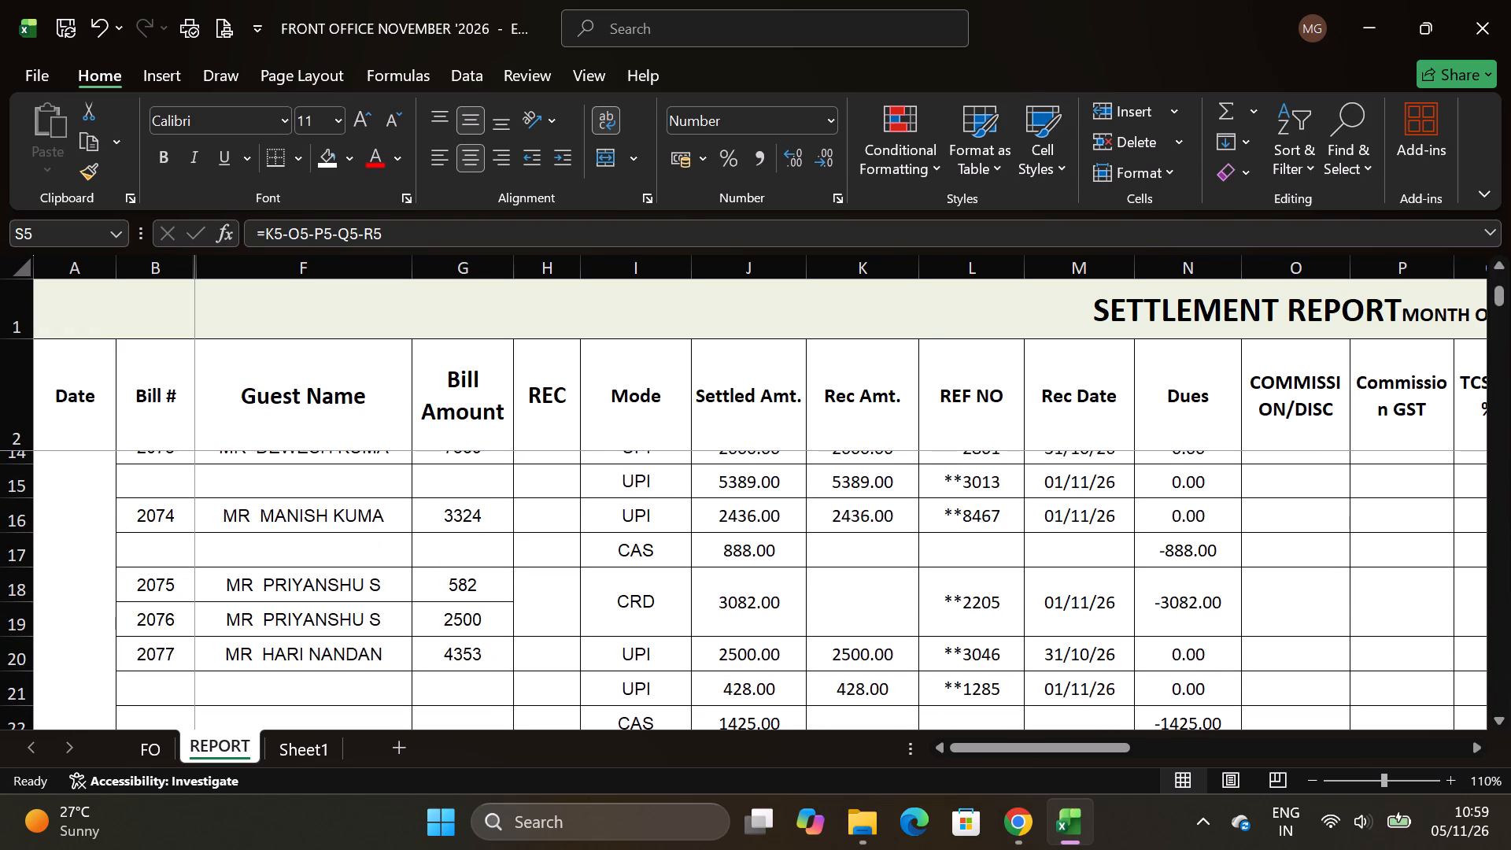
click(649, 600)
click(870, 607)
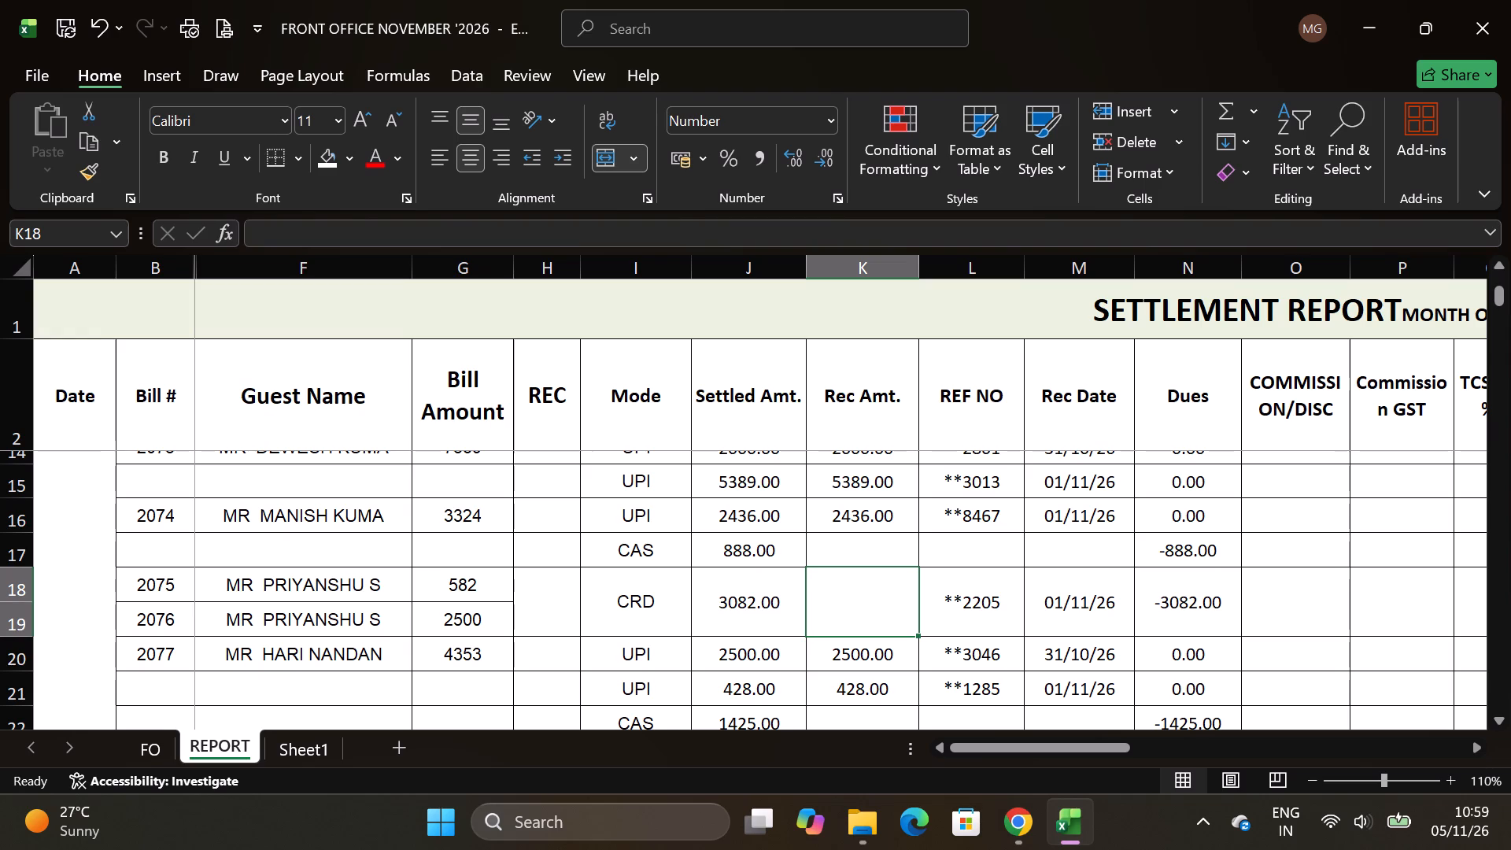
text(3082)
key(Right)
key(Right)
key(Right)
key(Right)
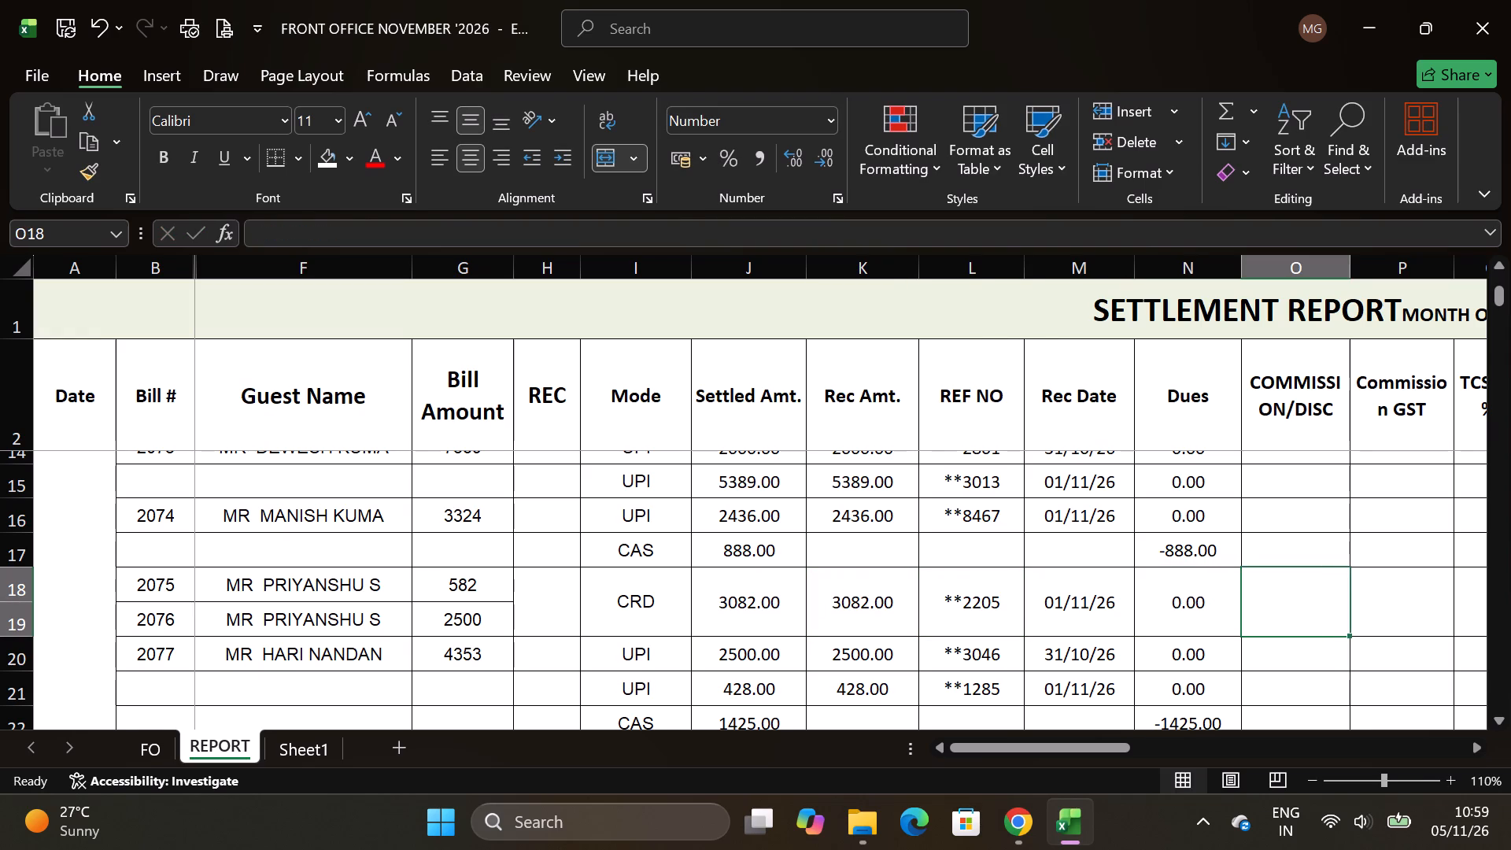
Enter the deductions for bills 2075 and 2076: commission 55.48, commission GST 9.99, and 0 for both TCS and TDS.
text(55.48)
key(Right)
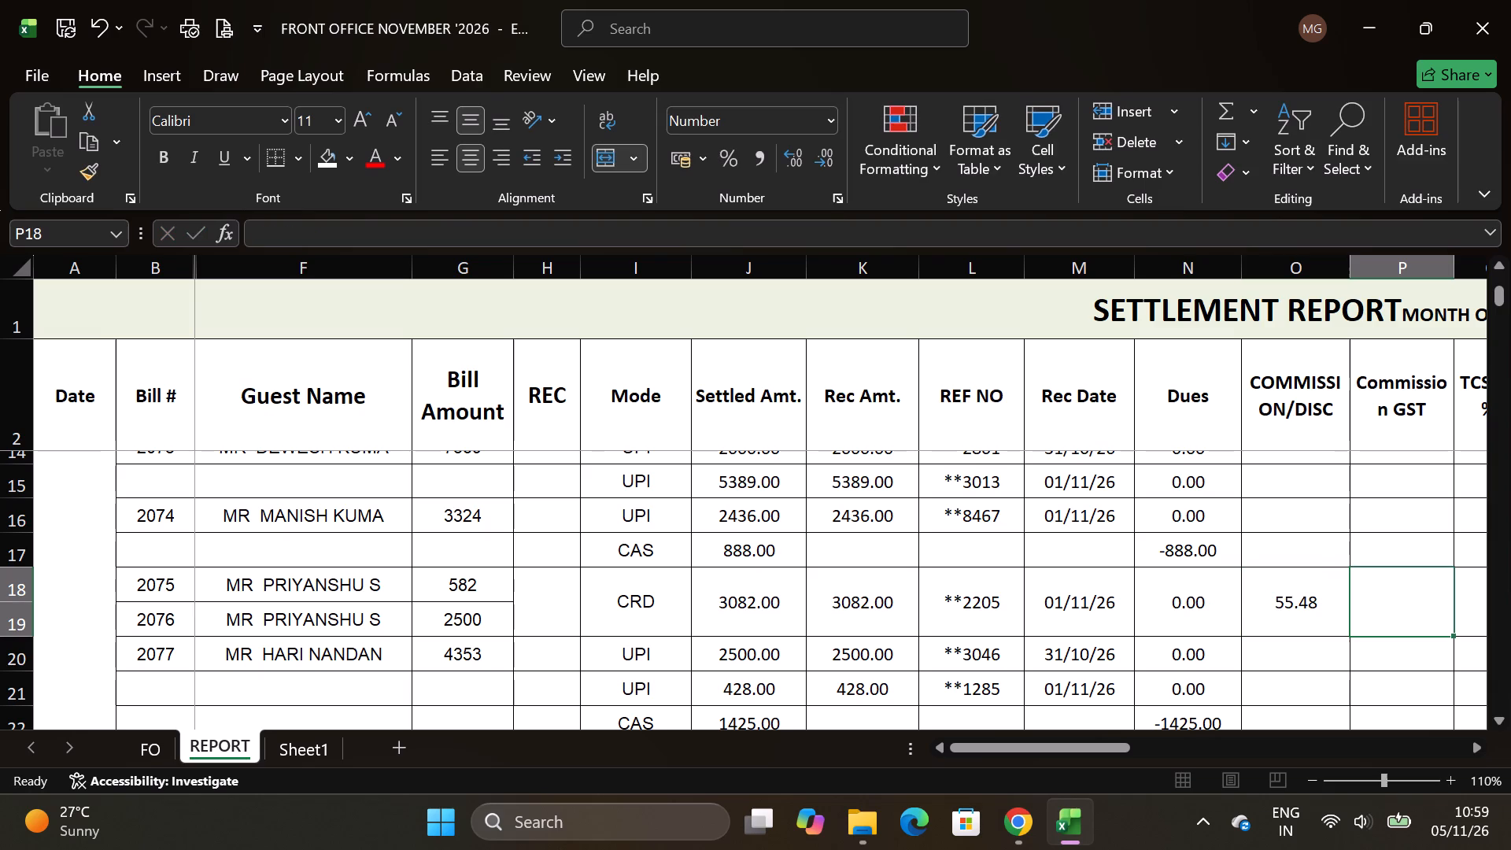
text(9.9)
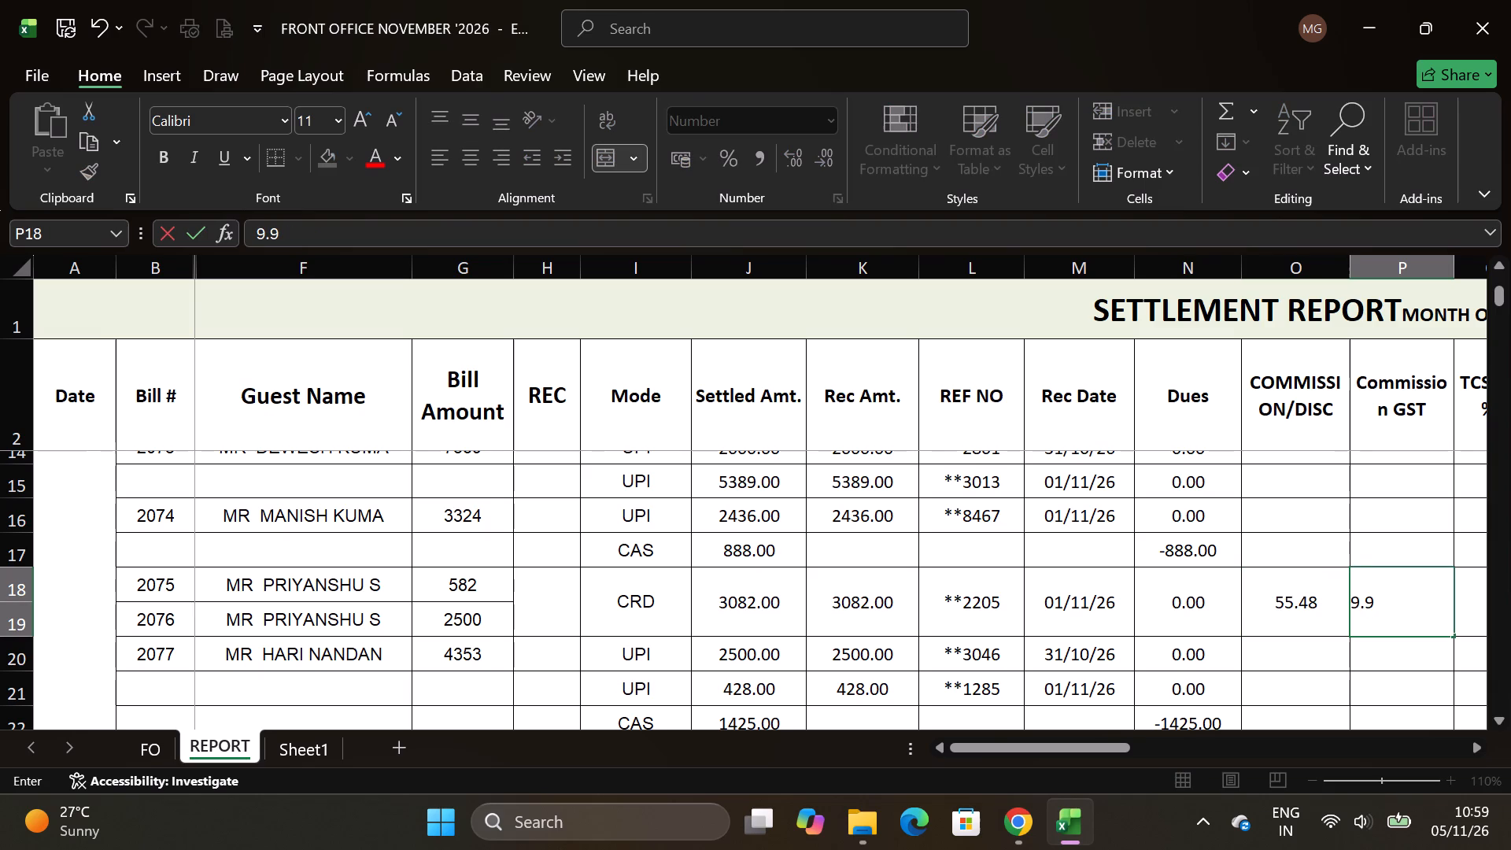
key(9)
key(Right)
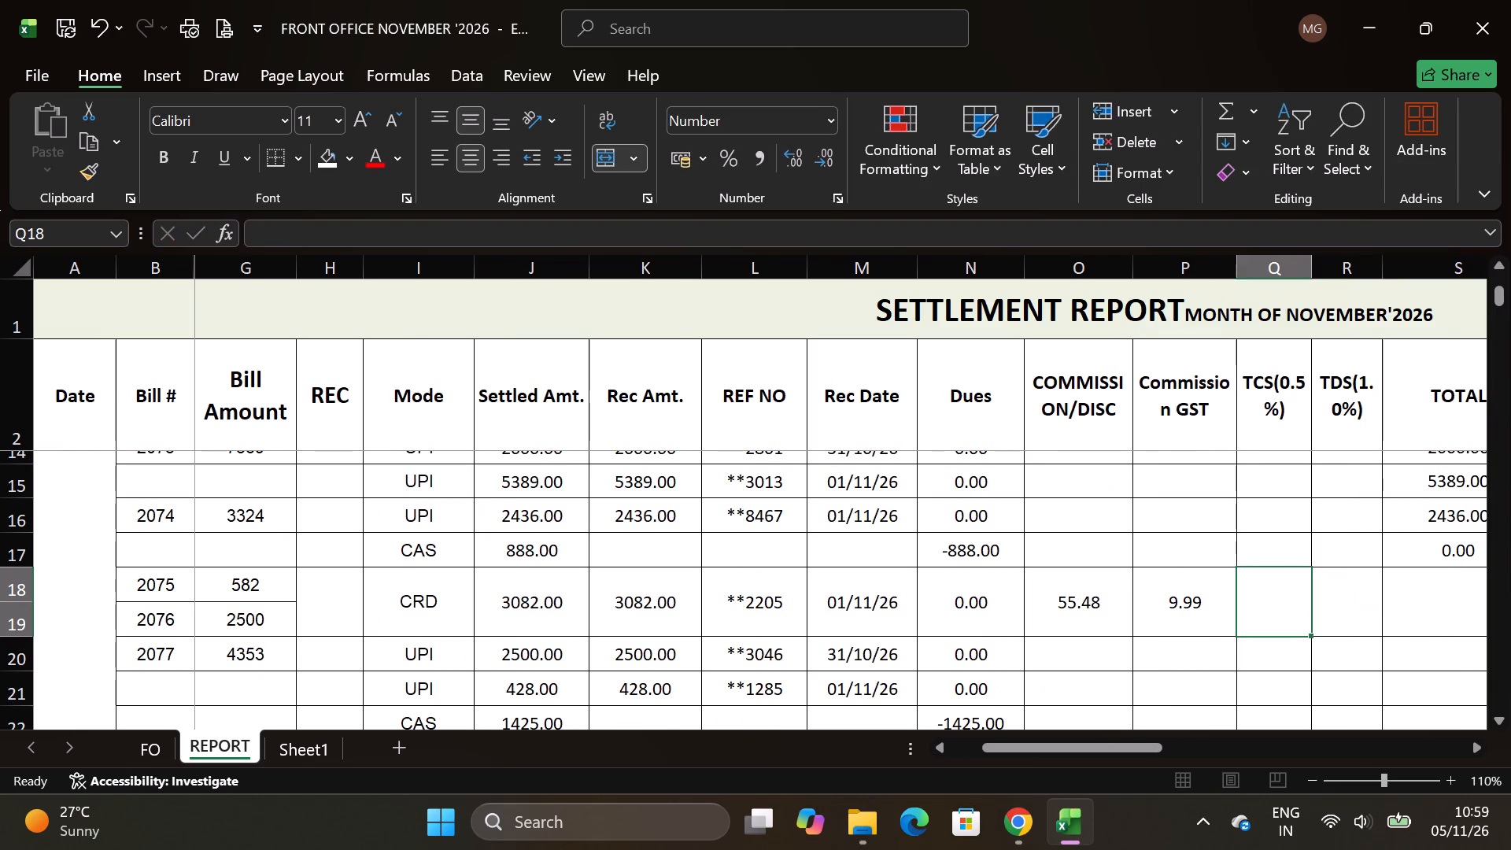
key(0)
key(Right)
key(0)
key(Right)
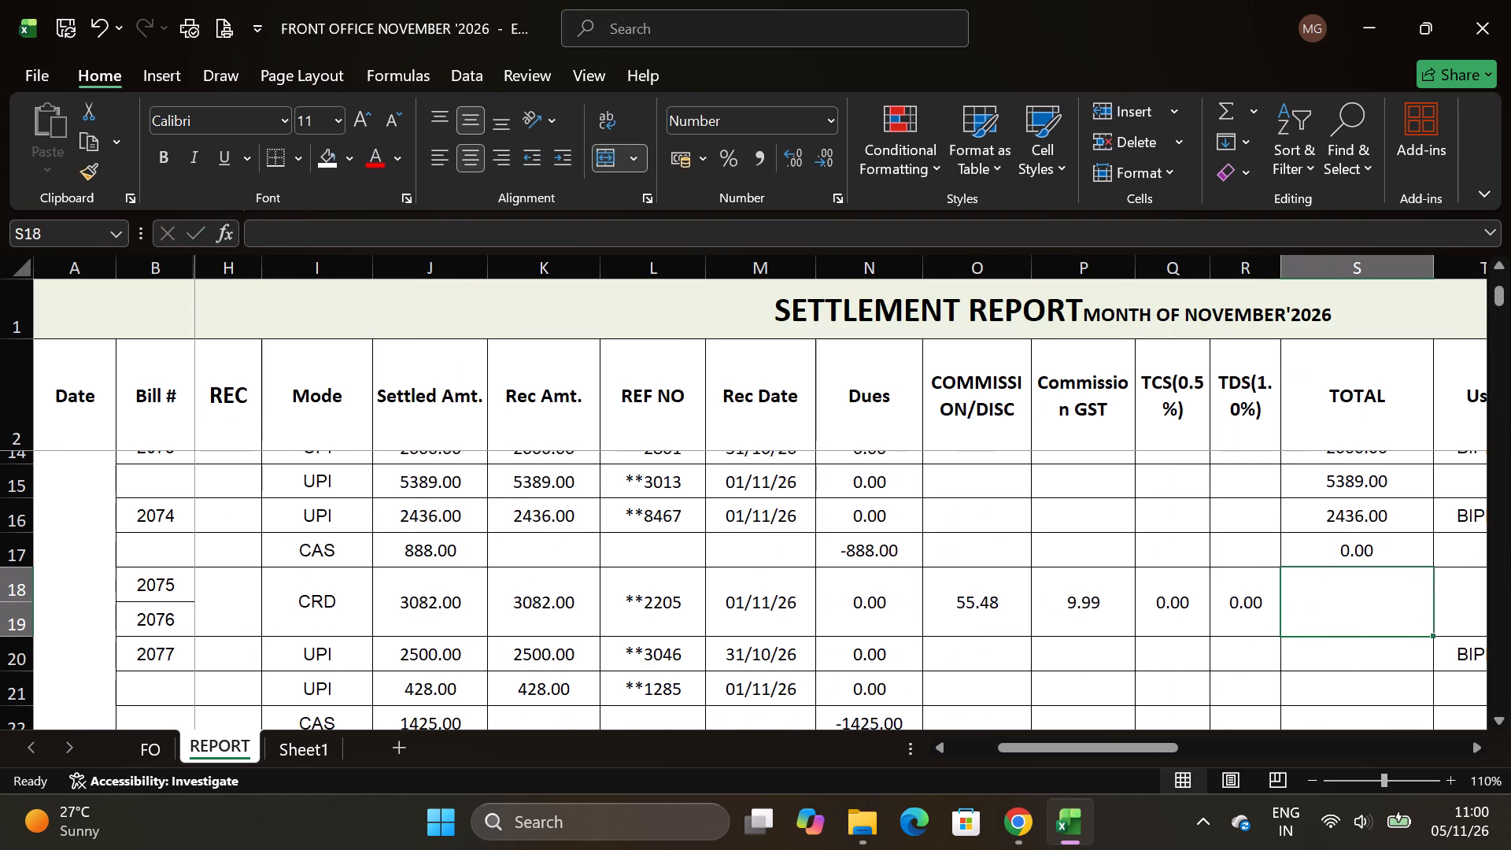
Clear the TOTAL formulas from S6 to S17, covering the UPI and cash rows of bills 2069 to 2074.
scroll(1361, 547, up, 1)
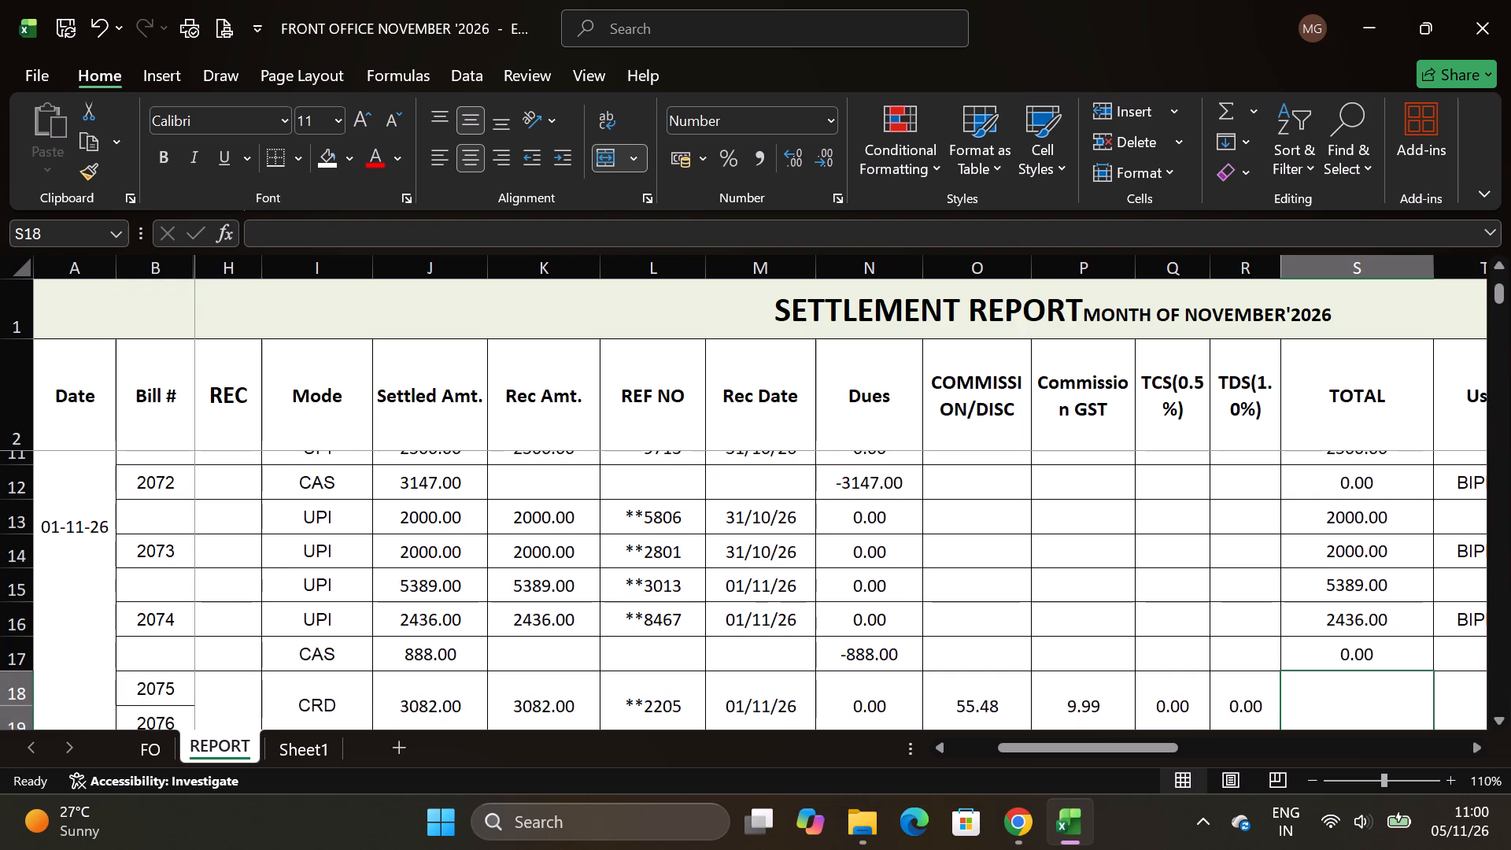
scroll(1354, 527, up, 1)
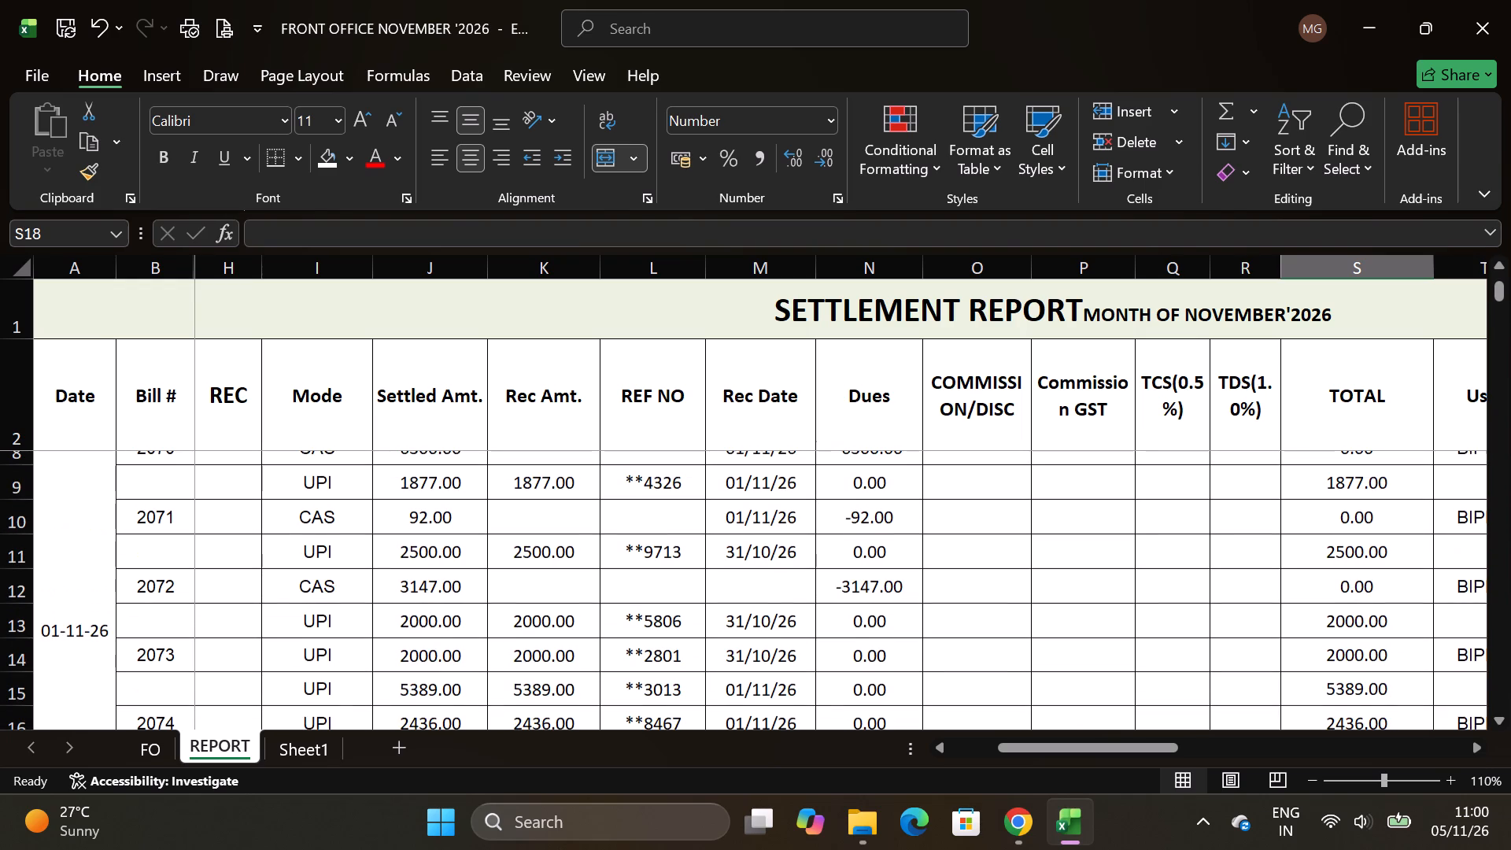
scroll(1382, 571, up, 3)
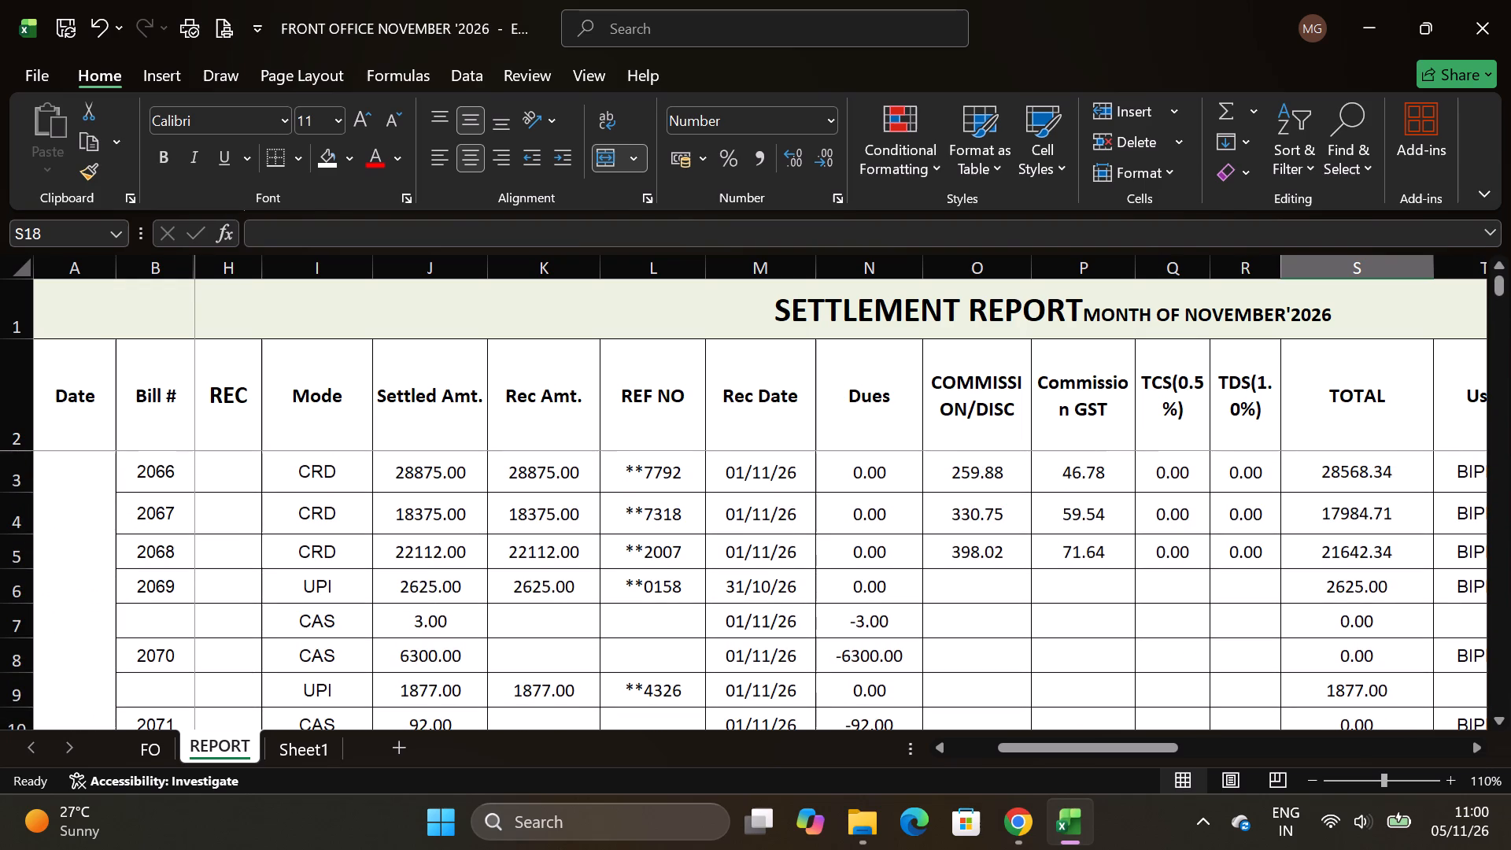
drag(1369, 593, 1376, 633)
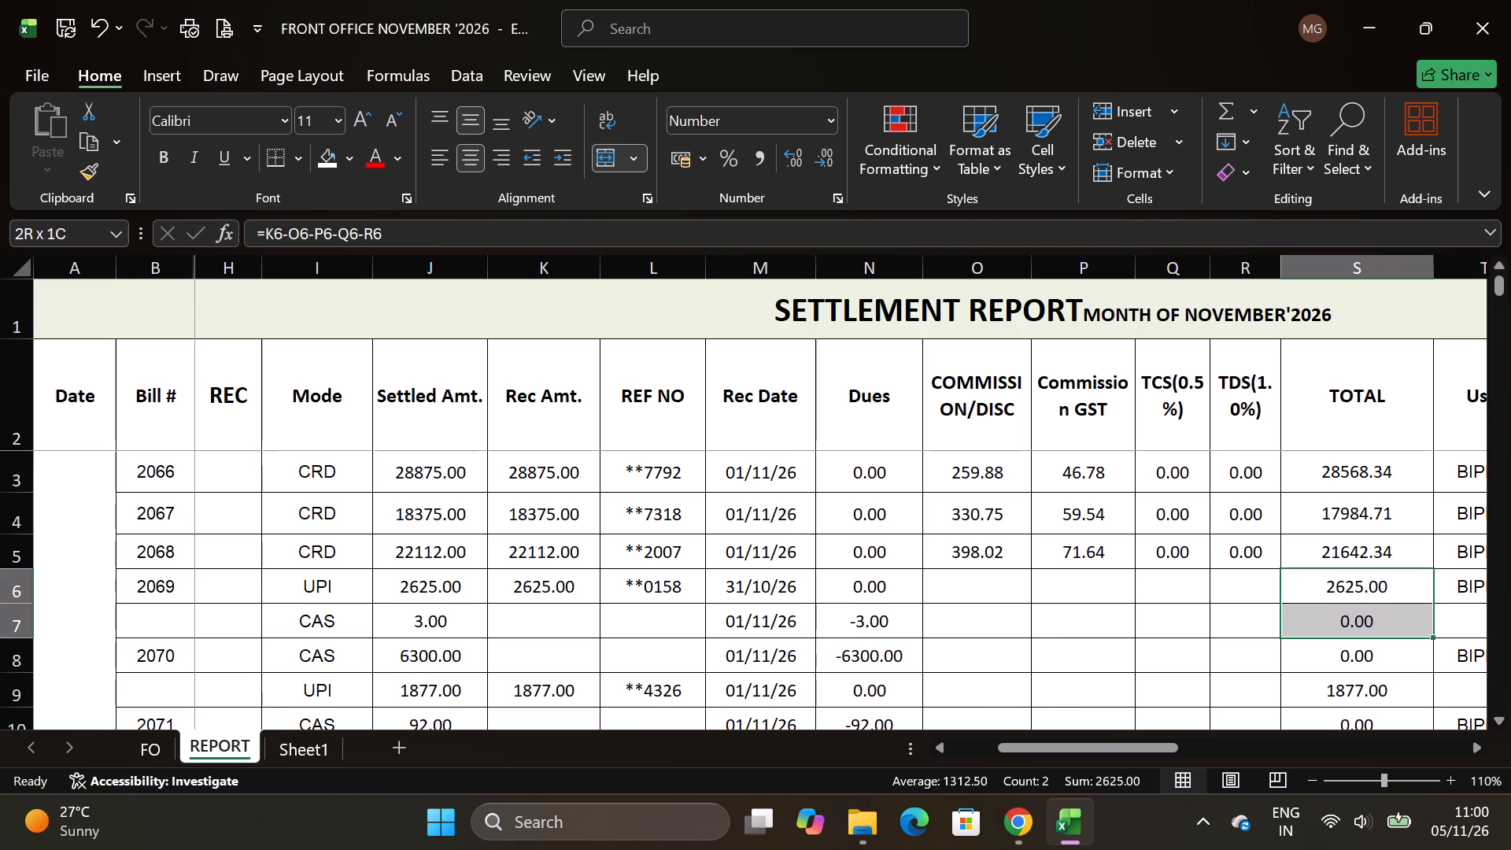
drag(1376, 633, 1390, 427)
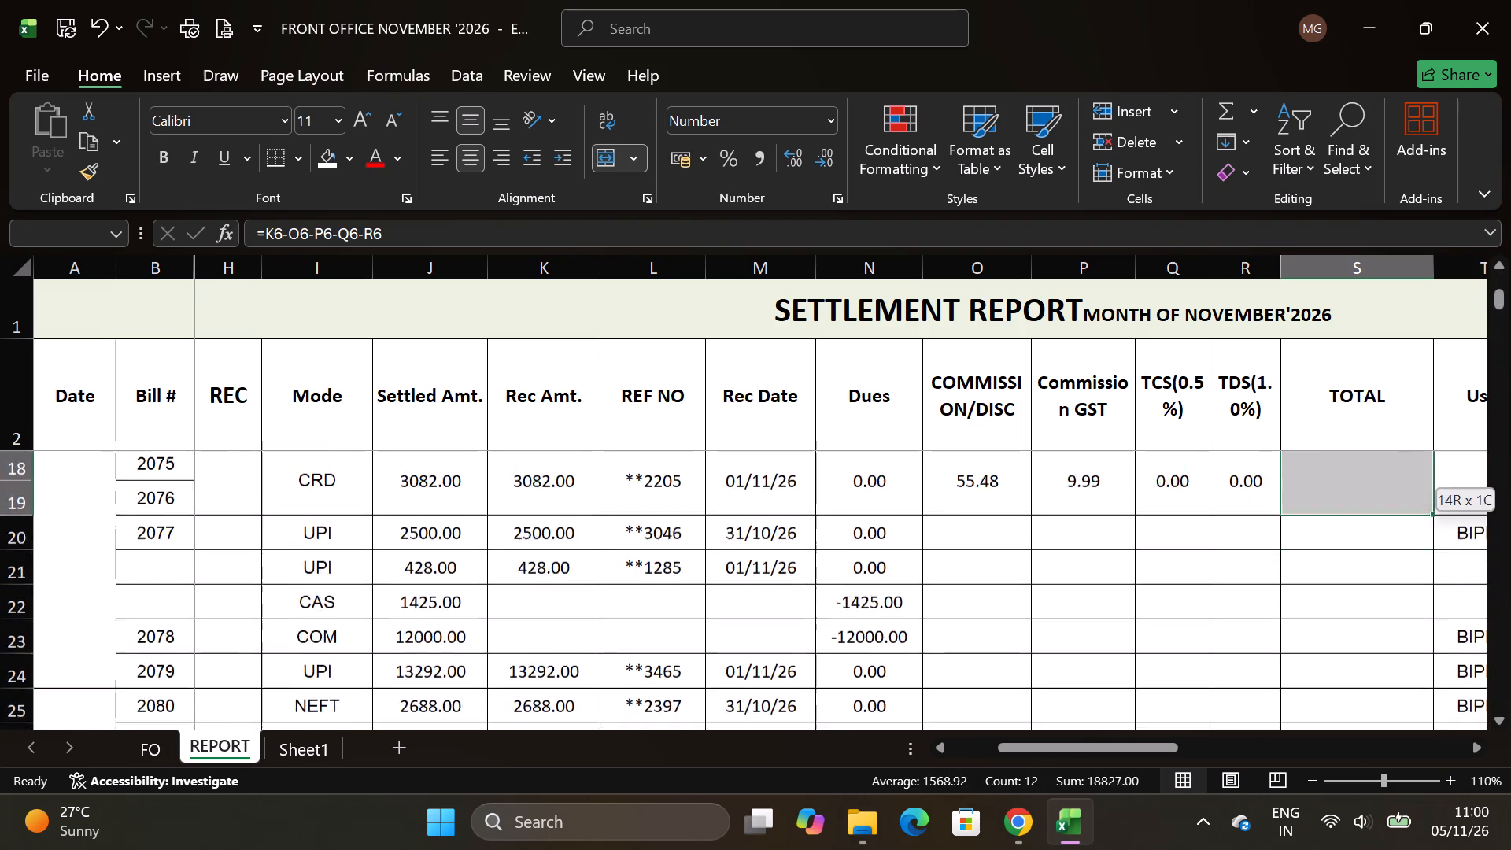
drag(1390, 427, 1350, 522)
key(Delete)
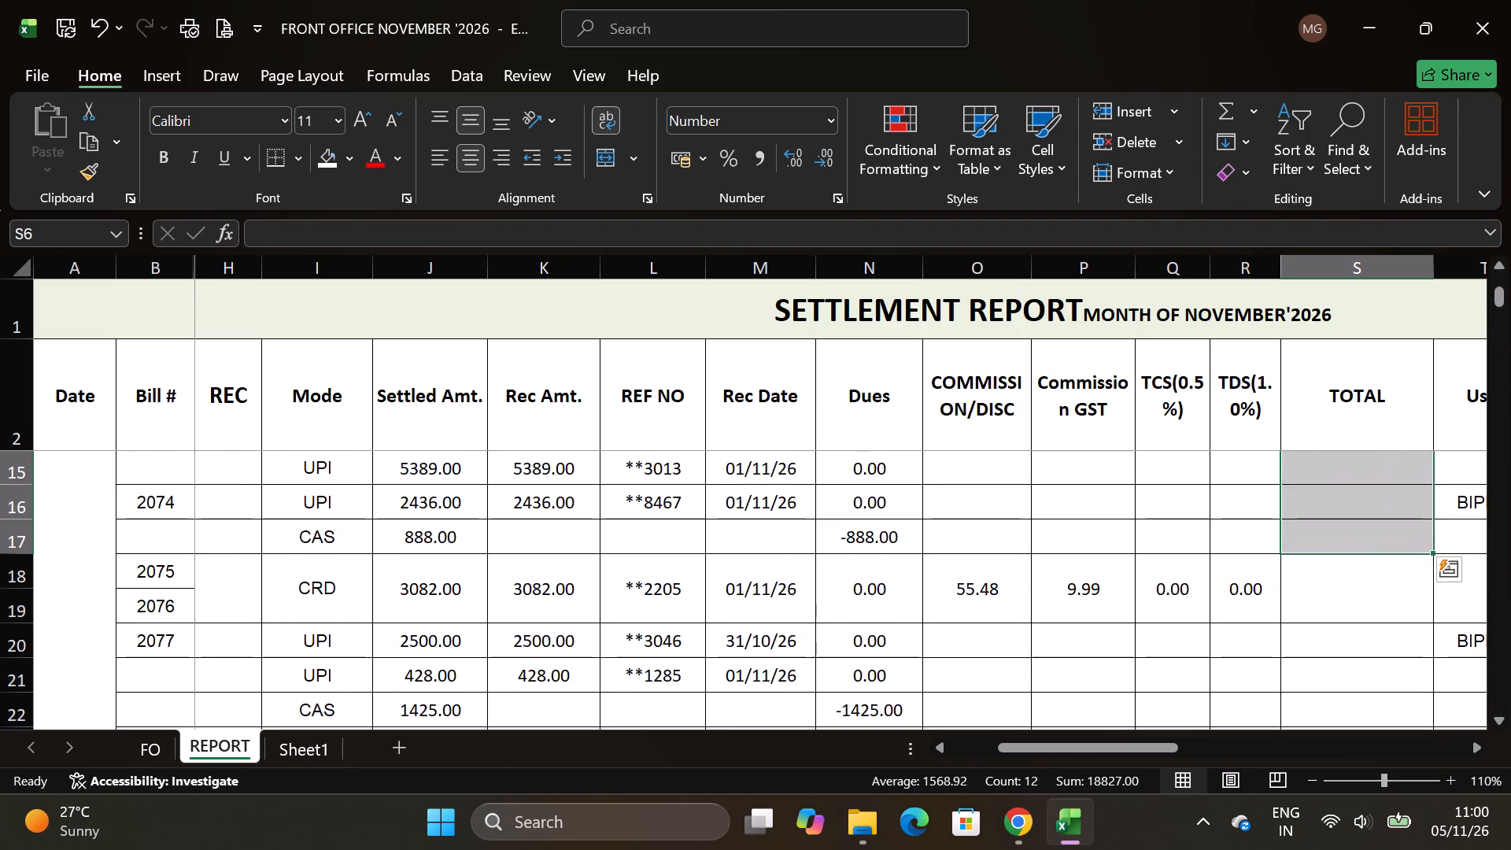
Turn on text wrapping for the merged TOTAL cell of bills 2075 and 2076.
click(1369, 586)
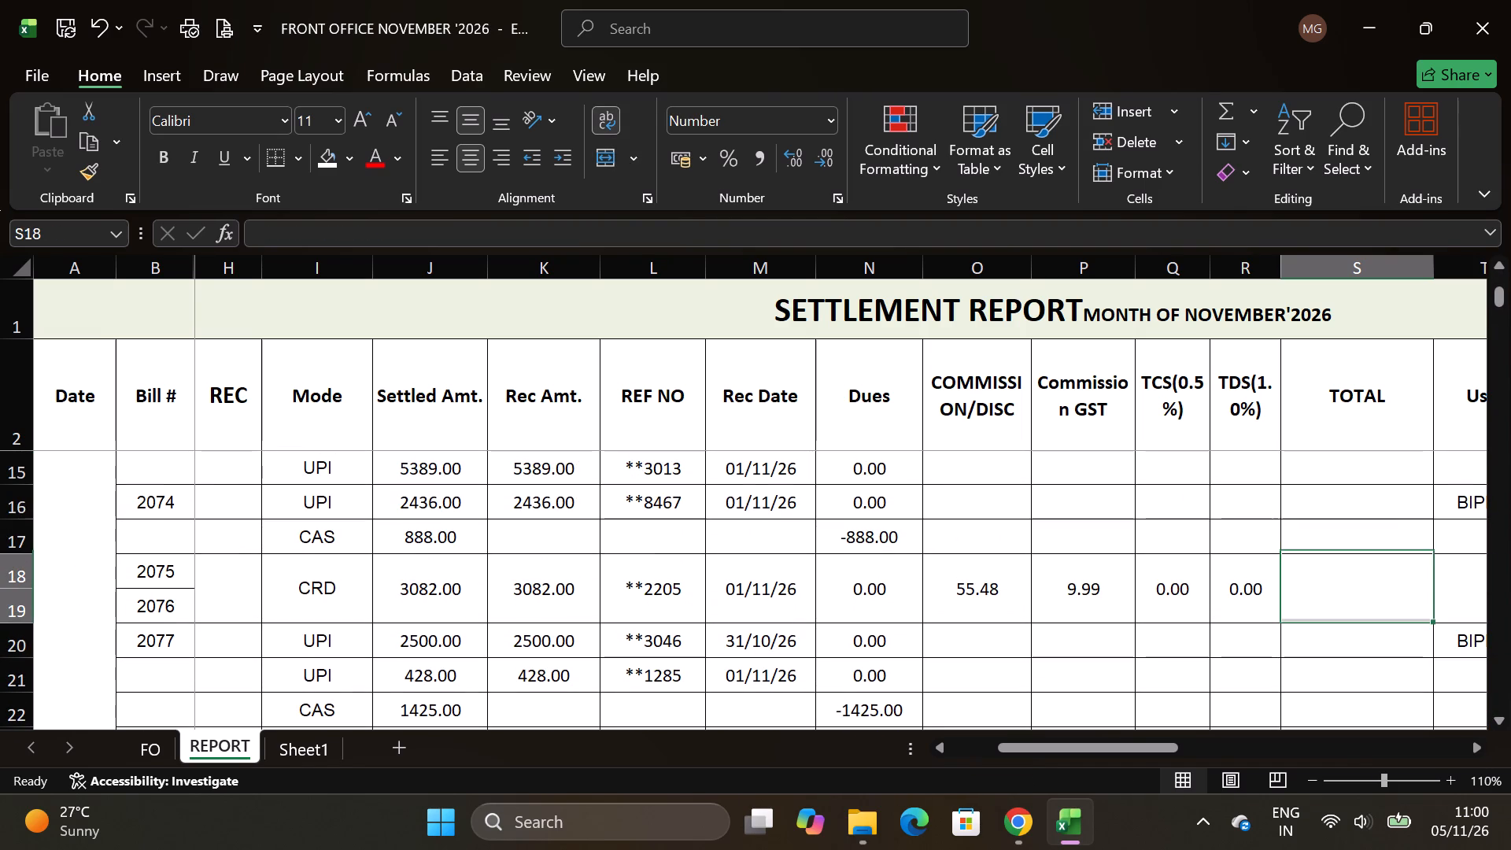
scroll(1346, 576, up, 6)
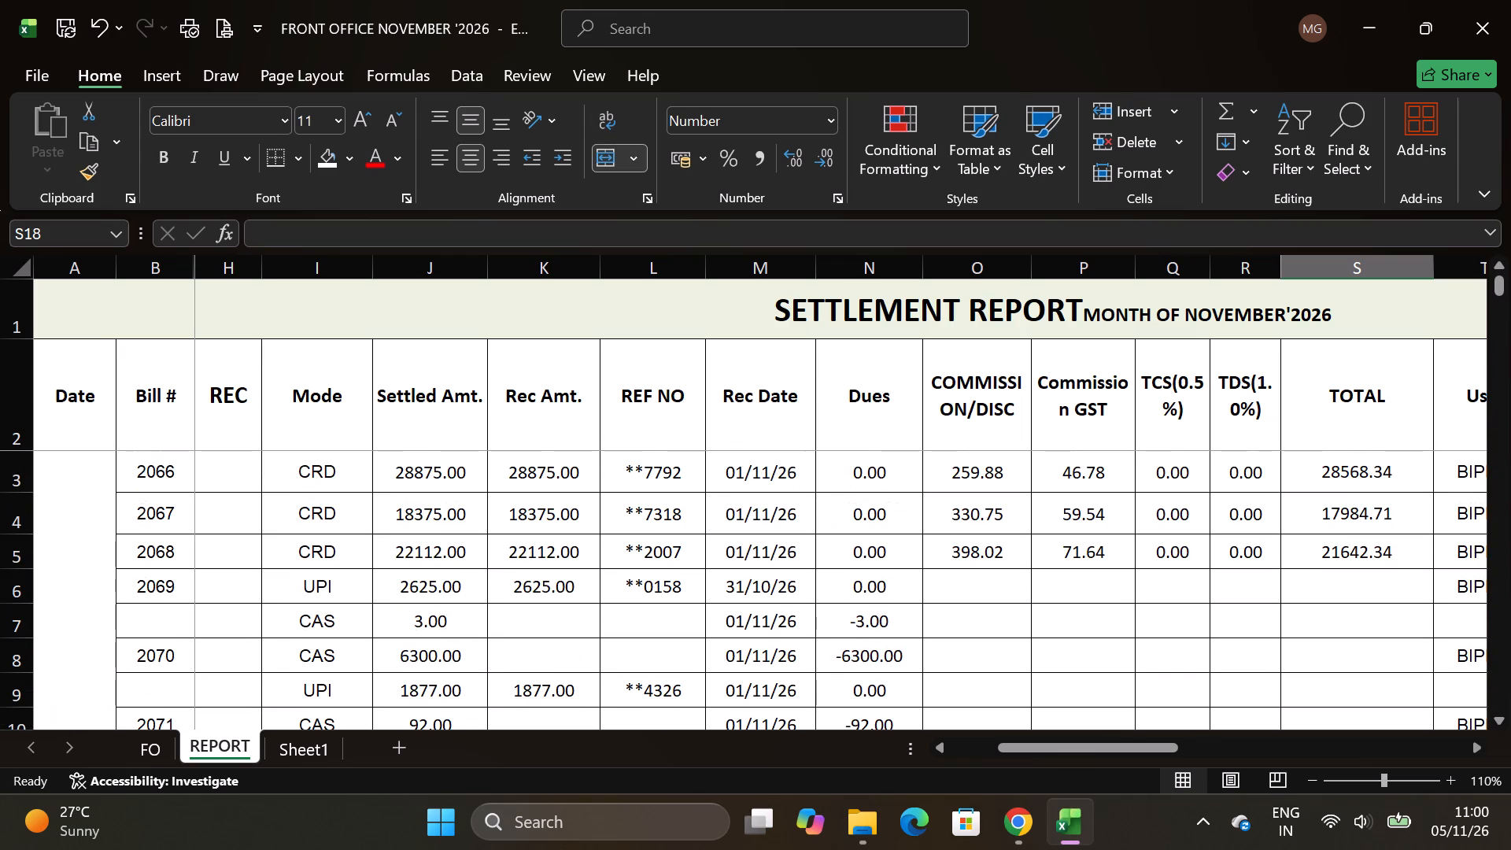
scroll(707, 592, down, 2)
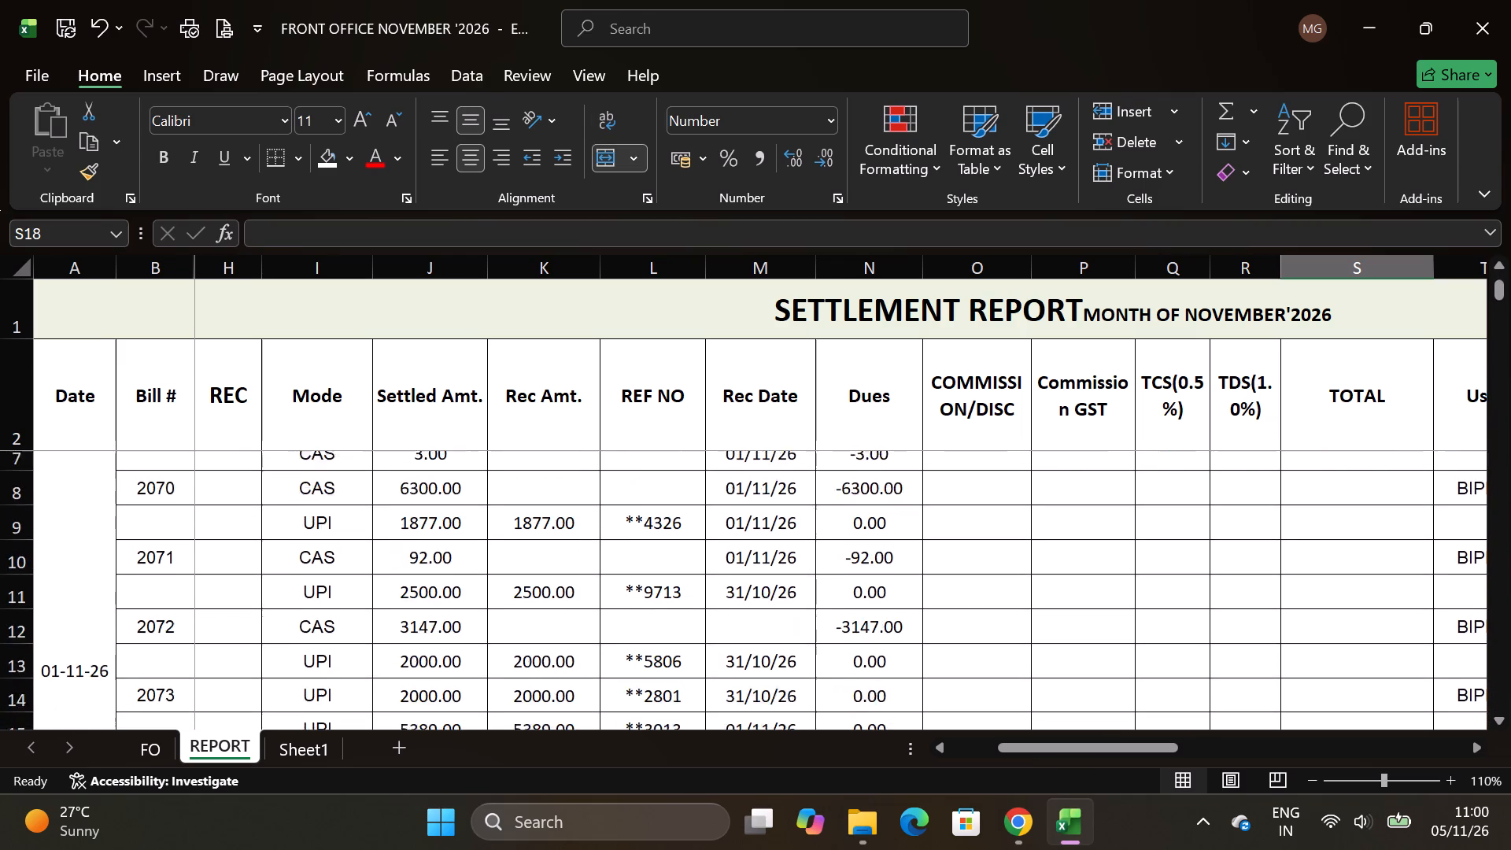
scroll(707, 592, down, 2)
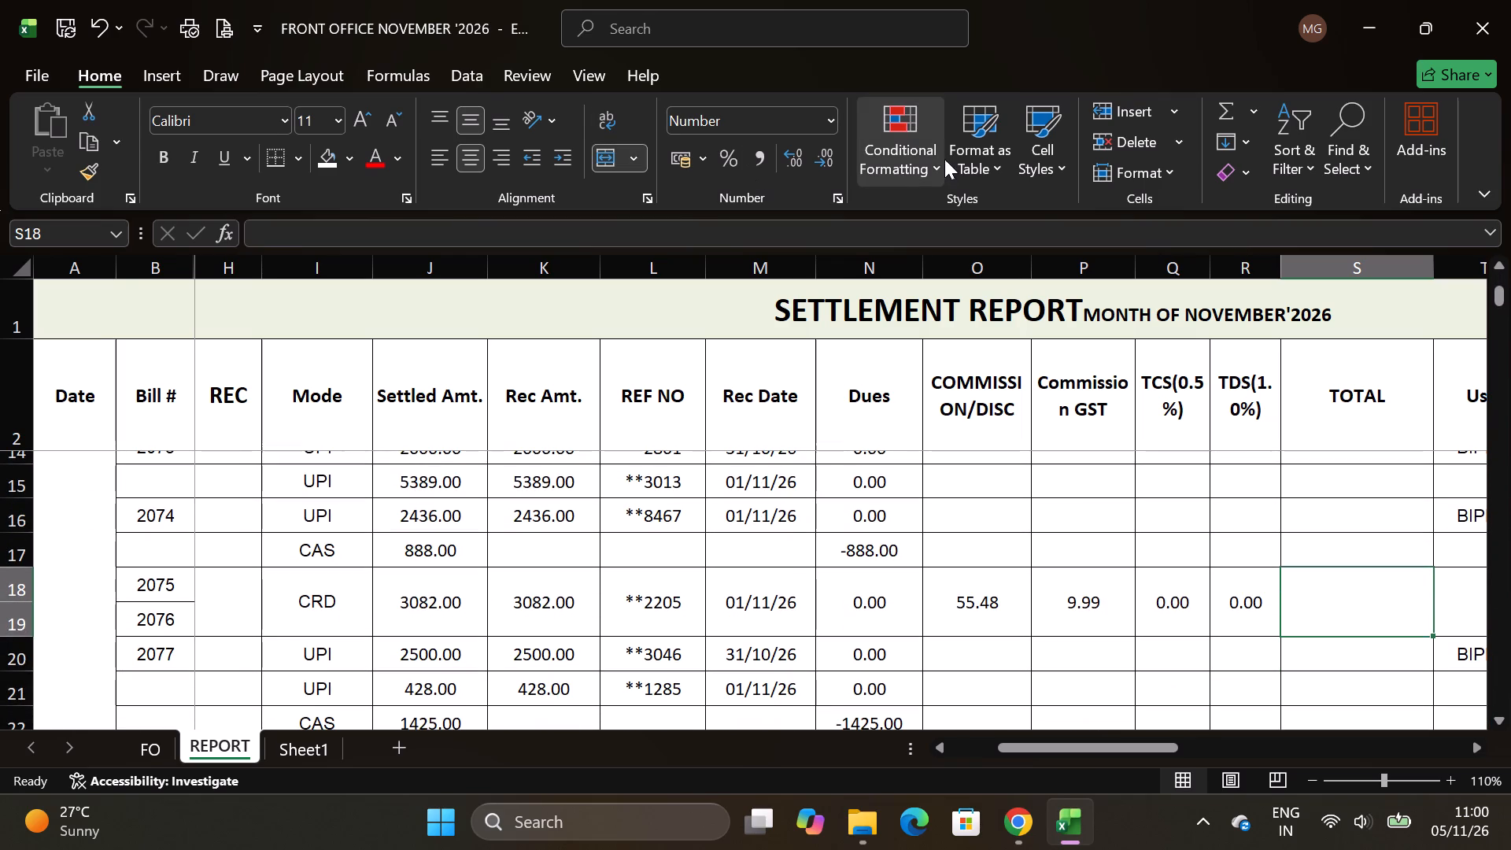
click(601, 118)
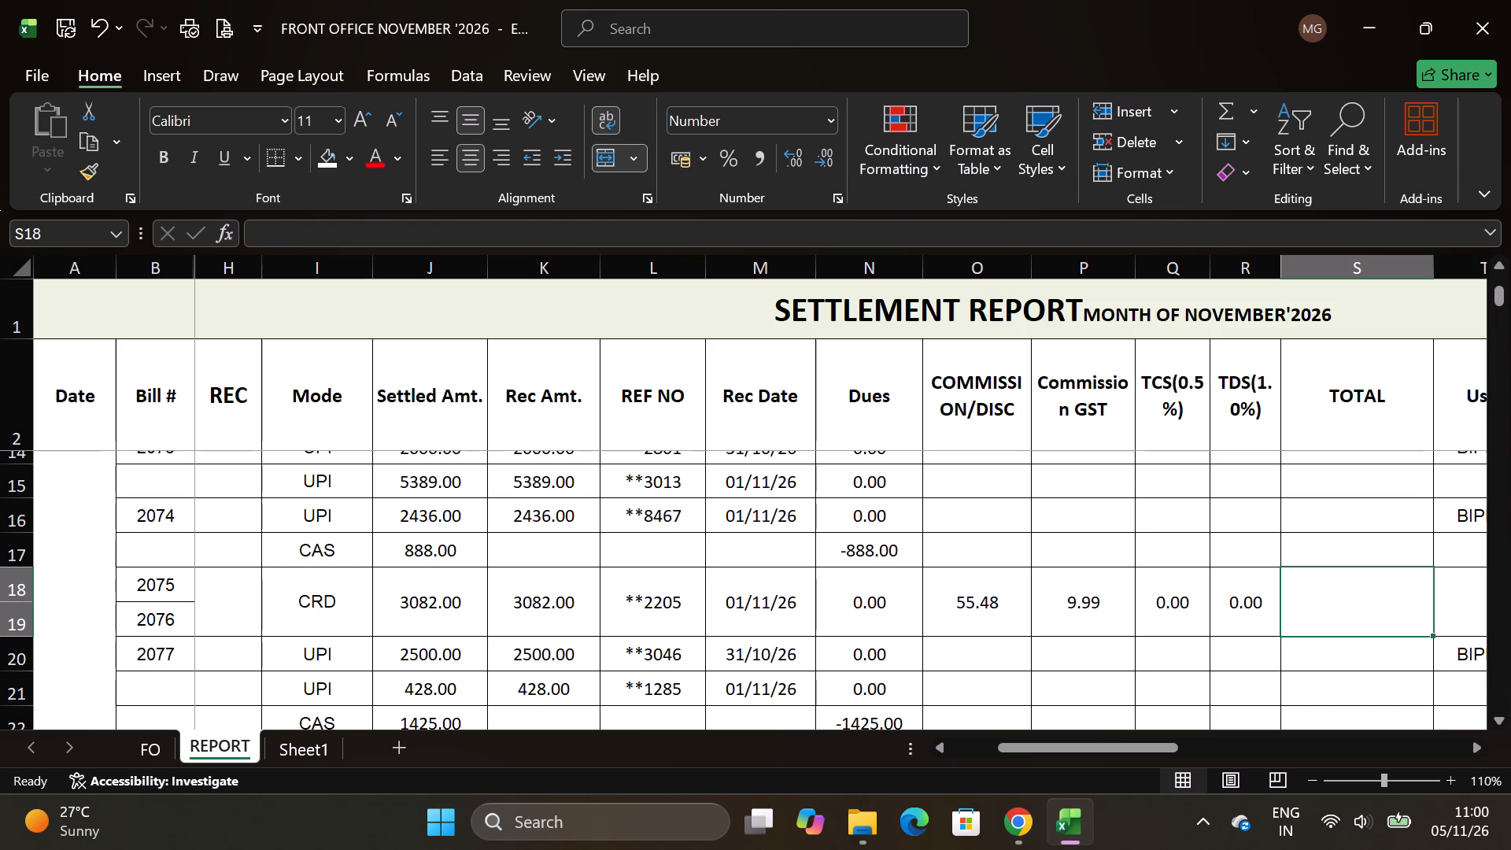
Enter the TOTAL formula =K18-O18-P18-Q18-R18 in the merged TOTAL cell of bills 2075 and 2076.
key(equal)
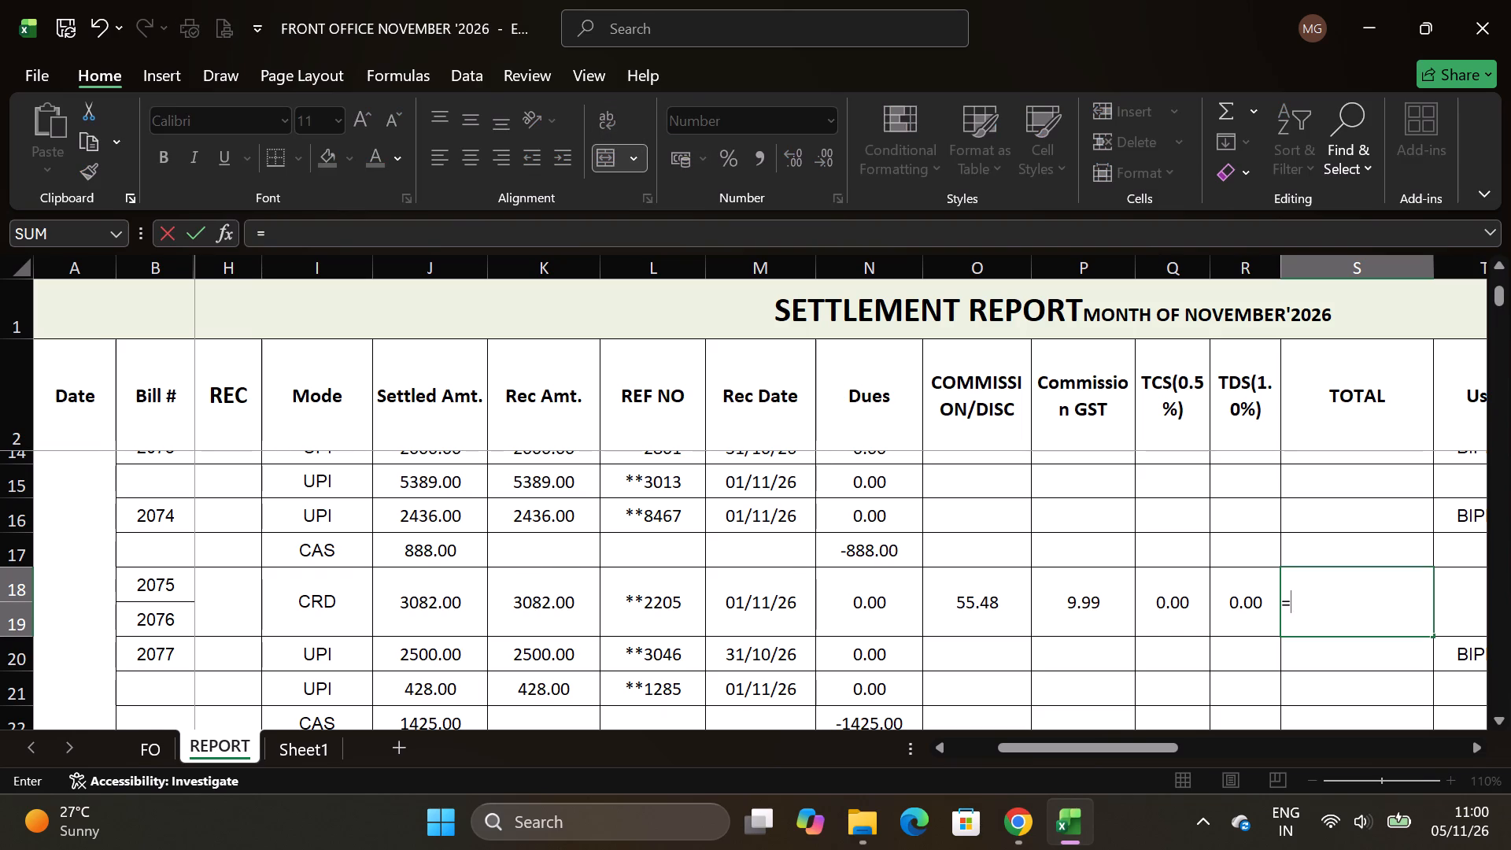
click(538, 615)
key(minus)
click(986, 623)
key(minus)
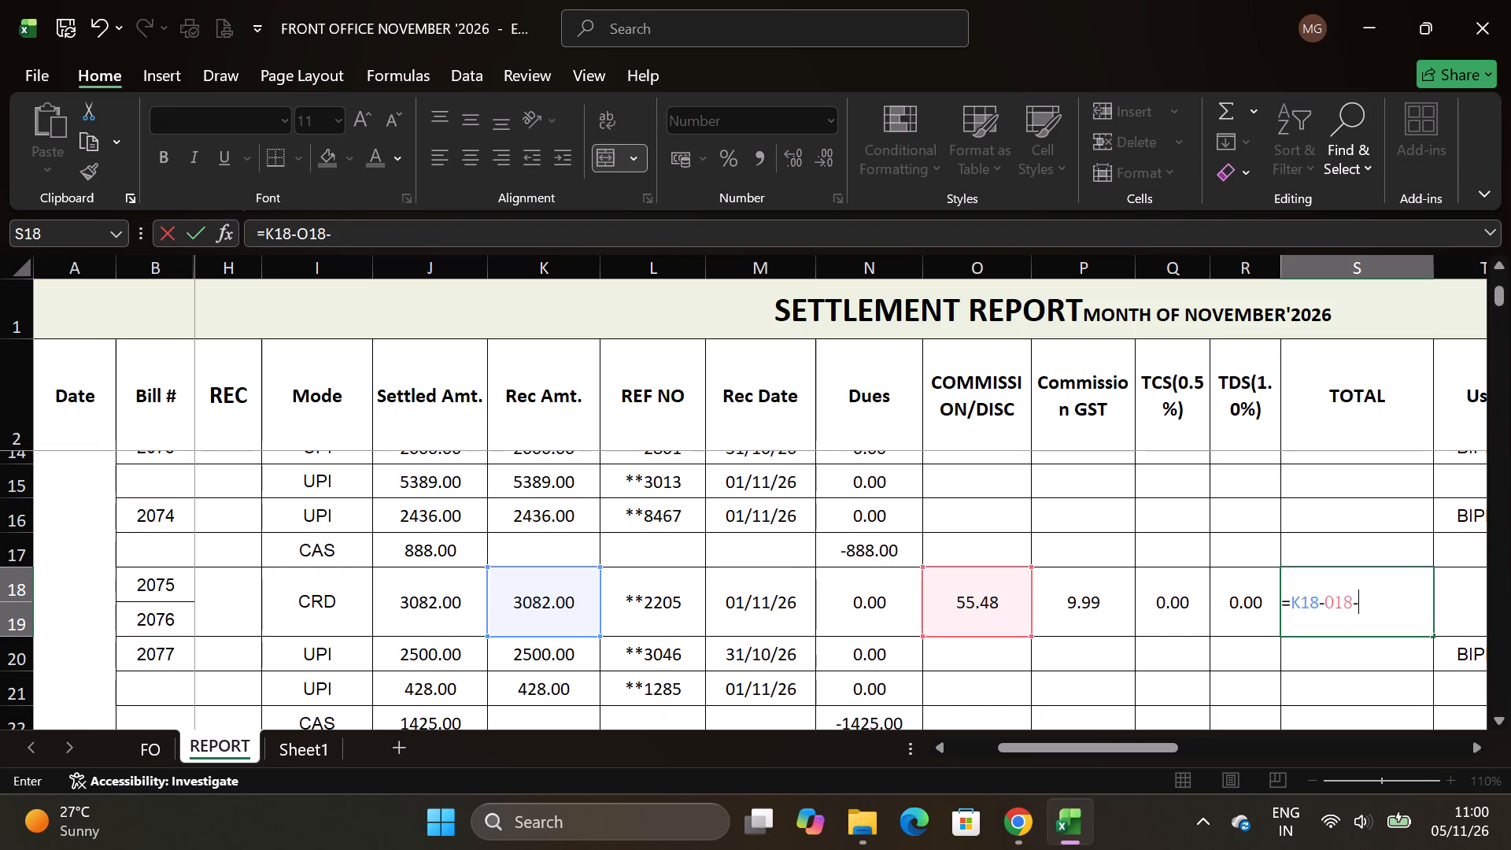
click(1087, 618)
key(minus)
click(1161, 616)
key(minus)
click(1238, 612)
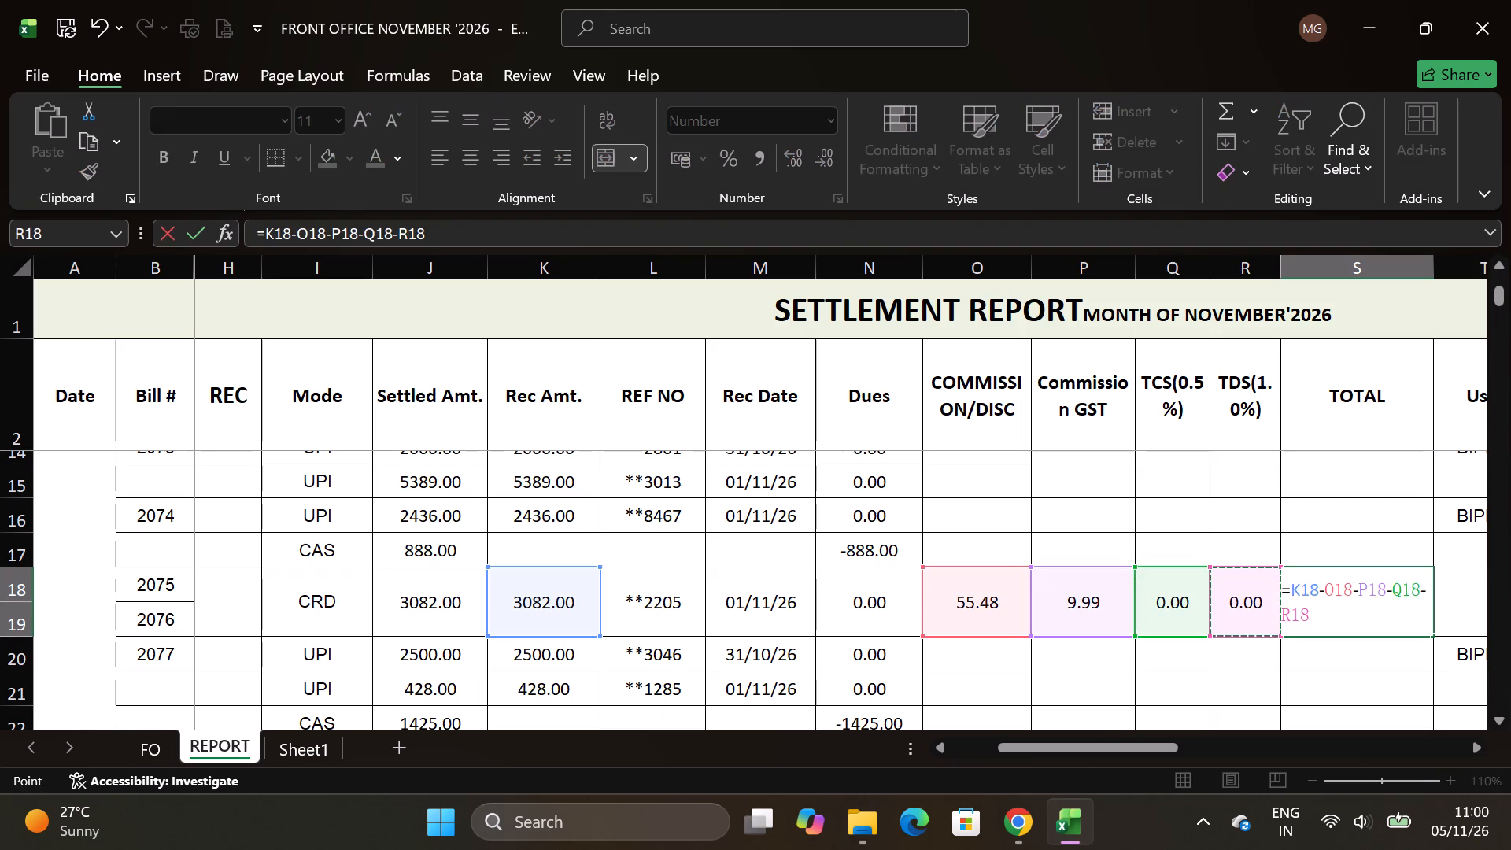
key(Return)
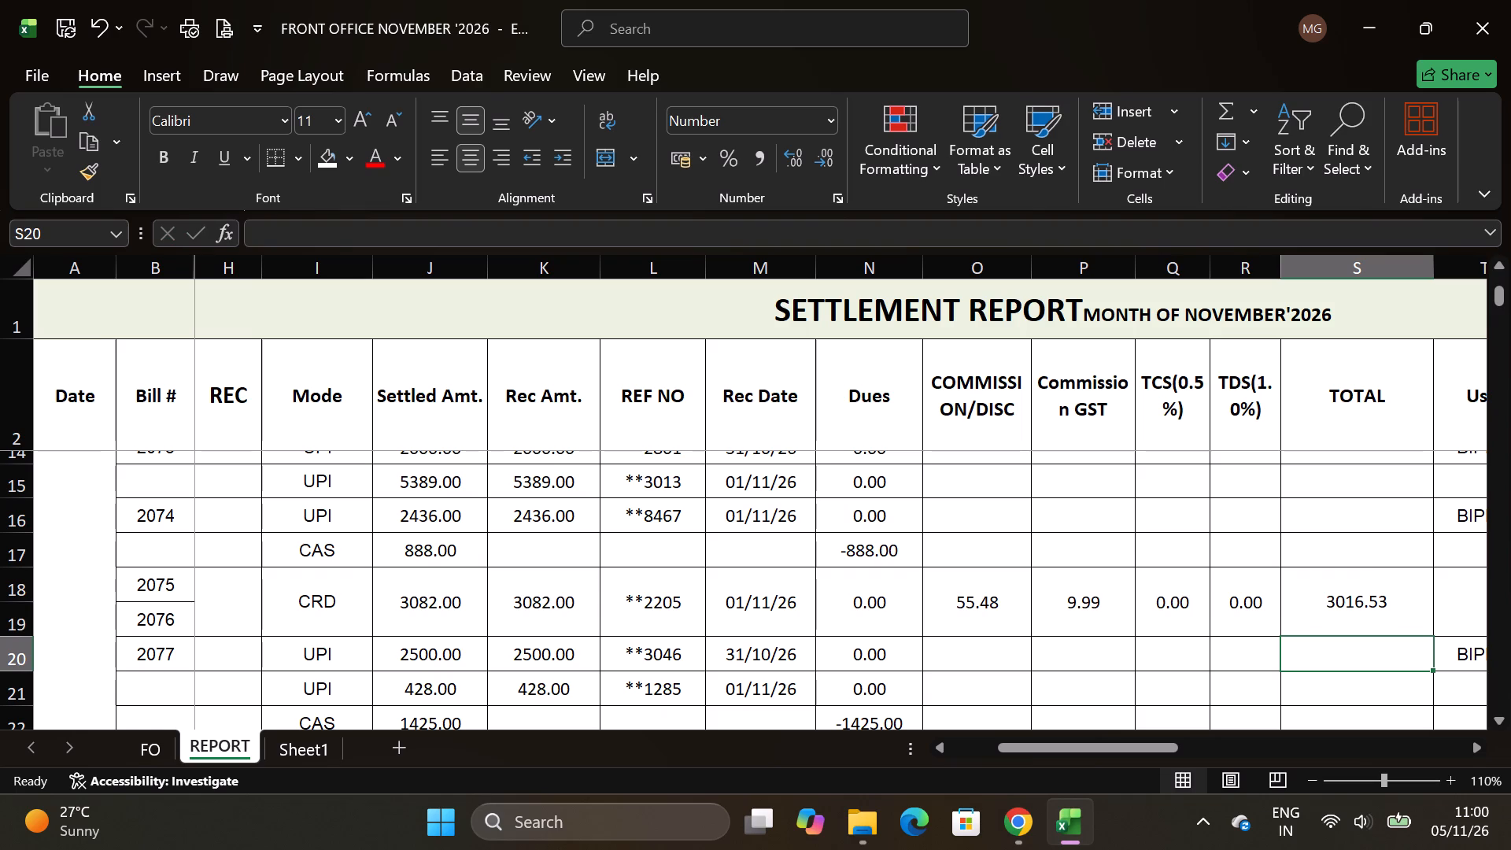
Enter 3360 as the received amount in the card row of bill 2082.
scroll(488, 634, down, 1)
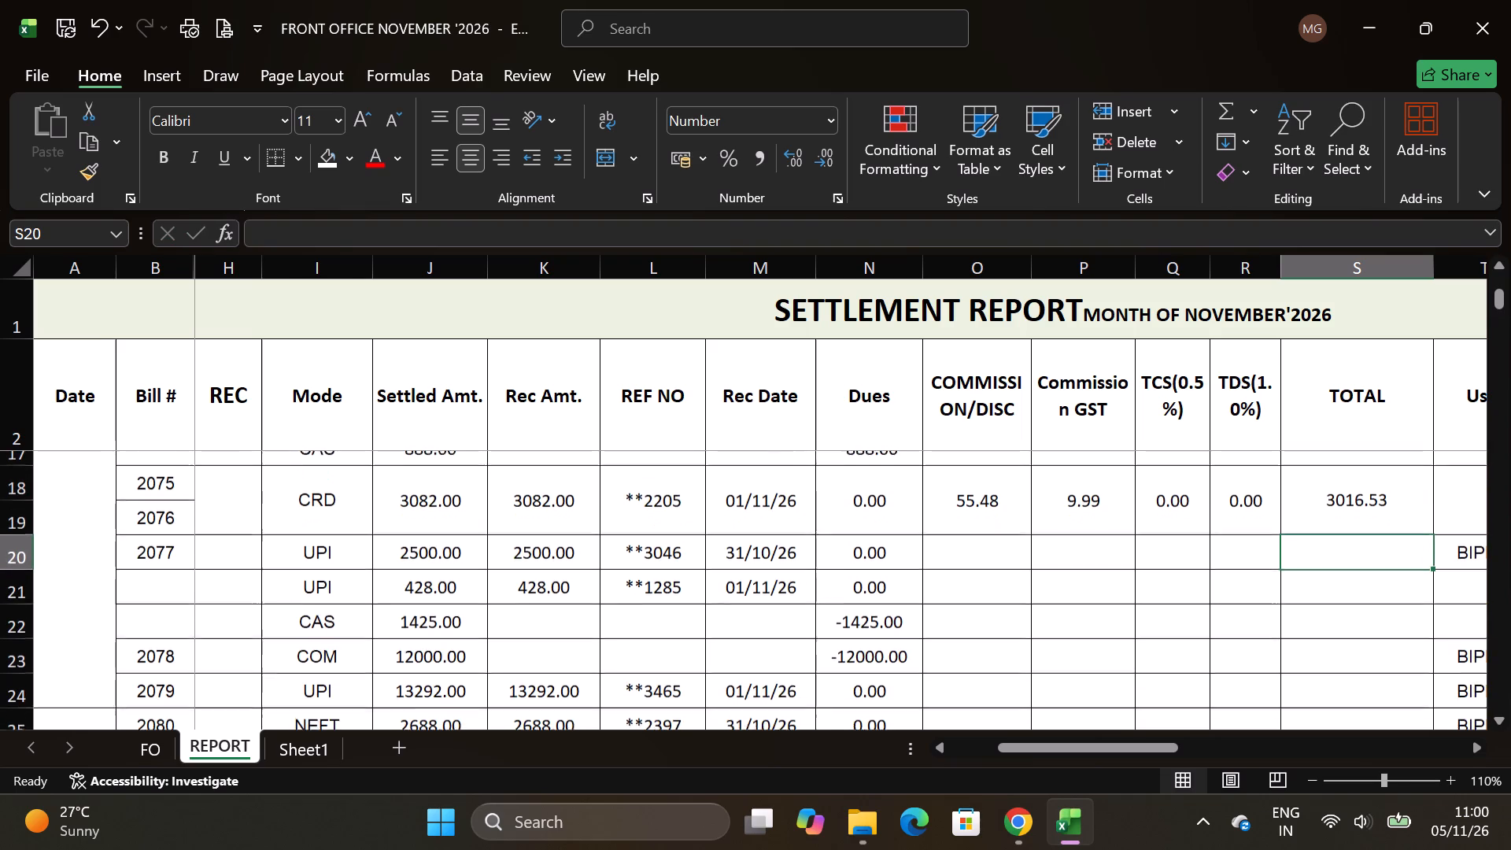
scroll(487, 630, down, 1)
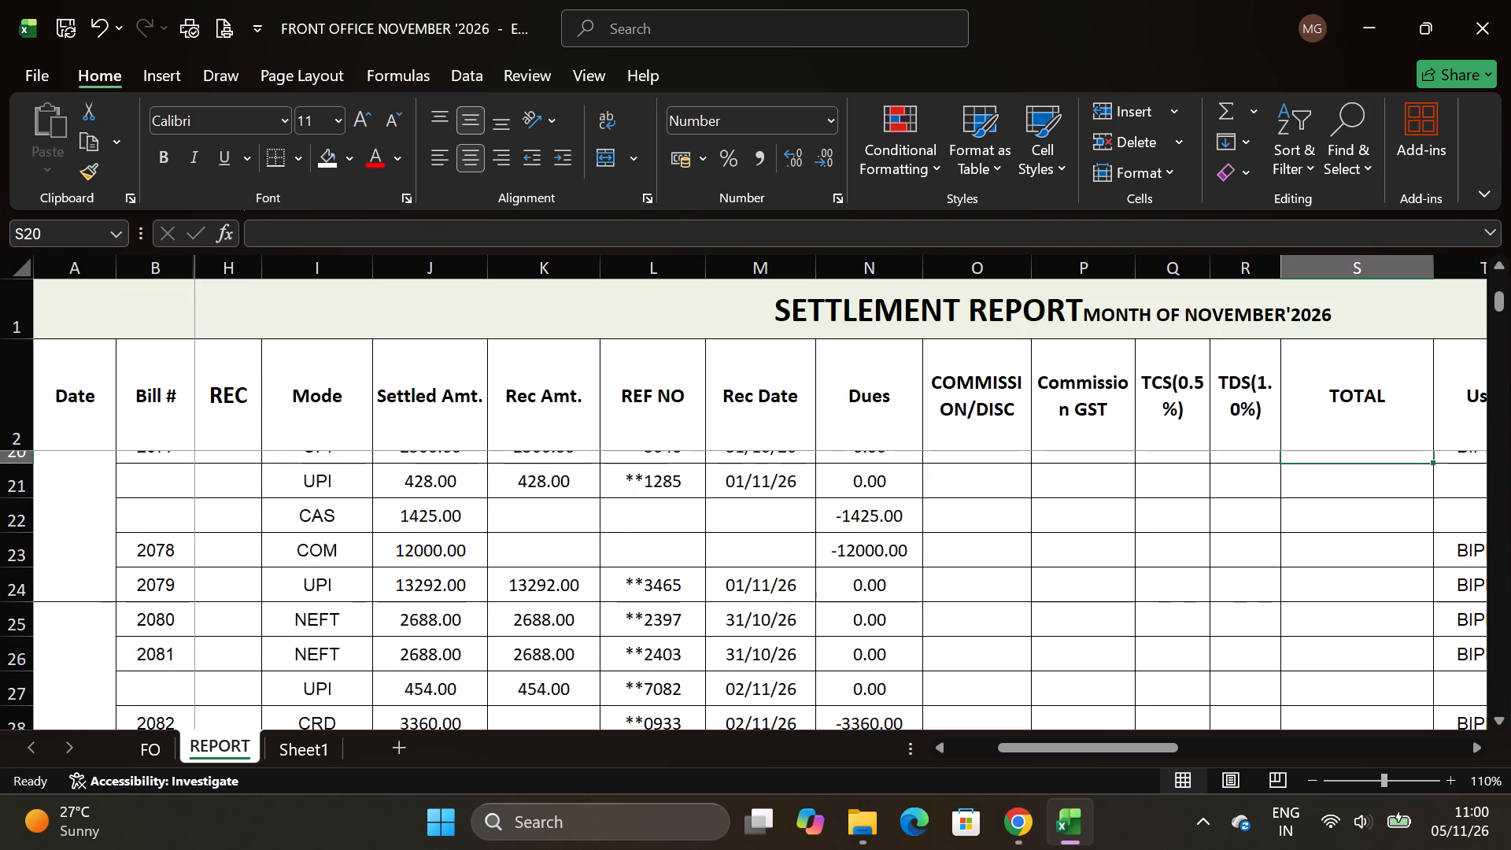
click(348, 594)
scroll(351, 643, down, 1)
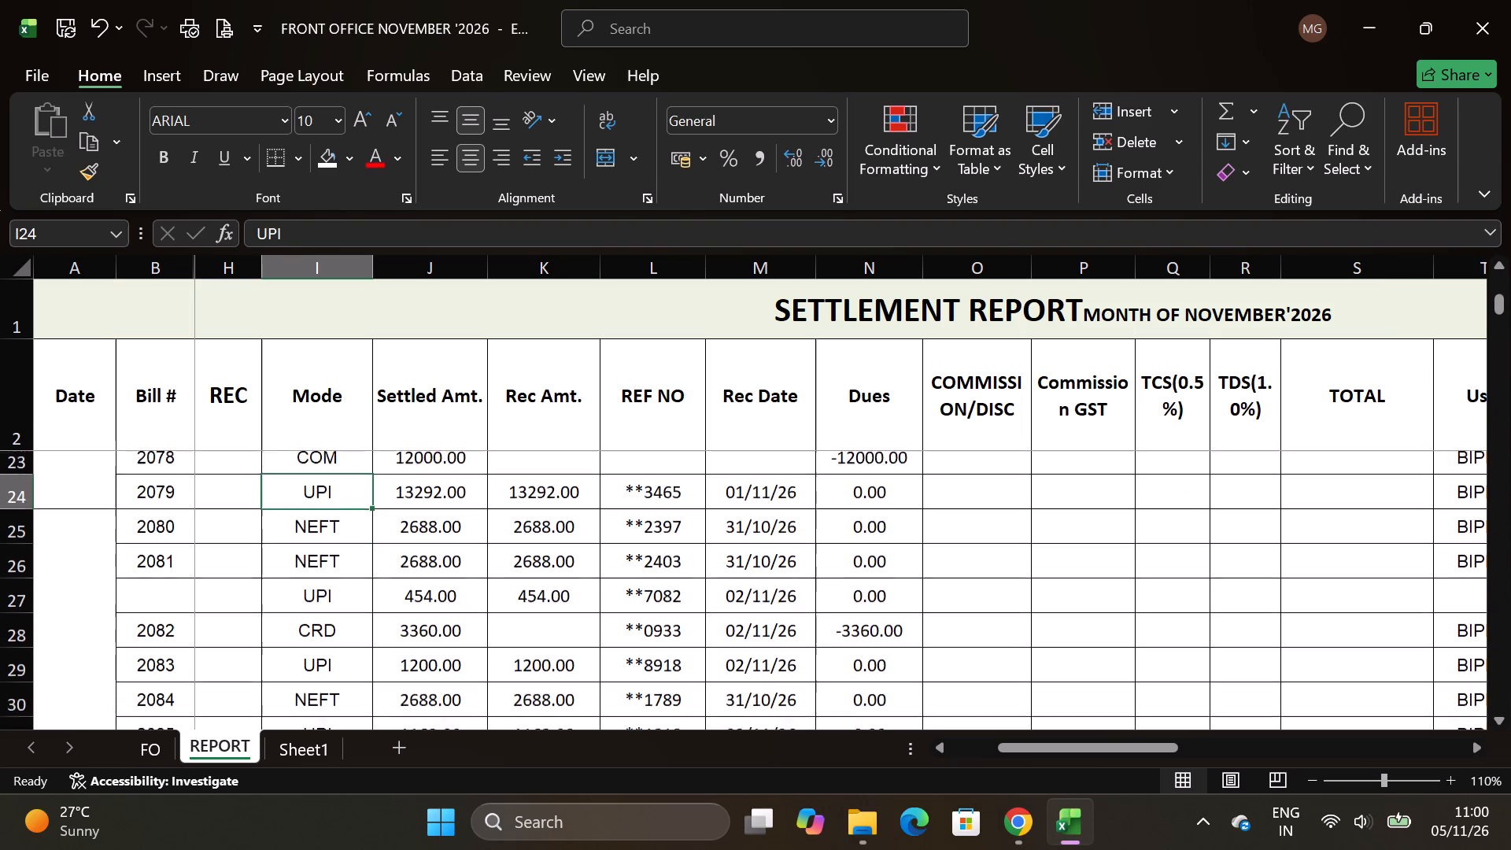
click(519, 619)
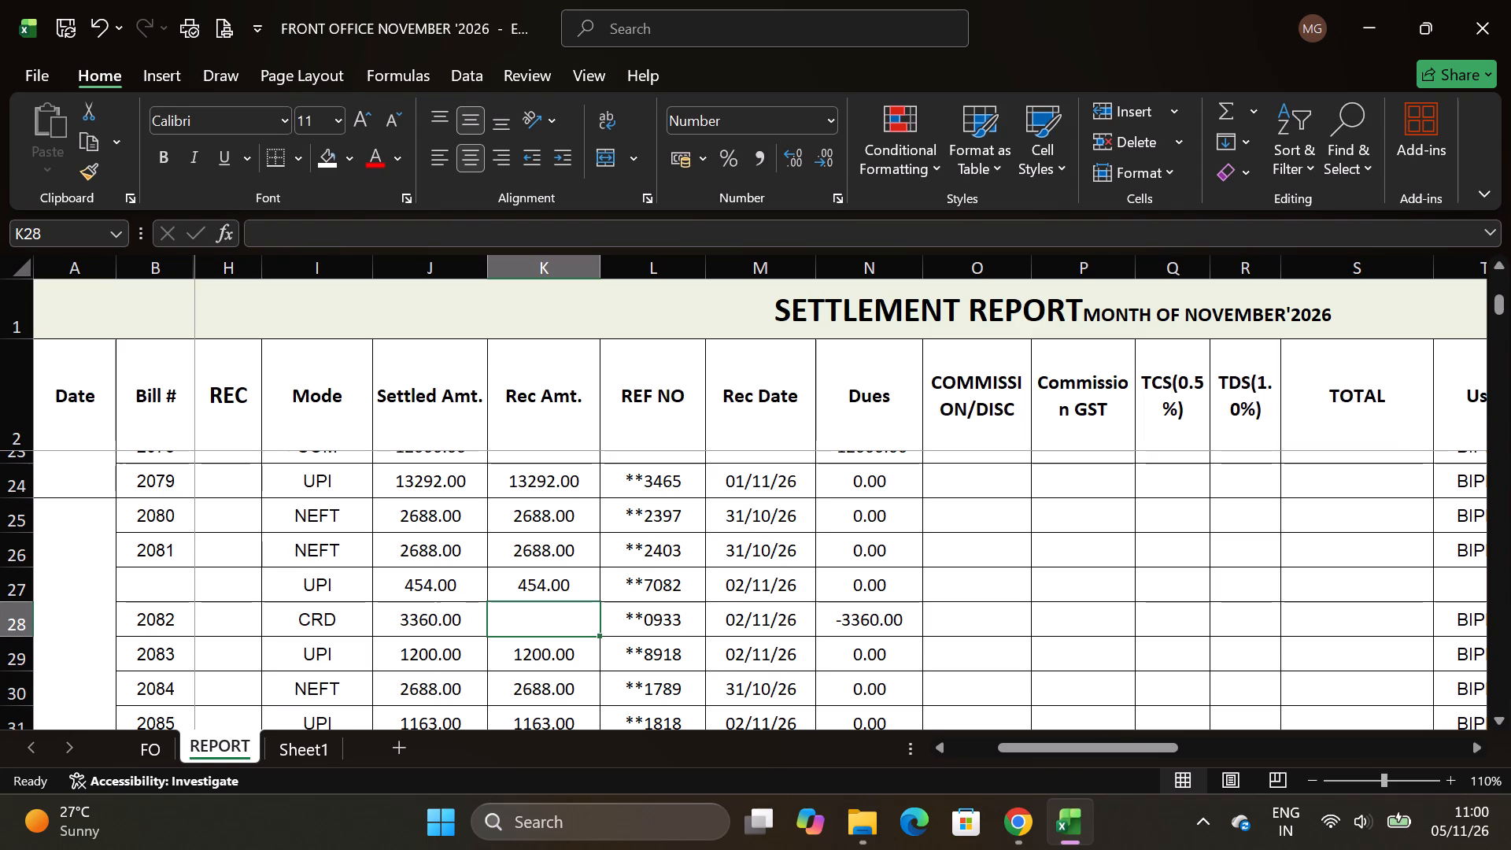
key(3)
text(360)
key(Right)
Enter the deductions for bill 2082: commission 60.48, commission GST 10.89, and 0 for both TCS and TDS.
key(Right)
key(Right)
key(Right)
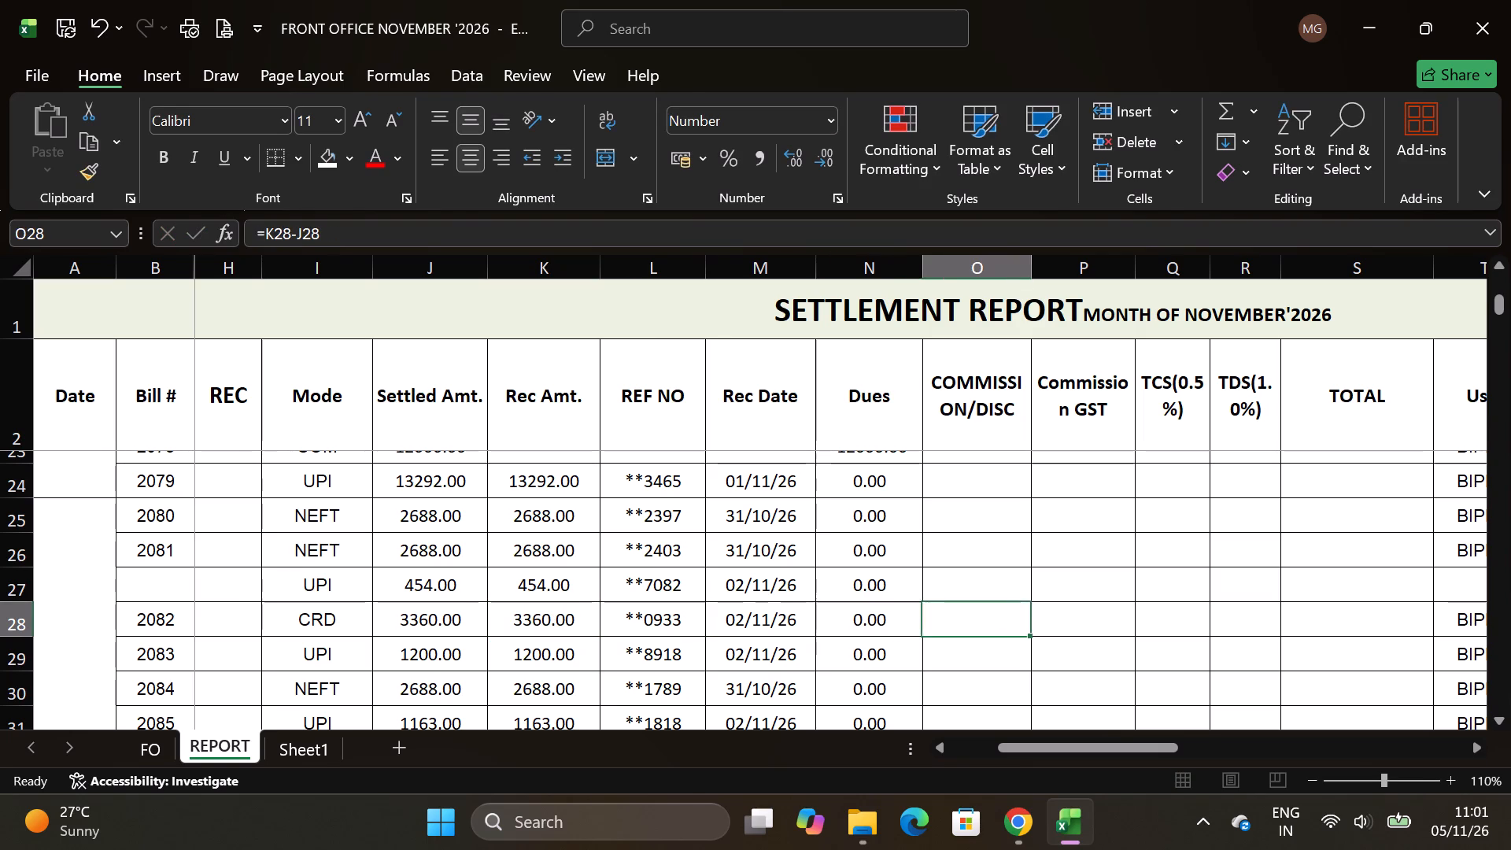
text(60.48)
key(Right)
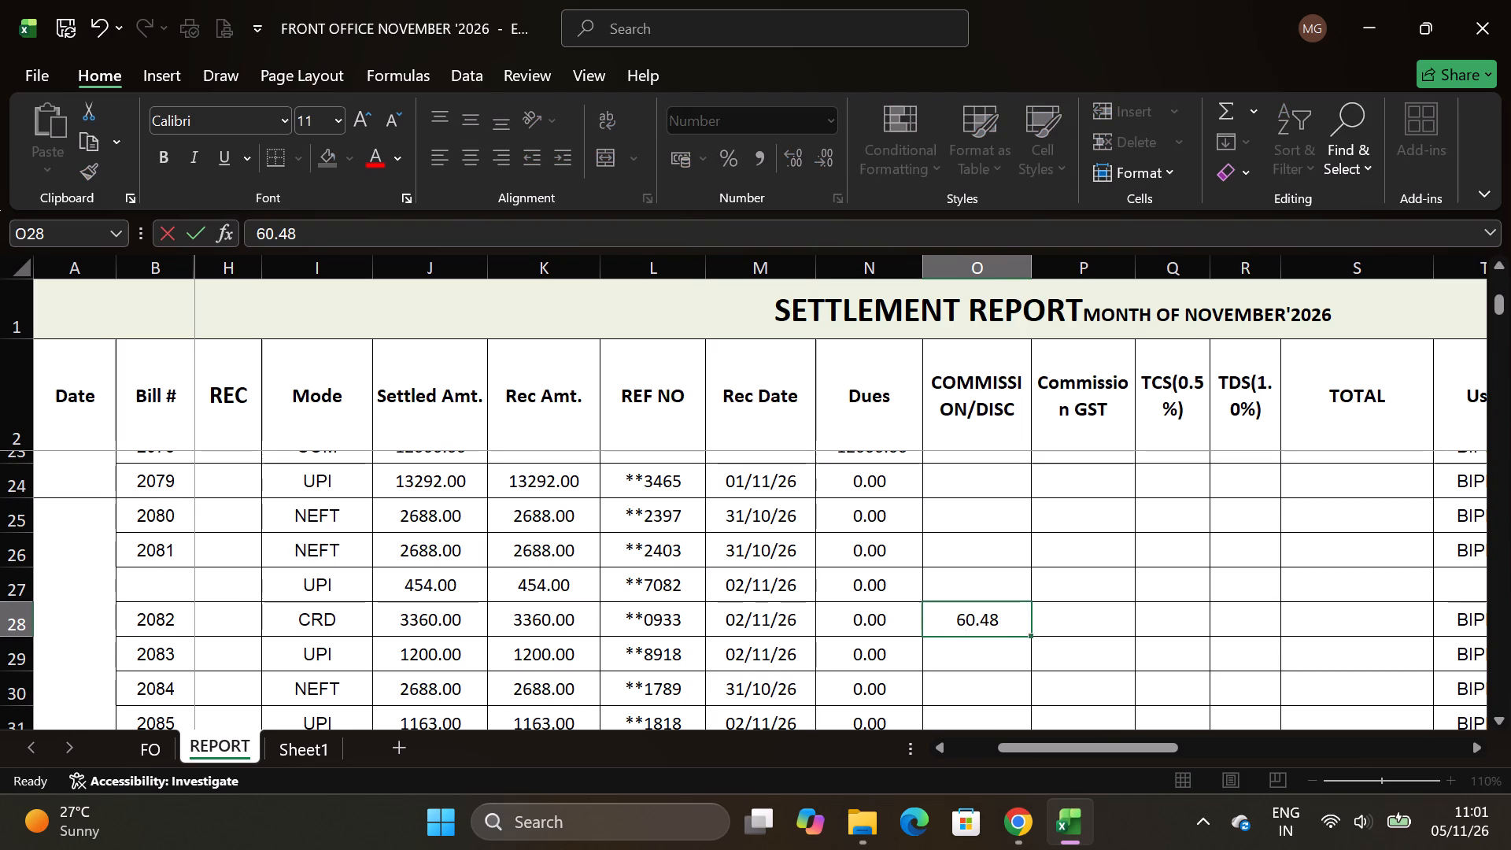
text(10.89)
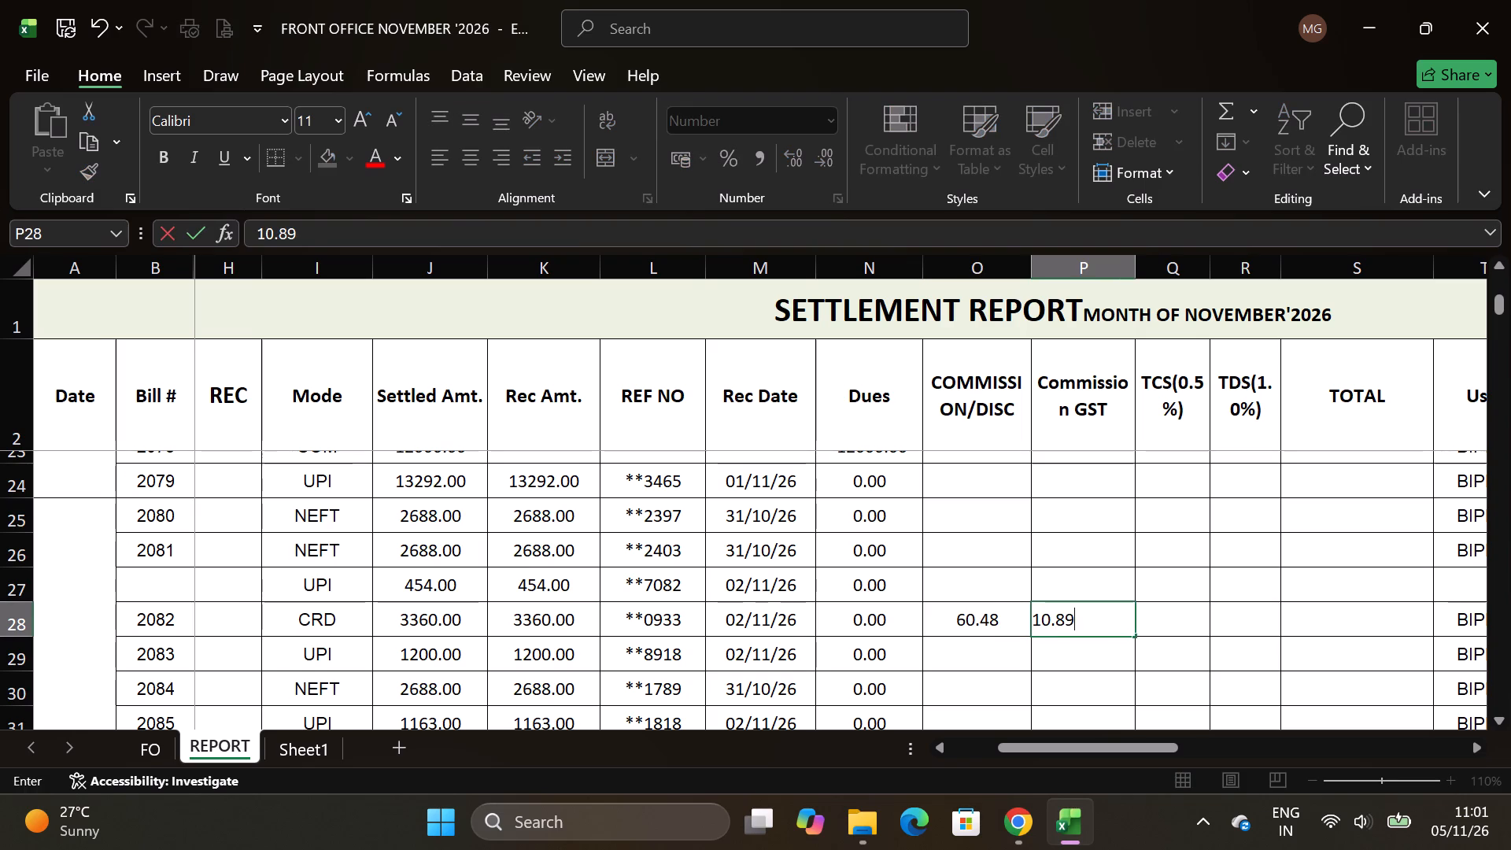
key(Right)
key(0)
key(Right)
key(0)
key(Right)
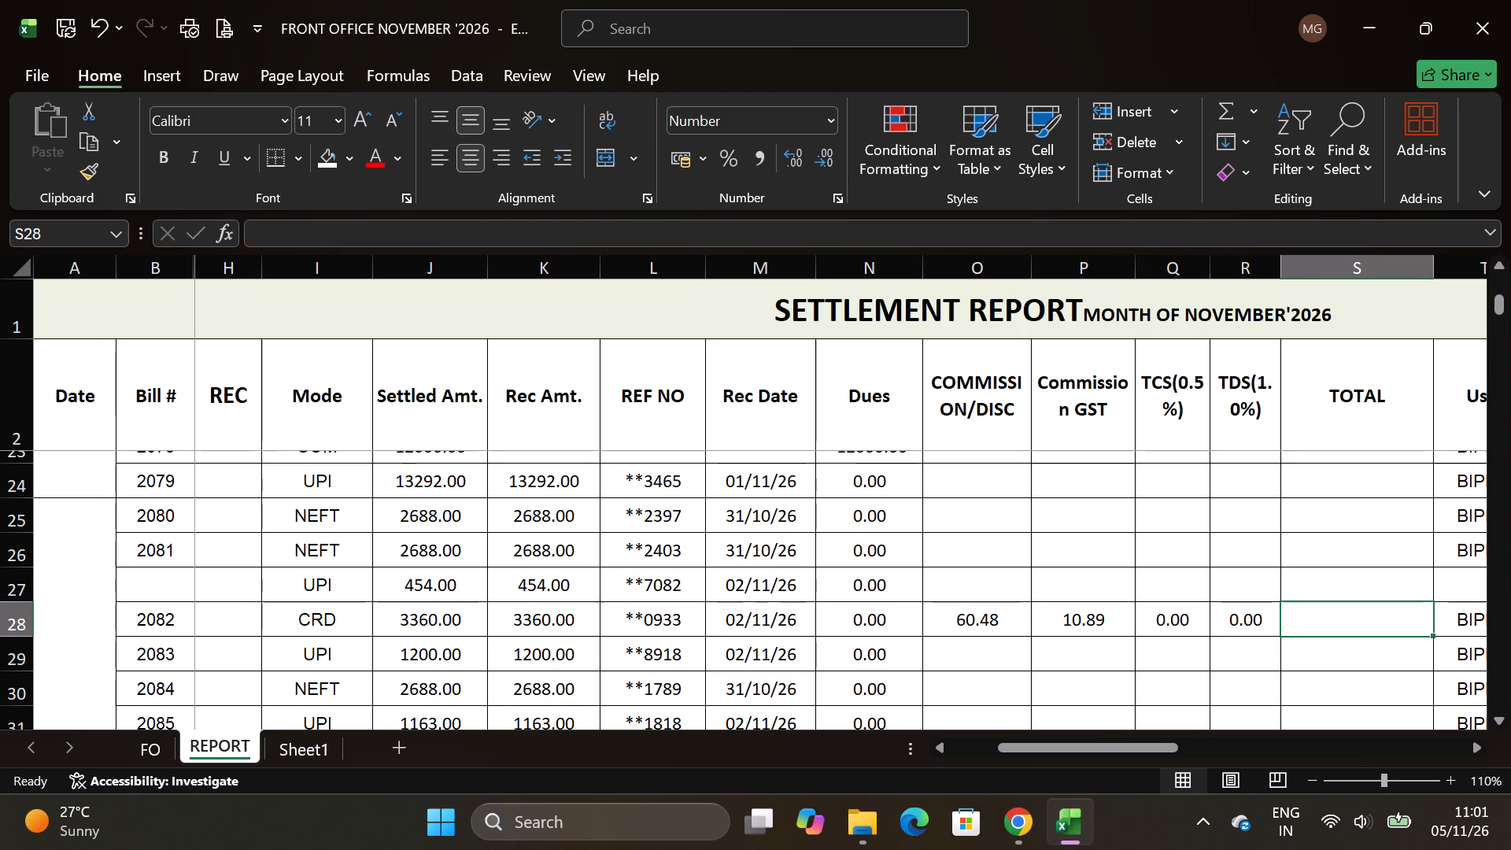
Copy the TOTAL formula from bill 2068 into the TOTAL cell of bill 2082 and save the workbook.
scroll(990, 604, up, 3)
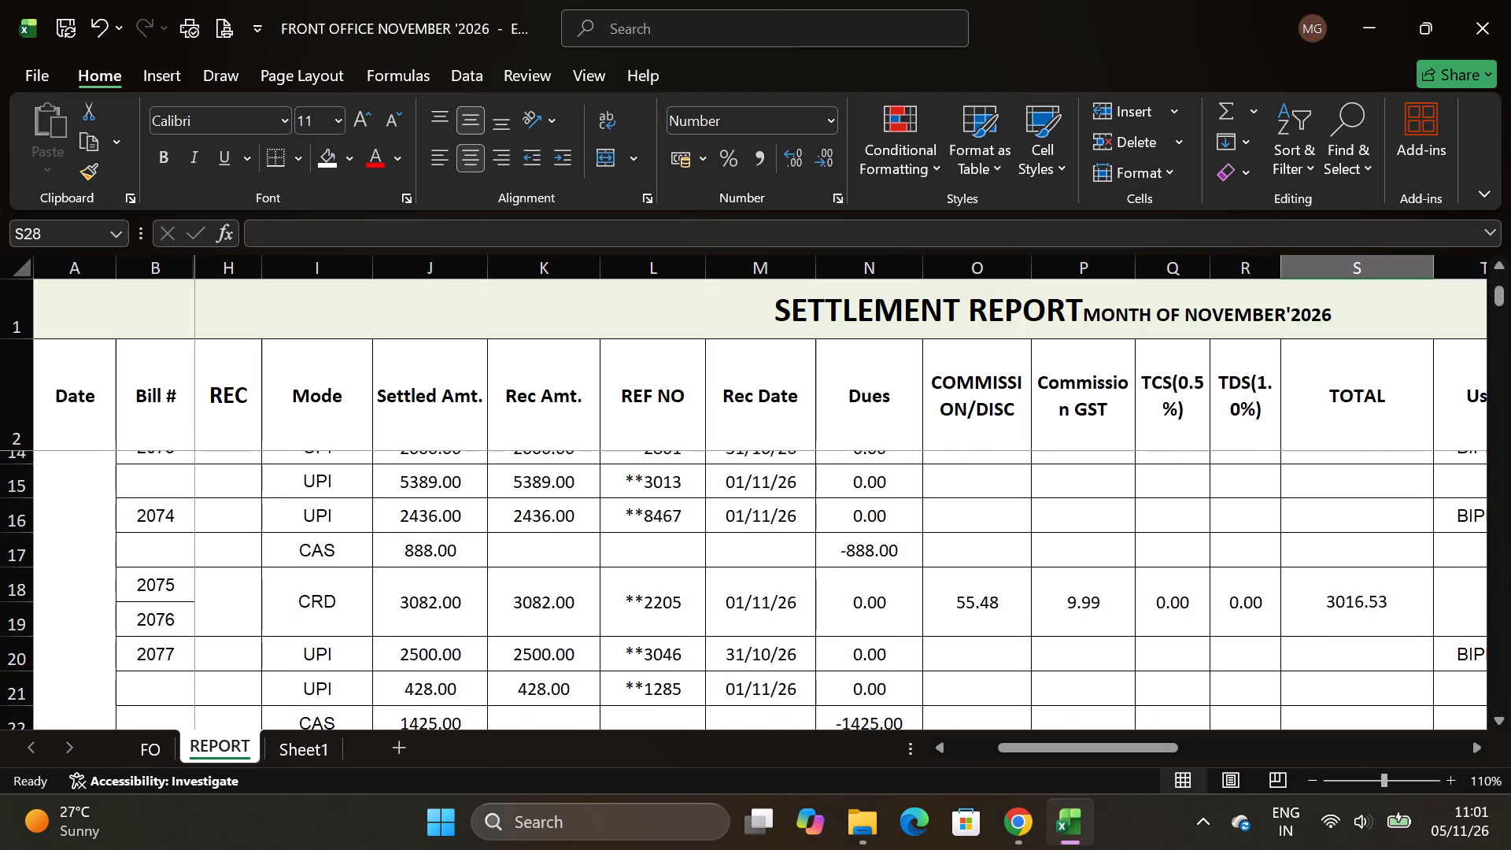
scroll(1414, 536, up, 3)
scroll(1409, 473, up, 1)
click(1406, 557)
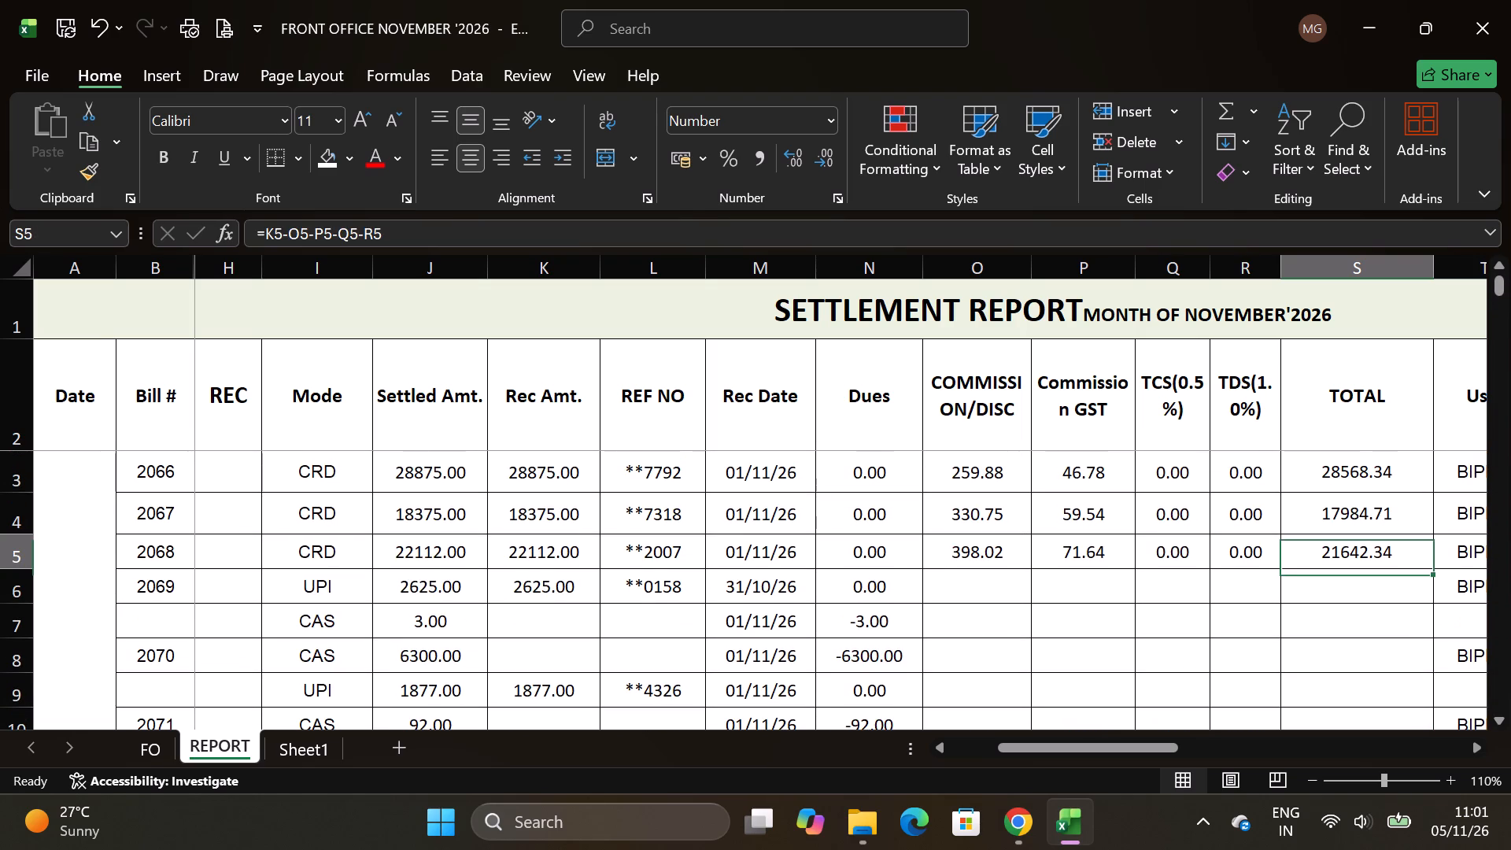
key(ctrl+v)
scroll(1425, 574, down, 2)
scroll(1413, 574, up, 3)
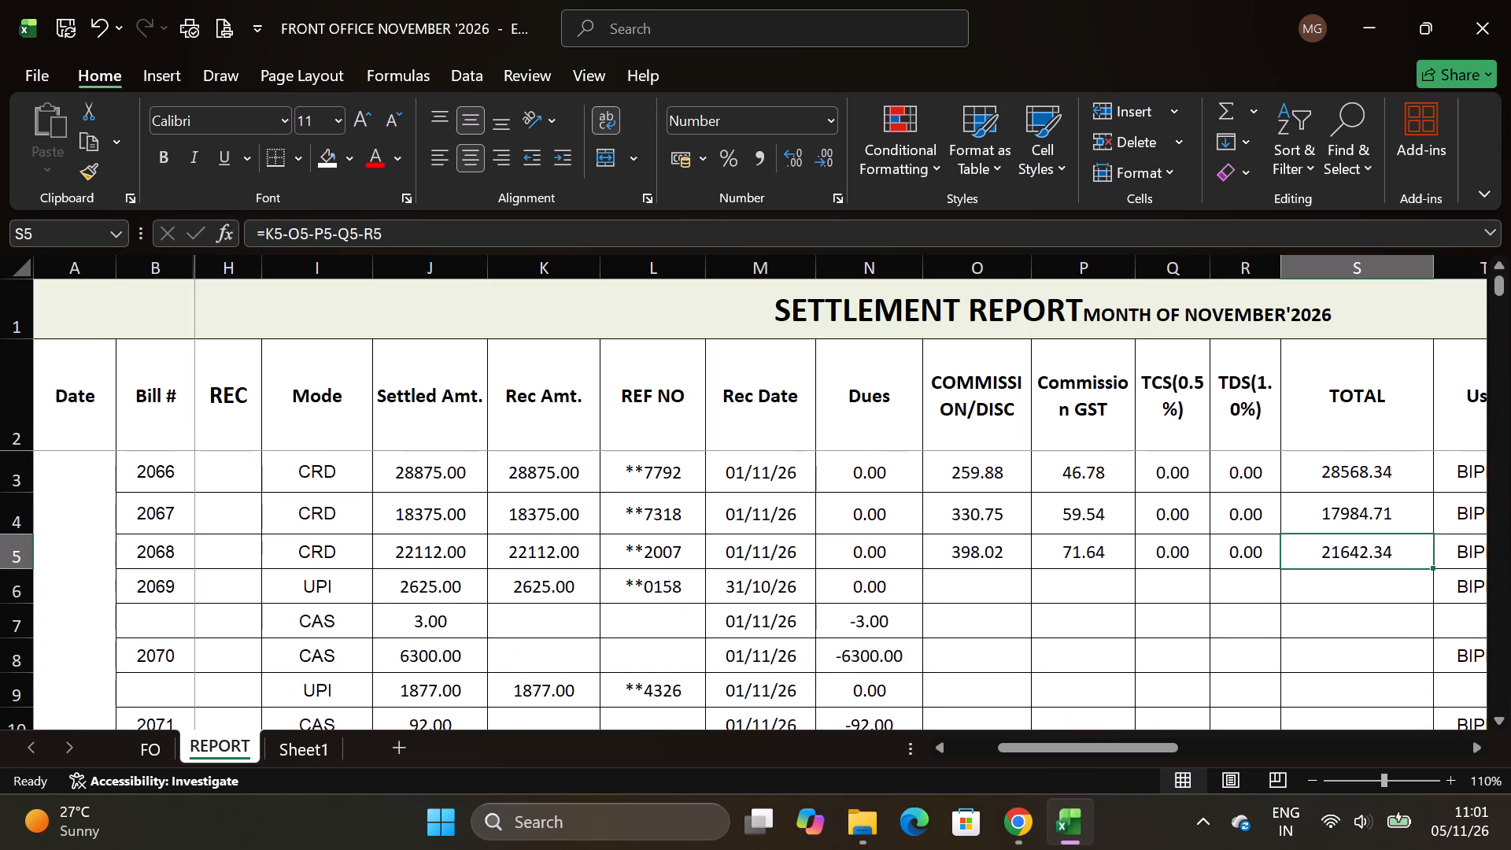
key(ctrl+c)
scroll(1336, 576, down, 5)
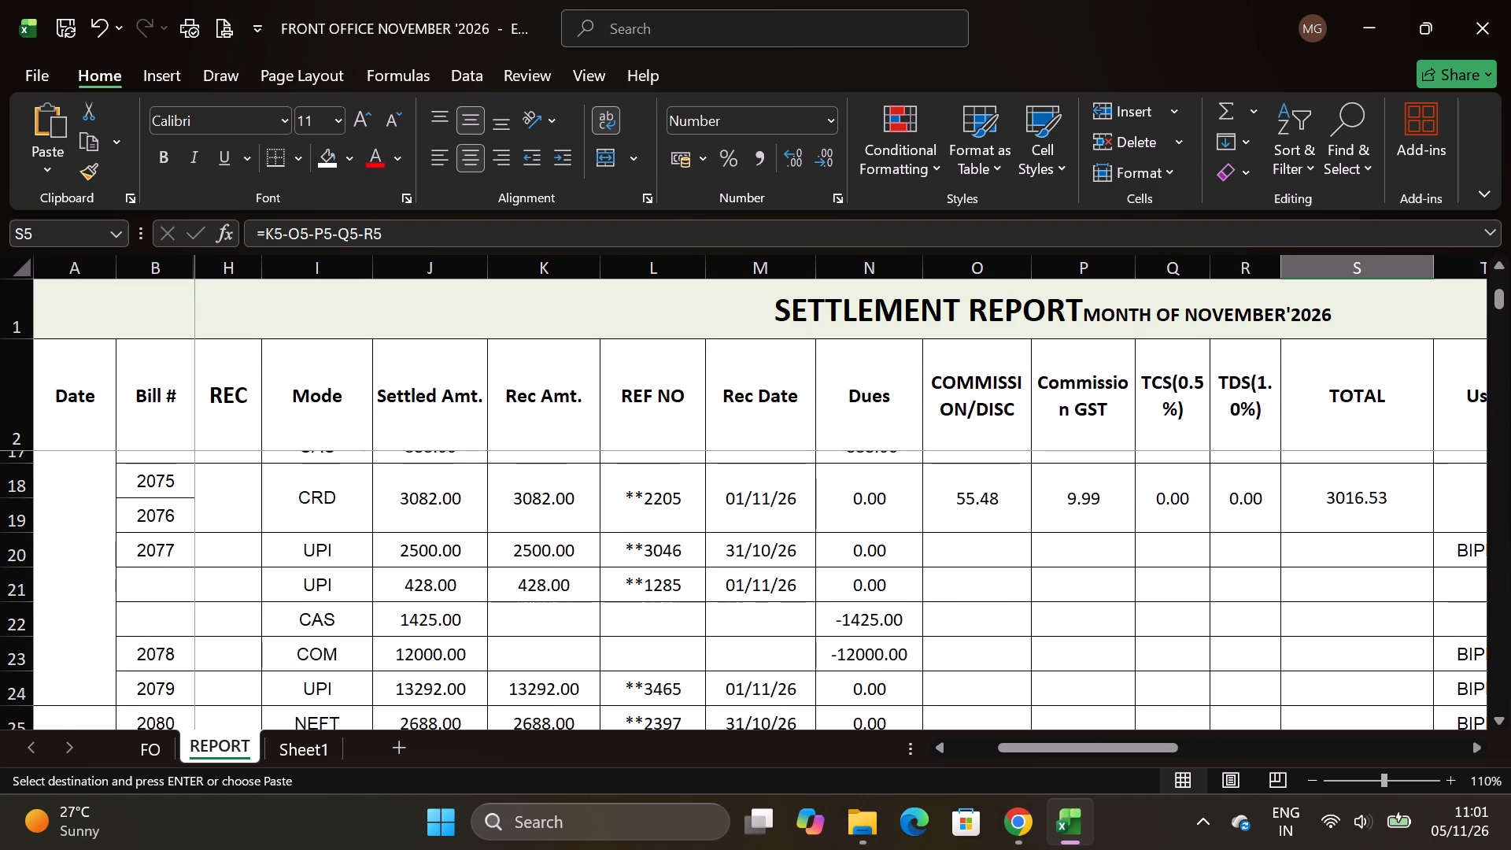
scroll(1330, 568, down, 3)
click(1340, 512)
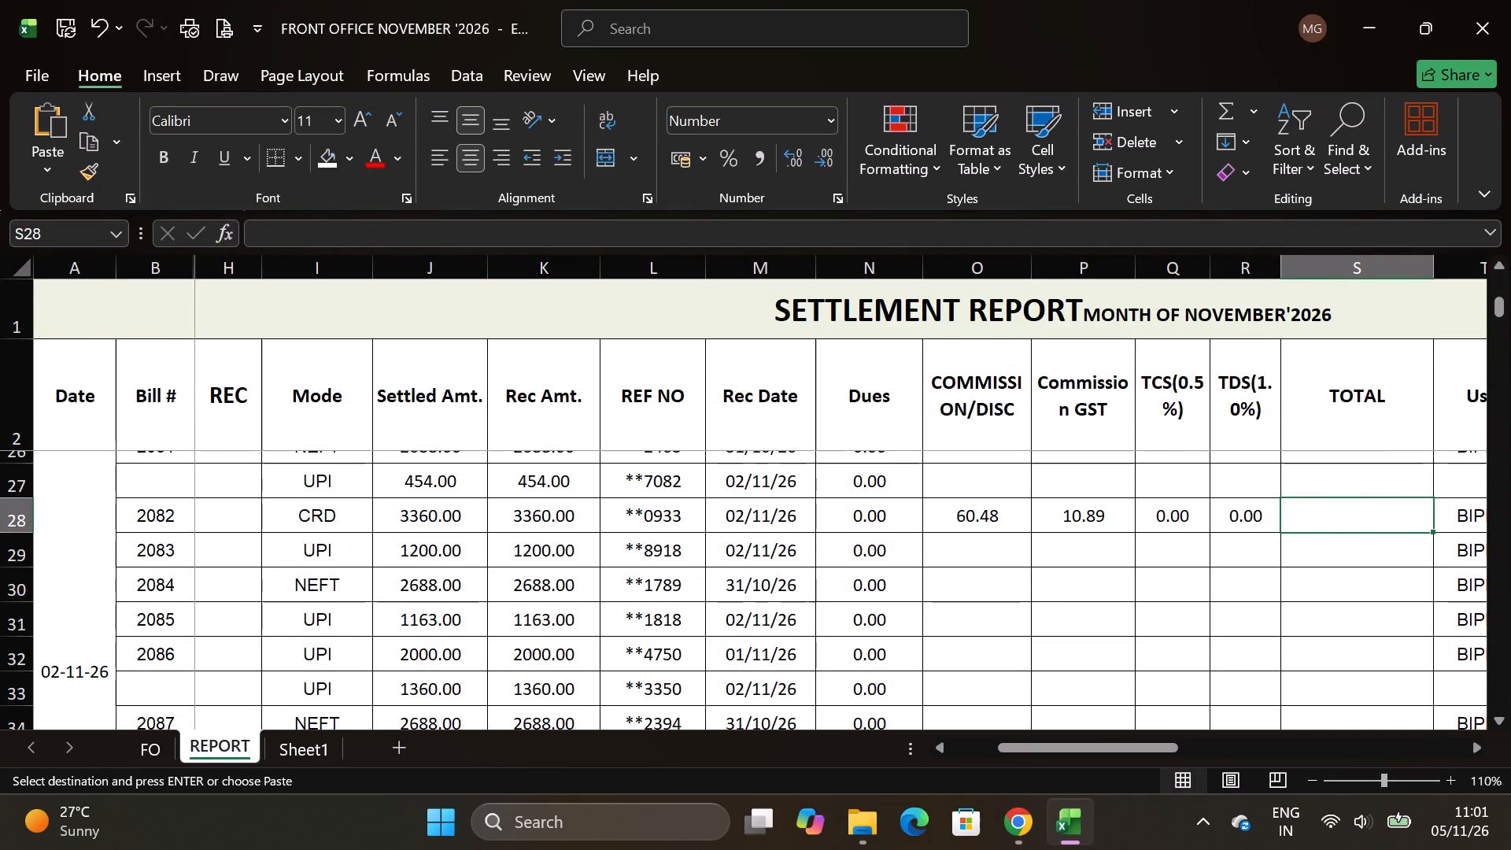
key(ctrl+v)
key(ctrl+s)
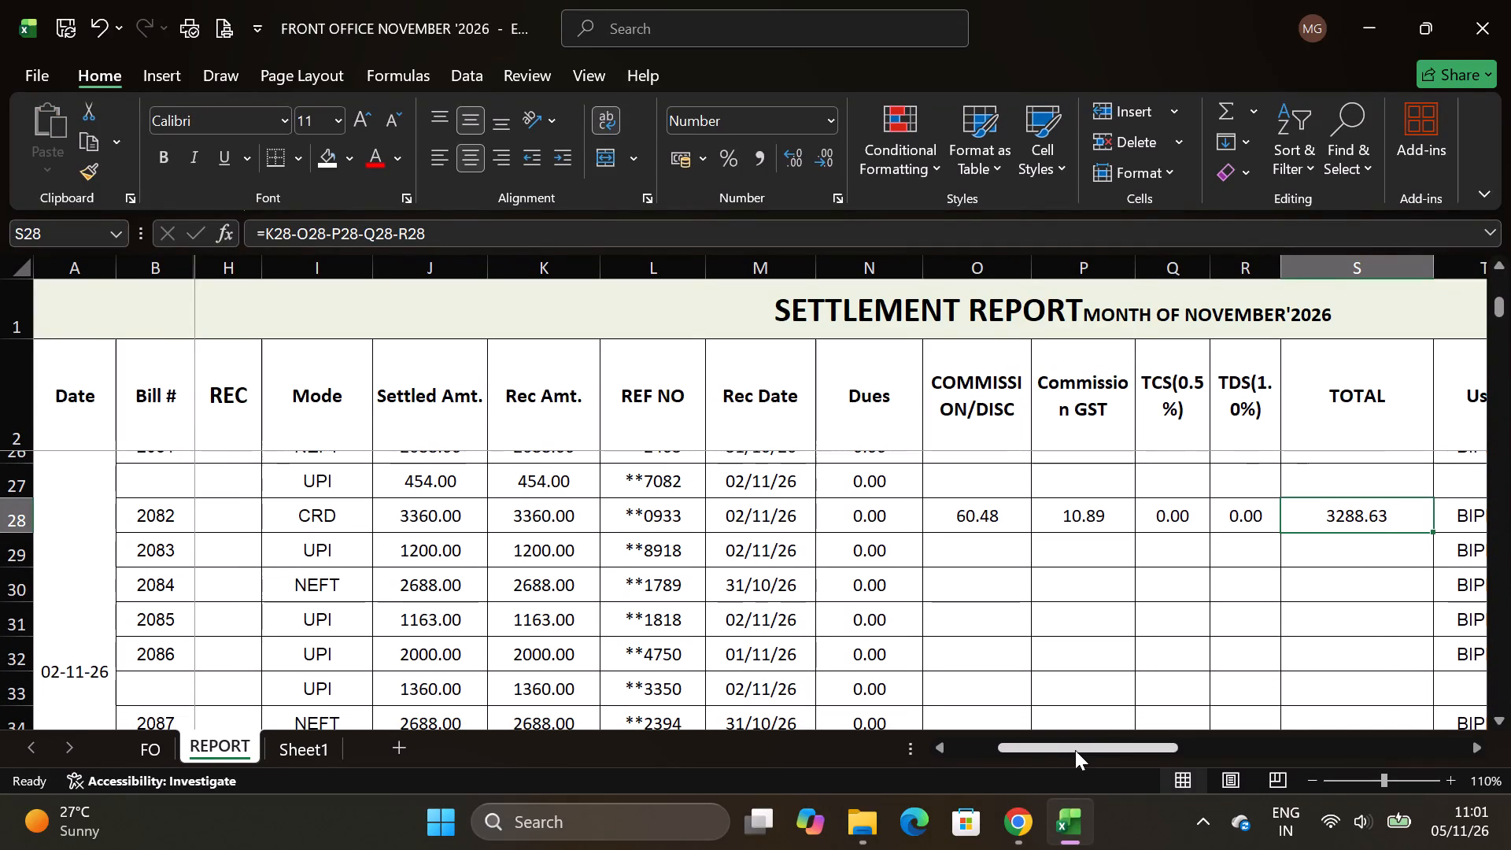
Enter 15287 as the received amount in the card row of bill 2088.
drag(1075, 750, 1013, 750)
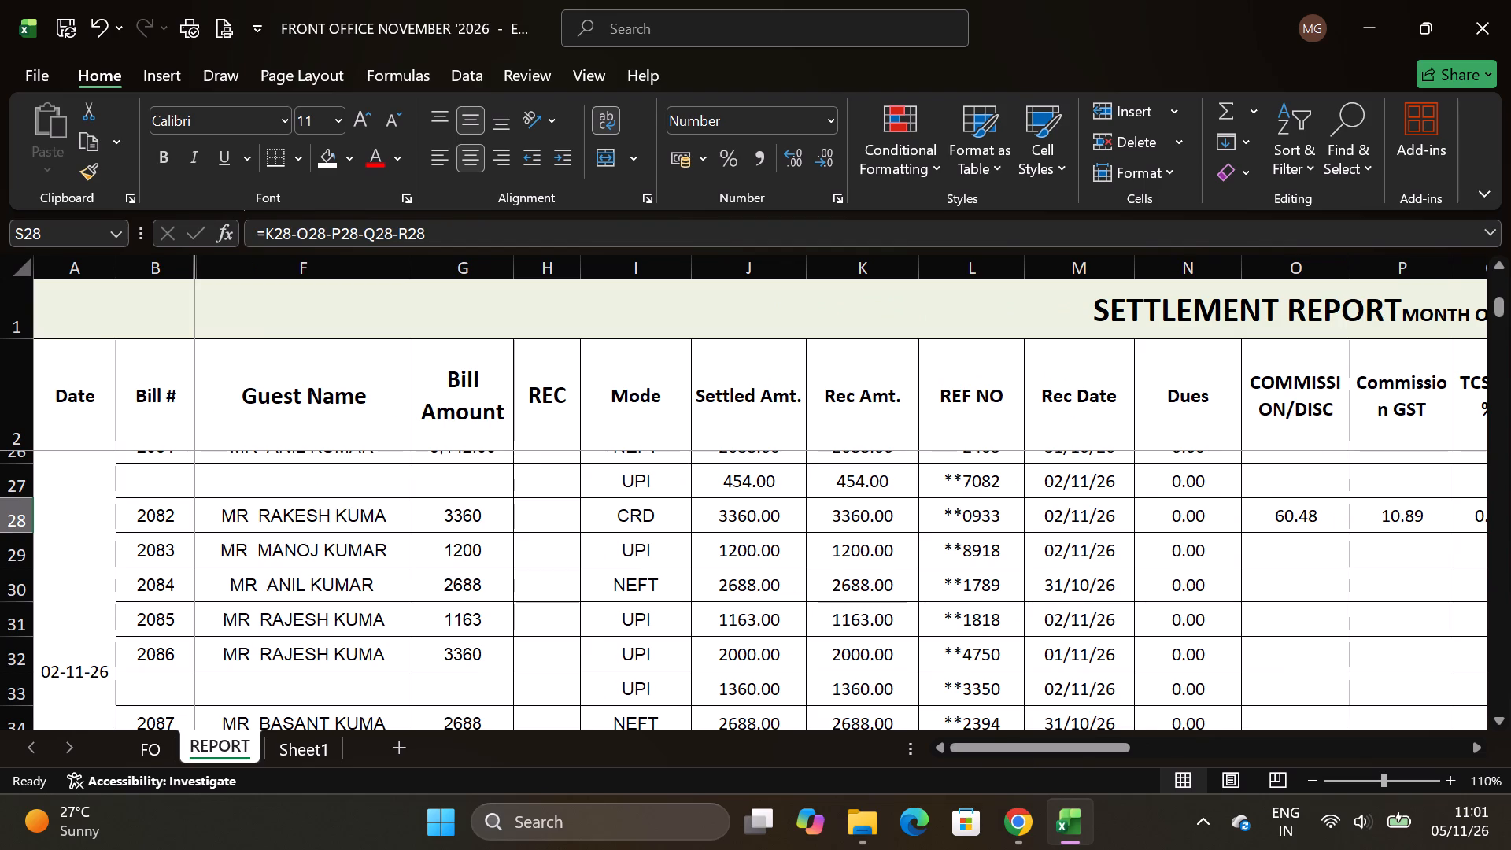
scroll(693, 646, down, 2)
click(649, 548)
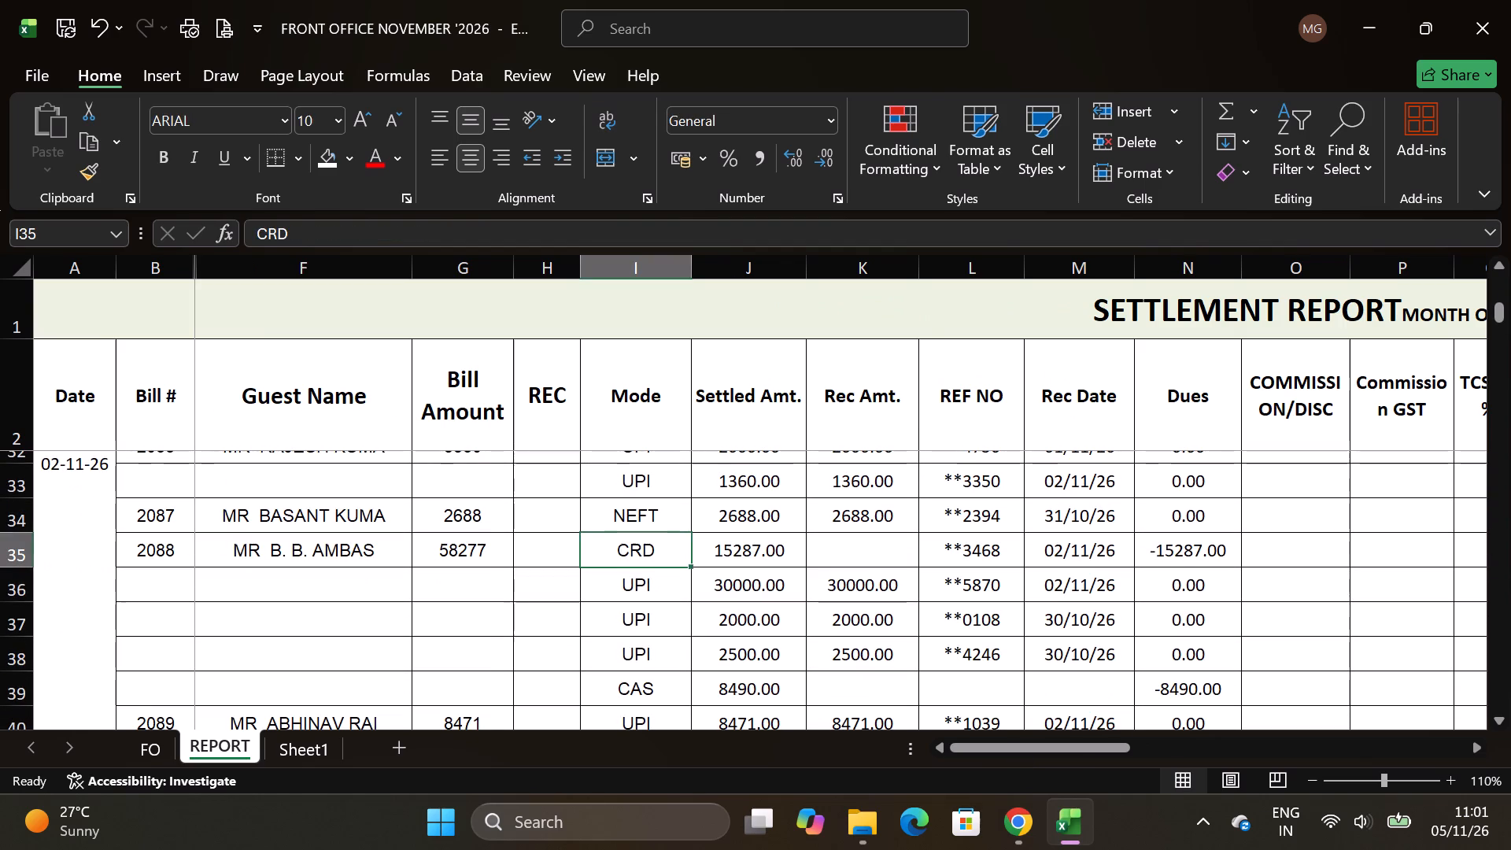
click(853, 545)
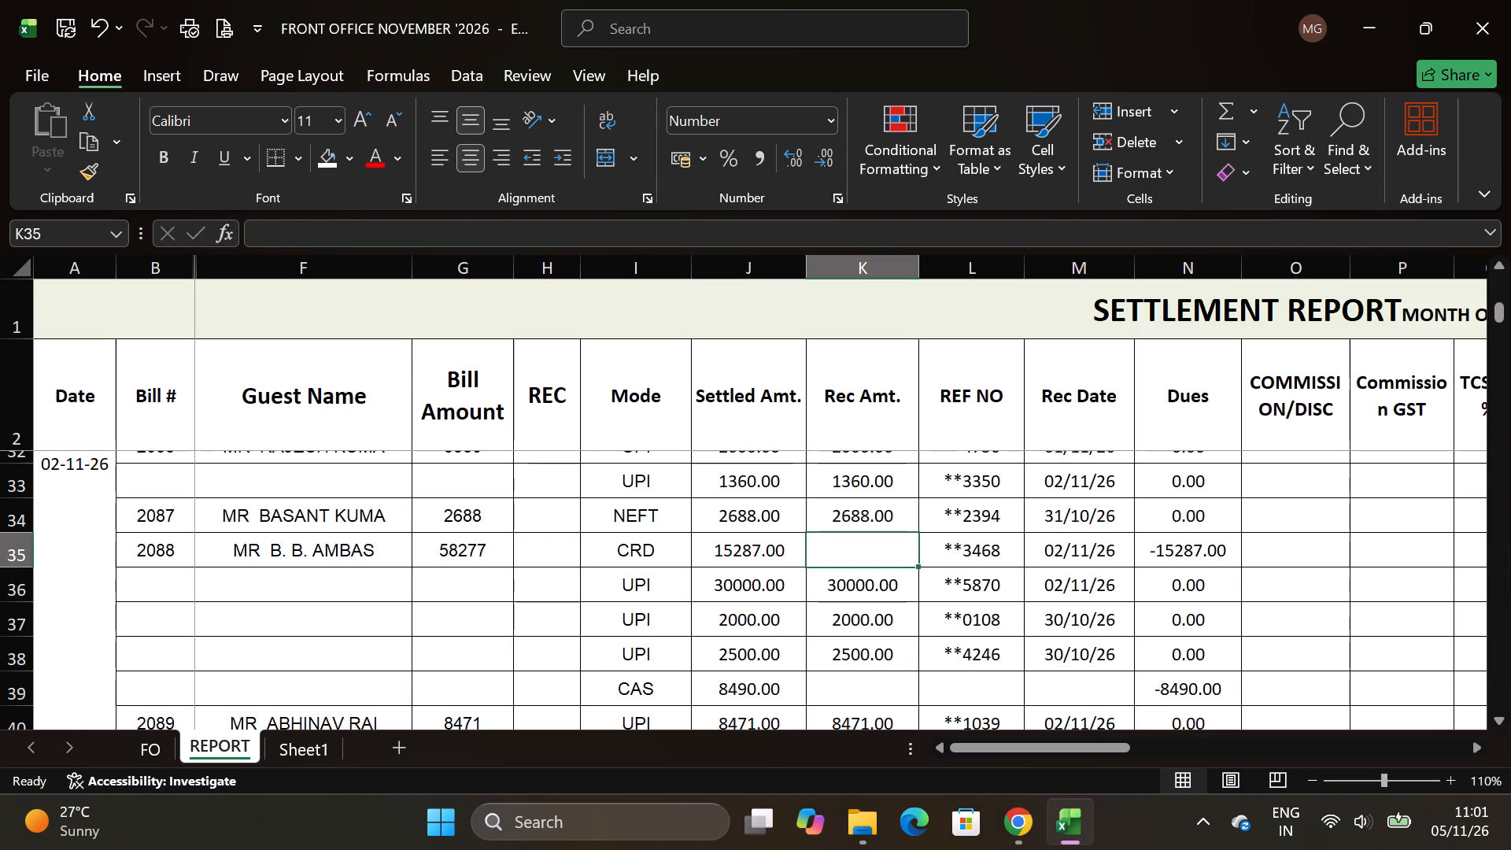
text(15287)
key(Right)
Enter the deductions for bill 2088's card row: commission 275.17, commission GST 49.53, and 0 for both TCS and TDS.
key(Right)
key(Right)
key(Right)
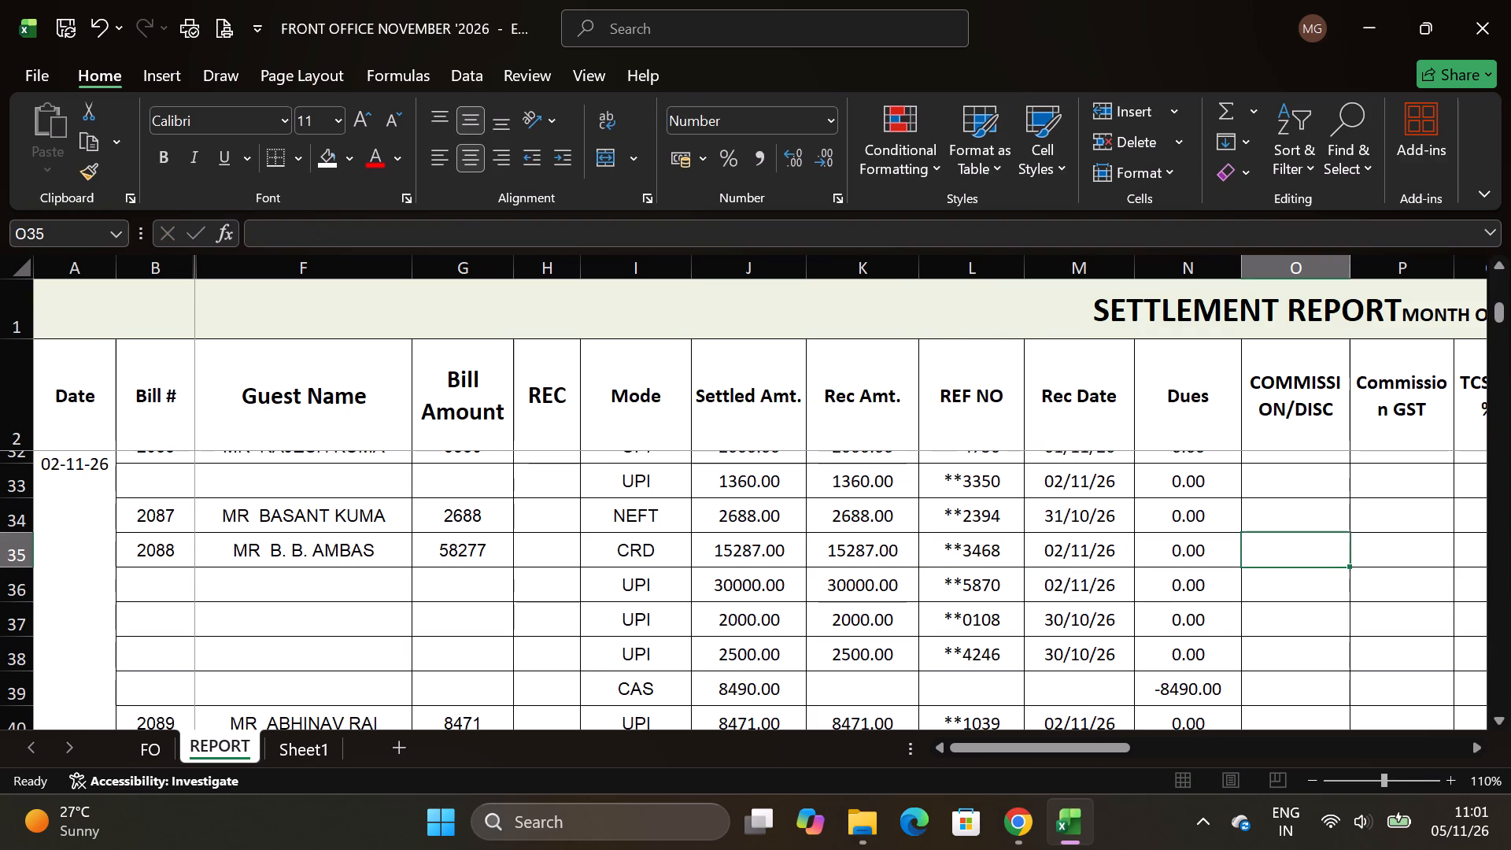
text(275.)
text(17)
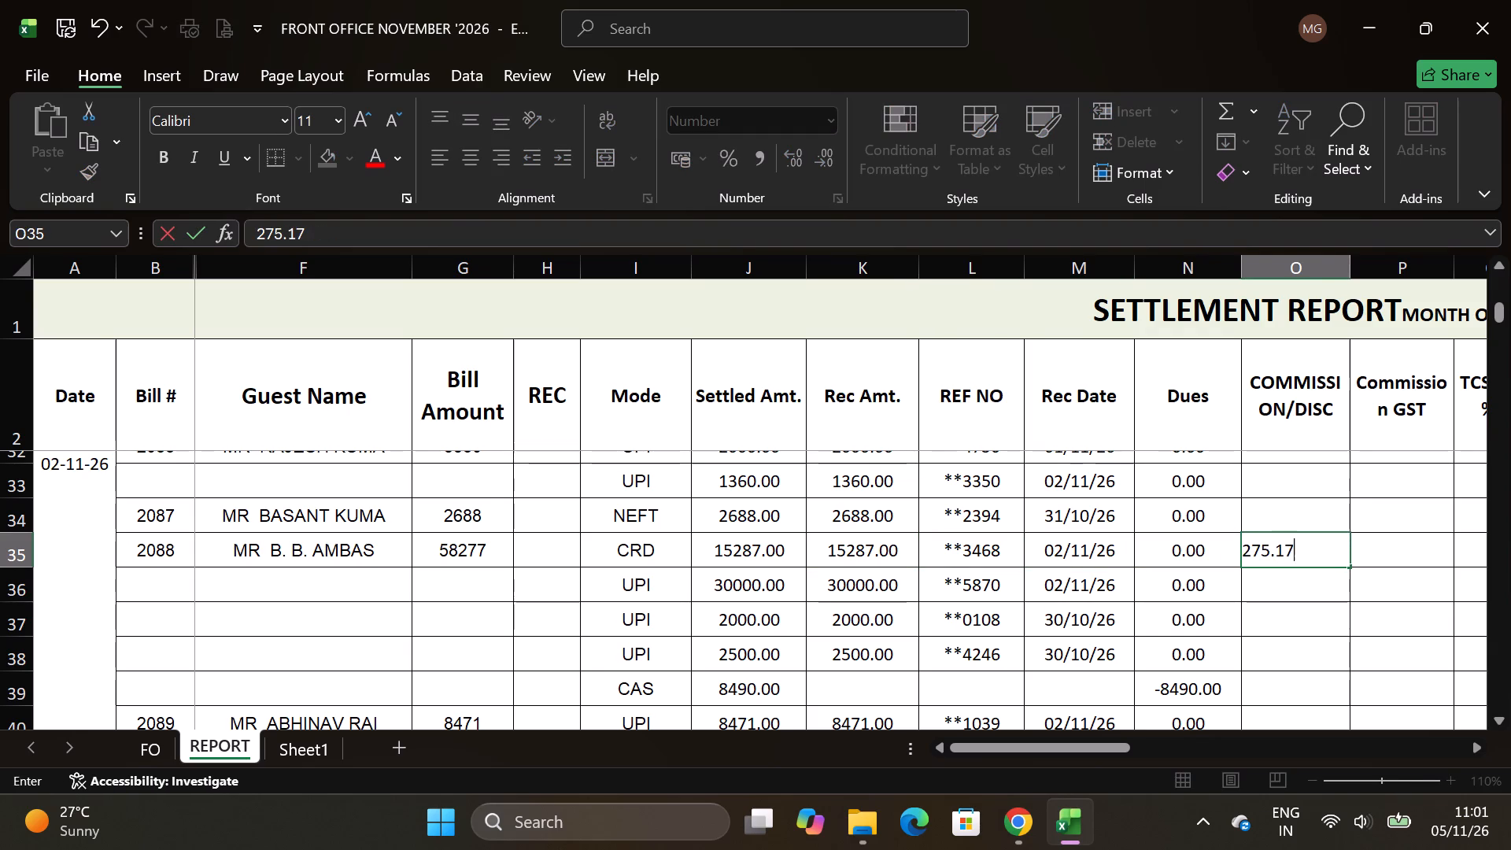
key(Right)
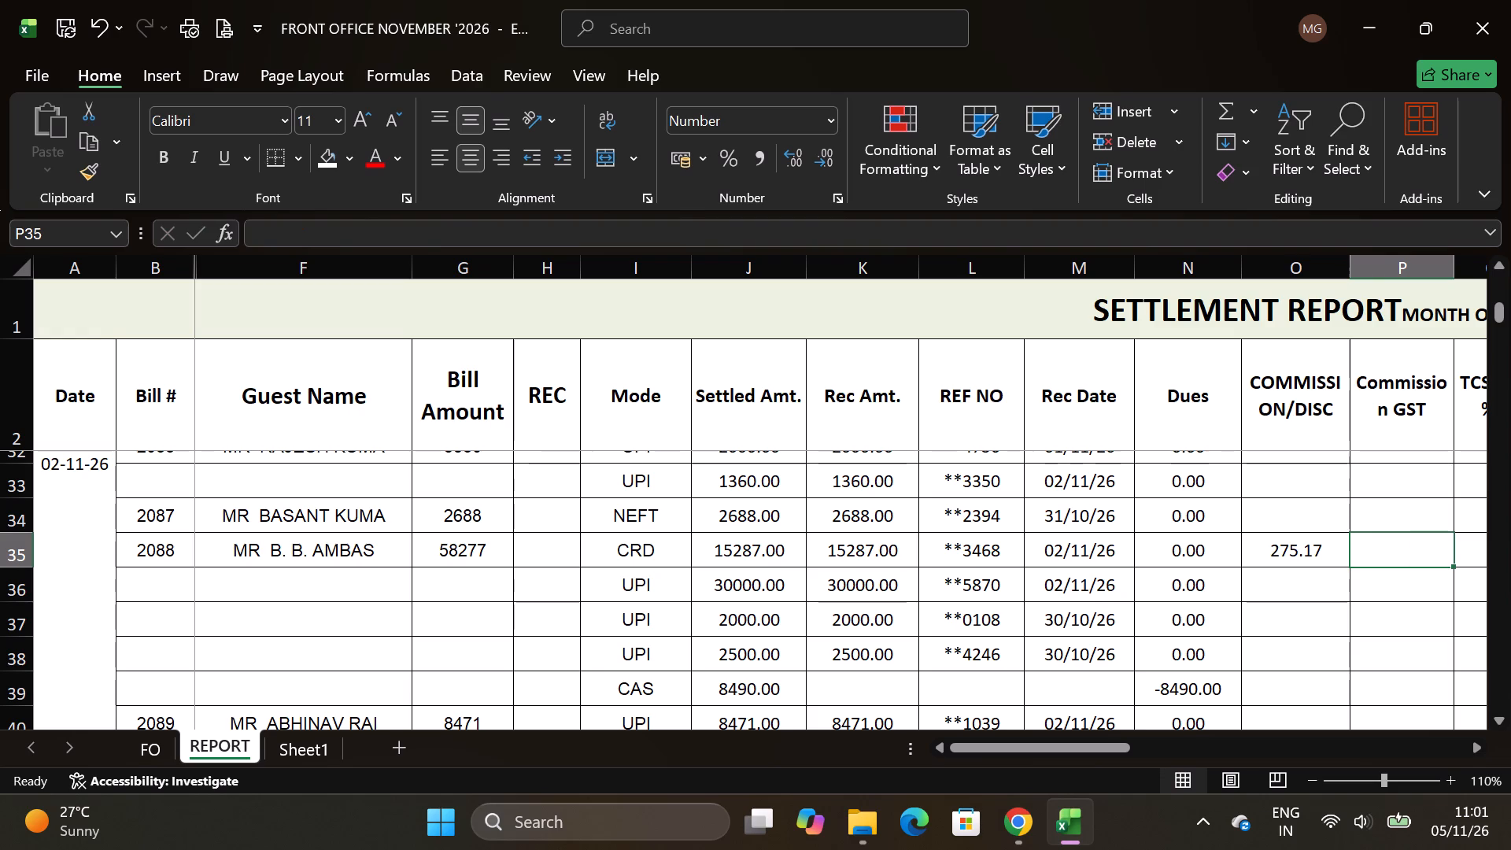
text(49.)
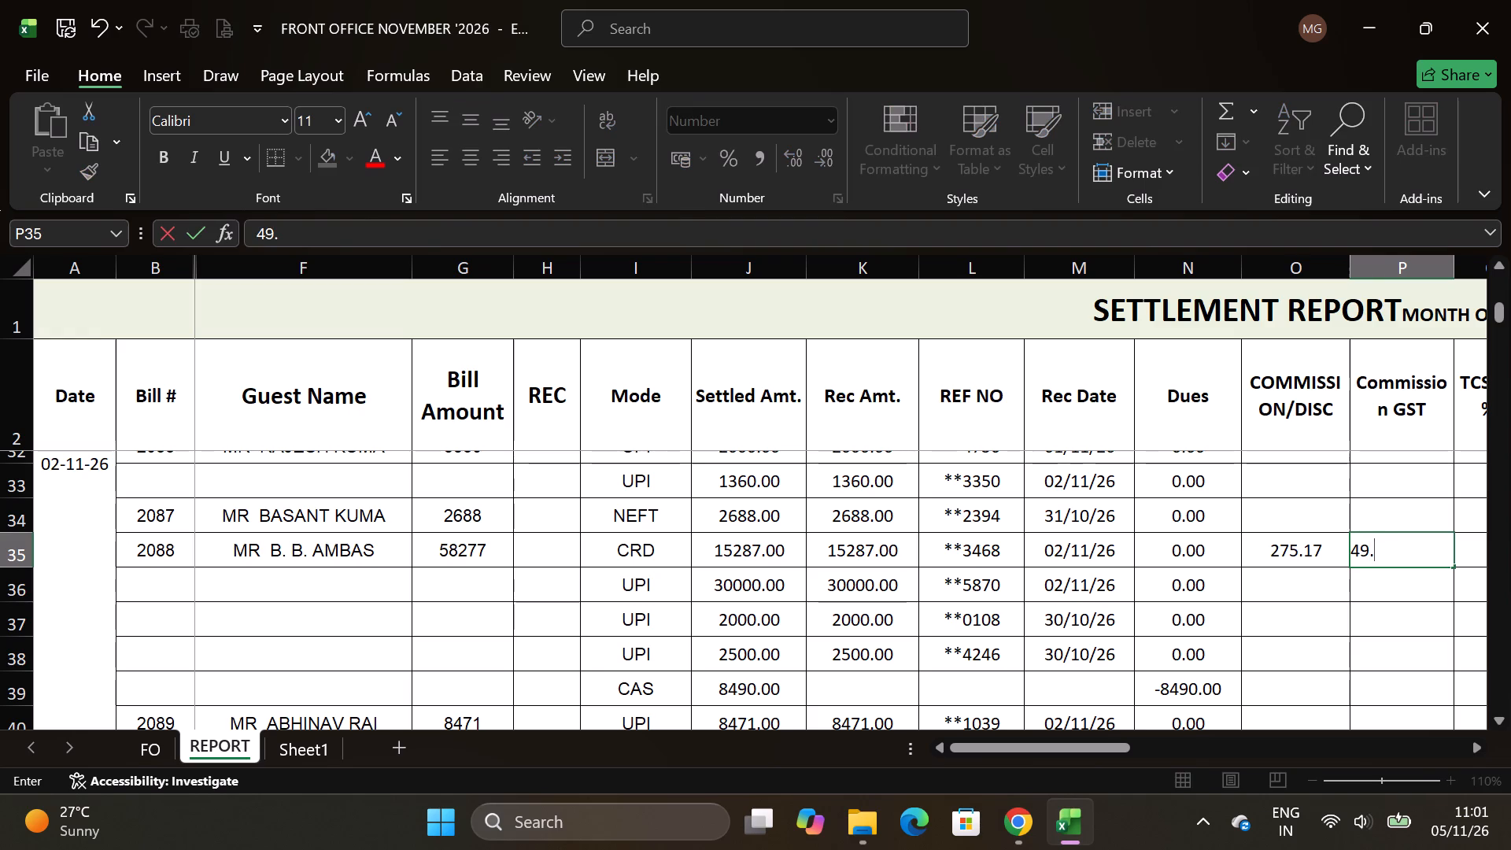
text(53)
key(Right)
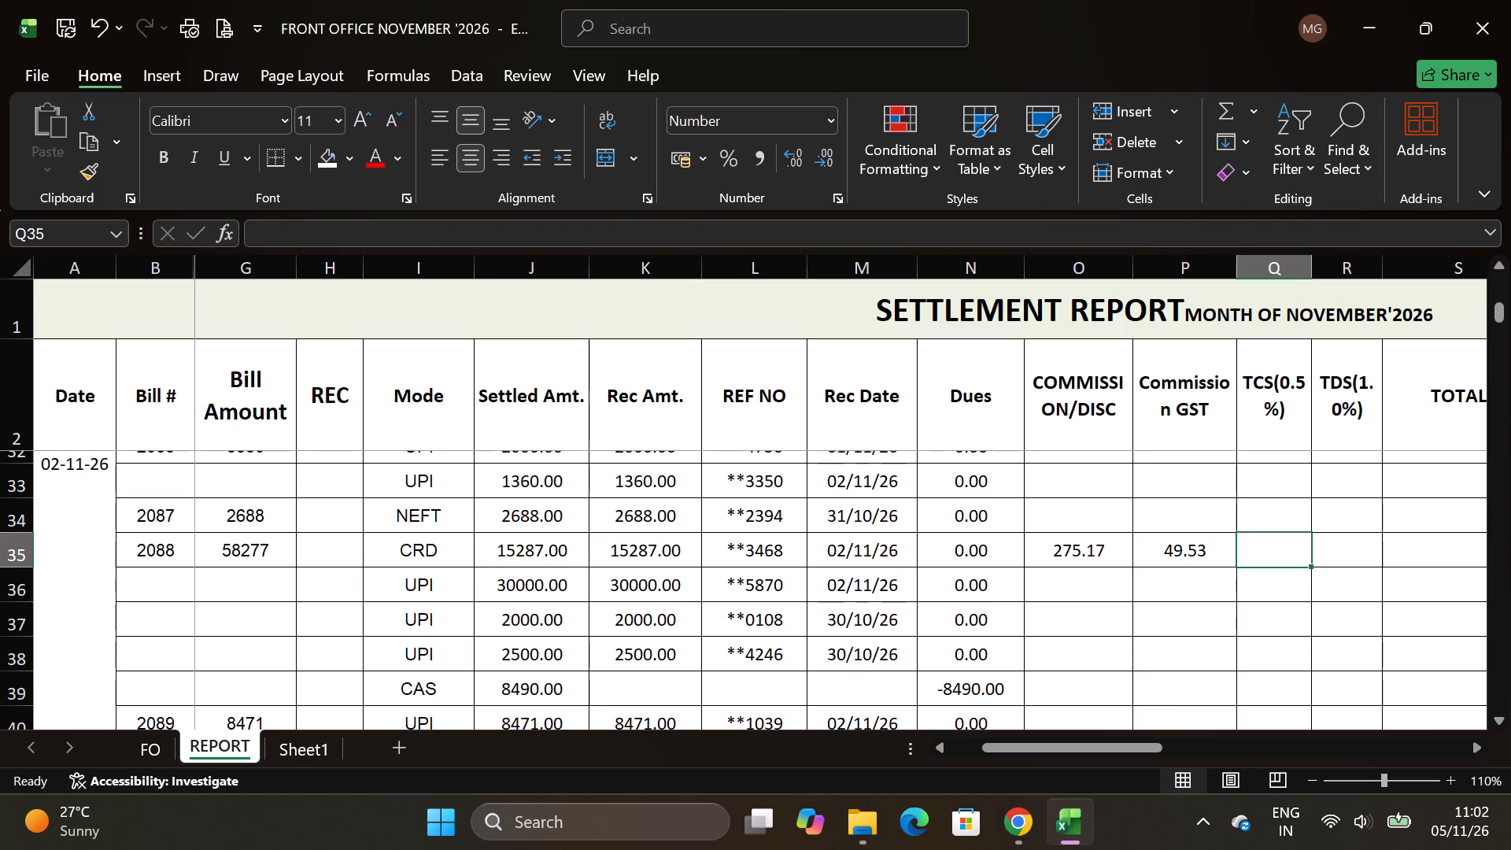
key(0)
key(Right)
key(0)
key(Right)
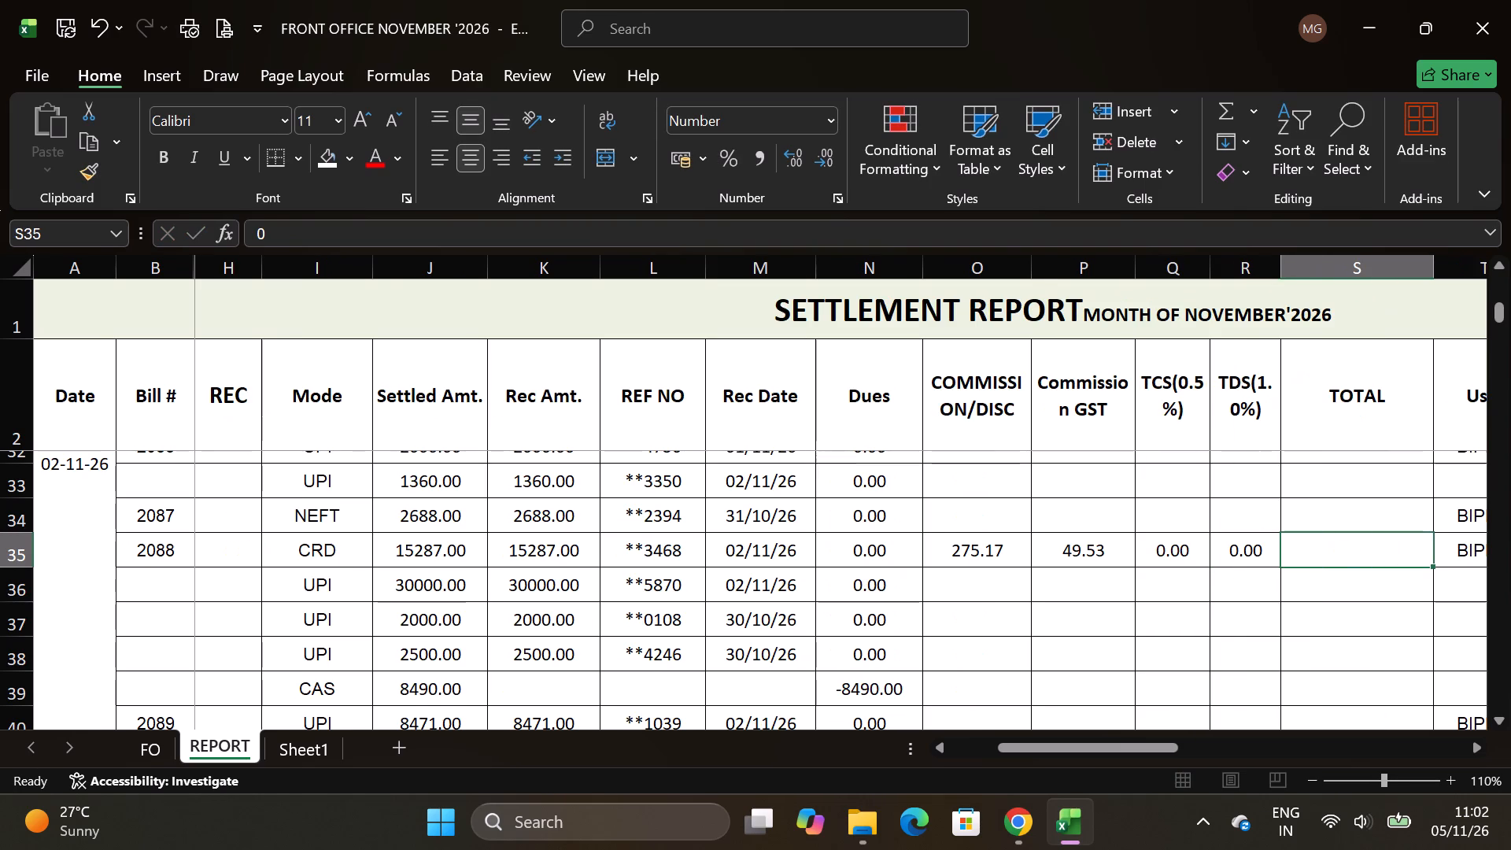
Copy the TOTAL formula from bill 2082 into the TOTAL cell of bill 2088's card row.
scroll(1250, 563, up, 3)
click(1355, 621)
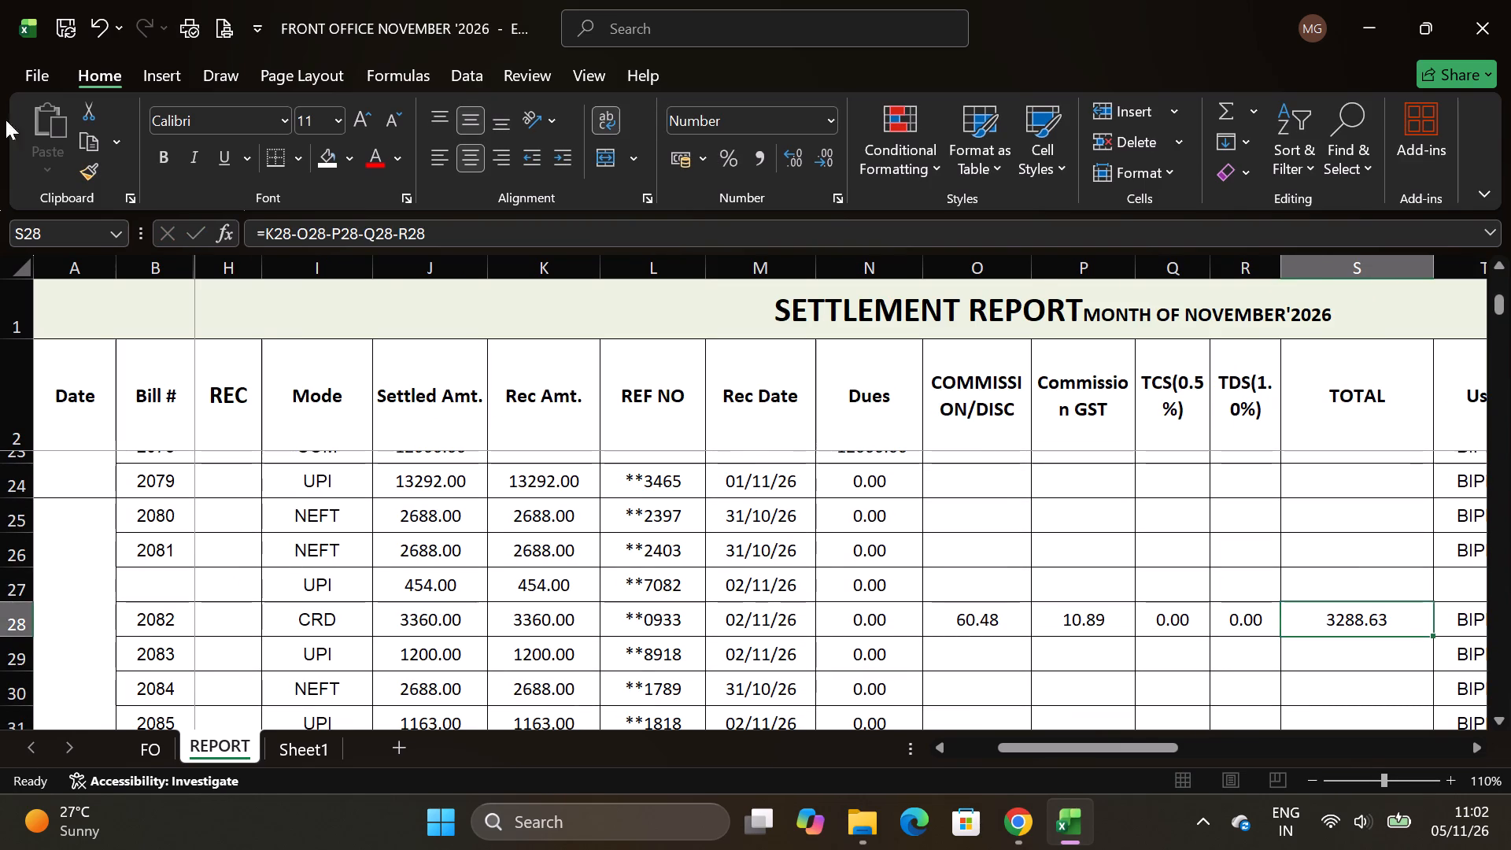
click(87, 140)
scroll(1251, 556, down, 2)
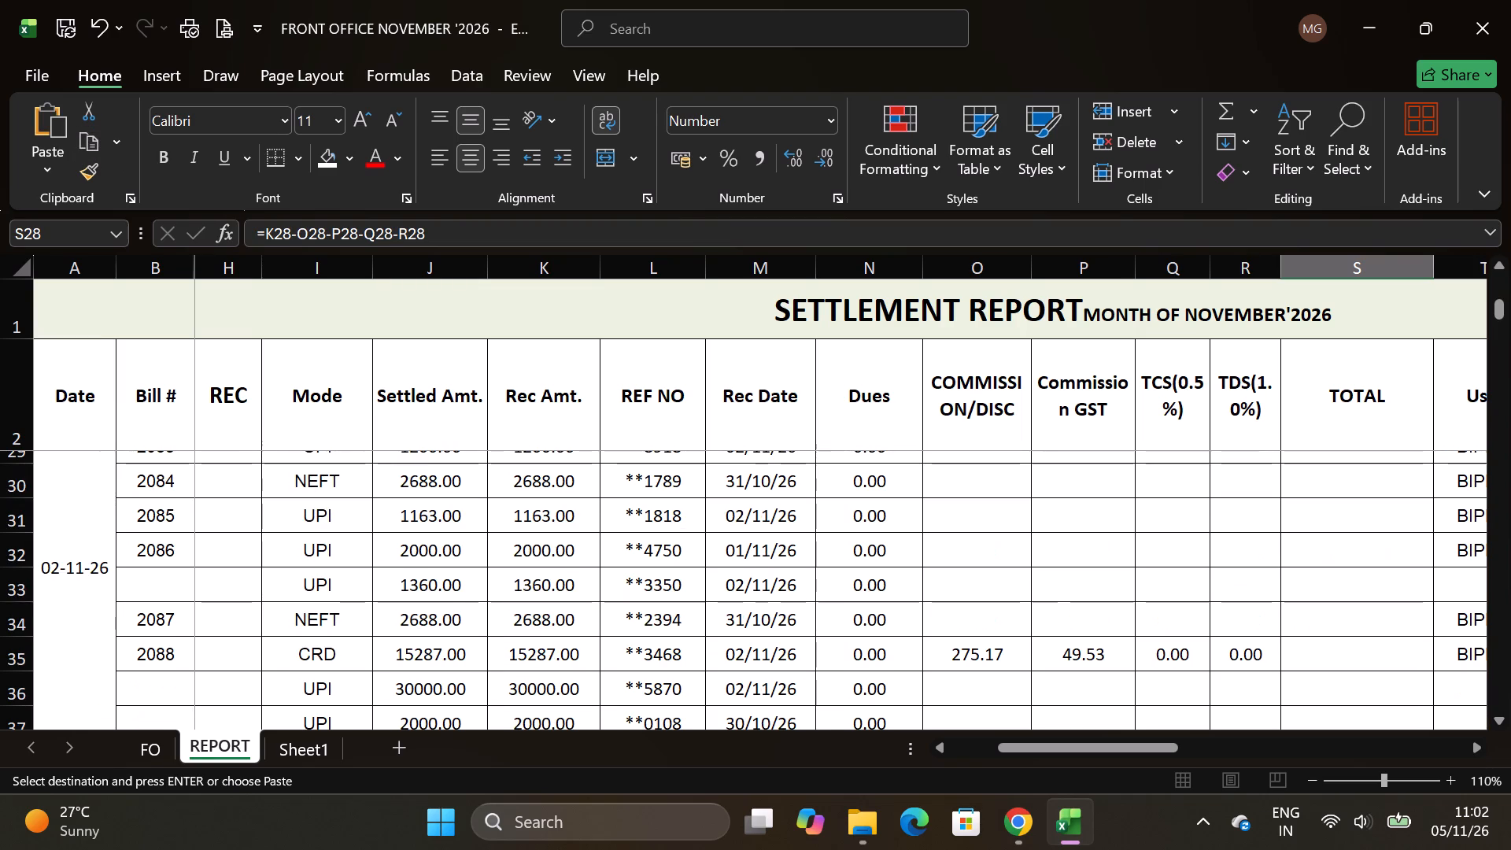
click(1359, 654)
click(58, 121)
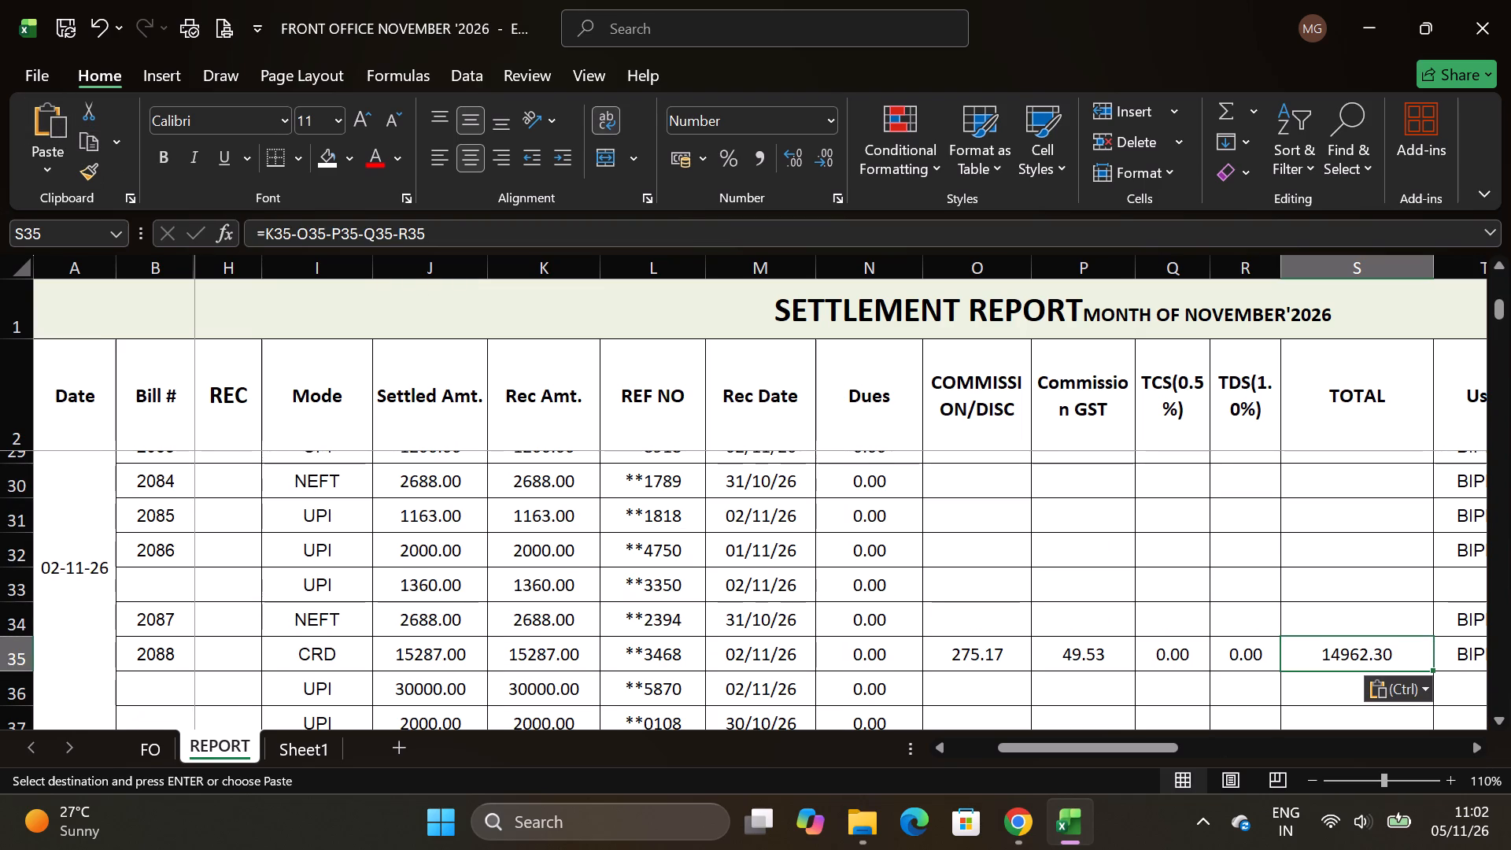
scroll(1318, 657, up, 1)
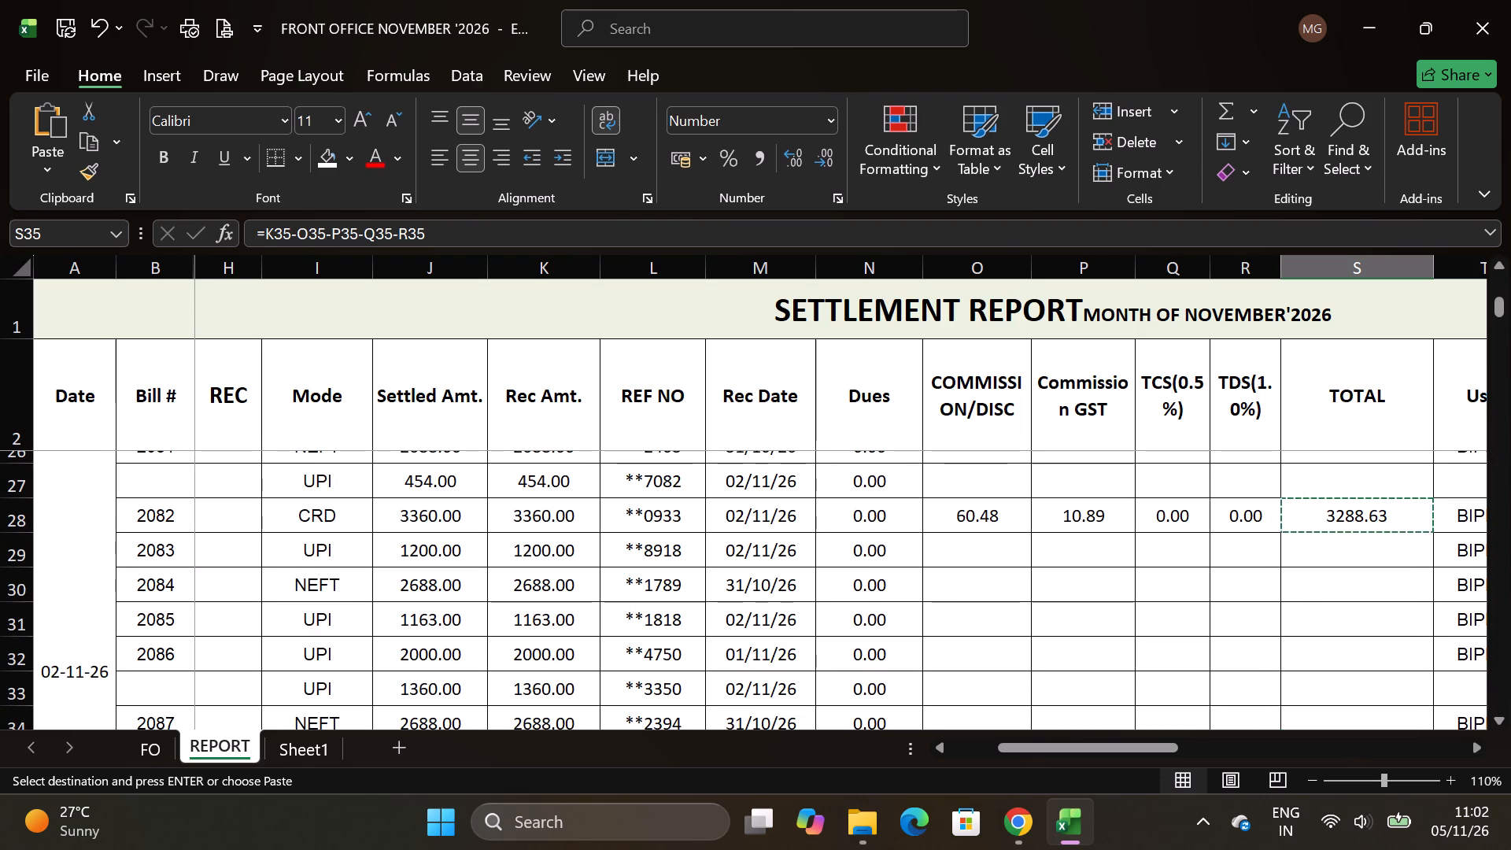
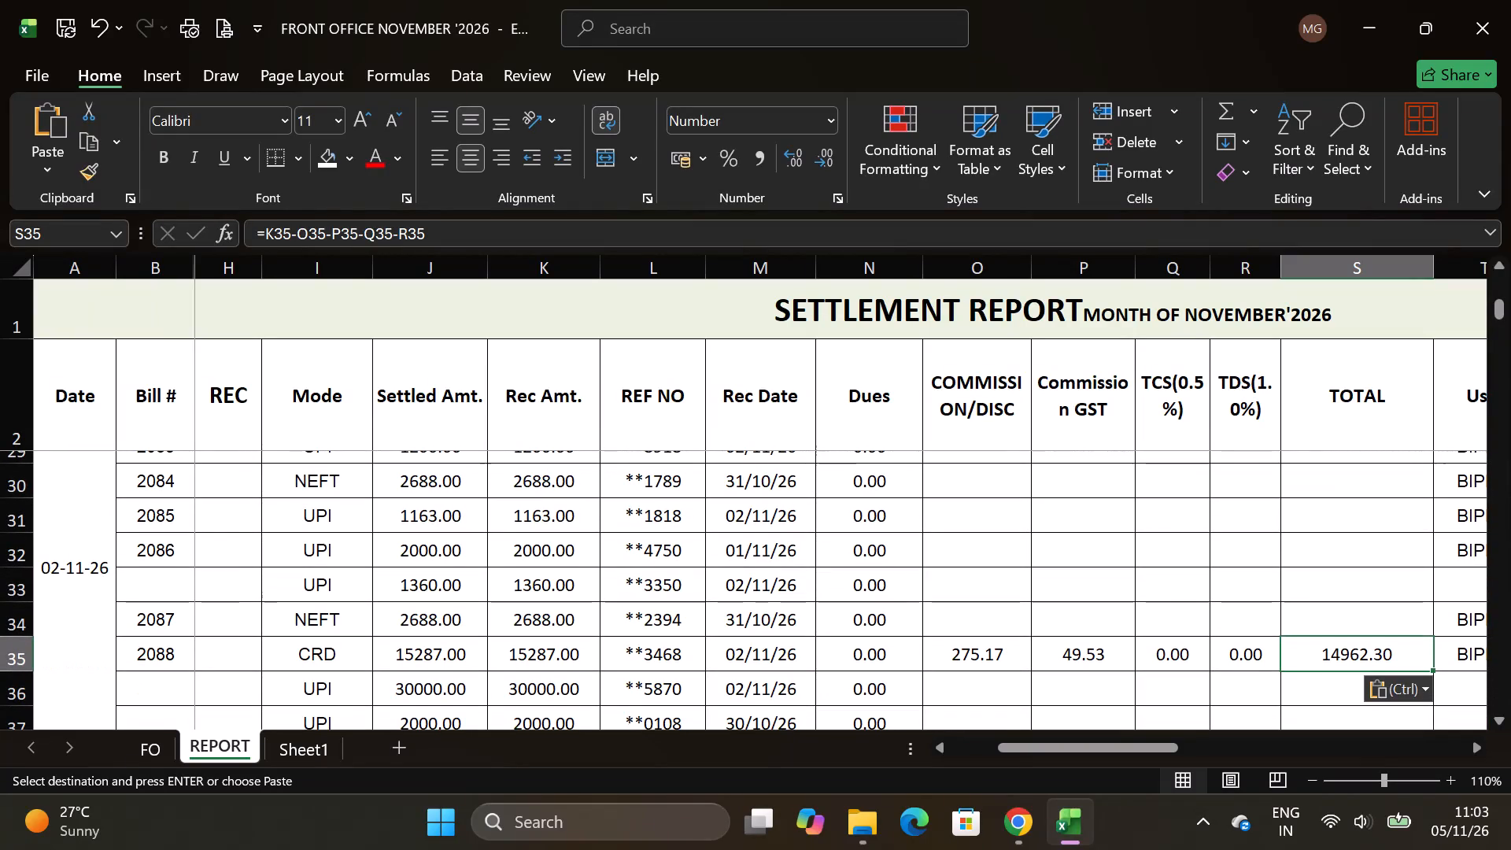
Save the workbook with the completed card row of bill 2088 selected.
scroll(1336, 591, down, 1)
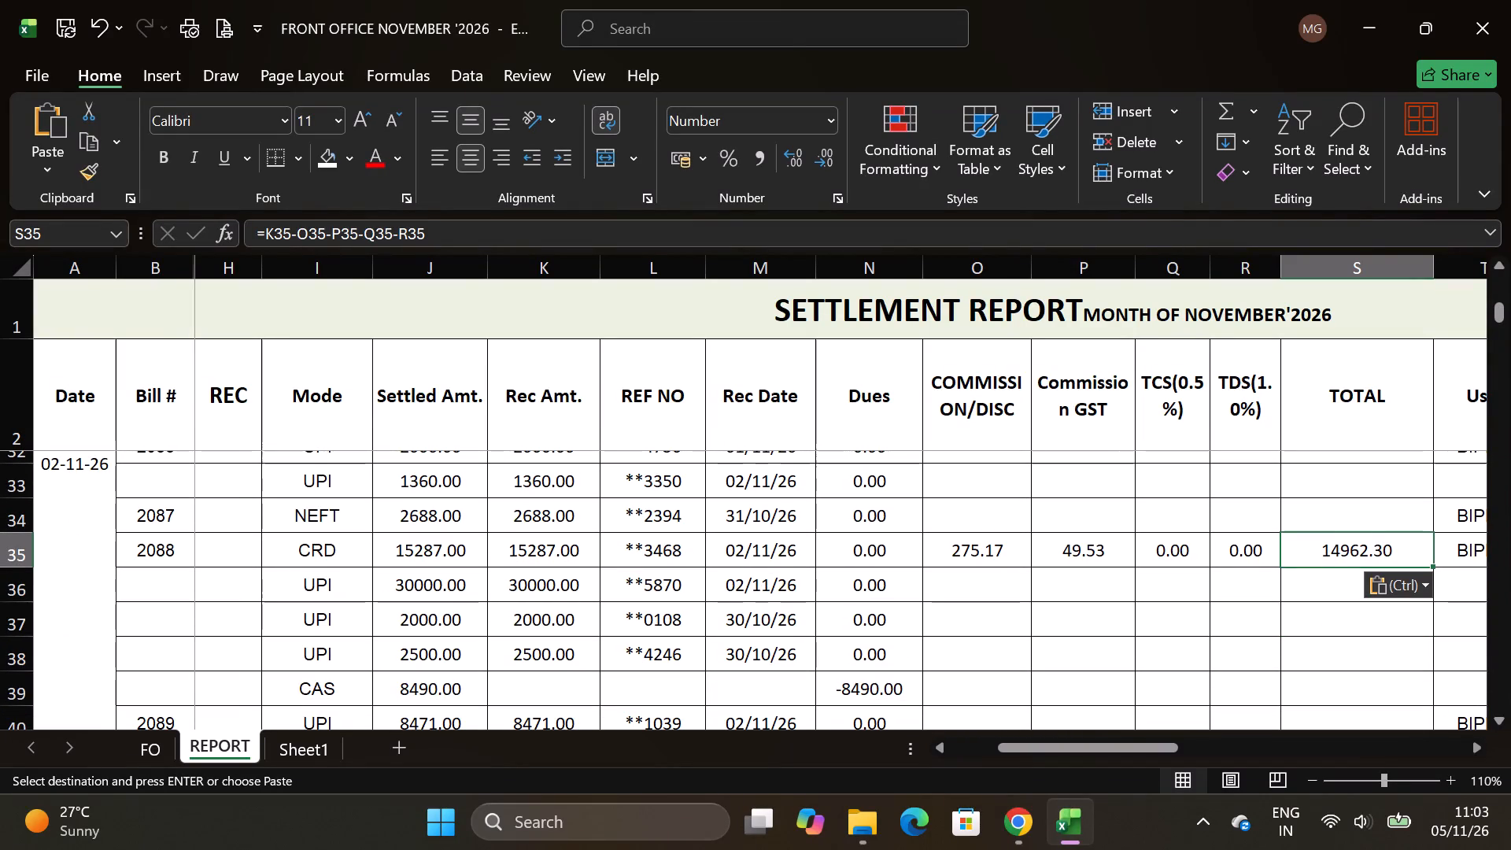
click(0, 545)
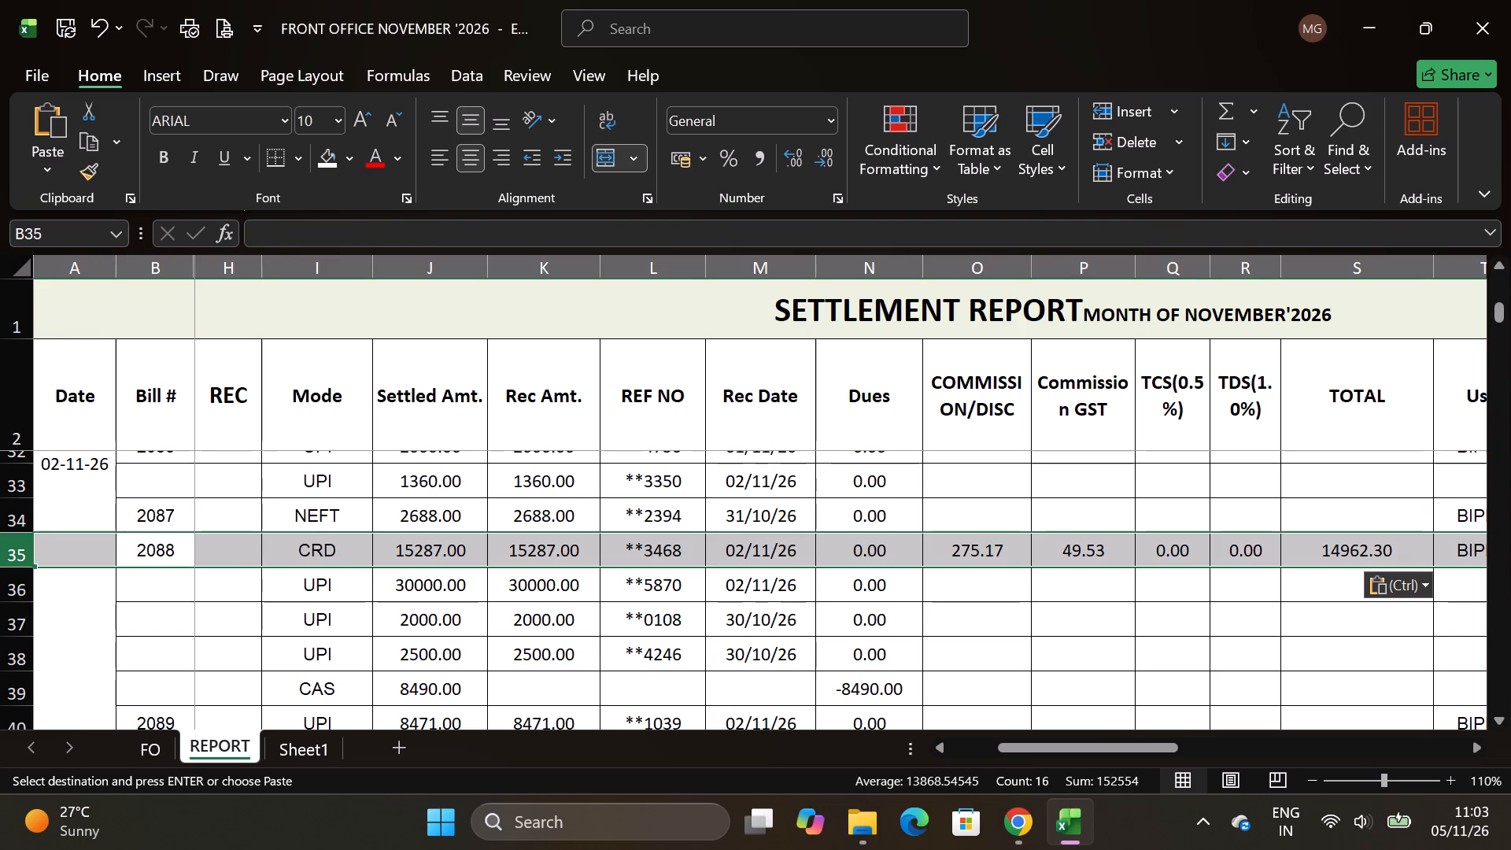
key(ctrl+s)
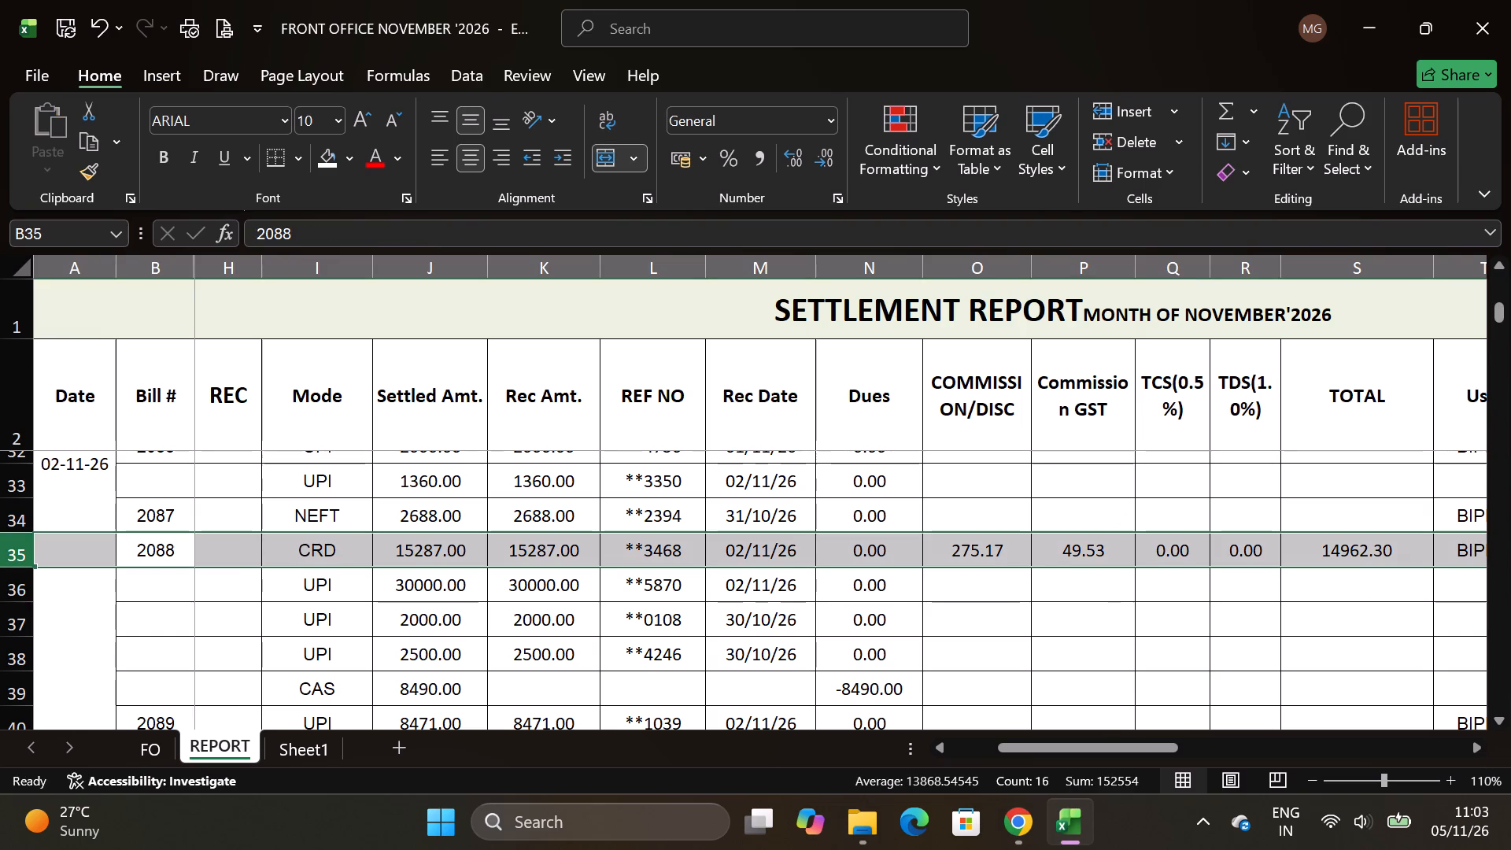
Select the Mode cell of bill 2090, the first card bill without a settled amount, and save the workbook again.
click(1062, 670)
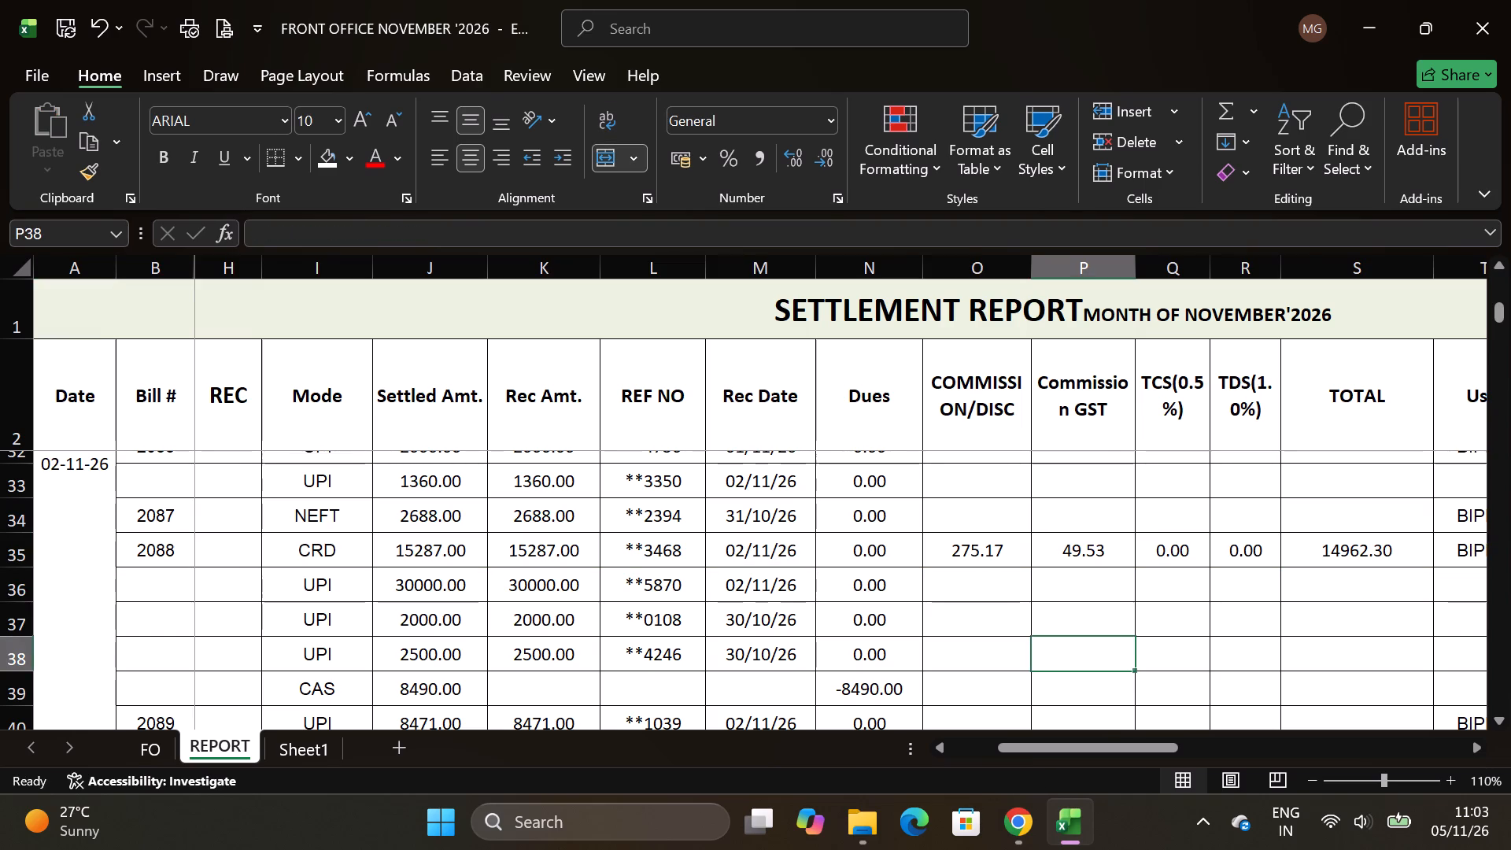
scroll(354, 663, down, 2)
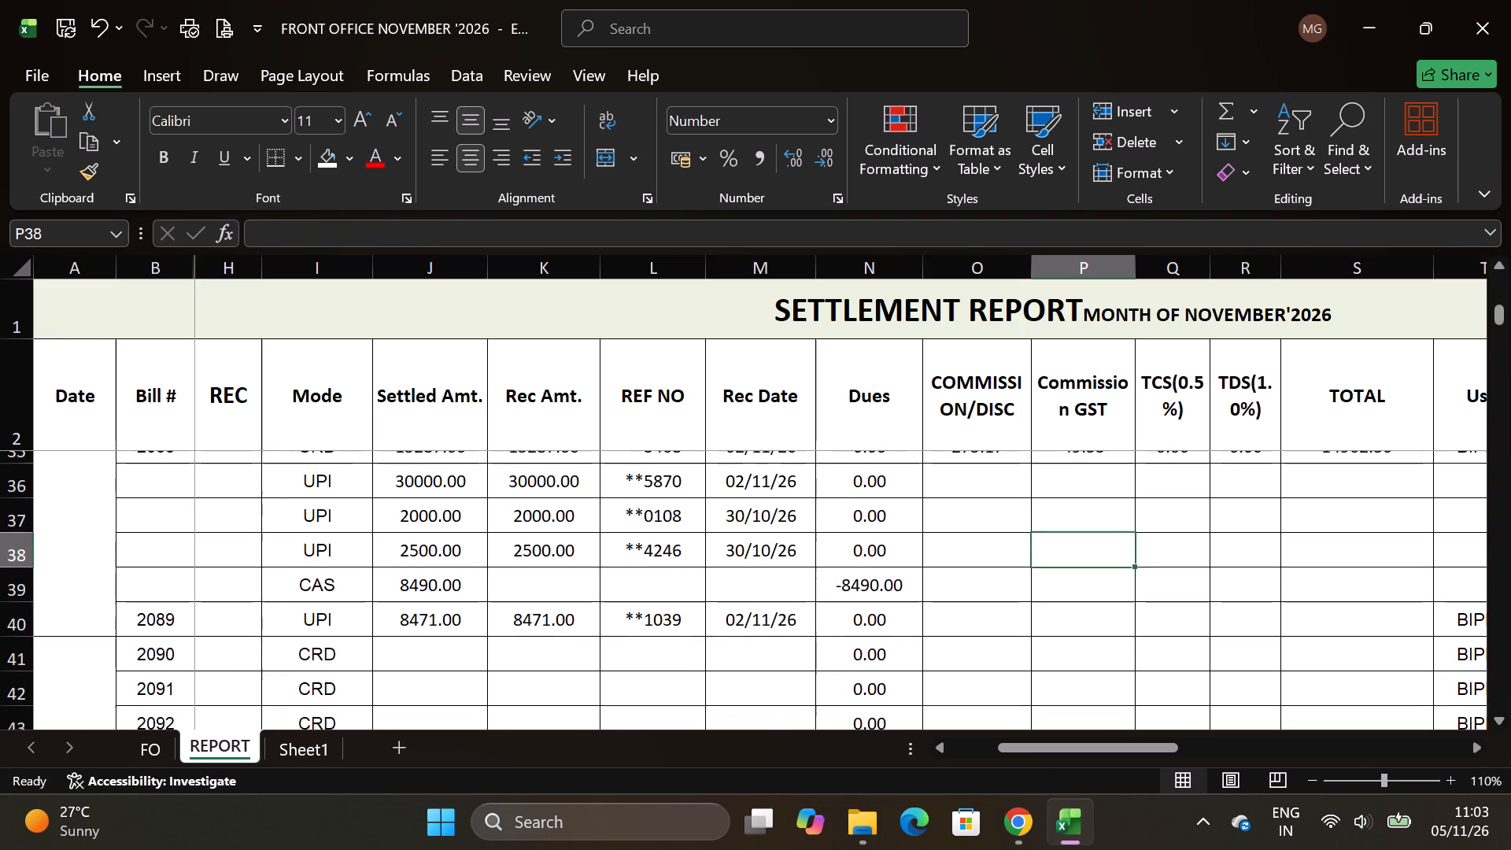
click(344, 552)
drag(1057, 748, 904, 747)
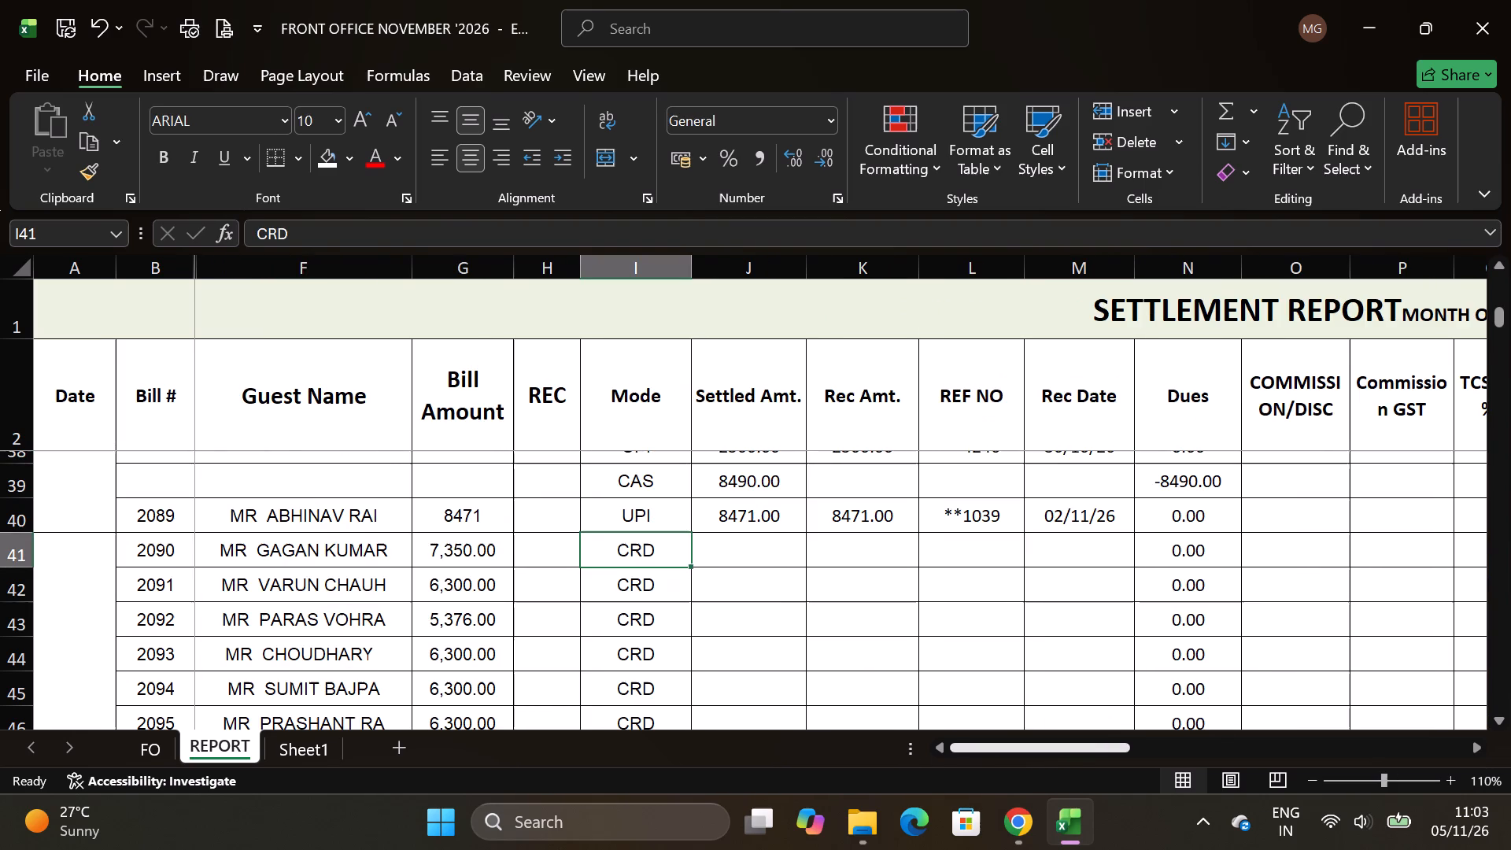
key(ctrl+s)
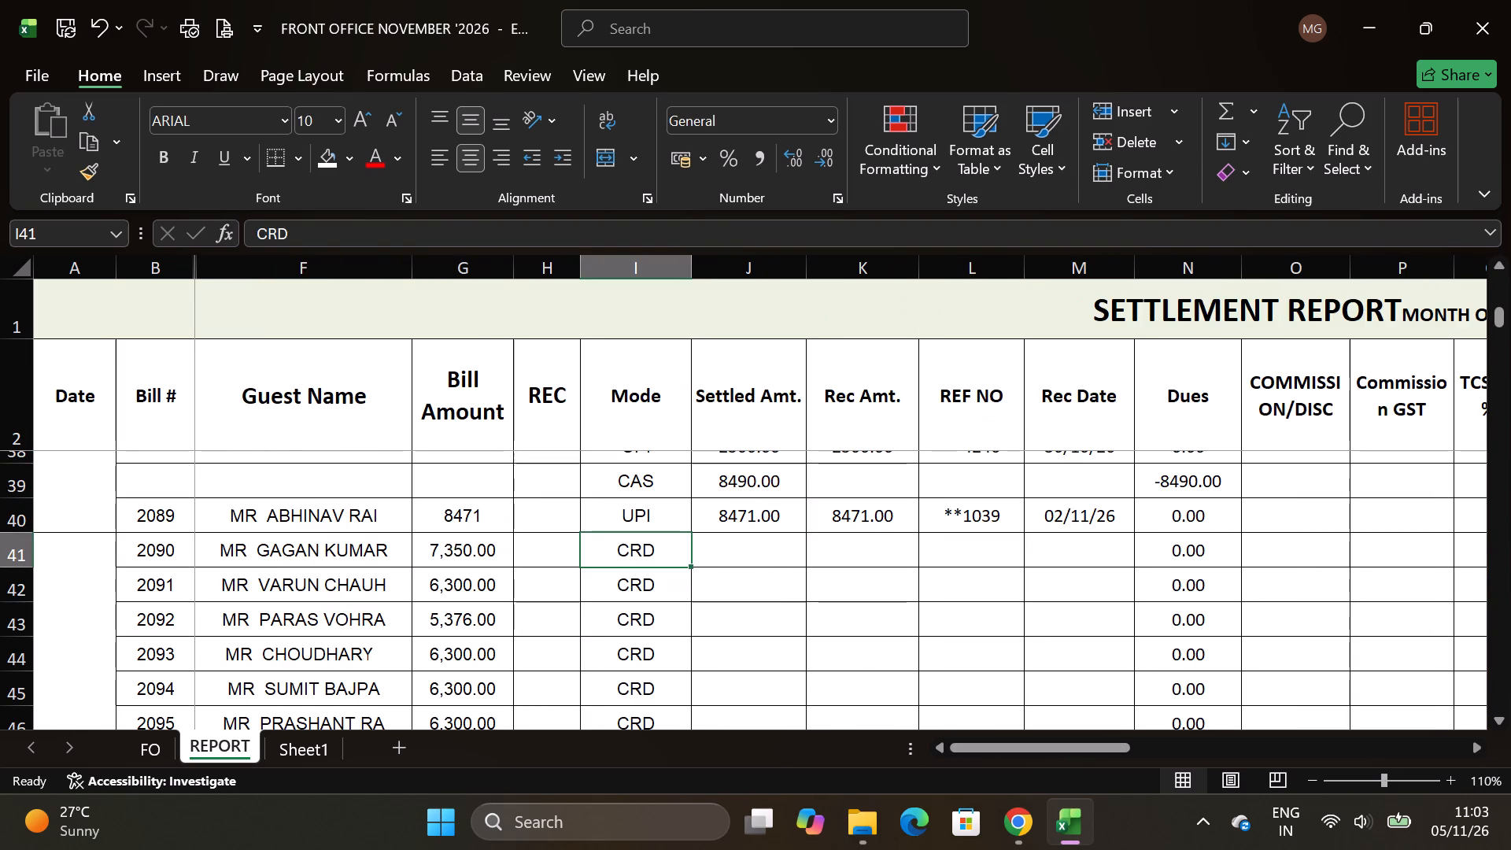
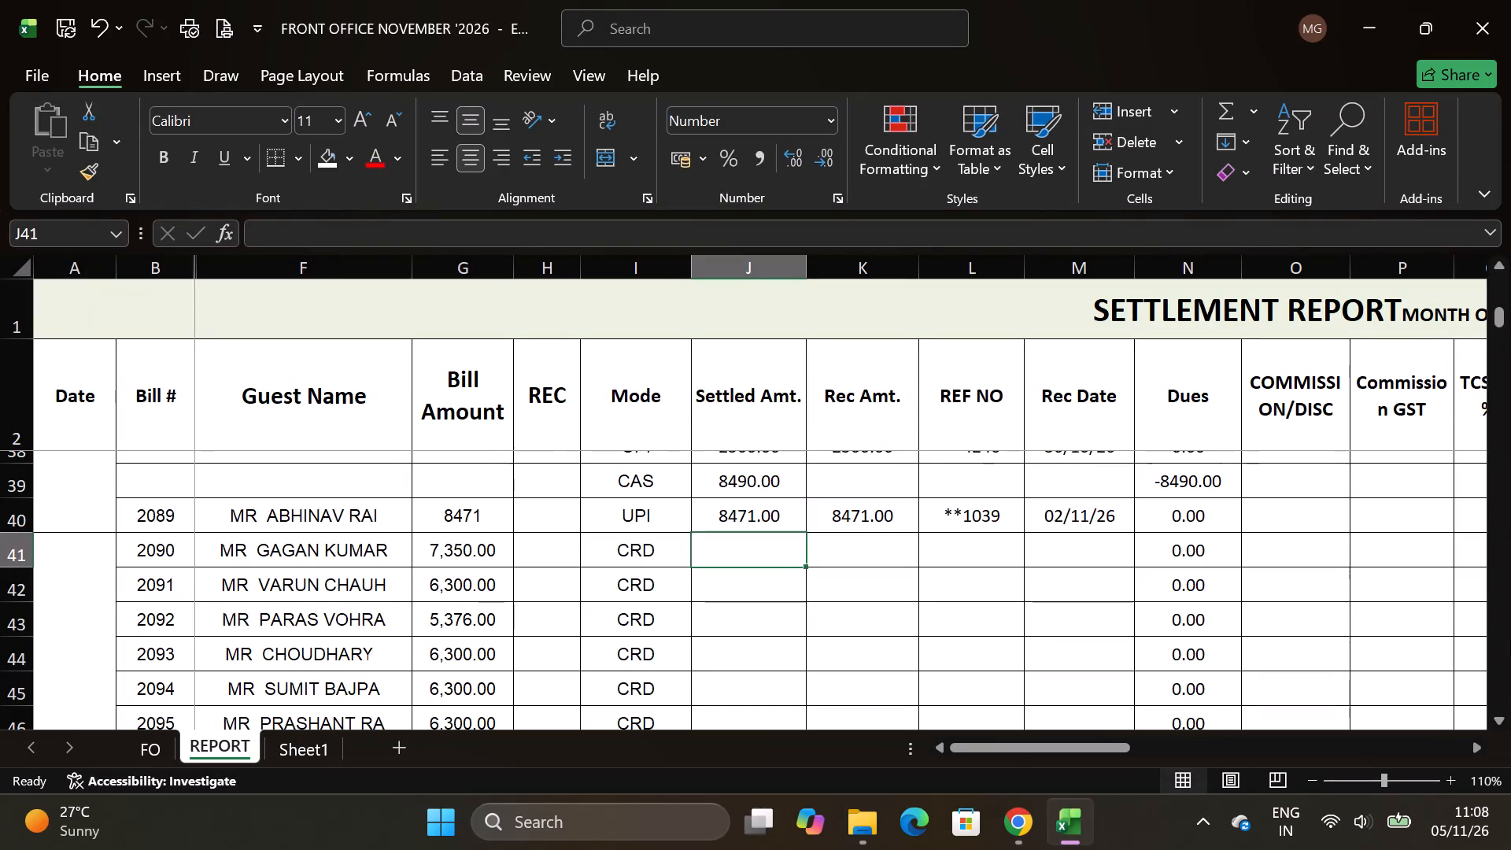
Examine the system calendar from October 2026 to January 2027, and return to the settlement report.
click(1481, 834)
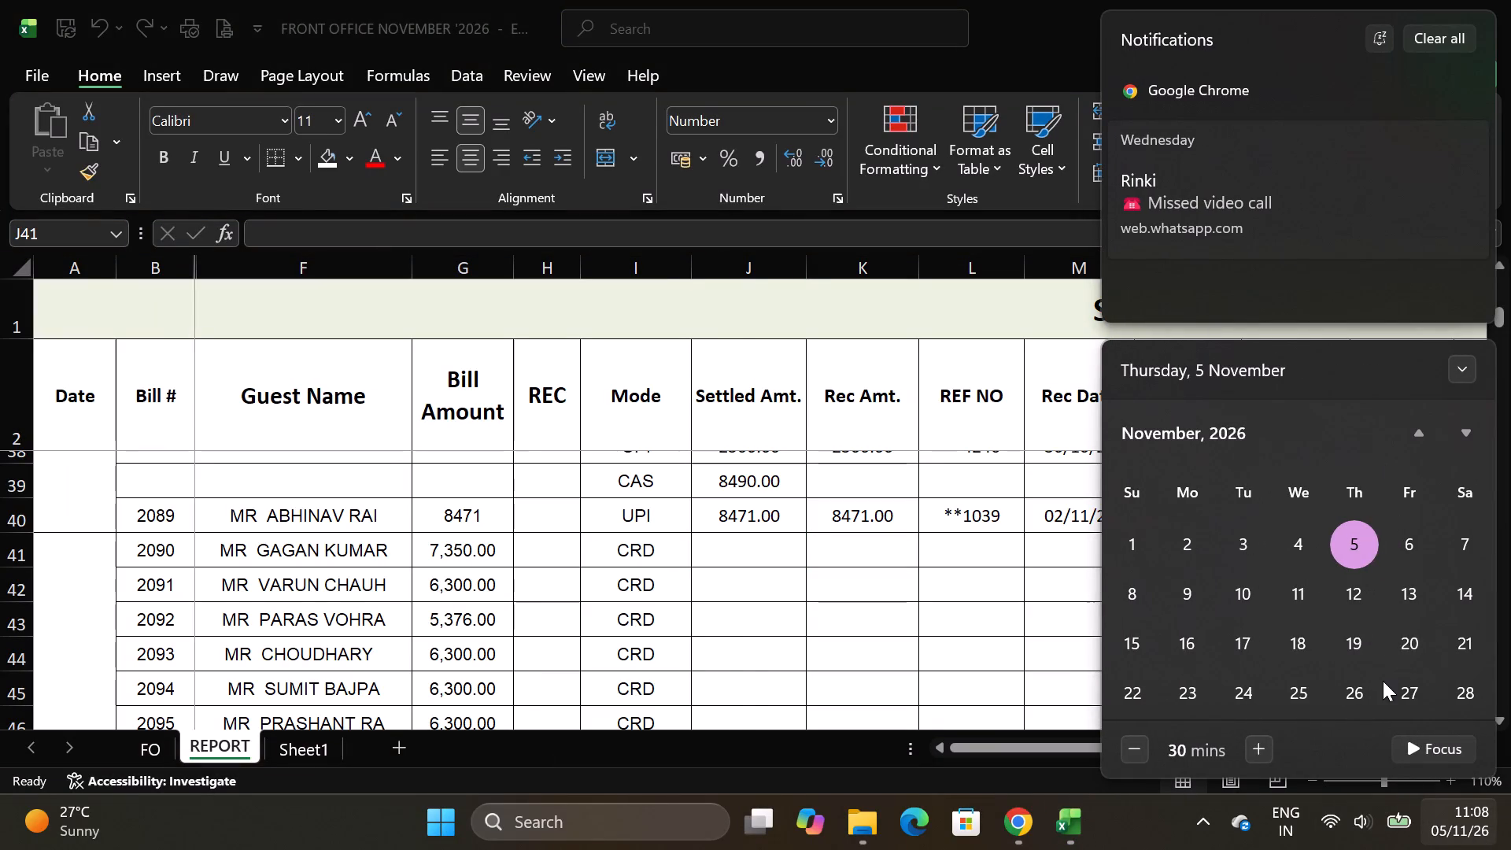
scroll(1392, 678, down, 9)
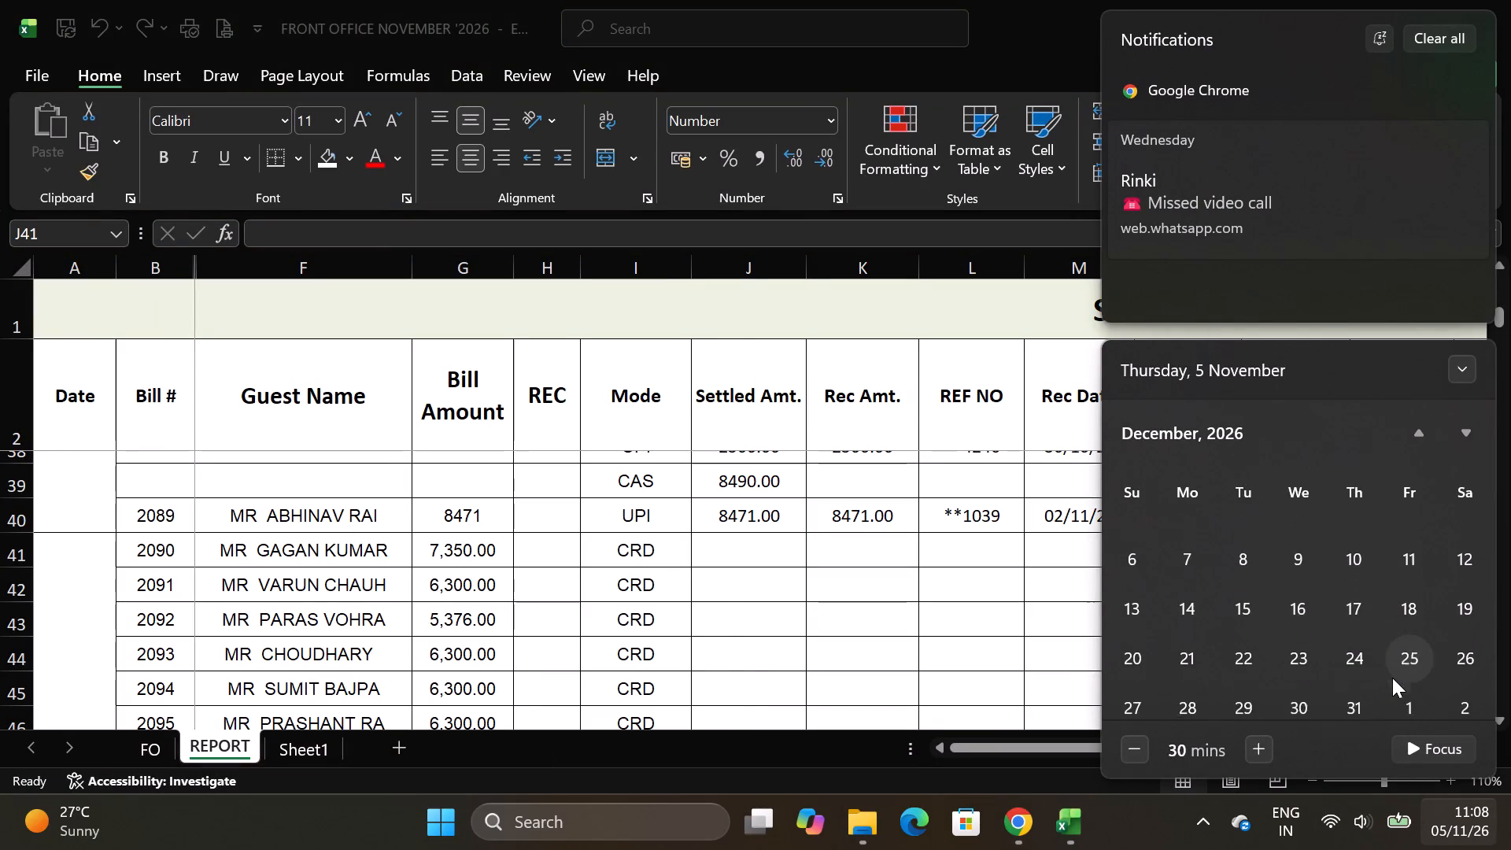
scroll(1392, 678, down, 3)
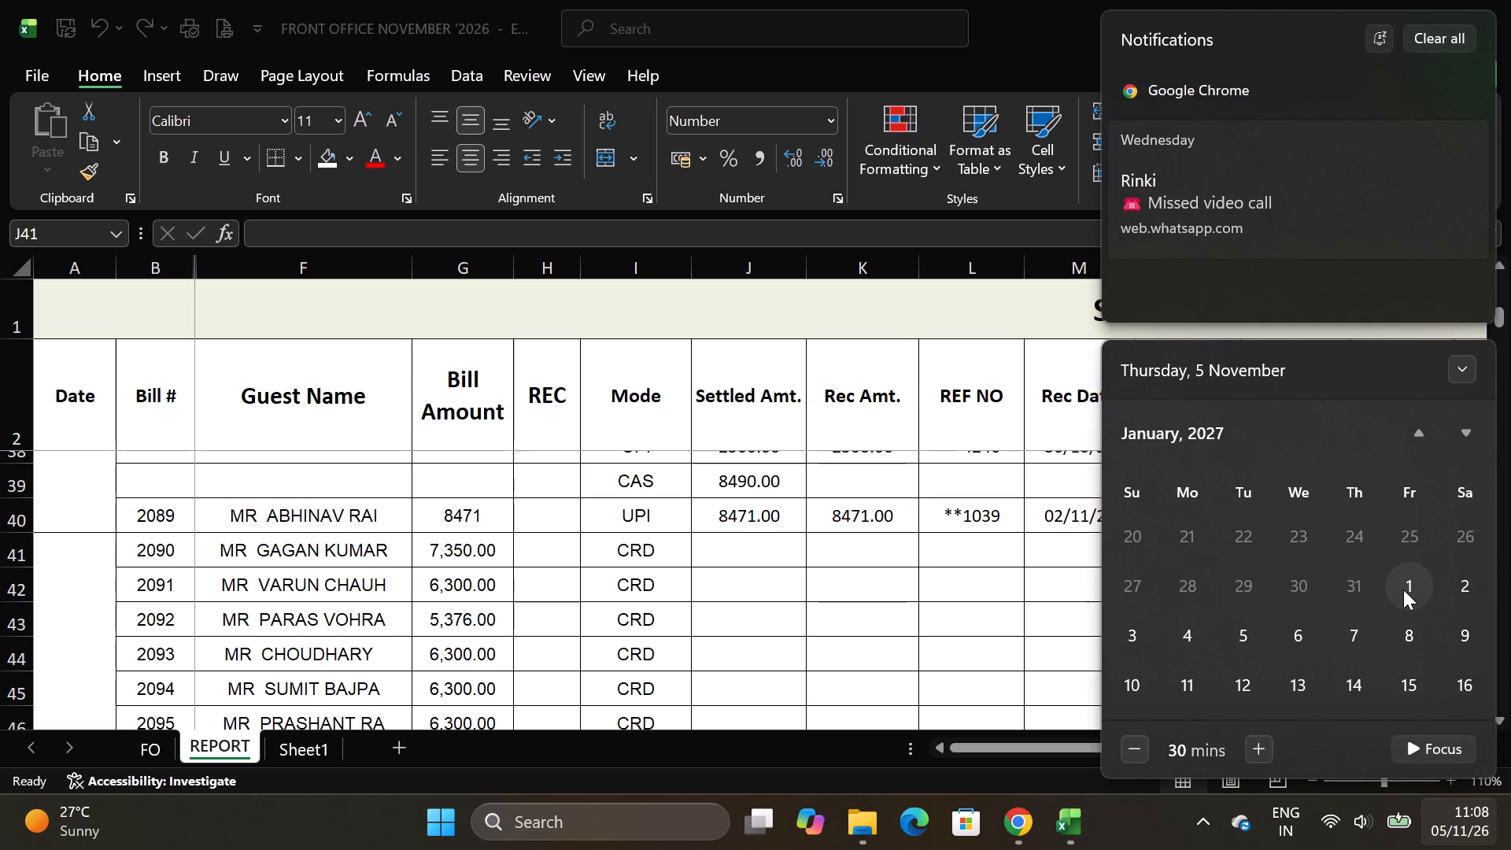
scroll(1403, 589, up, 12)
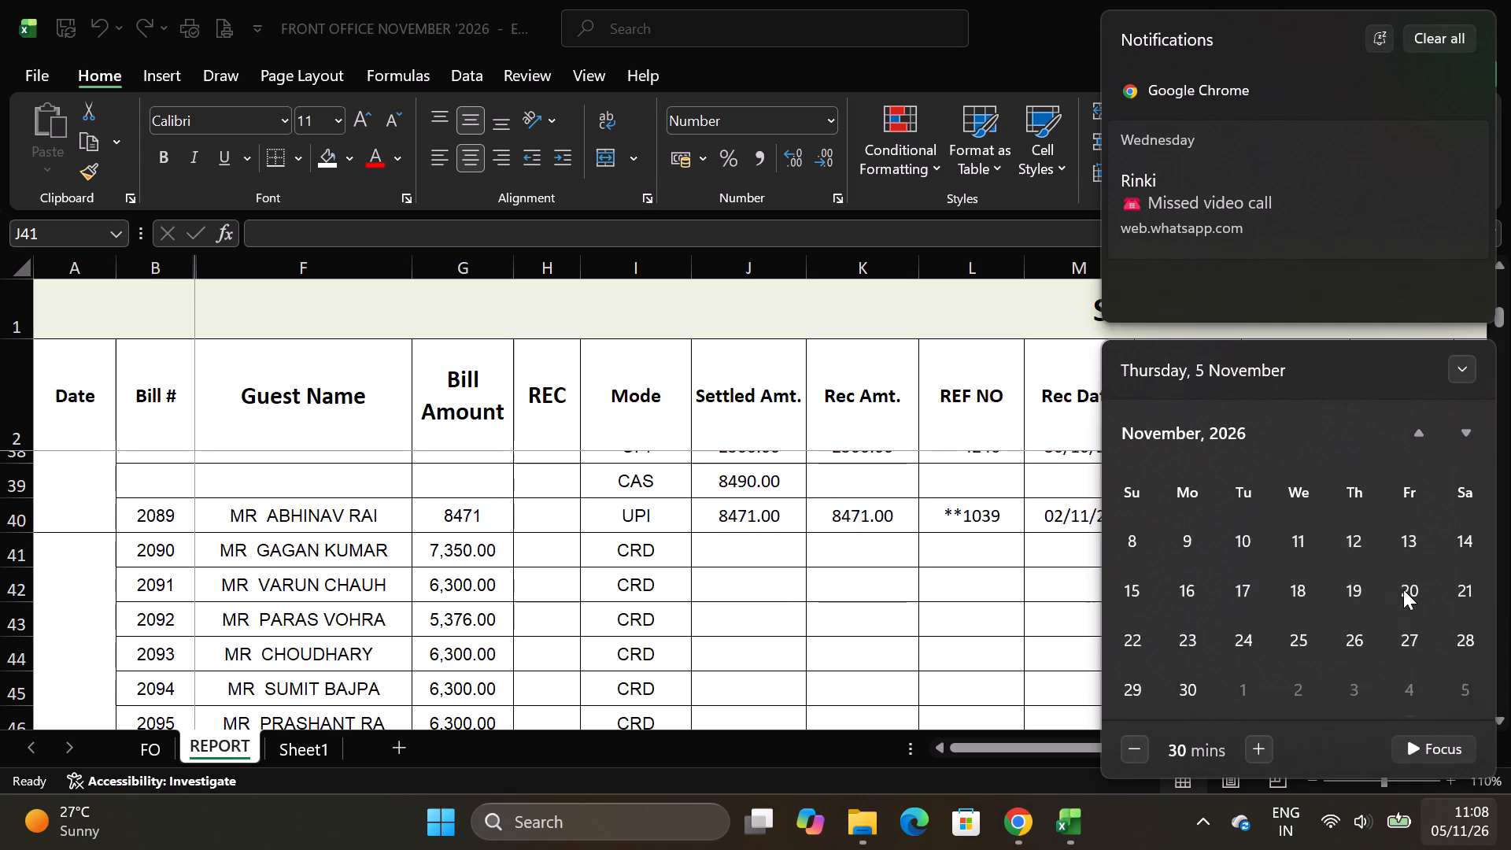
scroll(1403, 589, up, 4)
scroll(1345, 666, up, 2)
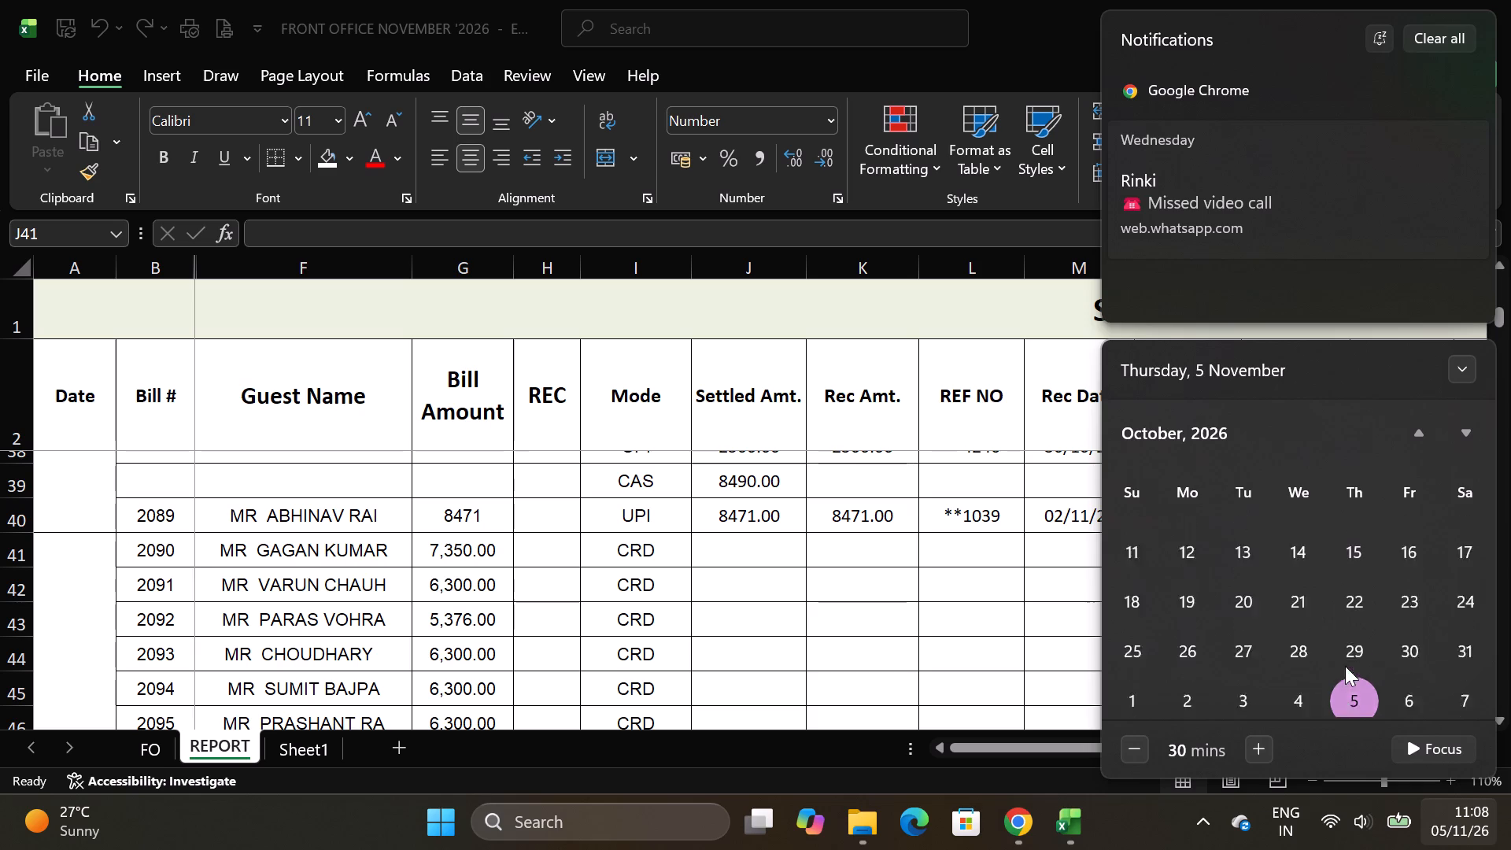
scroll(1345, 666, down, 3)
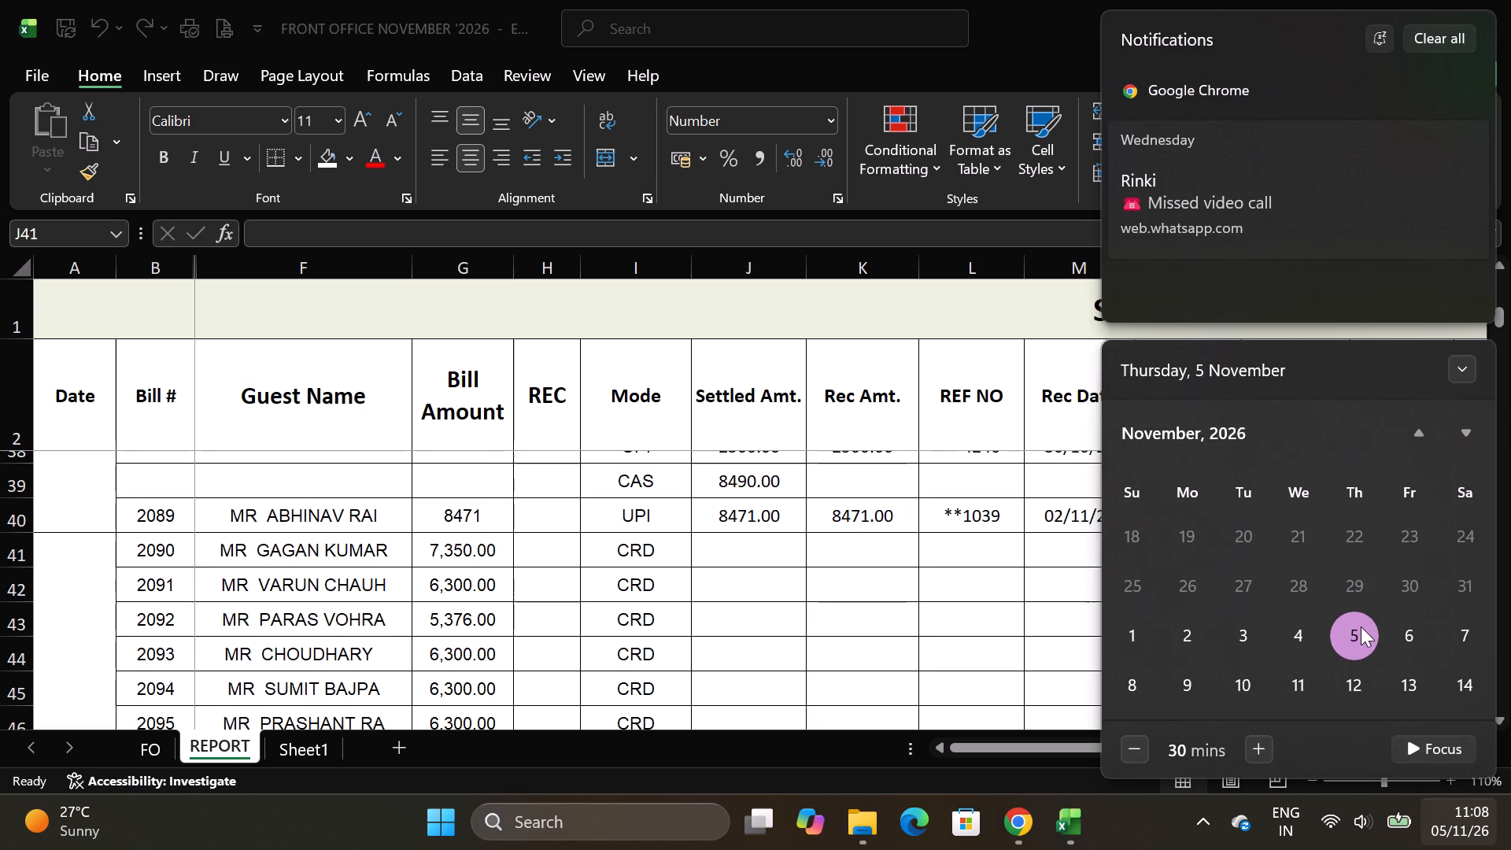
click(883, 554)
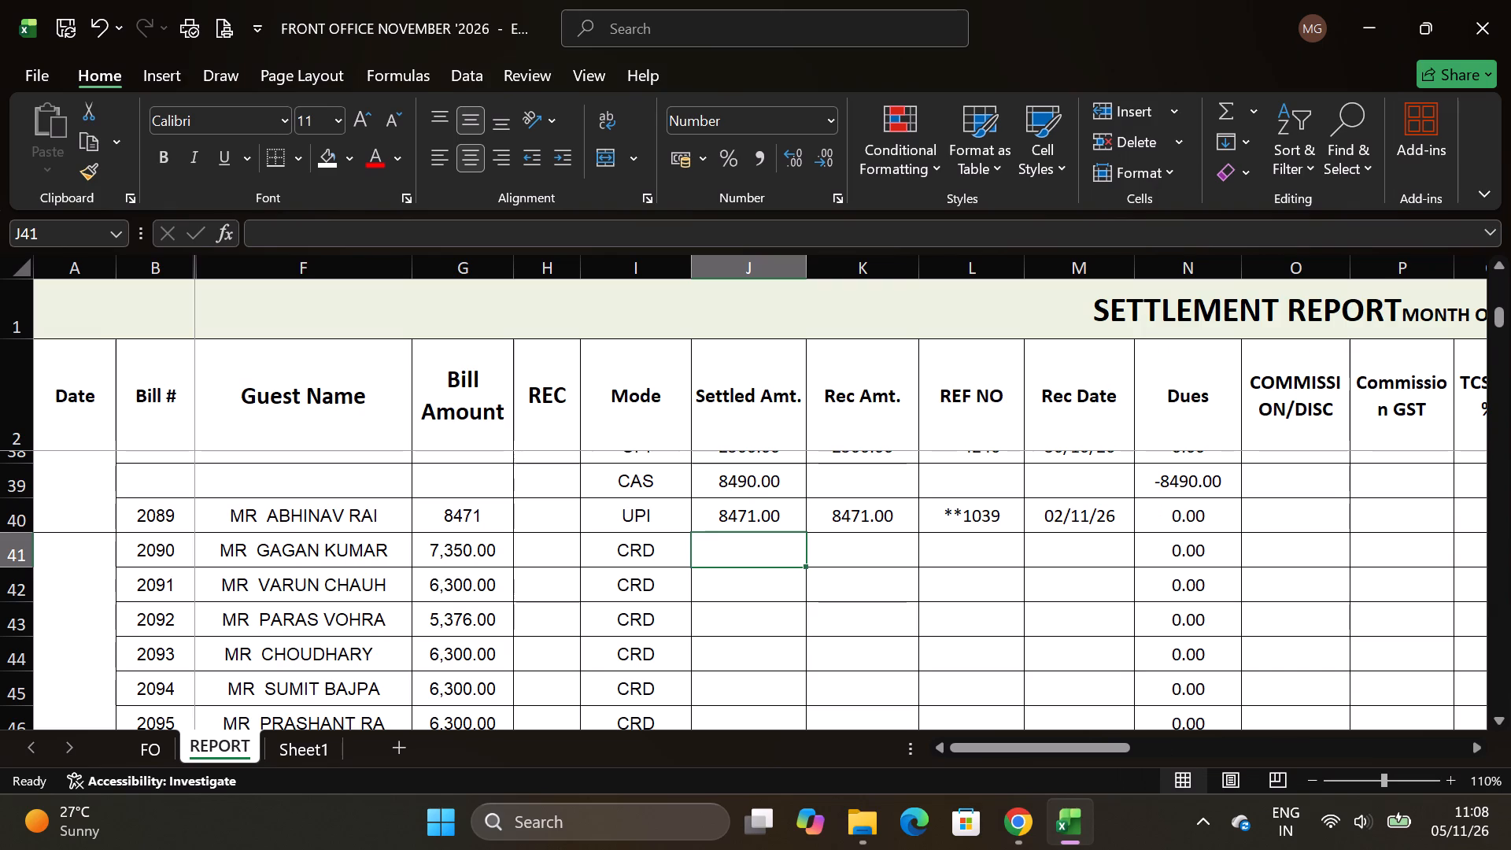
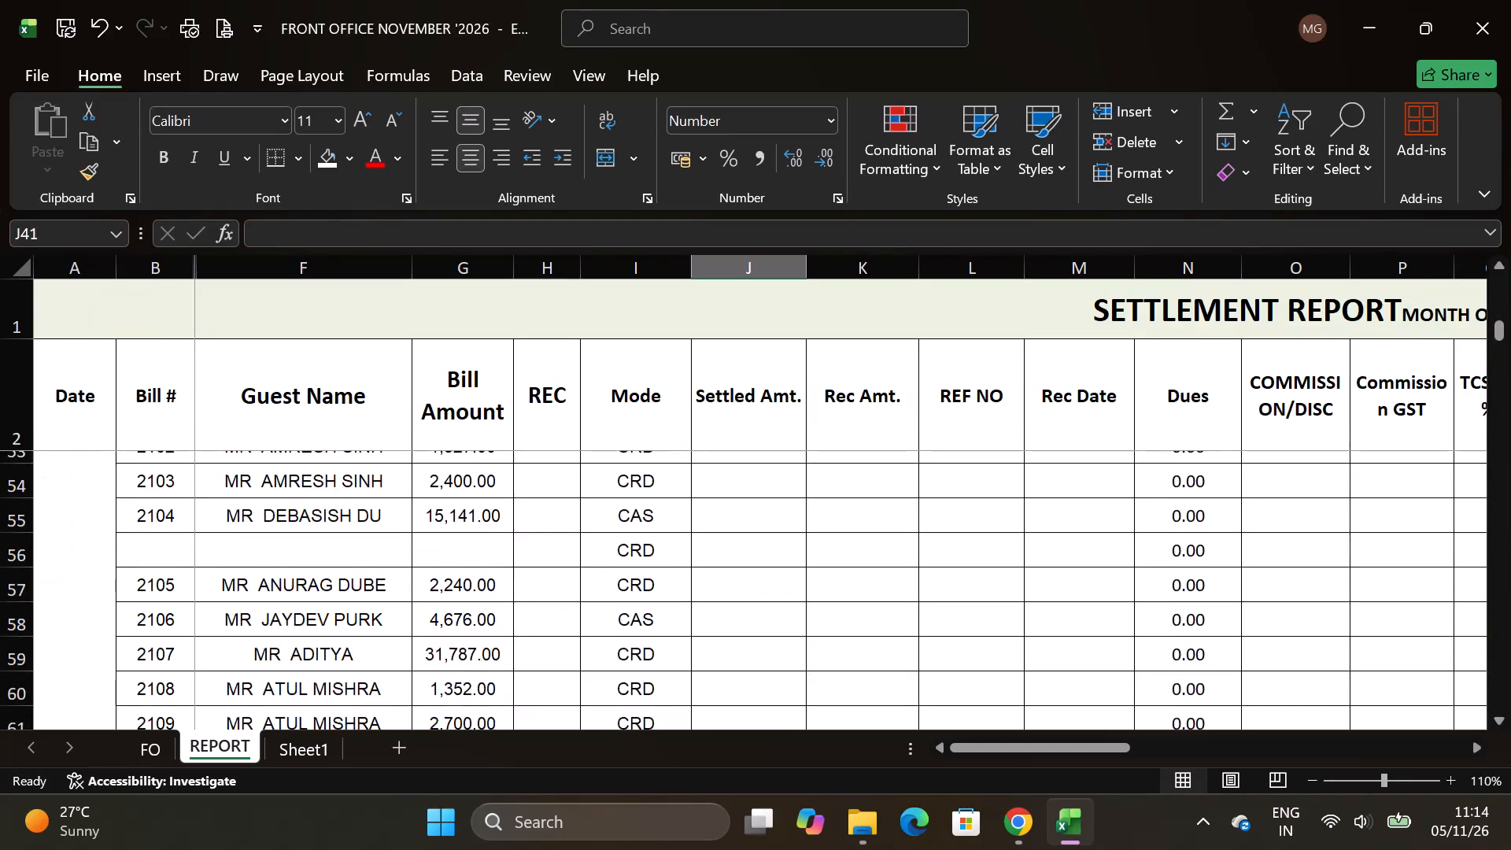
Review the settlement report rows from bill 2066 at the top down to bill 2090.
scroll(877, 564, up, 8)
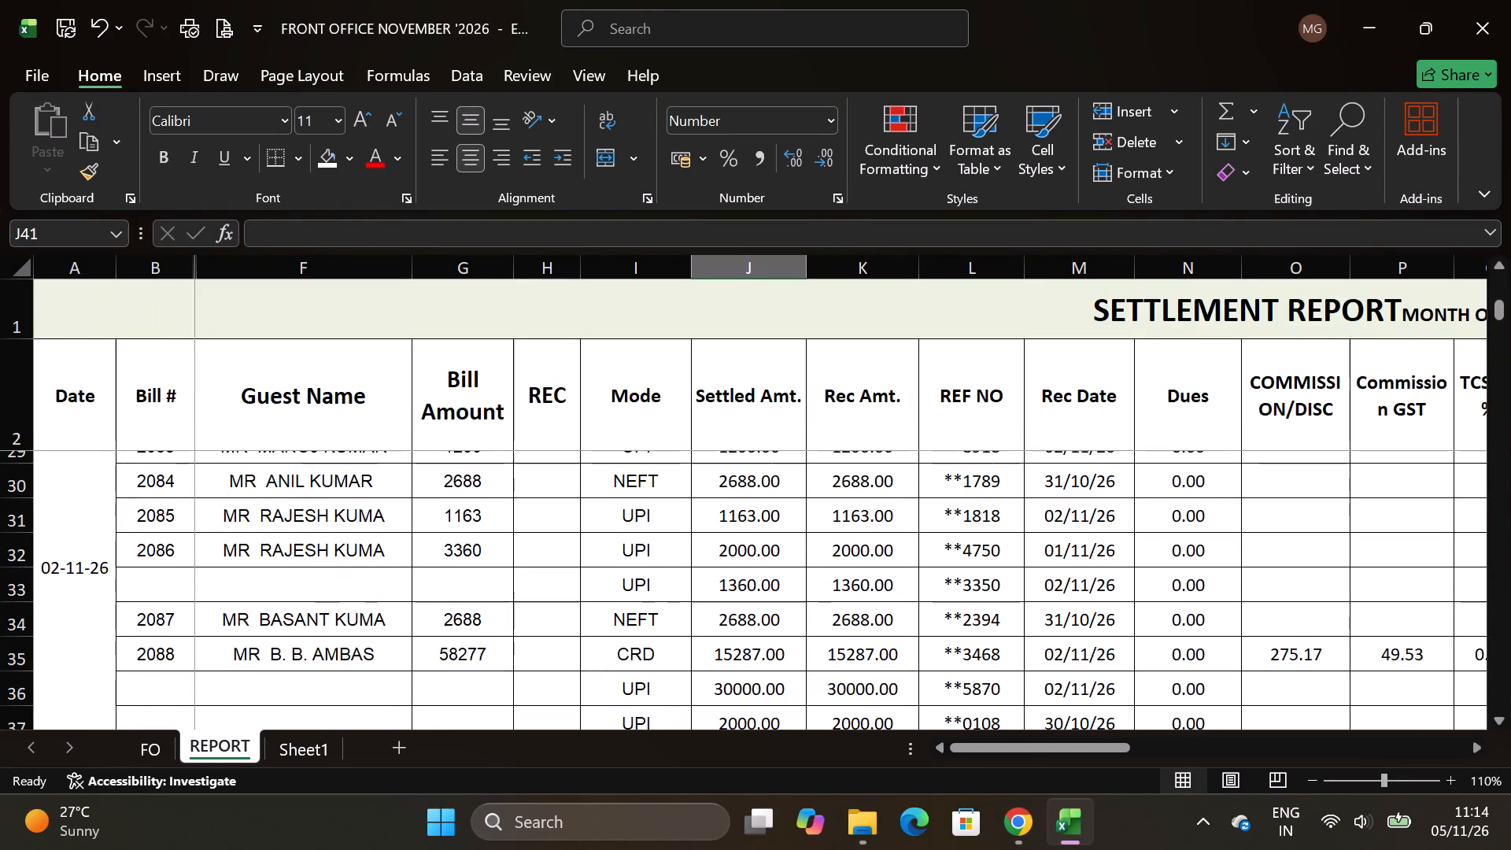
scroll(872, 573, up, 16)
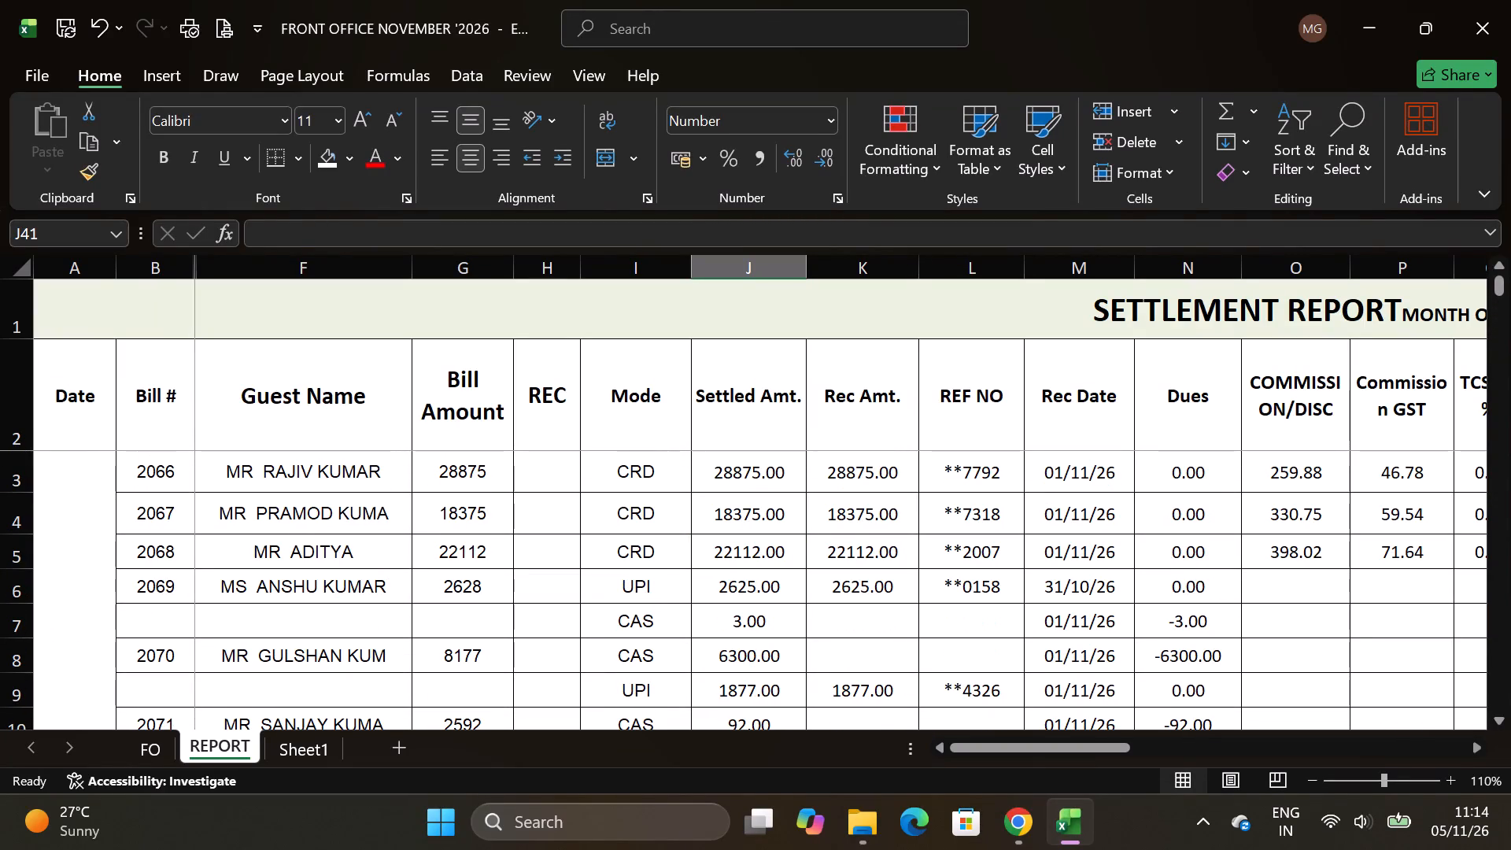
scroll(874, 577, down, 10)
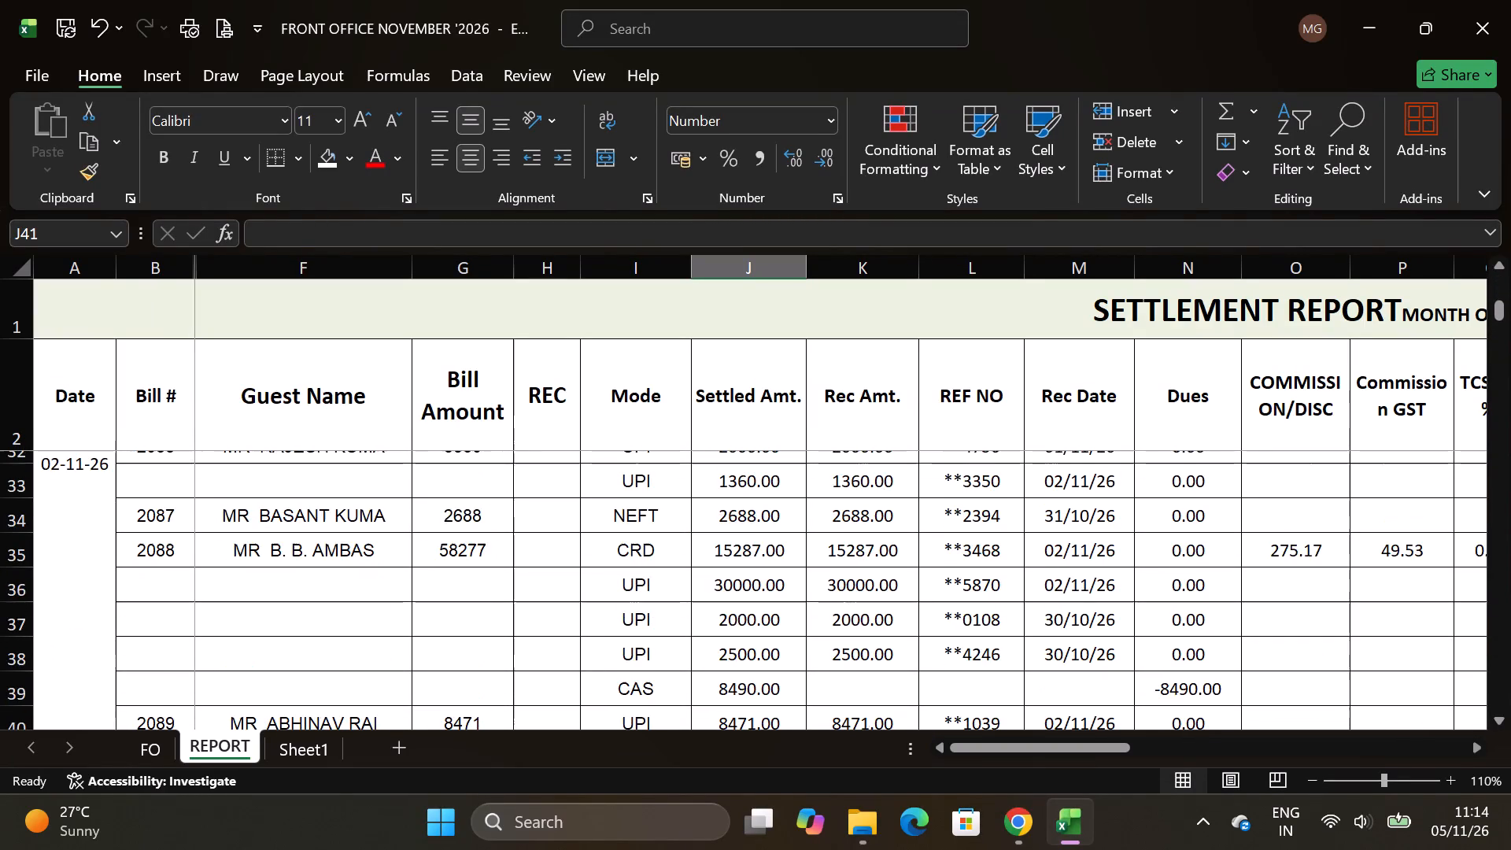
scroll(874, 577, down, 3)
scroll(874, 577, up, 2)
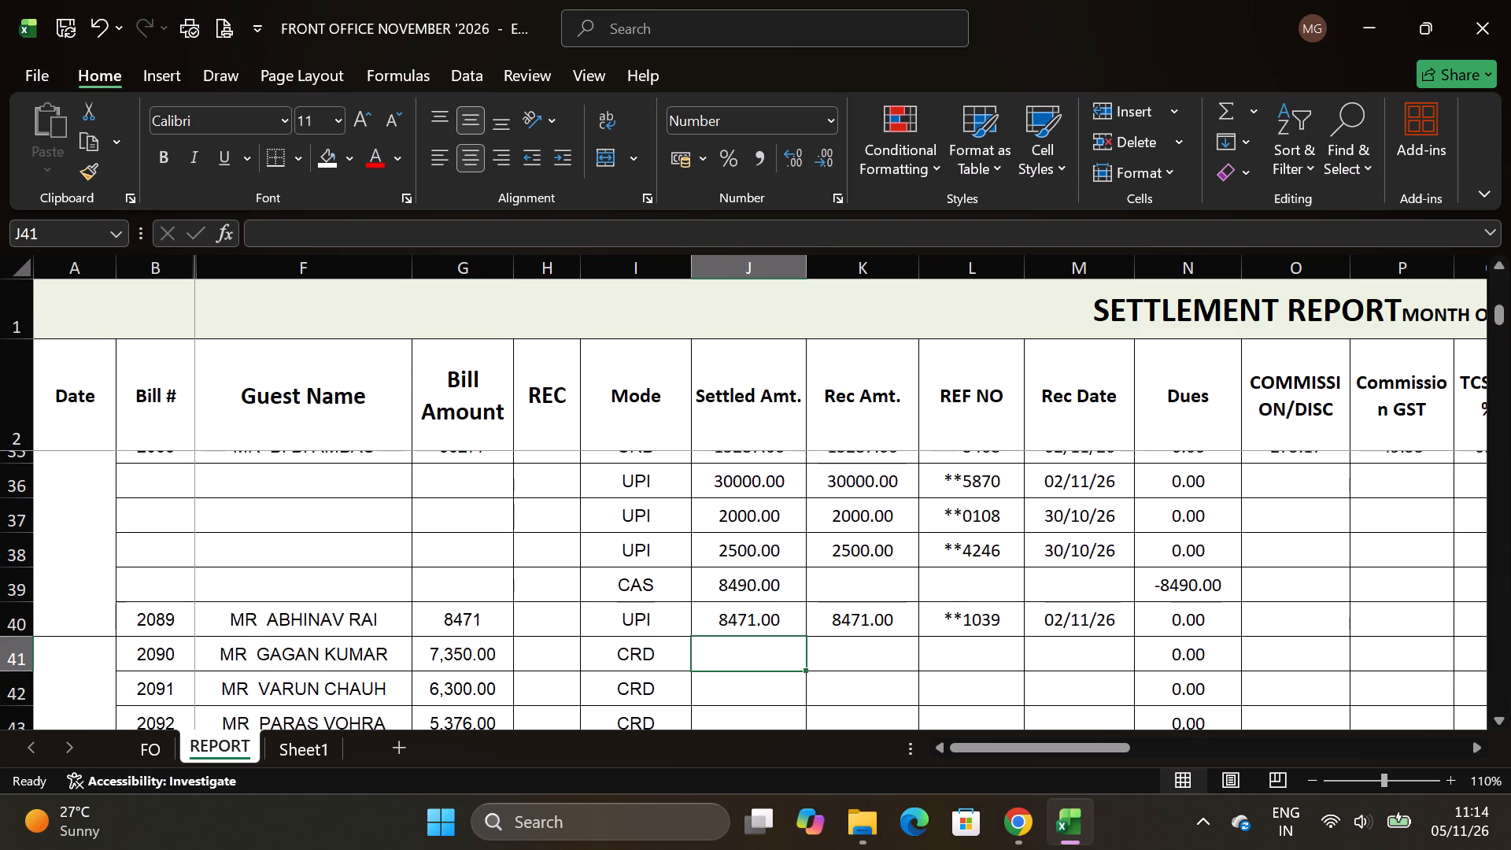
Save the settlement report workbook.
key(ctrl+s)
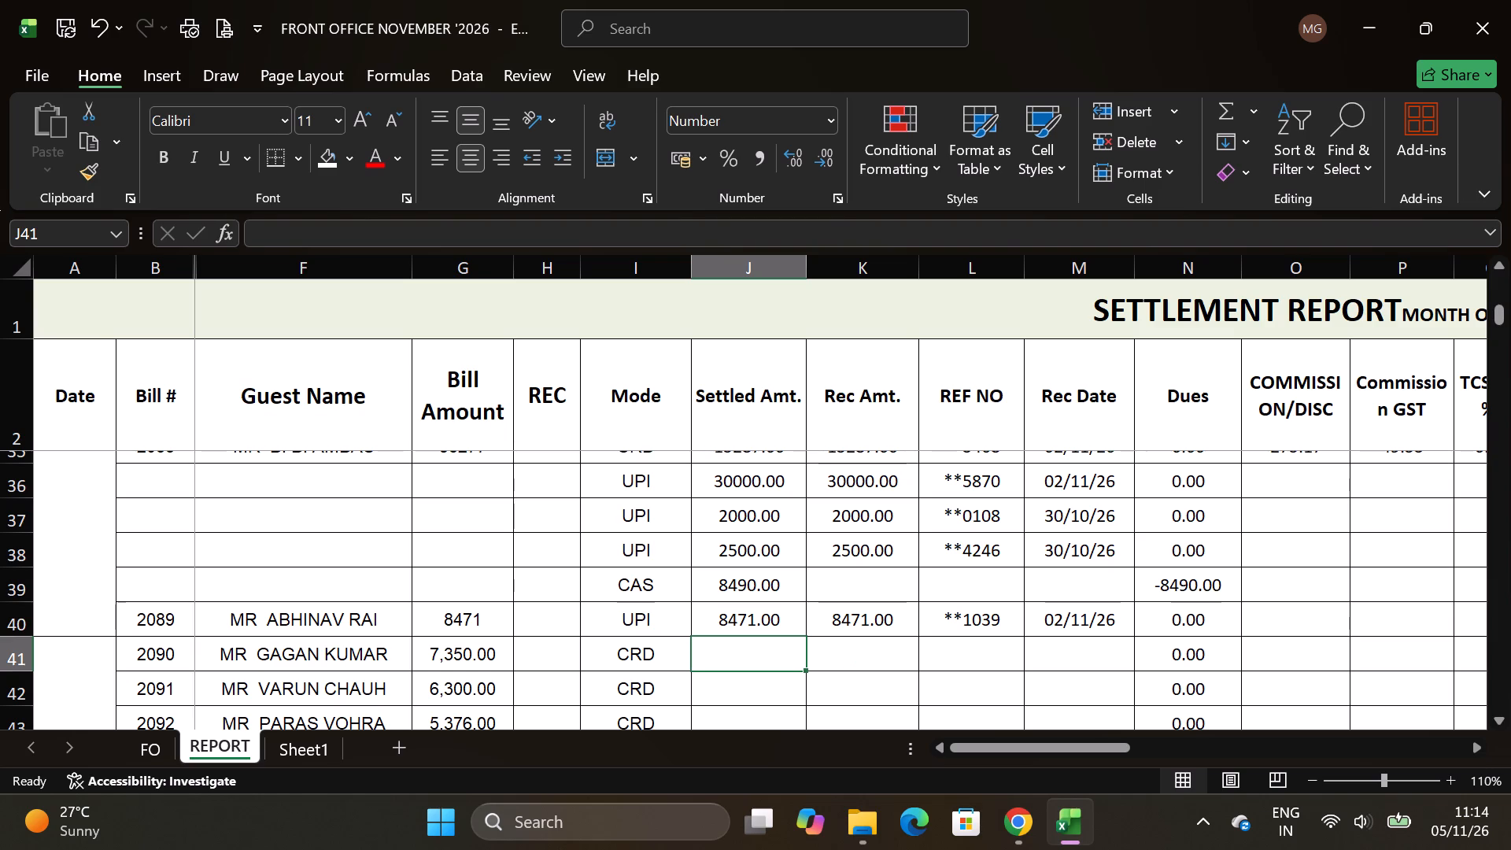
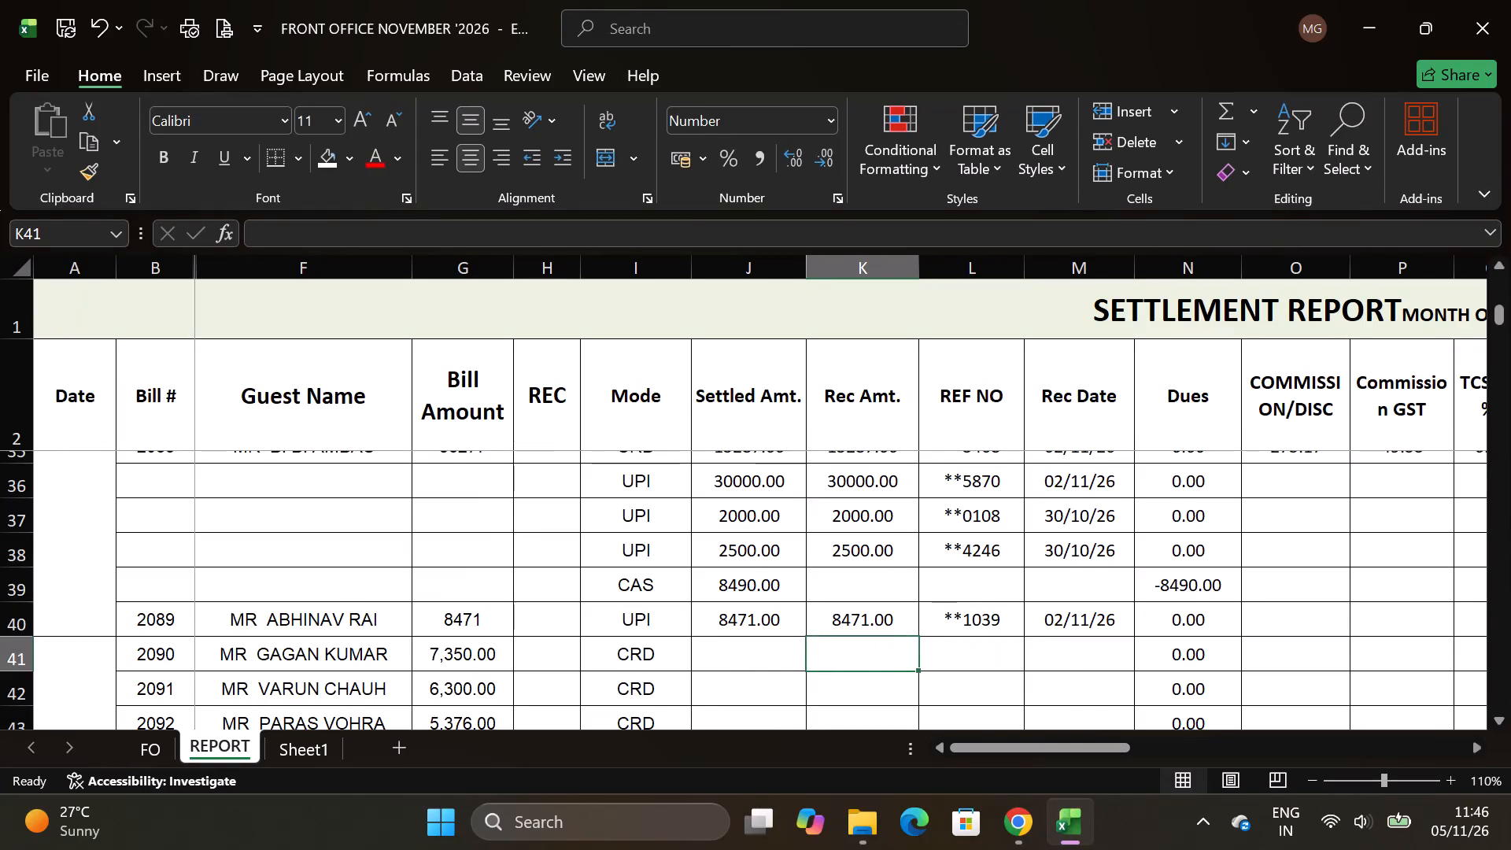
Save the settlement report workbook again.
scroll(855, 660, up, 16)
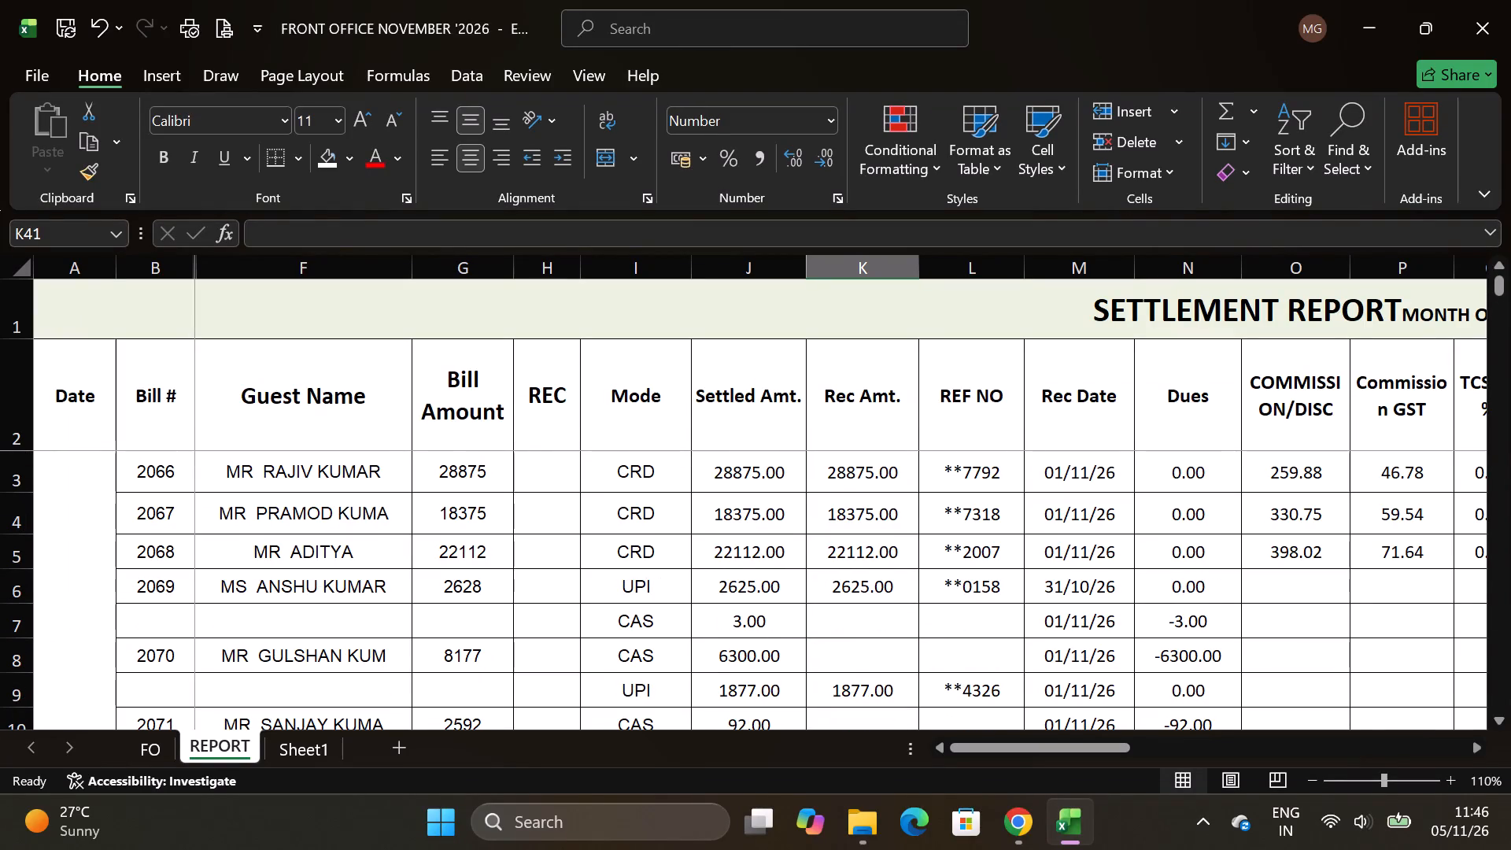
scroll(855, 660, up, 7)
key(ctrl+s)
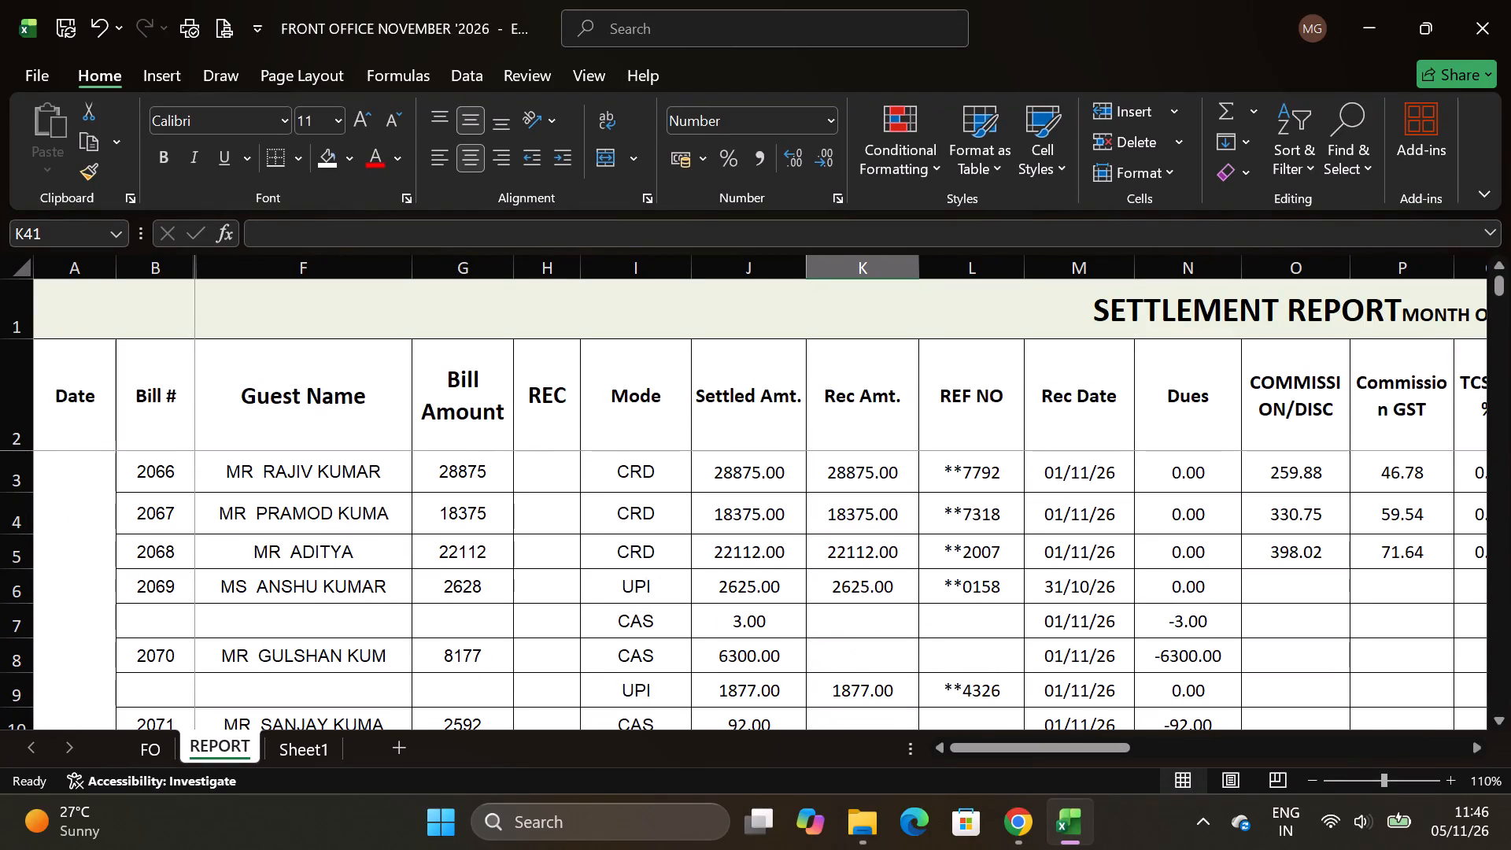
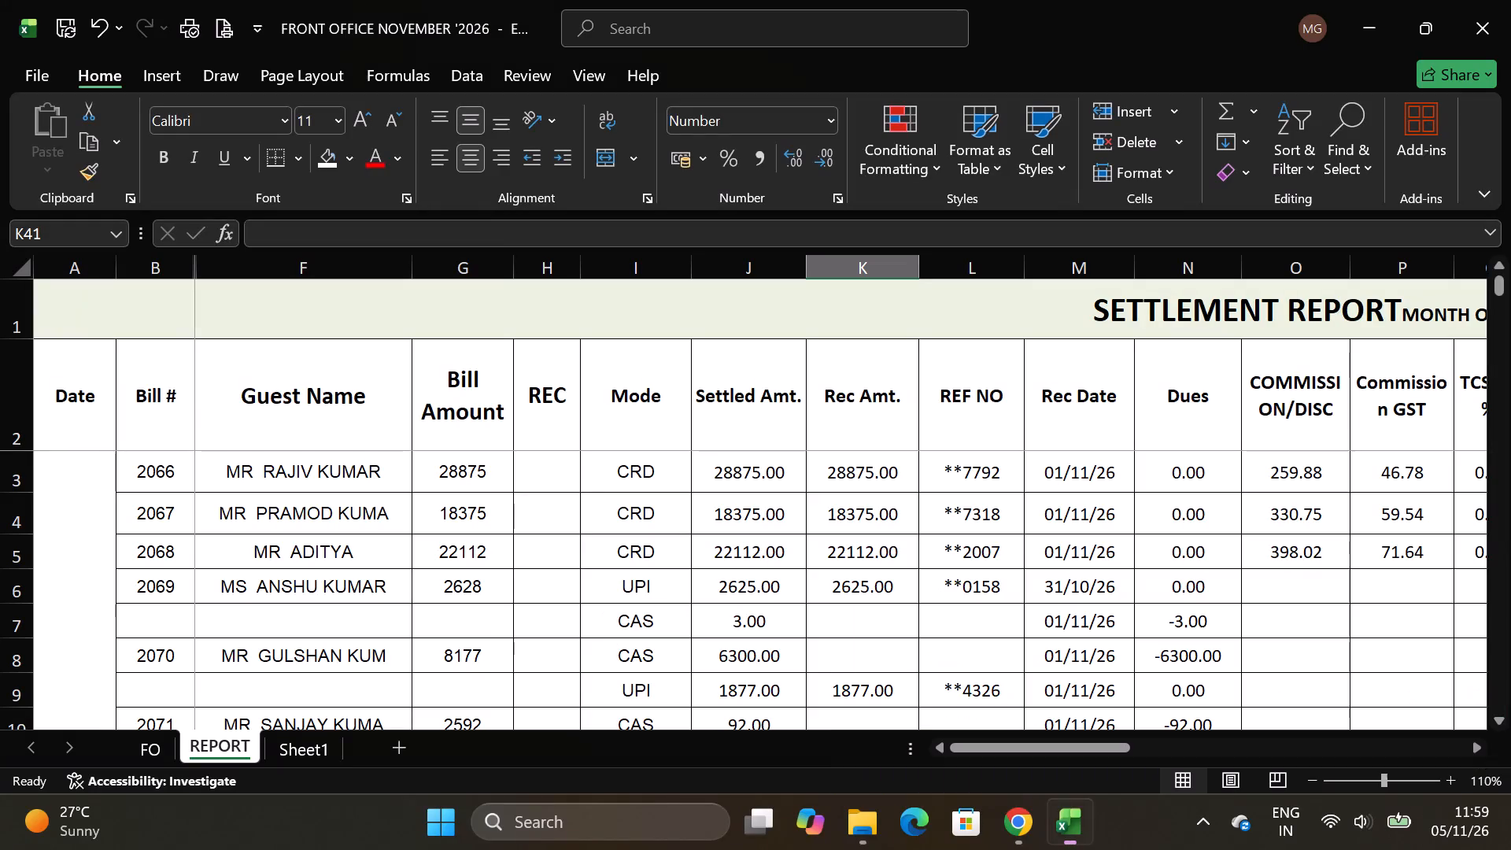
Select the Rec Amt. cell of bill 2066 at the start of the REPORT sheet and save the workbook.
scroll(1091, 615, up, 9)
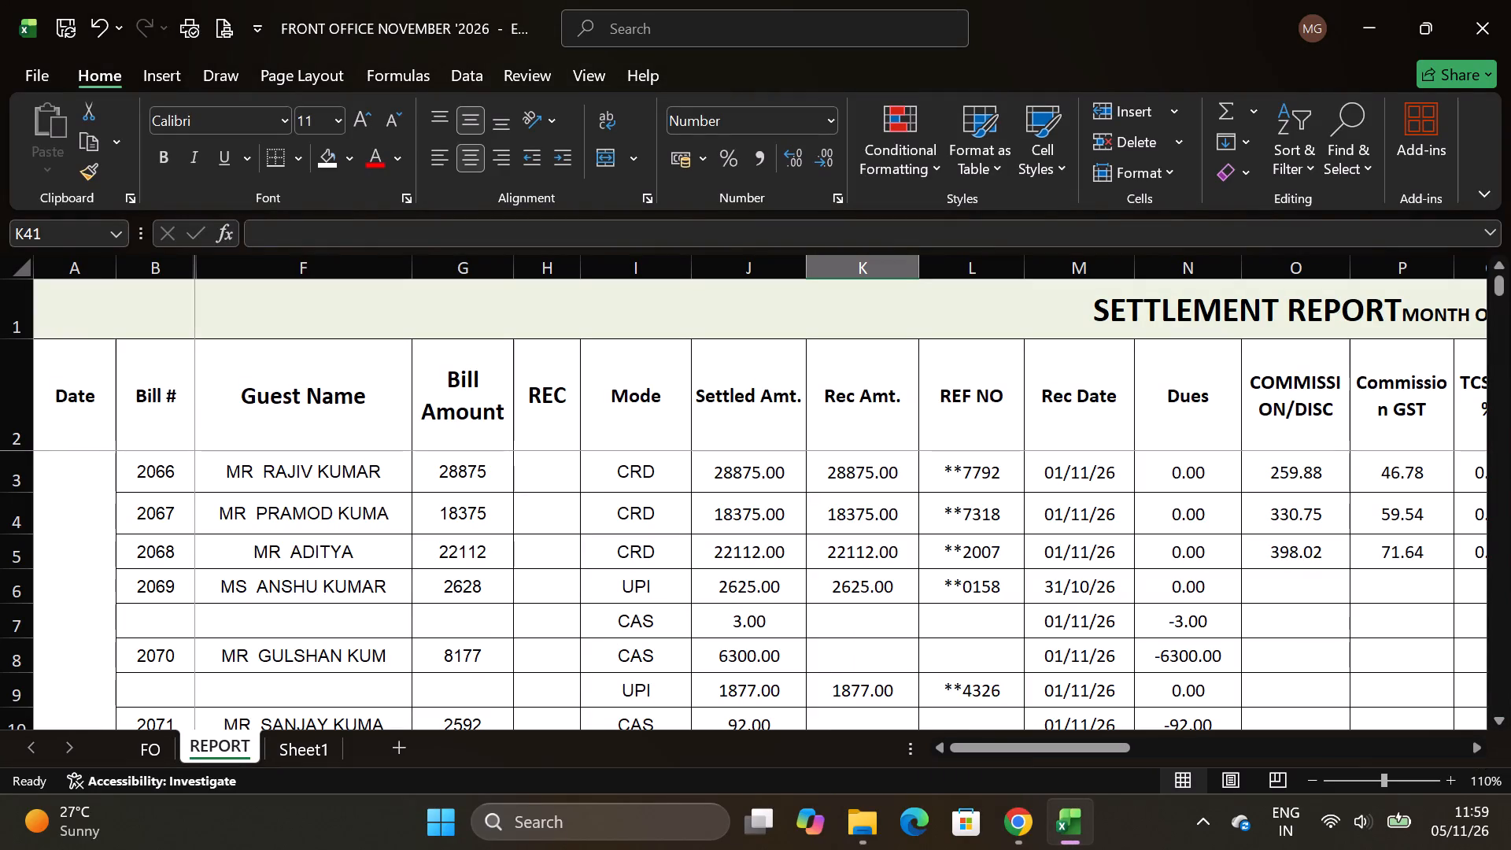
scroll(847, 636, up, 4)
click(855, 642)
click(859, 474)
scroll(830, 553, up, 7)
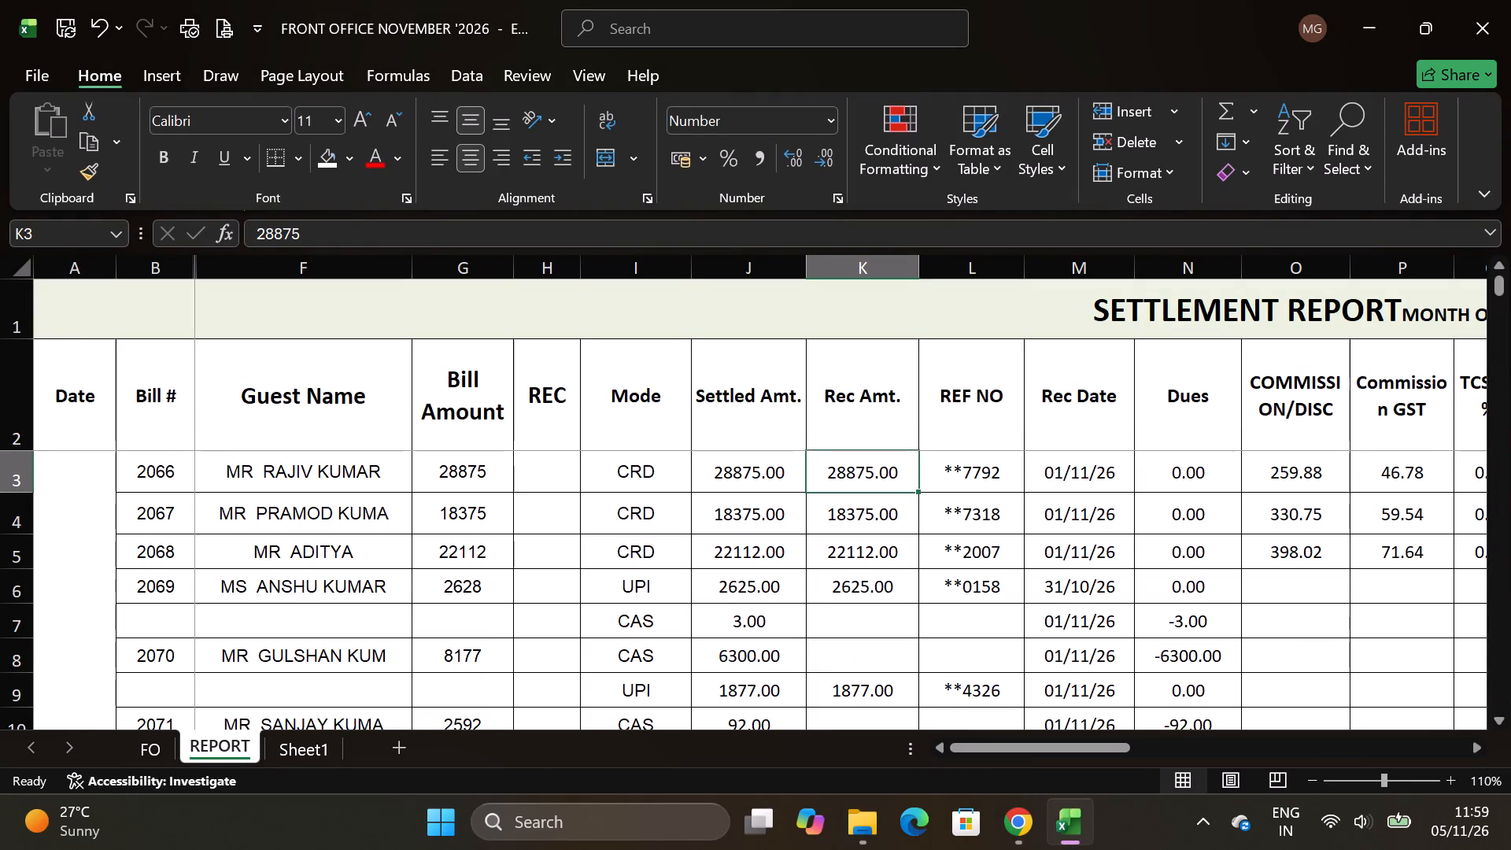
key(ctrl+s)
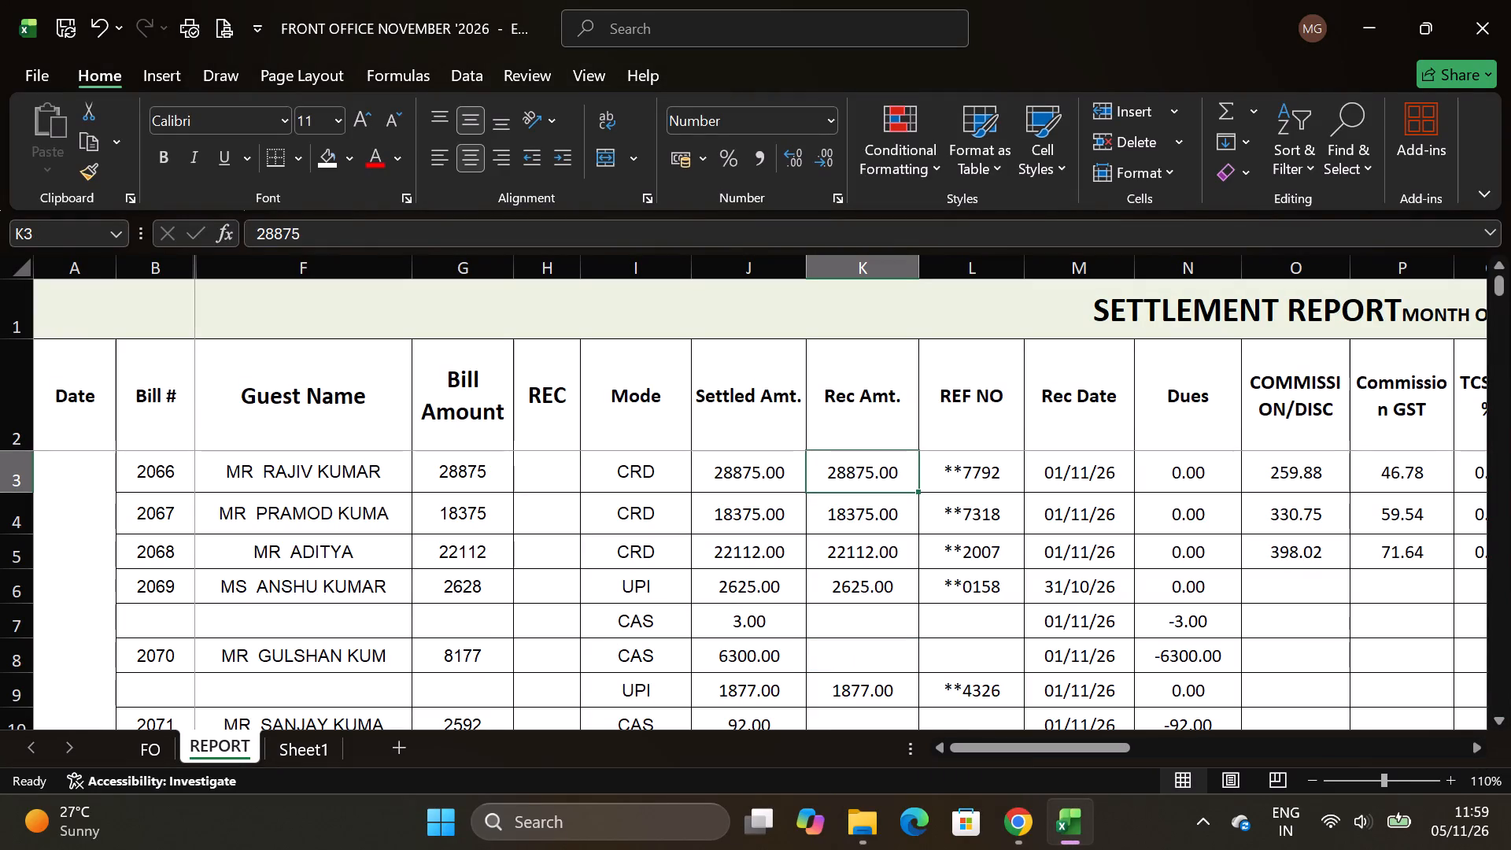
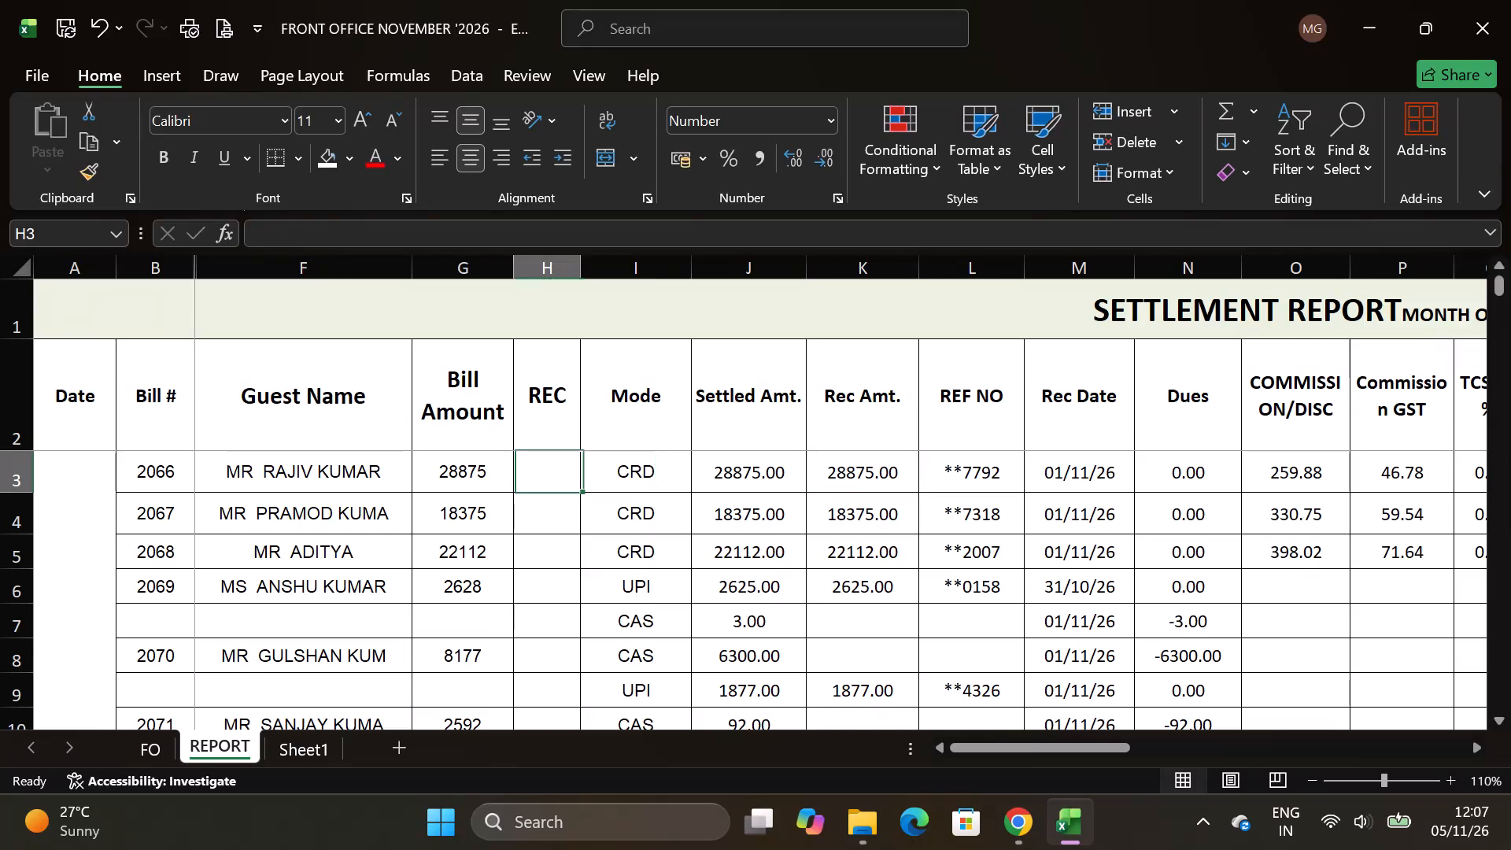
Save the FRONT OFFICE NOVEMBER '2026 workbook.
key(ctrl+s)
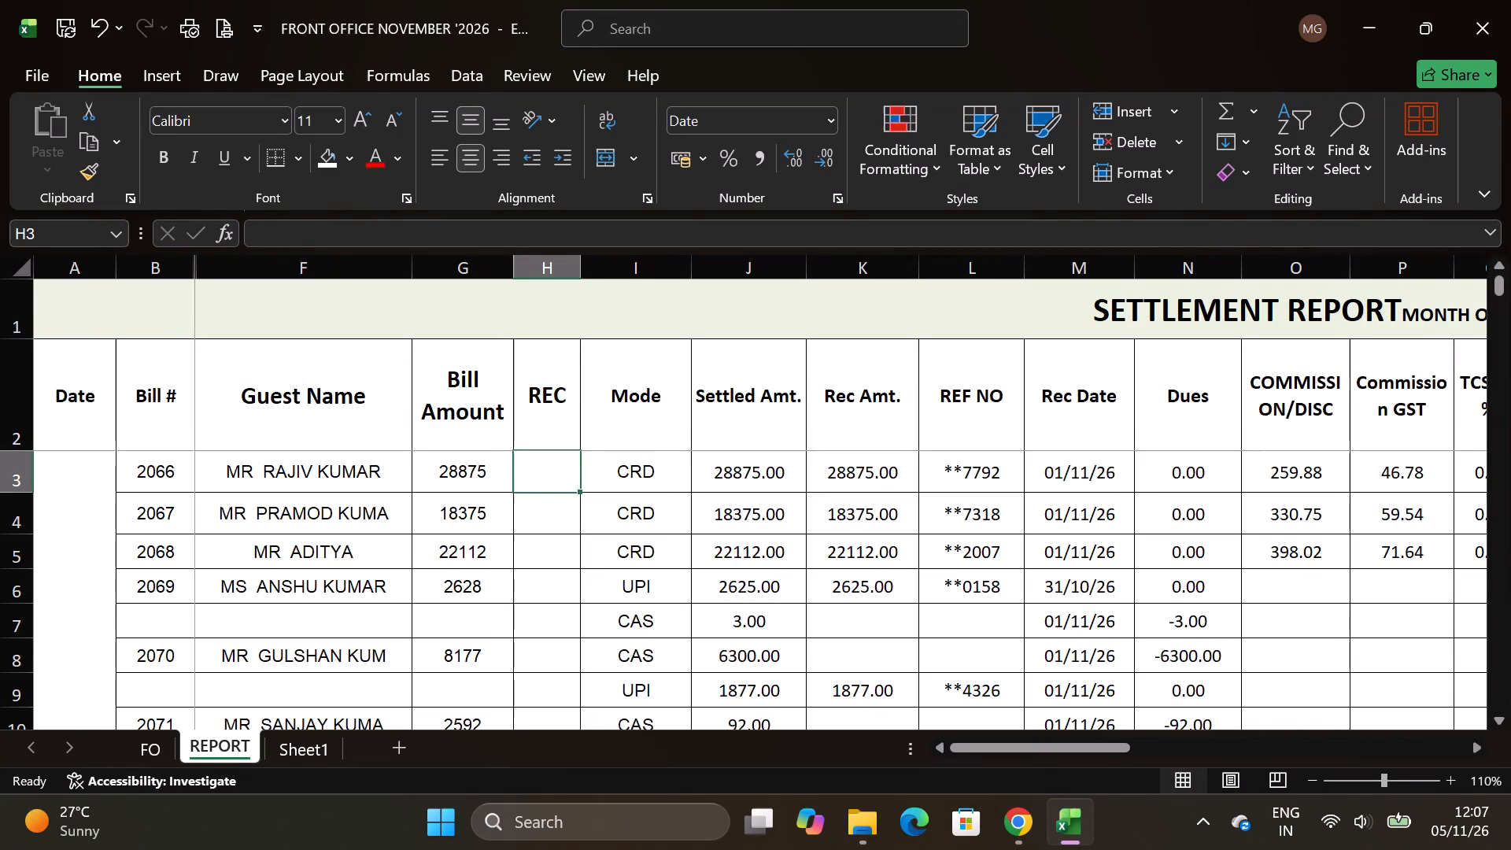
Clear the open windows away to the desktop and launch FortuneNext 7.0.
click(1369, 25)
click(1369, 25)
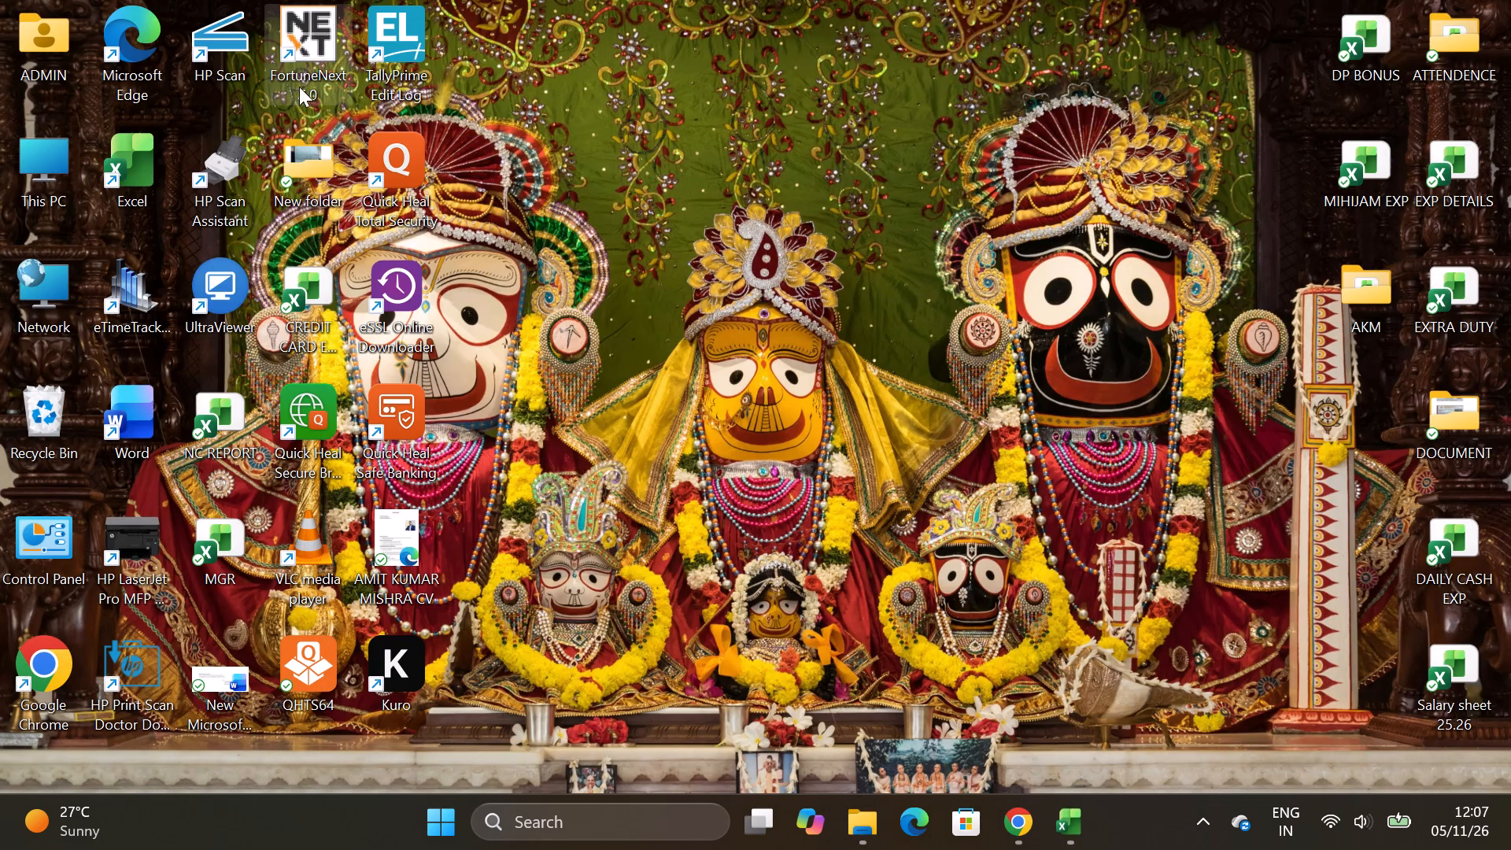
double_click(311, 68)
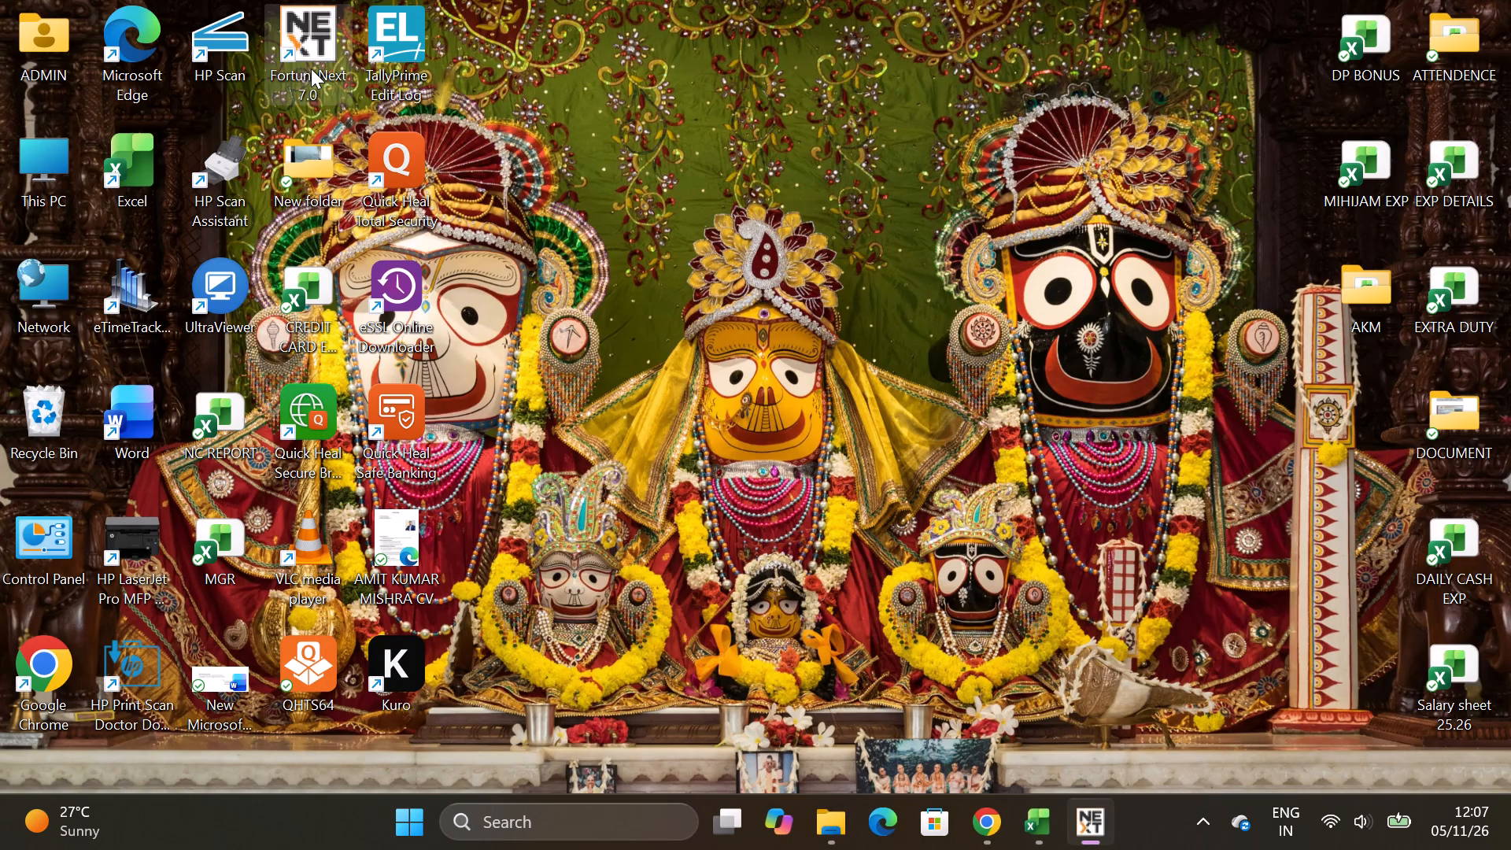
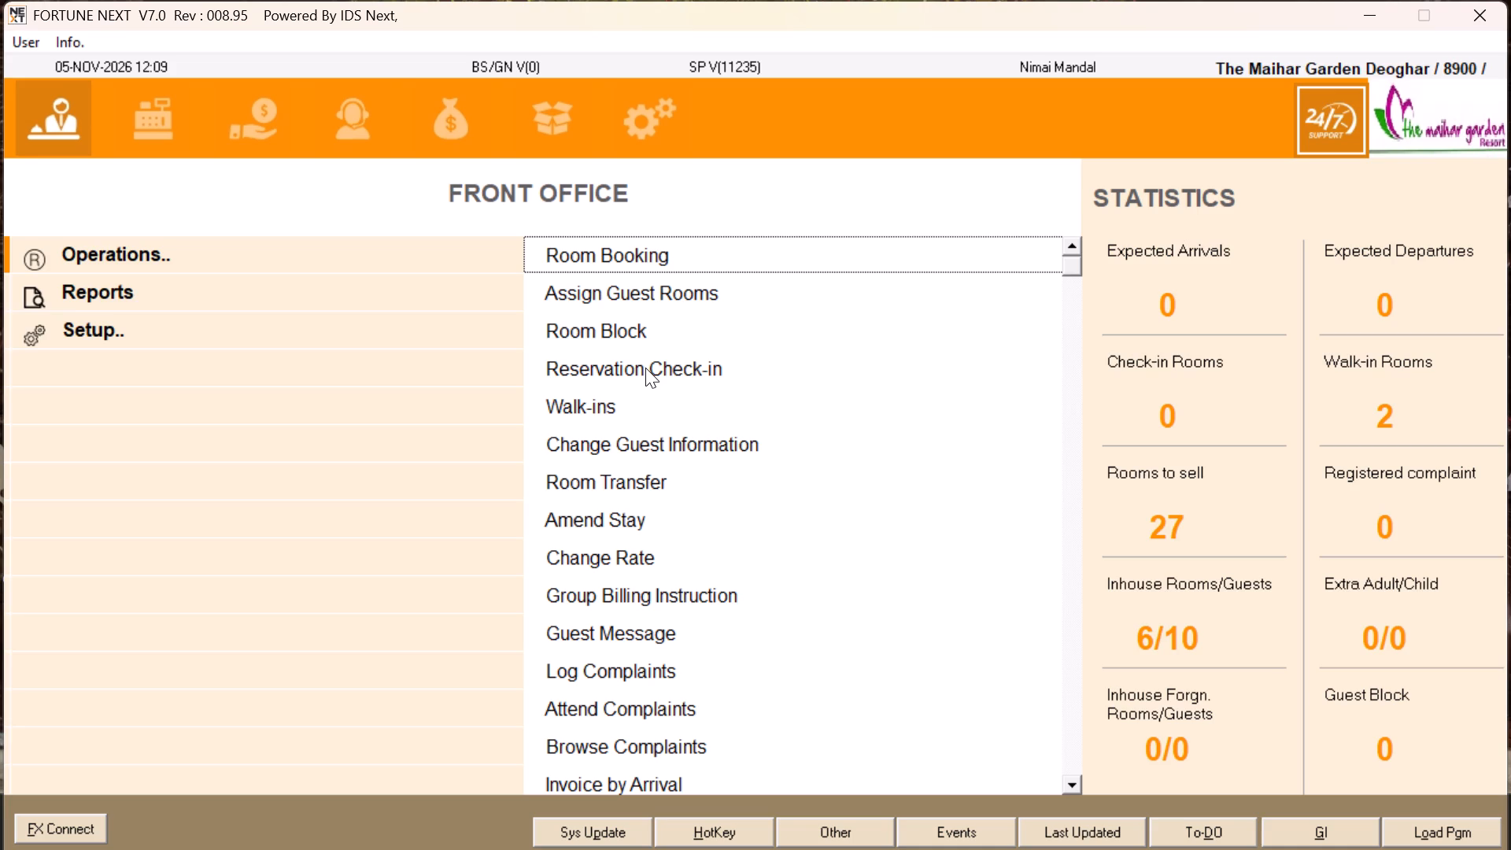
Open Transaction Entry (AR) from the Accounts Receivable daily entries.
click(0, 371)
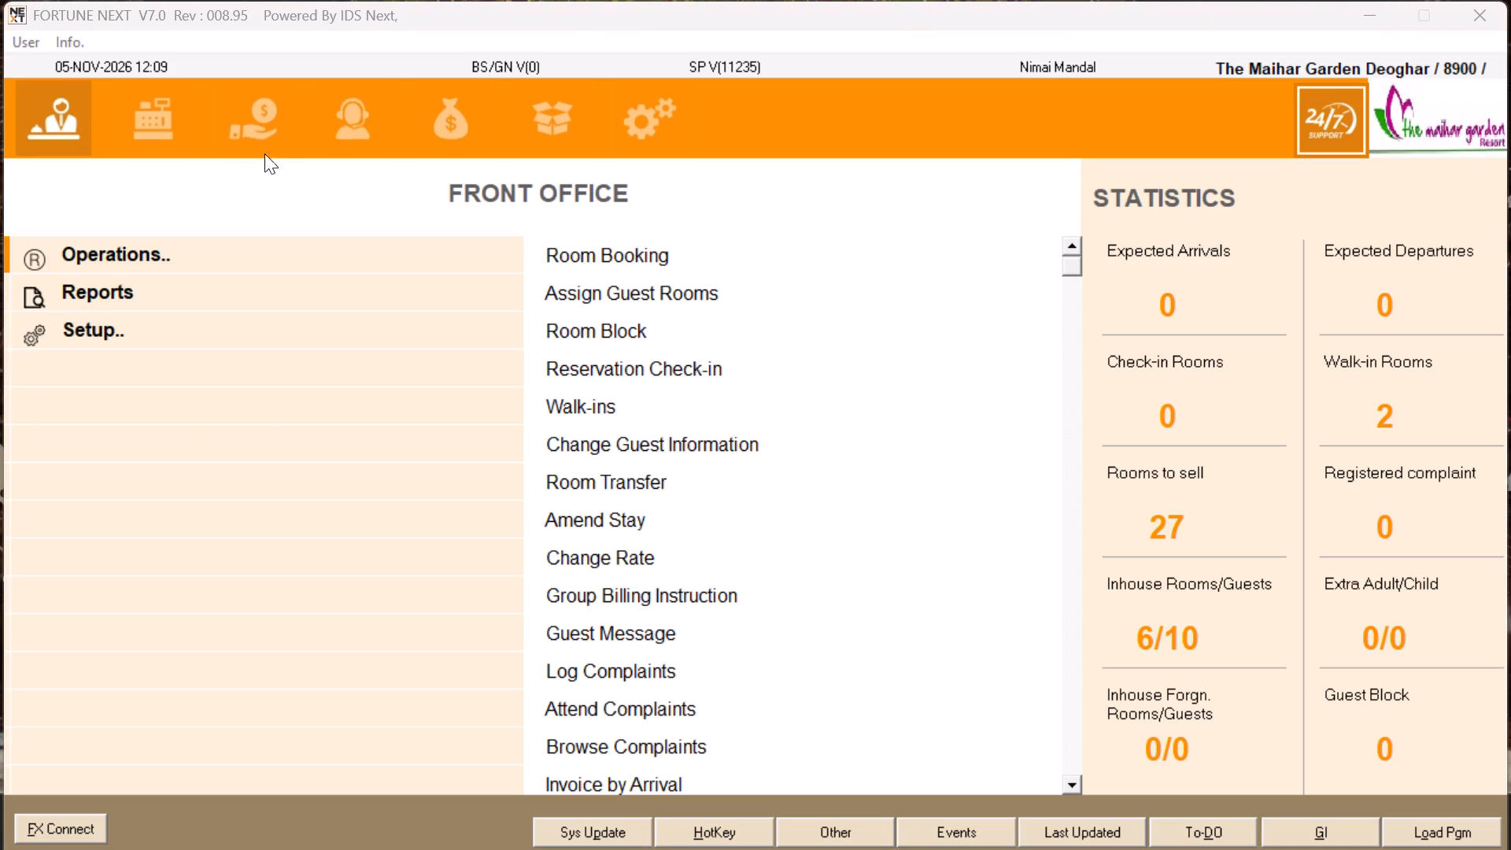
click(246, 130)
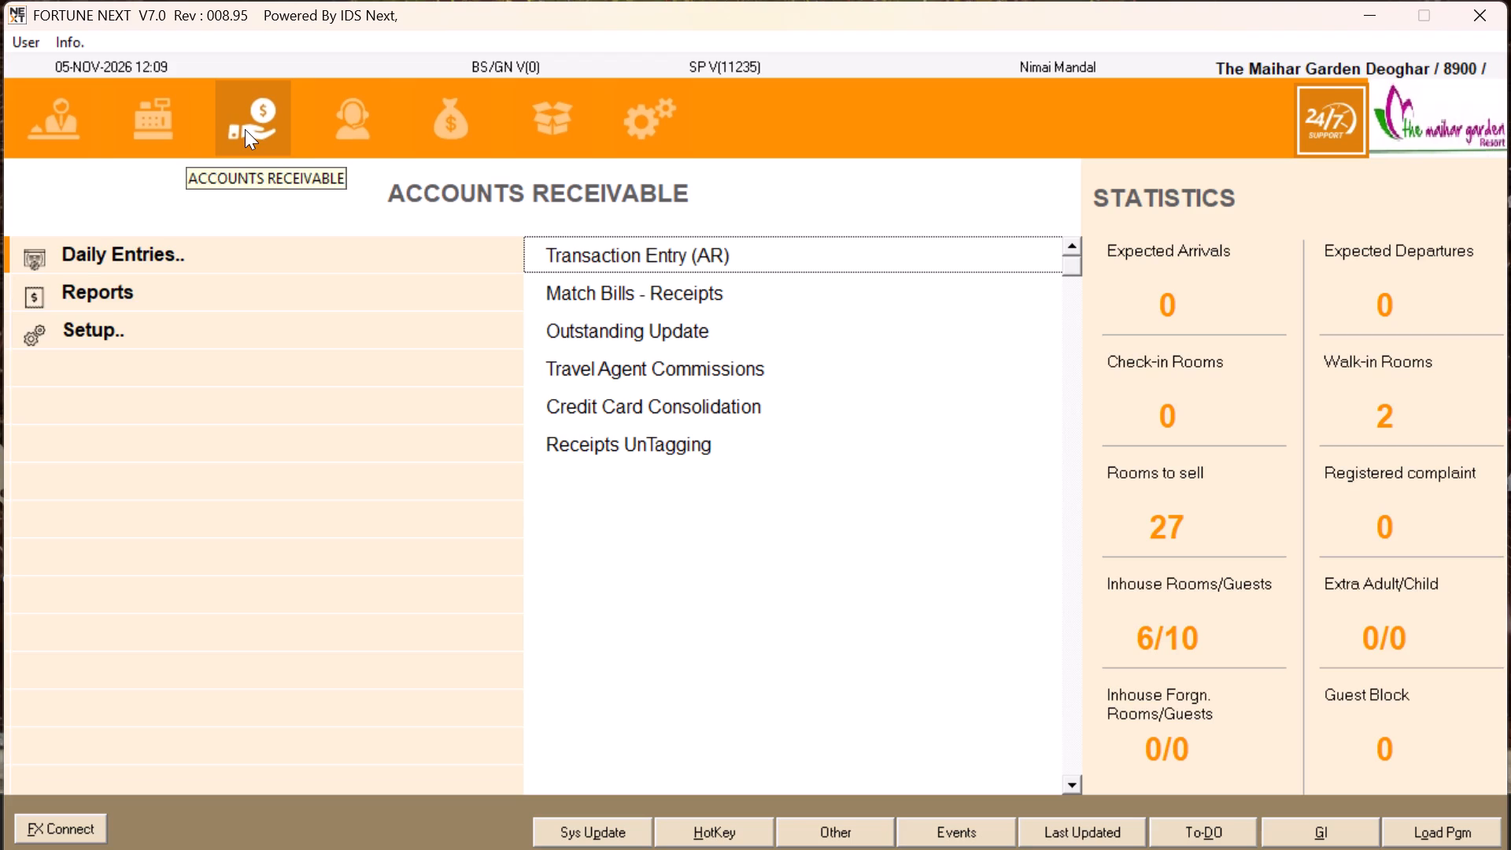
key(Return)
click(647, 272)
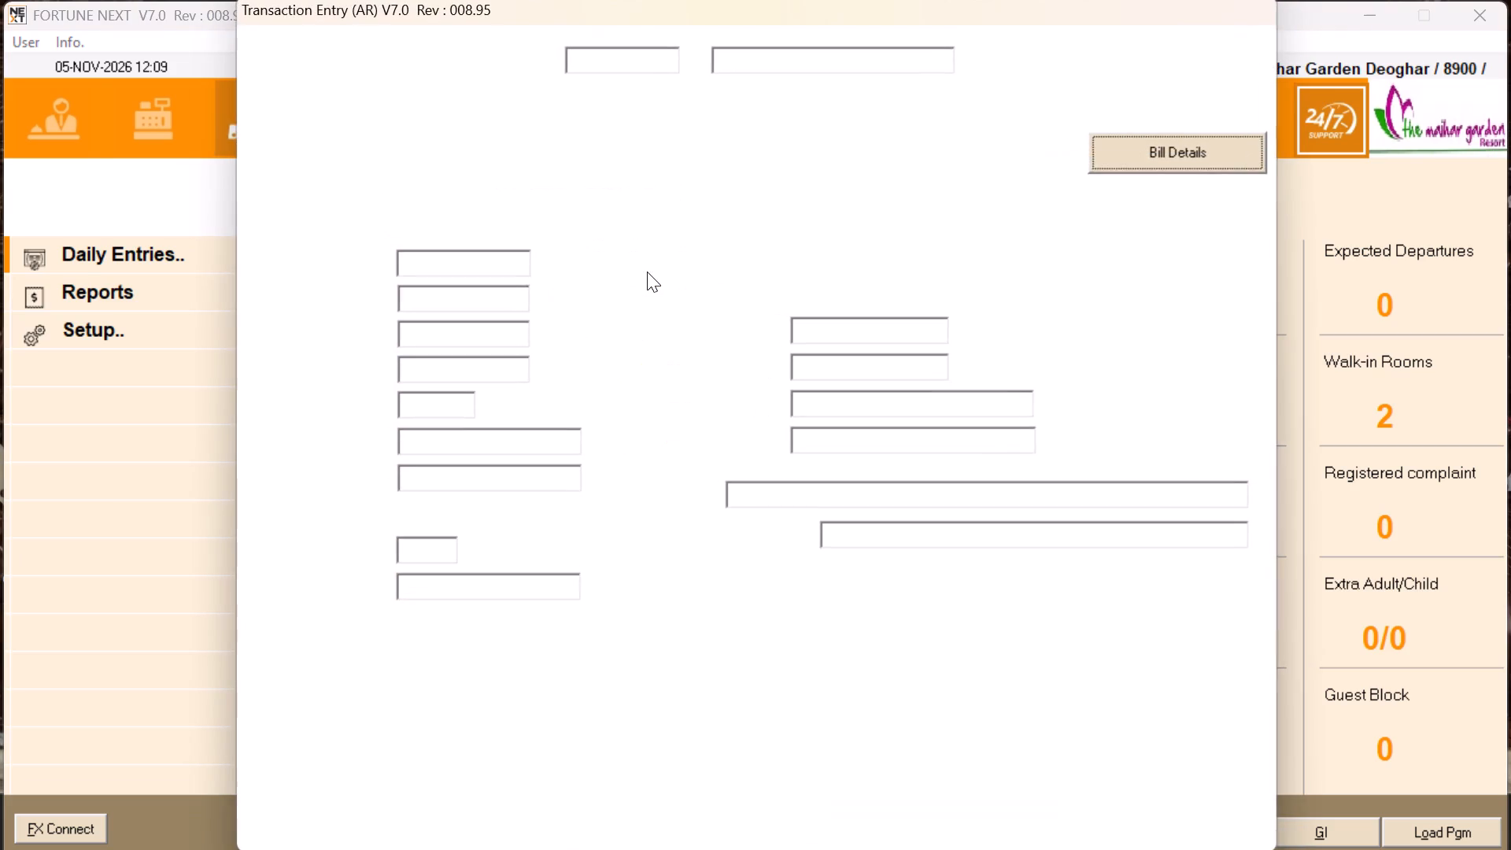
Start a credit entry for company CRDS001, State Bank of India, with Front Office as the outlet.
click(341, 111)
key(Return)
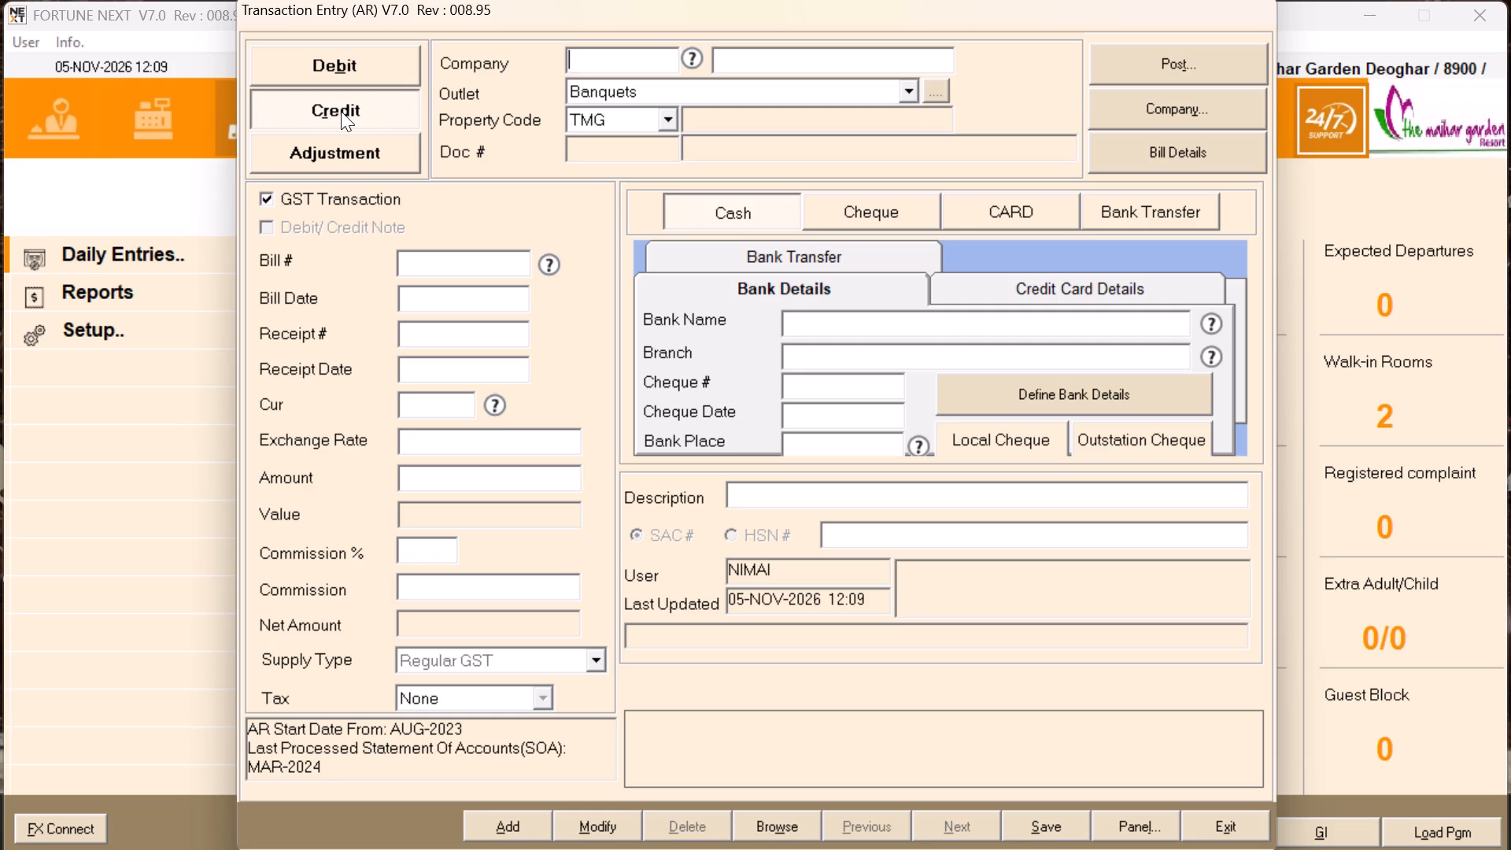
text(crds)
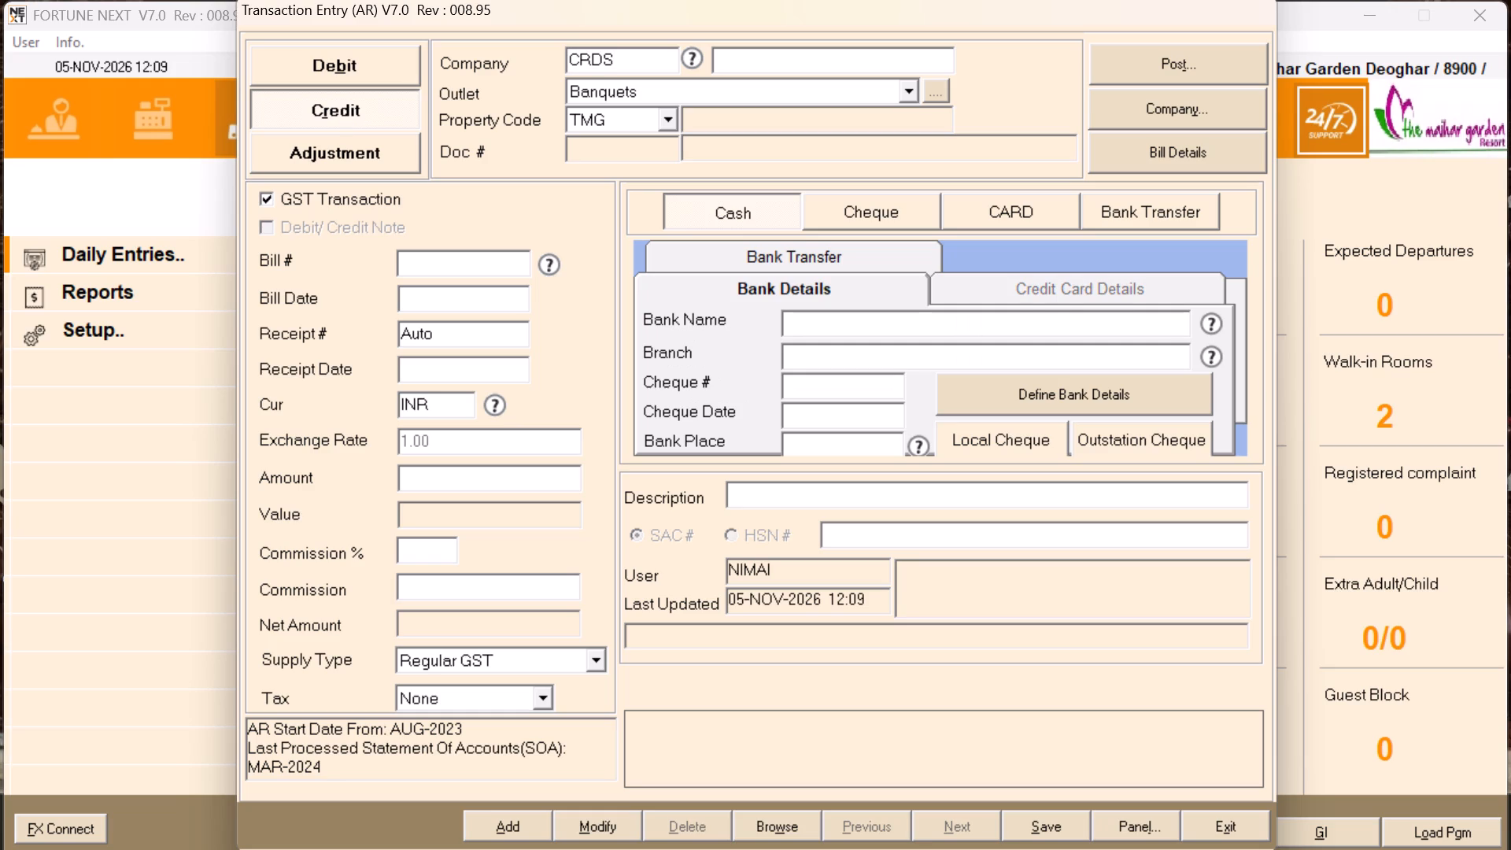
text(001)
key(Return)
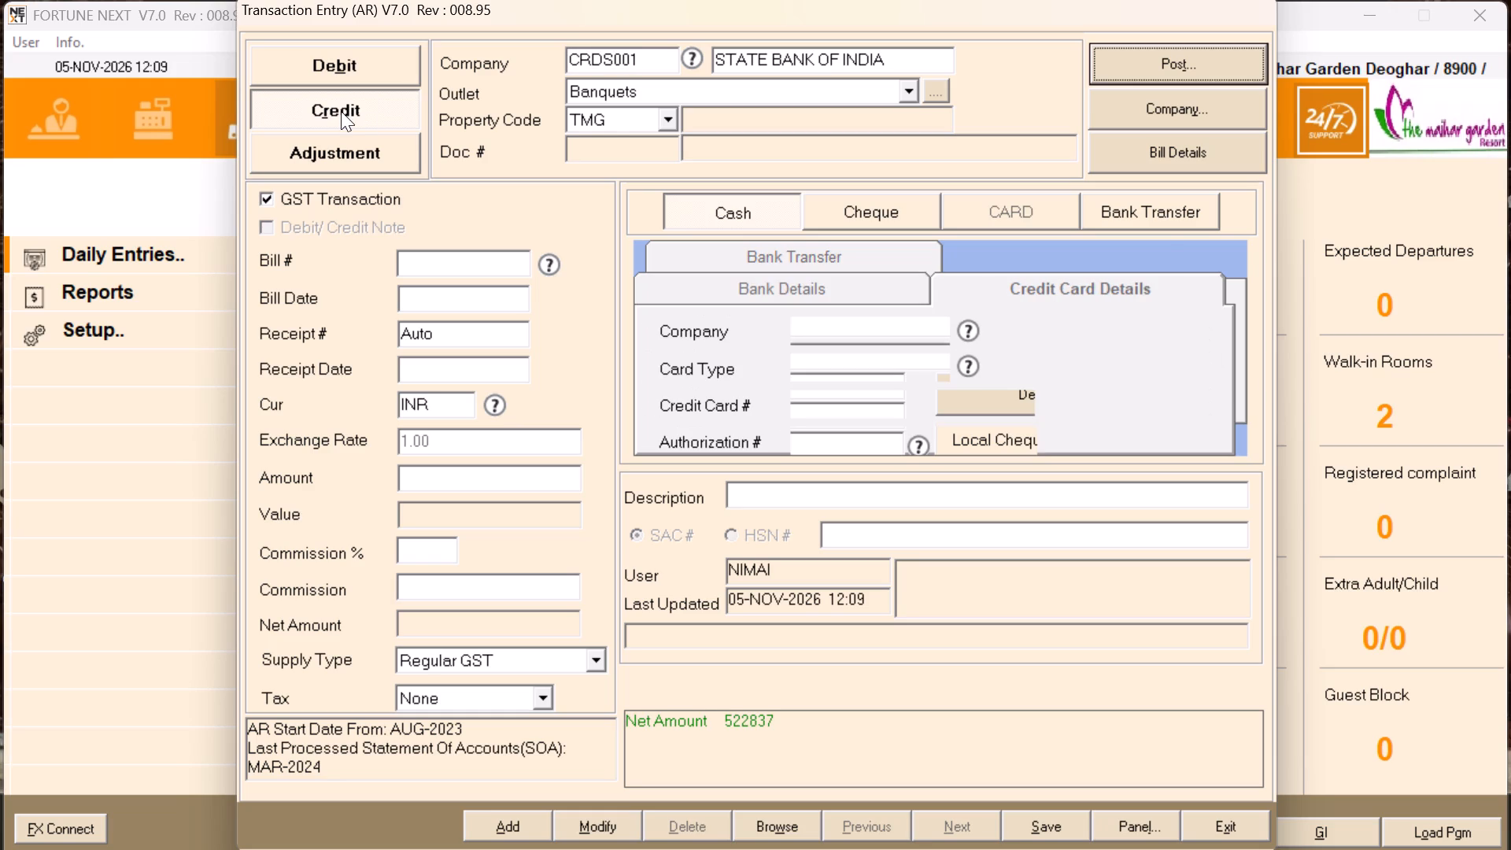
click(615, 97)
click(651, 136)
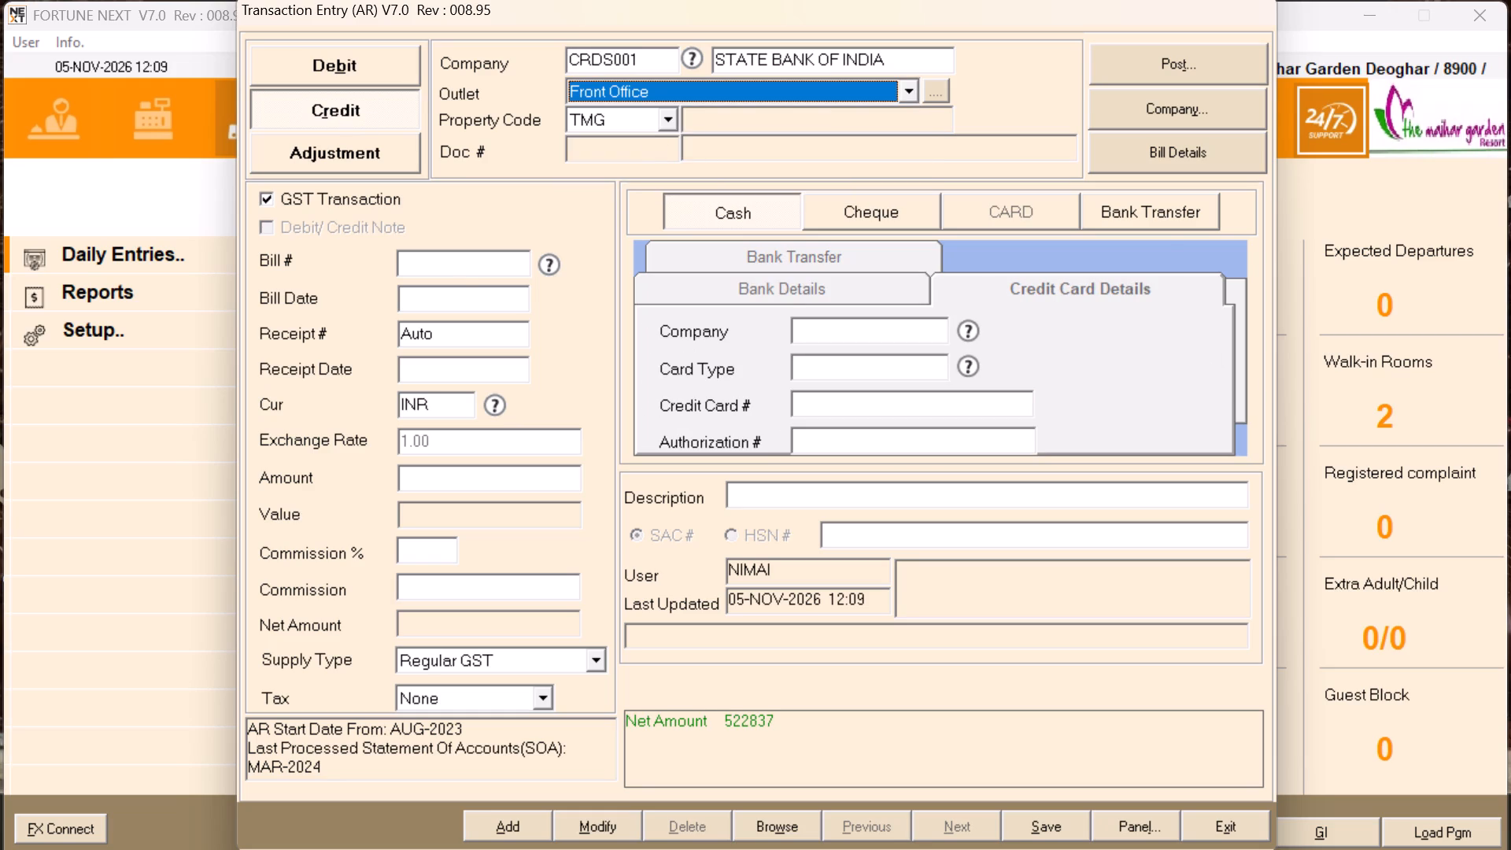
Look up the first card bill in the Excel settlement report and load bill 2066 into the credit entry, keeping the default receipt details.
click(449, 277)
click(449, 265)
key(alt+Tab)
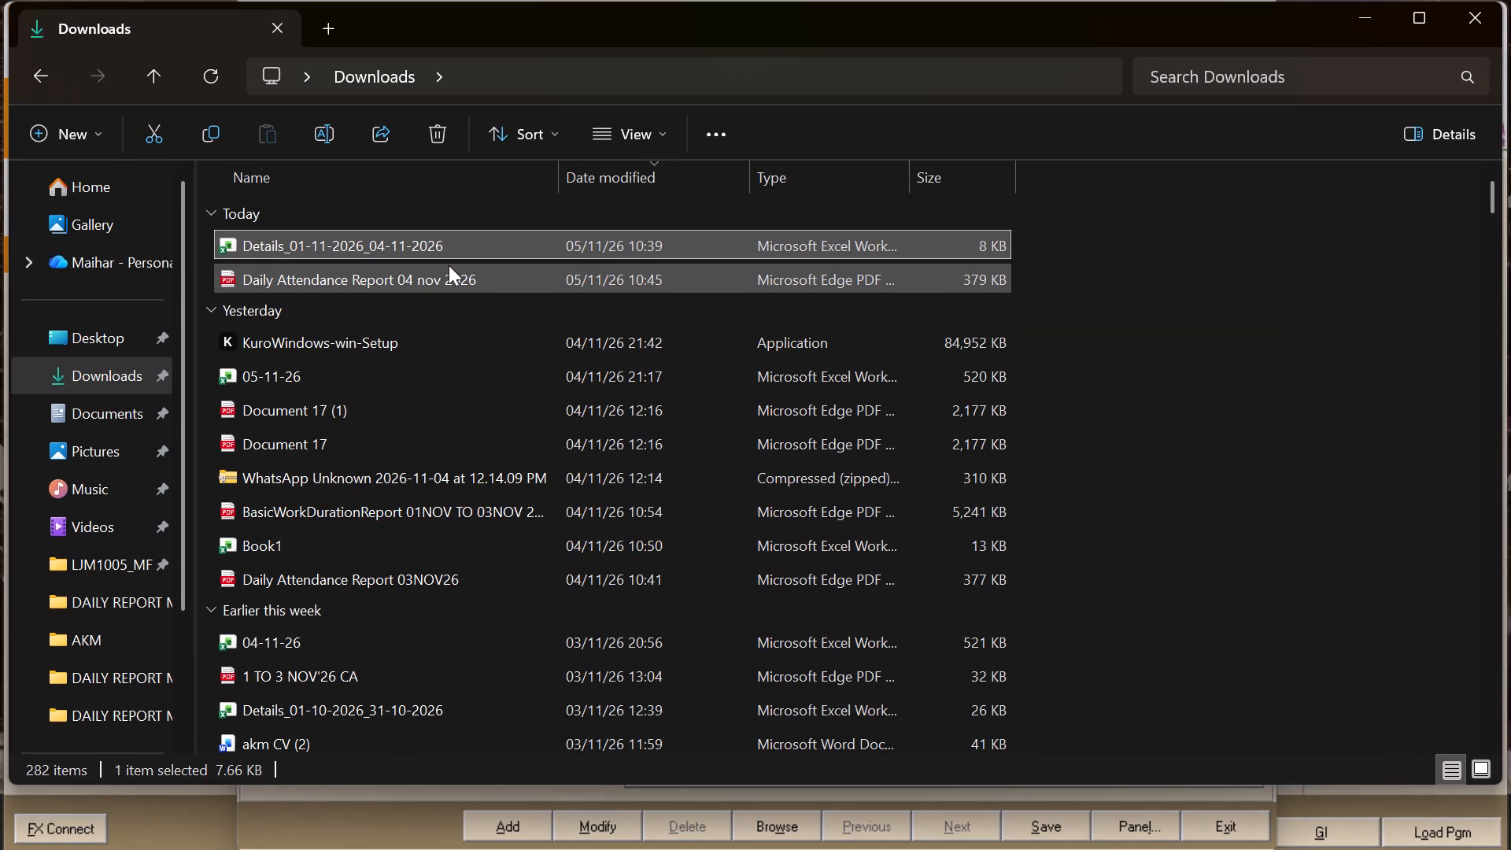
key(alt+Tab)
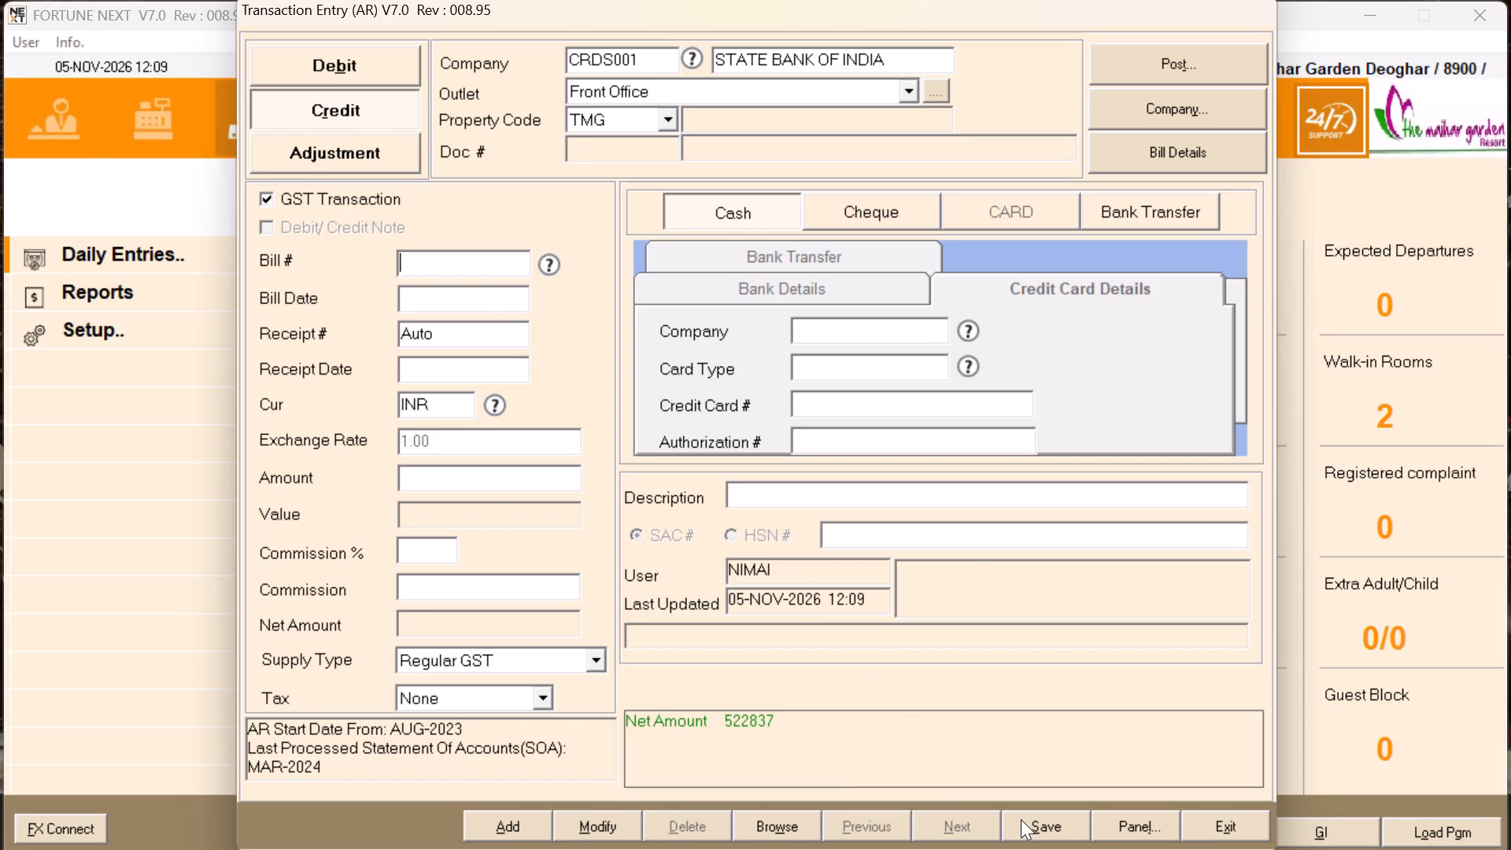
key(super+d)
click(1001, 828)
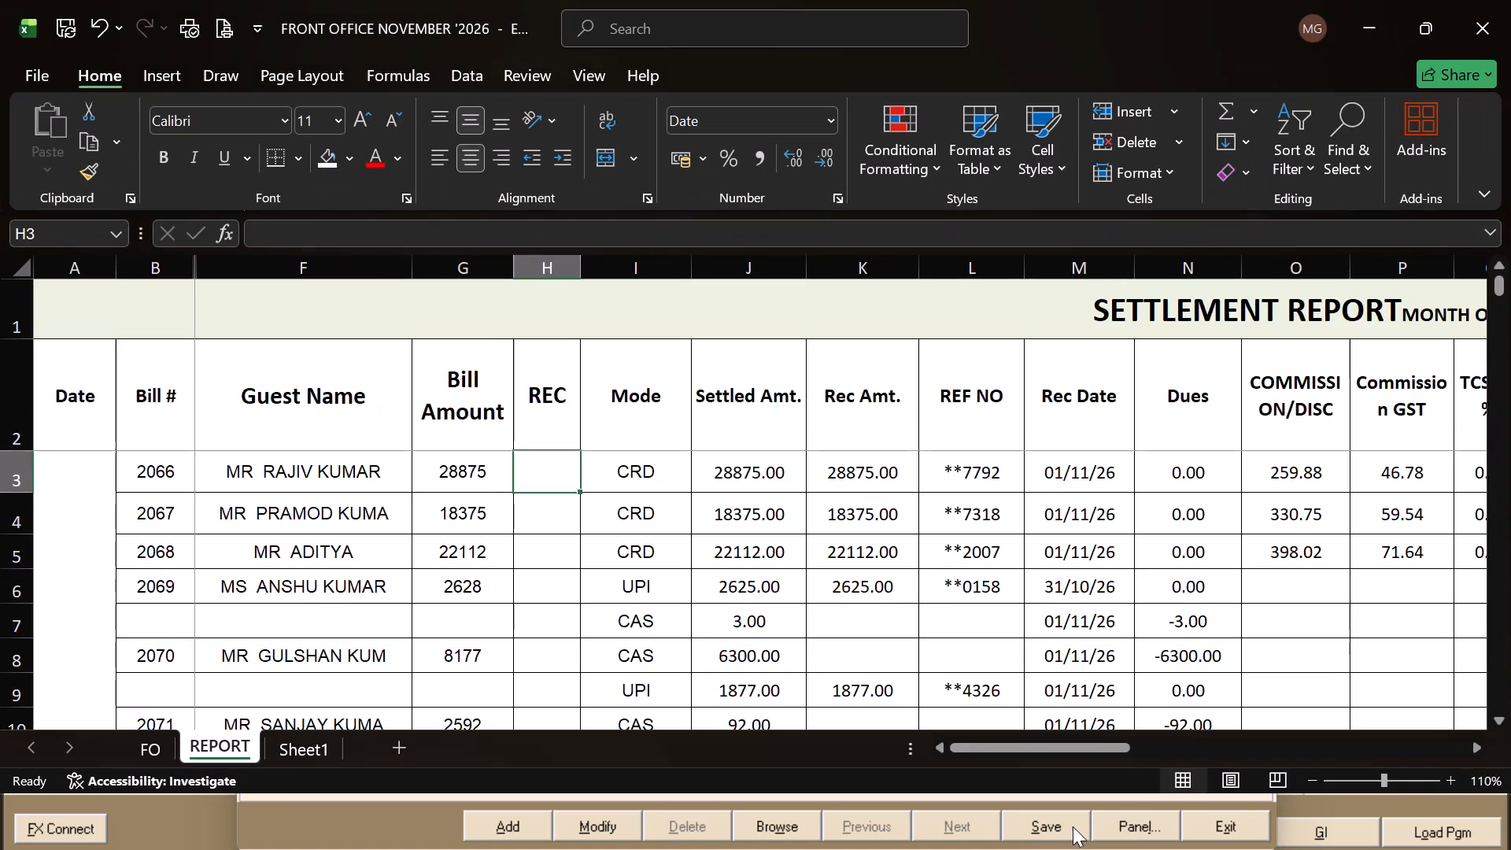
key(alt+Tab)
key(alt+Tab)
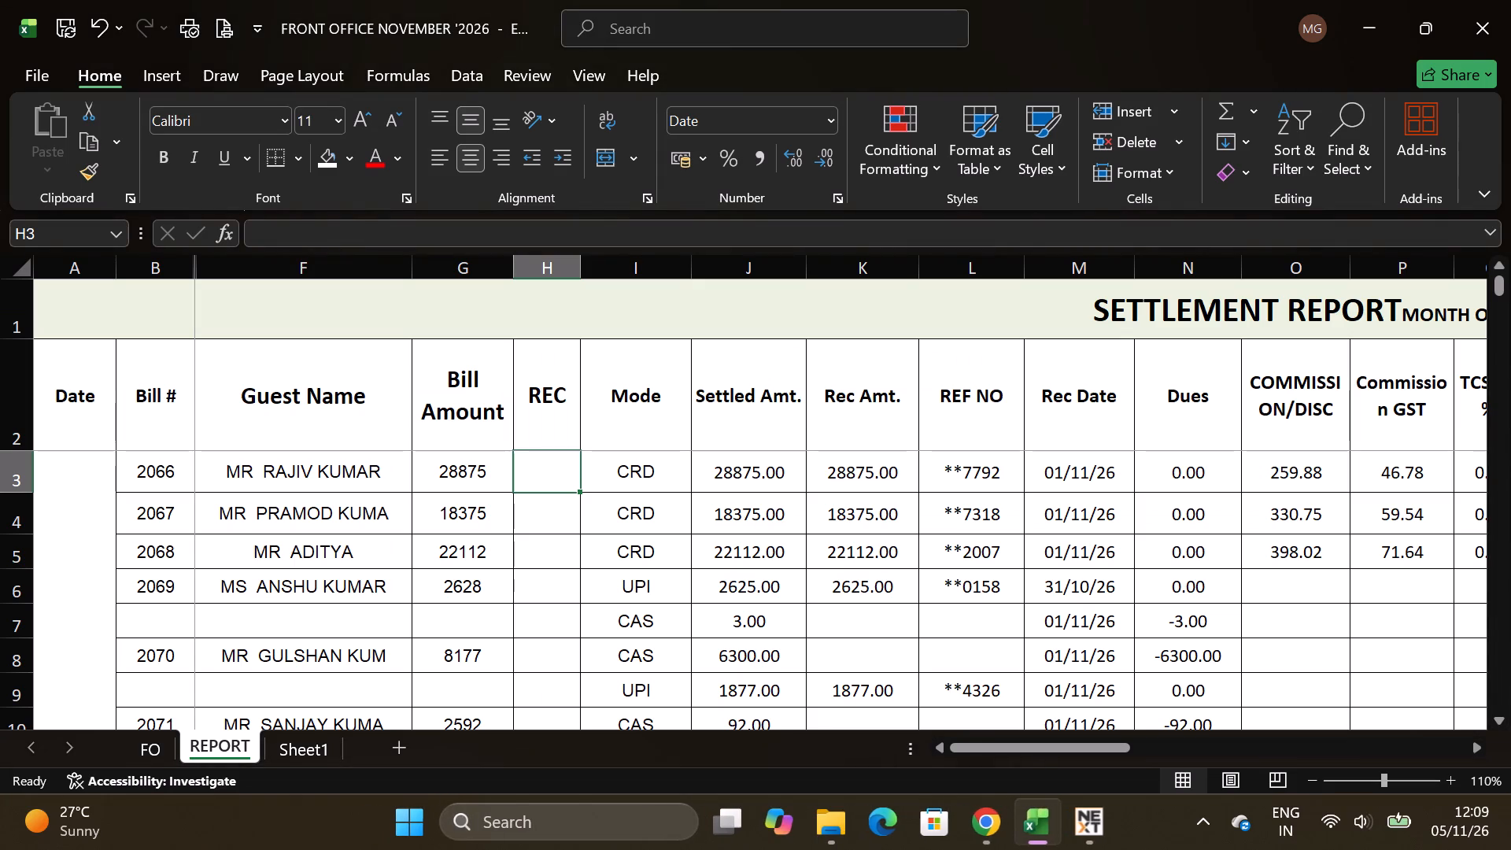
key(alt+Tab)
text(2066)
key(Return)
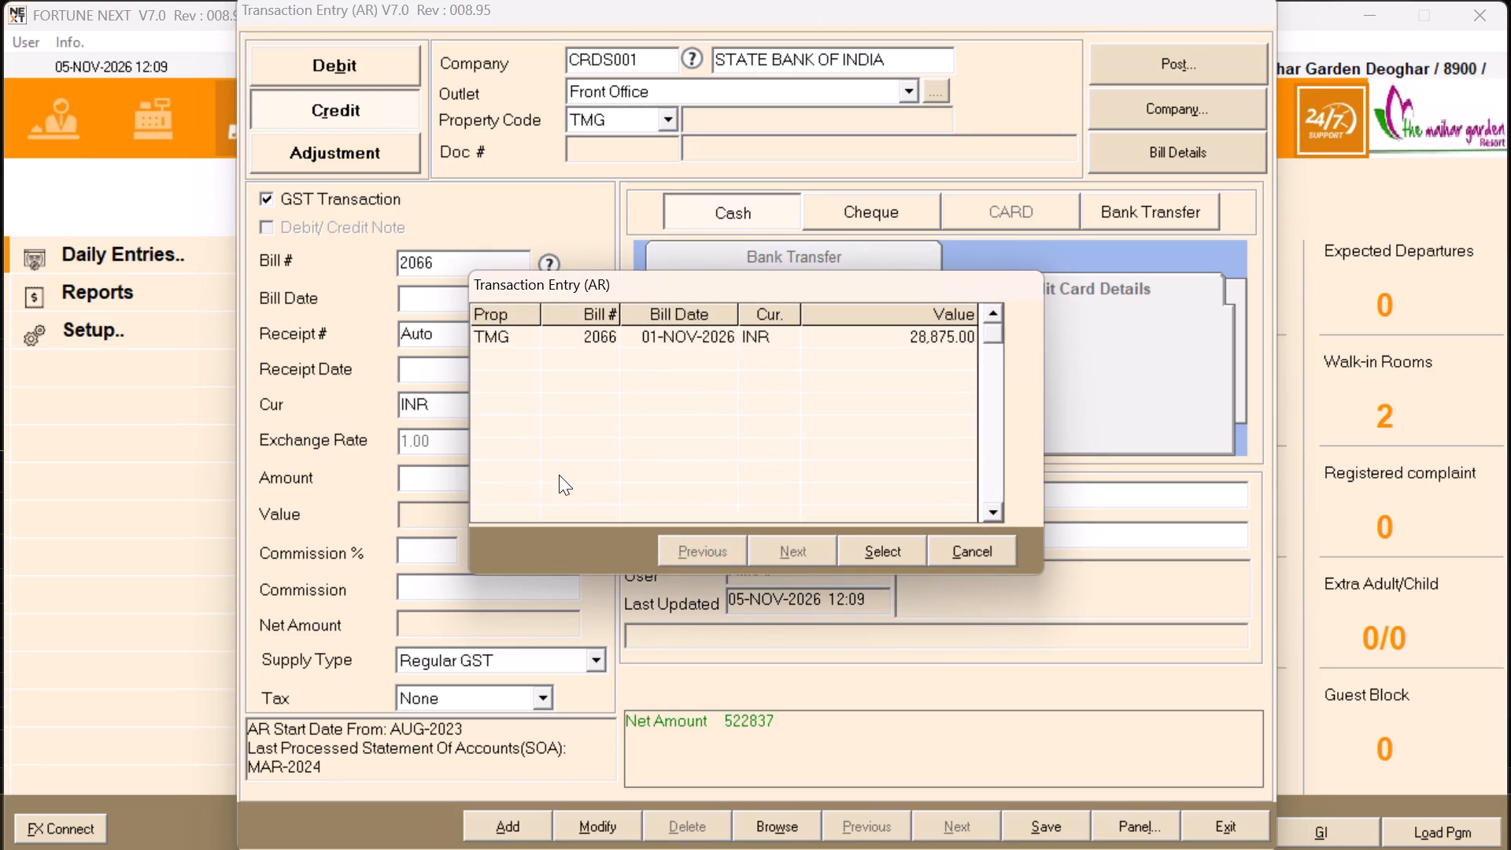
key(Return)
key(Return)
key(Return)
key(Return)
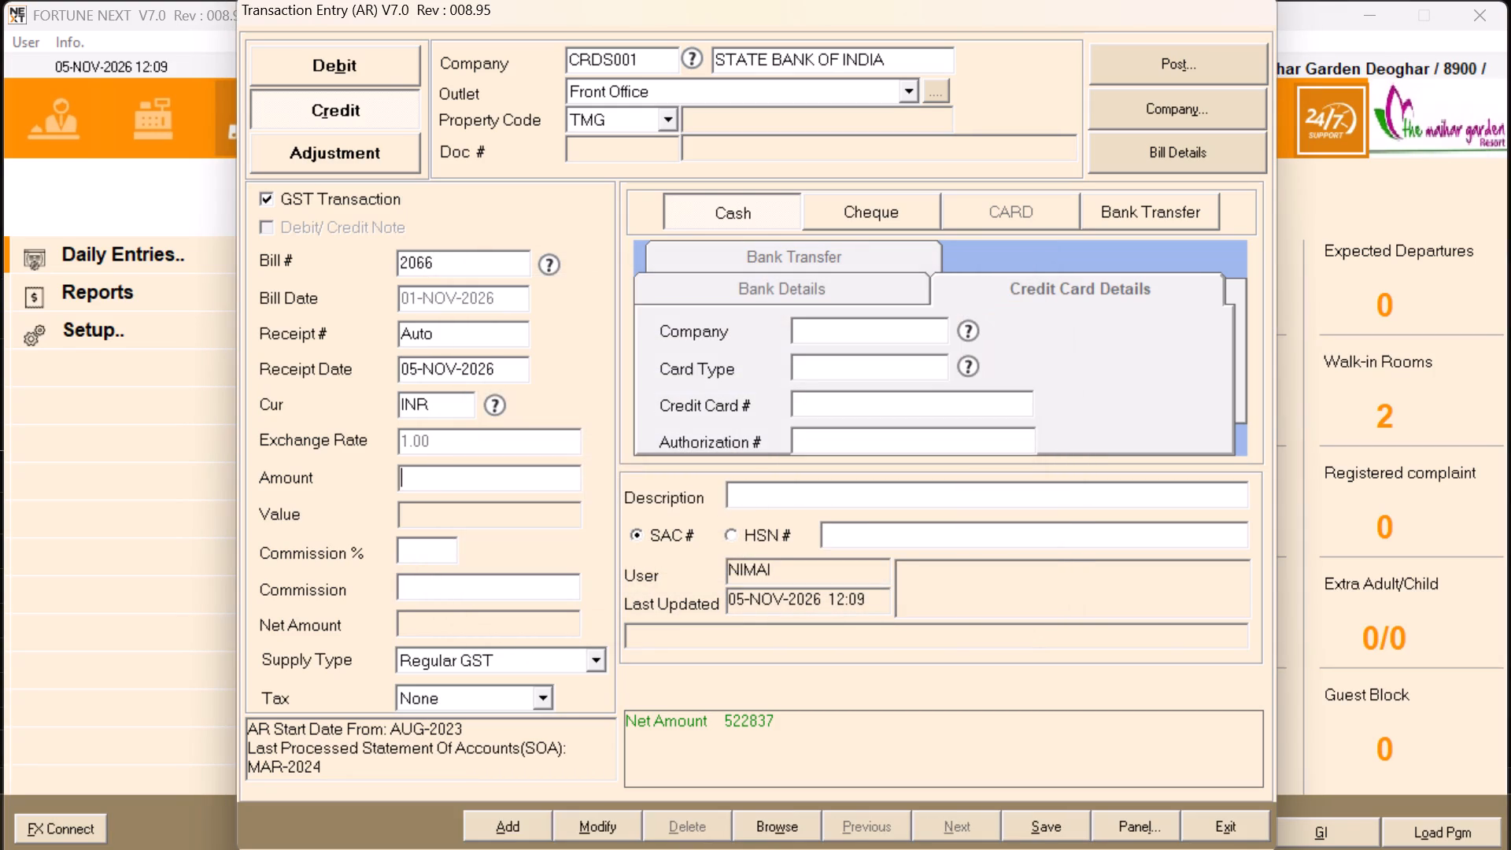
Enter 28875 as the receipt amount for bill 2066.
text(28875)
key(Return)
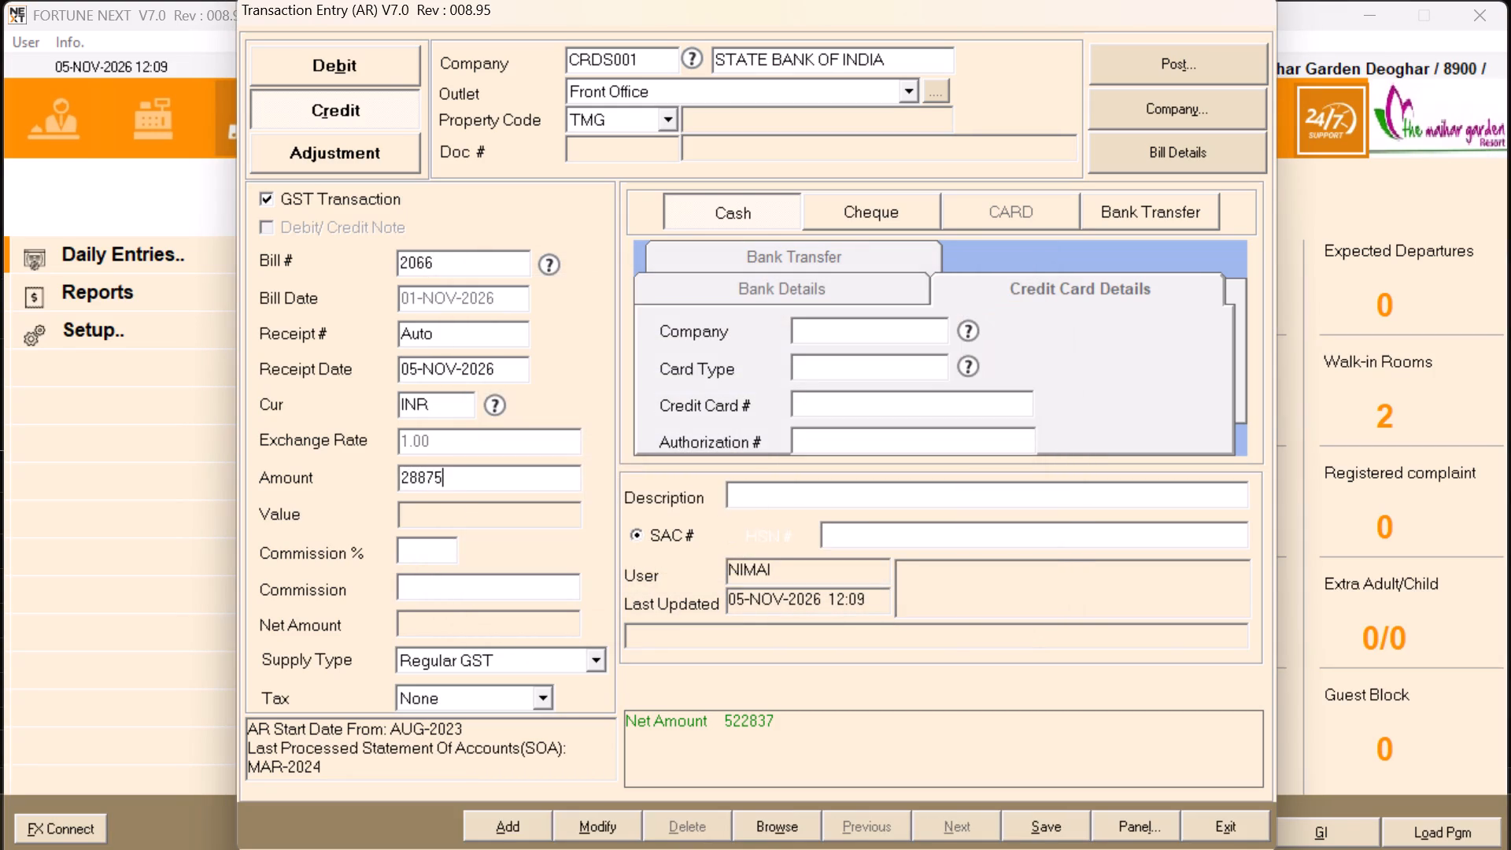
key(Return)
Sum bill 2066's commission, GST, TCS and TDS cells in the Excel report and enter 306.66 as the commission in FortuneNext.
key(alt+Tab)
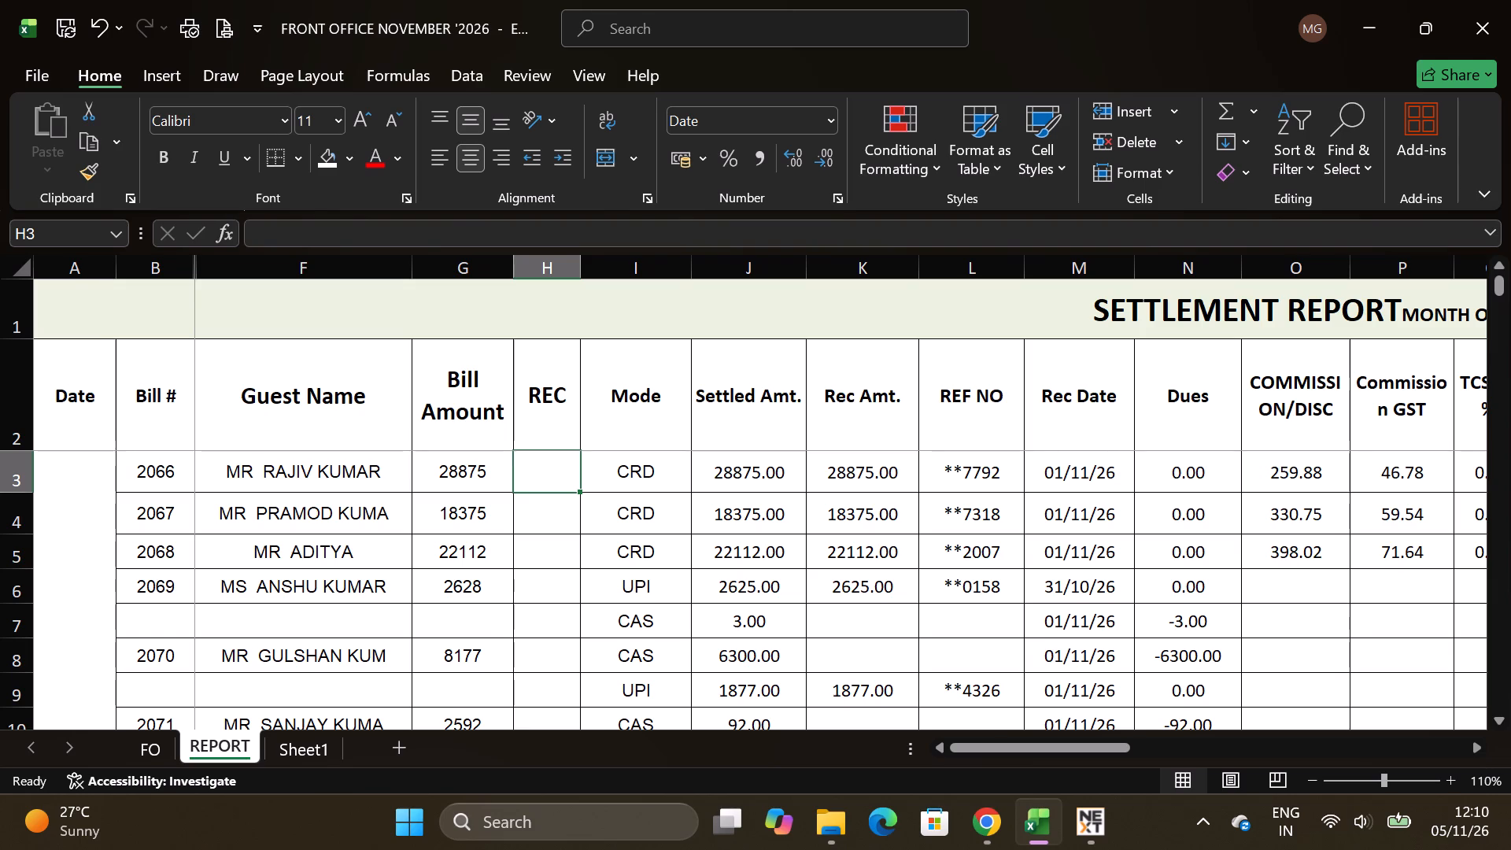
key(alt+Tab)
key(alt+Tab)
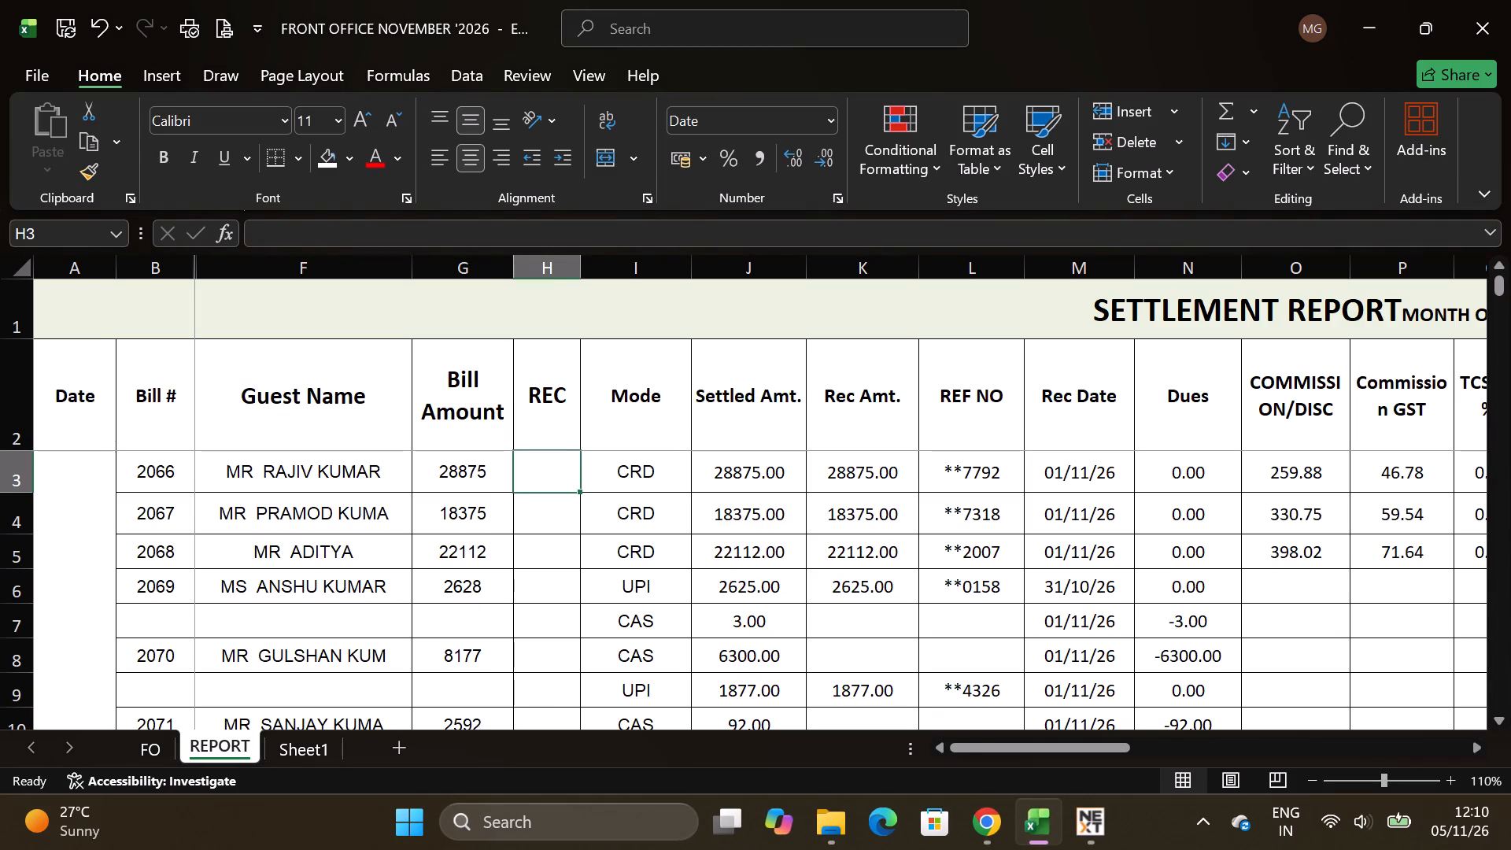
key(Right)
key(Right)
key(Right)
key(Right)
key(Right)
key(Right)
key(Right)
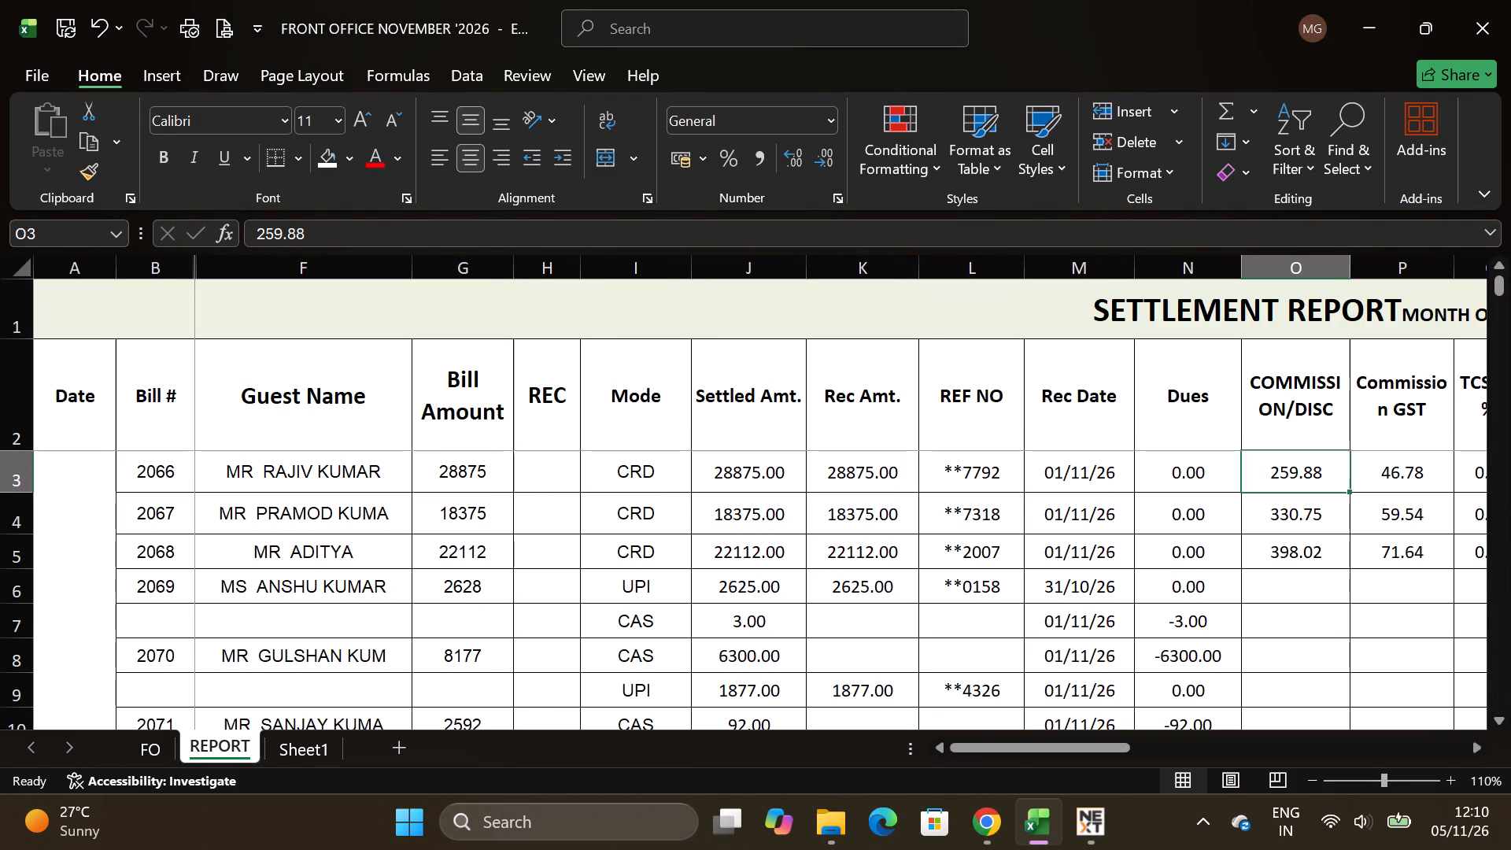
key(shift+Right)
key(shift+Right)
key(shift+Right)
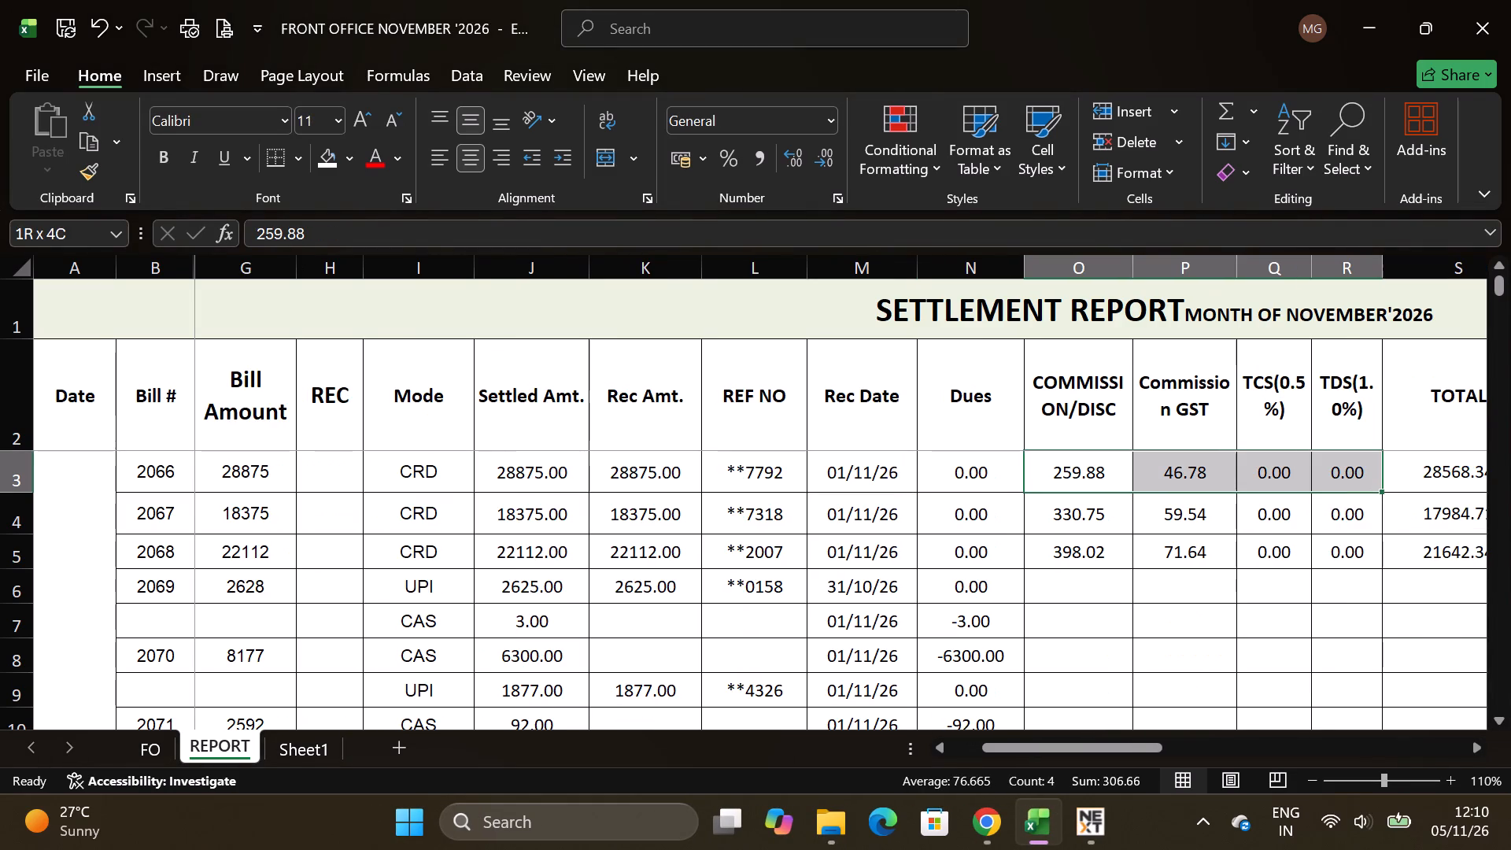
key(alt+Tab)
text(306.66)
key(Return)
Recheck bill 2066's figures against the Excel report and set the entry's supply type to Non GST.
key(alt+Tab)
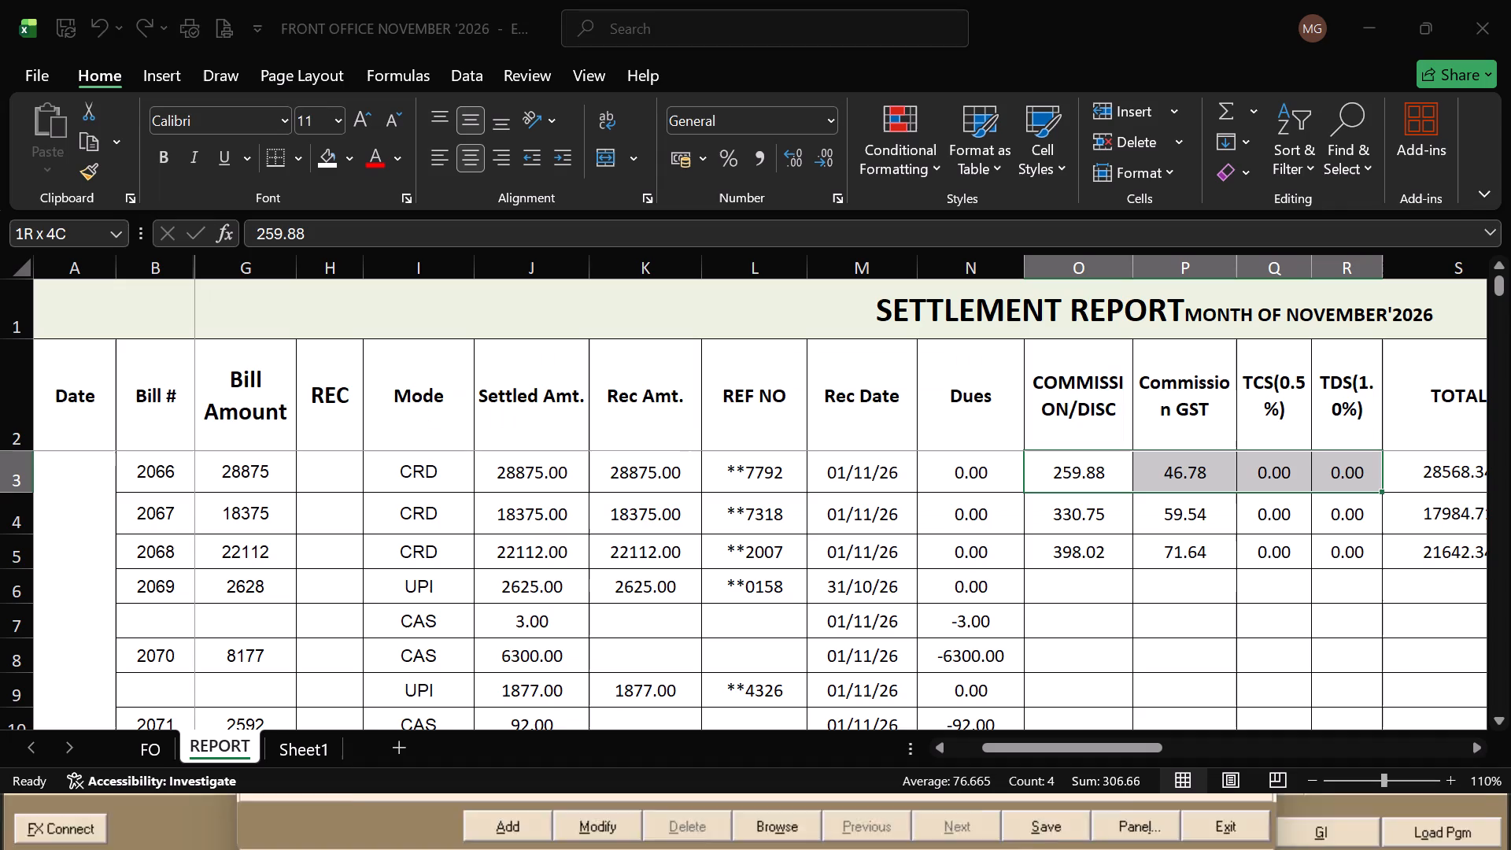
key(alt+Tab)
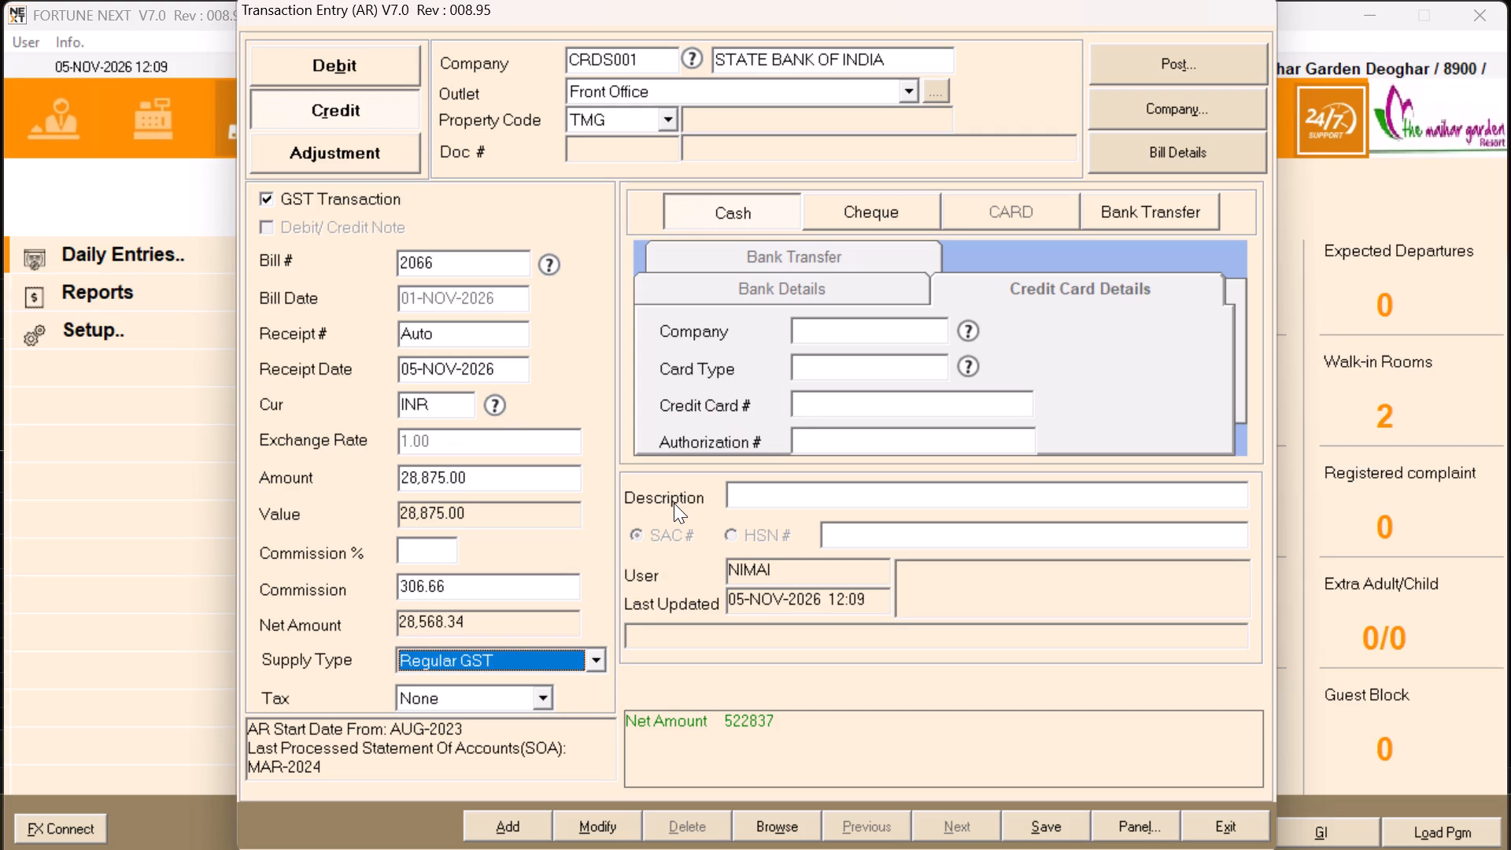
key(alt+Tab)
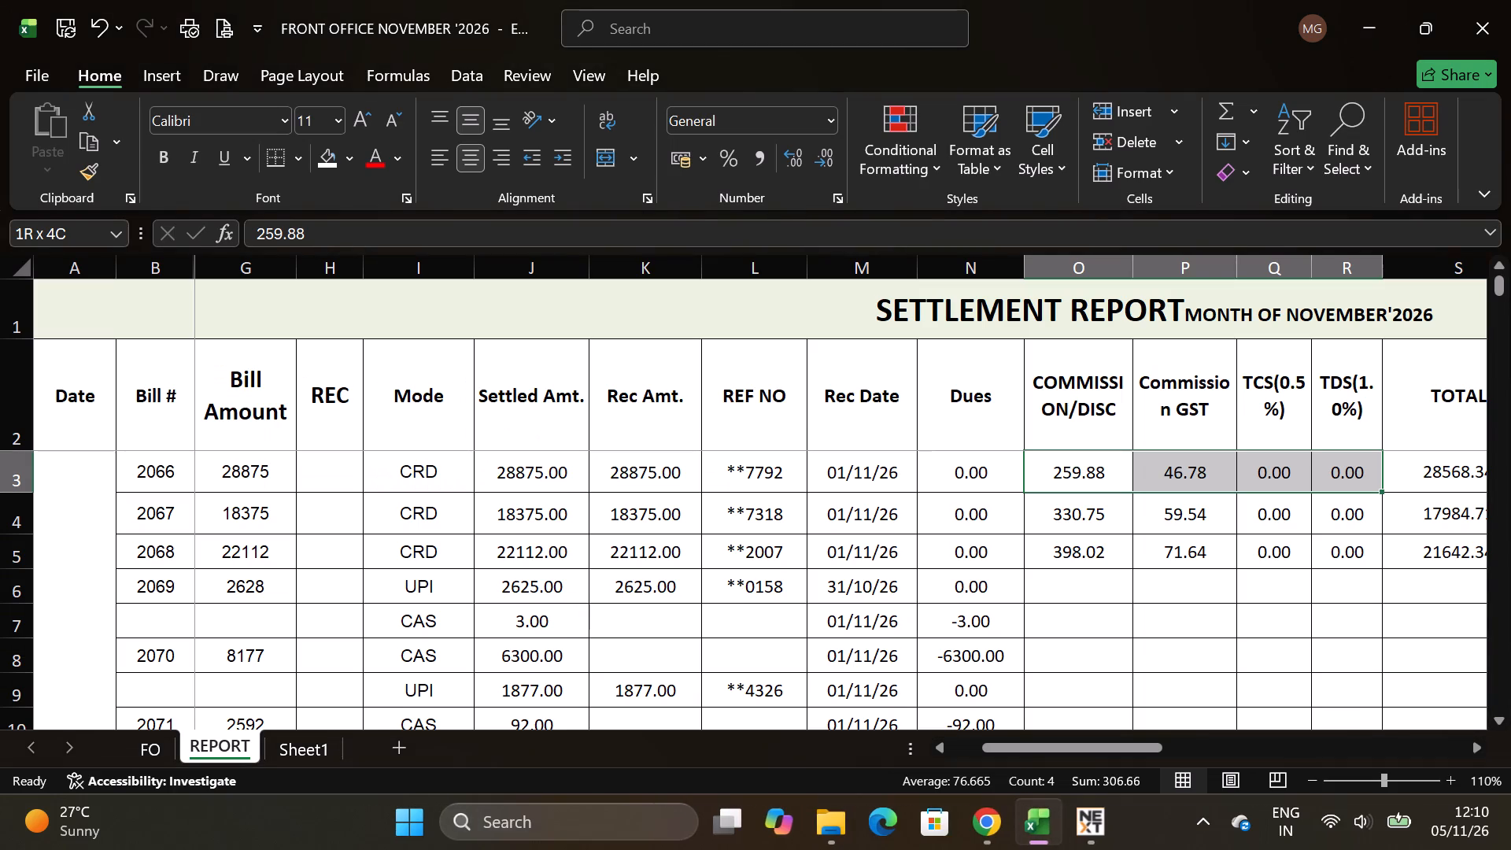
key(alt+Tab)
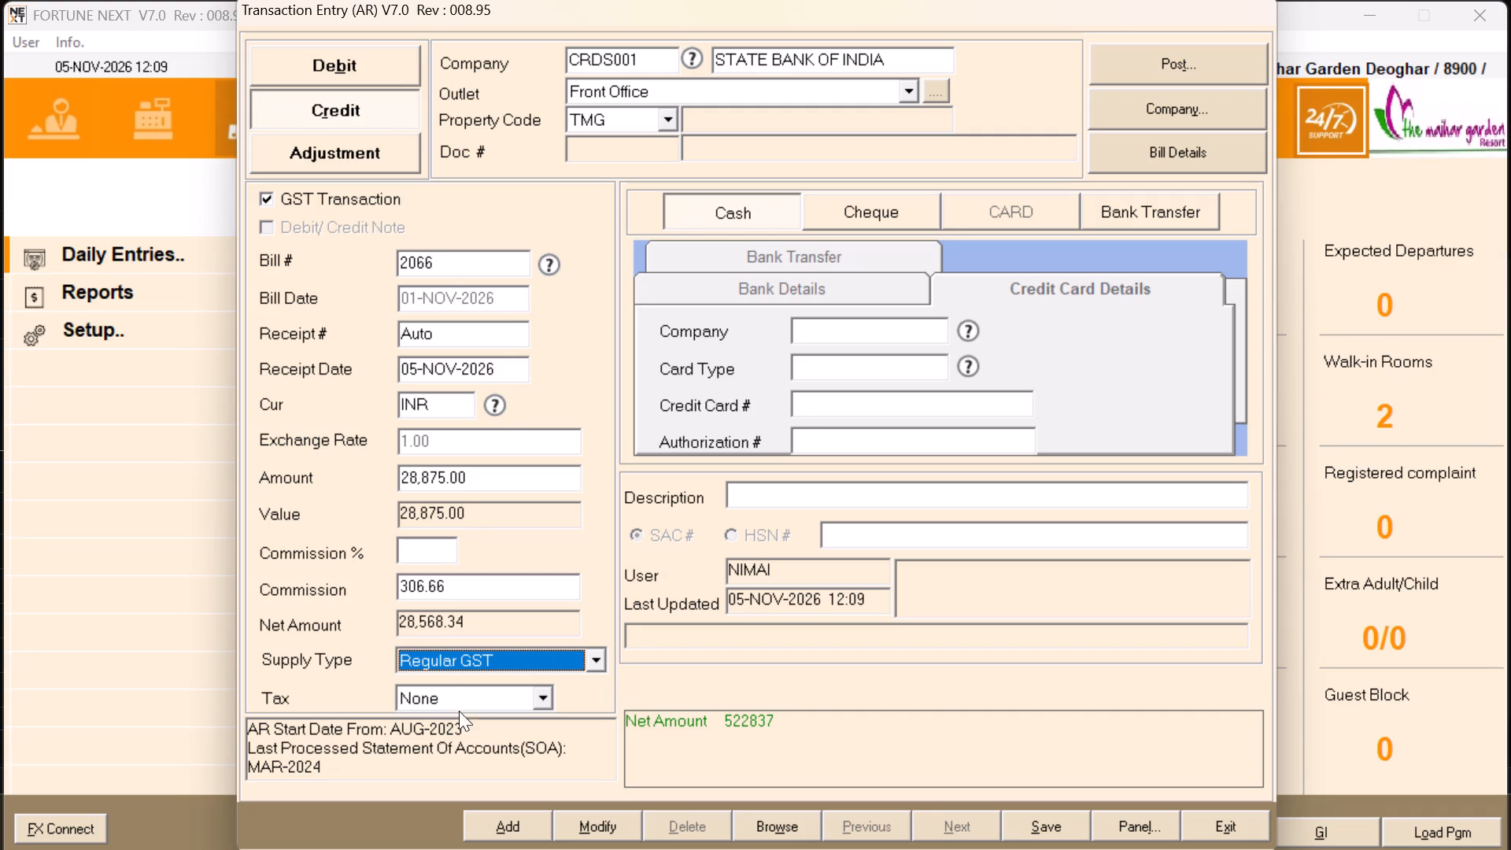
click(444, 667)
click(430, 718)
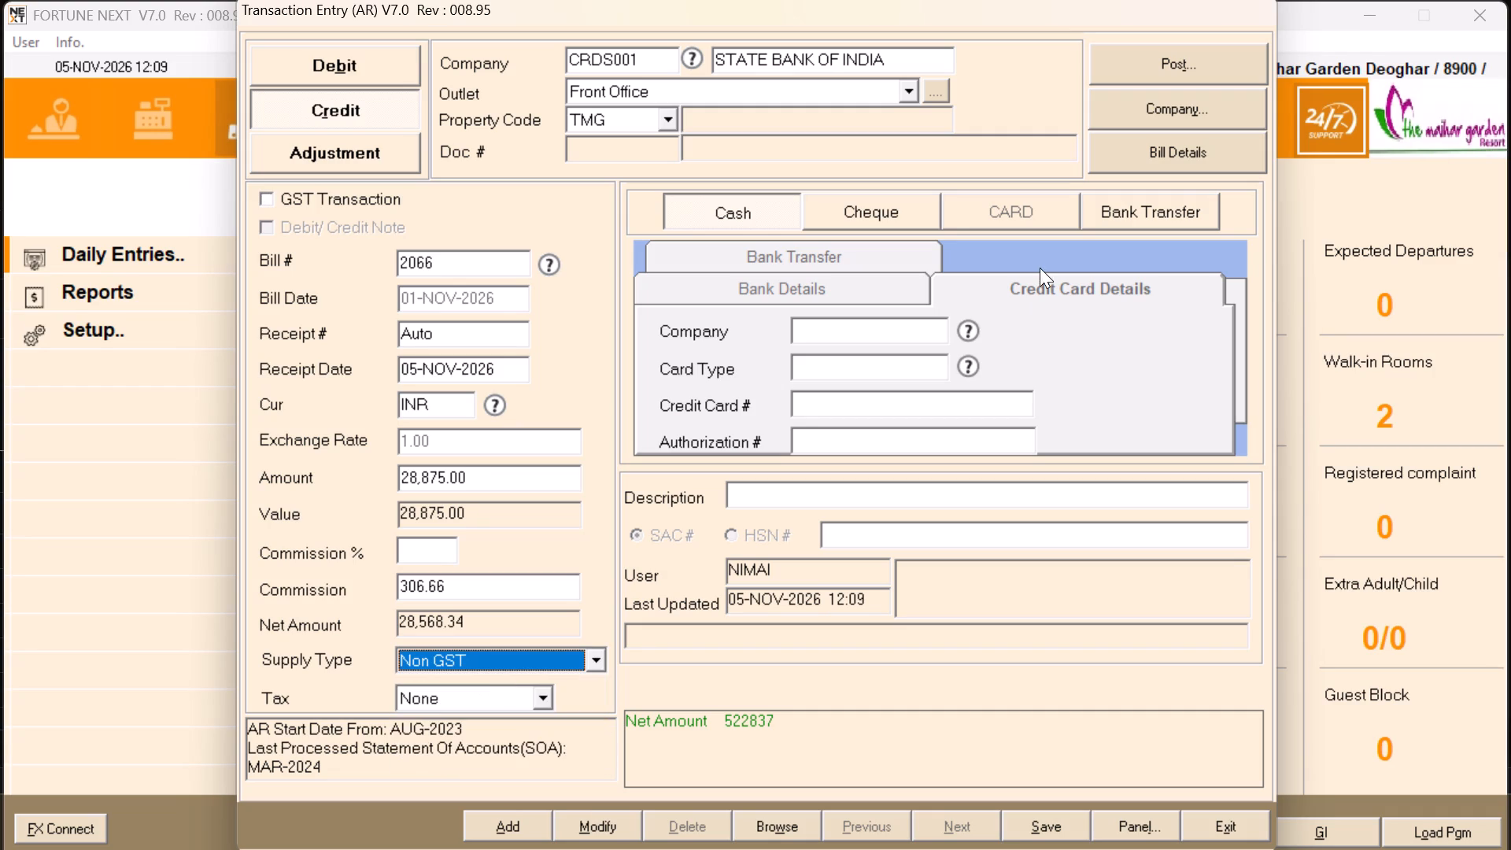
Set the payment mode to Bank Transfer with State Bank of India as the bank and DEOGHAR as the branch.
click(1206, 191)
click(1173, 221)
key(Return)
key(Return)
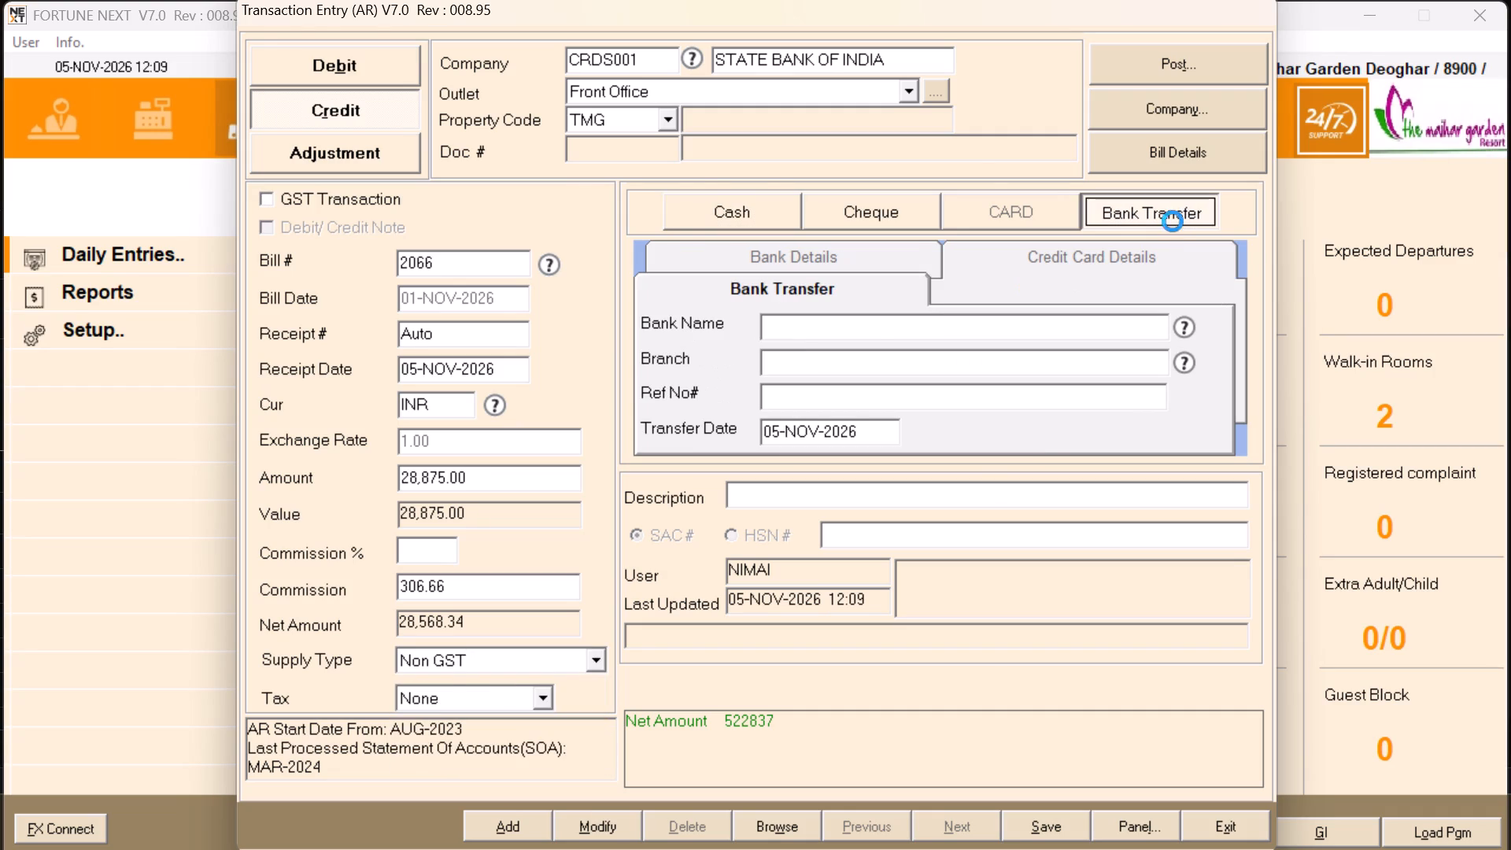
key(s)
click(704, 337)
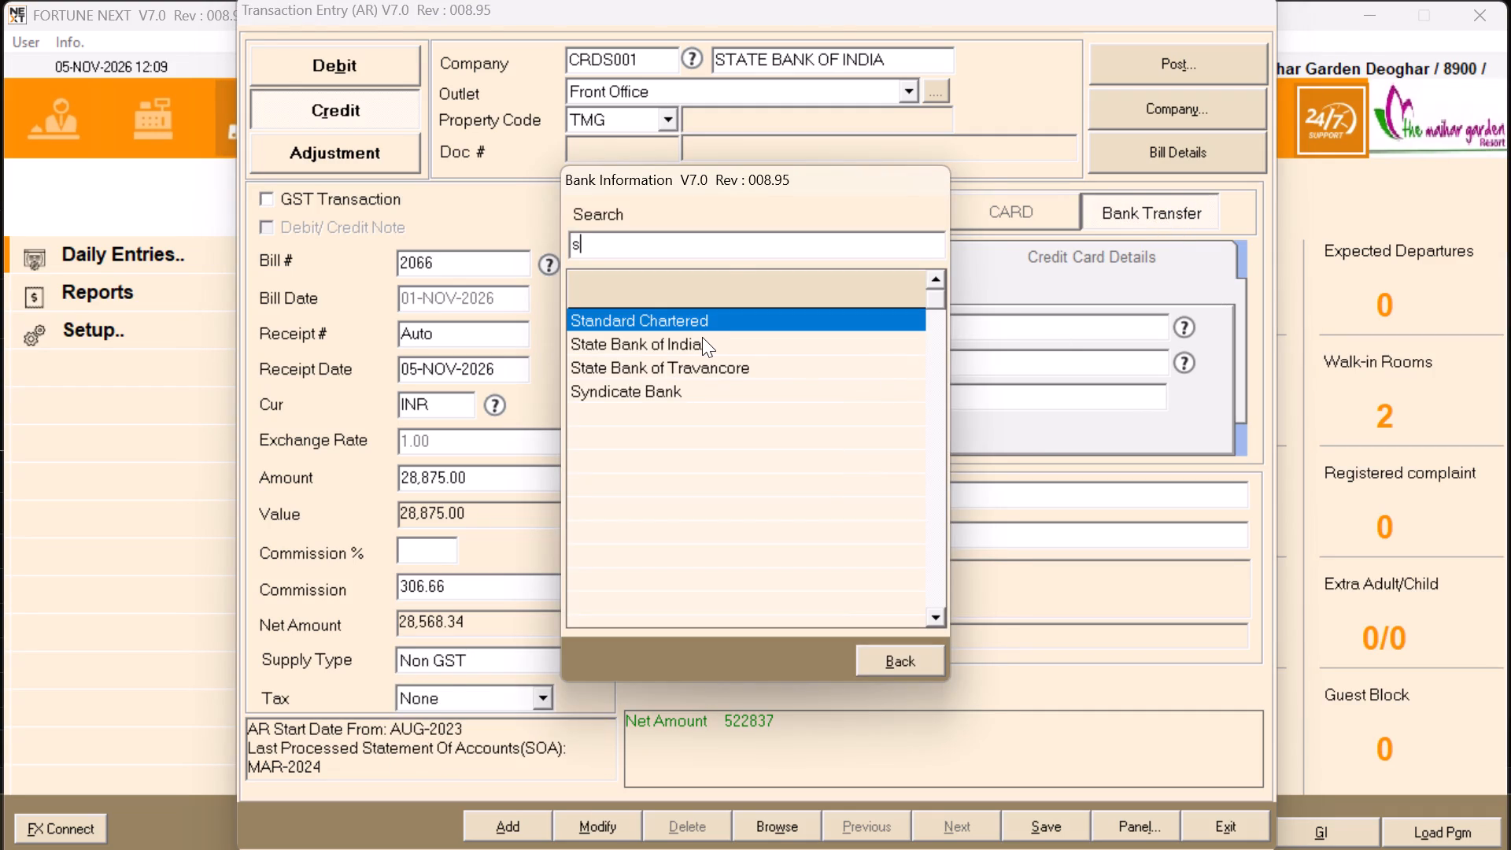
key(Return)
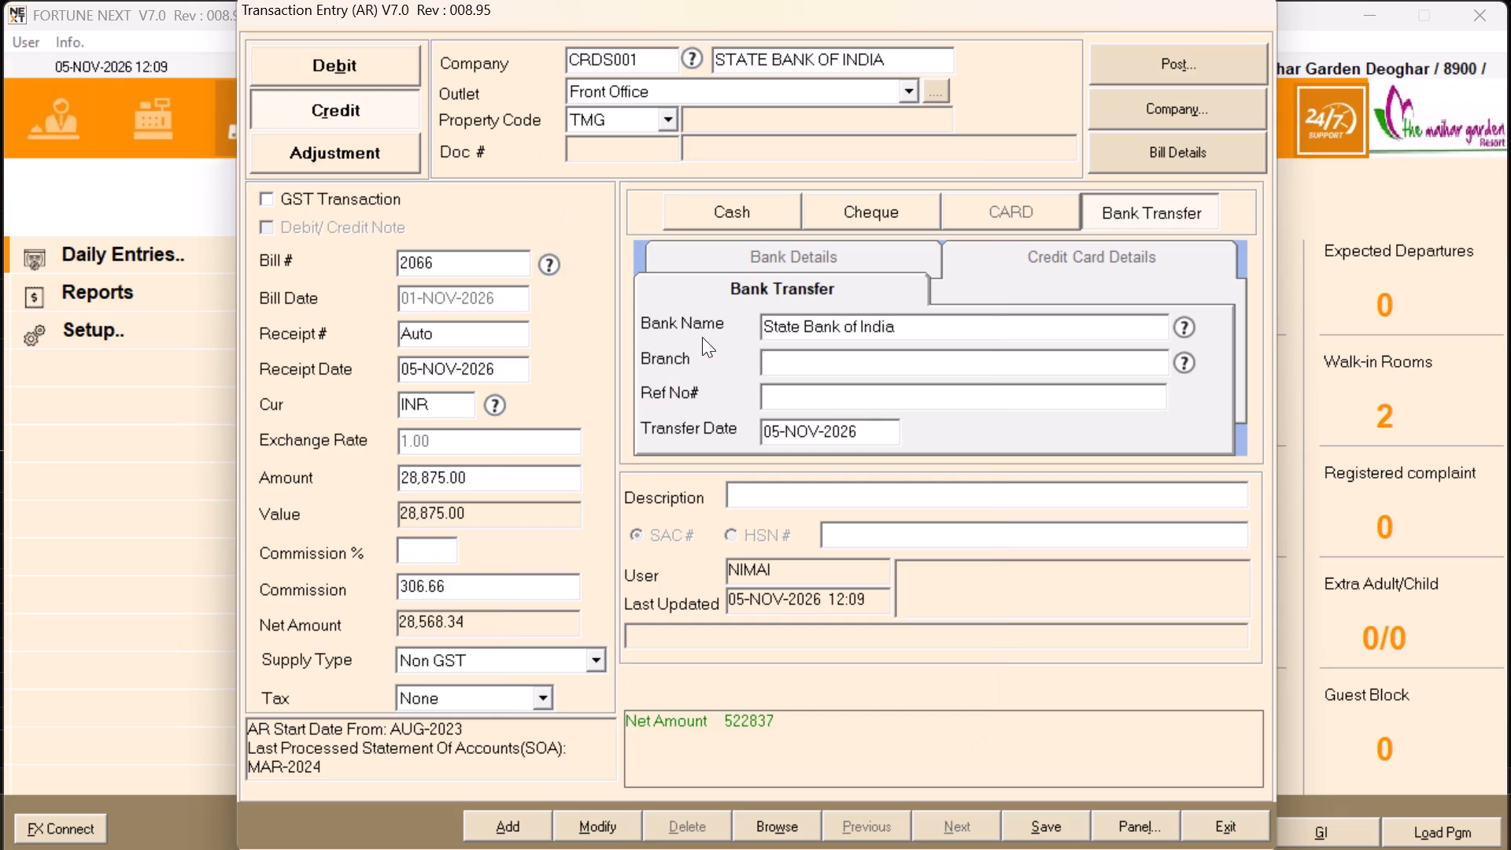
key(d)
text(DE)
text(OGHAR)
key(Return)
Copy bill 2066's REF NO from the Excel report into the bank transfer's reference number.
key(alt+Tab)
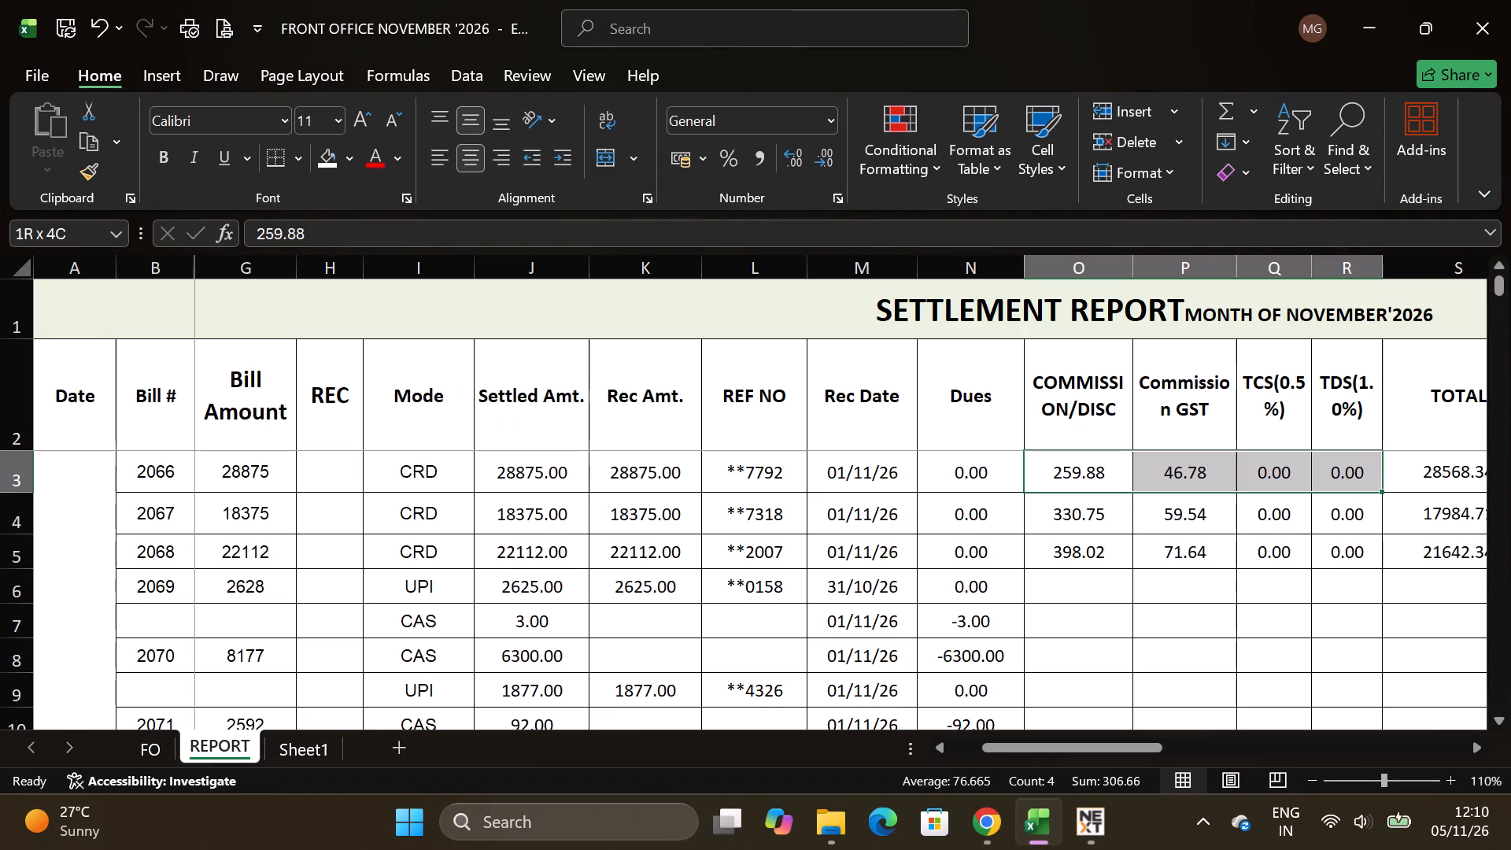
click(786, 482)
key(ctrl+c)
key(alt+Tab)
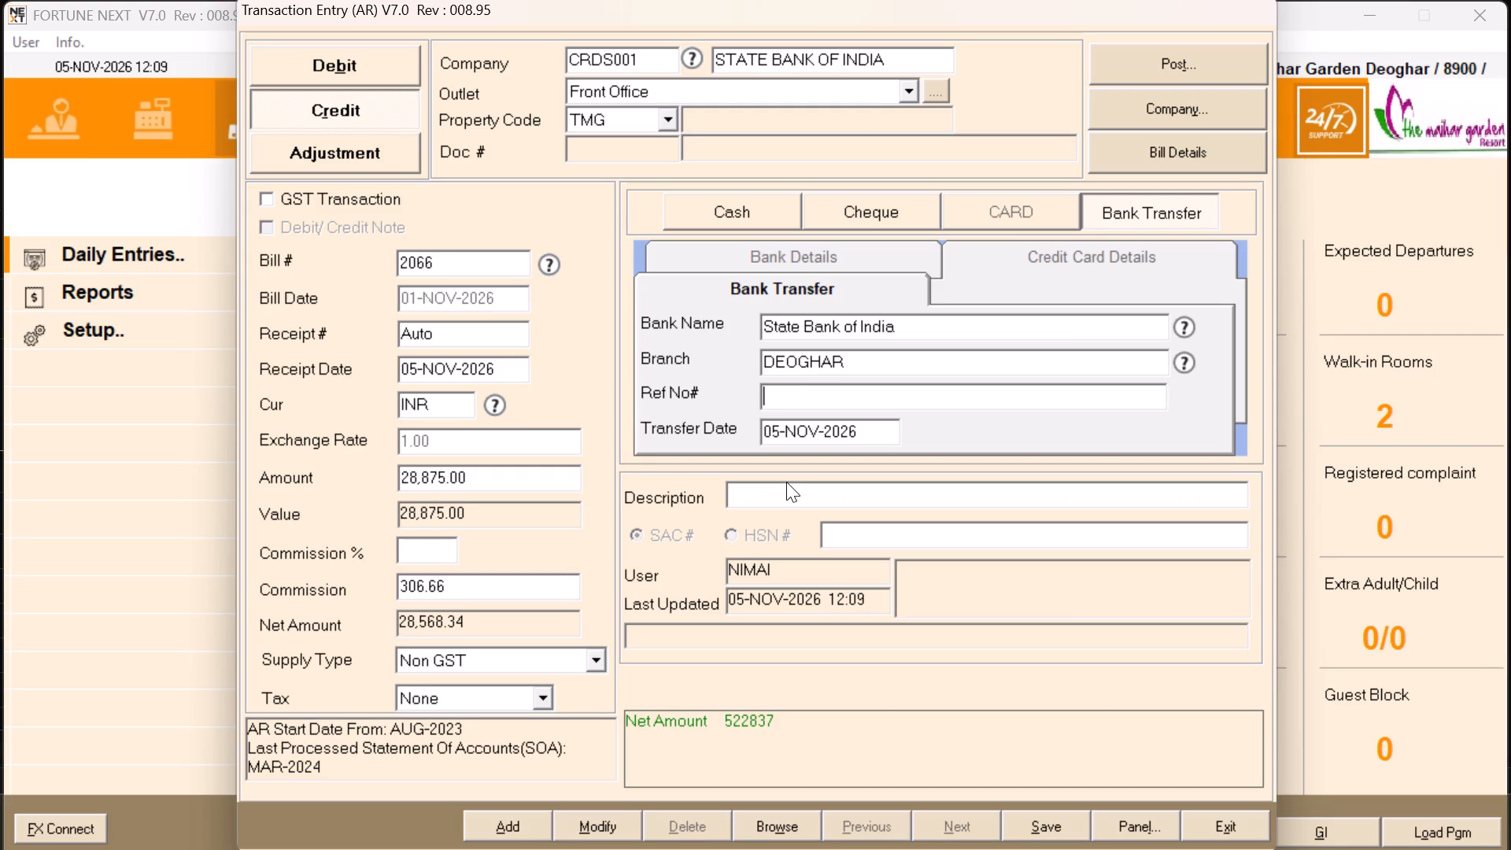
key(ctrl+v)
key(Return)
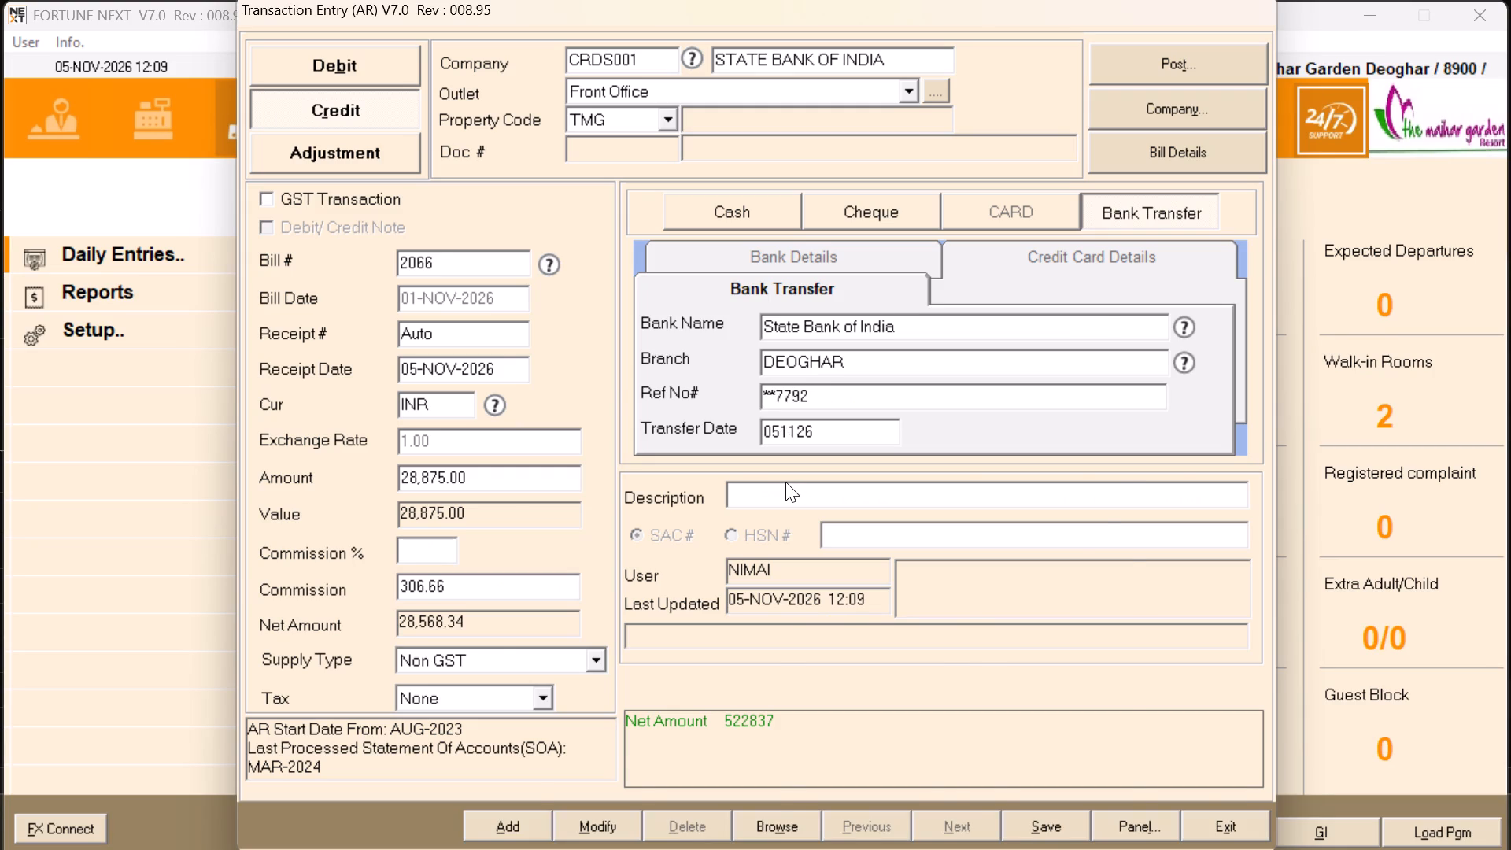
Set the bank transfer date to 01-NOV-2026, matching the Rec Date in the report.
key(alt+Tab)
key(alt+Tab)
key(Right)
key(Right)
key(BackSpace)
key(1)
key(Return)
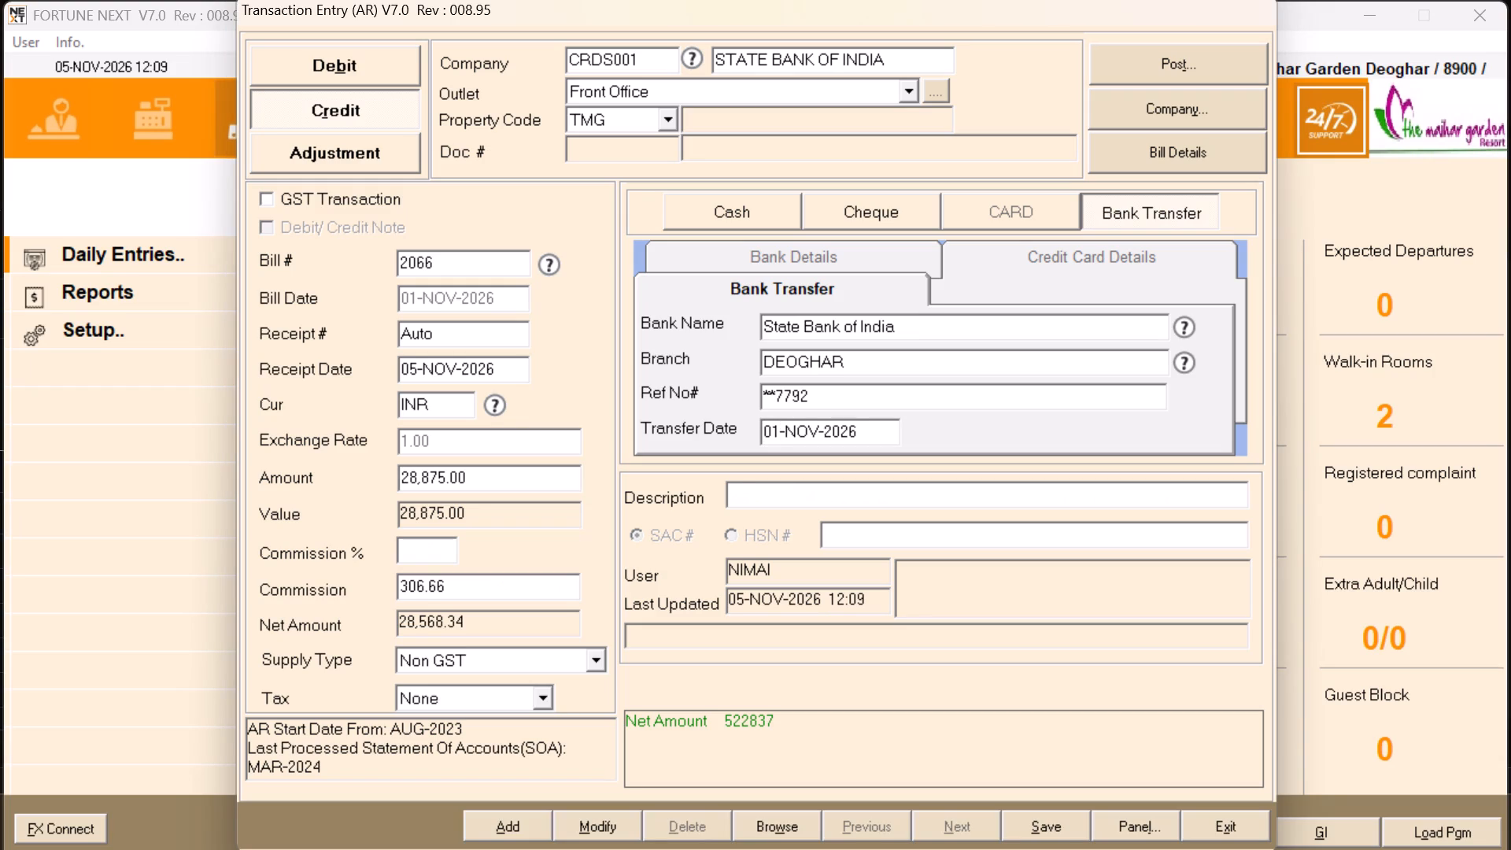
Enter REC FROM CARD as the description of the credit entry and proceed to the save control.
text(REC FROM CARD)
key(Return)
key(Return)
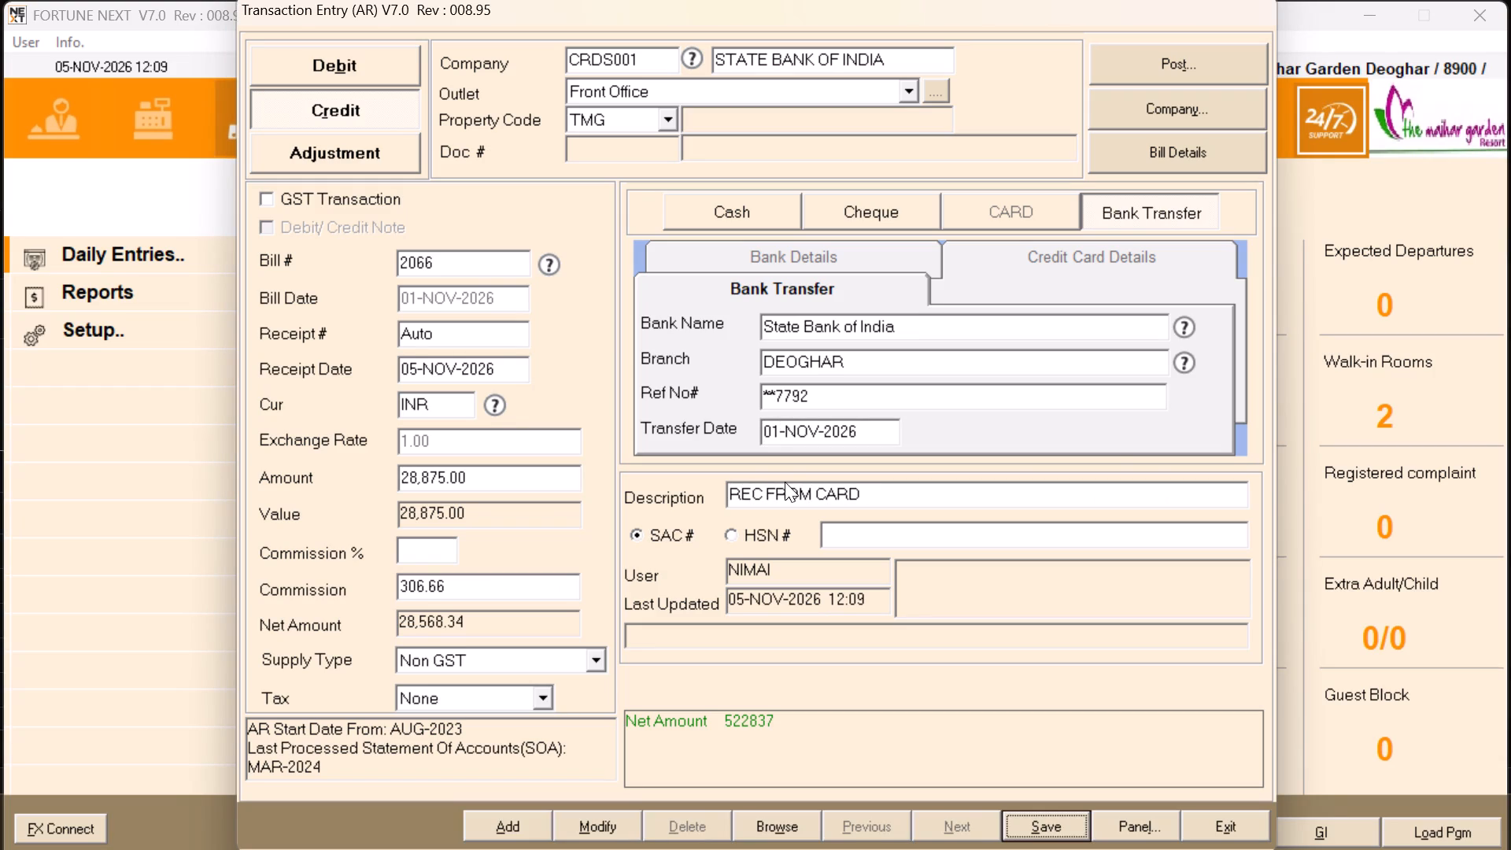
Save bill 2066's credit entry with its Bank Receipt posting to FA, without displaying the FA voucher.
key(Down)
key(Tab)
key(Tab)
key(Tab)
key(Tab)
key(Tab)
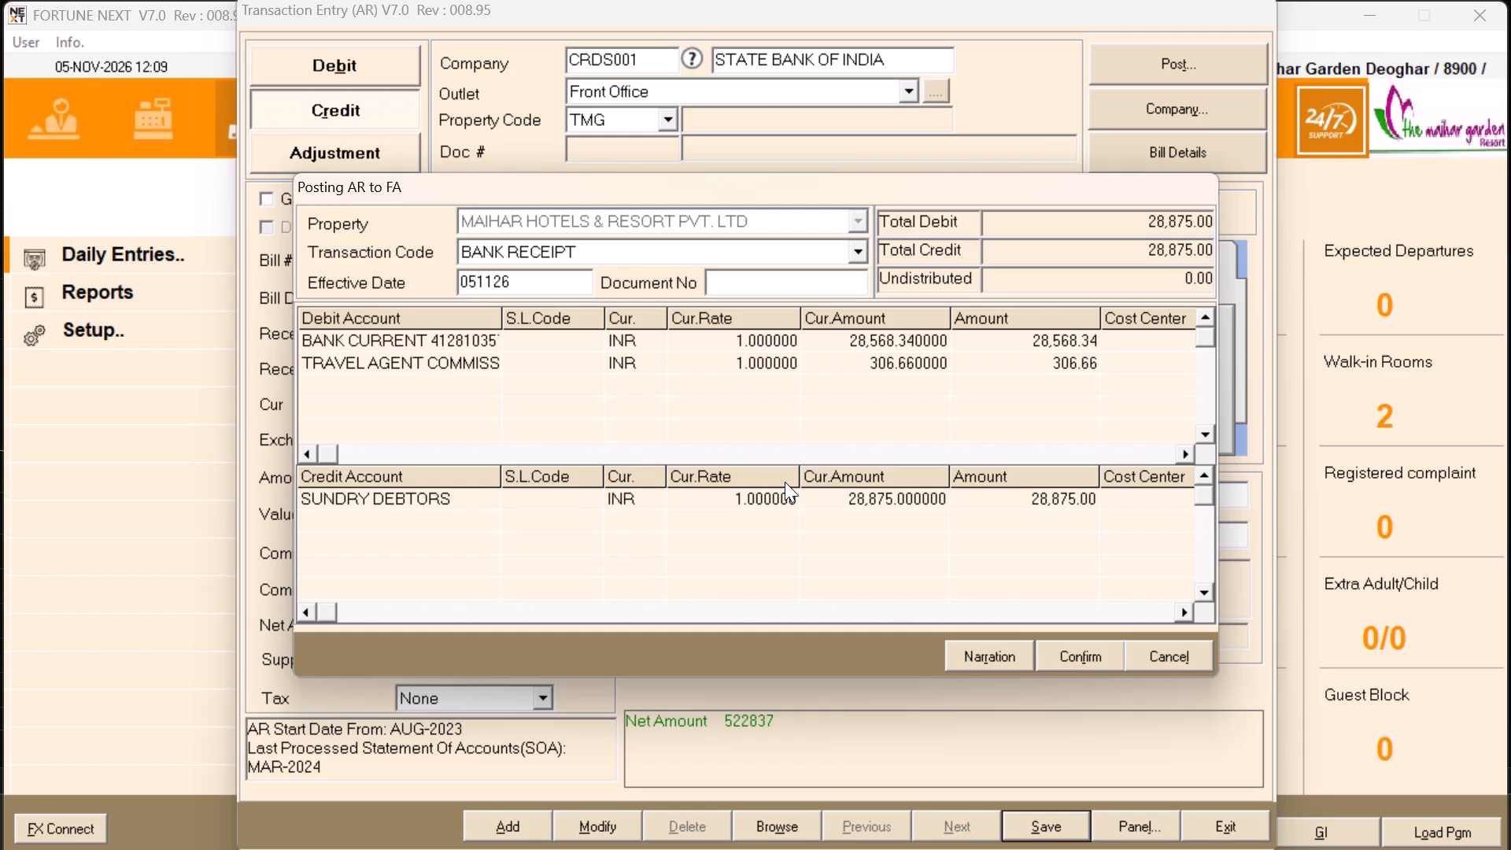
key(Return)
key(Return)
key(Return)
key(Return)
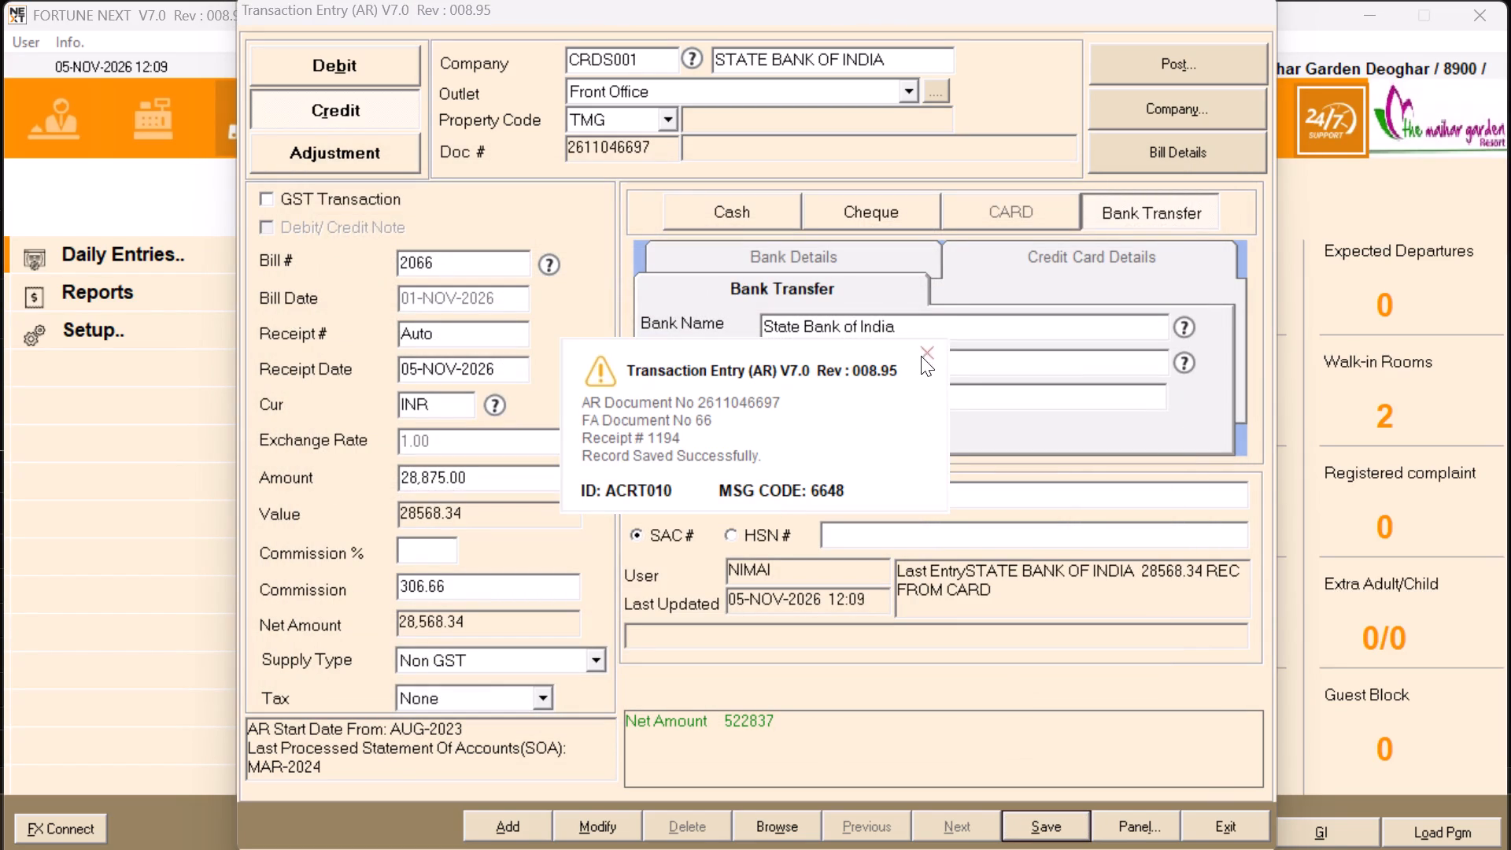
click(922, 356)
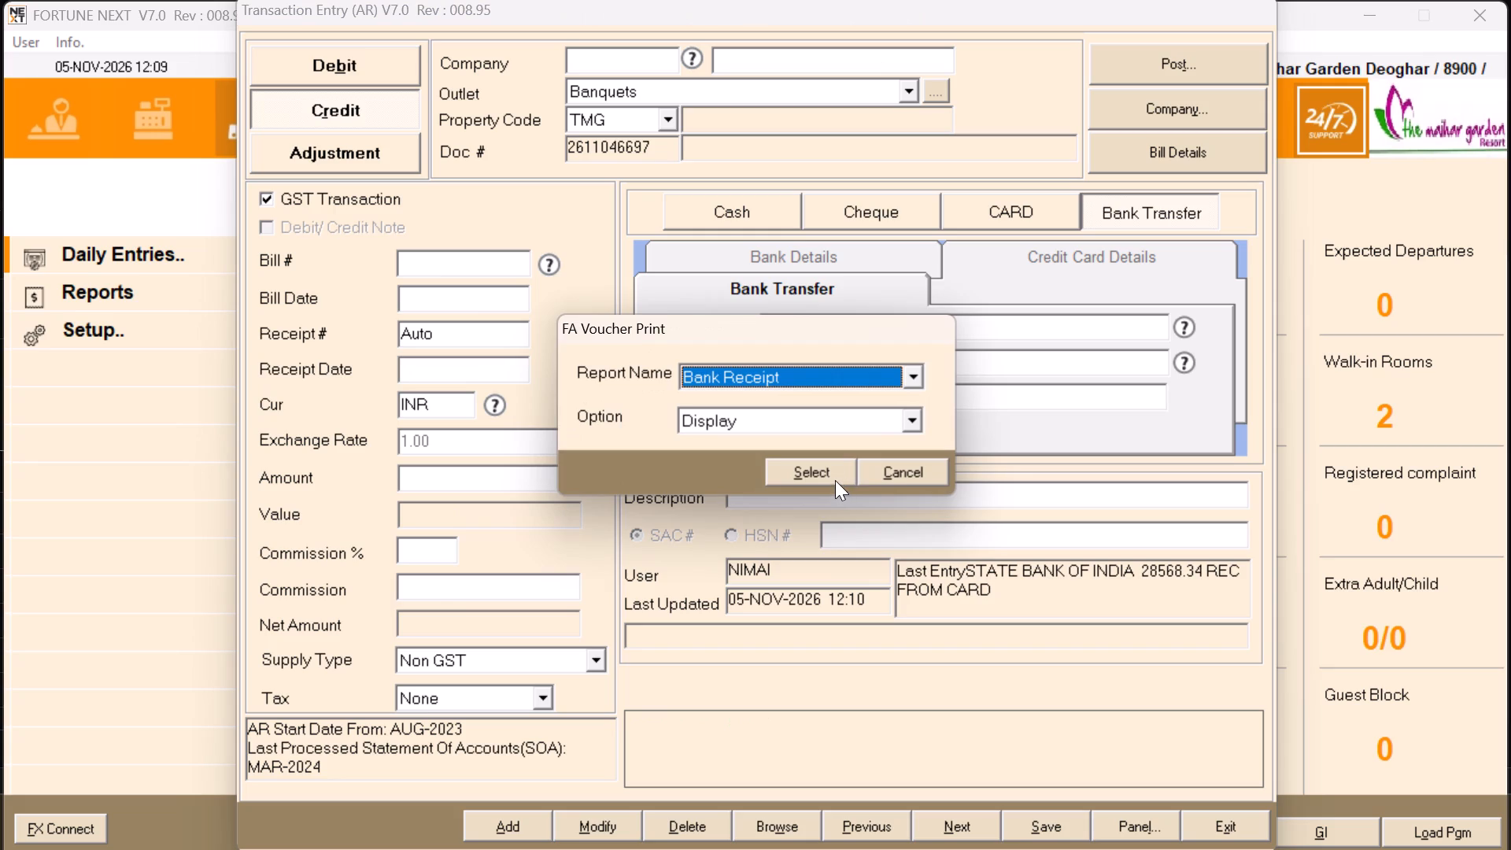
click(893, 474)
Switch to the Excel settlement report, enter YES in the REC column for bill 2066, and save the workbook.
key(alt+Tab)
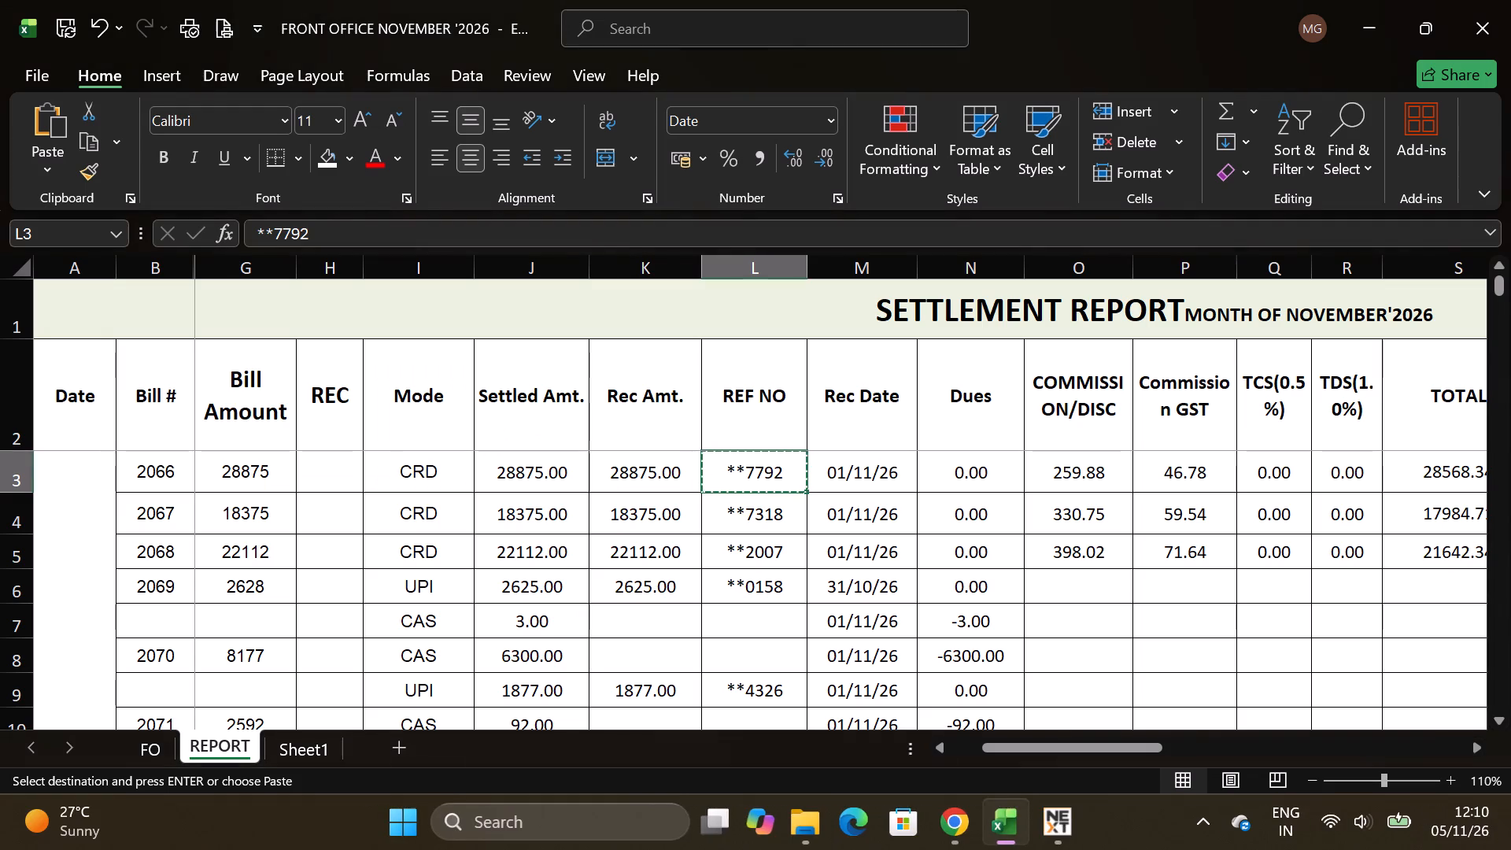
click(341, 474)
key(y)
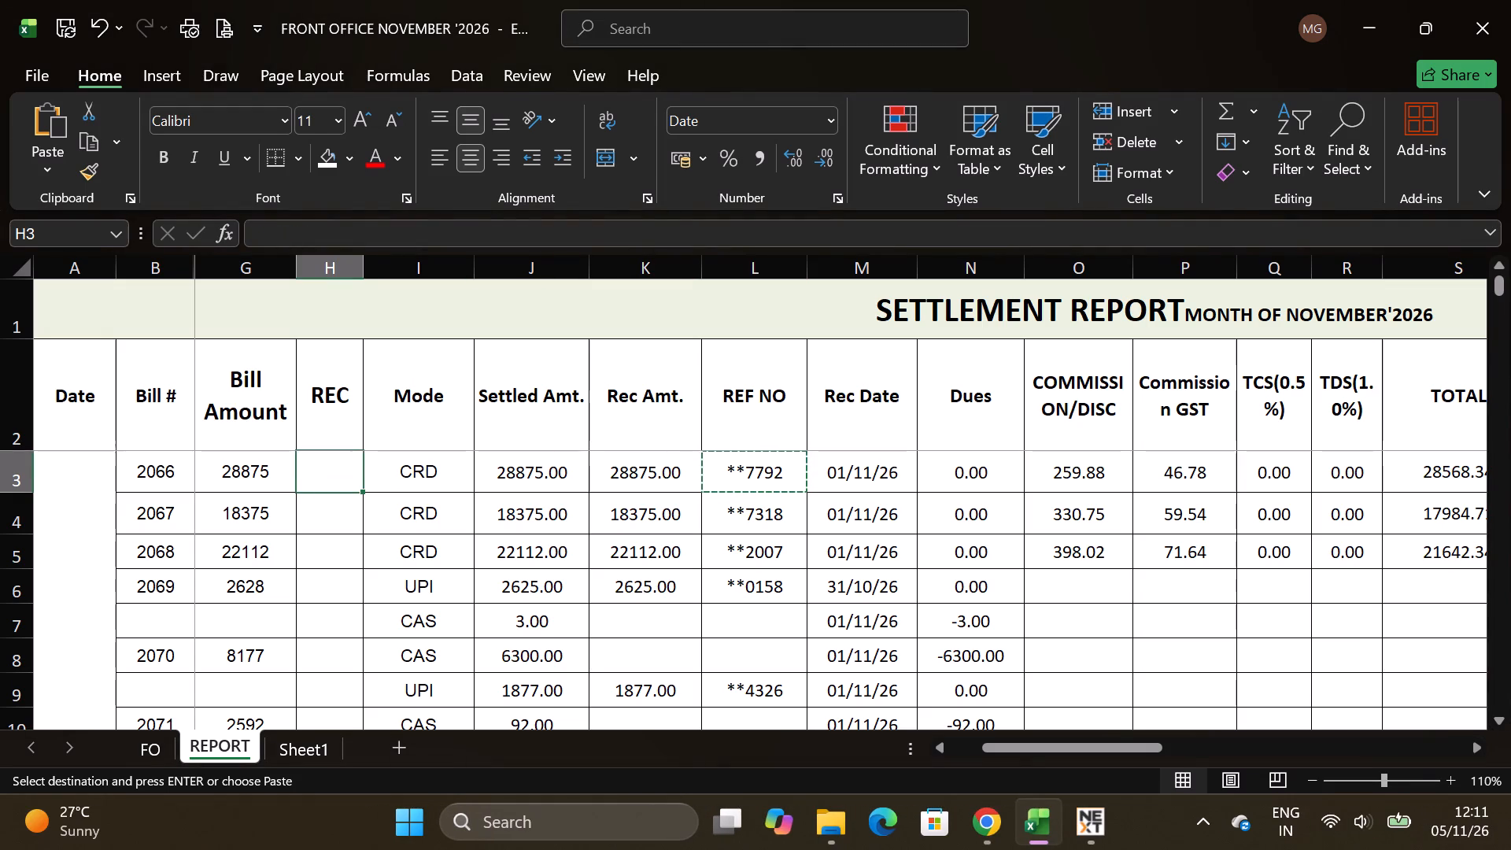
click(338, 511)
click(334, 490)
click(342, 475)
double_click(342, 475)
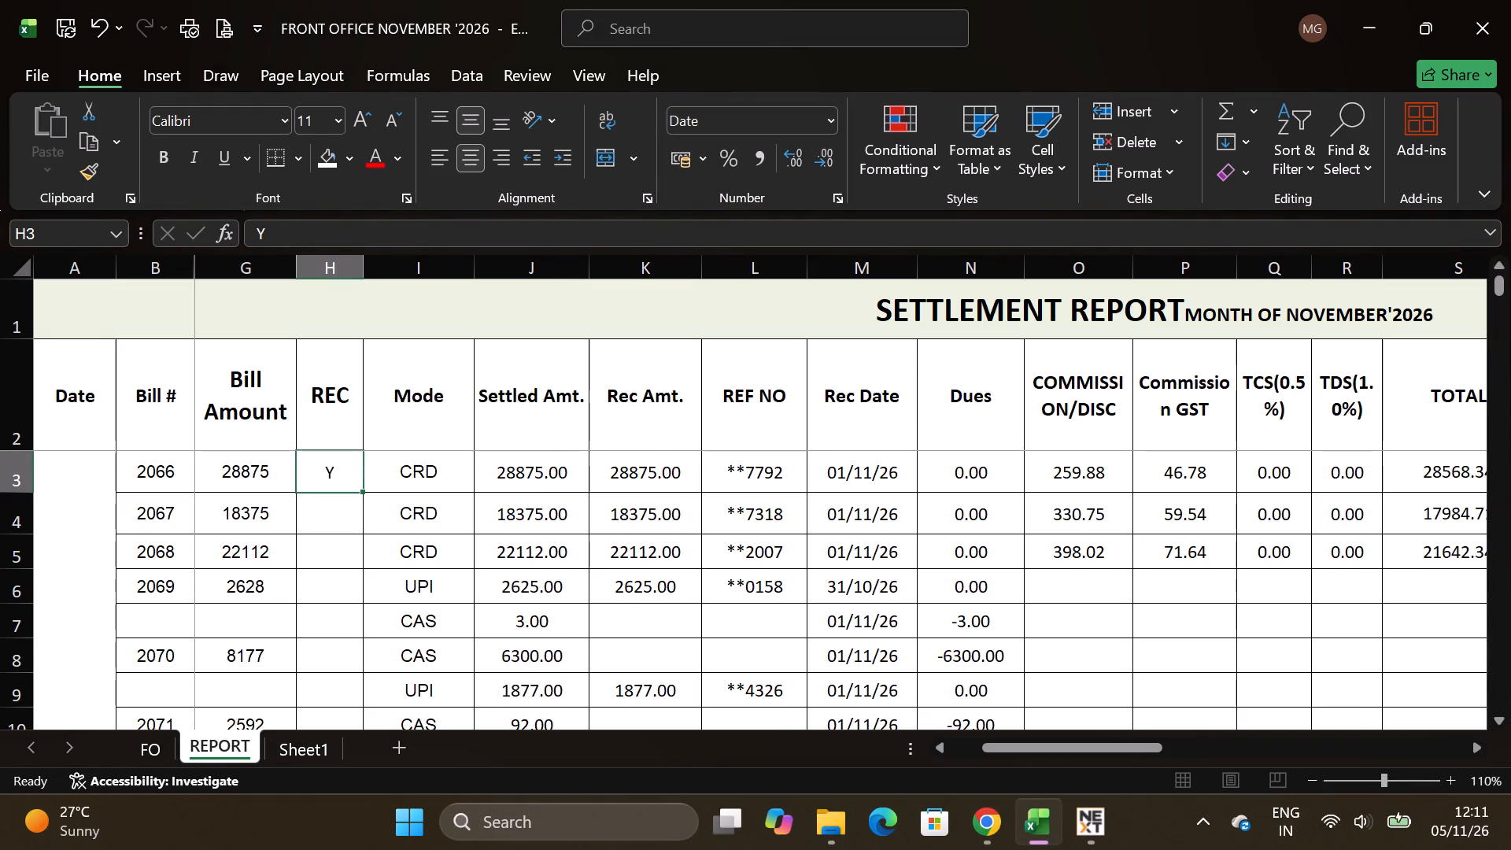
text(ES)
key(Return)
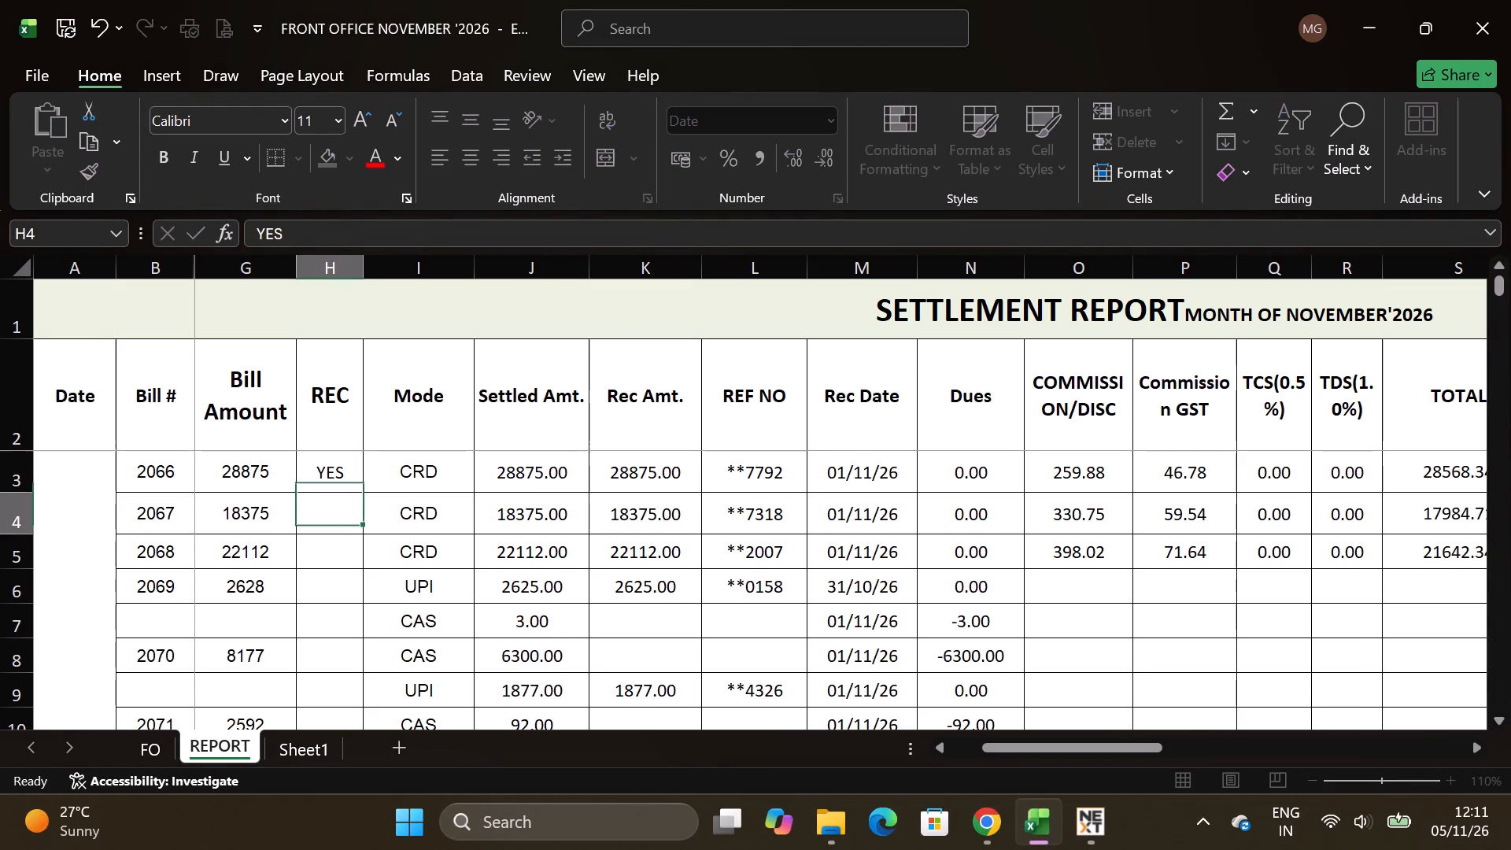
click(341, 508)
key(ctrl+s)
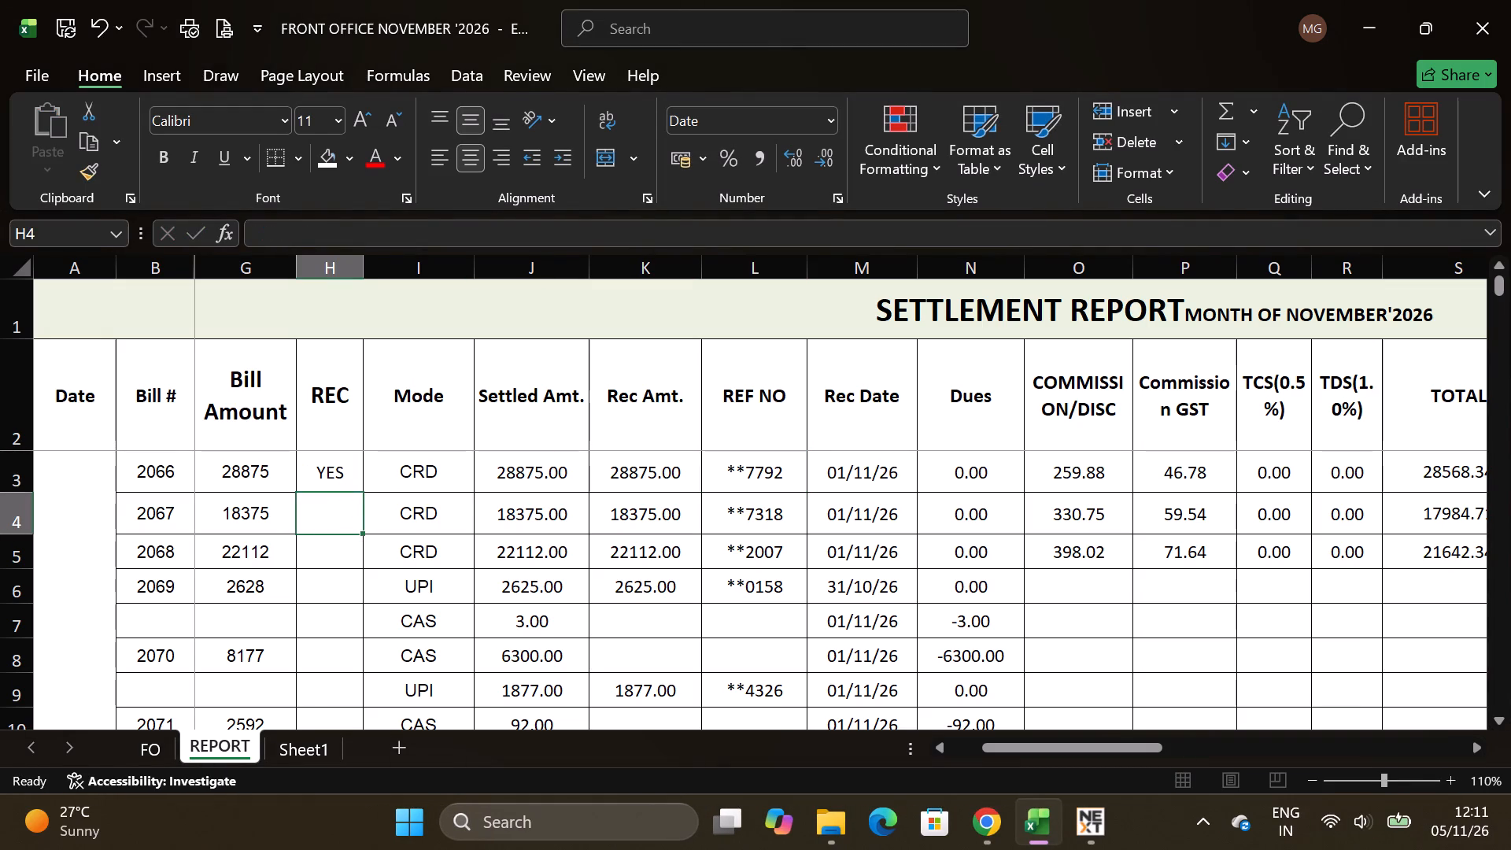
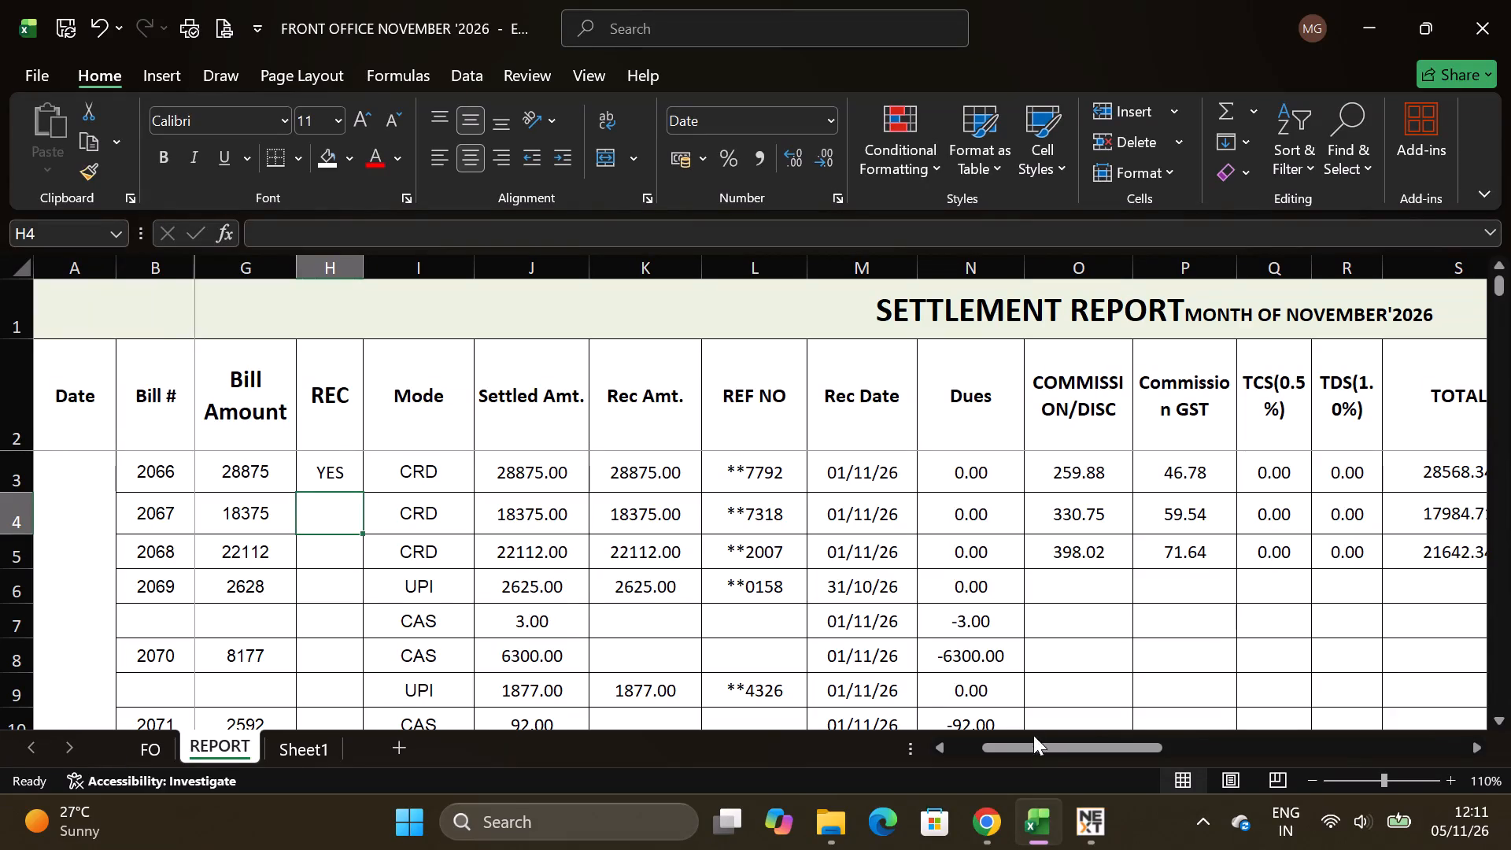
Save the settlement workbook and select the REC cell for bill 2067.
drag(1044, 750, 863, 748)
click(533, 562)
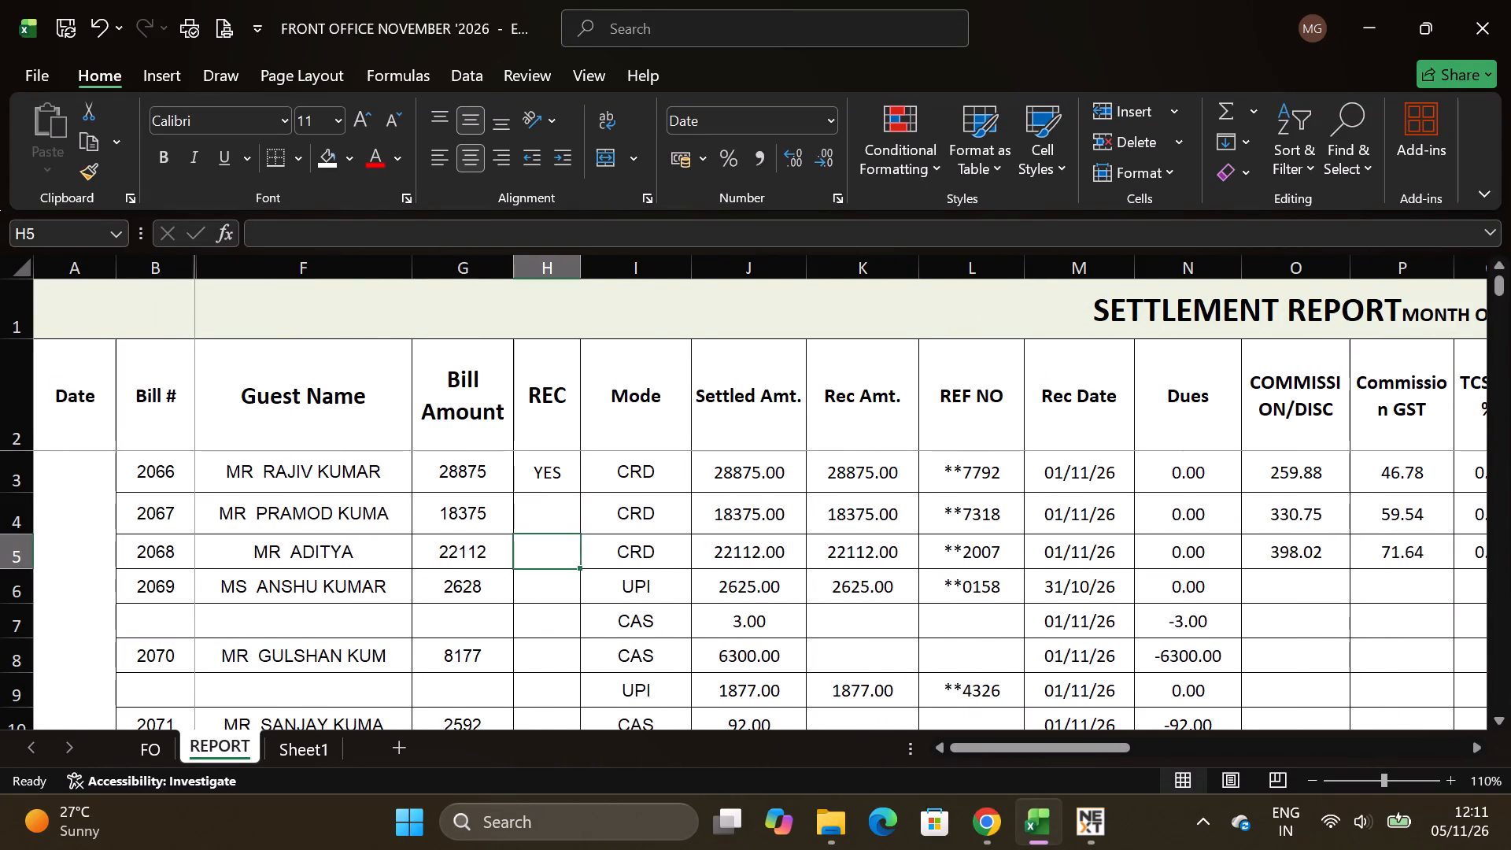
click(562, 516)
key(ctrl+s)
click(545, 570)
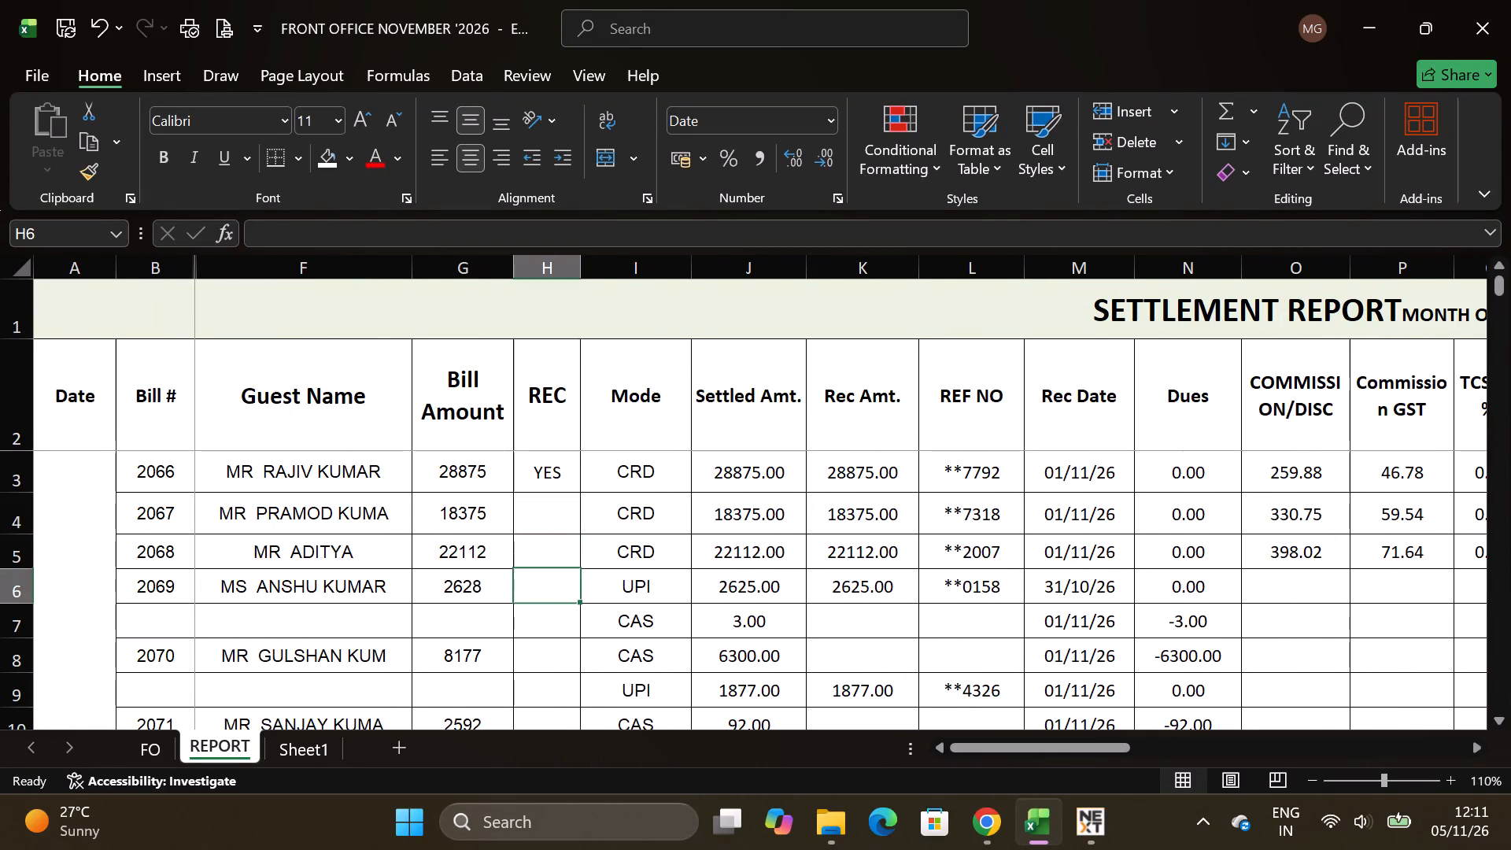
click(554, 507)
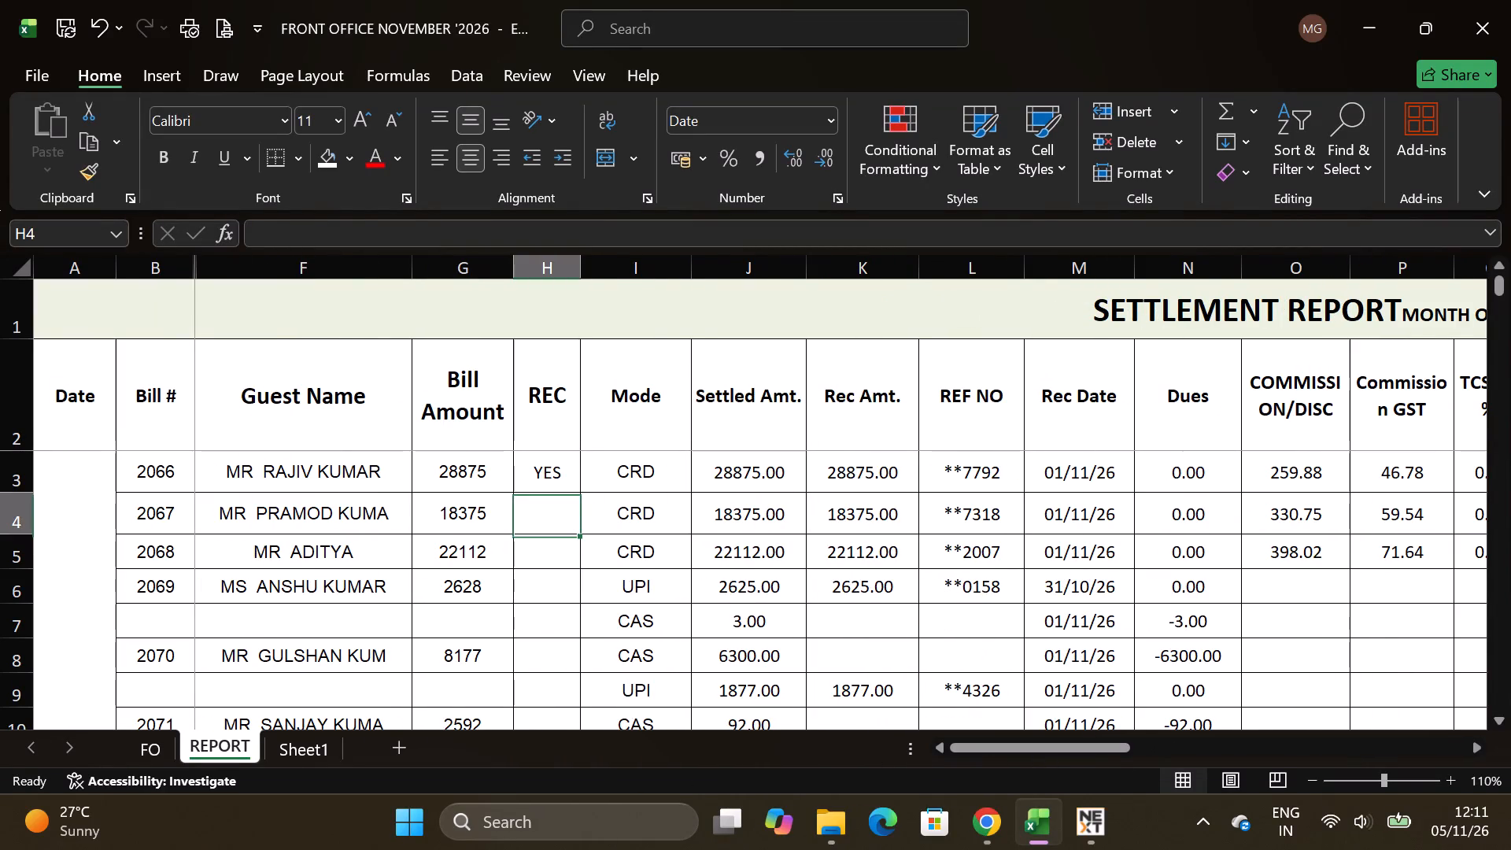
Switch to FortuneNext and enter company CRDS001 with outlet Front Office for the new credit entry.
key(alt+Tab)
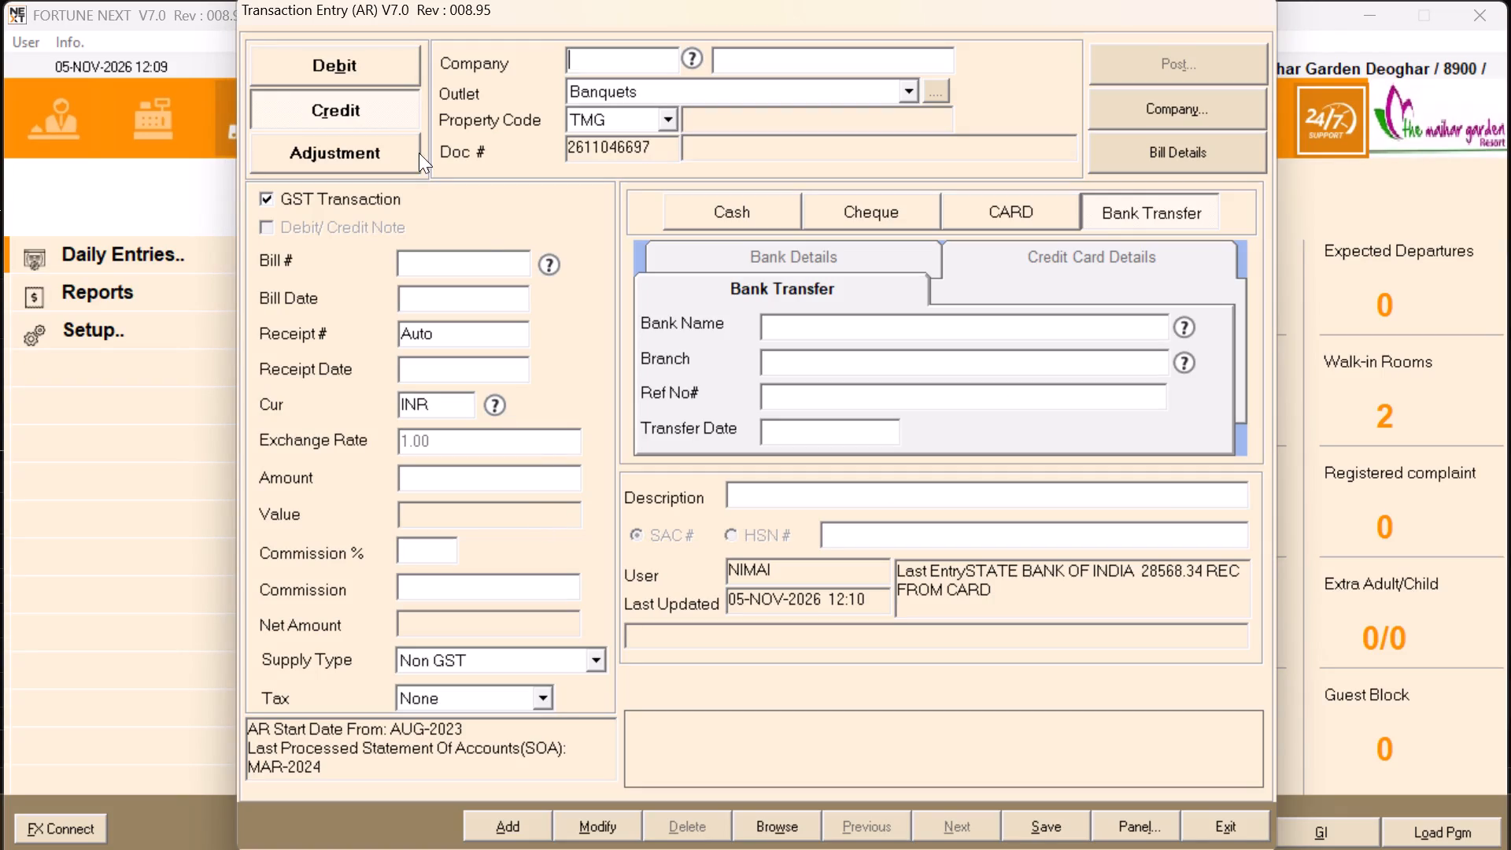
key(alt+Tab)
key(alt+Tab)
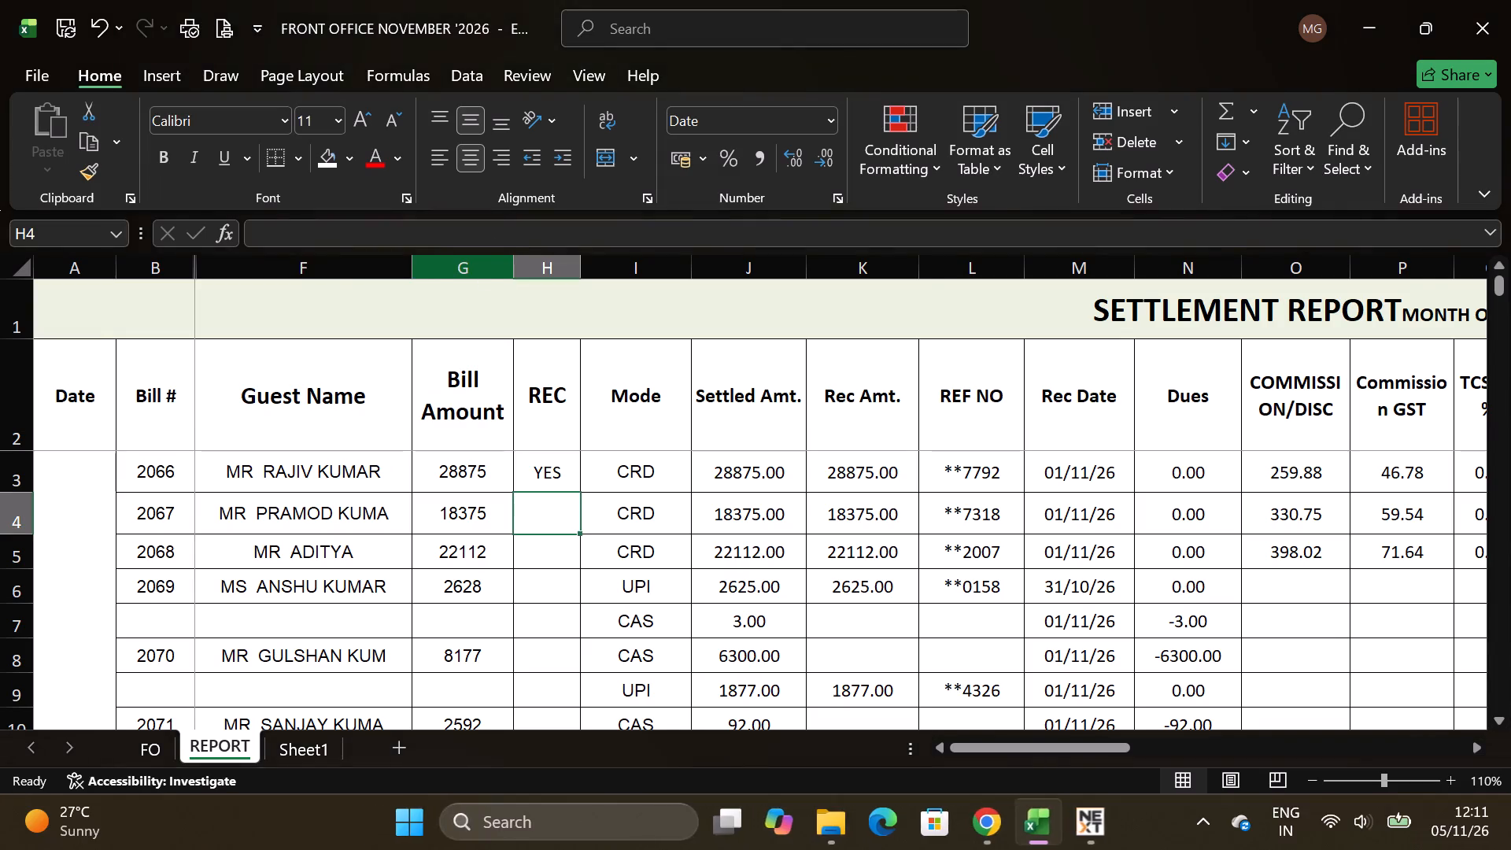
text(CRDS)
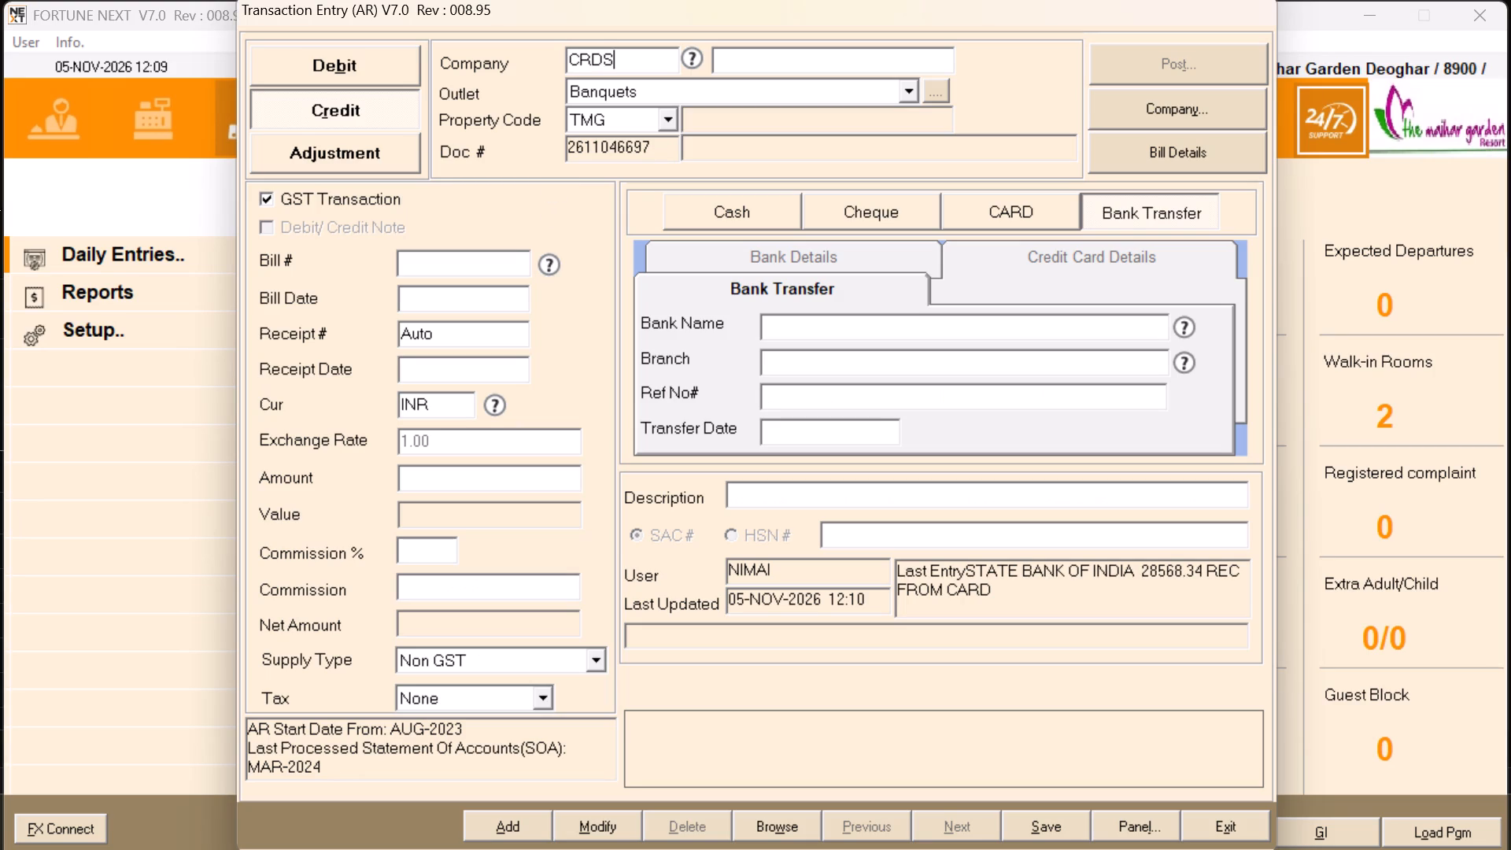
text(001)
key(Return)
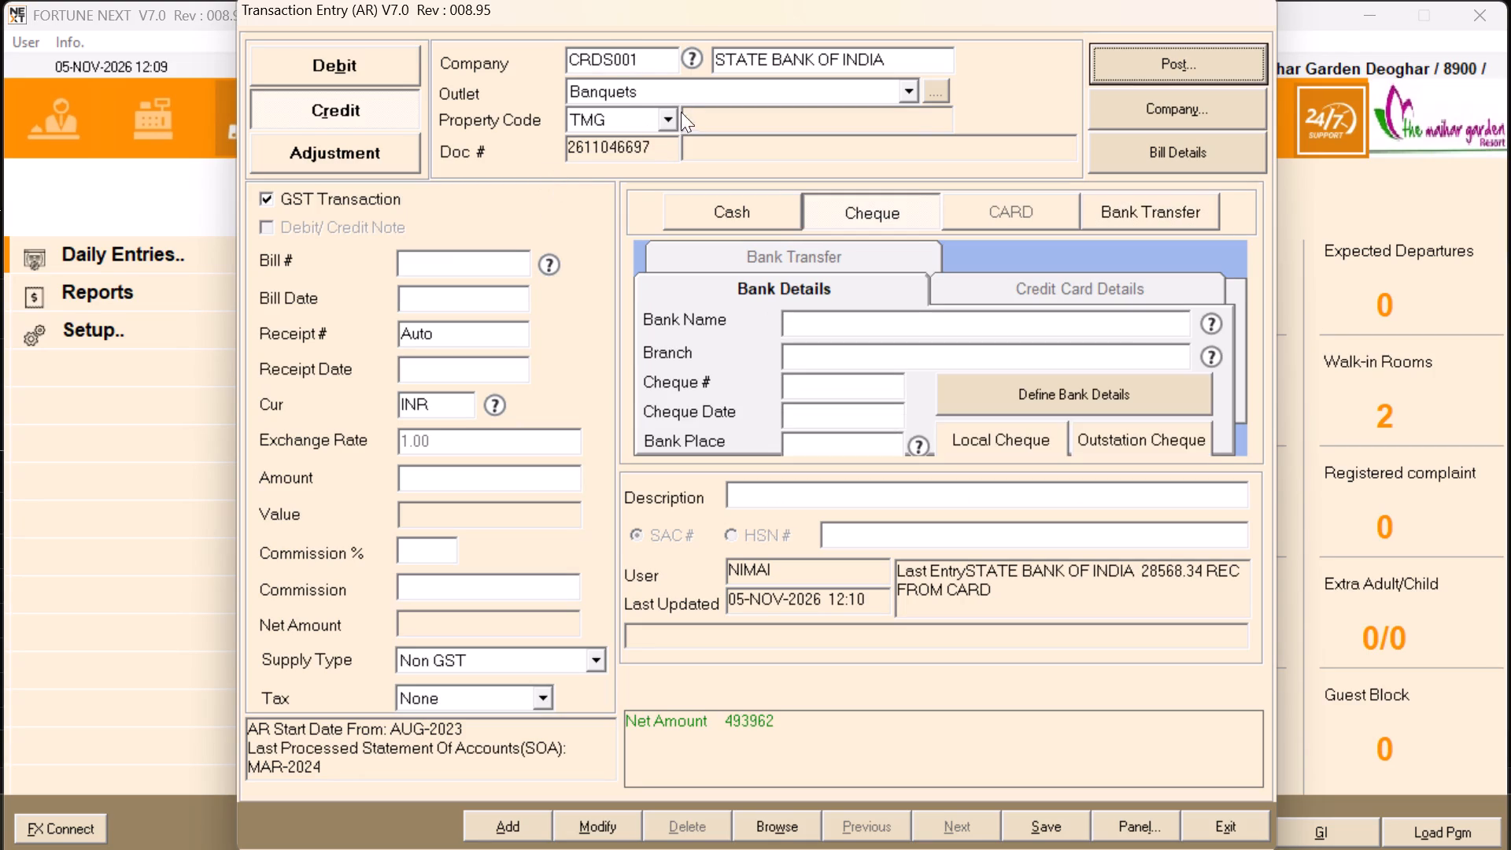
click(693, 79)
click(696, 137)
key(Return)
Enter bill number 2067 from the report and select its matching bill record, keeping the default receipt details.
key(alt+Tab)
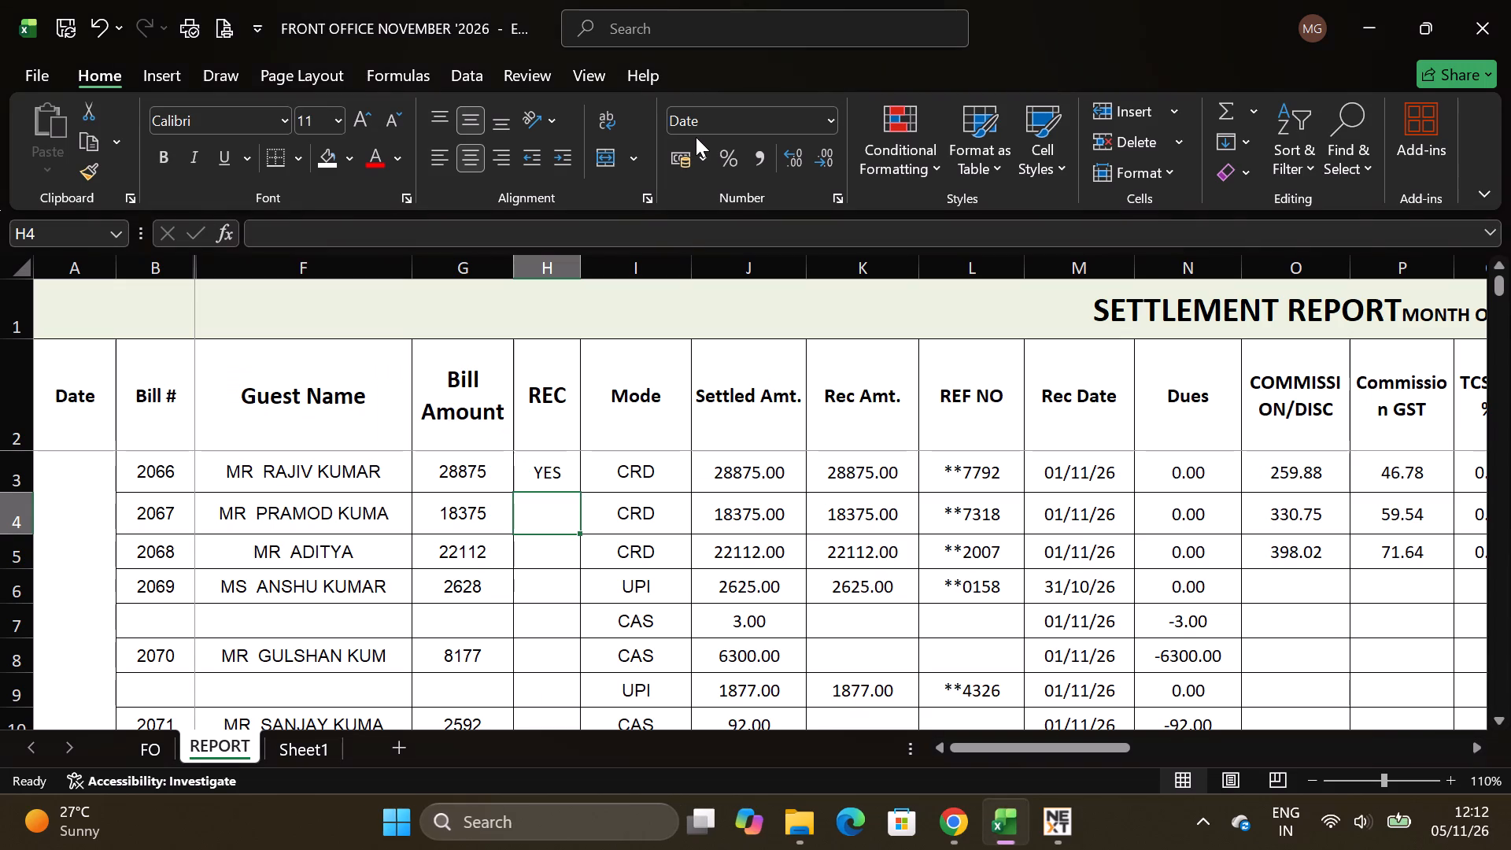
key(alt+Tab)
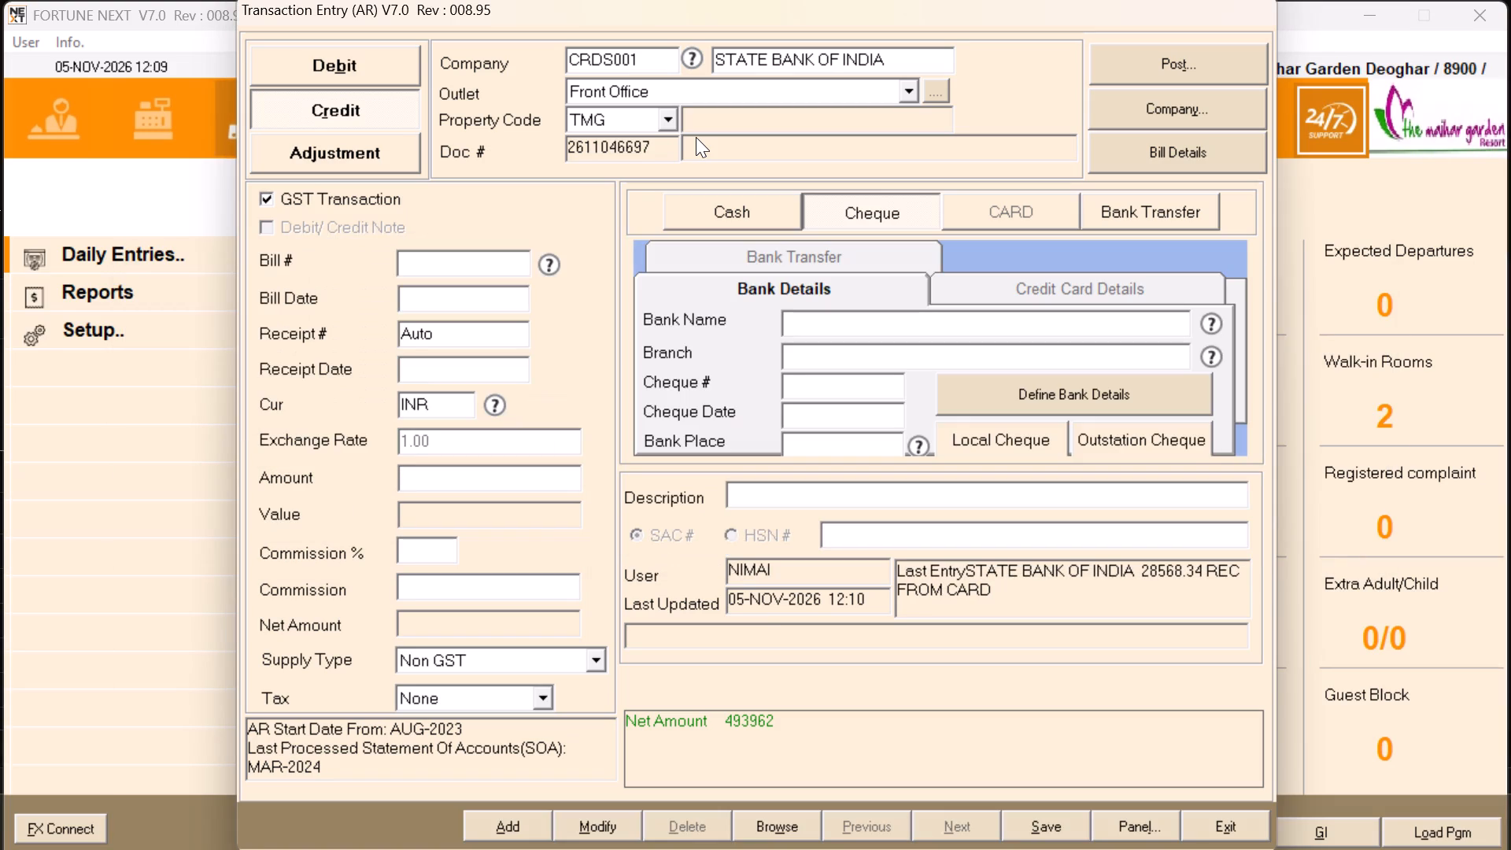
text(2067)
key(Return)
key(Return)
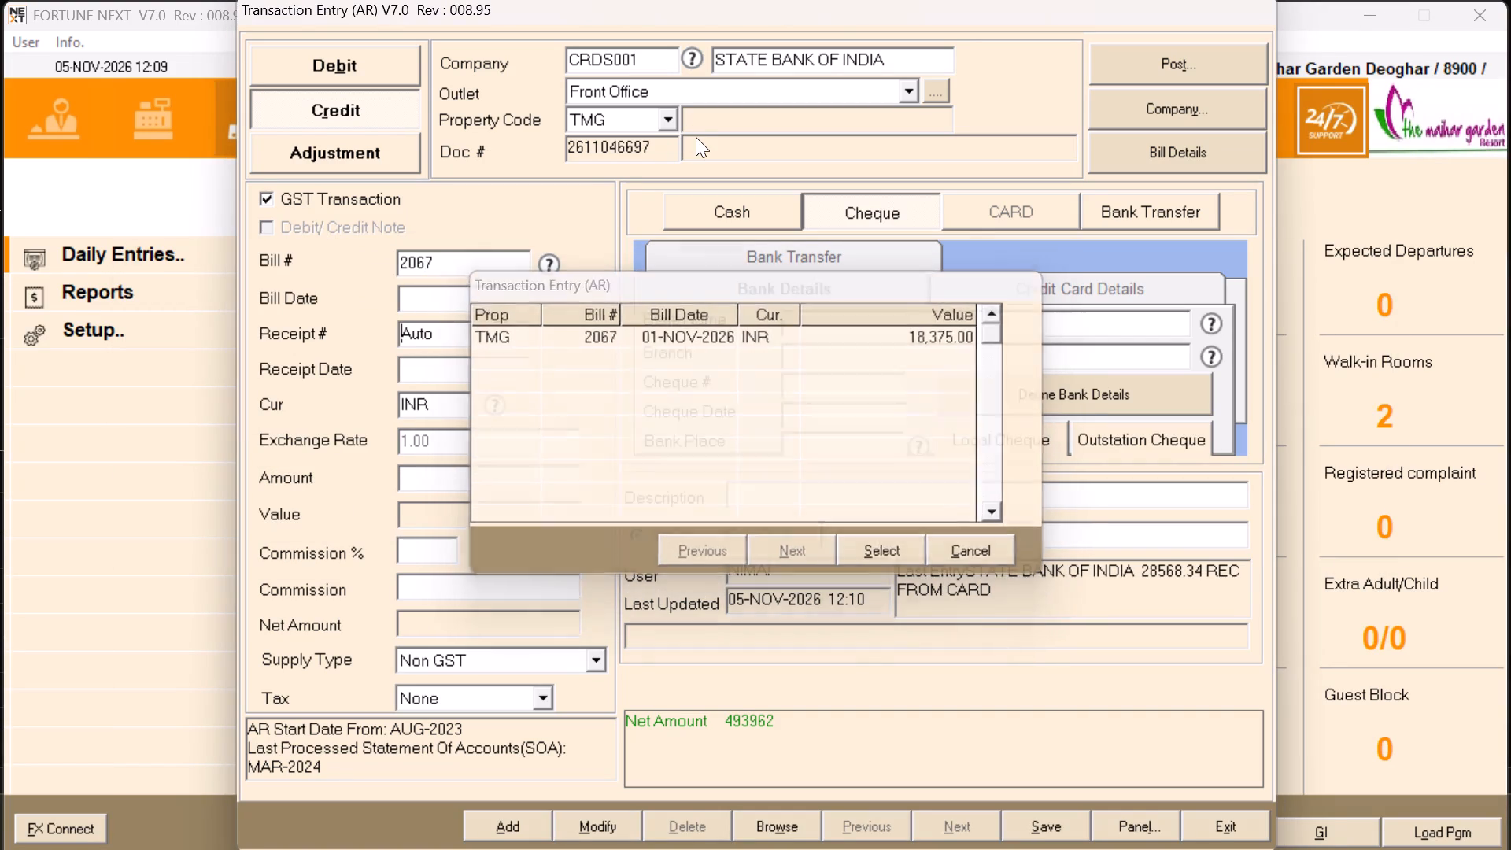
key(Return)
key(Return)
key(Return)
Set the receipt amount to 18375, matching bill 2067's Bill Amount in the report, and leave Commission % blank.
key(alt+Tab)
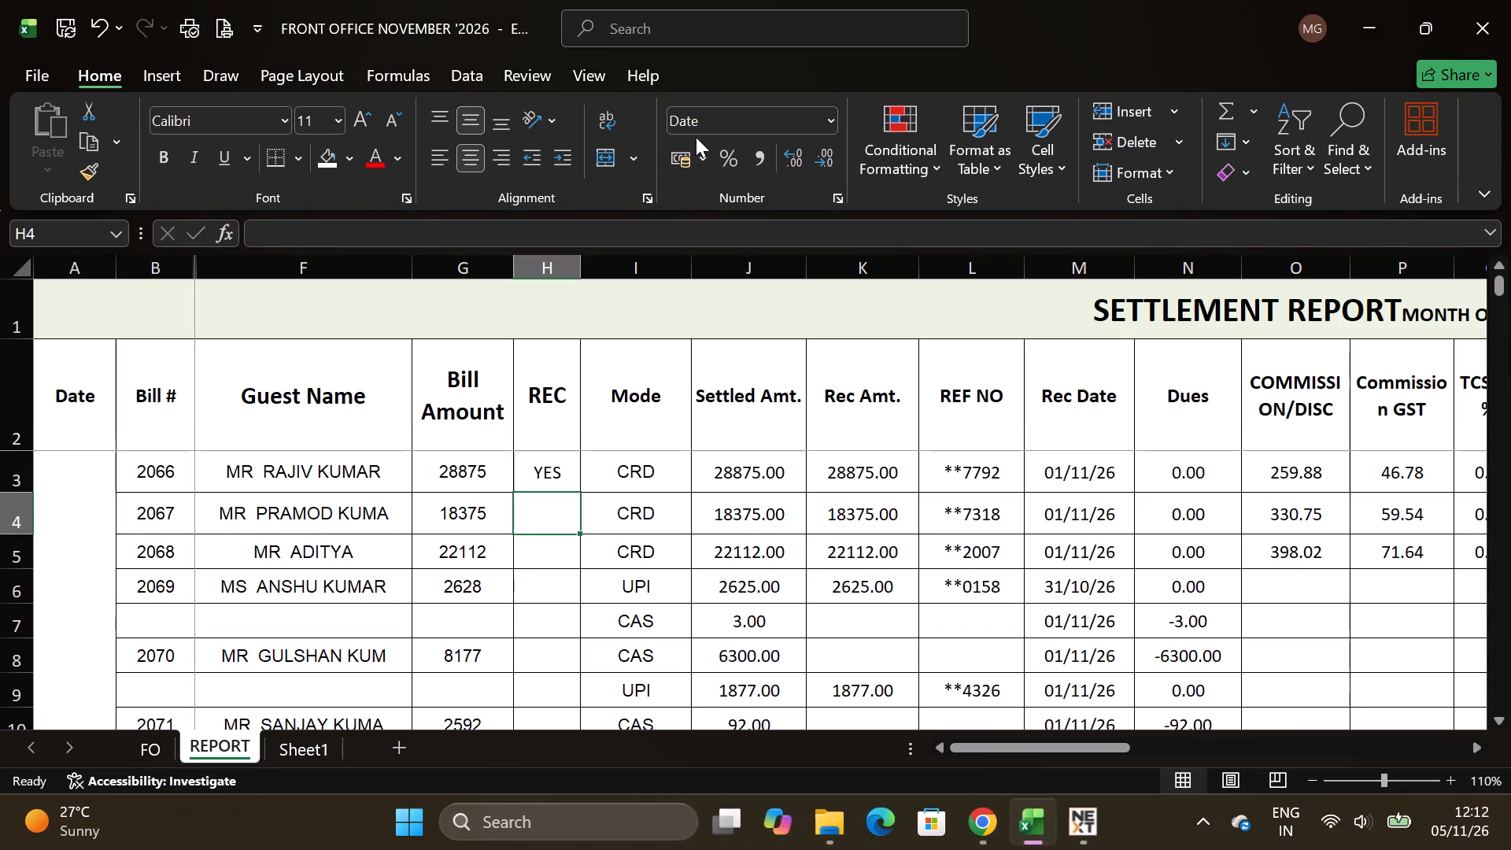
key(alt+Tab)
text(18375)
key(Return)
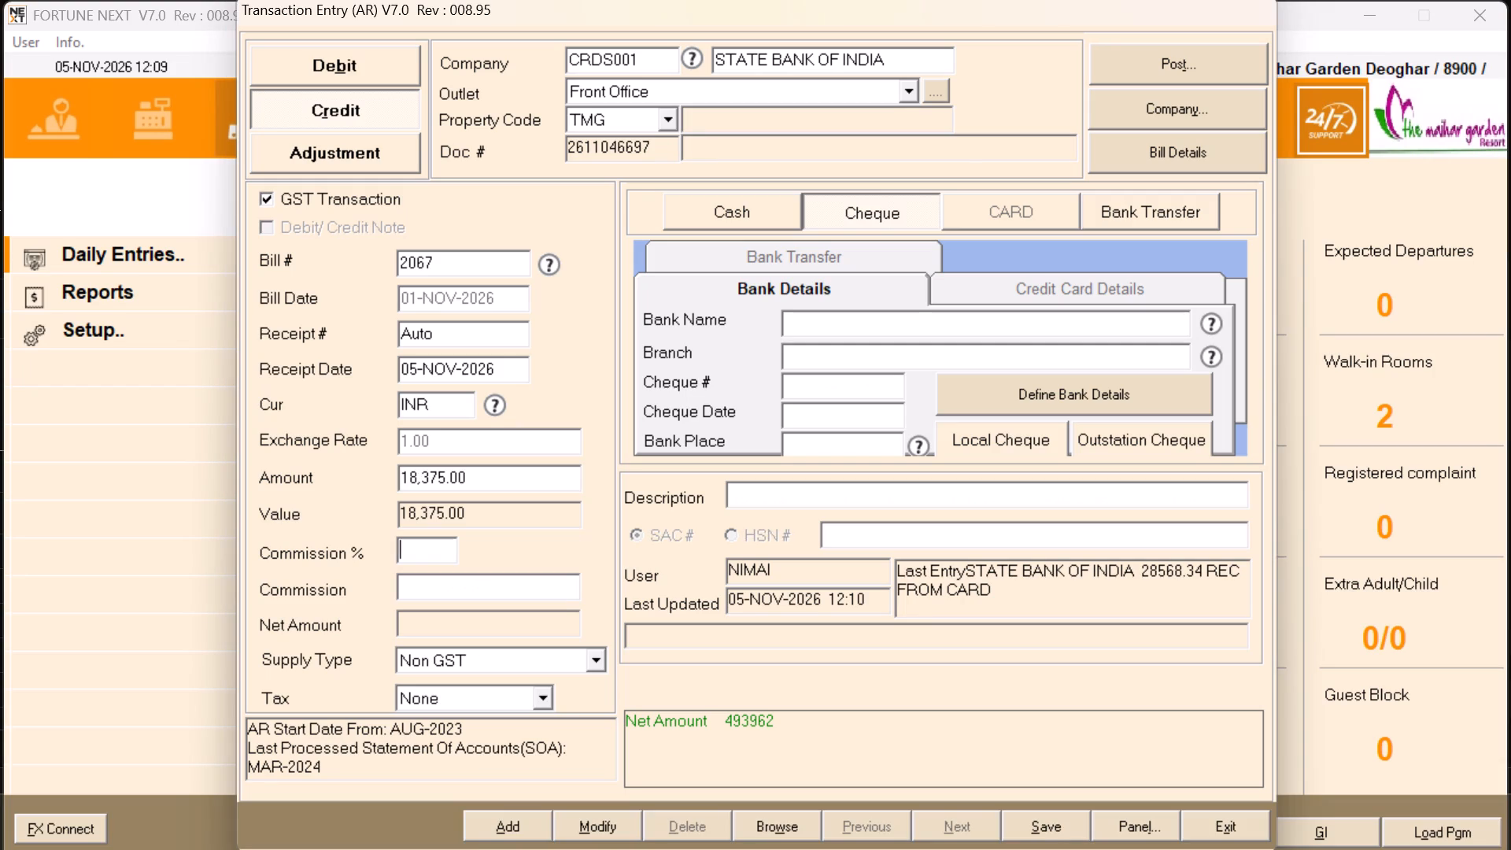
key(Return)
Total bill 2067's commission, commission GST, TCS and TDS in the Excel report and enter 390.29 as the commission in FortuneNext.
key(alt+Tab)
key(Right)
key(Right)
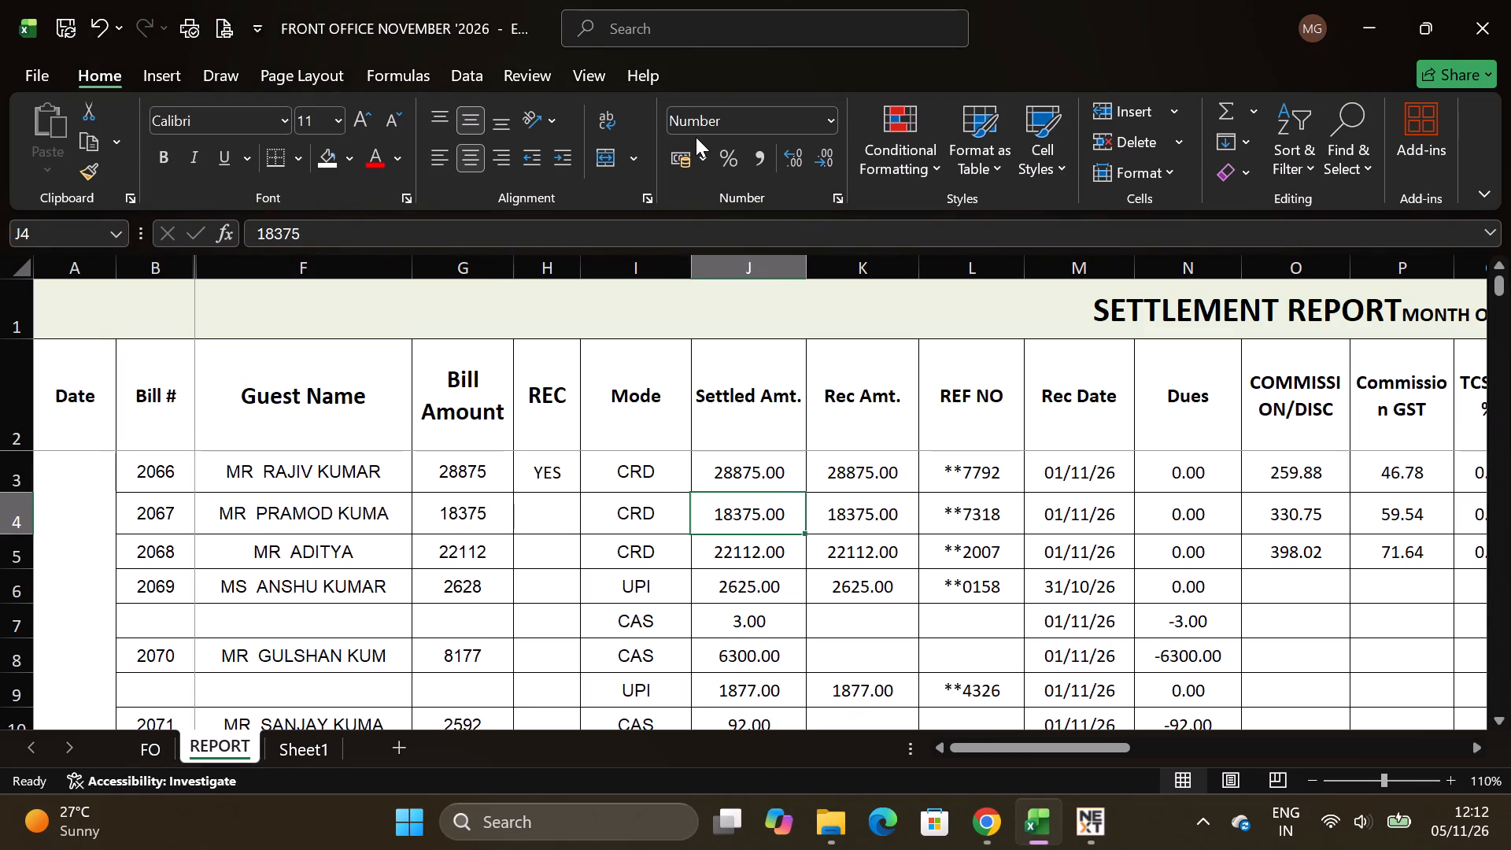
key(Right)
key(Right)
key(Right)
key(Right)
key(Right)
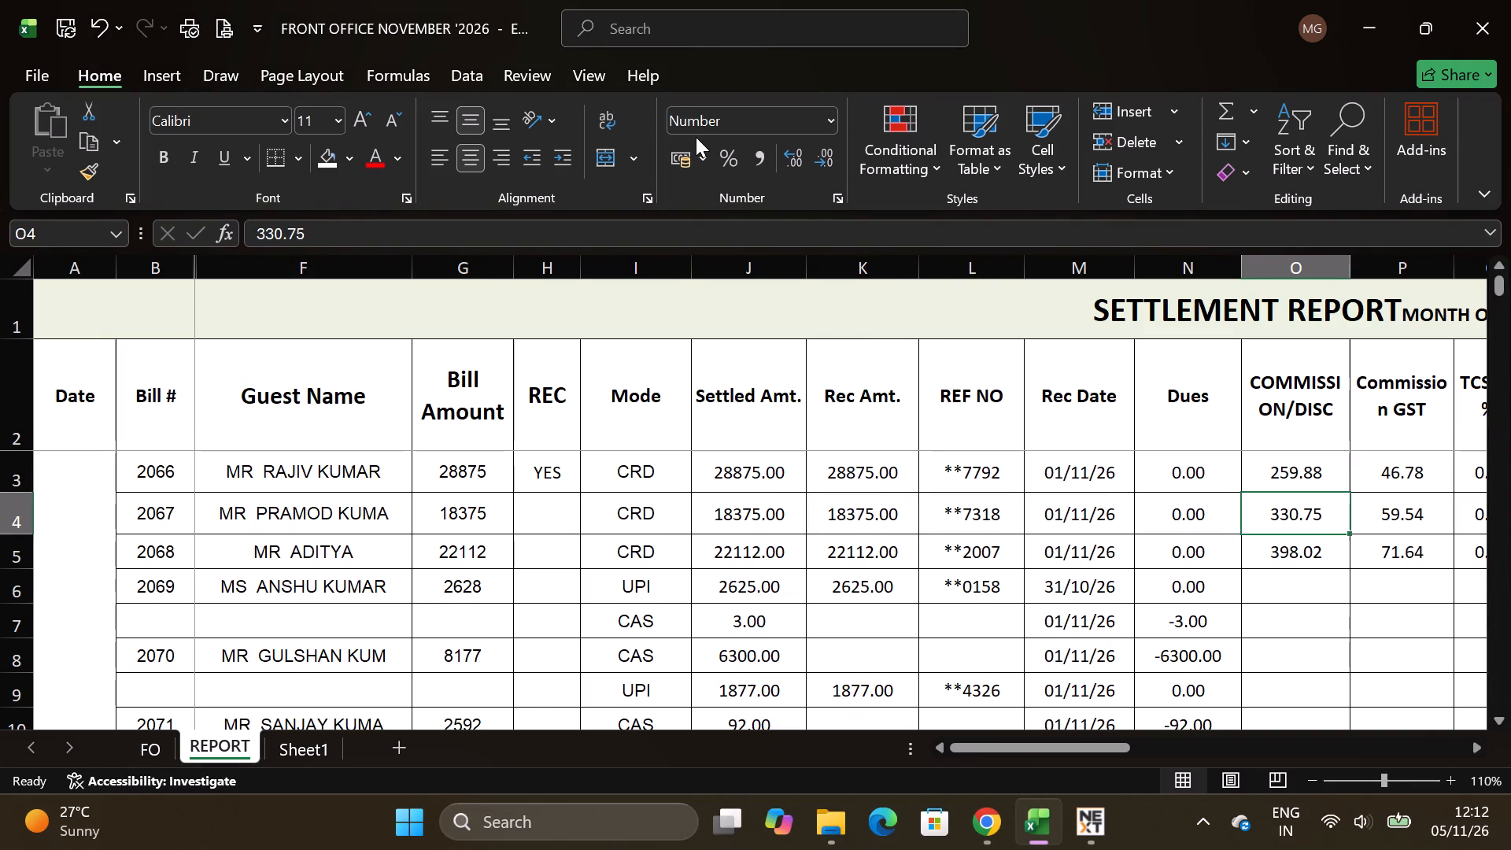
key(shift+Right)
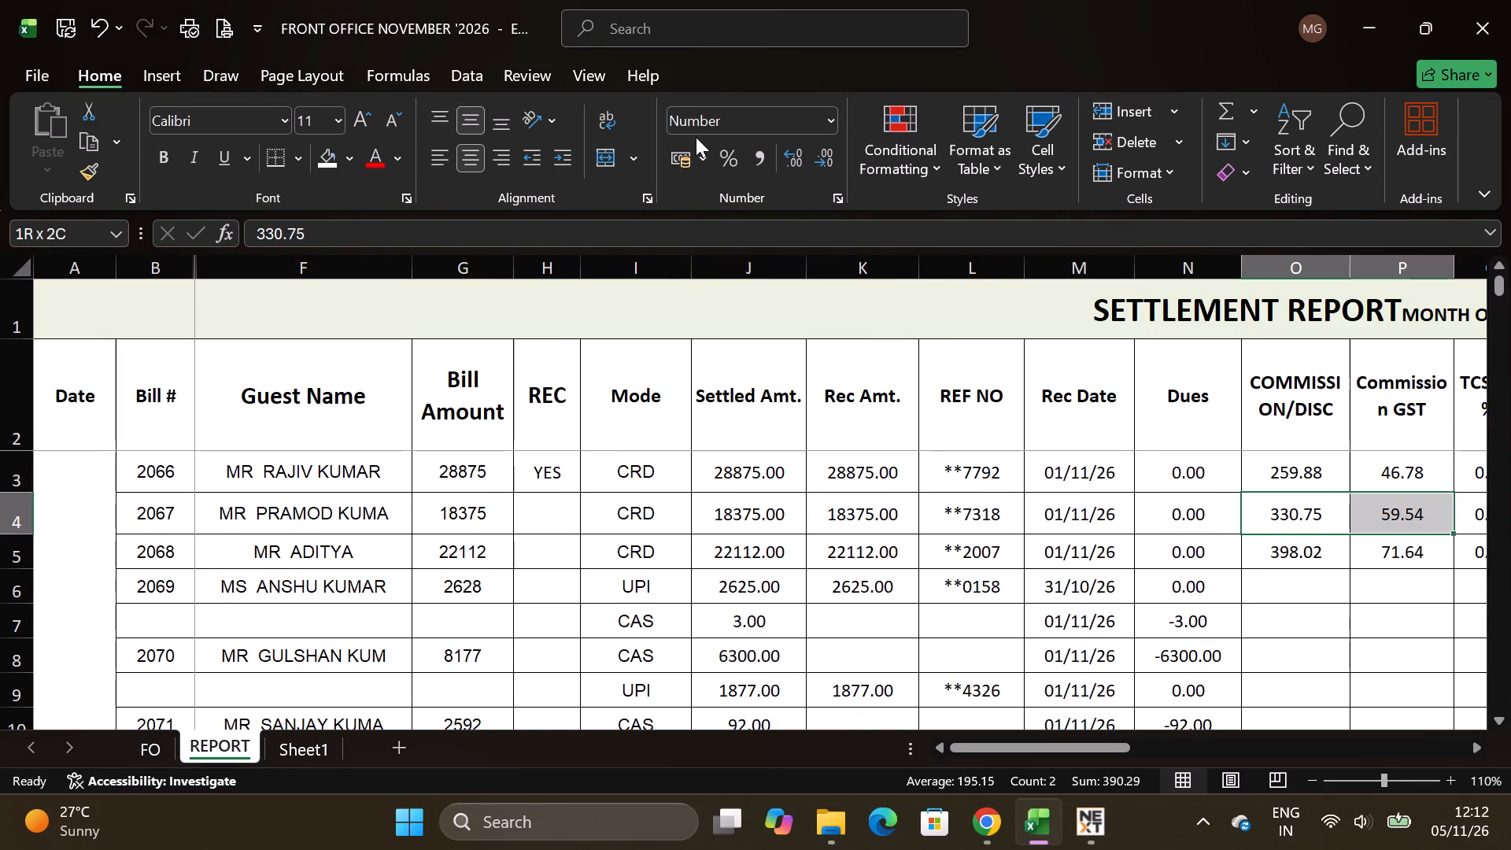
key(shift+Right)
key(shift+Right)
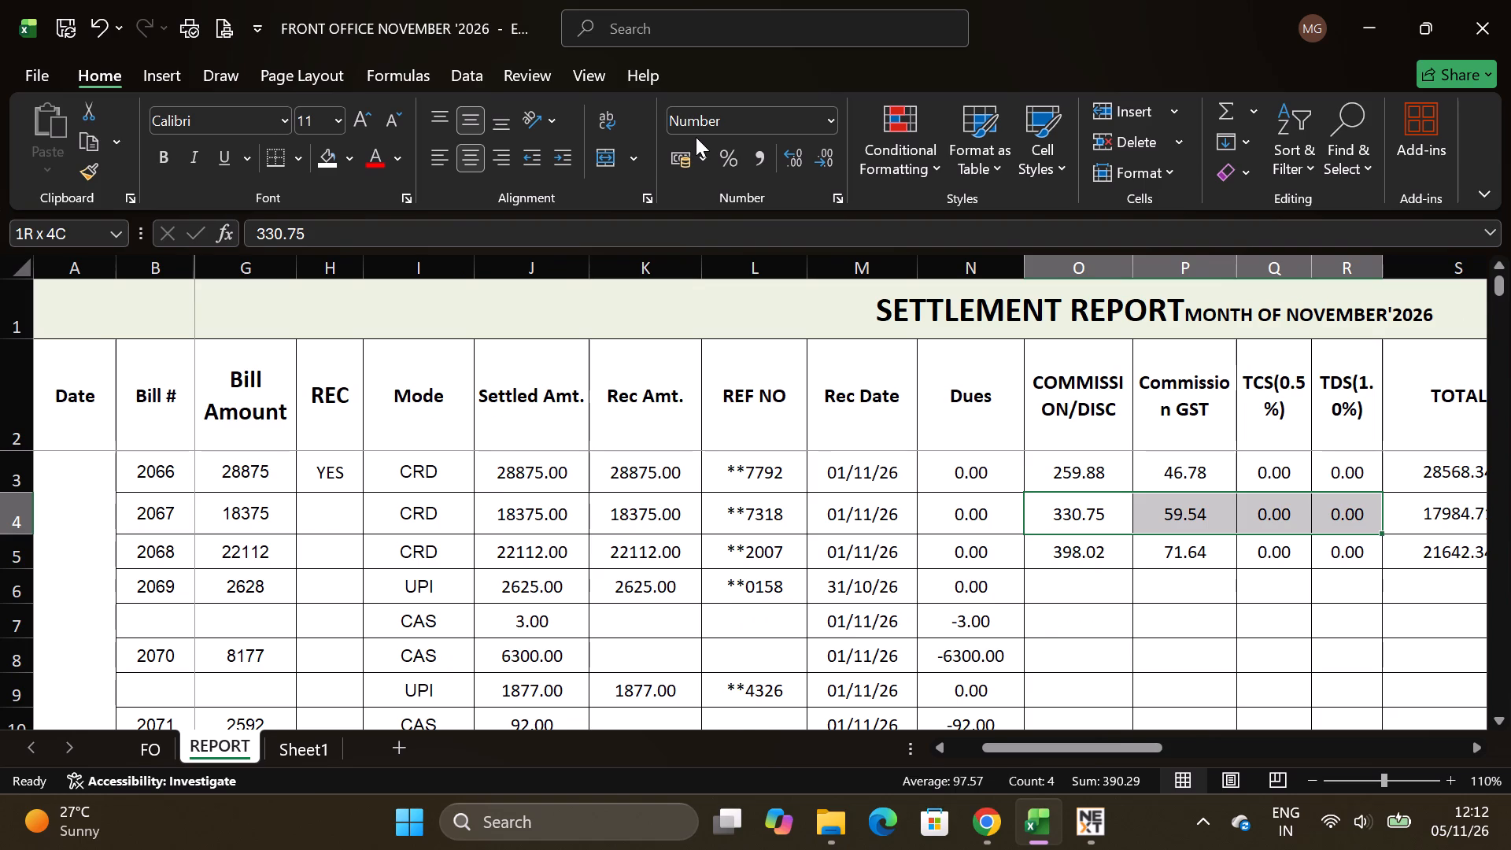
key(alt+Tab)
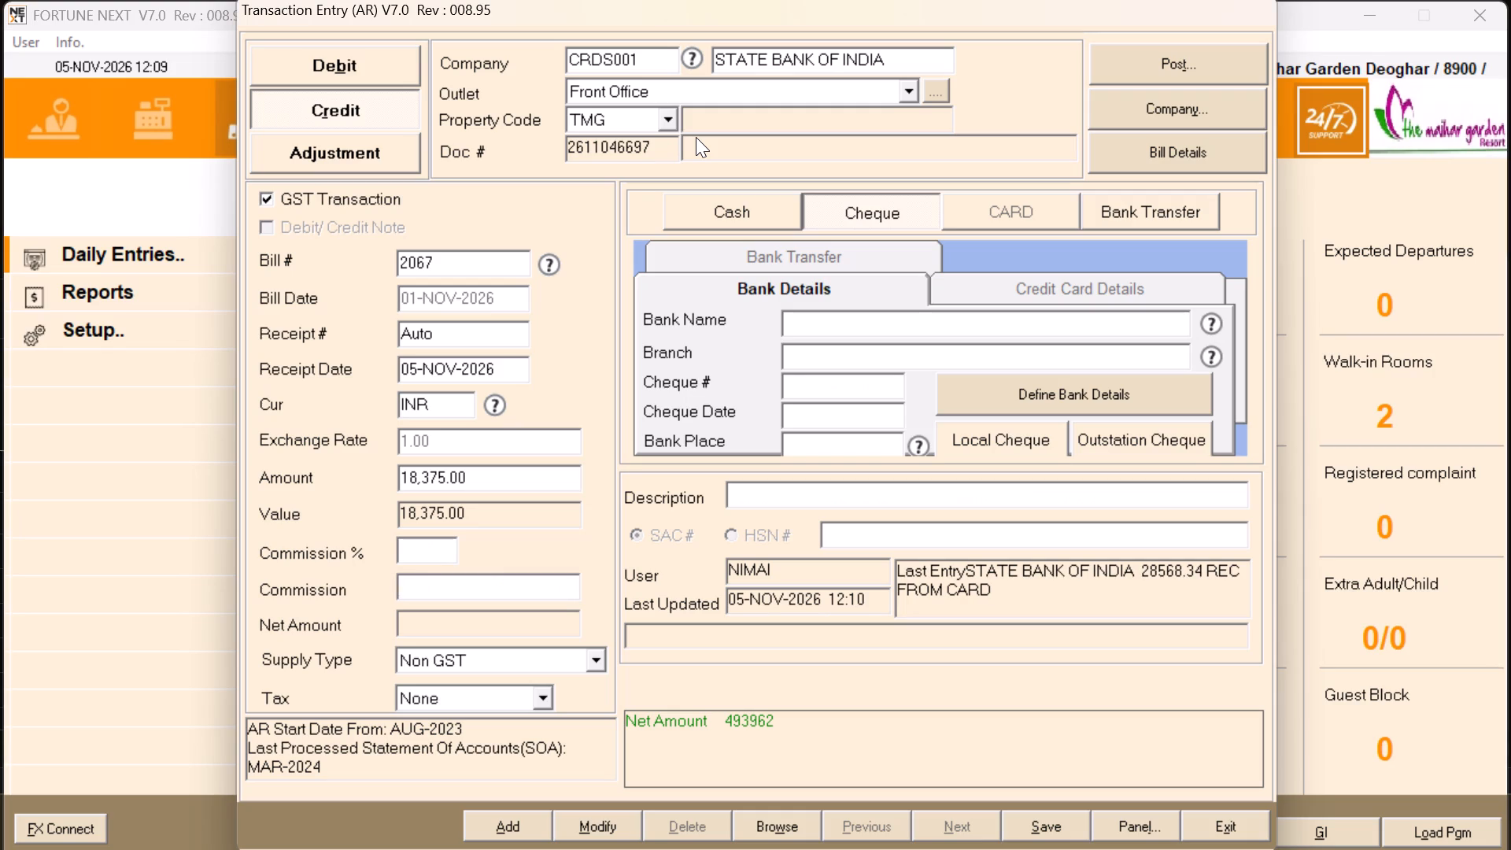
text(390.29)
key(Return)
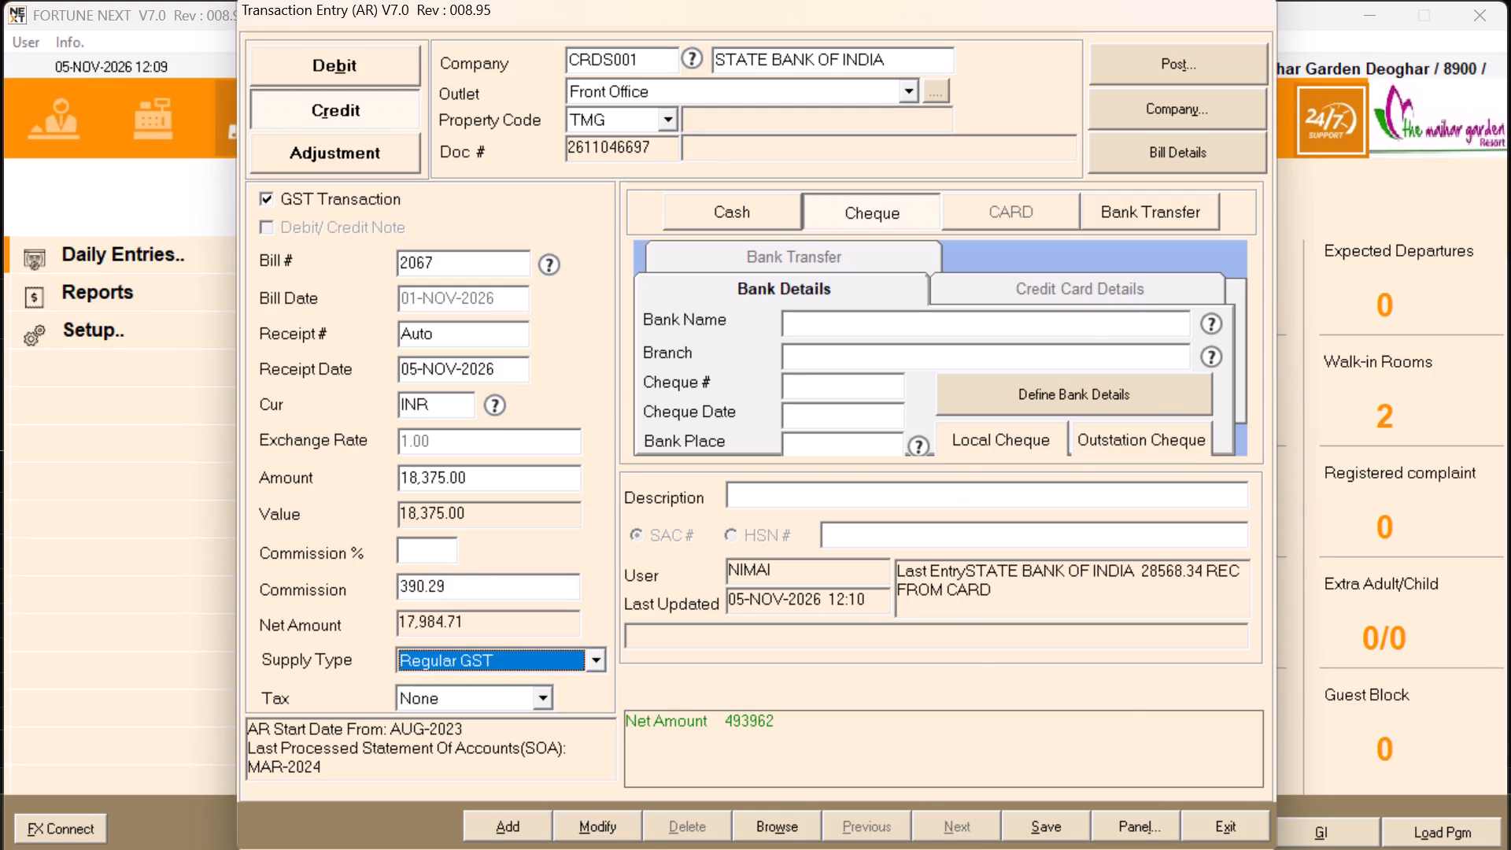
Set the supply type of bill 2067's credit entry to Non GST.
key(alt+Tab)
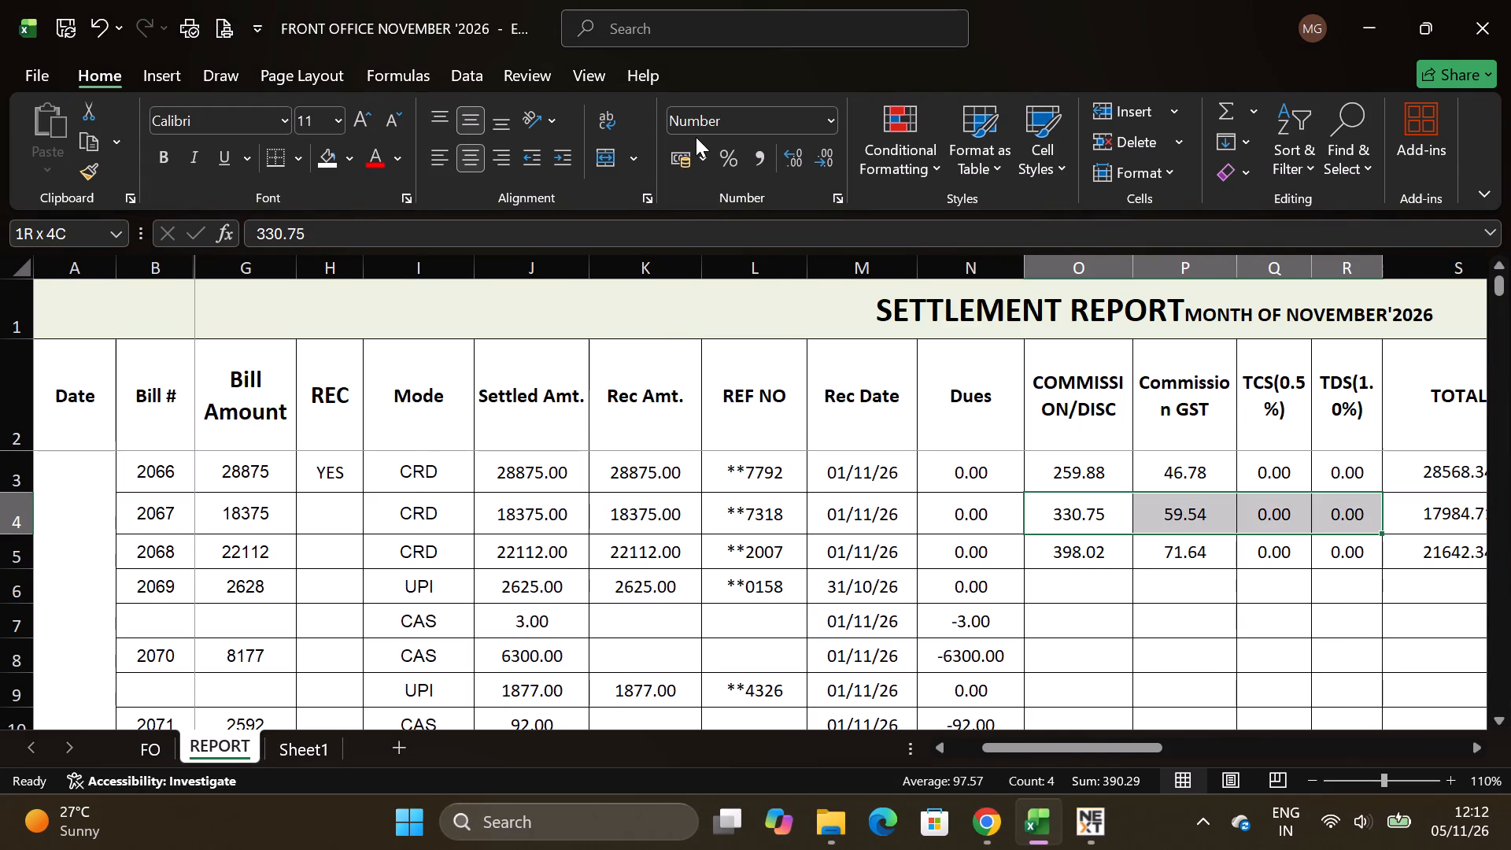
key(alt+Tab)
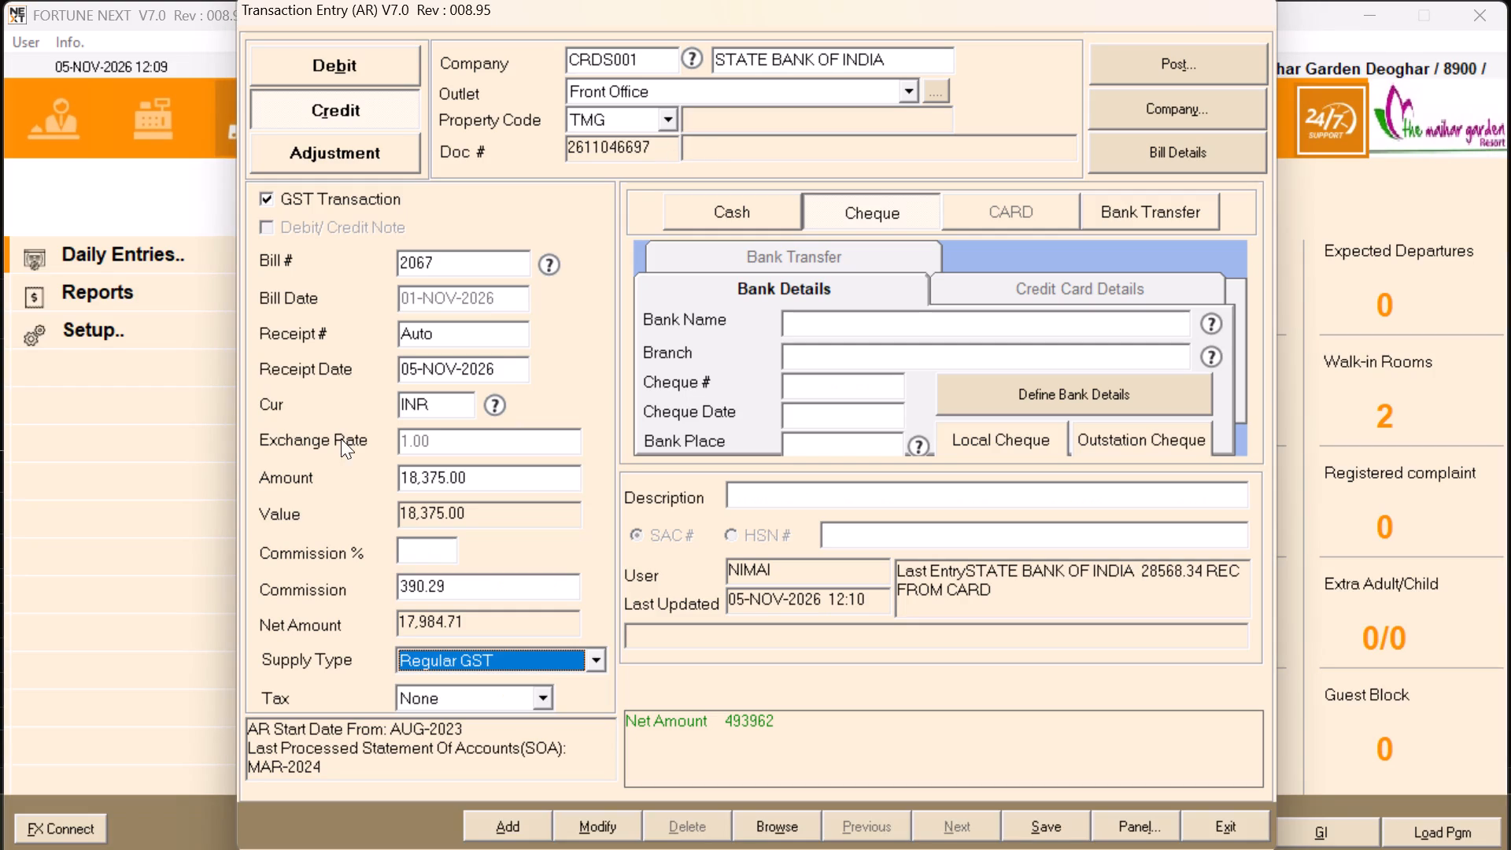
click(518, 649)
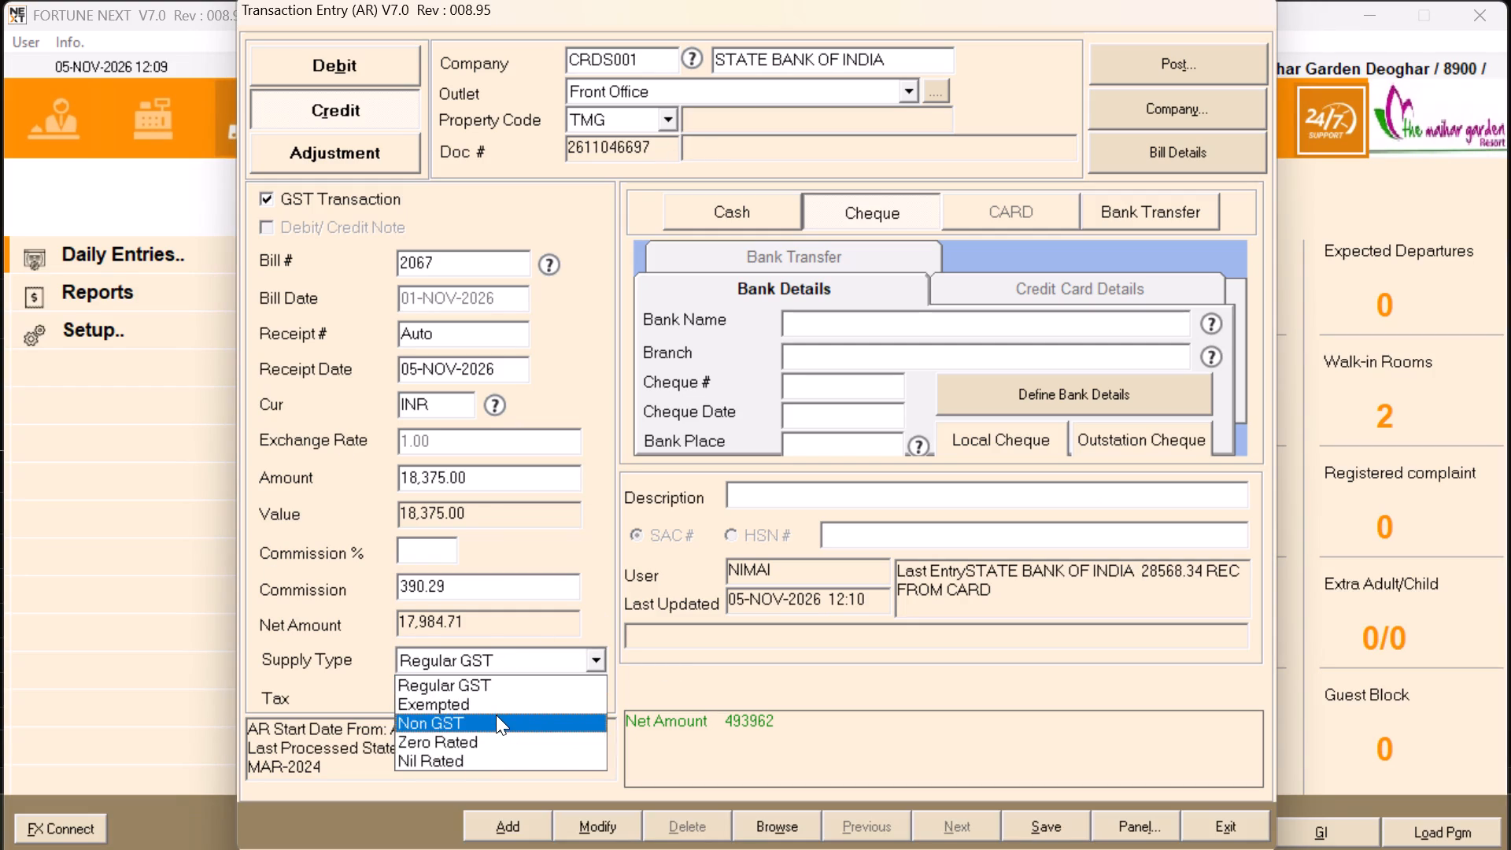
click(496, 715)
Choose Bank Transfer as the payment mode with State Bank of India as bank name and DEOGHAR as branch.
click(1166, 211)
key(Return)
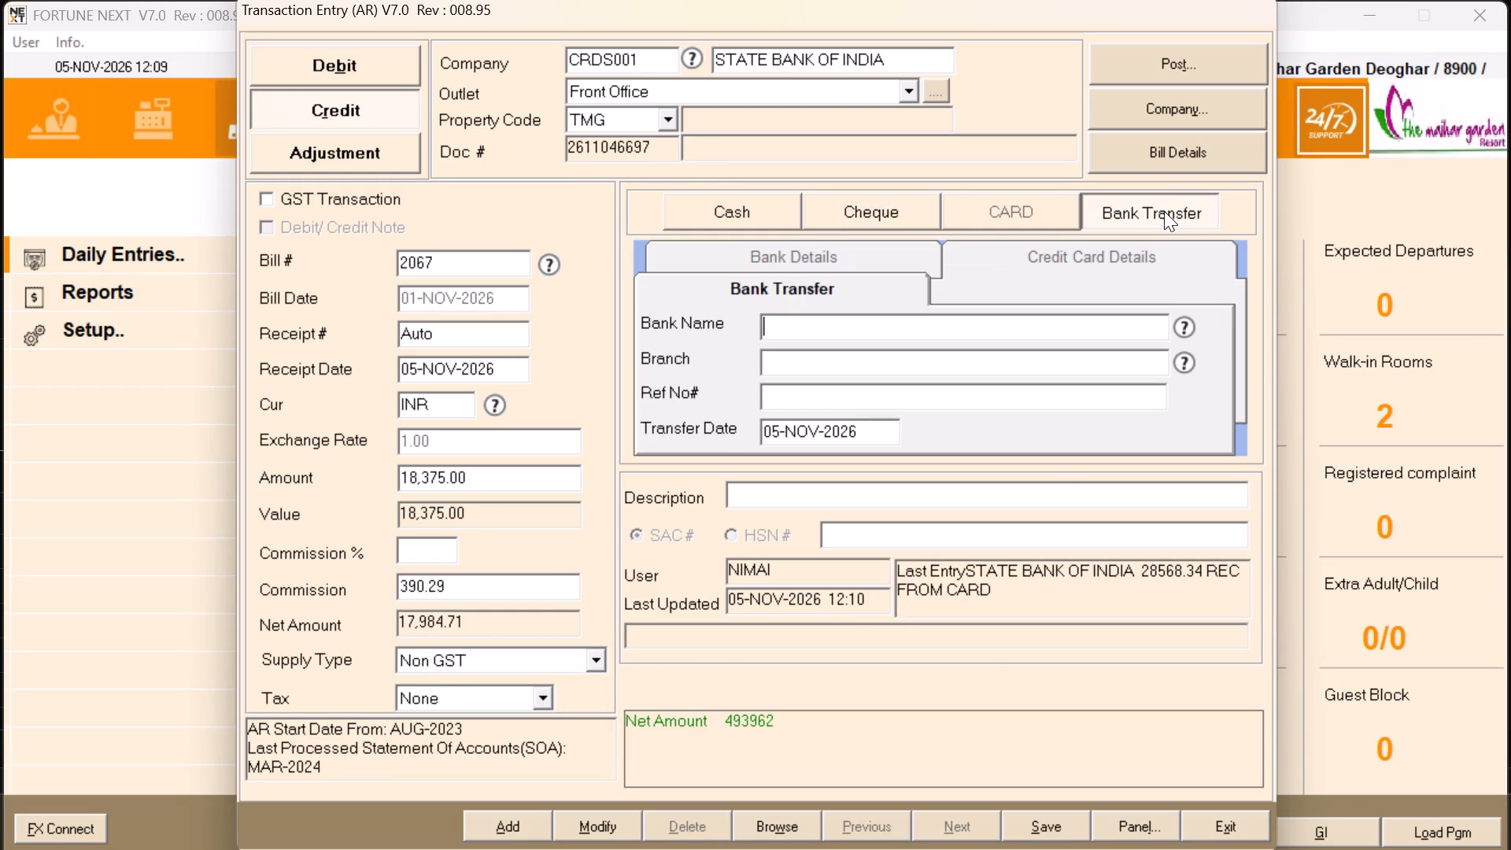
key(Return)
key(s)
click(780, 345)
key(Return)
text(DEOGHAR)
key(Return)
Copy bill 2067's REF NO from the Excel report into the bank transfer reference number in FortuneNext.
key(alt+Tab)
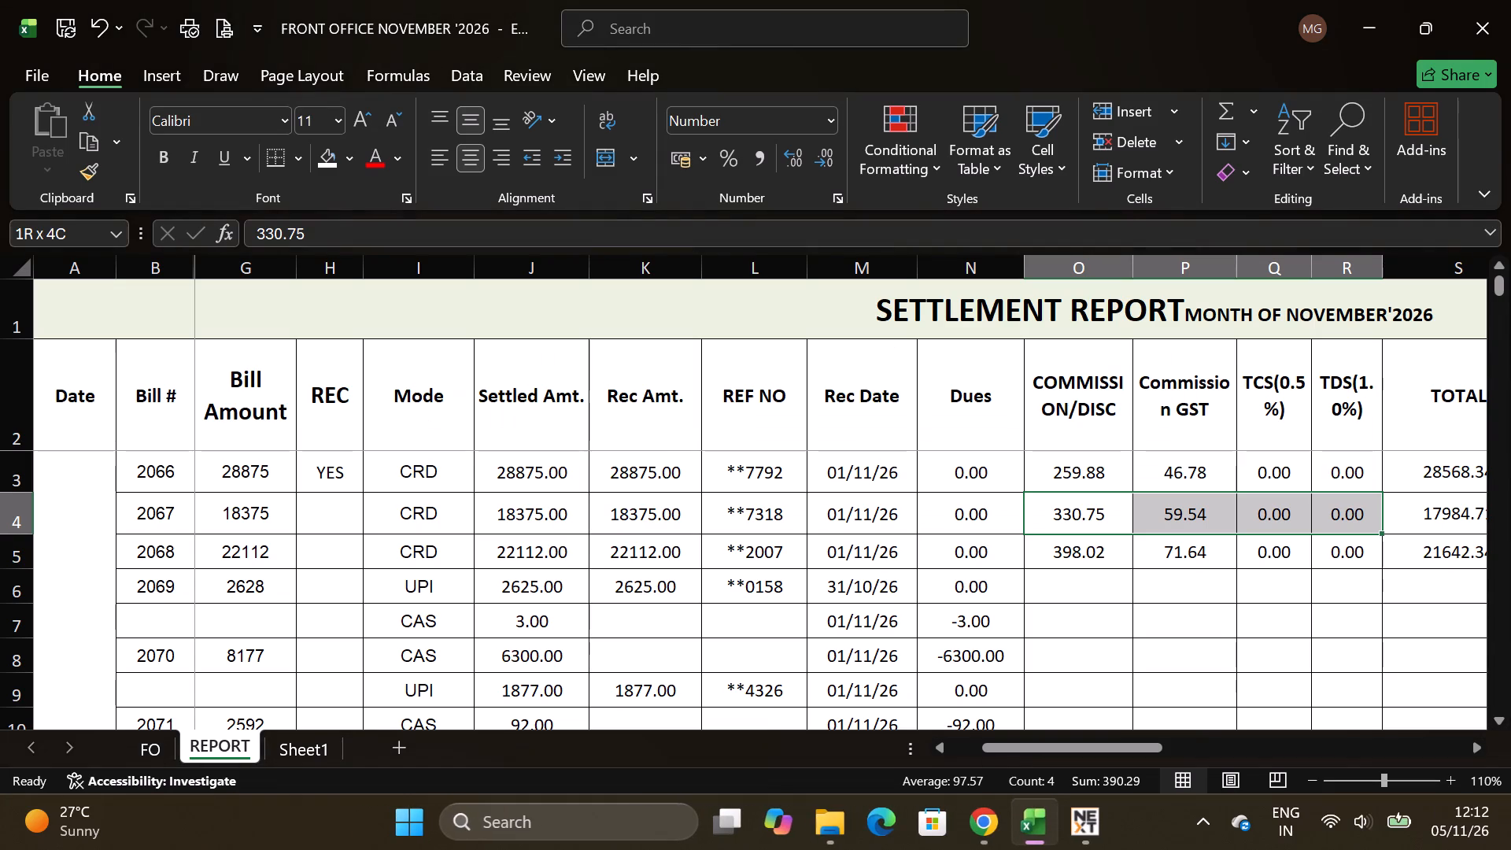
key(Left)
key(Left)
key(Left)
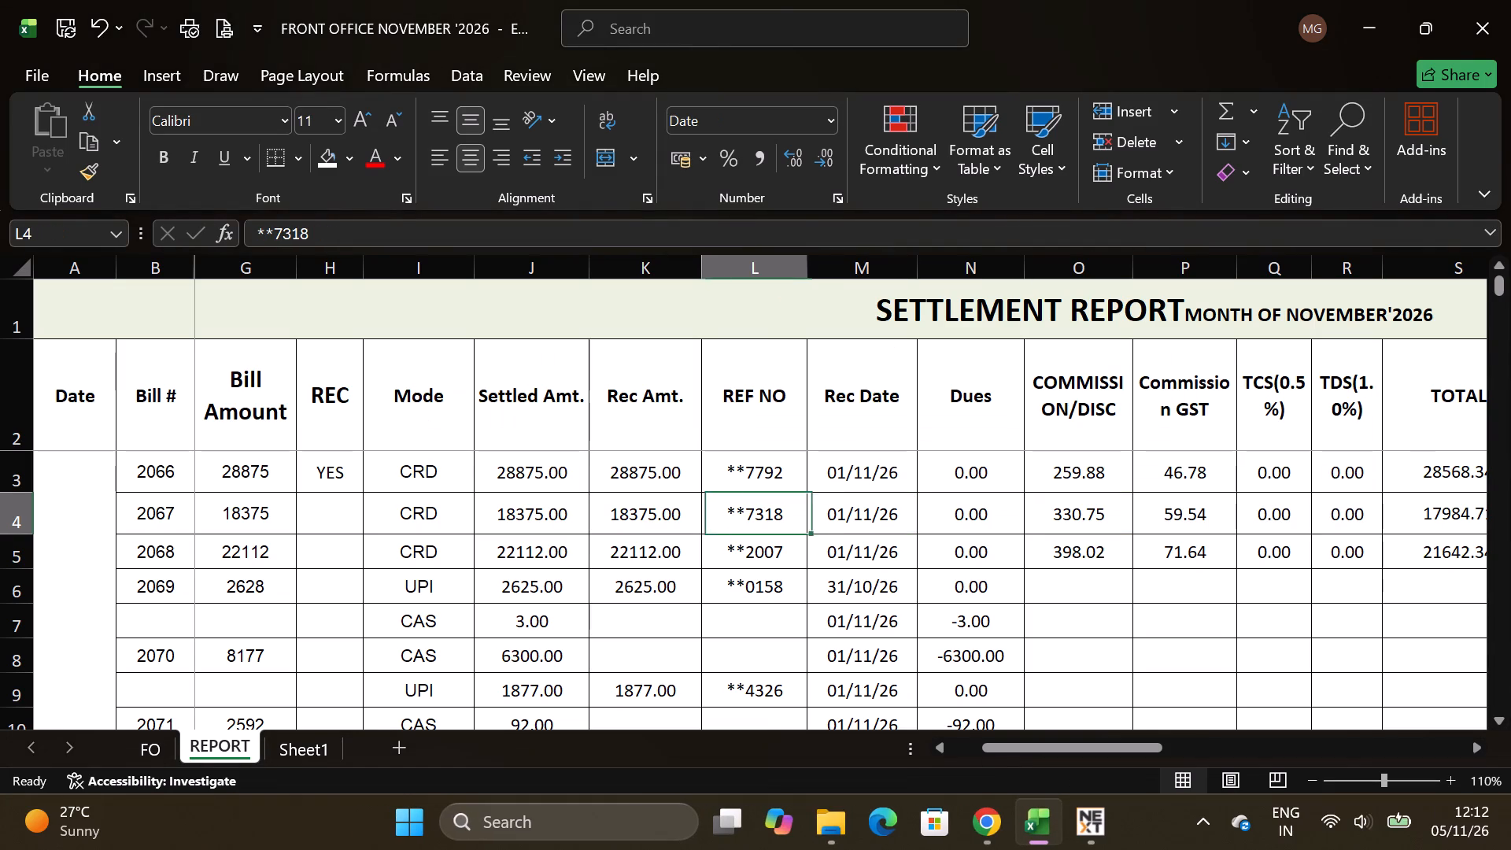
key(ctrl+c)
key(alt+Tab)
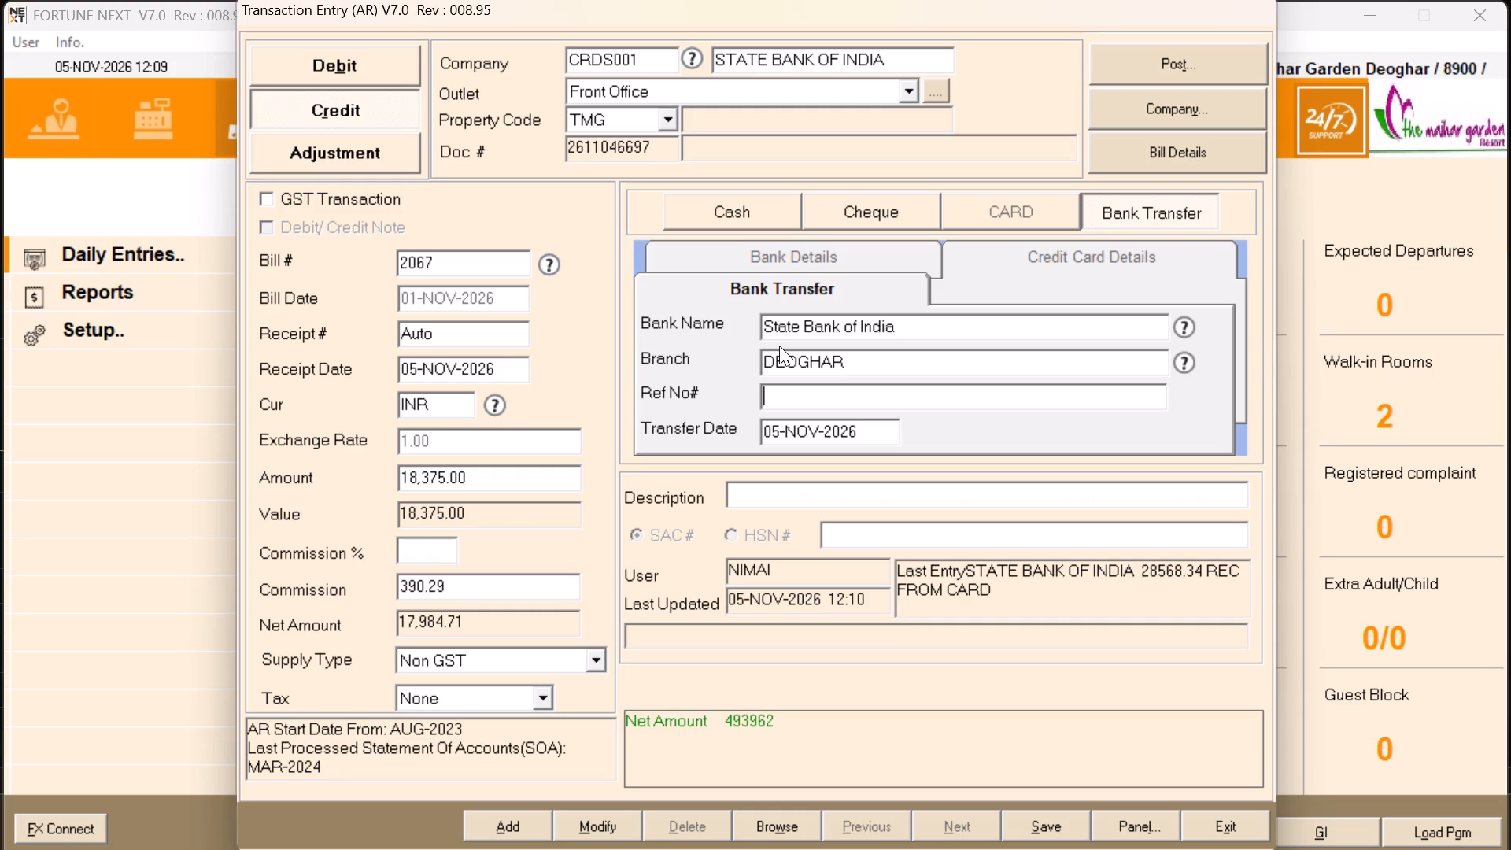
key(ctrl+v)
key(Return)
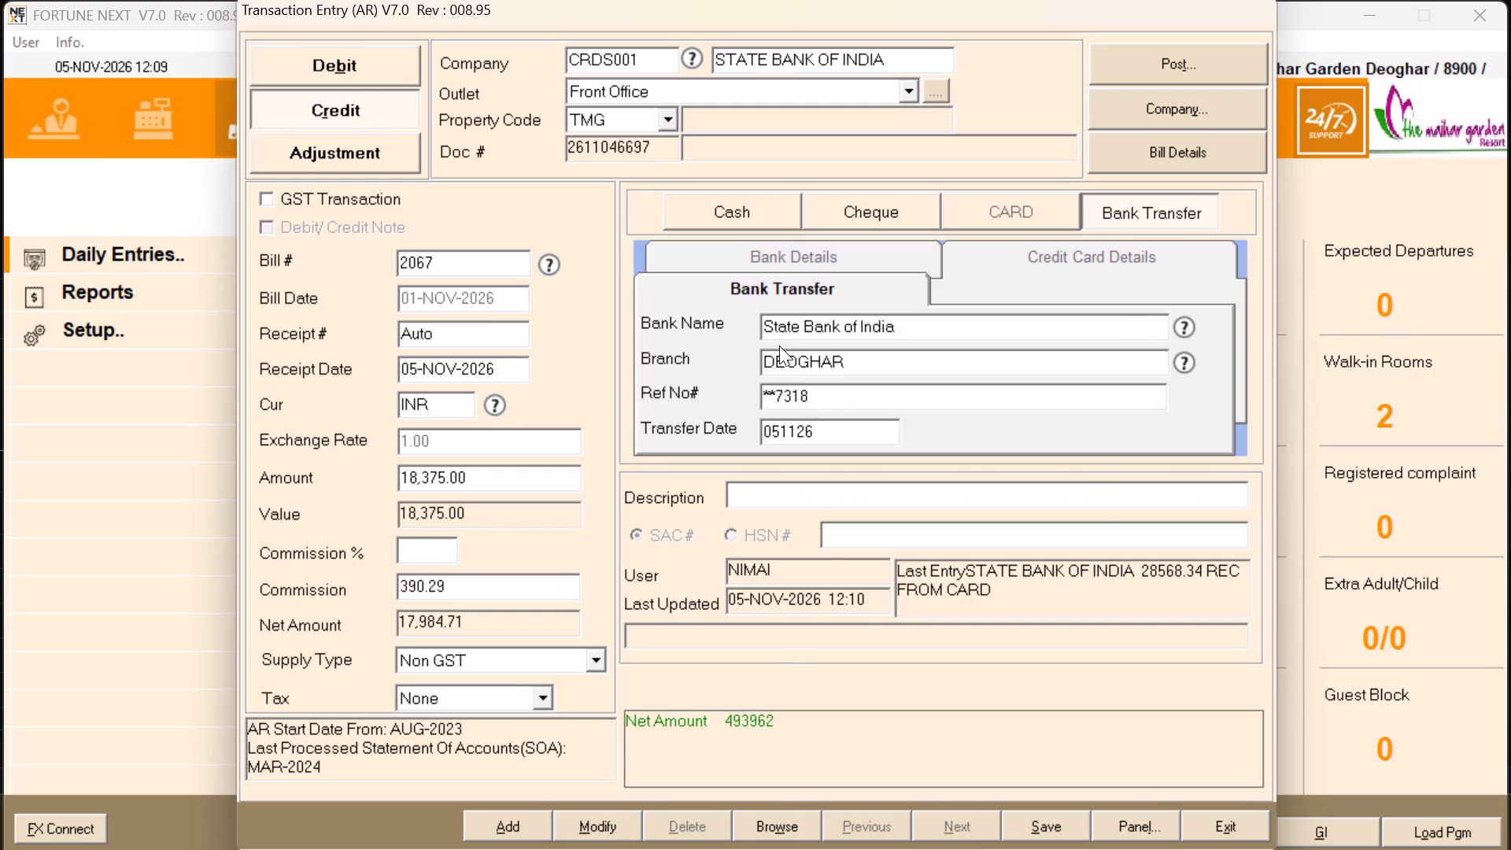
Set the bank transfer date to 01-NOV-2026, matching the Rec Date in the report.
key(alt+Tab)
key(alt+Tab)
key(Right)
key(Right)
key(BackSpace)
key(1)
key(Return)
Enter REC FROM CARD as the description of the credit entry.
text(REC FROM)
key(space)
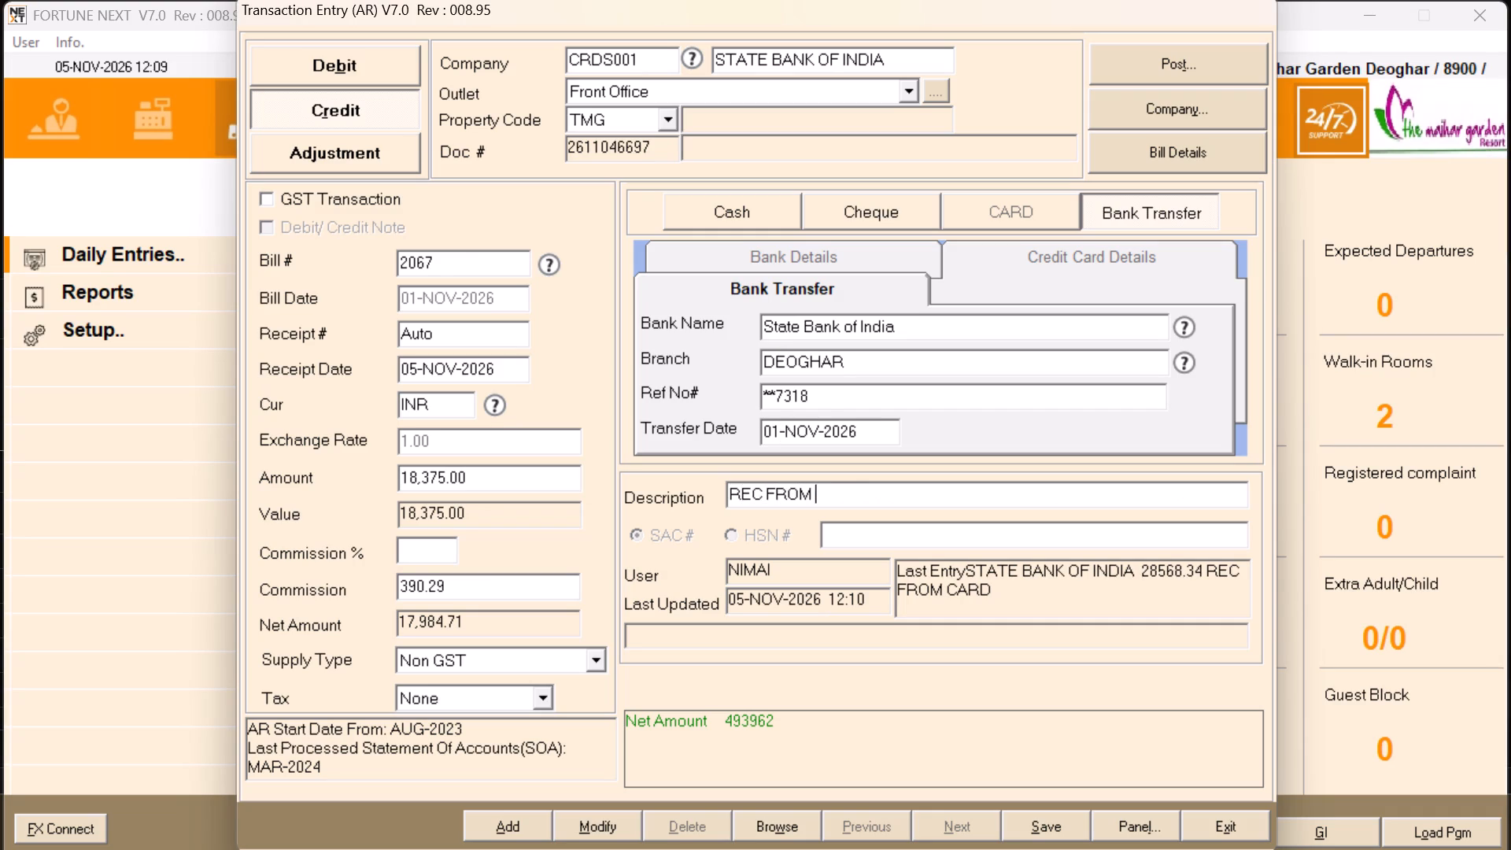
text(CARD)
key(Return)
Save bill 2067's credit entry and confirm its posting to FA with transaction code BANK RECEIPT.
key(Return)
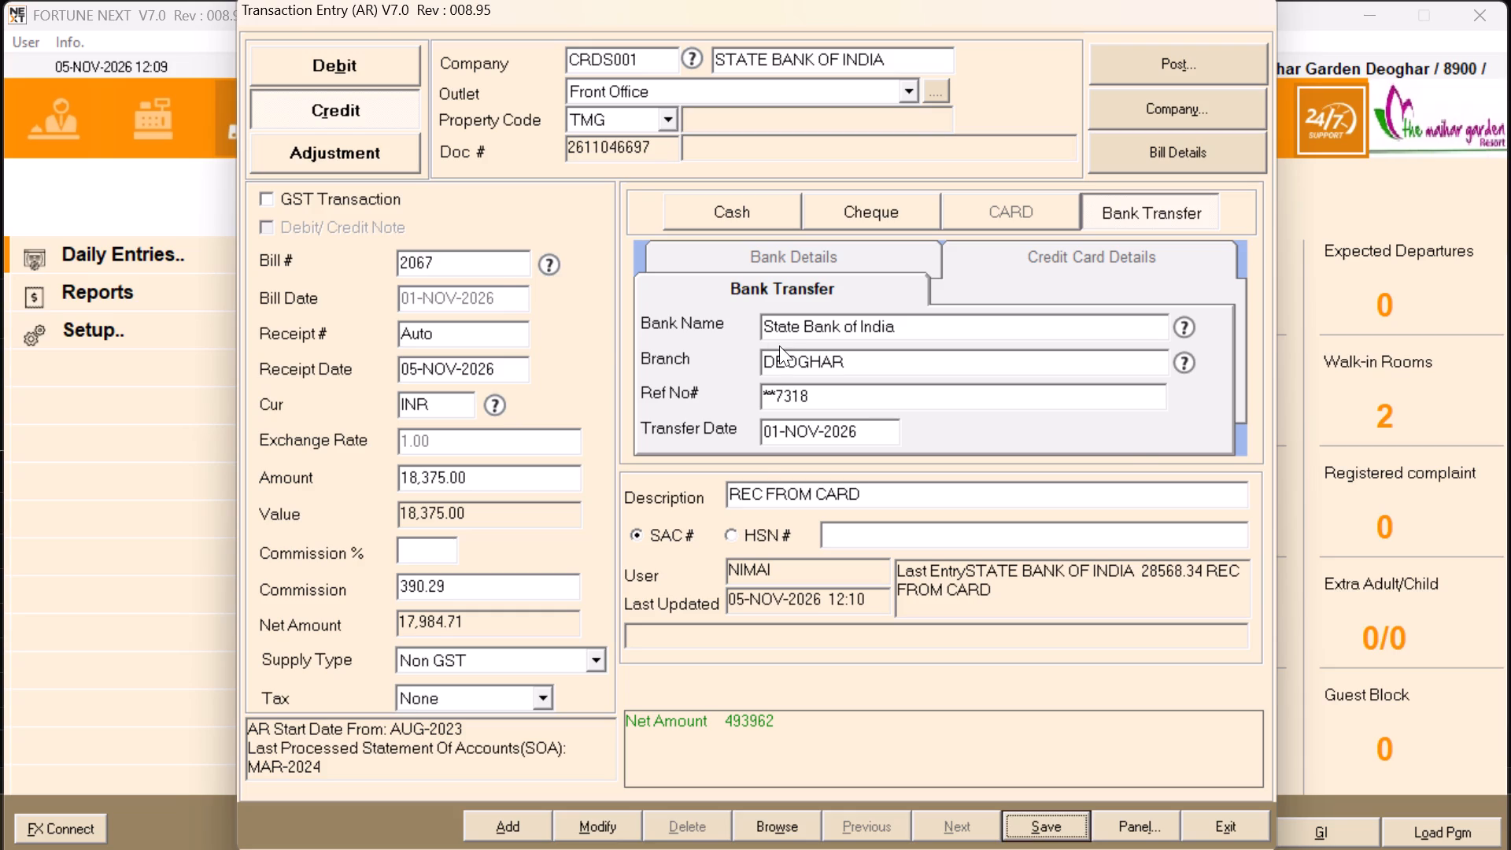
key(Down)
key(Tab)
key(Tab)
key(Tab)
key(Tab)
key(Tab)
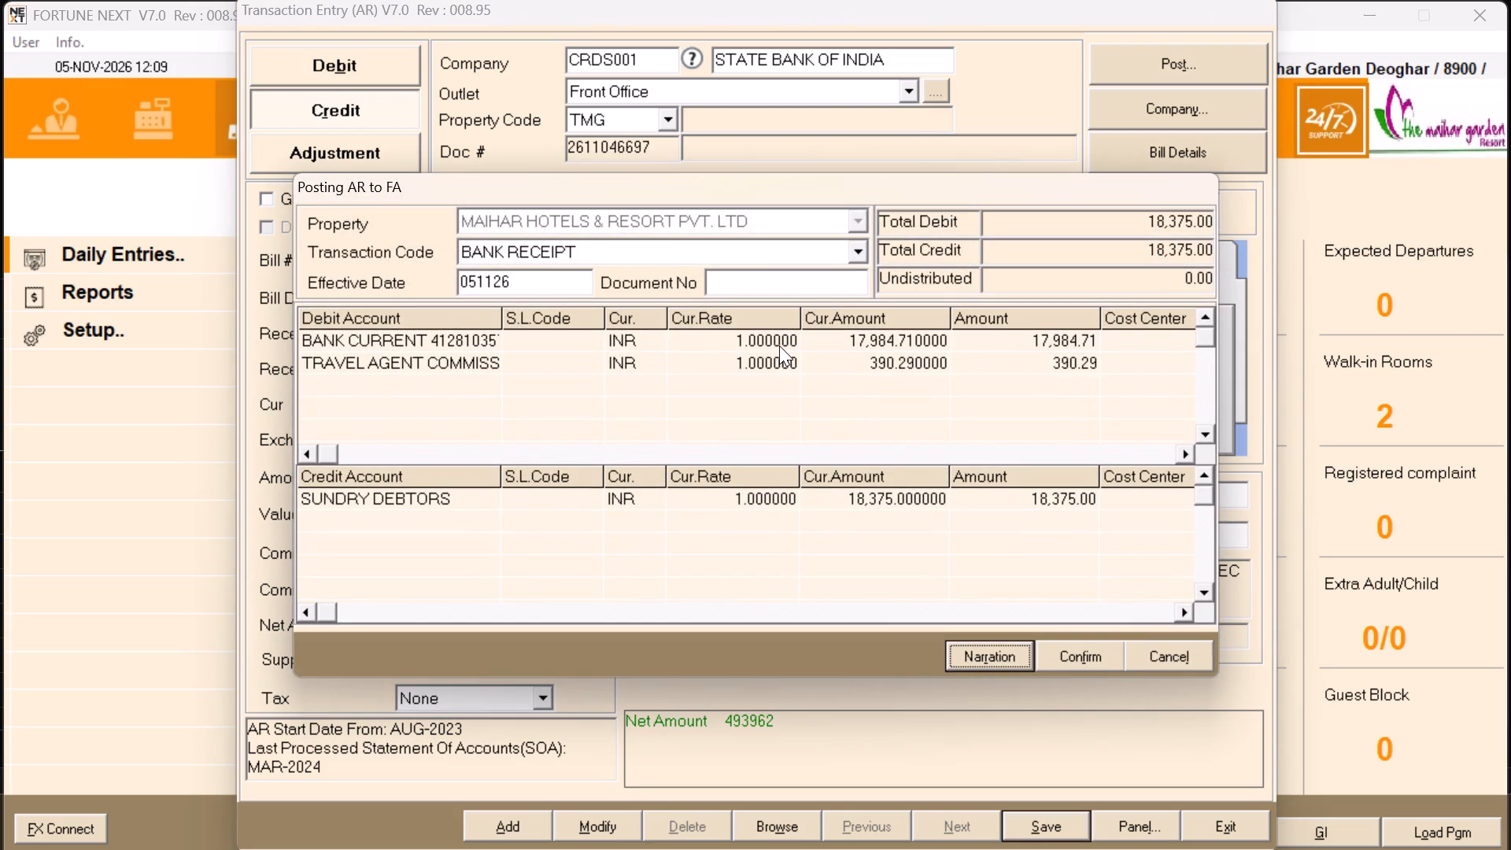
key(Return)
key(Return)
key(Return)
key(Return)
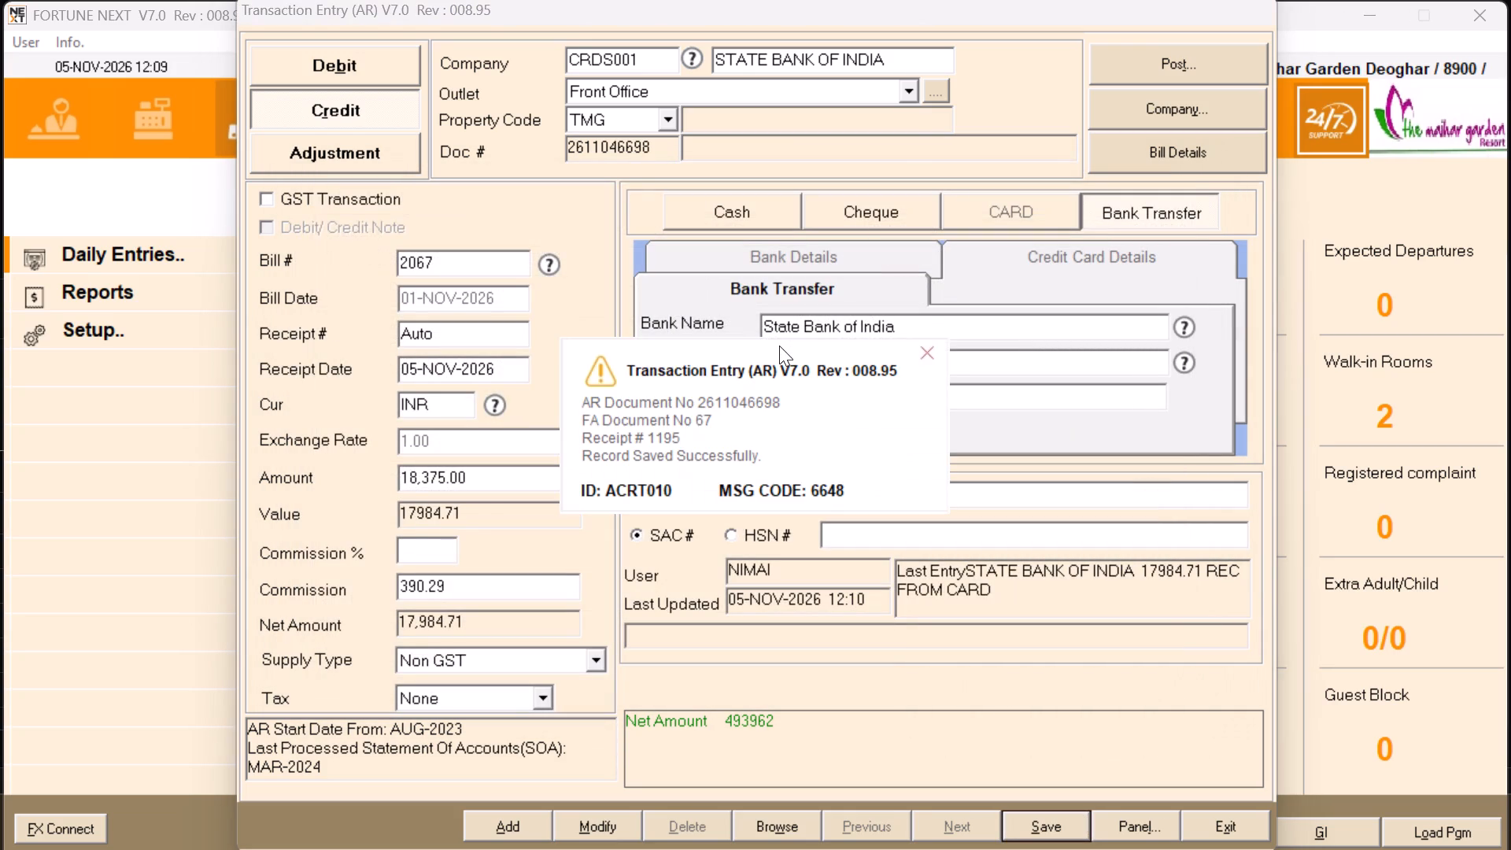
click(927, 352)
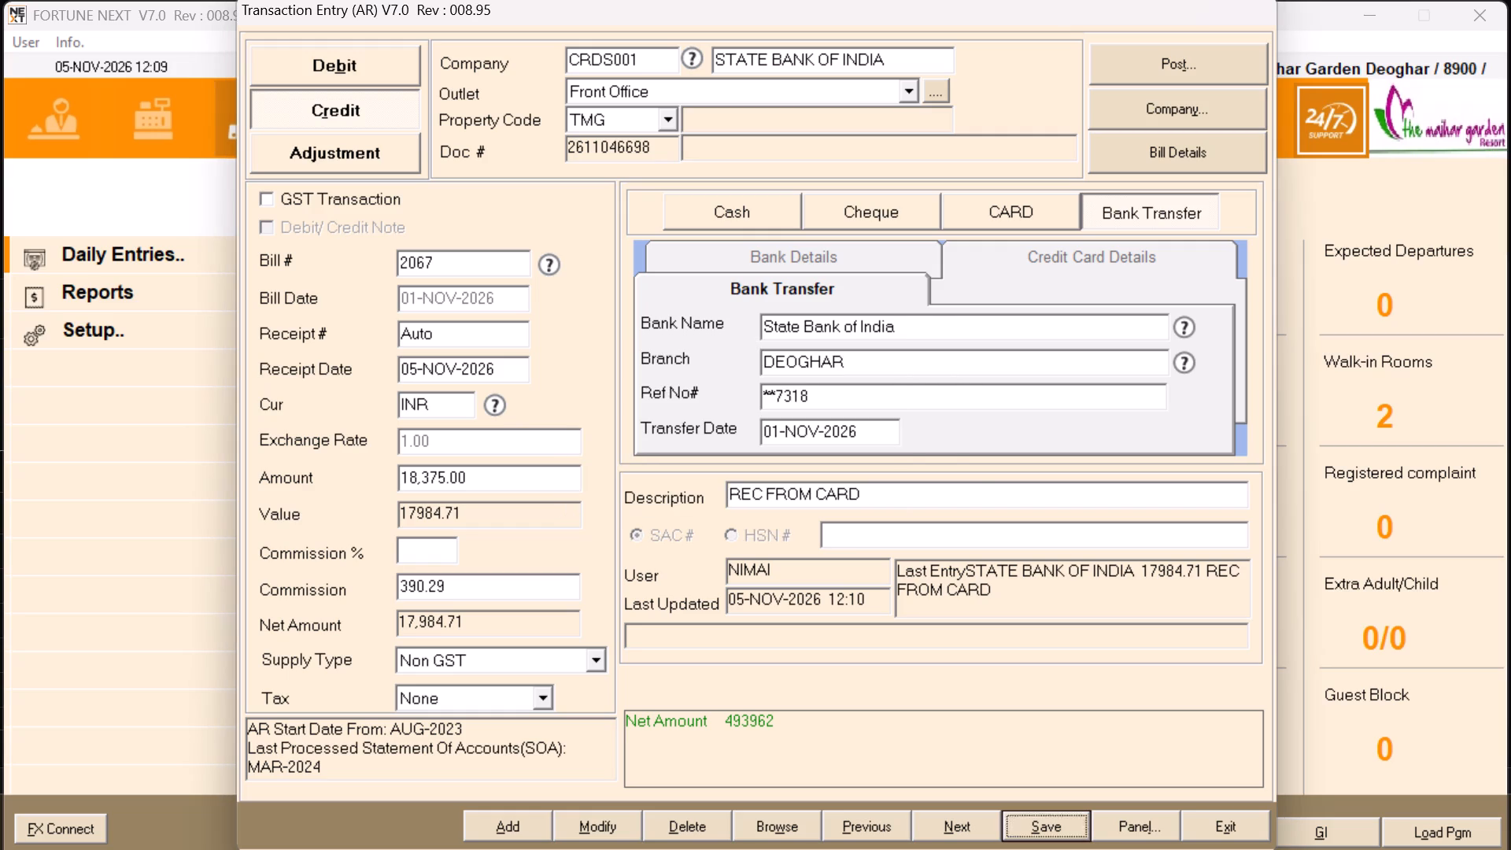
click(902, 468)
Mark bill 2067 as YES in the REC column of the Excel settlement report and save the workbook.
key(alt+Tab)
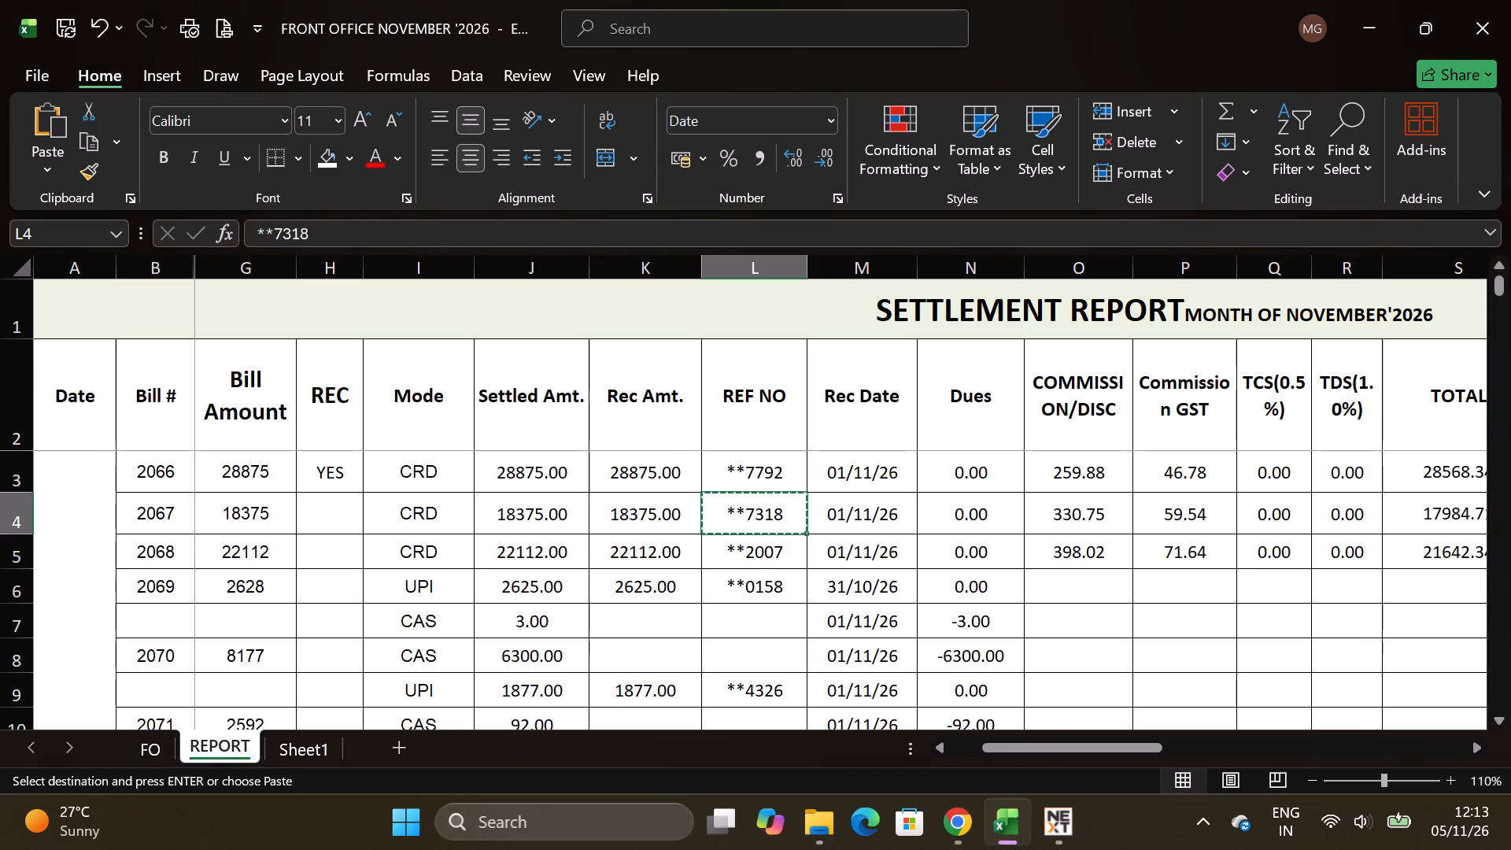
click(344, 509)
key(y)
click(342, 556)
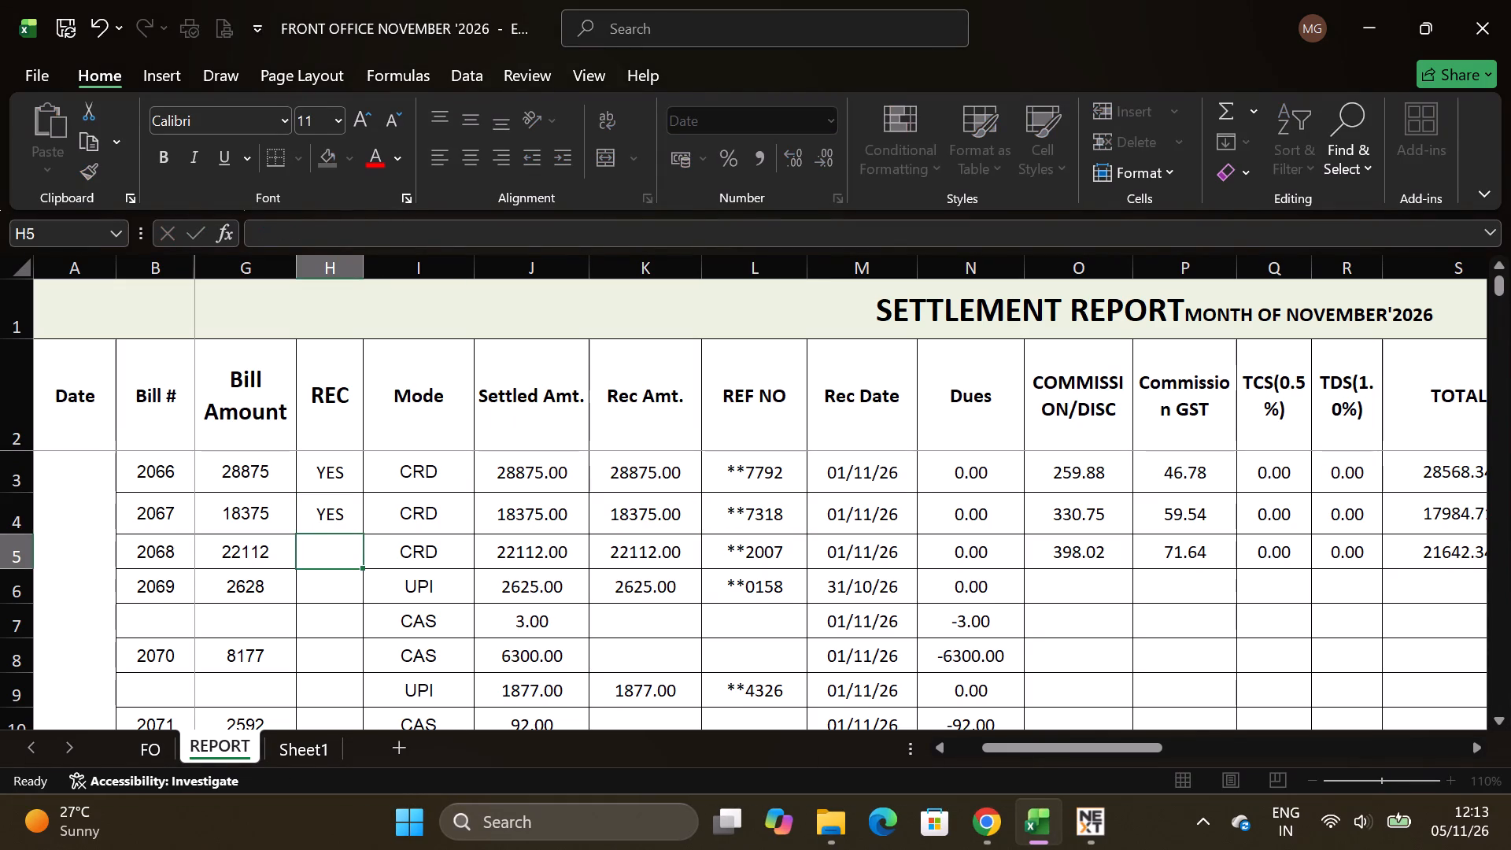
key(ctrl+s)
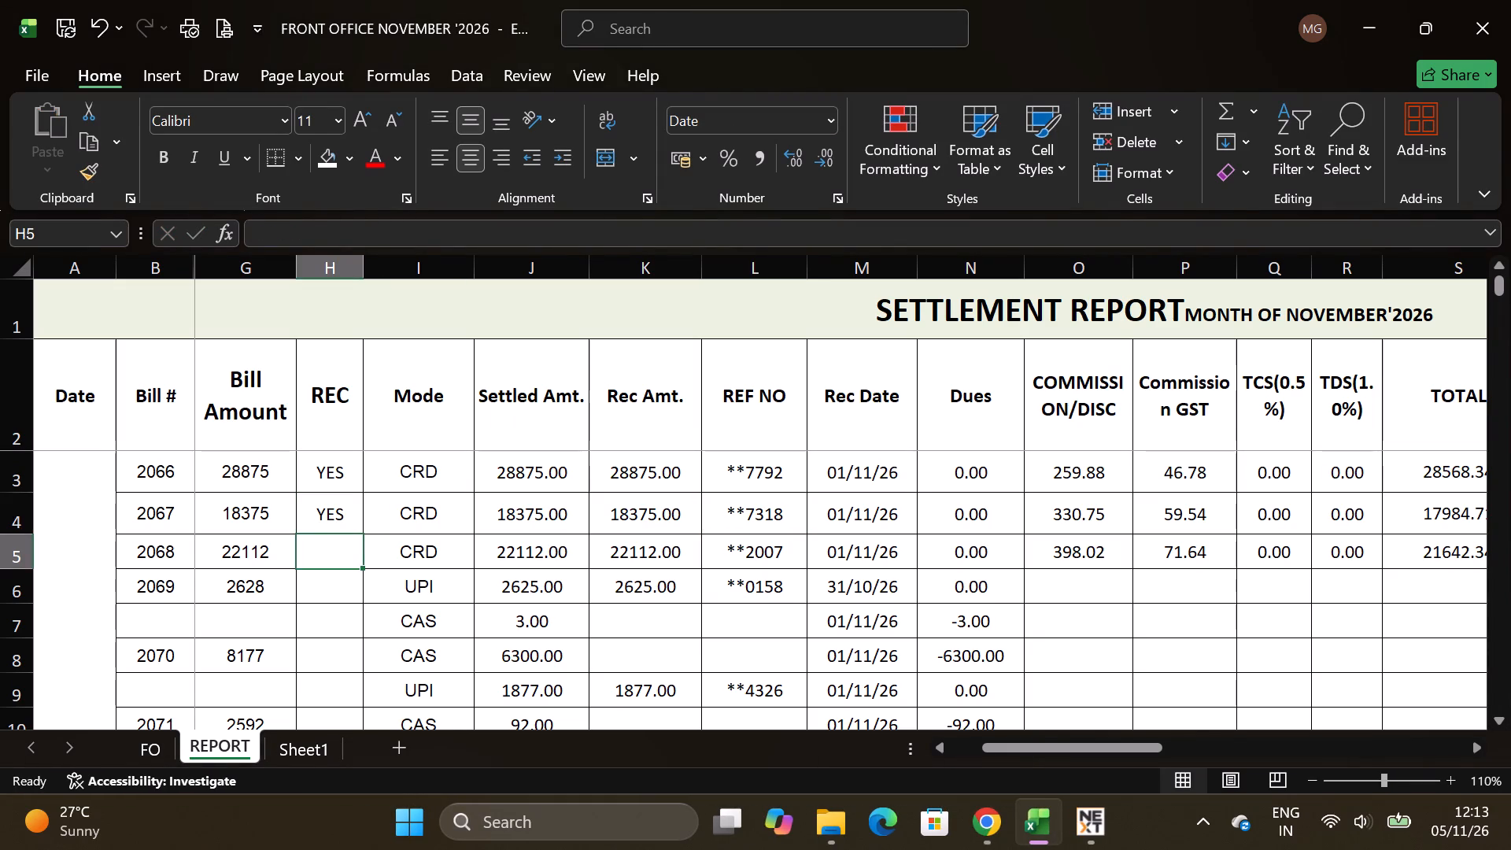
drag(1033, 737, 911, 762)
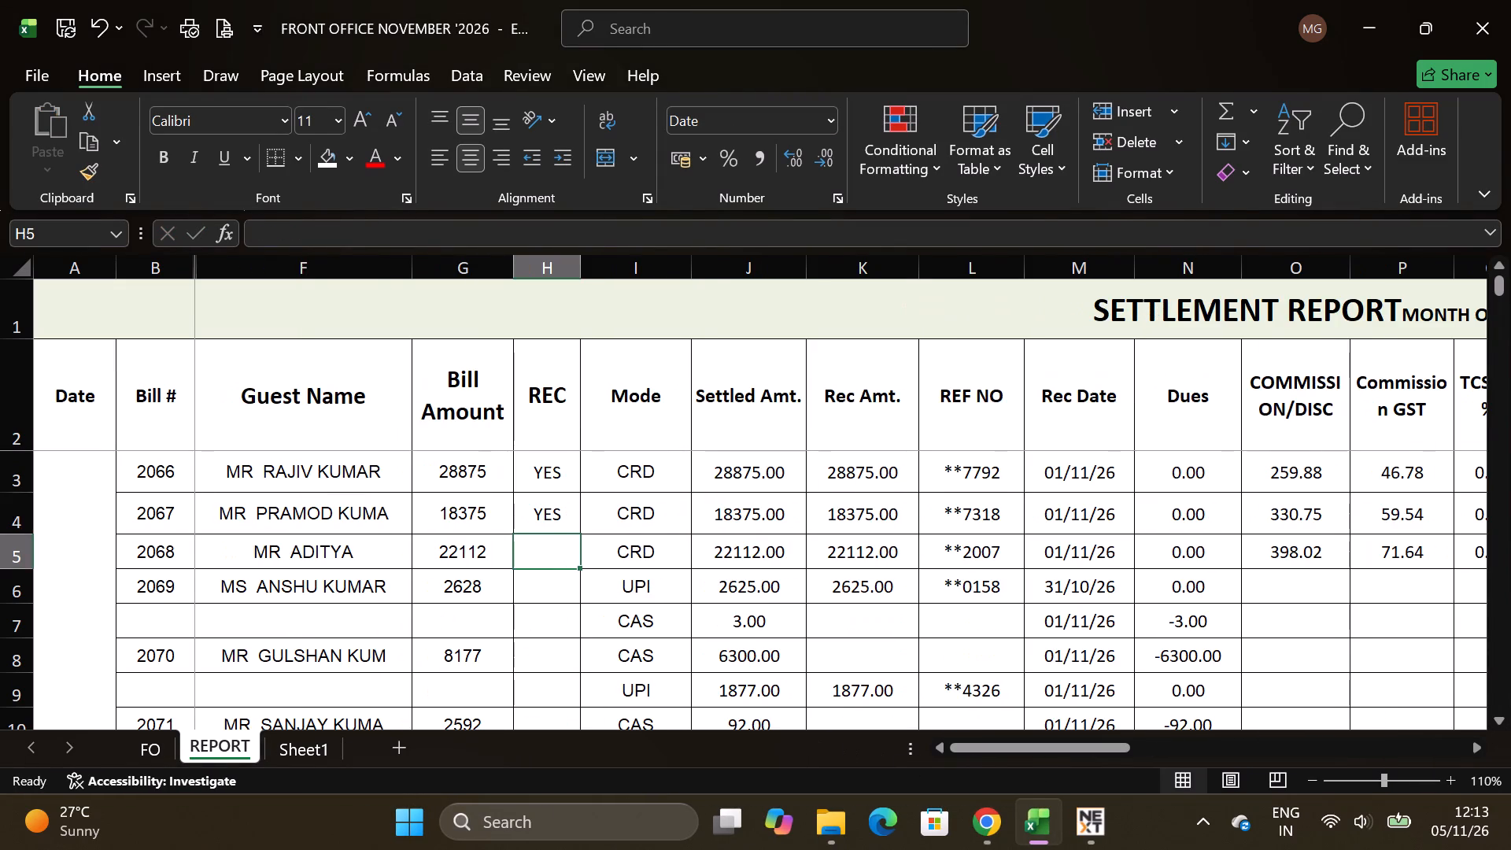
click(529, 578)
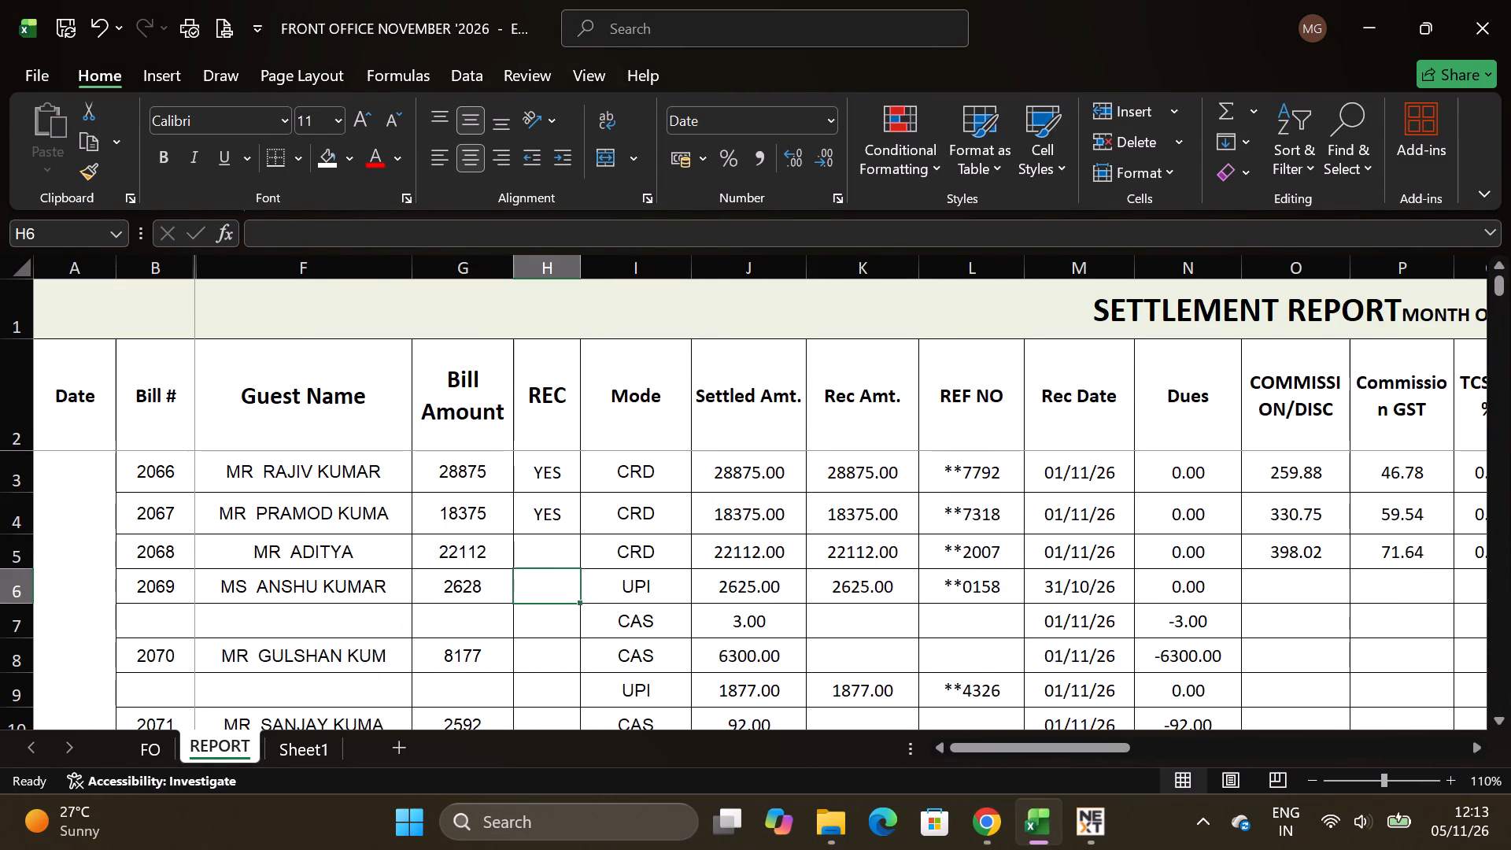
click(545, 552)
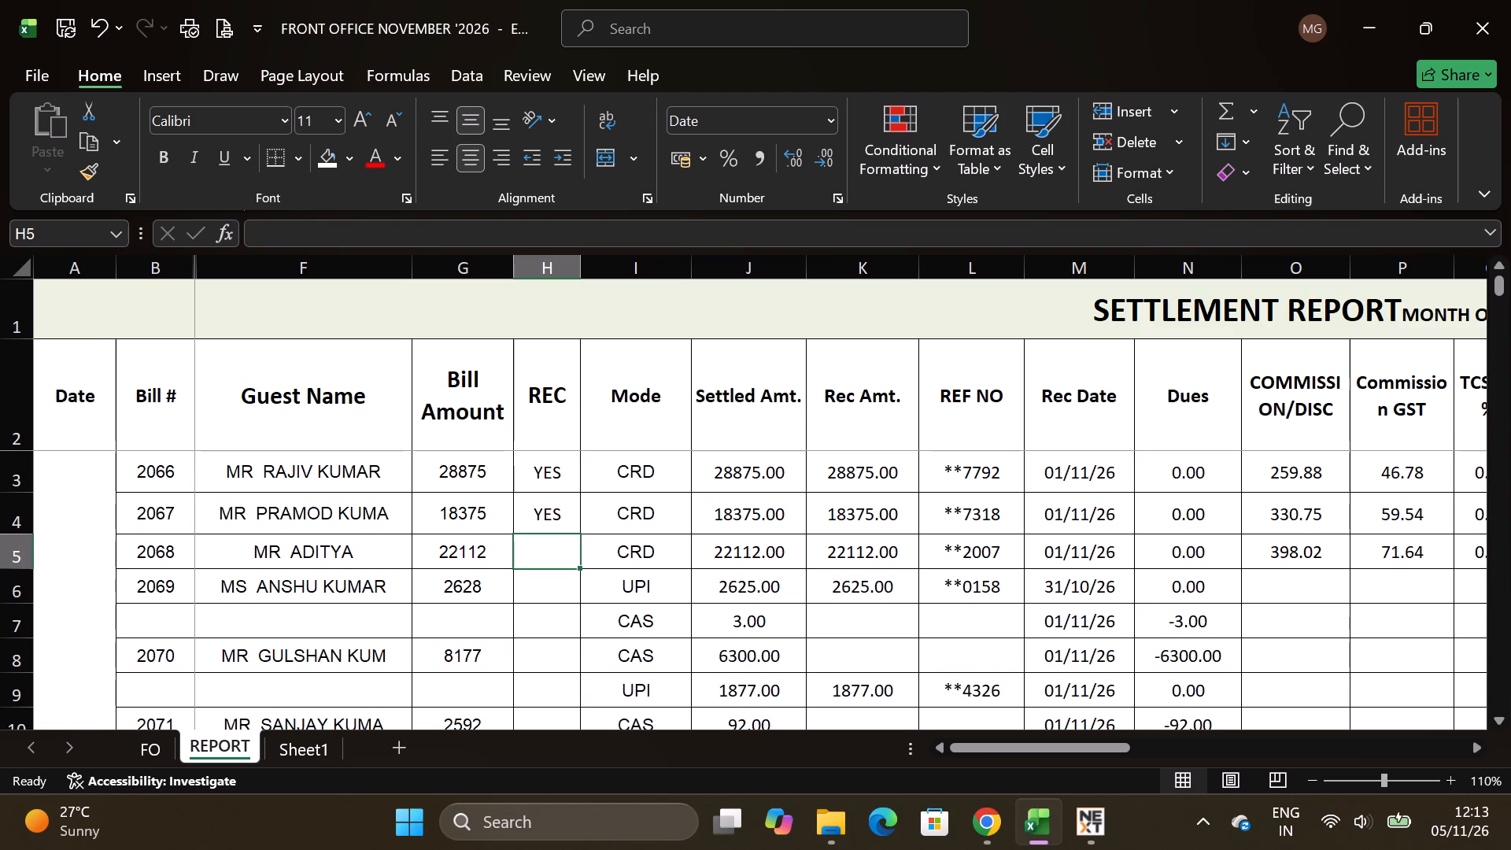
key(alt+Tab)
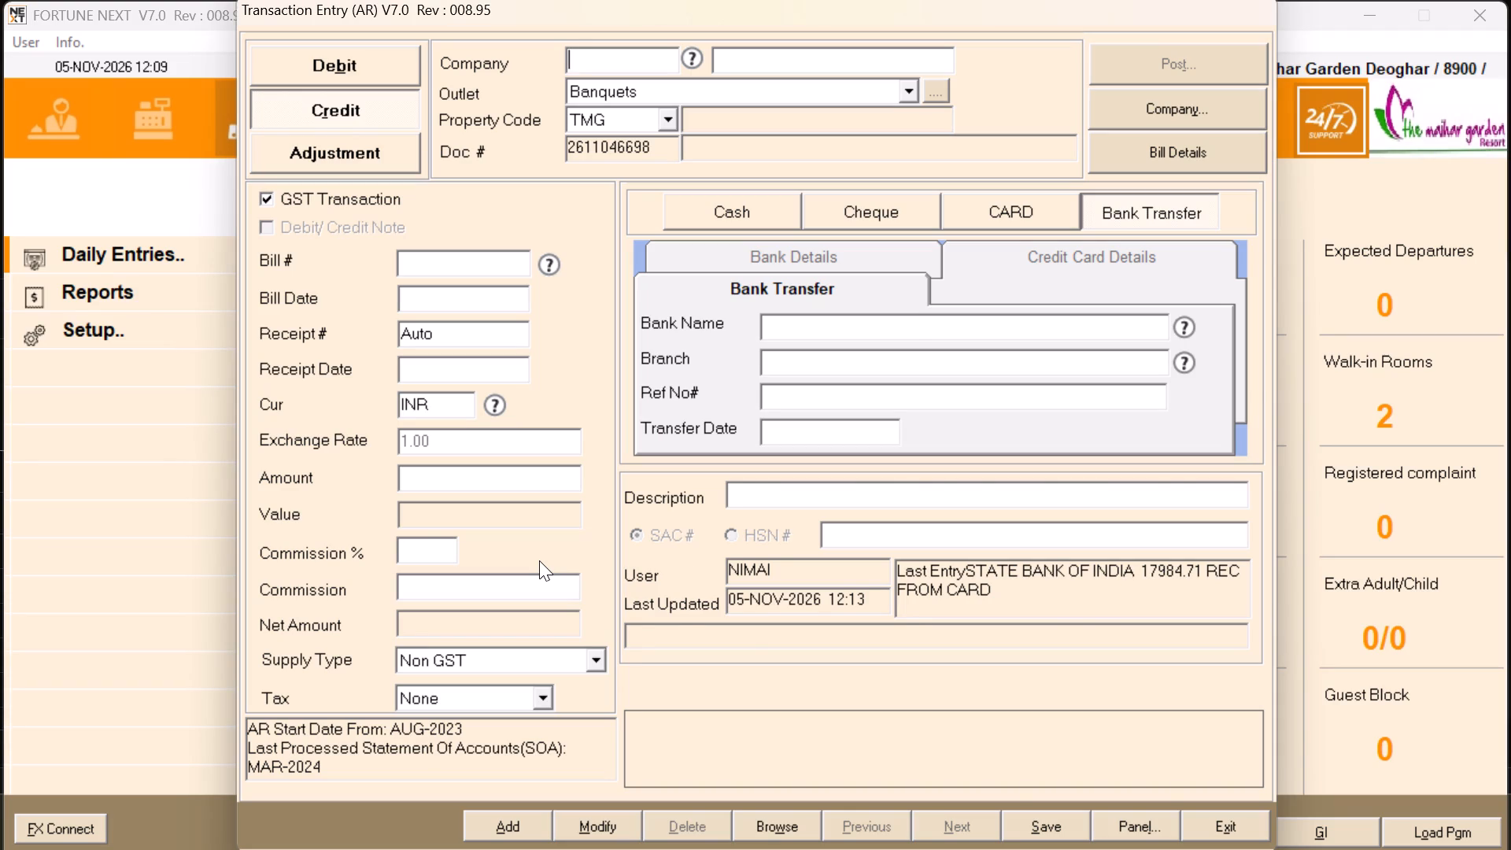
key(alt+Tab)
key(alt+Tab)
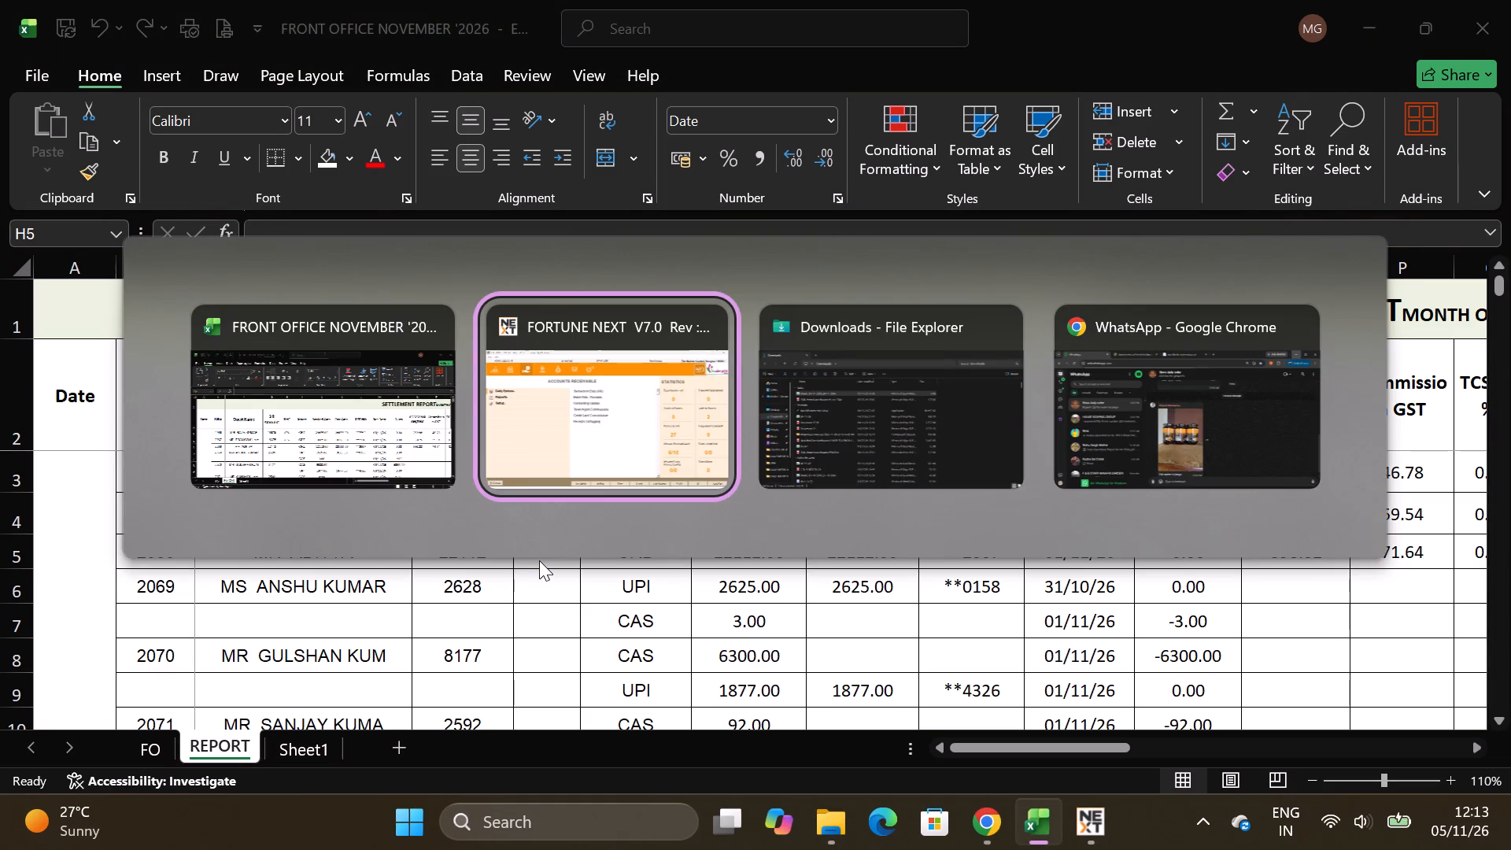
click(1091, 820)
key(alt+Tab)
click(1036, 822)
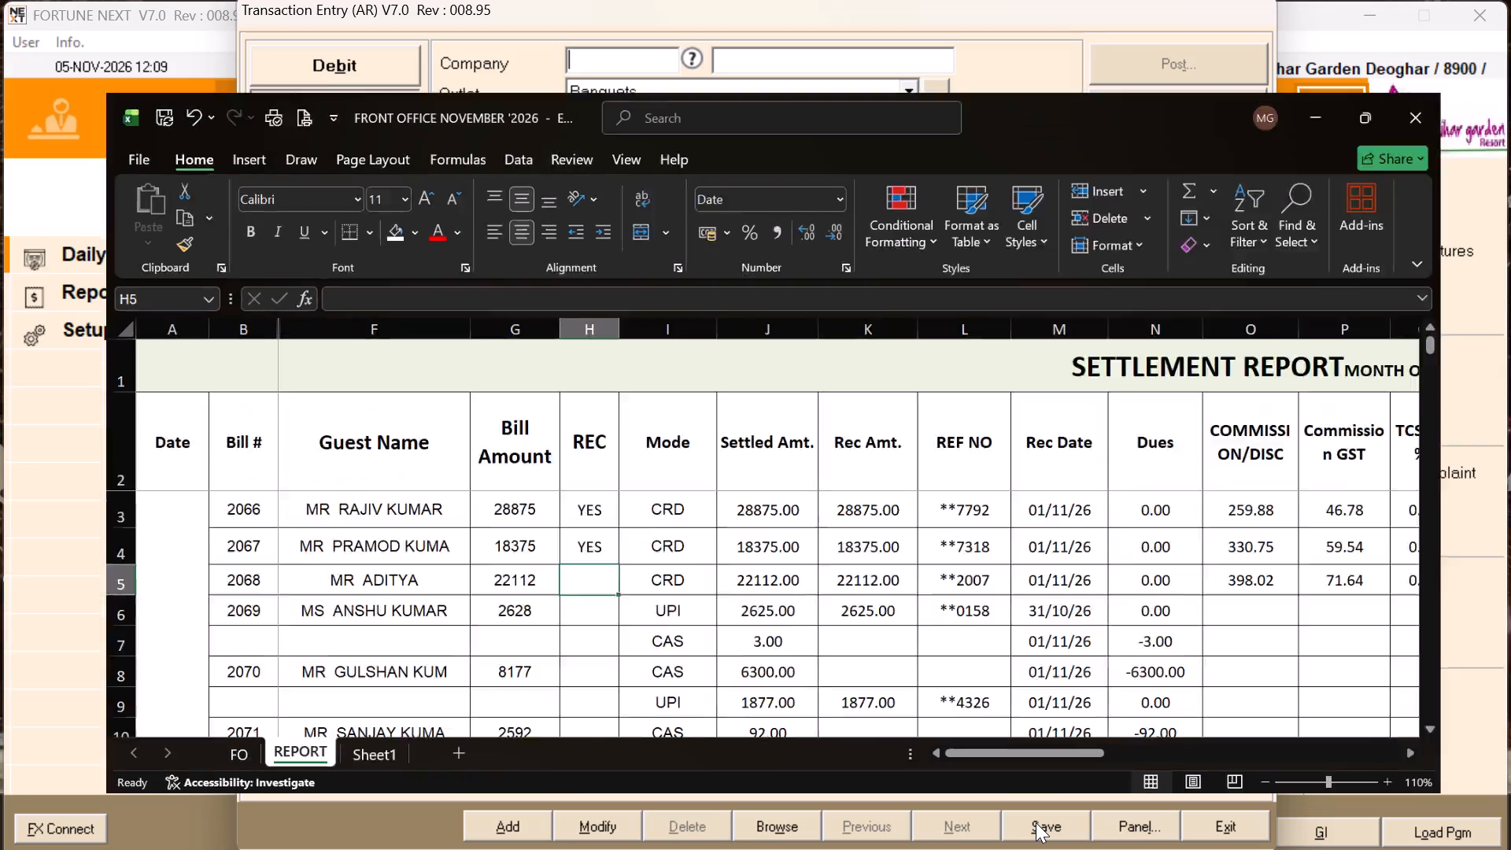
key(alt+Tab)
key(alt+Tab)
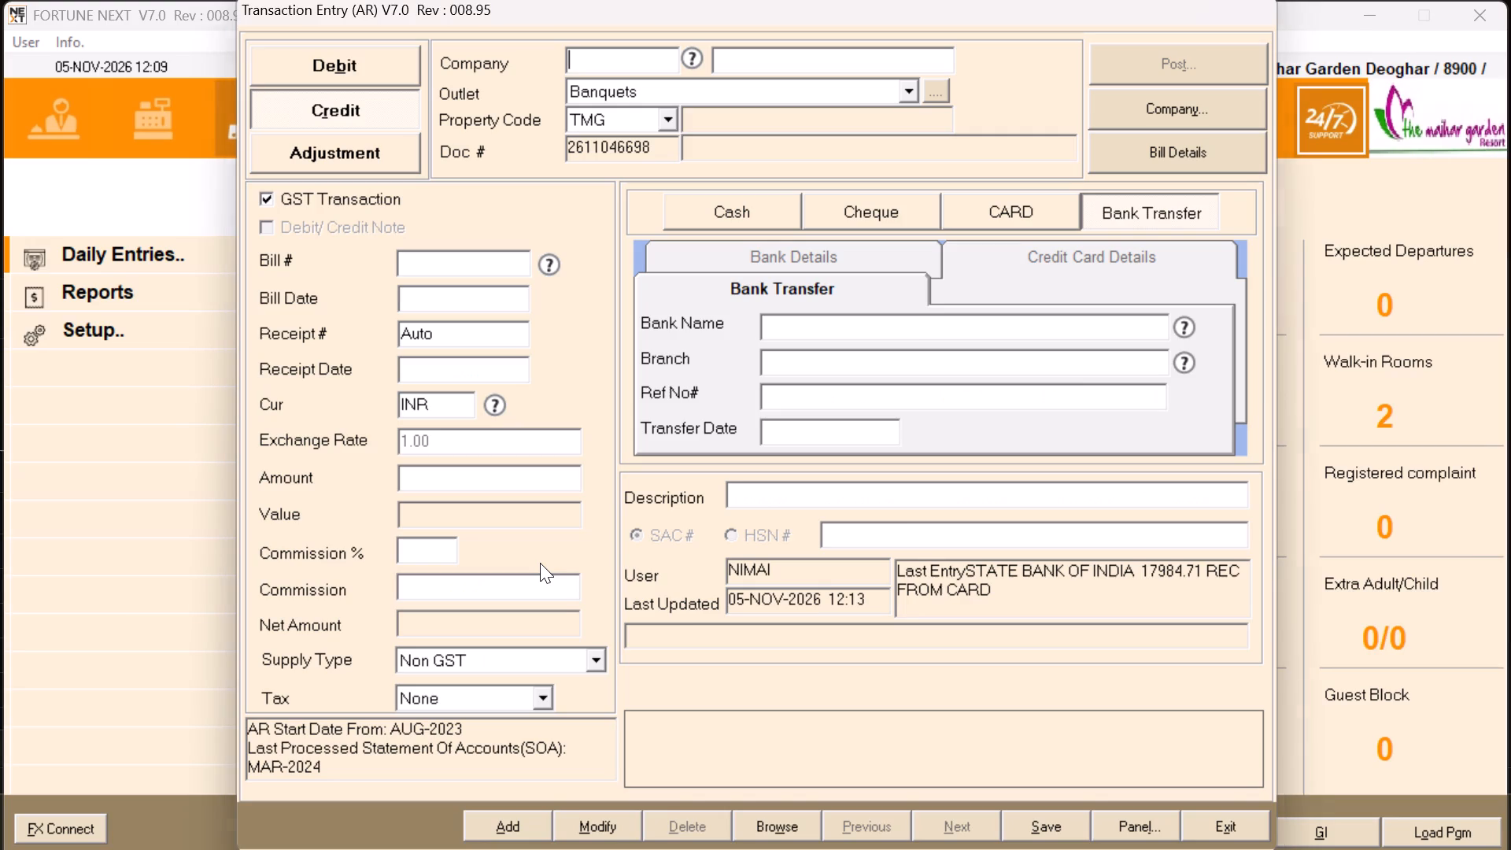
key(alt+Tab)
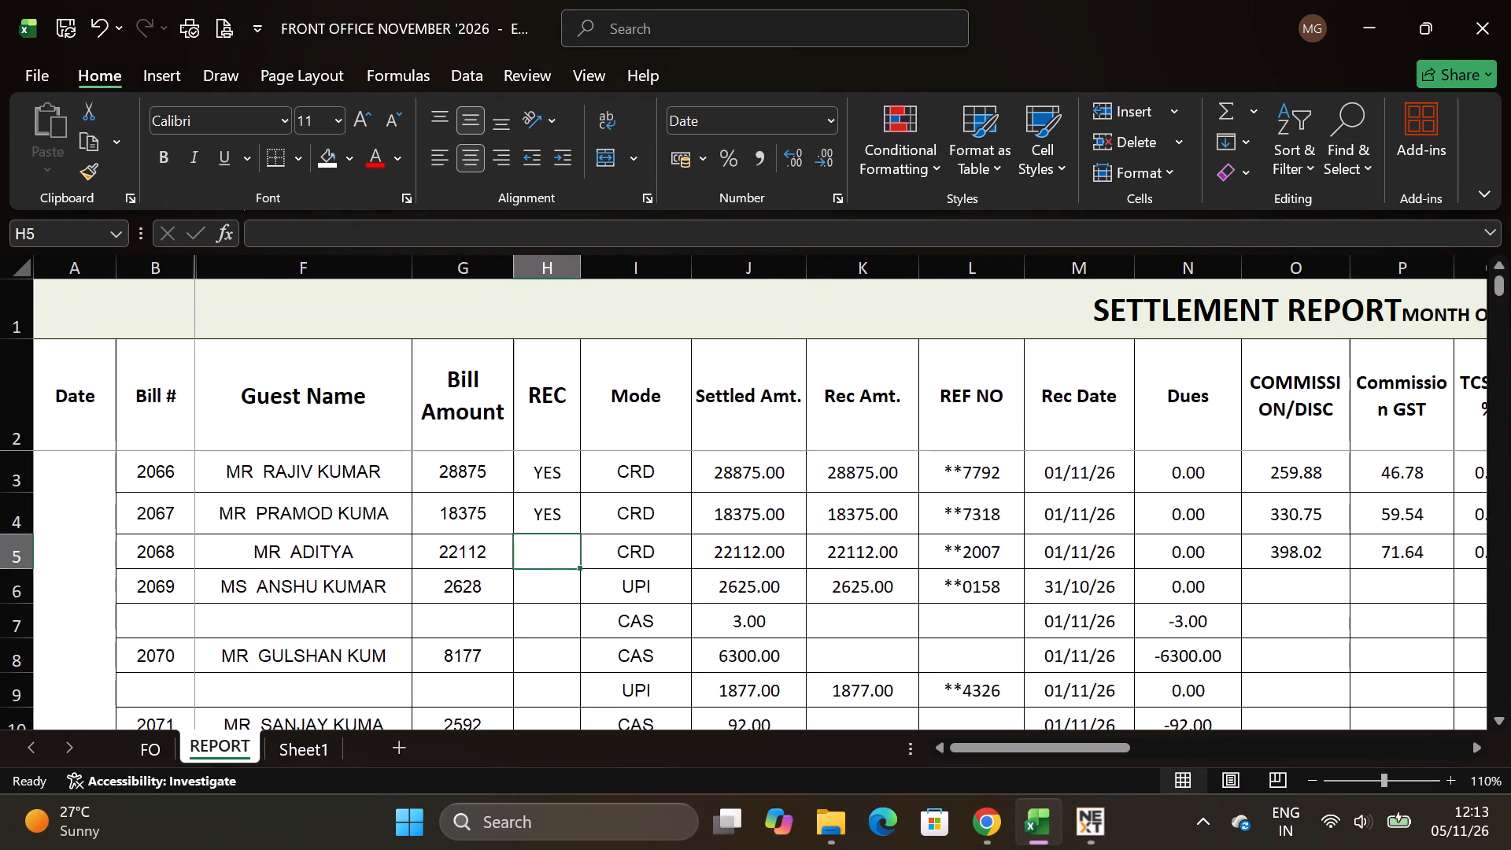
Switch to FortuneNext and start the next credit entry with company code CRDS001.
key(alt+Tab)
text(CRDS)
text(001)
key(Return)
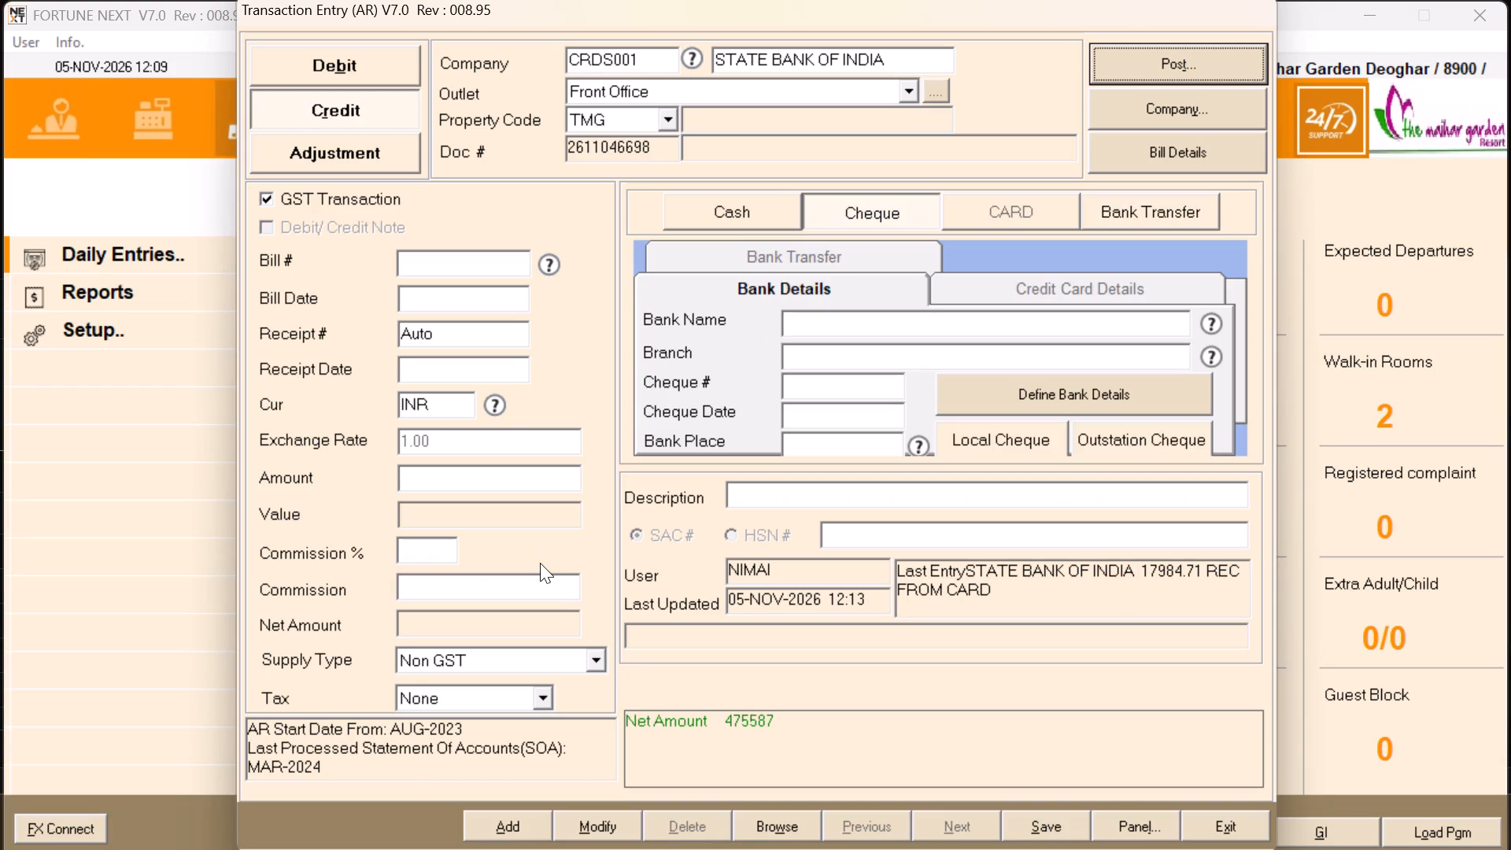
Enter bill number 2068 for the credit entry and accept 05-NOV-2026 as the receipt date.
click(490, 249)
click(471, 269)
key(alt+Tab)
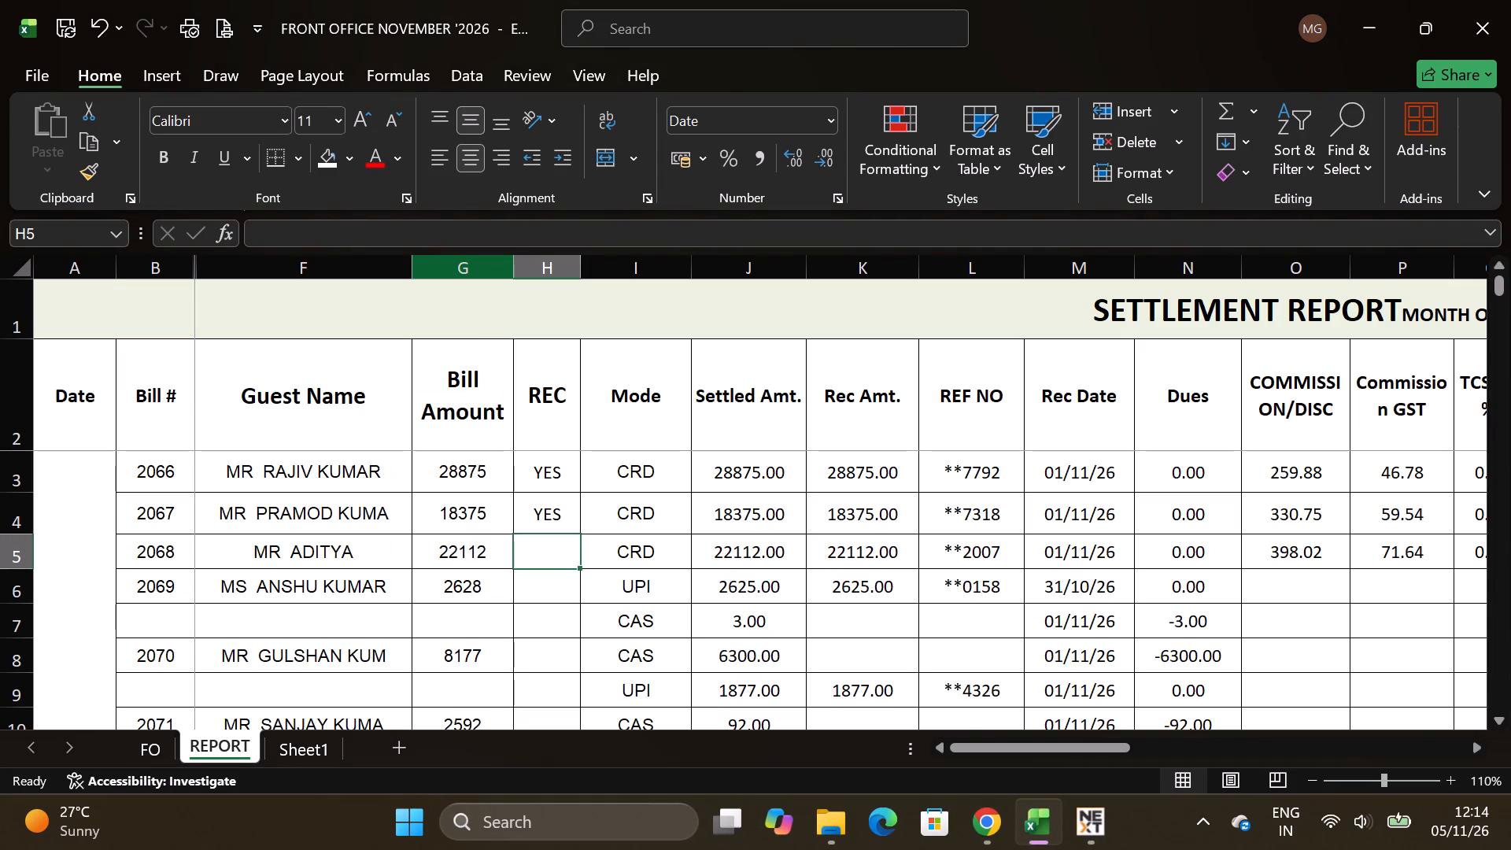
key(alt+Tab)
text(2068)
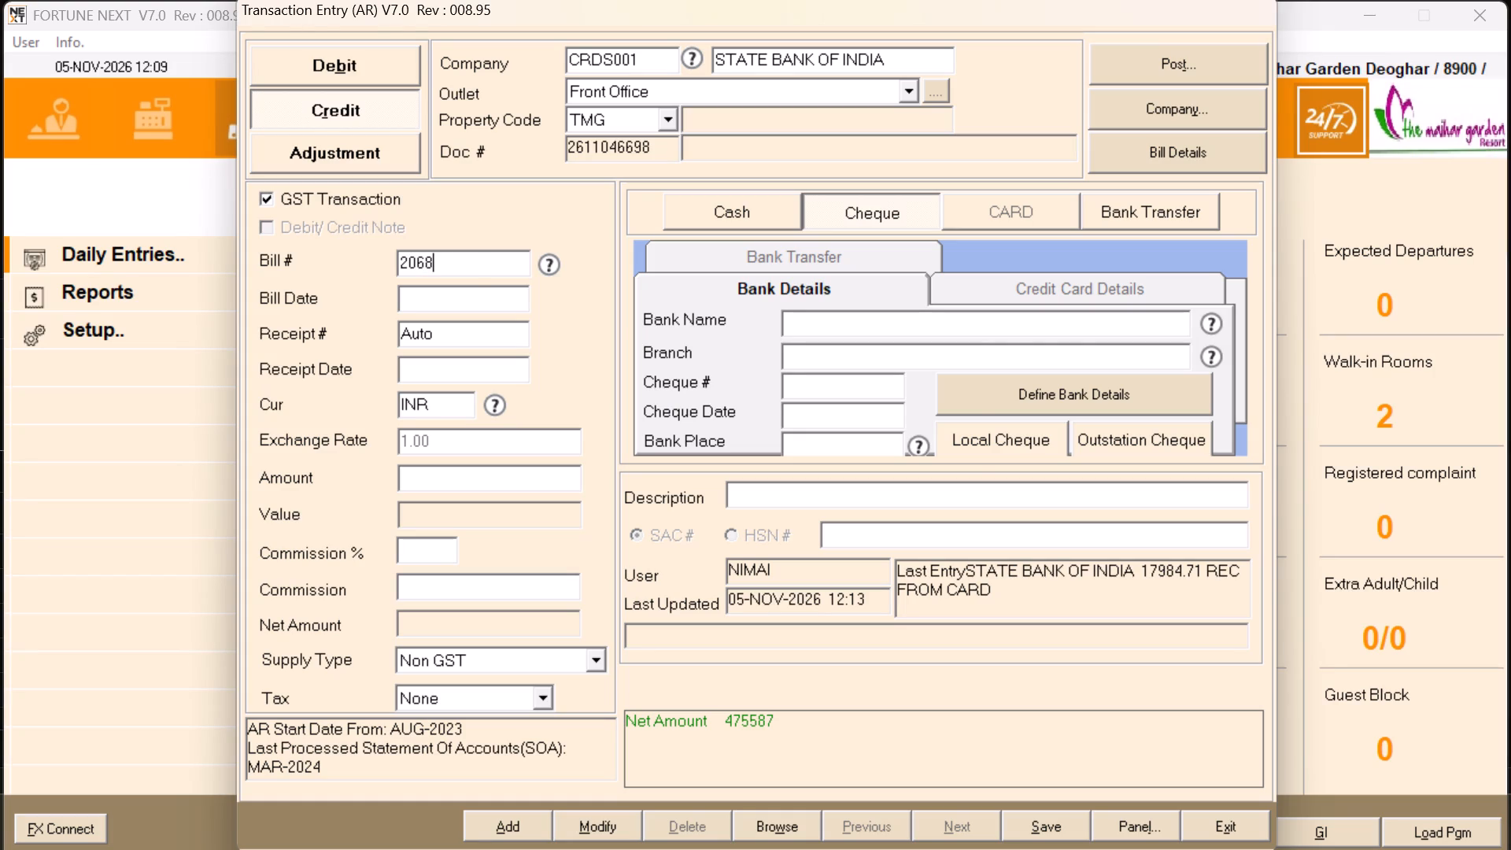
key(Return)
key(Return)
key(Return)
key(Return)
key(Return)
Enter bill 2068's amount from the Excel report, 22112, in the credit entry.
key(alt+Tab)
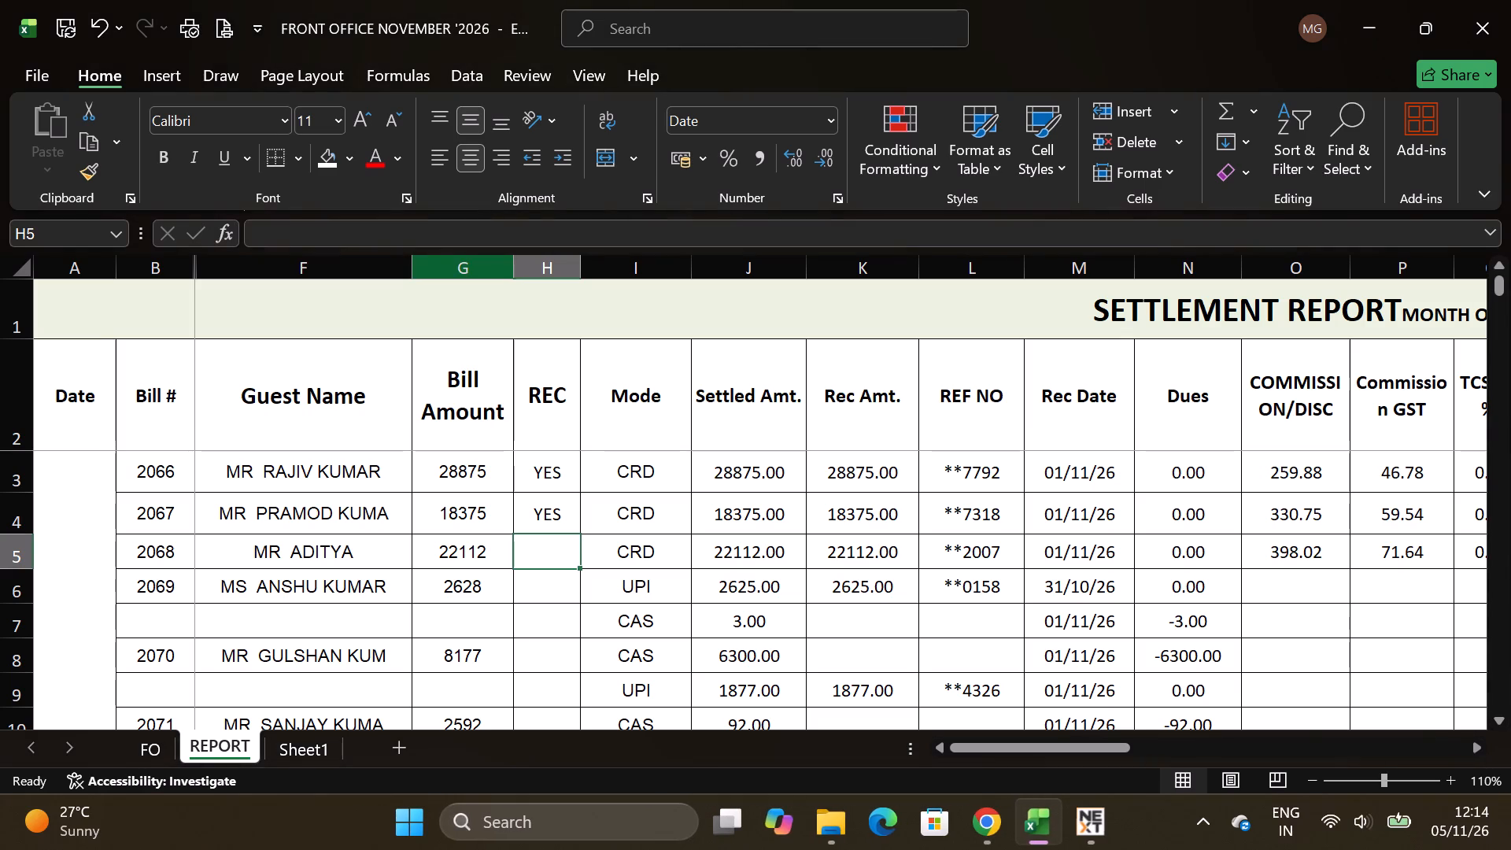
key(alt+Tab)
text(22112)
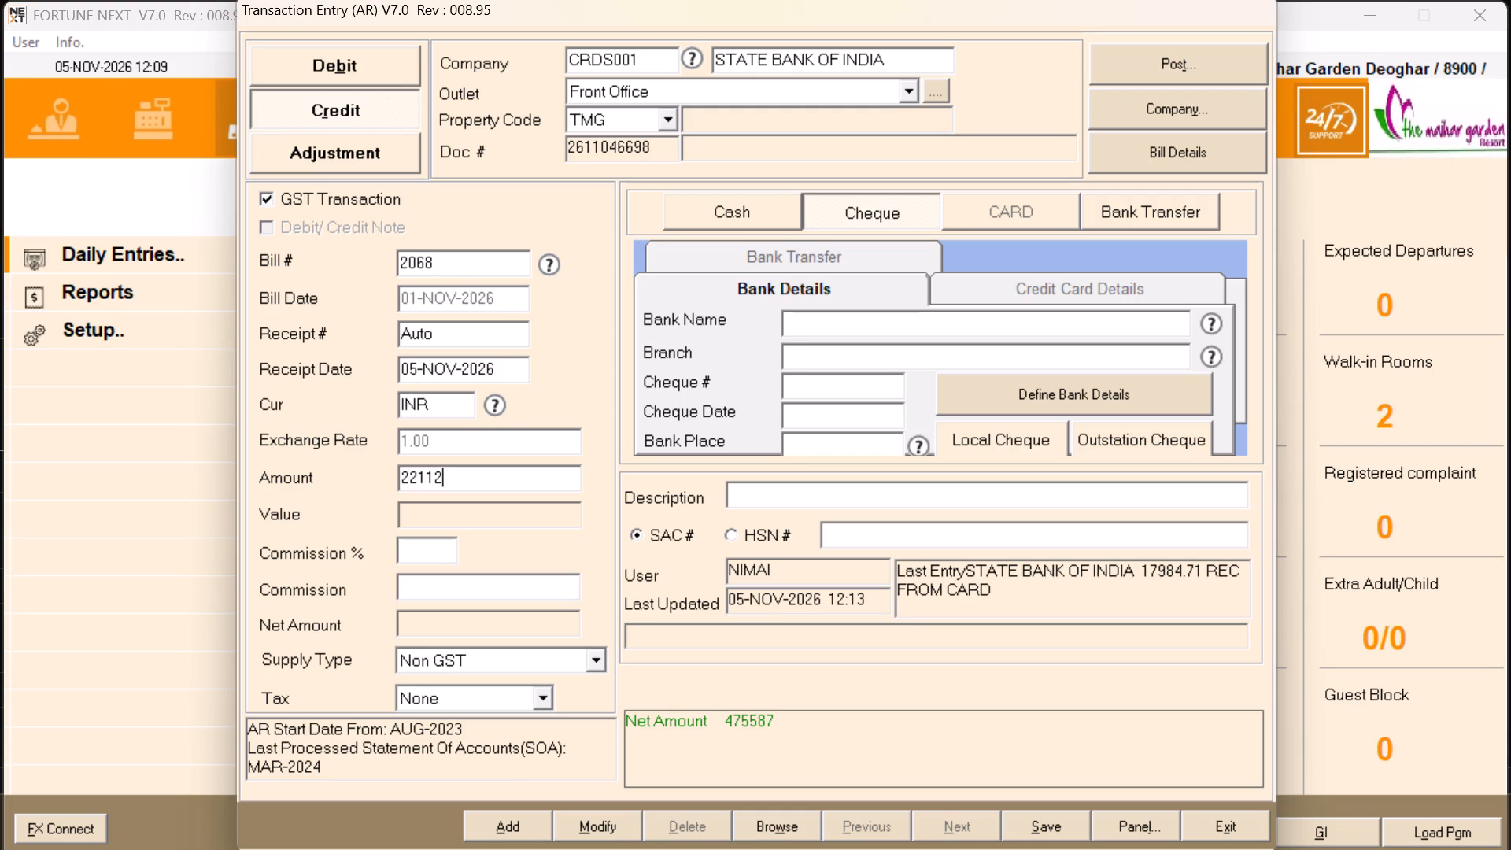
key(Return)
key(Return)
Sum bill 2068's commission, commission GST, TCS and TDS in the Excel report and enter 469.66 as the FortuneNext commission.
key(alt+Tab)
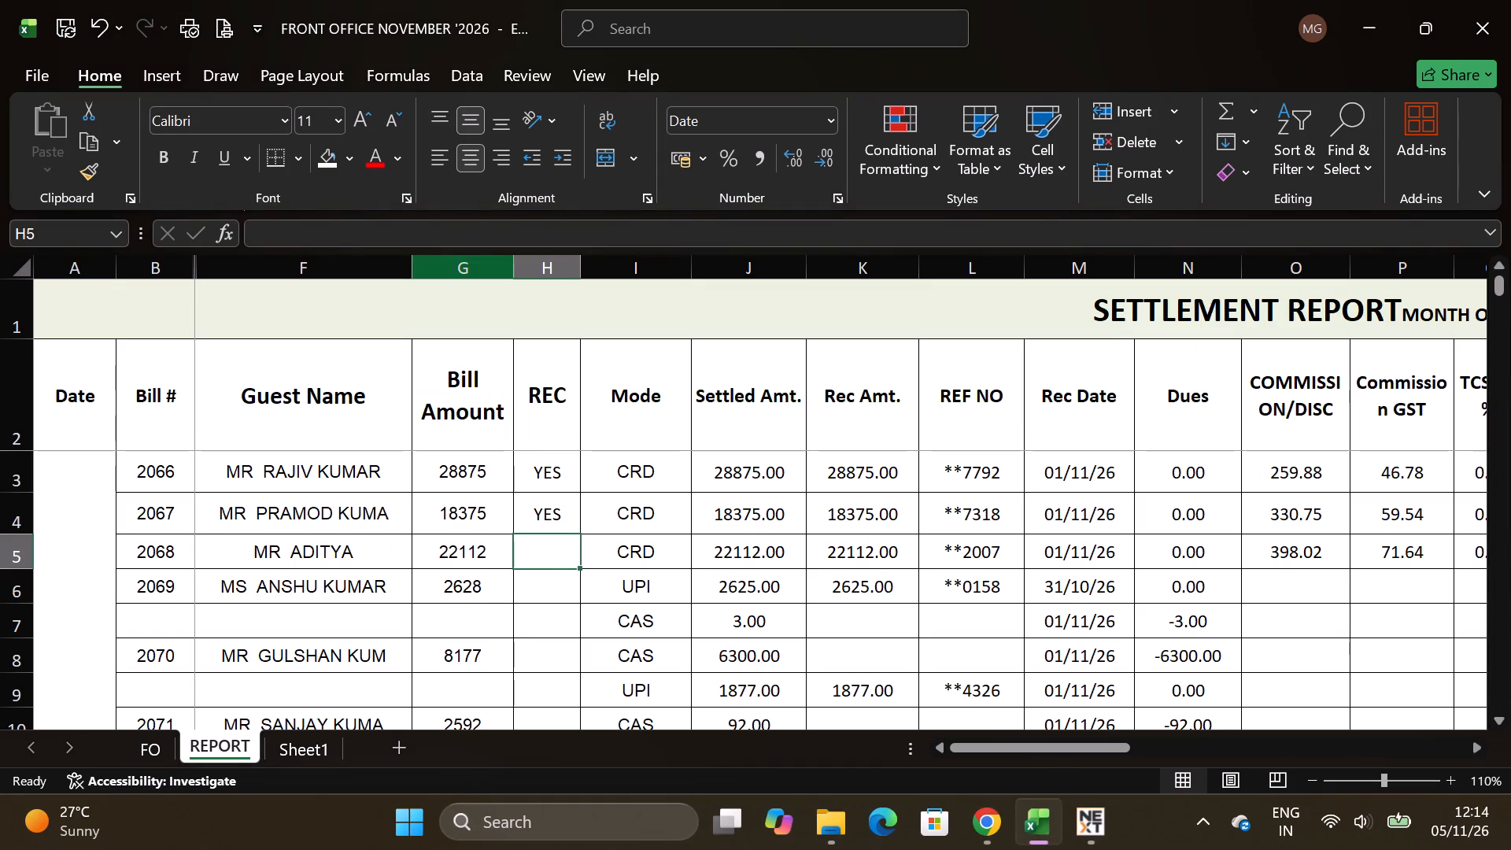
key(Right)
key(Right)
key(Right)
key(Right)
key(Right)
key(Right)
key(Right)
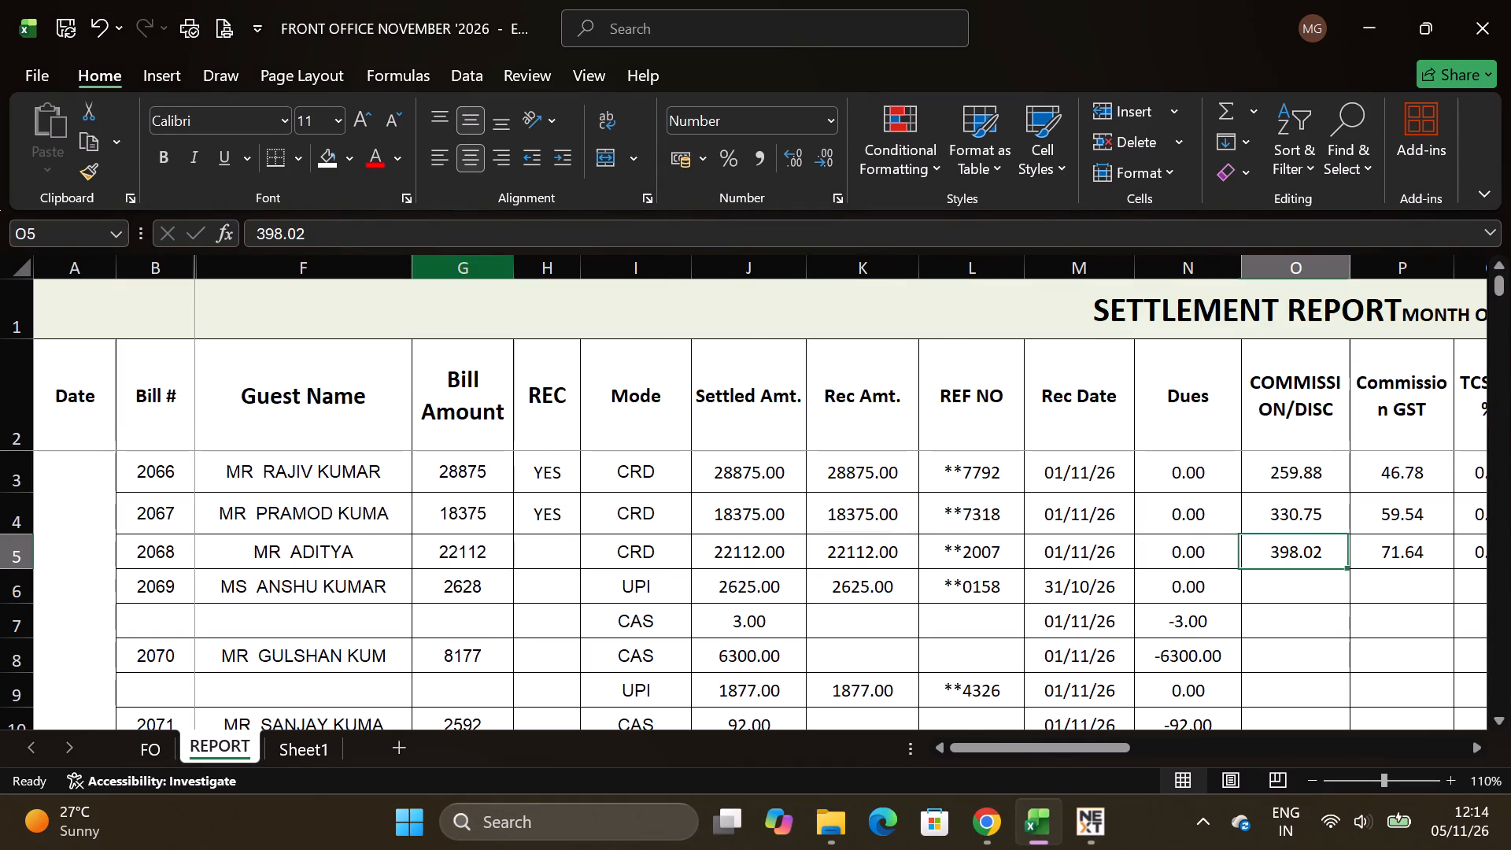
key(shift+Right)
key(shift+Right)
key(shift+Right)
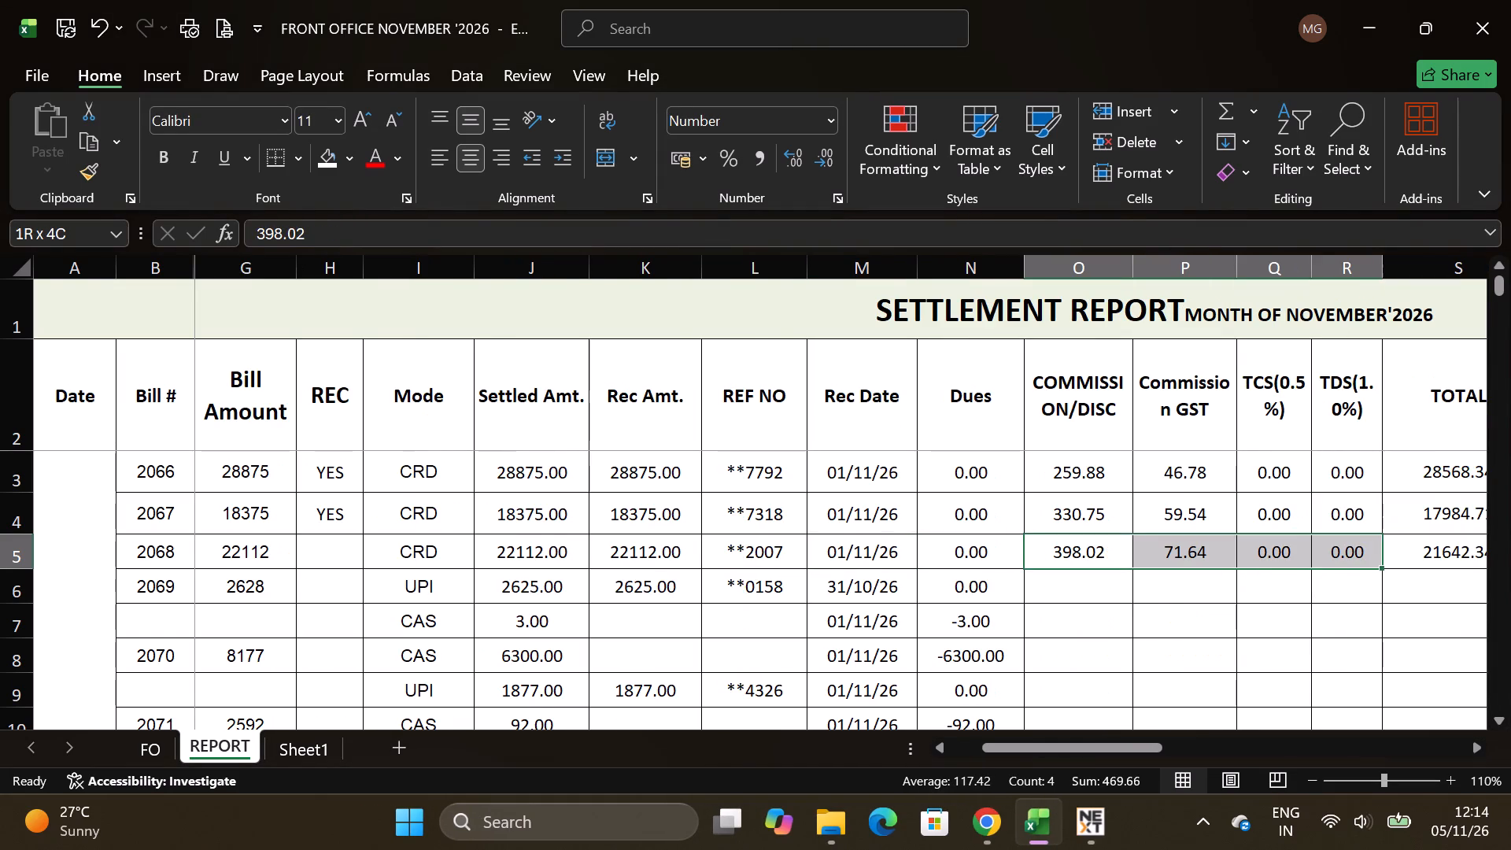
key(alt+Tab)
text(469.)
key(alt+Tab)
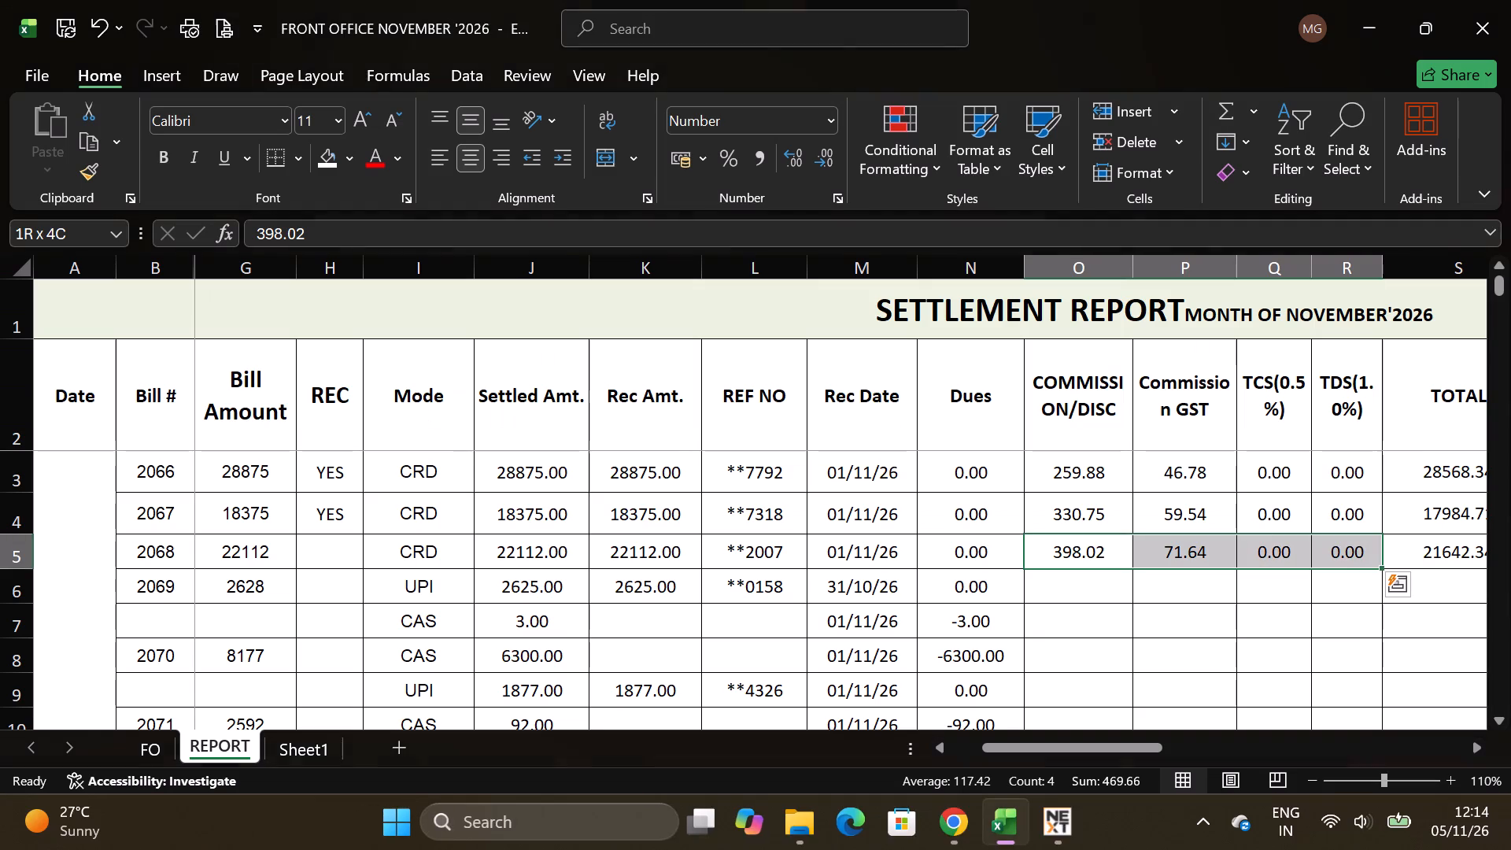
key(alt+Tab)
text(66)
key(Return)
Compare bill 2068's TOTAL in the Excel report with the net amount of the FortuneNext entry.
key(alt+Tab)
key(Right)
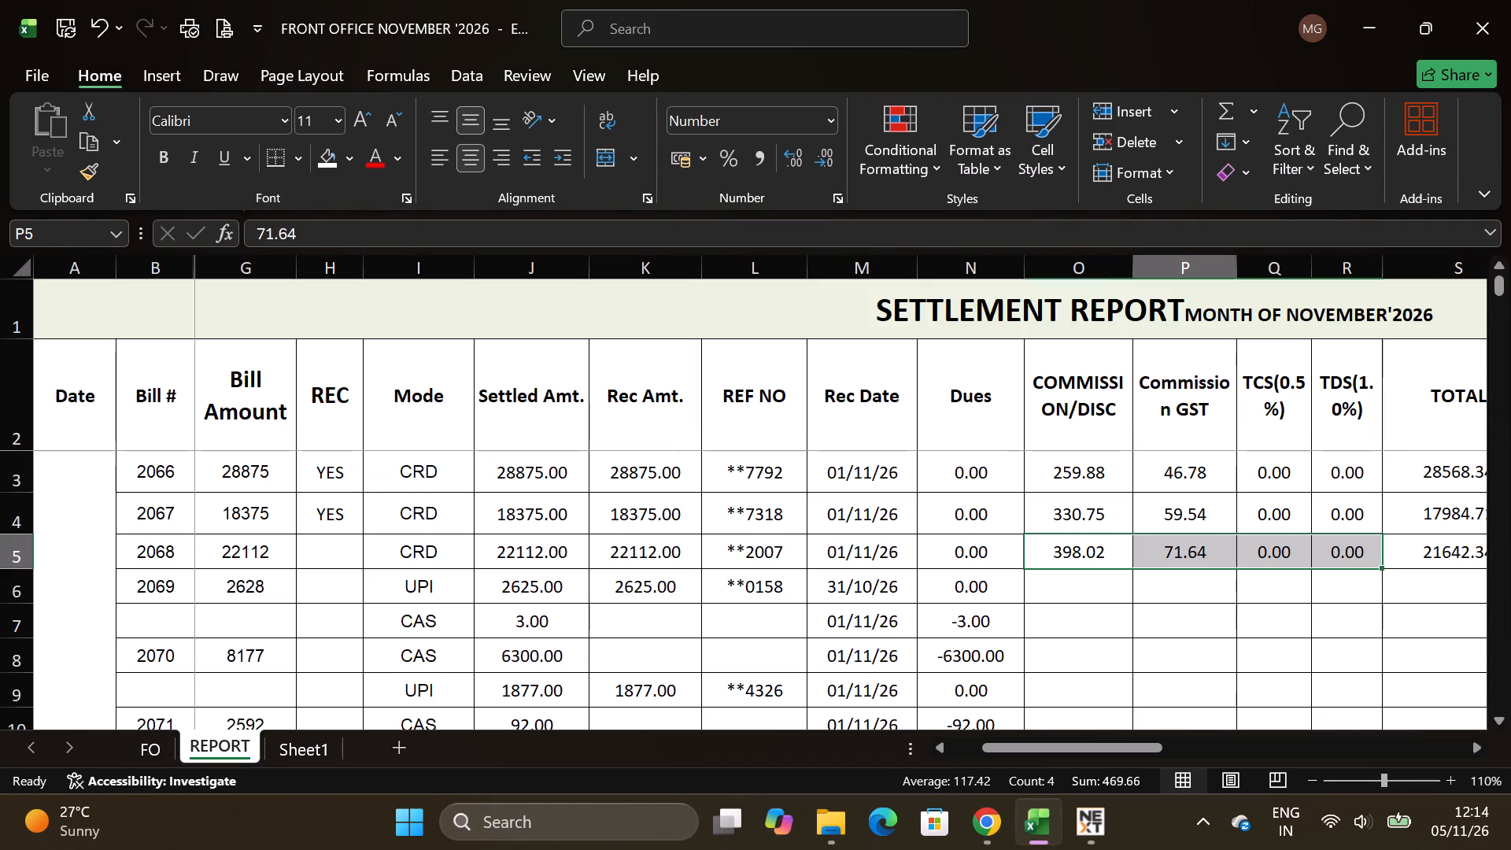
key(Right)
key(Right)
key(Right)
key(alt+Tab)
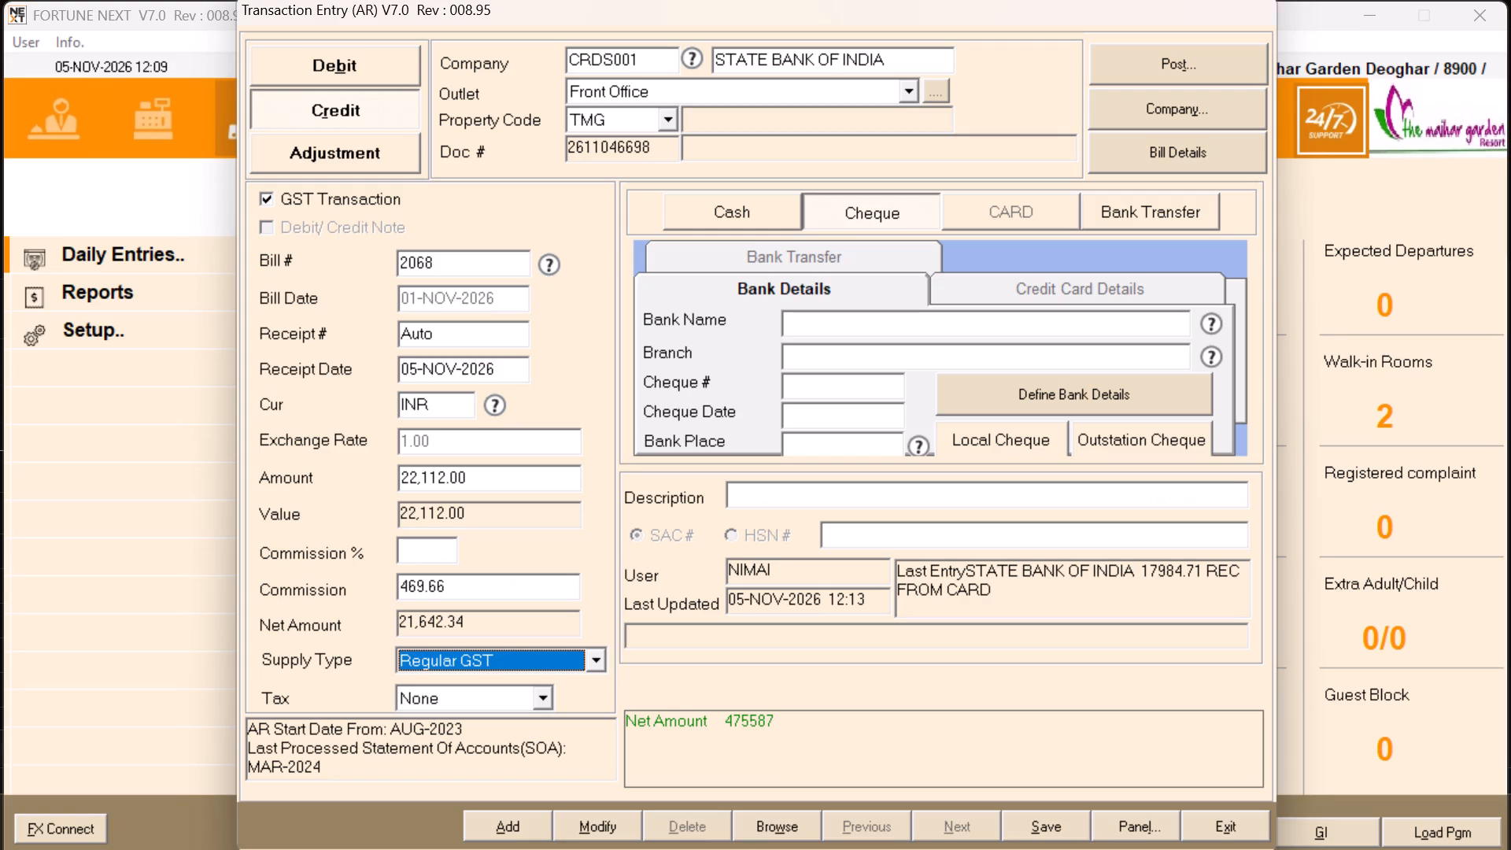
key(alt+Tab)
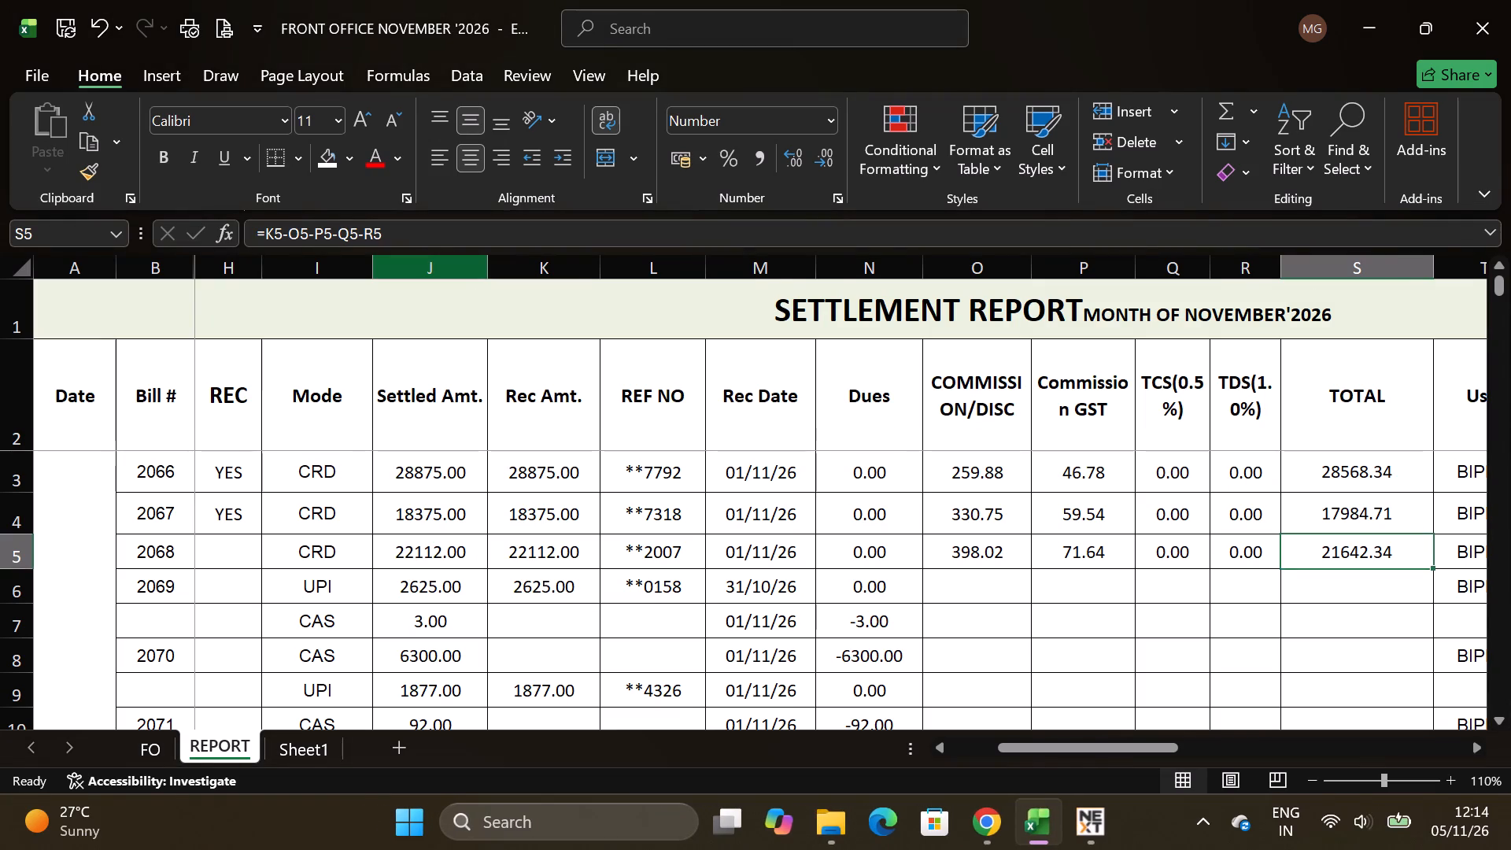
key(alt+Tab)
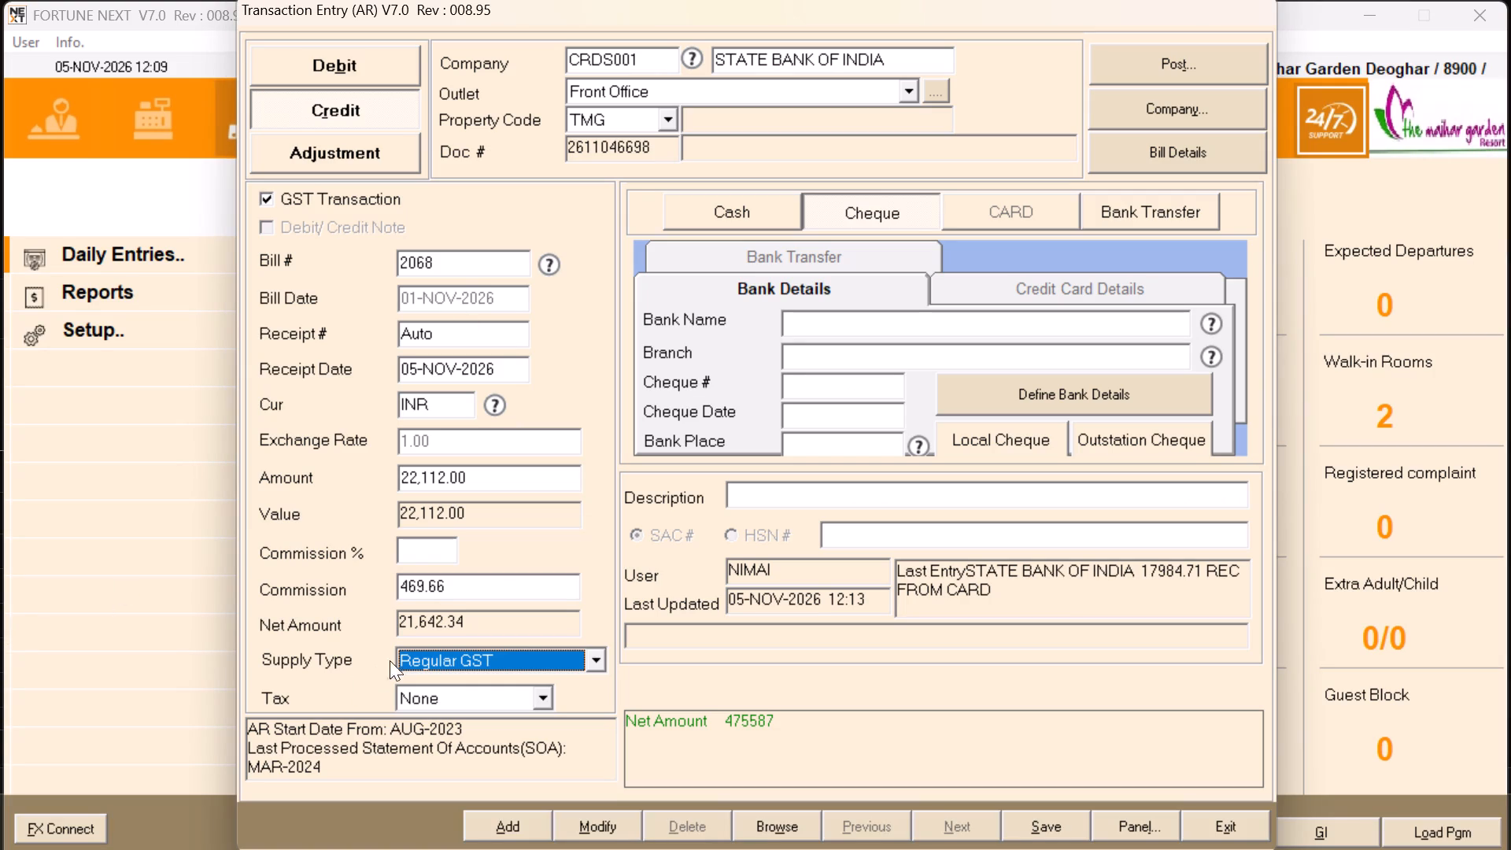
Set the supply type of the credit entry to Non GST.
click(474, 659)
click(482, 726)
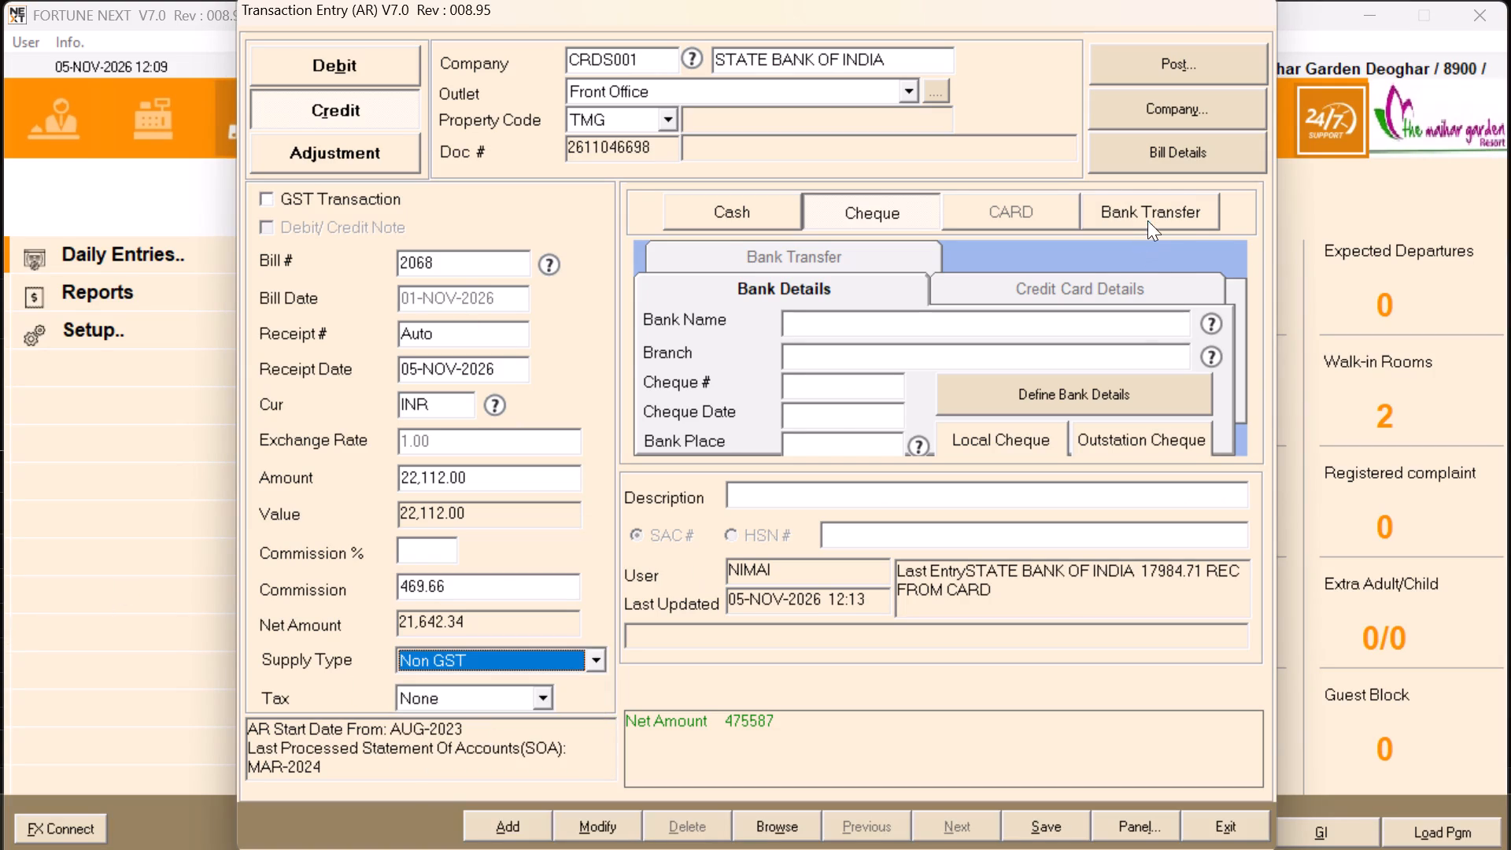
Set the payment mode to Bank Transfer with State Bank of India as the bank and DEOGHAR as the branch.
click(1147, 220)
key(Return)
key(Return)
key(s)
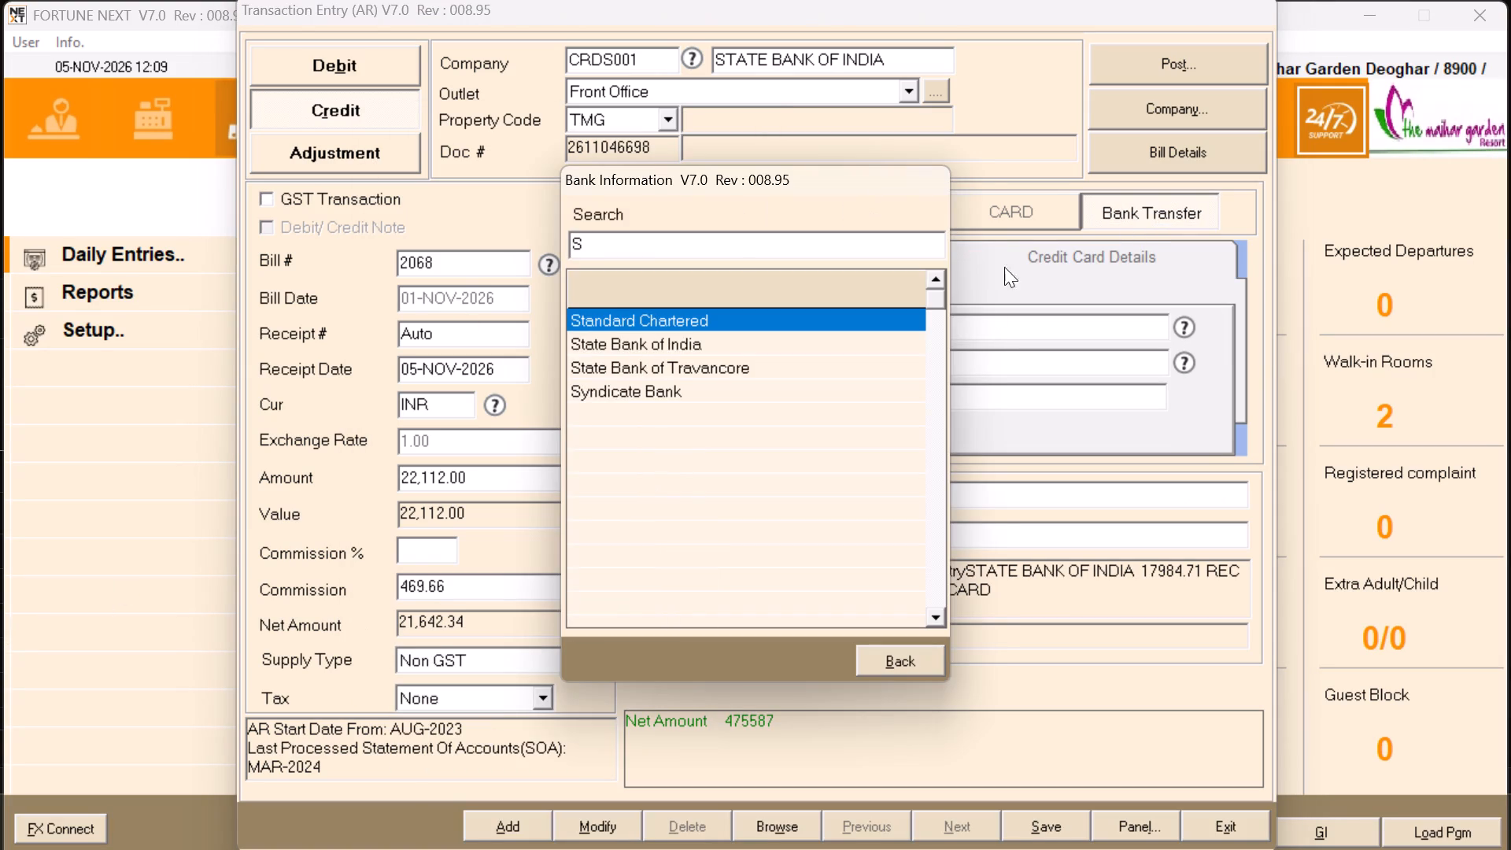
click(706, 338)
key(Return)
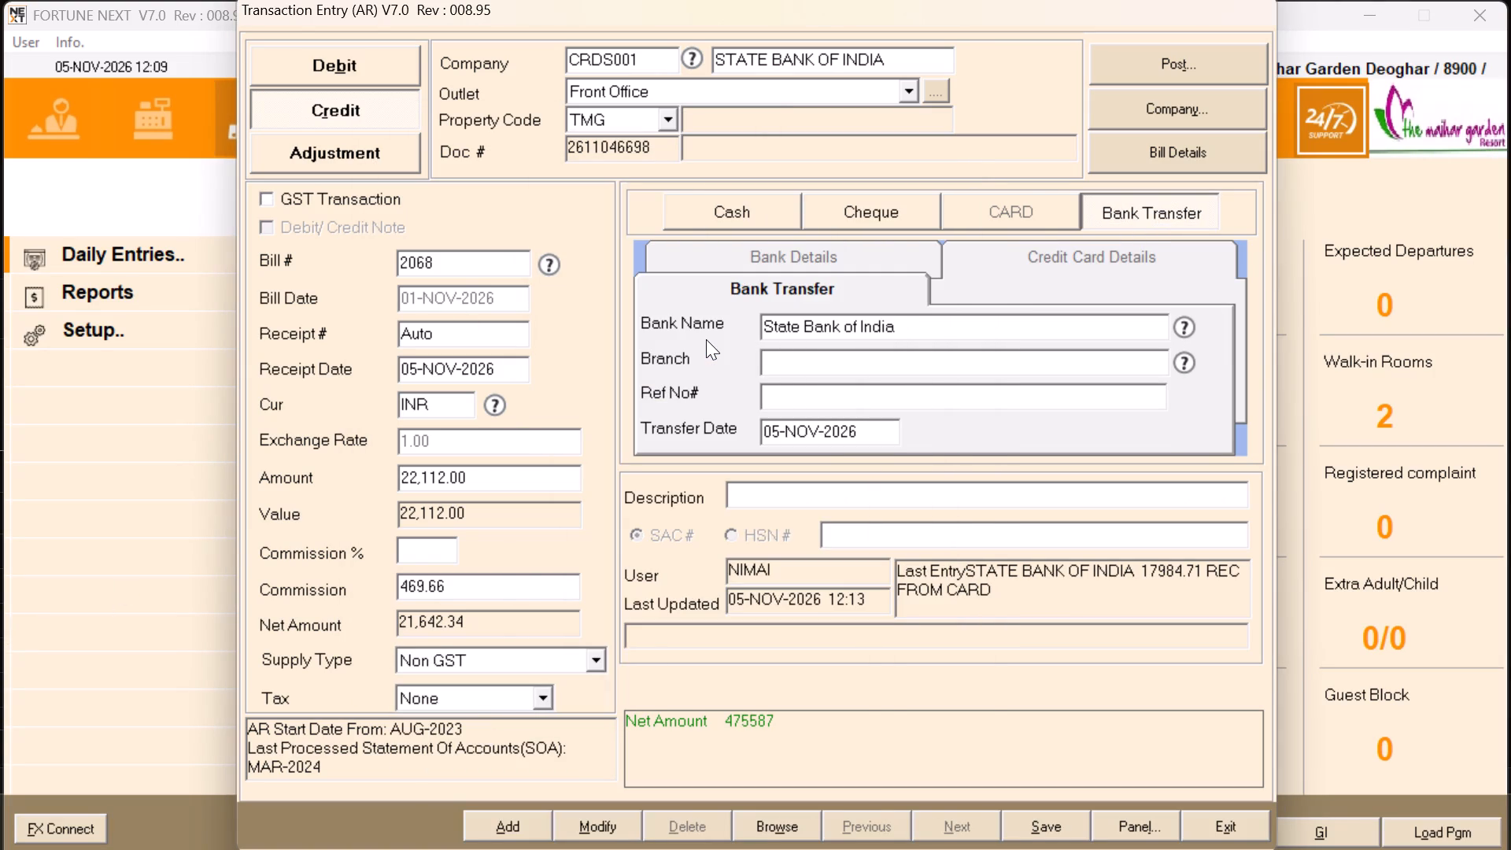
text(DE)
text(OGHAR)
key(Return)
Copy bill 2068's REF NO, **2007, from the Excel report into the bank transfer reference number in FortuneNext.
key(alt+Tab)
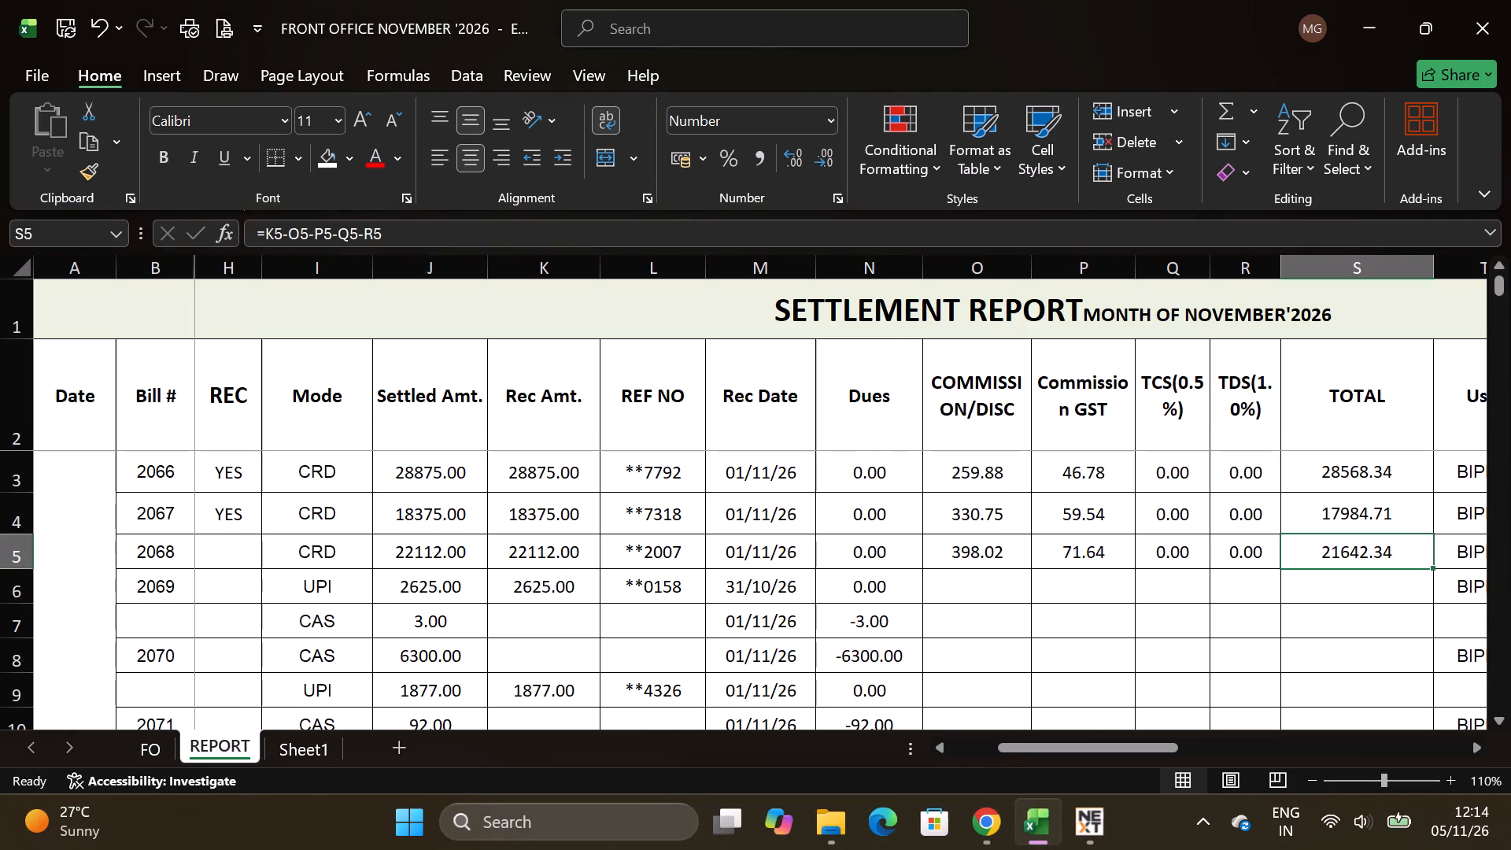
click(668, 568)
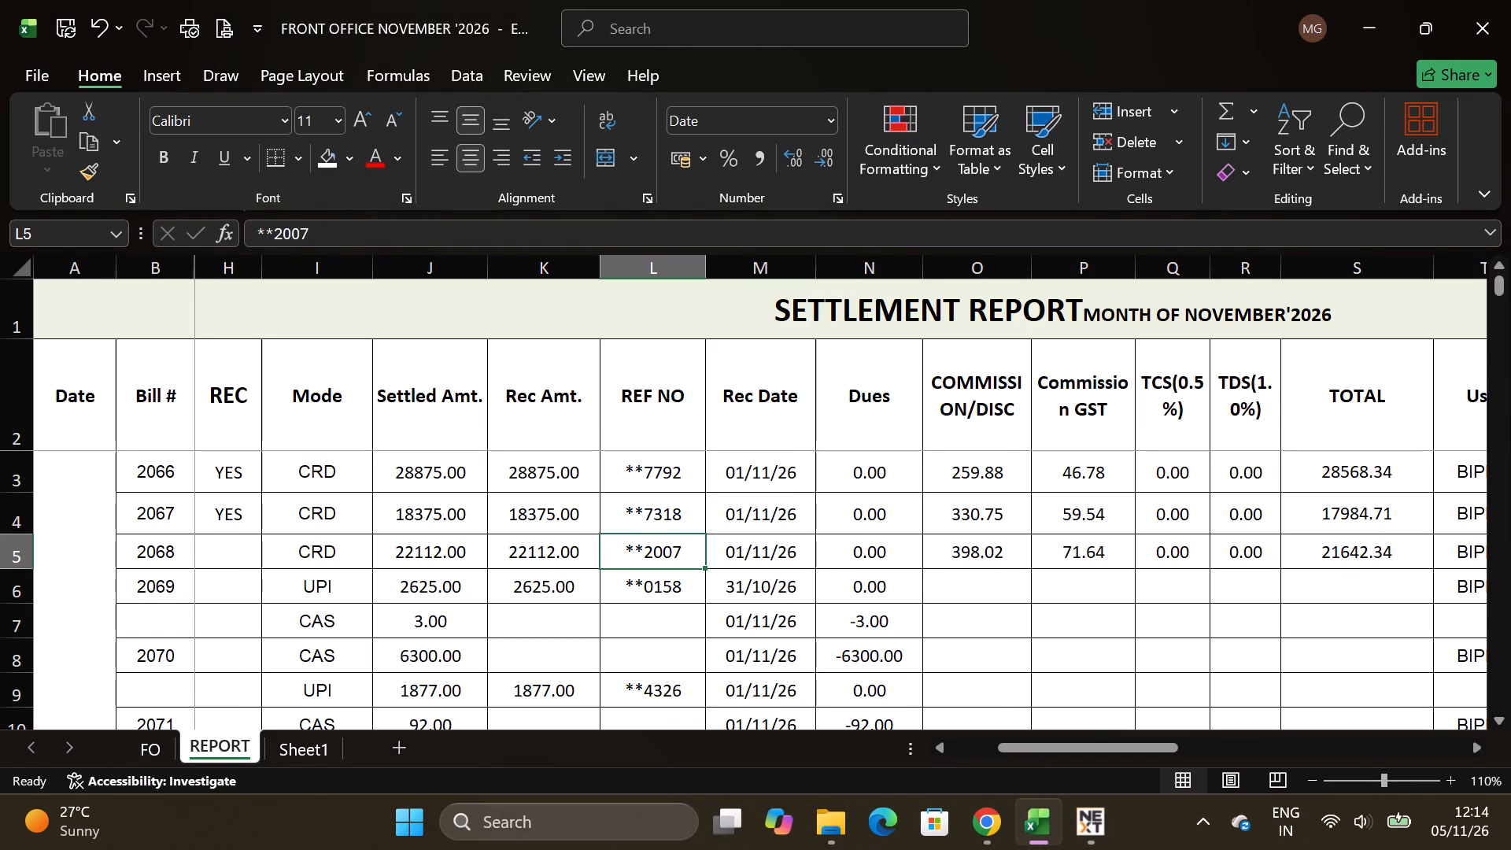
key(ctrl+c)
key(alt+Tab)
key(ctrl+v)
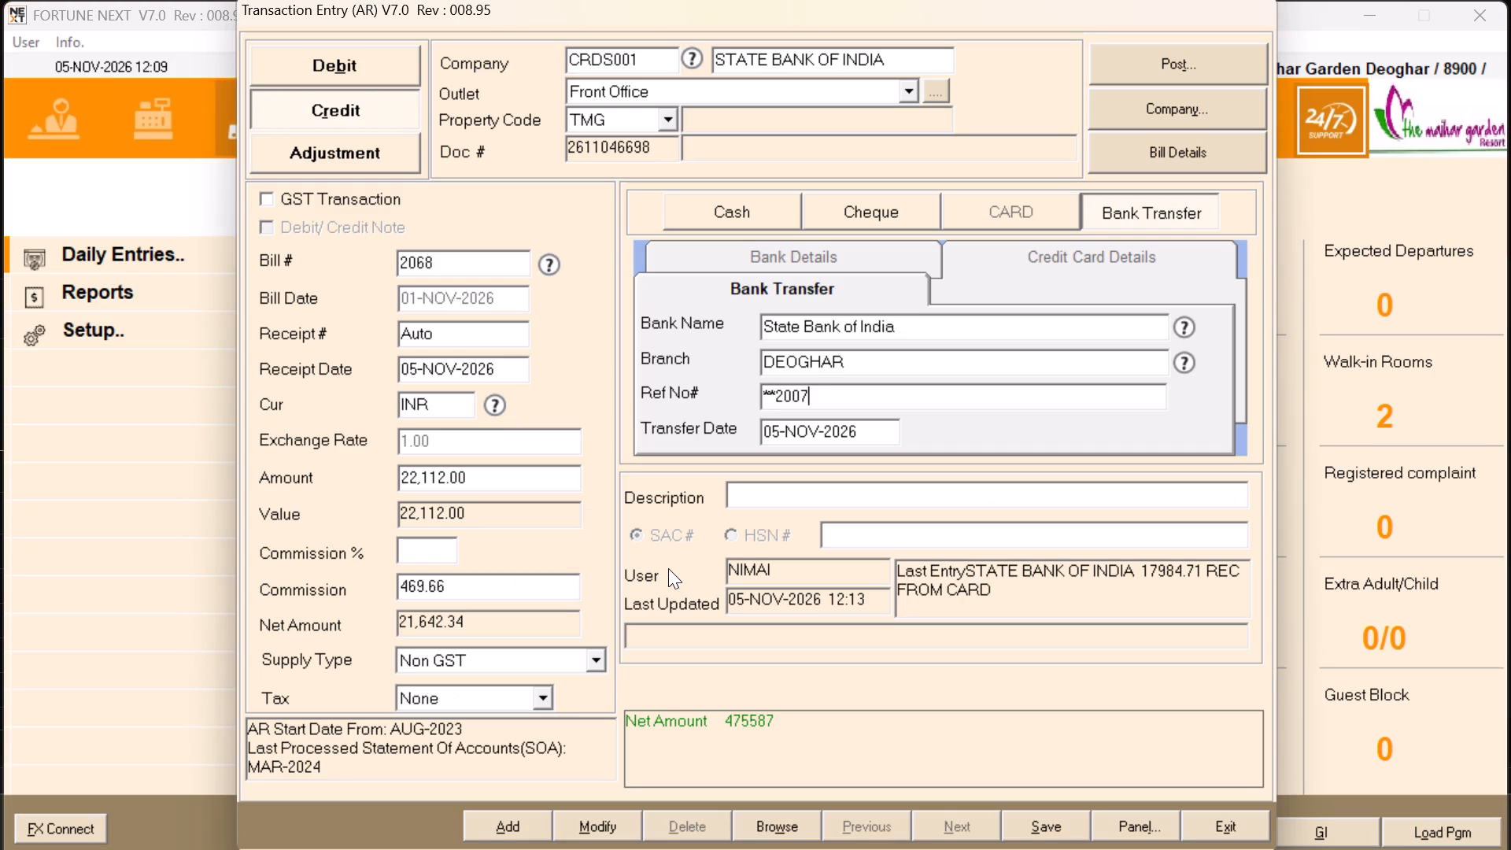
key(Return)
Check bill 2068's Rec Date in the Excel report and set the FortuneNext bank transfer date to 01-NOV-2026.
key(alt+Tab)
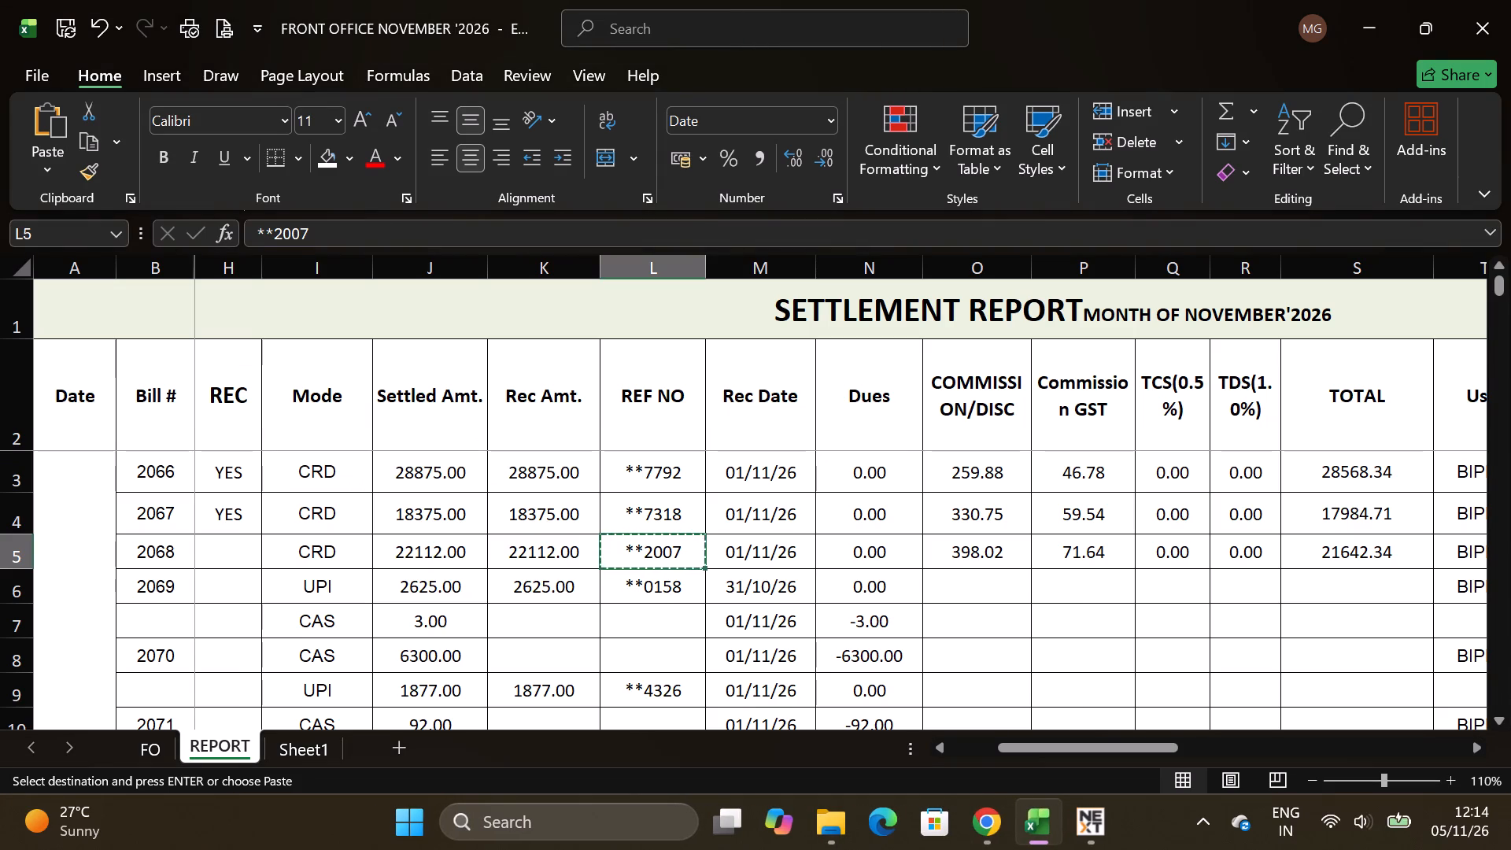
key(Left)
key(Left)
key(alt+Tab)
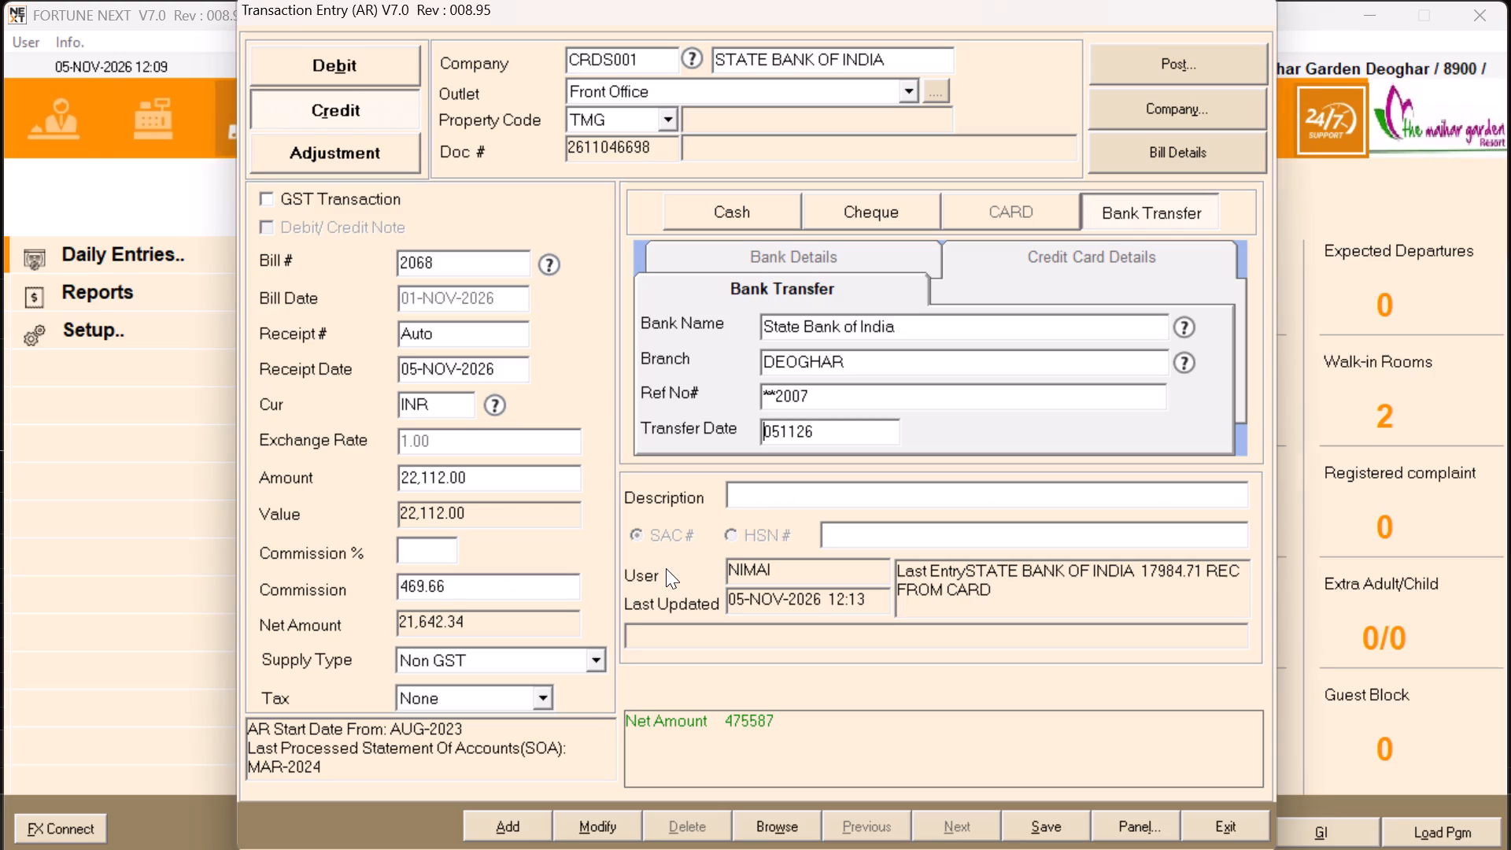
key(Right)
key(Right)
key(BackSpace)
key(1)
key(Return)
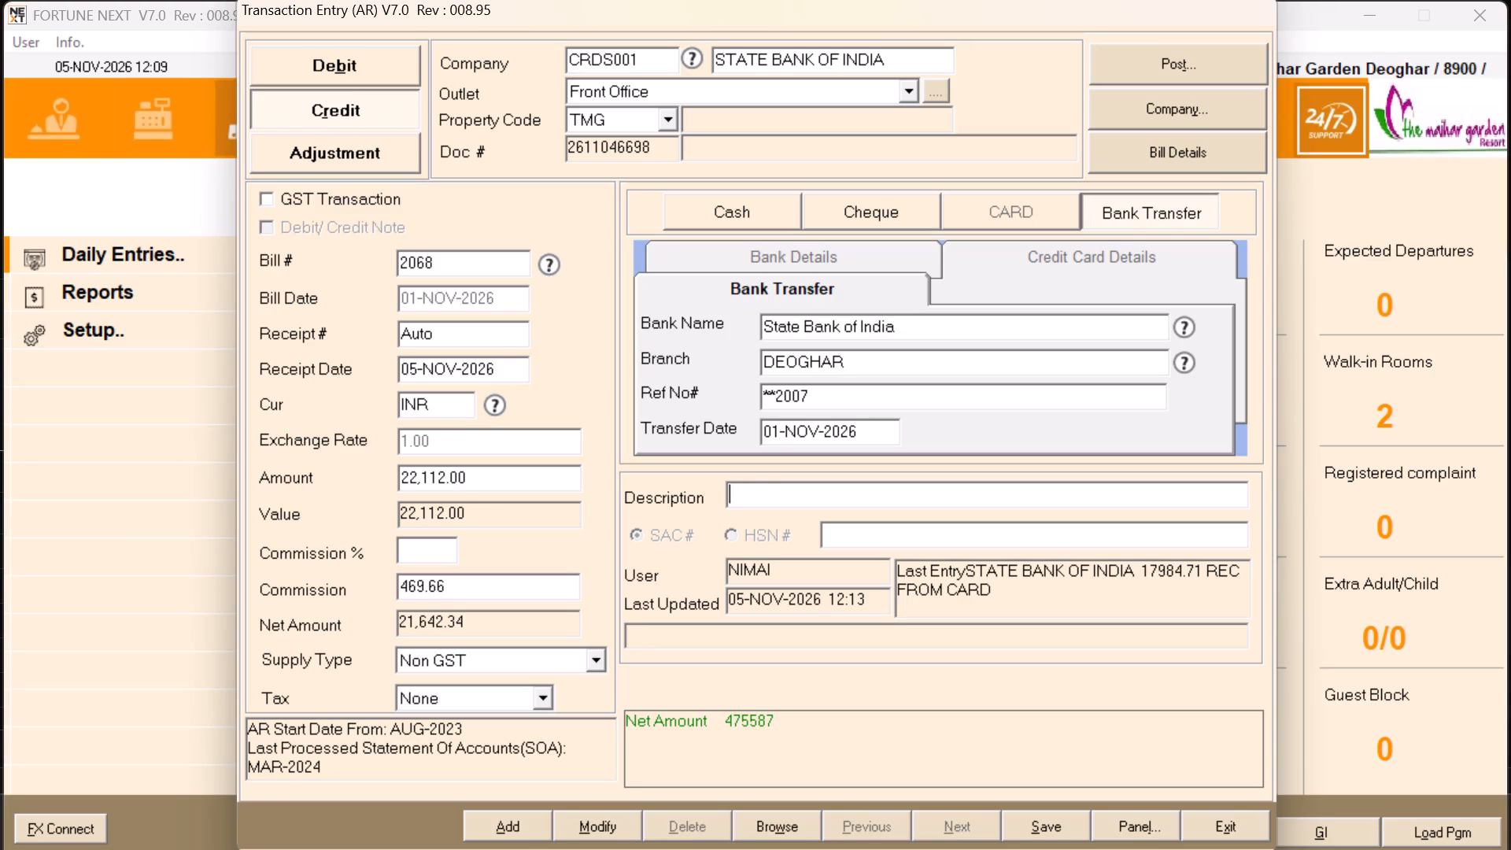
Enter REC FROM CARD as the description of bill 2068's credit entry and save the entry.
text(REC FROM CARD)
key(Return)
key(Return)
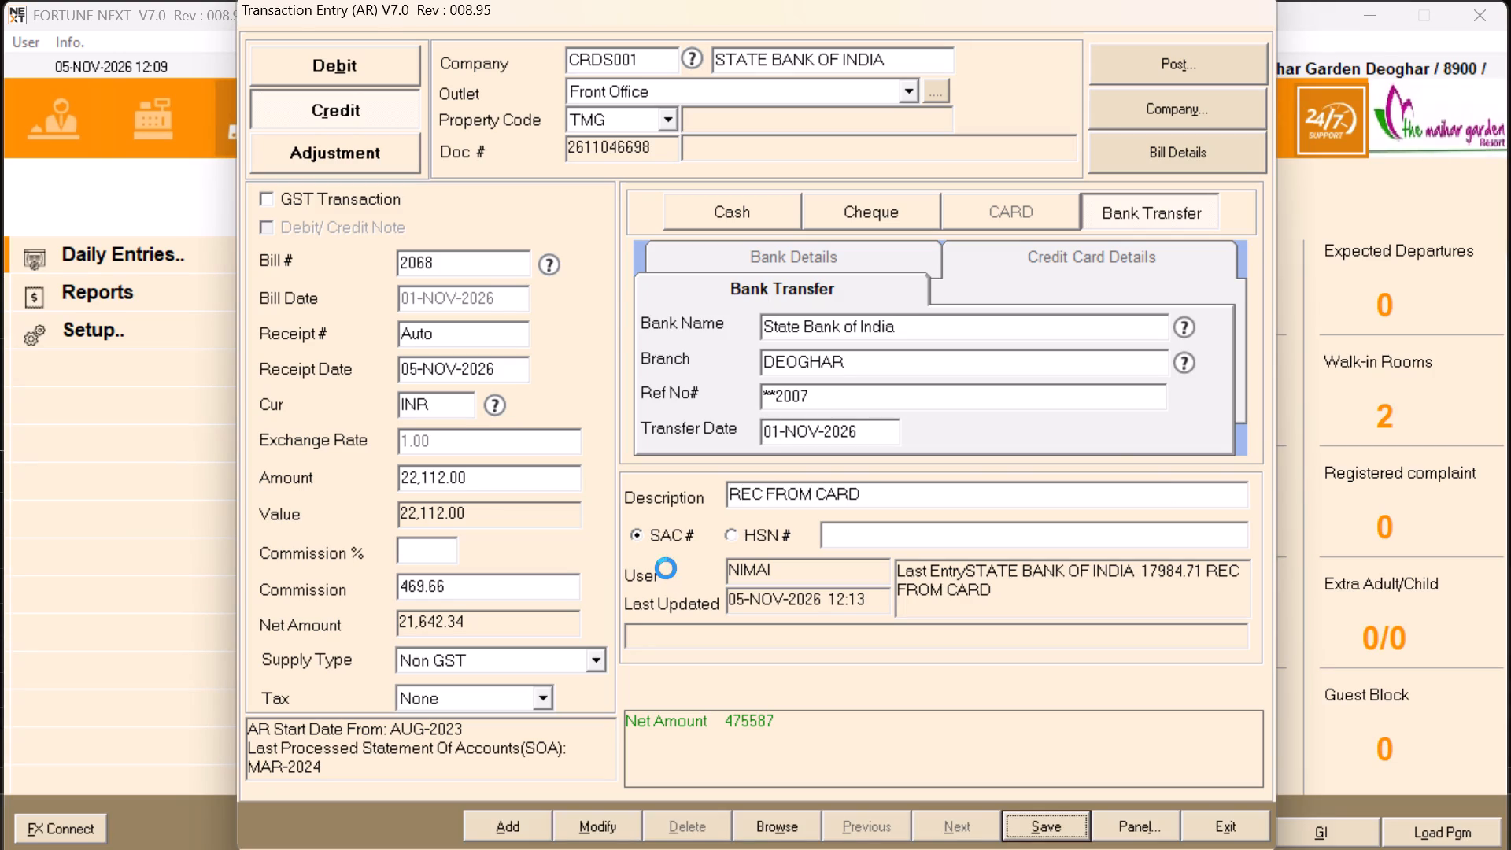
Post bill 2068's entry to FA with transaction code BANK RECEIPT and dismiss the voucher print.
key(Down)
key(Tab)
key(Tab)
key(Tab)
key(Tab)
key(Tab)
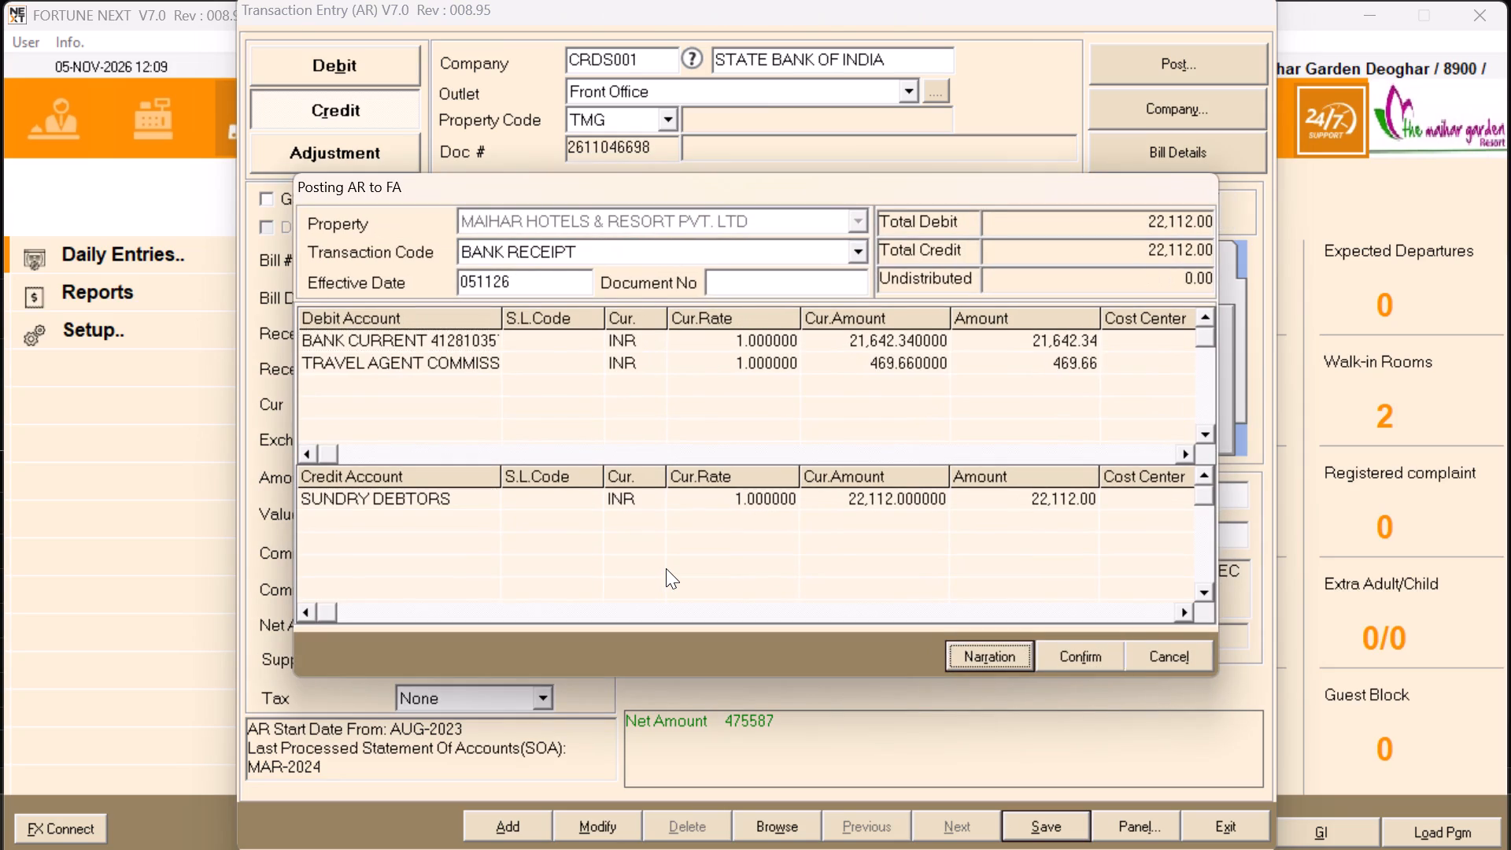
key(Return)
key(Return)
key(Return)
key(Return)
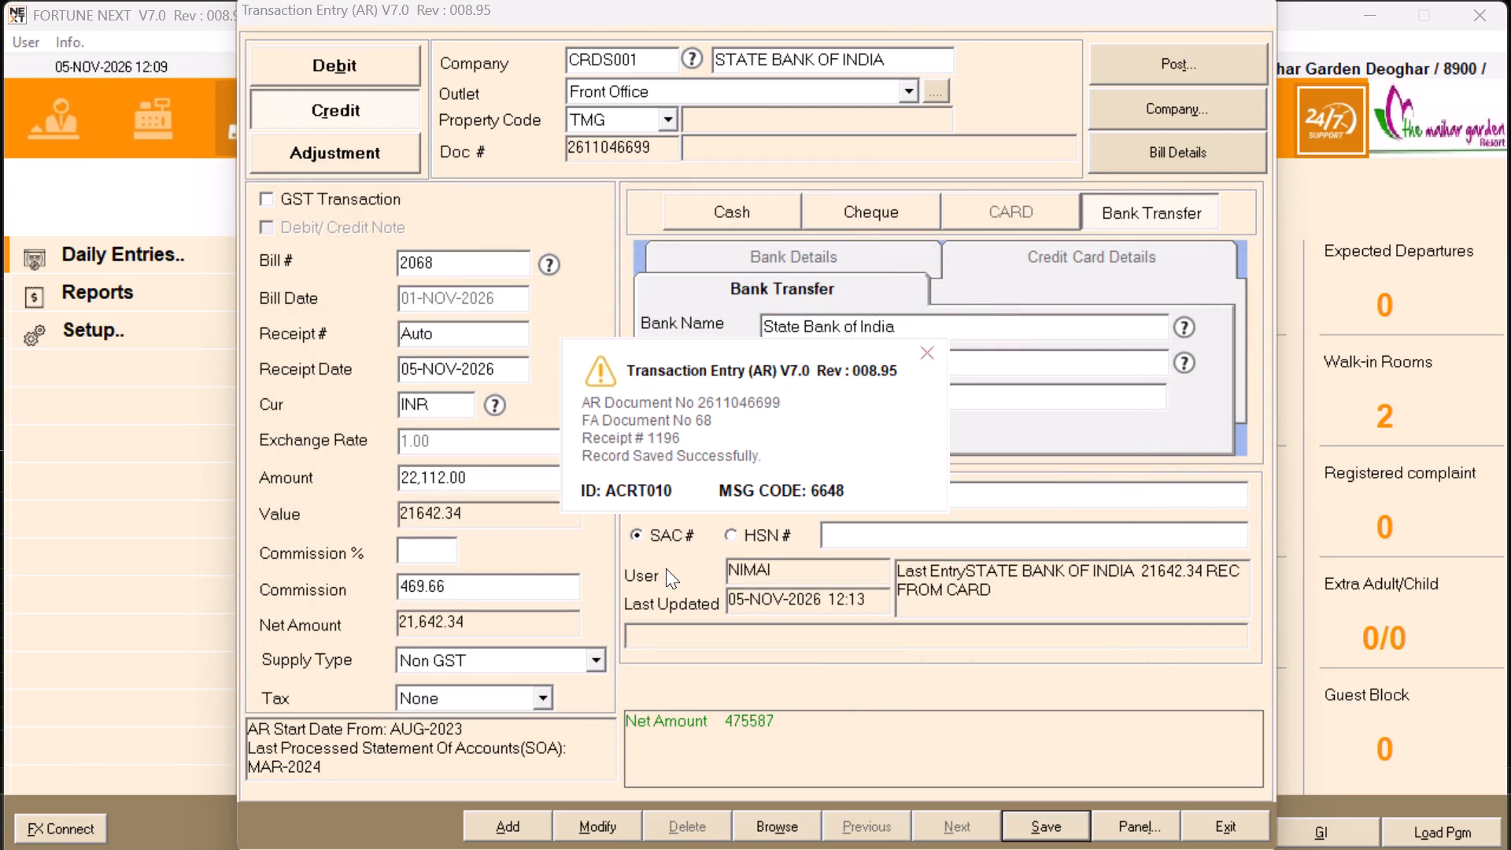
click(925, 356)
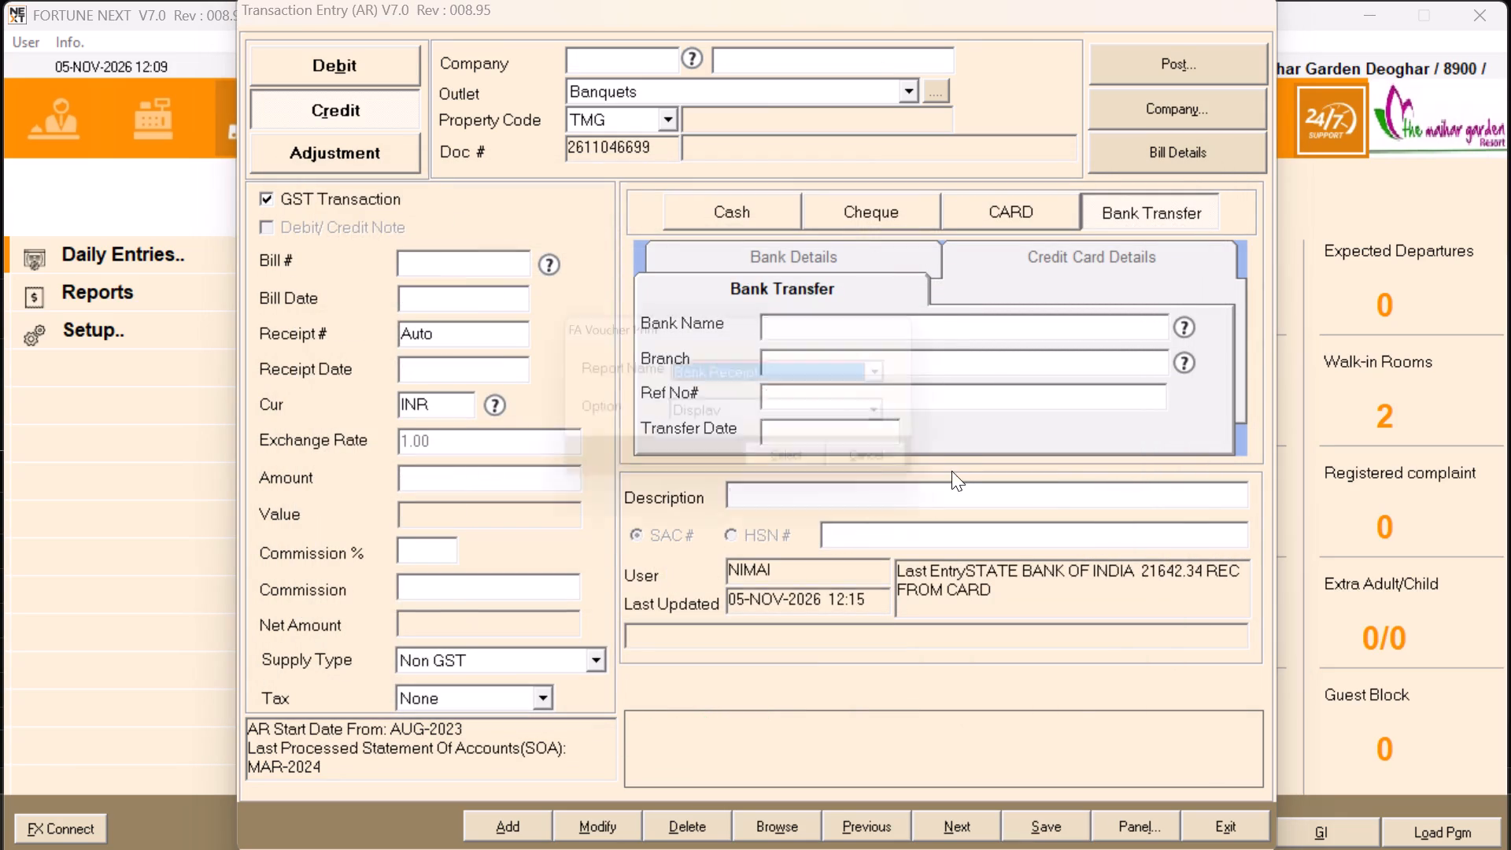
click(893, 477)
In the Excel settlement report, mark bill 2068's REC cell YES and save the workbook.
key(alt+Tab)
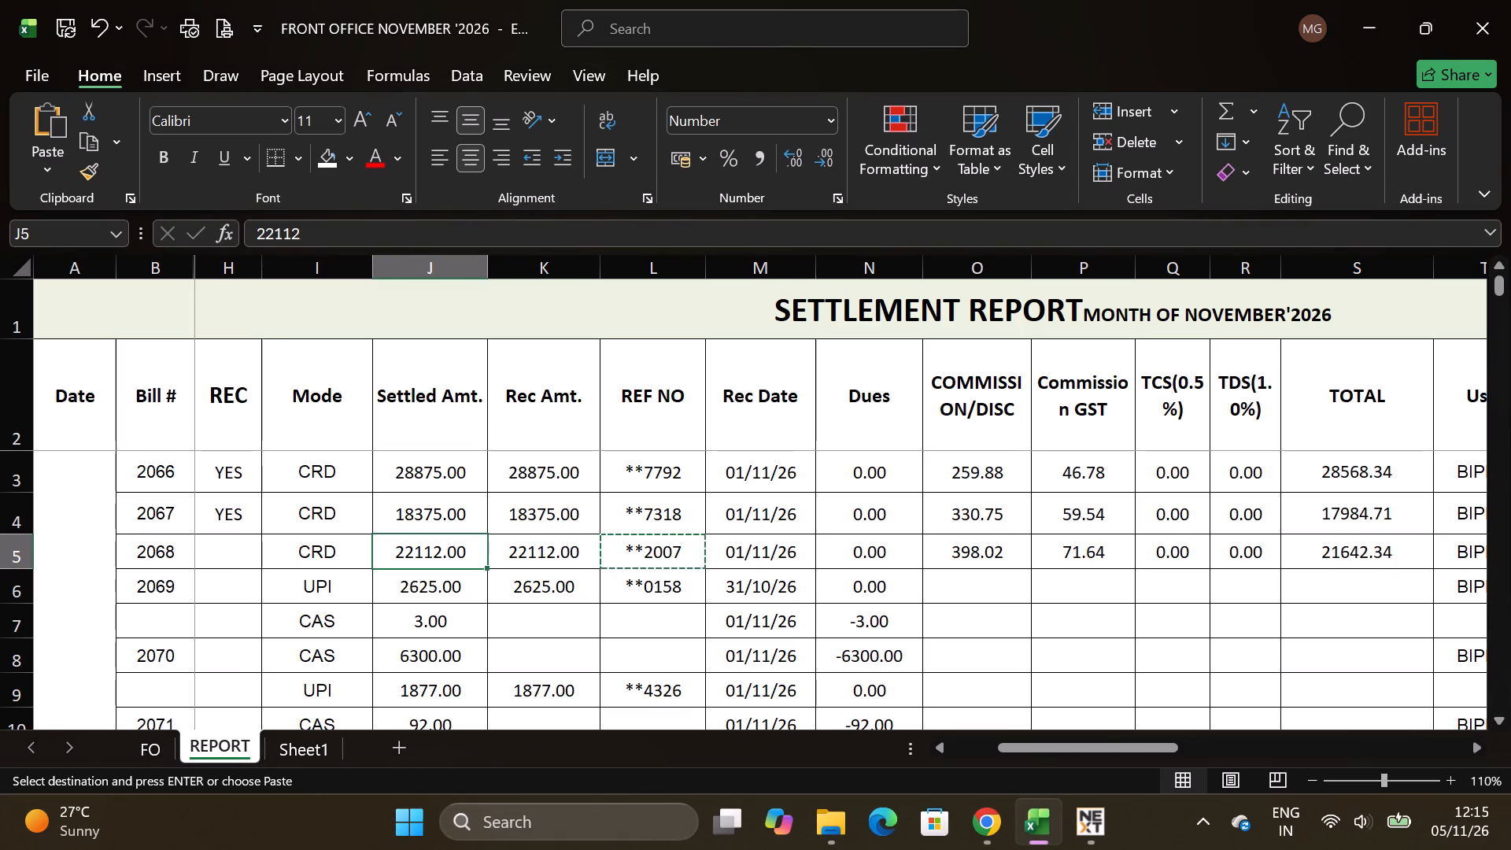
click(244, 545)
key(y)
click(238, 575)
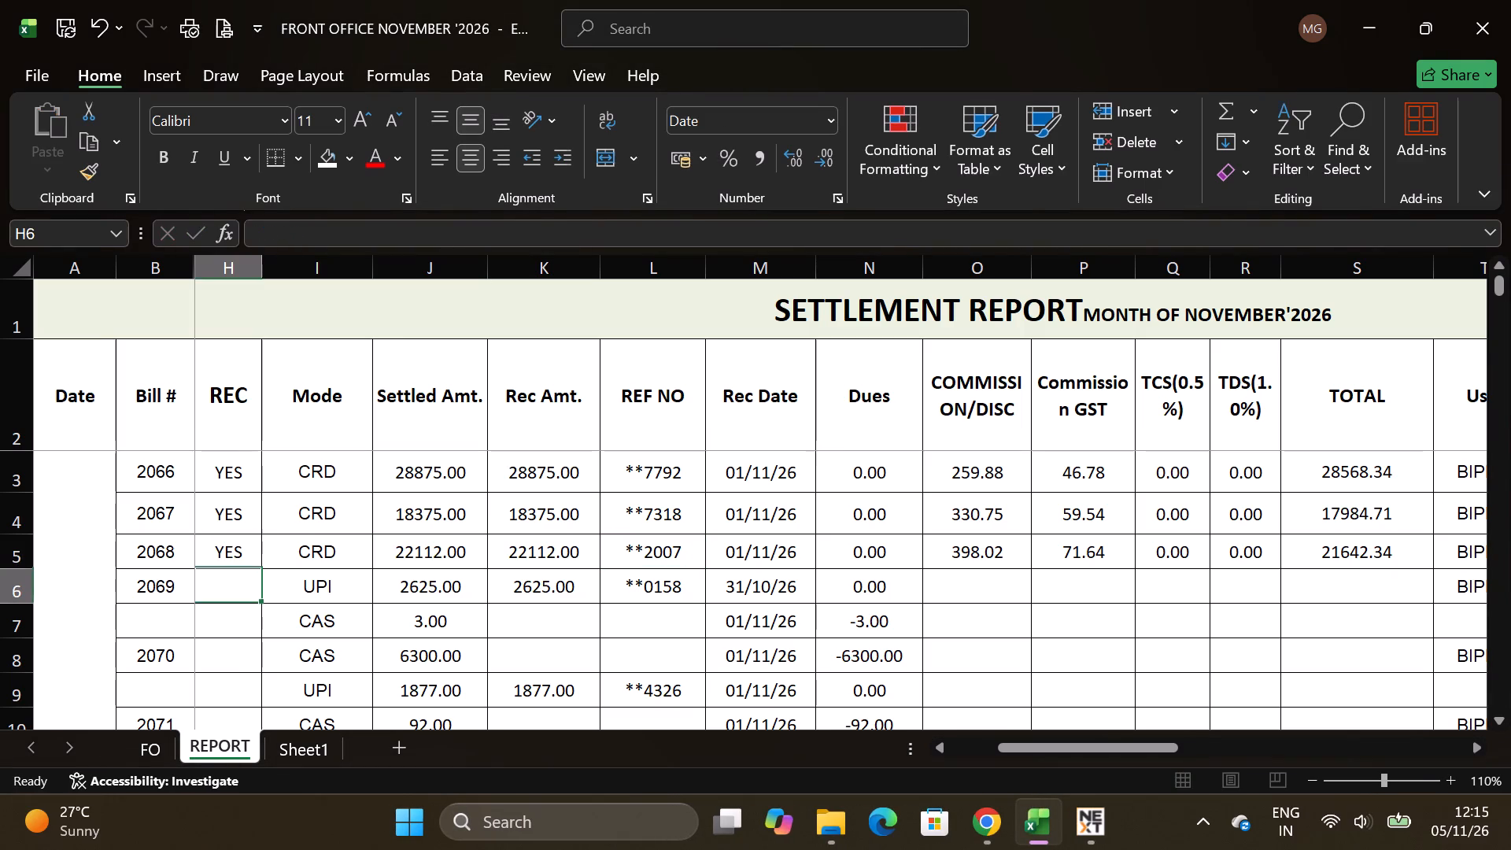
key(ctrl+s)
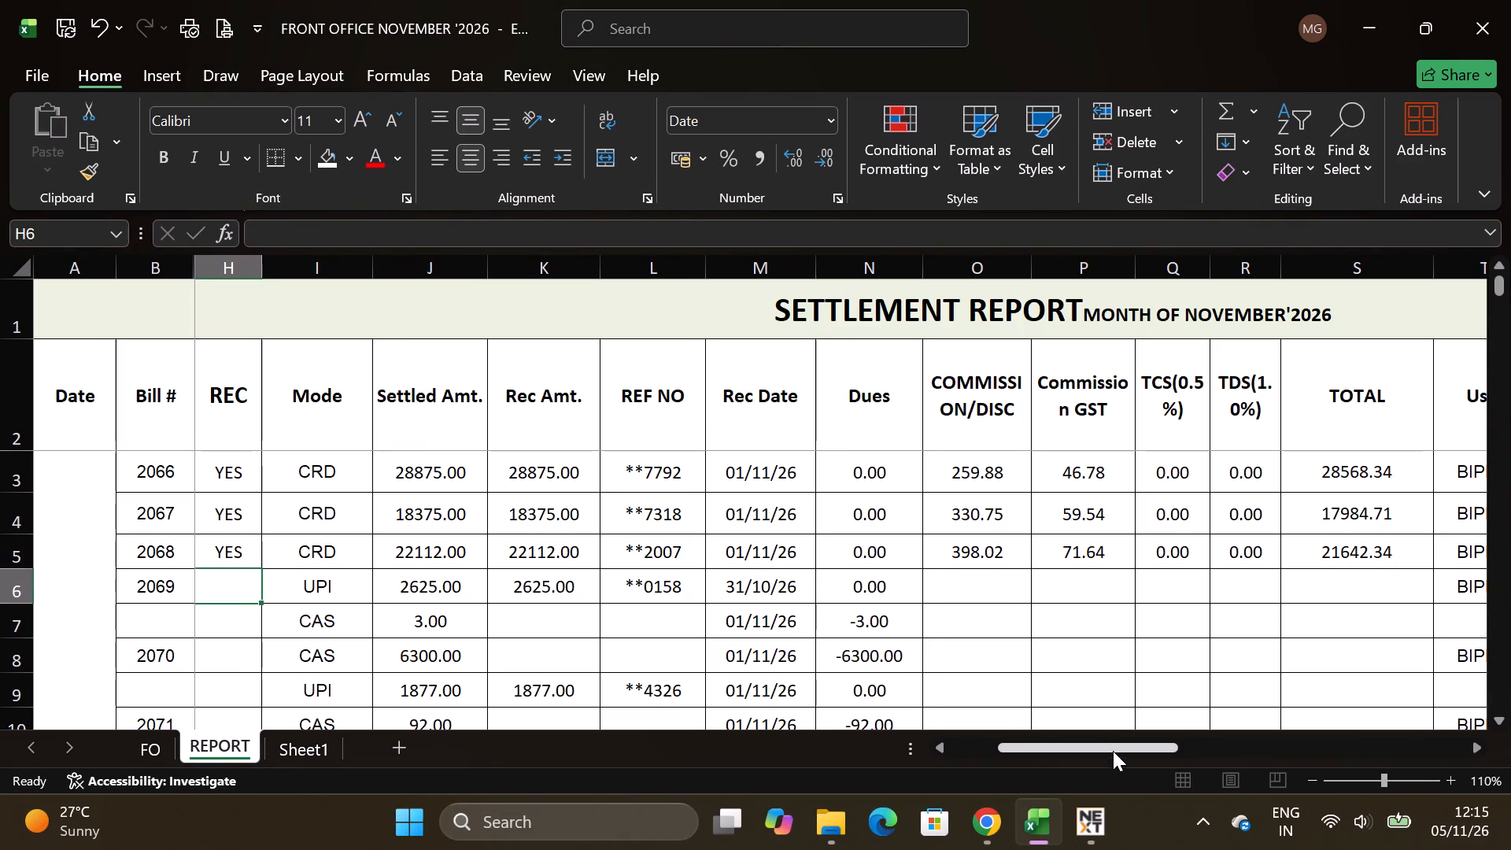
Examine the guest name and bill amount columns of the settlement report.
drag(1100, 745, 885, 746)
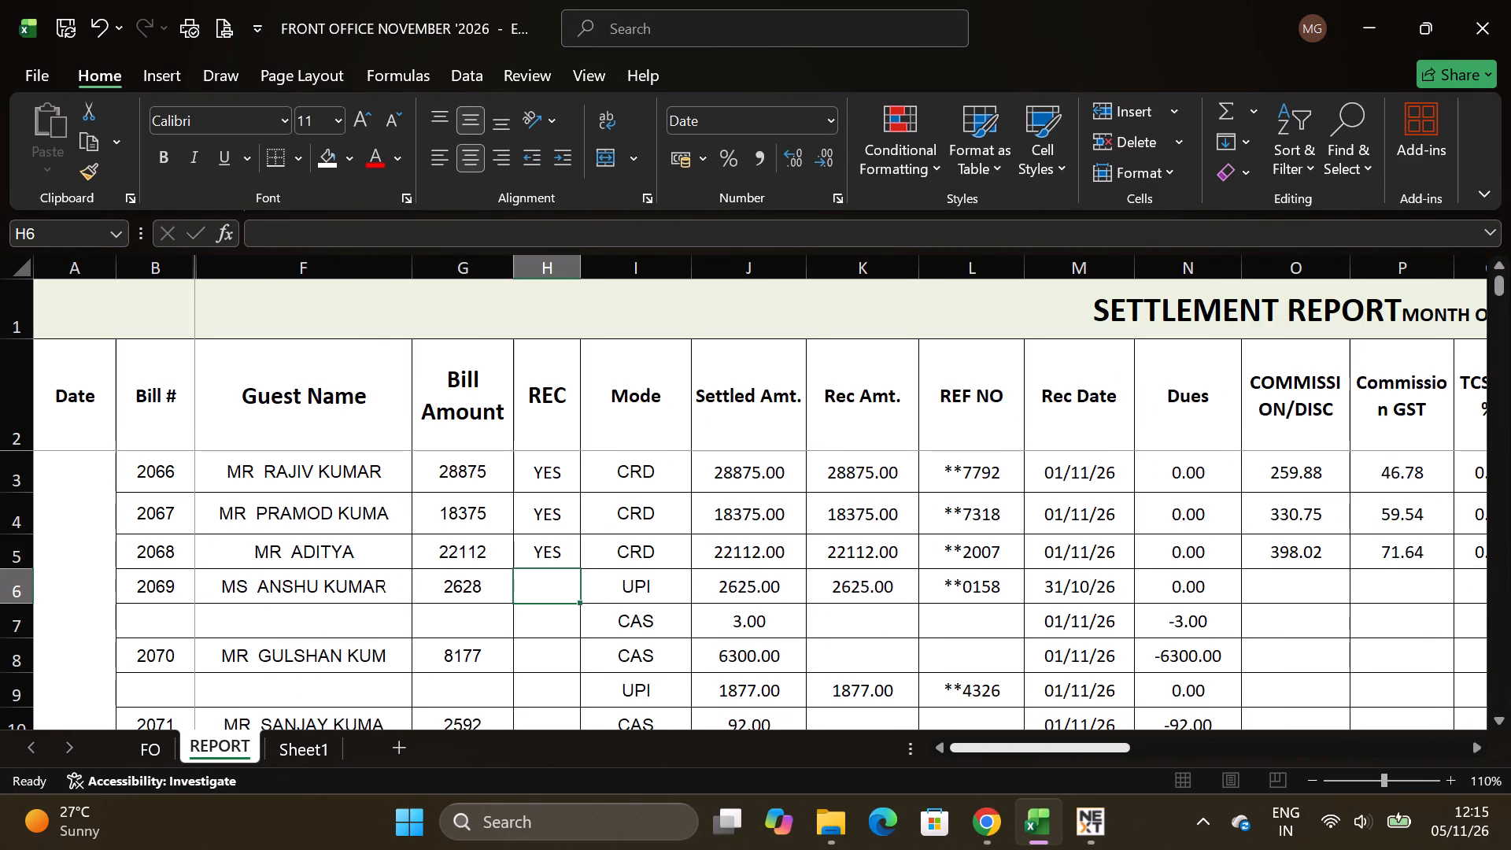
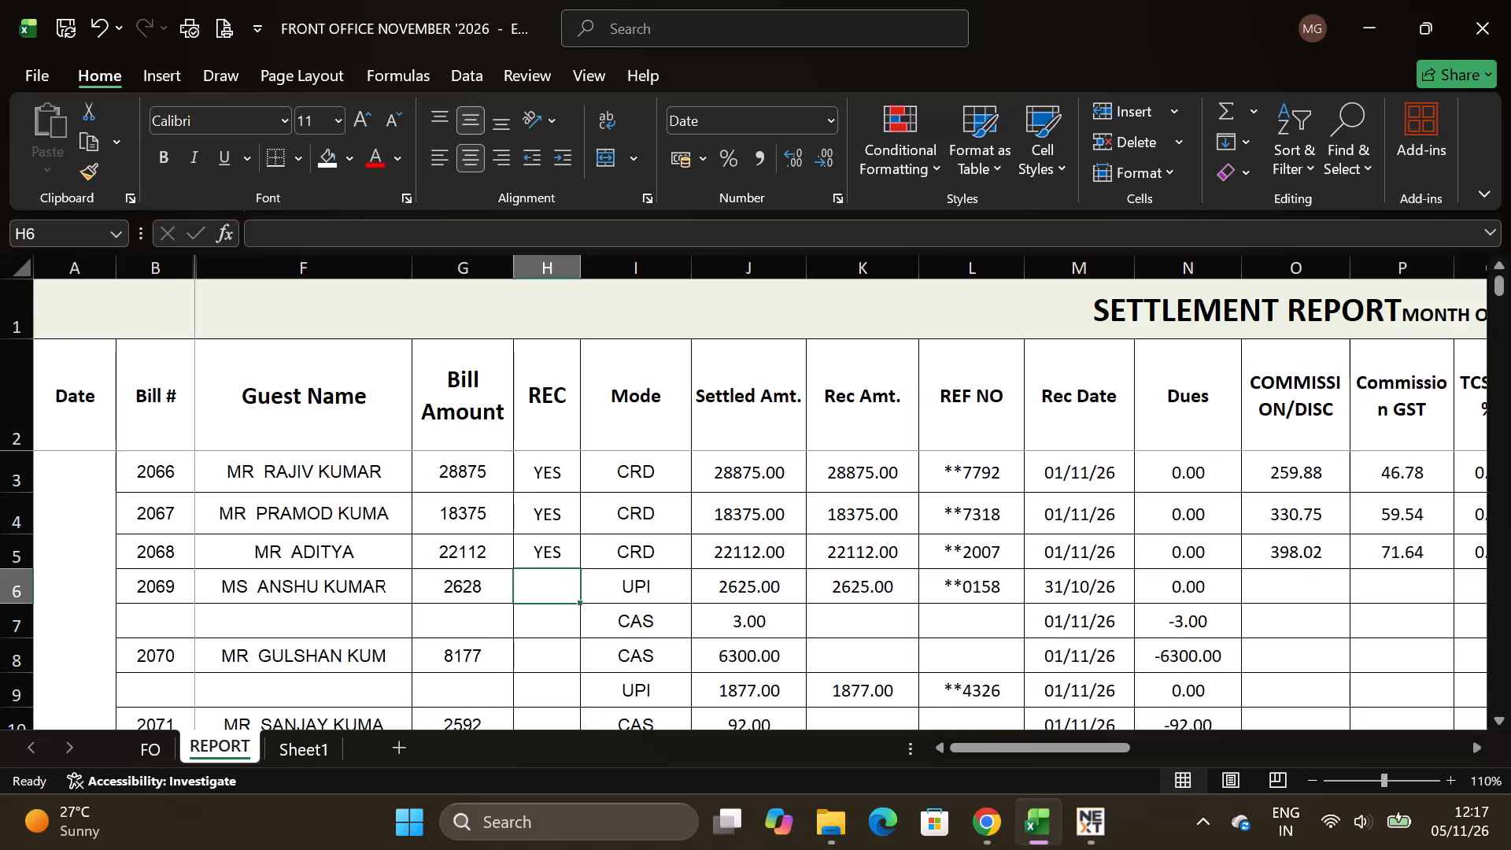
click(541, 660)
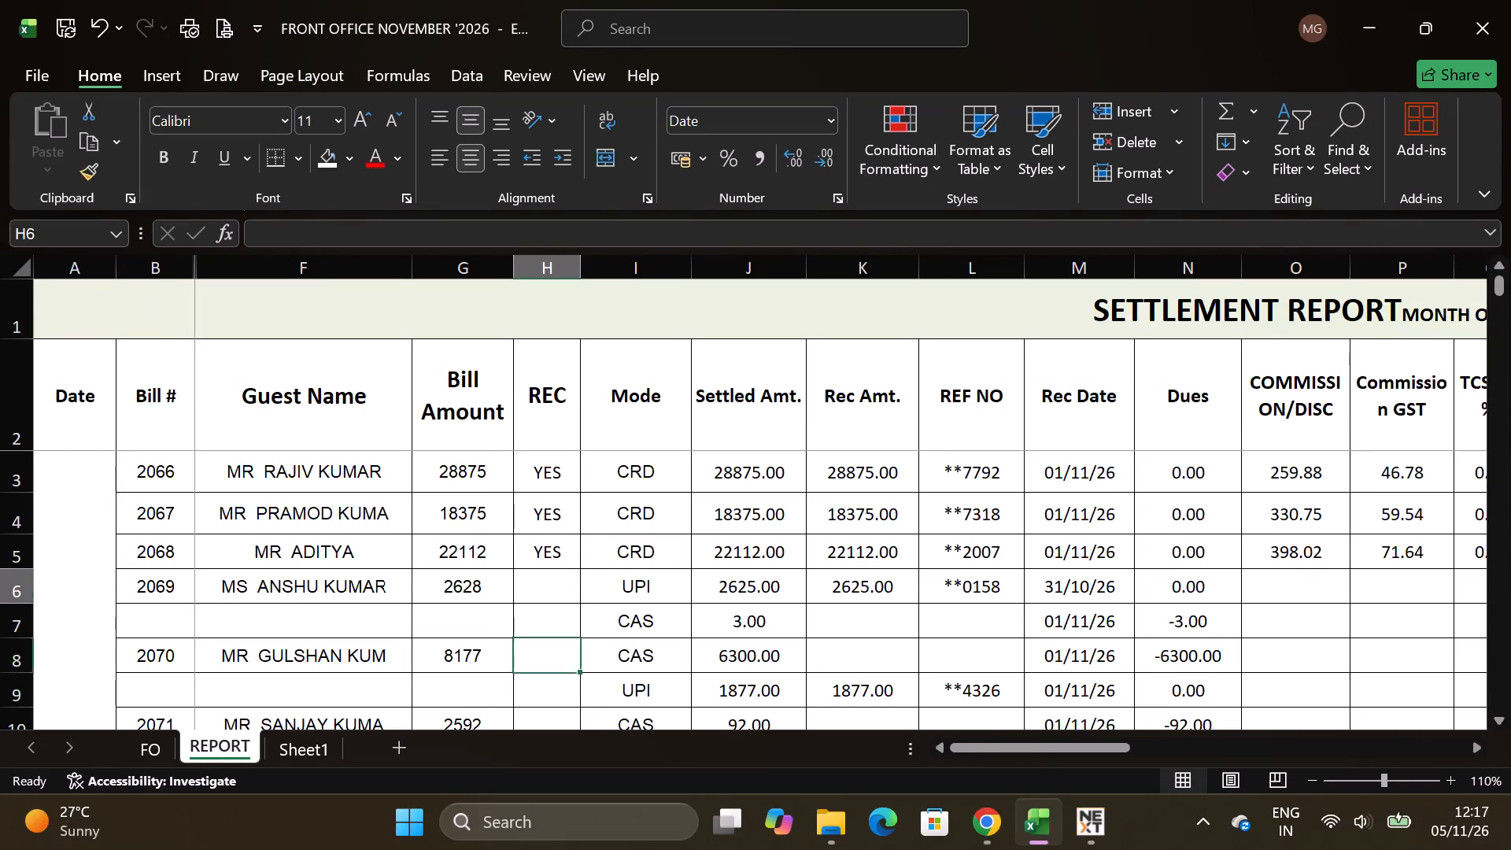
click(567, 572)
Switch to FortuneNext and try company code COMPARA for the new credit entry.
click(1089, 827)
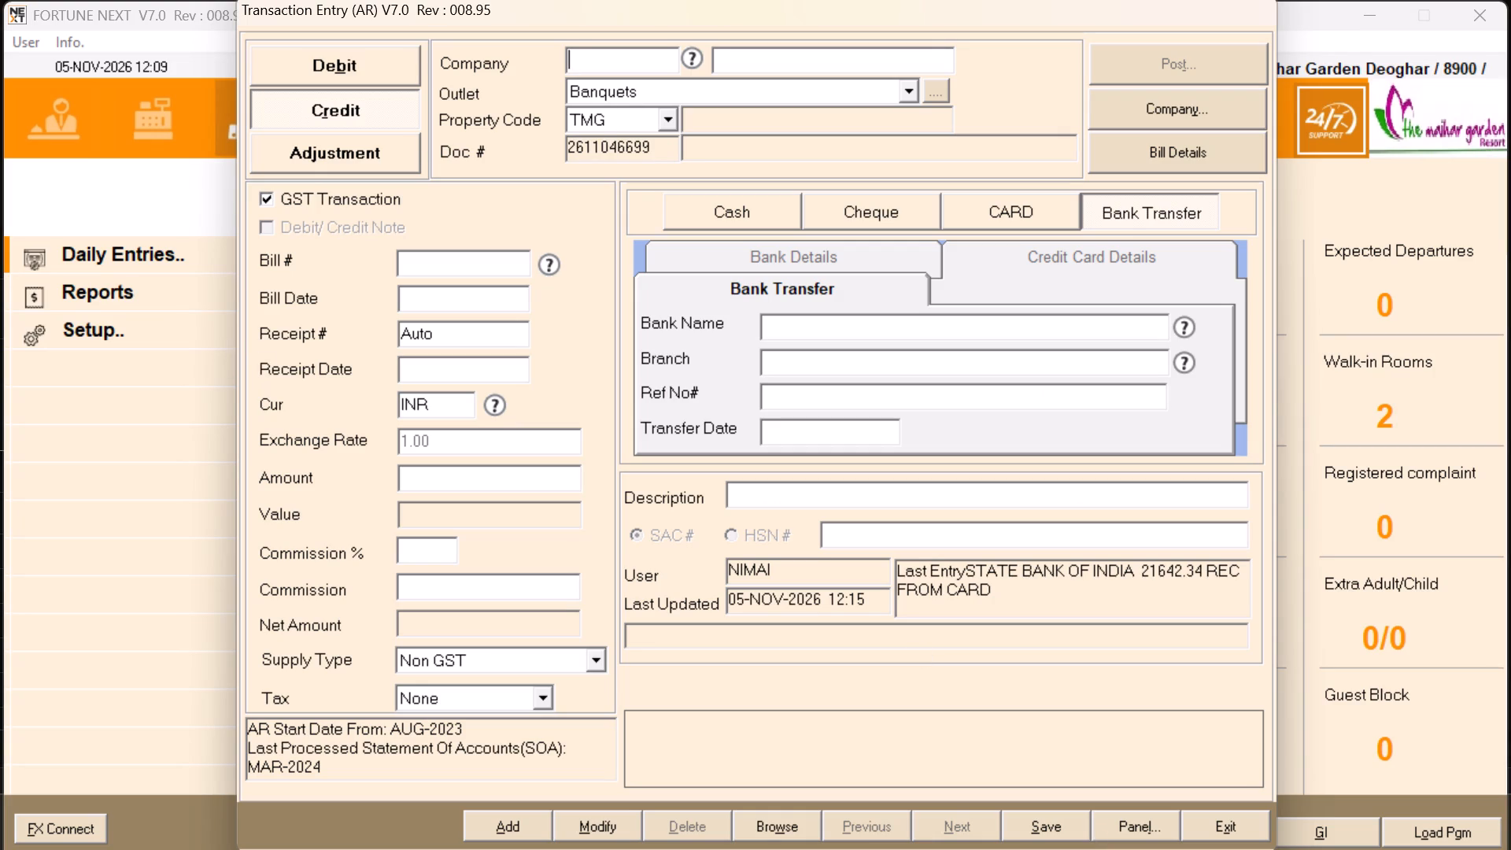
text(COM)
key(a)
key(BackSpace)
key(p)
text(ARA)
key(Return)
Open the FRONT OFFICE OCTOBER '2026 workbook from the AKM folder's DAILY SALE REPORT 2026-27, October 2026 subfolder.
key(alt+Tab)
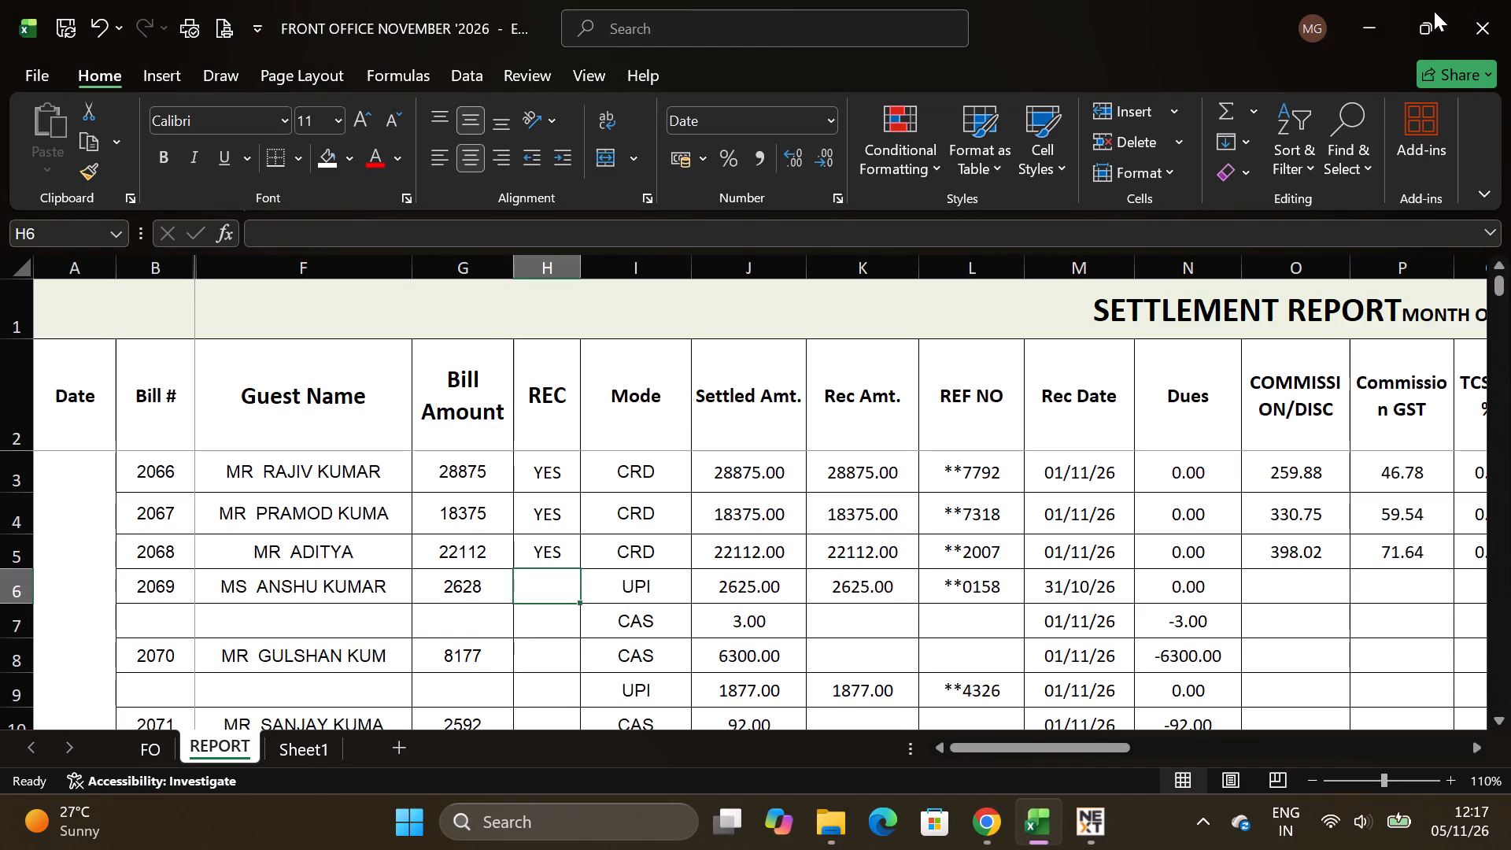
click(1375, 22)
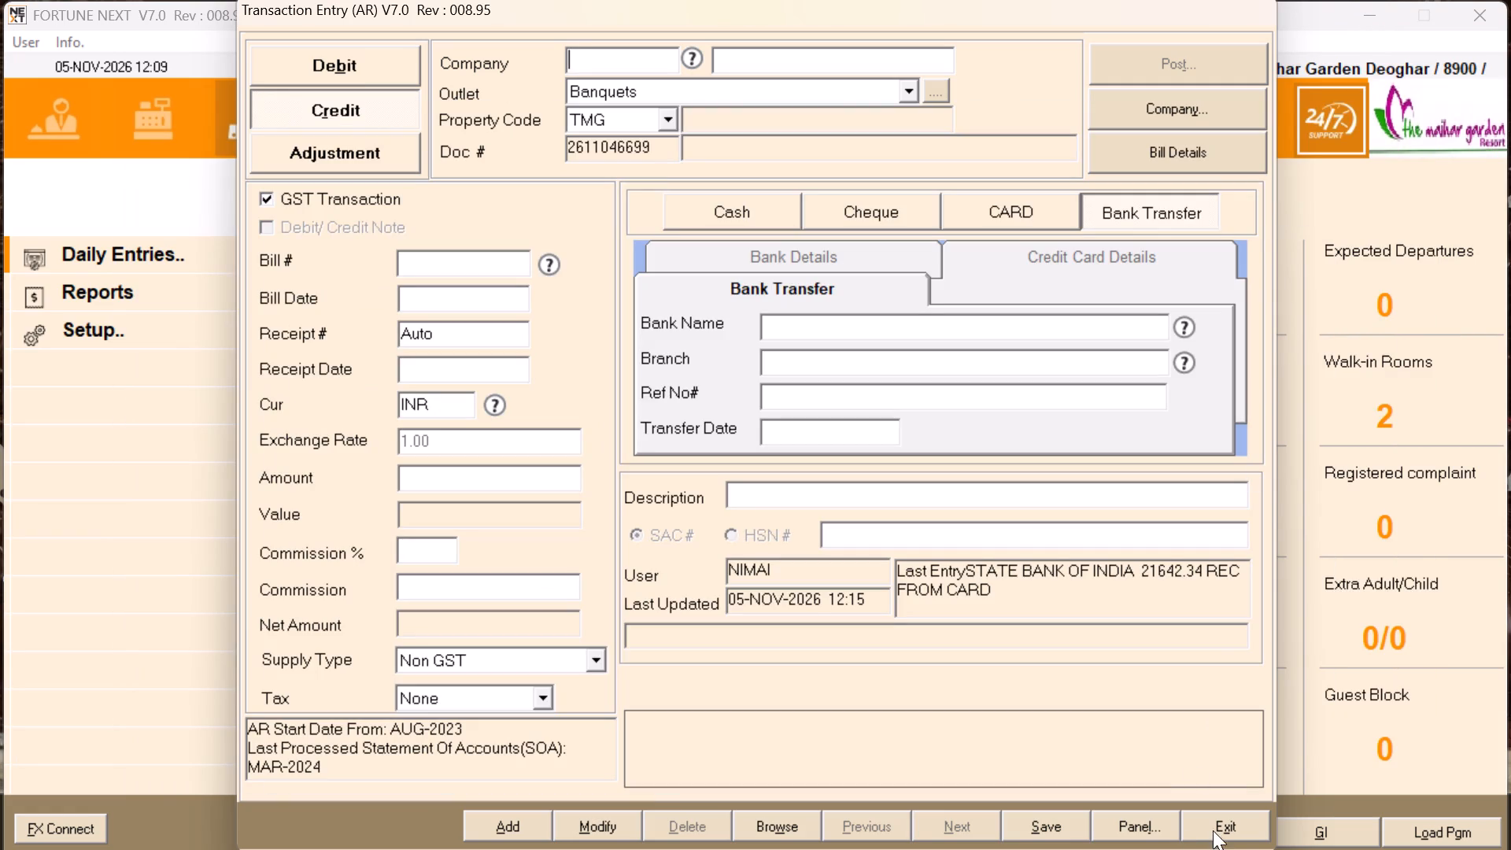
key(alt+Tab)
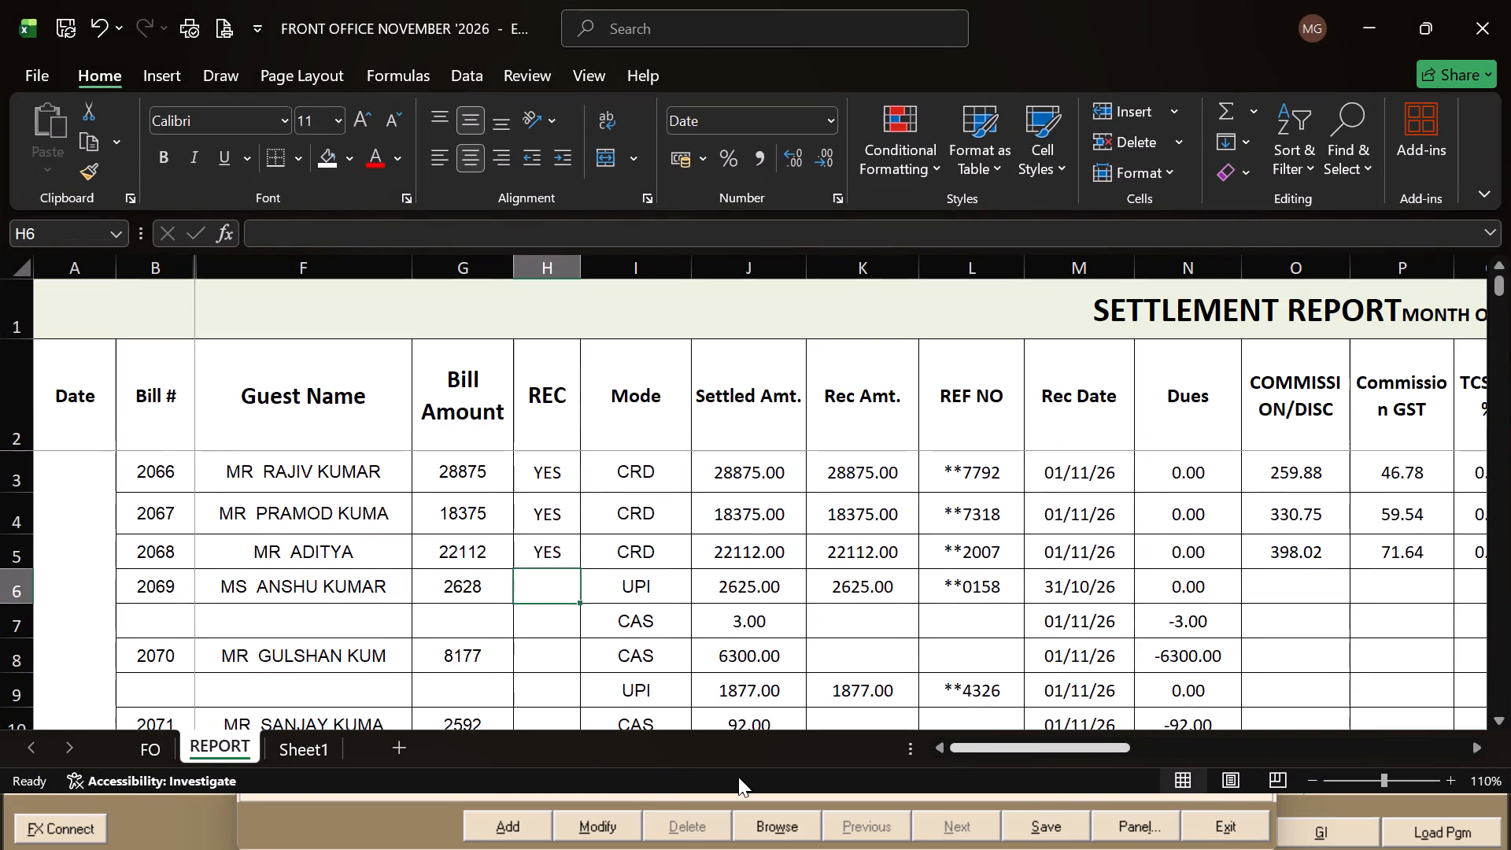
key(super+d)
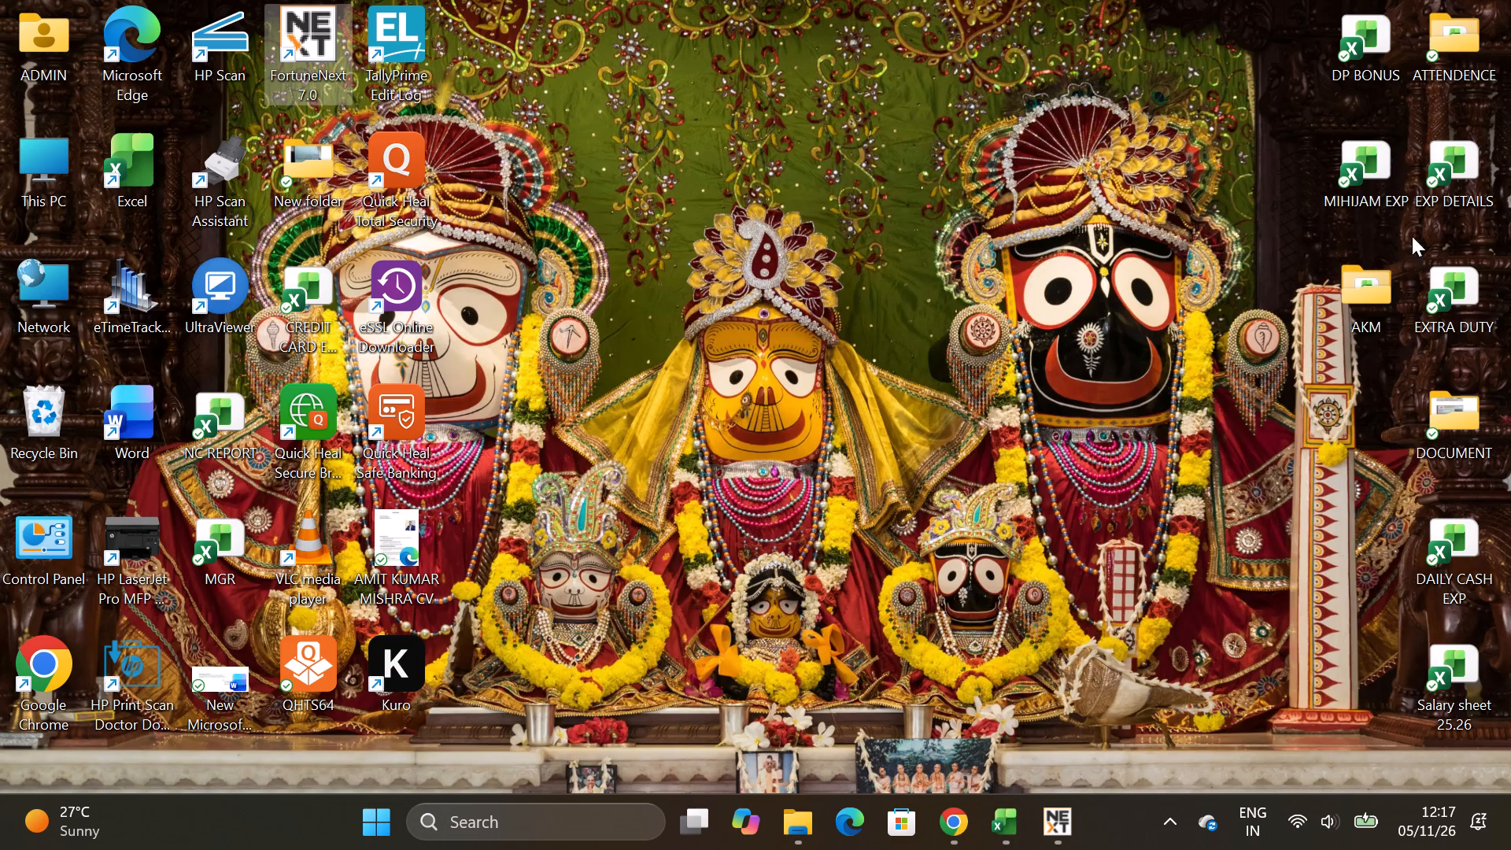
double_click(1366, 310)
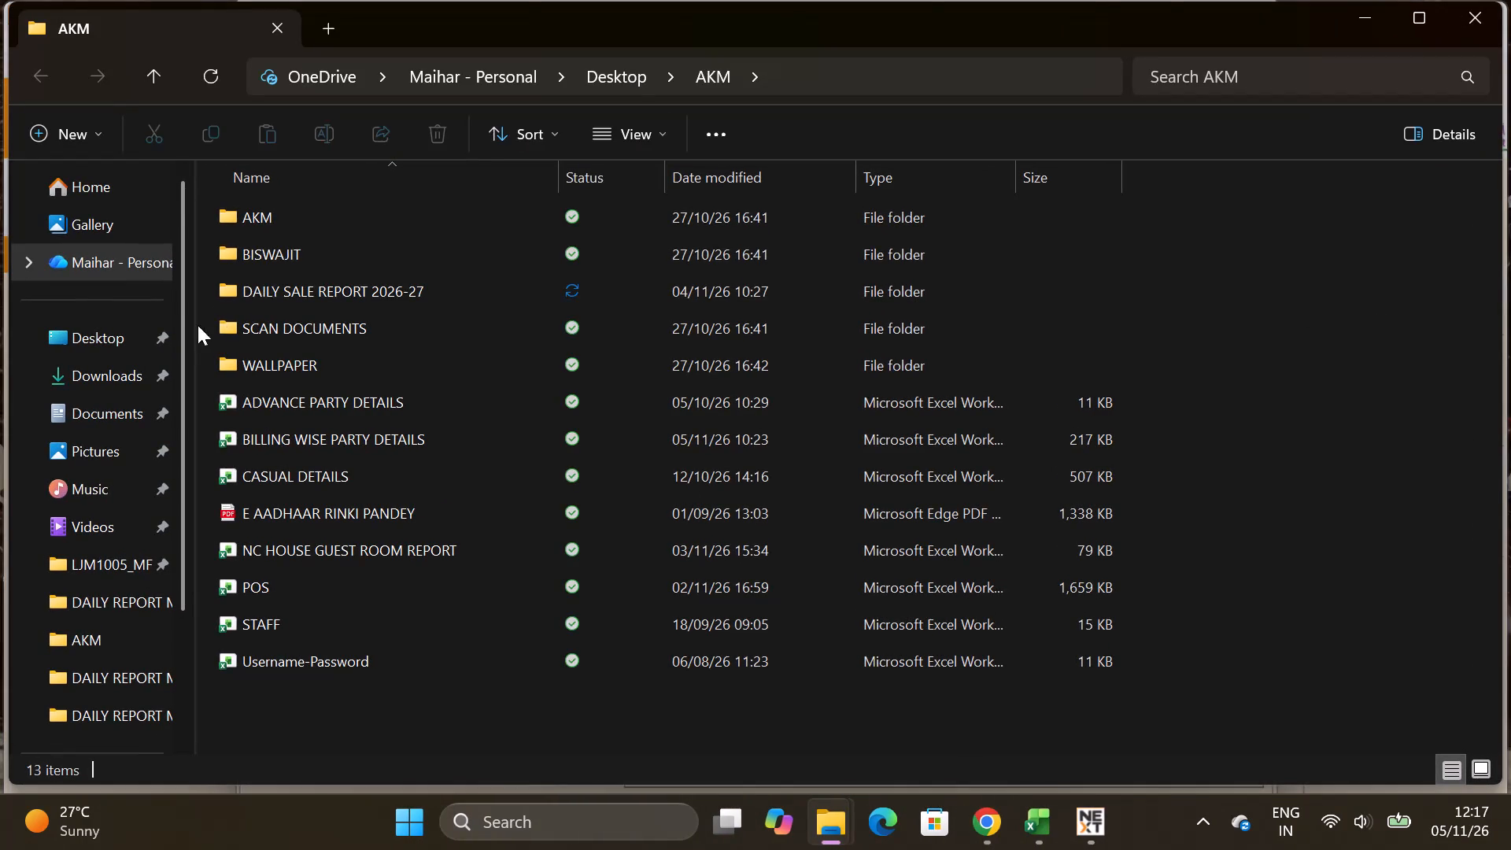
click(334, 287)
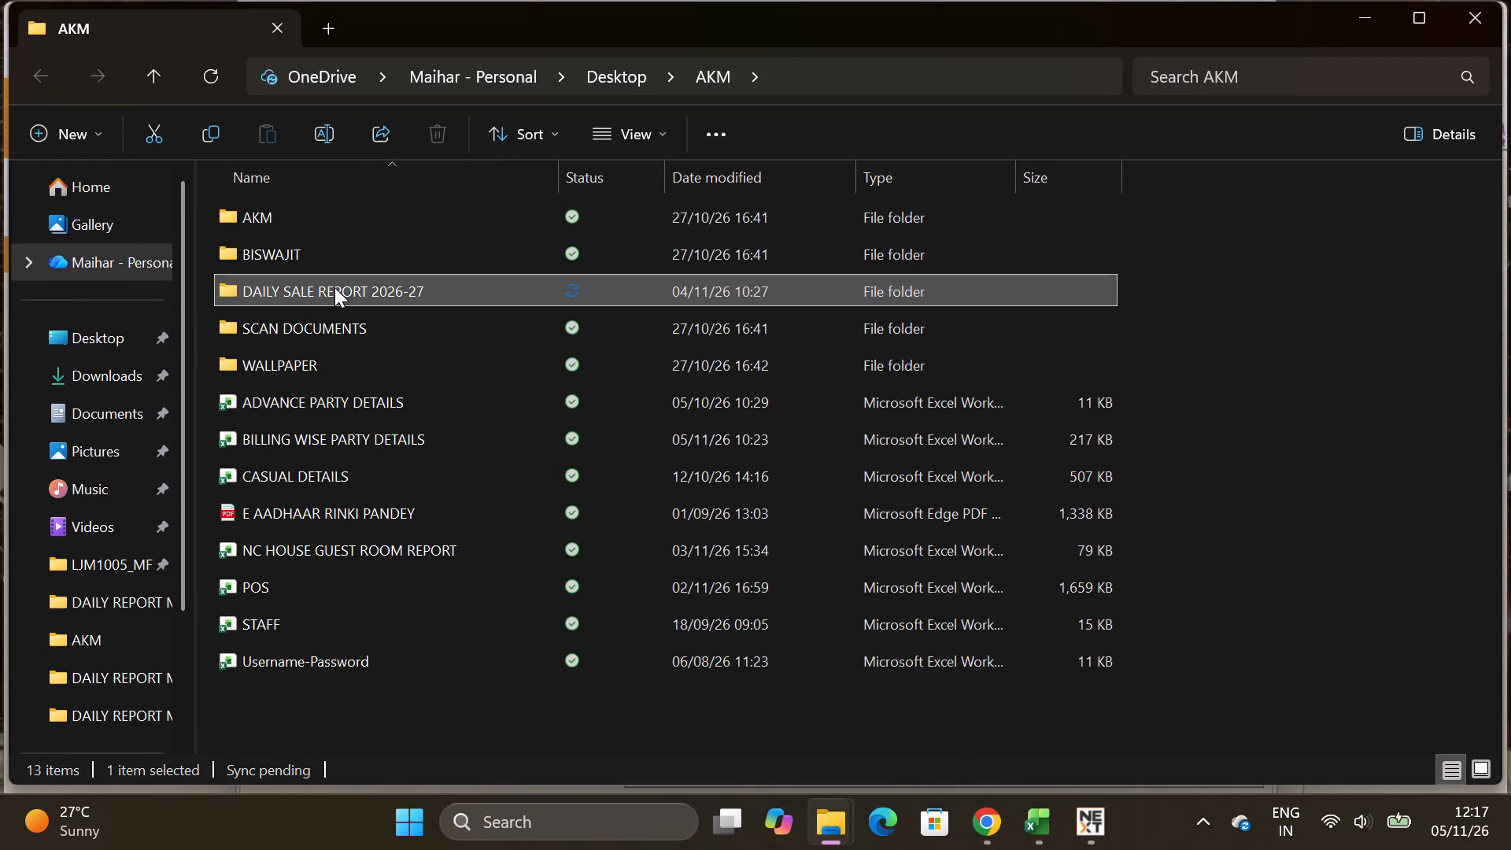
key(Return)
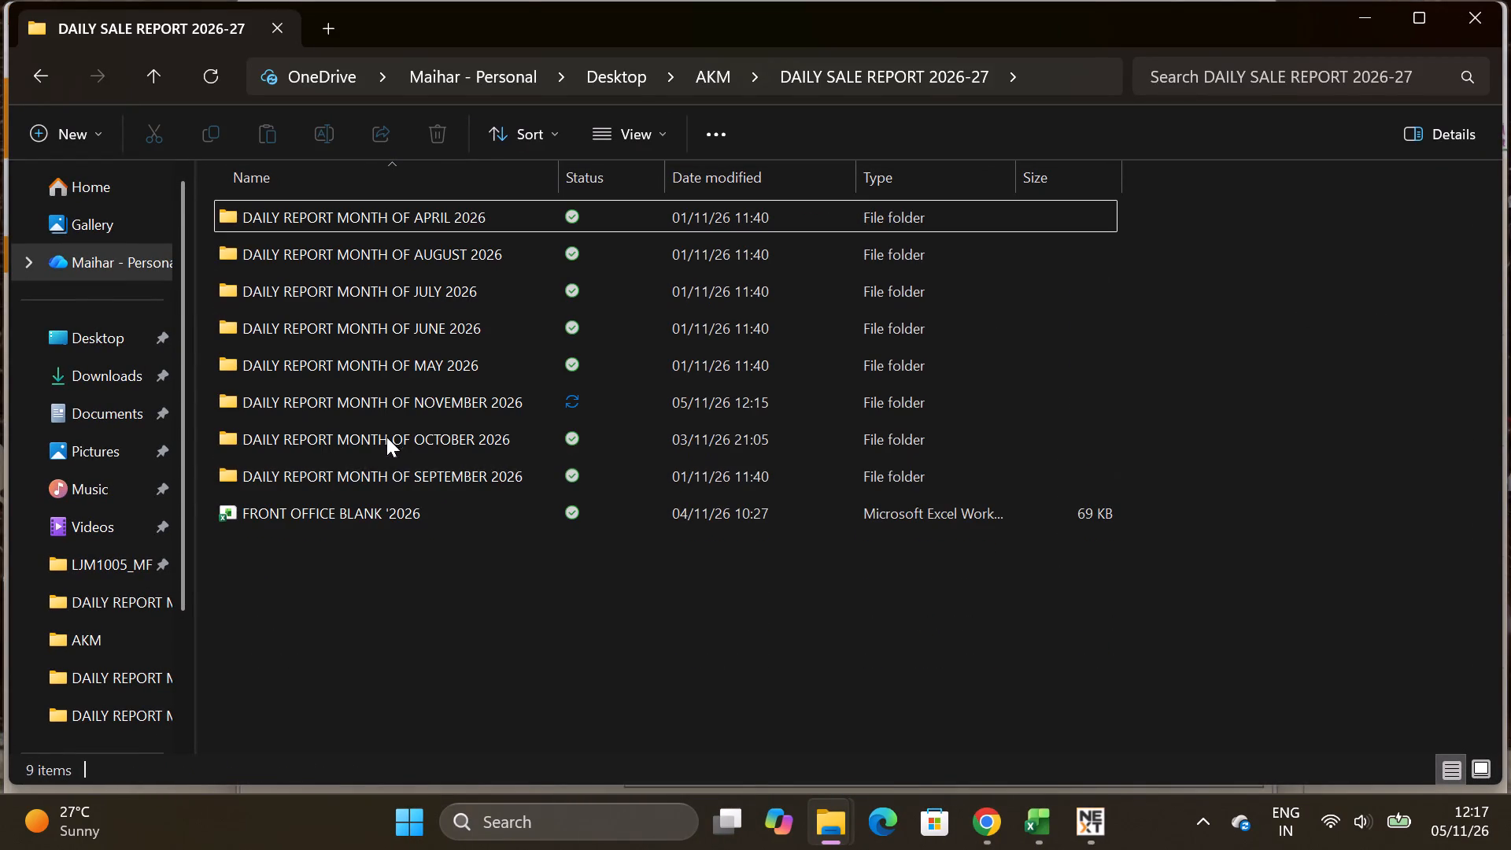
double_click(384, 432)
double_click(393, 218)
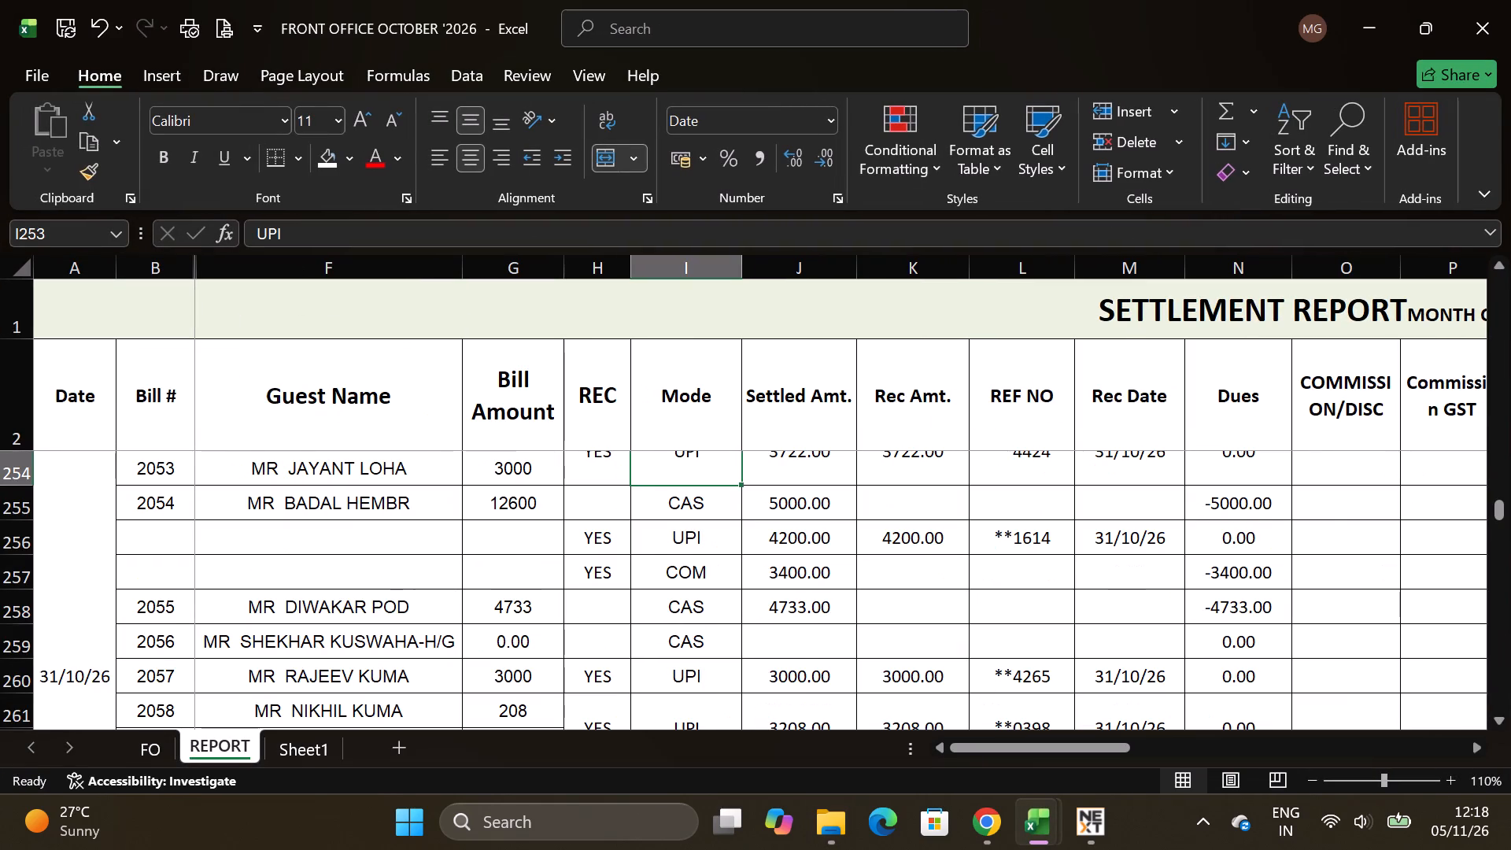
Examine the 24/10/26 COM bills around bill 1991 and their company code in the October settlement report.
scroll(626, 601, up, 2)
scroll(721, 599, up, 4)
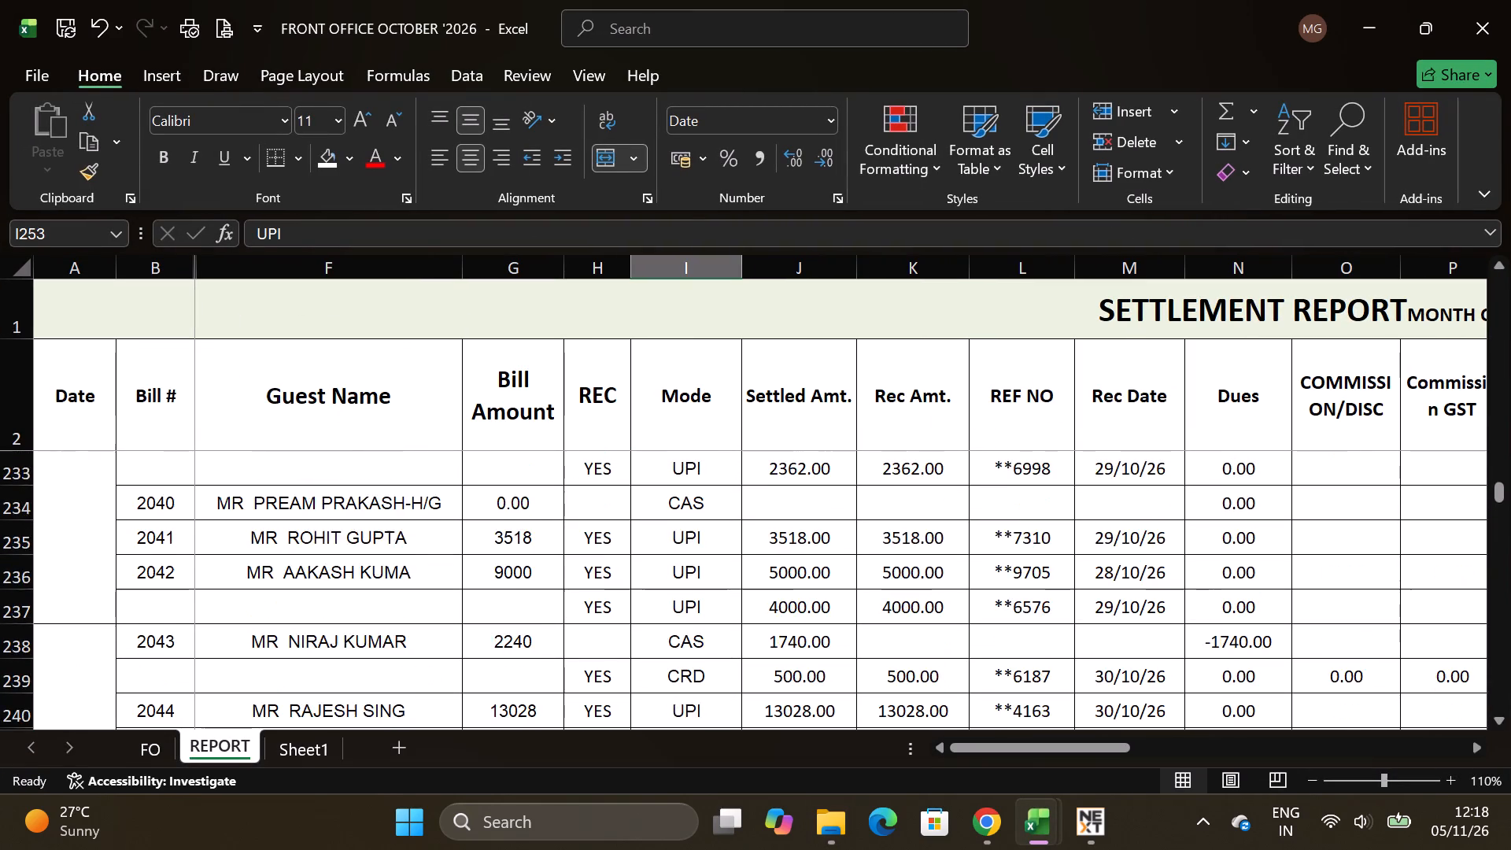
scroll(721, 599, up, 17)
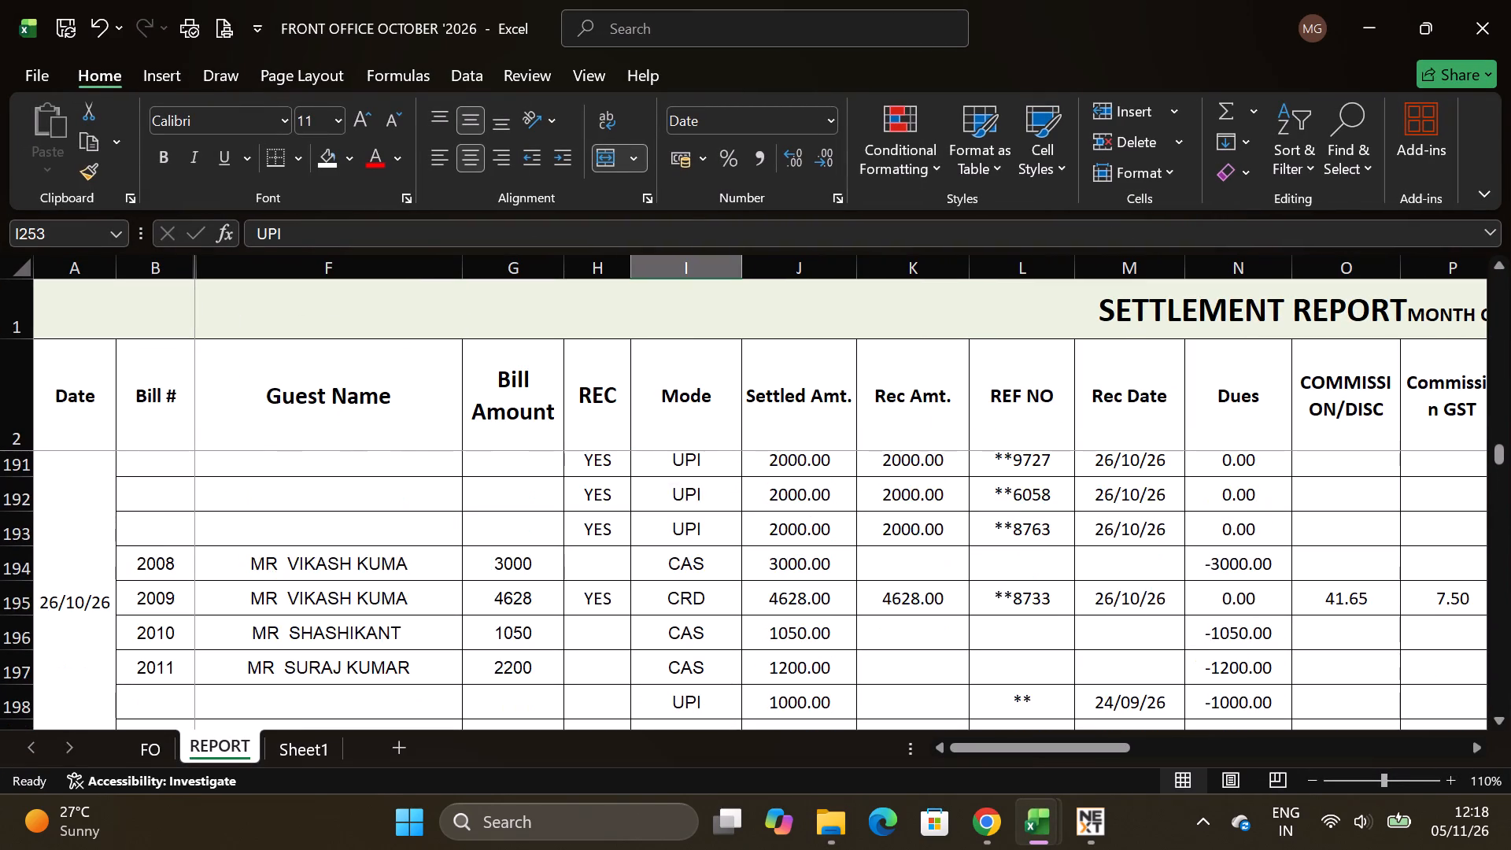
scroll(719, 599, up, 12)
scroll(719, 600, down, 5)
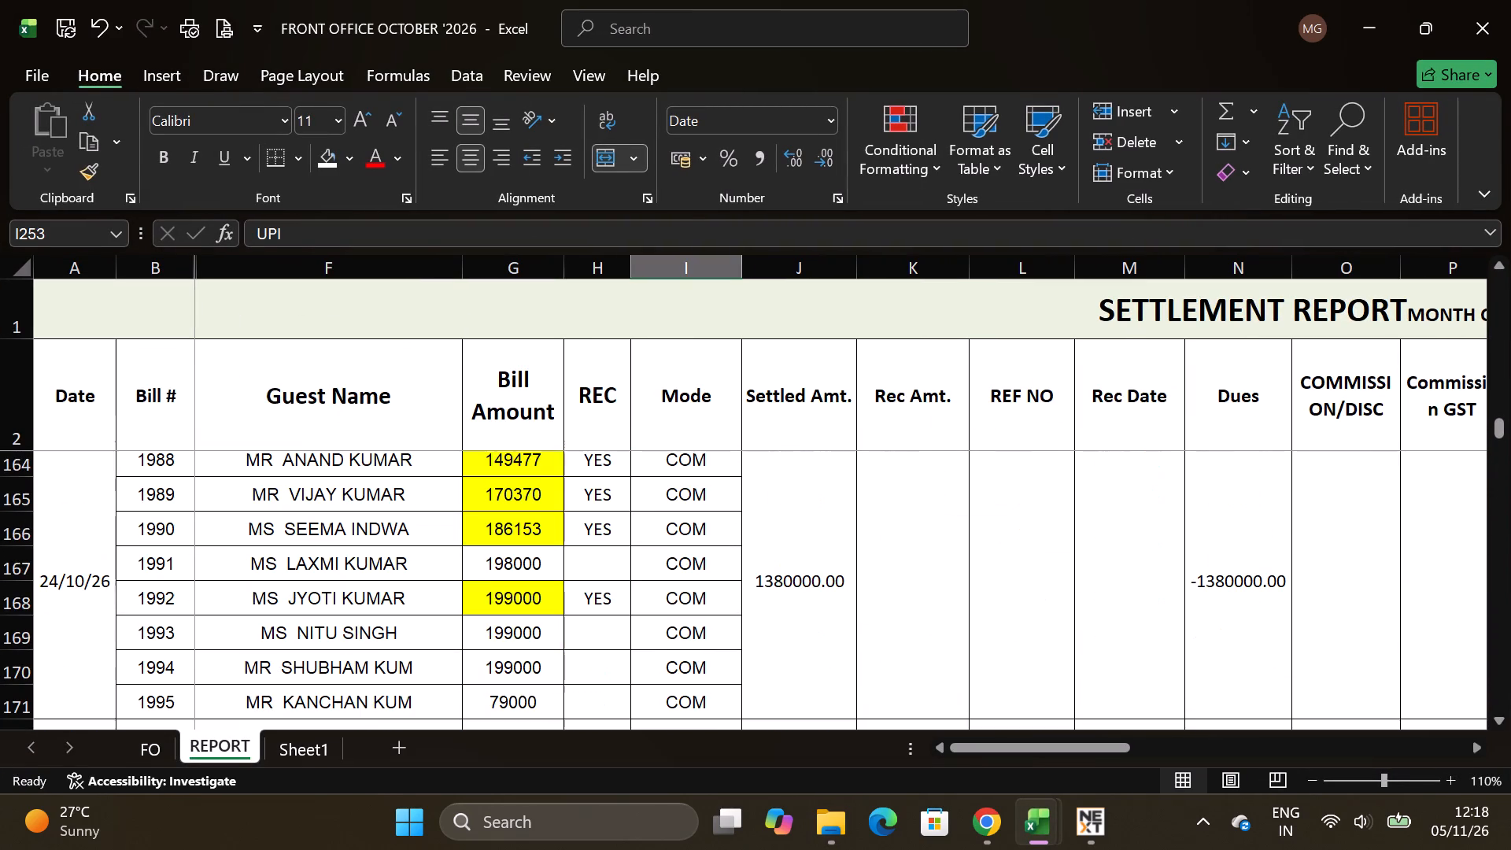
click(529, 572)
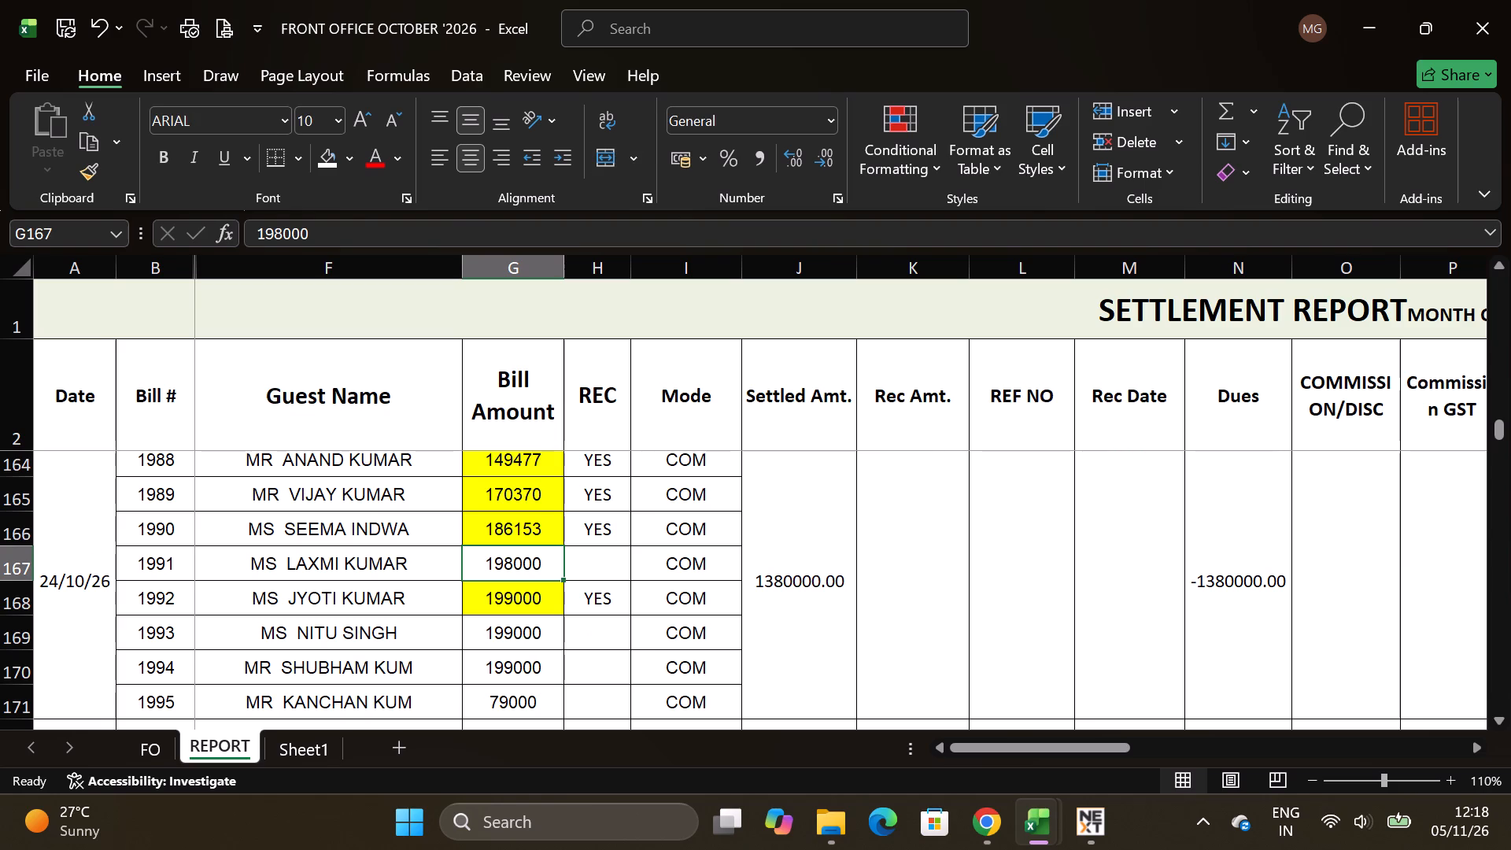
click(4, 562)
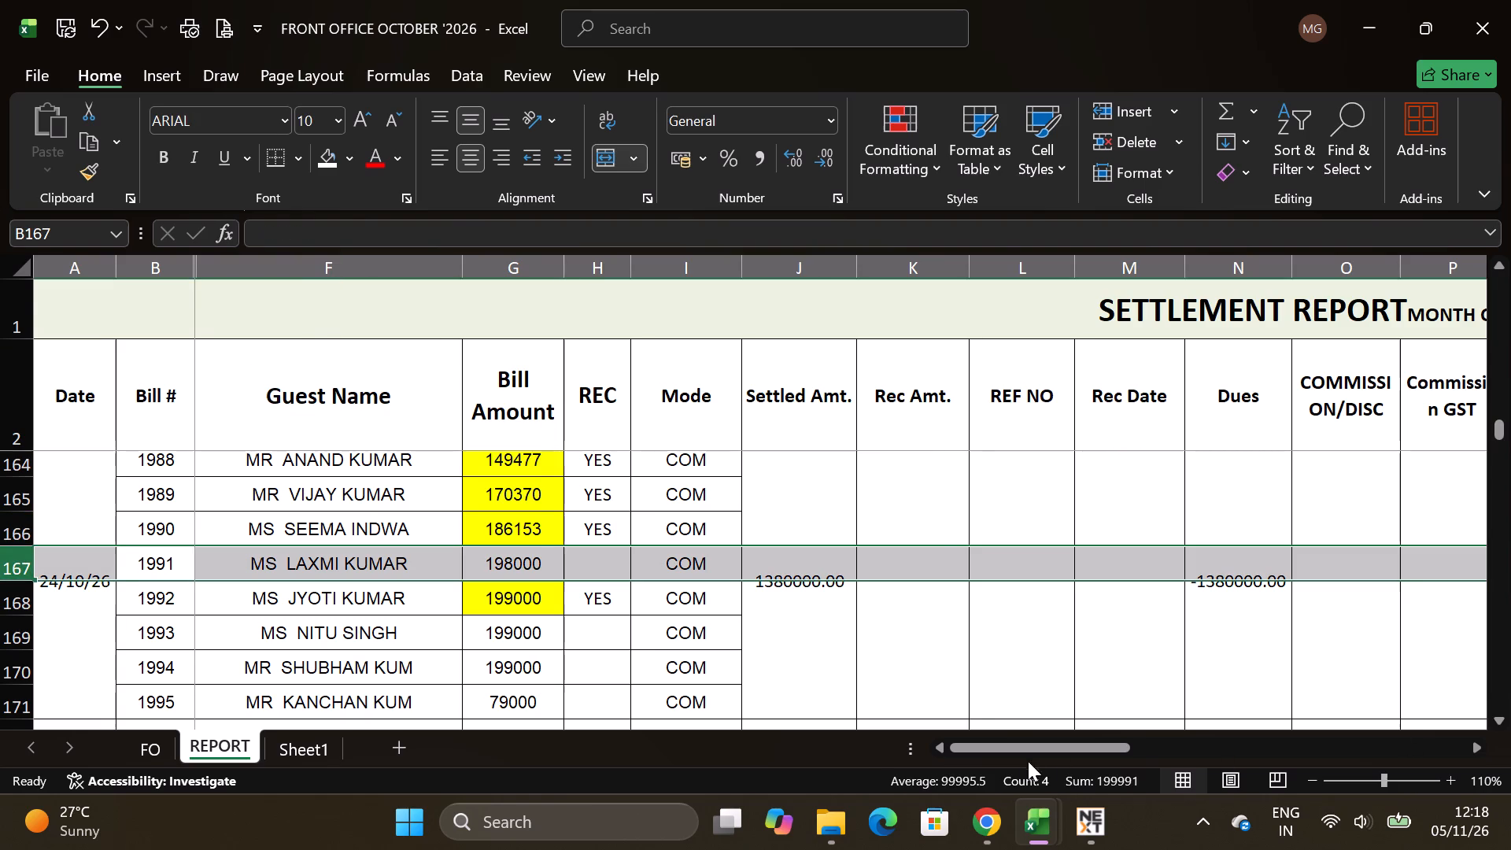
drag(1020, 751, 1198, 748)
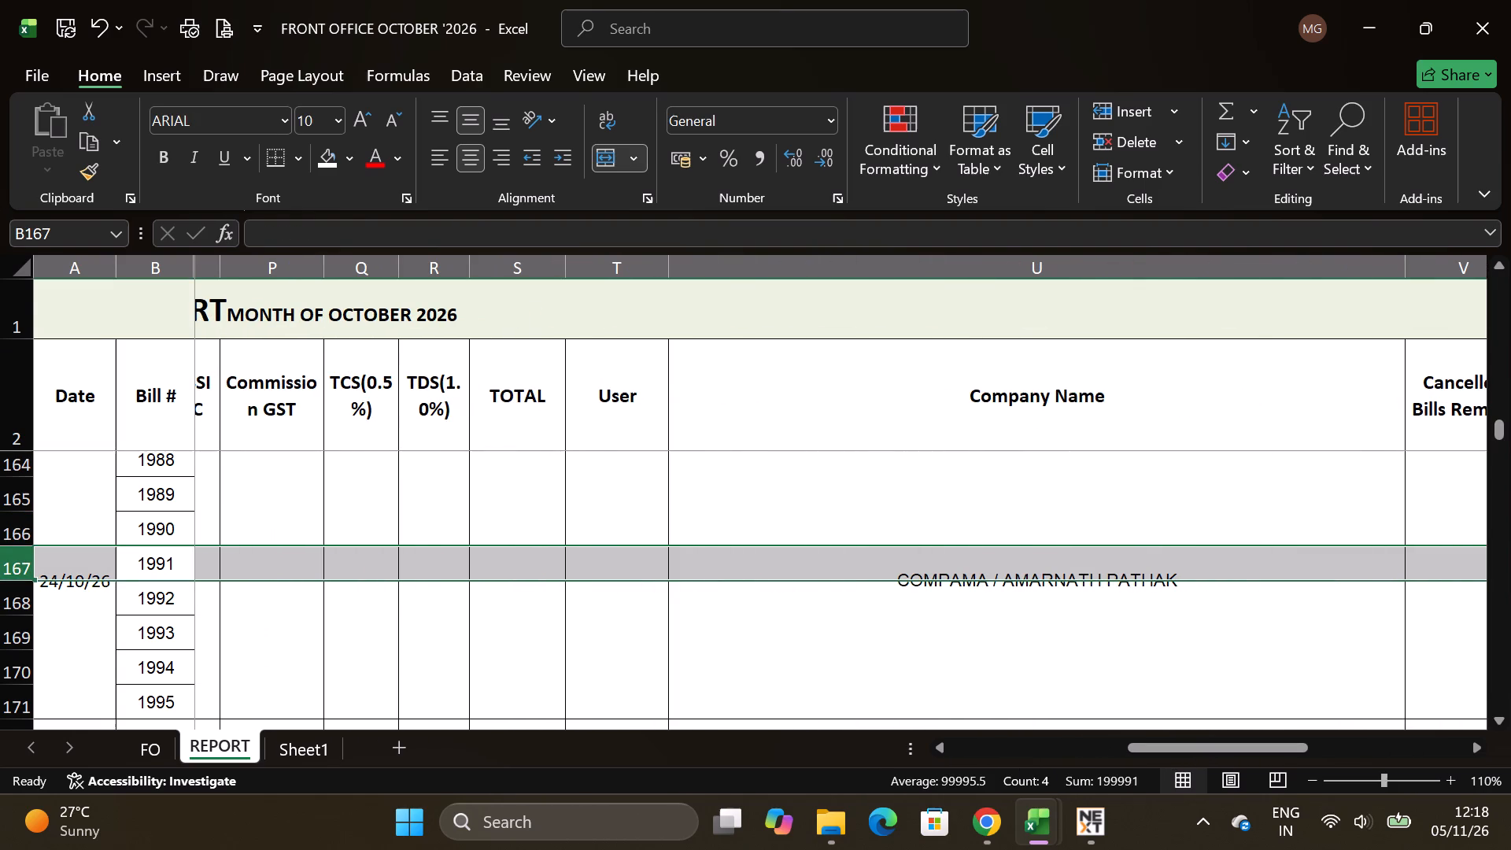
key(alt+Tab)
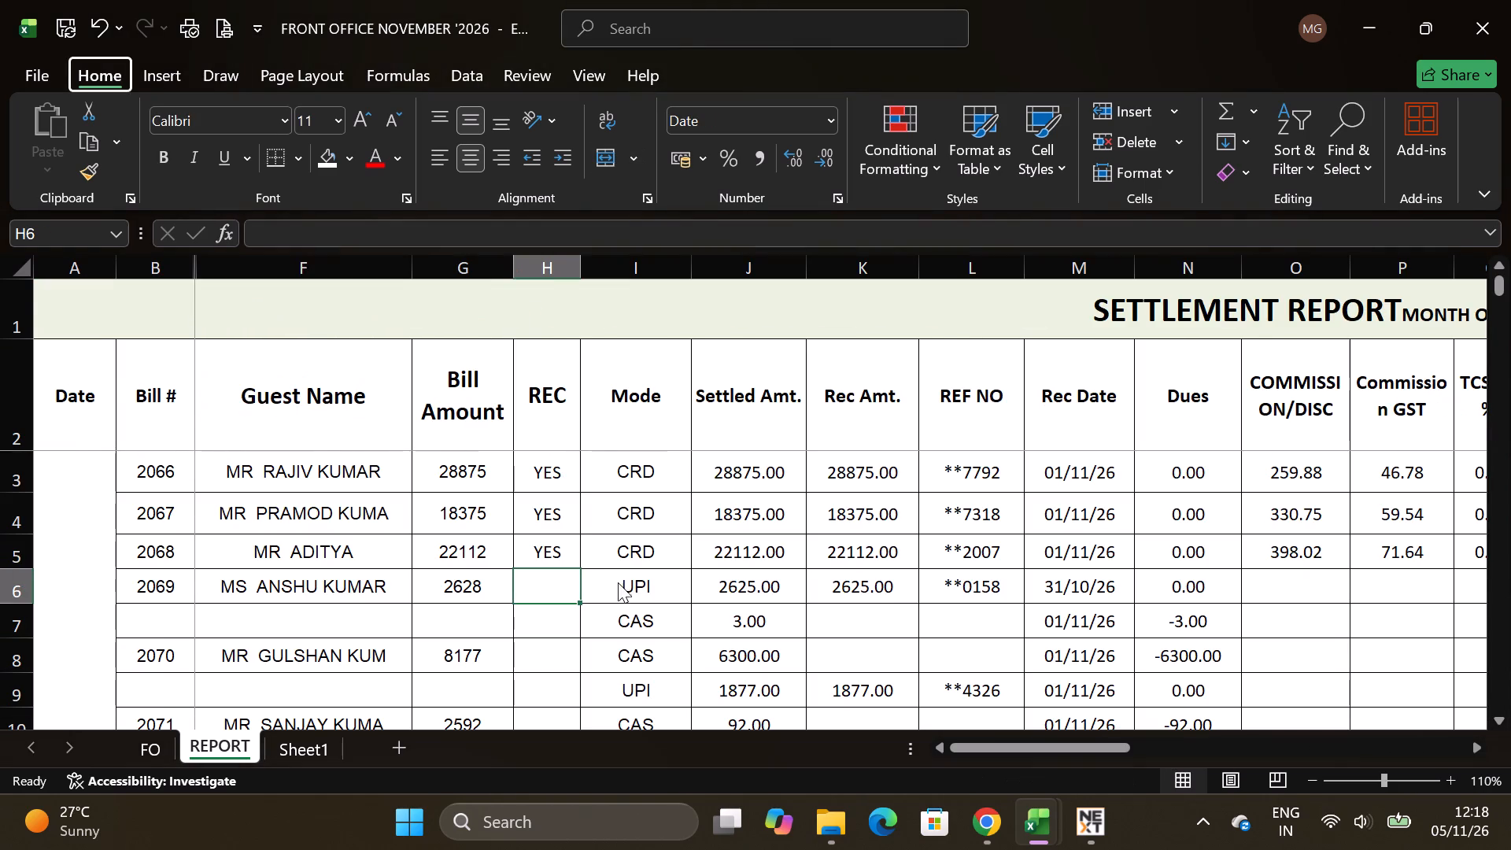
key(alt+Tab)
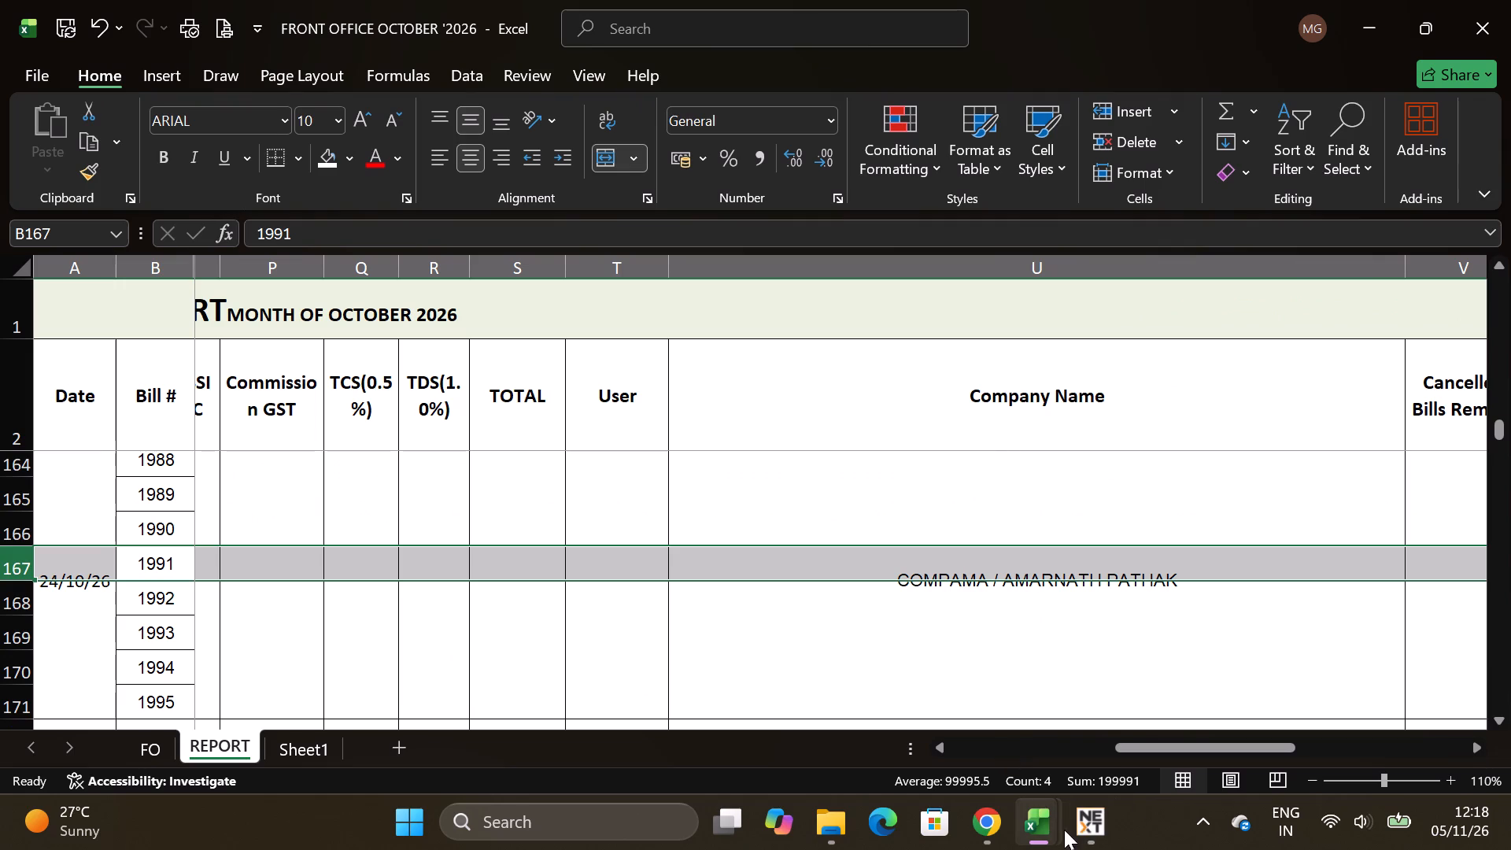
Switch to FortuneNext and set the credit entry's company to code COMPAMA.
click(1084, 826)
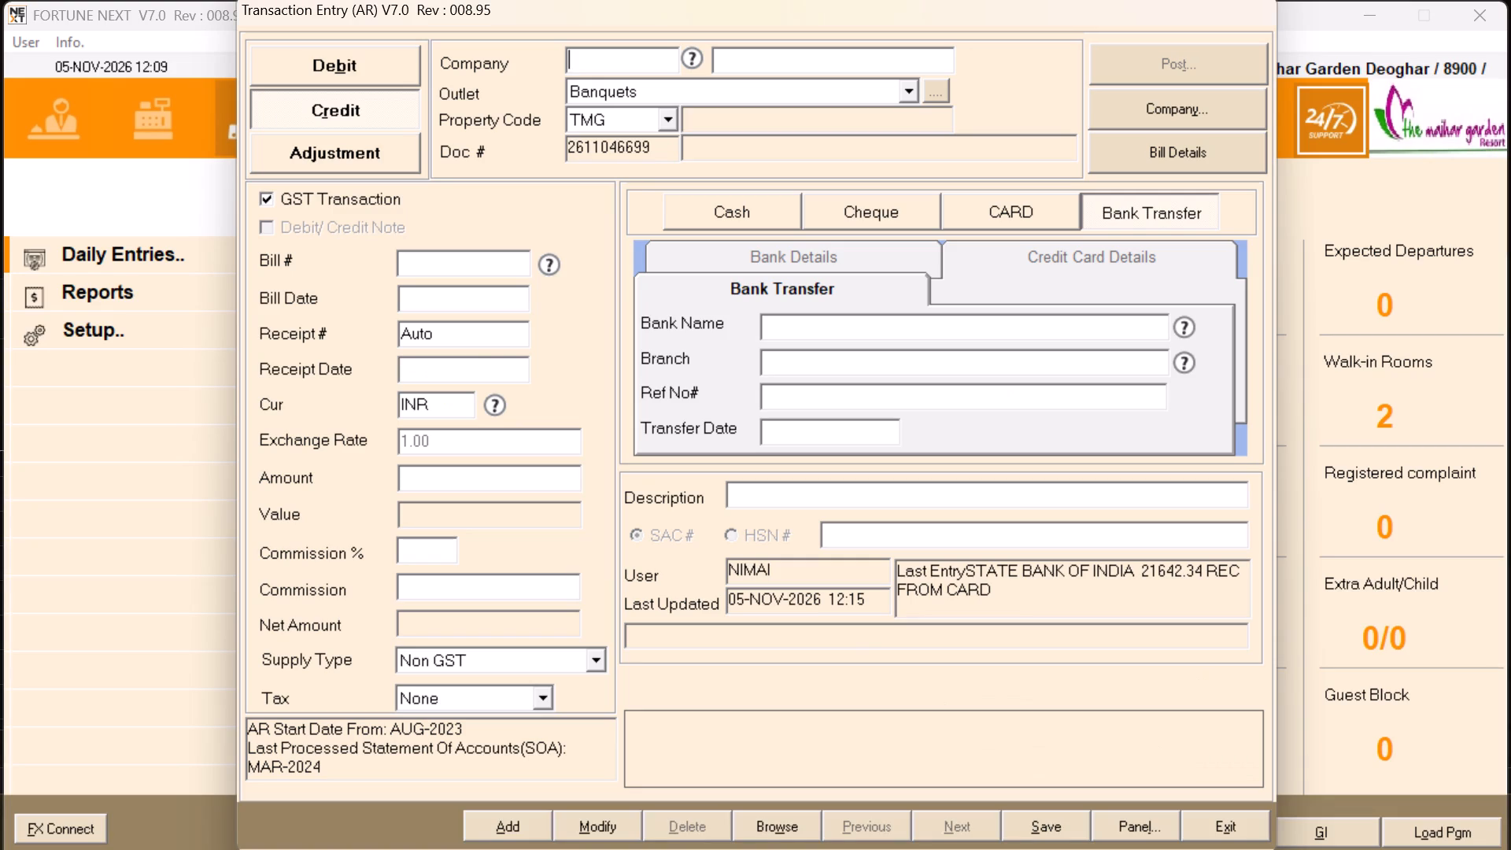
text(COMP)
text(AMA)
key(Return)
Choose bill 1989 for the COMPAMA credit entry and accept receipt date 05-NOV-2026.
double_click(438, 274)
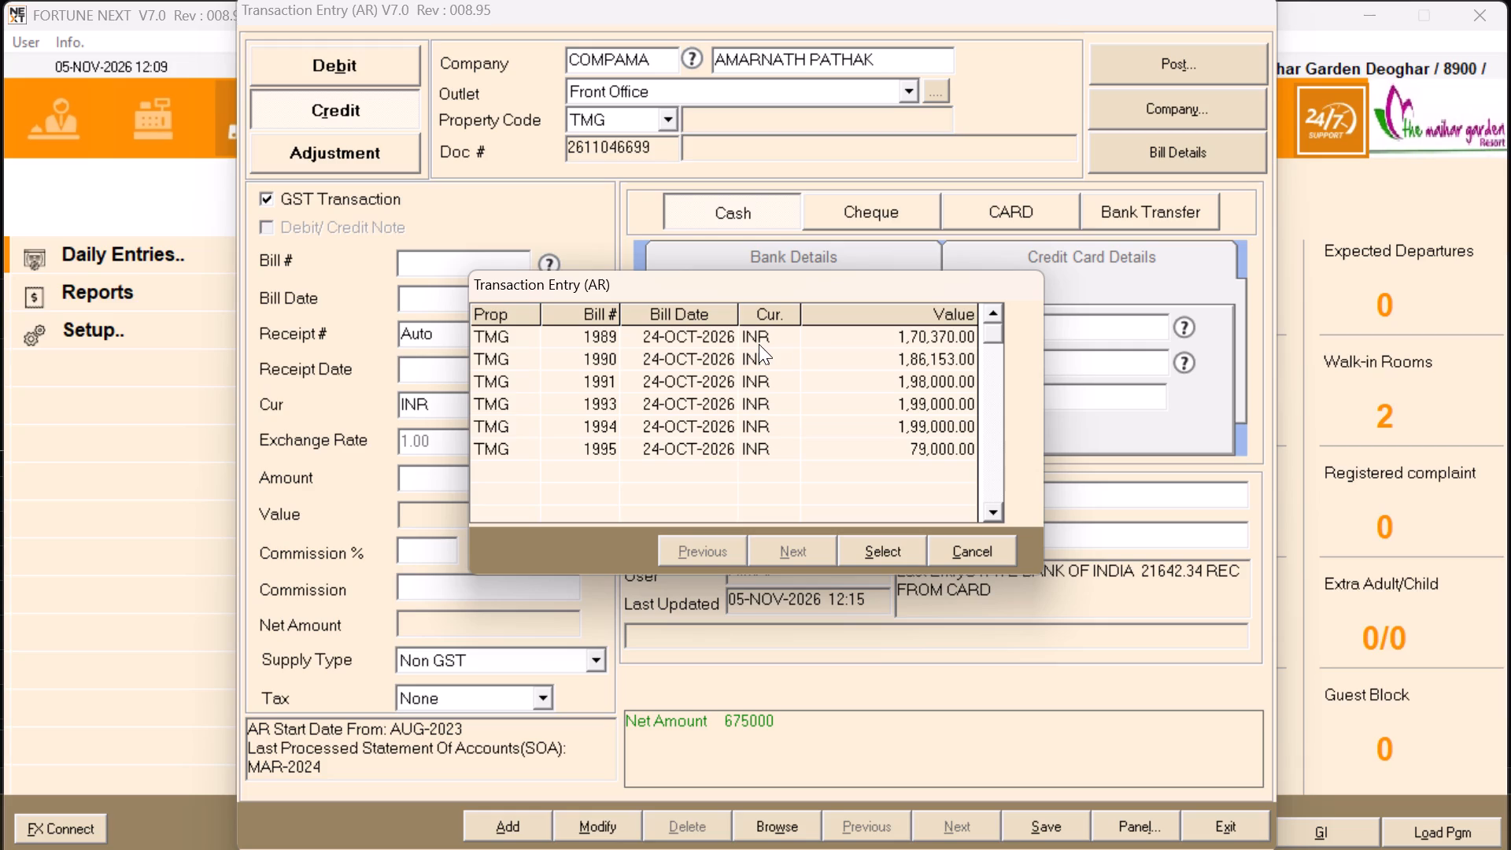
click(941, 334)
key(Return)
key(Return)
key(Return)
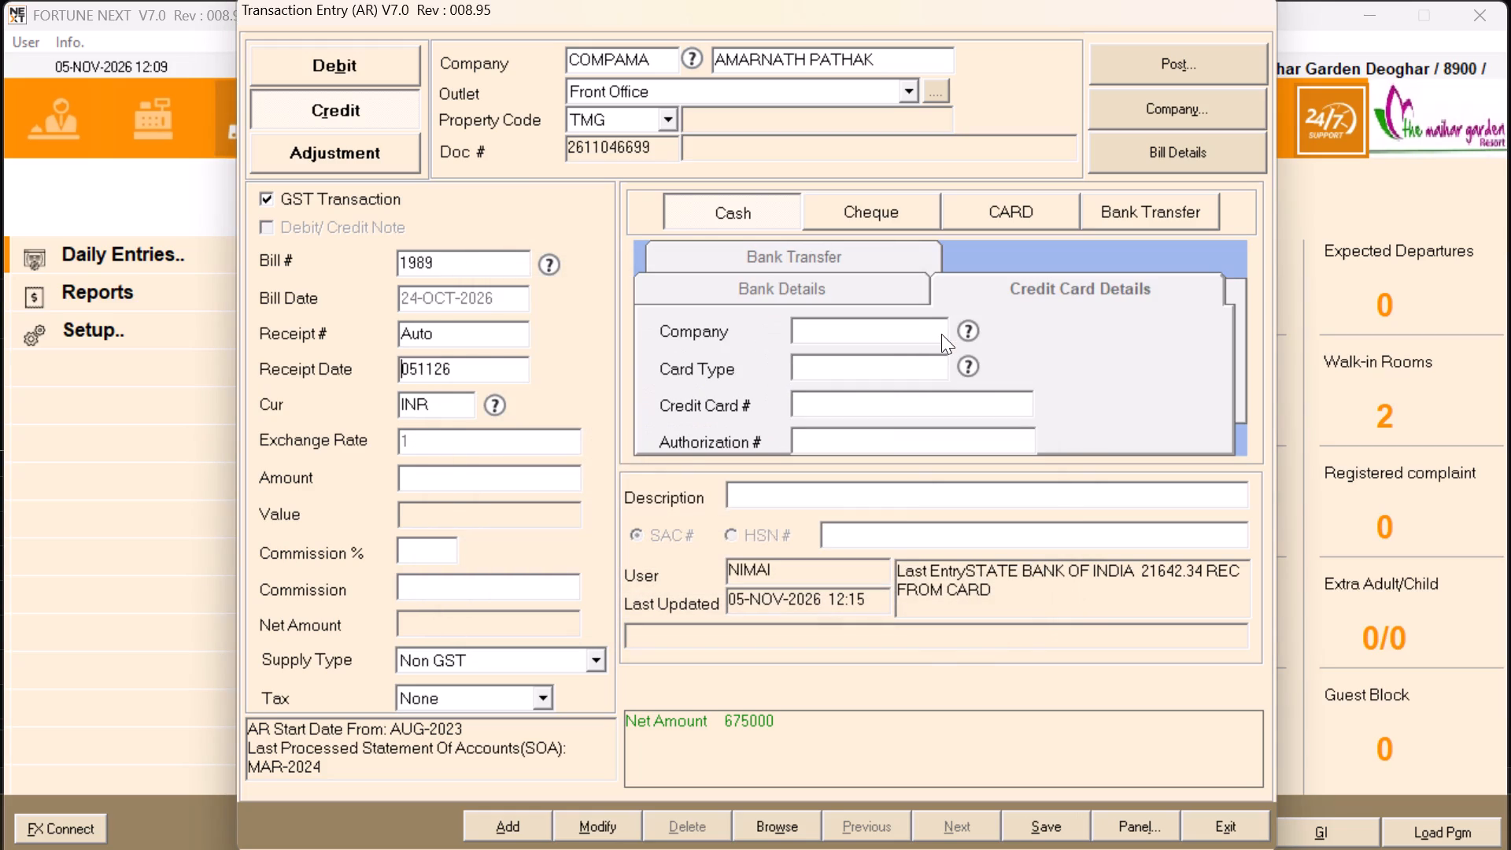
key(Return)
Check bill 1989's amount and REC mark in the October settlement report, and return to FortuneNext.
key(alt+Tab)
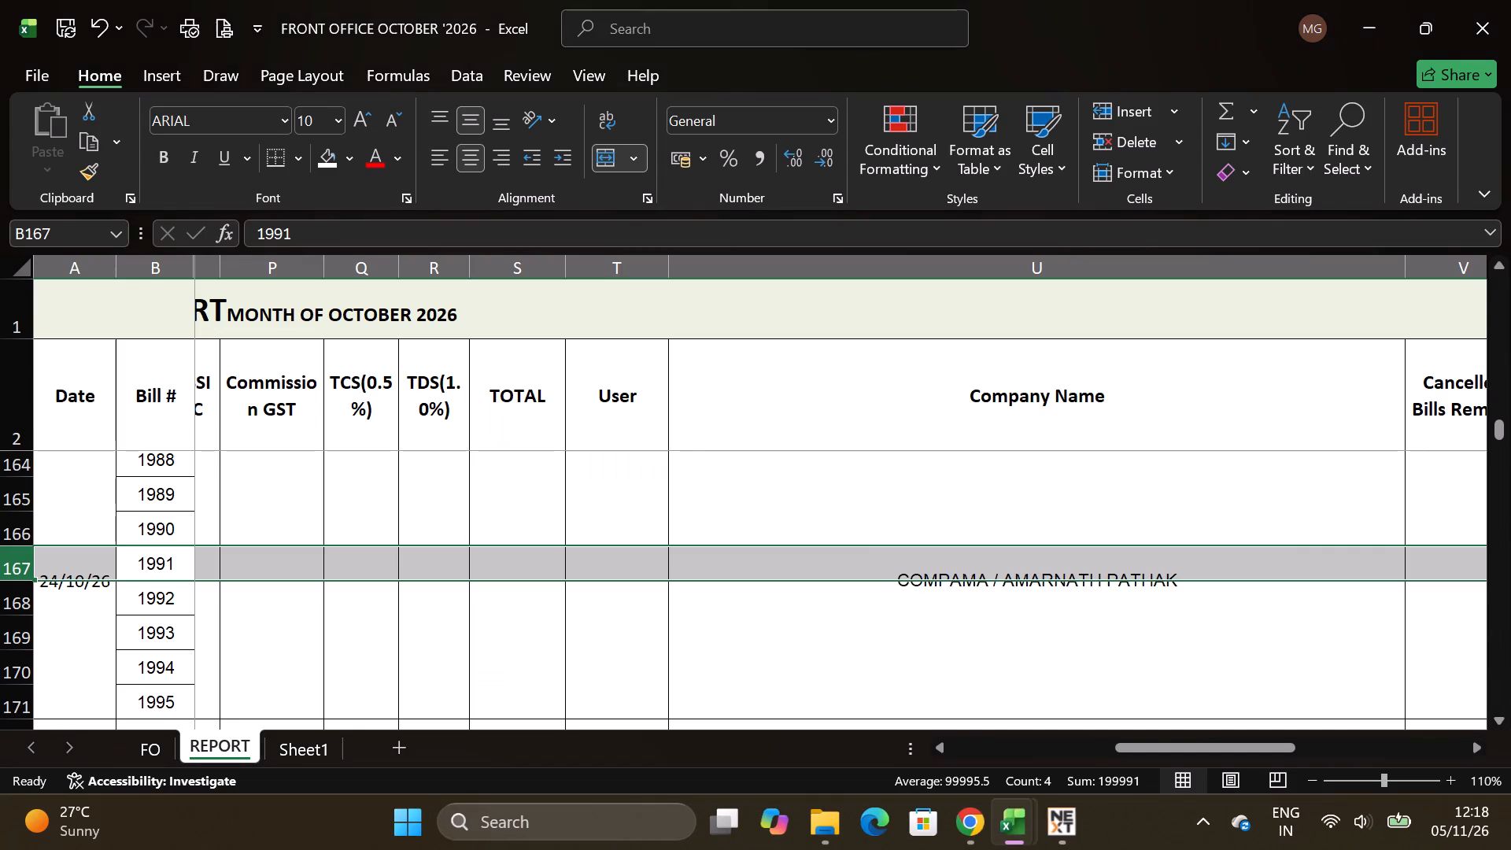
drag(1192, 748, 985, 752)
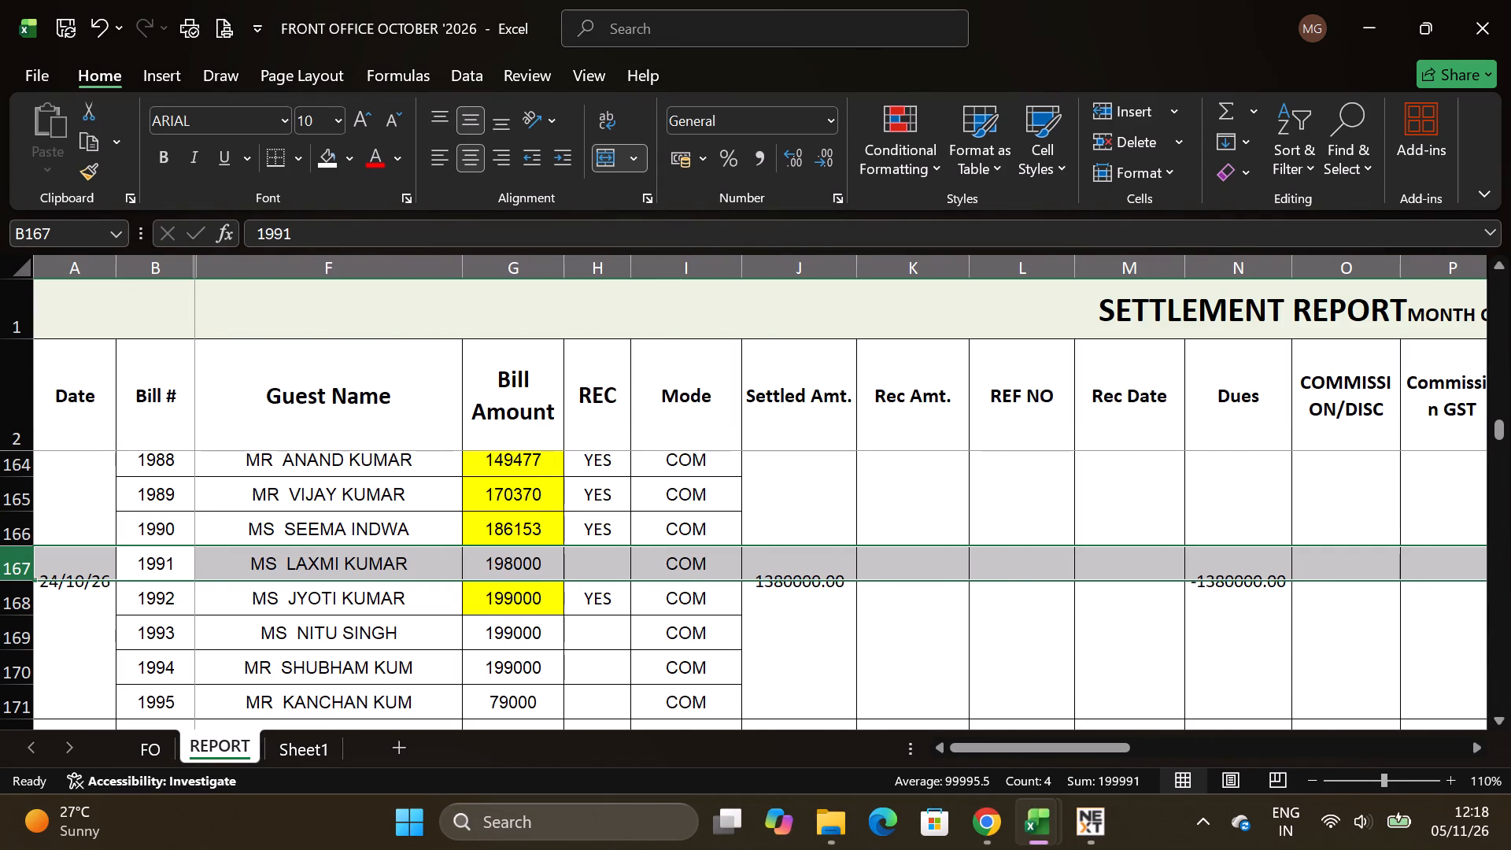
click(520, 491)
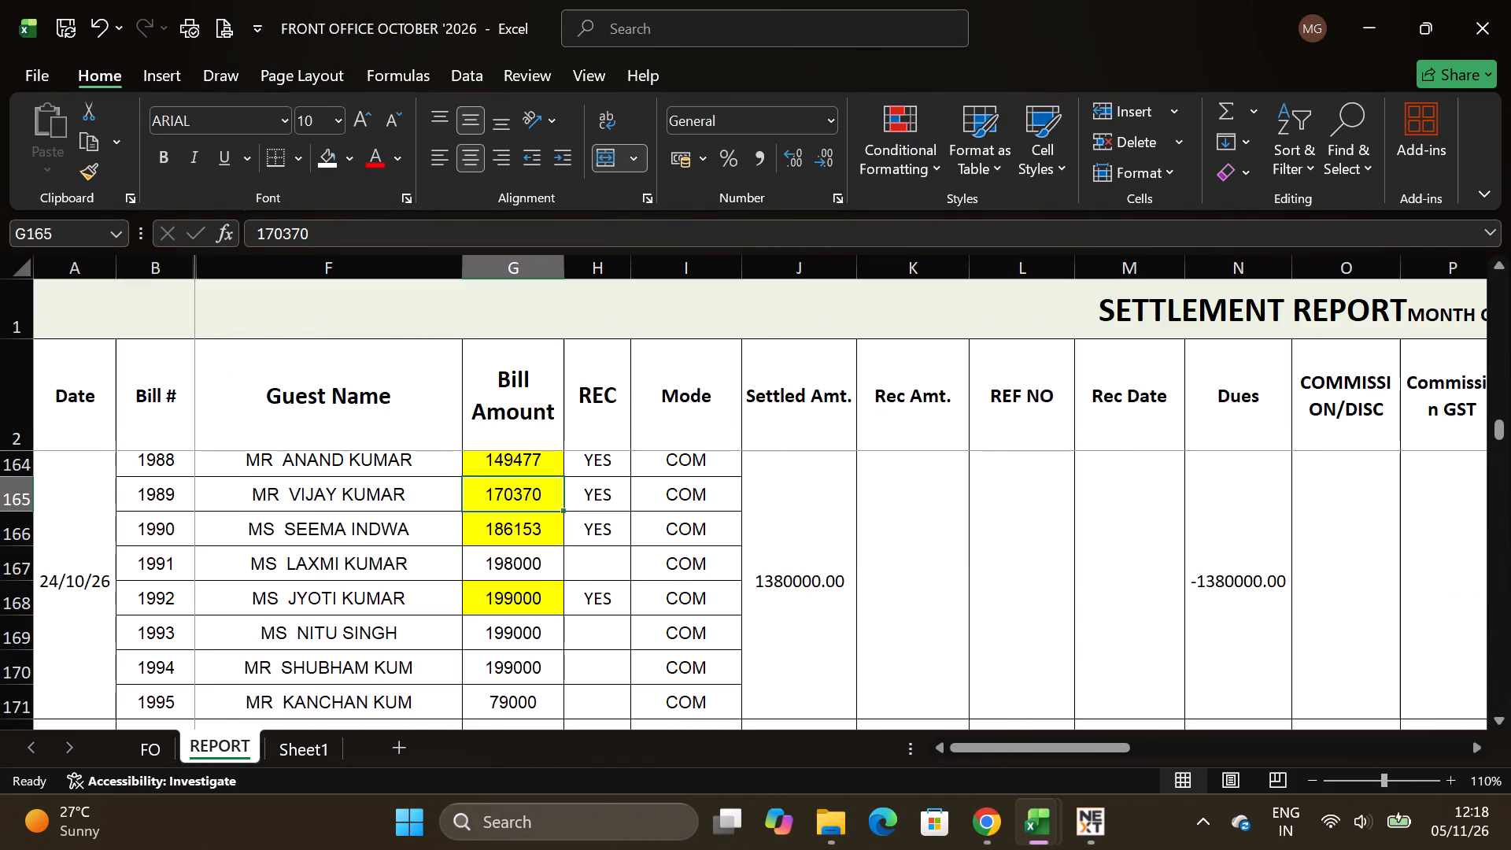
key(alt+Tab)
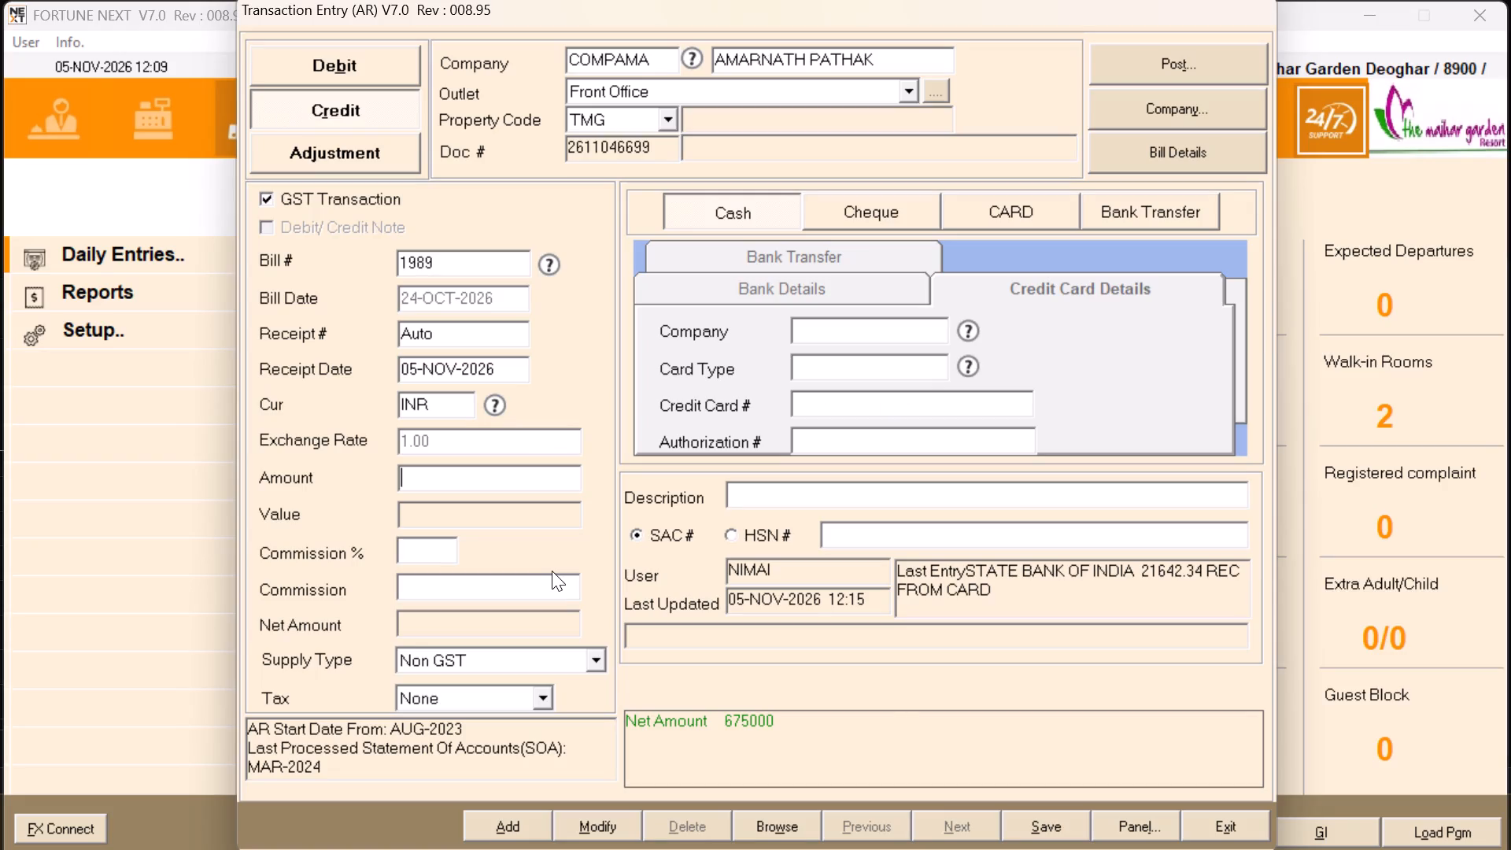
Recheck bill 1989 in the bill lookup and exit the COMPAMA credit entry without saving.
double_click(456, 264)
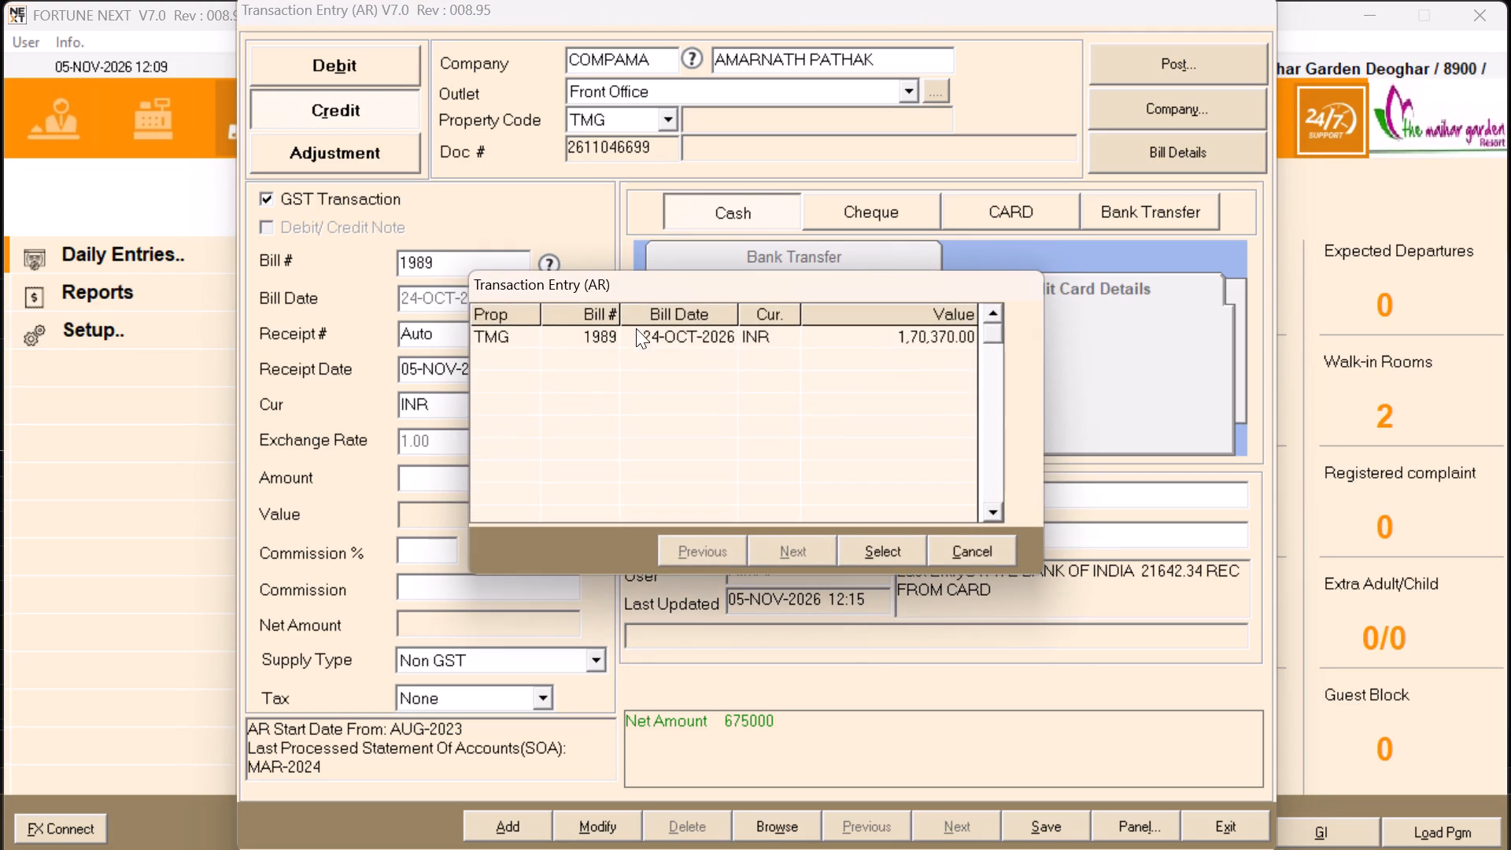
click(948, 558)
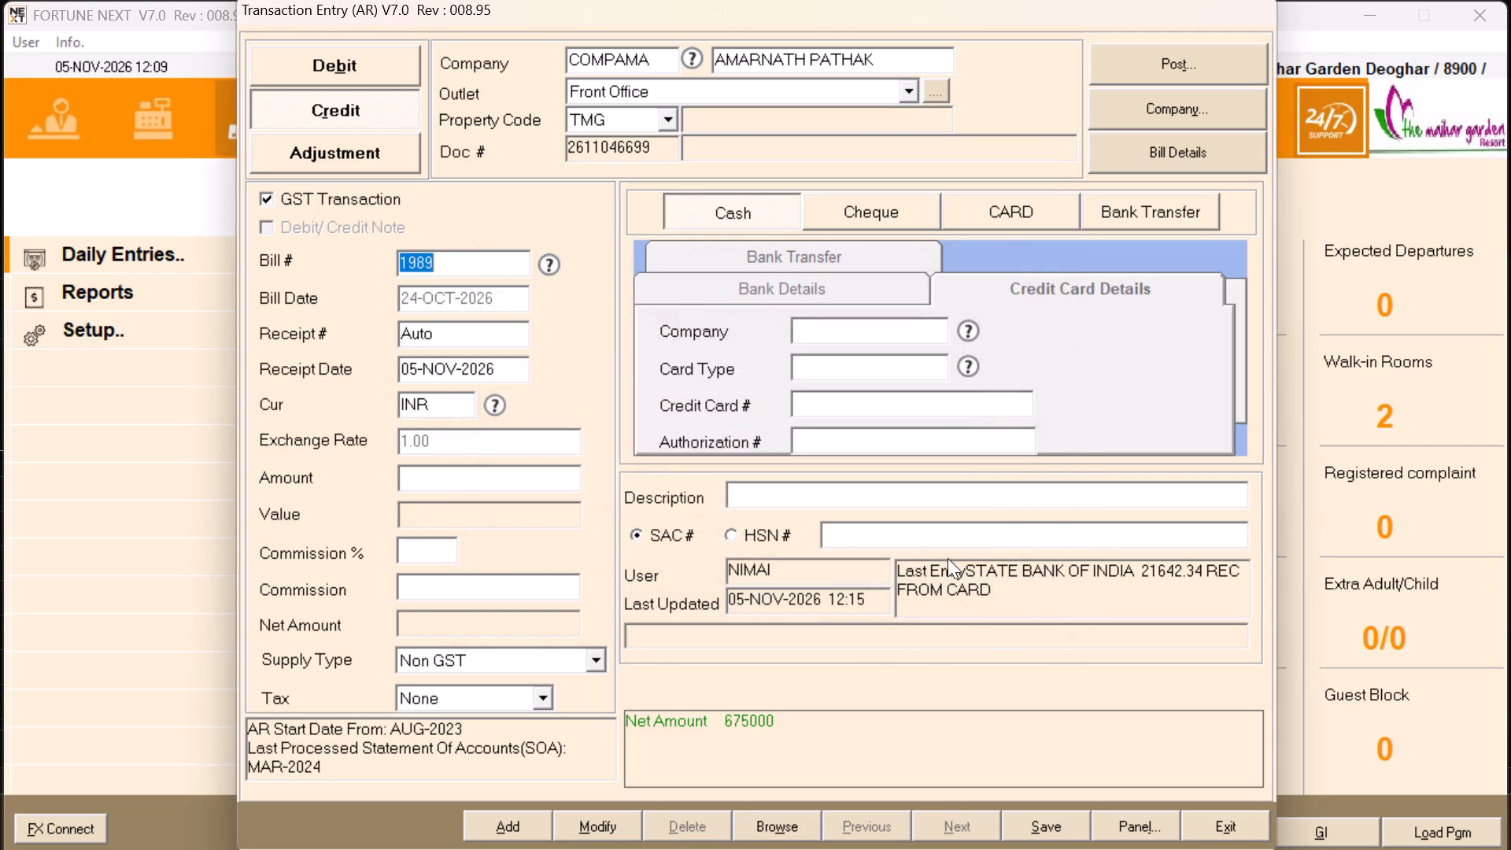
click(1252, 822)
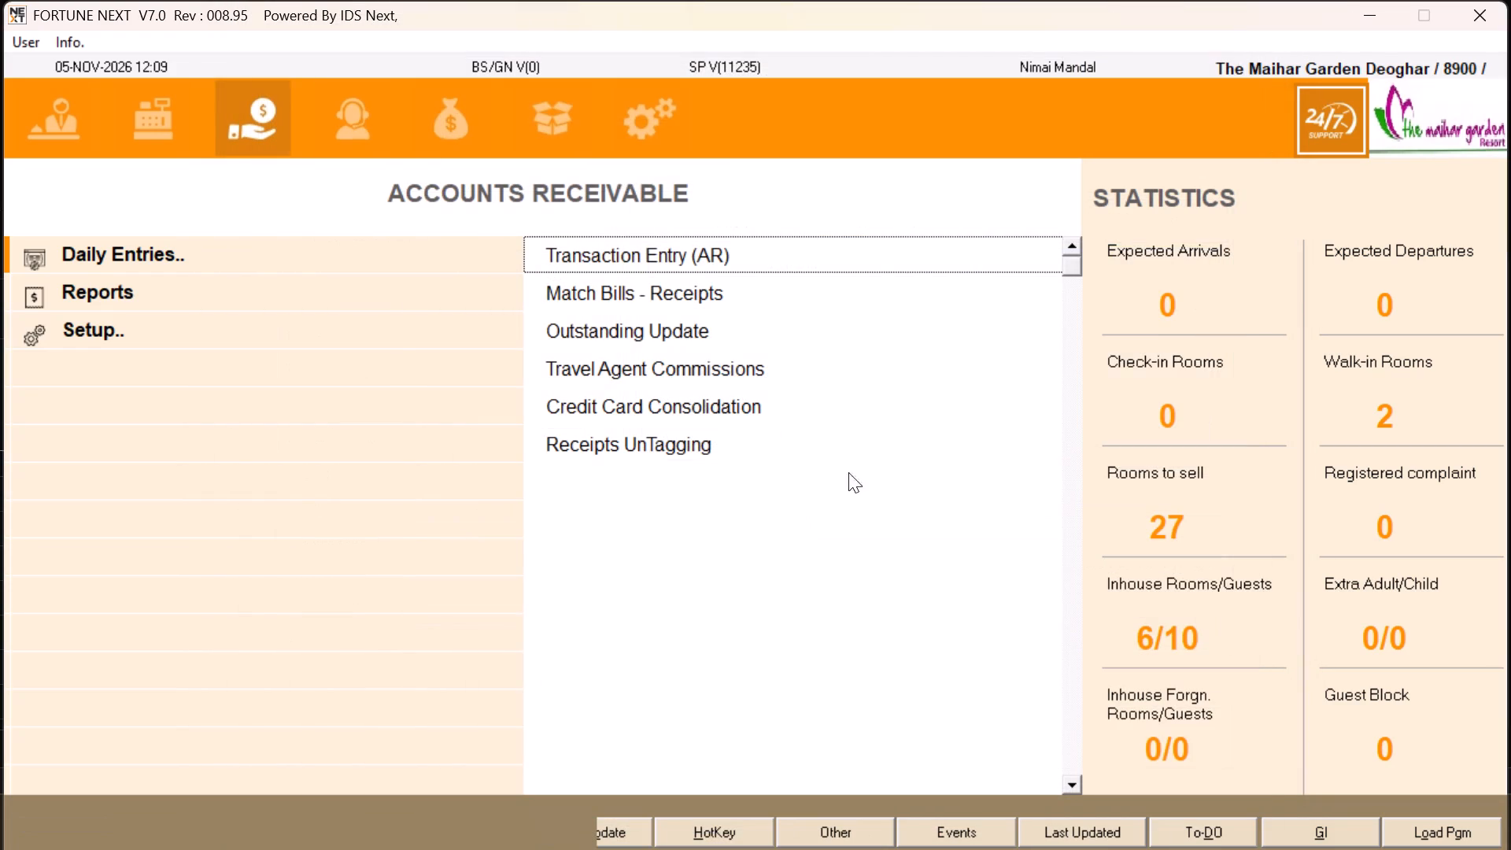
Reopen Transaction Entry (AR) from the Accounts Receivable daily entries.
click(736, 262)
key(Return)
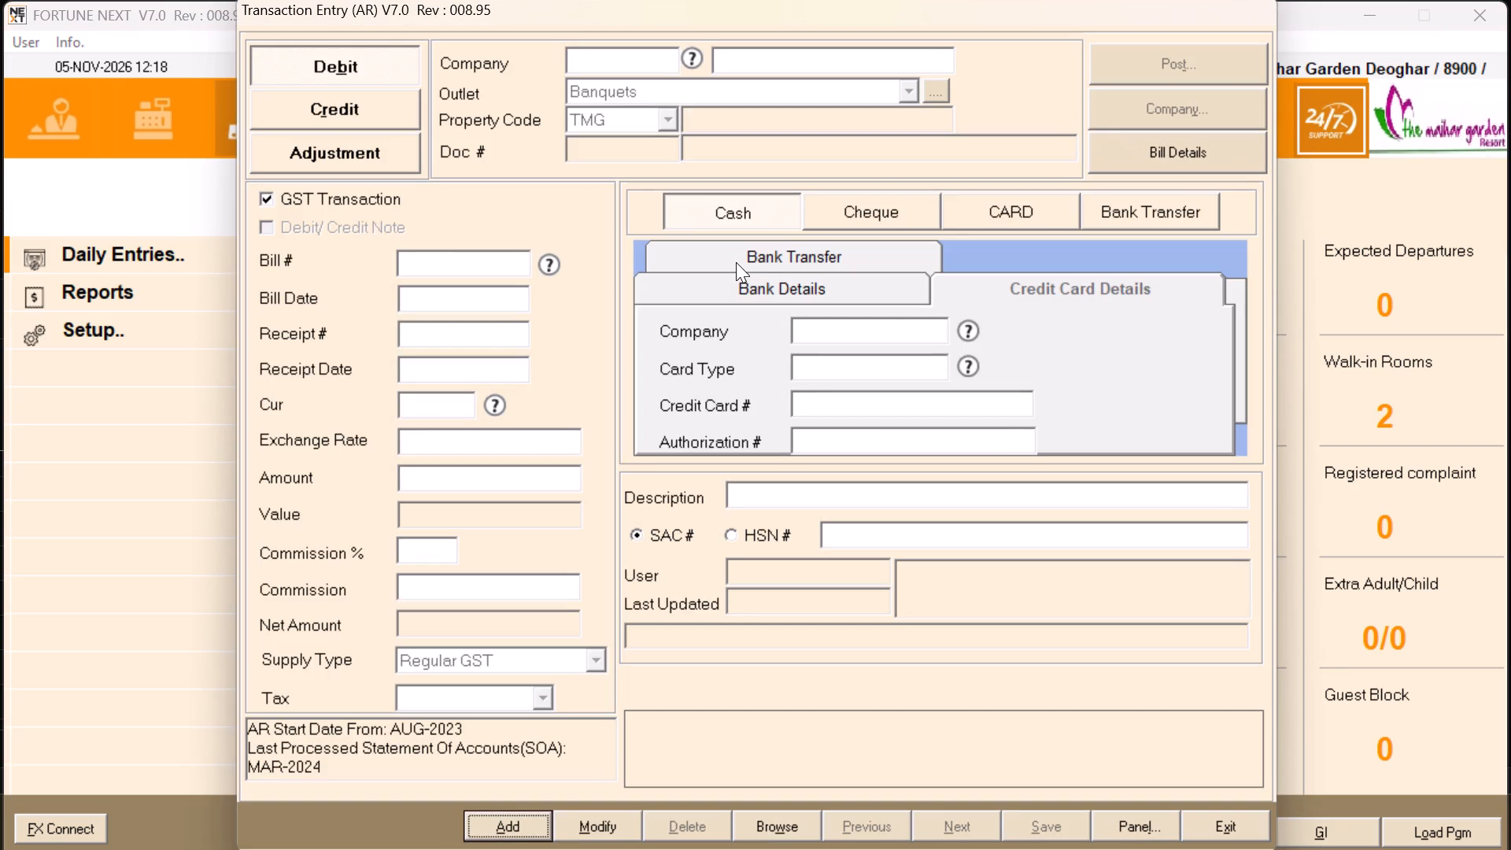
Start a credit entry for company COMPAMA and check its bill lookup without selecting a bill.
click(353, 105)
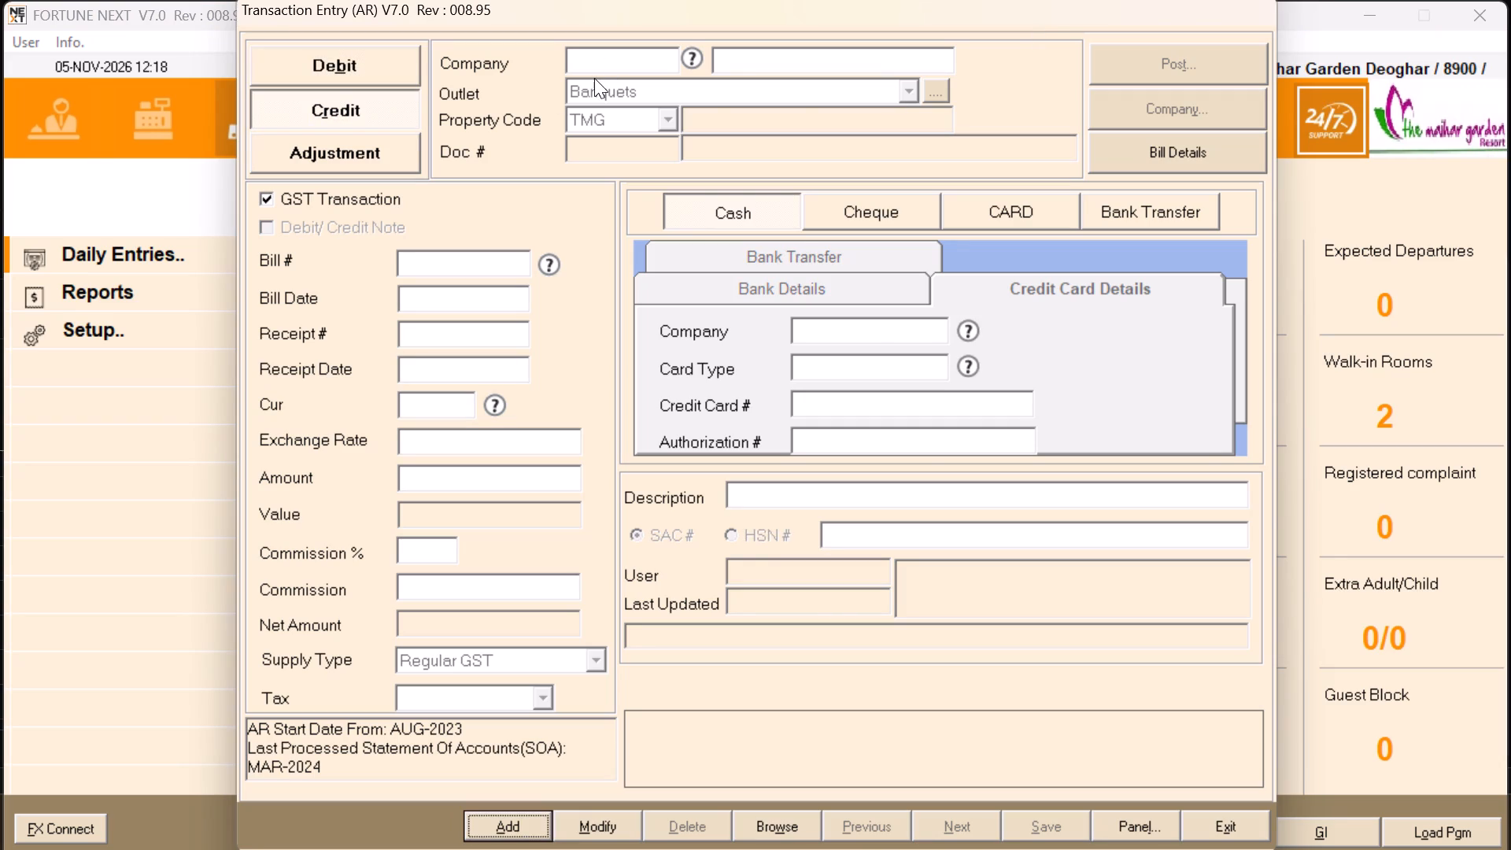
key(Return)
text(COMPAMA)
key(Return)
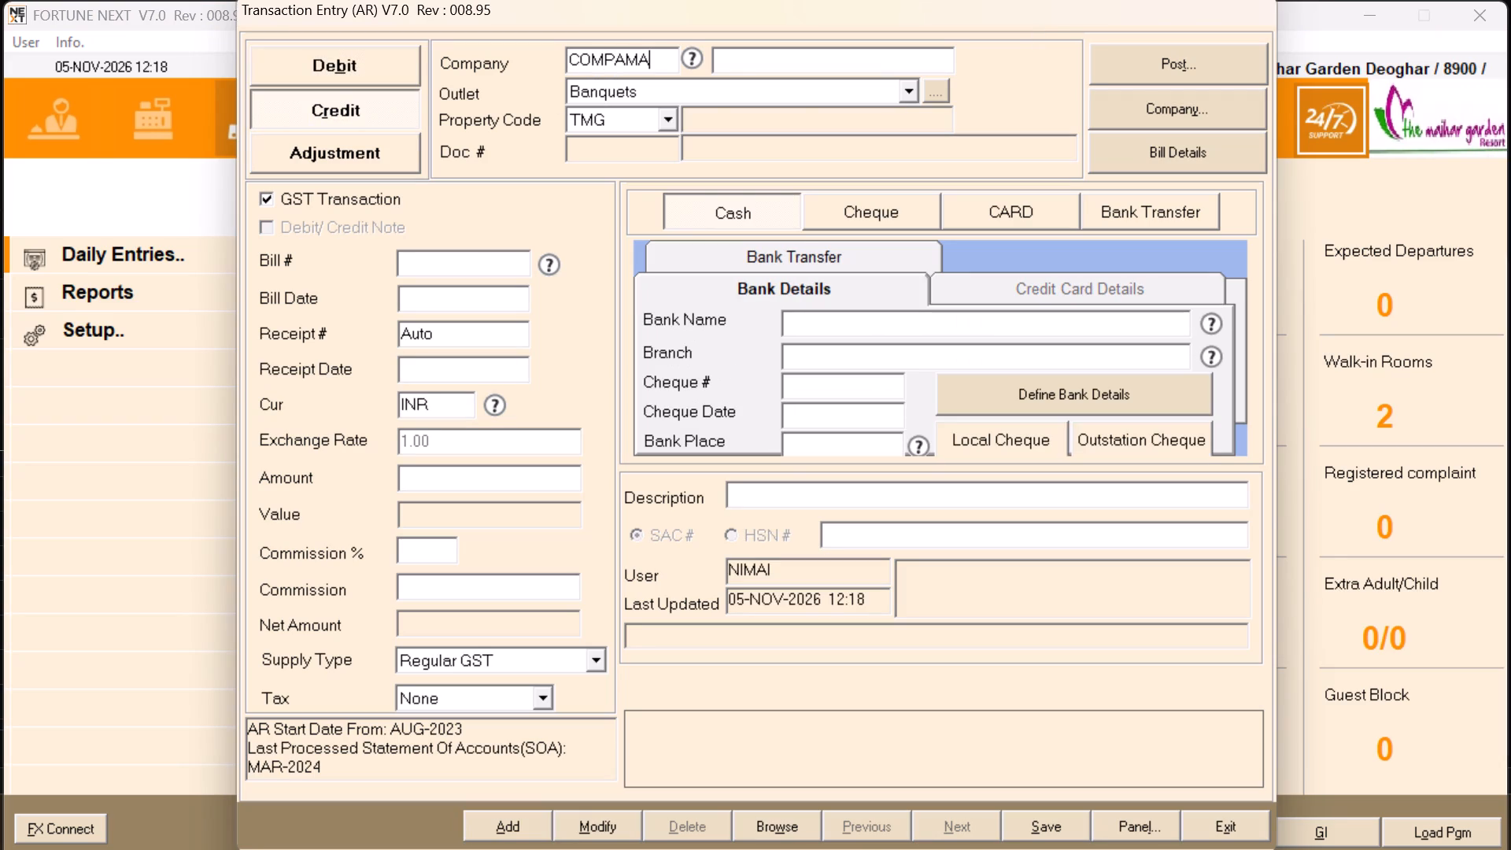
double_click(460, 245)
double_click(471, 261)
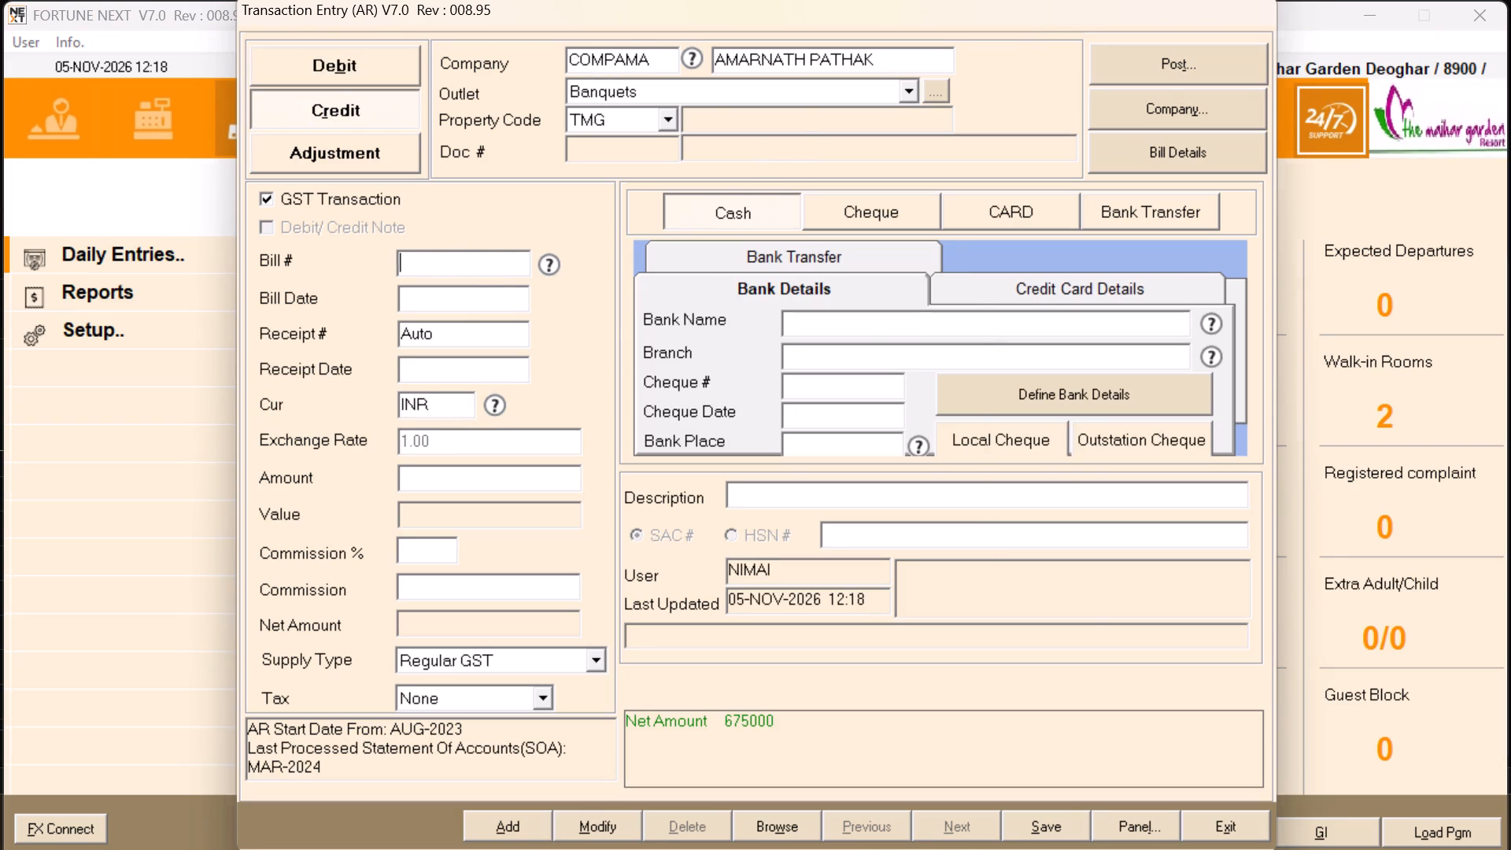
click(980, 555)
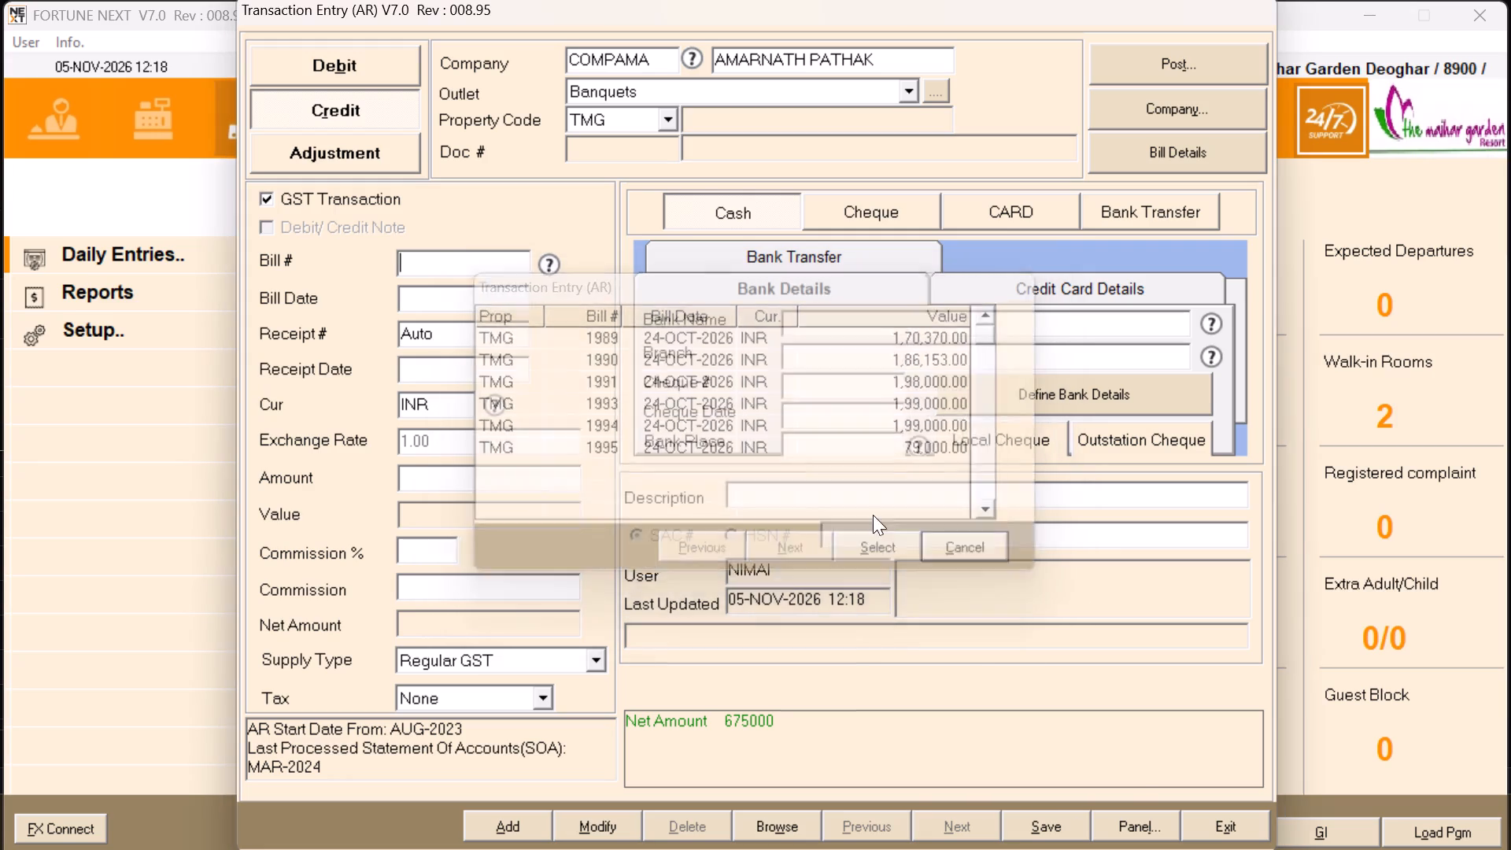
Copy bill 1991's amount from the October settlement report in Excel and enter 198000 as the credit amount in FortuneNext.
key(alt+Tab)
click(525, 560)
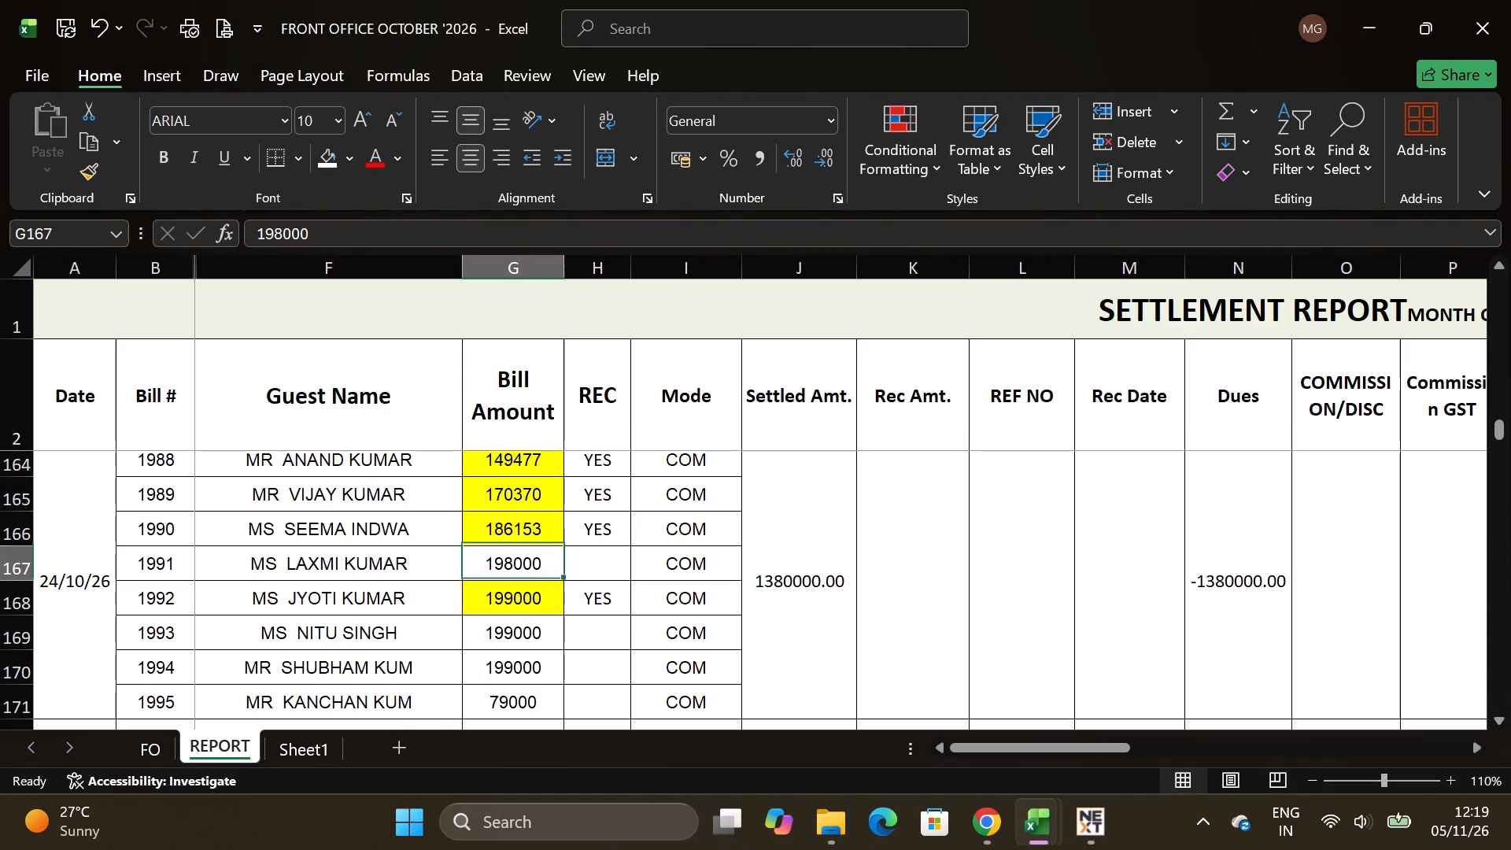
key(ctrl+c)
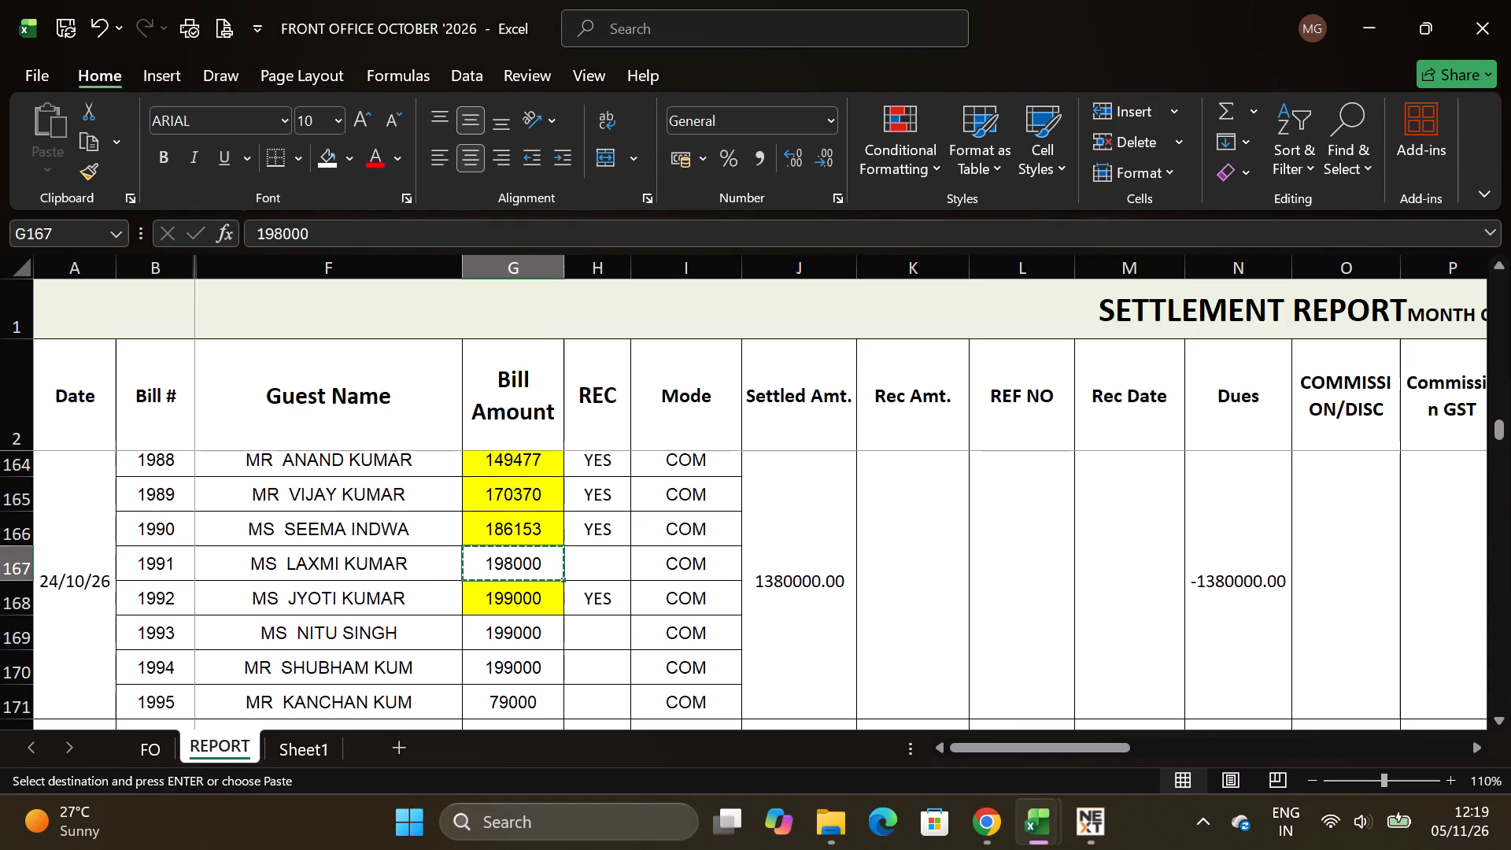
key(alt+Tab)
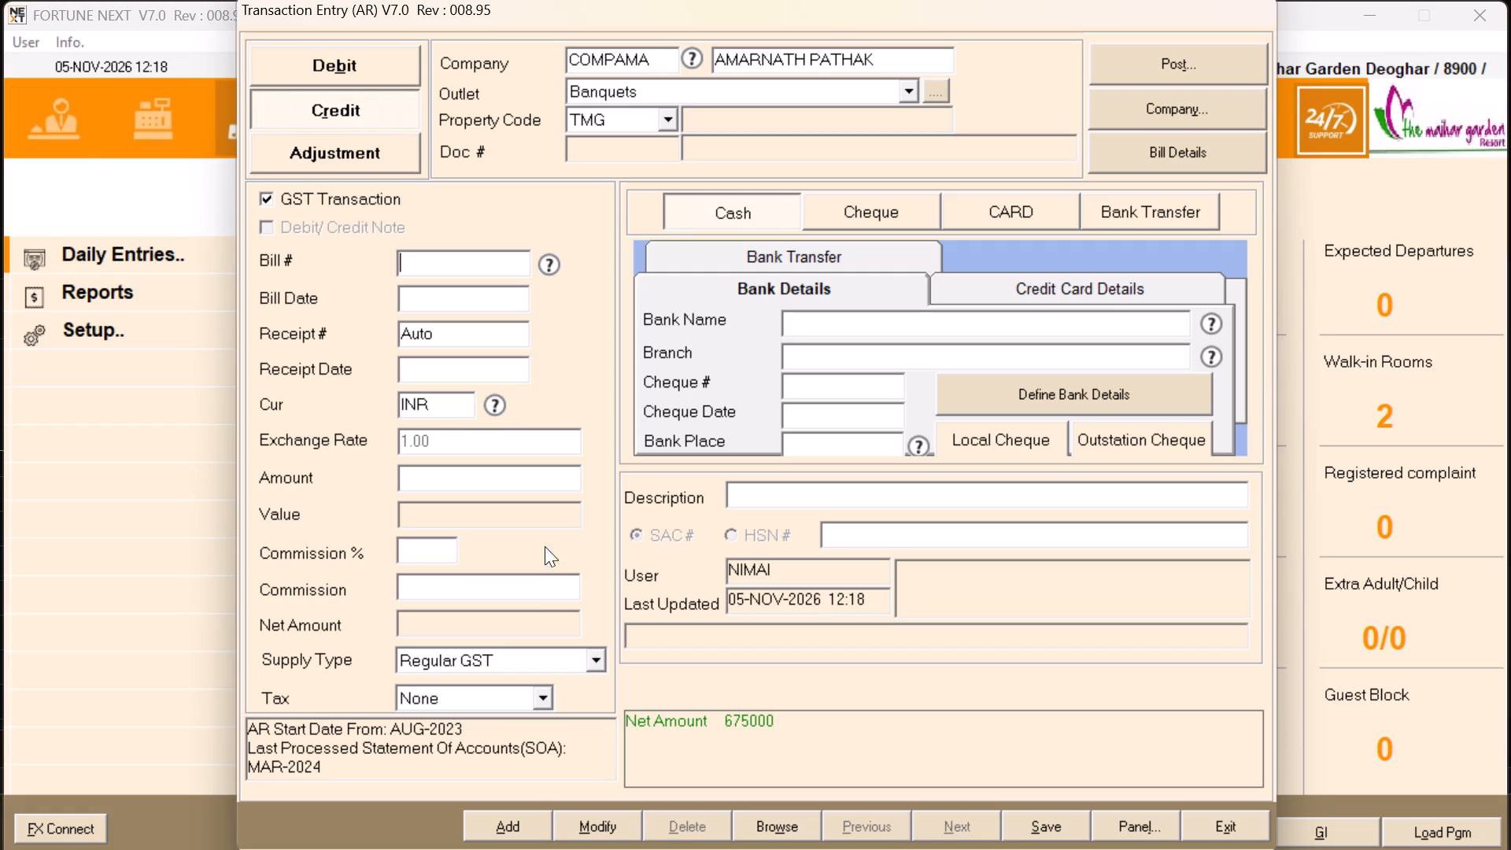
click(467, 475)
key(ctrl+v)
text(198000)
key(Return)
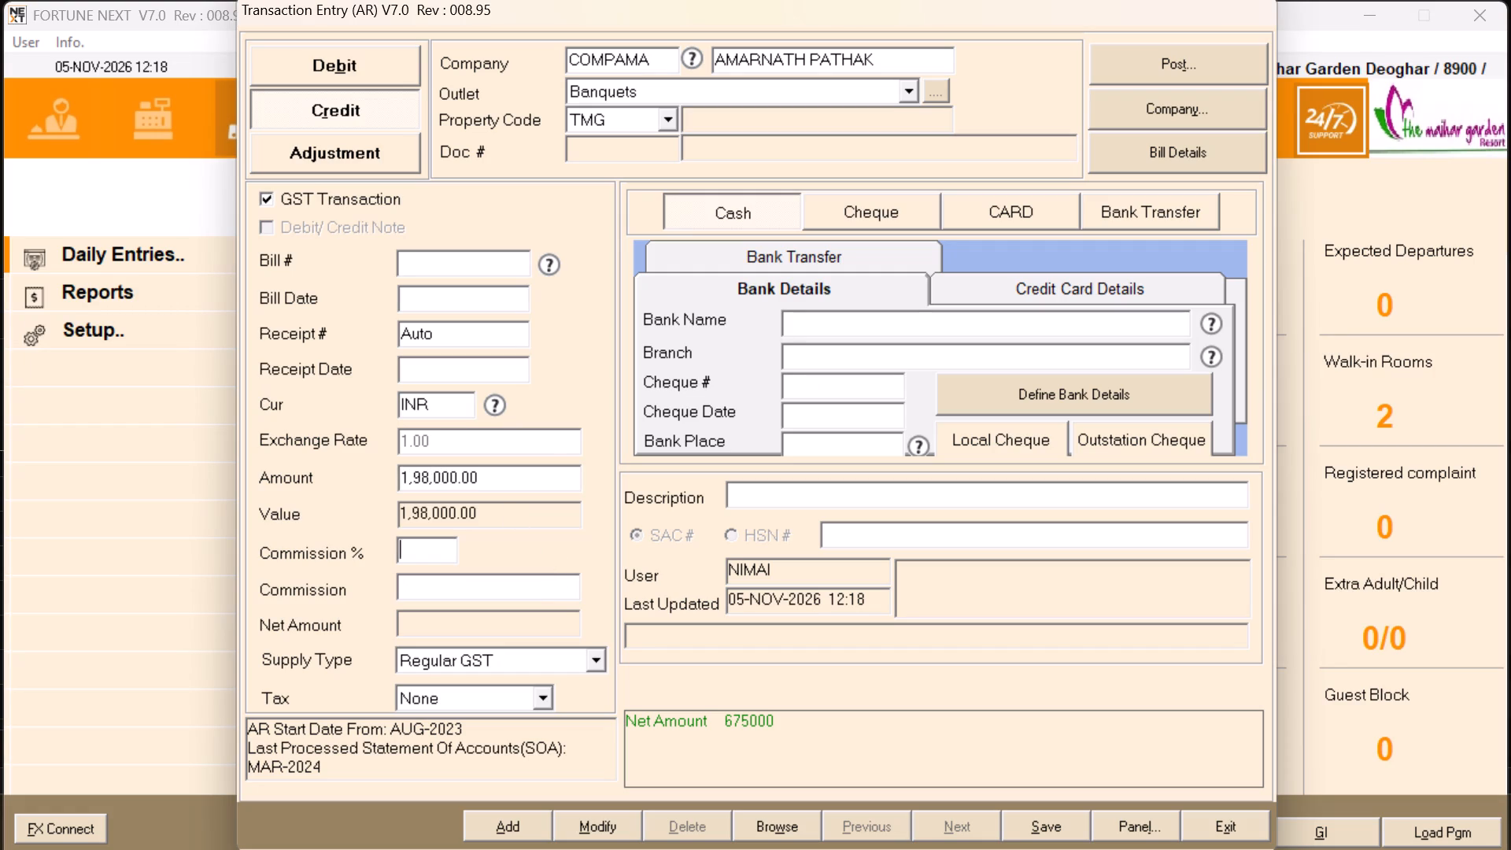
Set the credit entry's supply type to Non GST, payment mode to Cash and description to REC FROM CASH.
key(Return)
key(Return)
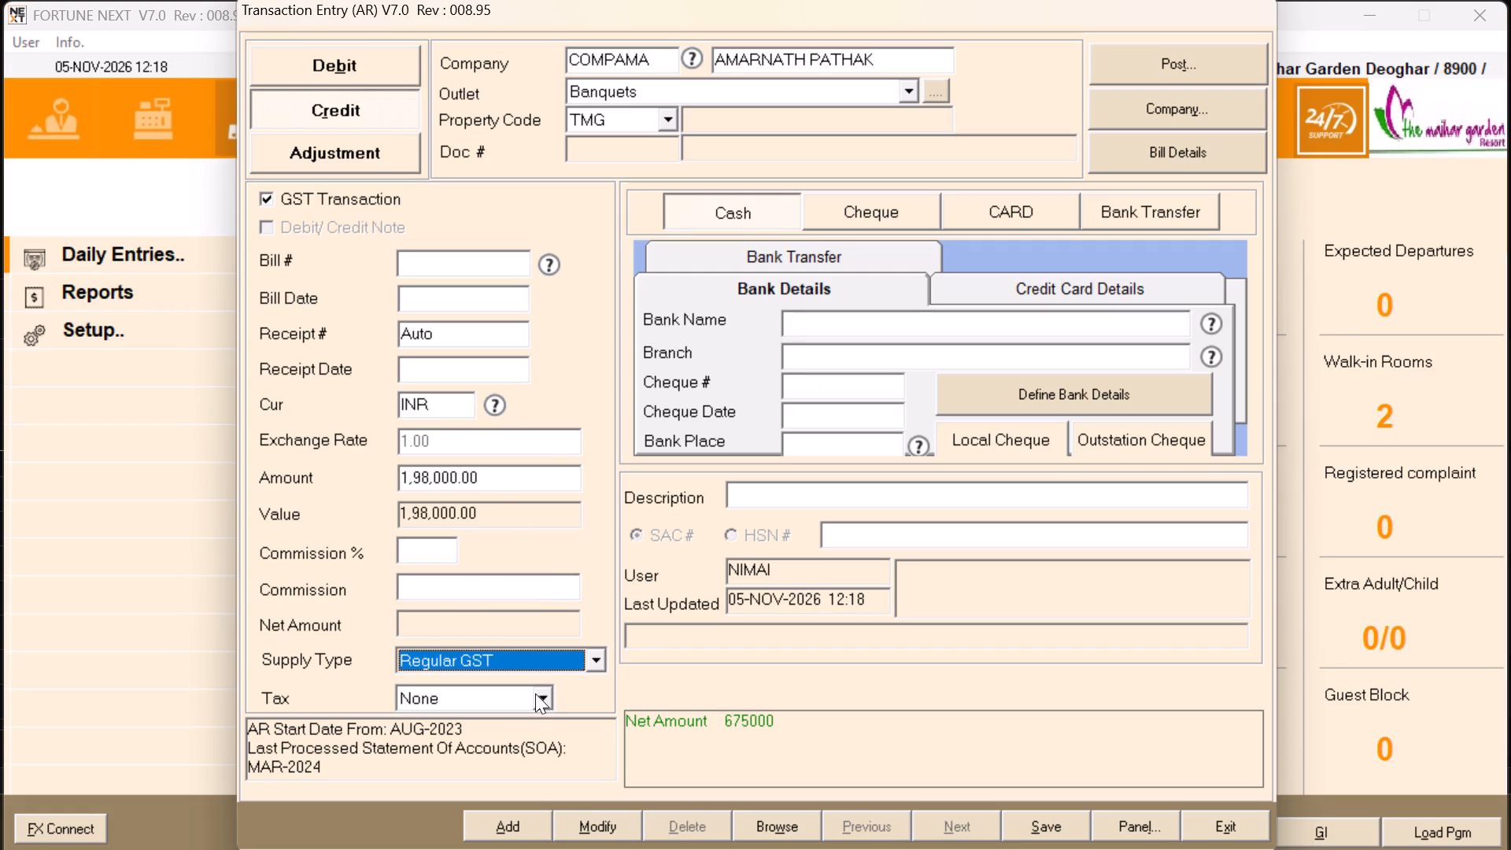
click(536, 660)
click(537, 719)
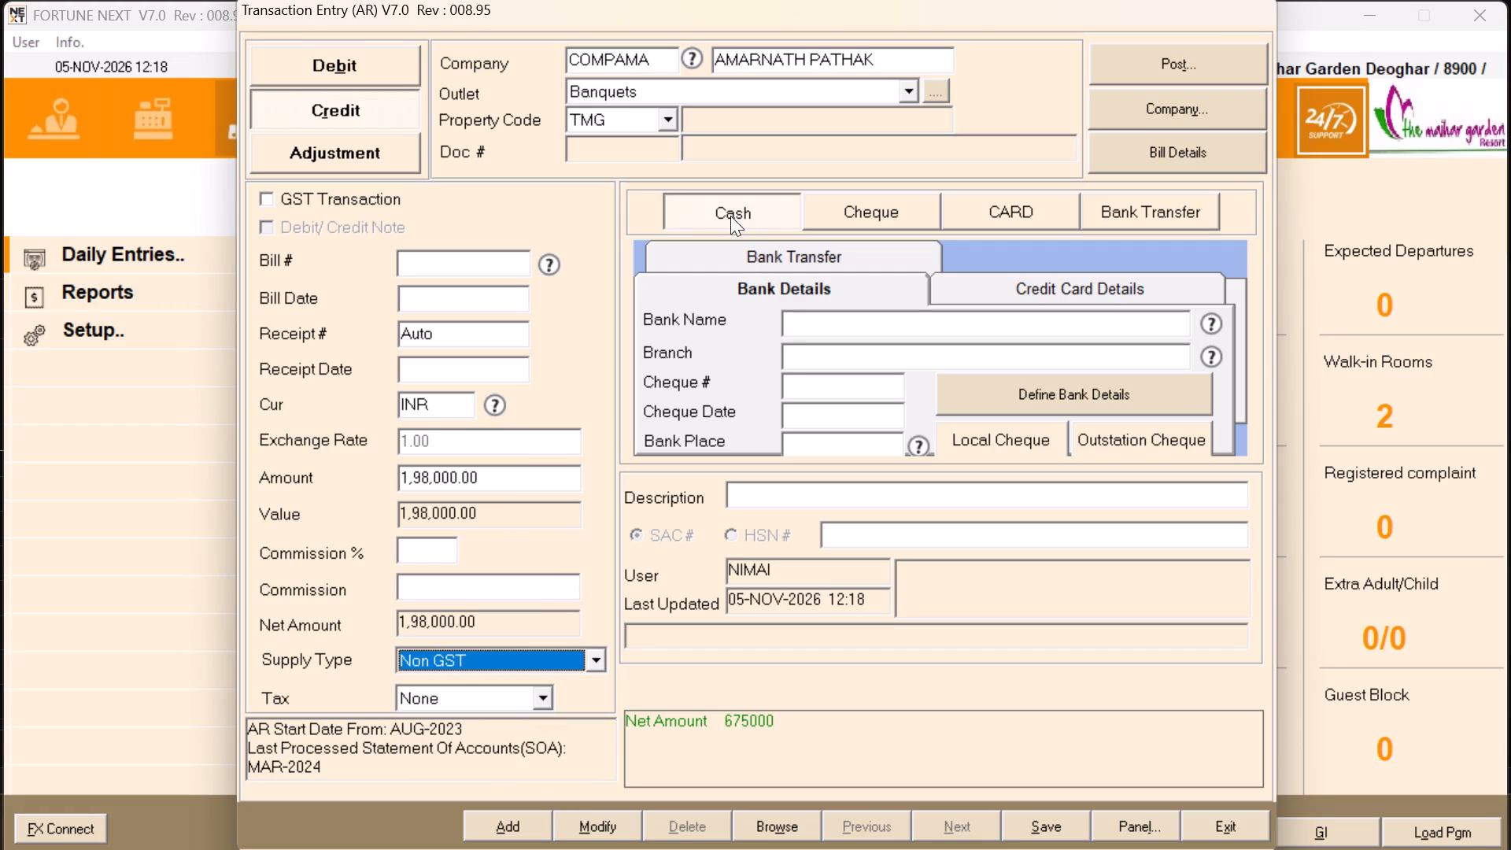
click(730, 216)
click(769, 501)
text(REC FROM CASH)
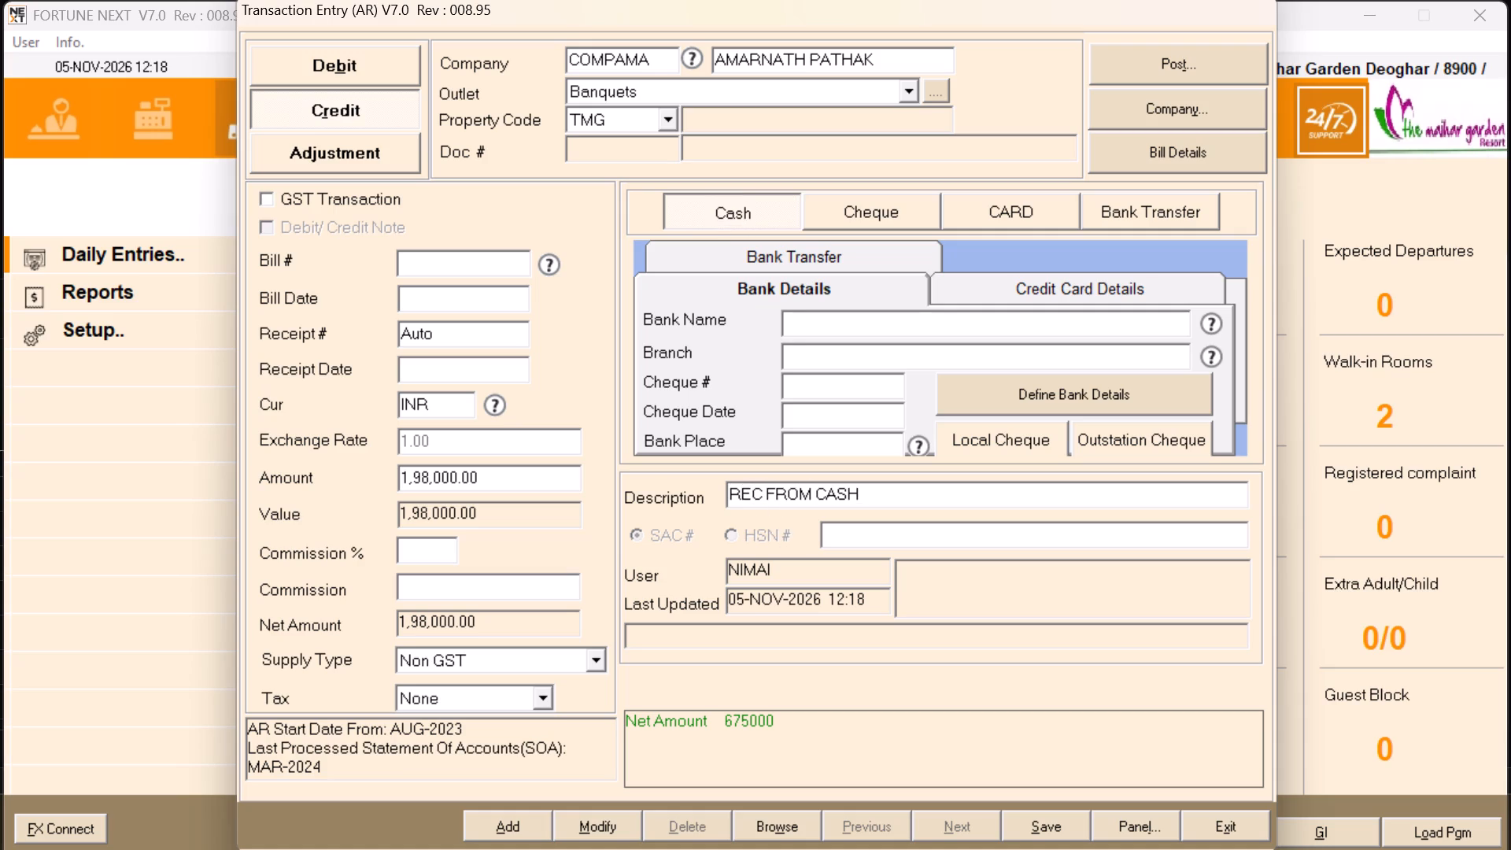
Save the credit entry with receipt date 051126 and confirm its CASH RECEIPT posting to FA with the default narration.
click(1051, 827)
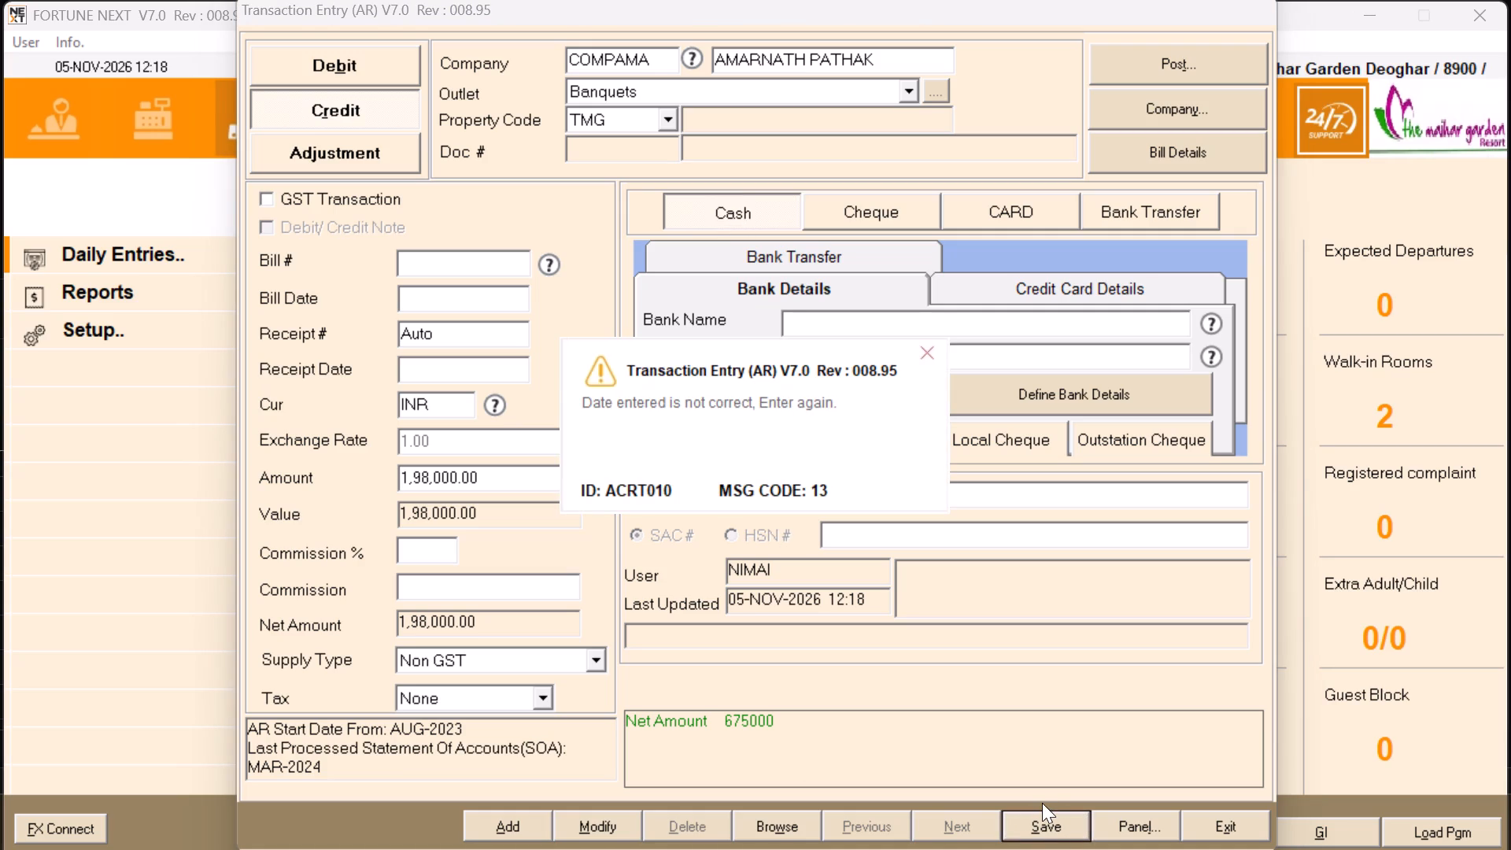
click(932, 358)
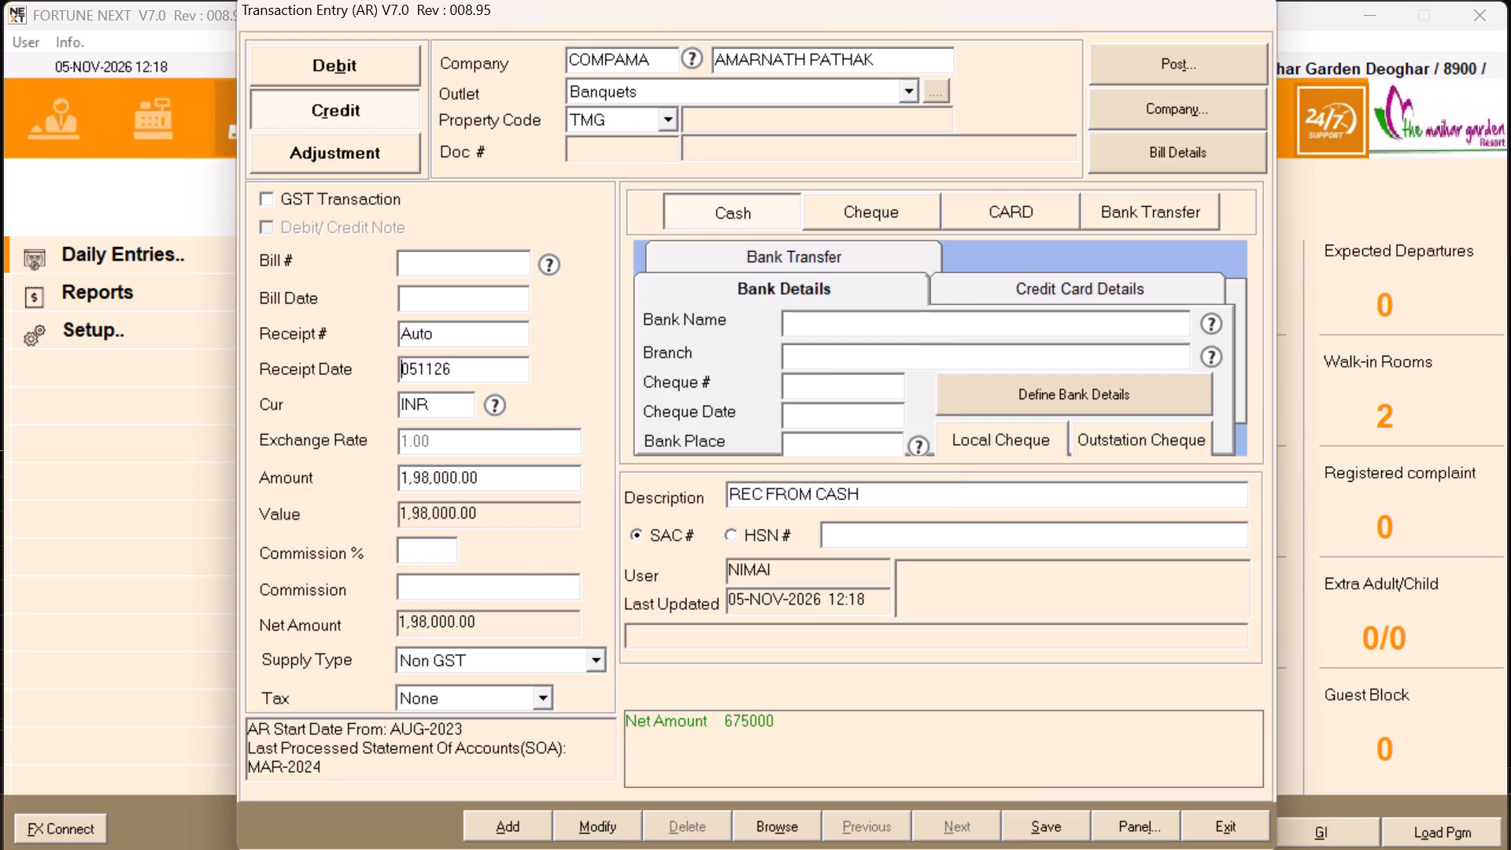
click(1040, 824)
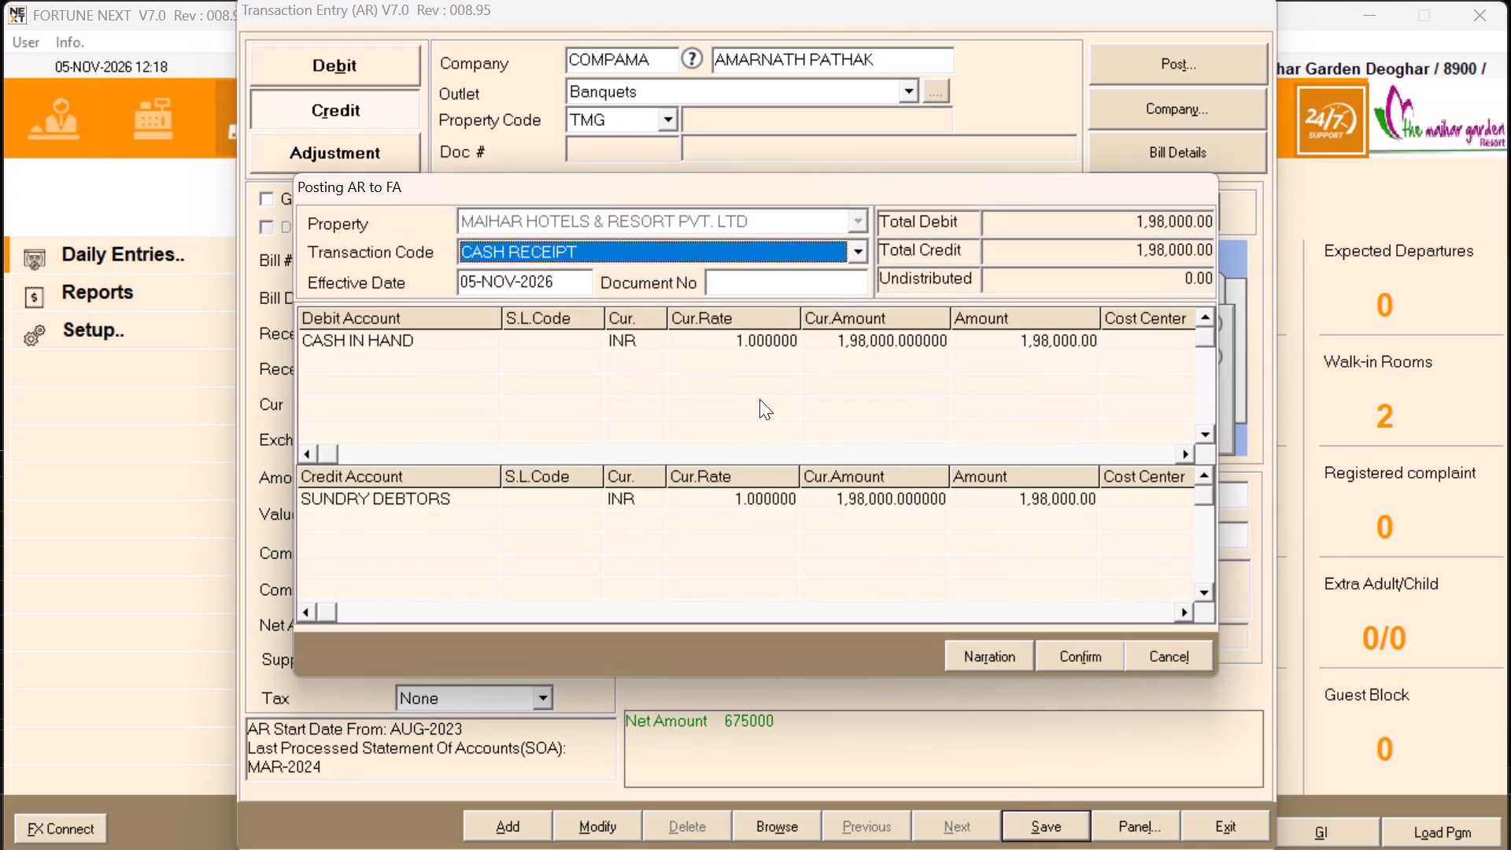
click(987, 660)
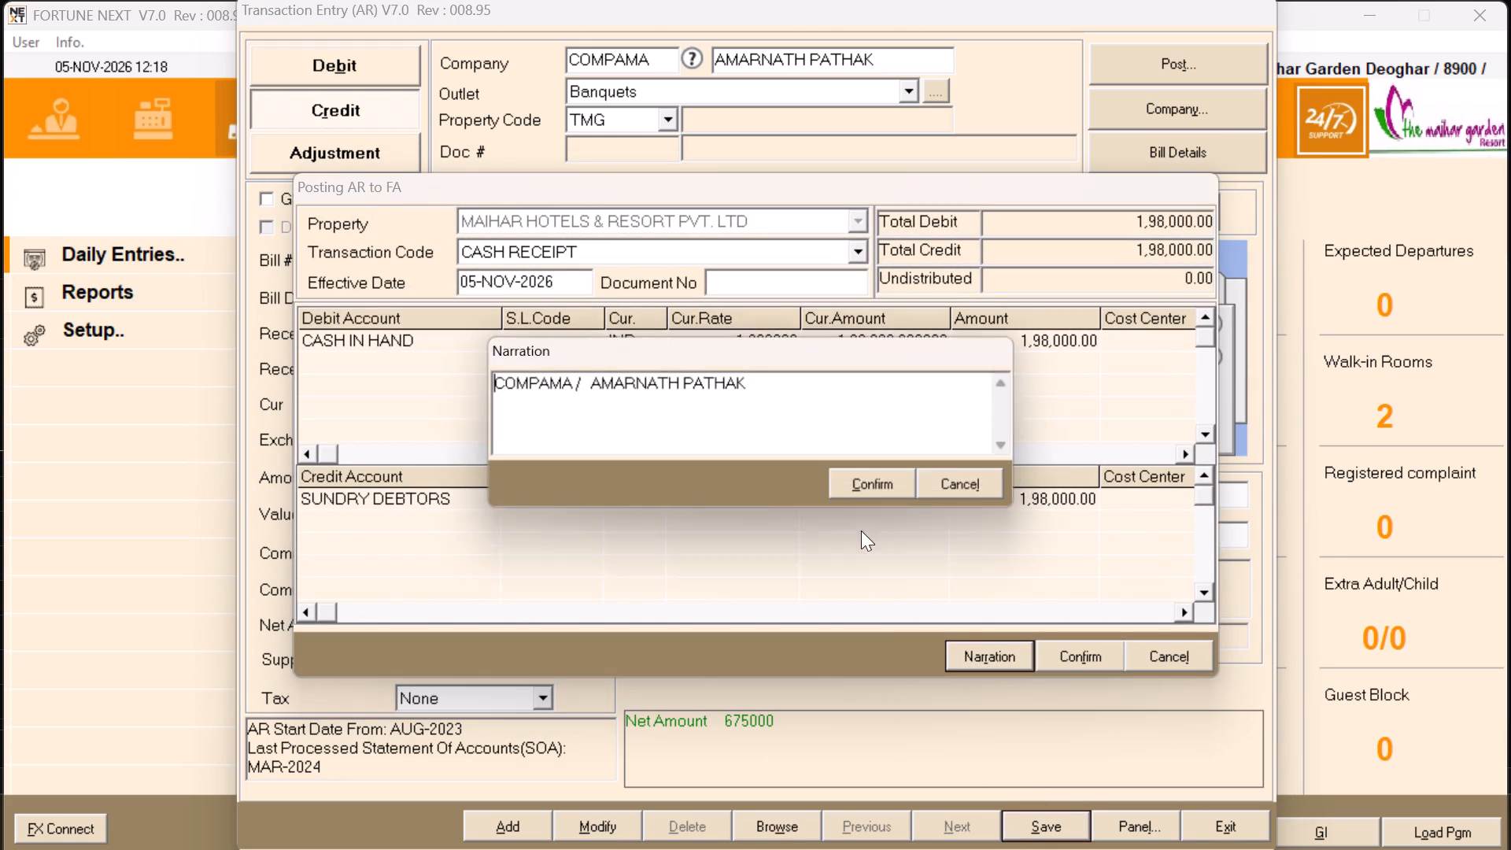
click(865, 484)
click(1095, 657)
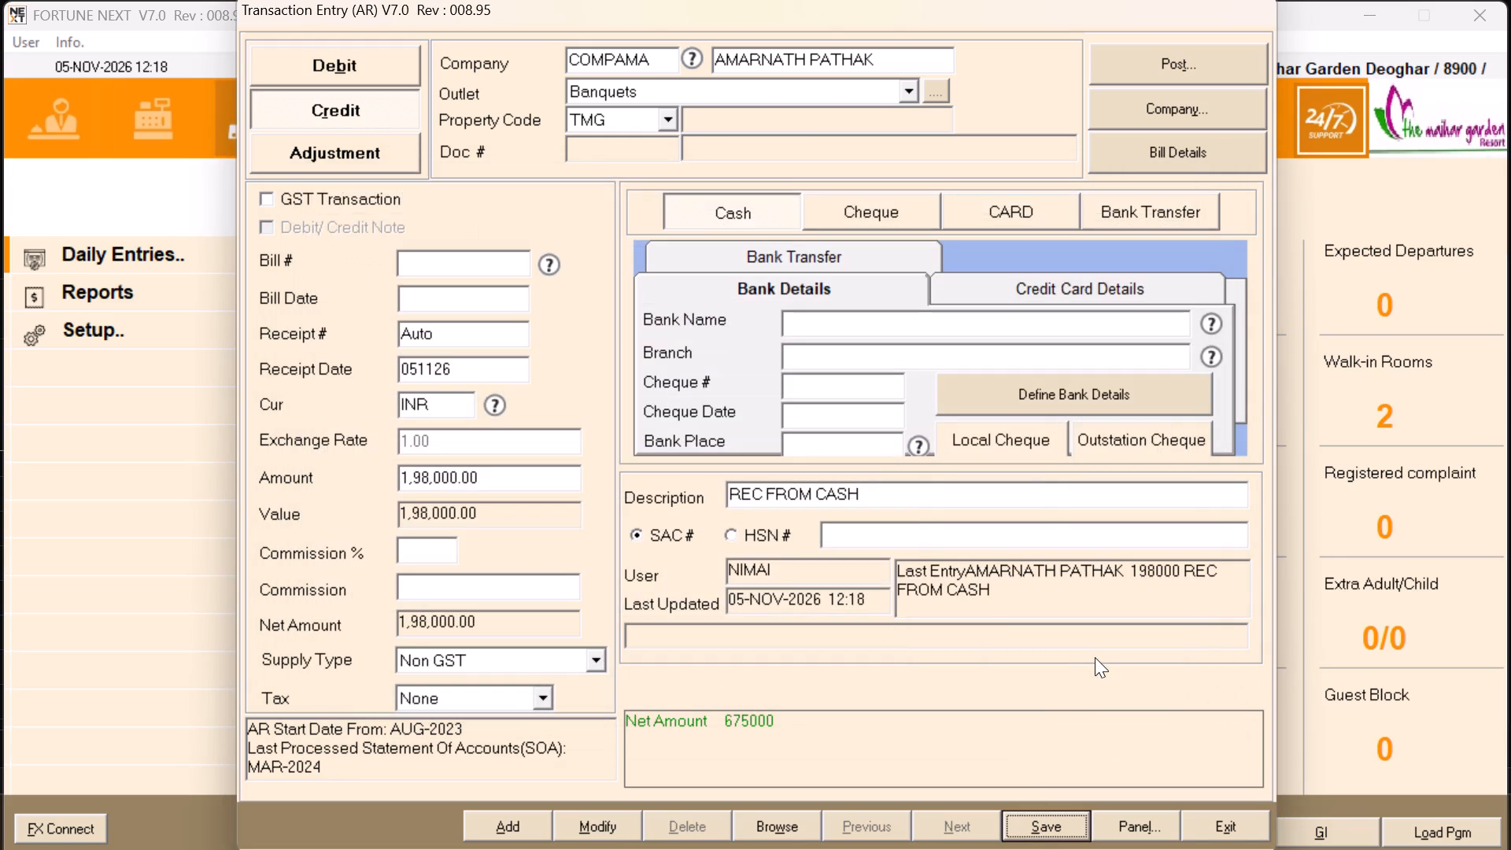
click(929, 360)
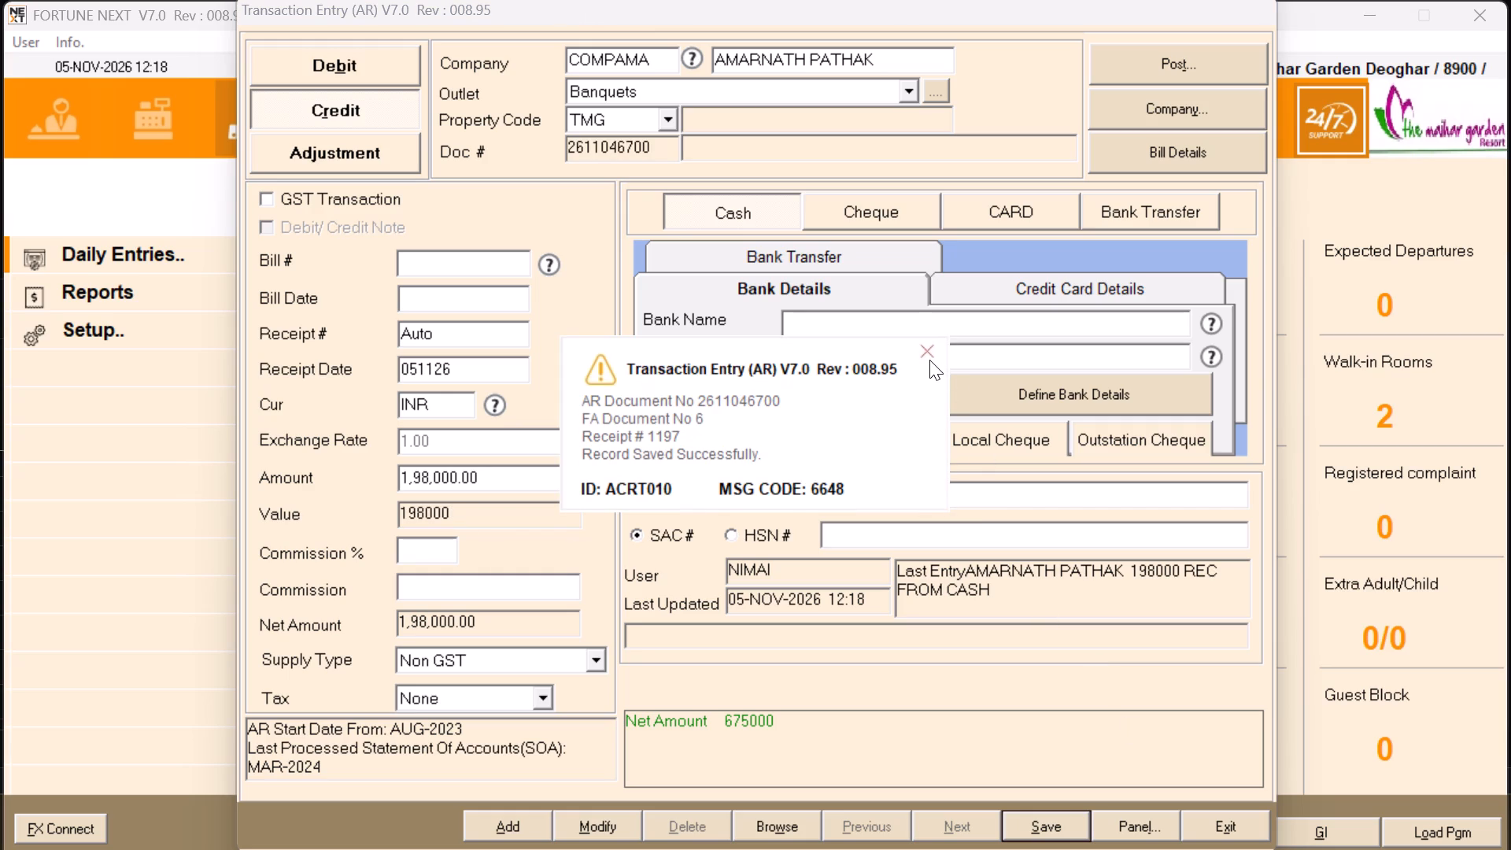
click(925, 347)
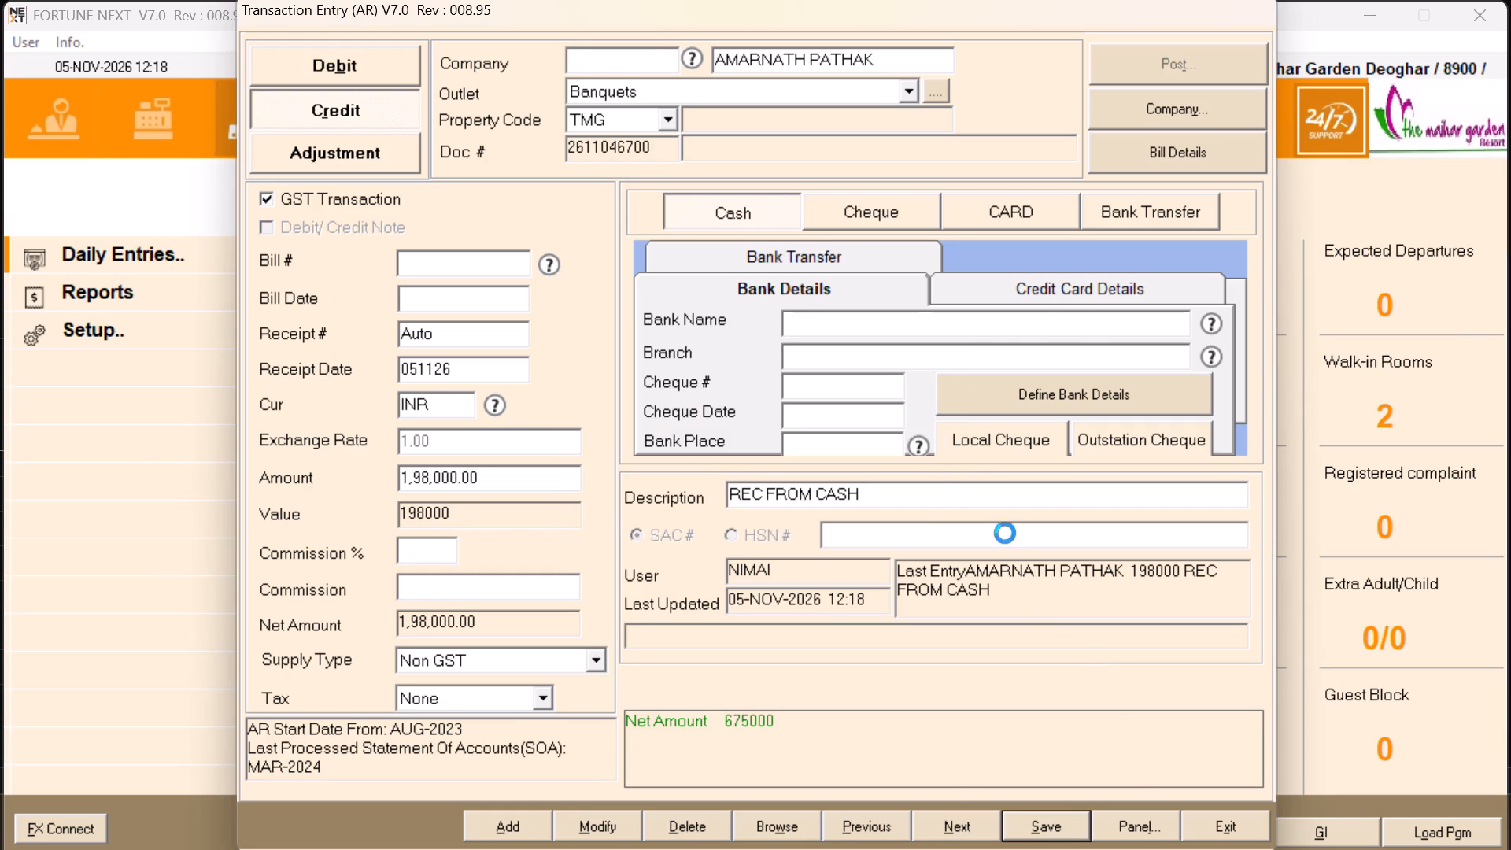
Highlight bill 1991's amount in yellow in the October settlement report in Excel and save the workbook.
key(alt+Tab)
click(357, 160)
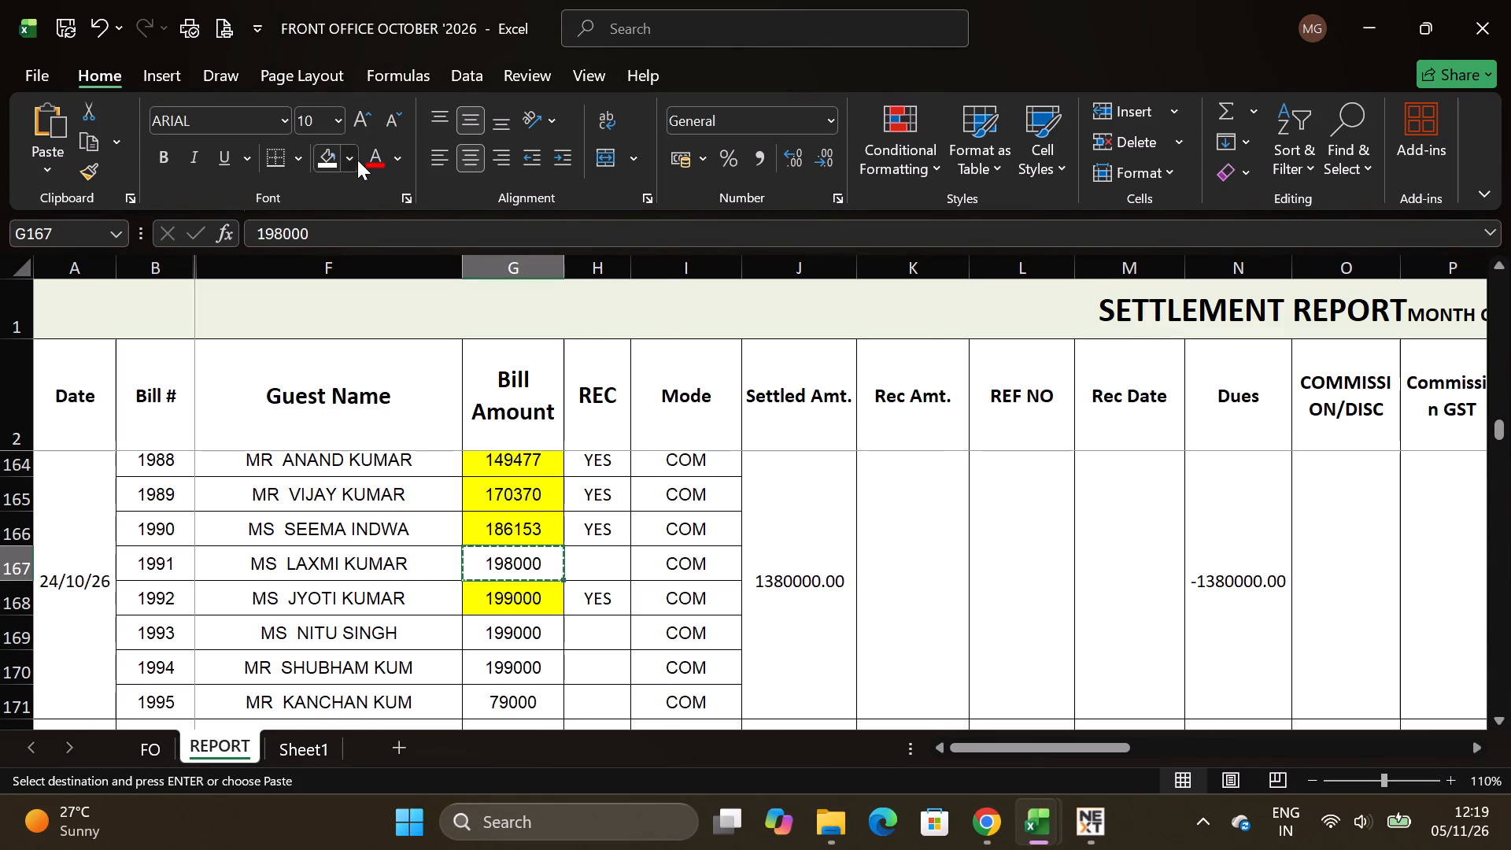
click(430, 491)
click(1070, 670)
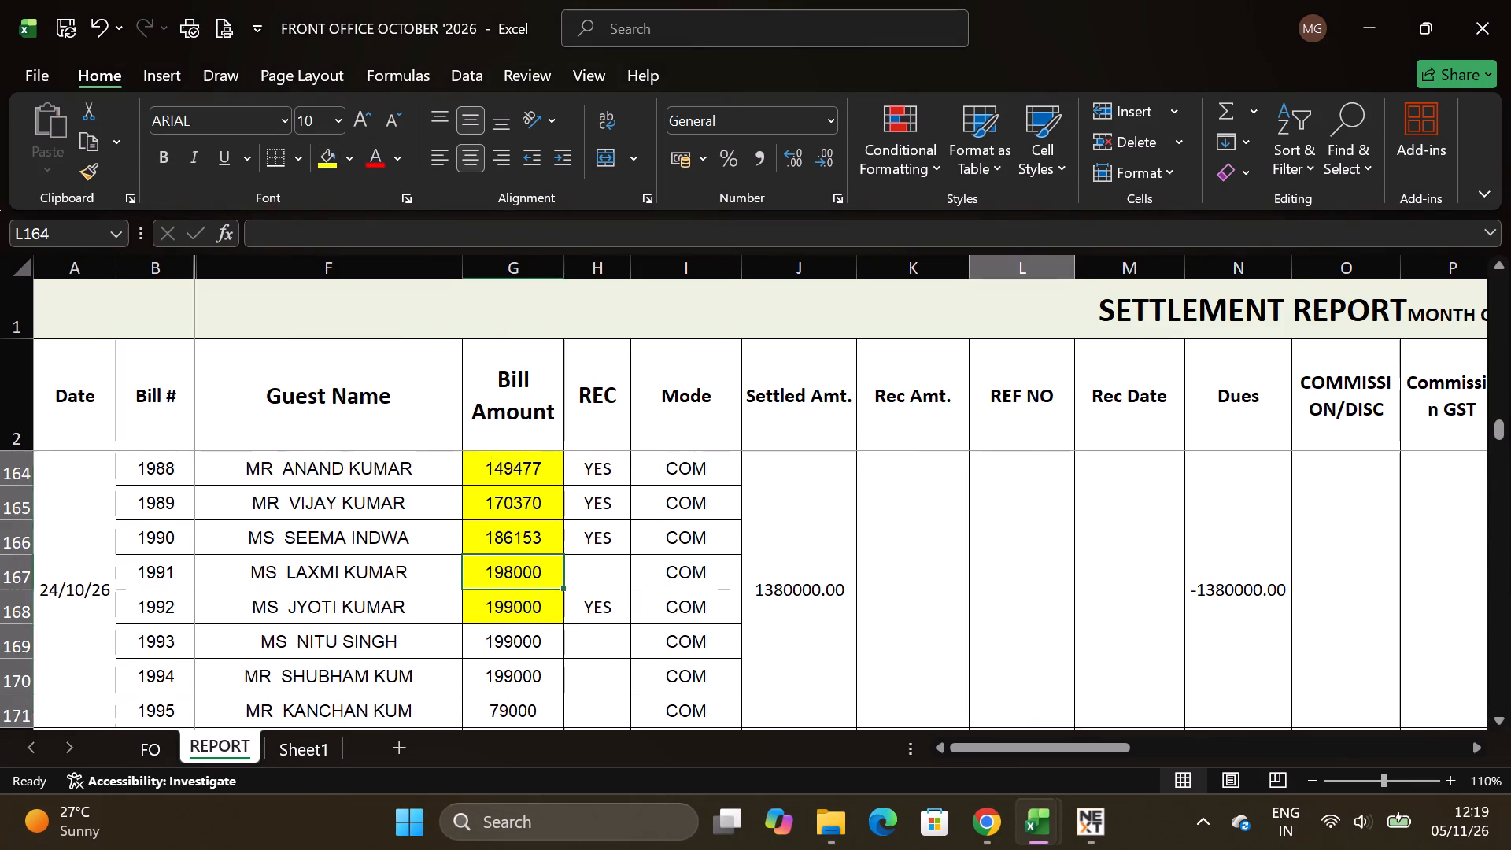
scroll(608, 632, down, 1)
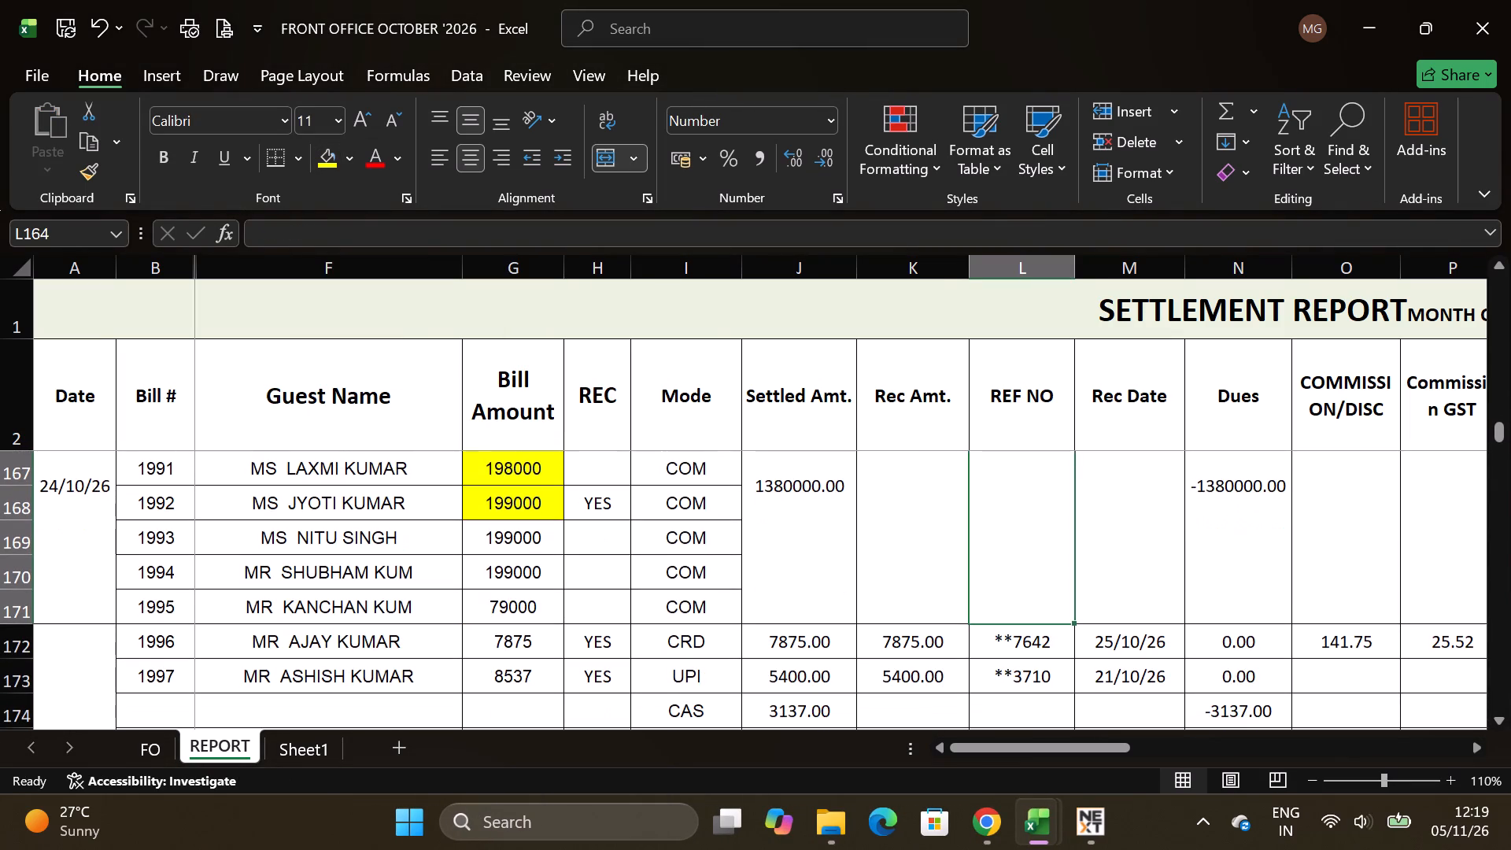
key(ctrl+s)
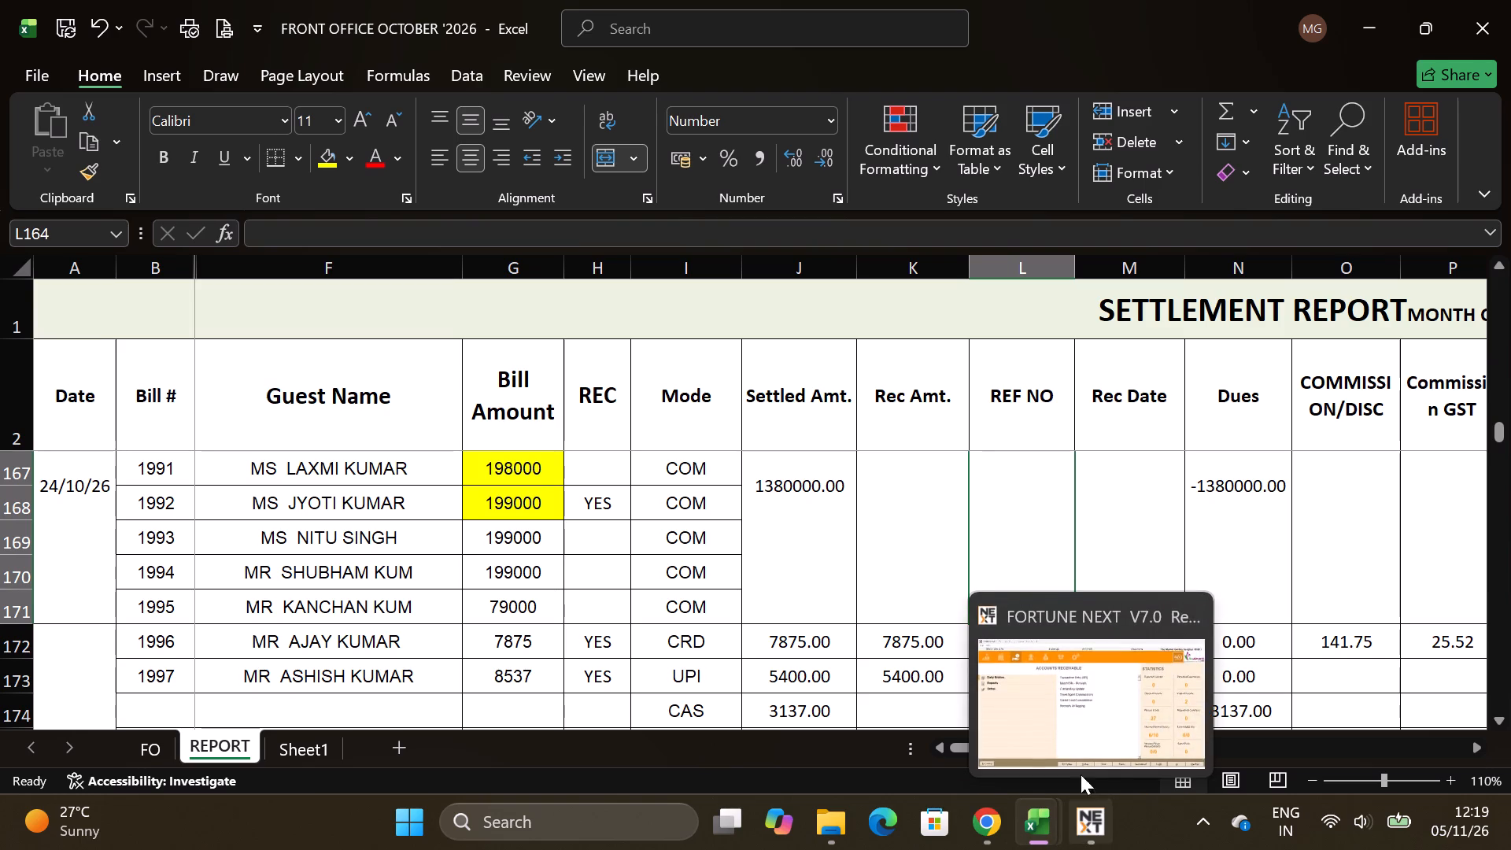
Enter COMPAMA in a new FortuneNext credit entry and compare its net amount with bills 1993 to 1995 in the October report.
click(1075, 765)
click(890, 465)
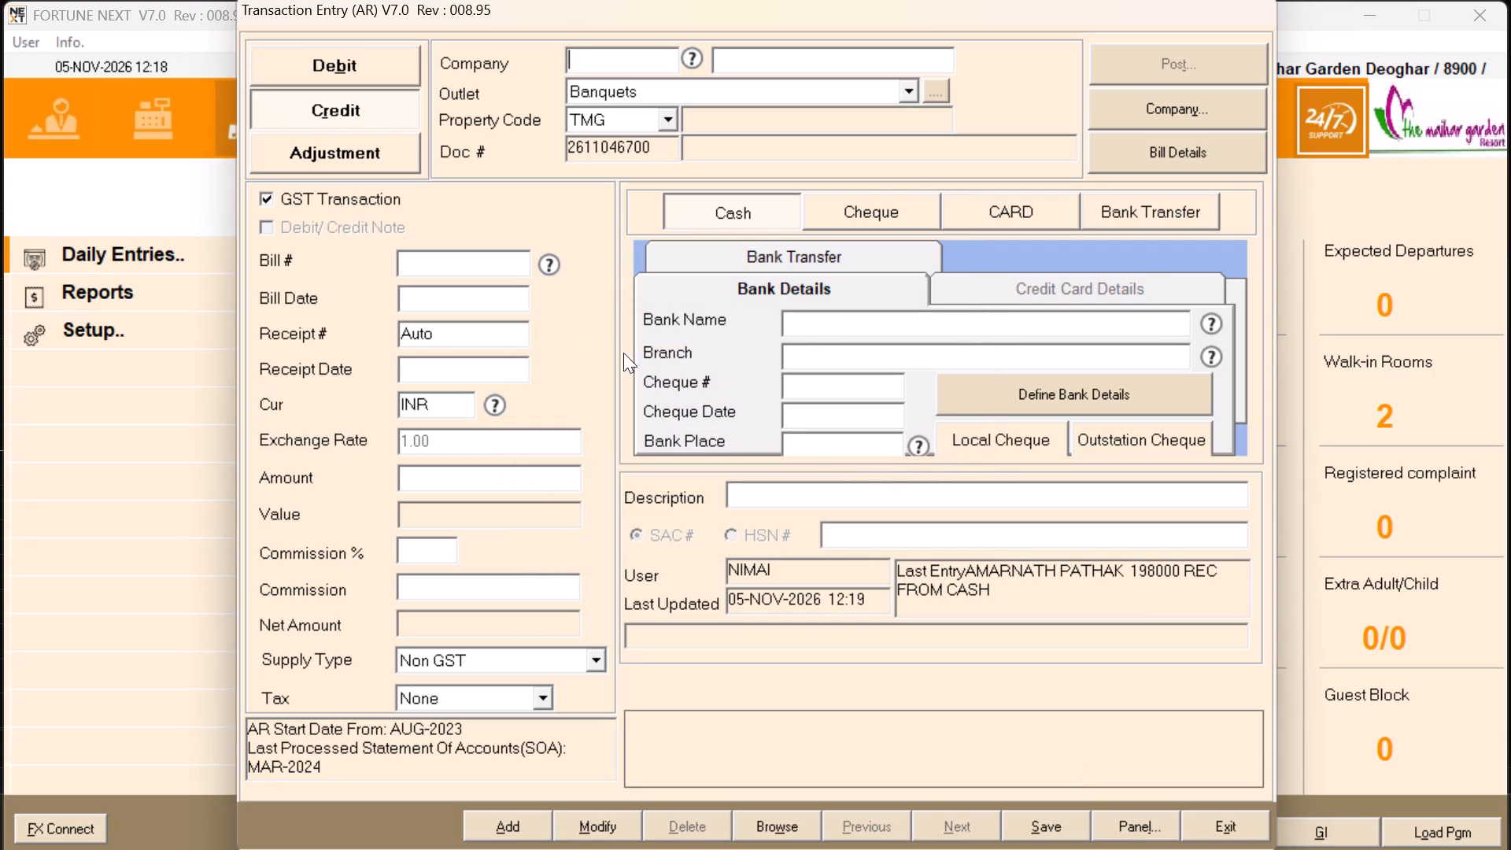
text(COM)
key(p)
text(AMA)
key(Return)
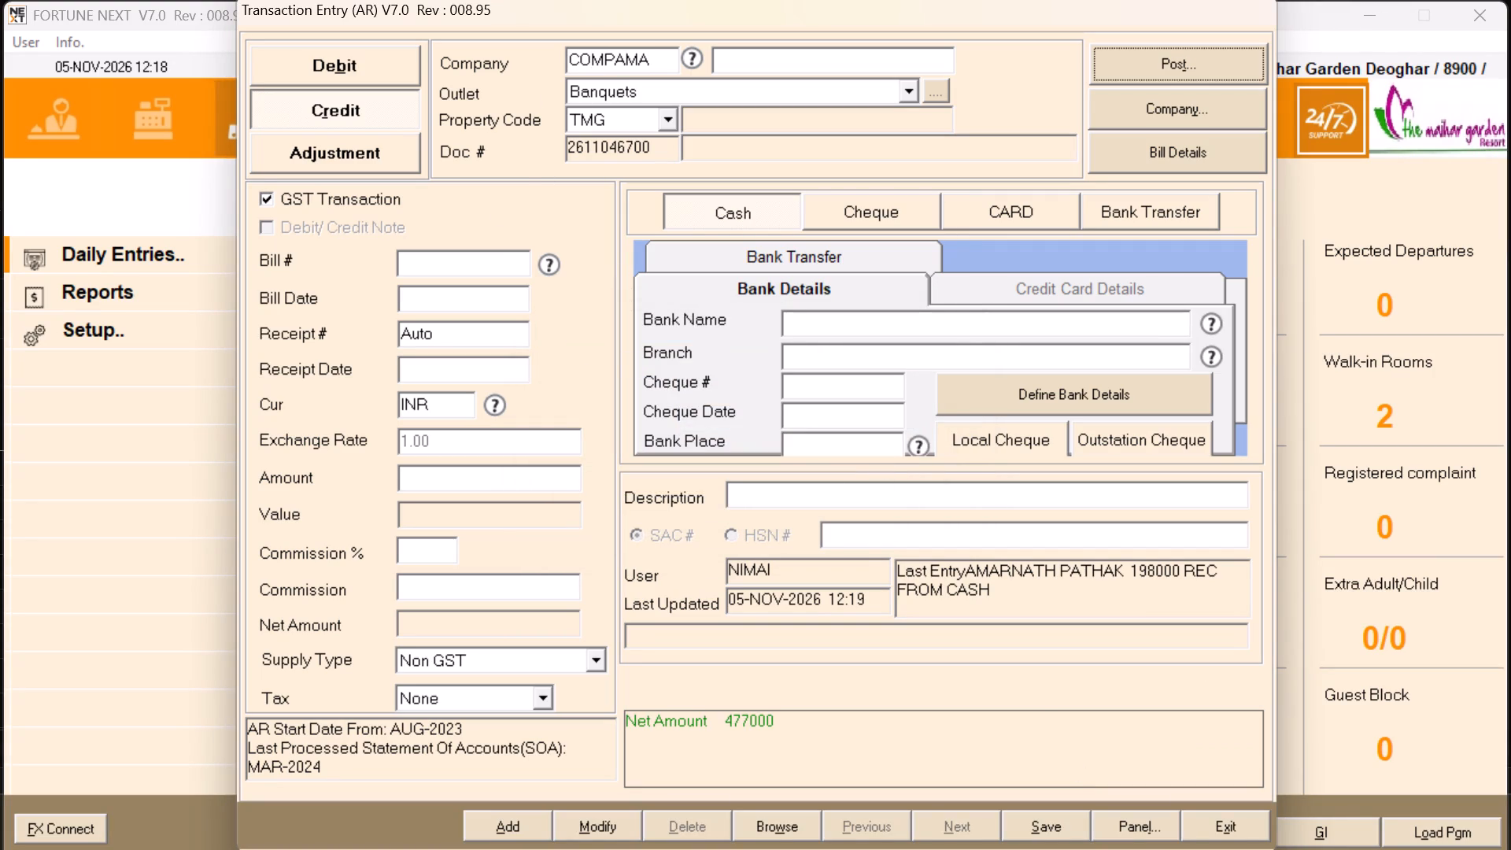
key(alt+Tab)
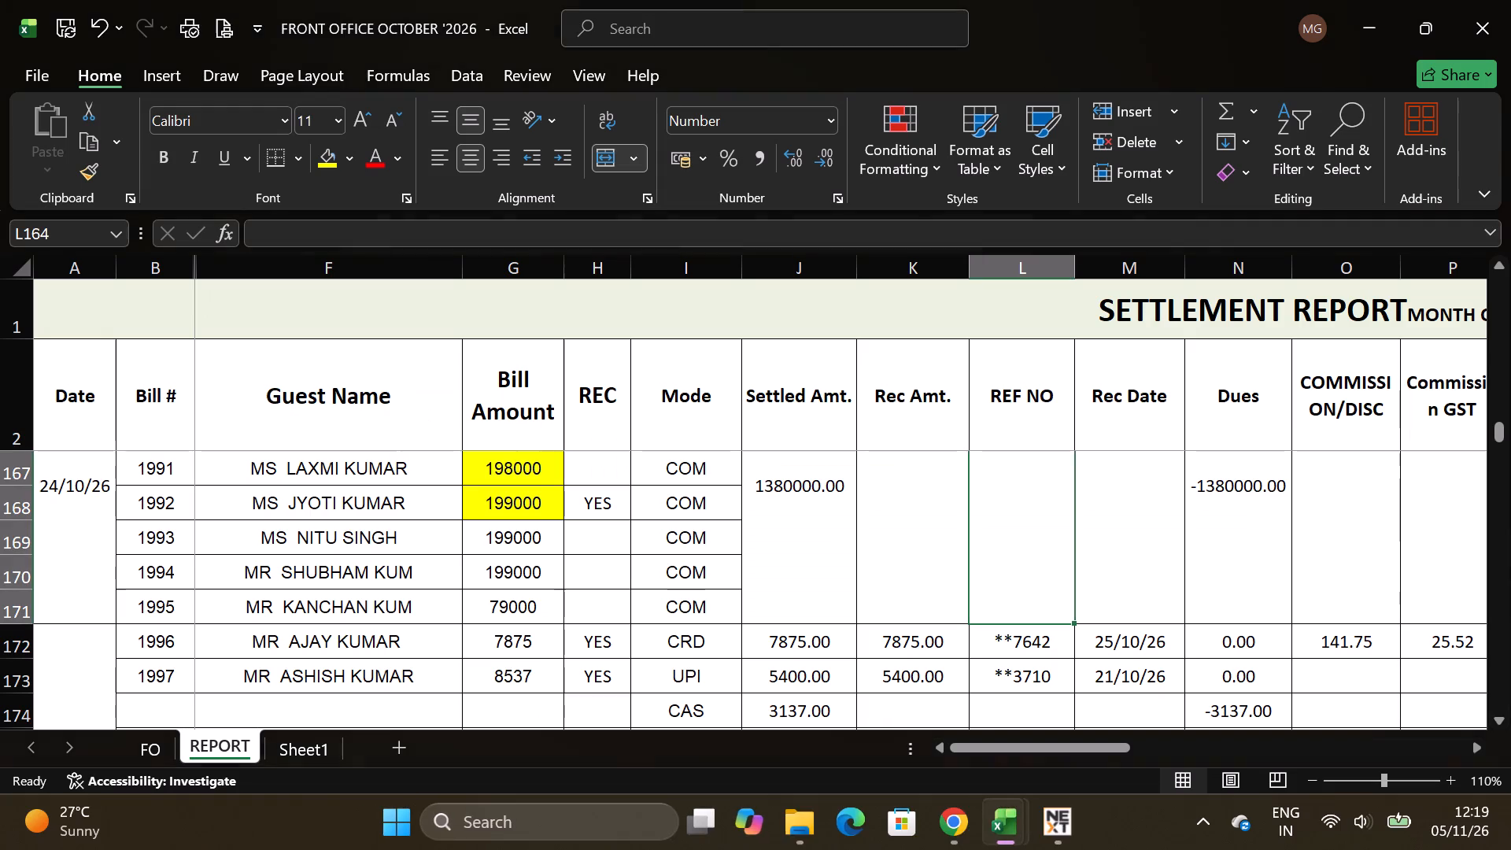
drag(509, 541, 526, 598)
click(823, 543)
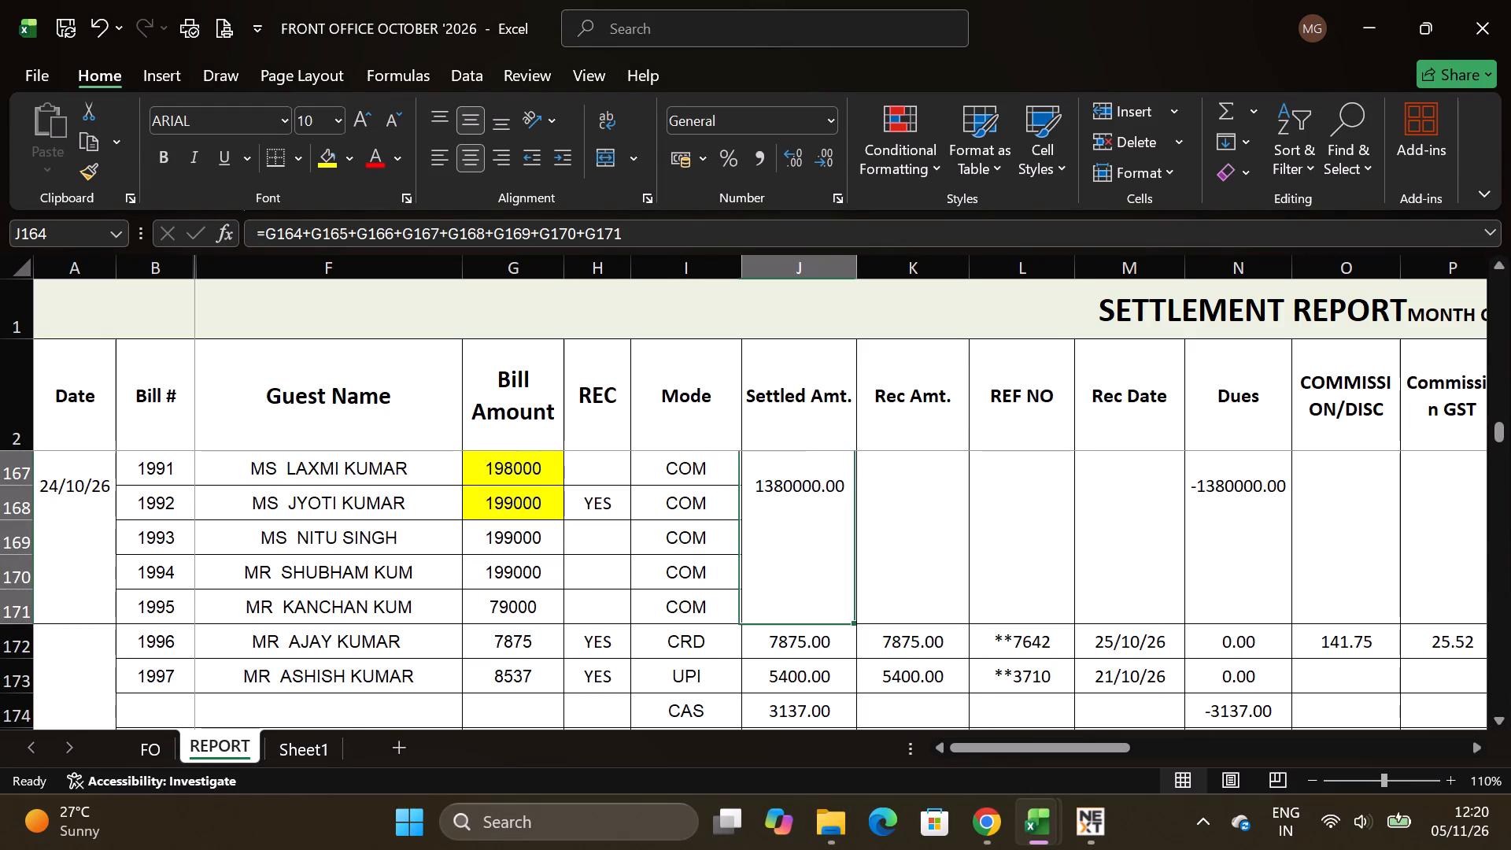
Save and close the FRONT OFFICE OCTOBER '2026 workbook.
key(ctrl+s)
click(1507, 1)
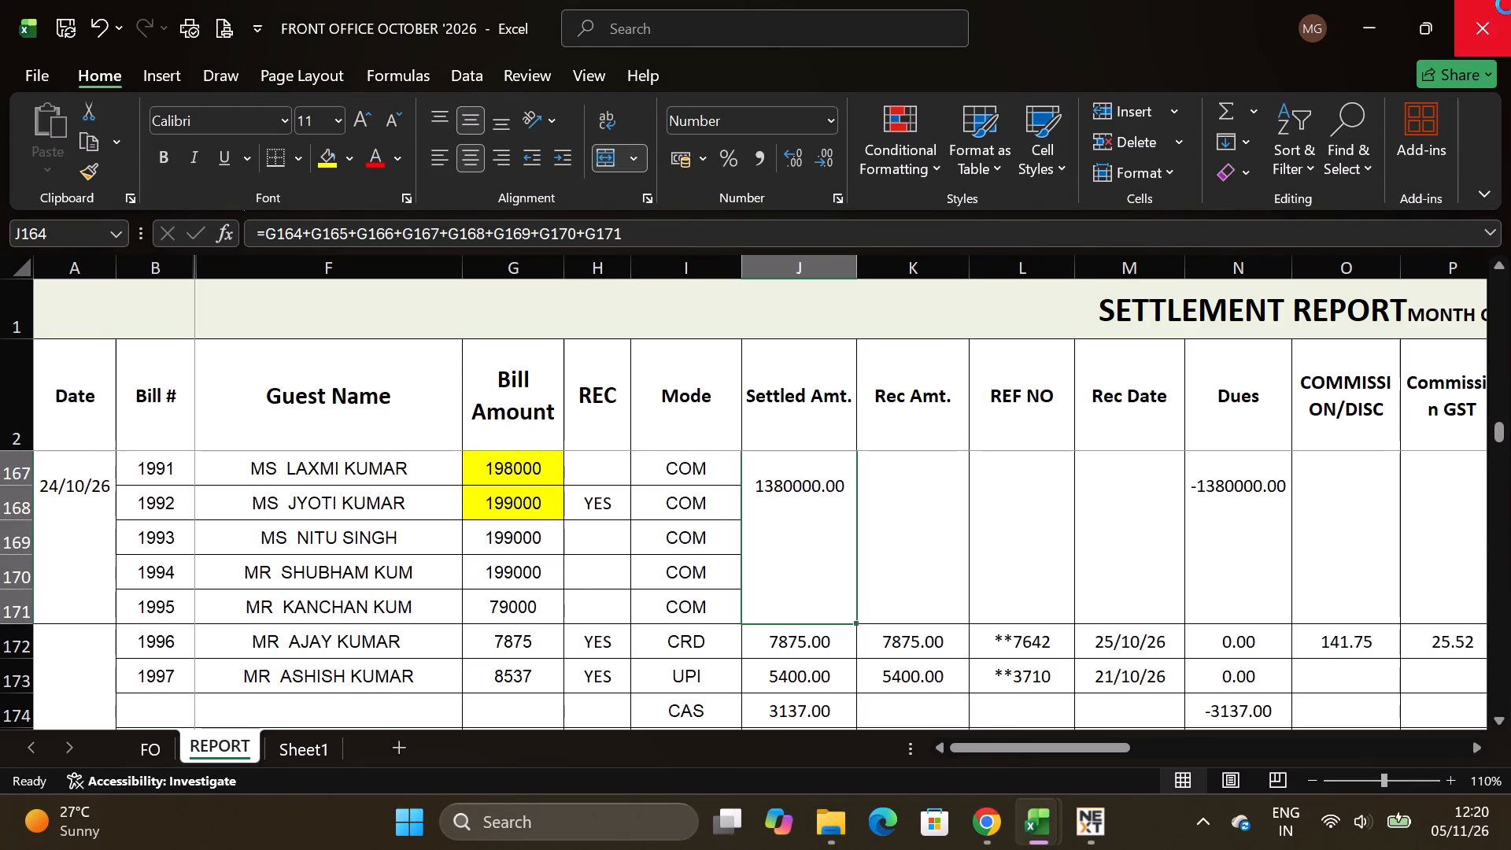
Select bill 2069's REC cell in the November settlement report and save the workbook.
click(556, 624)
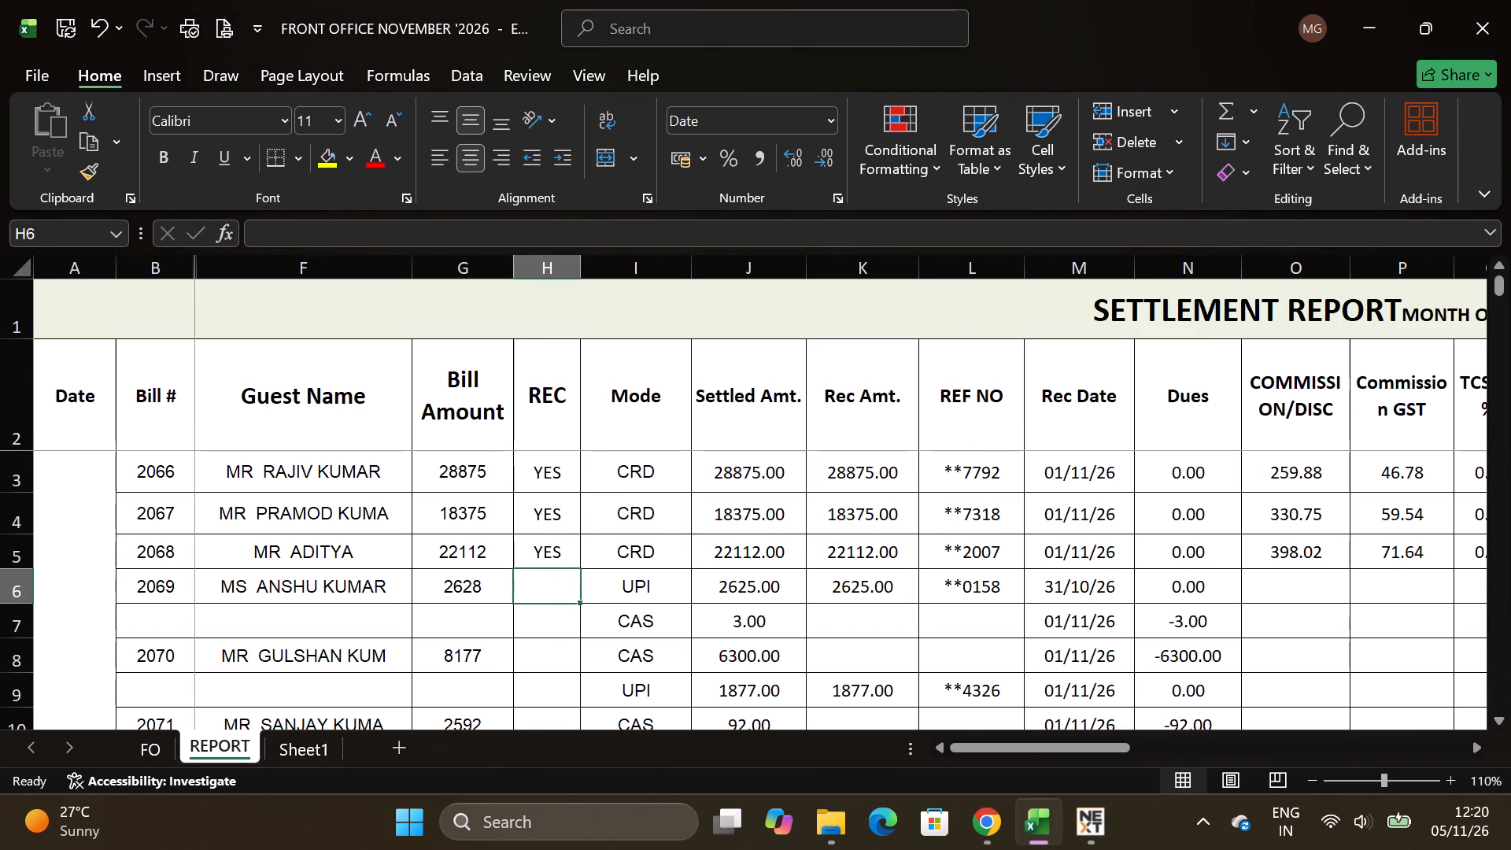
click(517, 634)
click(547, 577)
key(ctrl+s)
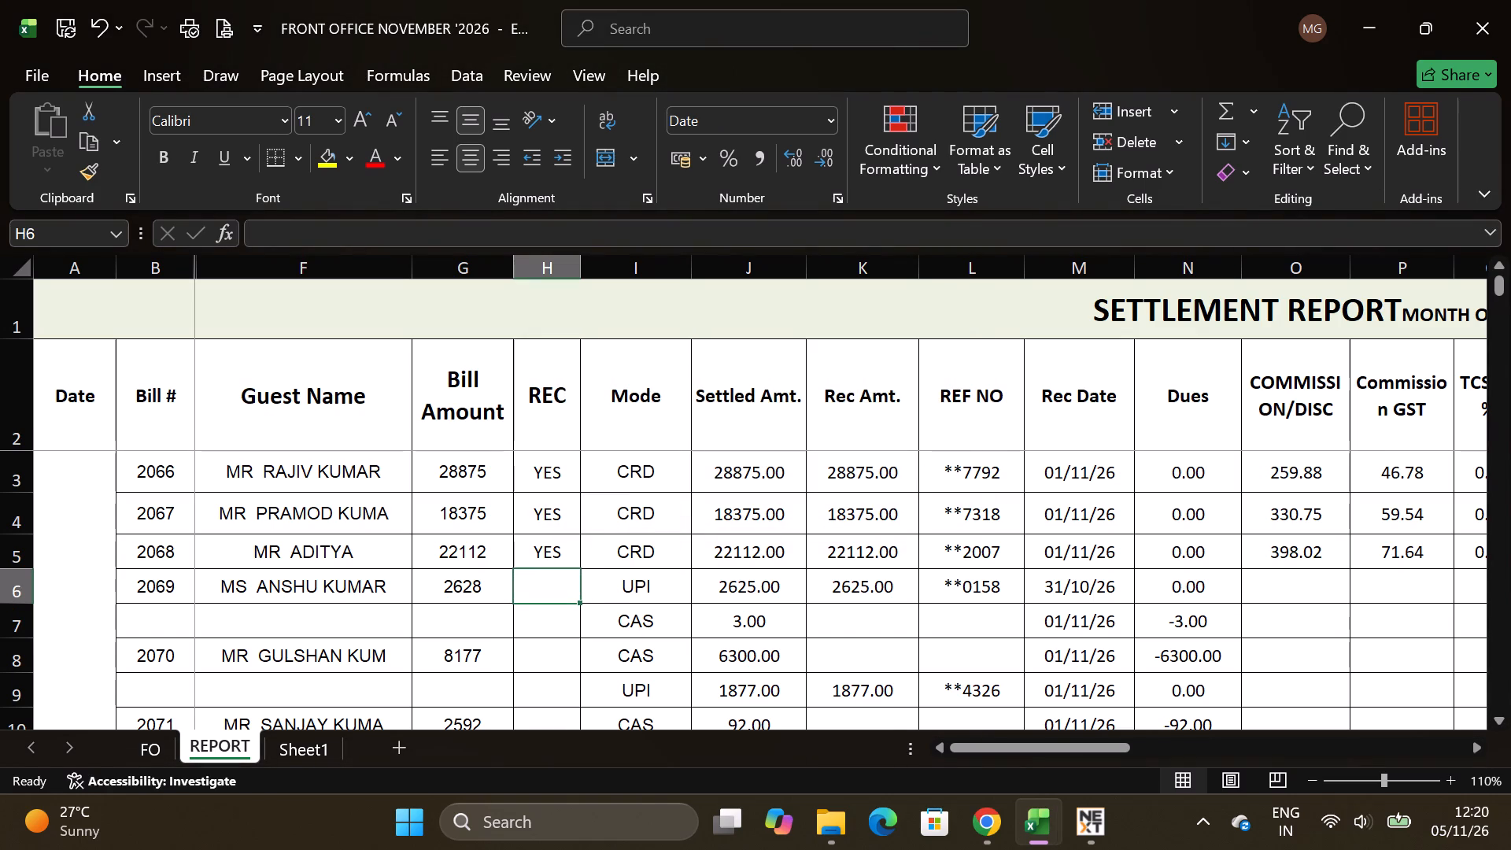
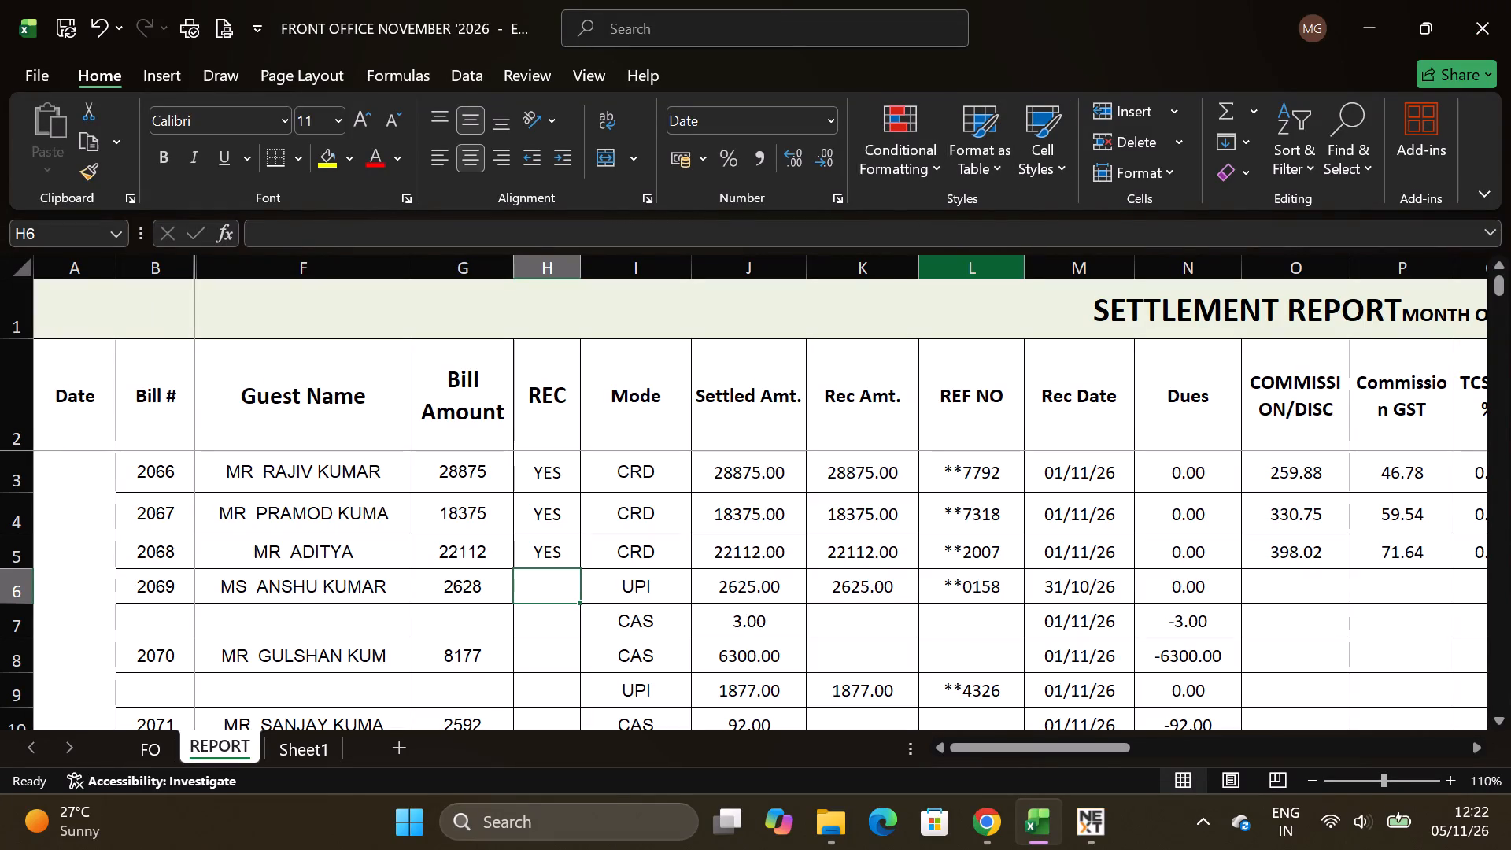
Start a new credit entry in FortuneNext for company CRDU001 with Front Office as the outlet.
key(alt+Tab)
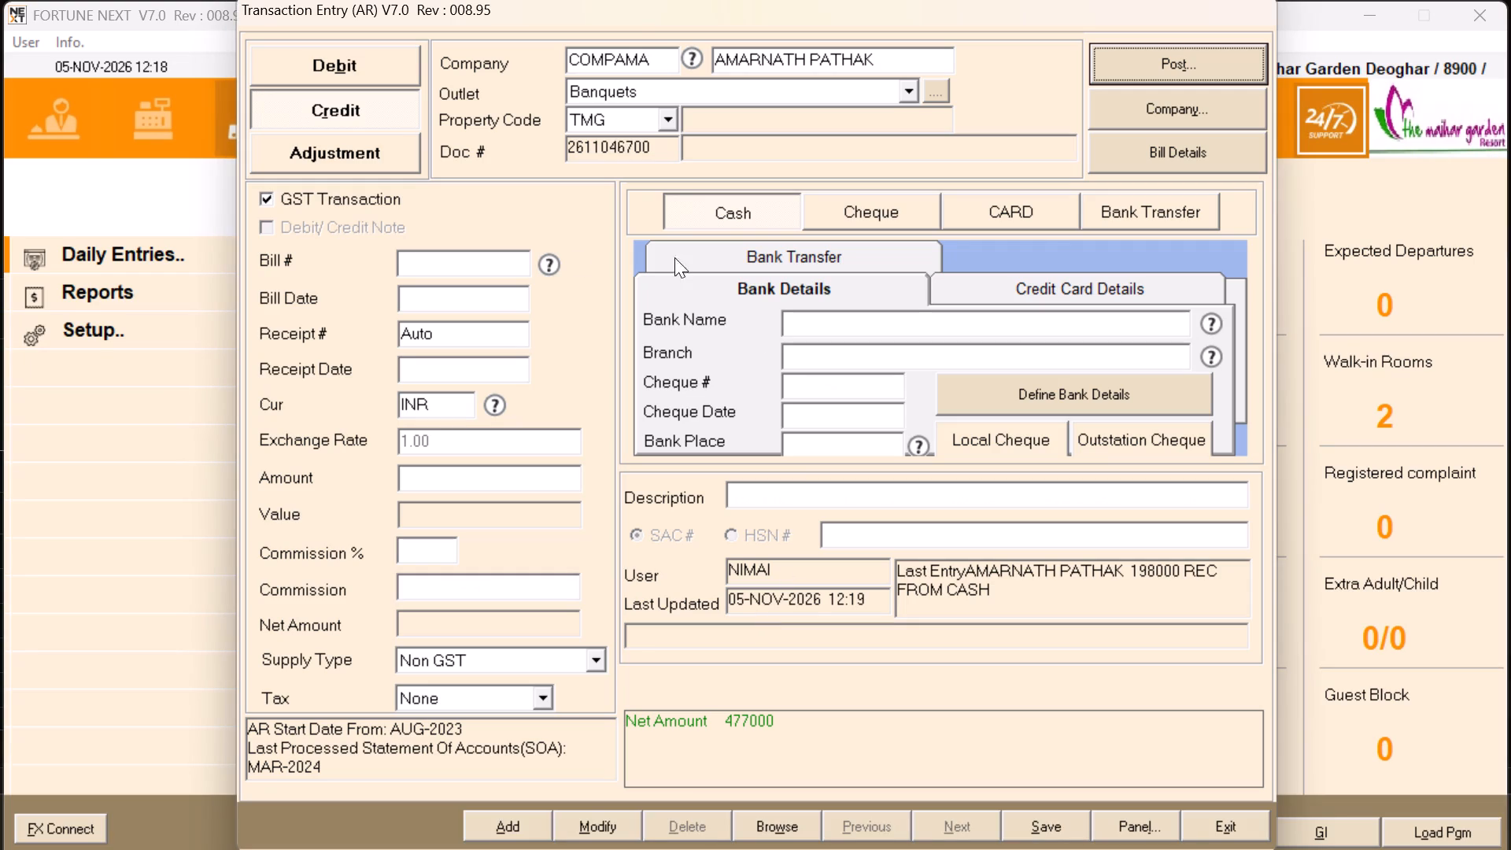
click(349, 74)
click(367, 113)
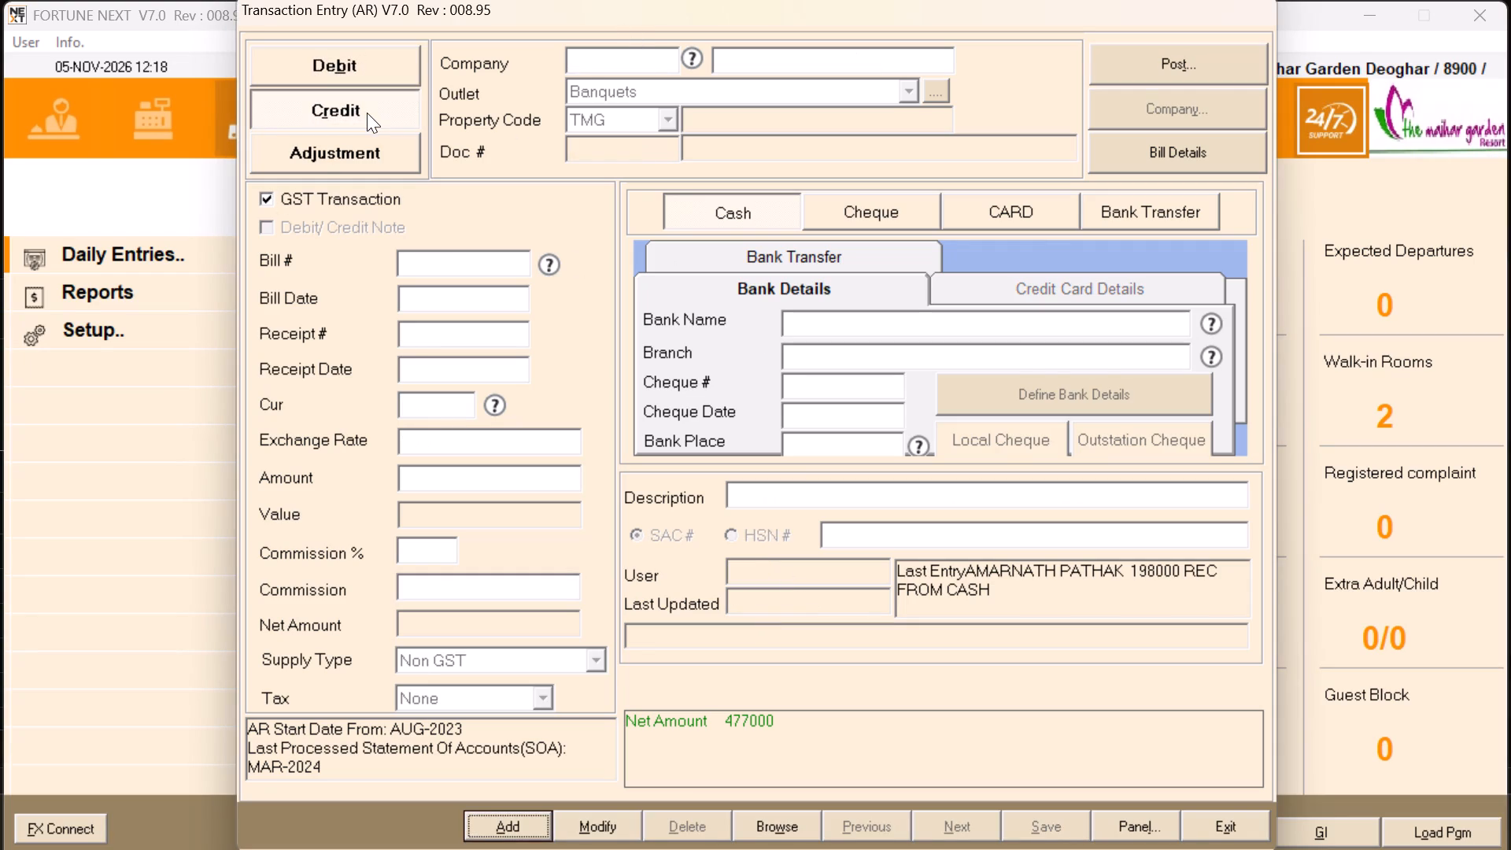
key(Return)
key(c)
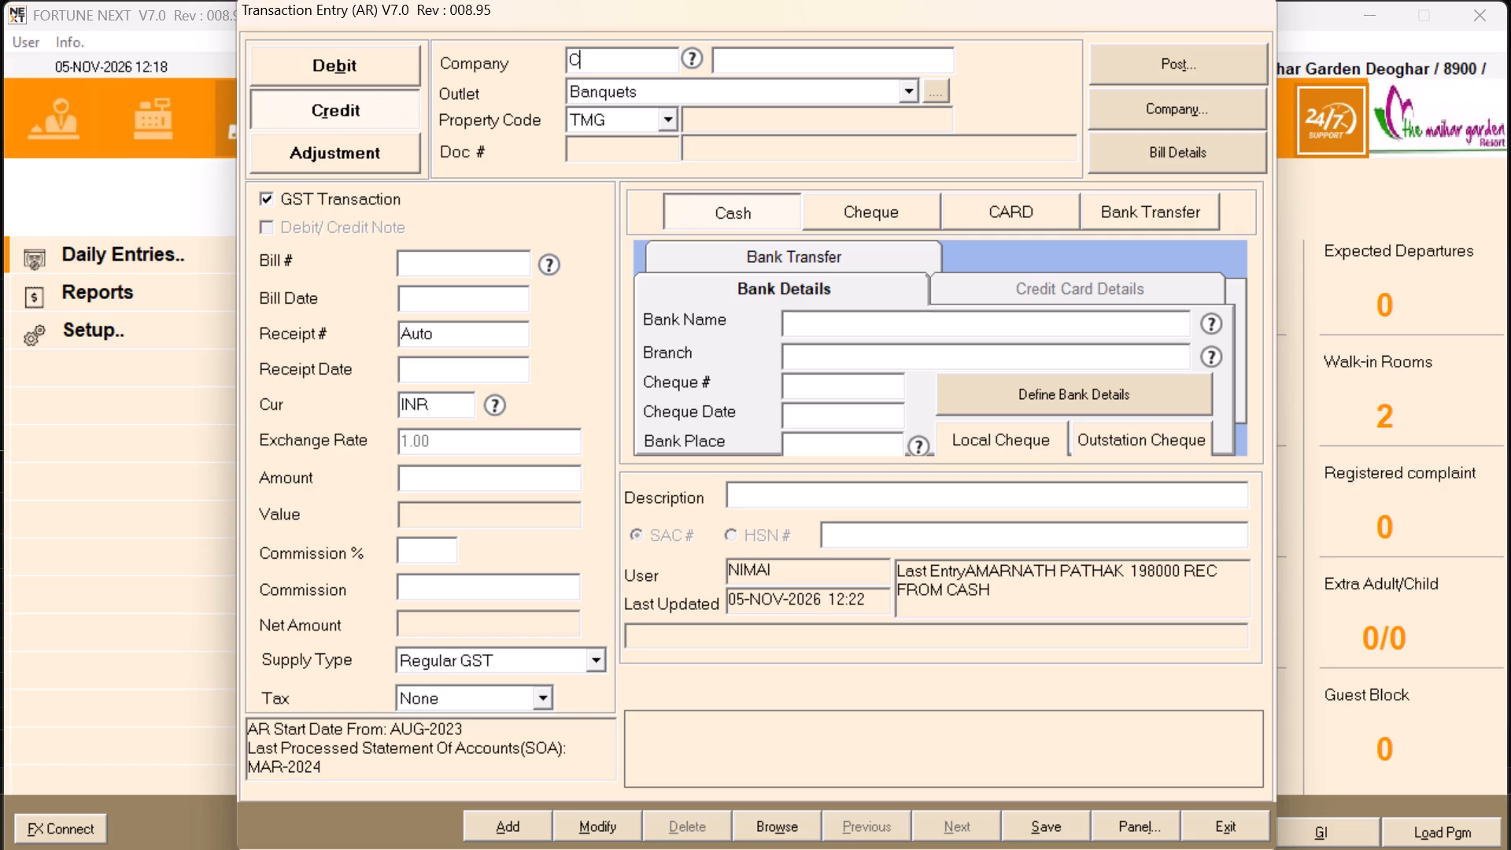
key(r)
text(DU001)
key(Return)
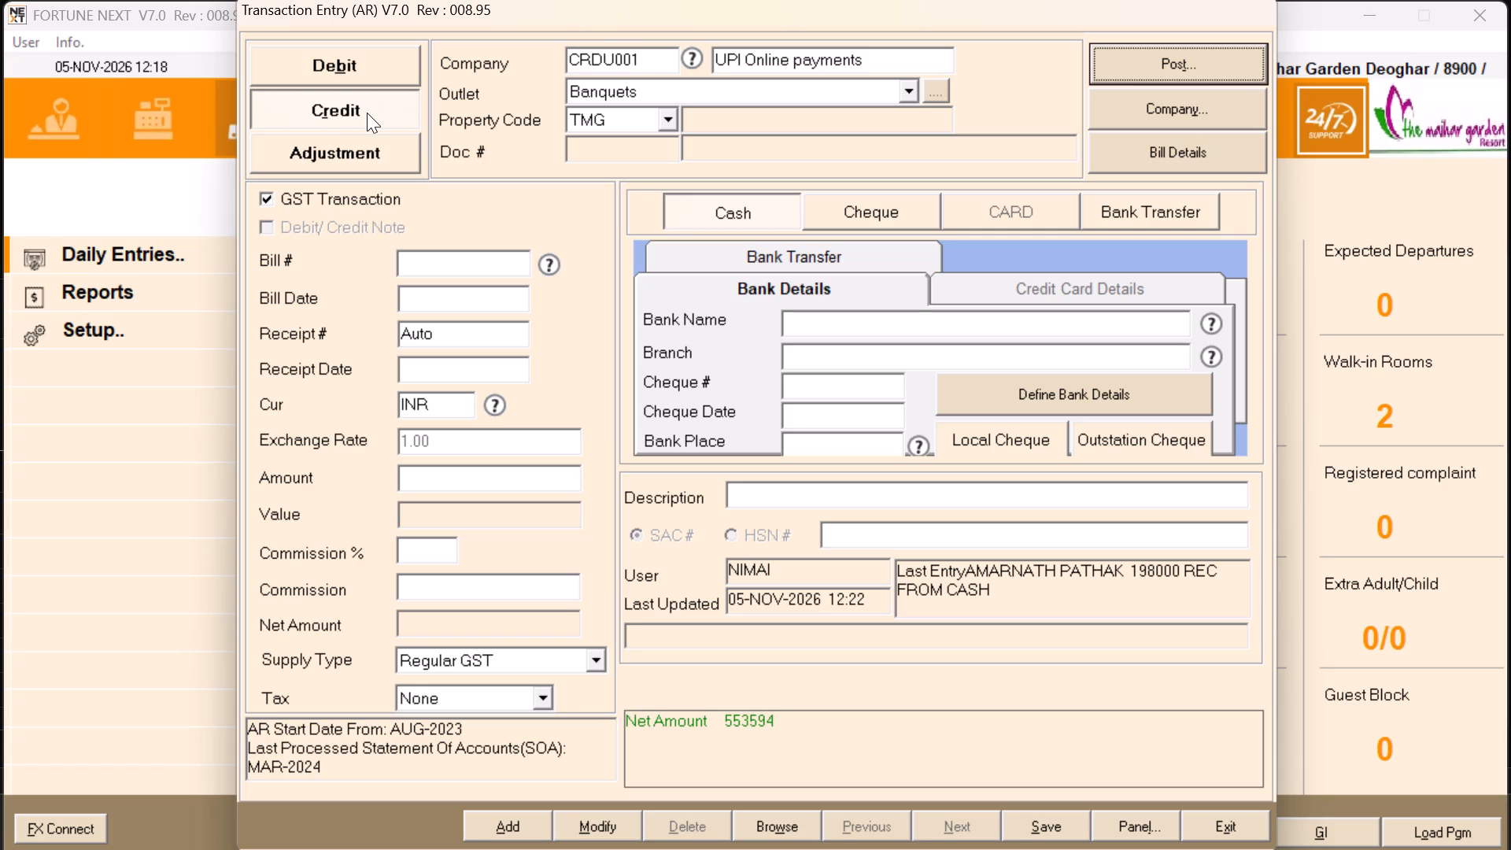
click(478, 273)
click(627, 63)
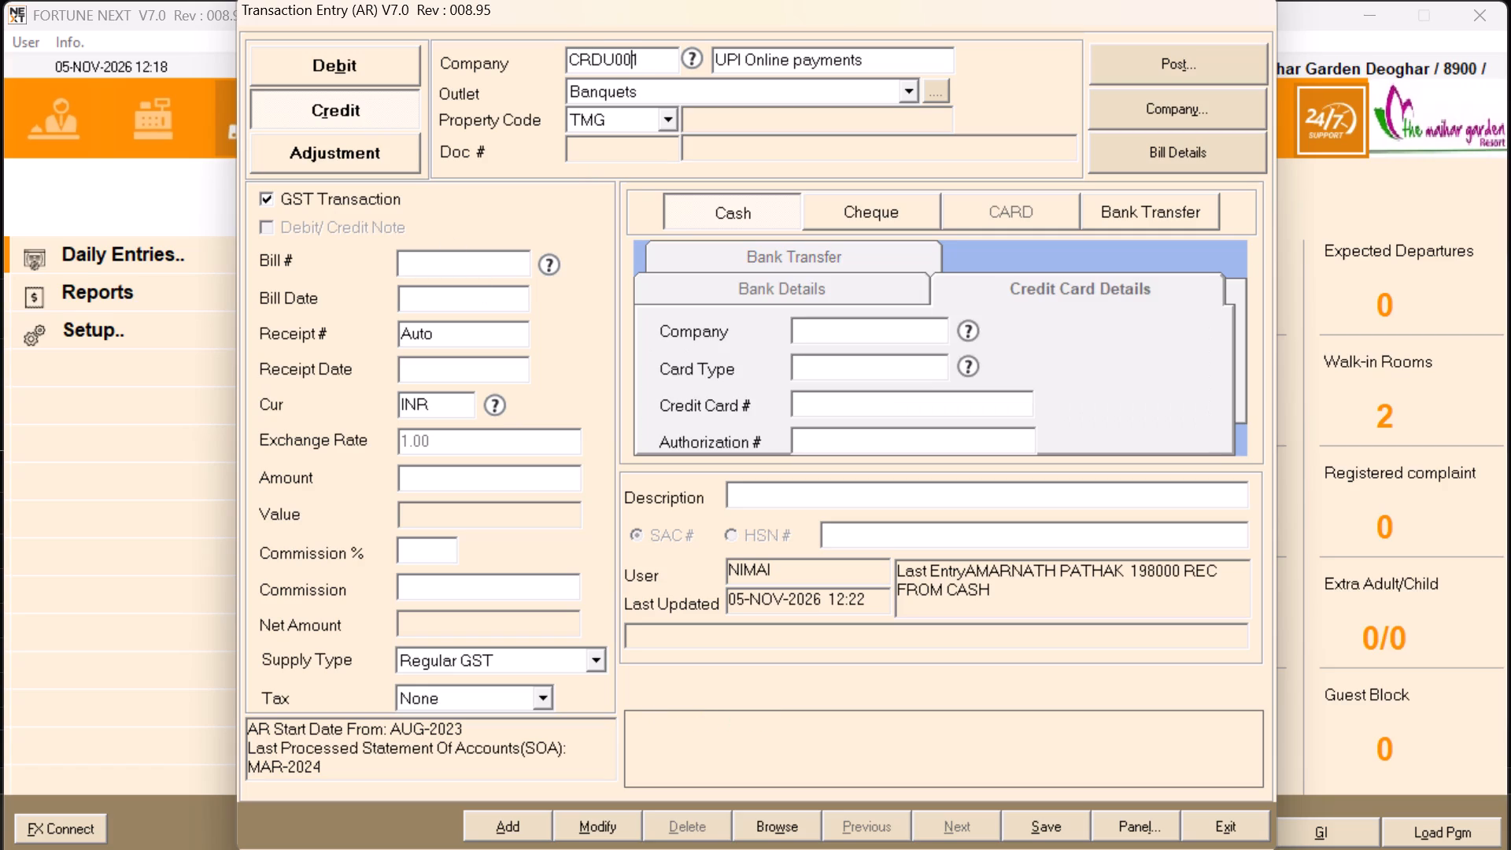
click(641, 90)
click(633, 146)
click(652, 82)
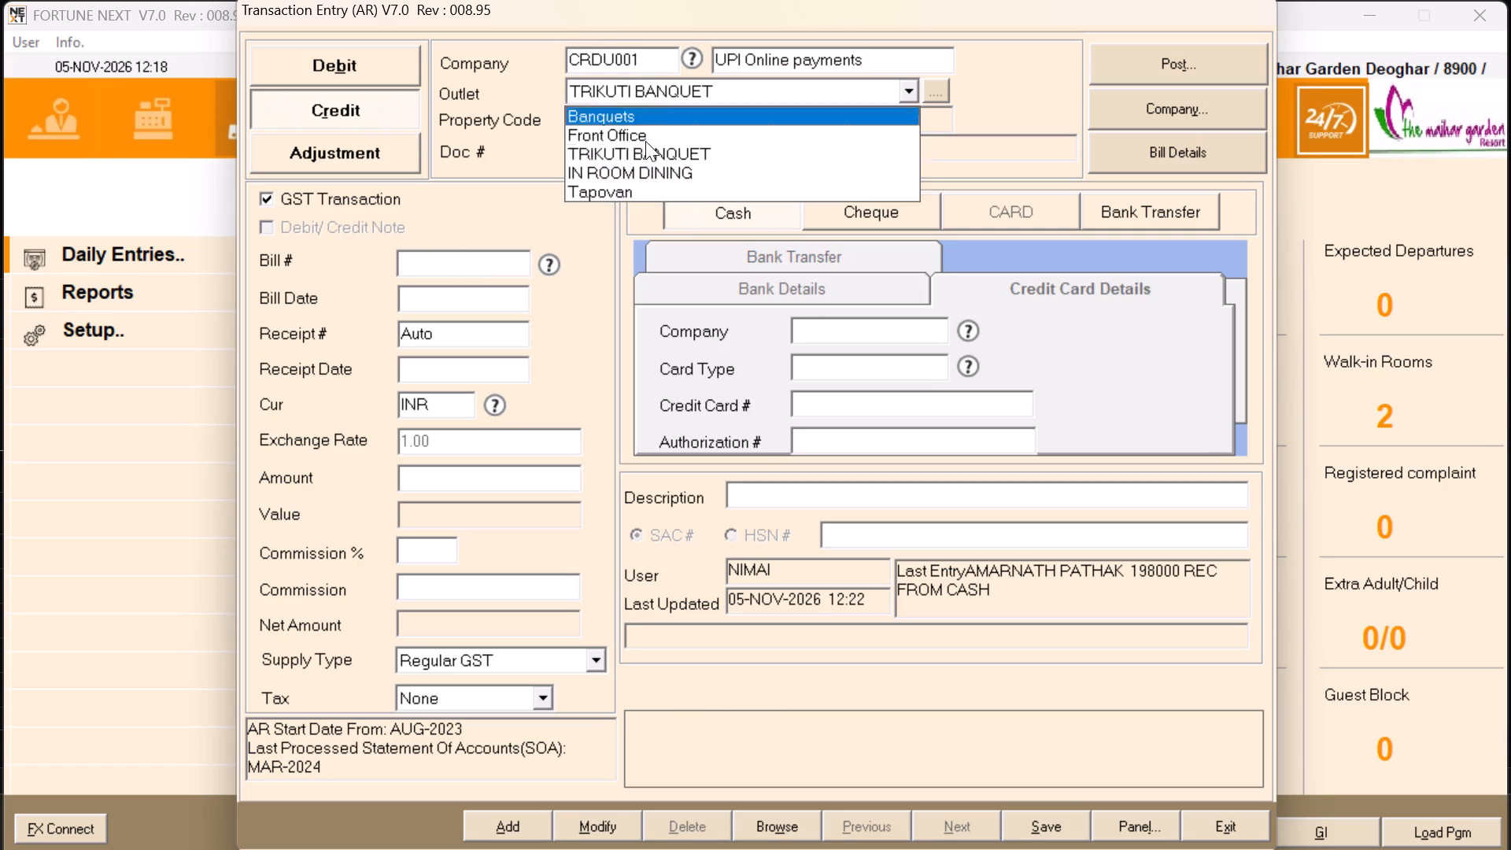
click(648, 134)
key(Return)
Enter bill 2069 with an amount of 2625 and set the supply type to Non GST.
key(alt+Tab)
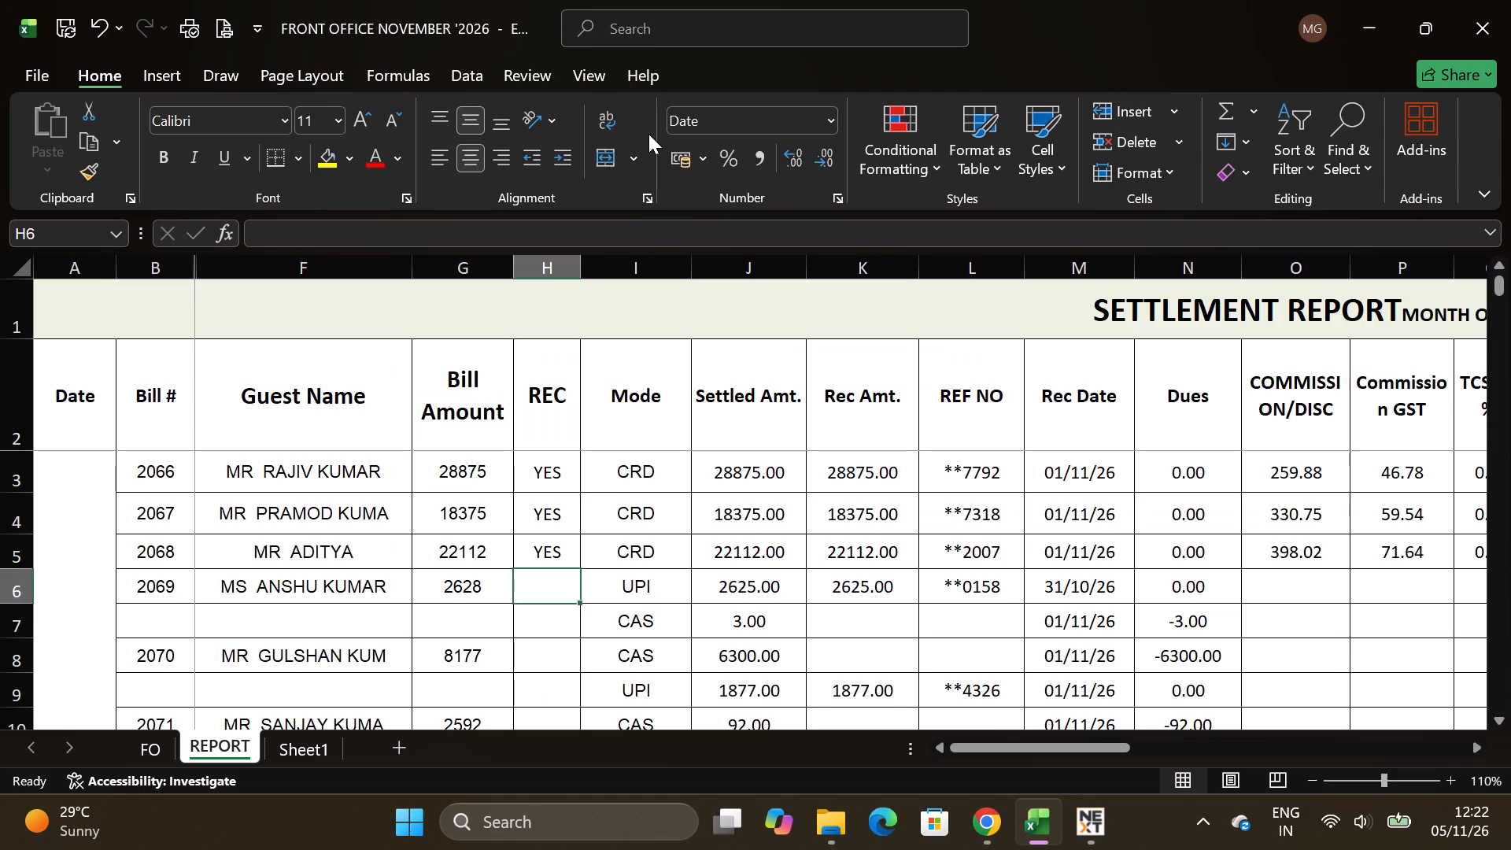
key(alt+Tab)
text(2069)
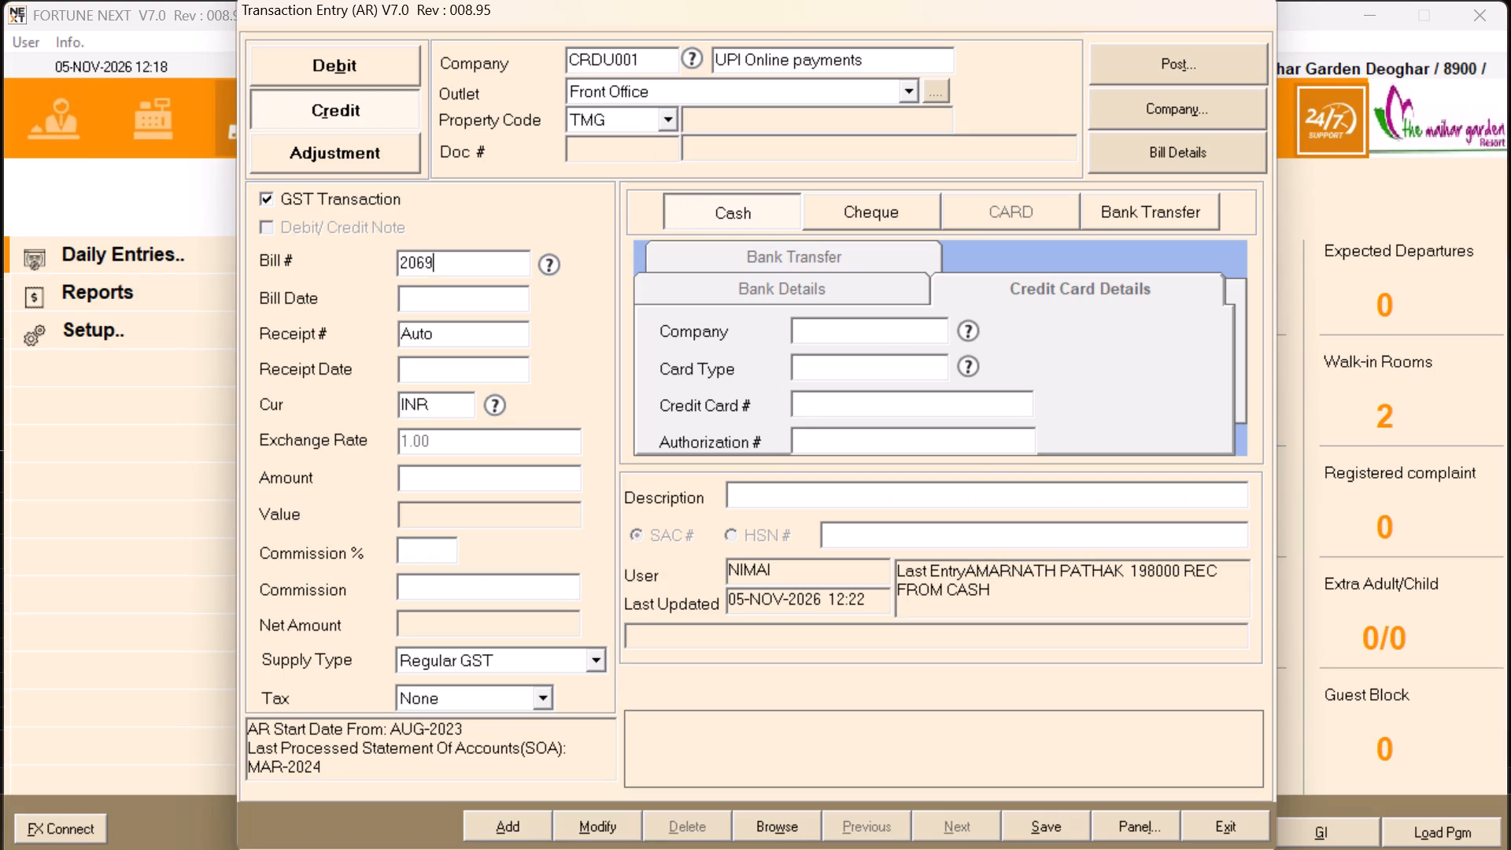
key(Return)
key(Return)
key(Return)
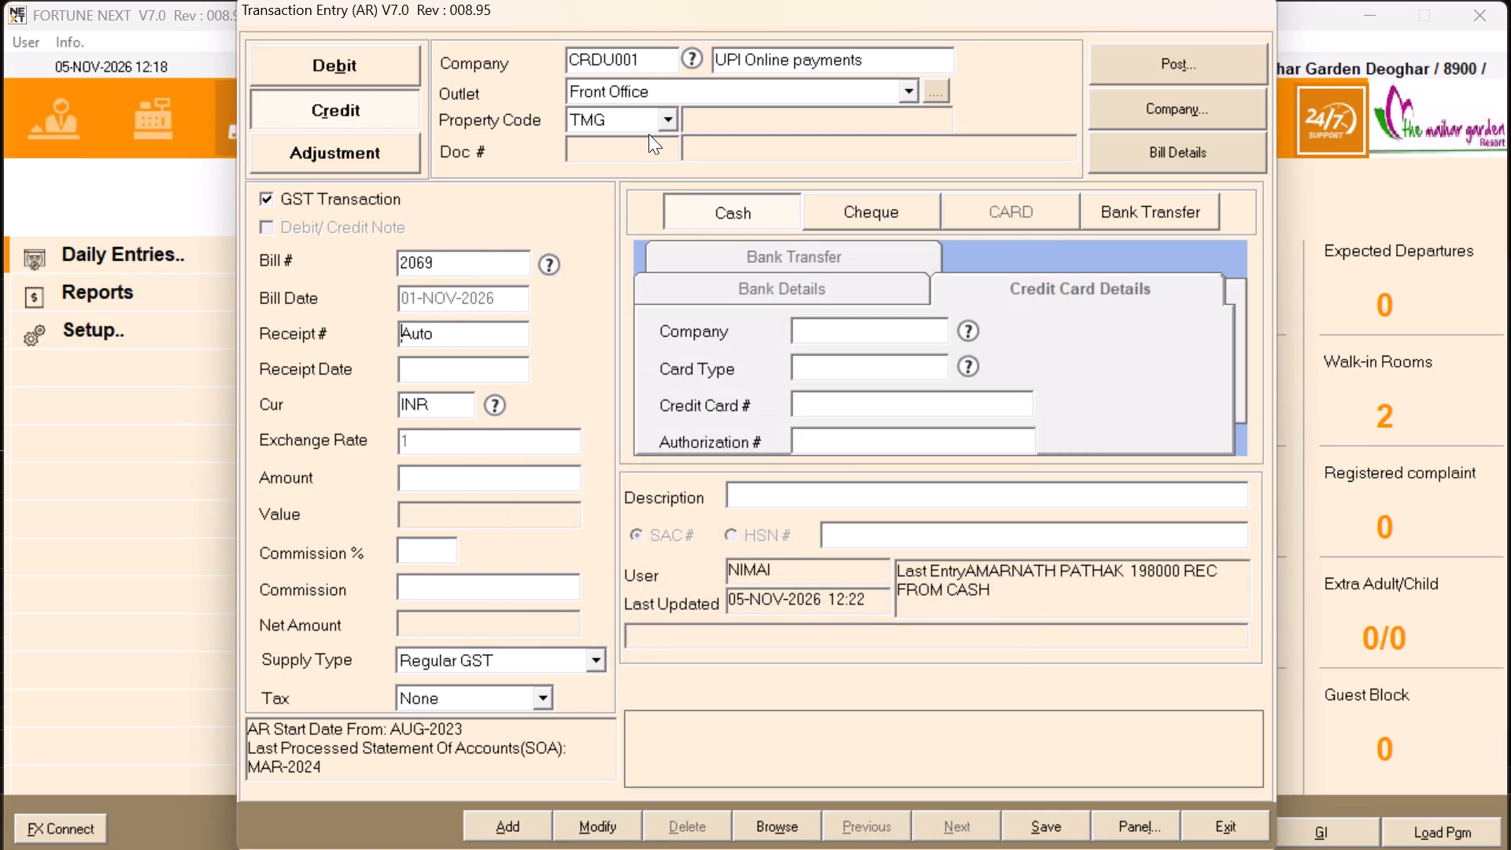
key(Return)
key(Return)
text(2625)
key(Return)
key(Return)
key(Return)
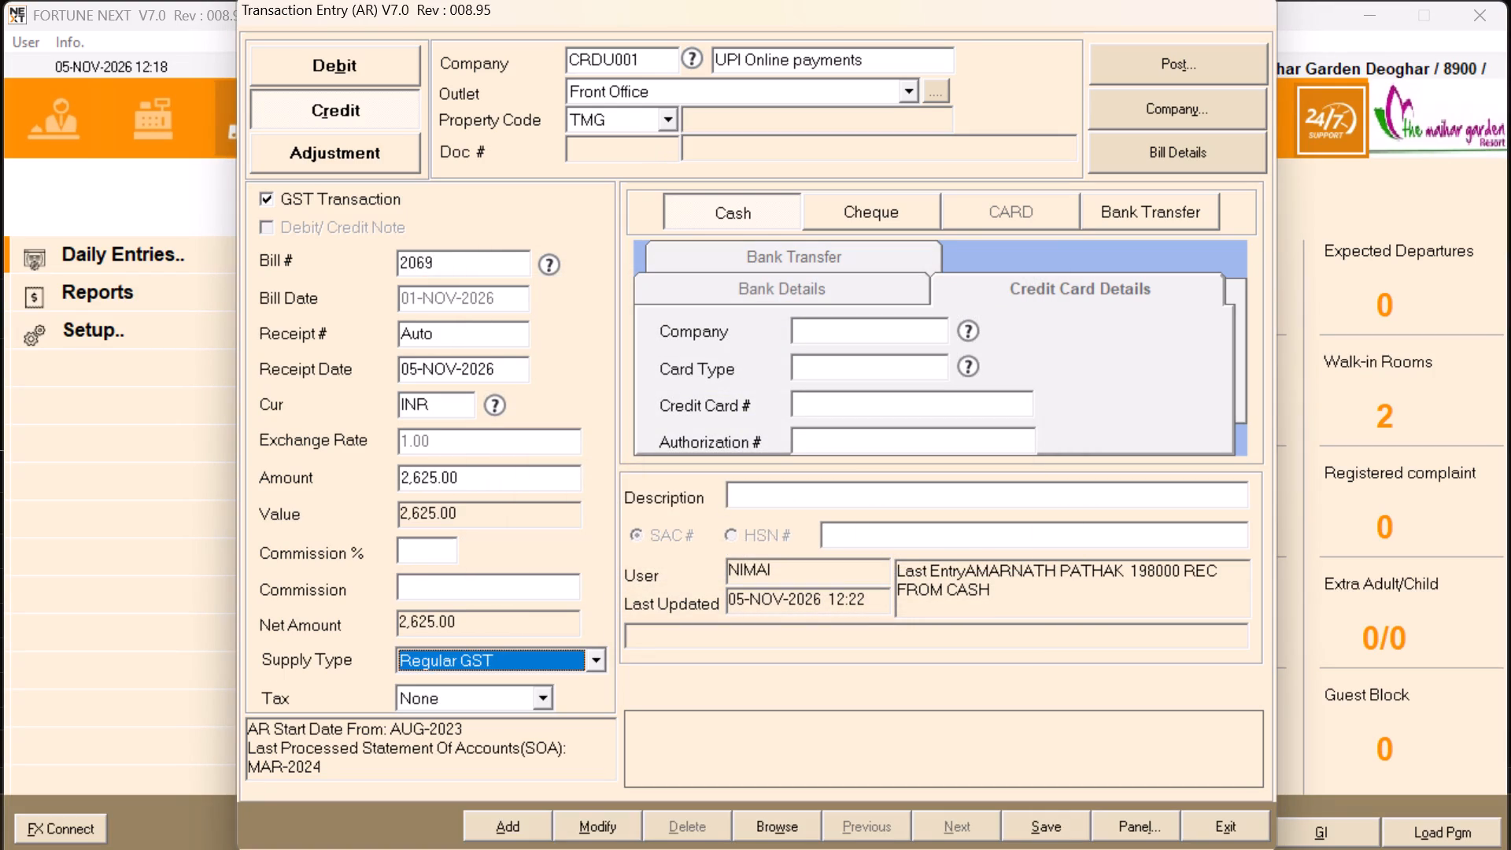
key(Down)
key(Down)
key(Return)
key(Return)
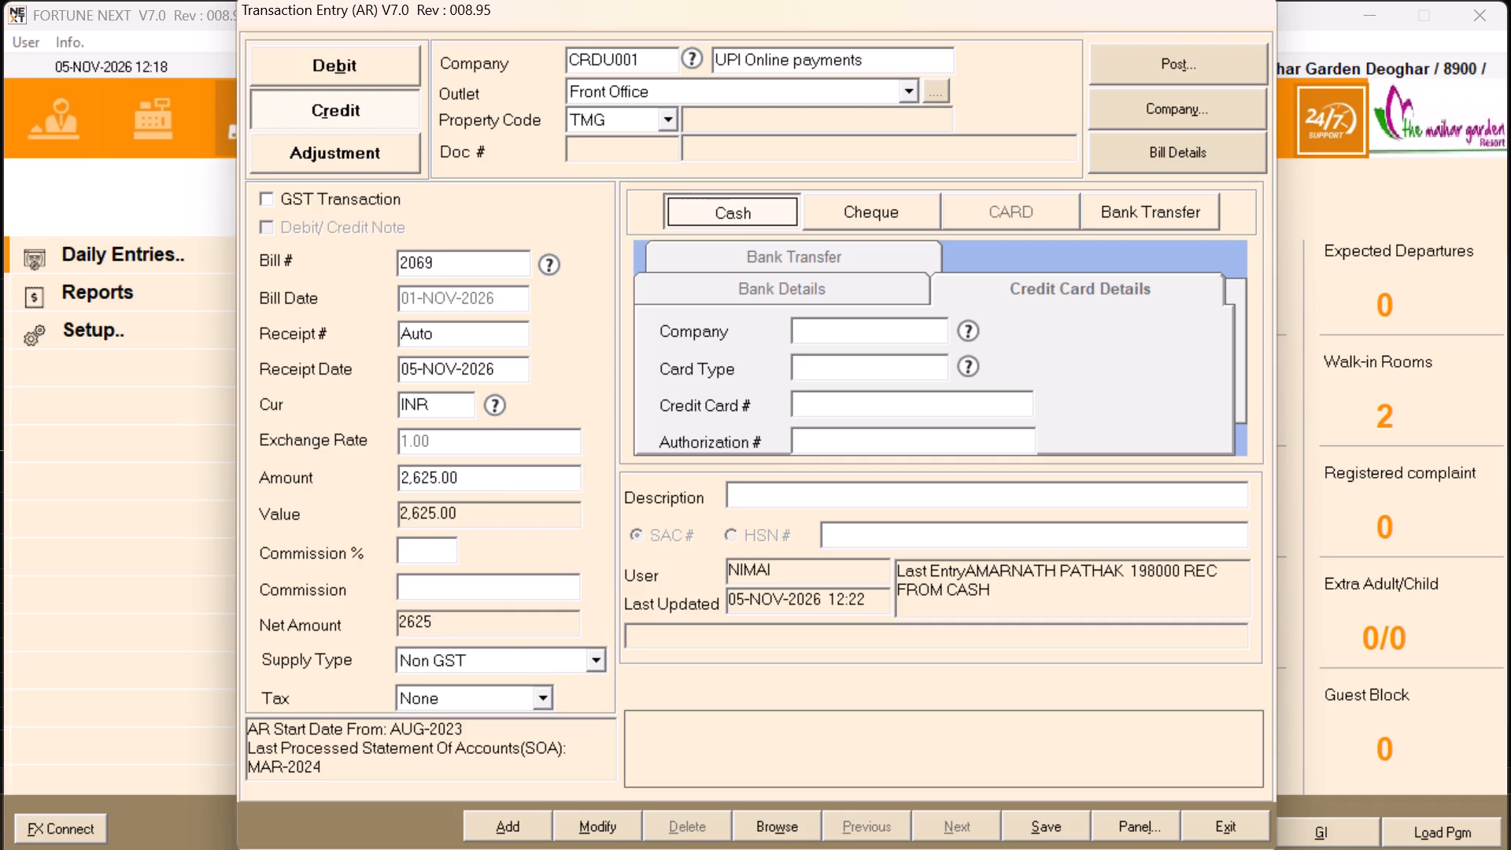
Set the payment mode to Bank Transfer with State Bank of India as the bank and DEOGHAR as the branch.
key(Right)
key(Right)
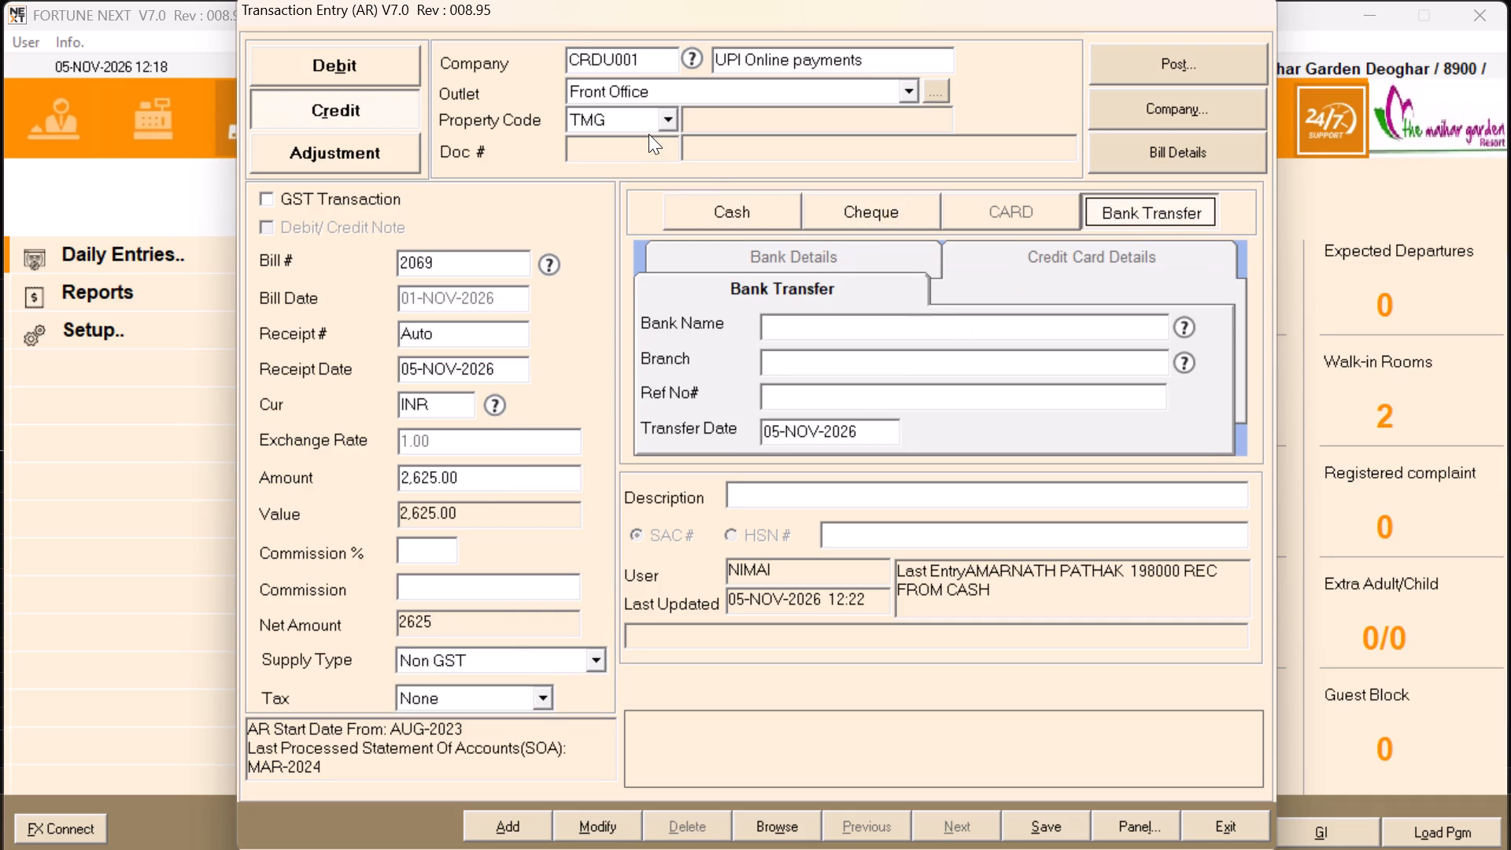
key(Return)
key(Return)
key(s)
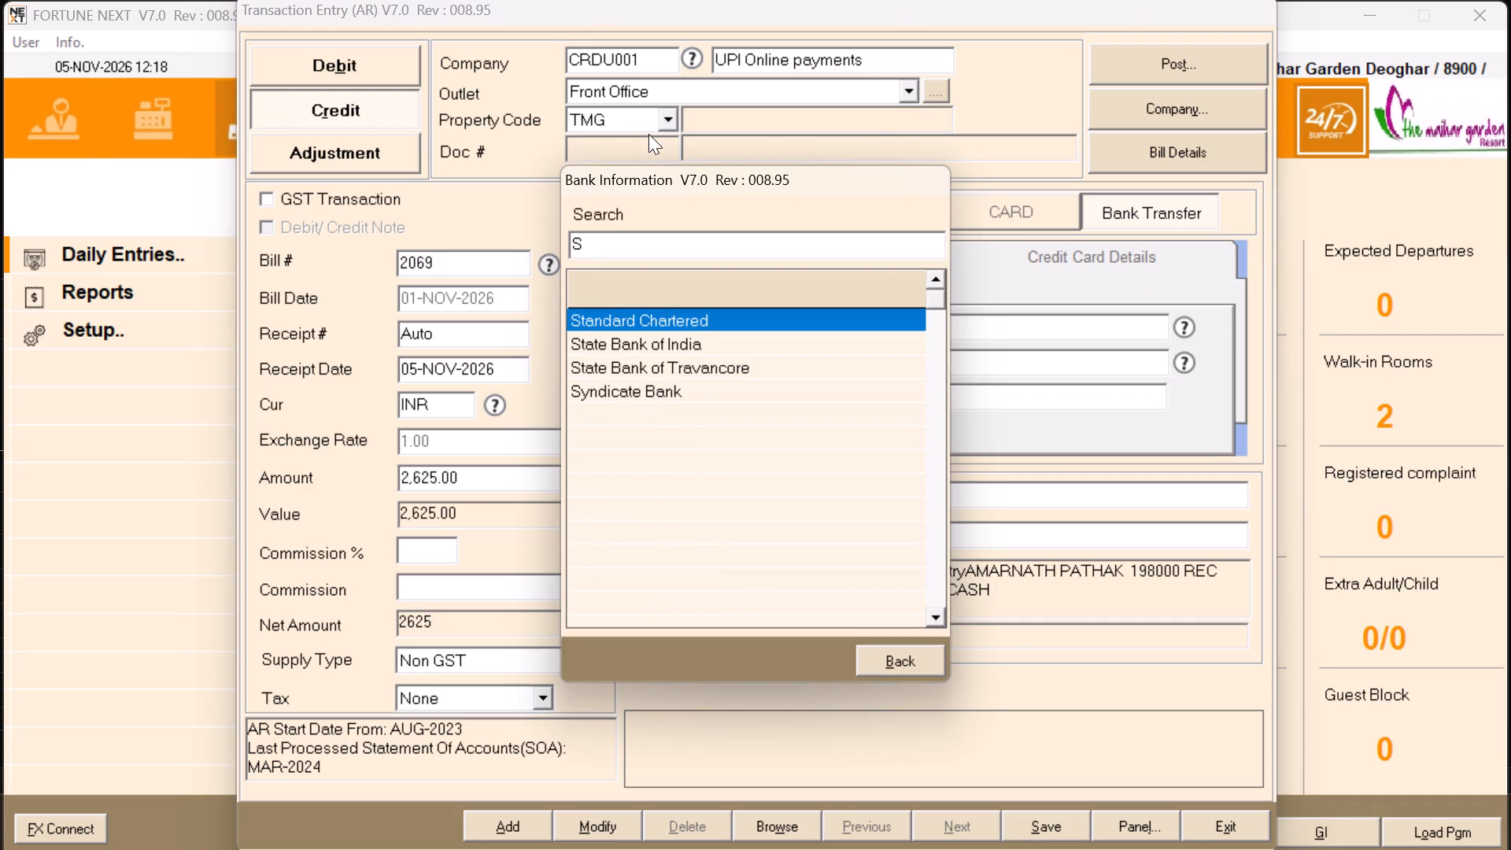
key(Down)
drag(525, 294, 530, 321)
click(657, 346)
key(Return)
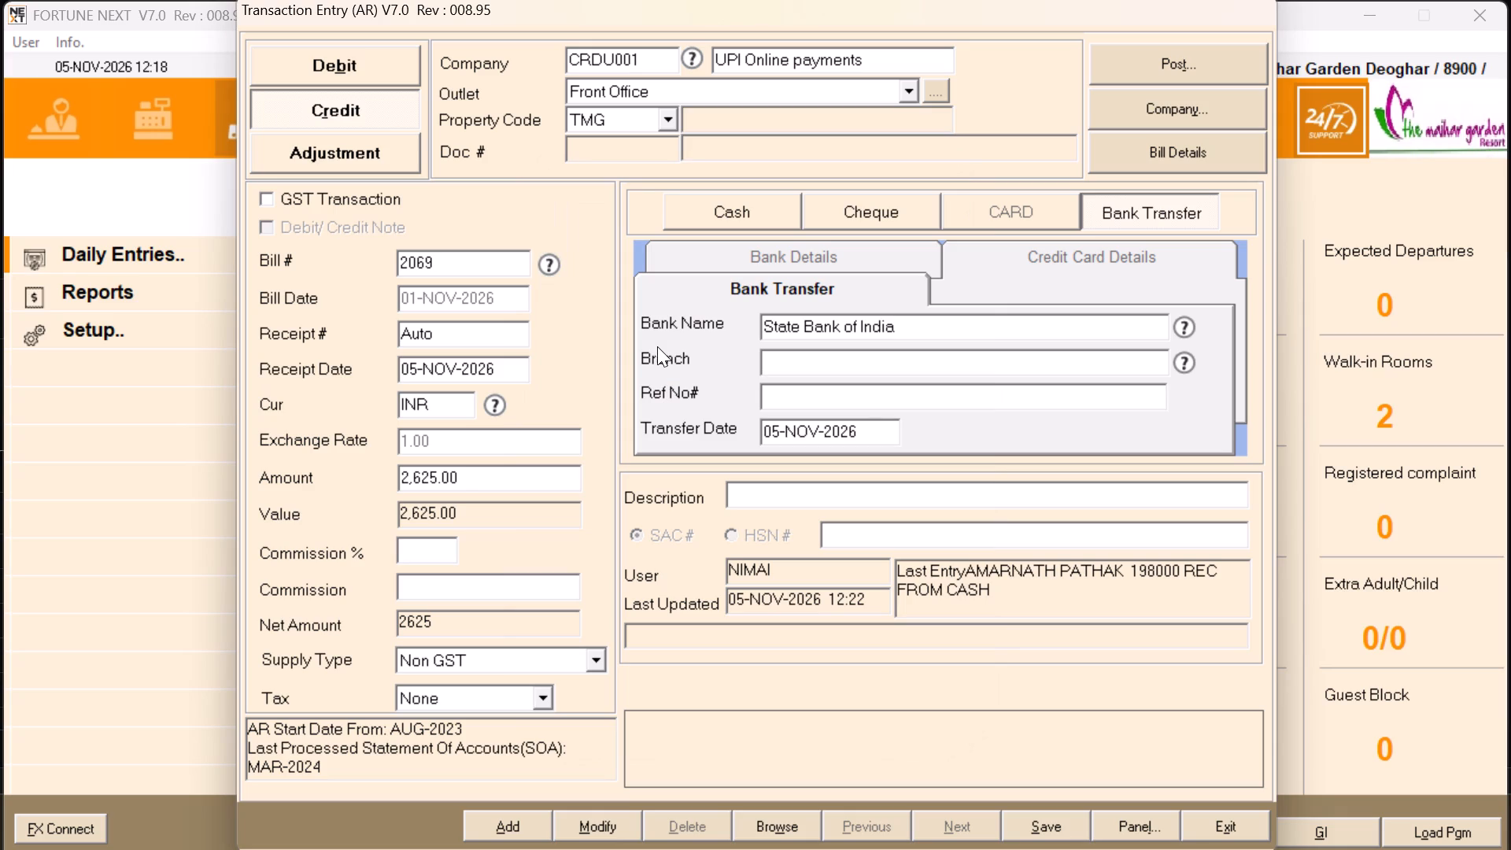
text(DE)
text(OGHAR)
key(Return)
Copy bill 2069's REF NO **0158 from the November report in Excel into the entry's bank transfer reference number.
key(alt+Tab)
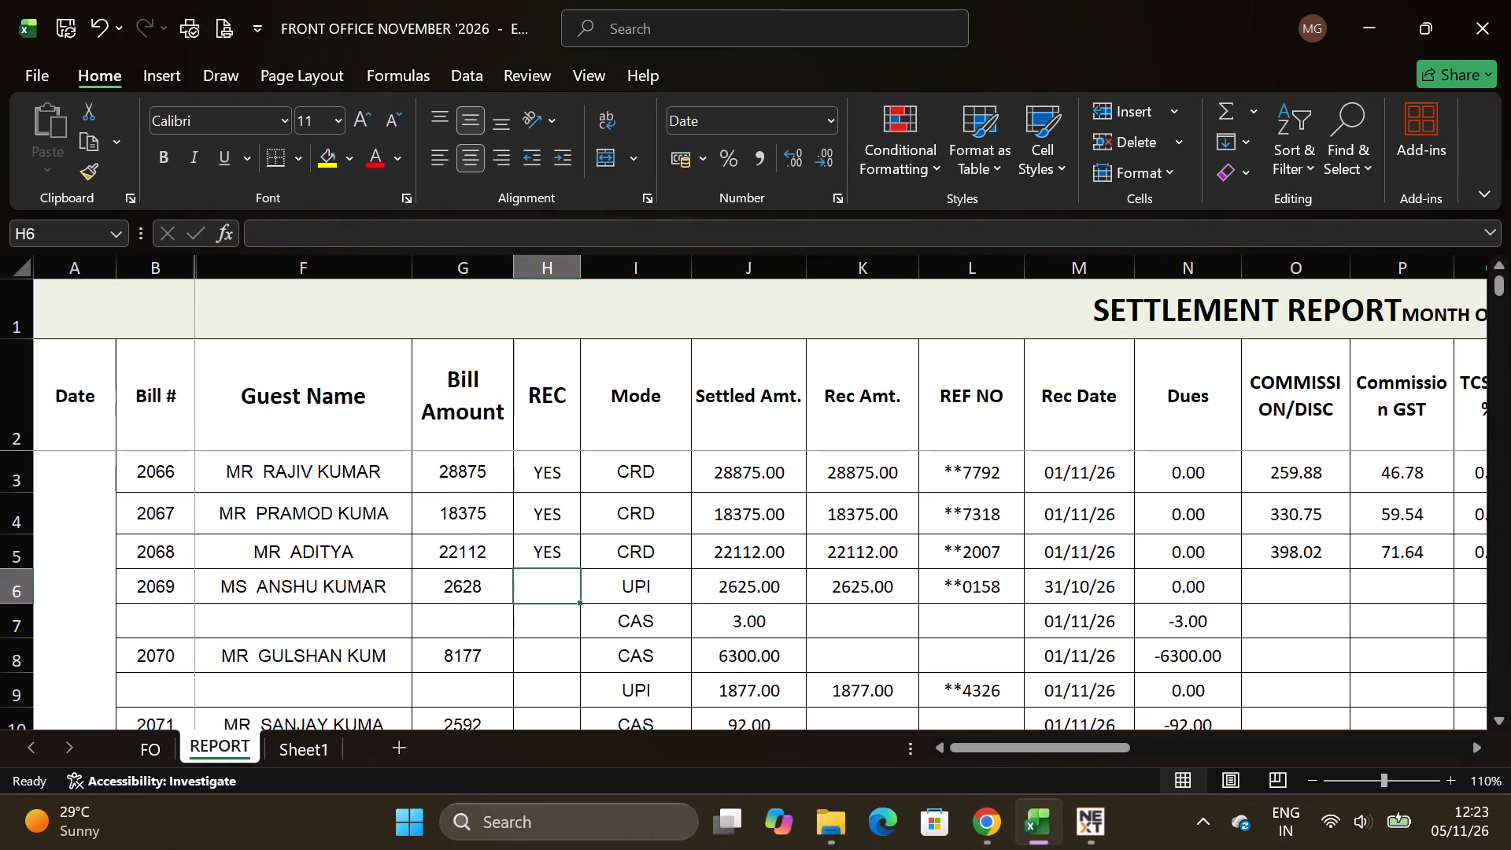
key(Right)
key(Right)
key(Right)
key(Right)
key(ctrl+c)
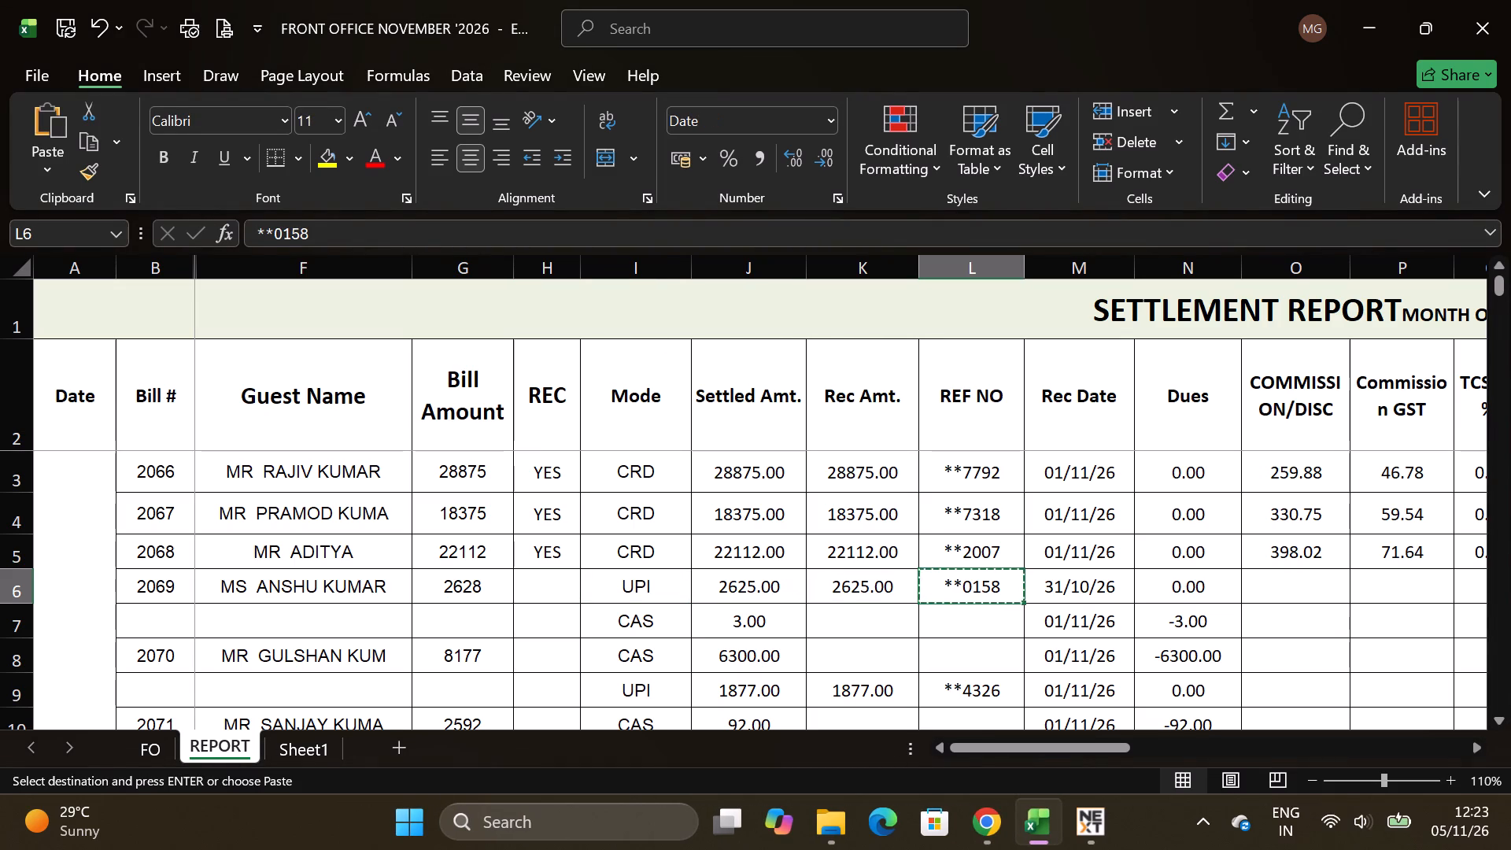
key(alt+Tab)
key(ctrl+v)
key(Return)
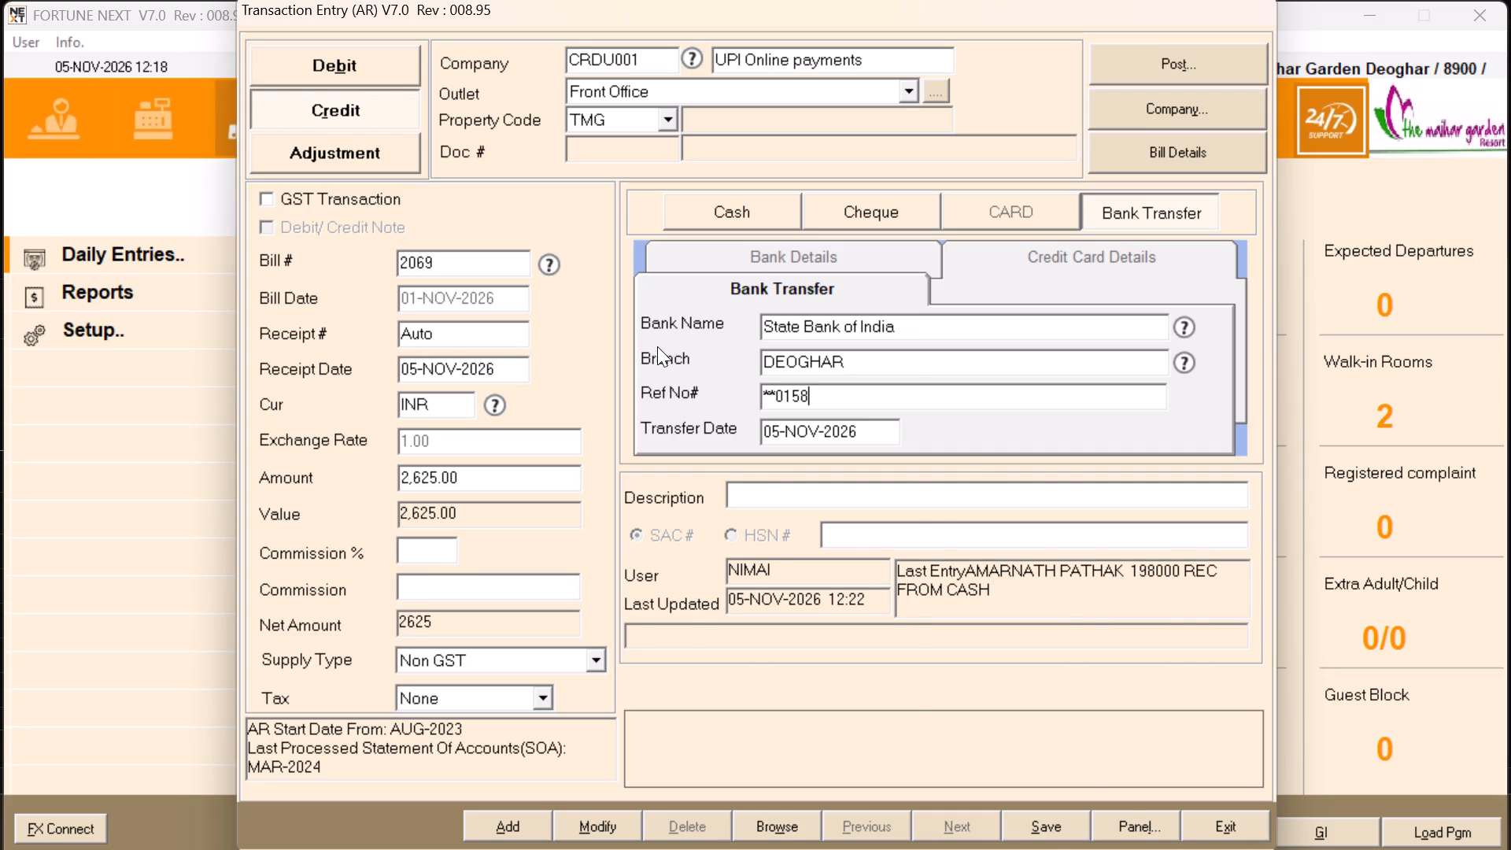
Set the bank transfer date to 31-OCT-2026, as given for bill 2069 in the November report.
key(alt+Tab)
key(alt+Tab)
key(Right)
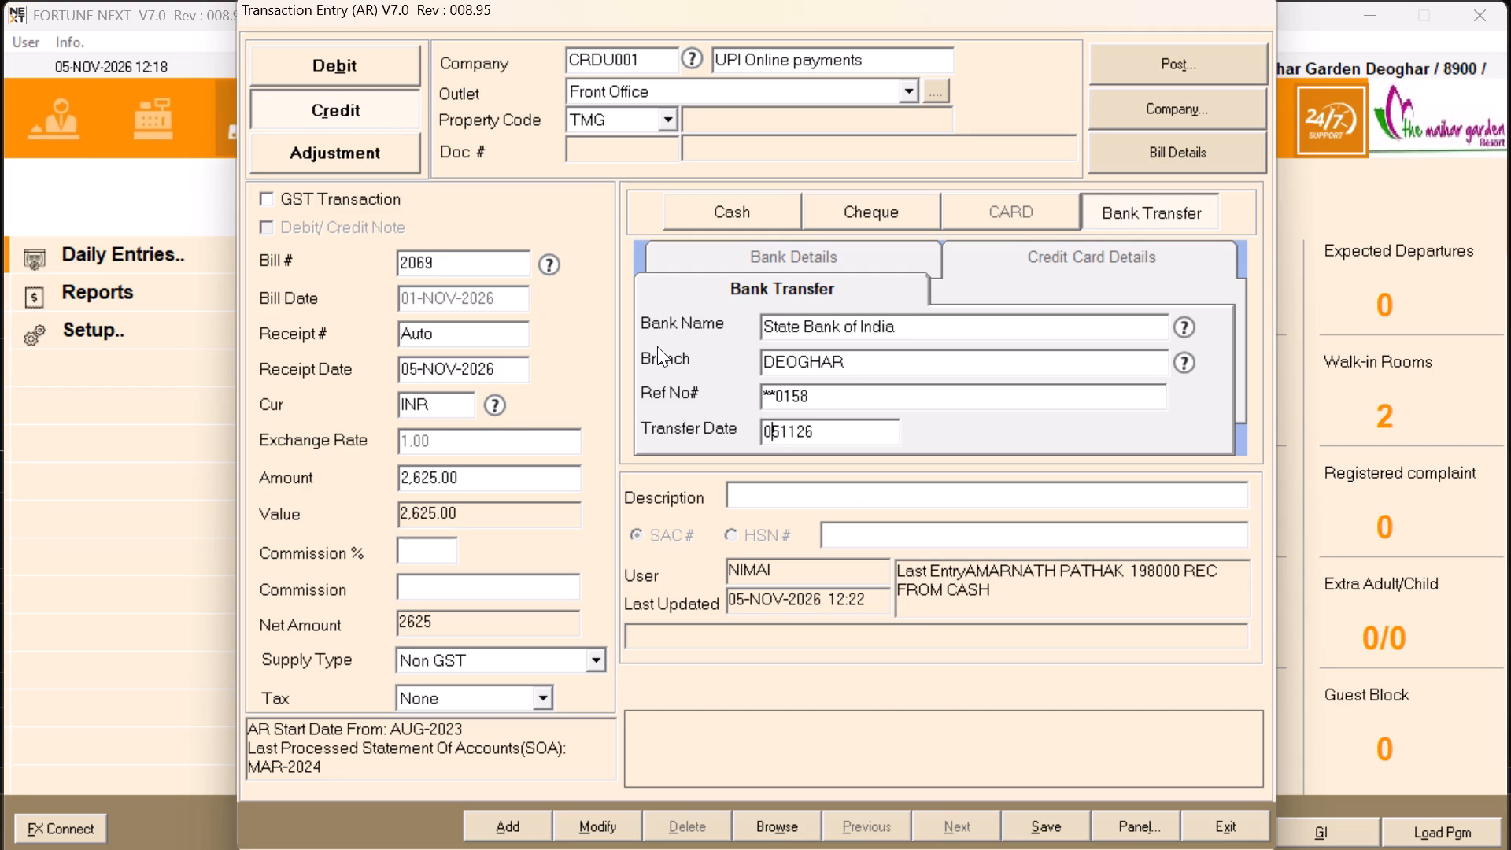
key(Right)
key(BackSpace)
key(BackSpace)
text(31)
key(Right)
key(Right)
key(BackSpace)
key(0)
key(Return)
Enter the description REC FROM UPI and save the credit entry.
key(alt+Tab)
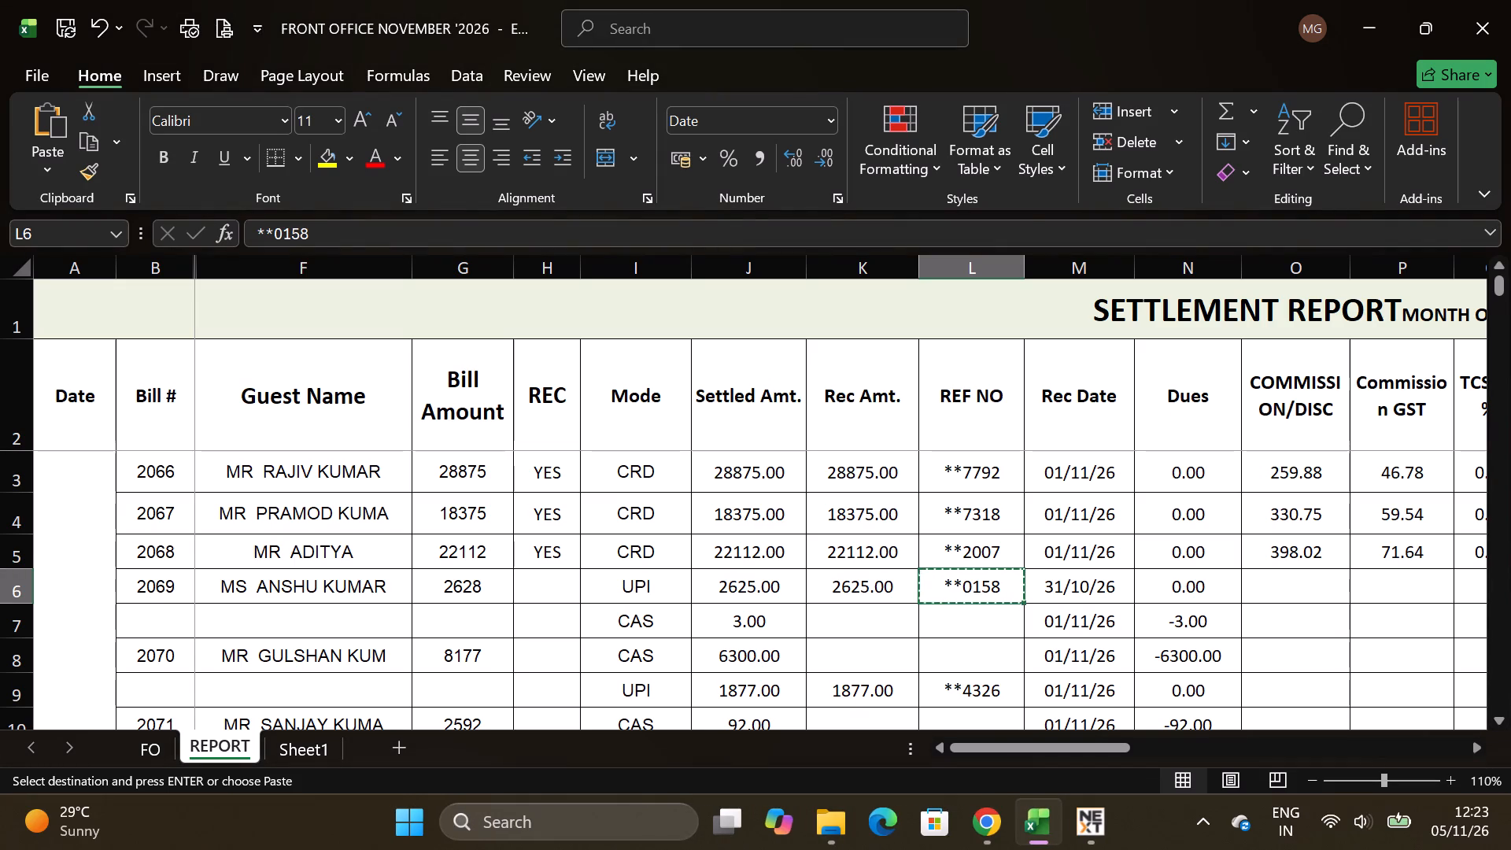
key(alt+Tab)
text(REC FR9O)
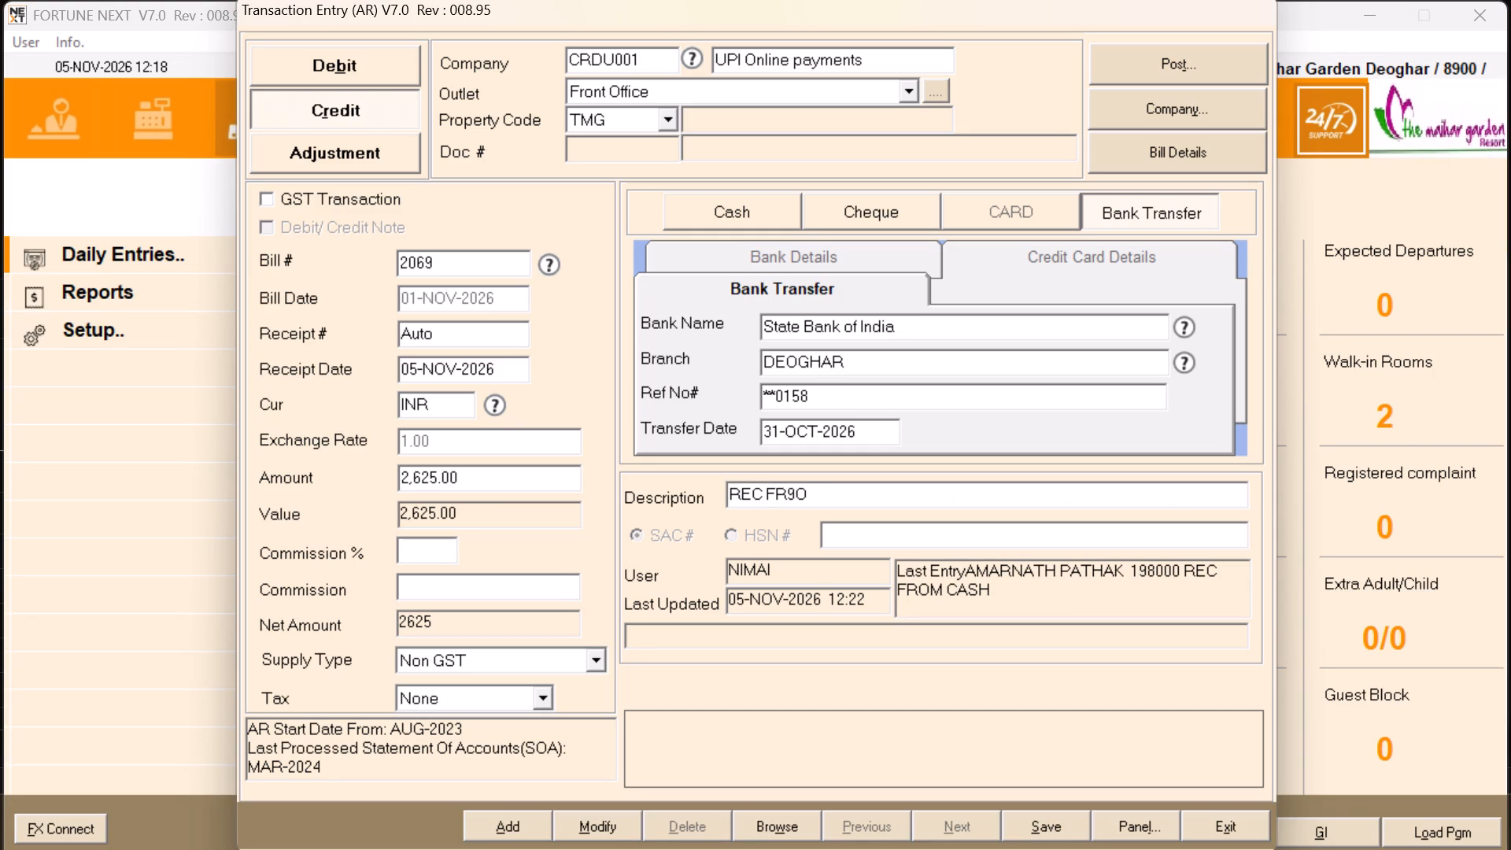
key(BackSpace)
key(BackSpace)
text(OM)
key(space)
text(PI)
key(Return)
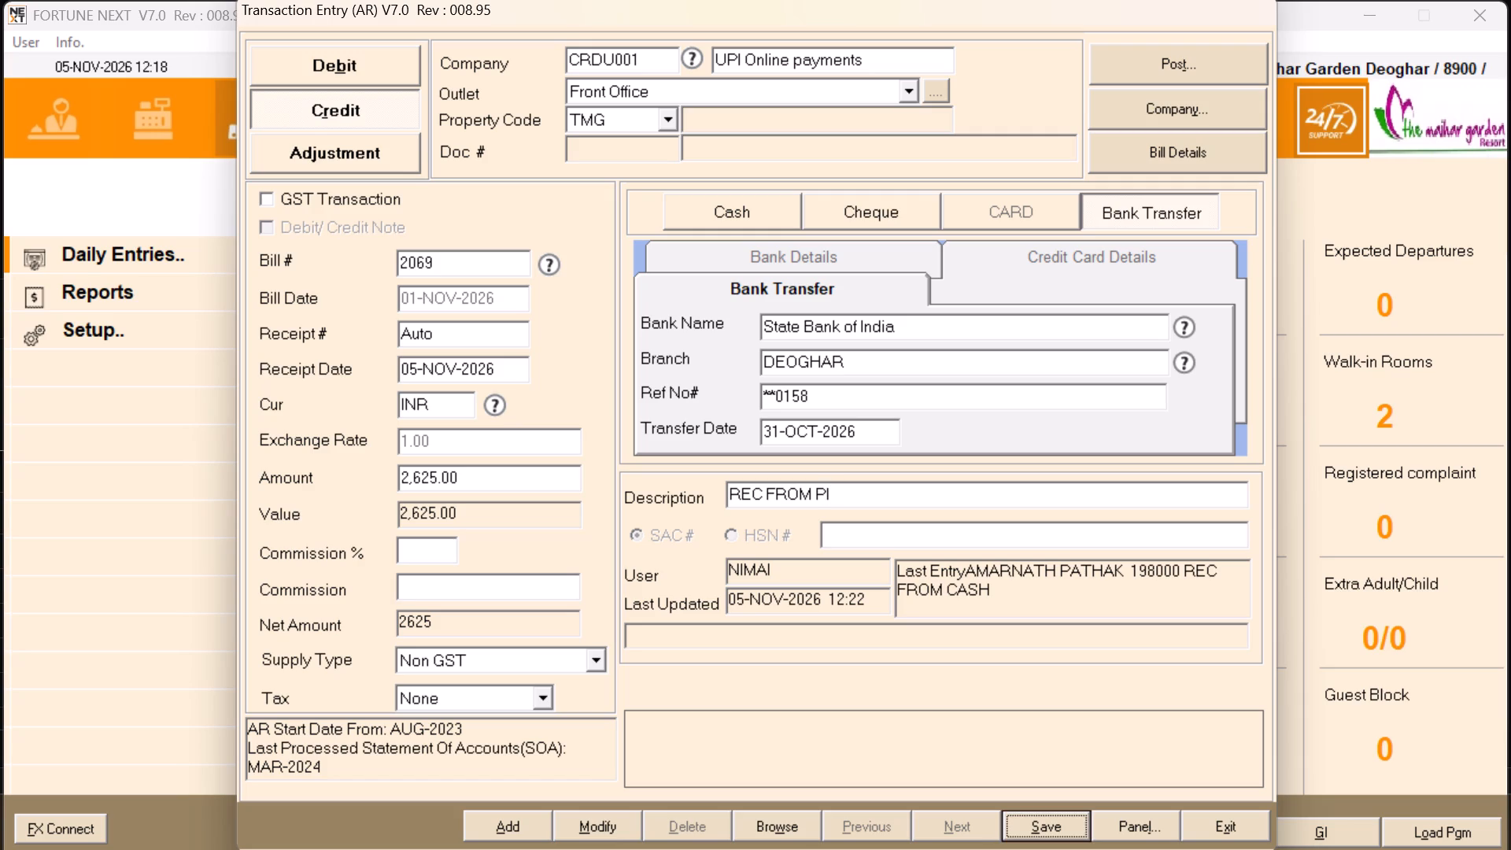
click(842, 493)
key(BackSpace)
key(BackSpace)
text(UPI)
key(Return)
key(Return)
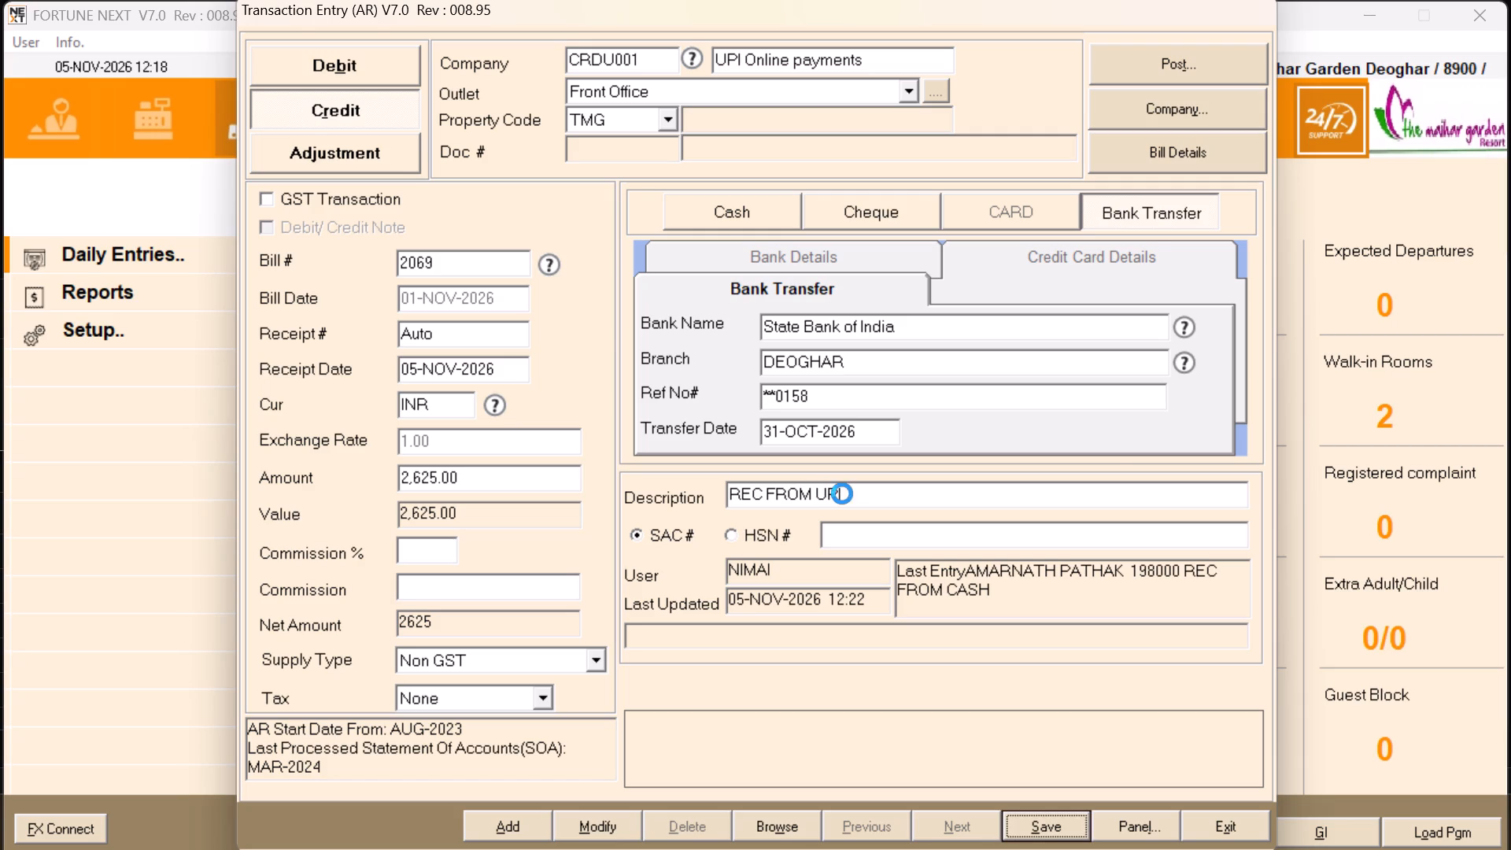
Post bill 2069's receipt to FA with the transaction code BANK RECEIPT and dismiss the save message.
key(Down)
key(Tab)
key(Tab)
key(Tab)
key(Tab)
key(Tab)
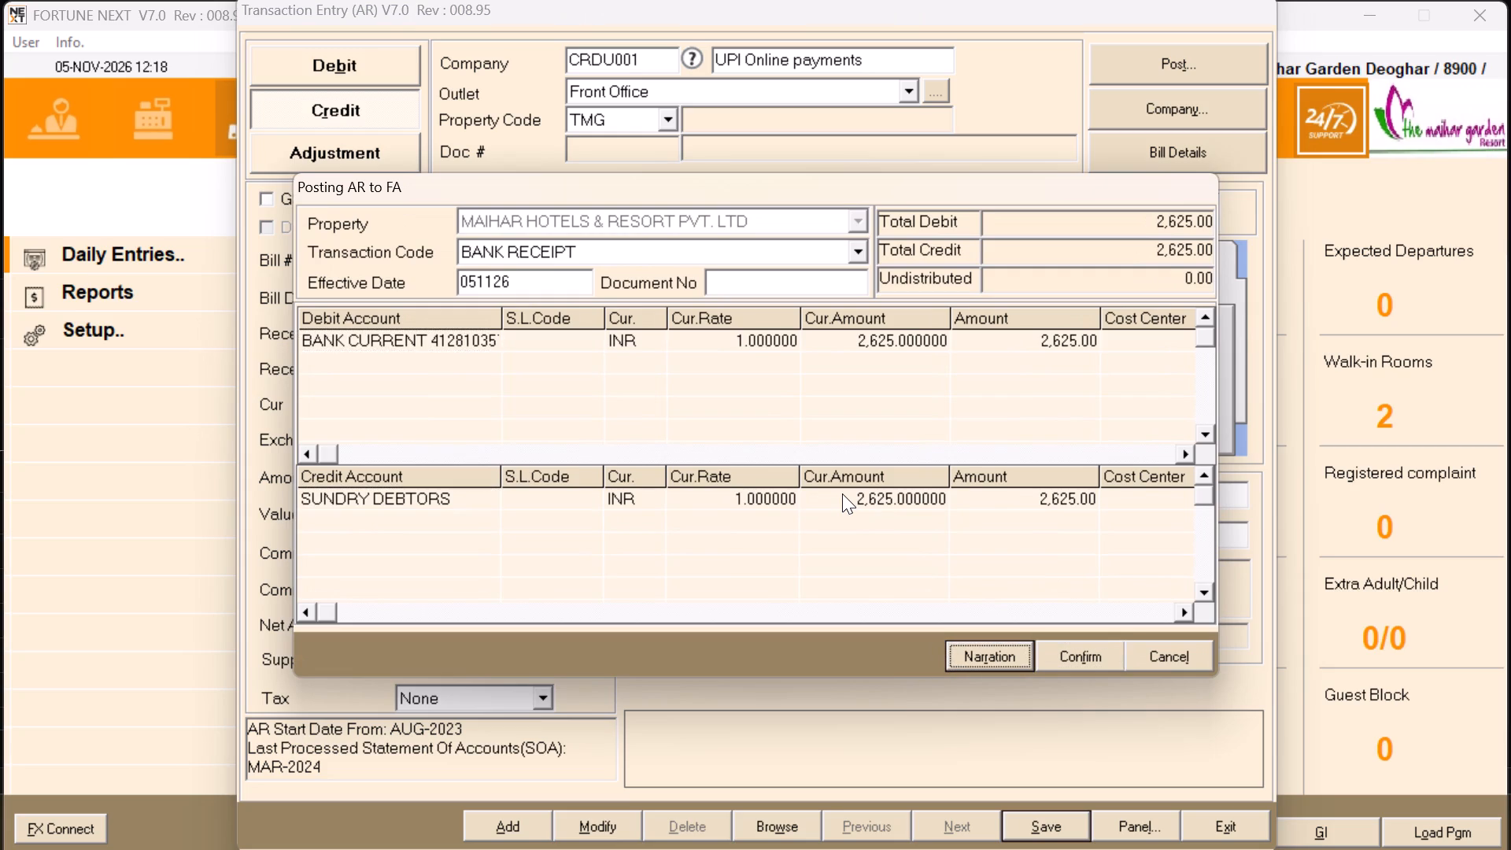
key(Return)
key(Return)
key(Return)
key(Return)
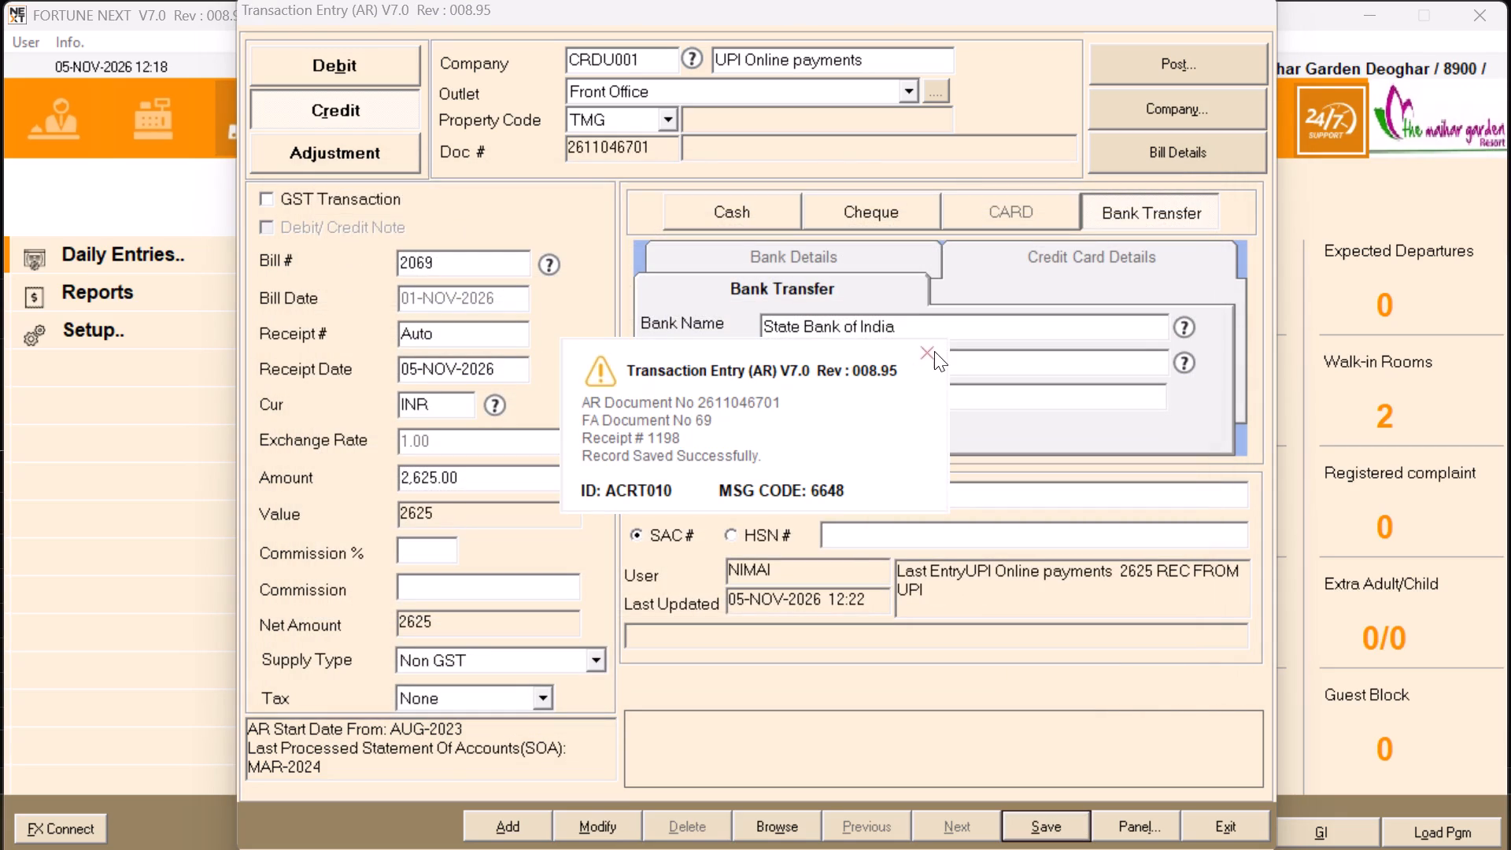
click(936, 348)
click(919, 358)
click(922, 349)
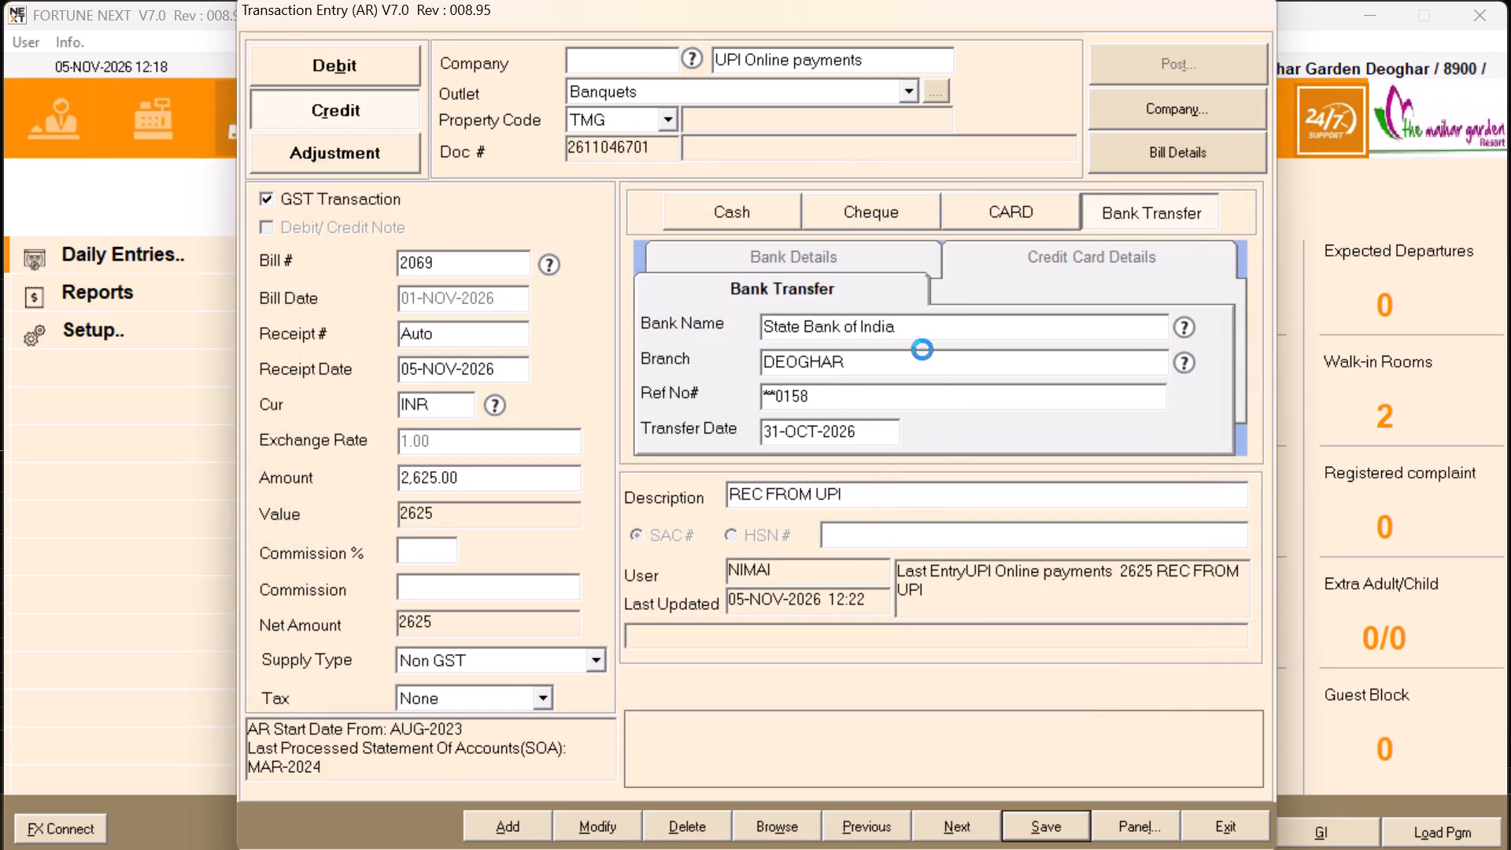
click(920, 469)
Mark bill 2069's REC cell as YES in the November settlement report in Excel and save the workbook.
key(alt+Tab)
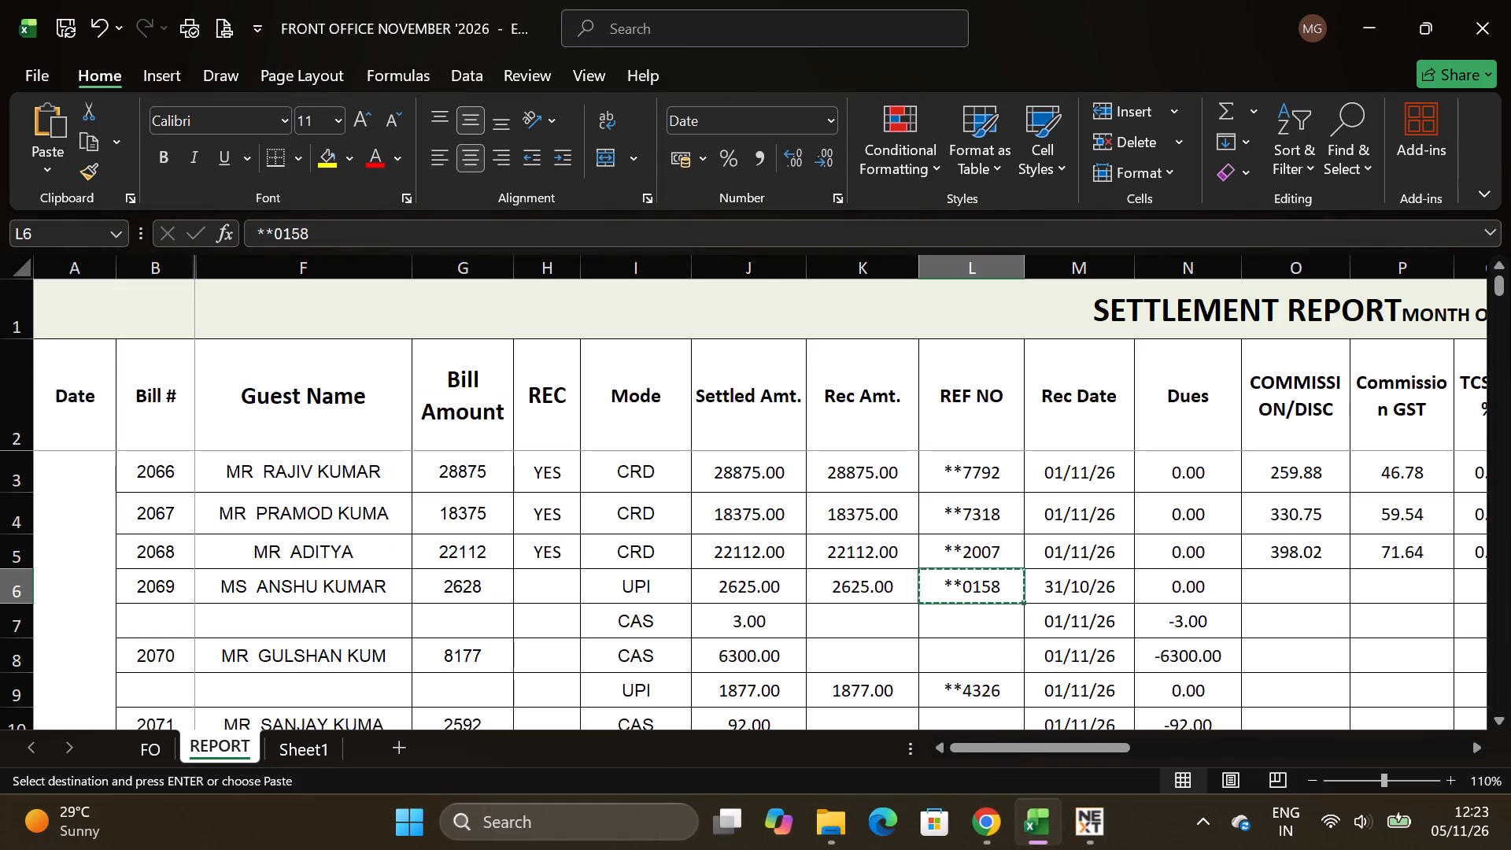
click(561, 597)
key(y)
click(561, 629)
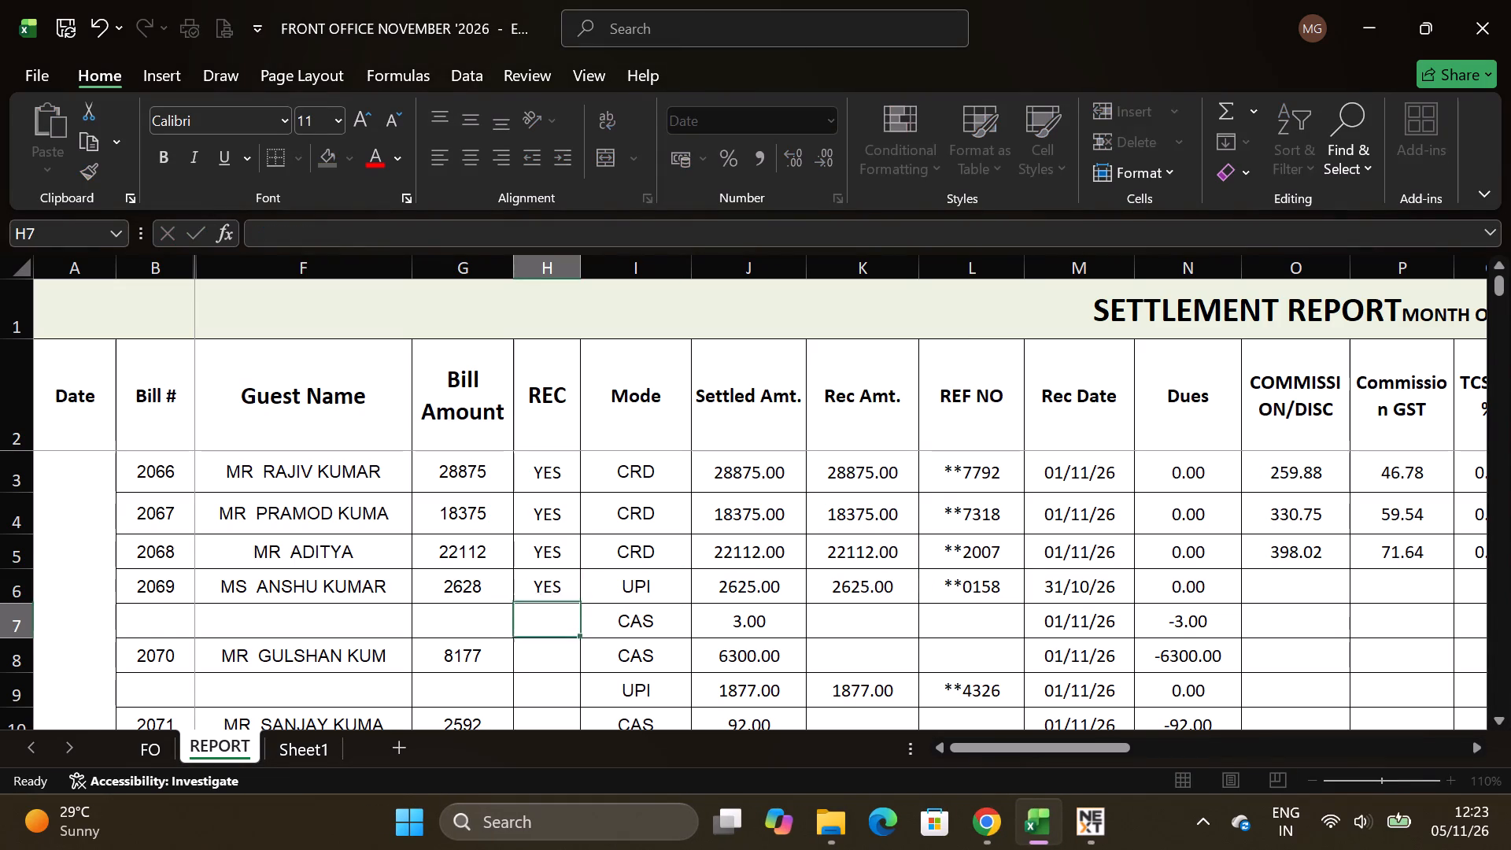
key(ctrl+s)
Select the REC cell in bill 2070's UPI row of the settlement report and save the workbook.
scroll(601, 606, down, 1)
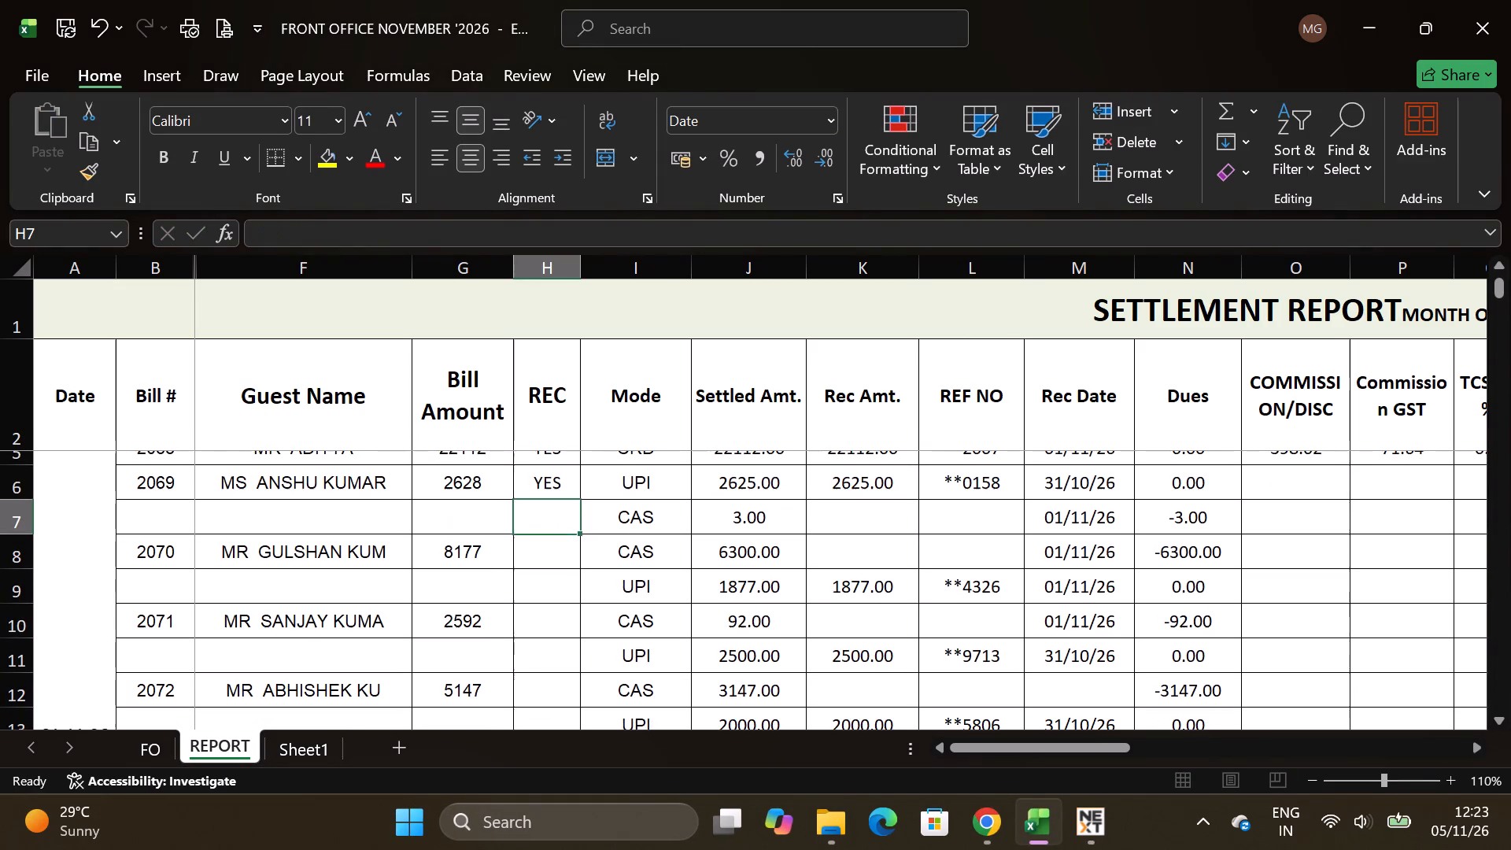
click(547, 593)
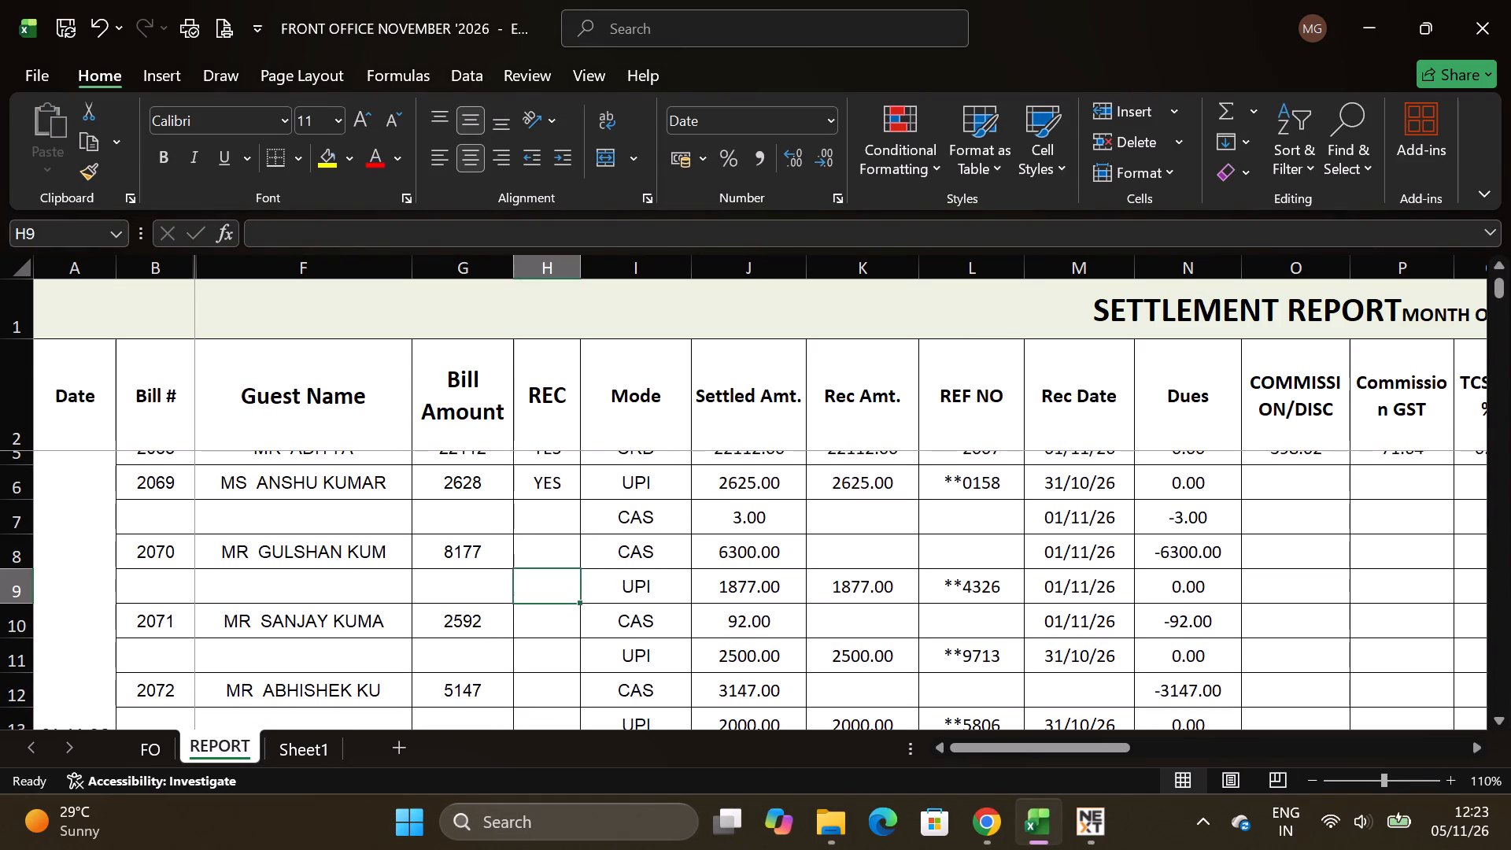
key(ctrl+s)
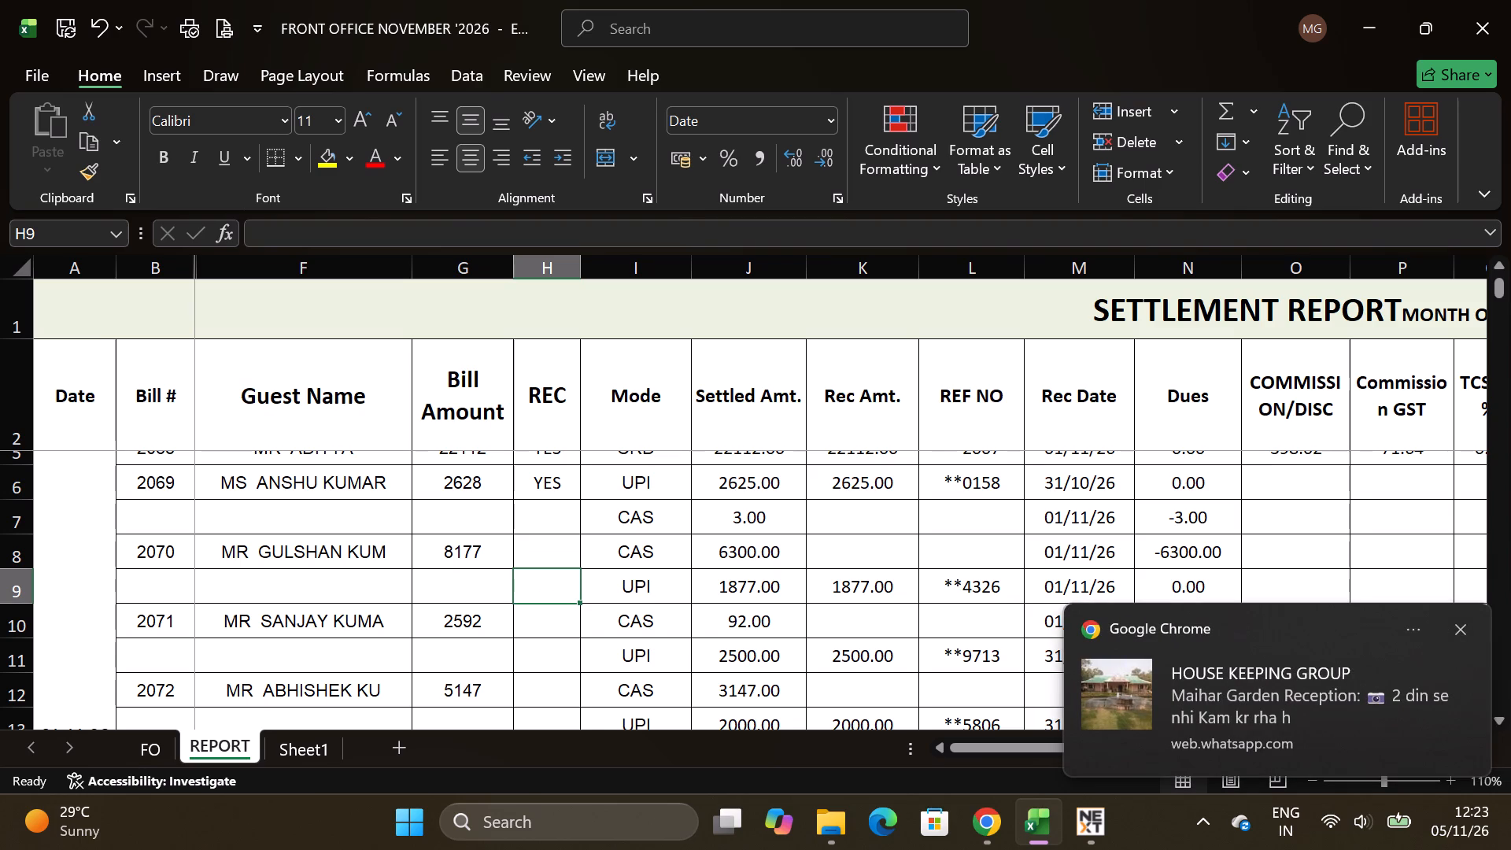
Switch to FortuneNext and load bill 2070 into a credit entry for company code CRDU001.
key(alt+Tab)
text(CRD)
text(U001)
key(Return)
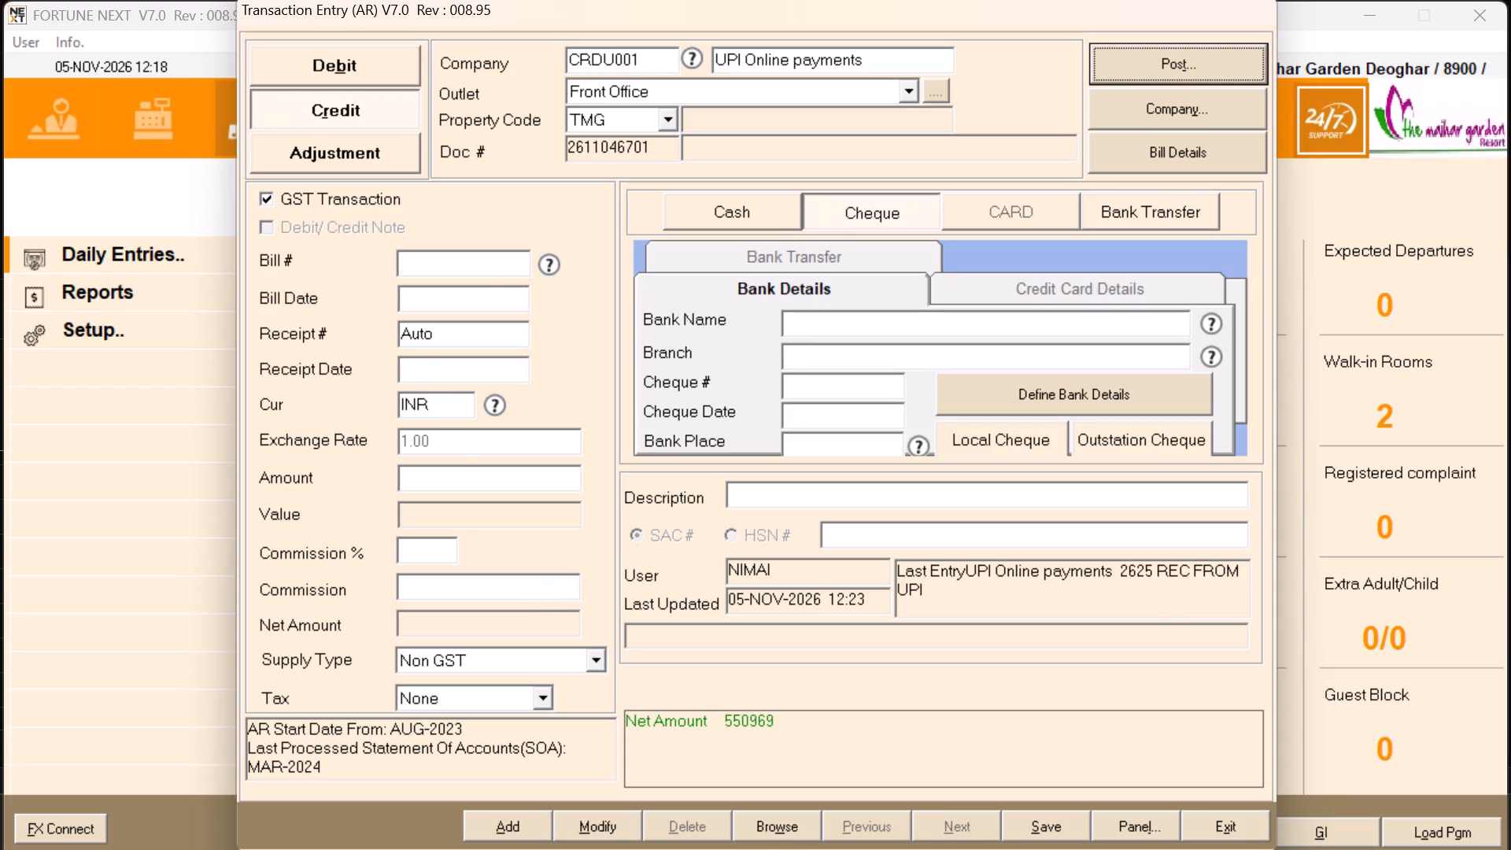
click(482, 277)
click(483, 262)
key(alt+Tab)
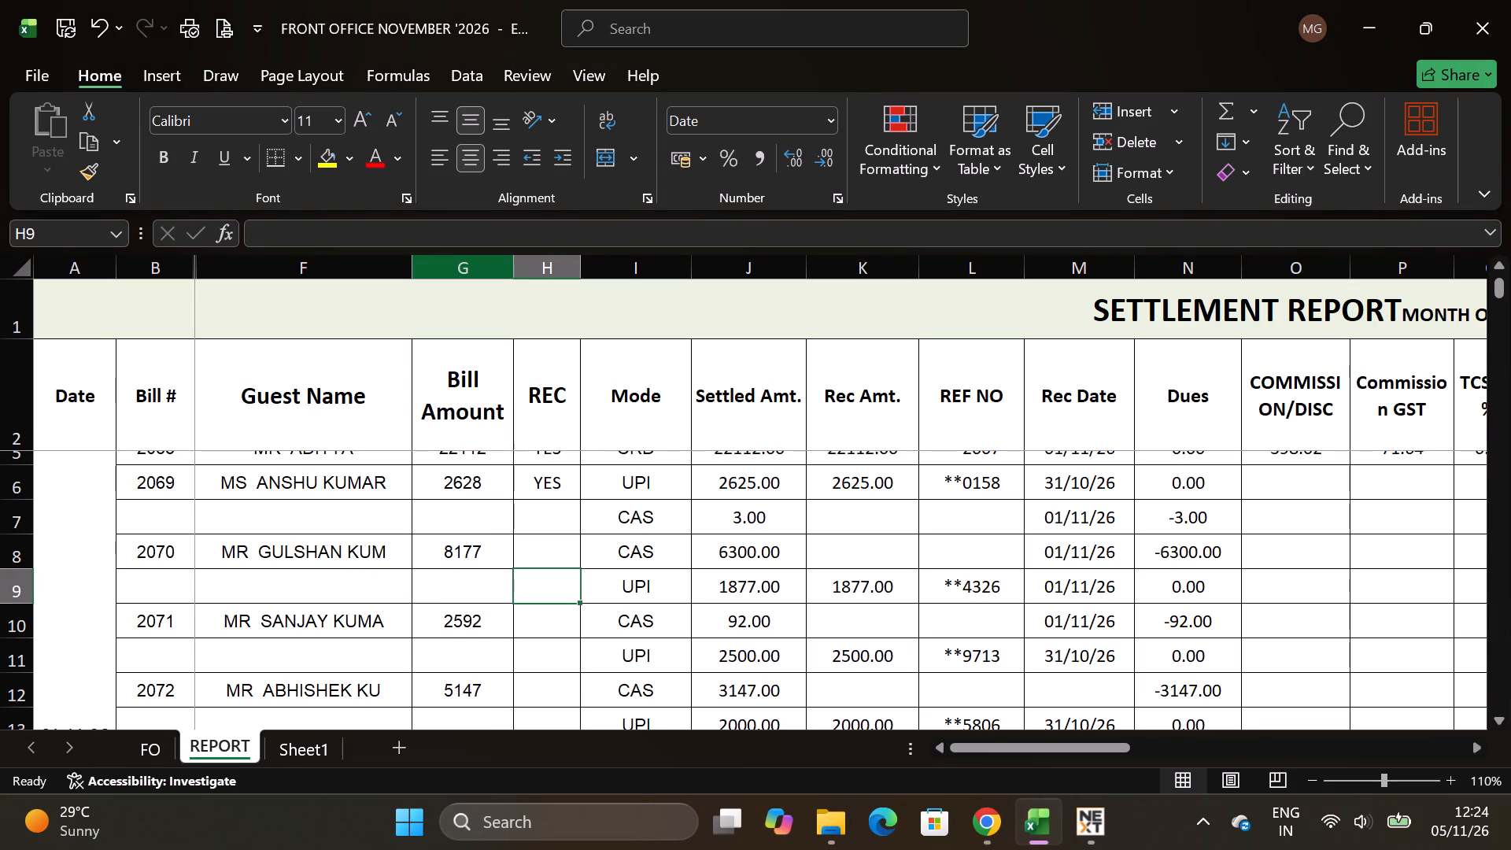
key(alt+Tab)
text(2070)
key(Return)
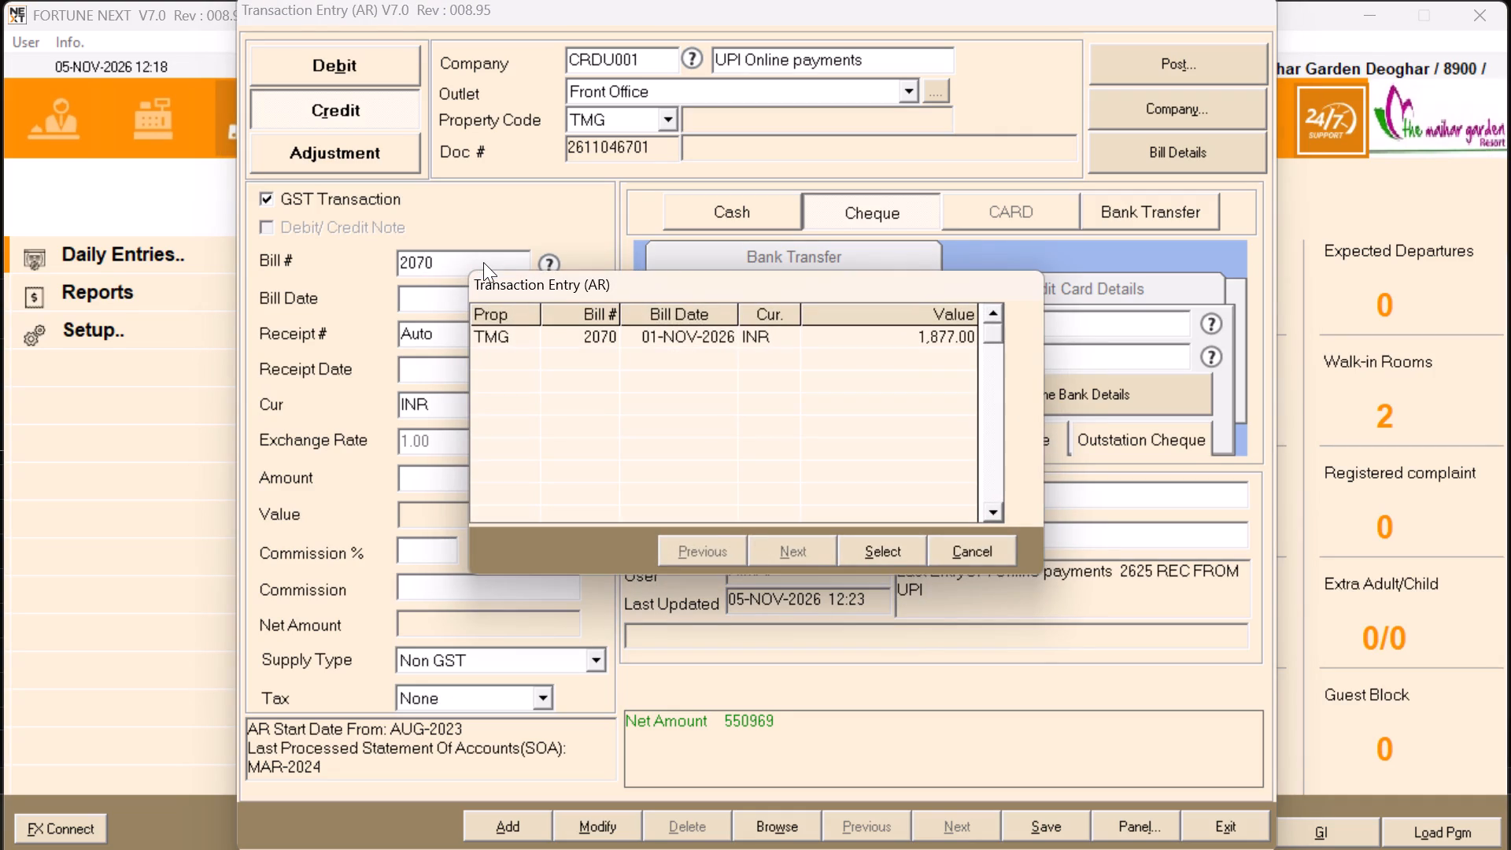
key(Return)
key(Return)
key(Return)
key(Return)
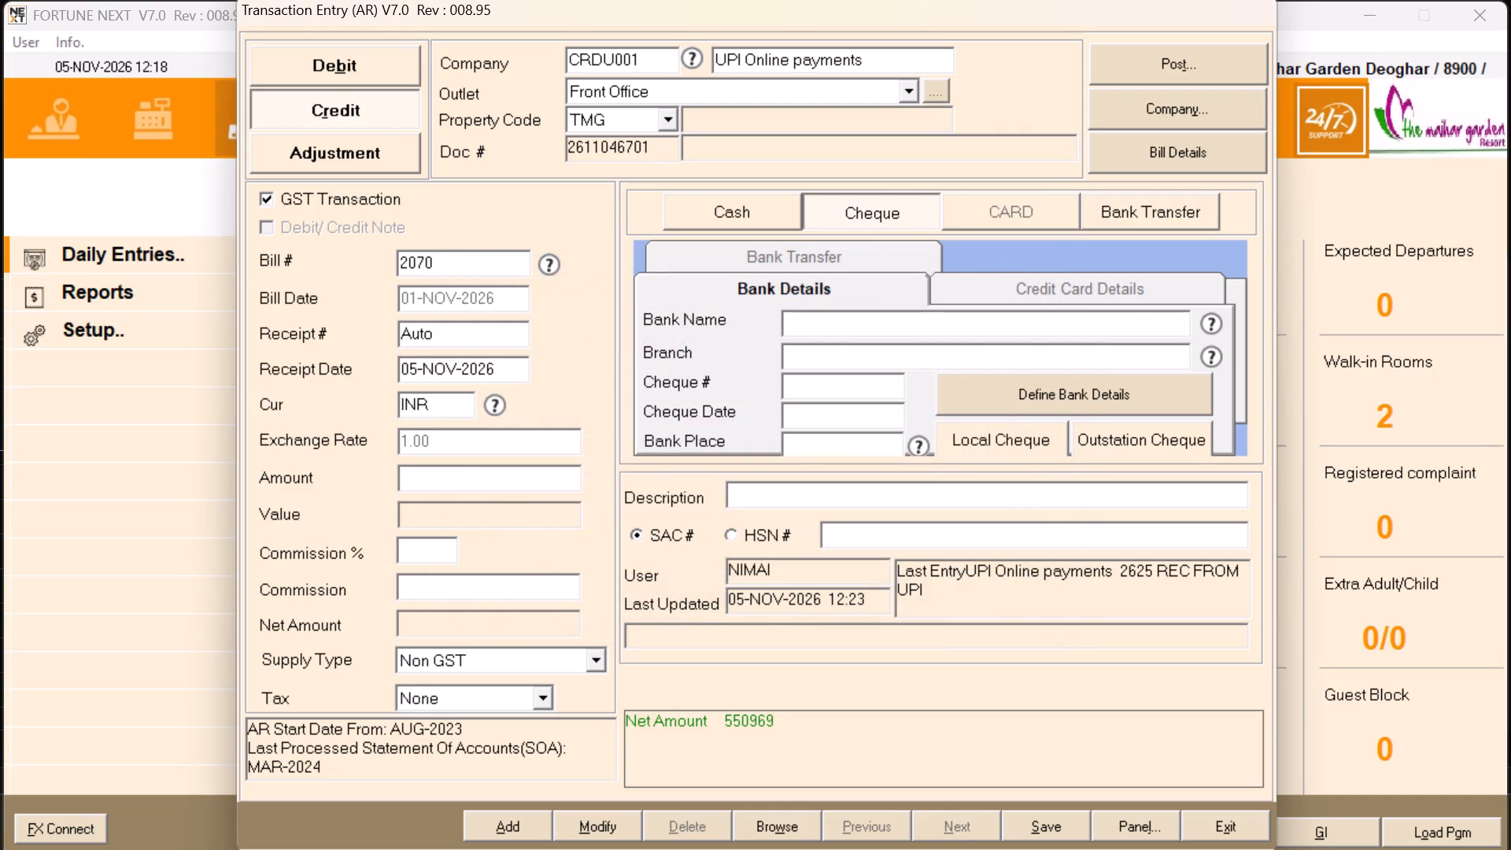
Set bill 2070's receipt amount to 1877, keeping supply type Non GST and tax None.
text(1877)
key(Return)
key(Return)
key(Return)
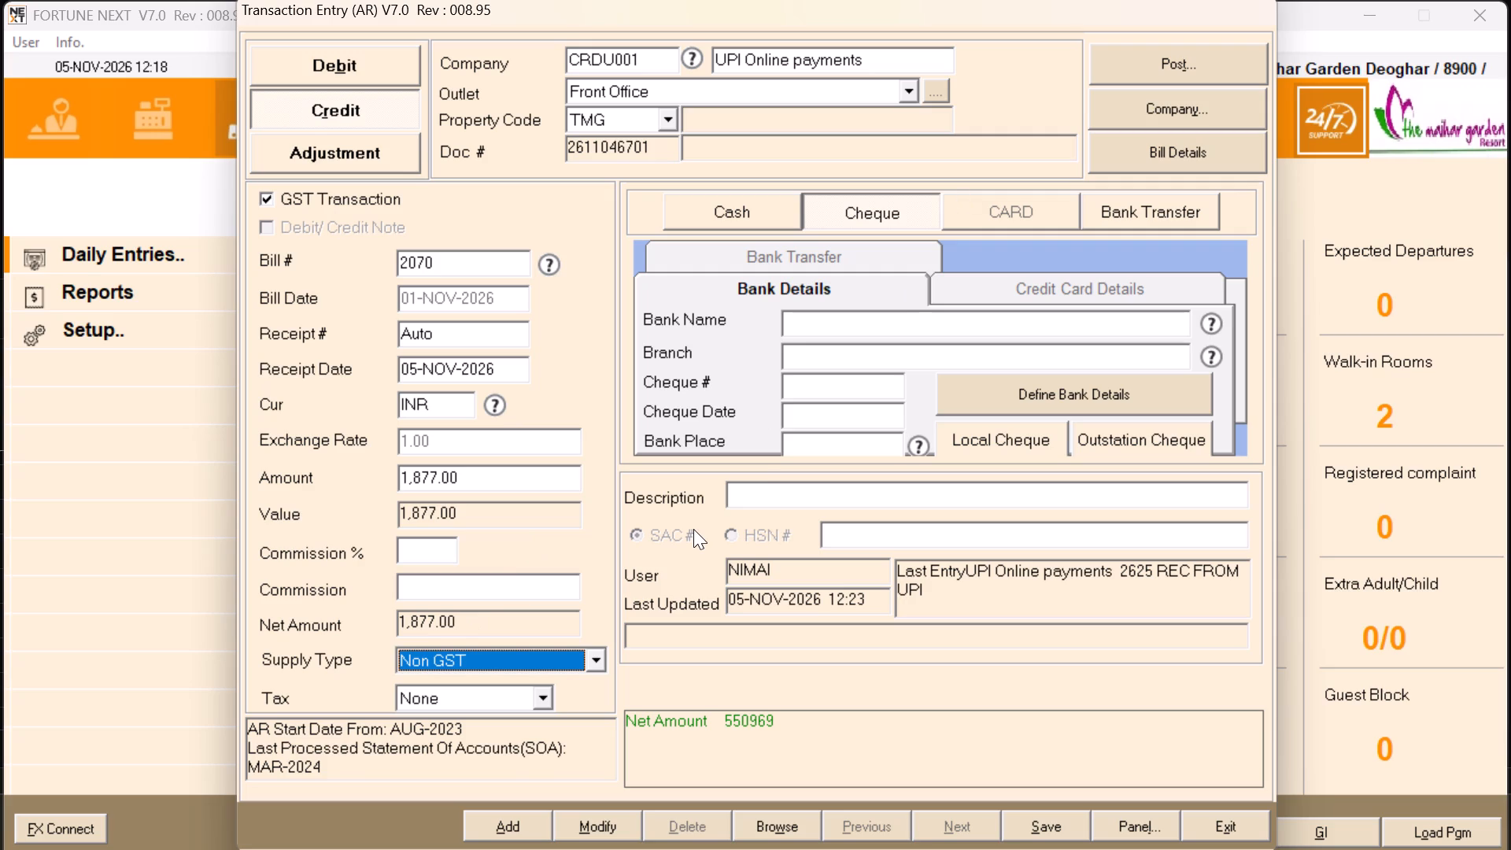
key(Return)
key(Return)
Set the payment mode to Bank Transfer with State Bank of India as the bank and DEOGHAR as the branch.
key(Right)
key(Right)
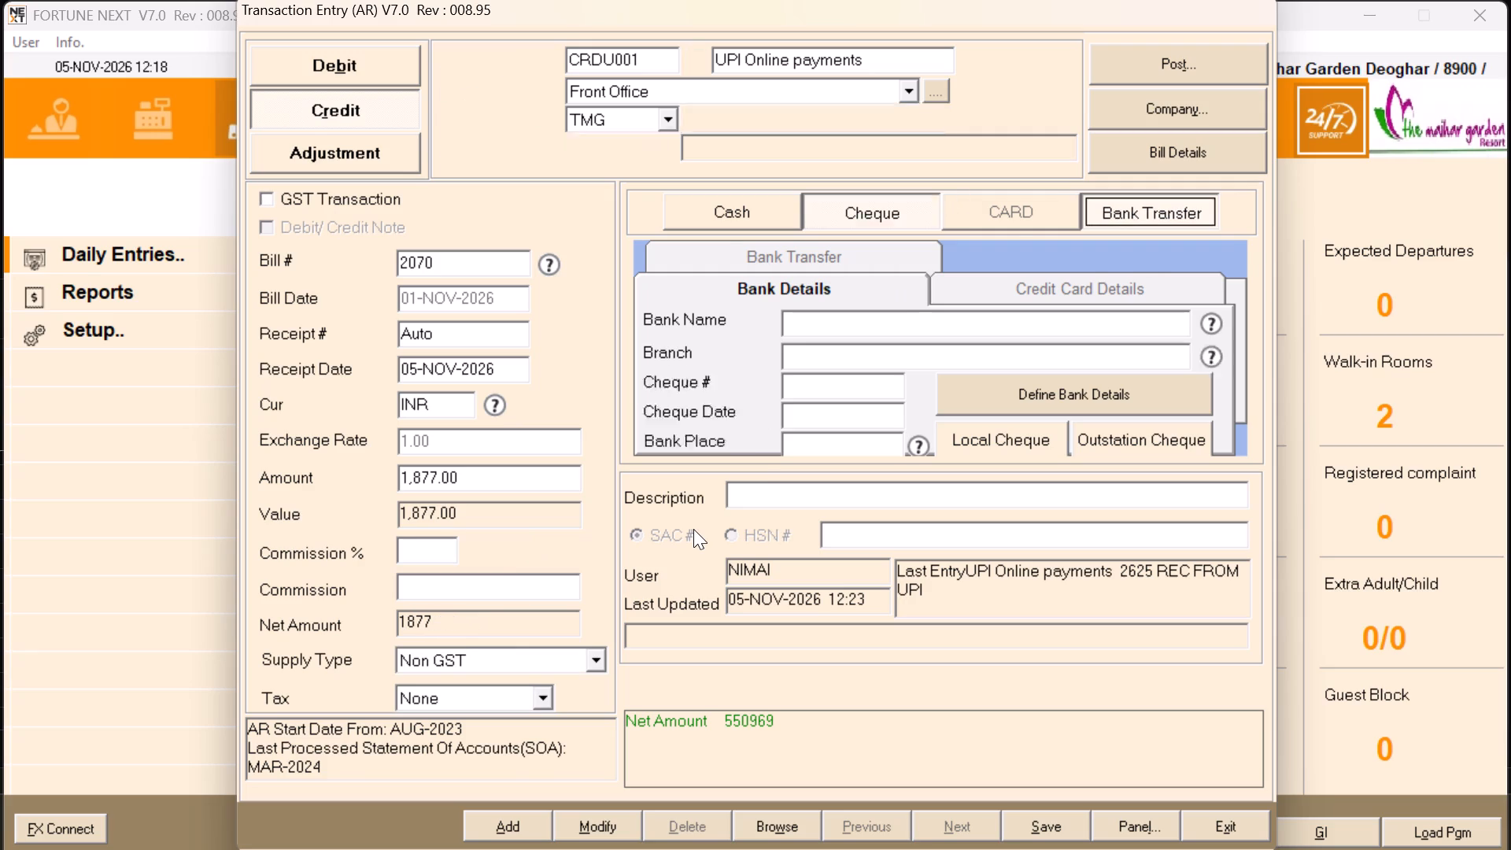
key(Return)
key(Return)
key(s)
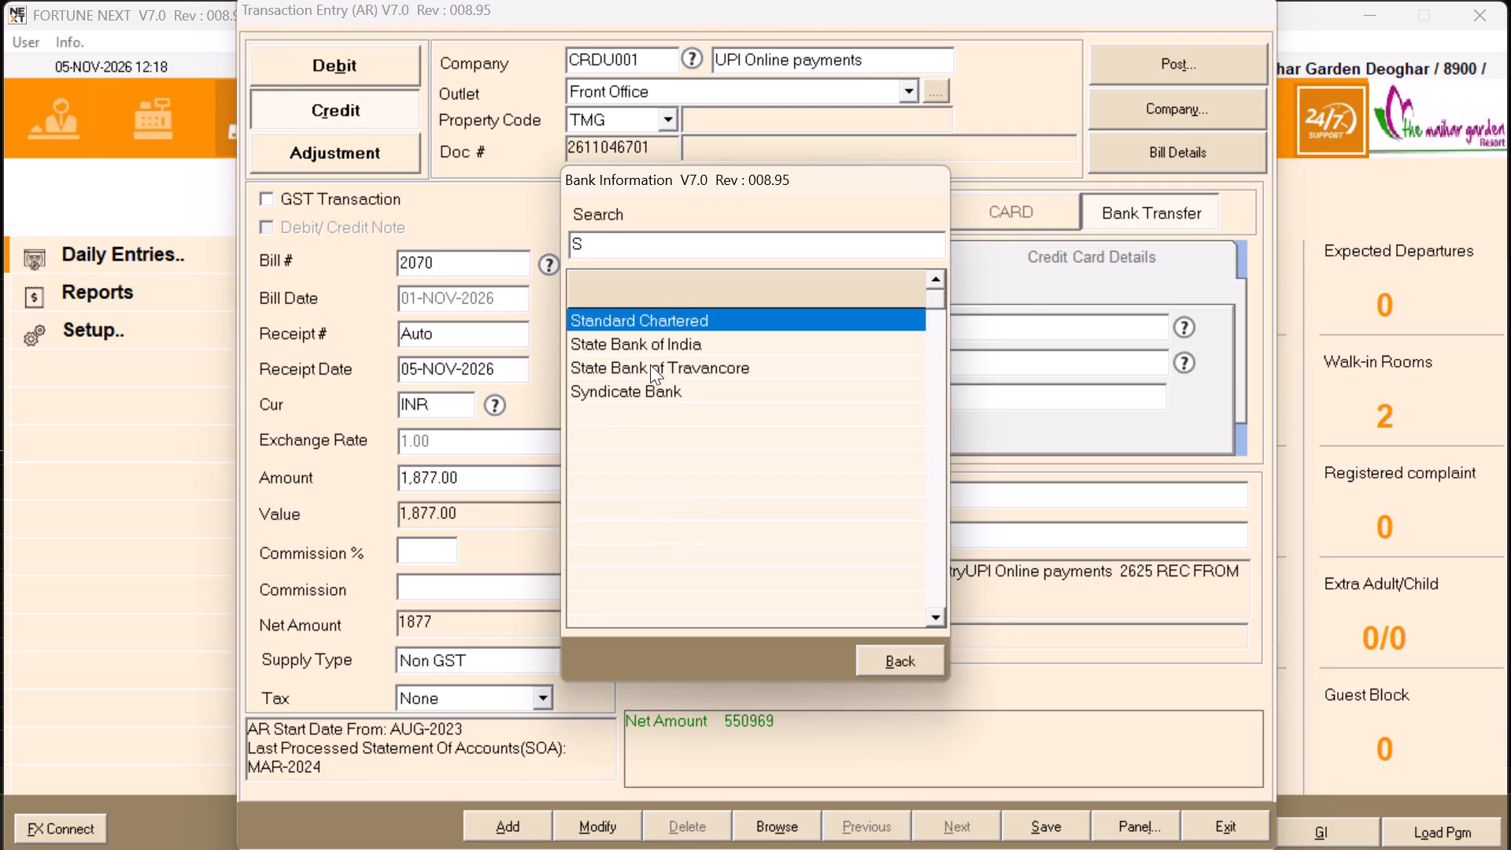
click(670, 334)
key(Return)
text(DEOGHAR)
key(Return)
Copy bill 2070's UPI reference **4326 from the Excel report into the bank transfer's Ref No# in FortuneNext.
key(alt+Tab)
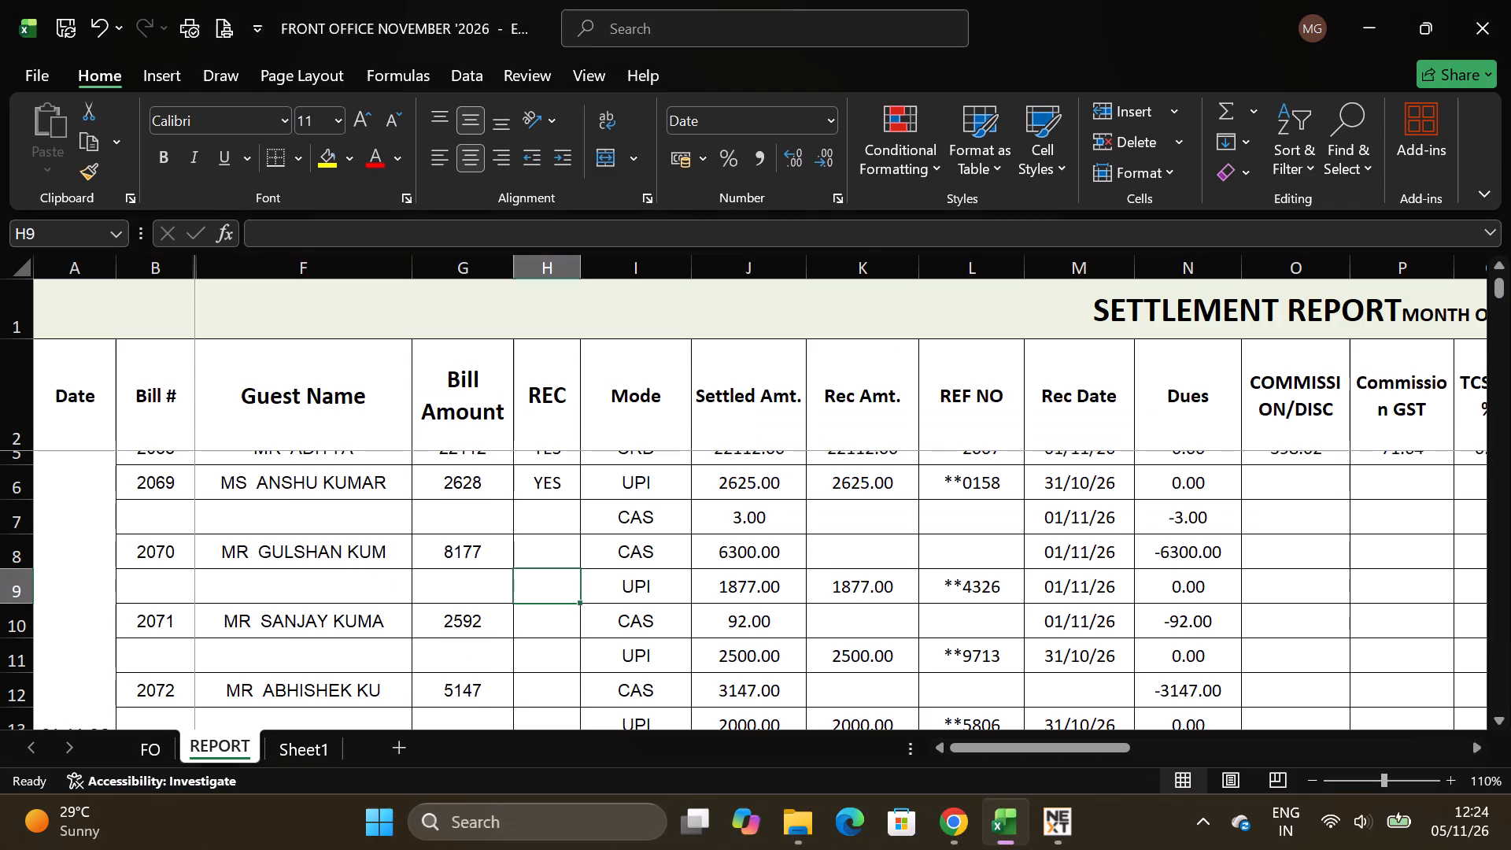
key(alt+Tab)
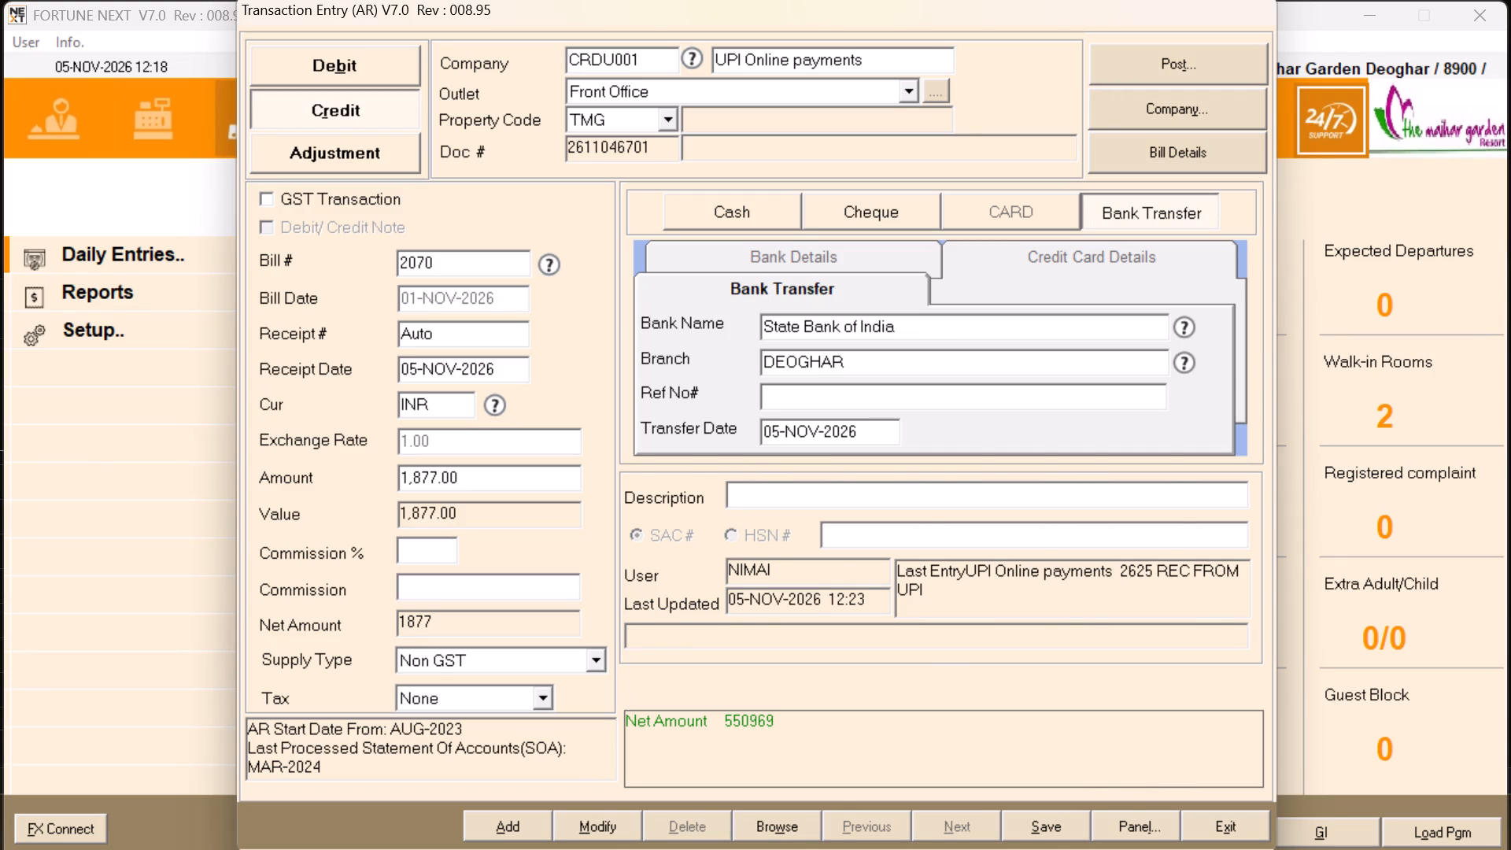
key(alt+Tab)
click(958, 596)
key(ctrl+c)
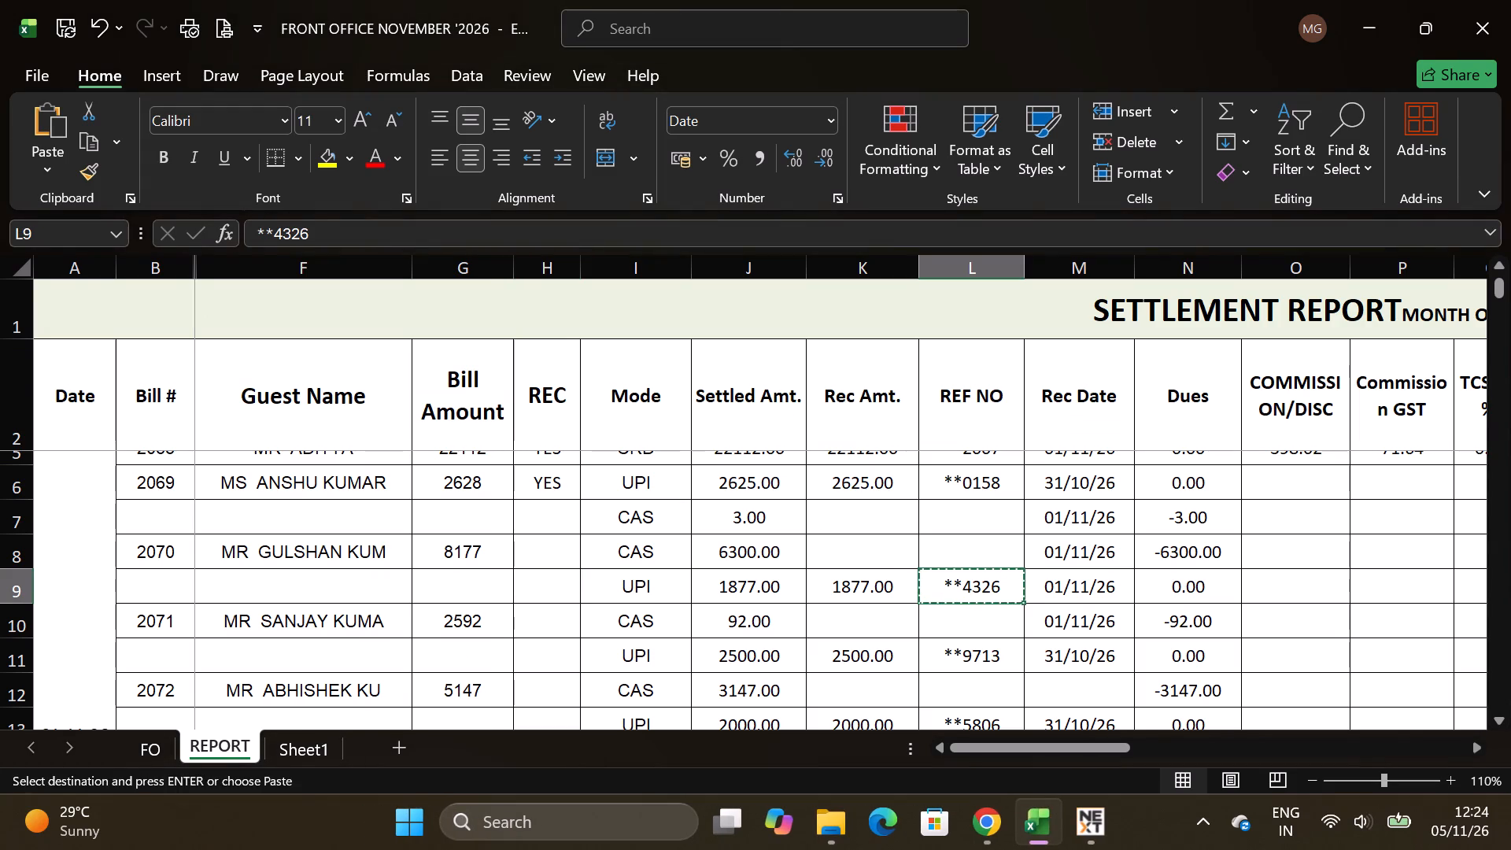
key(alt+Tab)
key(ctrl+b)
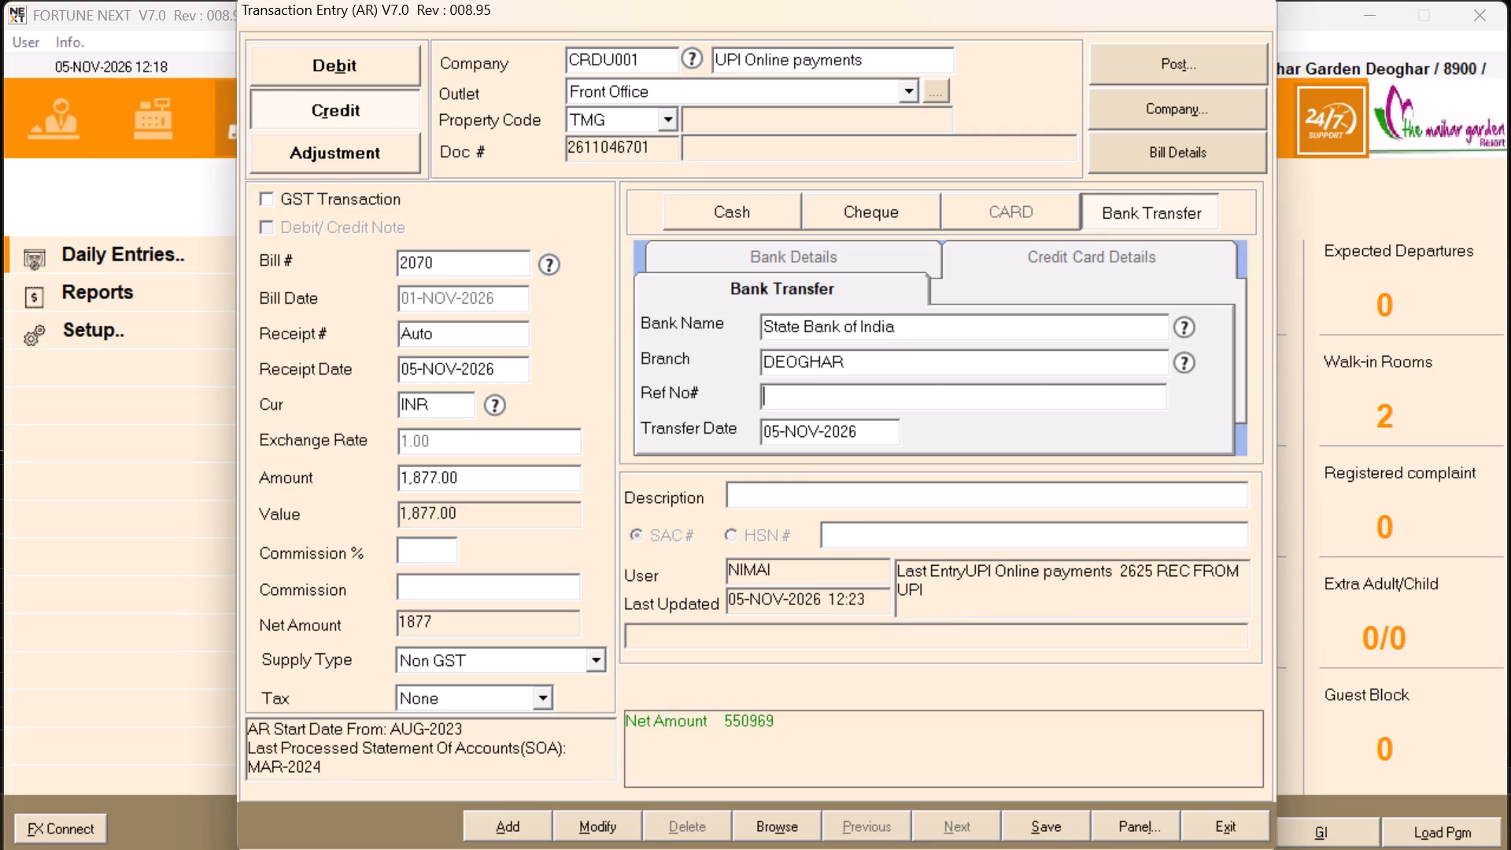
key(ctrl+v)
key(Return)
Set the bank transfer date to 01-NOV-2026, as given for bill 2070's UPI receipt in the report.
key(alt+Tab)
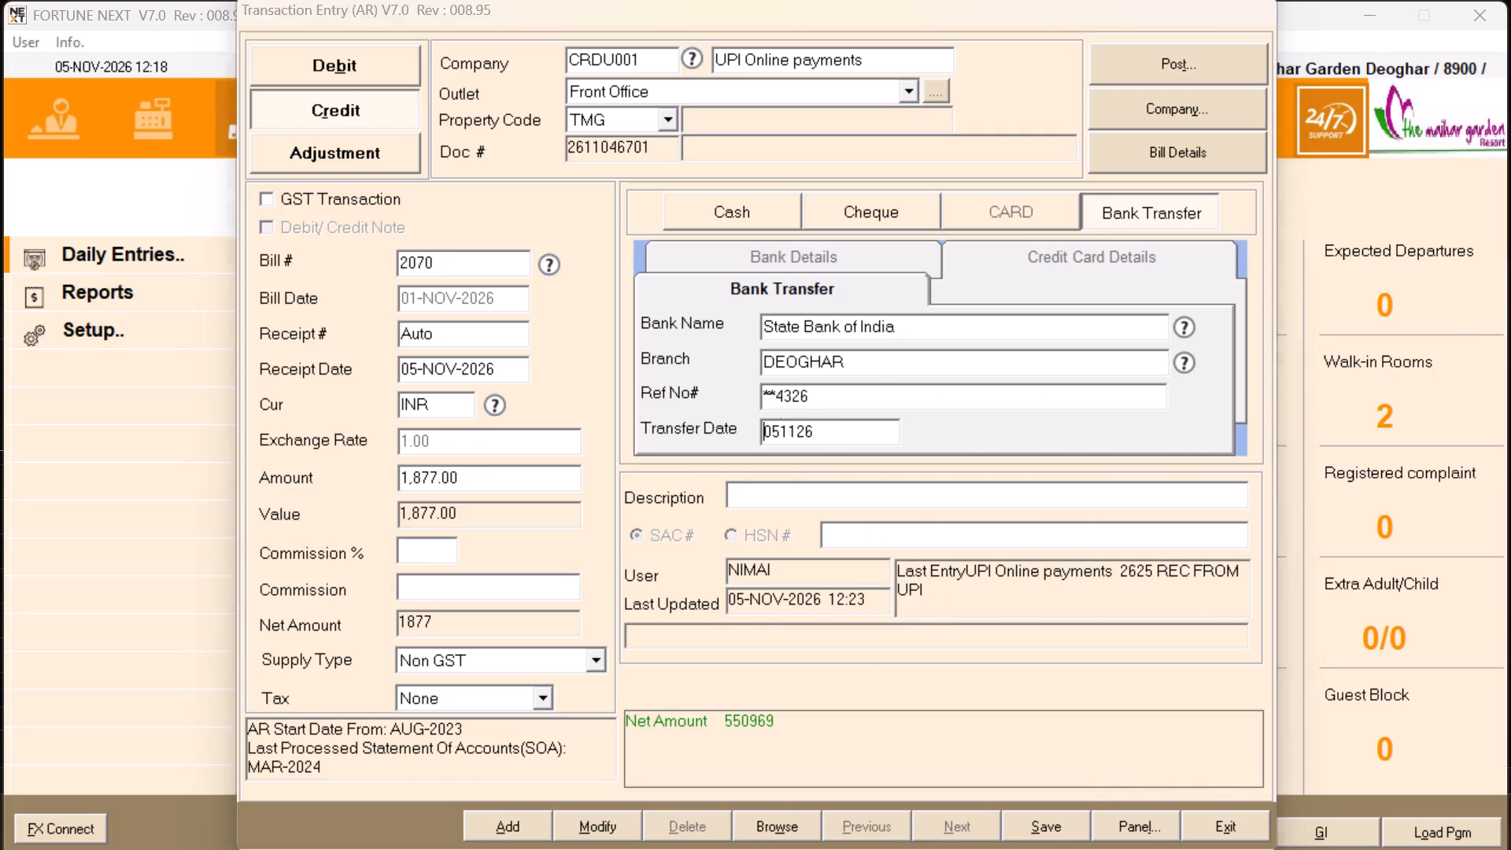
key(alt+Tab)
key(Right)
key(Right)
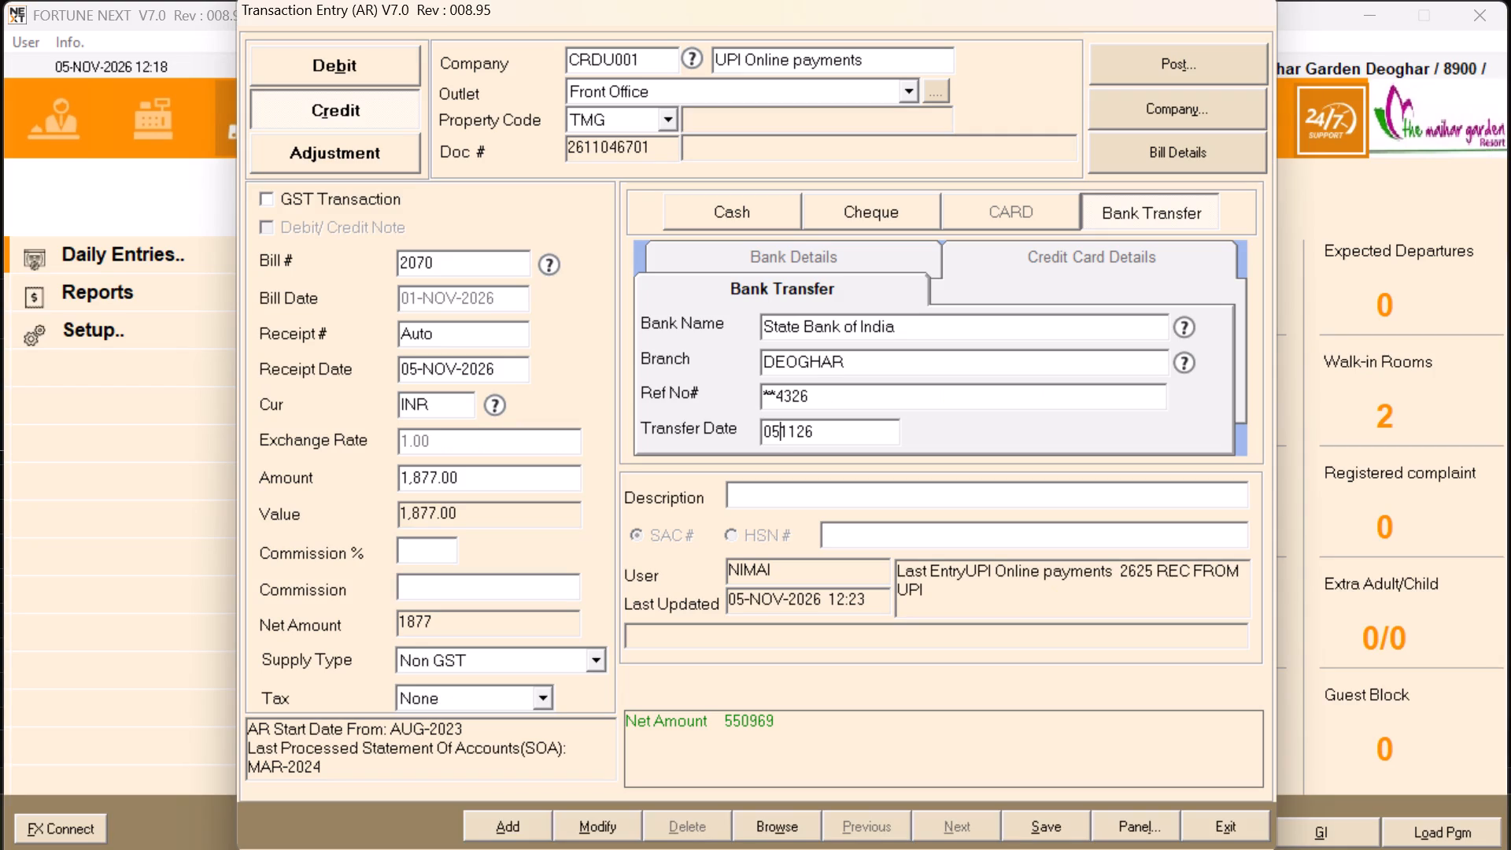
key(BackSpace)
key(1)
key(Return)
Enter the description REC FROM UPI and save the credit entry.
text(REC FROM UPI)
key(Return)
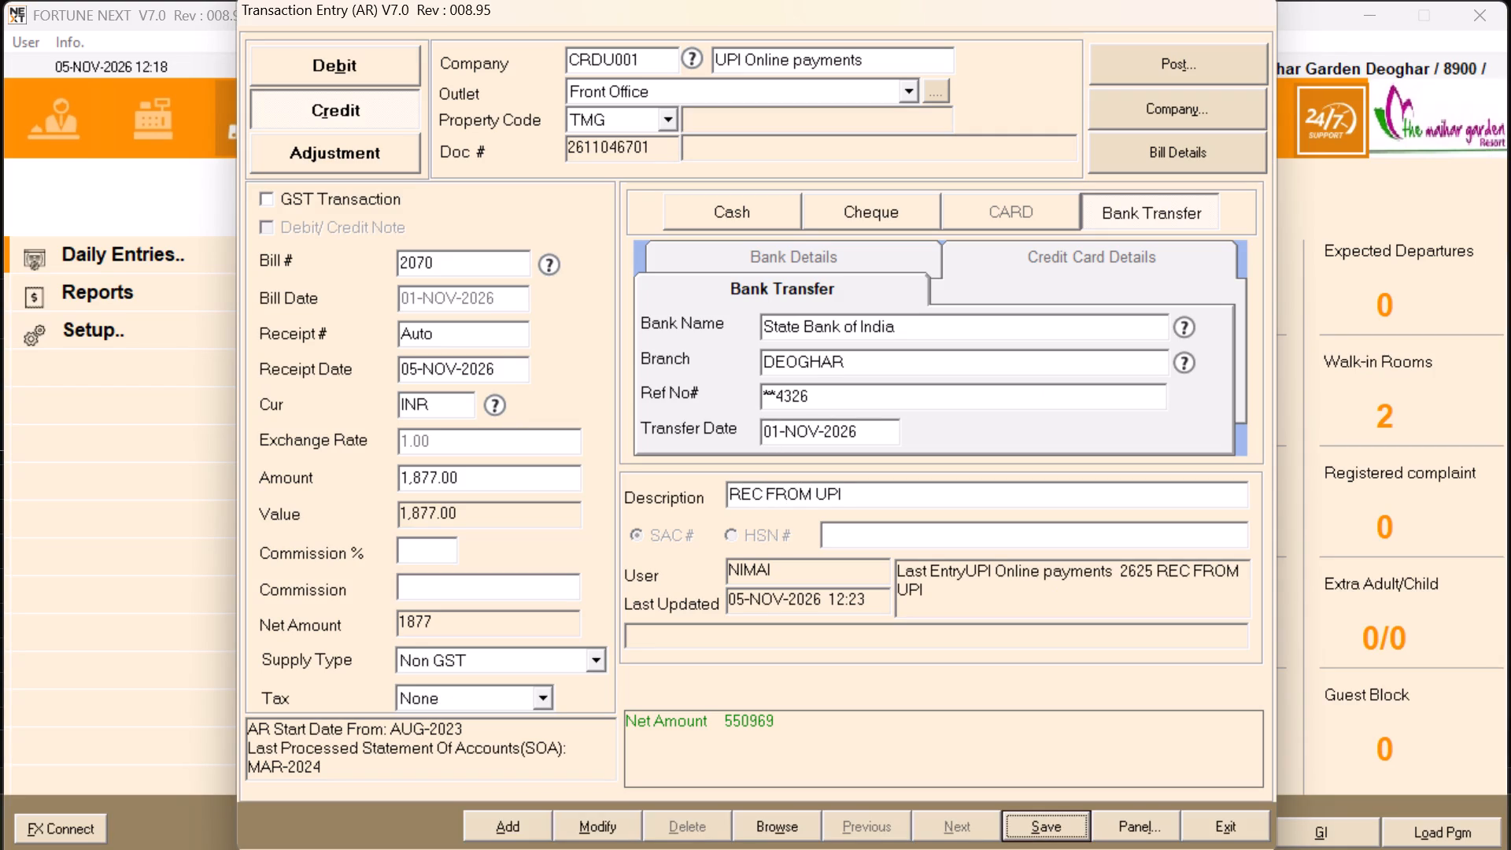
key(Return)
Post bill 2070's receipt to FA with the transaction code BANK RECEIPT, confirming the narration and the posting.
key(Down)
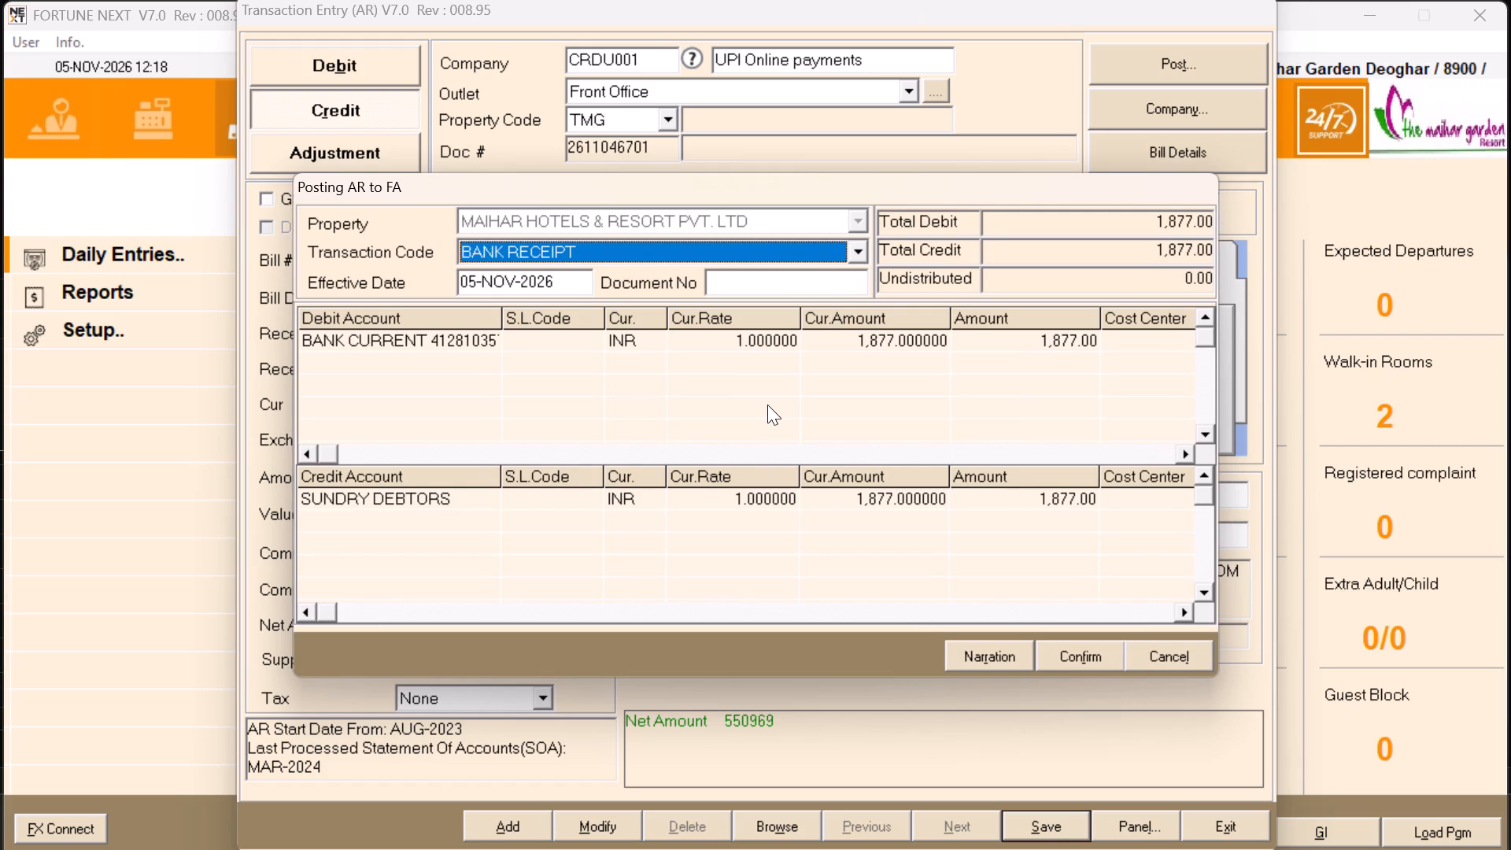
key(Tab)
key(Tab)
key(Tab)
key(Tab)
key(Tab)
key(Return)
key(Return)
key(Return)
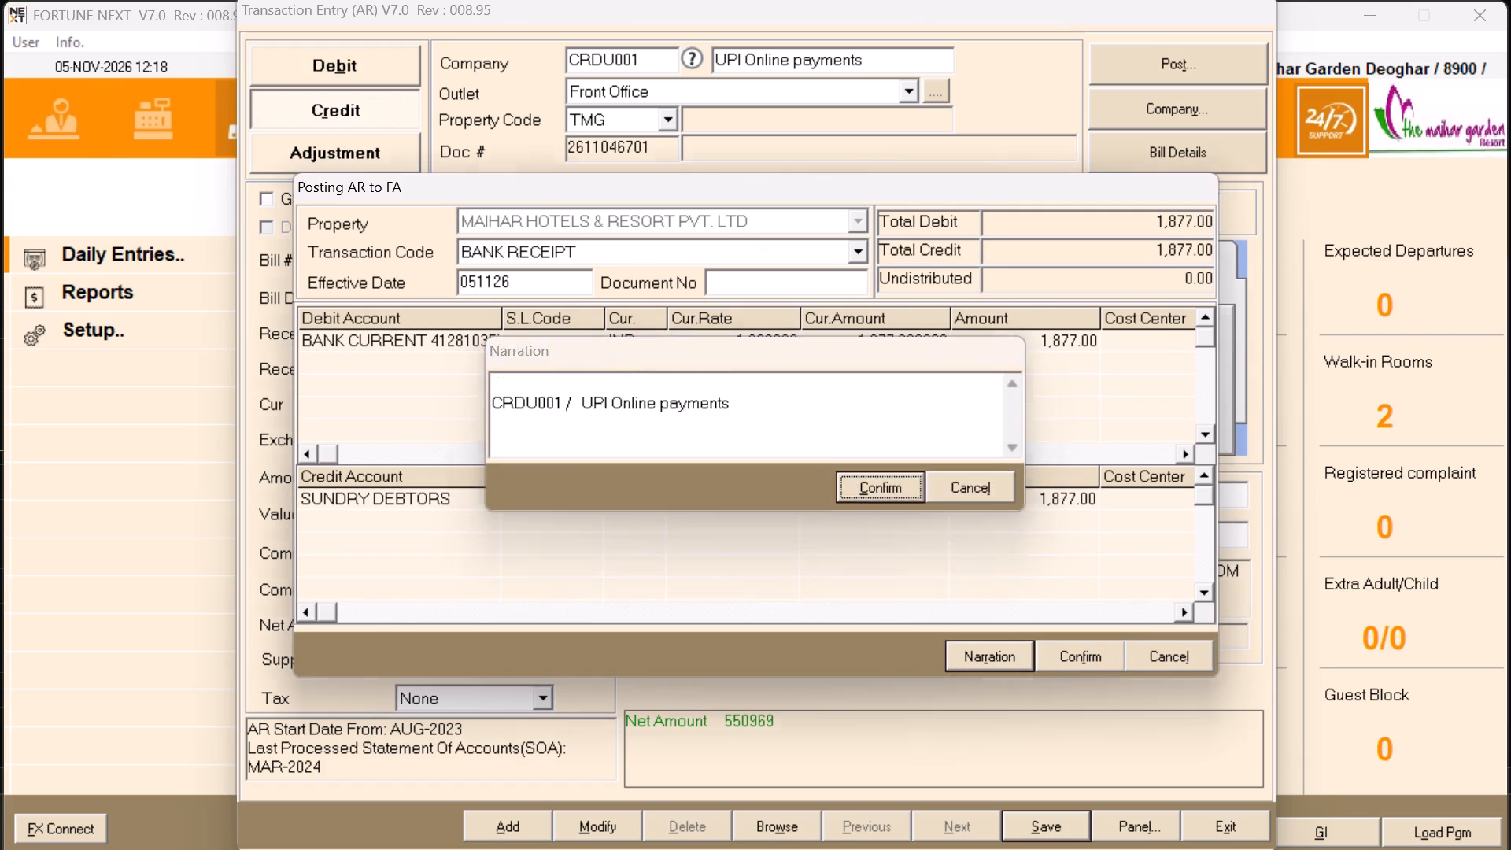
key(Return)
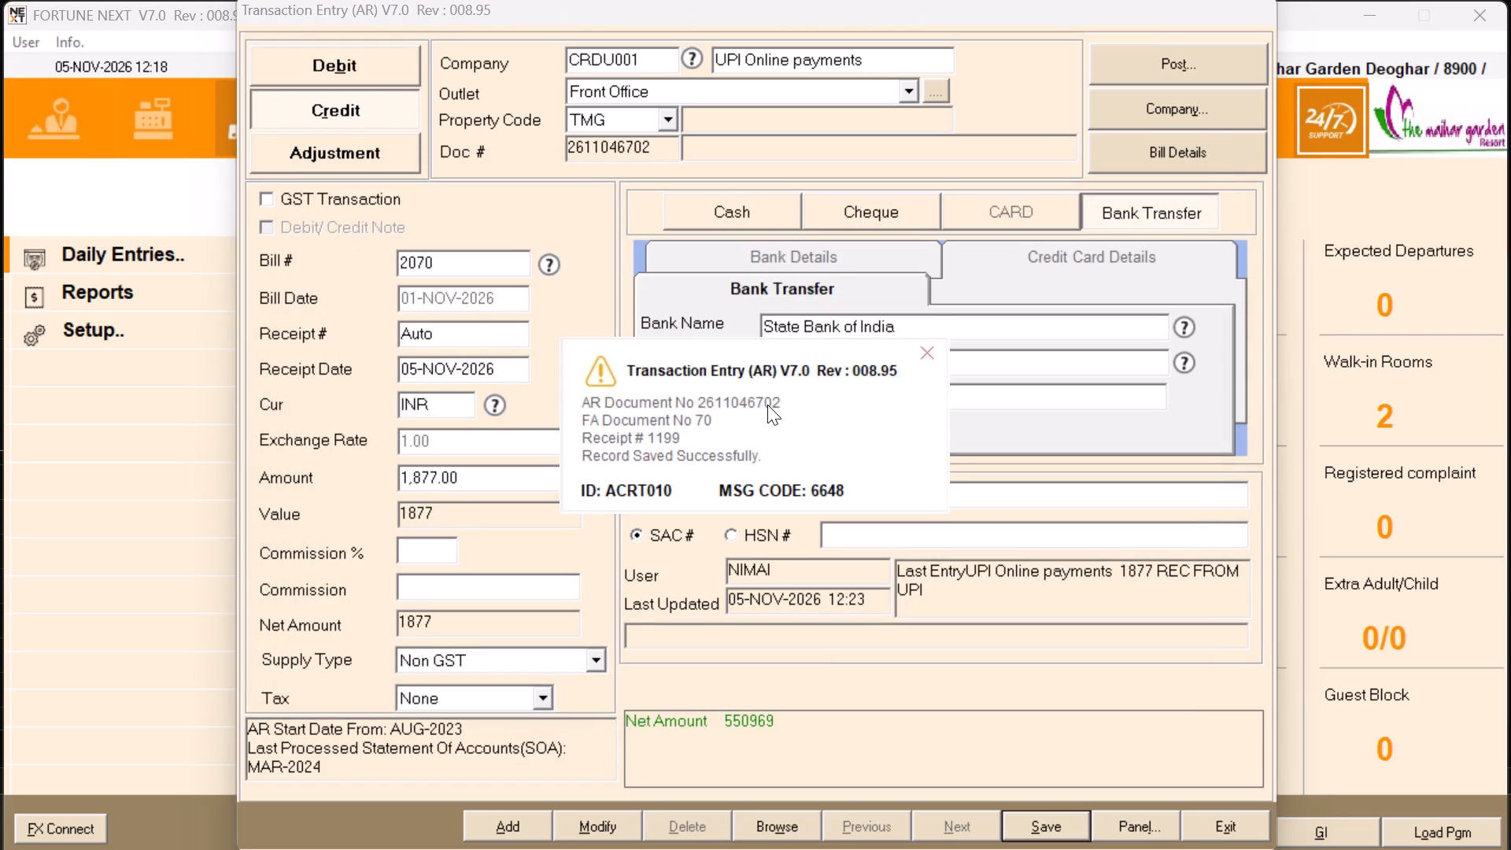
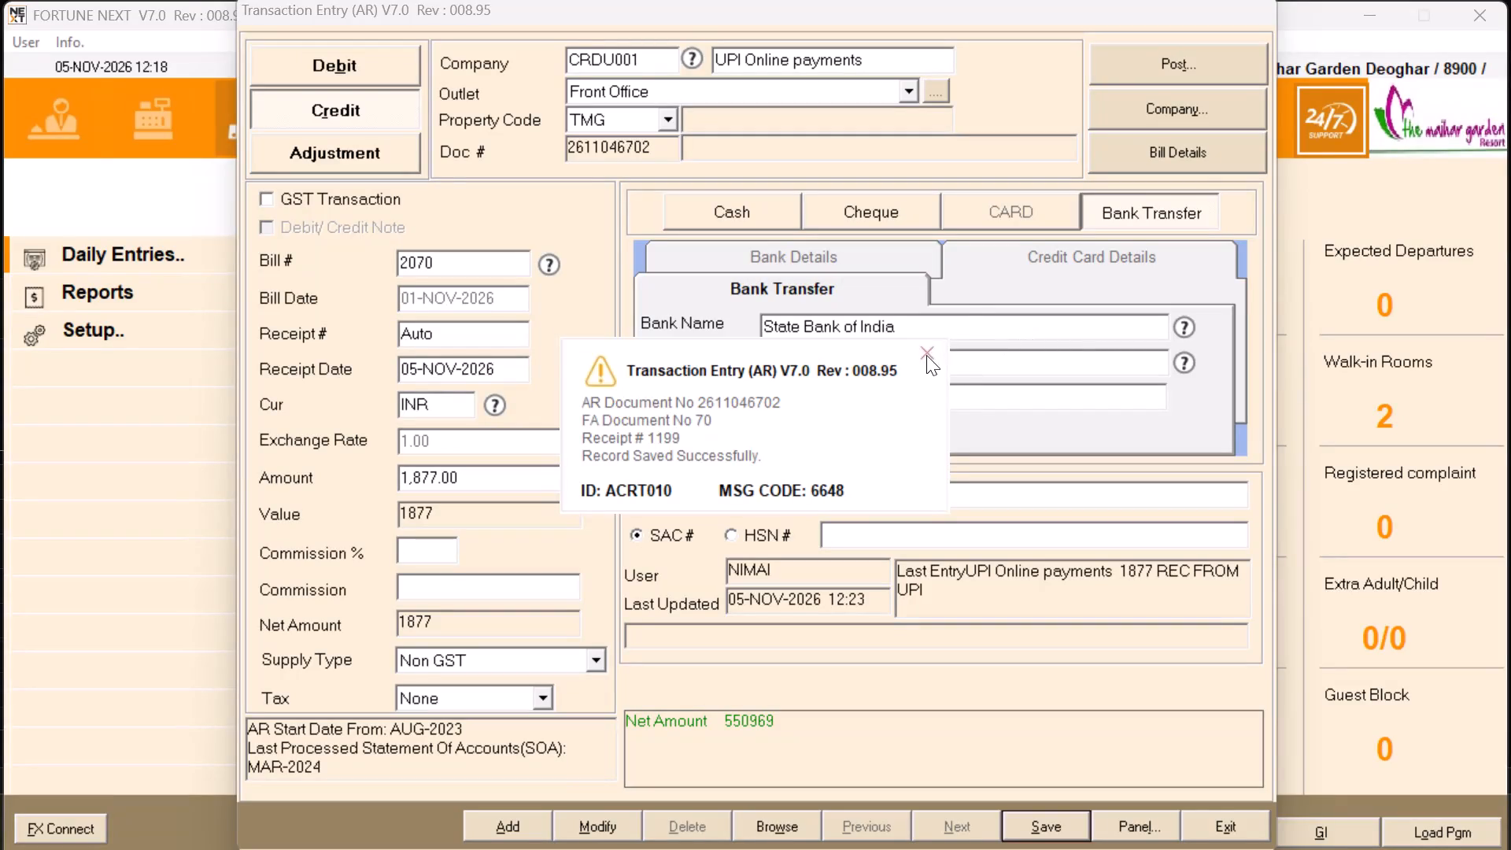
Close the save notice for bill 2070's credit entry.
click(926, 355)
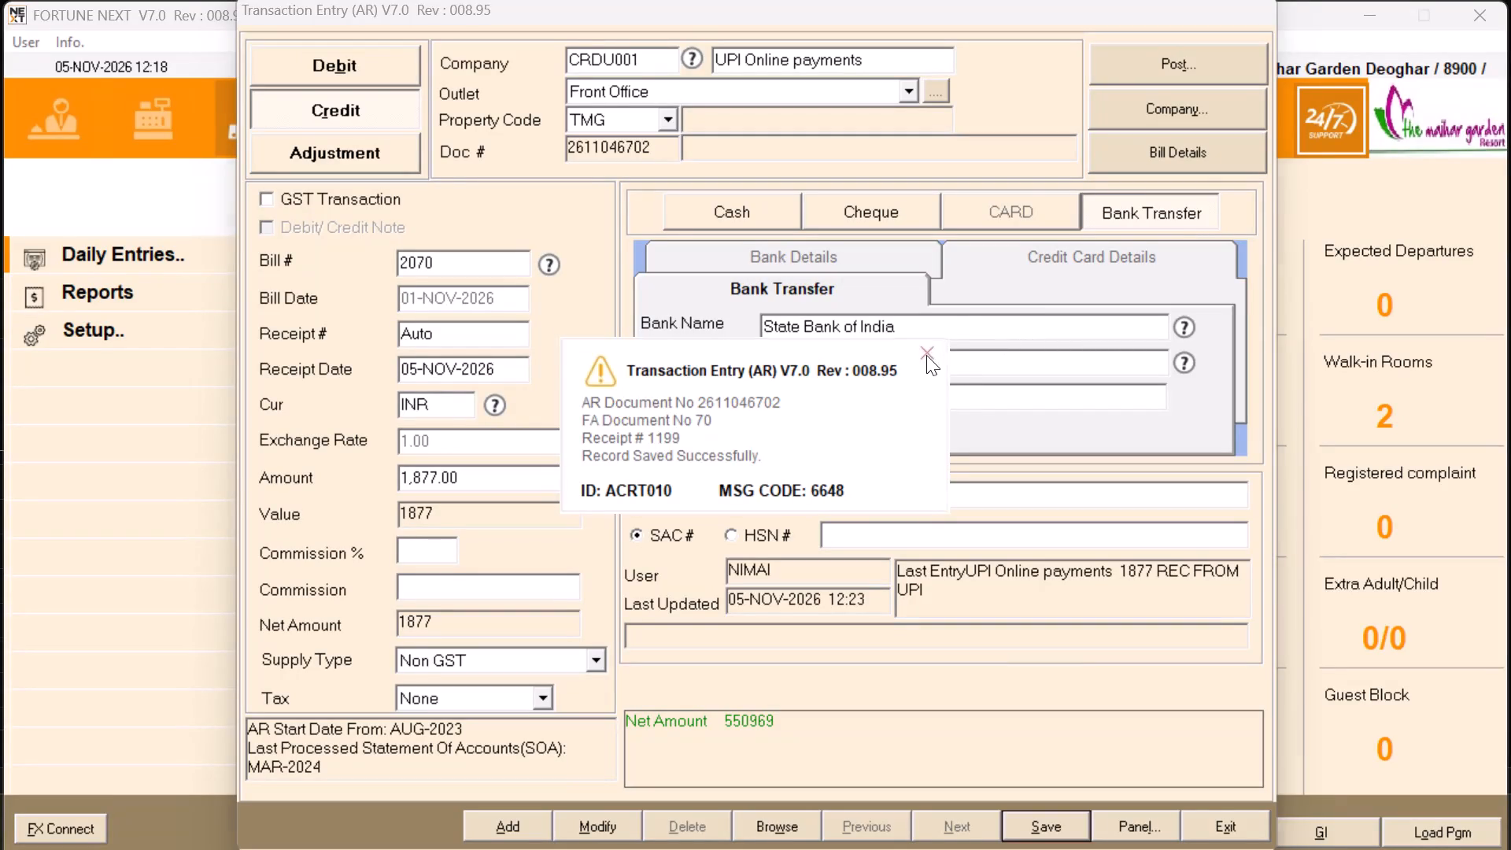
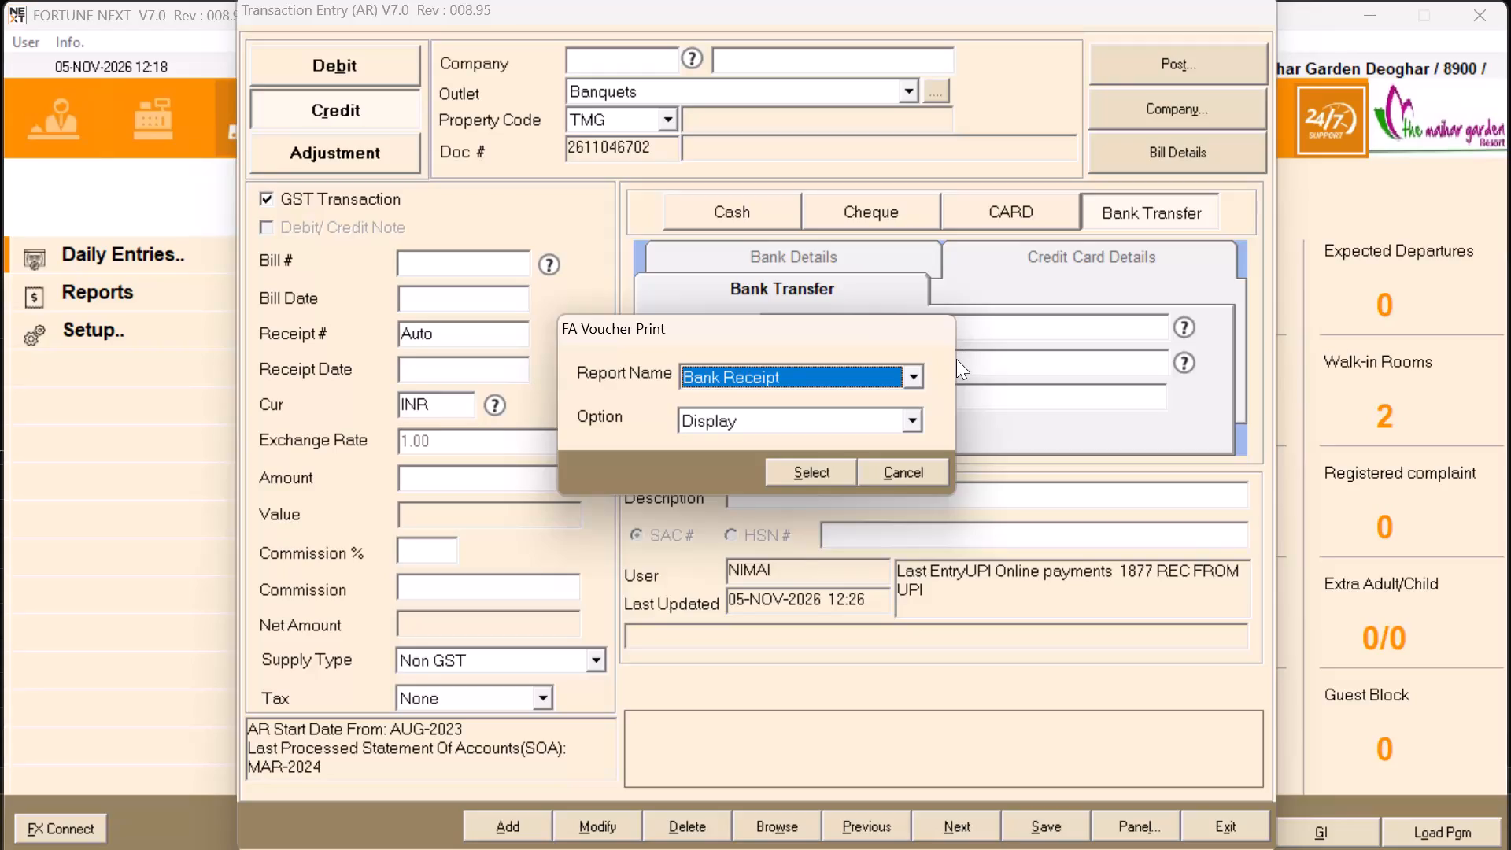
Dismiss the FA Voucher Print dialog without displaying the bank receipt for bill 2070.
click(914, 468)
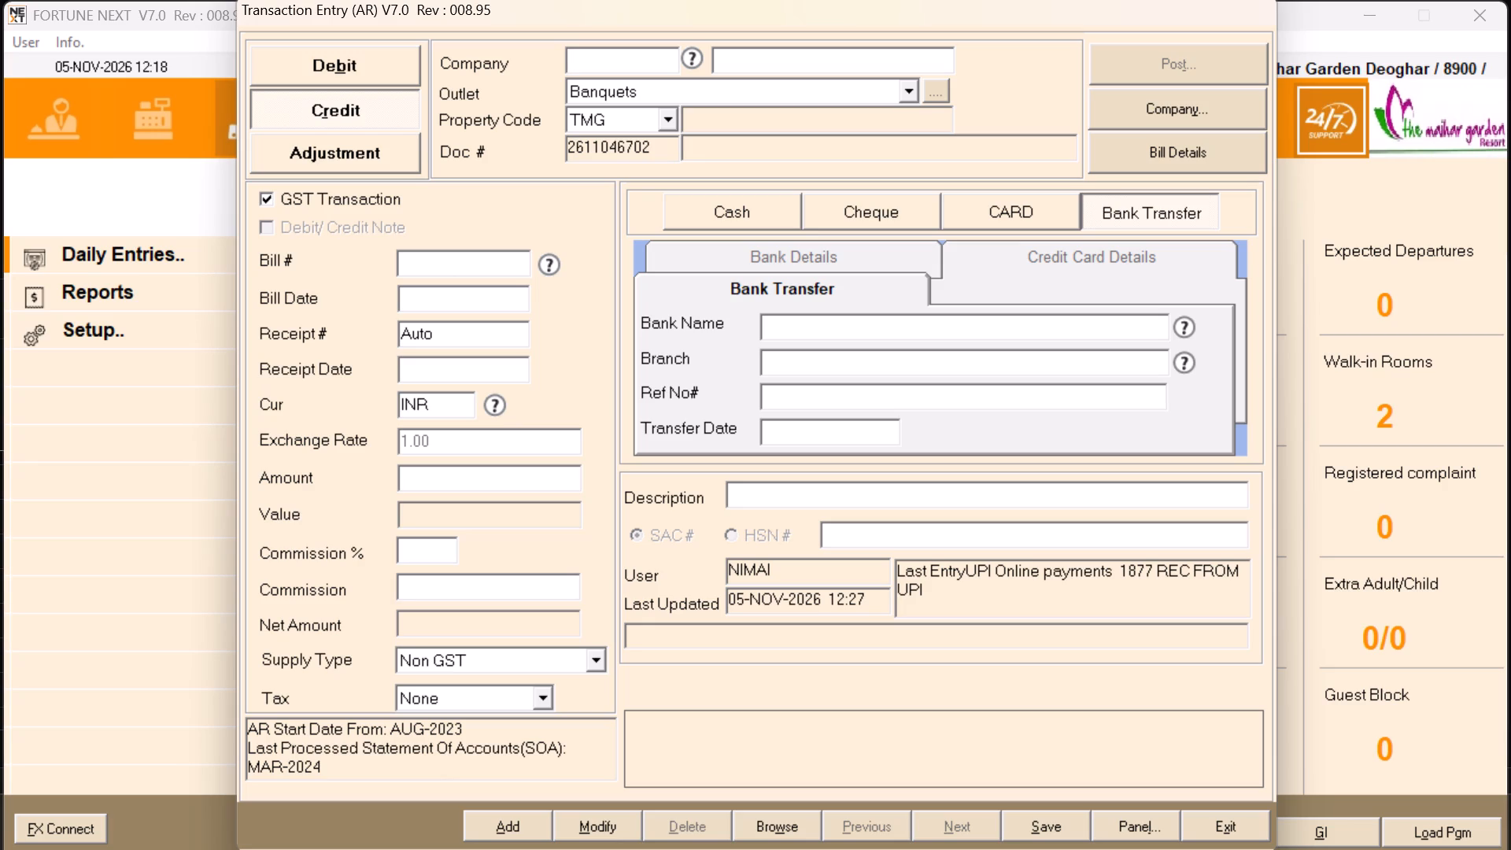
Switch to the Excel settlement report, mark REC as YES on bill 2070's UPI row, and save the workbook.
key(alt+Tab)
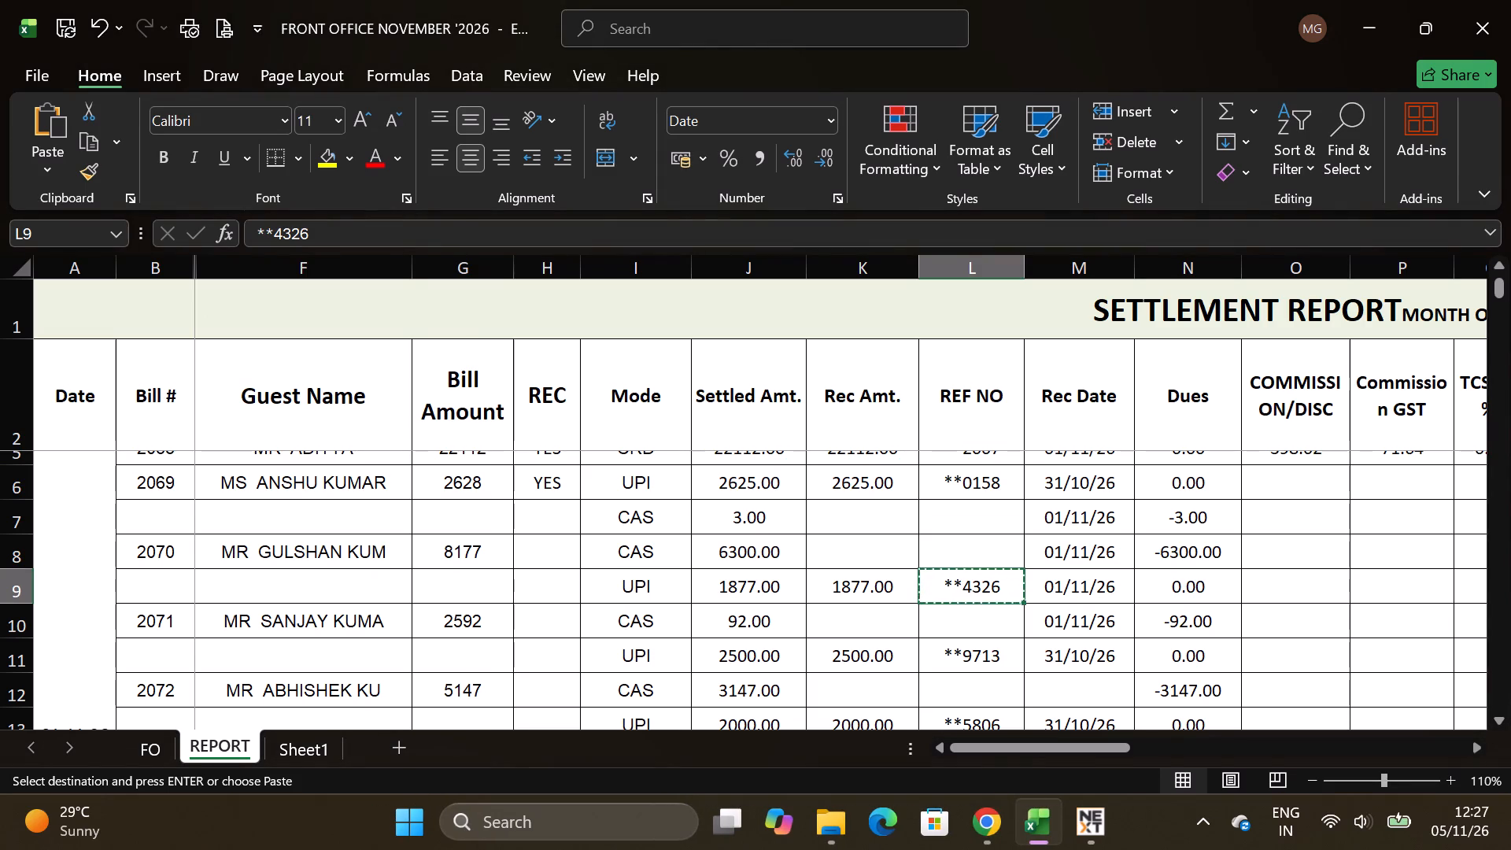
click(556, 583)
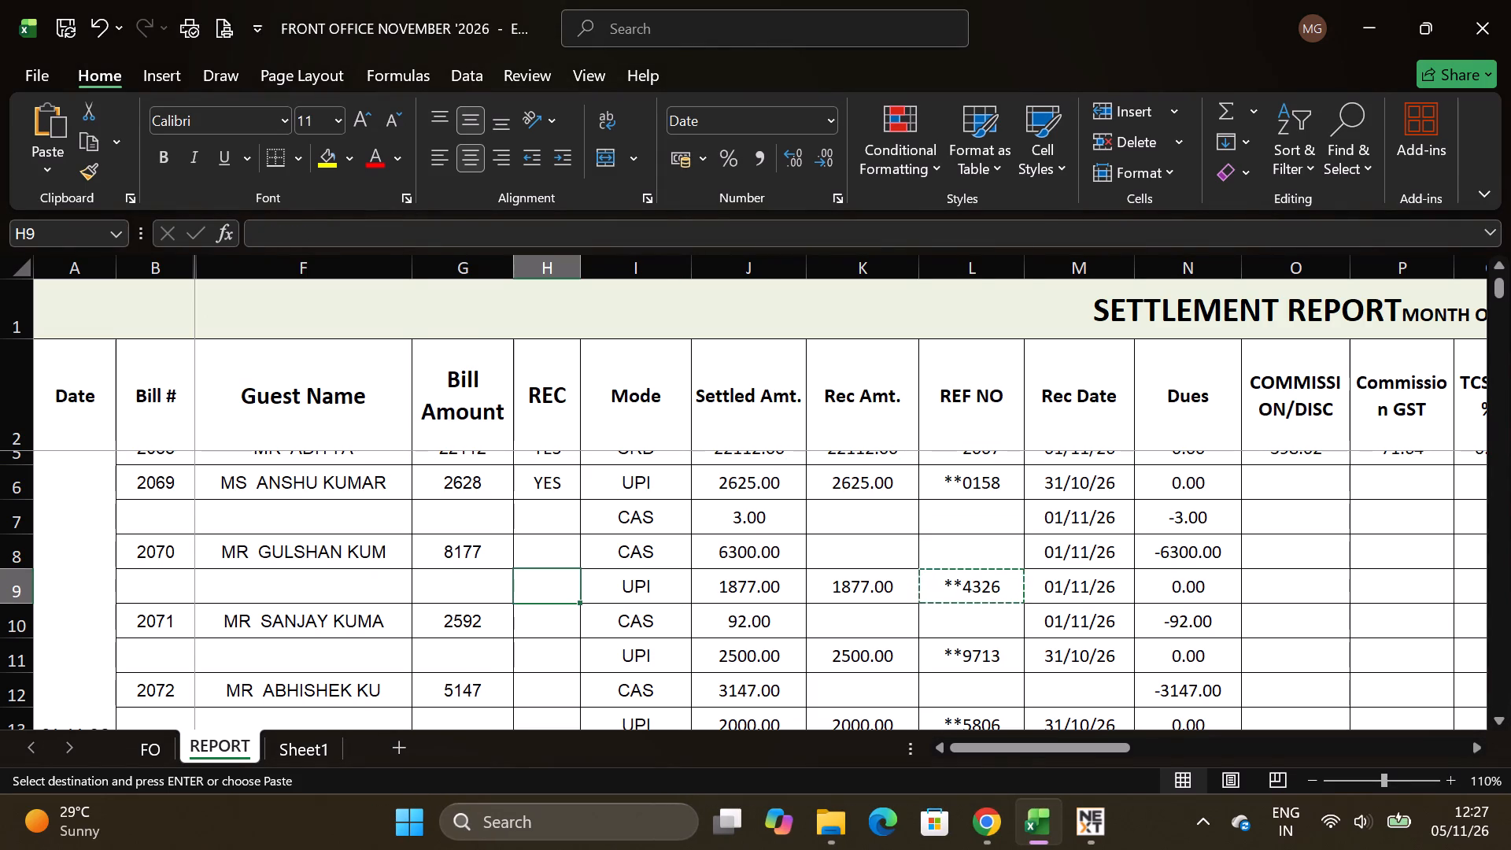
key(y)
click(549, 630)
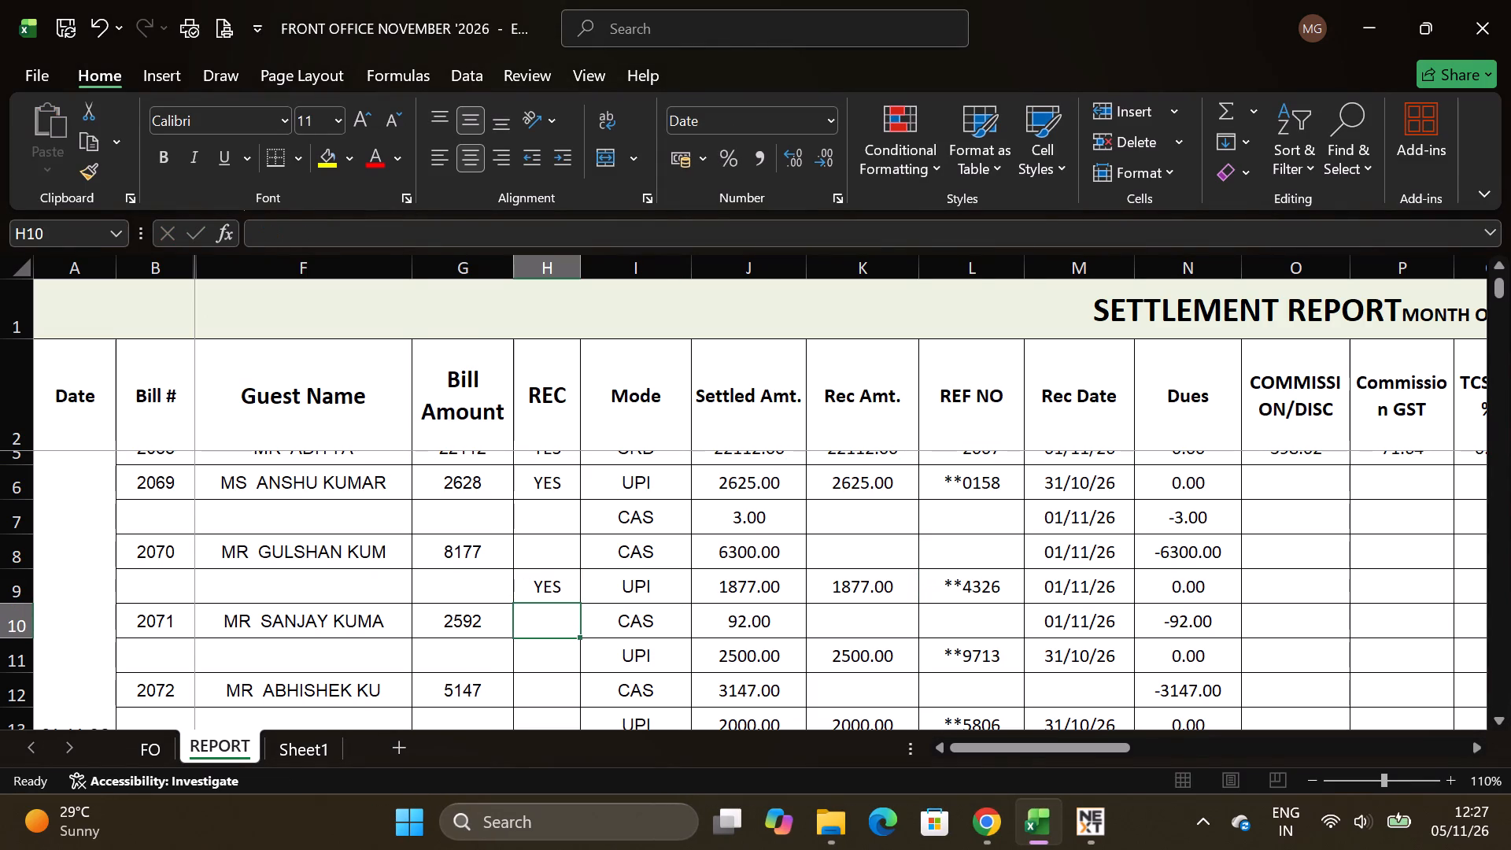
key(ctrl+s)
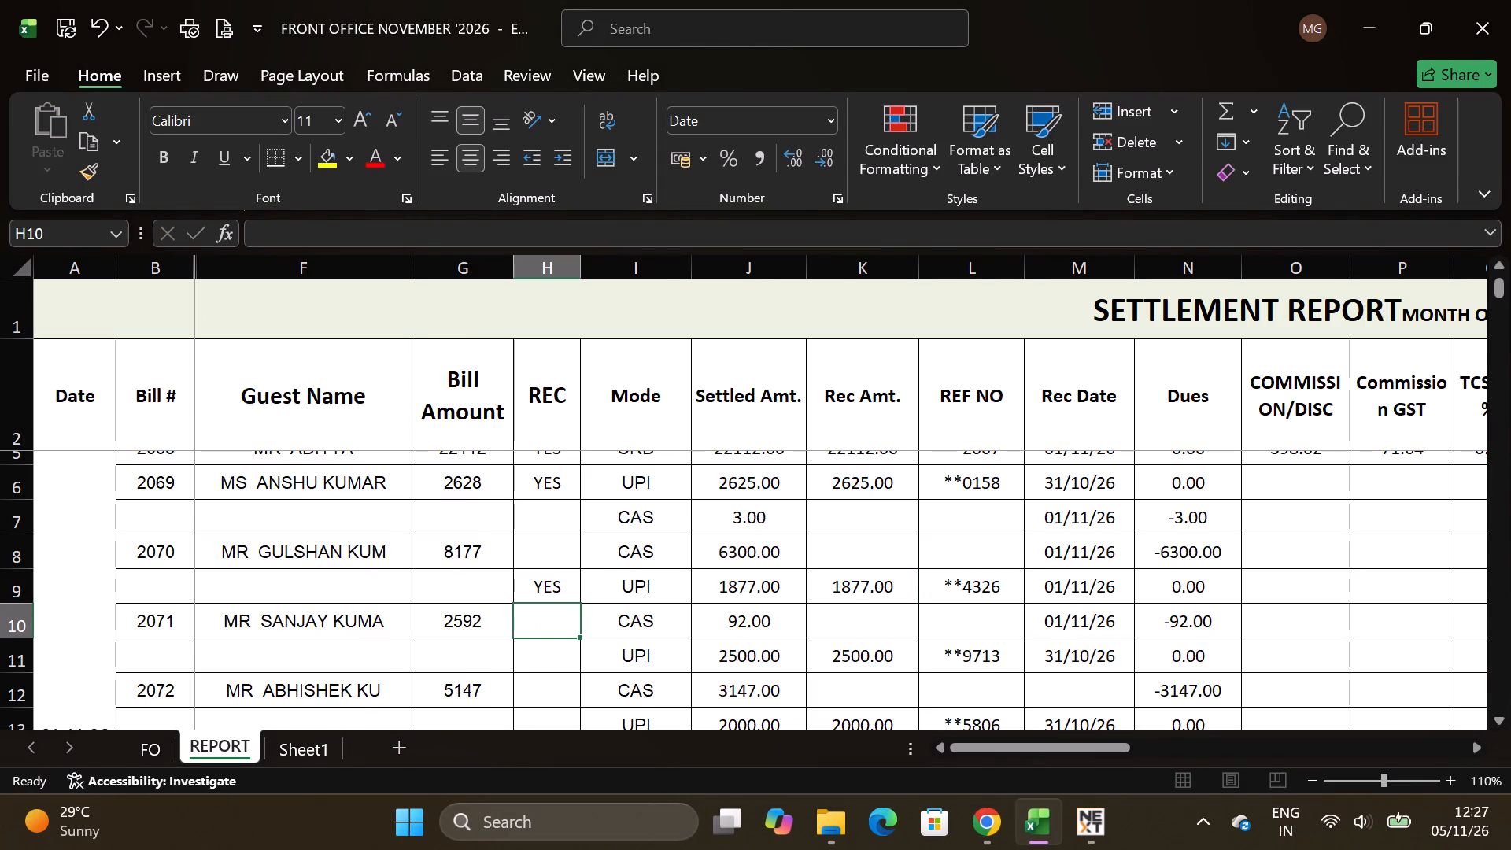
click(558, 661)
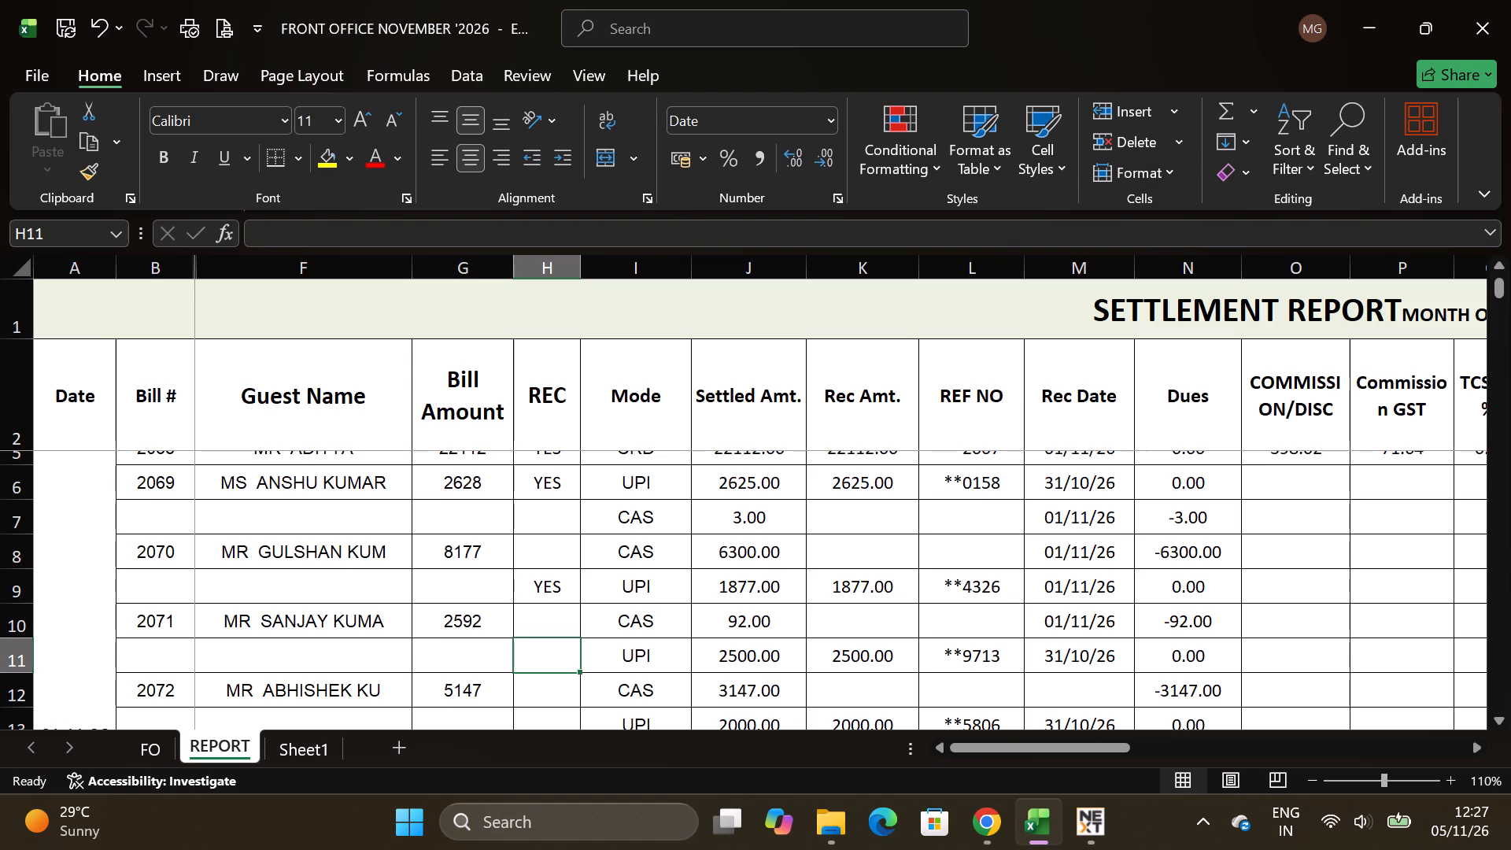
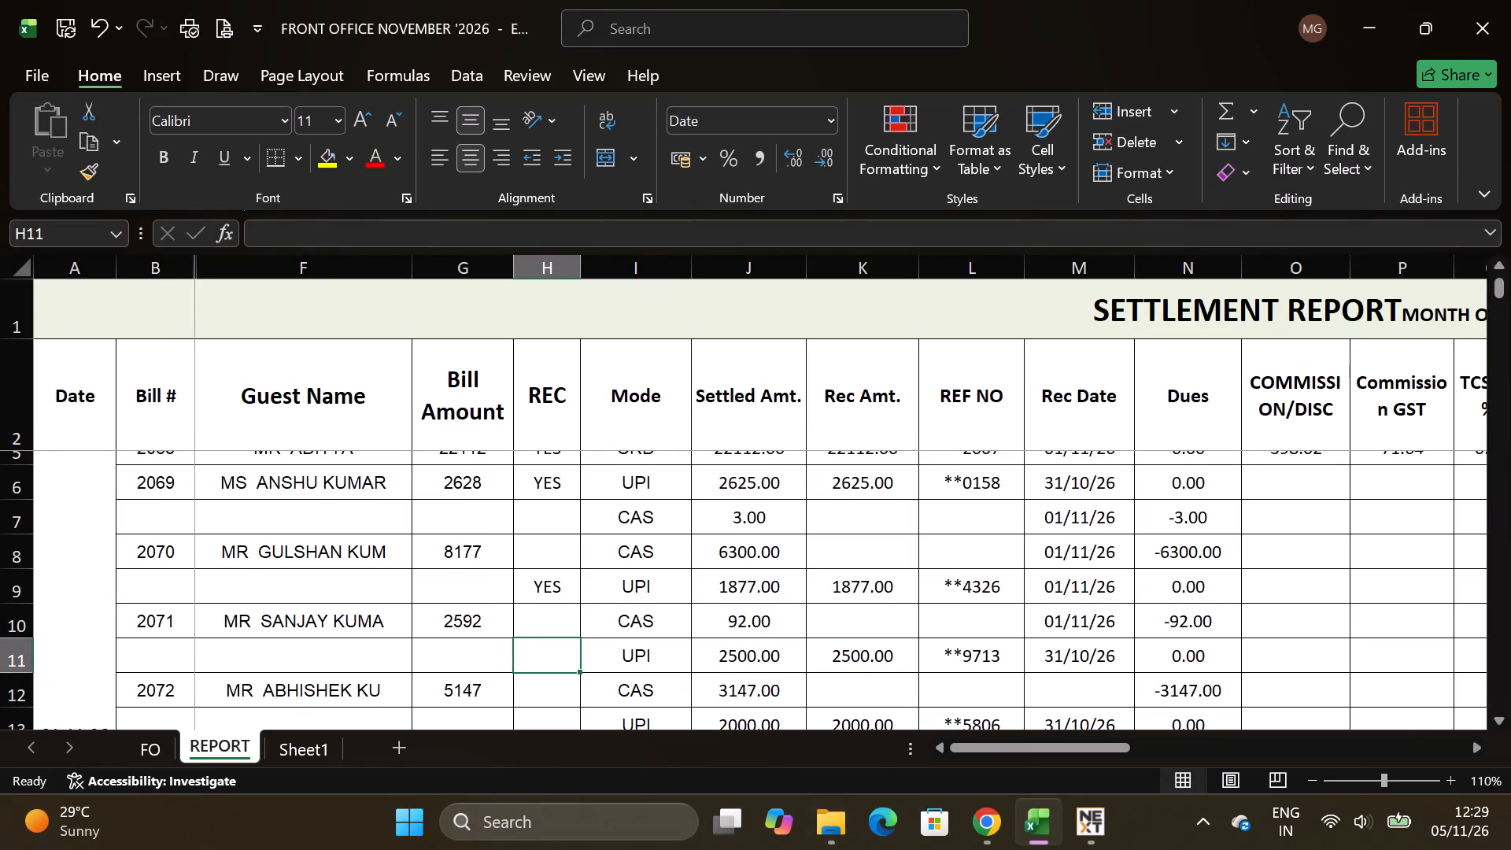
Switch to FortuneNext and begin the credit entry for bill 2071's UPI receipt with company code CRD, checking against the Excel settlement report.
click(944, 652)
click(552, 668)
key(alt+Tab)
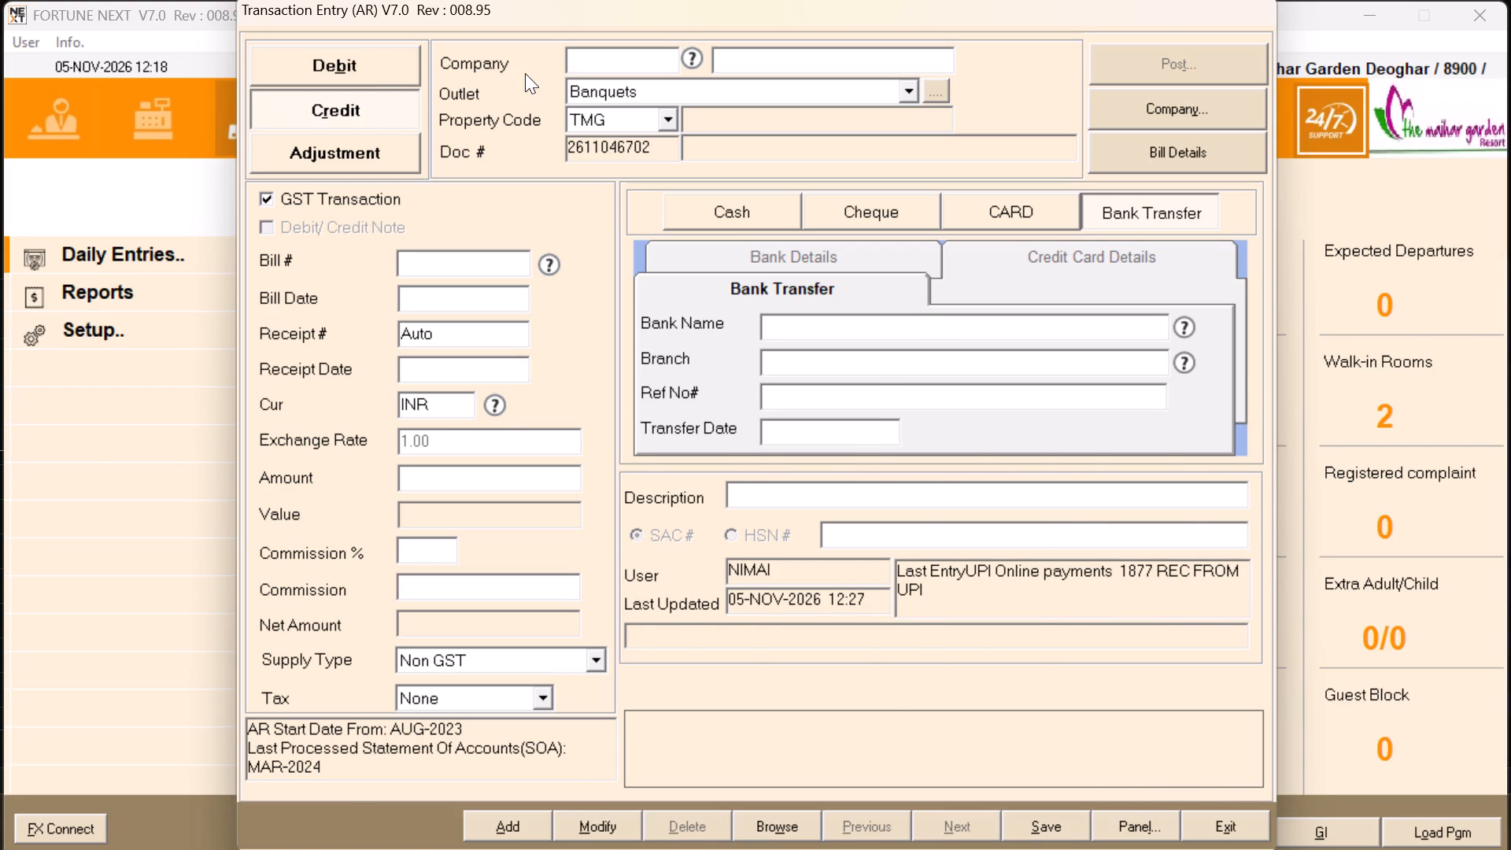
key(alt+Tab)
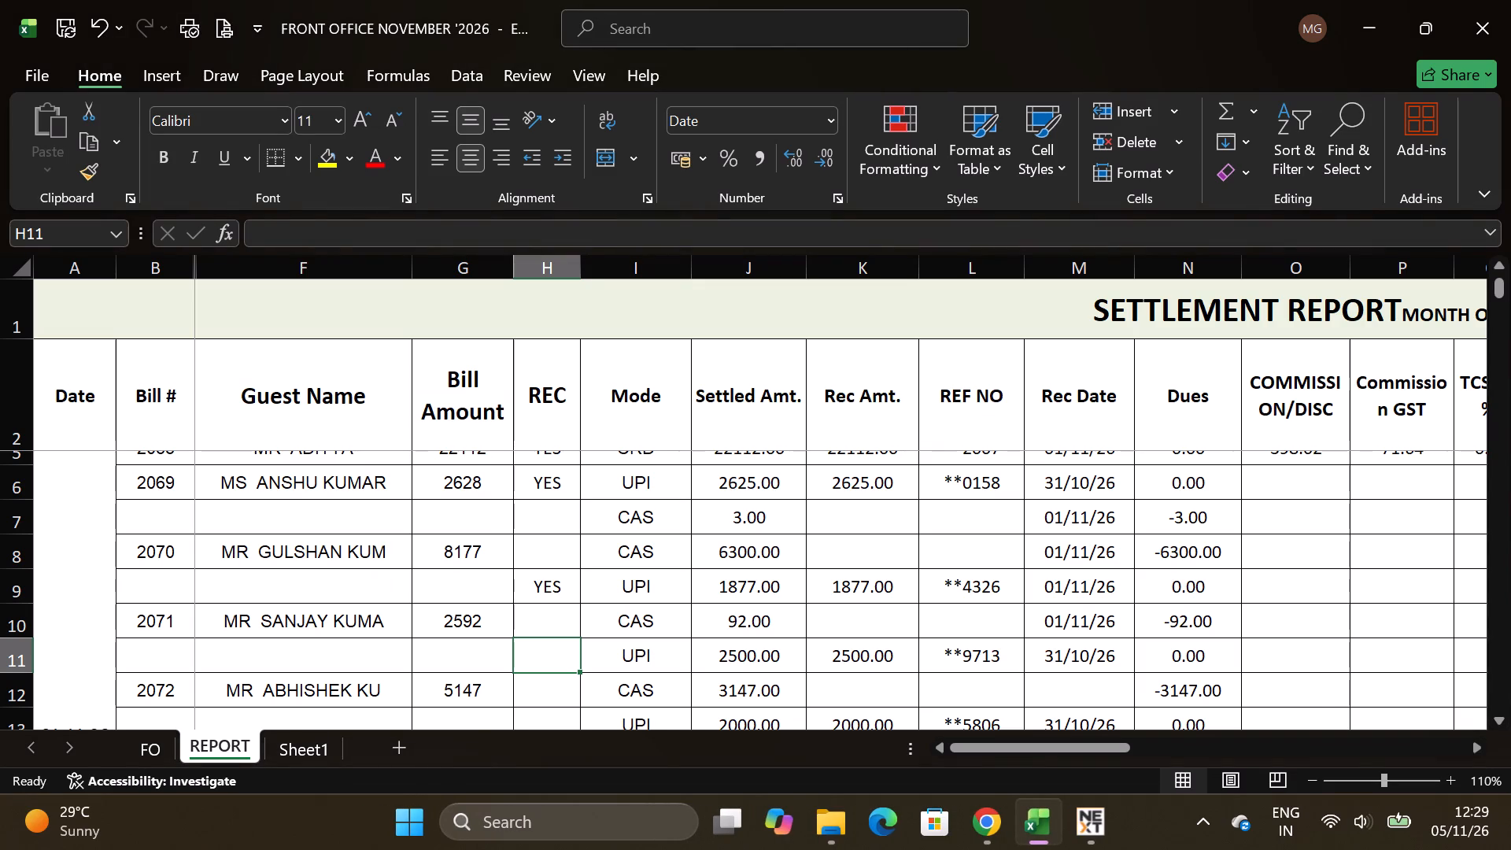
key(alt+Tab)
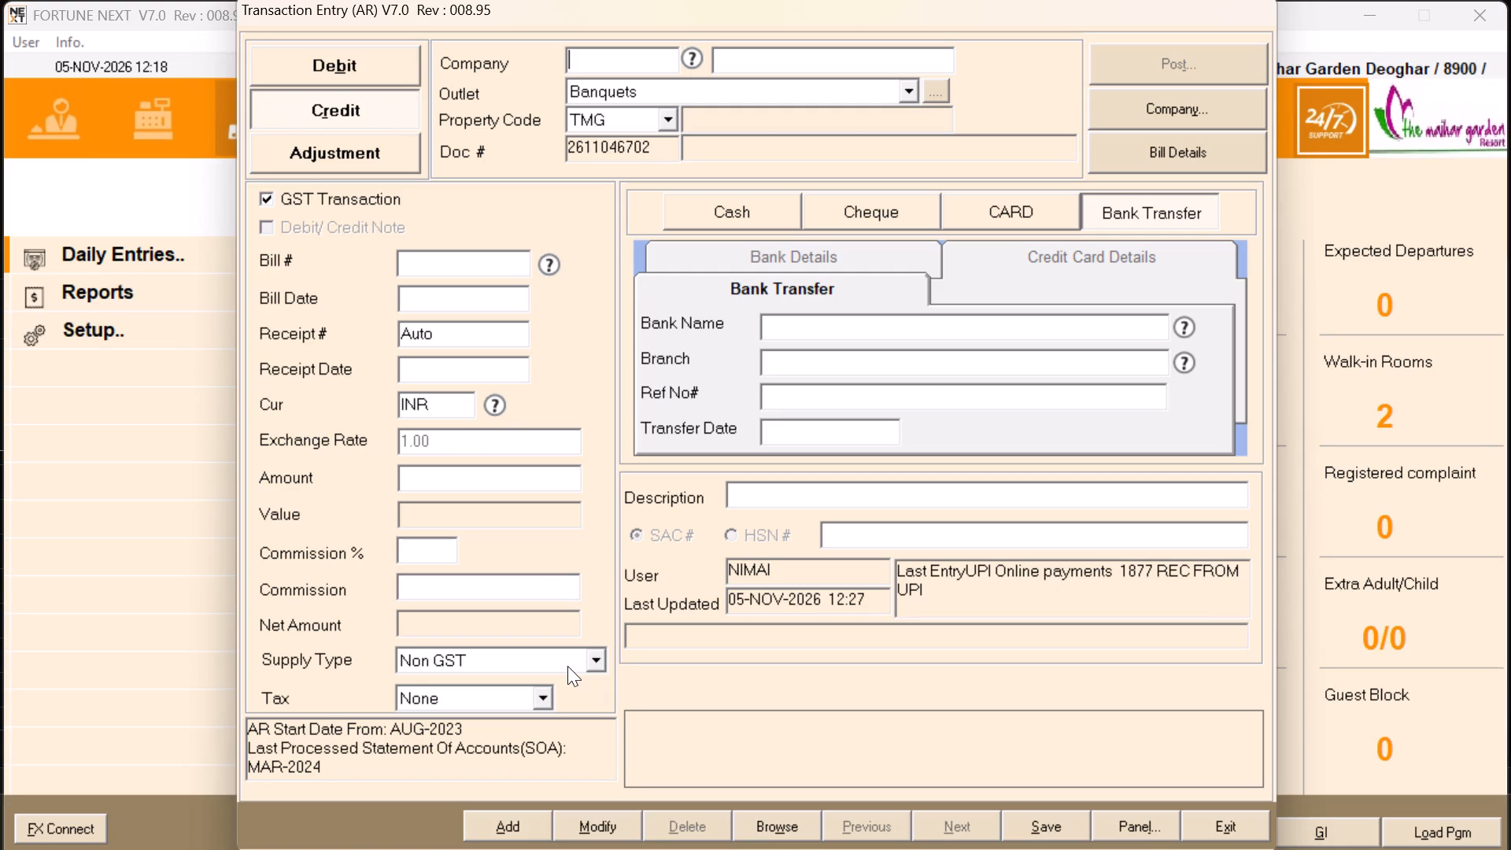
text(CRDS)
key(BackSpace)
key(alt+Tab)
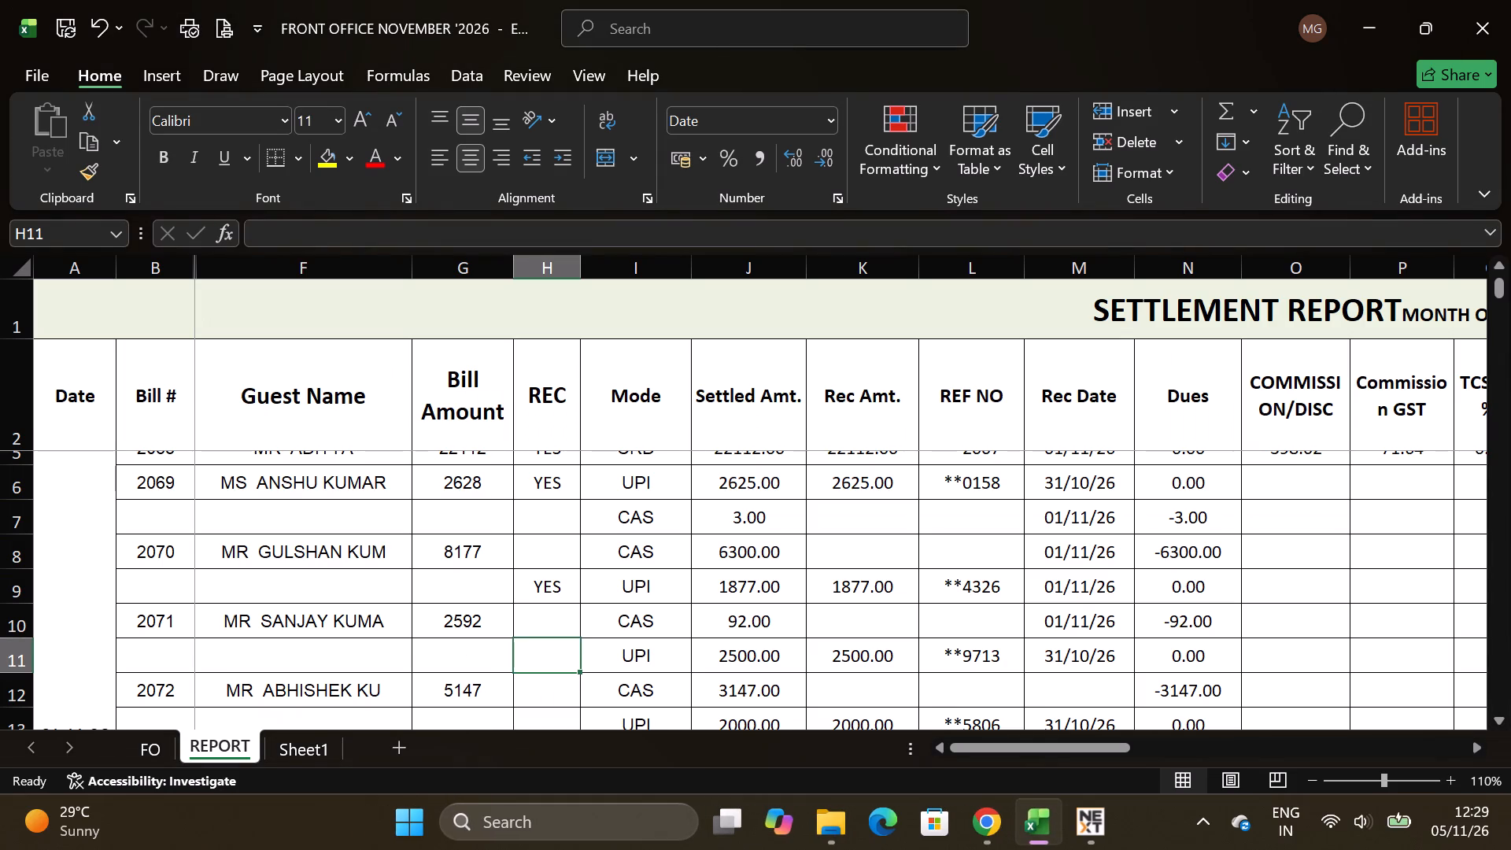
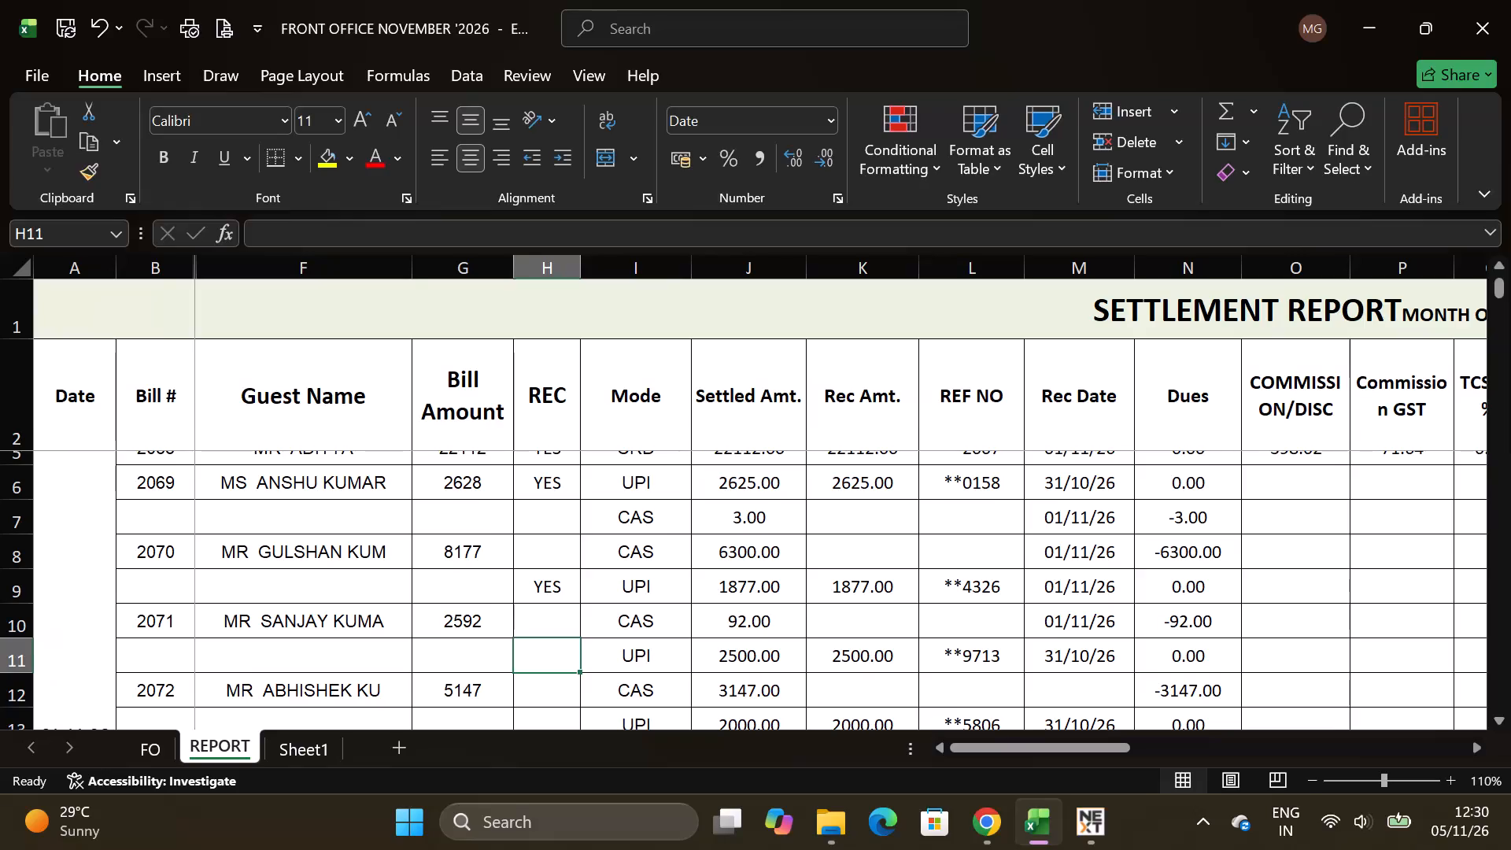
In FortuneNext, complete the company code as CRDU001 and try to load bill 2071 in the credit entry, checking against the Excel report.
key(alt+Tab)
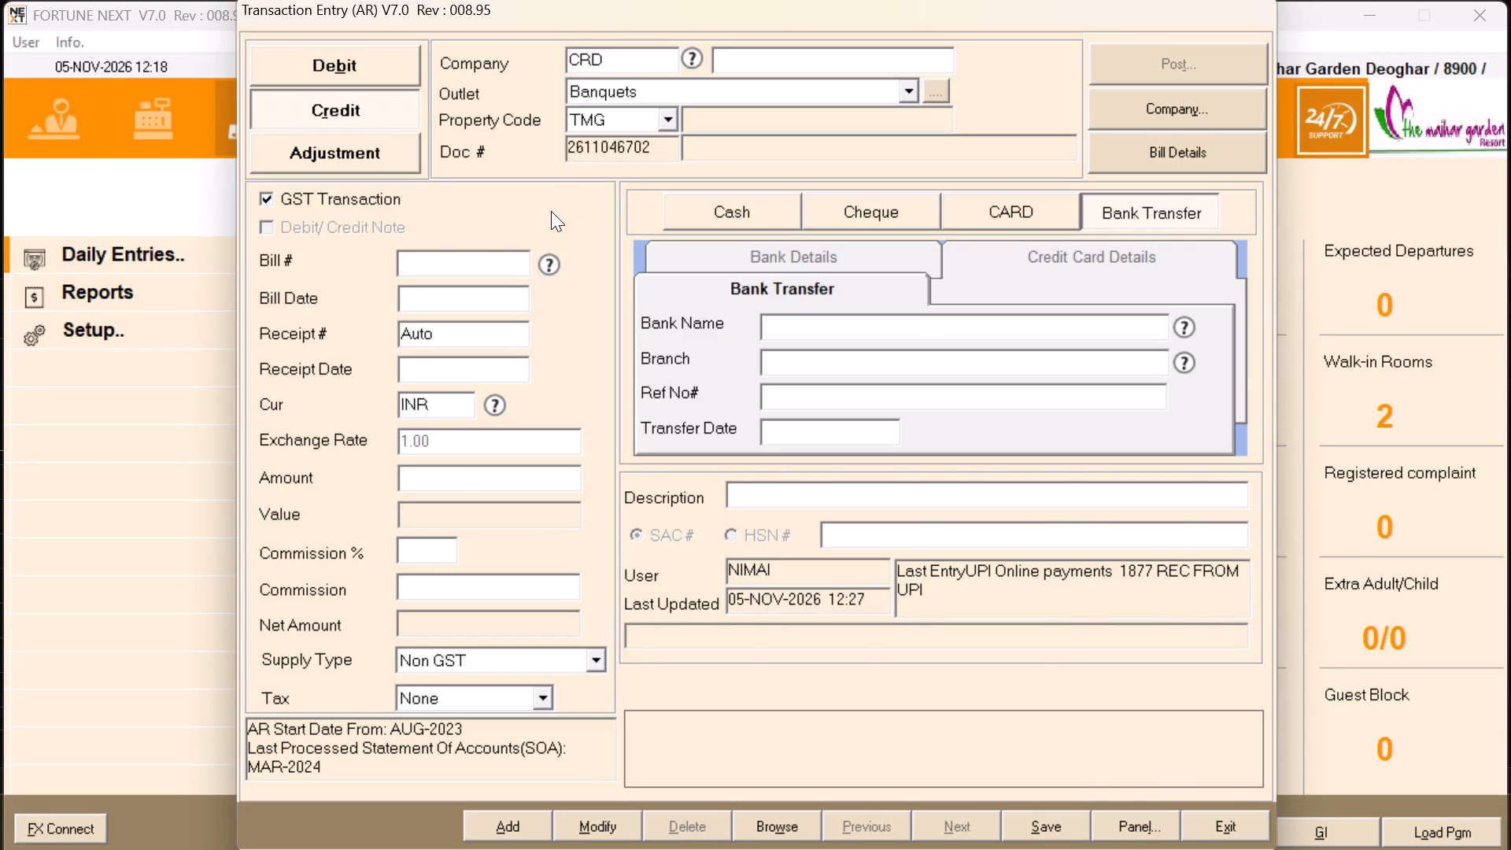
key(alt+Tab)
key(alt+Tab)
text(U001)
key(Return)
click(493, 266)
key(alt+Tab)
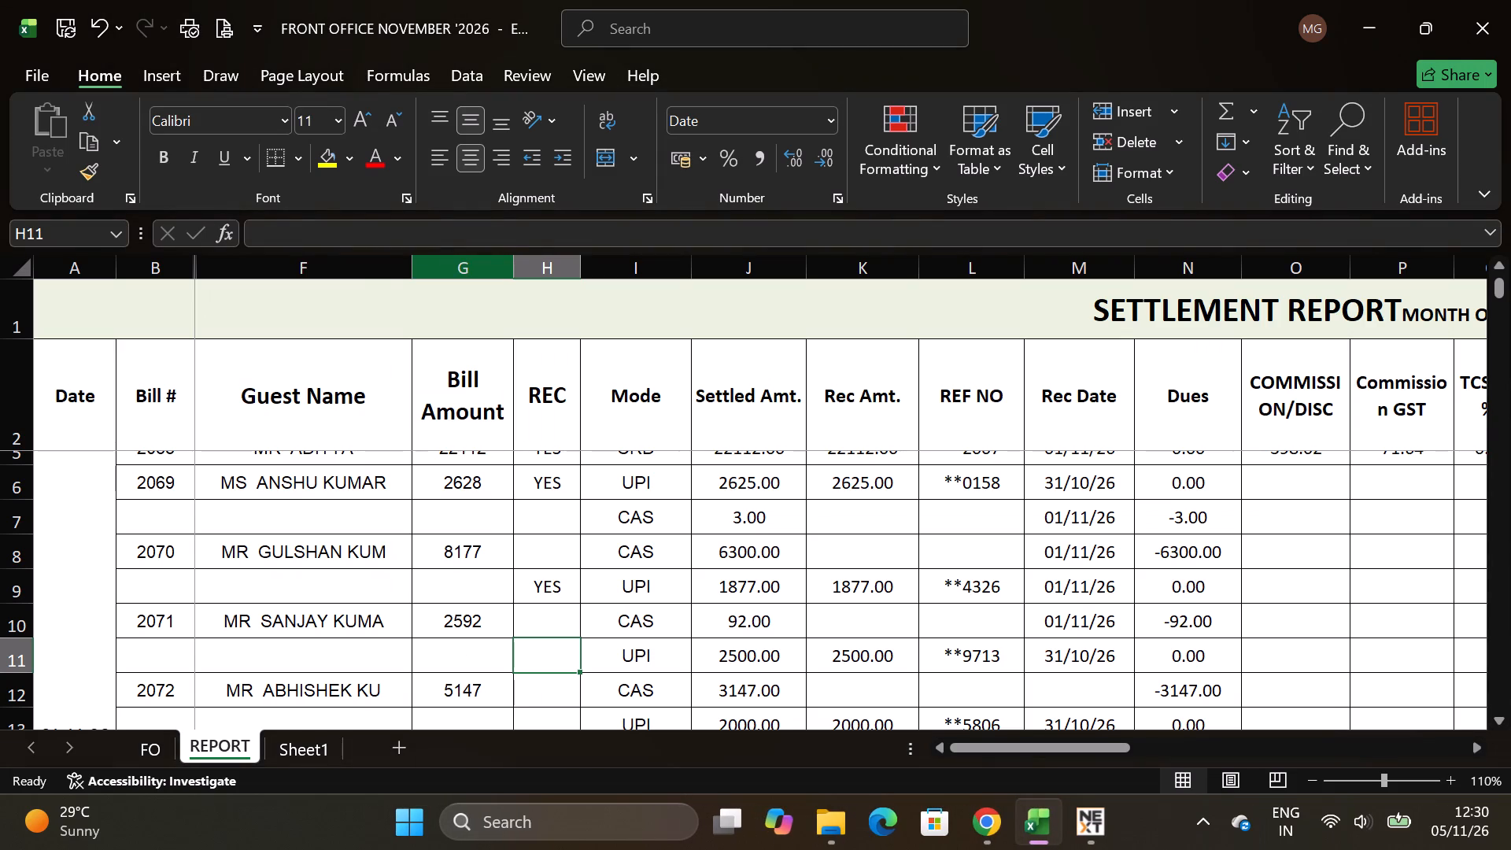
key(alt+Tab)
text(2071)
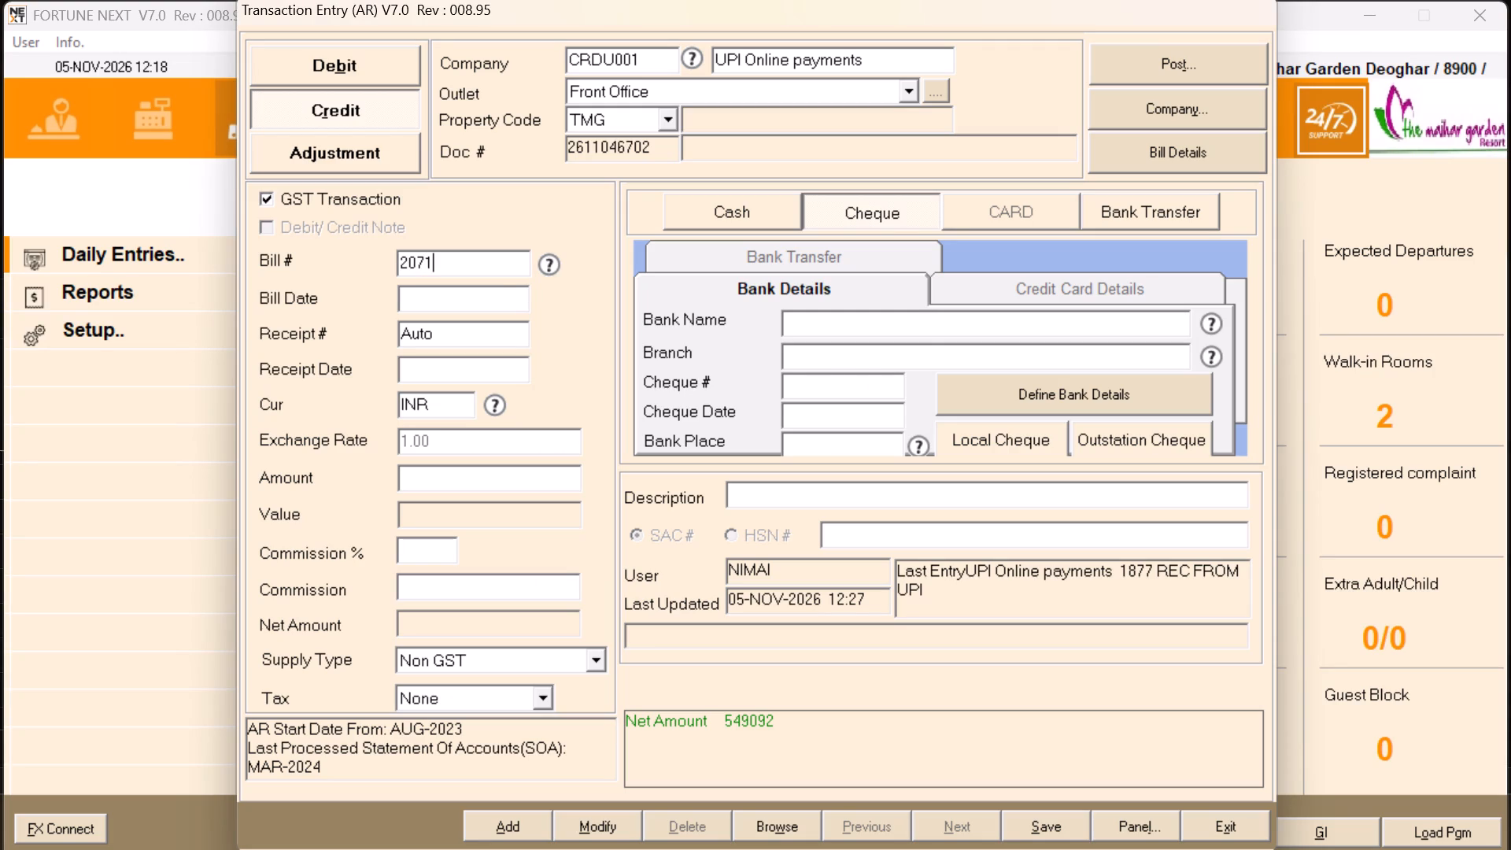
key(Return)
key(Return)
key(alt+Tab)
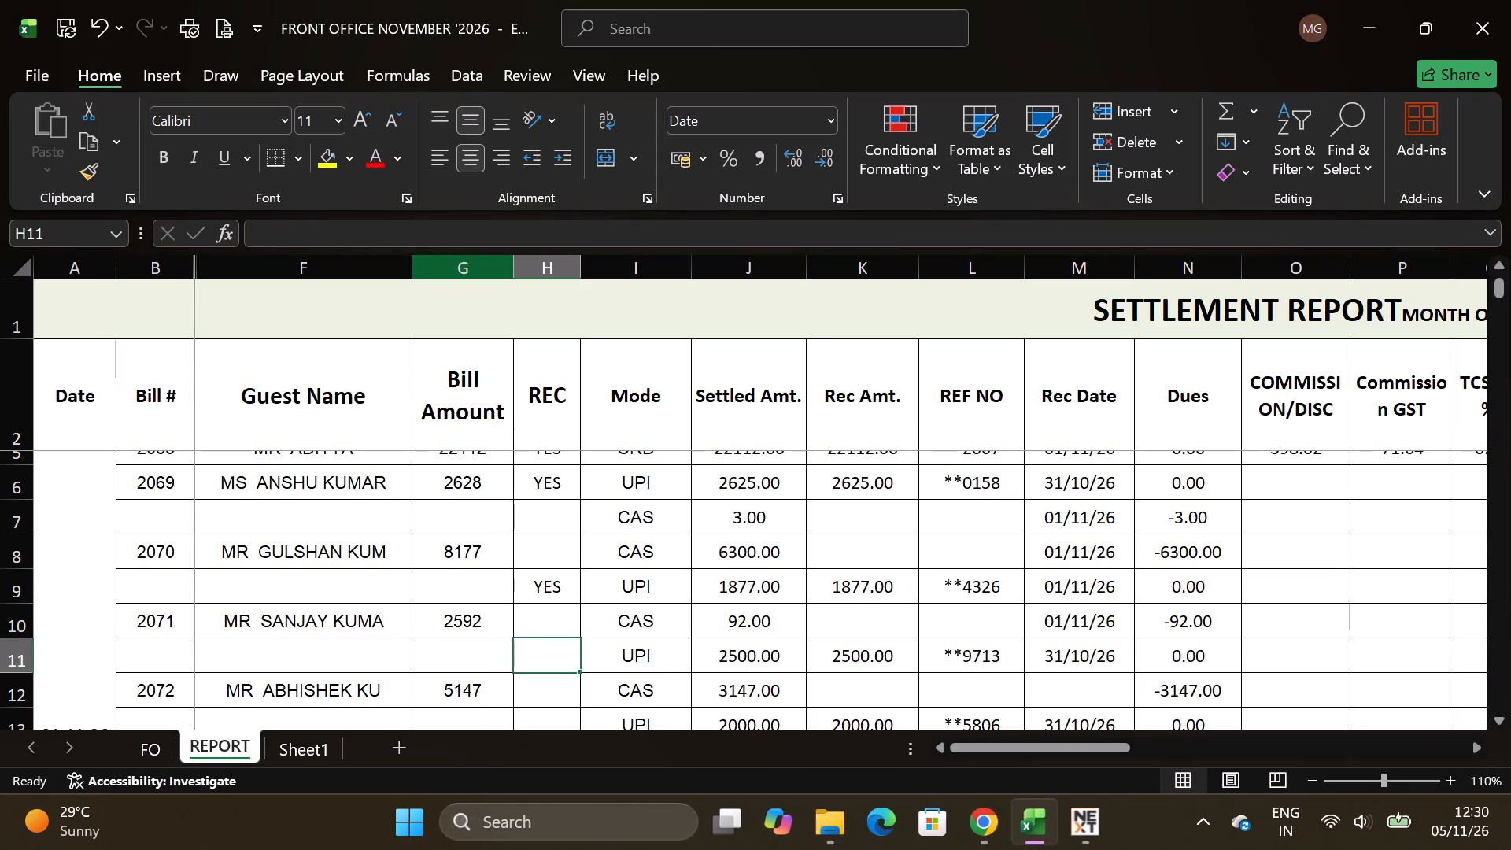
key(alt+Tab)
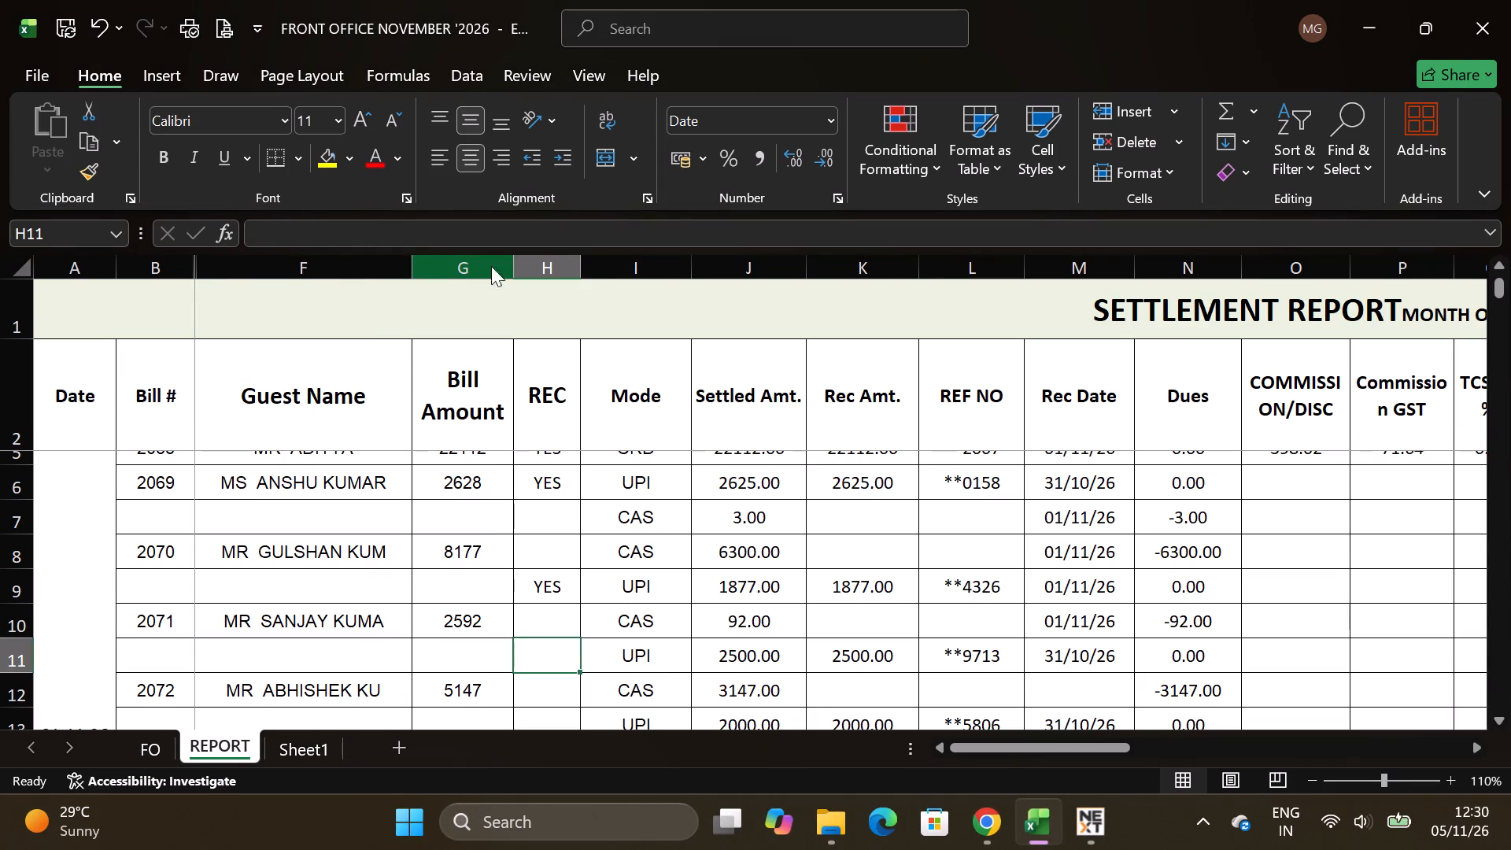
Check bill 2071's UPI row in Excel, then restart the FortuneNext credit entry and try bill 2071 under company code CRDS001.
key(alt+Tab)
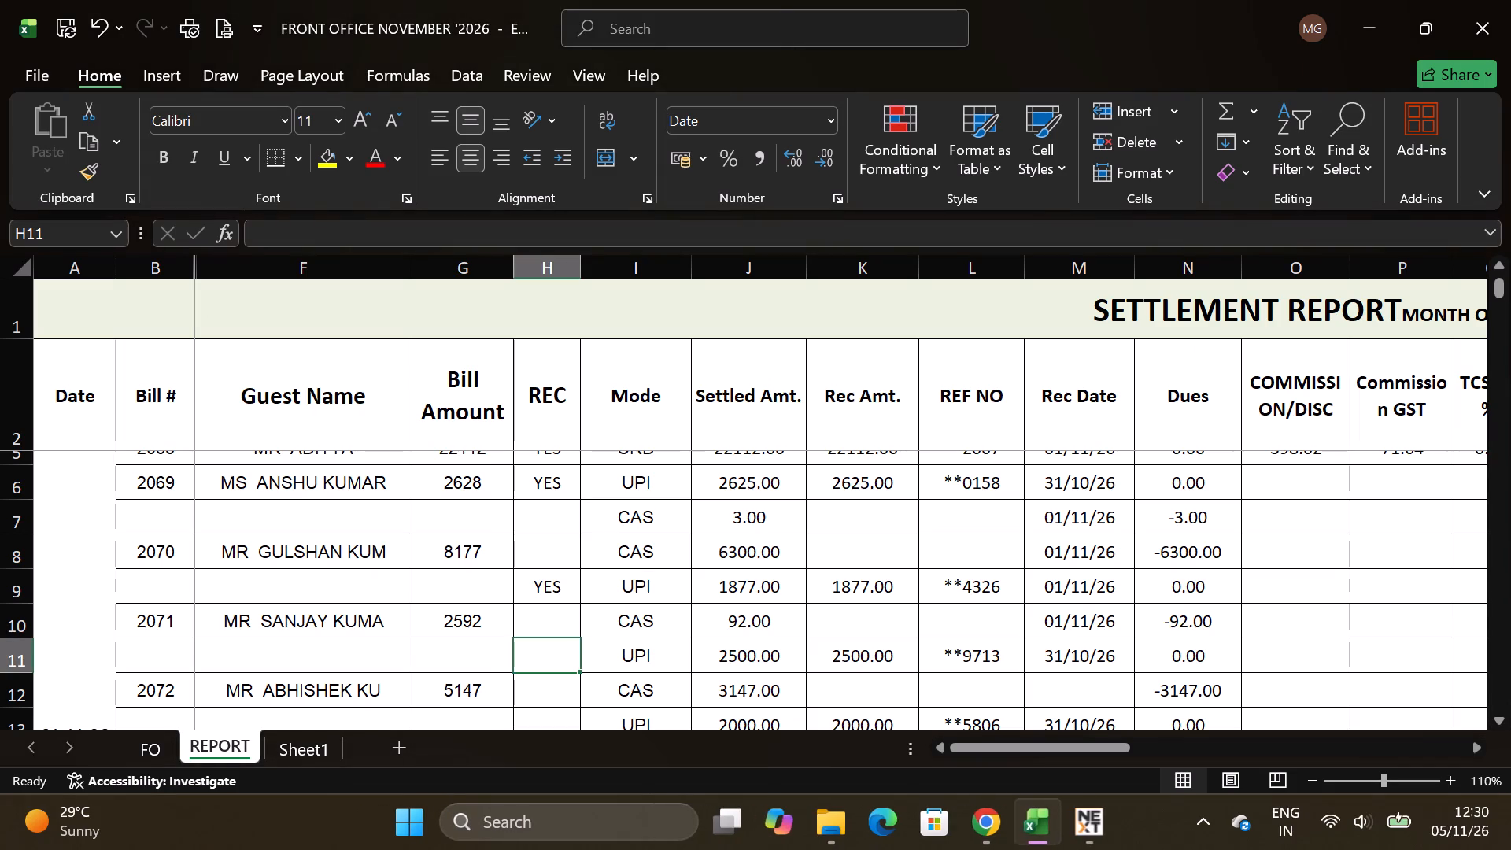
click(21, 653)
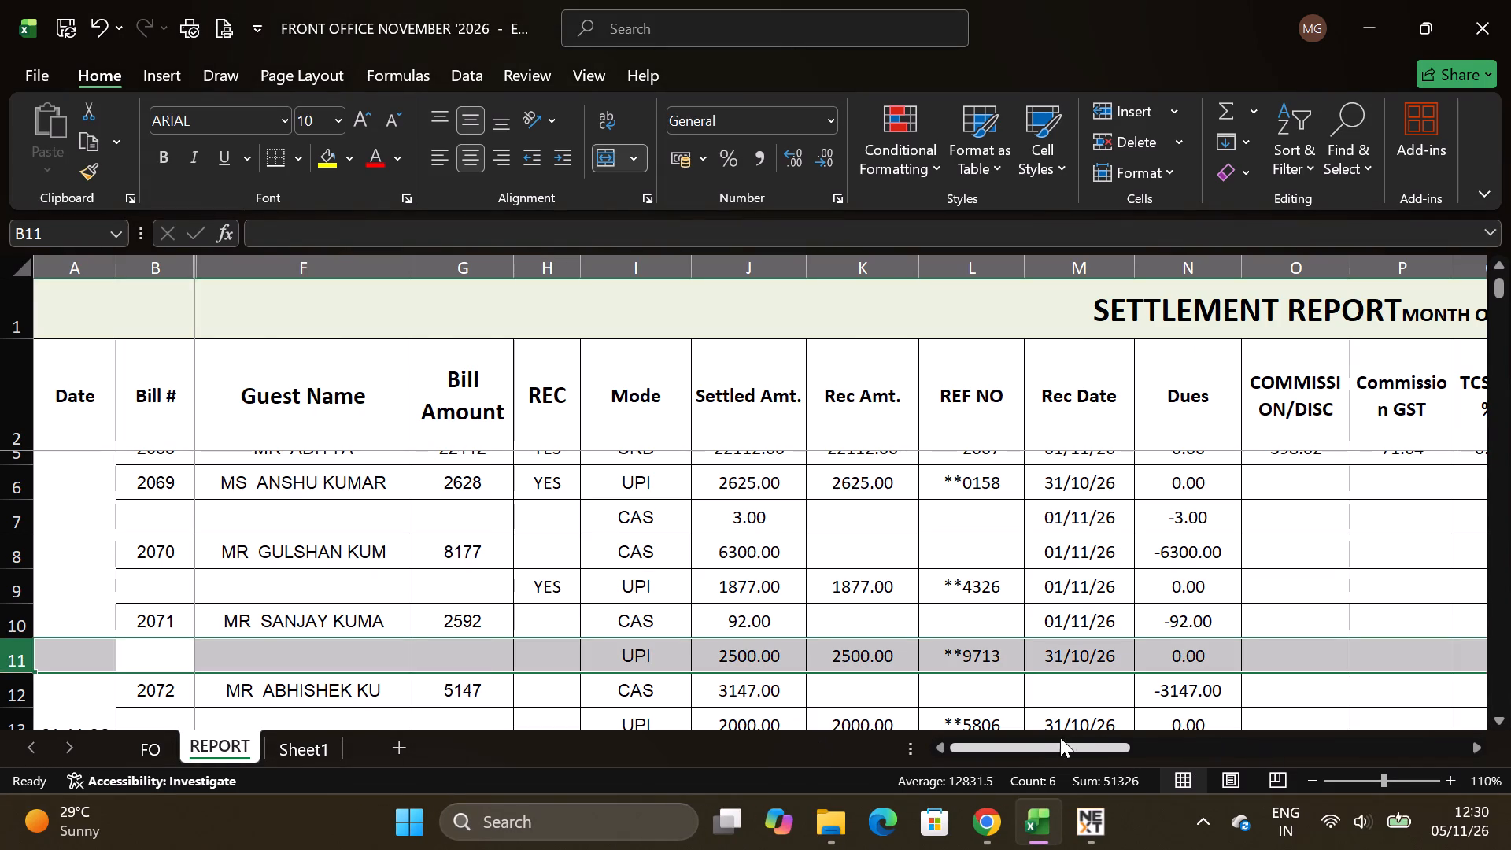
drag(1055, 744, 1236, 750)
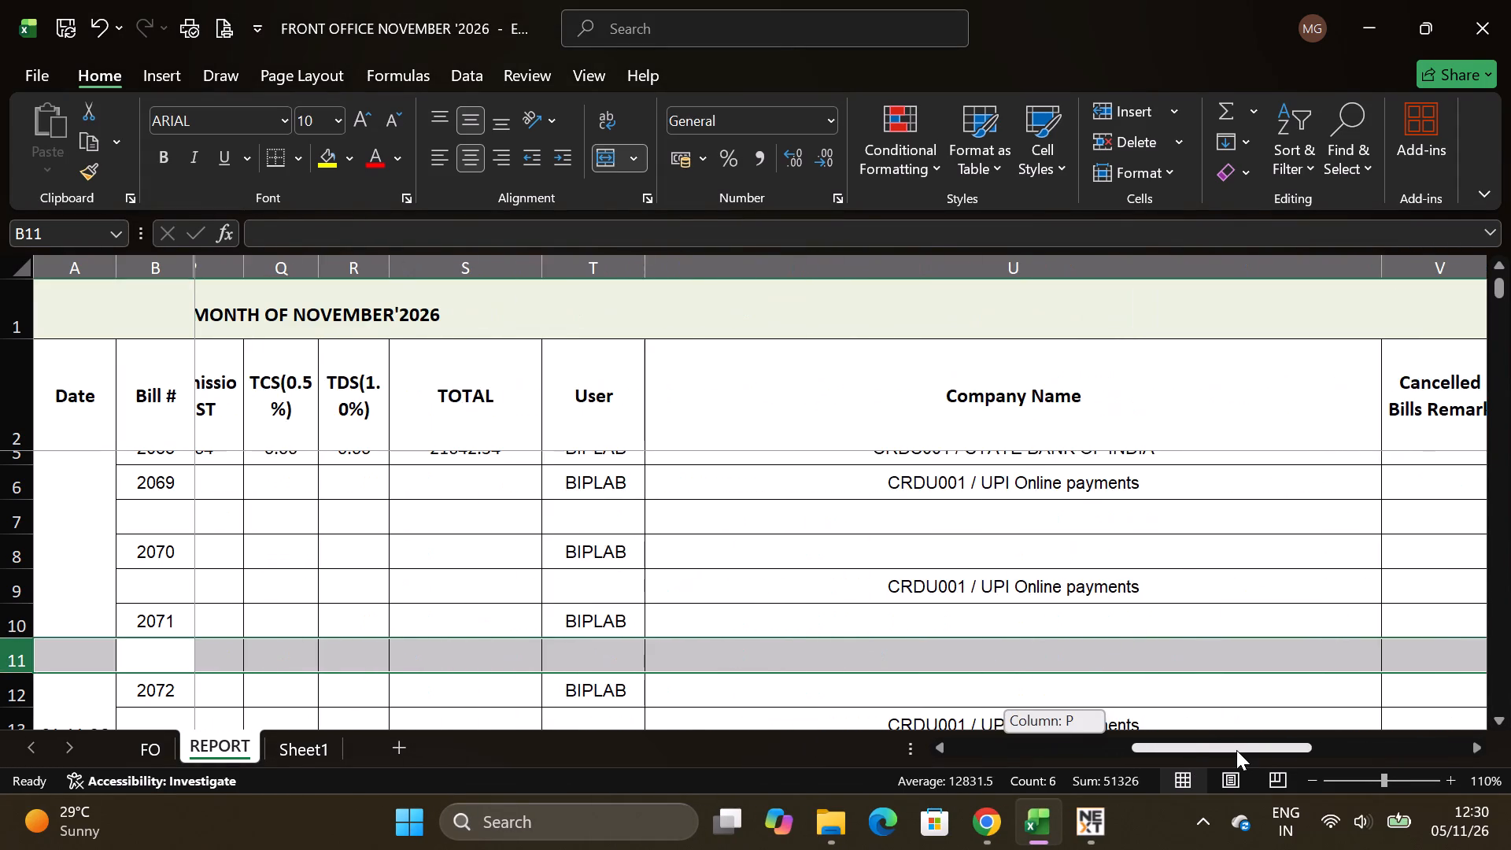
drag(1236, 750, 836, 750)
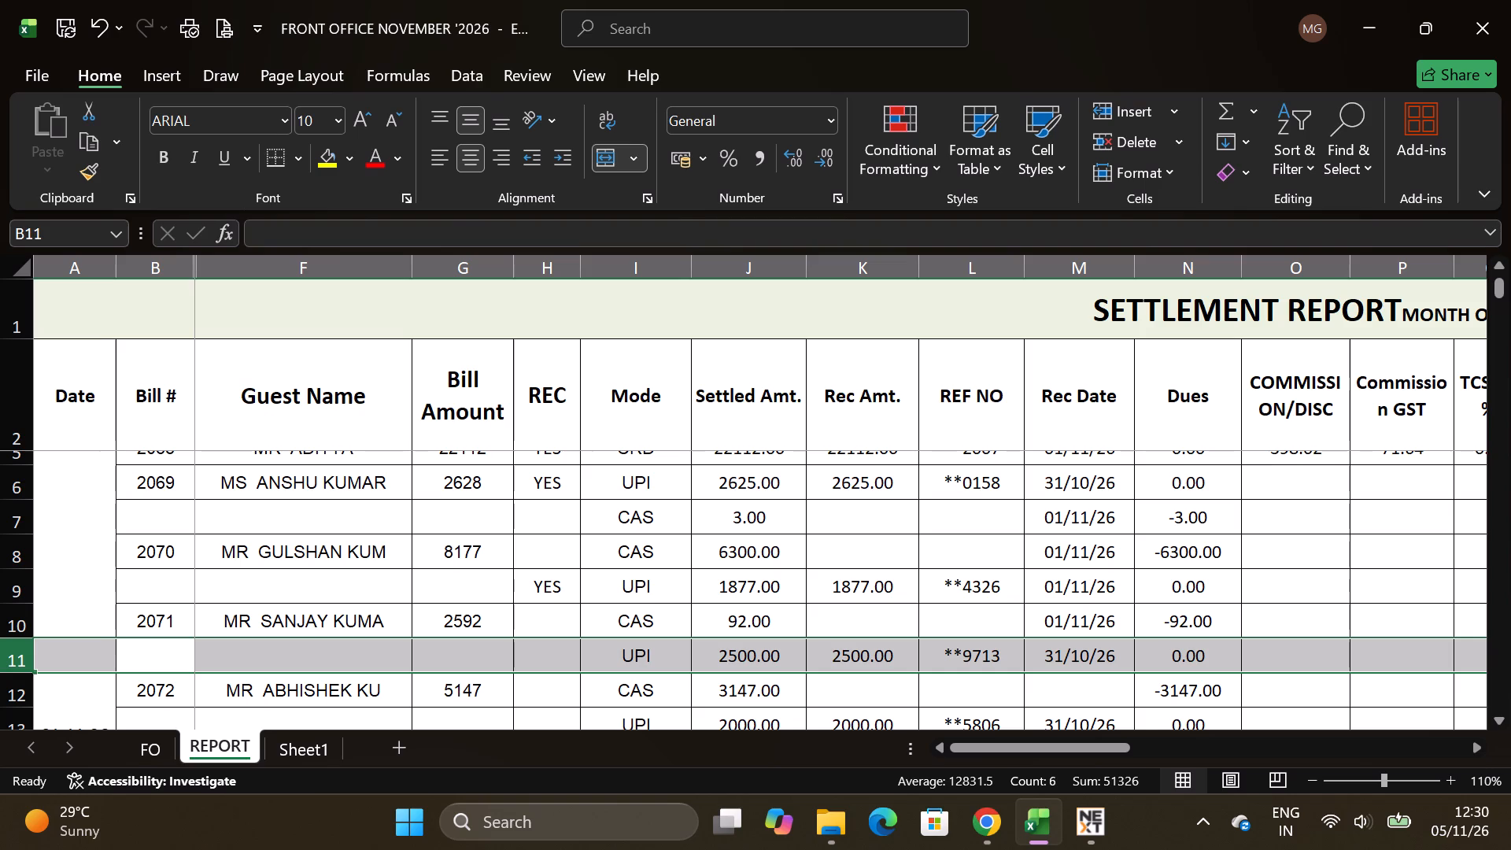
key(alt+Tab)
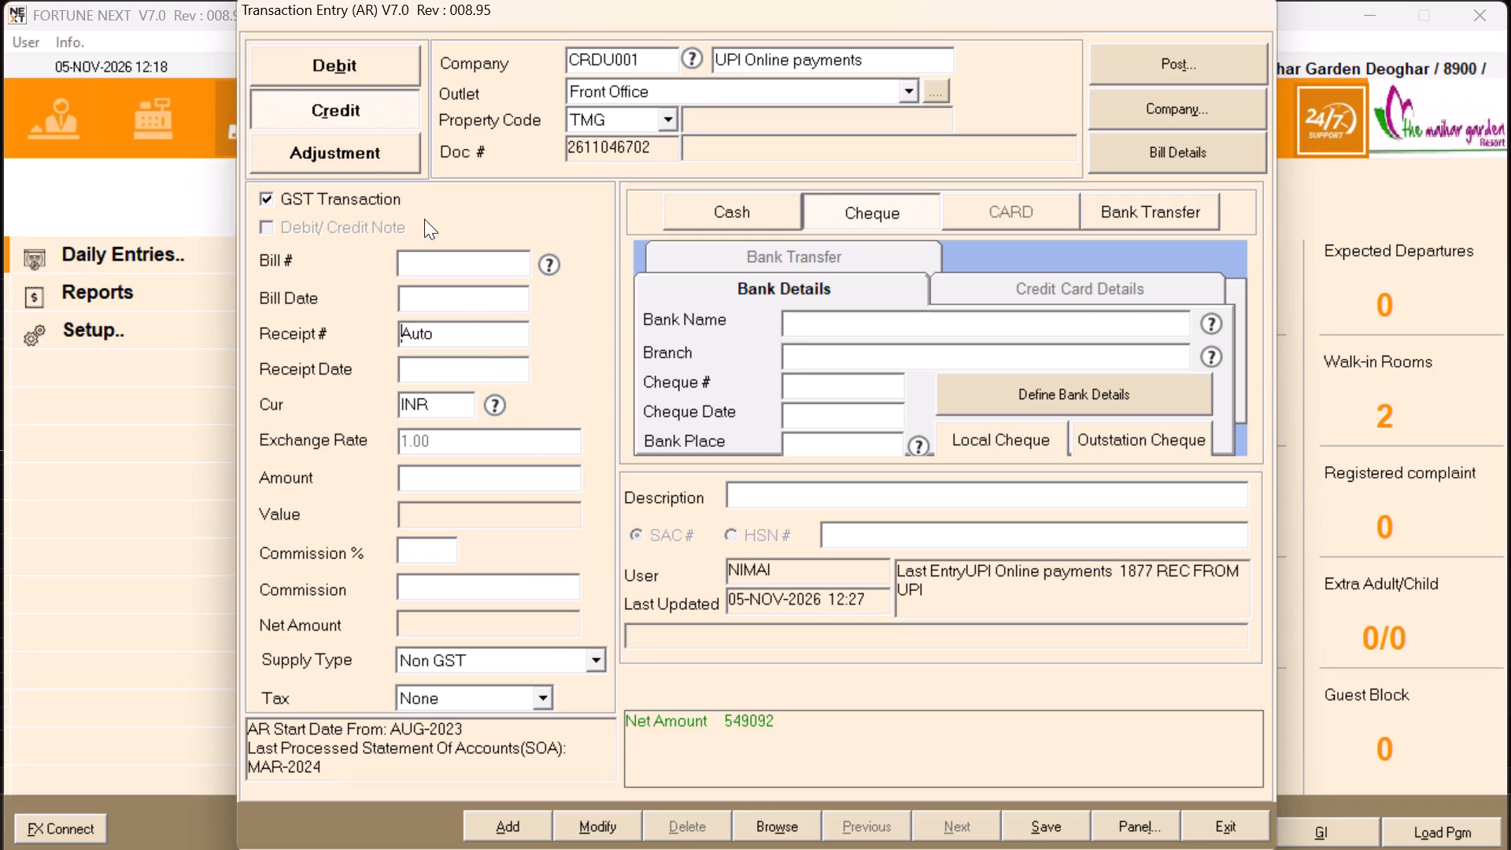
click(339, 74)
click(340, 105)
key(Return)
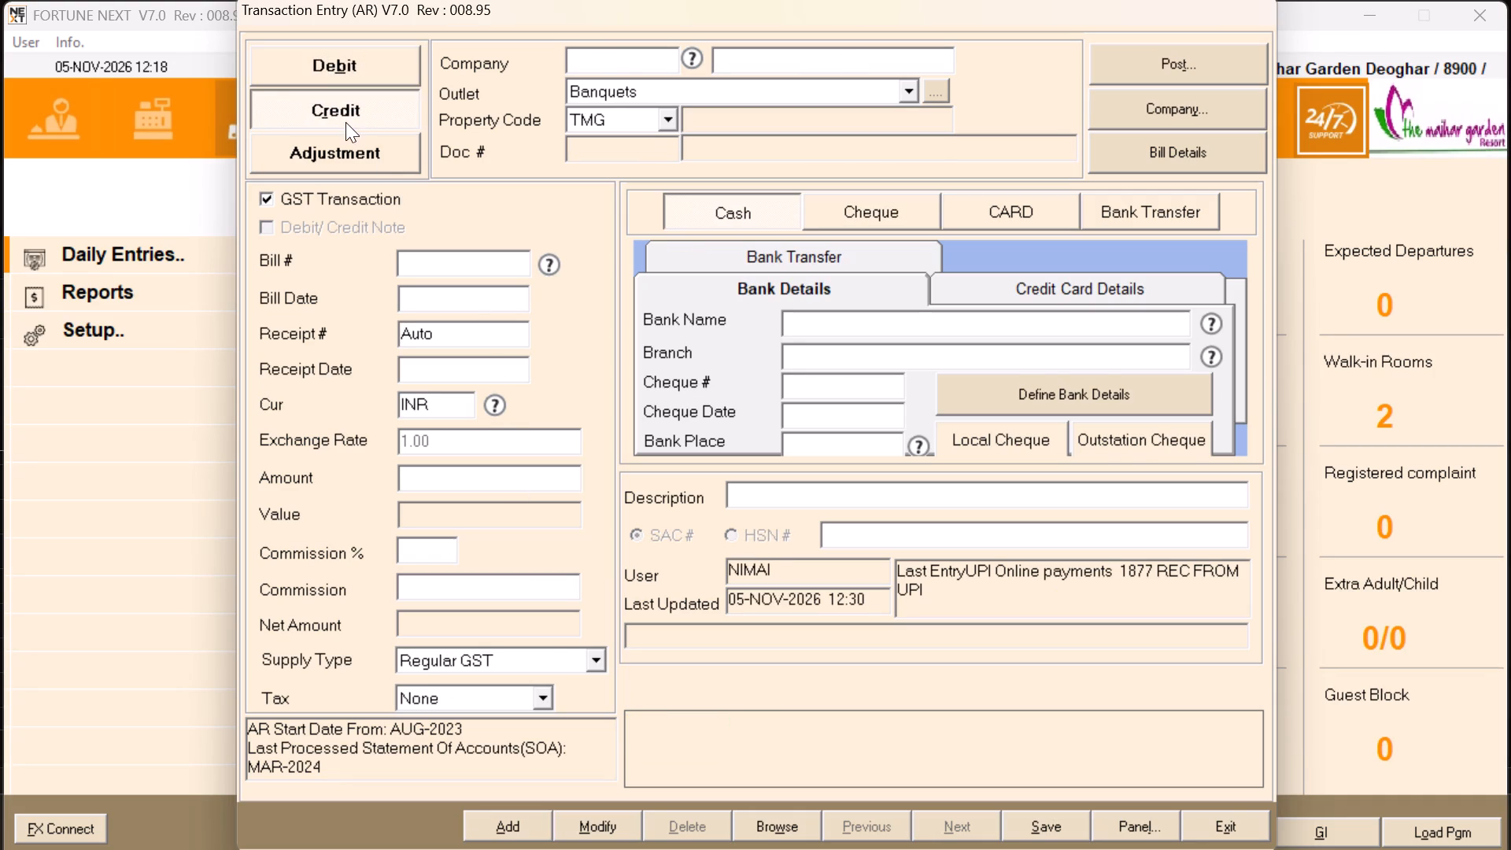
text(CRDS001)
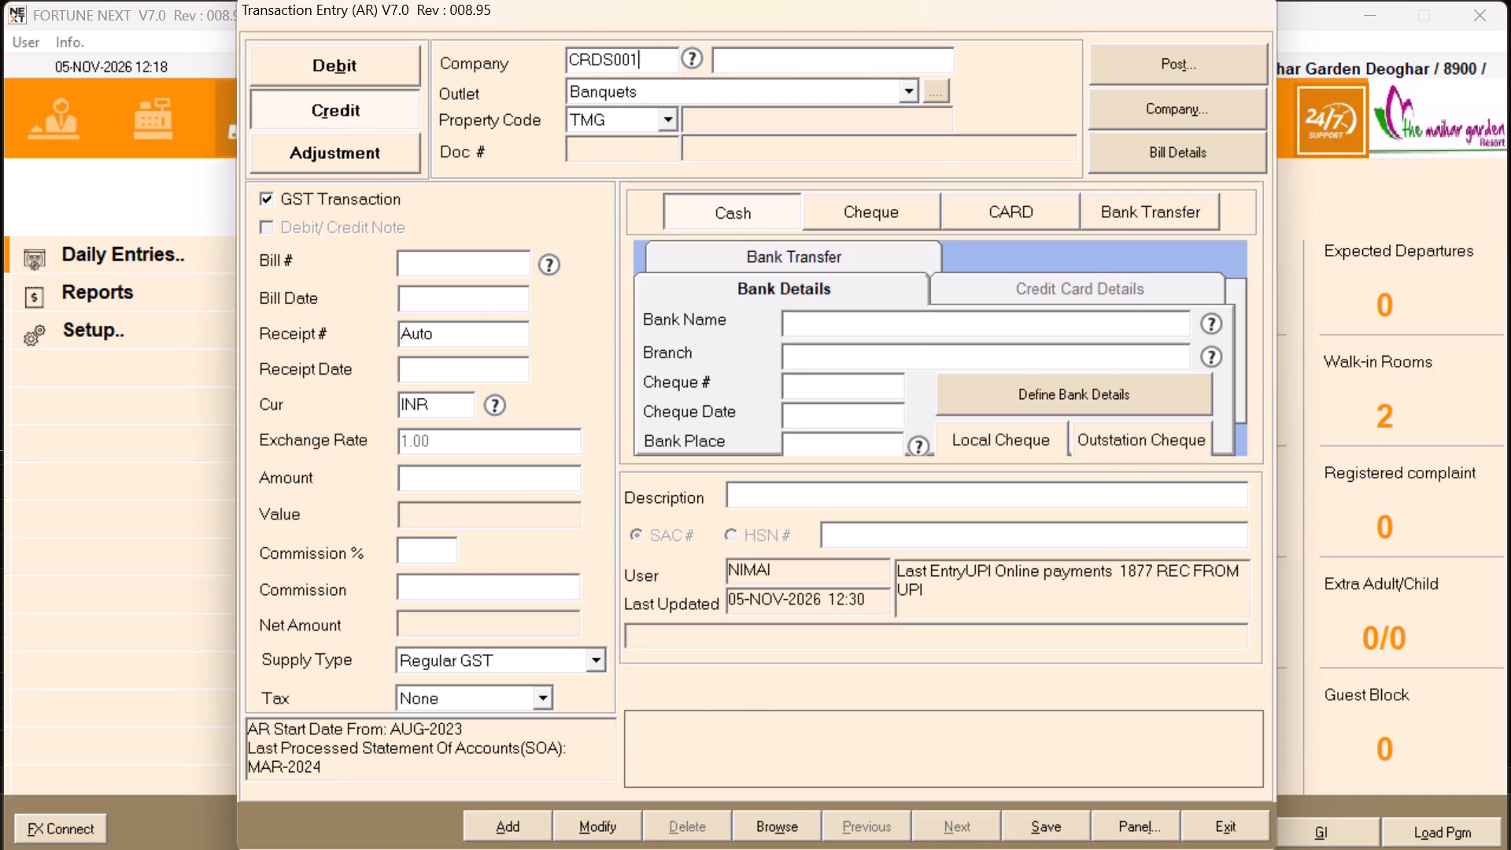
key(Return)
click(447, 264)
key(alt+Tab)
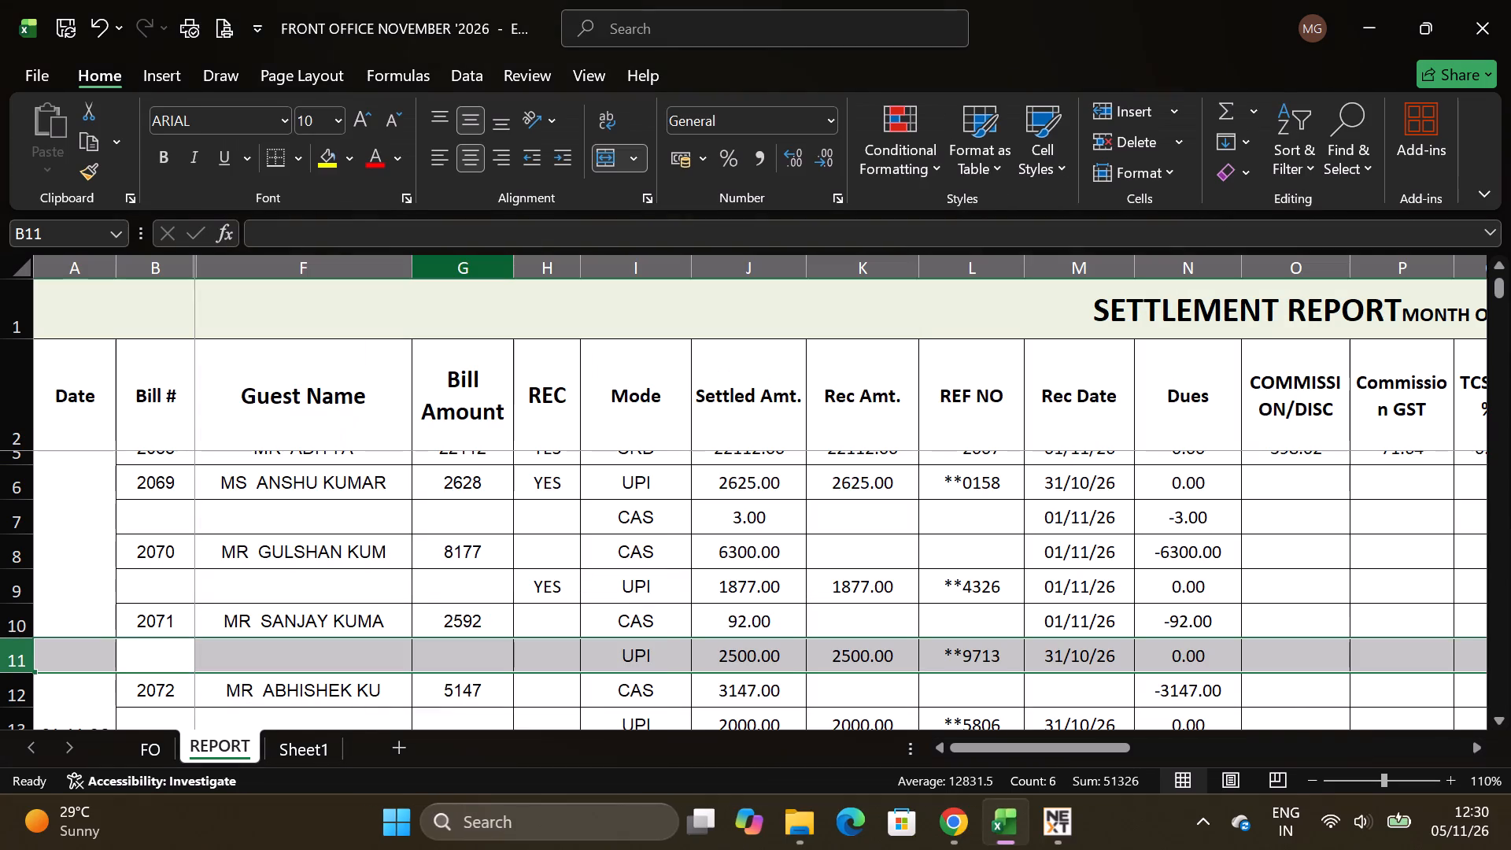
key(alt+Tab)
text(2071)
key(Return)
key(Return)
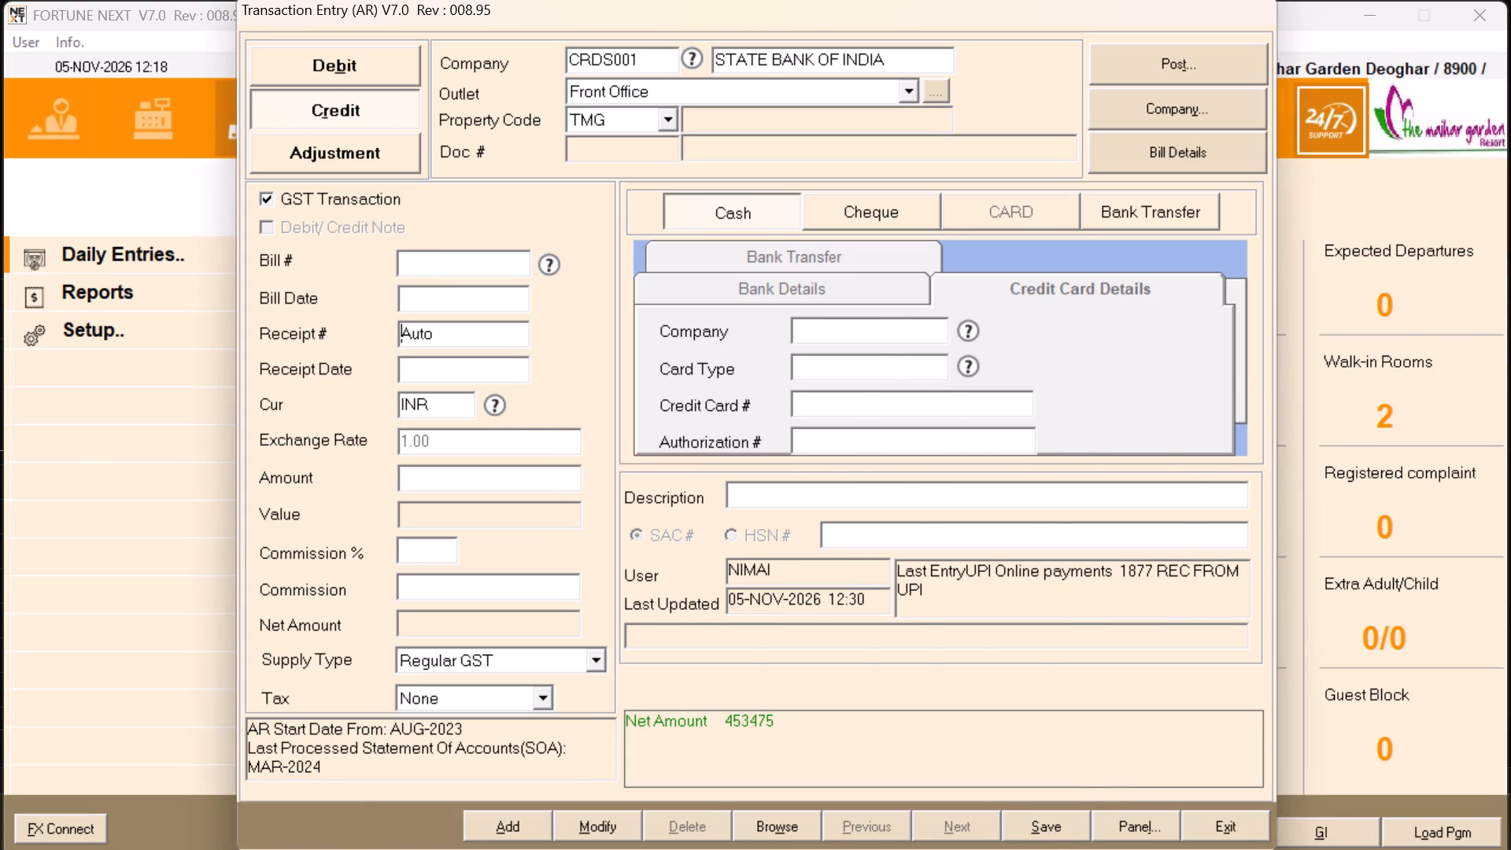
Switch to the Excel settlement report, select the REC cell of bill 2071's UPI row, and save the workbook.
key(alt+Tab)
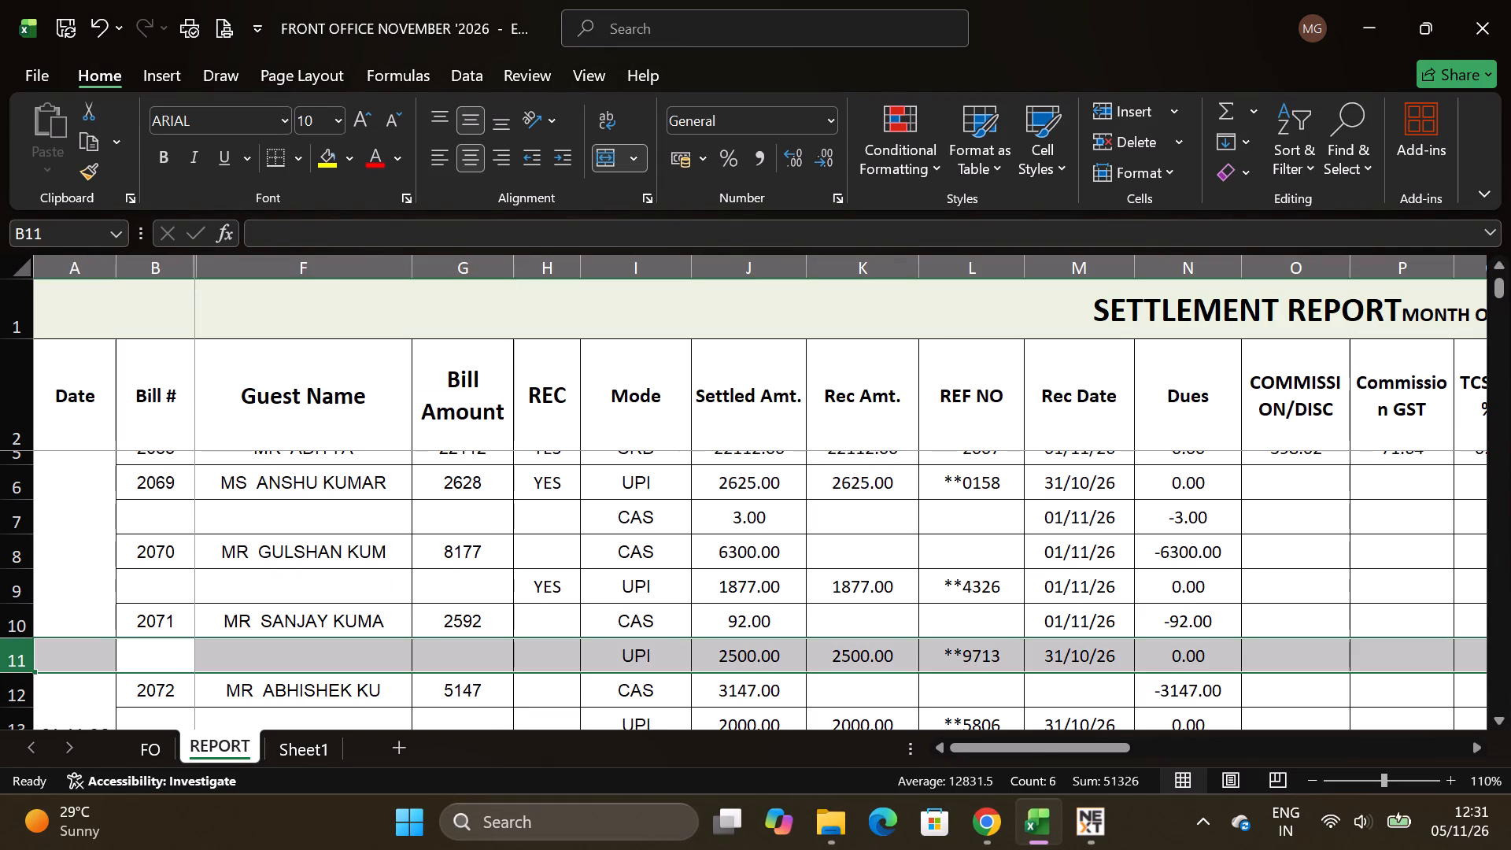
click(543, 648)
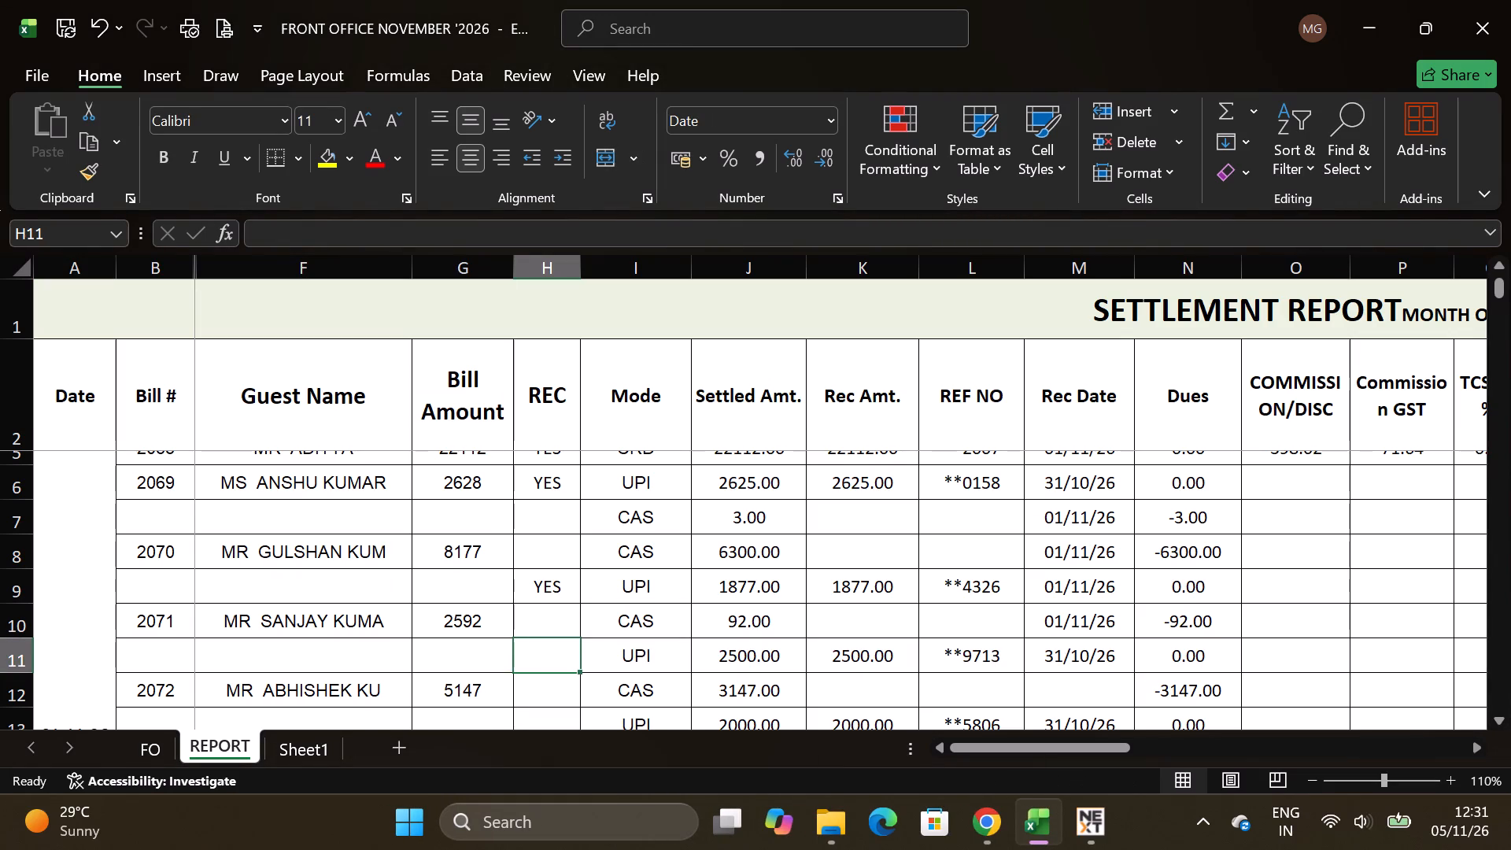
key(ctrl+s)
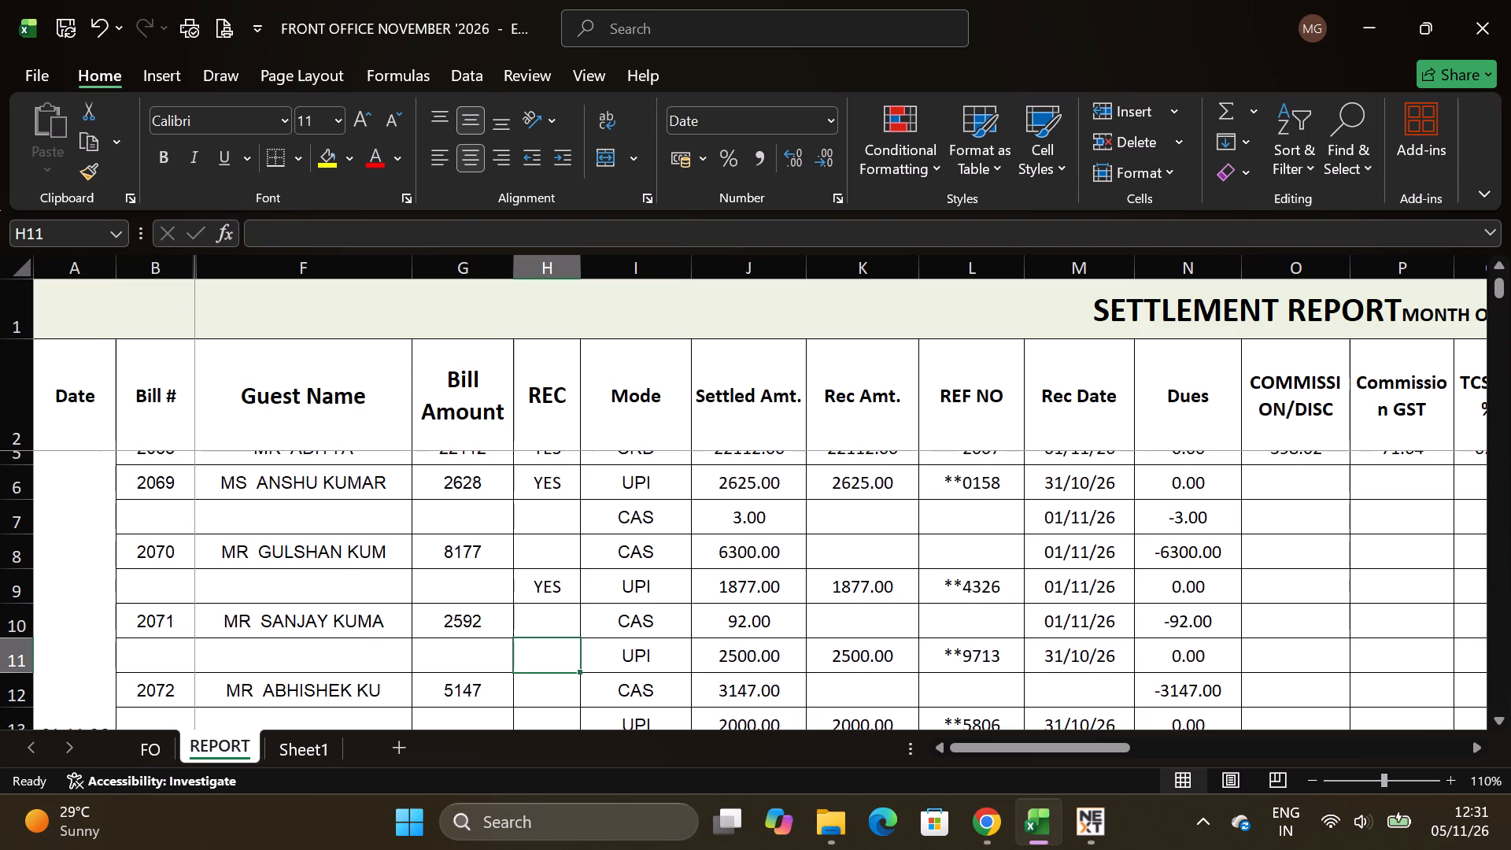
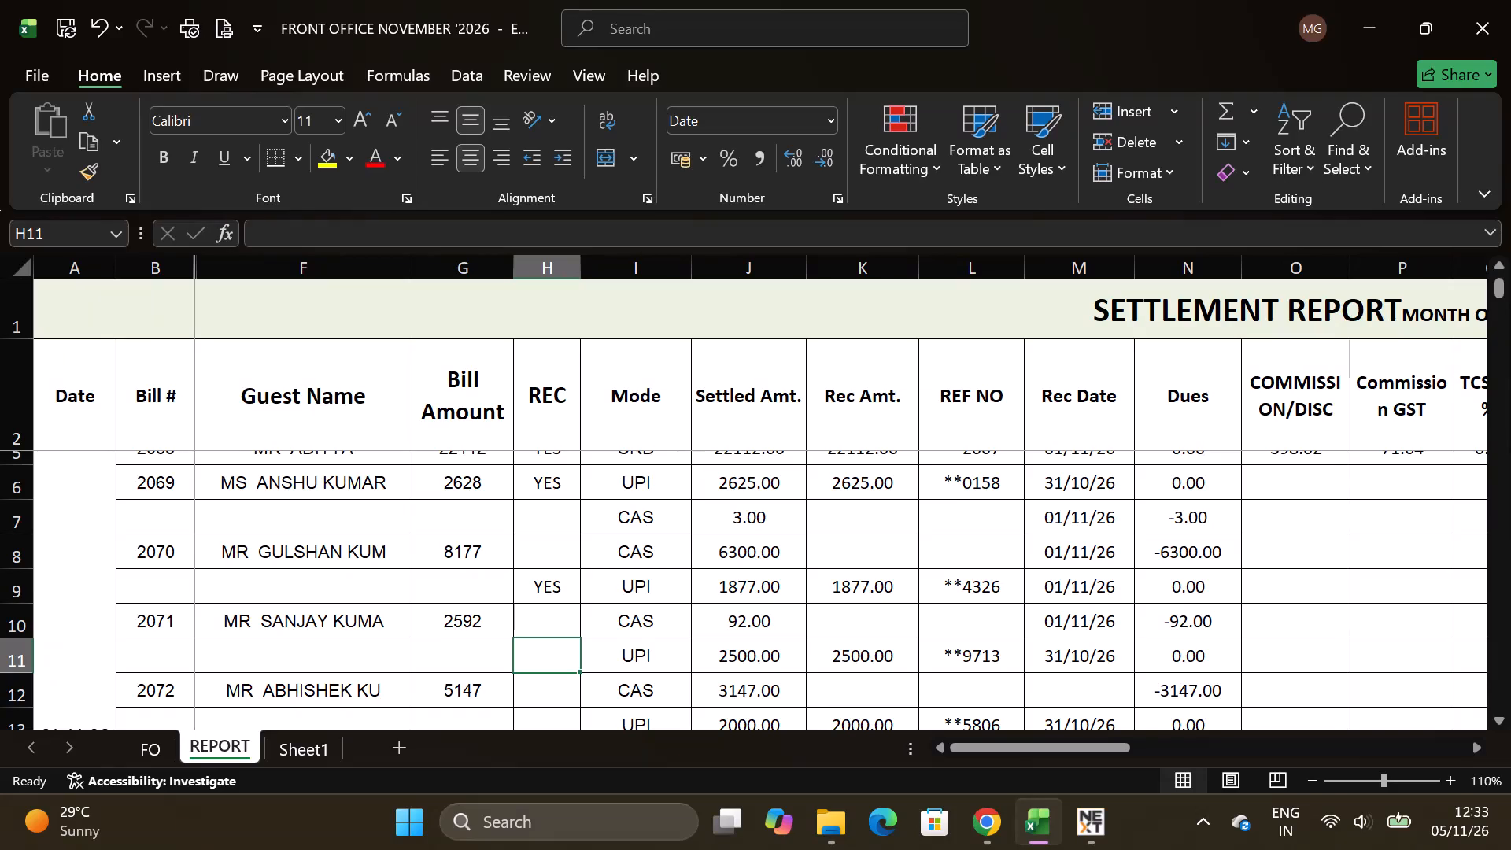
Check bill 2071's UPI row across to the Company Name column on the REPORT sheet, and compare it with bill 2071's row on the FO sheet.
click(3, 646)
drag(1066, 764, 1188, 767)
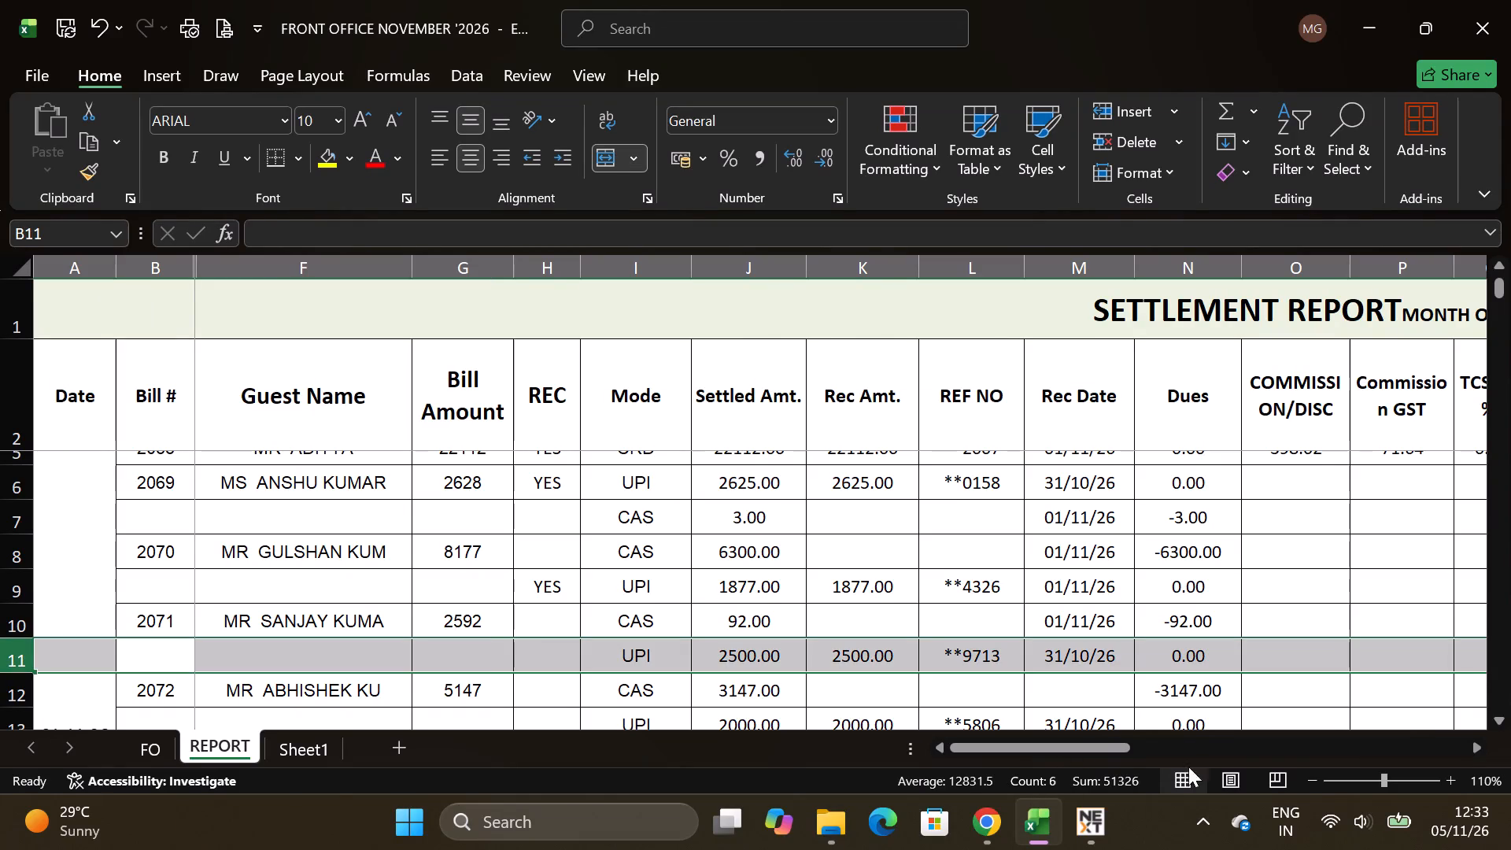
drag(1188, 767, 1327, 767)
drag(1112, 749, 1354, 750)
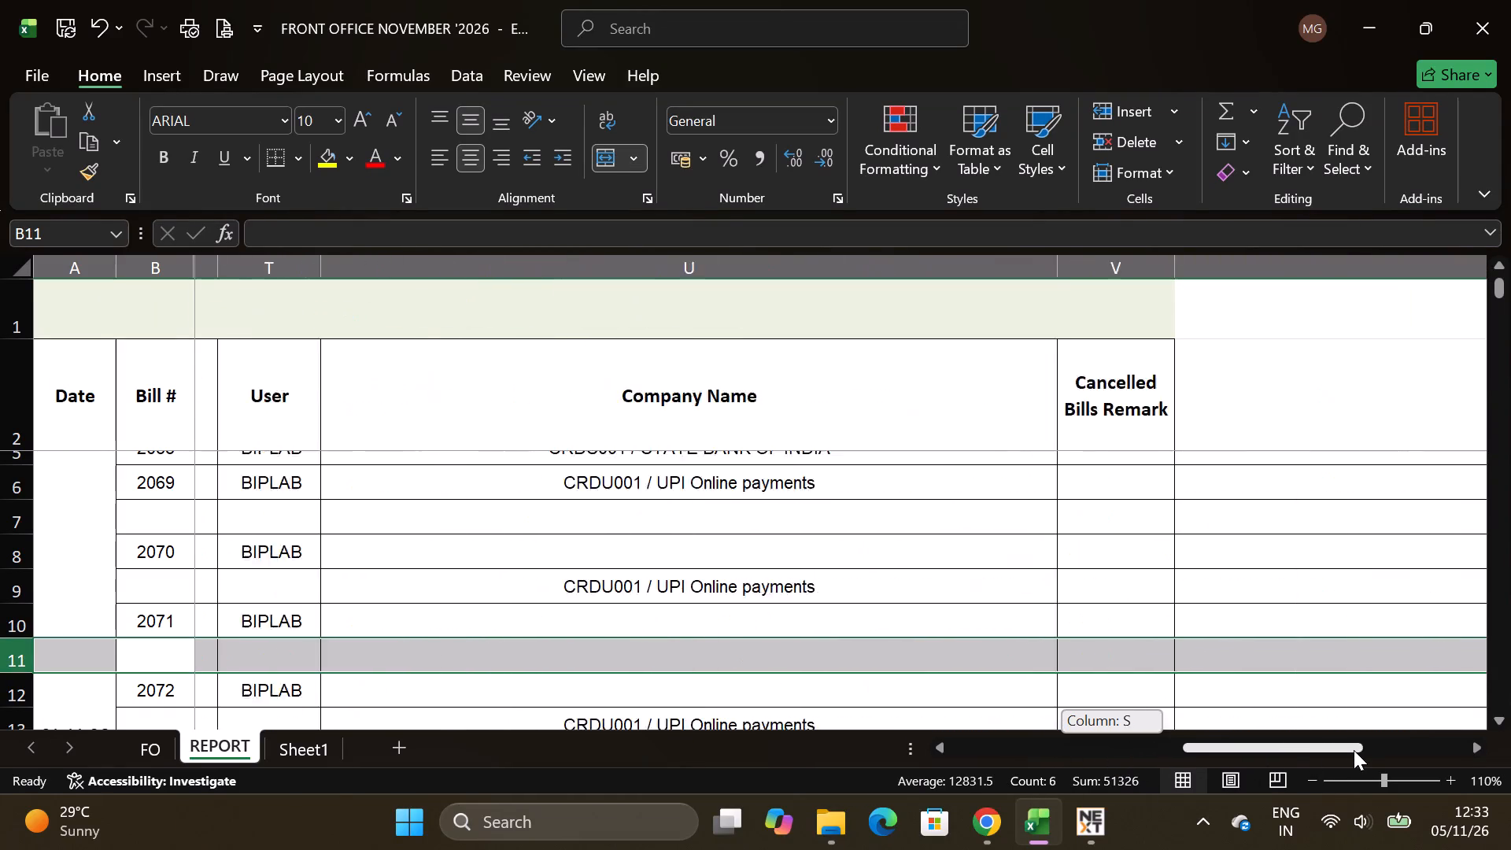
drag(1354, 750, 693, 757)
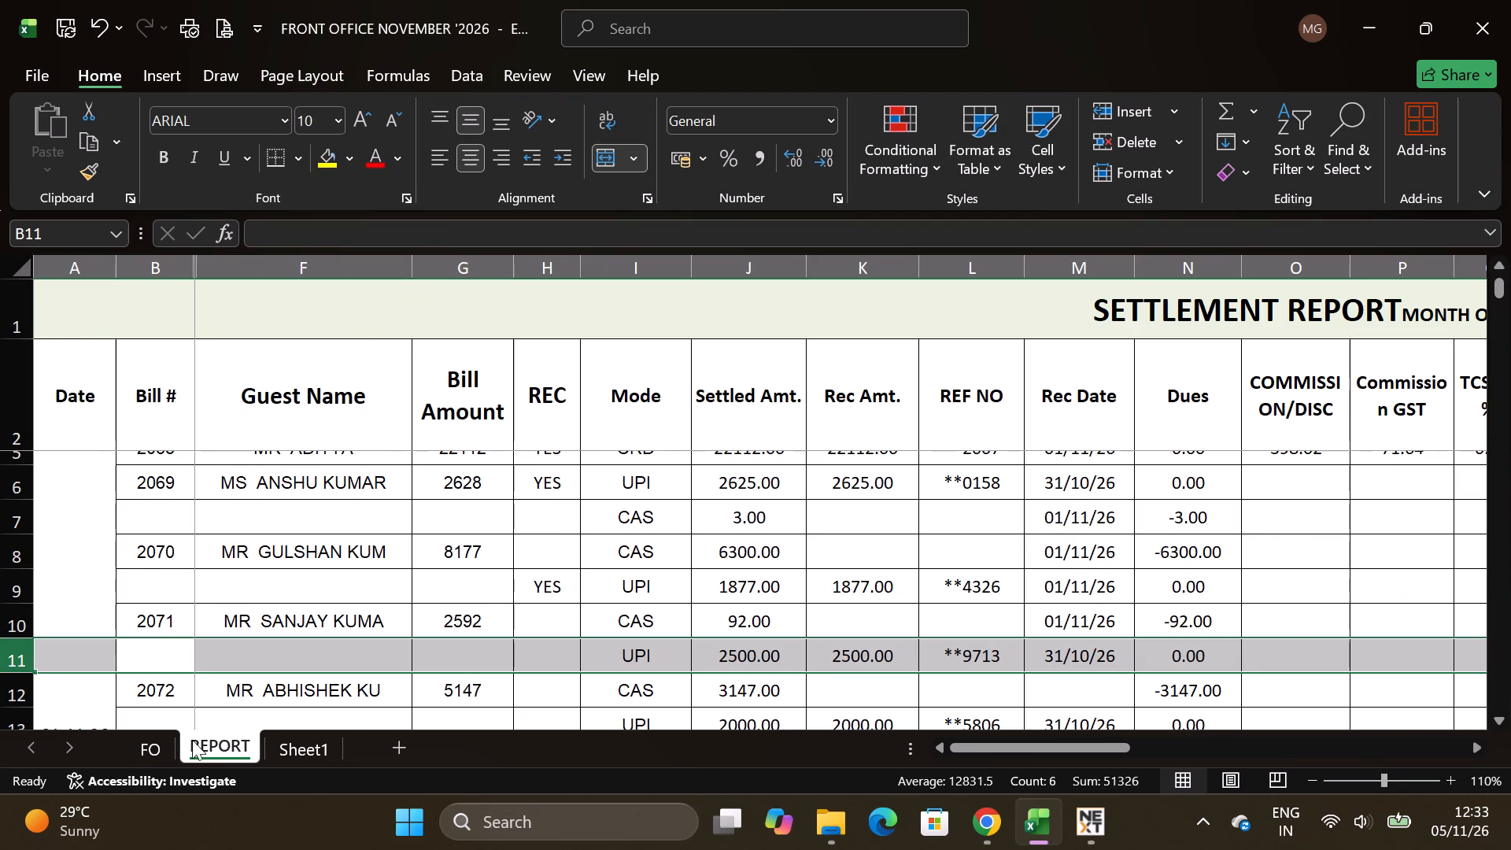
click(155, 745)
scroll(136, 676, down, 1)
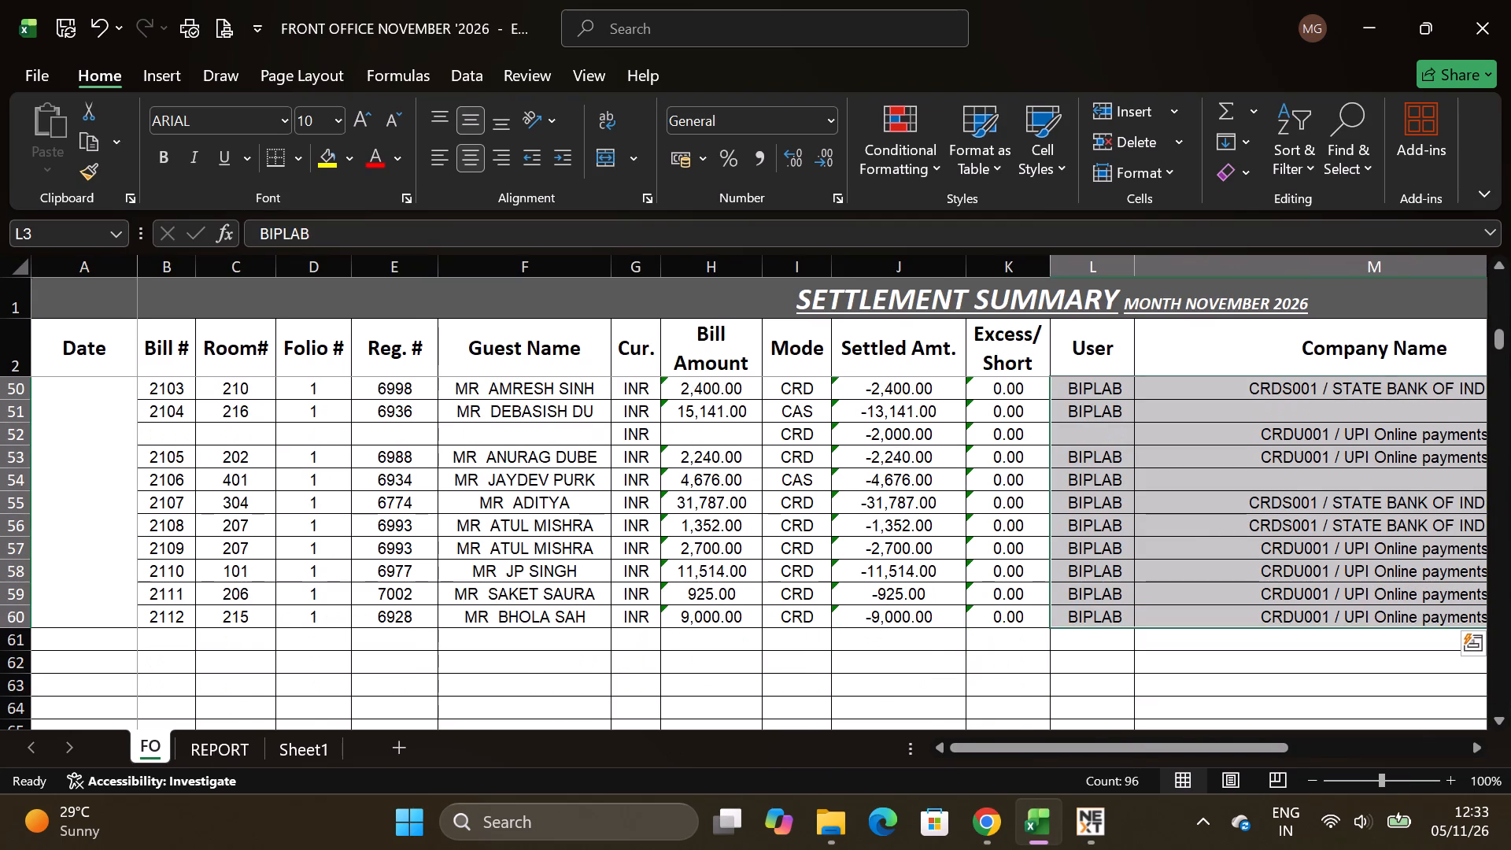
scroll(148, 663, up, 19)
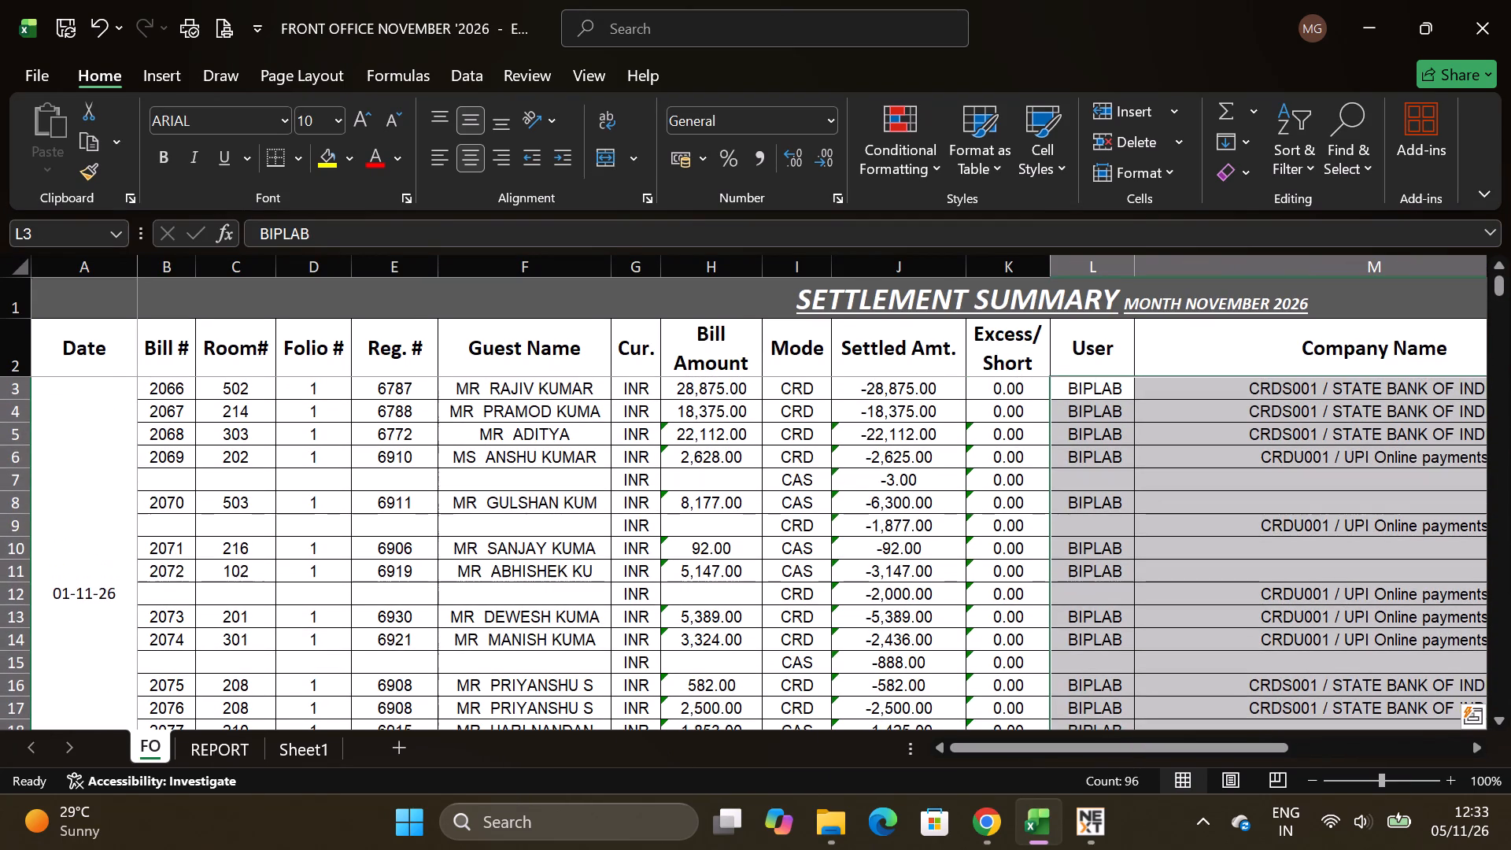
scroll(149, 663, up, 3)
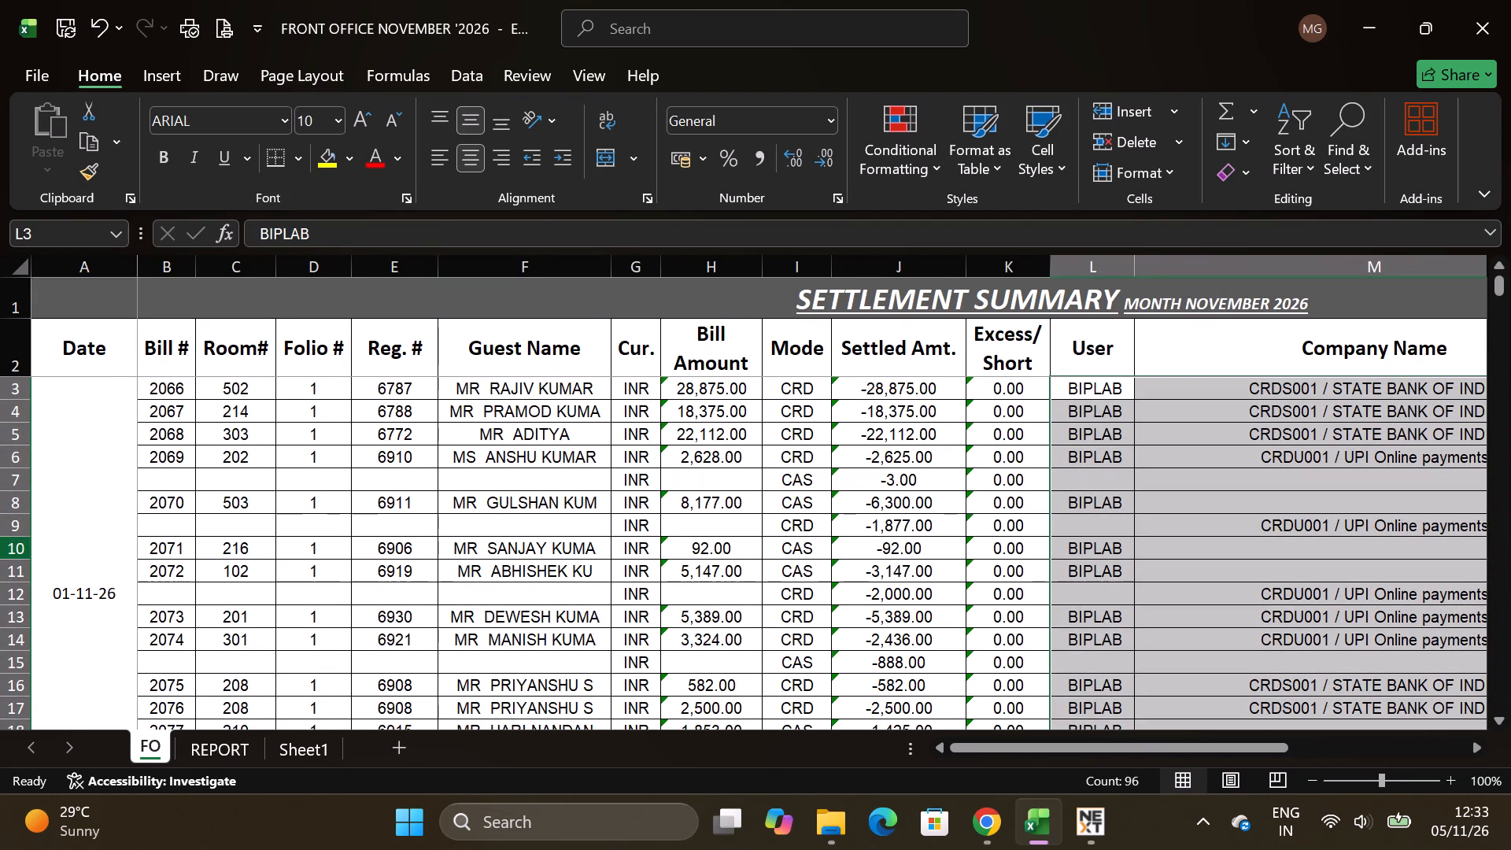
click(24, 550)
drag(1033, 748, 961, 753)
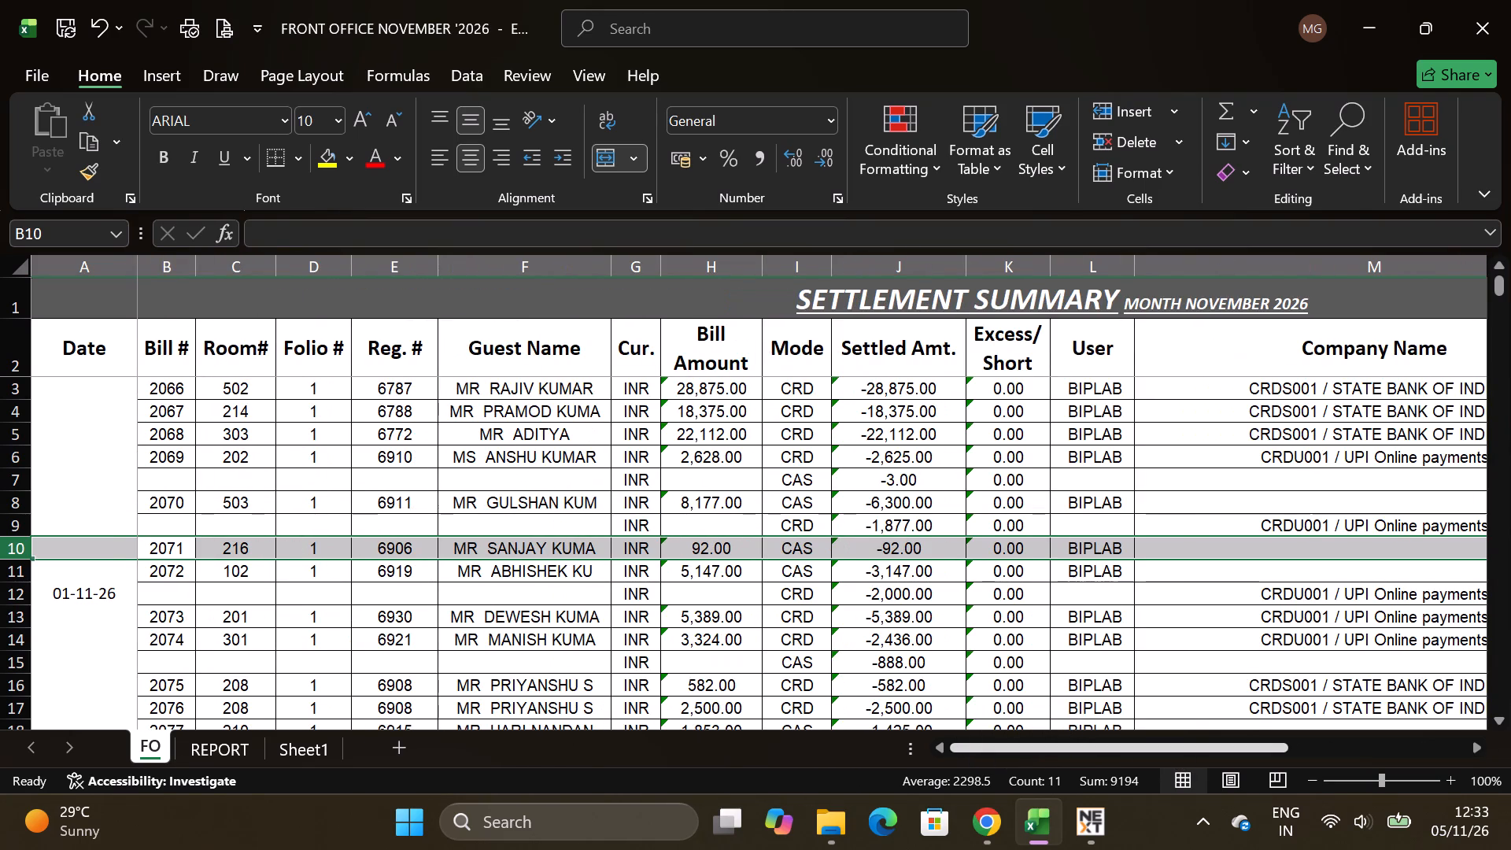
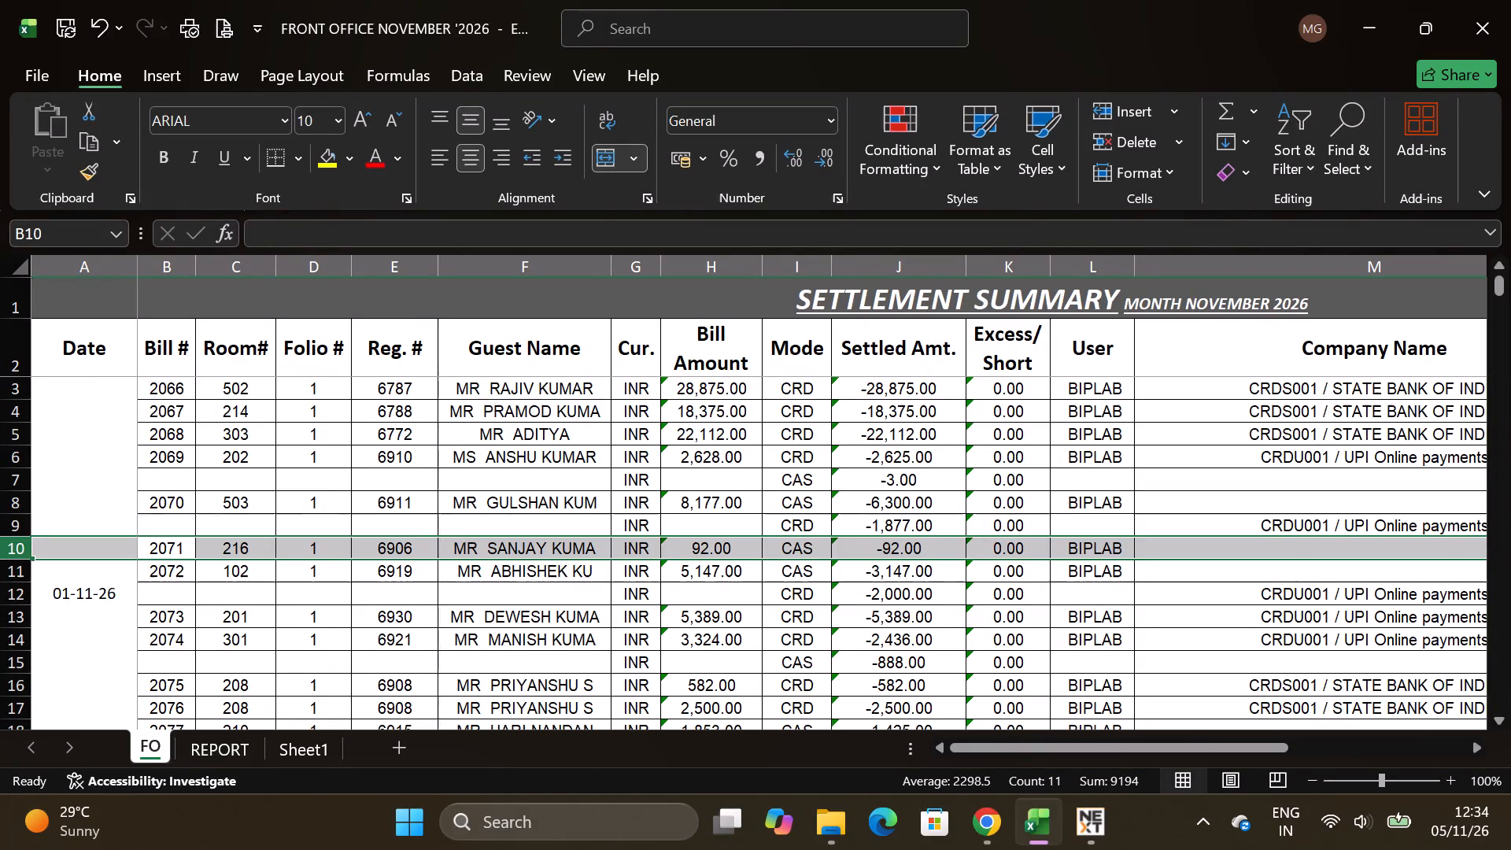
Return from the FO sheet to the REPORT sheet and check bill 2071's bill amount and its cash and UPI settled amounts.
scroll(589, 590, up, 2)
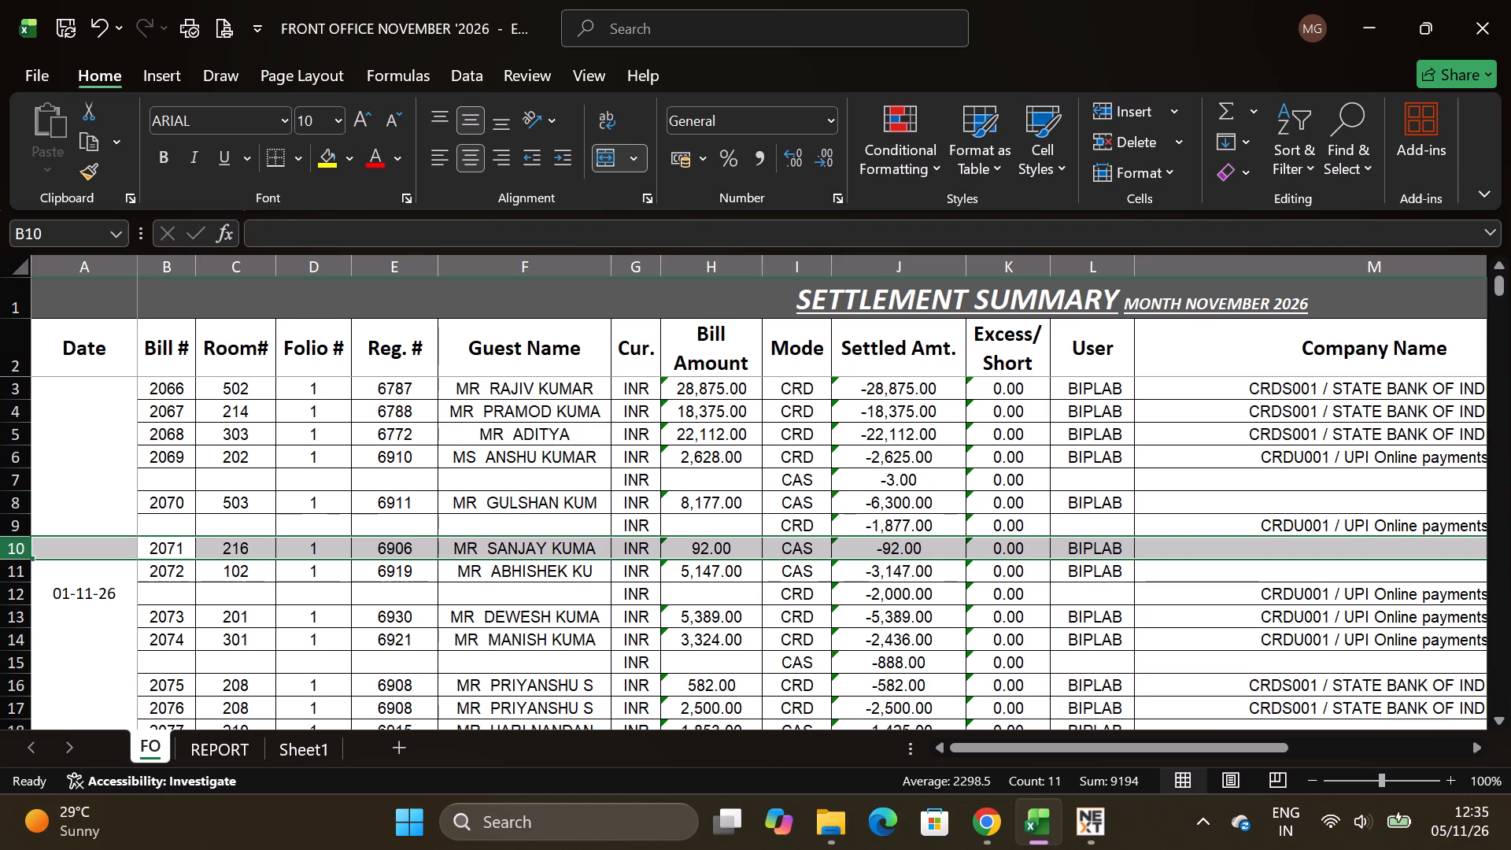
key(alt+Tab)
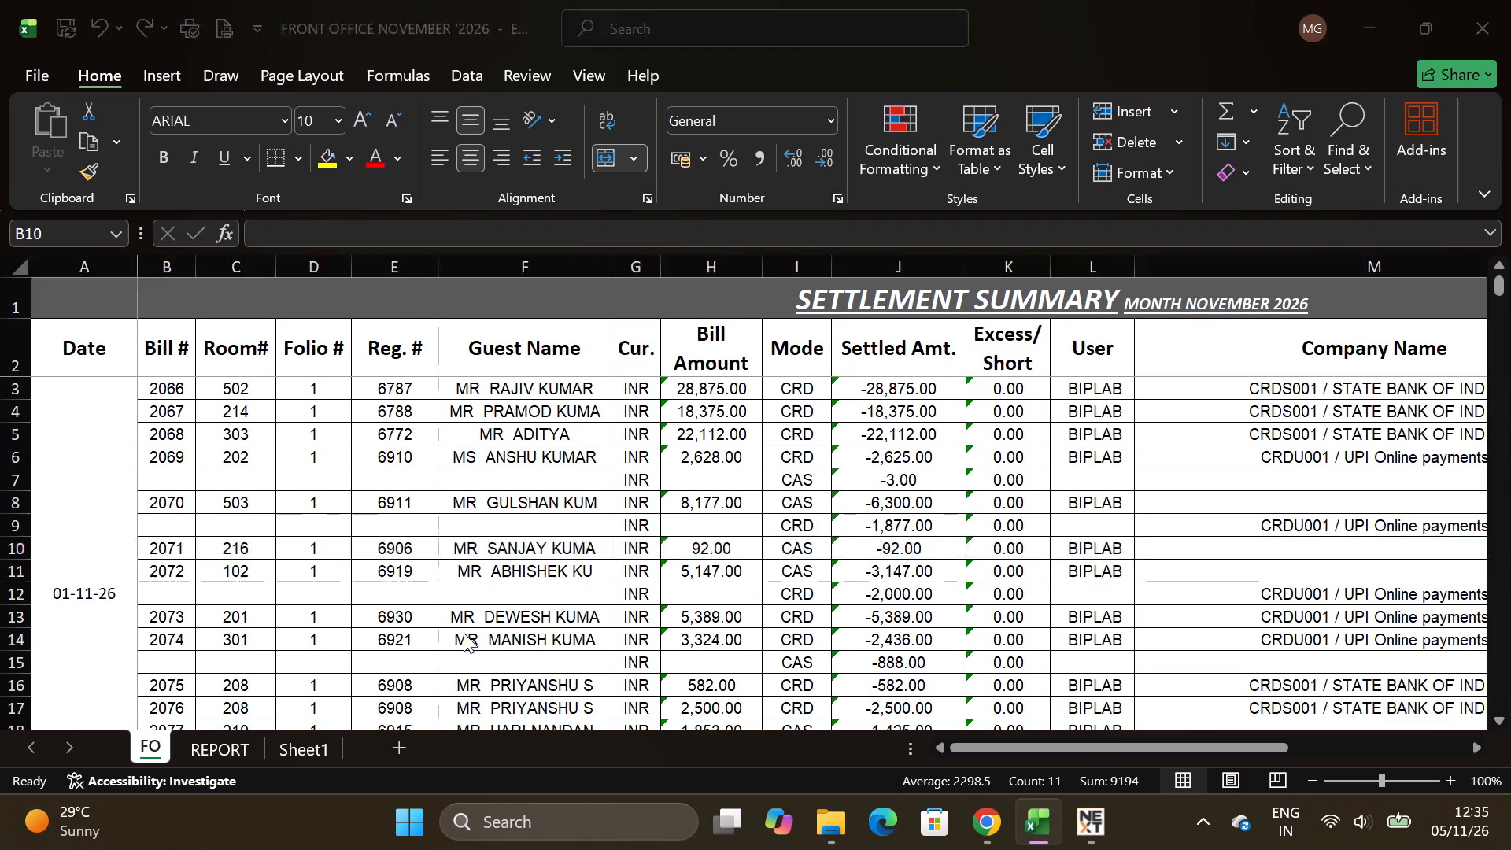
key(alt+Tab)
click(212, 748)
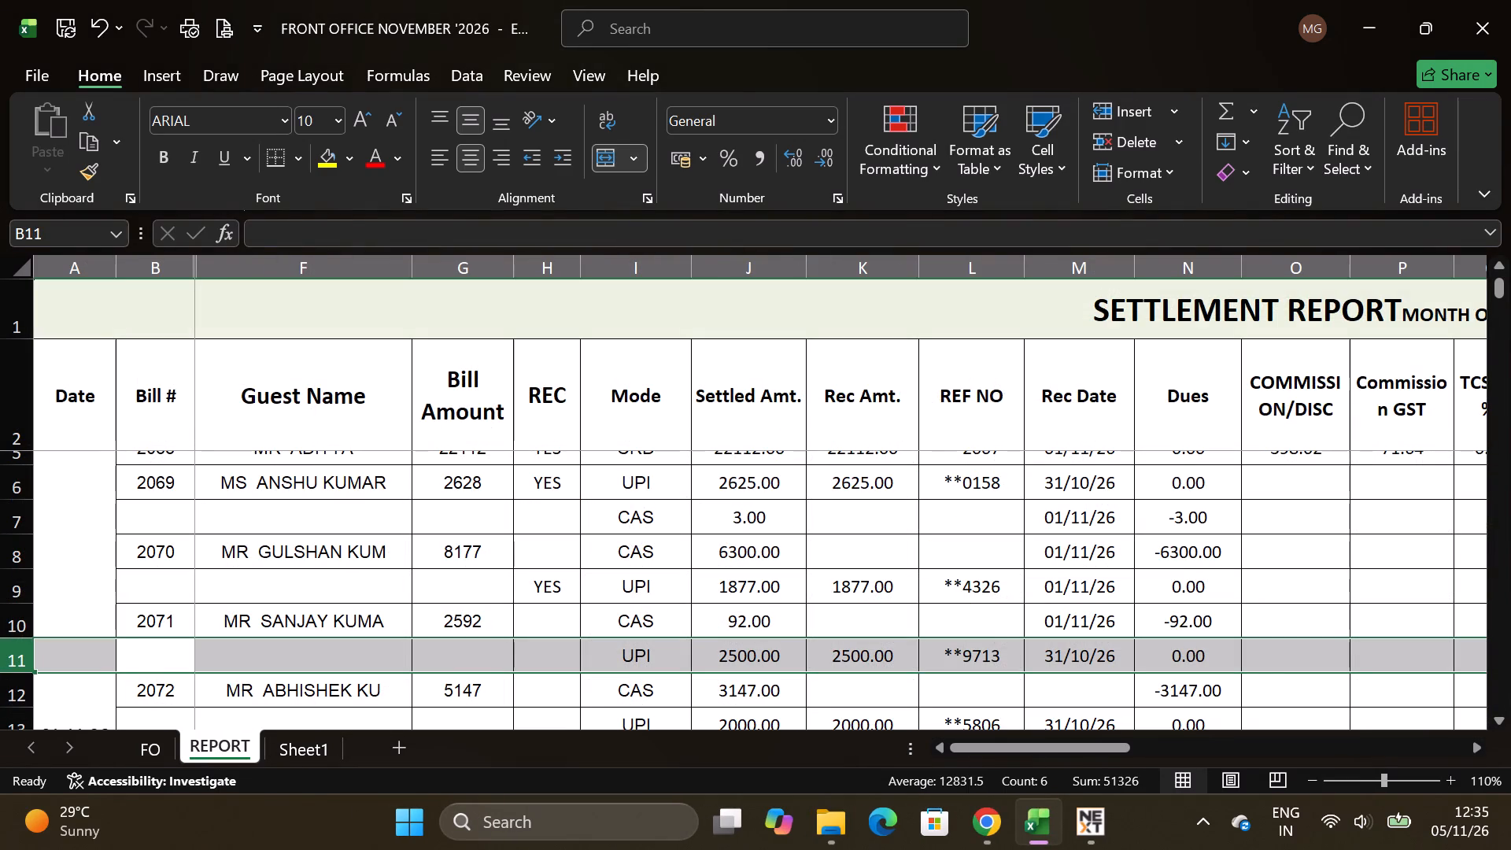
click(473, 619)
click(748, 627)
click(756, 660)
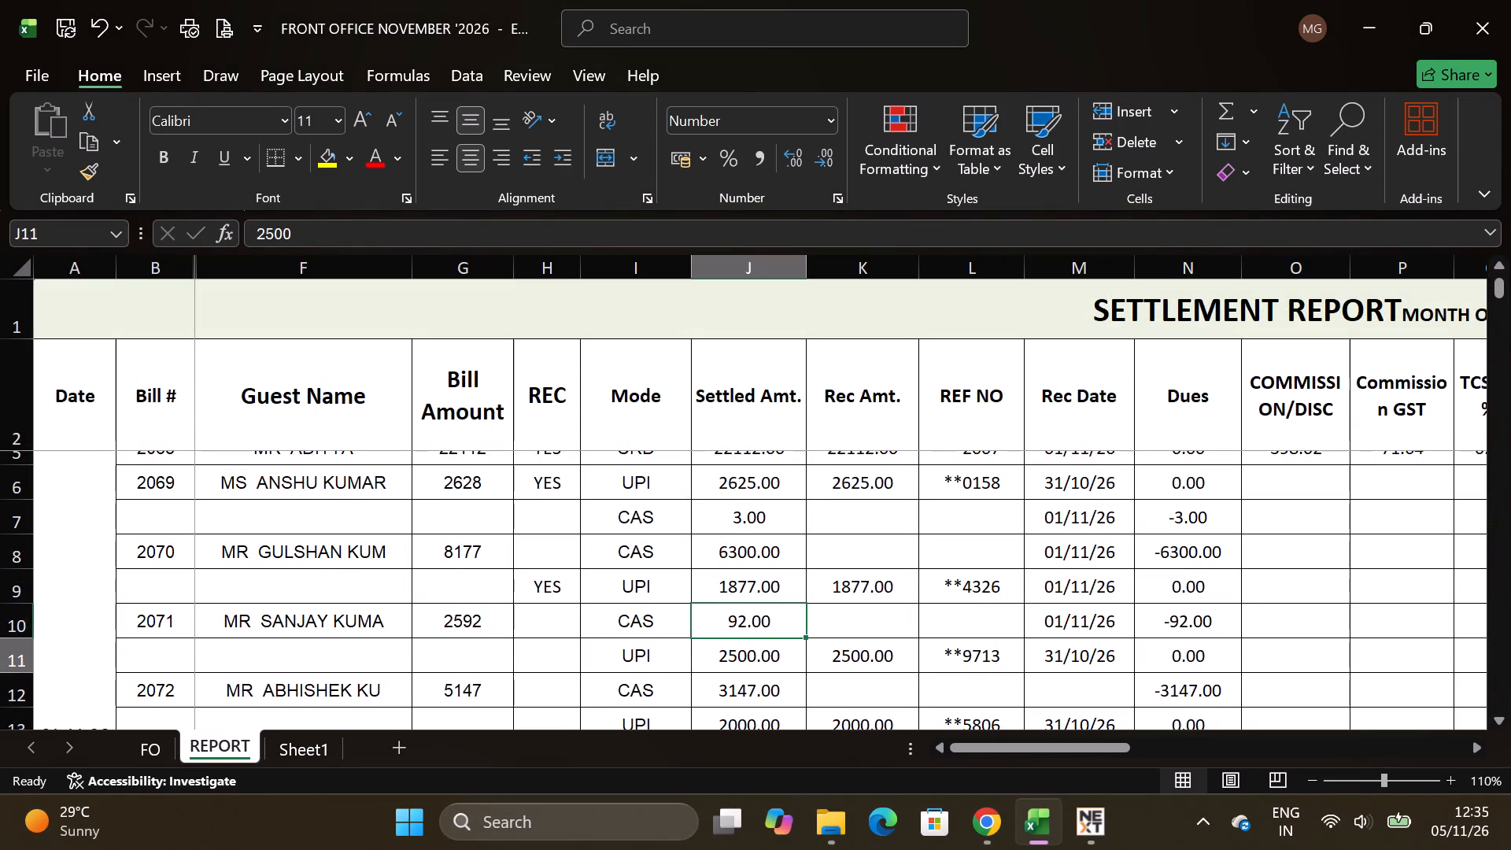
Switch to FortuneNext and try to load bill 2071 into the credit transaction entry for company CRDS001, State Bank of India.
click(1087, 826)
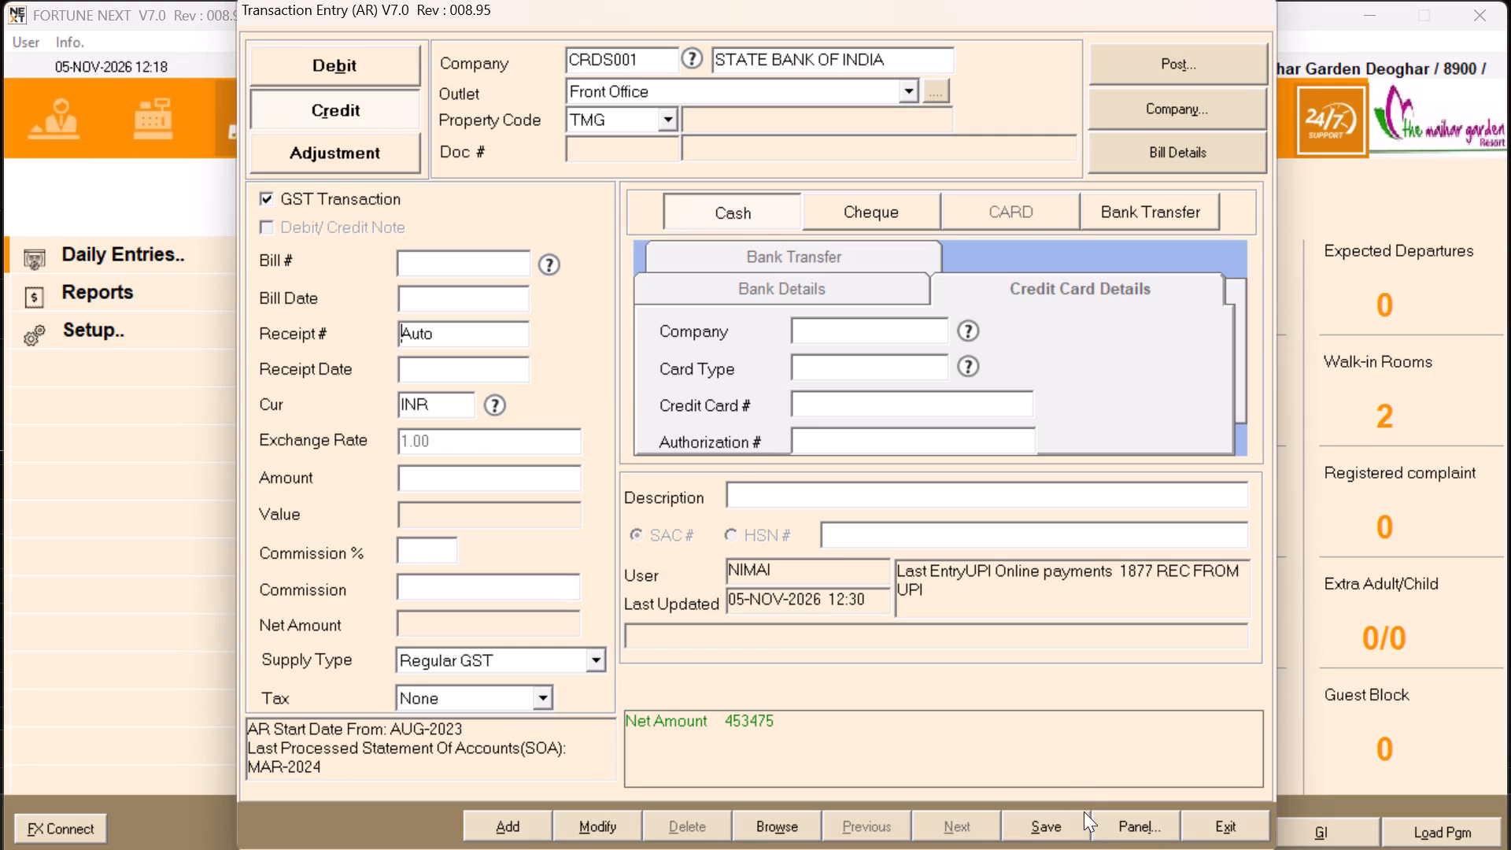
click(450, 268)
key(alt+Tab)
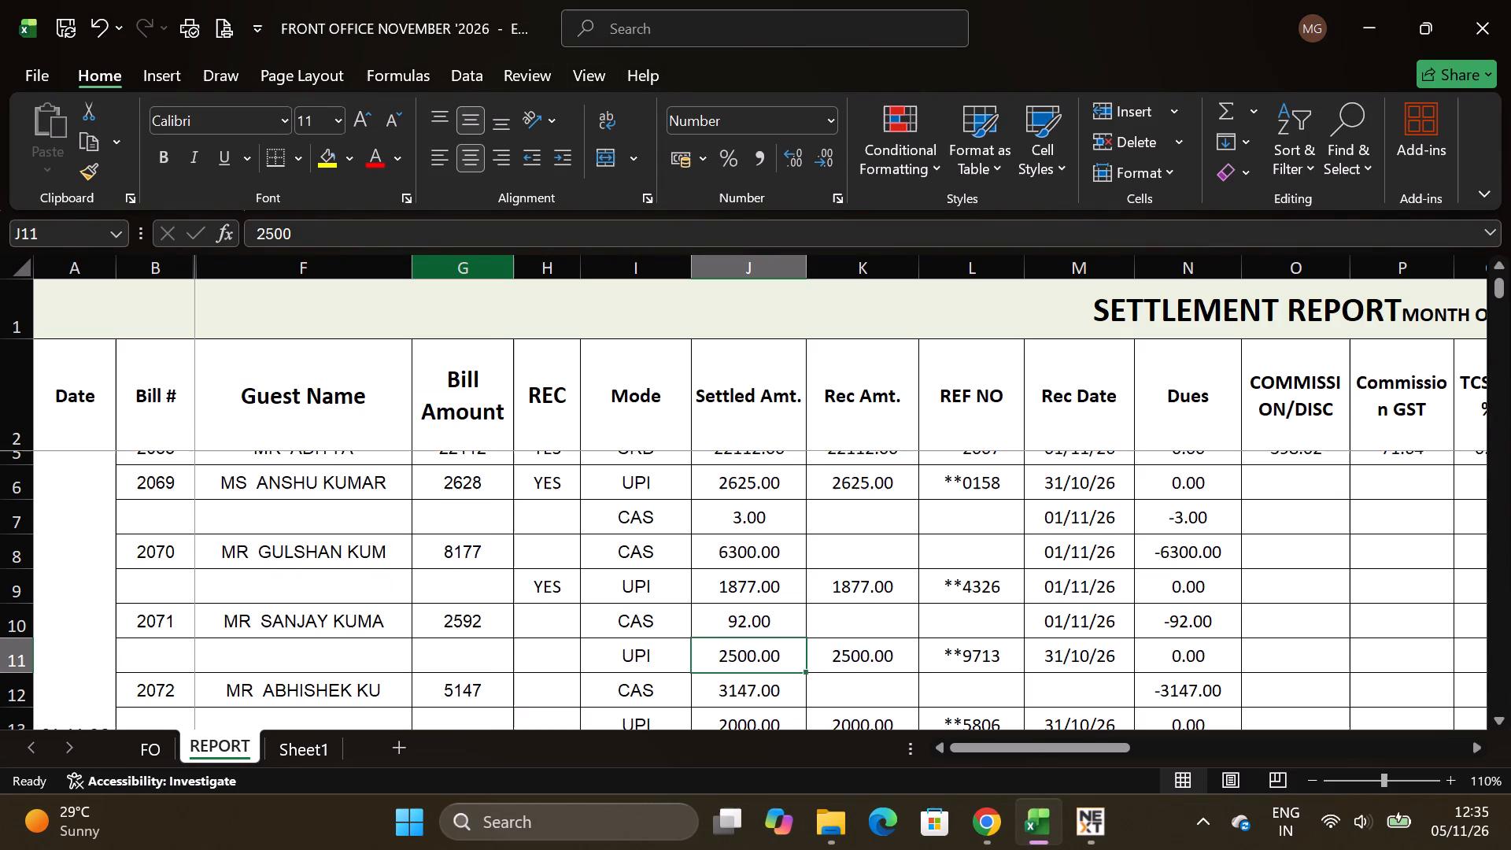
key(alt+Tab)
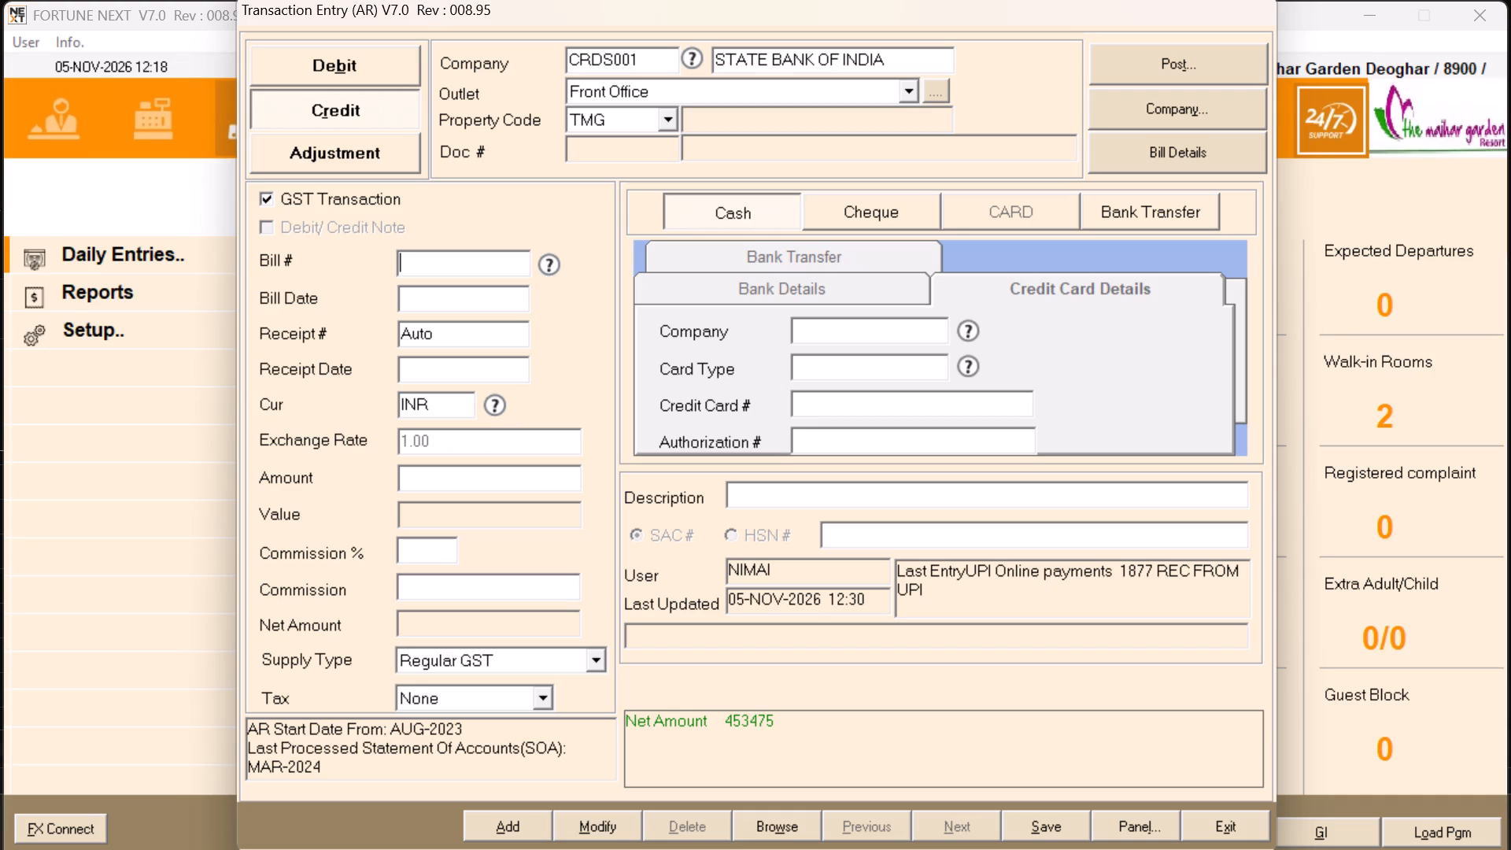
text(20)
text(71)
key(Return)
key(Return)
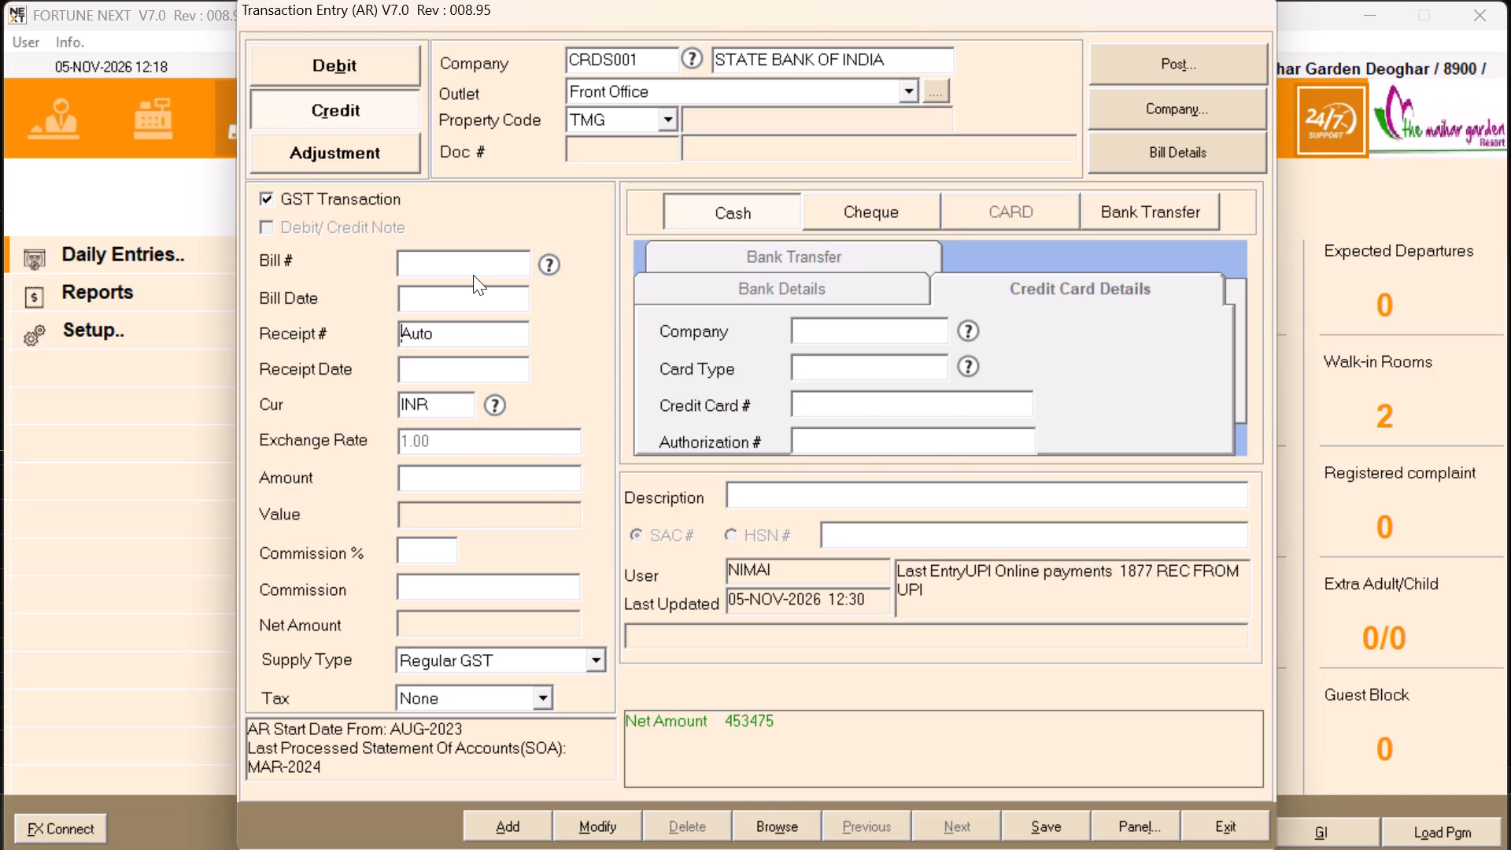
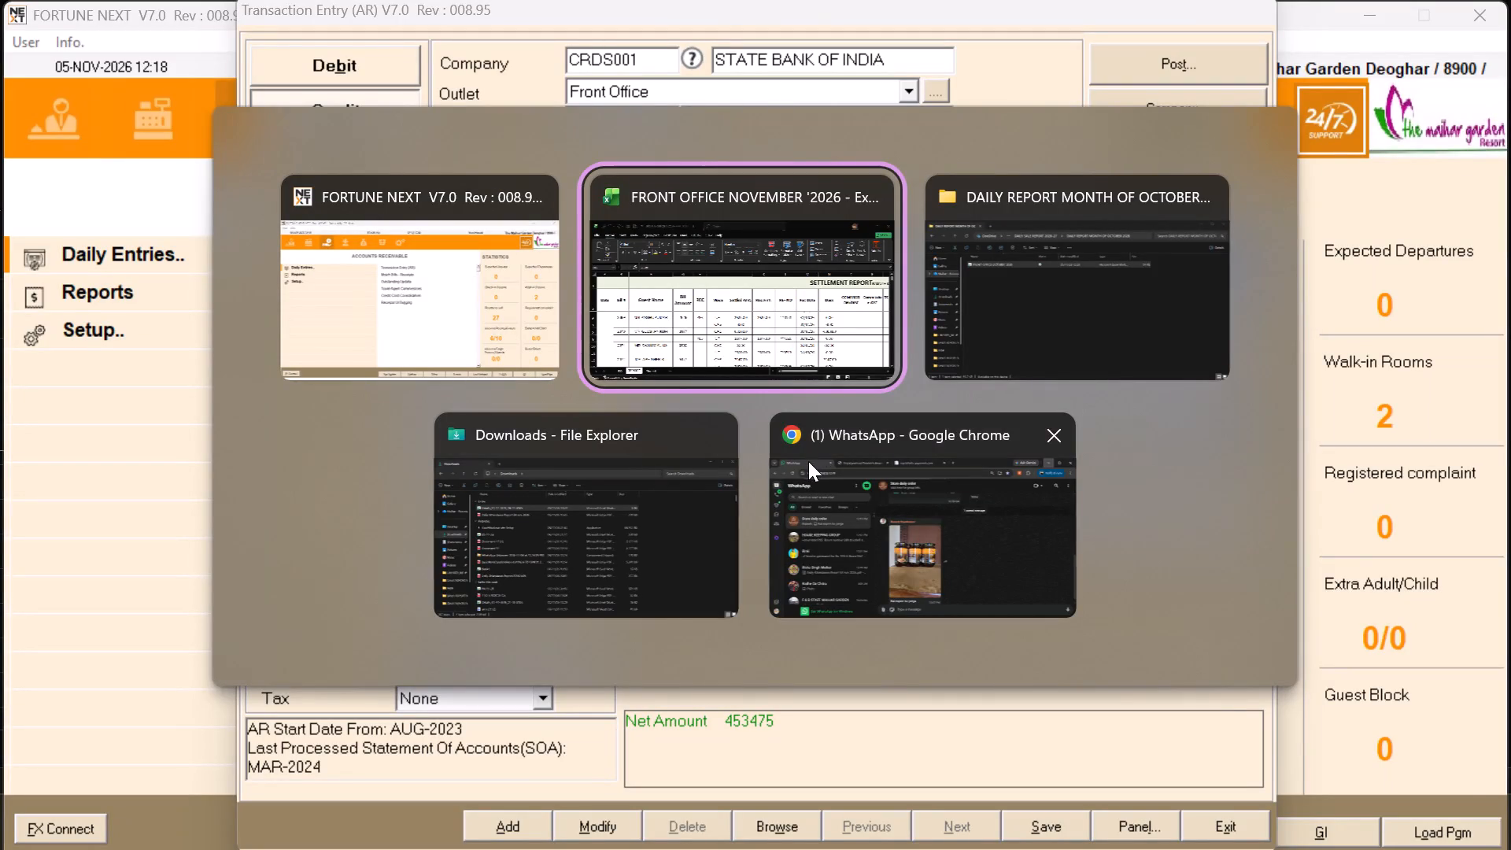
Switch back to the REPORT sheet in Excel, select the REC cell of bill 2071's UPI row and save the workbook.
key(alt+Tab)
click(1083, 815)
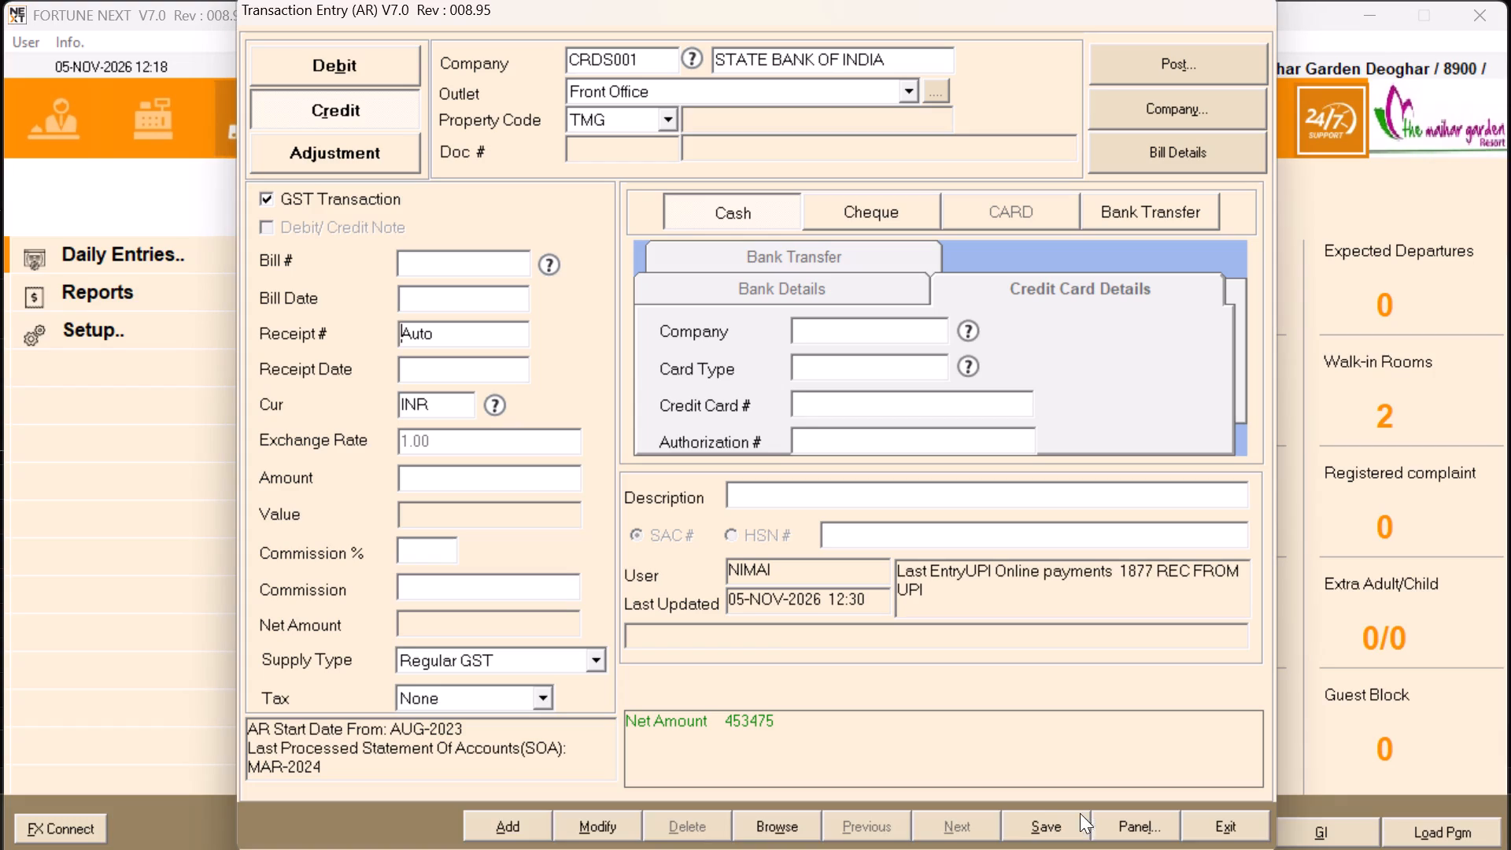
key(alt+Tab)
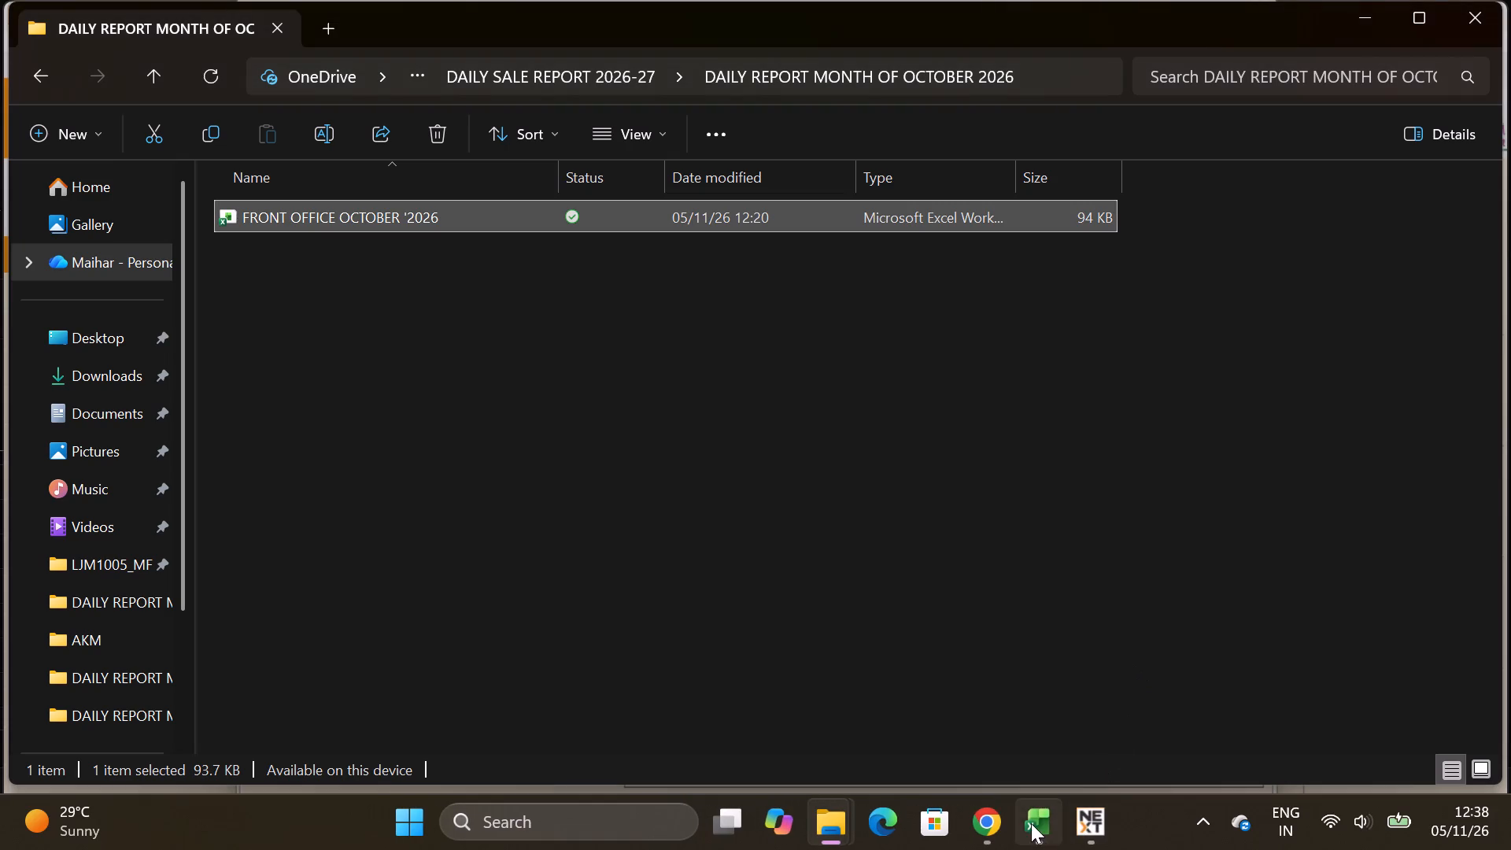
click(1031, 823)
click(1088, 819)
key(alt+Tab)
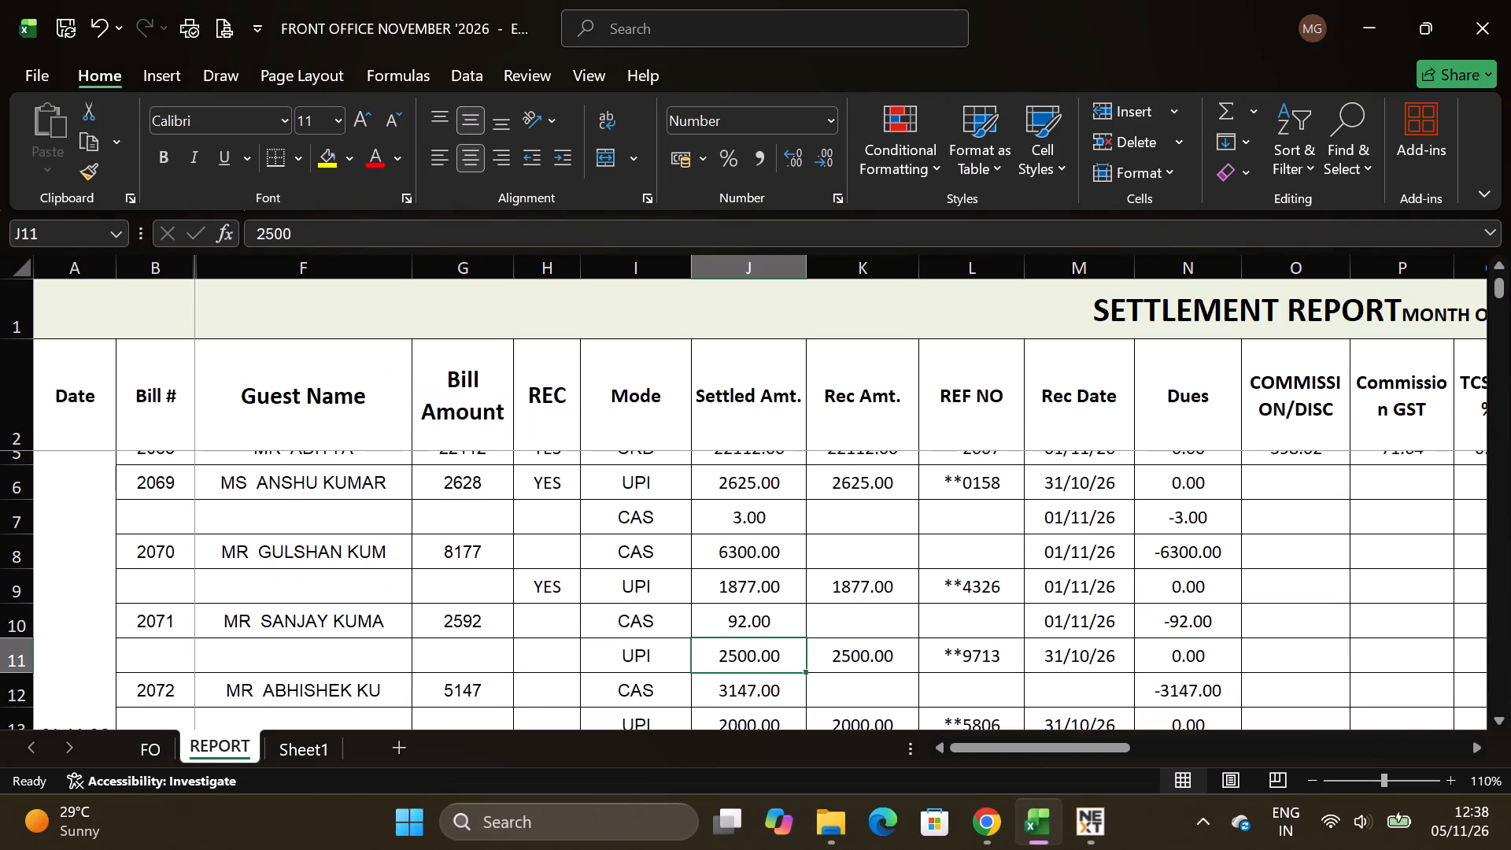
click(574, 656)
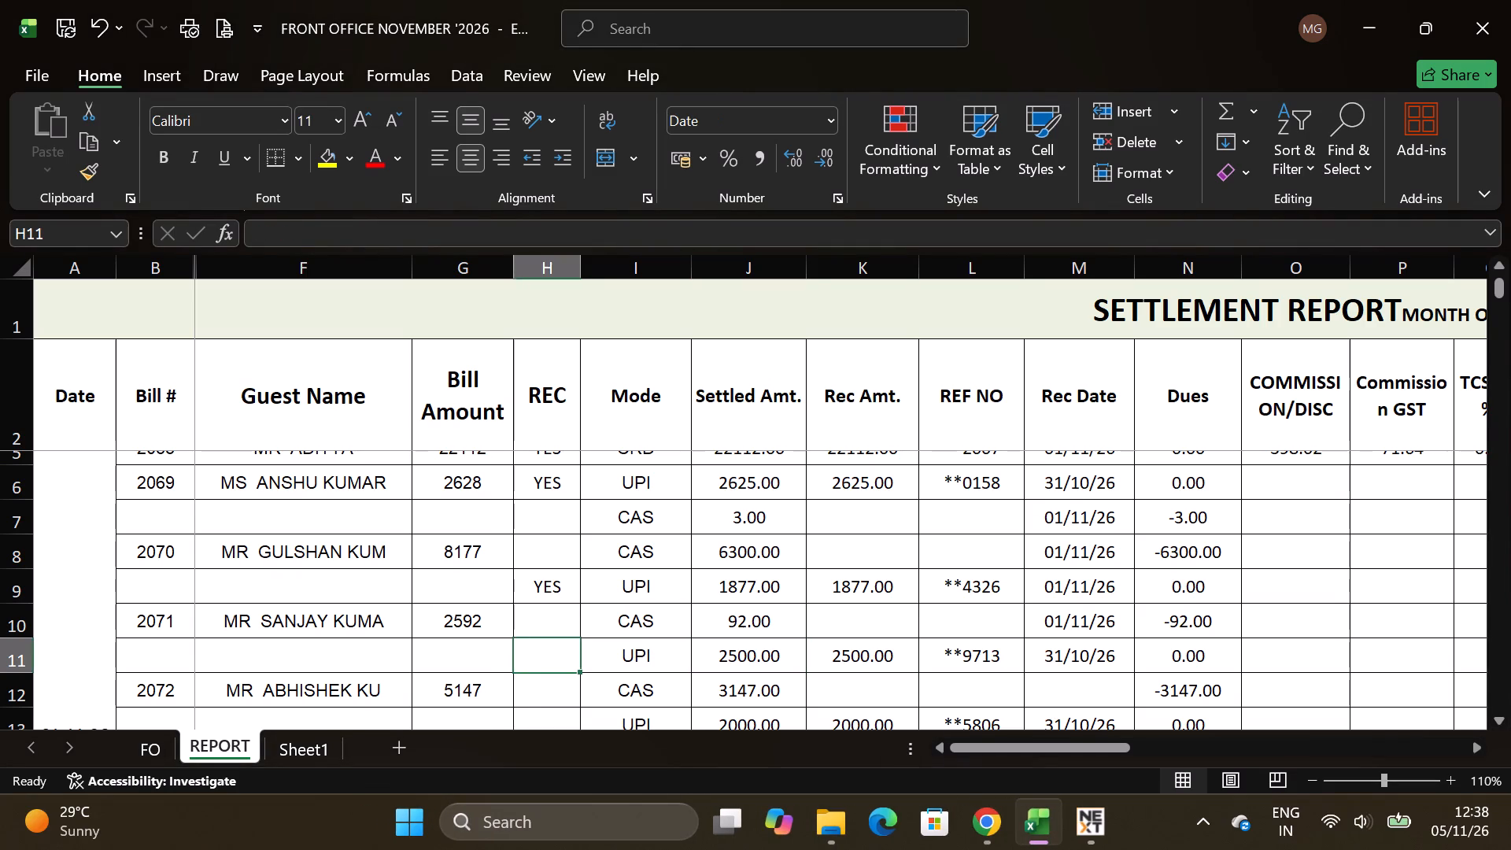
key(ctrl+s)
Review the REC, mode and settled amount entries for the UPI rows of bills 2071 to 2073.
click(630, 659)
click(531, 645)
scroll(508, 637, up, 1)
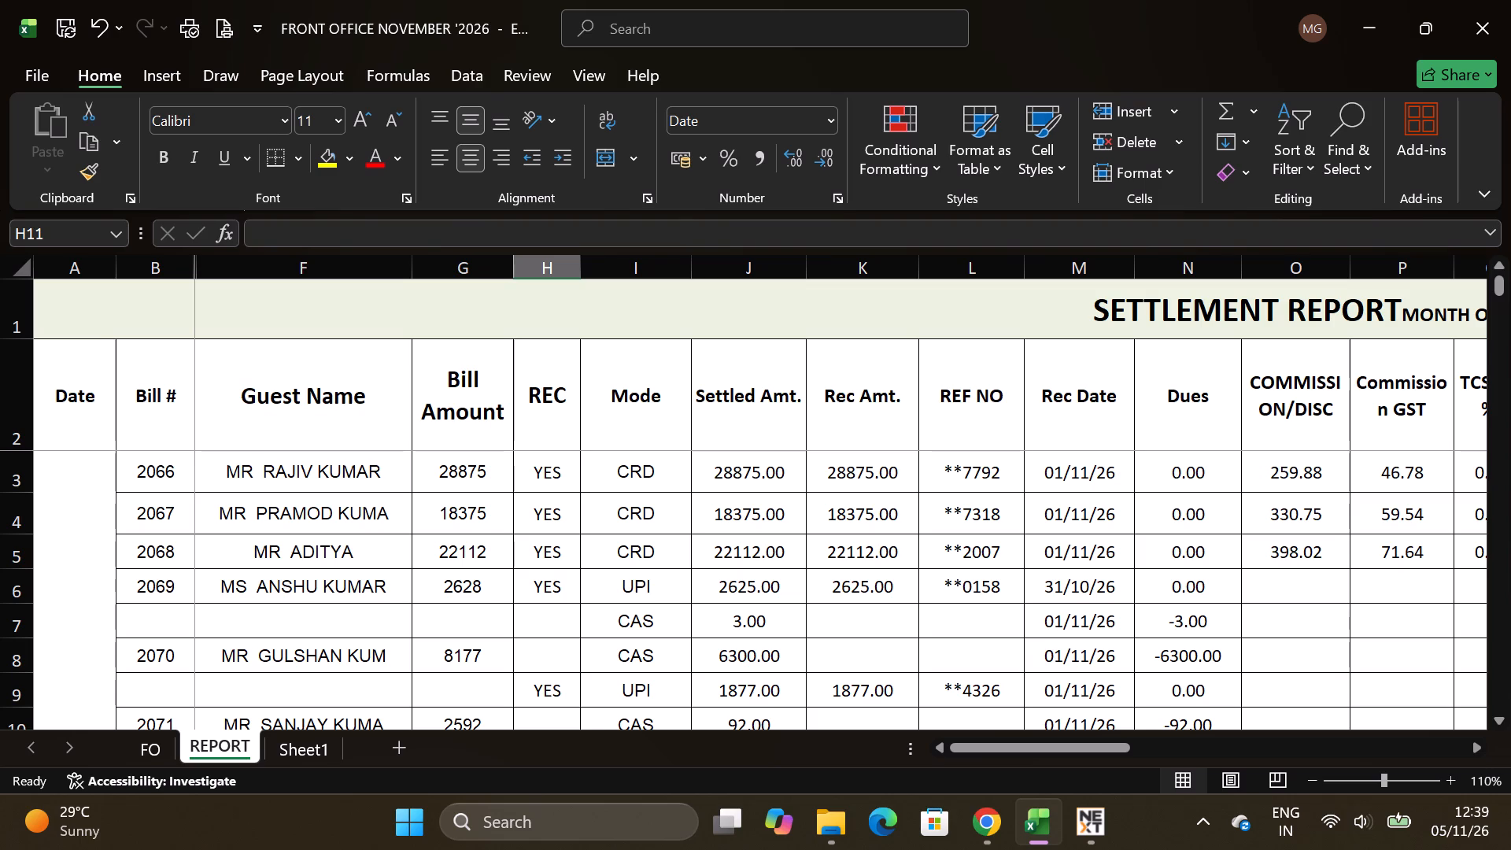
scroll(805, 671, down, 1)
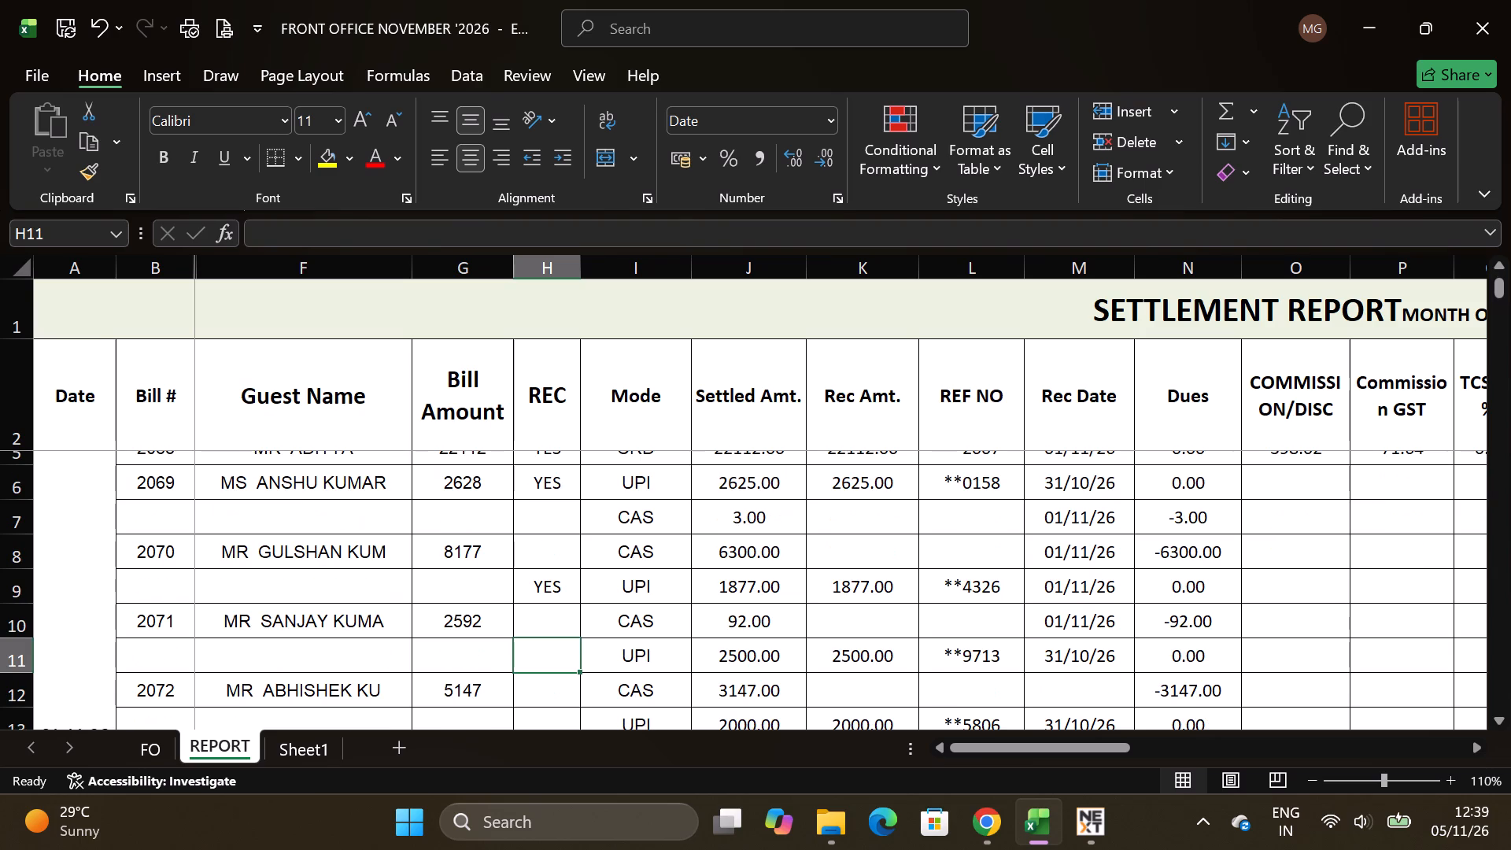
click(583, 652)
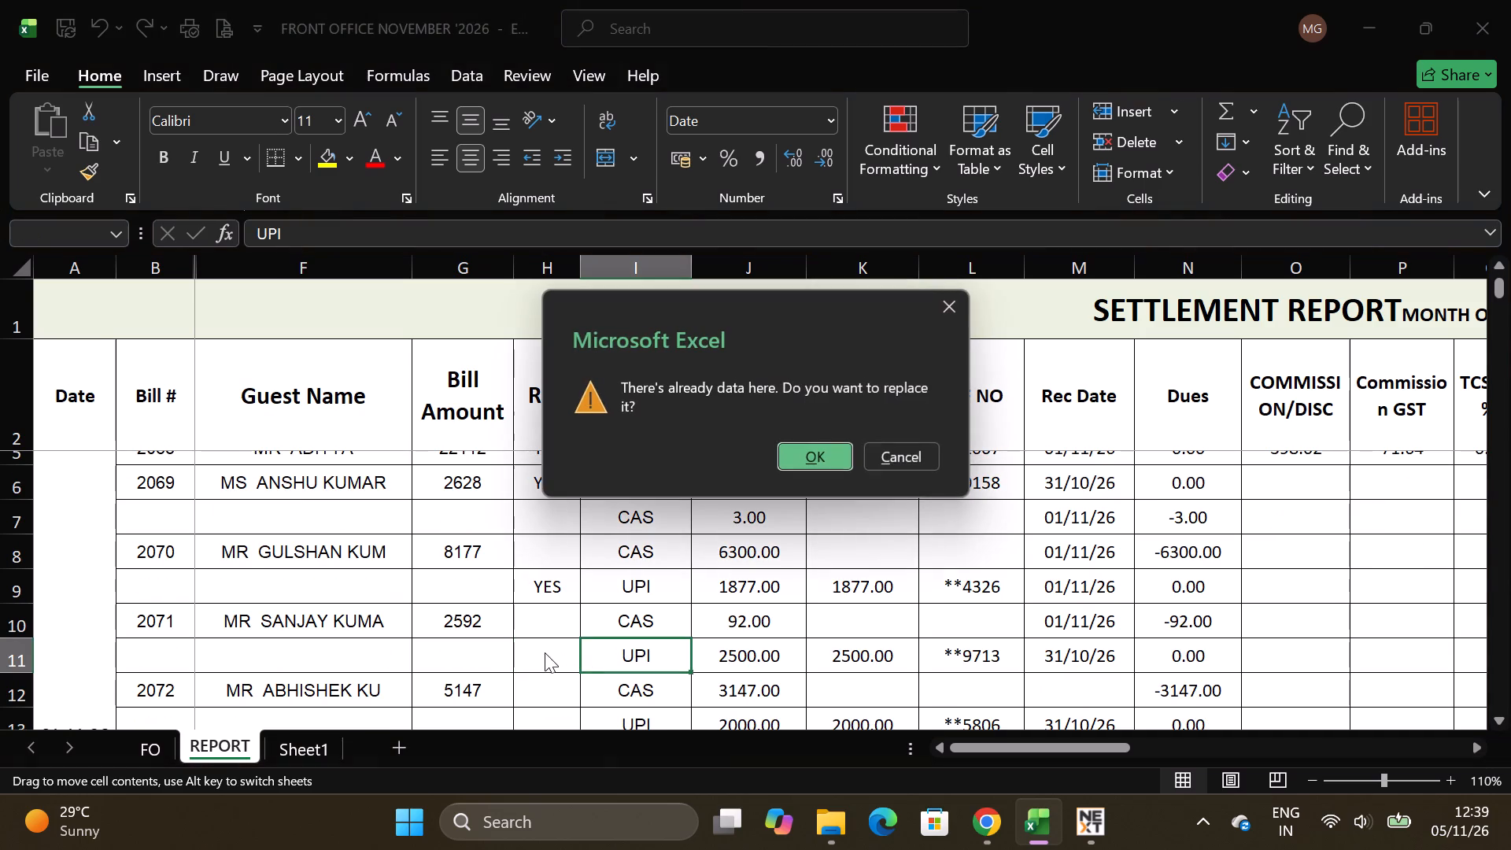
click(876, 450)
scroll(818, 670, down, 1)
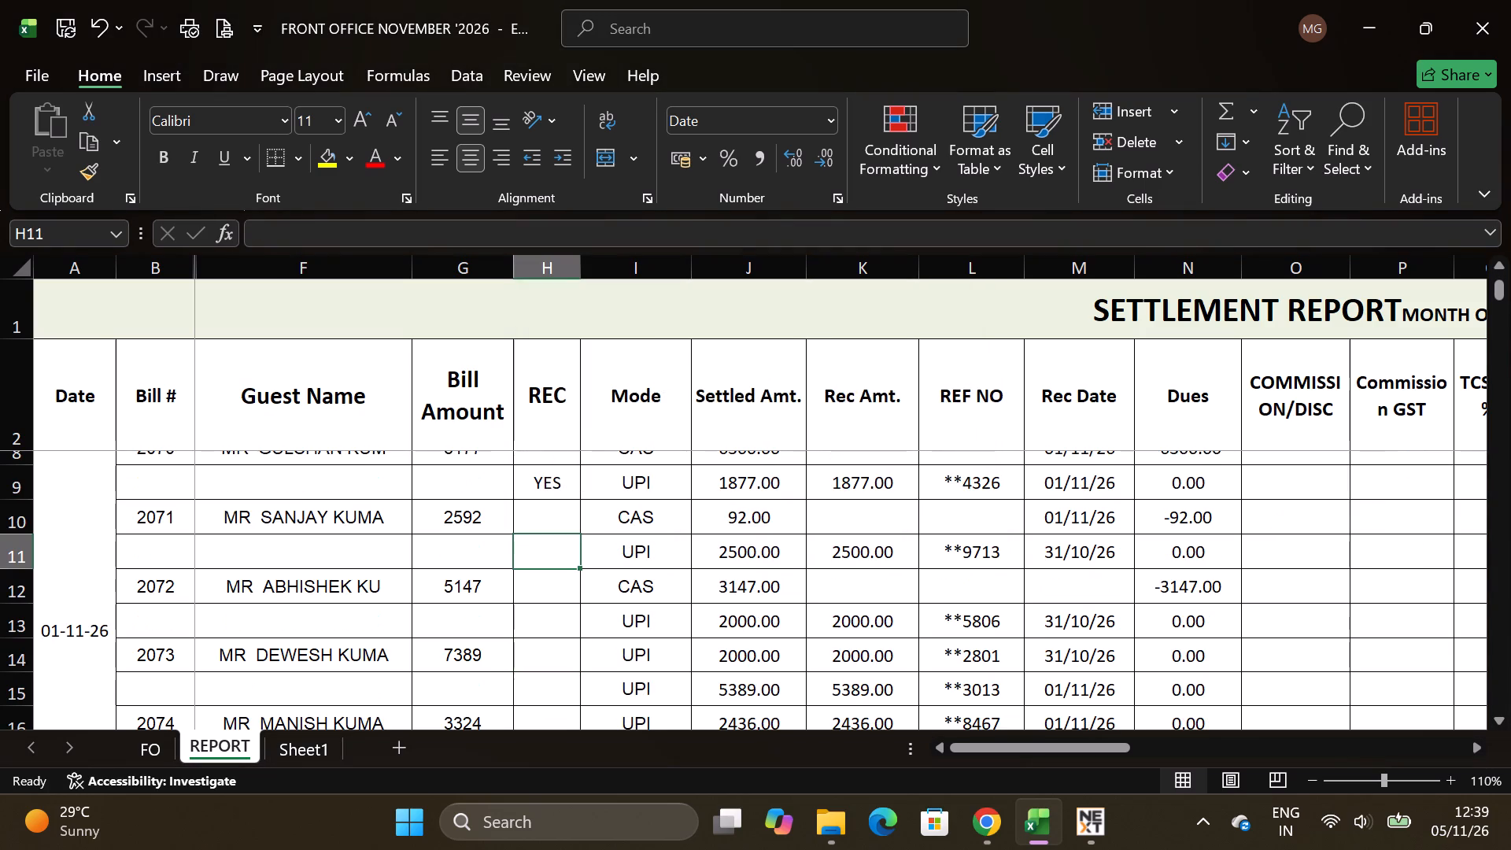
click(787, 617)
click(584, 617)
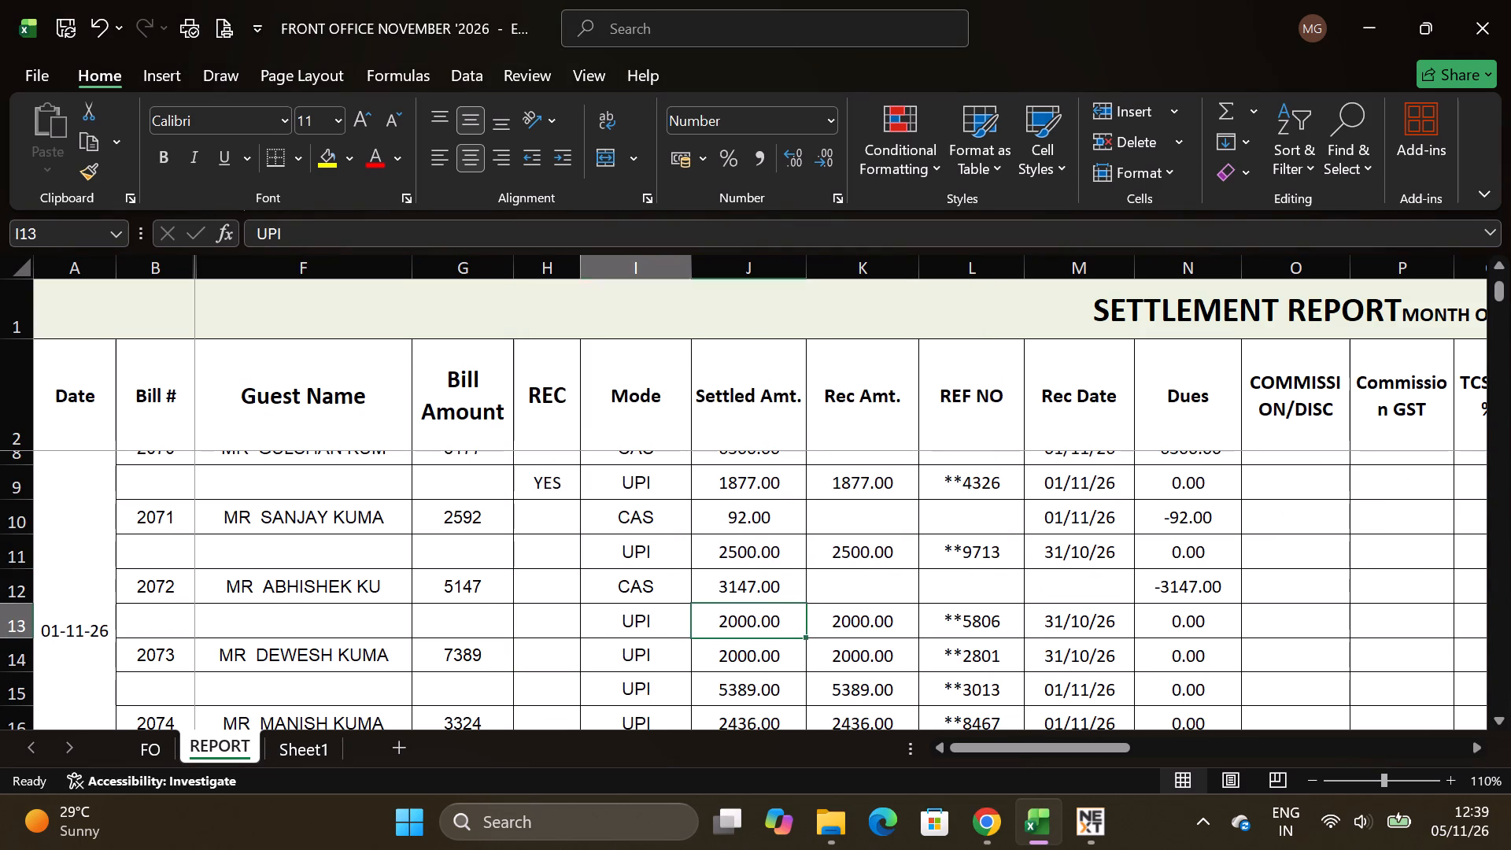
click(548, 621)
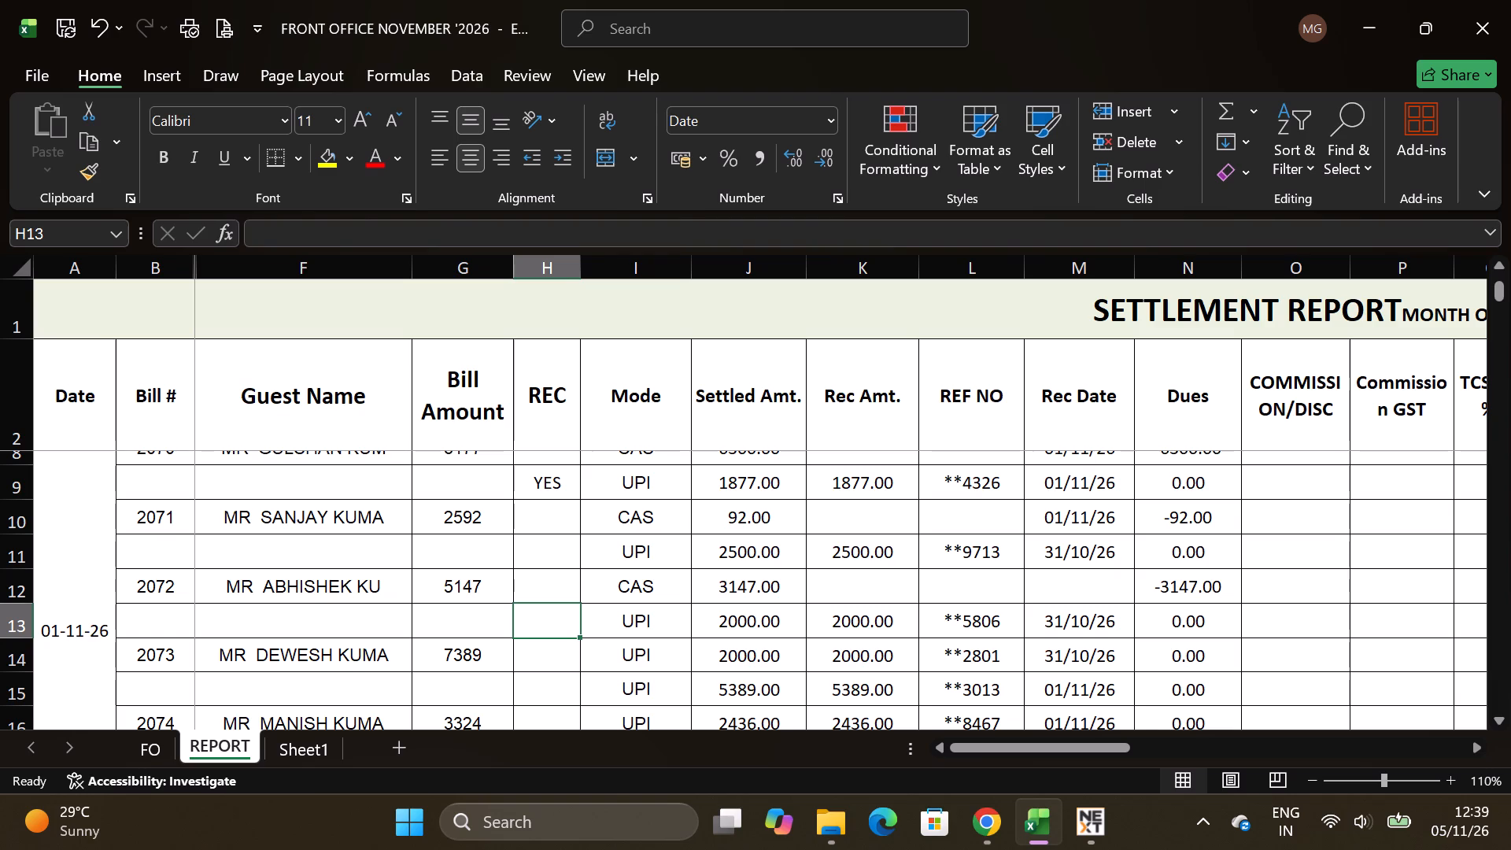
click(542, 563)
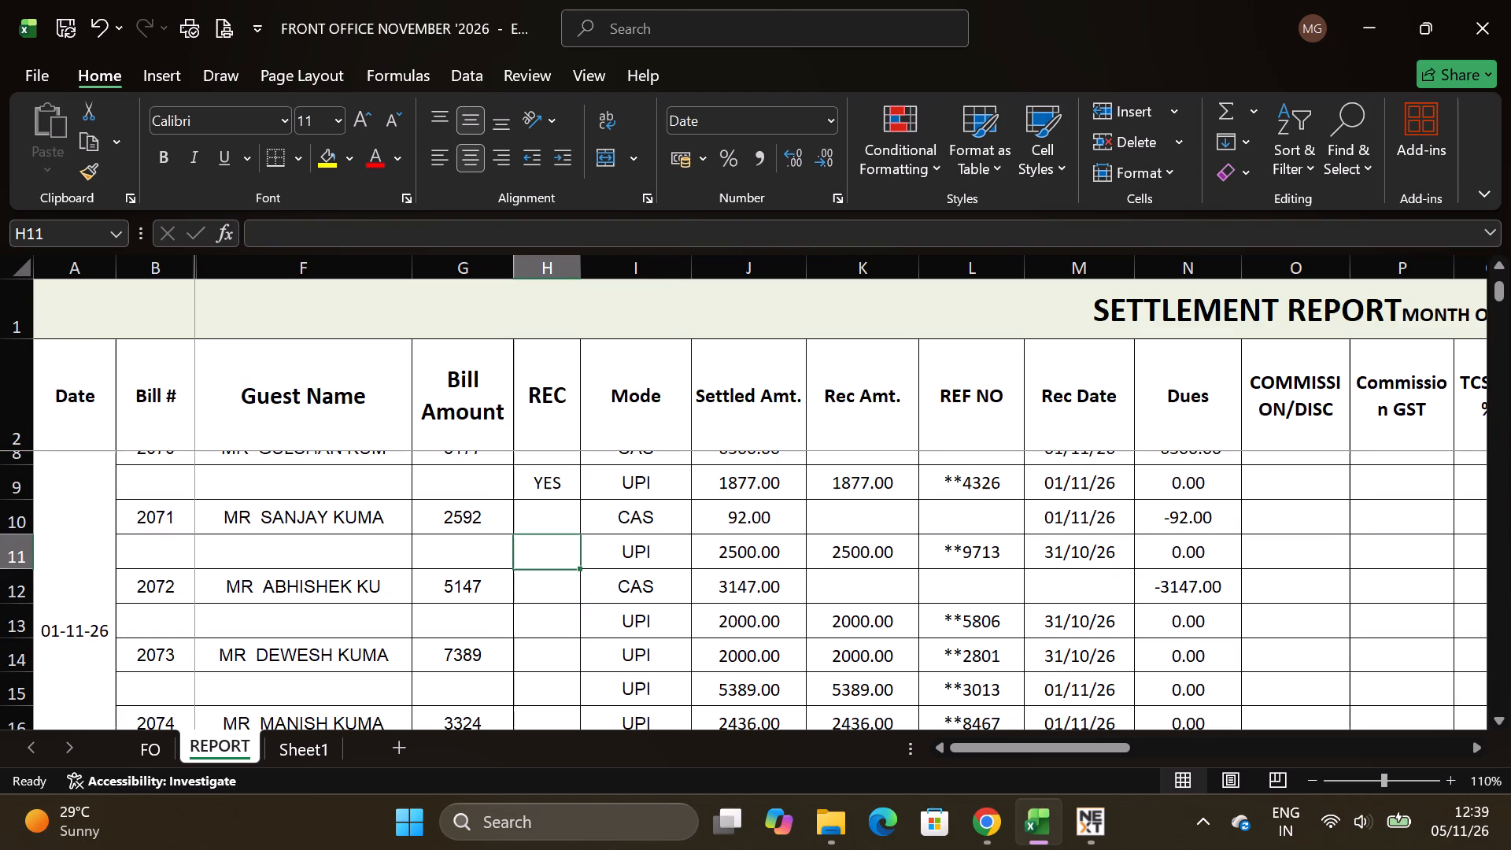
click(582, 664)
click(563, 620)
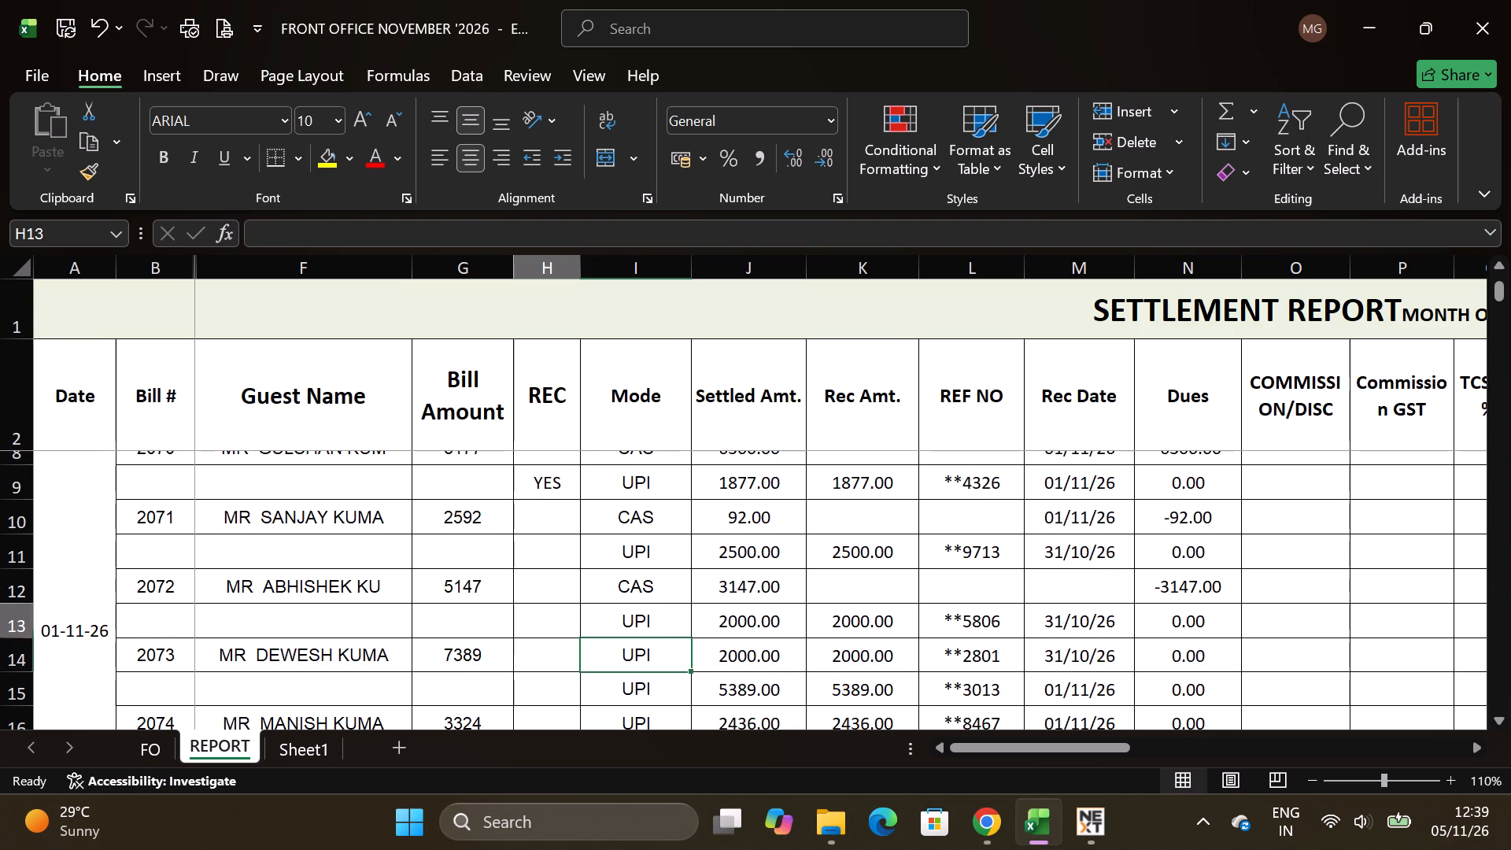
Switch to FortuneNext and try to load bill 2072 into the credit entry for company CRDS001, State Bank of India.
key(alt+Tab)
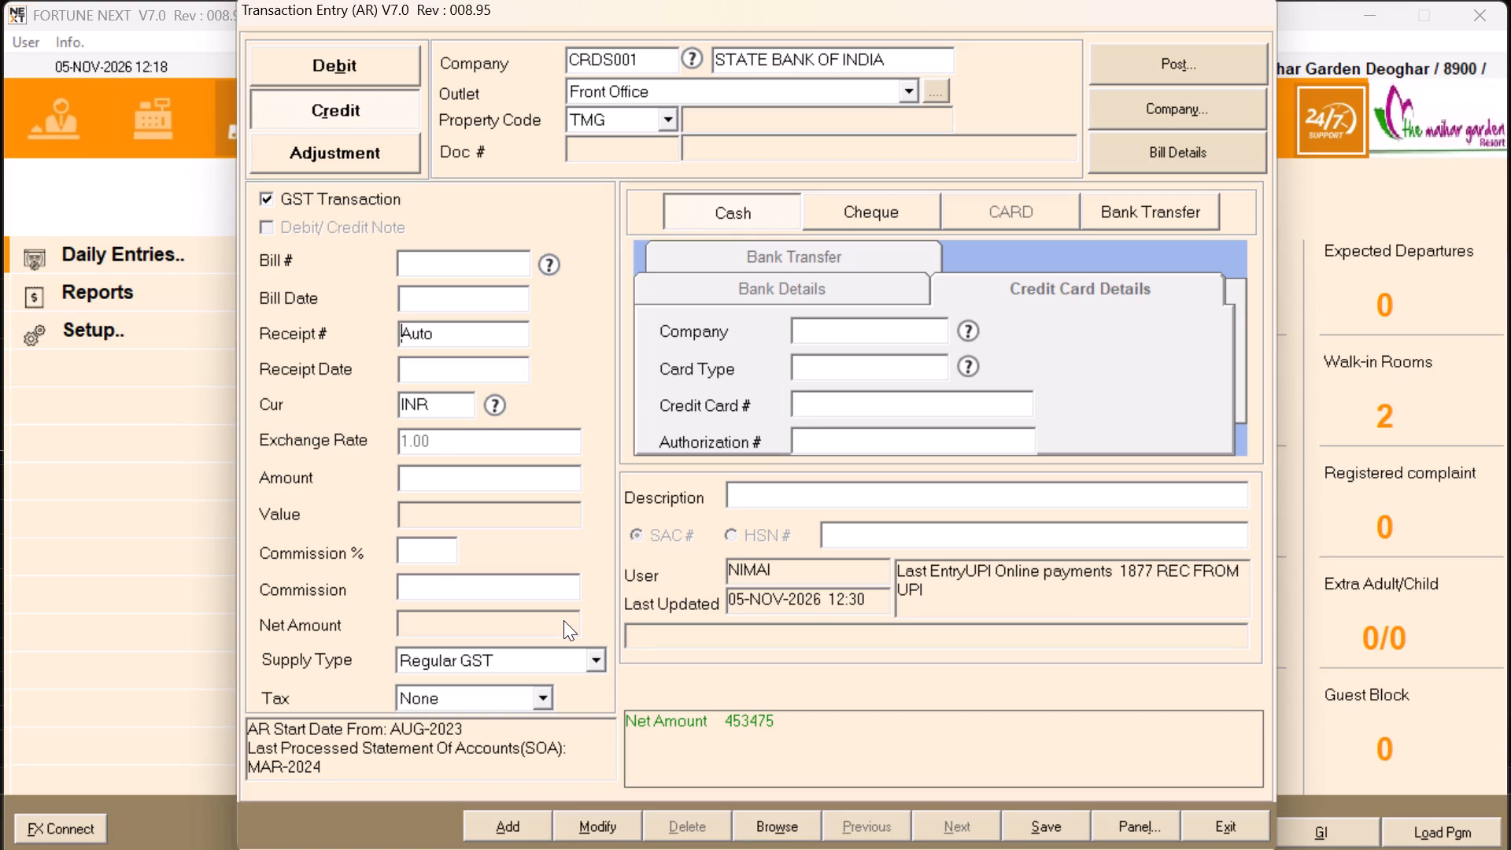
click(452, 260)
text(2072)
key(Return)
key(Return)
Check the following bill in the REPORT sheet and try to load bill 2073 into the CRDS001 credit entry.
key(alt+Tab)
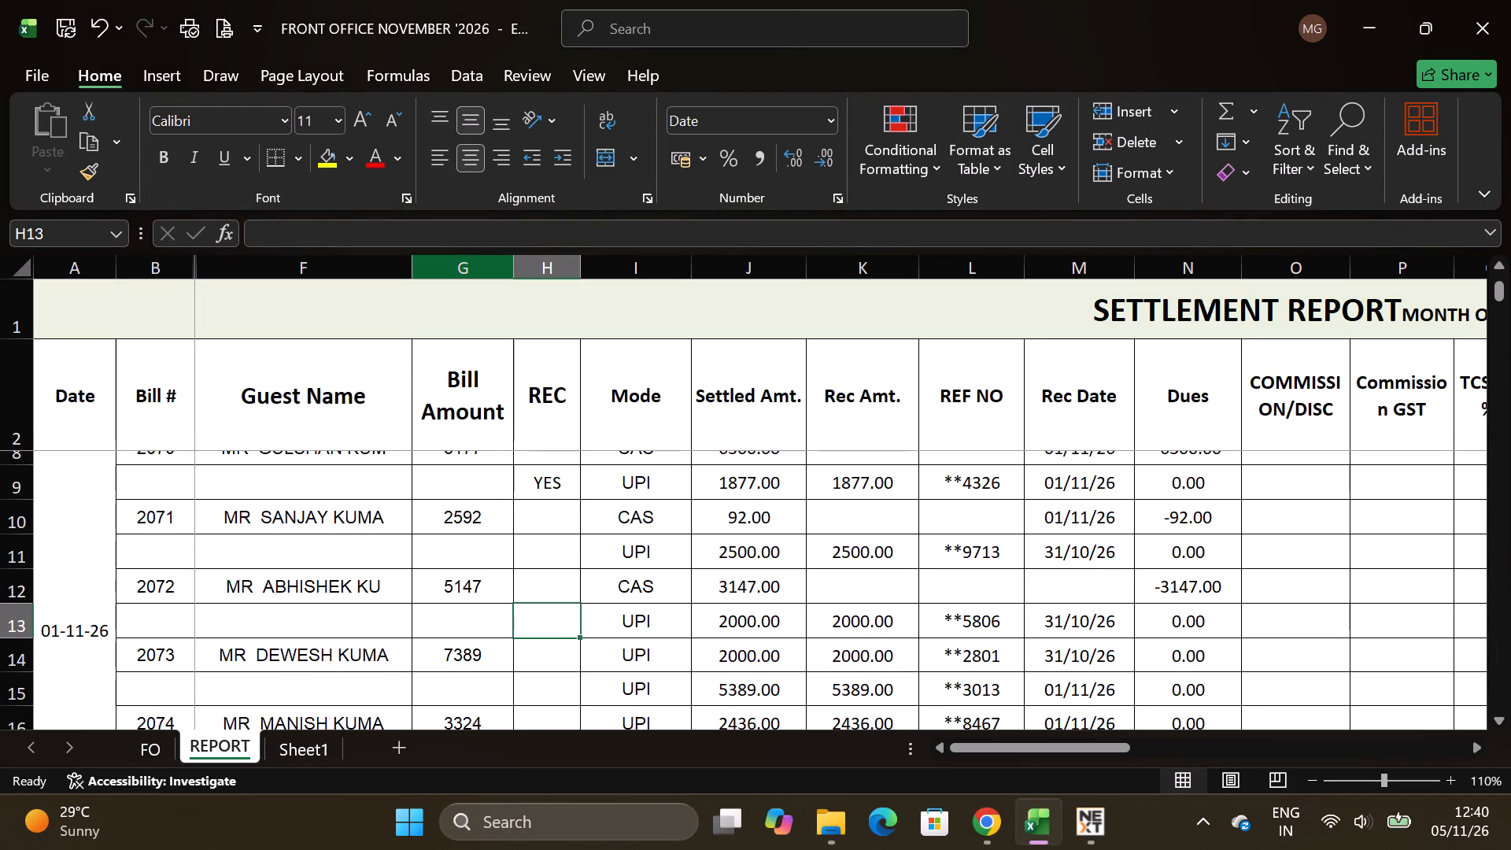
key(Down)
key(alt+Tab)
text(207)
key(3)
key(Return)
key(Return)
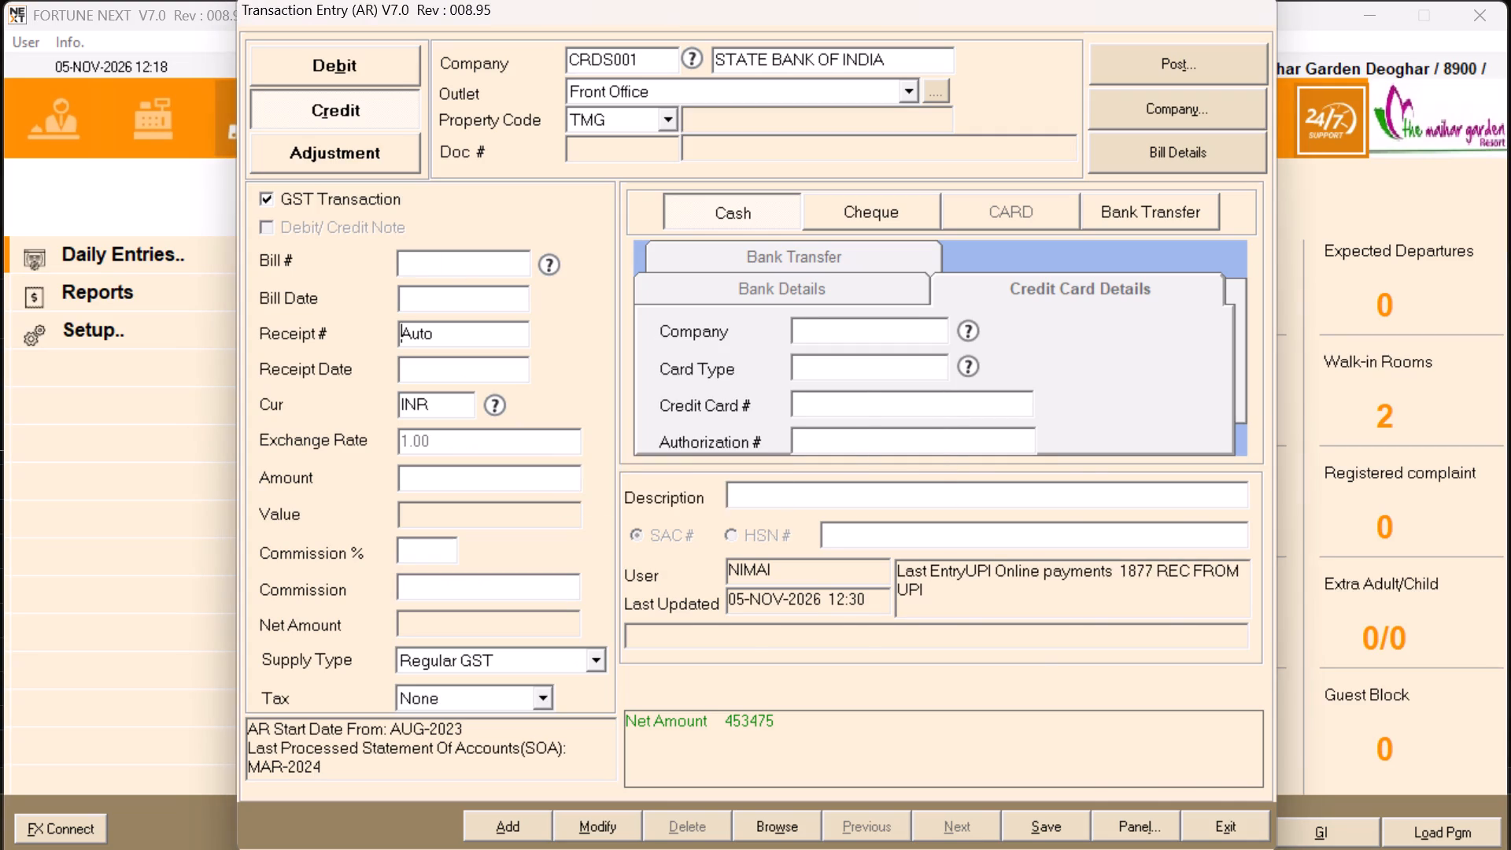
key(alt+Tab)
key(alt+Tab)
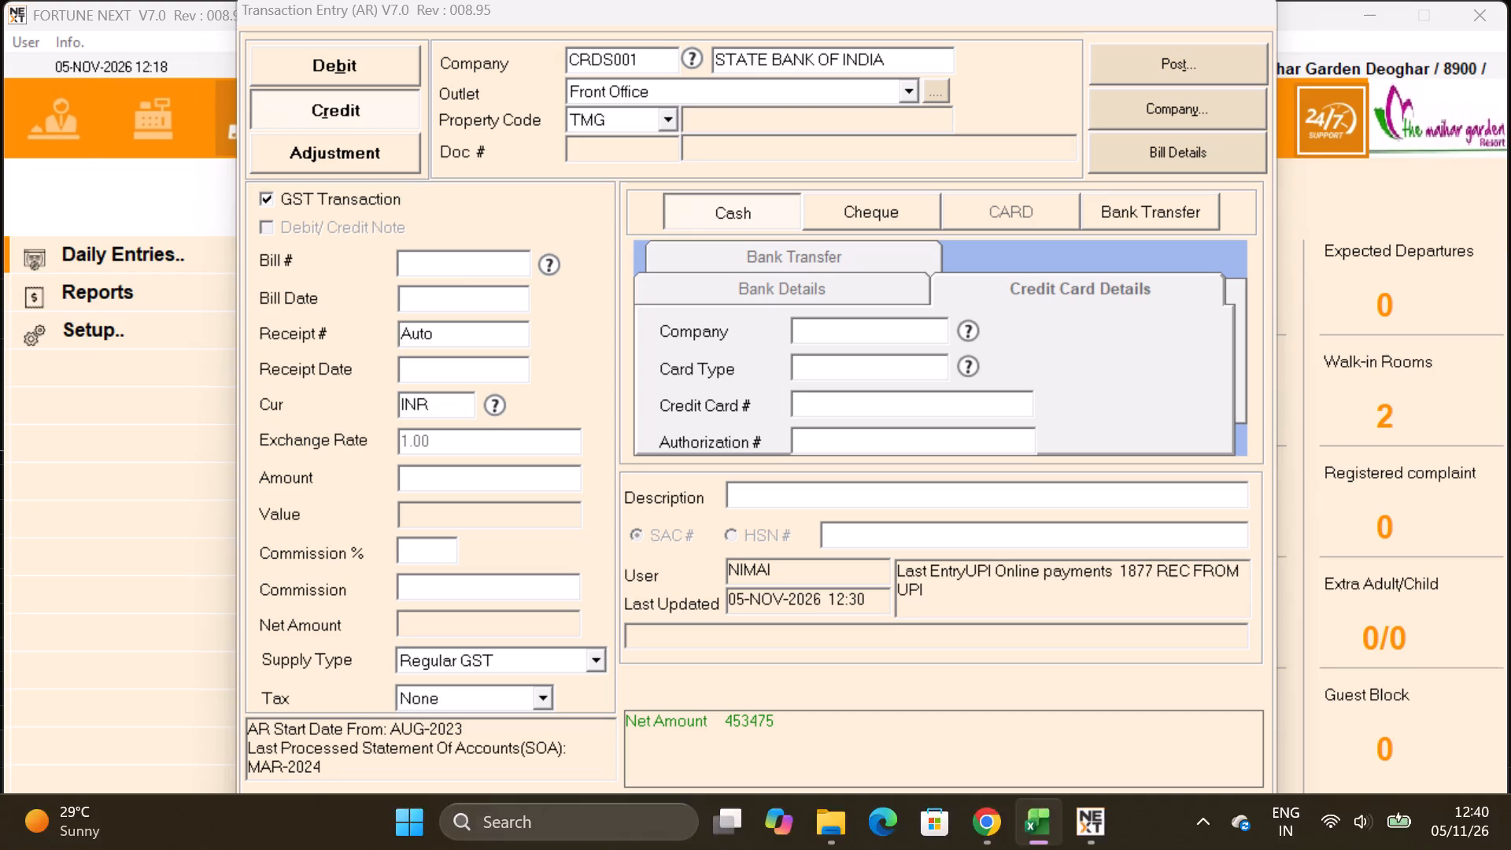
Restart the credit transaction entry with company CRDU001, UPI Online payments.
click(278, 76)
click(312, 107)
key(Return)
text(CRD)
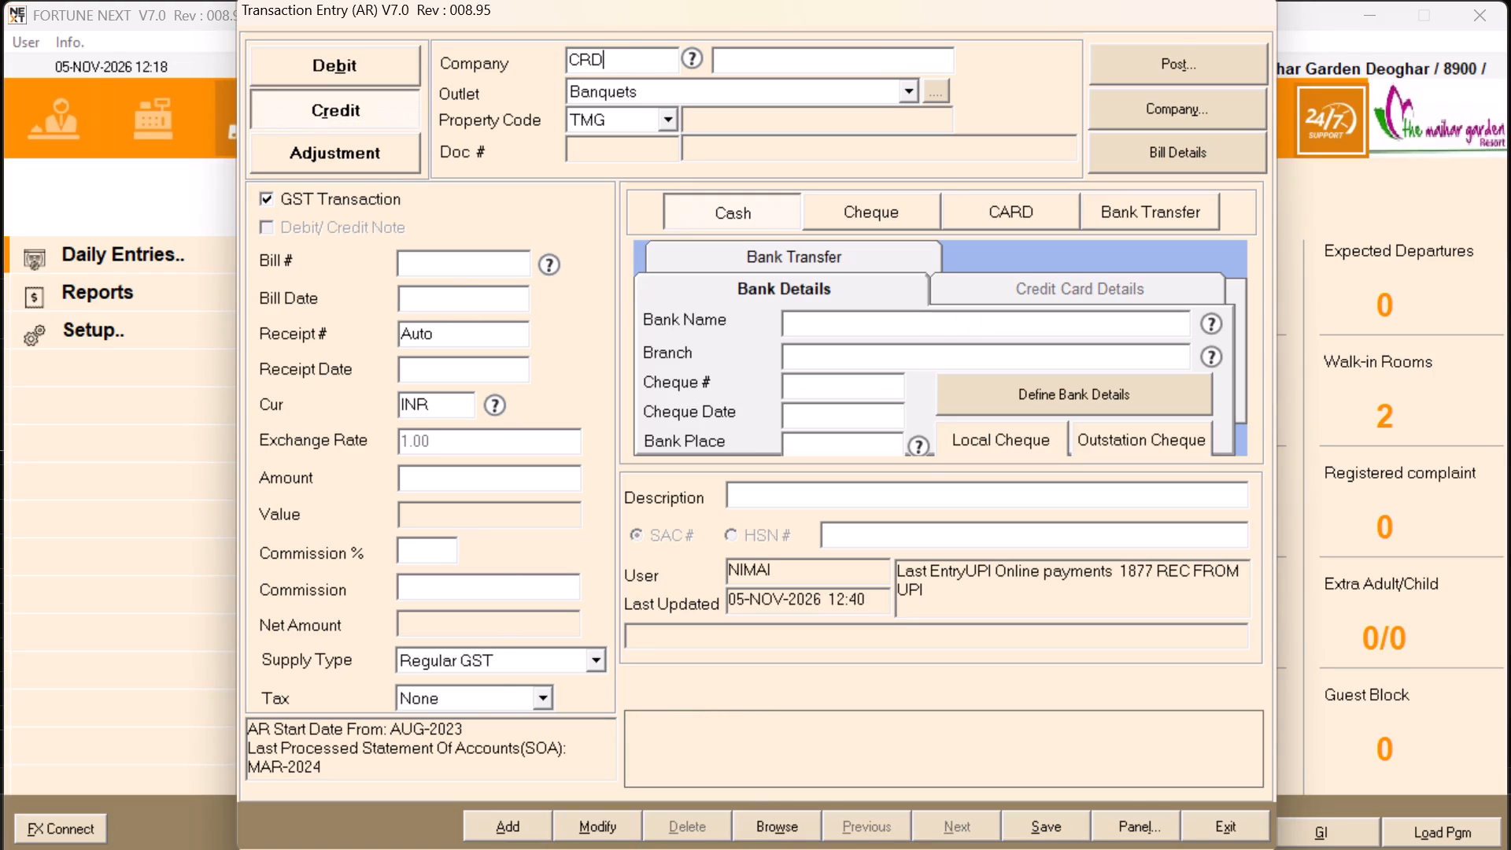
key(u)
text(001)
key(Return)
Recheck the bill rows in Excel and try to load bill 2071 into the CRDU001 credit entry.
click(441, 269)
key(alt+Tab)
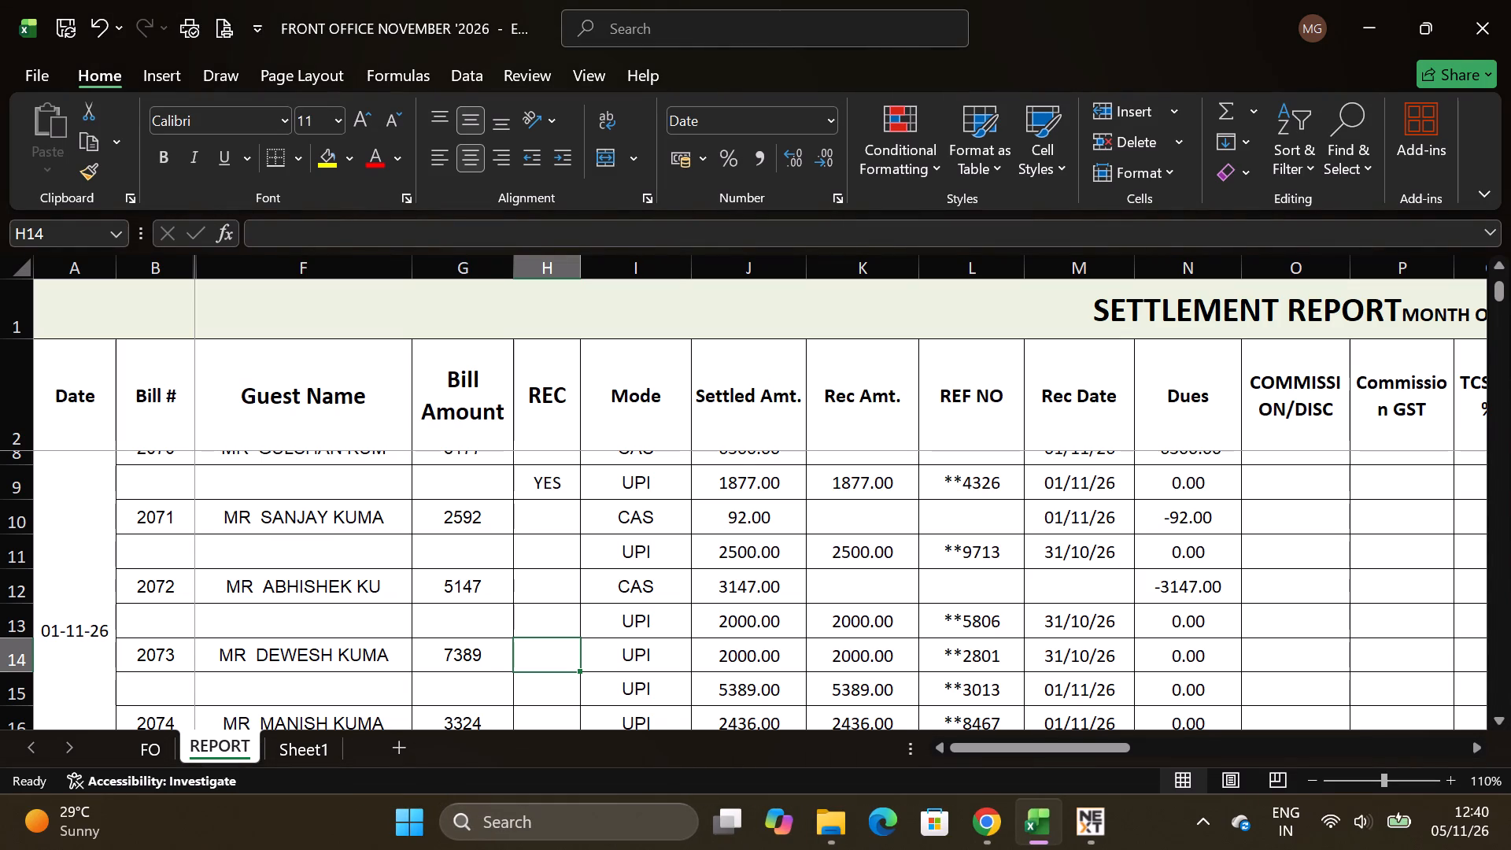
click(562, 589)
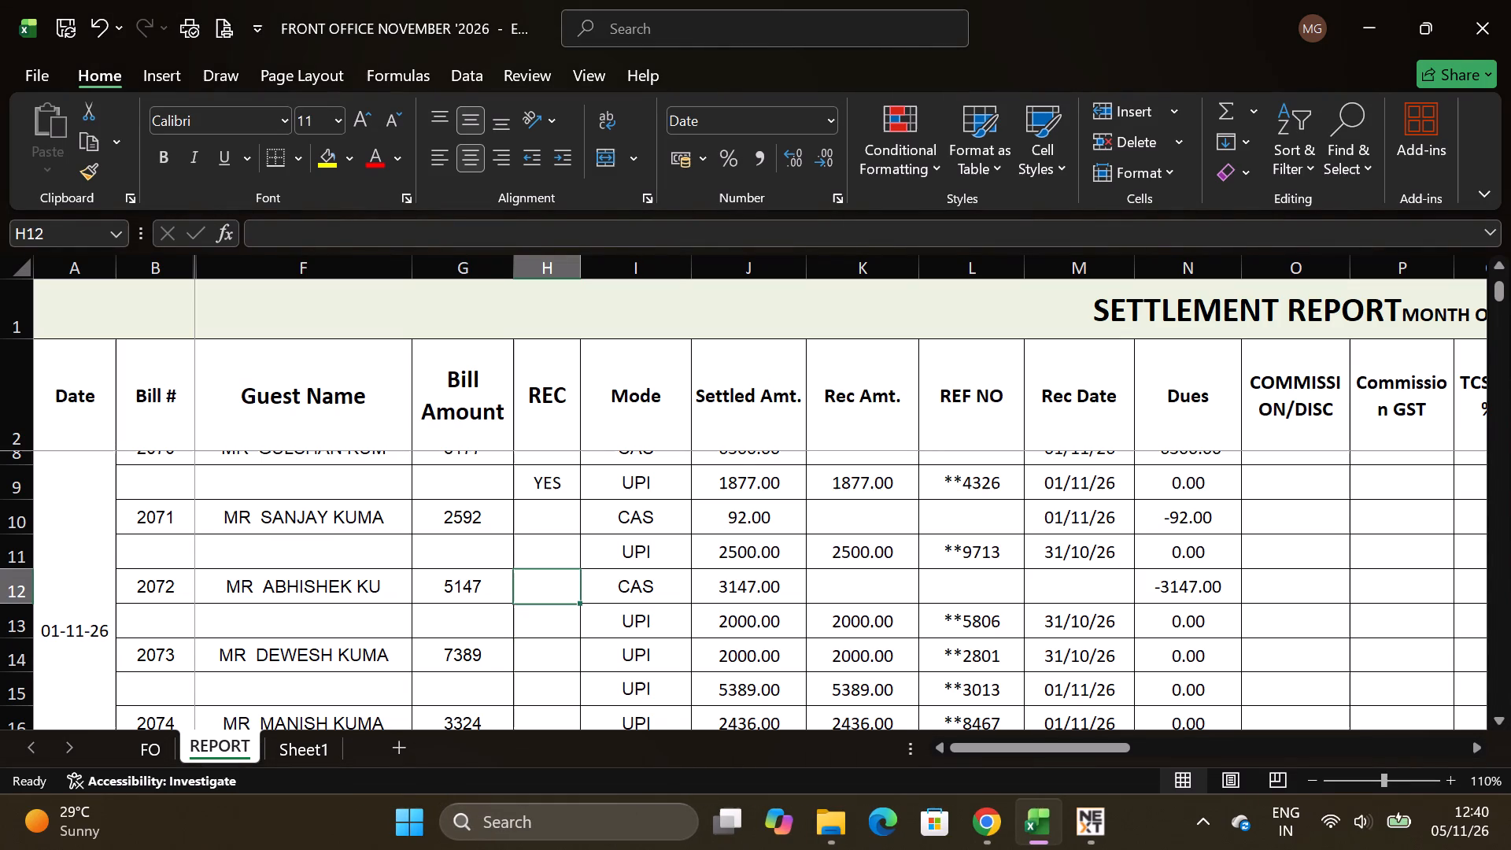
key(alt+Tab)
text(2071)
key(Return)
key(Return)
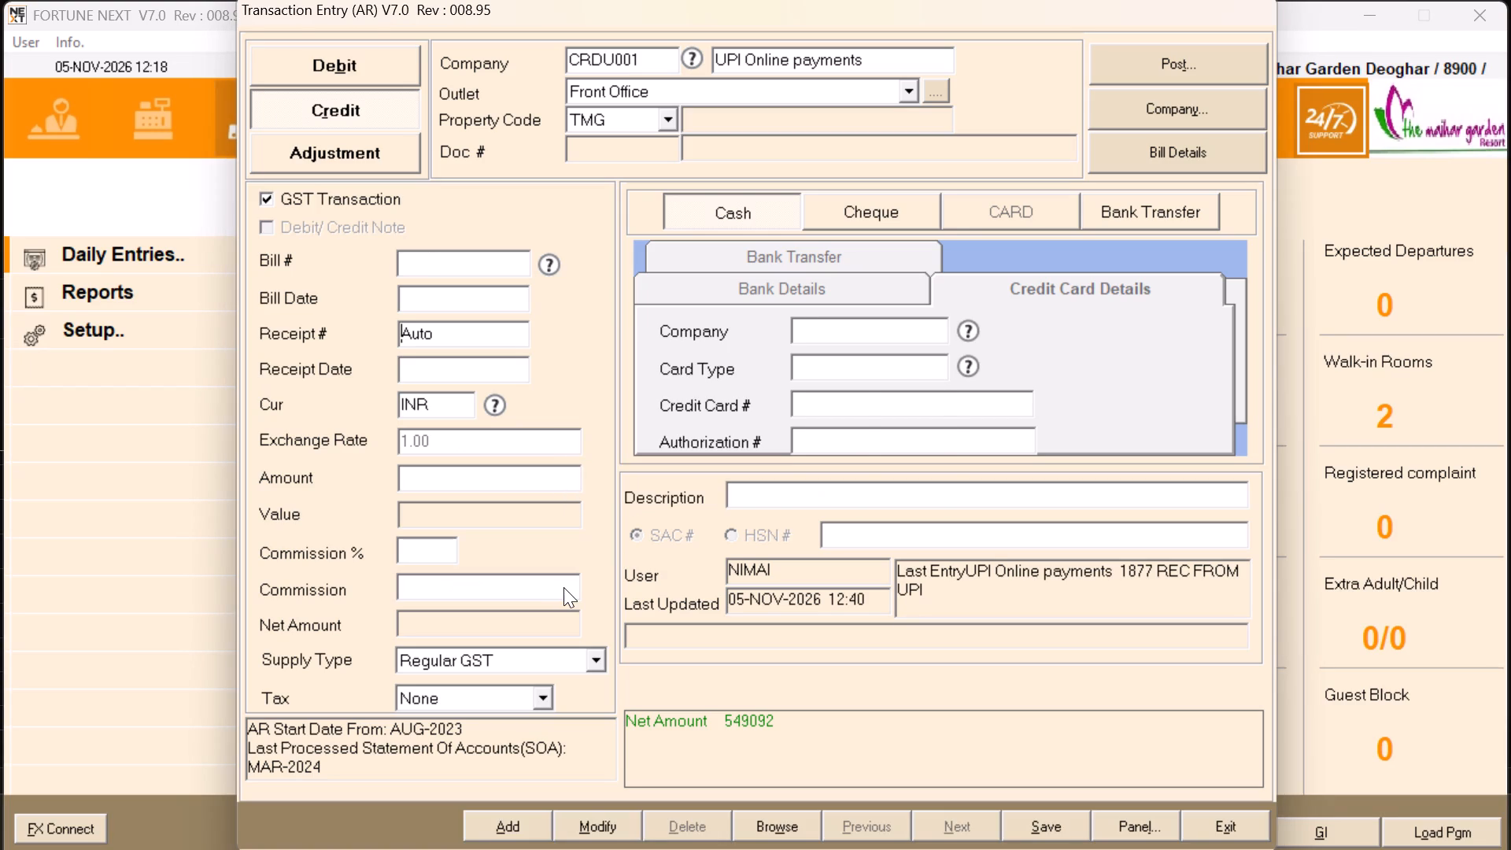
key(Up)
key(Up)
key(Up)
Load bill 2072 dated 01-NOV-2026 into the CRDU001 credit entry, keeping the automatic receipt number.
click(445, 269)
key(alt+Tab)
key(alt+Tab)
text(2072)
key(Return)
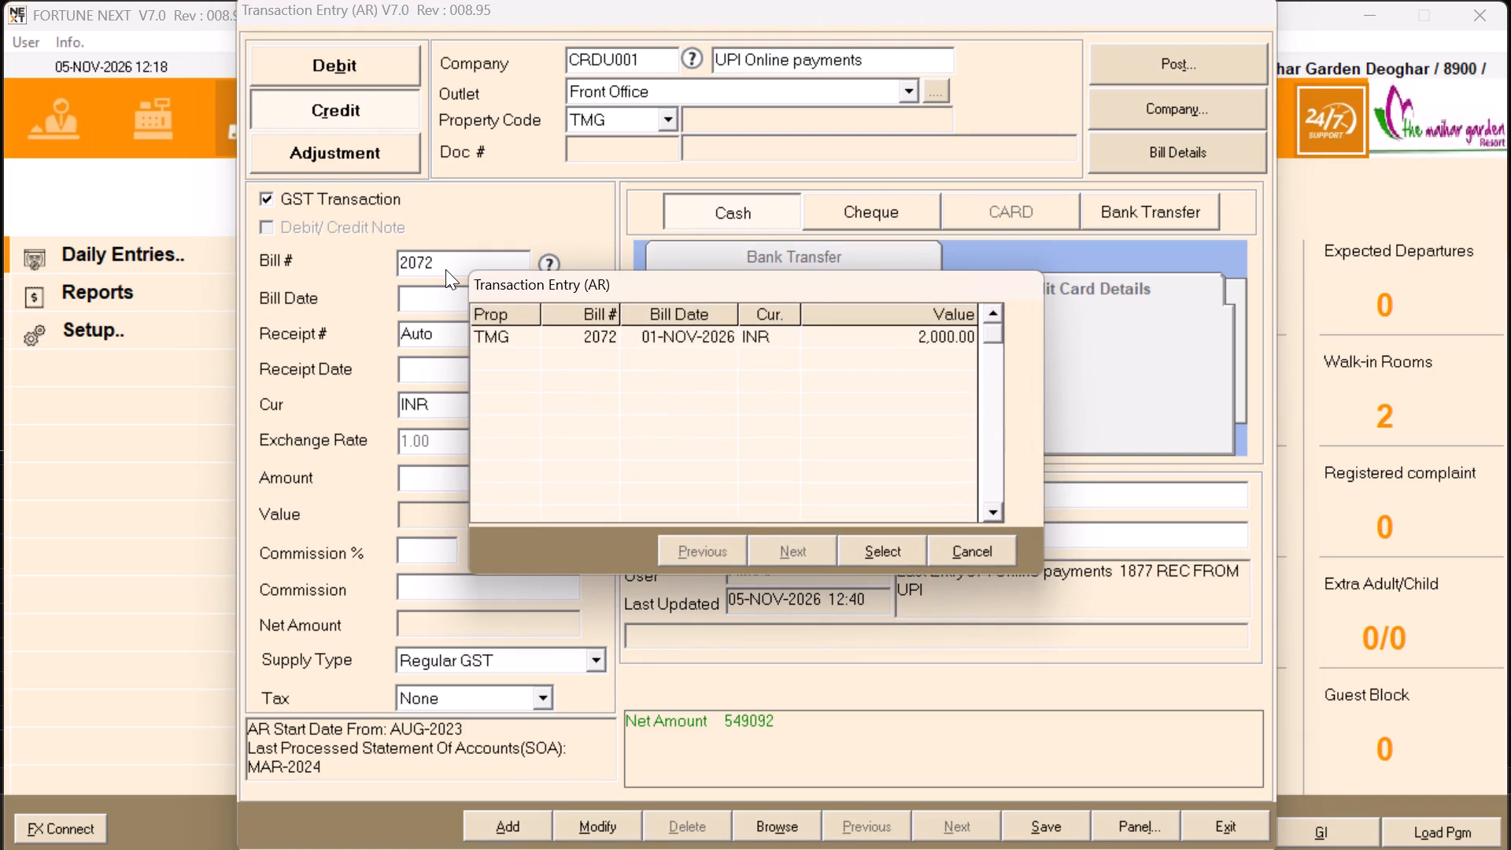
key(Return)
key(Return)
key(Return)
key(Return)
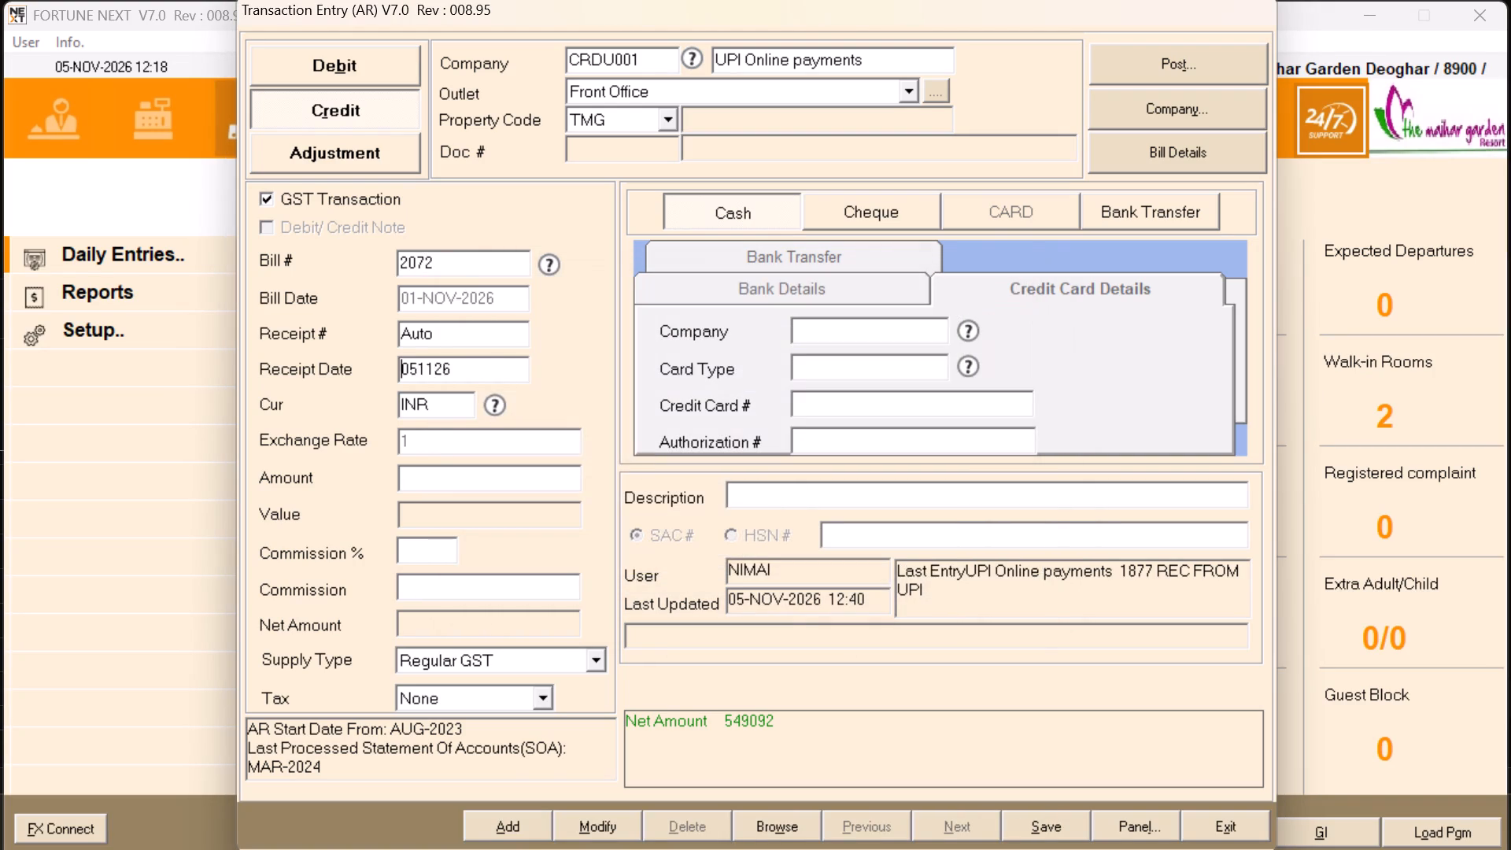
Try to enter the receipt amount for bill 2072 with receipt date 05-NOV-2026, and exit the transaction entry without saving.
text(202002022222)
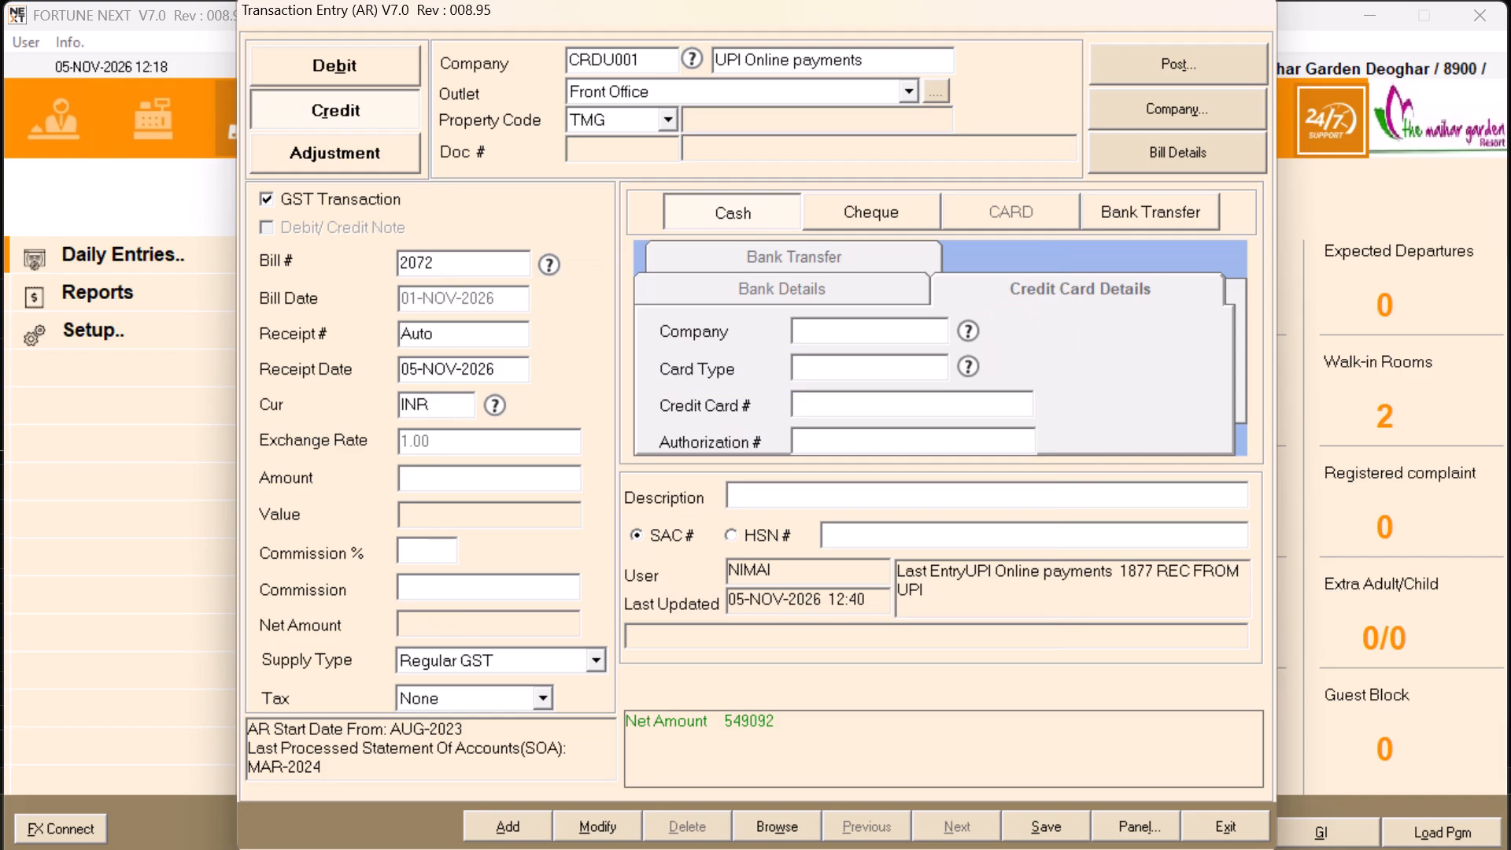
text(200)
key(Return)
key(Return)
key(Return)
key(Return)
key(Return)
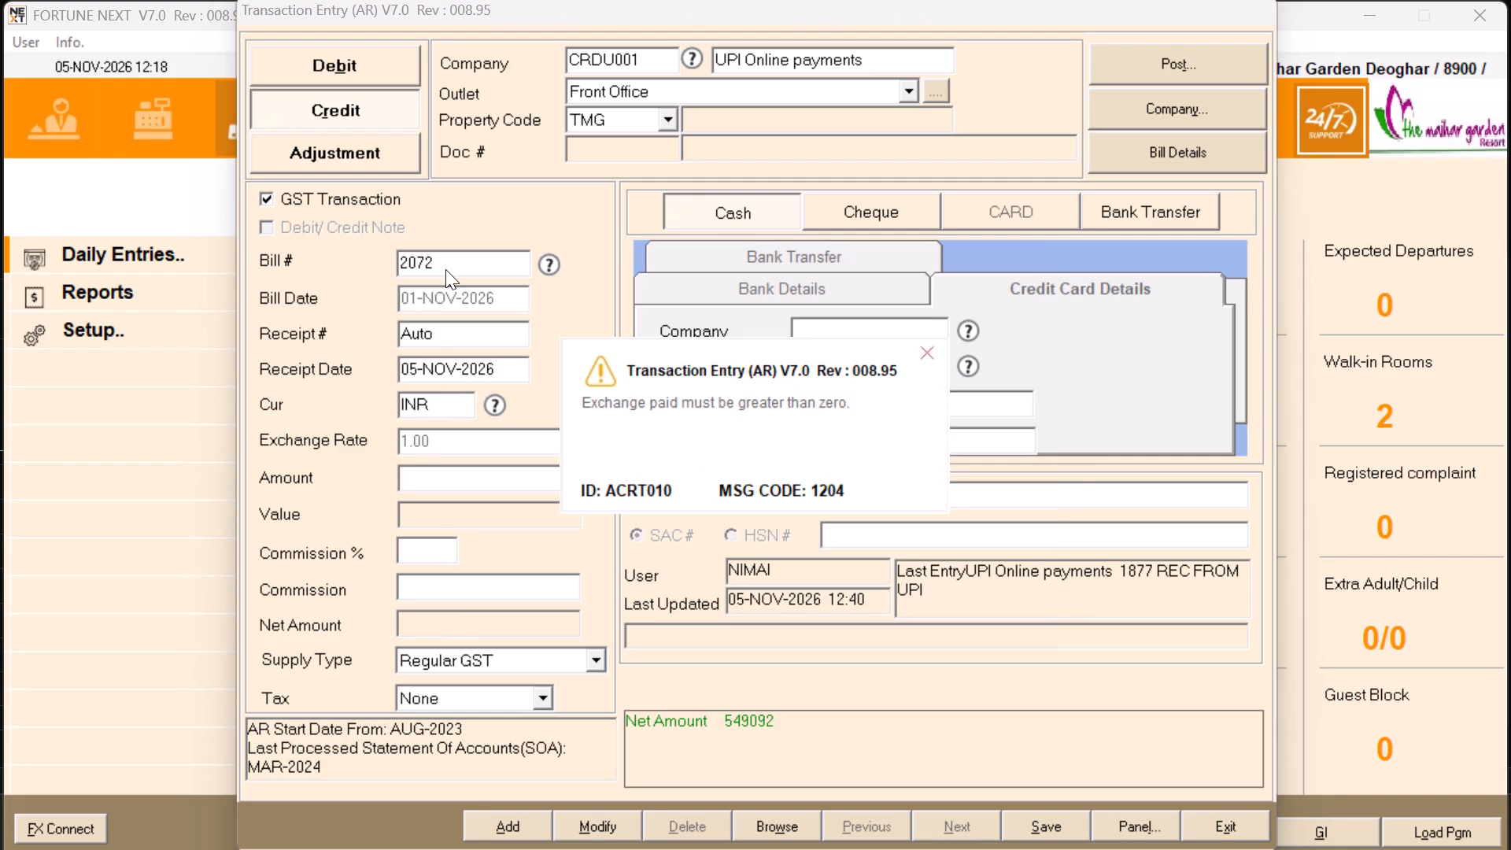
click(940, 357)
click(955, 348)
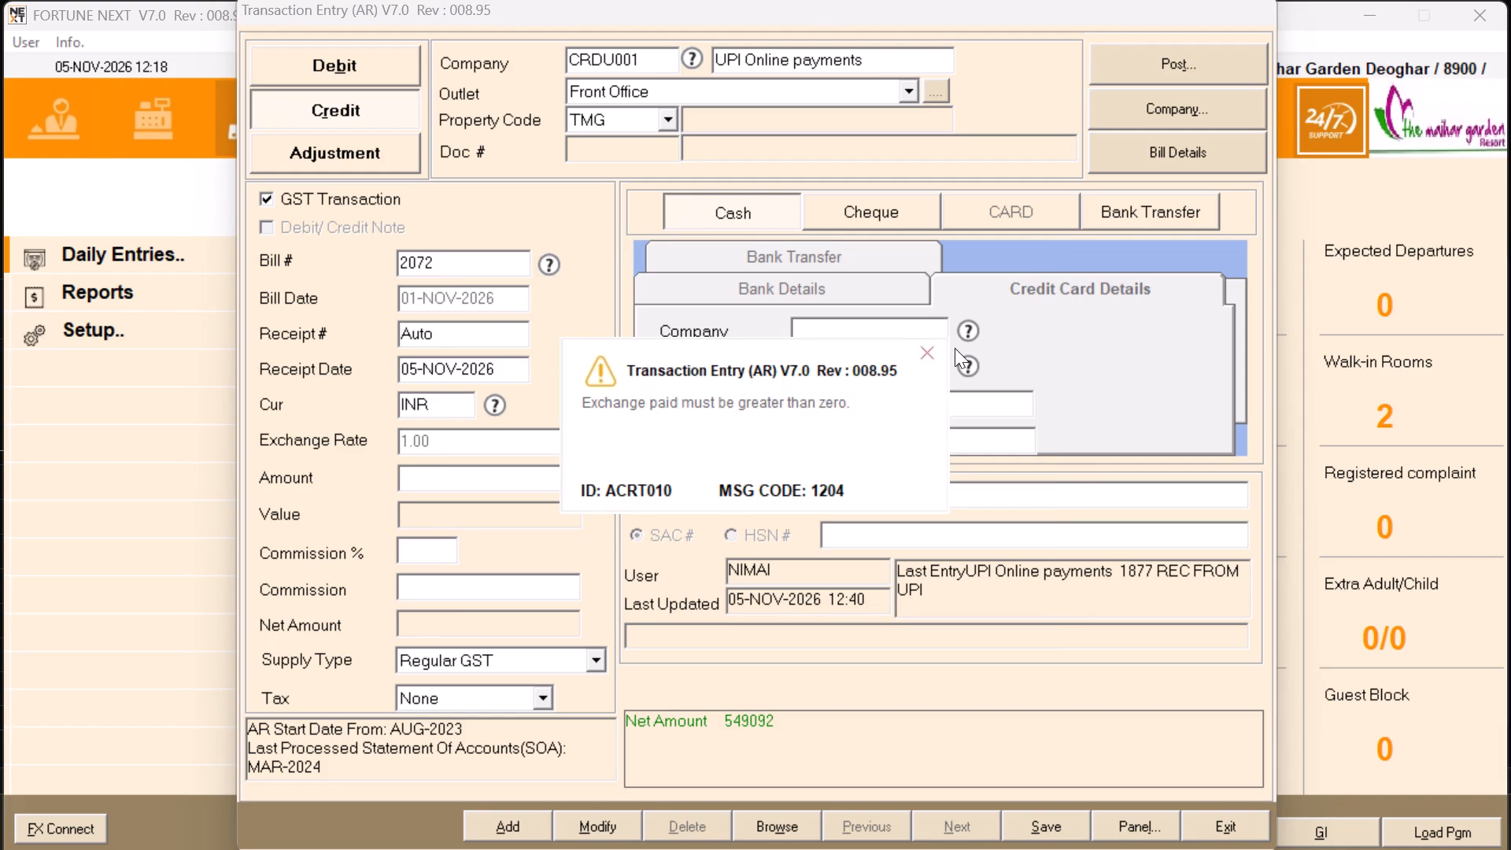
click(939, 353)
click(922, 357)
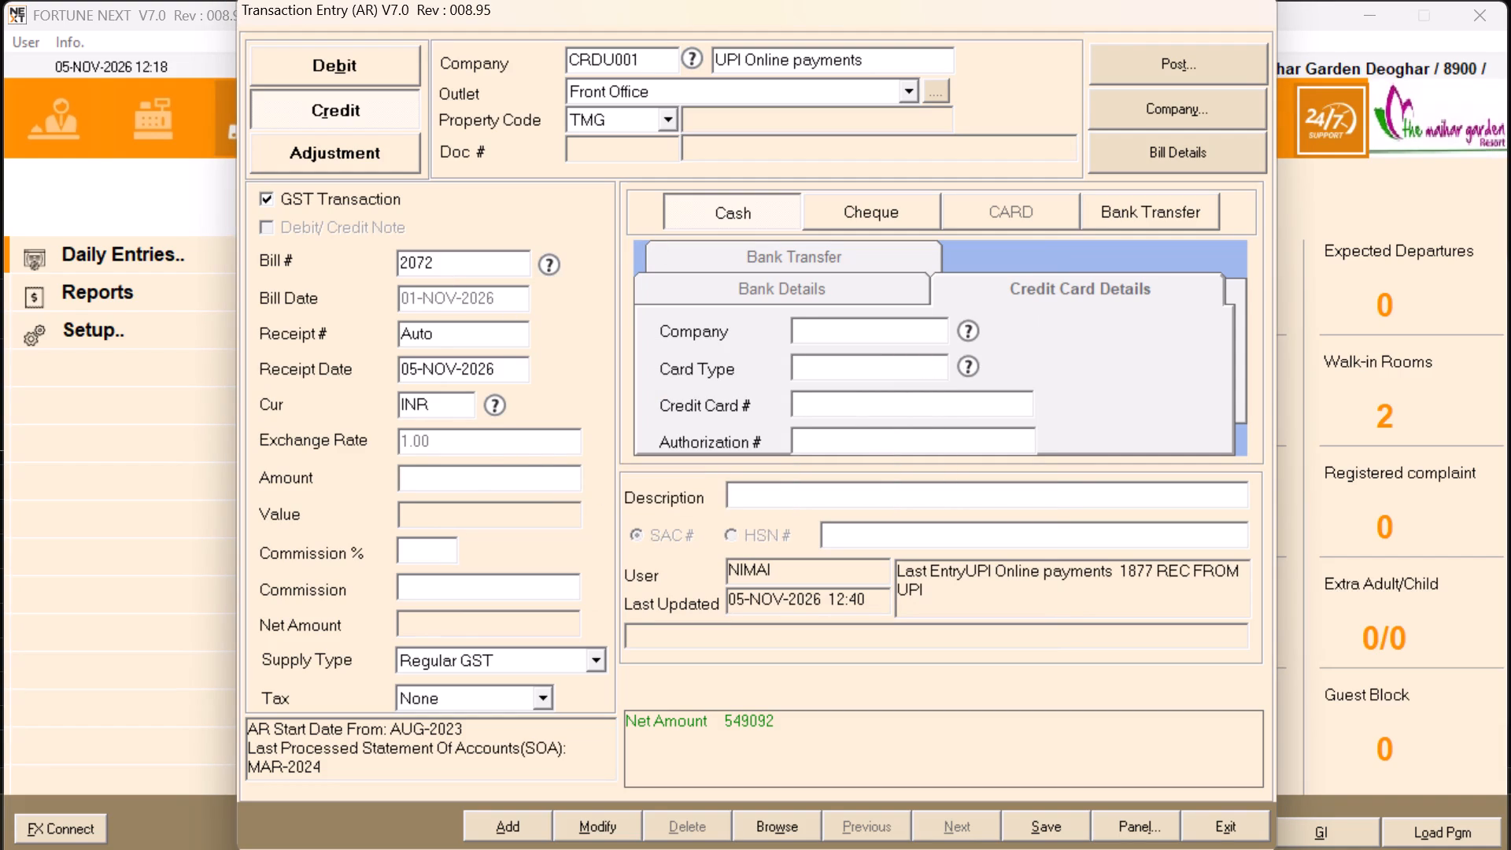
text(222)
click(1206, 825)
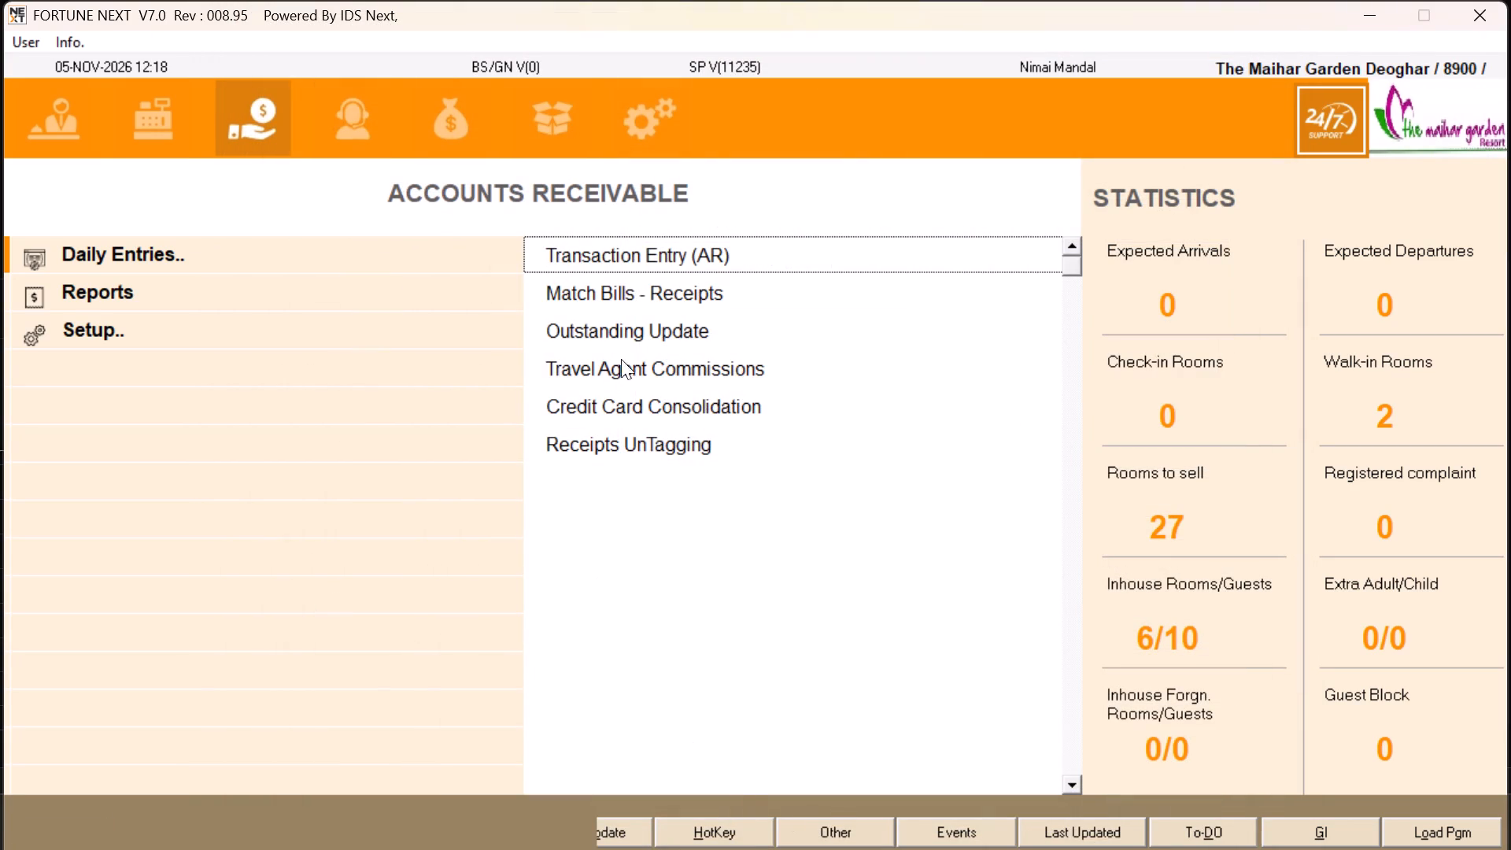
Open a new accounts receivable credit transaction entry for company CRDU001 with the Front Office outlet.
click(642, 294)
click(659, 263)
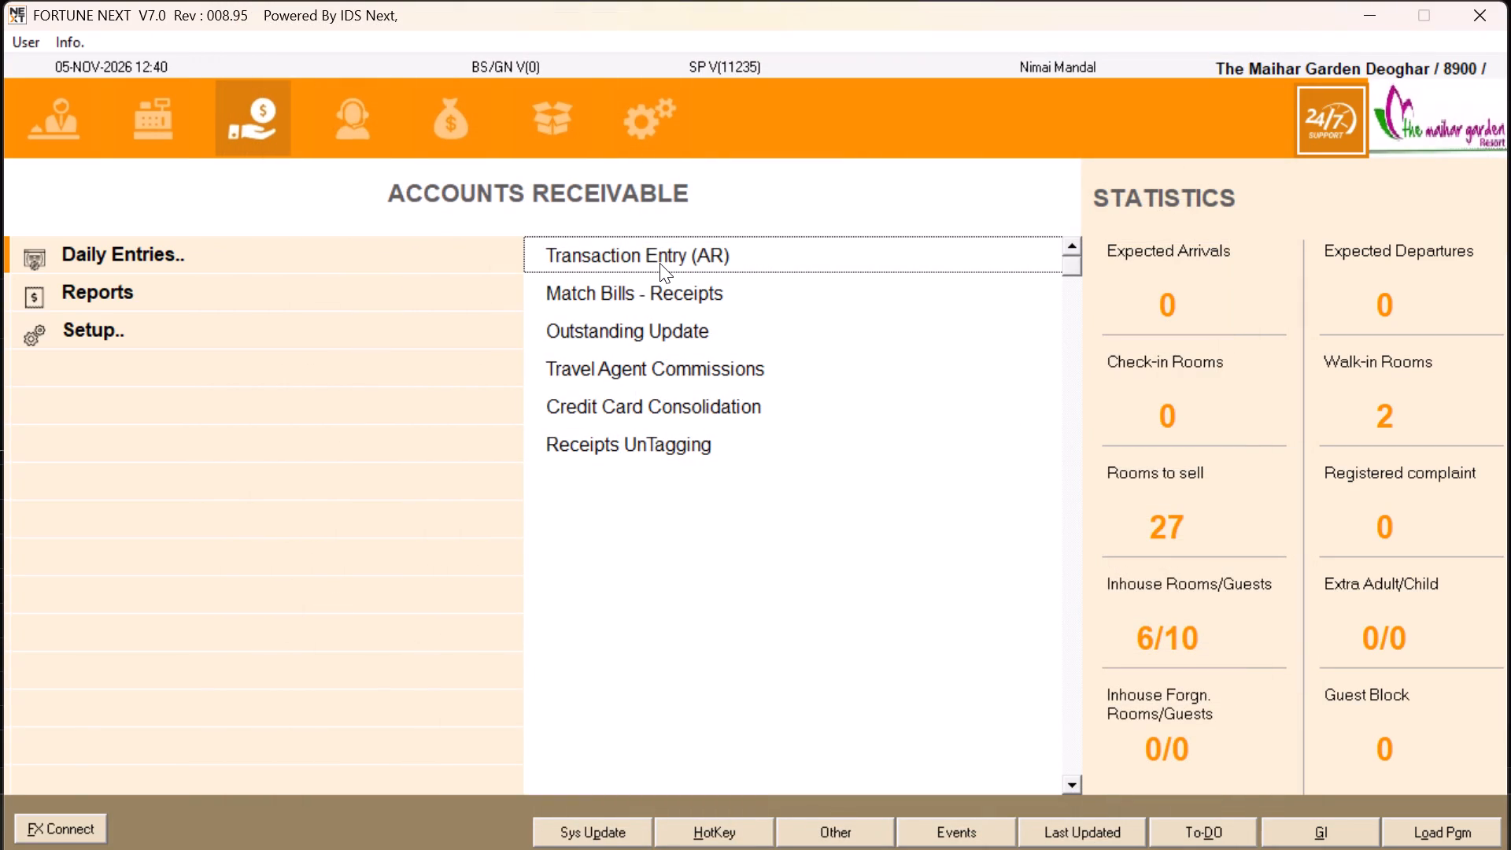
key(Return)
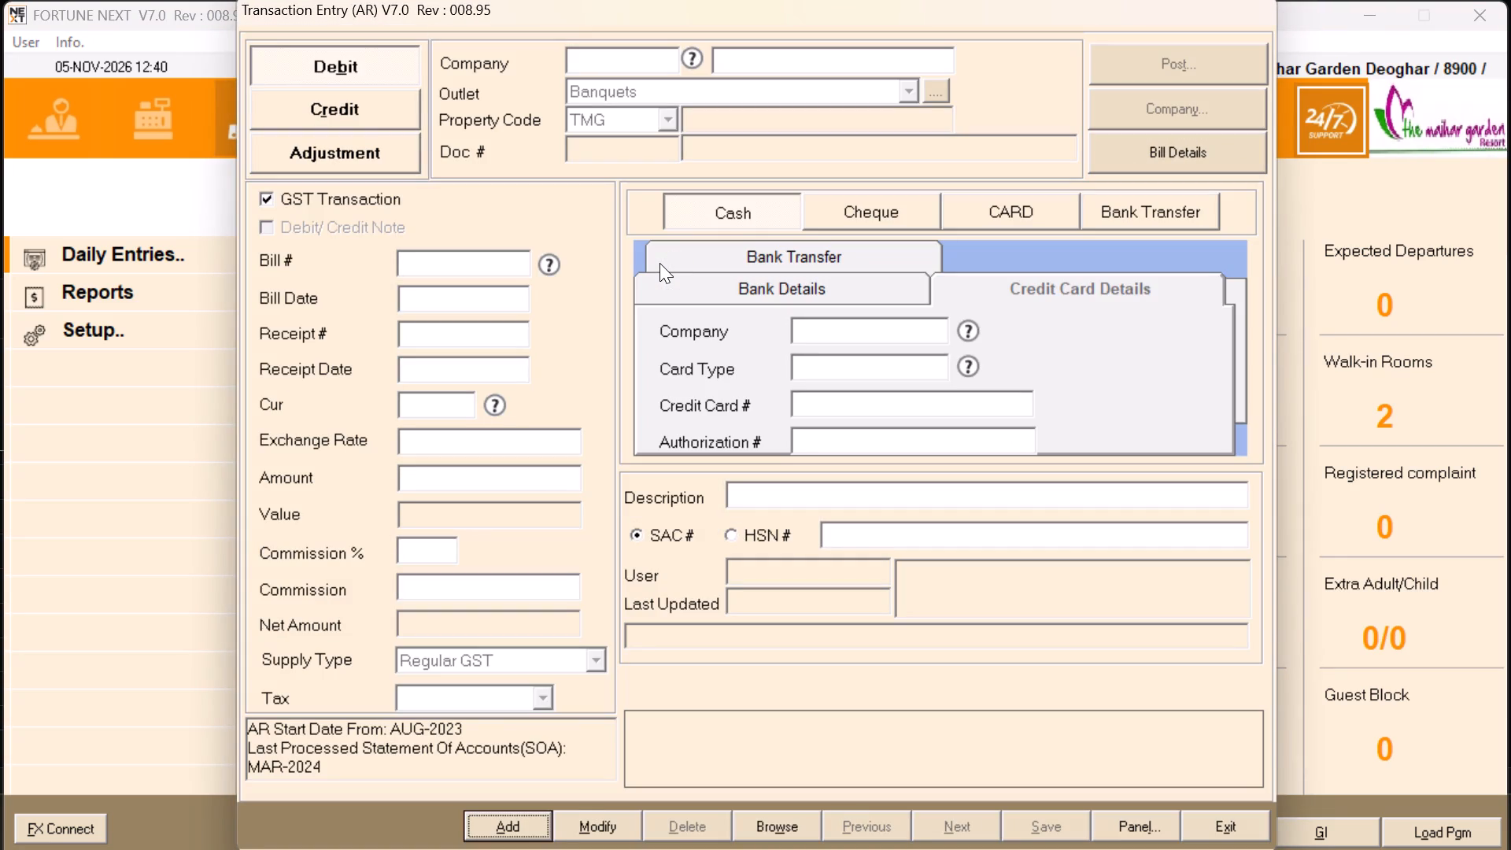
click(324, 94)
key(Return)
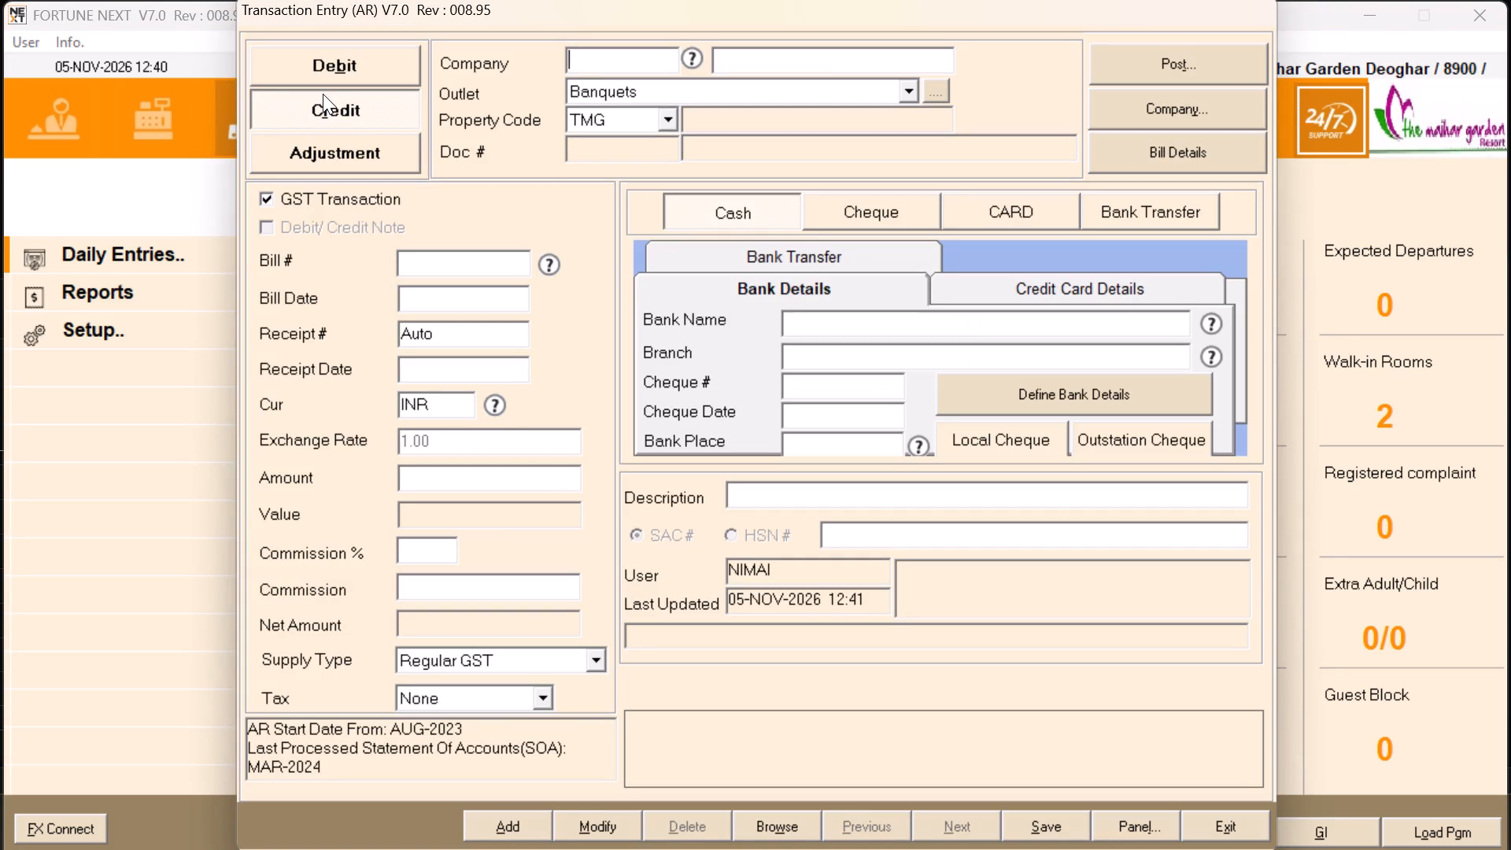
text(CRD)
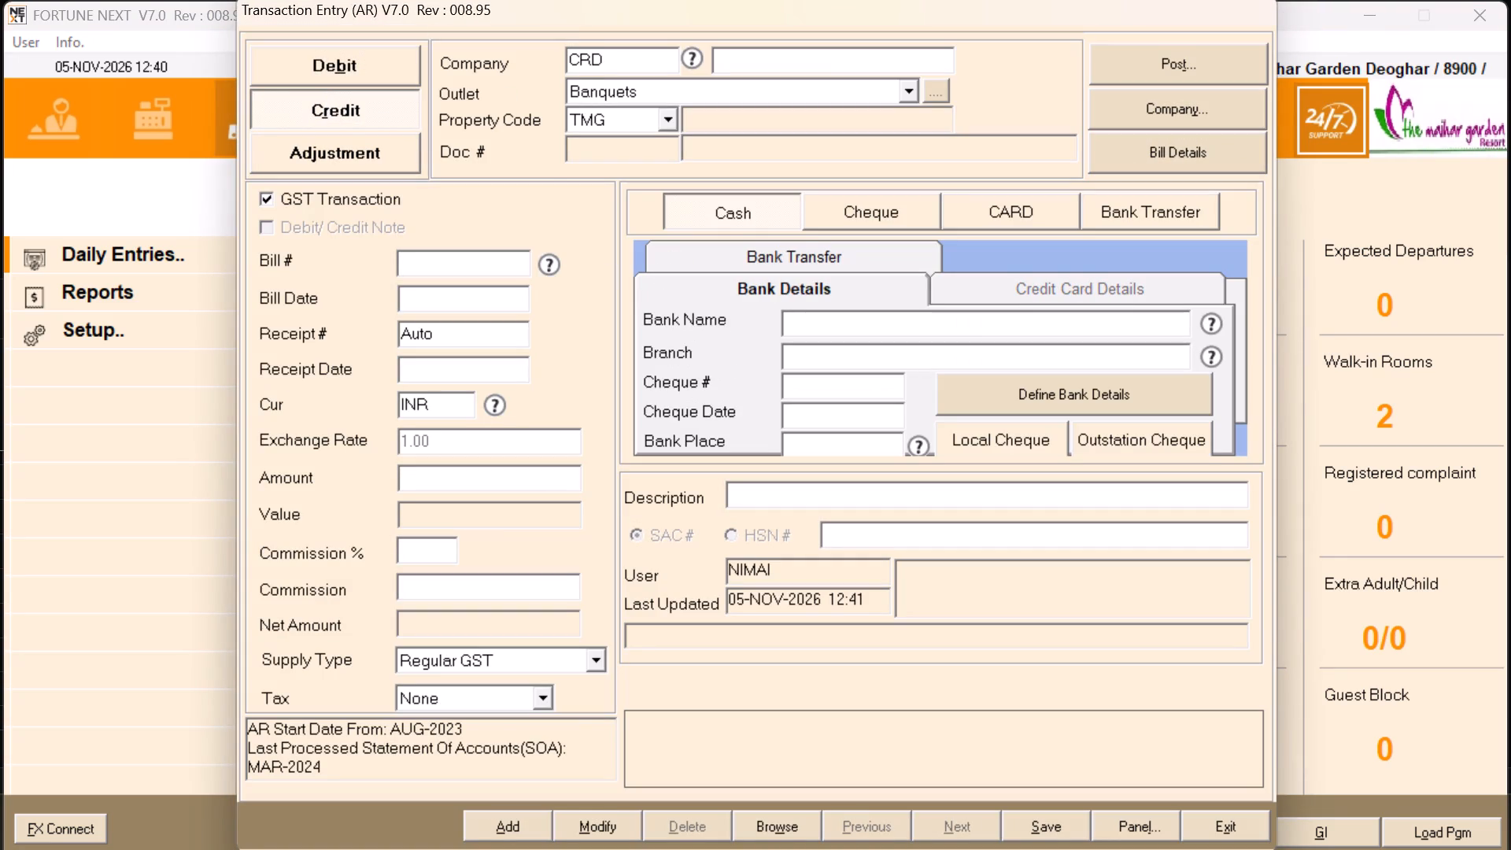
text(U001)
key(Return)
click(693, 98)
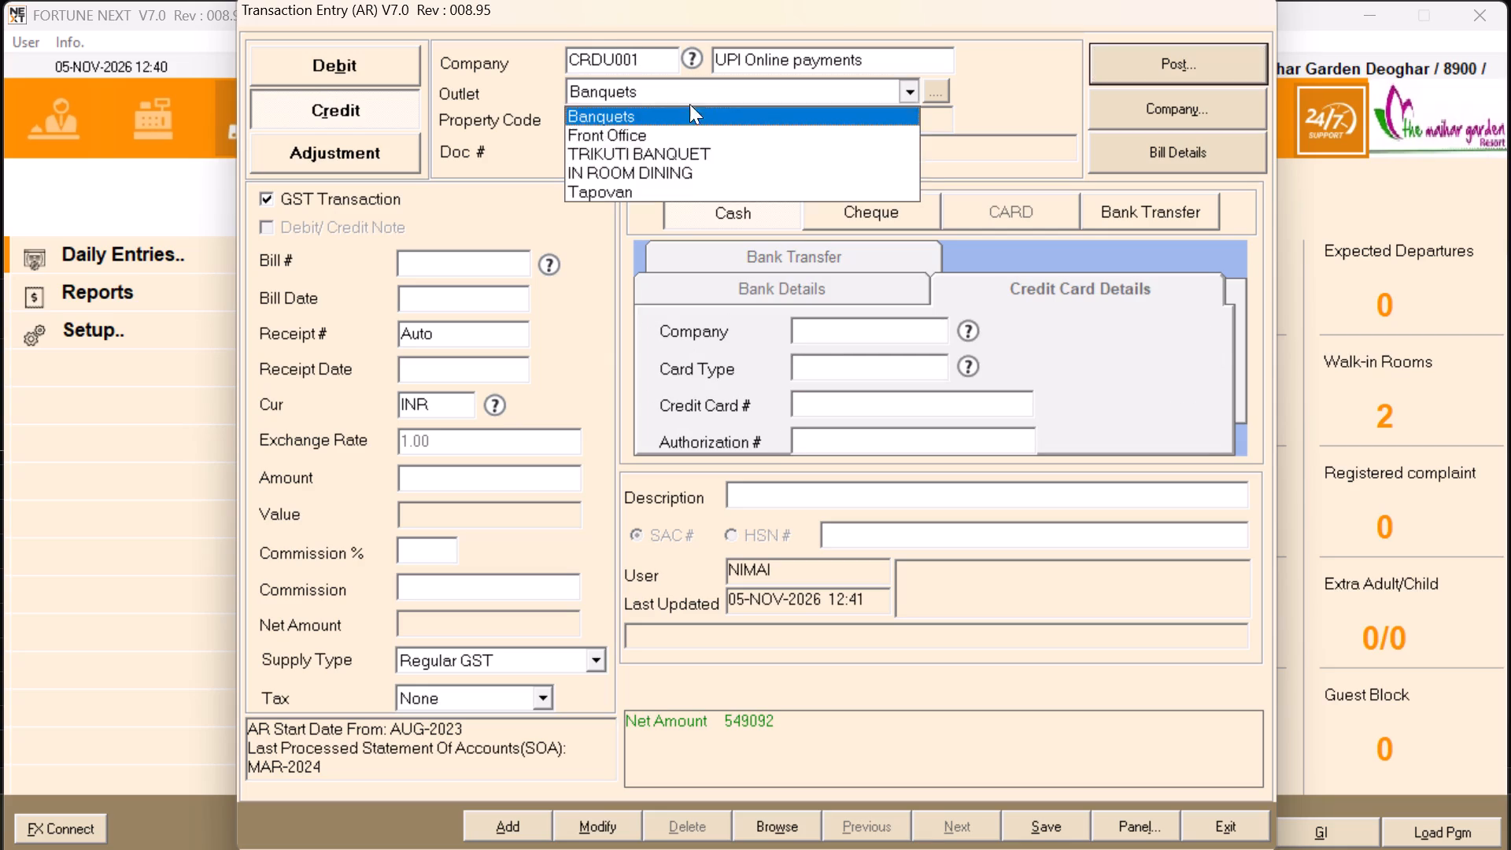
click(685, 131)
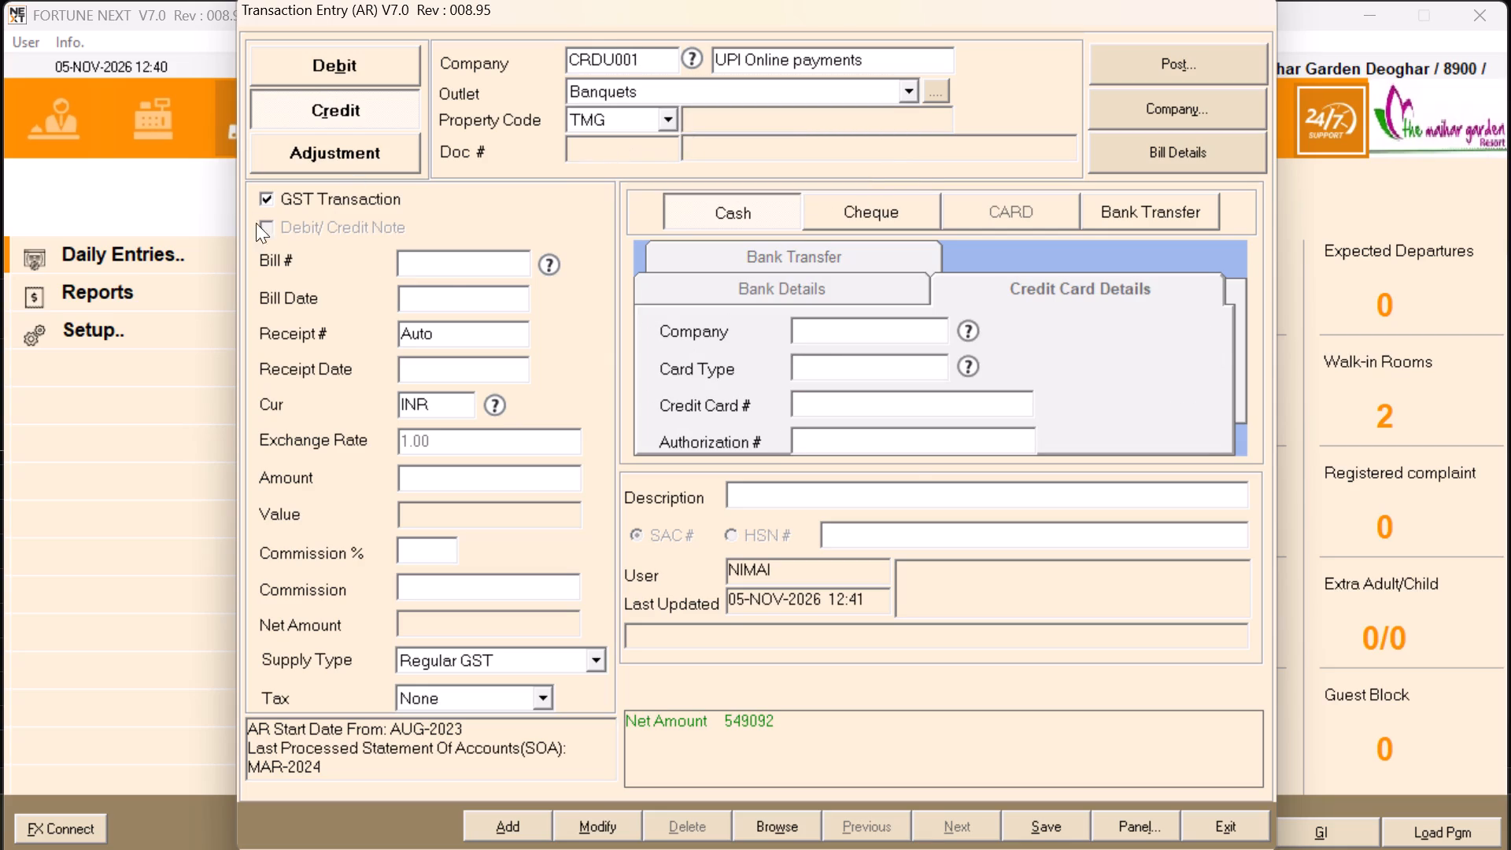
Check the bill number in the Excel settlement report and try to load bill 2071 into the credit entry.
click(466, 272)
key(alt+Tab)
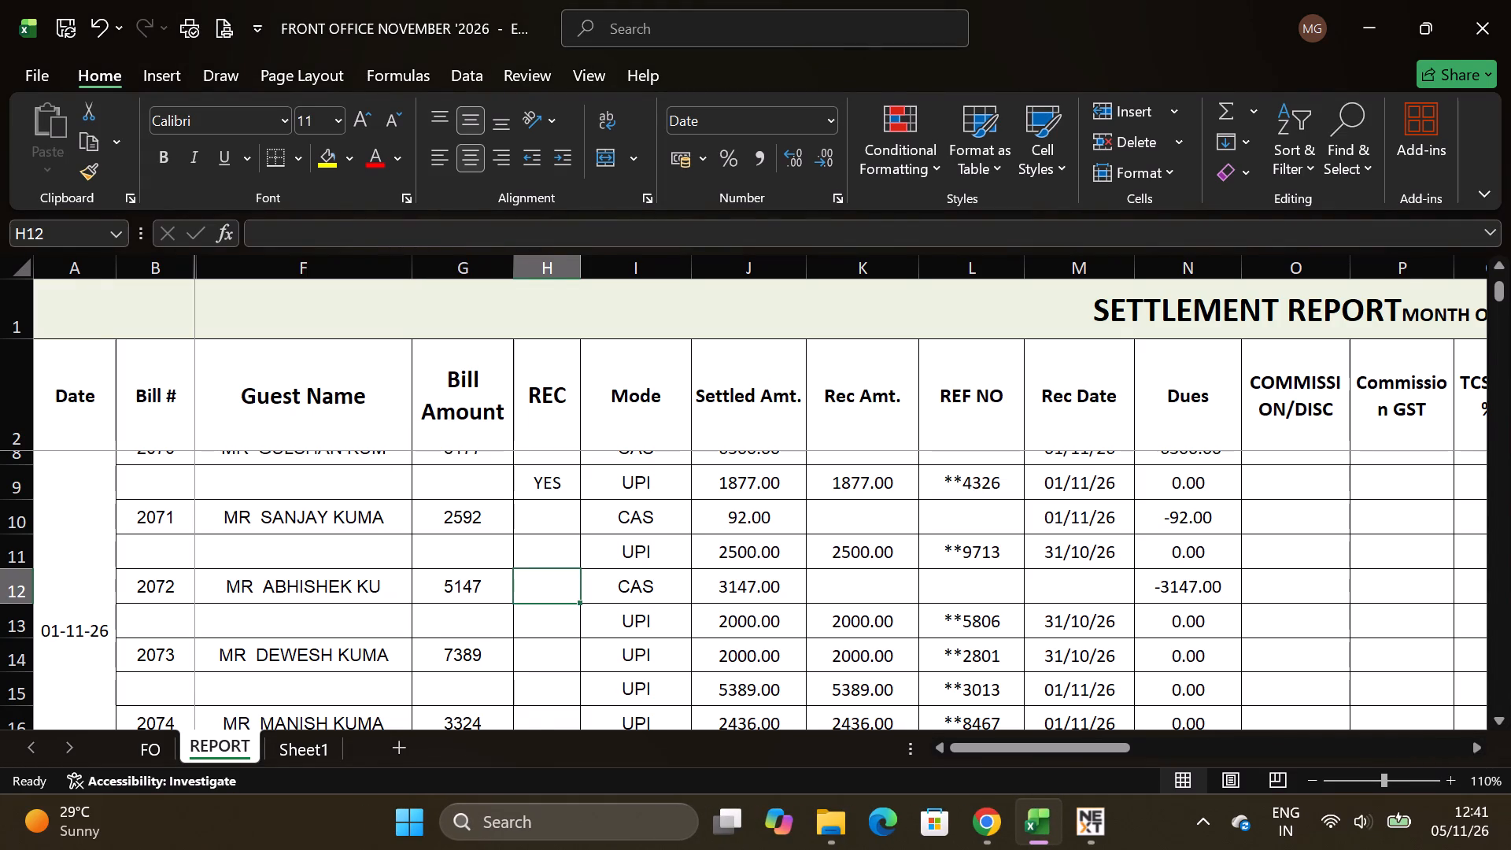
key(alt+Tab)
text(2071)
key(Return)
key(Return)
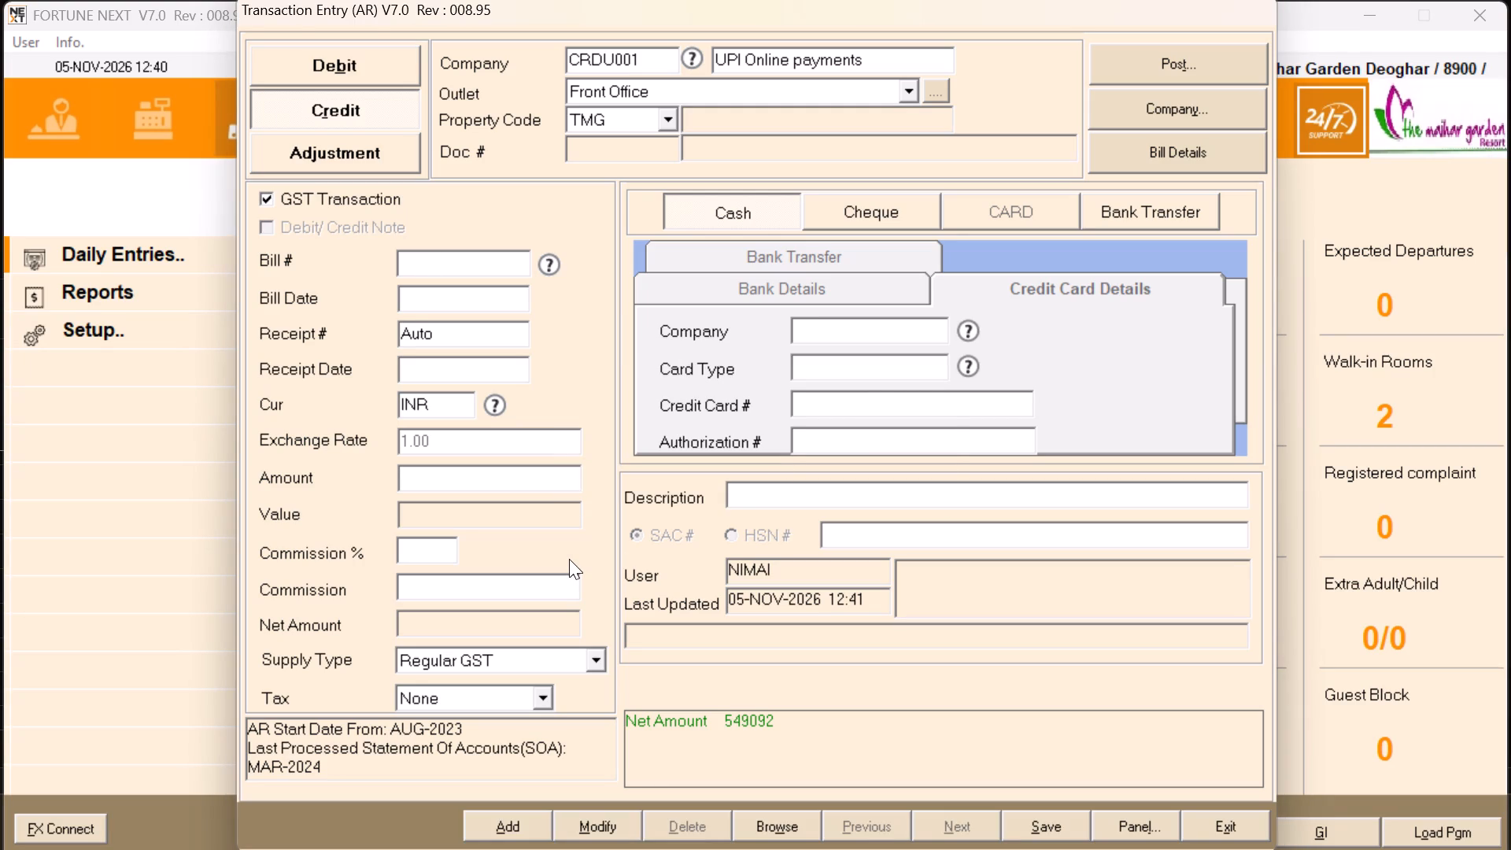
Recheck the Excel report and load bill 2072 into the credit entry, keeping the automatic receipt number and receipt date 05-NOV-2026.
click(499, 270)
key(alt+Tab)
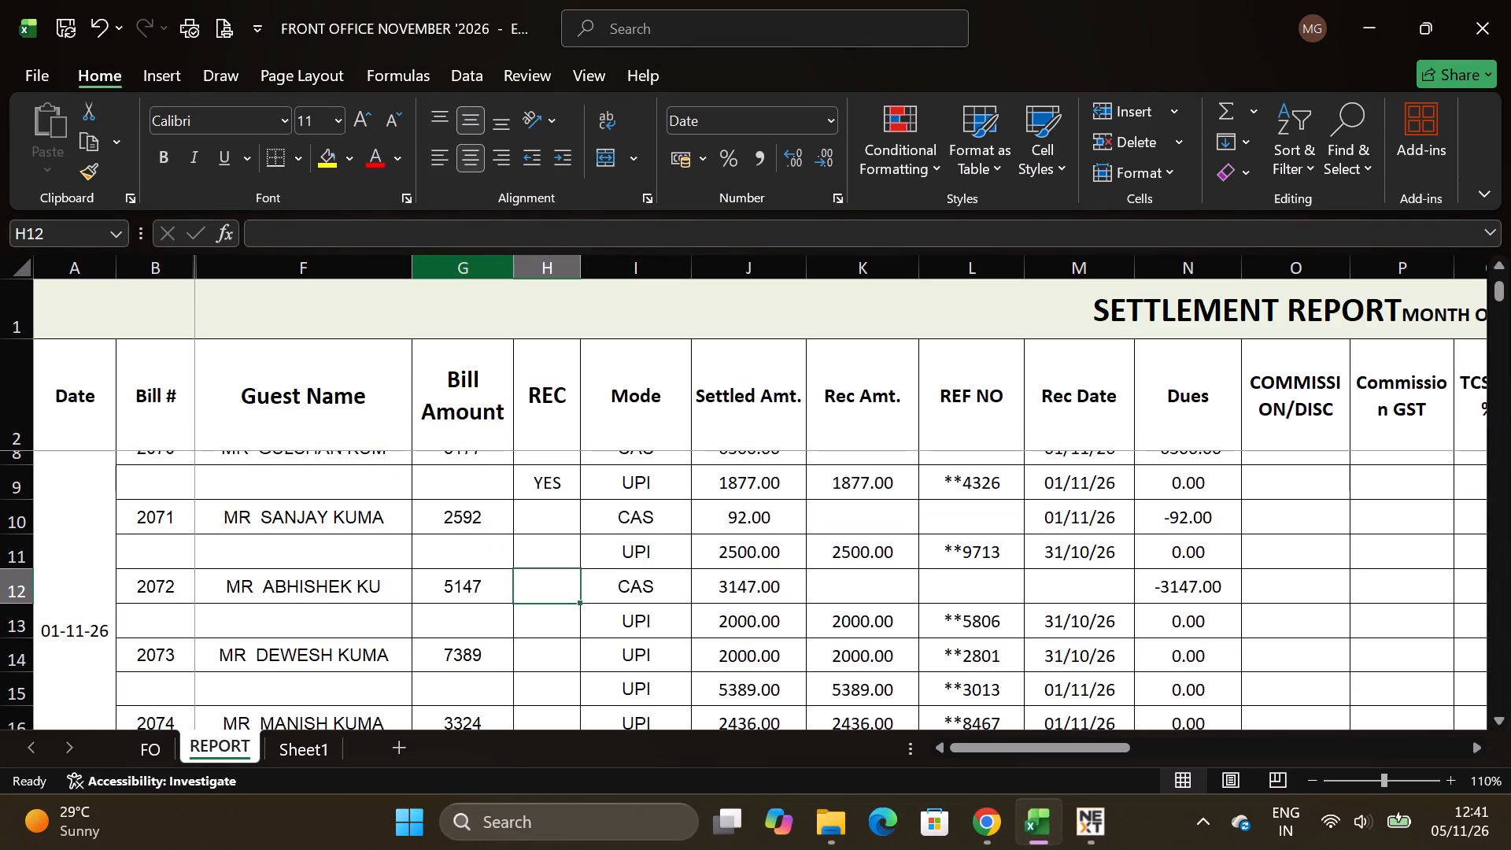
key(Up)
key(Down)
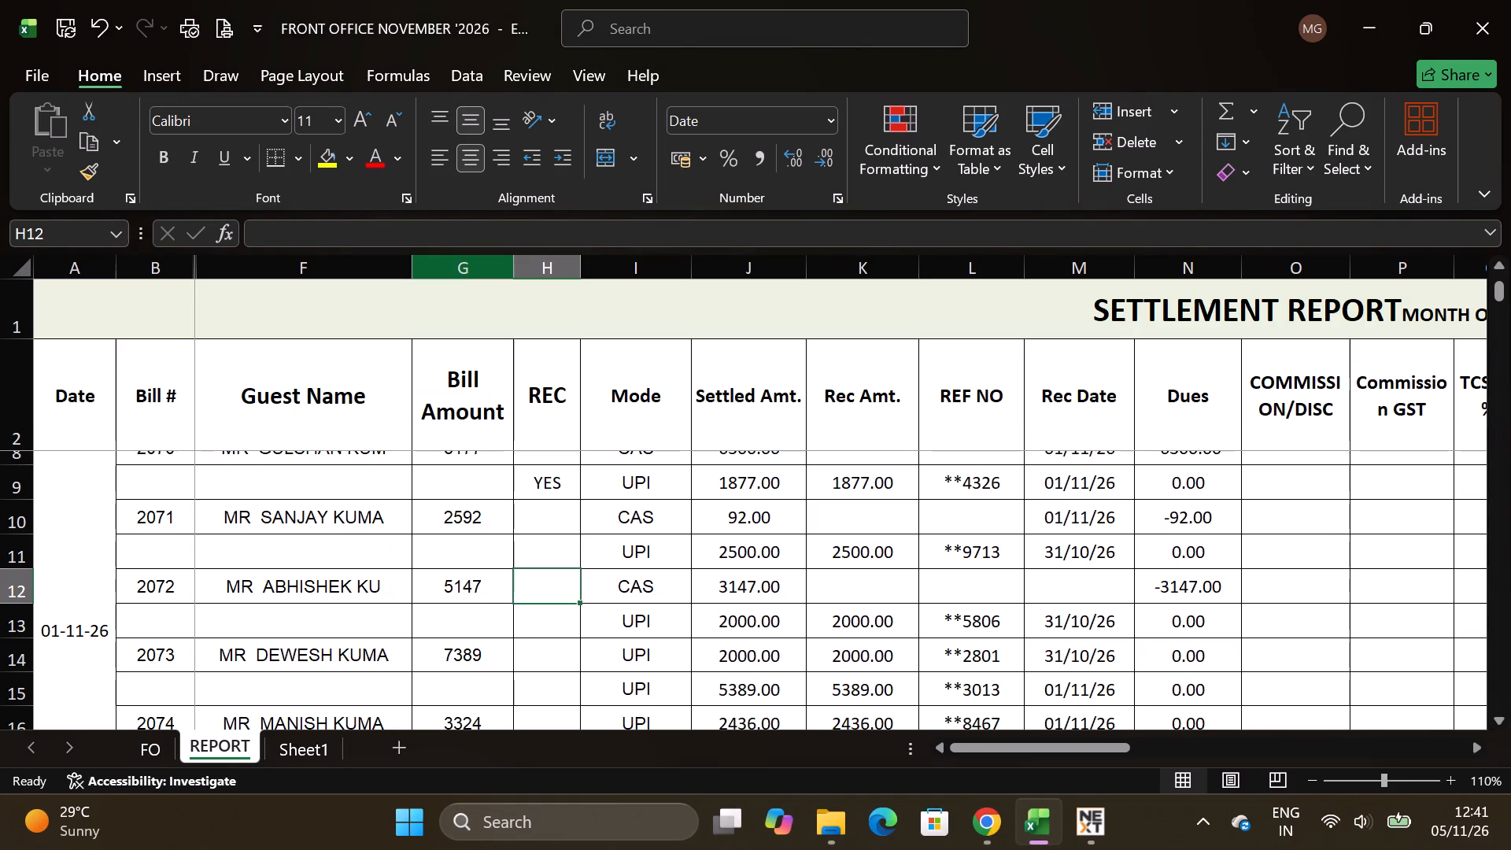
key(Down)
key(alt+Tab)
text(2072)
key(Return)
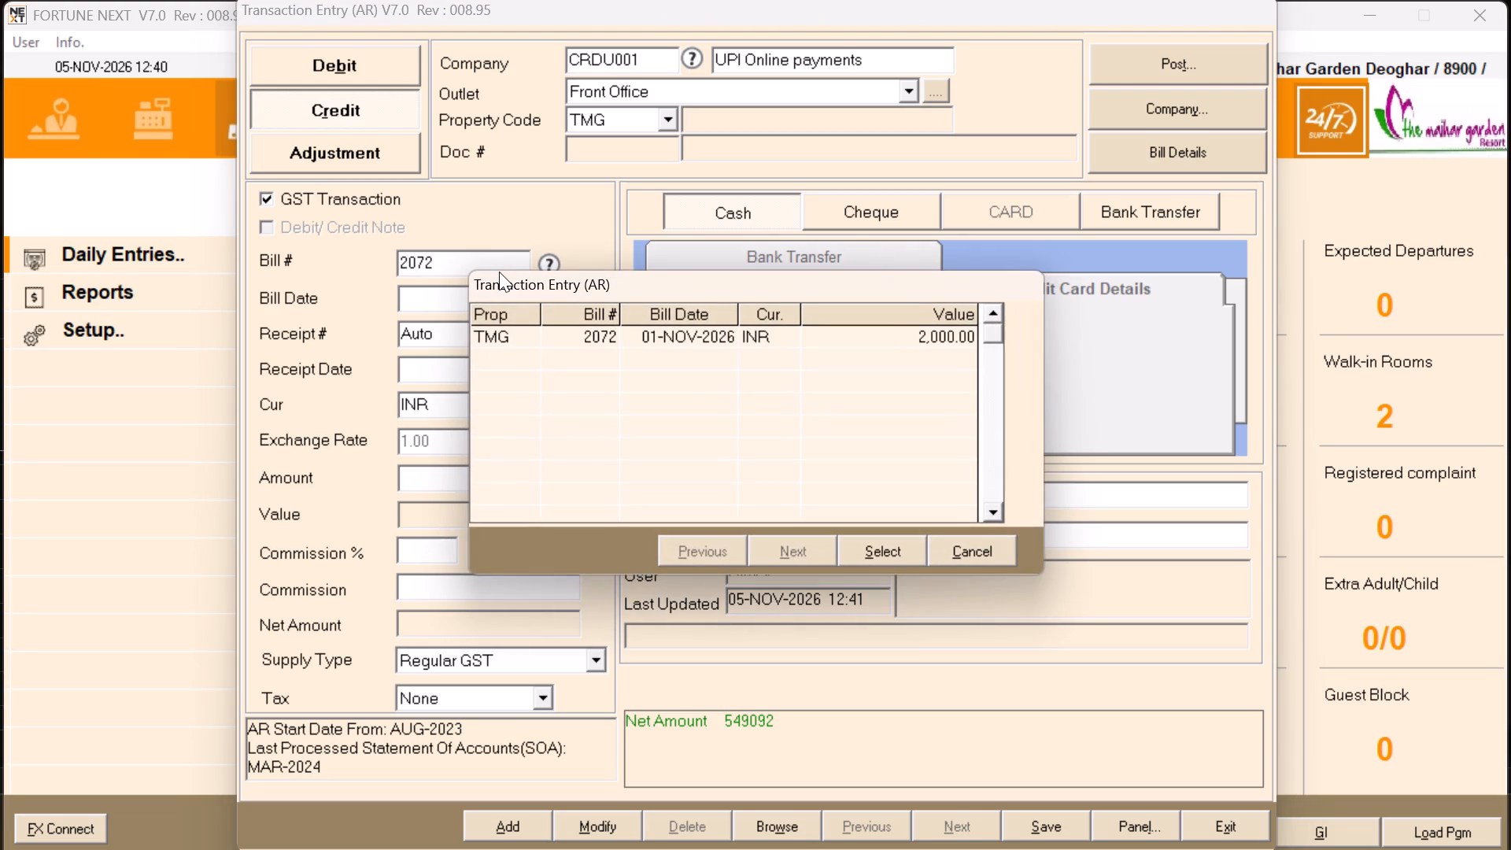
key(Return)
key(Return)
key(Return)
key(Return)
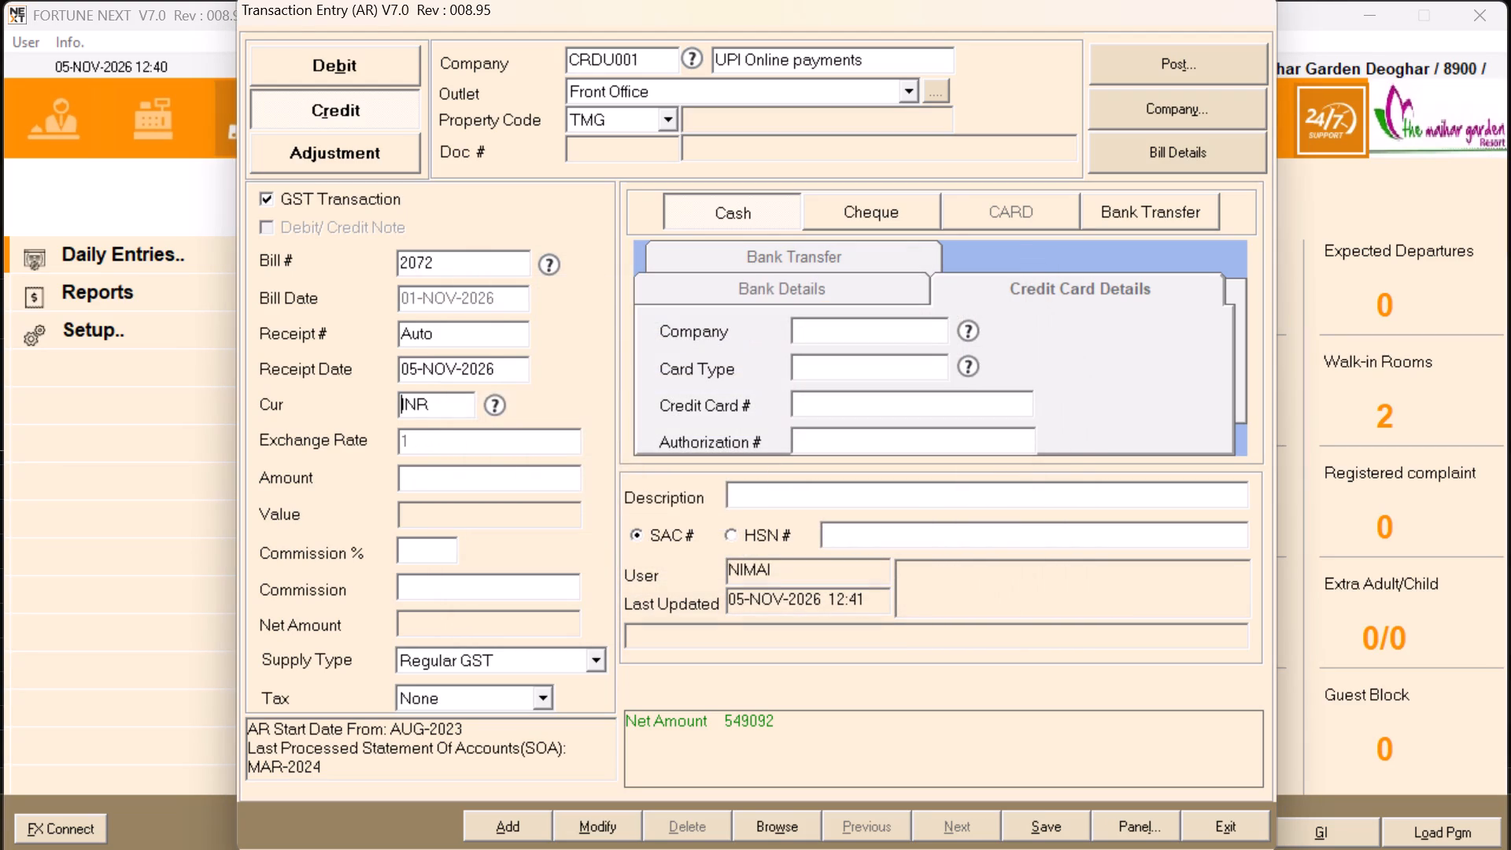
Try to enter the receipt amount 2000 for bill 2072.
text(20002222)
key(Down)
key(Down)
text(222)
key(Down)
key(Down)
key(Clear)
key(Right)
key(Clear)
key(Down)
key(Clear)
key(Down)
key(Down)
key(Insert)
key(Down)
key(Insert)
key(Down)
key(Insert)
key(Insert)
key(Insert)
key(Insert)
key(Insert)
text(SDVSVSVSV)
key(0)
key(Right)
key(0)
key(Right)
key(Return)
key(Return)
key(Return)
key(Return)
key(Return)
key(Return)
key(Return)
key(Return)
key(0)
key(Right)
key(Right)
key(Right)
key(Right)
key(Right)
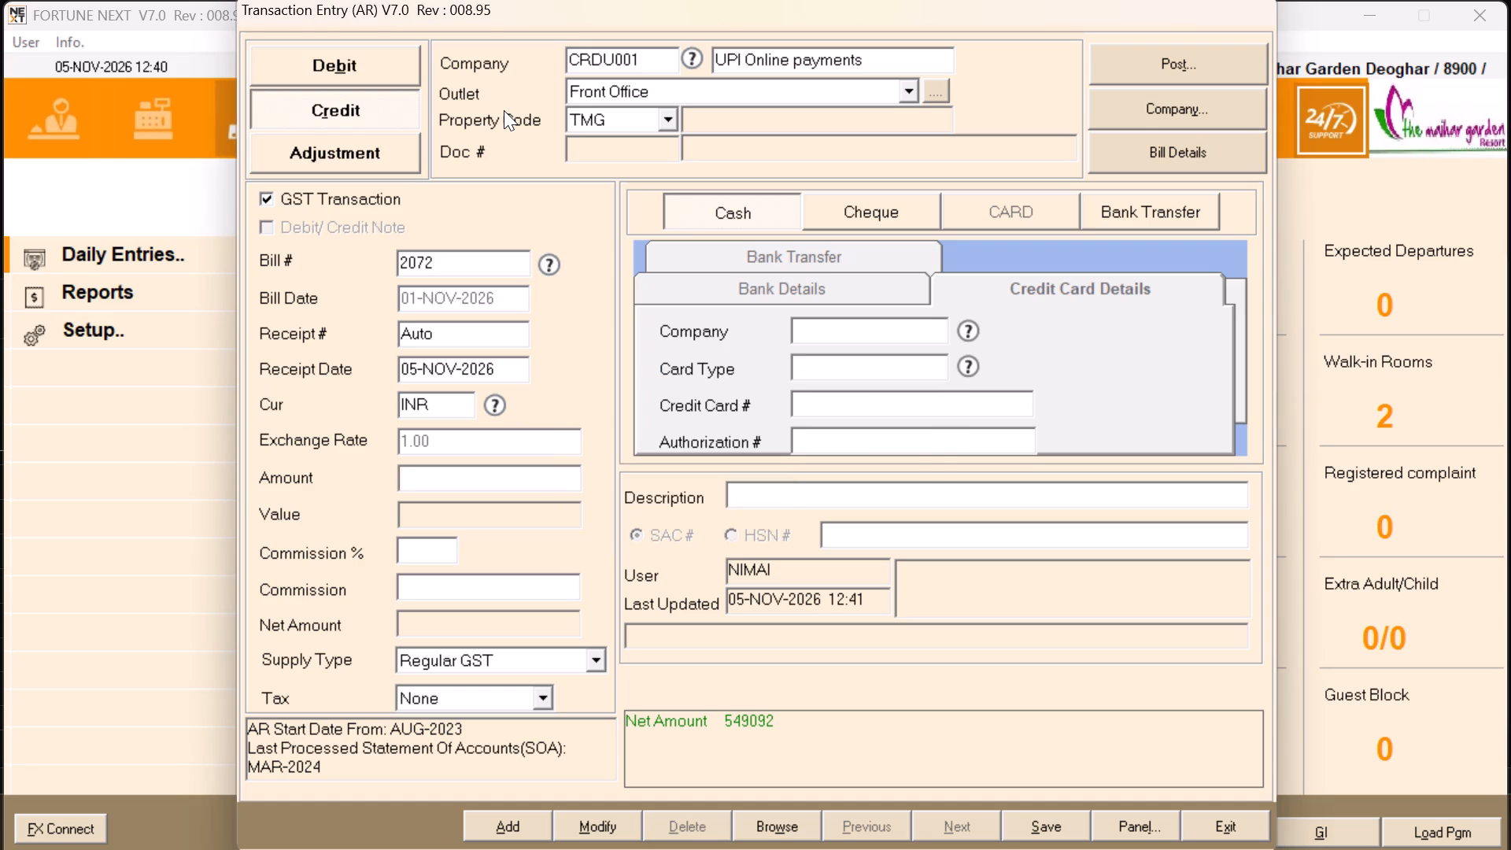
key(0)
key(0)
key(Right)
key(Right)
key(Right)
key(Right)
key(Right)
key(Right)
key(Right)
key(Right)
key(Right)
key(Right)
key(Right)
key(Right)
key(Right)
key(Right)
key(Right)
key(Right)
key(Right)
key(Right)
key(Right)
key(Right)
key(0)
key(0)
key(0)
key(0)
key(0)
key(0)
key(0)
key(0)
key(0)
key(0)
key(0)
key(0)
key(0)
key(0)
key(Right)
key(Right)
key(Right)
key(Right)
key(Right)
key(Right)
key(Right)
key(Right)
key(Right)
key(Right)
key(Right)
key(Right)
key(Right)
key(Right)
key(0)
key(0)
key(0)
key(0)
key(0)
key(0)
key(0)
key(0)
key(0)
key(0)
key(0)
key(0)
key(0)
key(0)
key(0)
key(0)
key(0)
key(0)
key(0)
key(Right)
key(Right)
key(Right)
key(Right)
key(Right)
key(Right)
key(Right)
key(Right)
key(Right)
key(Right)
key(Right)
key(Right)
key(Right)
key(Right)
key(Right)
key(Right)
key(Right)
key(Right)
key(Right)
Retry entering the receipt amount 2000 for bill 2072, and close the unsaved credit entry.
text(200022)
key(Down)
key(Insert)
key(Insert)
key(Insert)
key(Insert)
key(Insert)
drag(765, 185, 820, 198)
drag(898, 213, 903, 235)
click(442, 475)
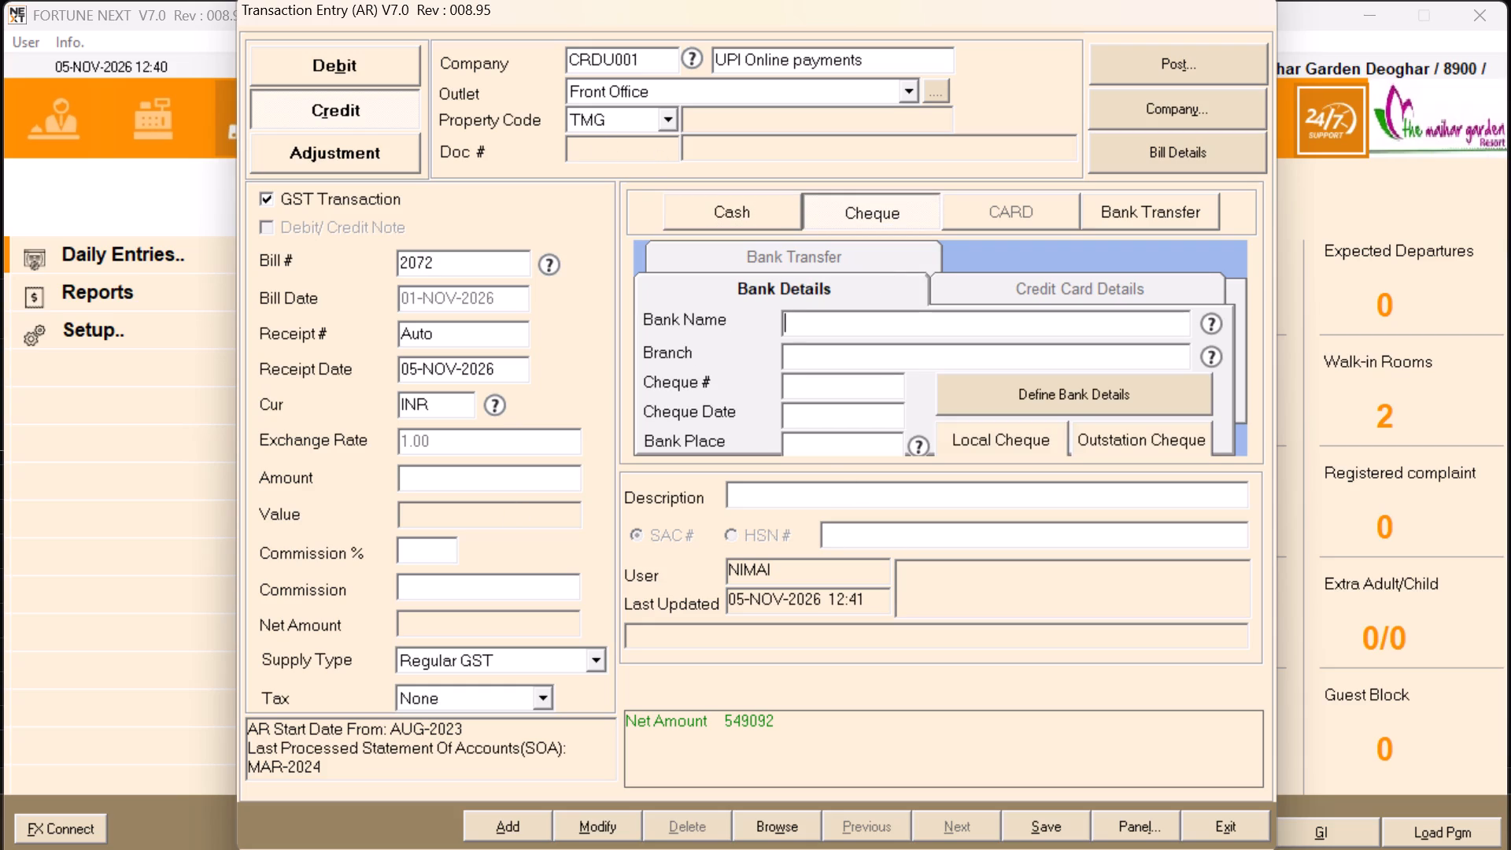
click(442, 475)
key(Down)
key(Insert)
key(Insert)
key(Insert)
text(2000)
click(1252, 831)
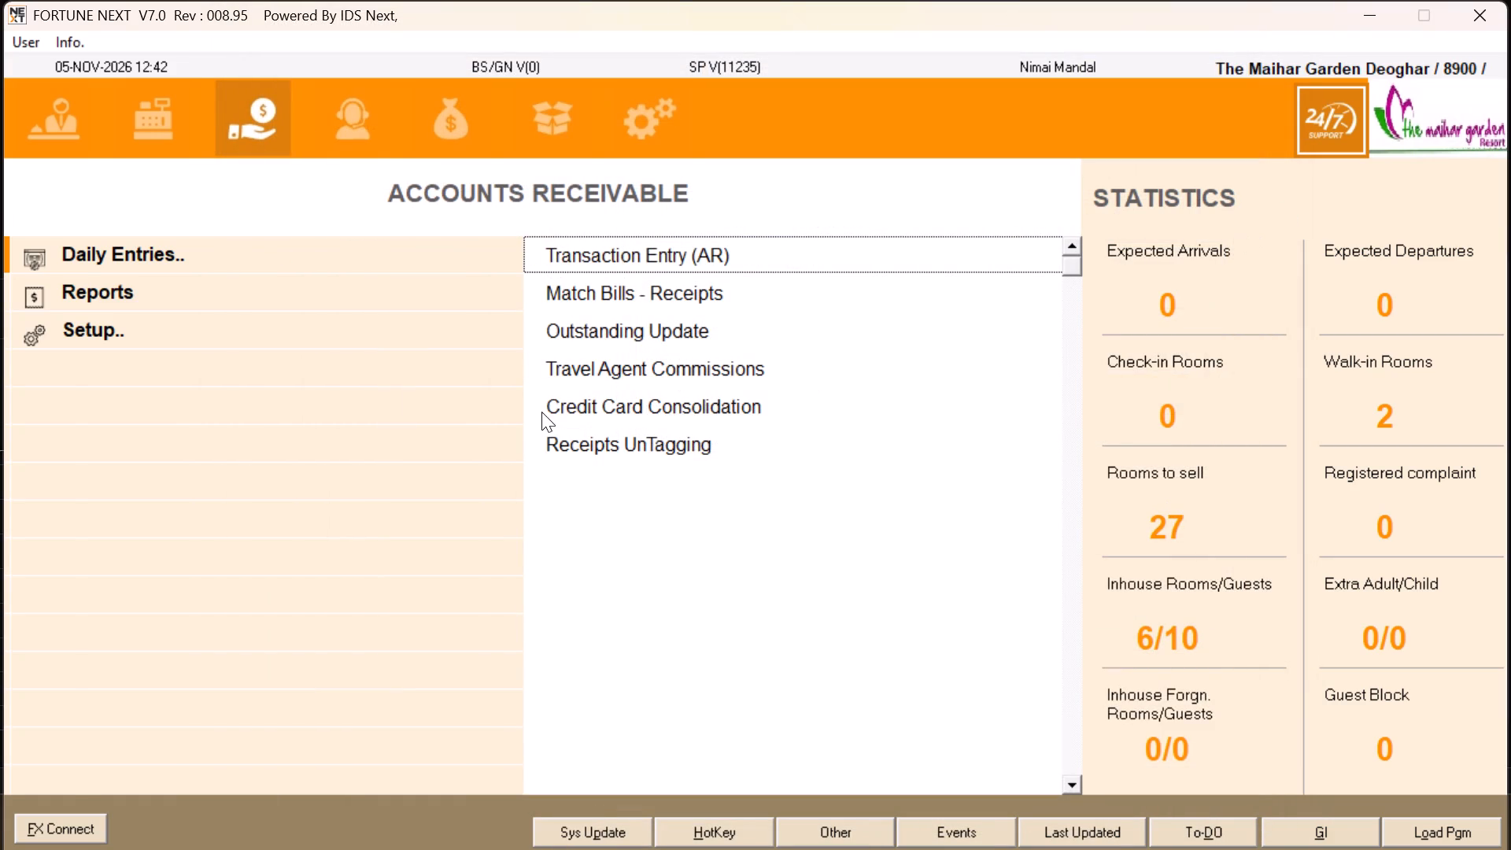
Open a new accounts receivable credit transaction entry for company CRDU001 with the Front Office outlet.
click(615, 296)
click(633, 254)
key(Return)
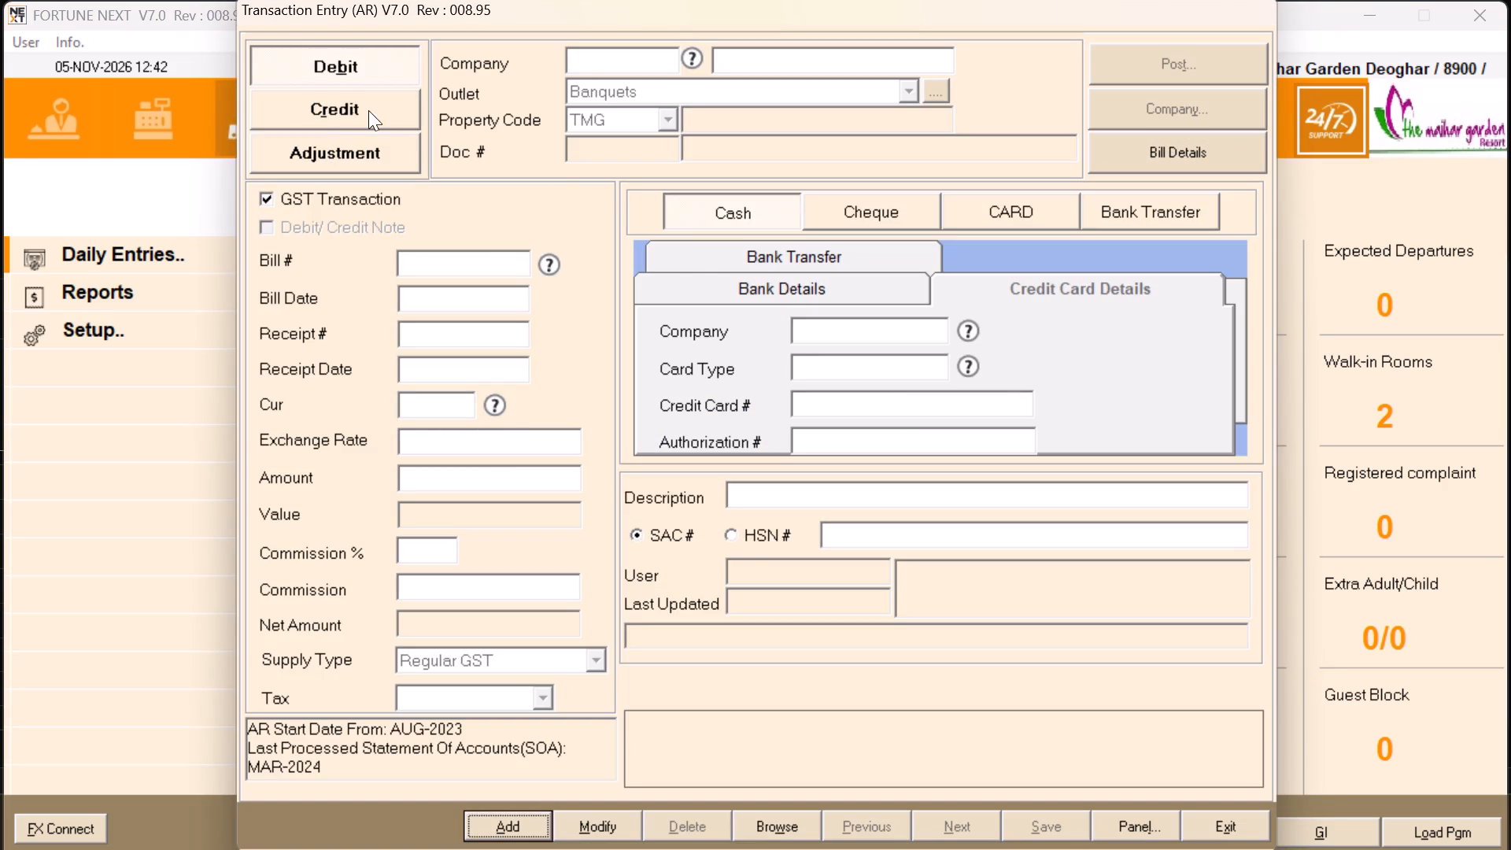
click(339, 117)
key(Return)
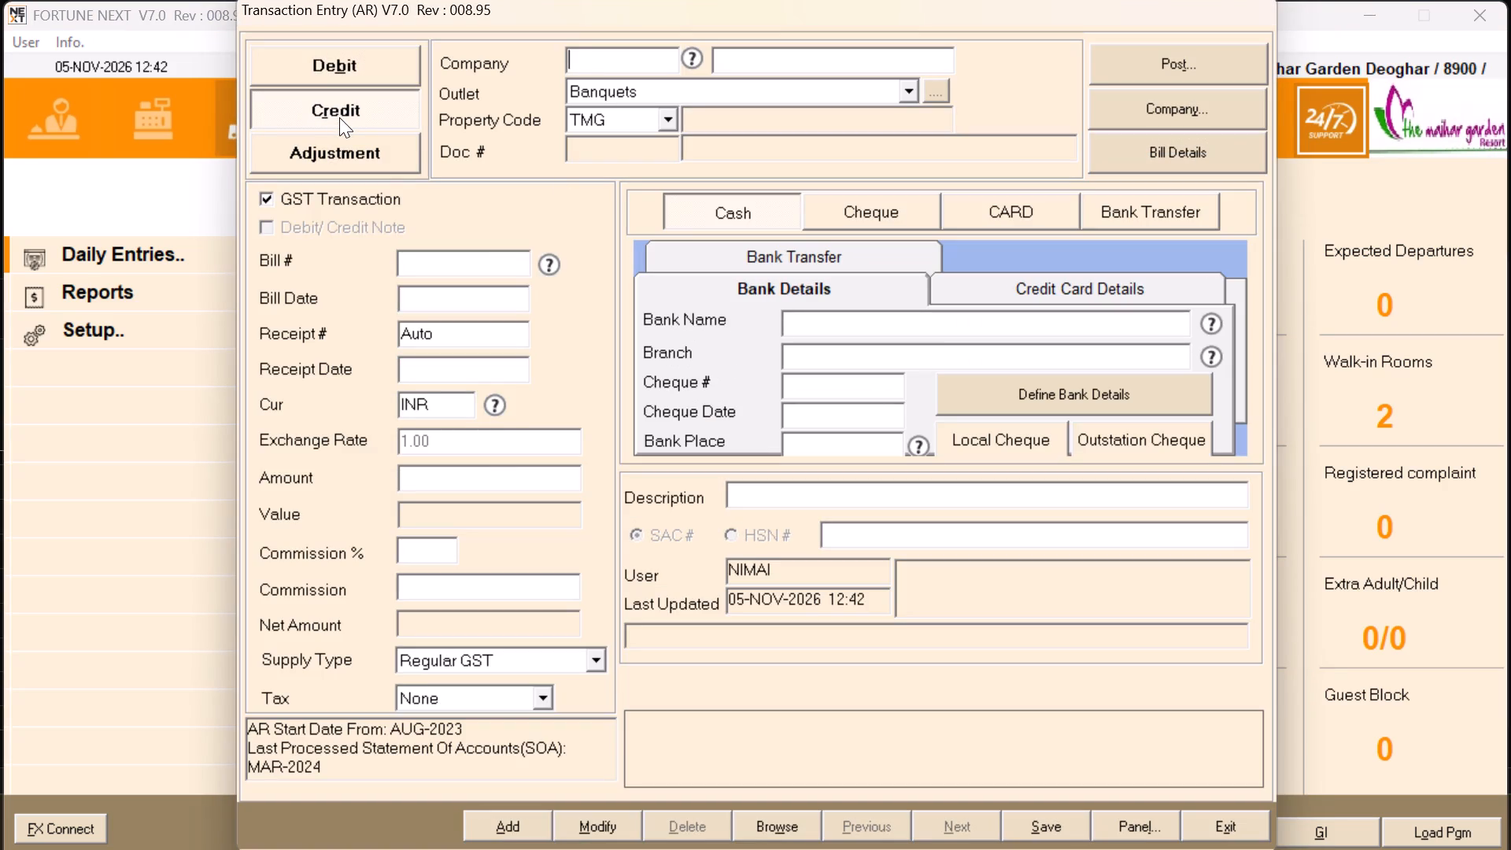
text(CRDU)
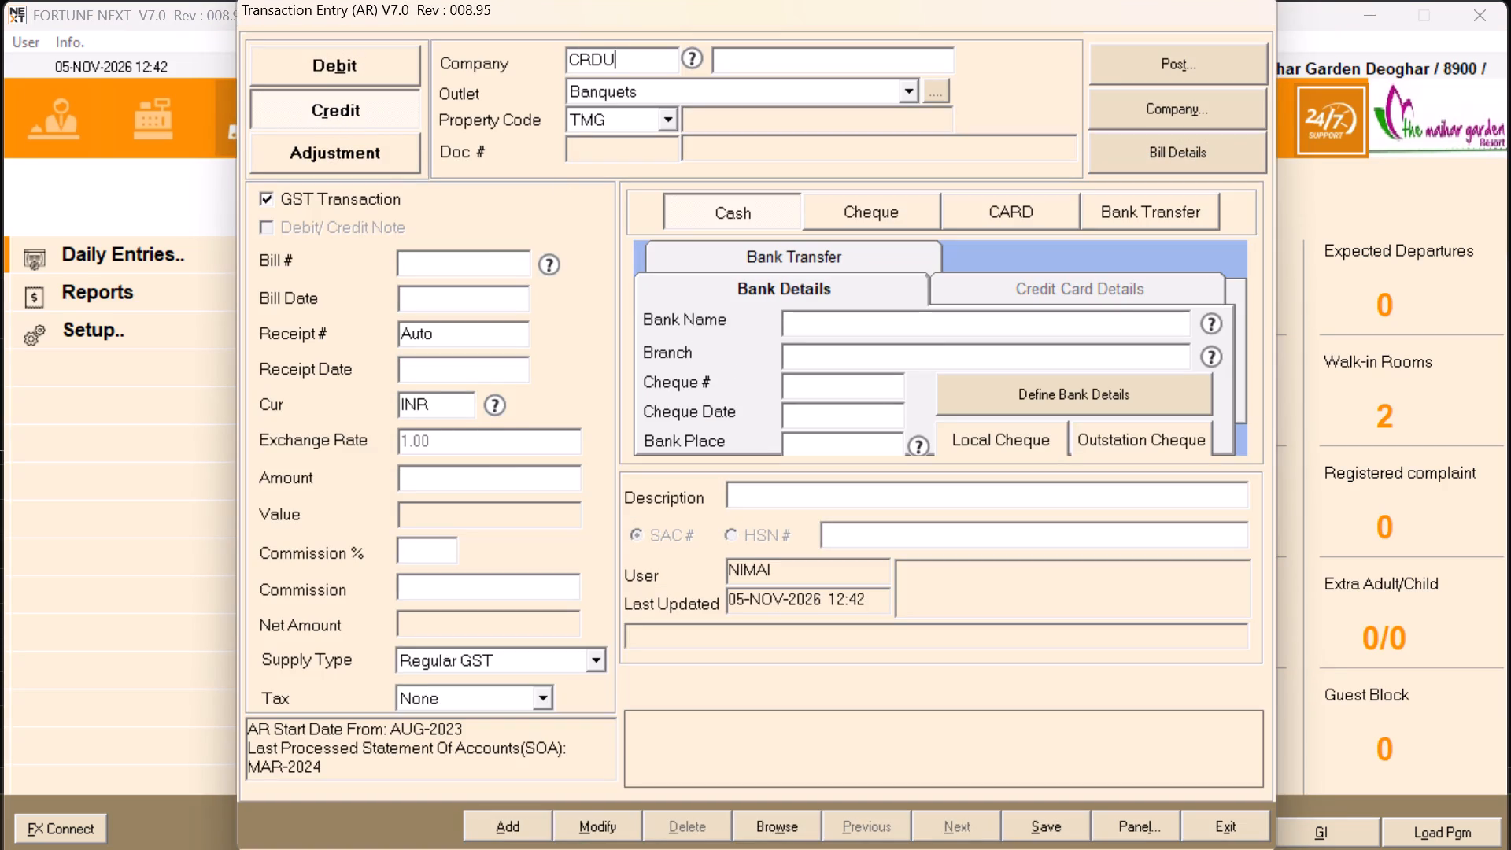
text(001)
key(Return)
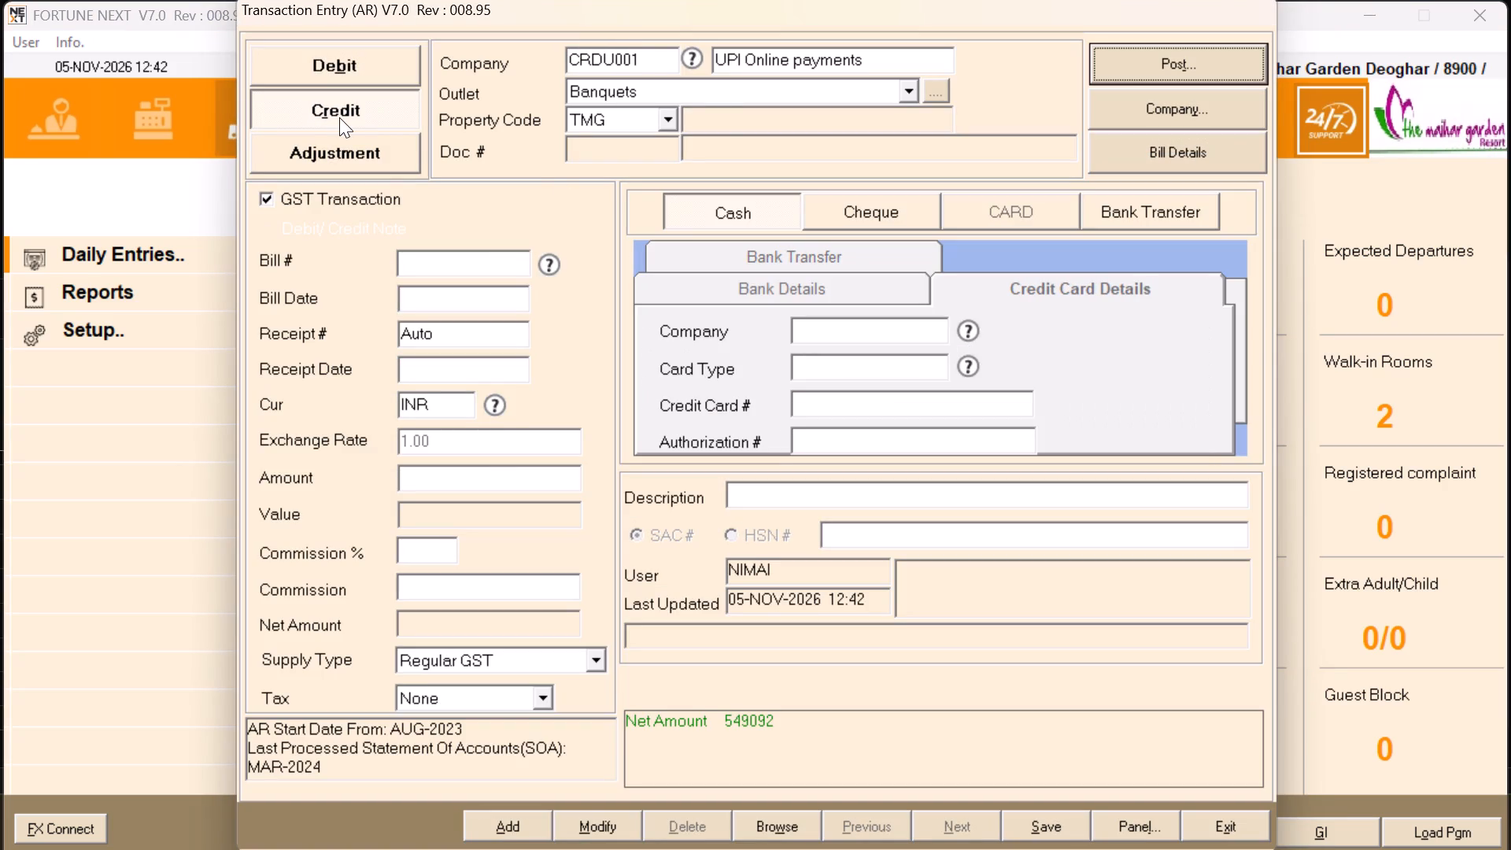
click(724, 94)
click(711, 126)
key(Return)
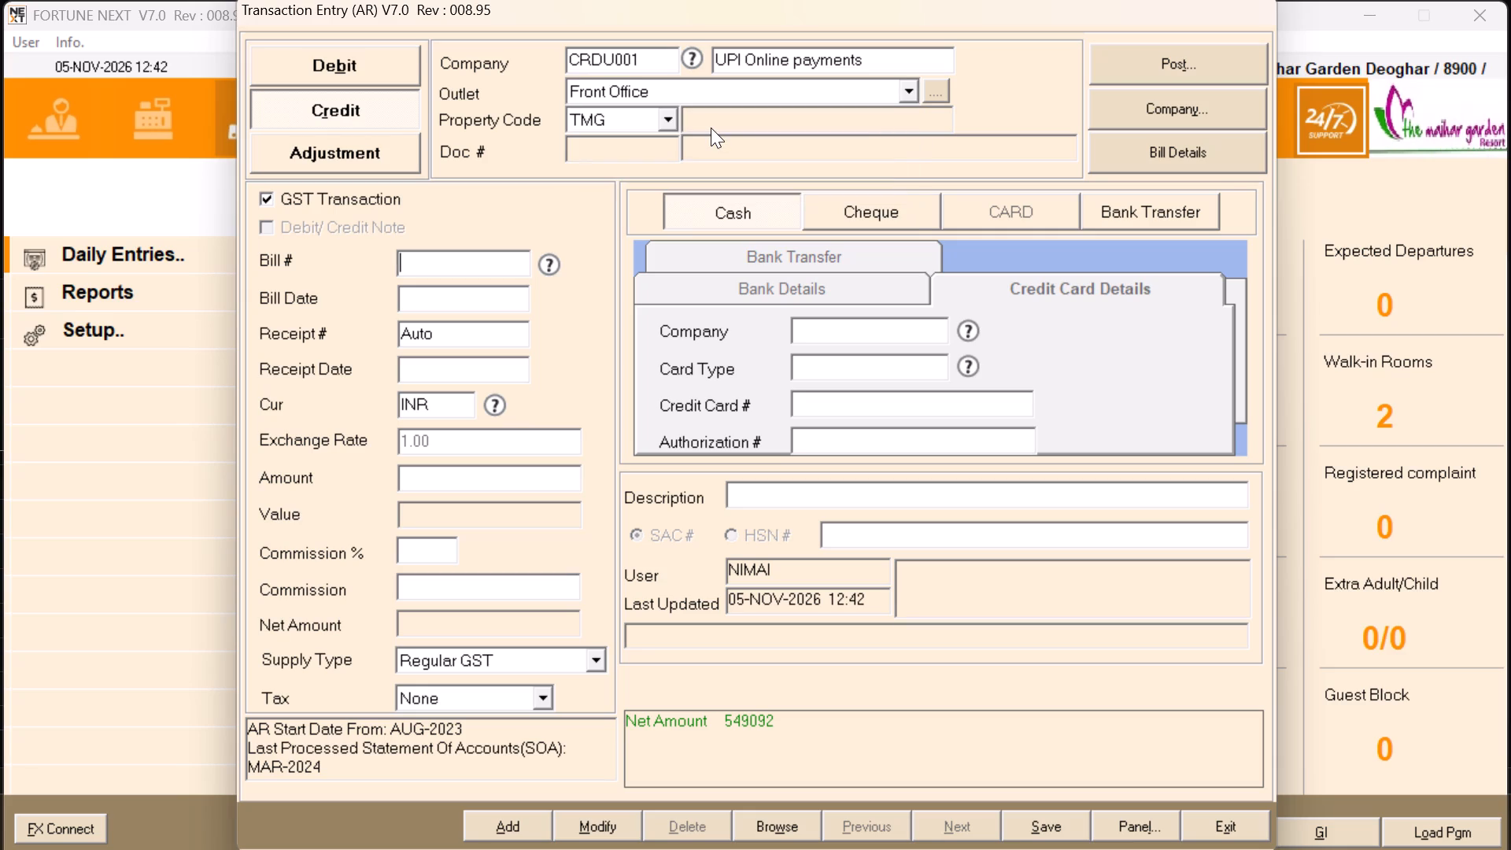
Check the bill in the Excel report and load bill 2072 into the credit entry, keeping the automatic receipt number and receipt date 05-NOV-2026.
key(alt+Tab)
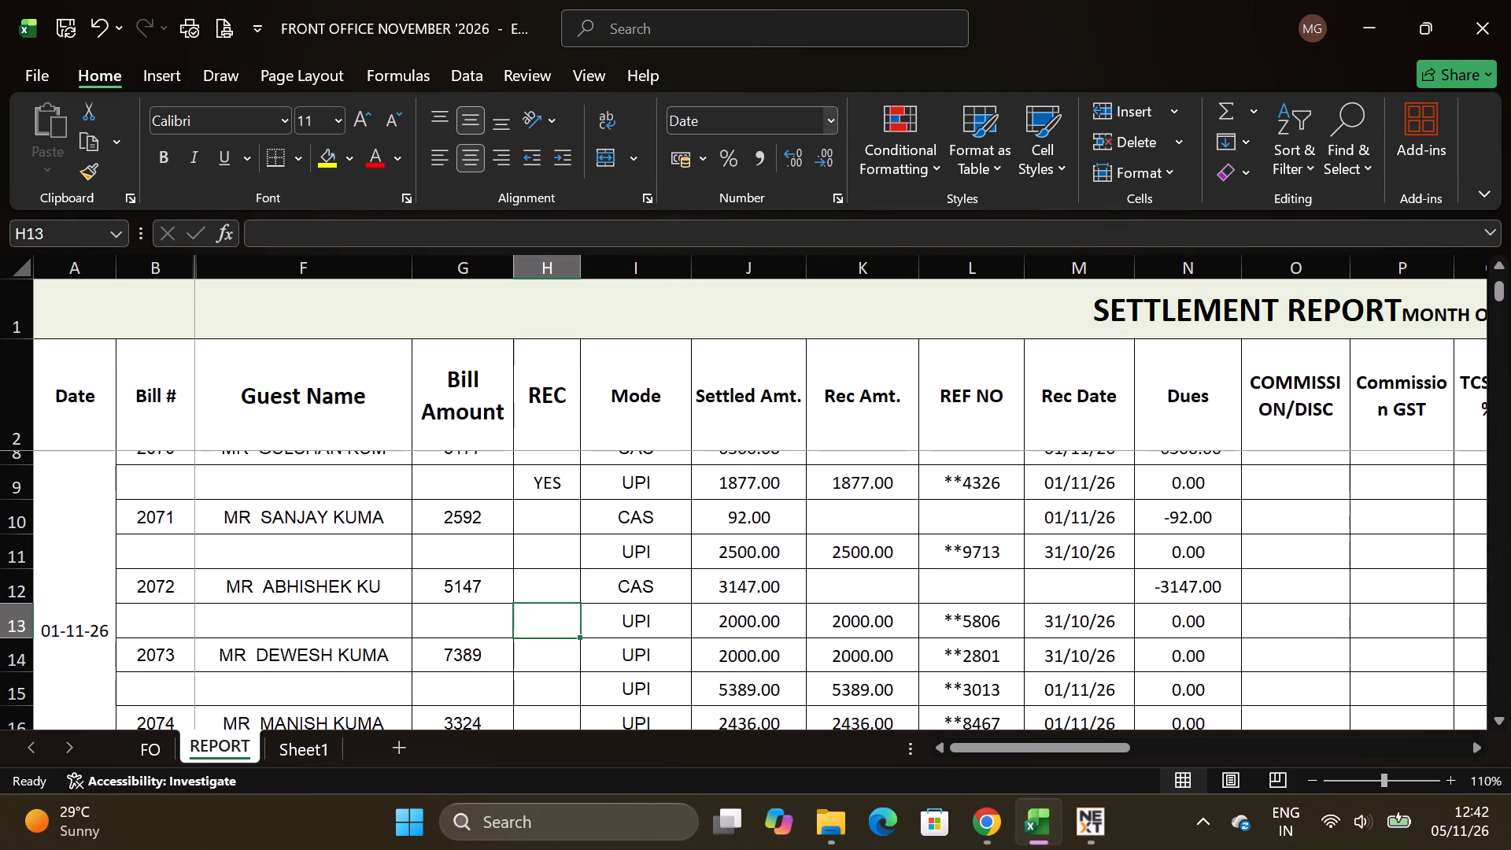
key(alt+Tab)
text(2072)
key(Return)
key(alt+Tab)
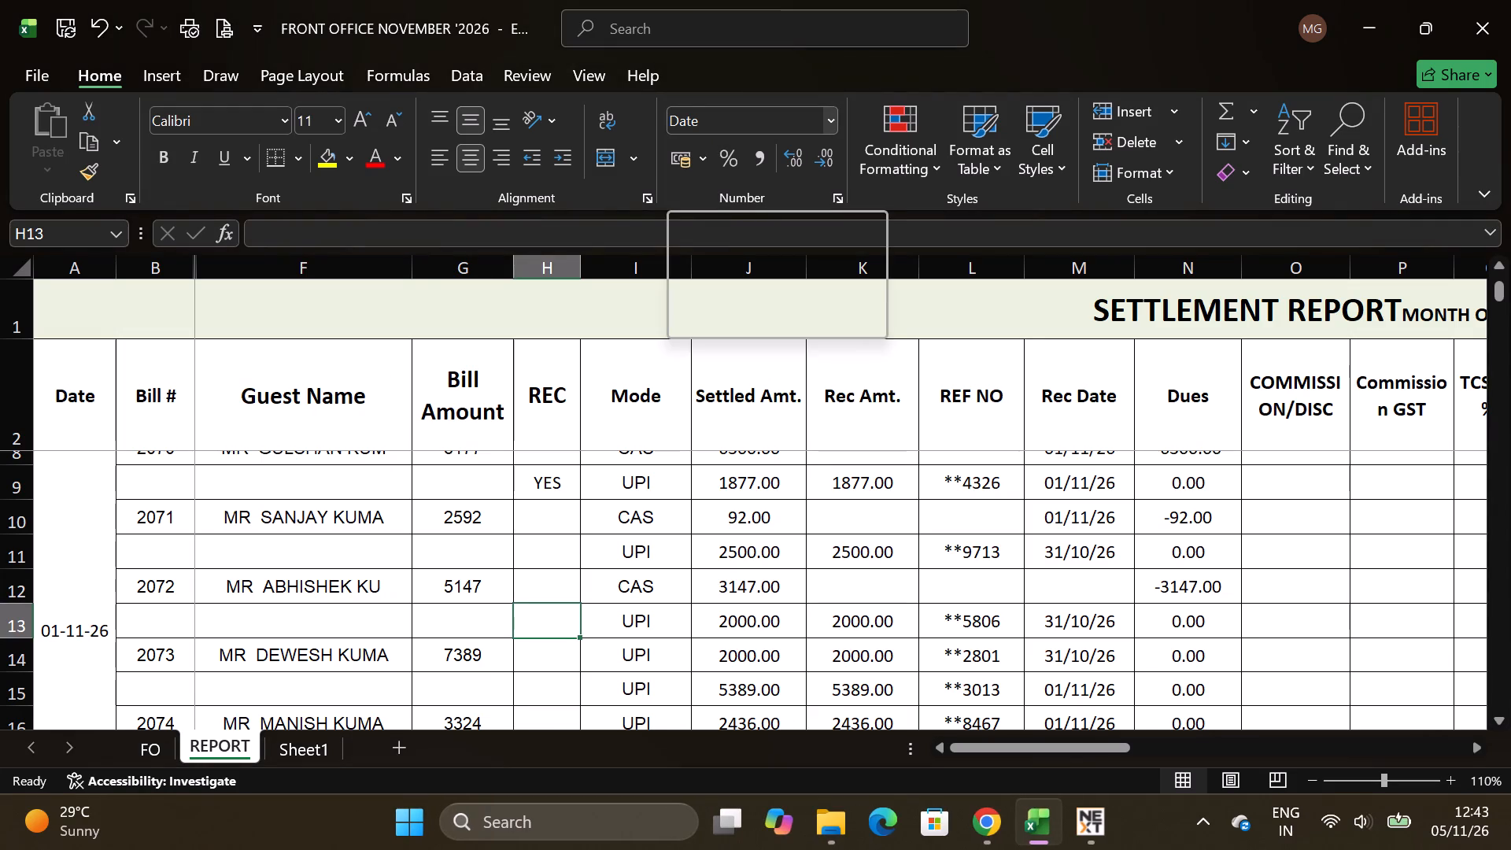
key(alt+Tab)
key(Return)
key(Return)
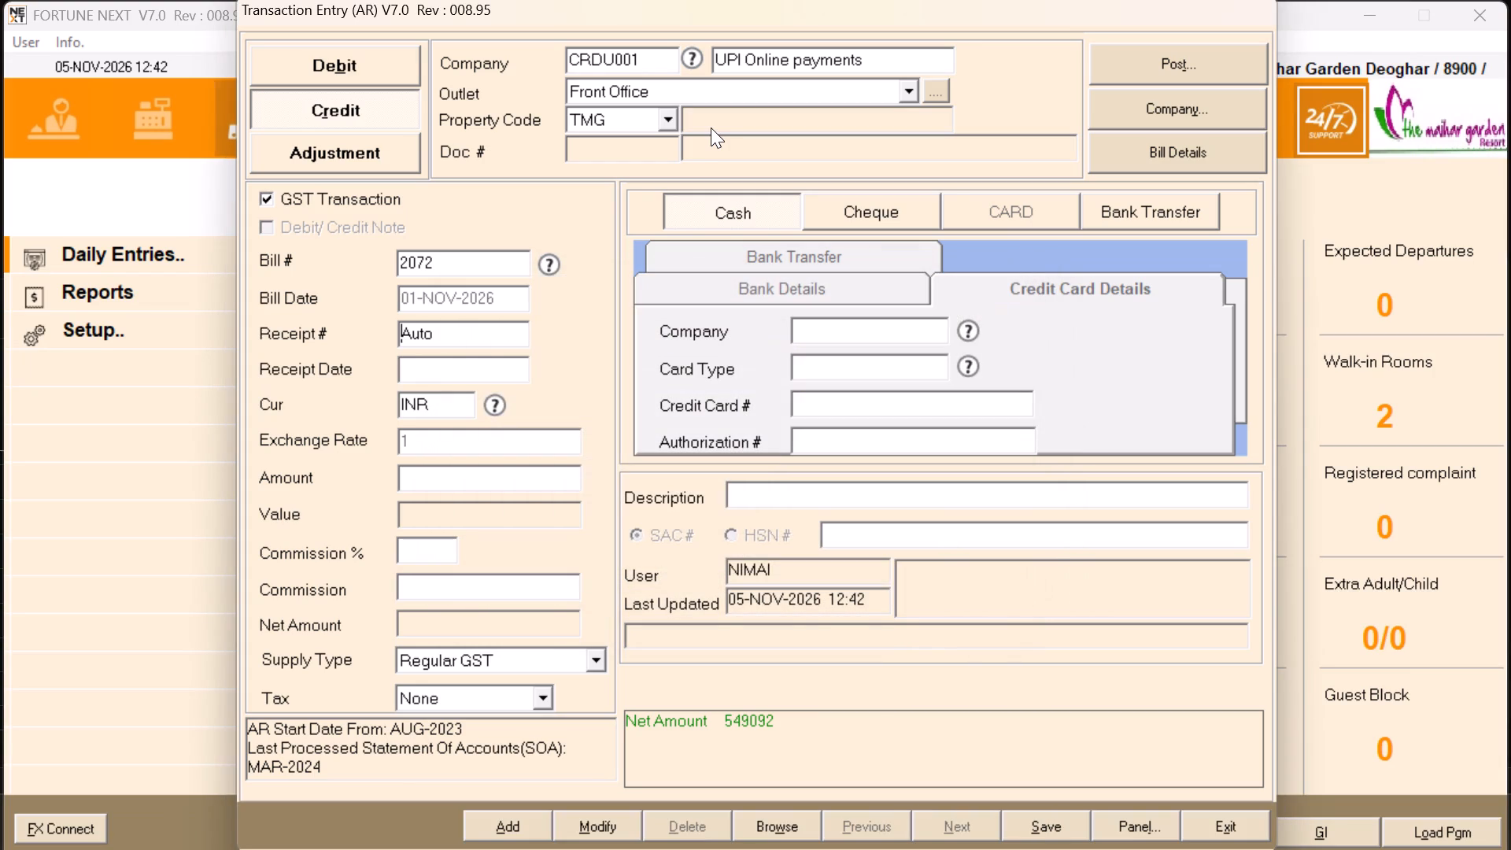
key(Return)
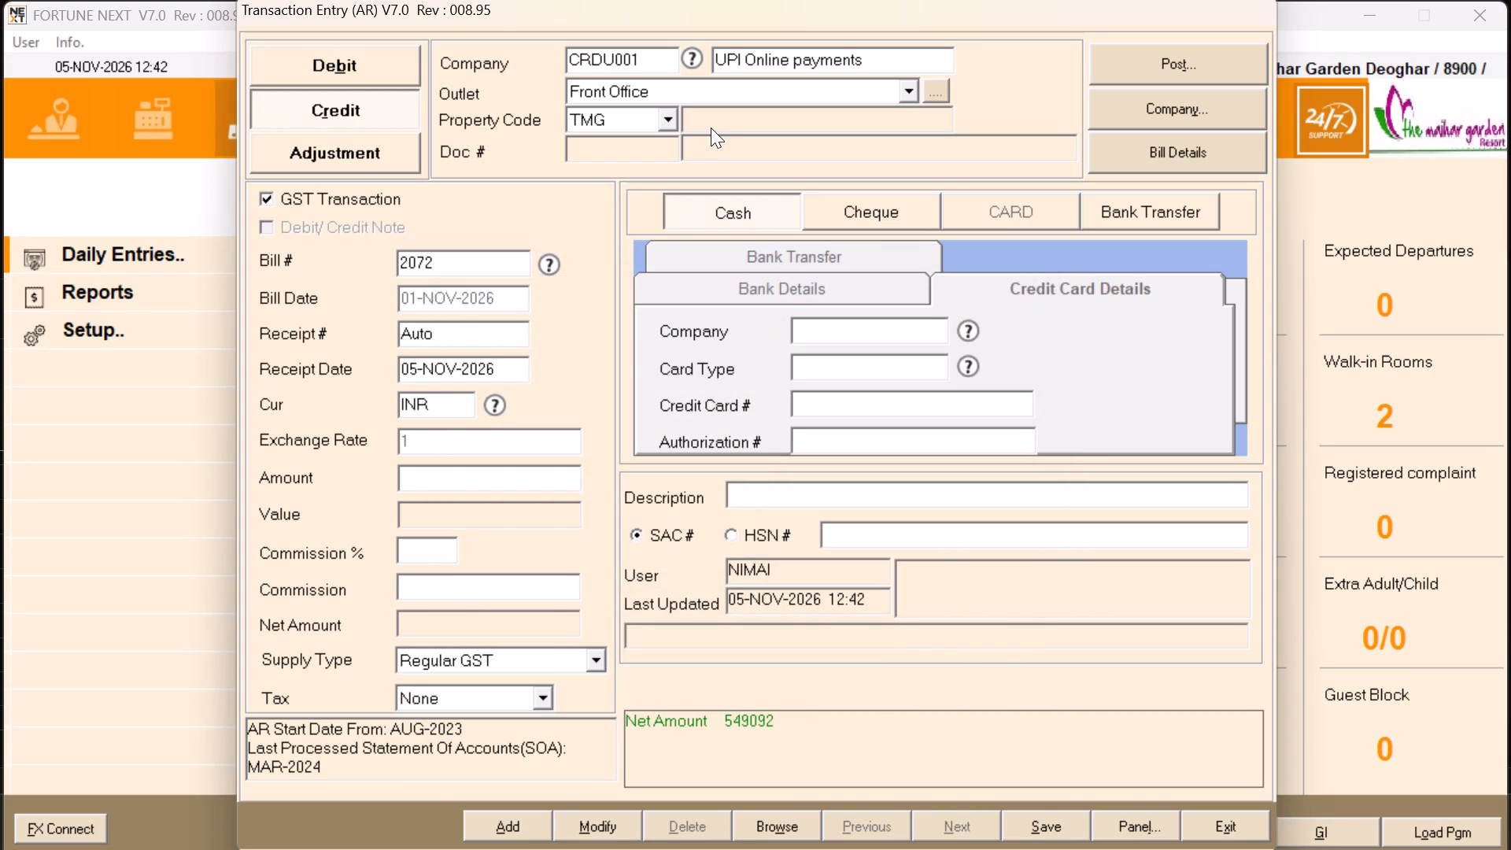
key(Return)
Enter the receipt amount 2000 for bill 2072 and set the supply type to Non GST.
text(2000)
key(Return)
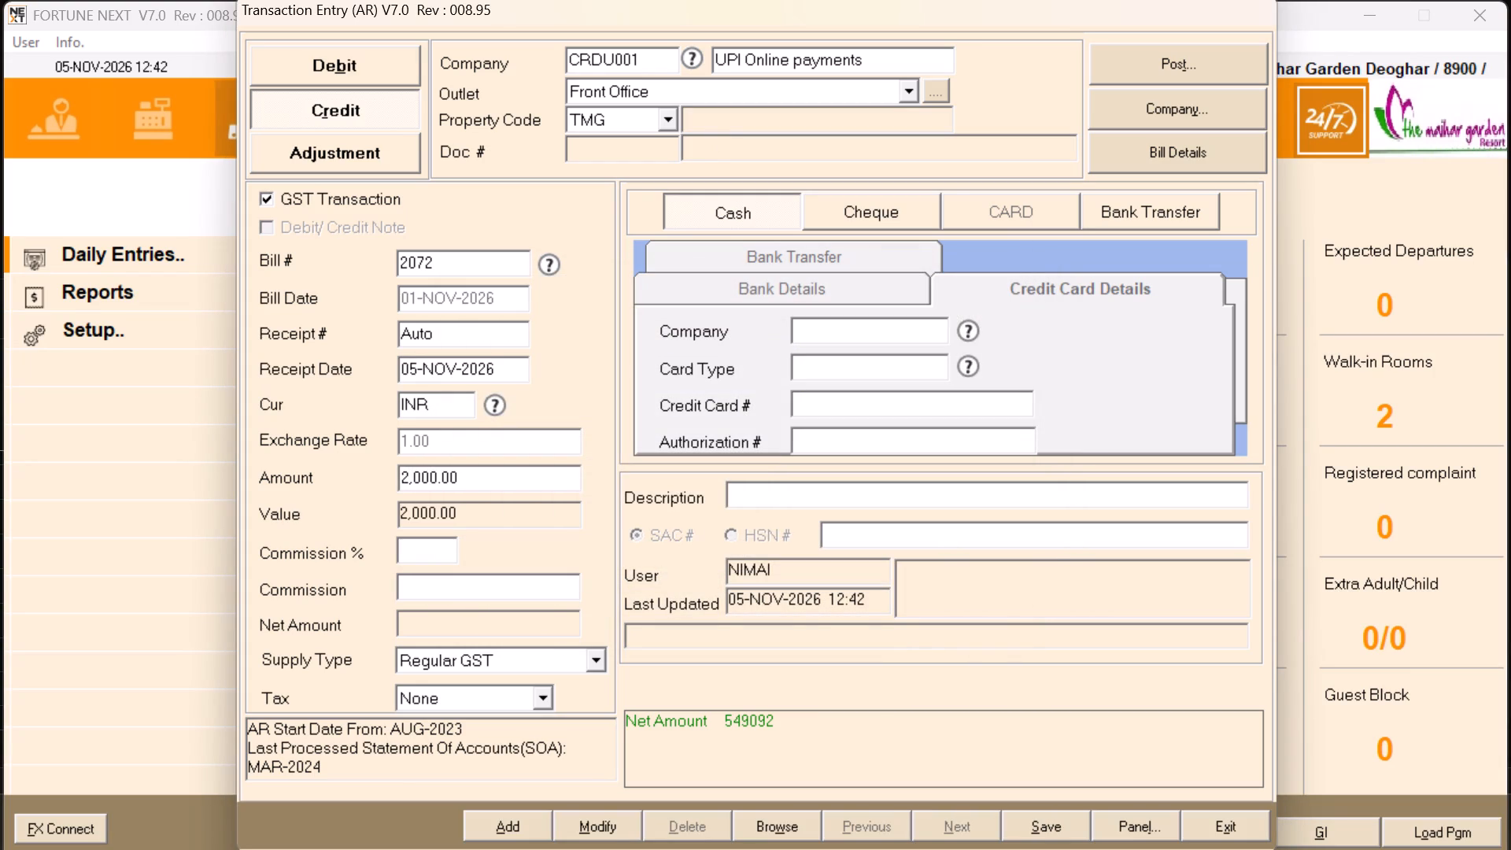
key(Return)
key(Return)
drag(645, 331, 549, 500)
click(456, 673)
click(477, 719)
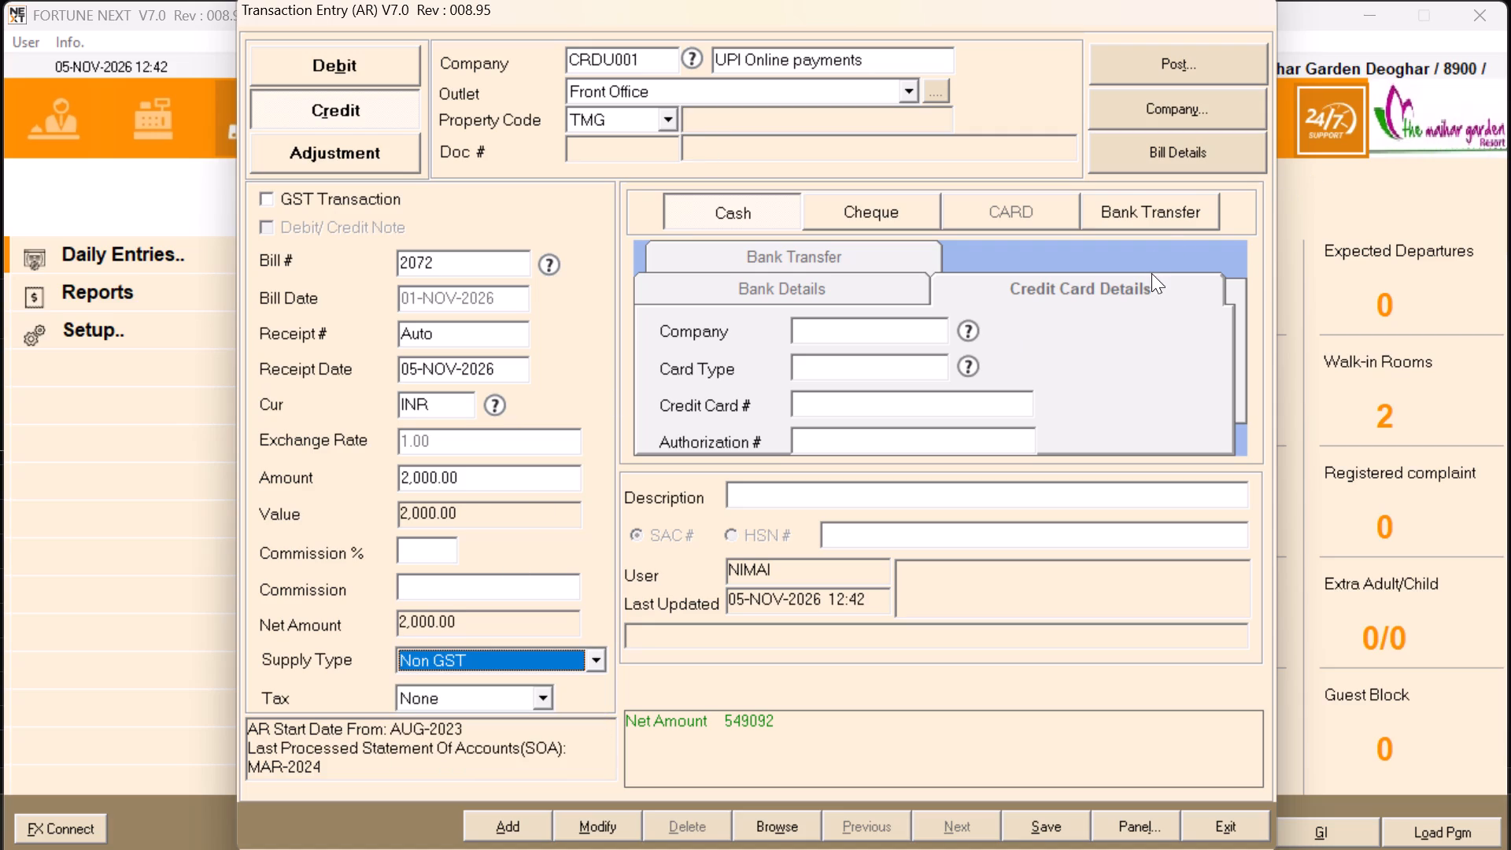
Set the payment method to Bank Transfer with State Bank of India as the bank and DEOGHAR as the branch.
click(1184, 211)
key(plus)
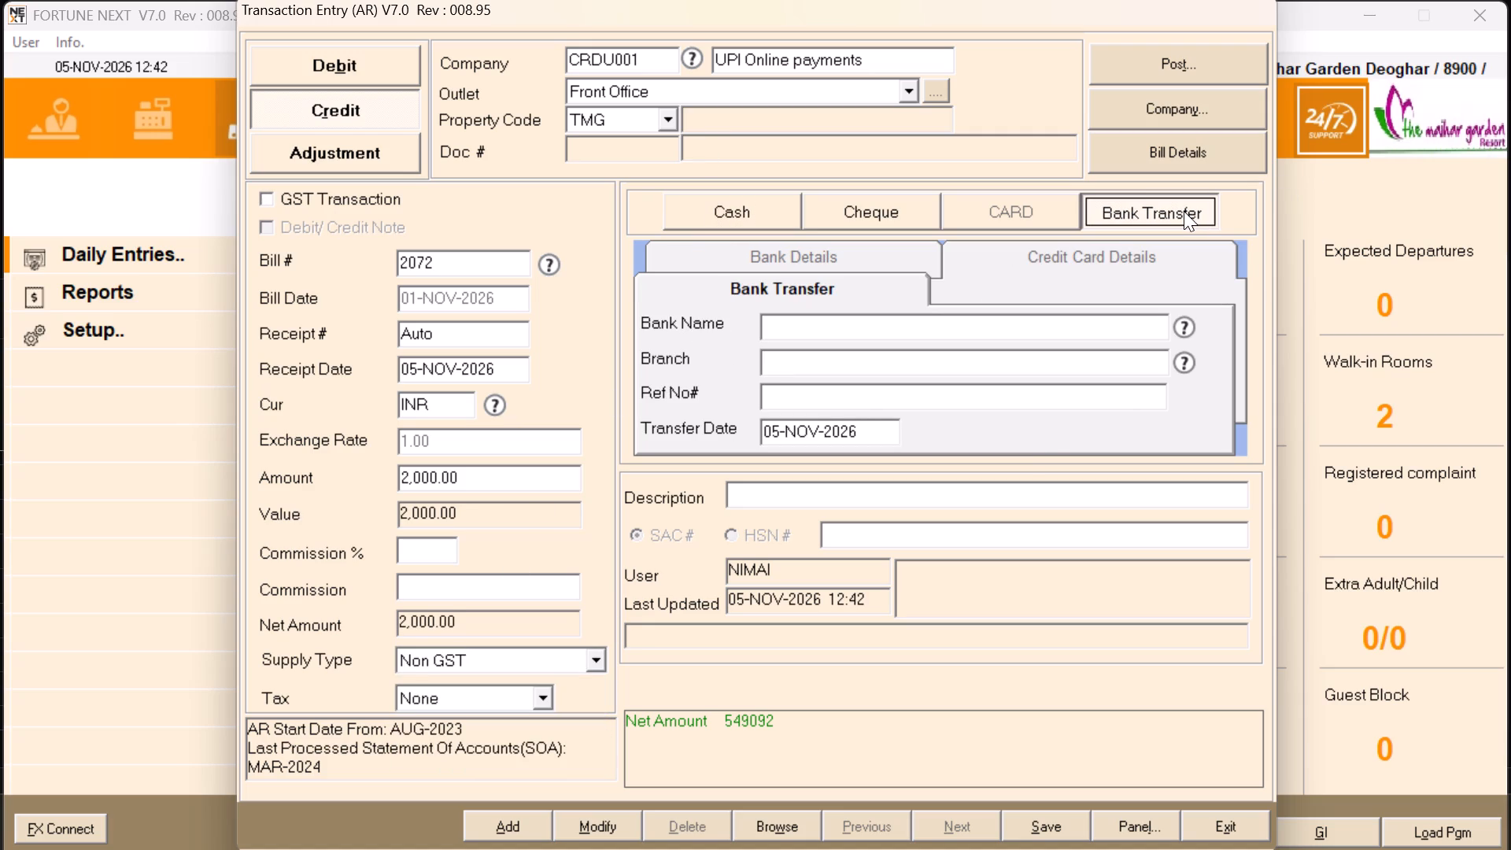
key(Return)
key(Return)
key(s)
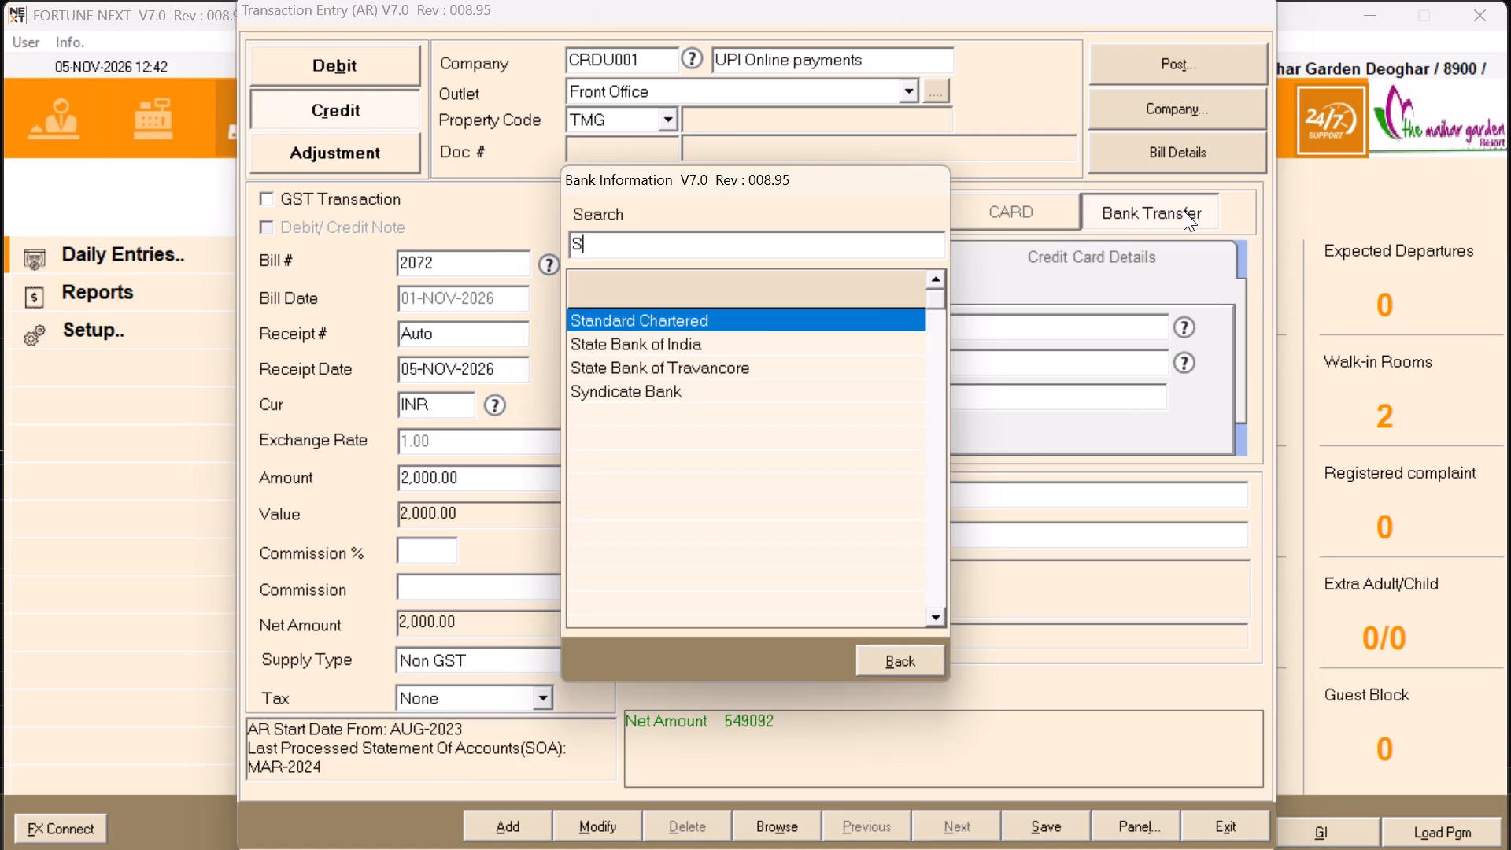
click(688, 338)
key(Return)
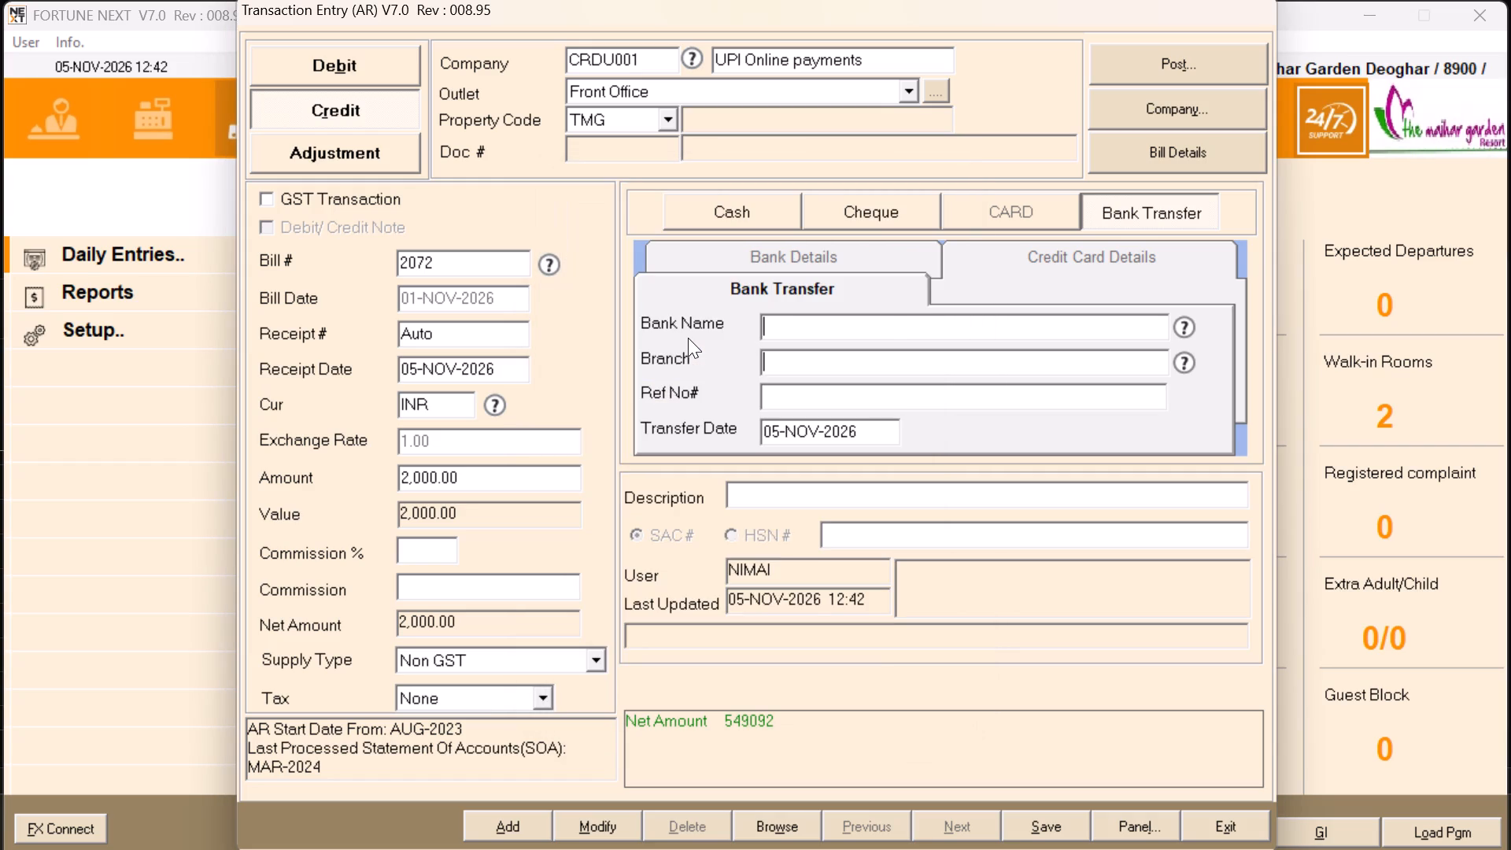
text(DEOGHAR)
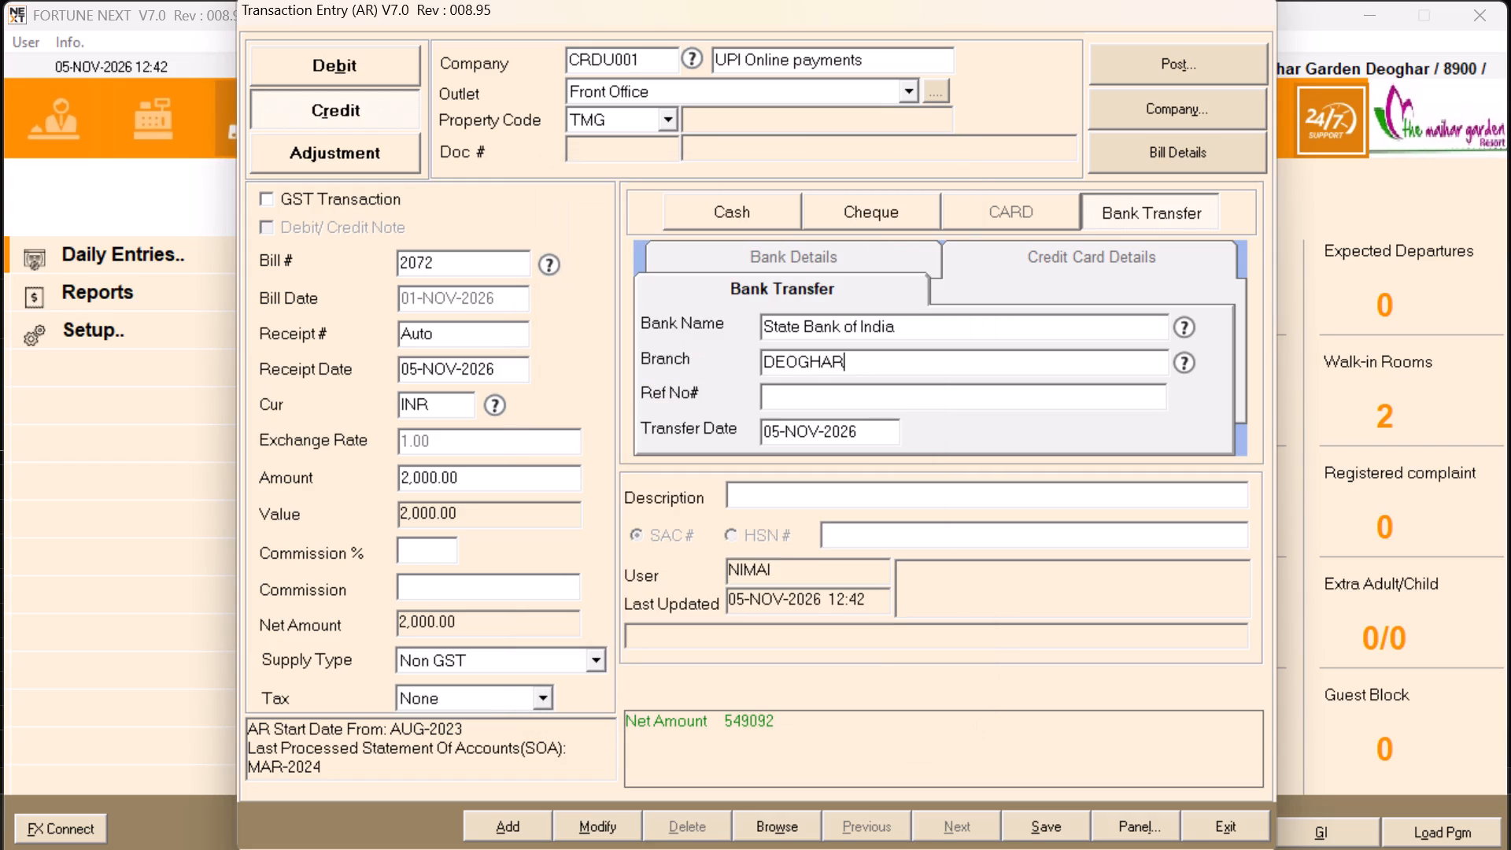
key(Return)
key(alt+Tab)
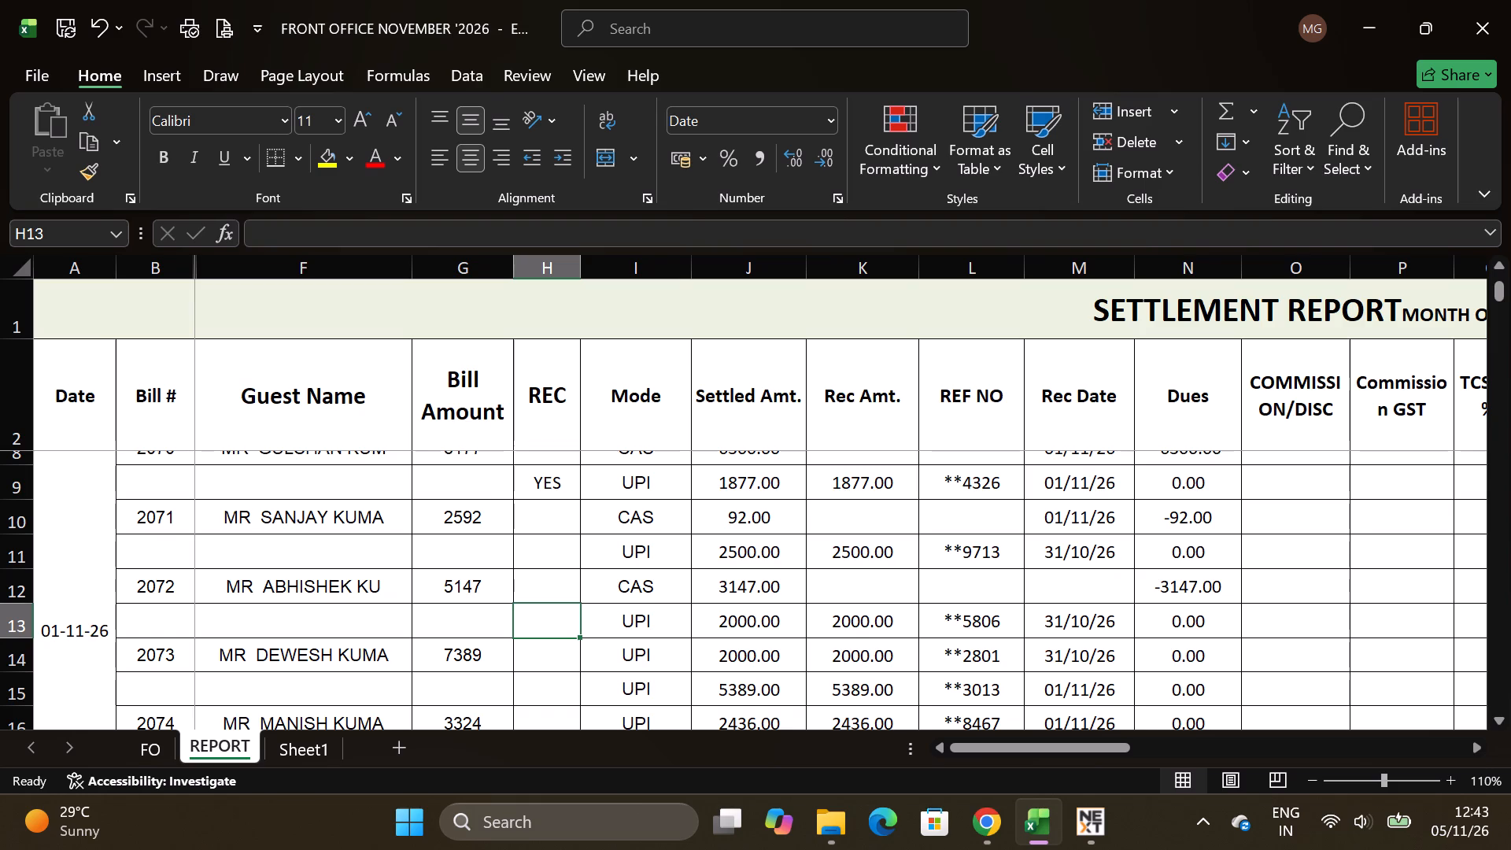
key(alt+Tab)
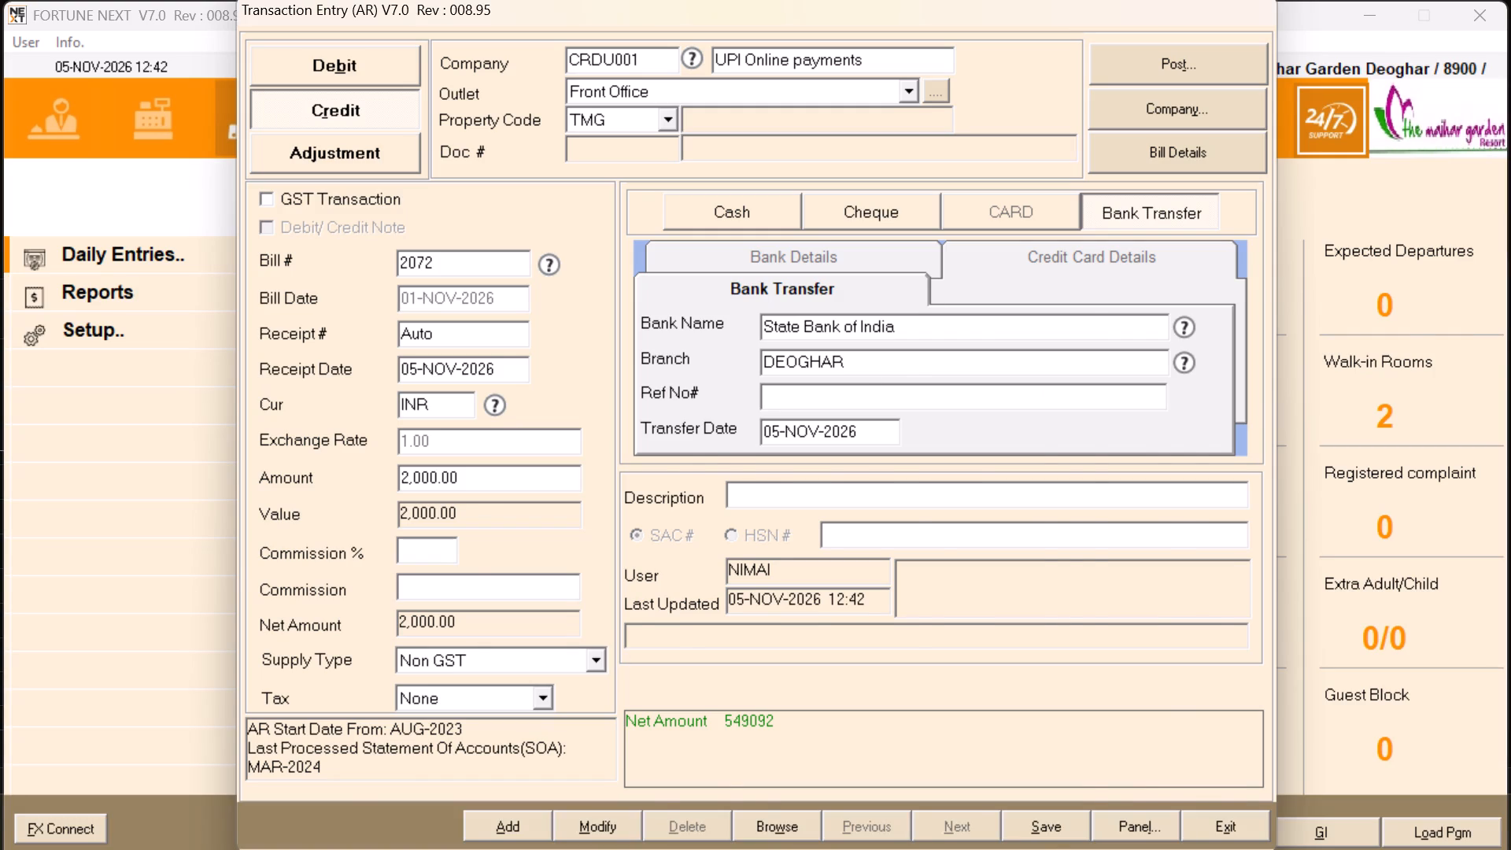
key(alt+Tab)
click(965, 625)
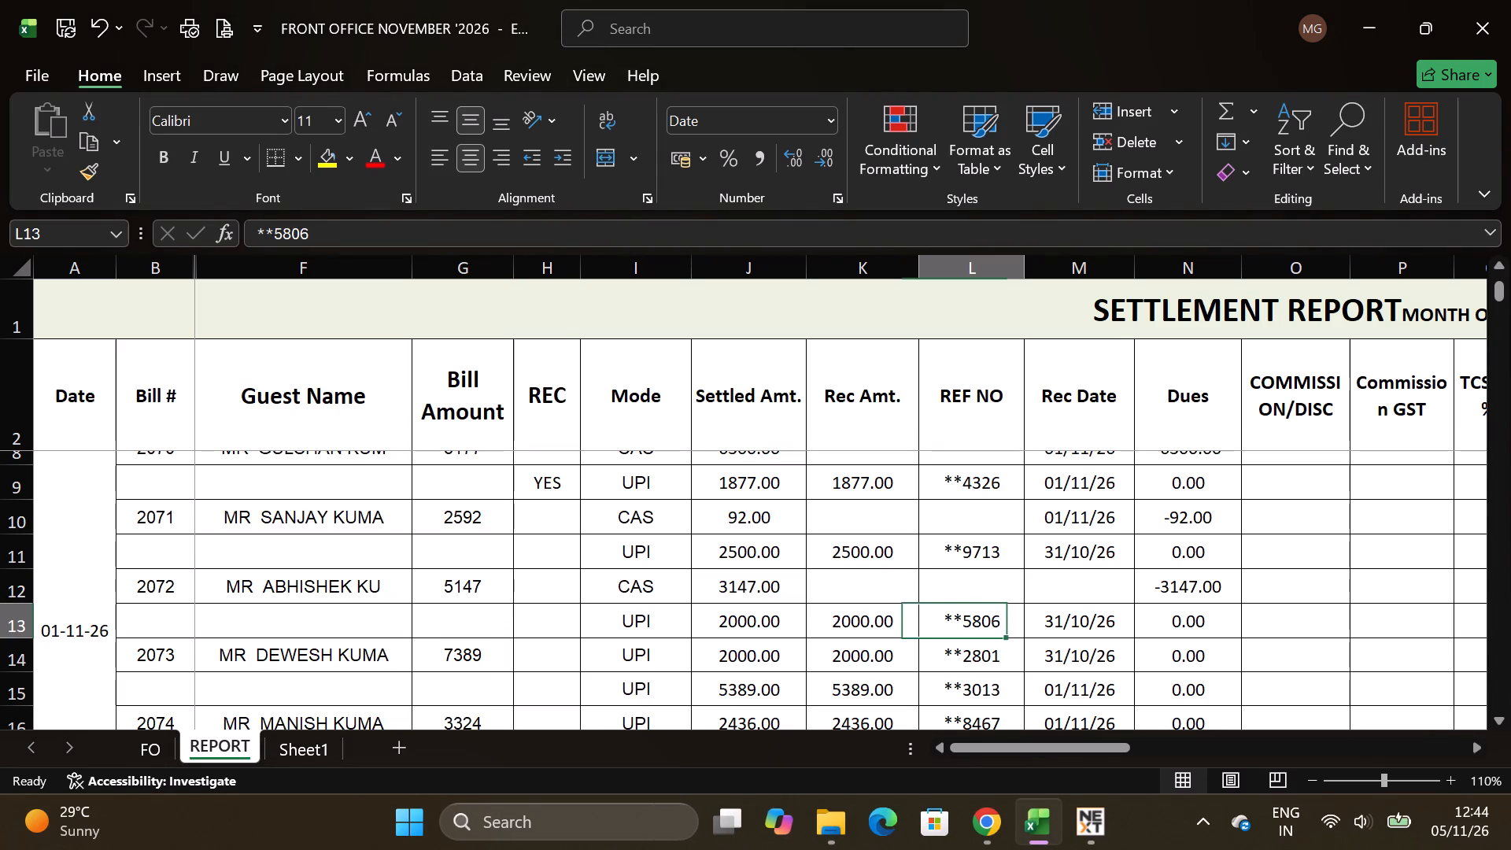
key(ctrl+c)
key(alt+Tab)
key(ctrl+v)
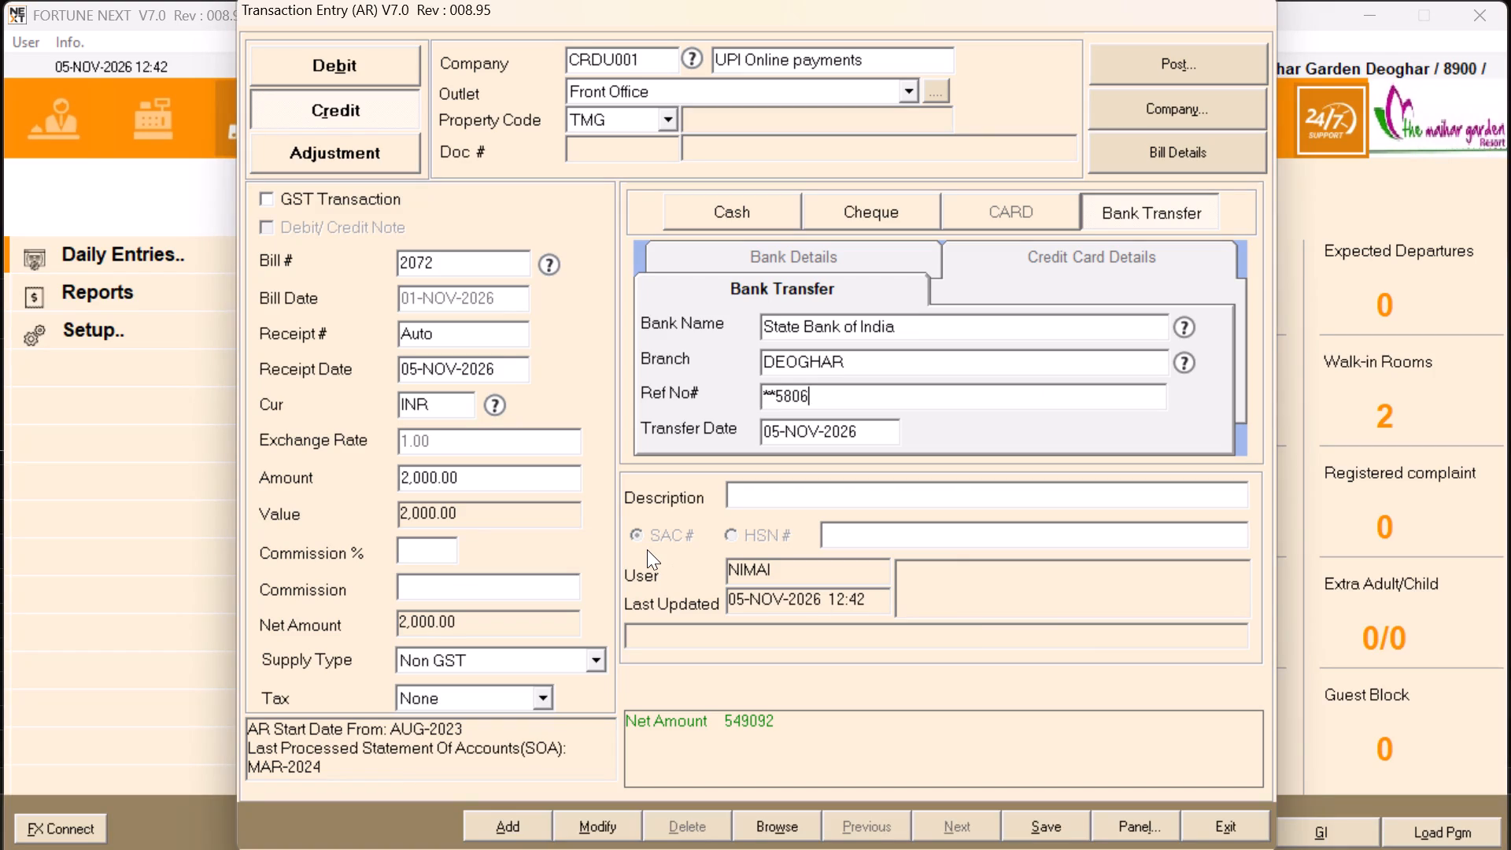
key(Return)
Check bill 2072's receipt date in the Excel report and set the transfer date to 31-OCT-2026.
key(alt+Tab)
key(alt+Tab)
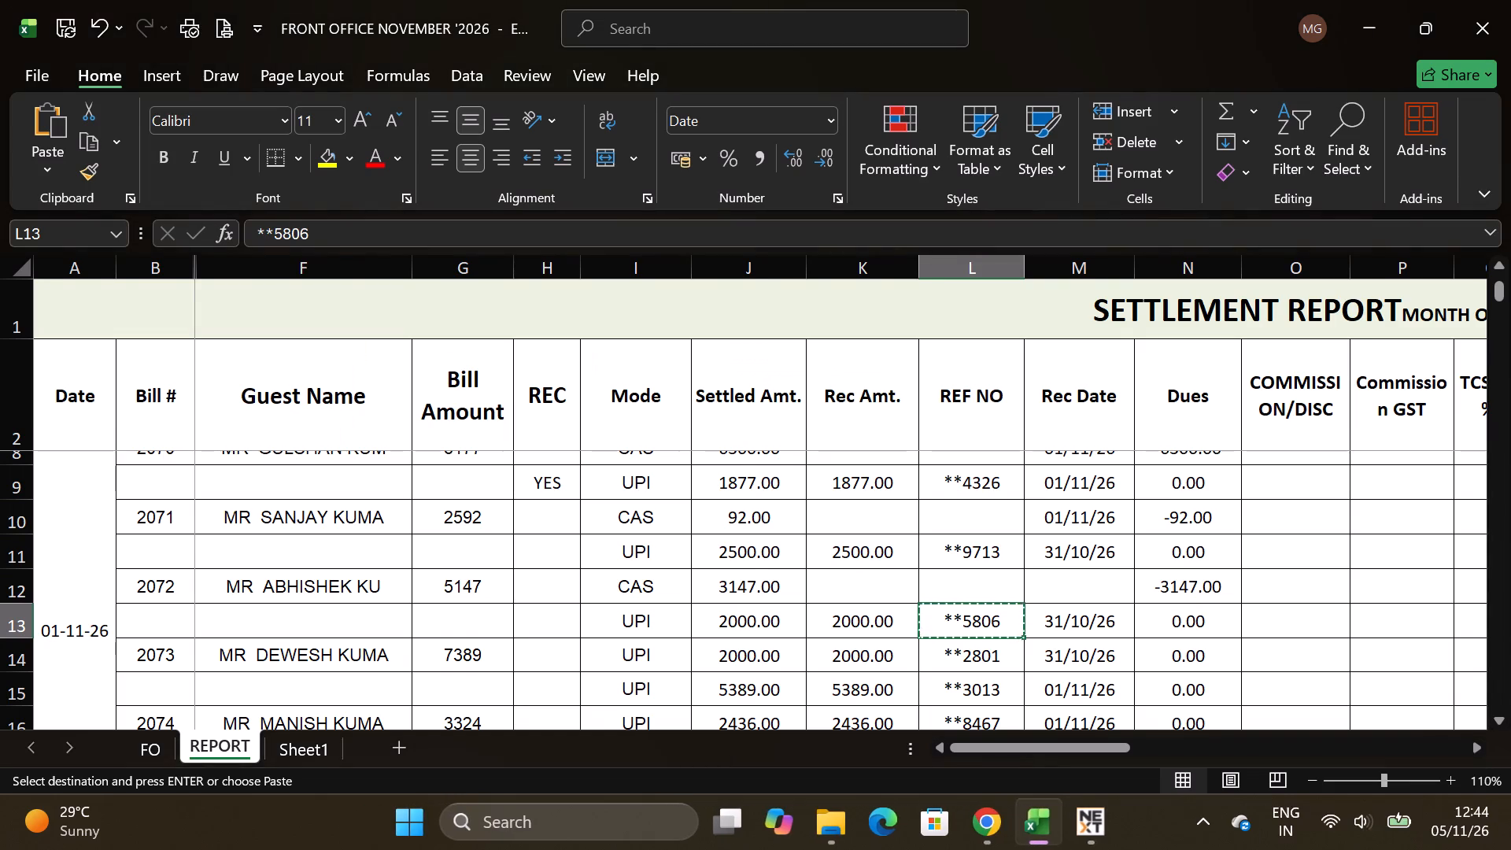
key(Right)
key(Right)
key(Right)
key(Right)
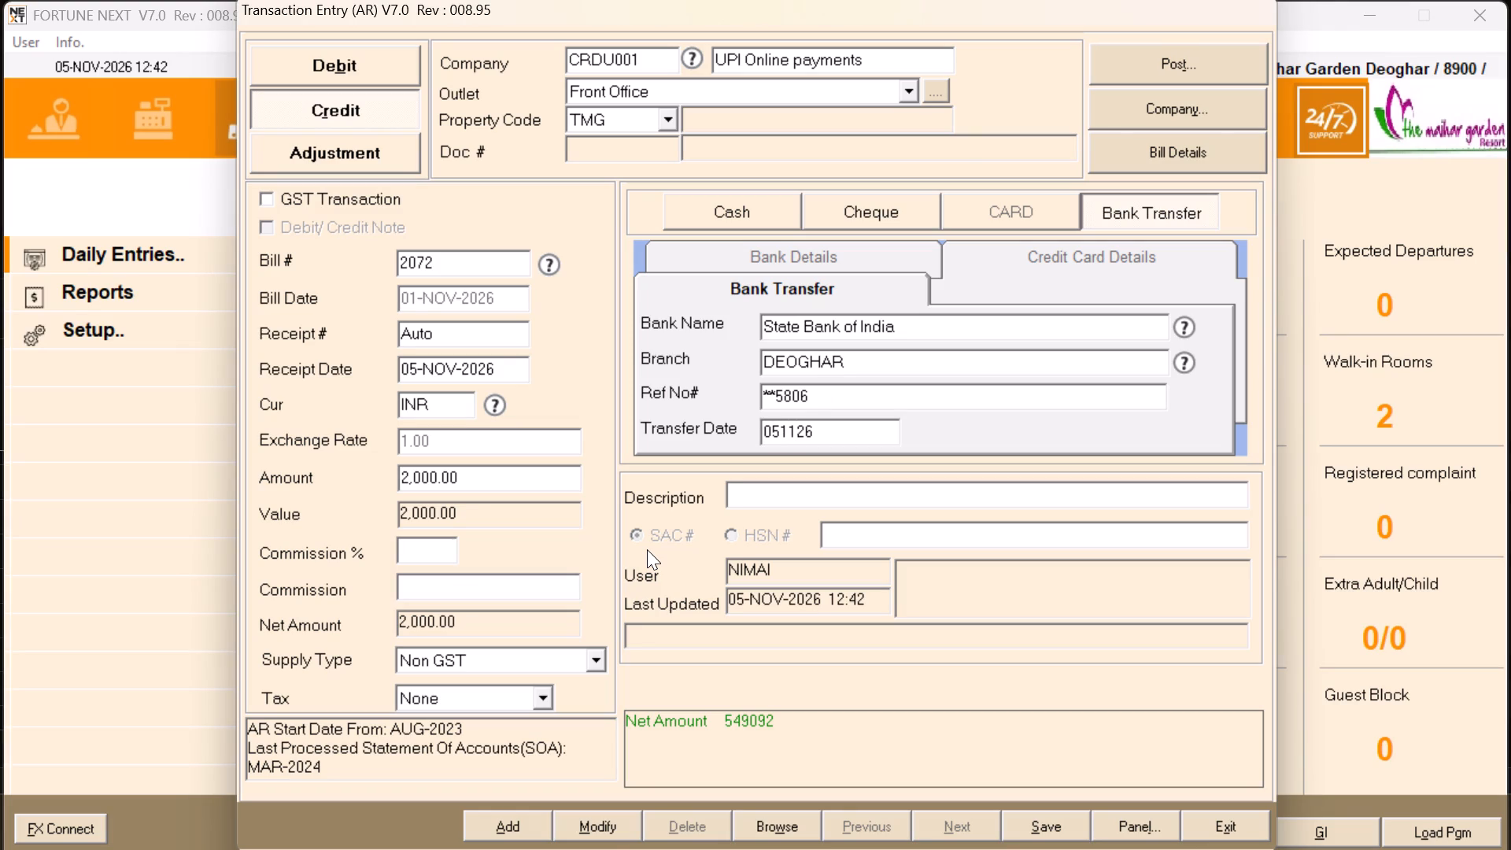
key(BackSpace)
key(BackSpace)
key(BackSpace)
key(BackSpace)
key(BackSpace)
key(BackSpace)
text(3110)
key(Return)
Enter REC FROM UPI as the credit entry's description.
text(REC FROM UPI)
key(Return)
key(Return)
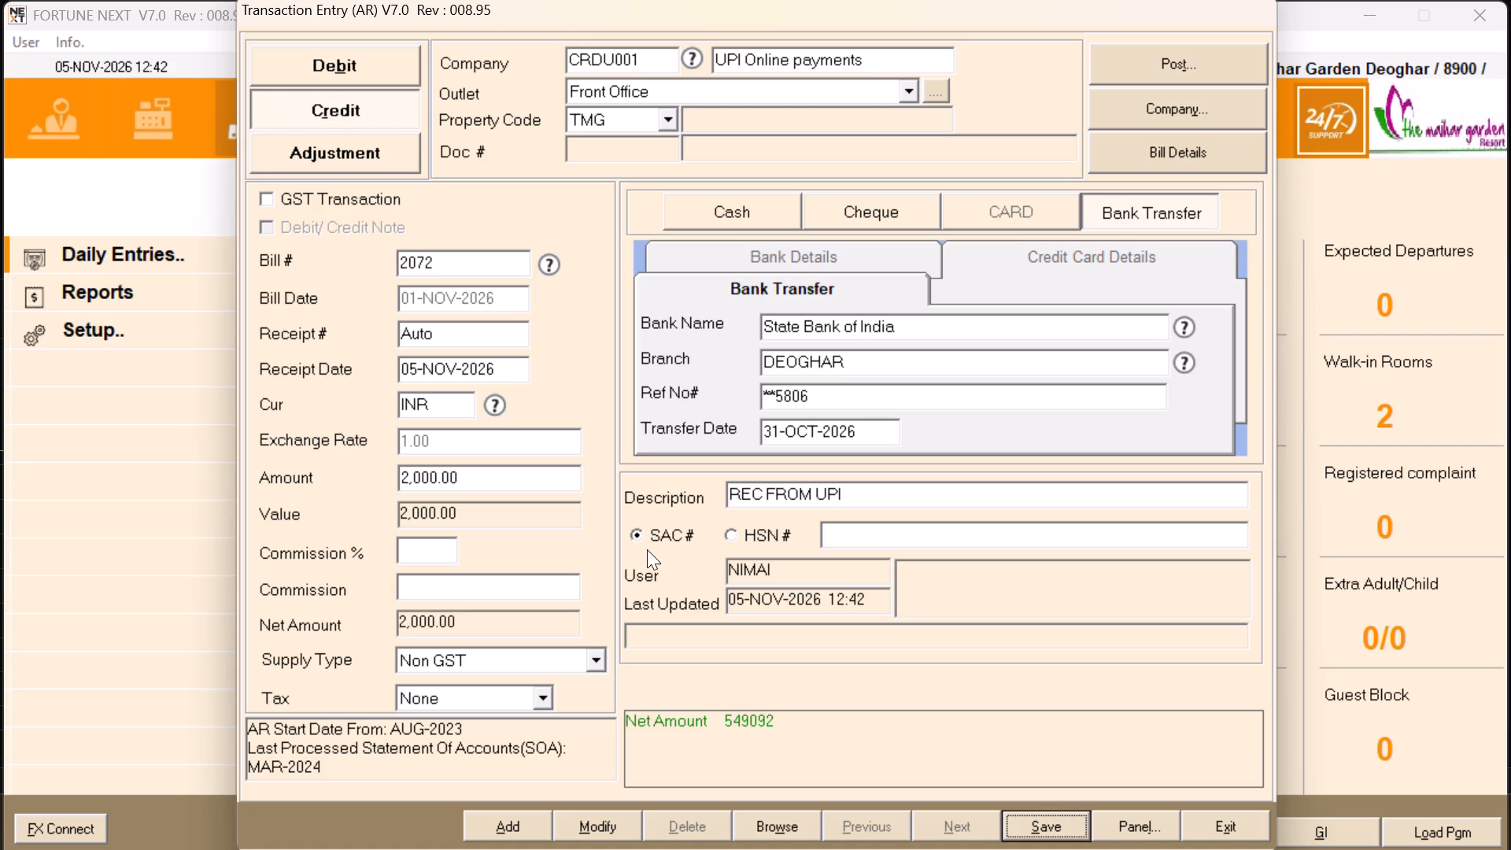
Save the bill 2072 credit entry and confirm its BANK RECEIPT posting to FA with the default narration.
key(Down)
key(Tab)
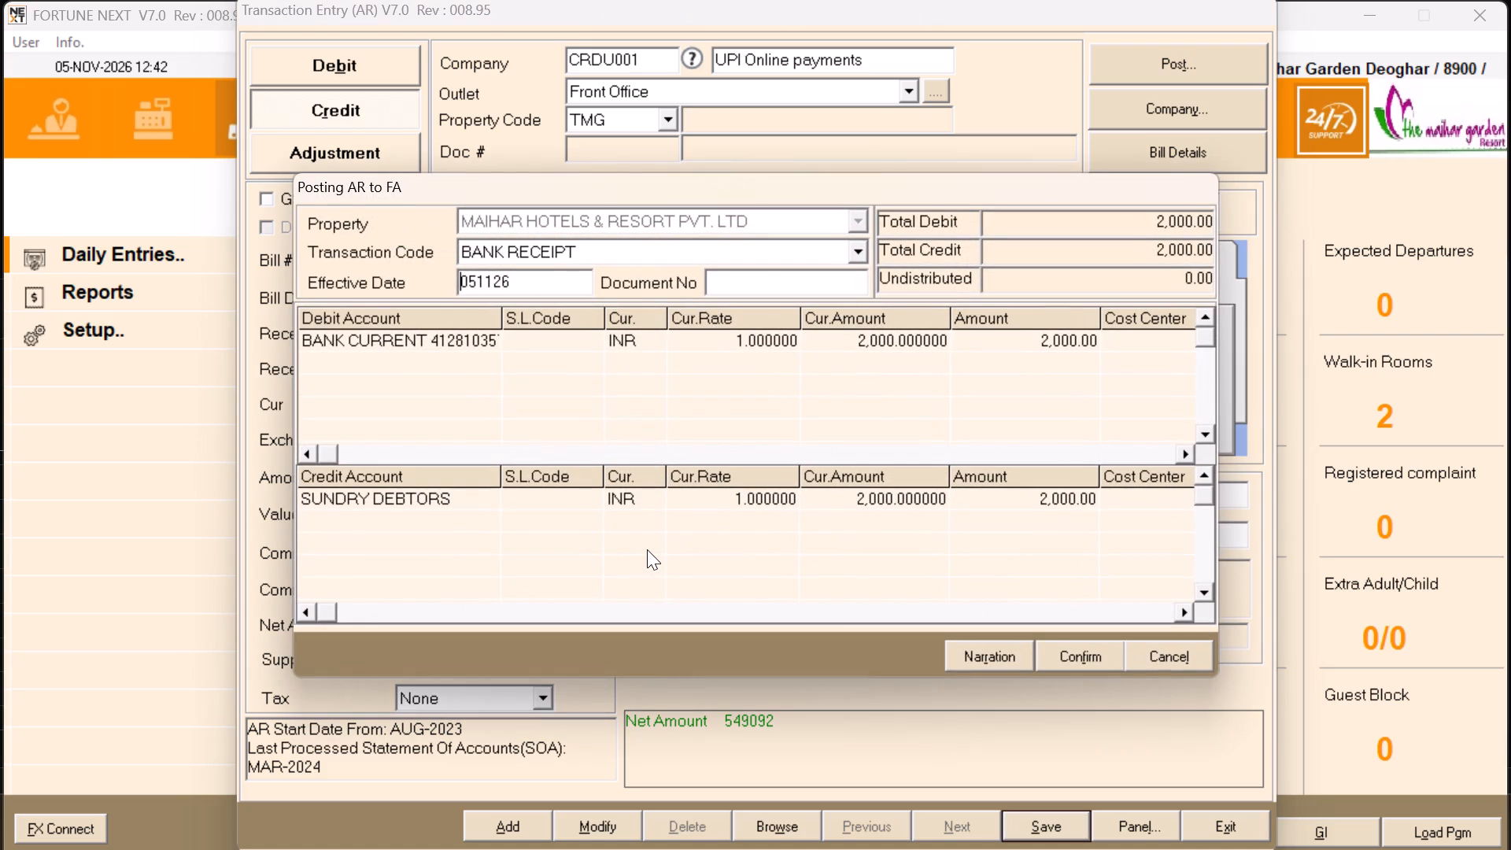
key(Tab)
key(Tab)
key(Tab)
key(Tab)
key(Return)
key(Return)
key(Return)
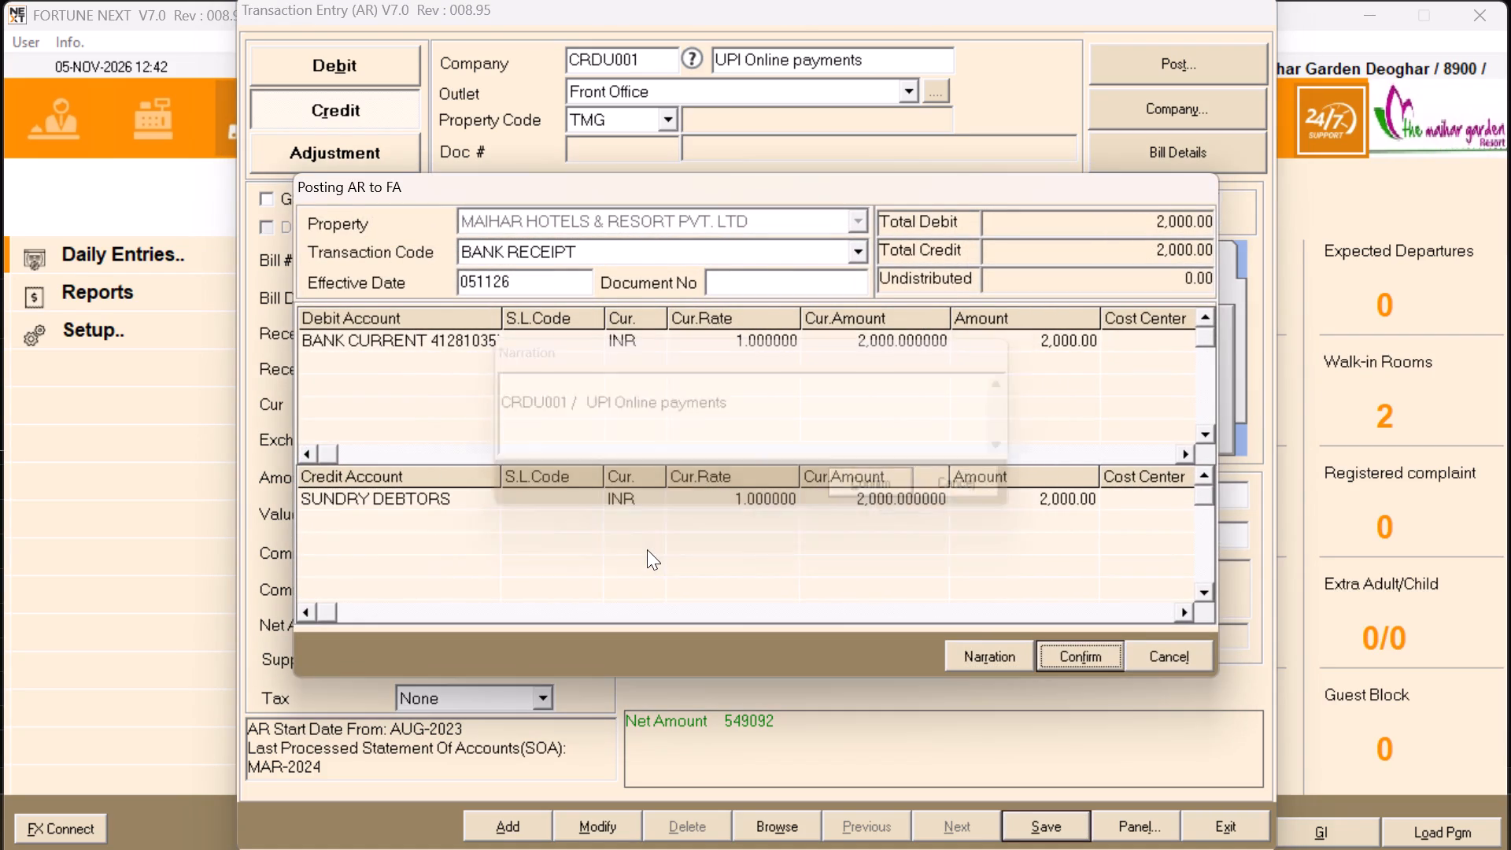
key(Return)
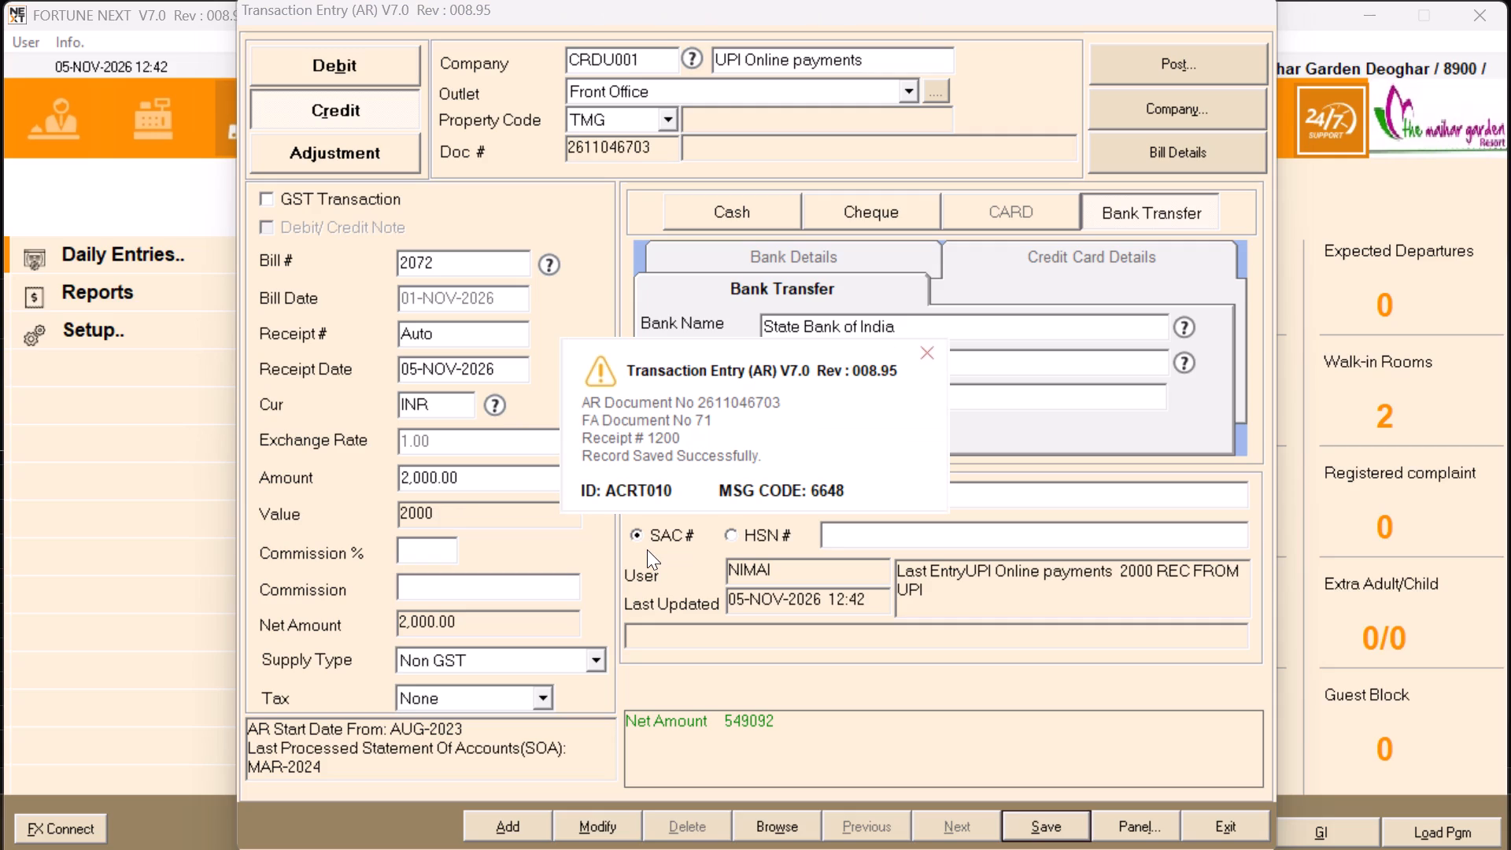
click(929, 358)
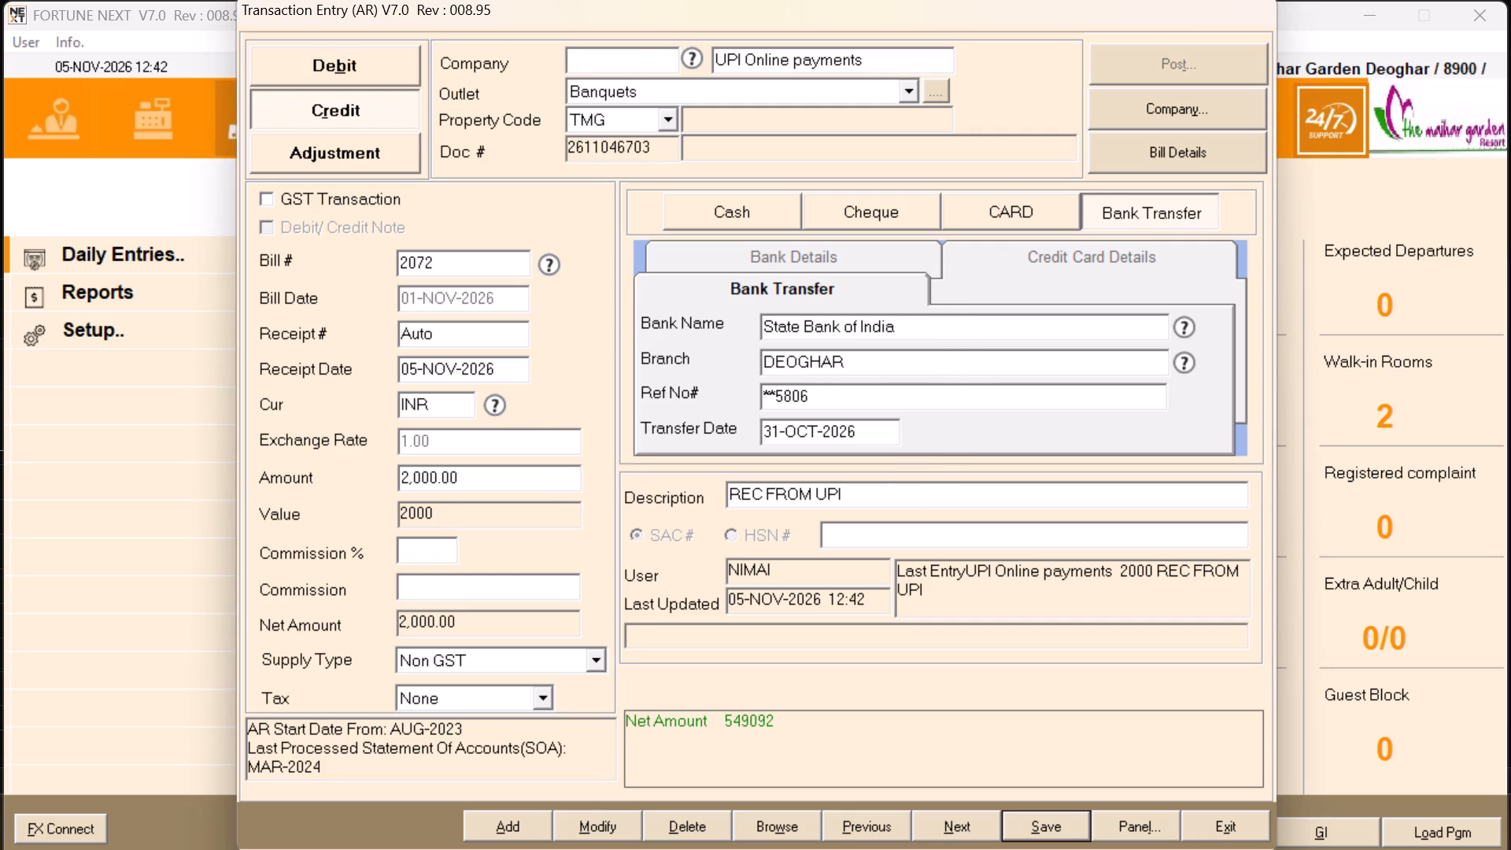
Skip the bill 2072 voucher print, mark its UPI row YES in the Excel report's REC column, and save the workbook.
click(906, 468)
key(alt+Tab)
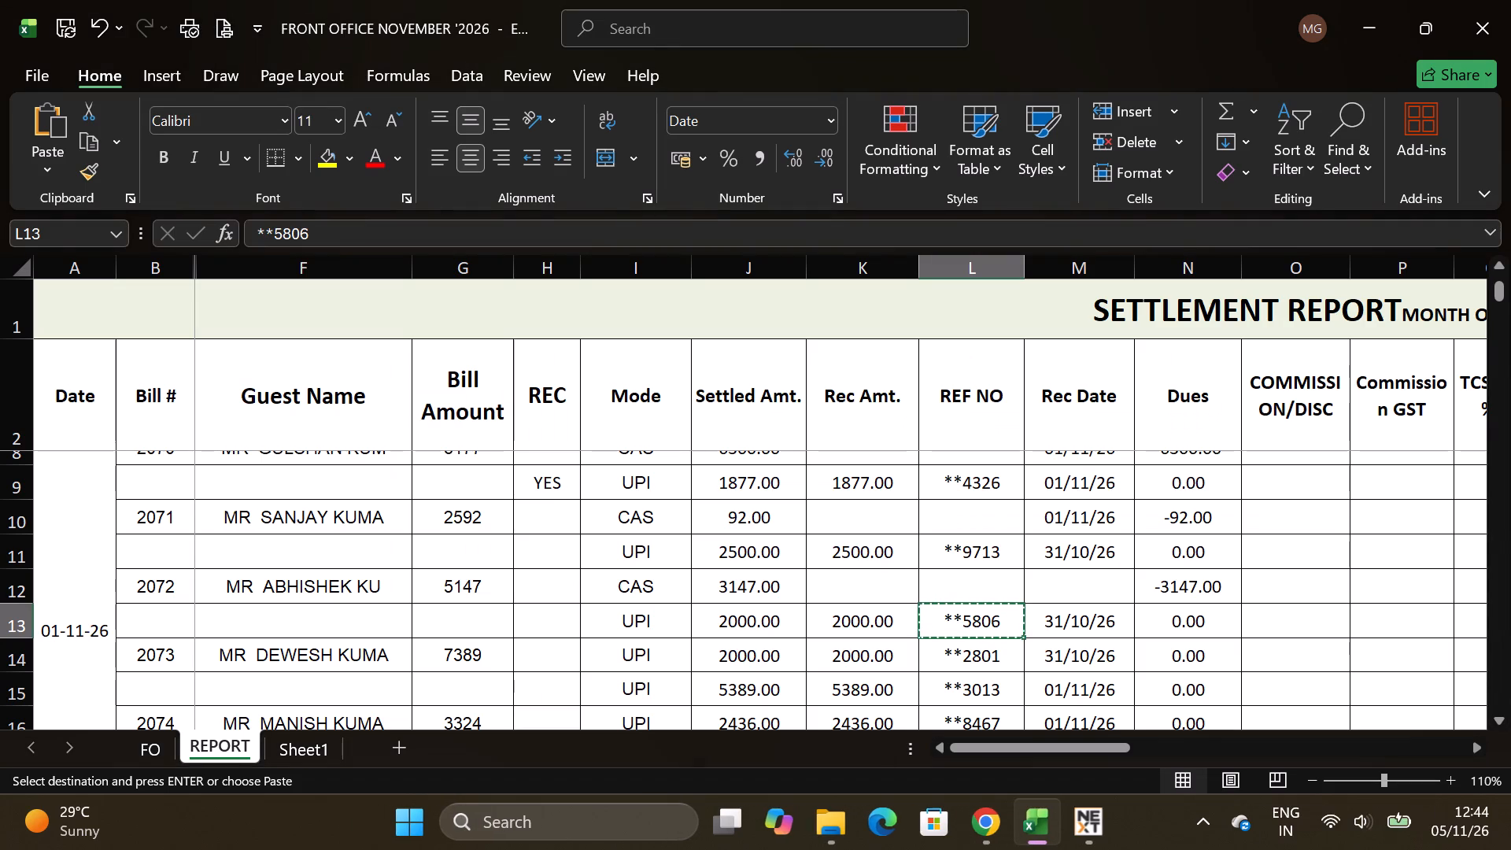
click(526, 613)
key(y)
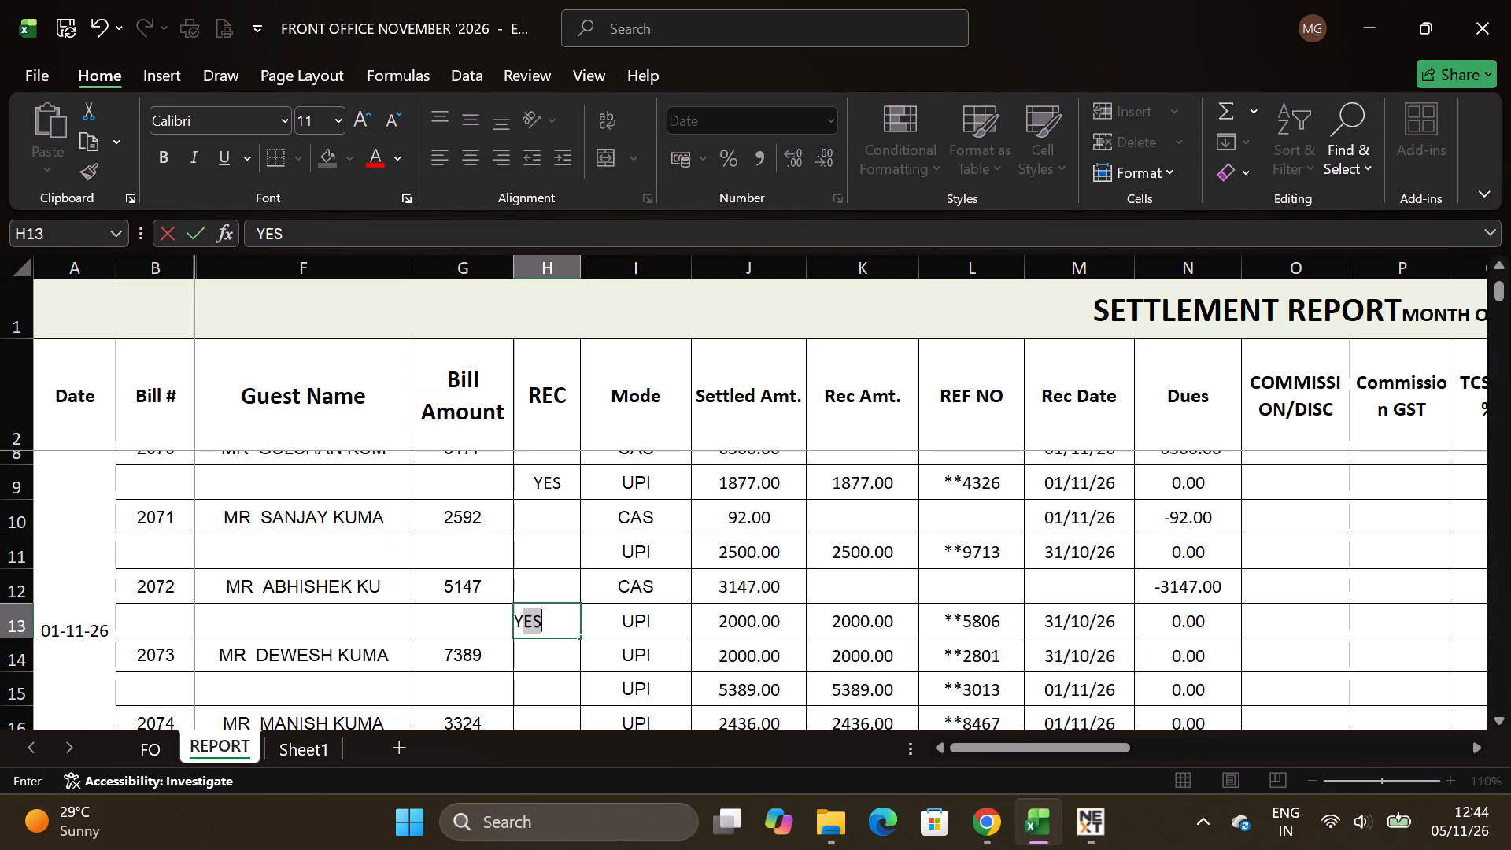
click(524, 653)
key(ctrl+s)
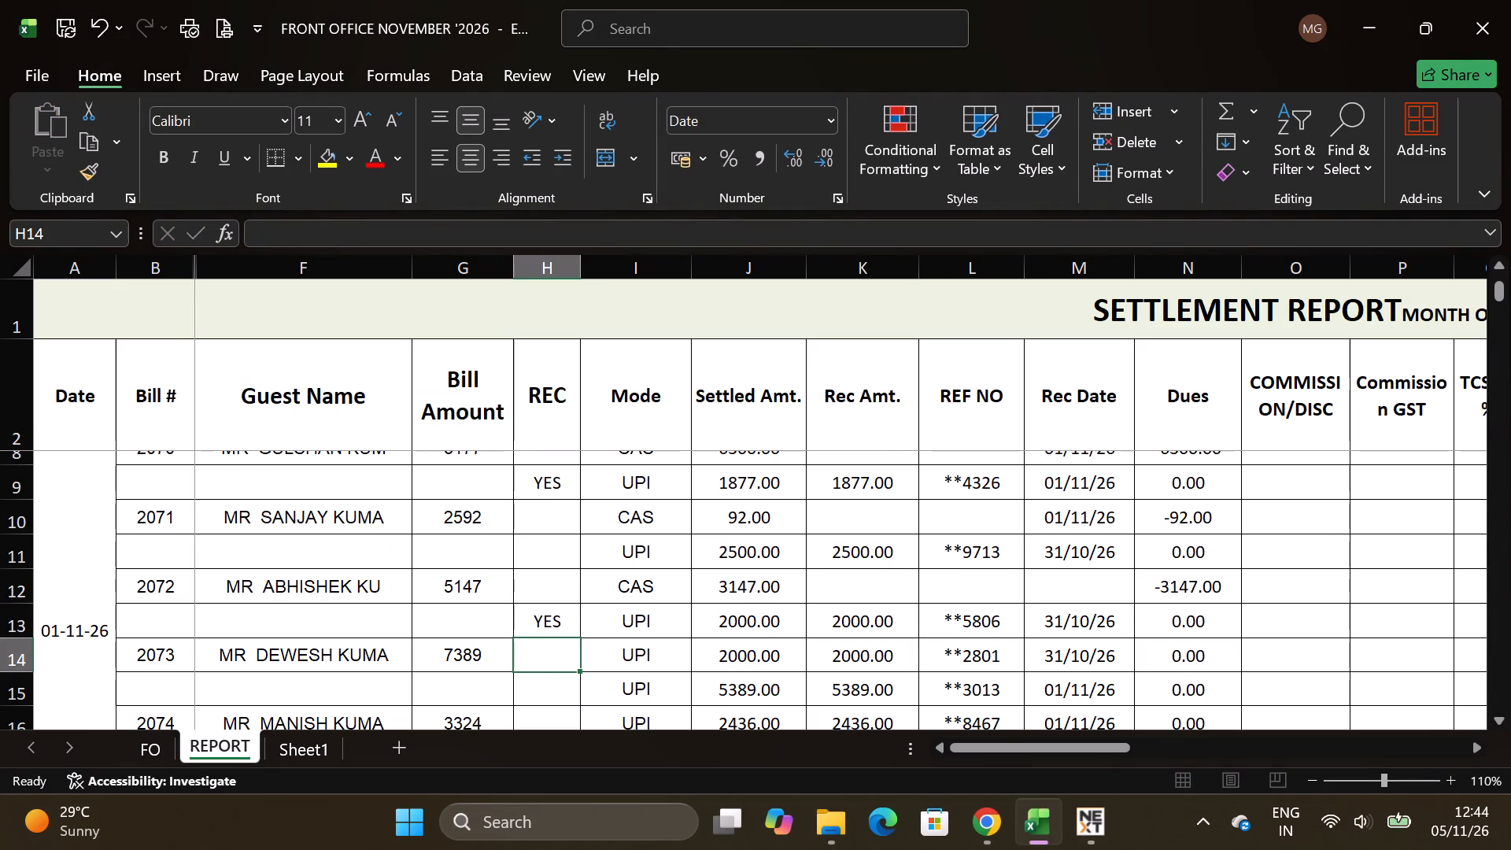
Start a FortuneNext credit entry for company CRDU001 and load outstanding bill 2073 dated 01-NOV-2026.
scroll(542, 644, down, 1)
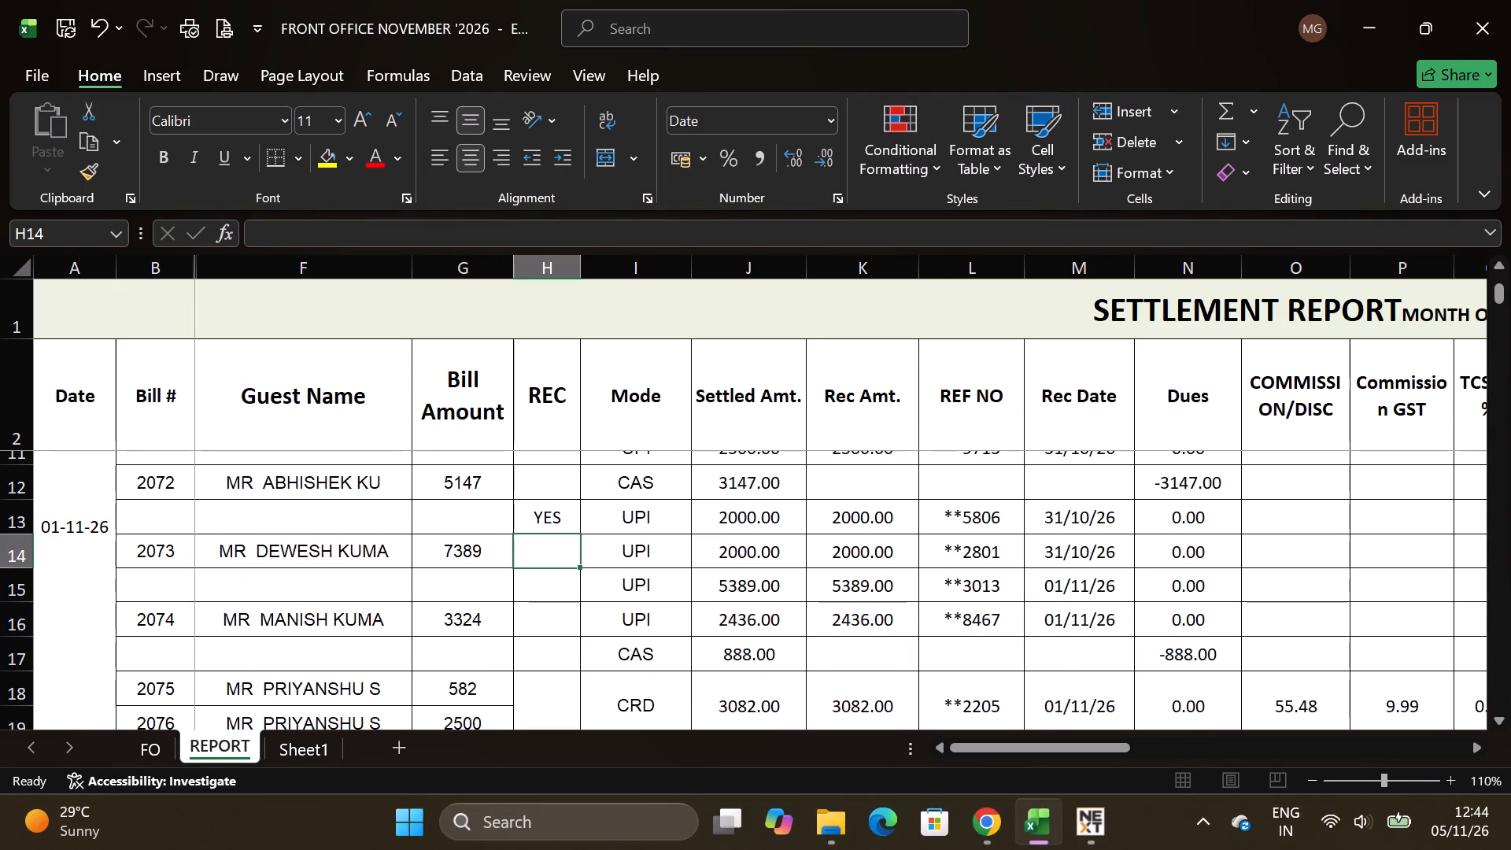
key(alt+Tab)
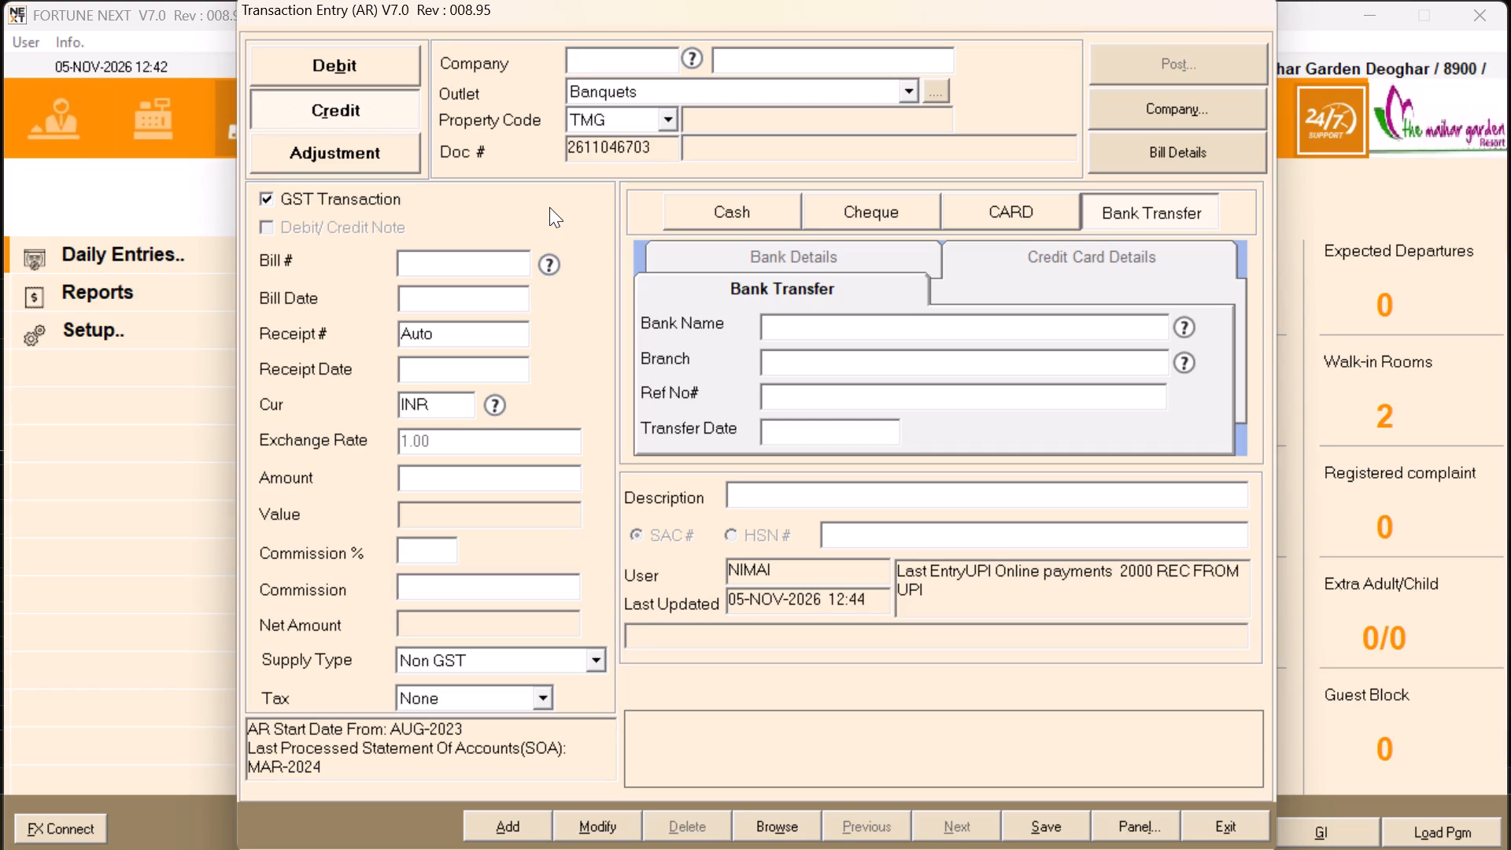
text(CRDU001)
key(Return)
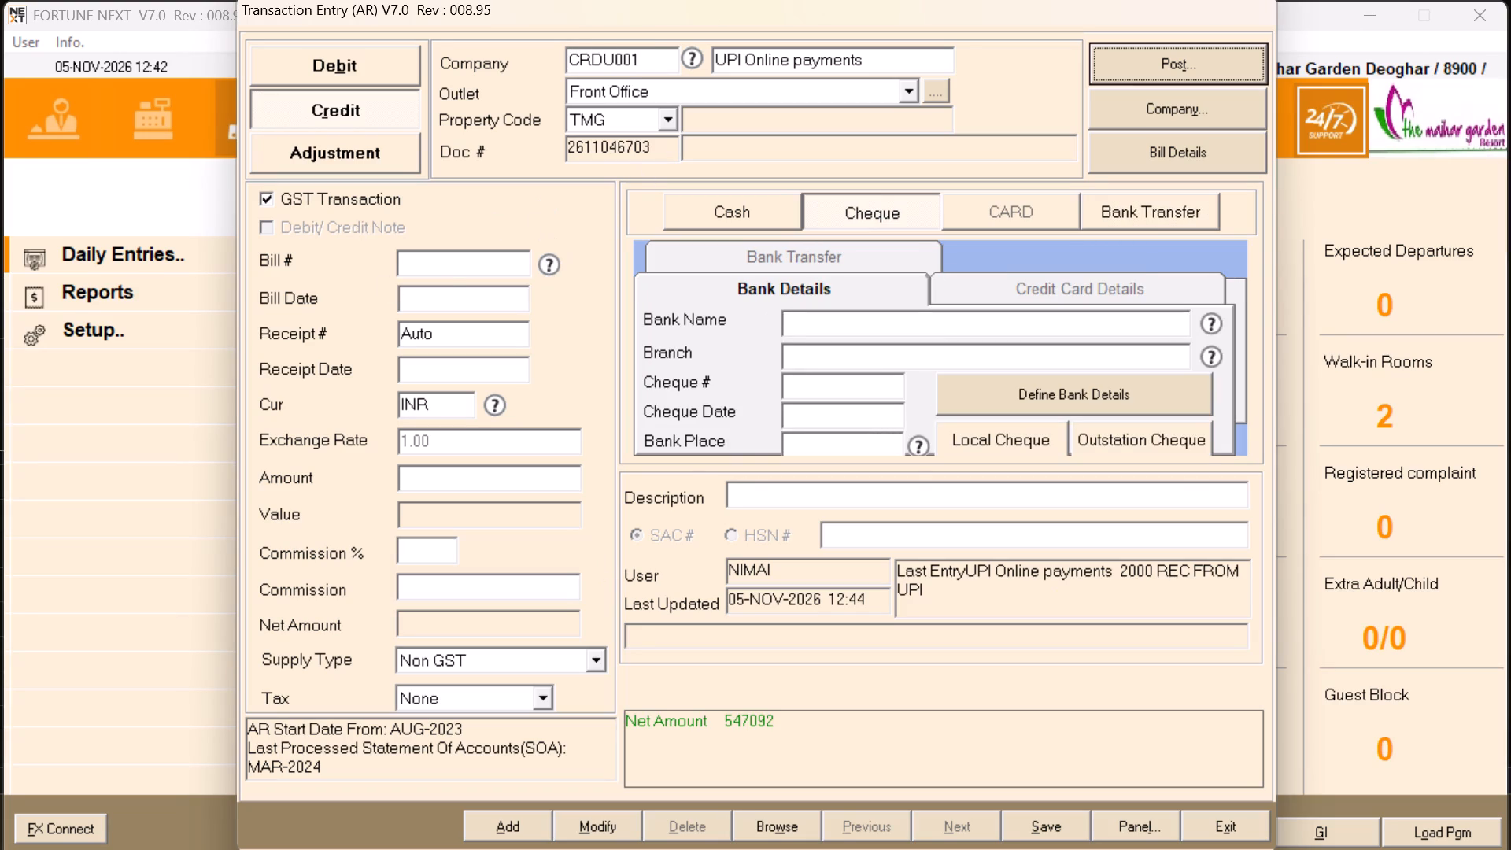
click(448, 274)
key(alt+Tab)
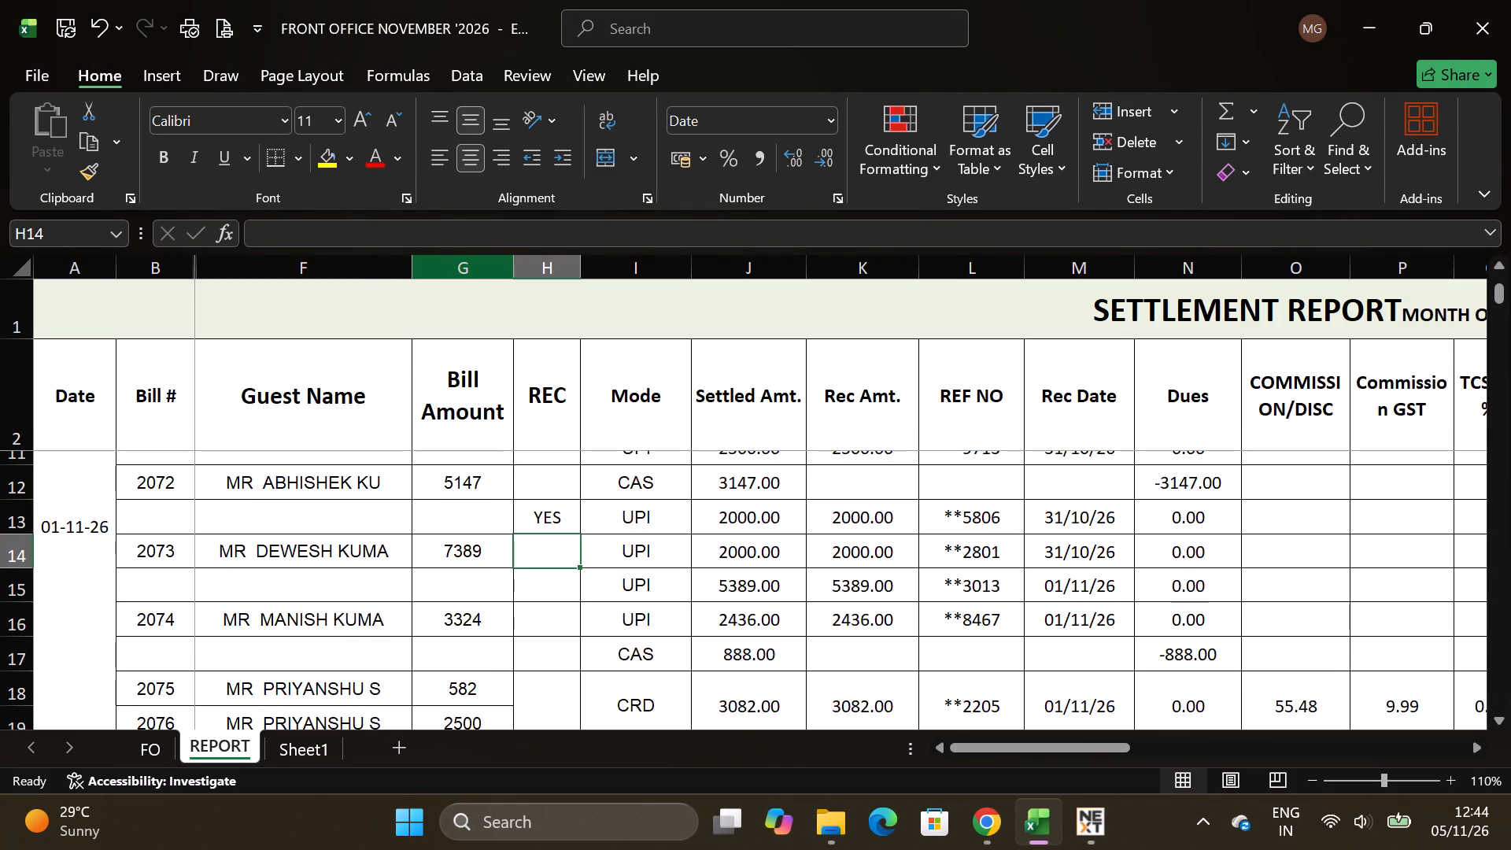
key(alt+Tab)
text(2073)
key(Return)
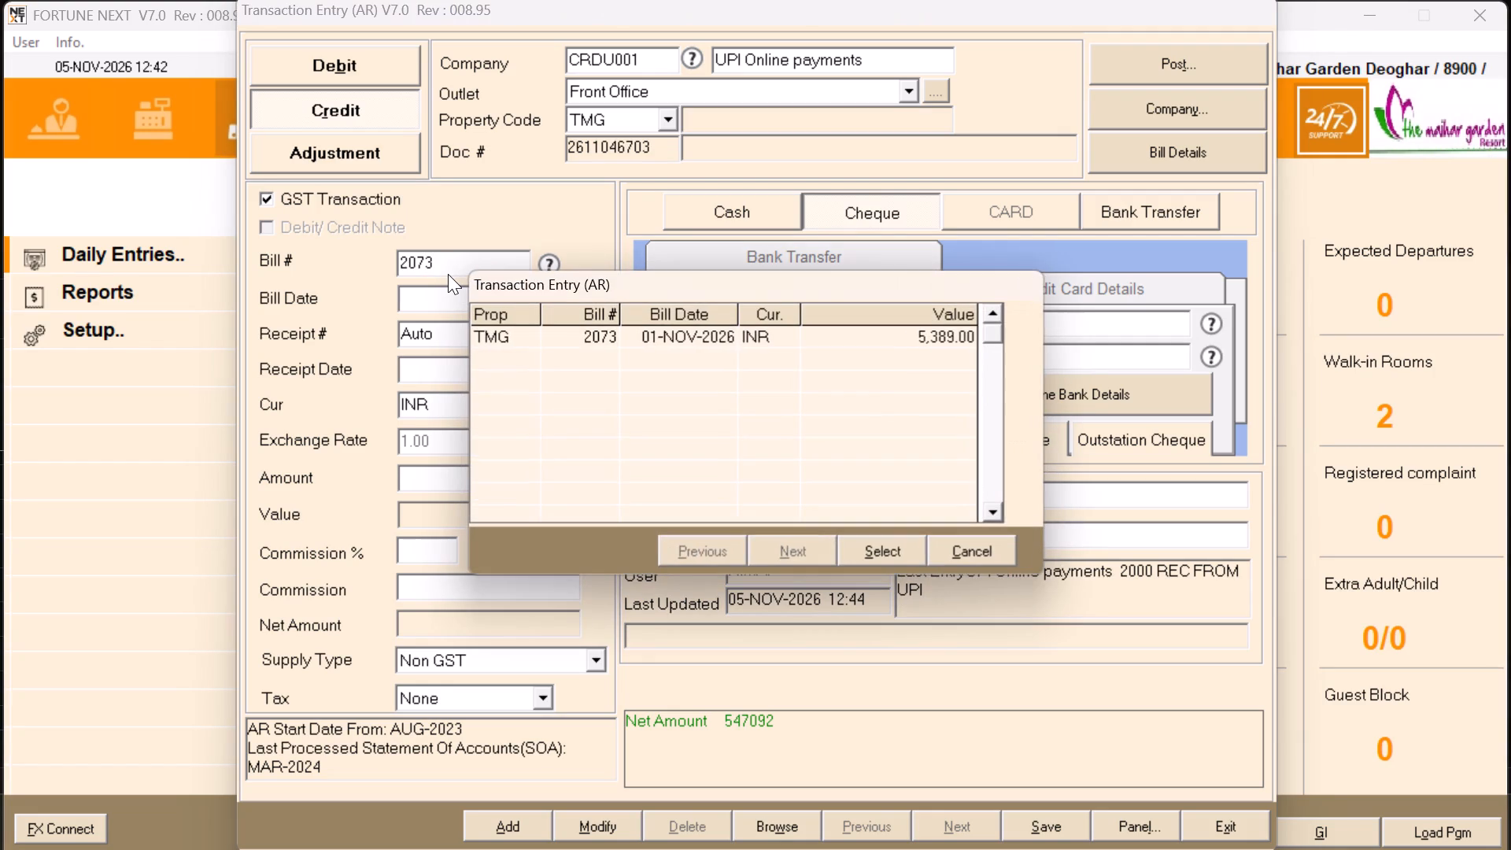
key(alt+Tab)
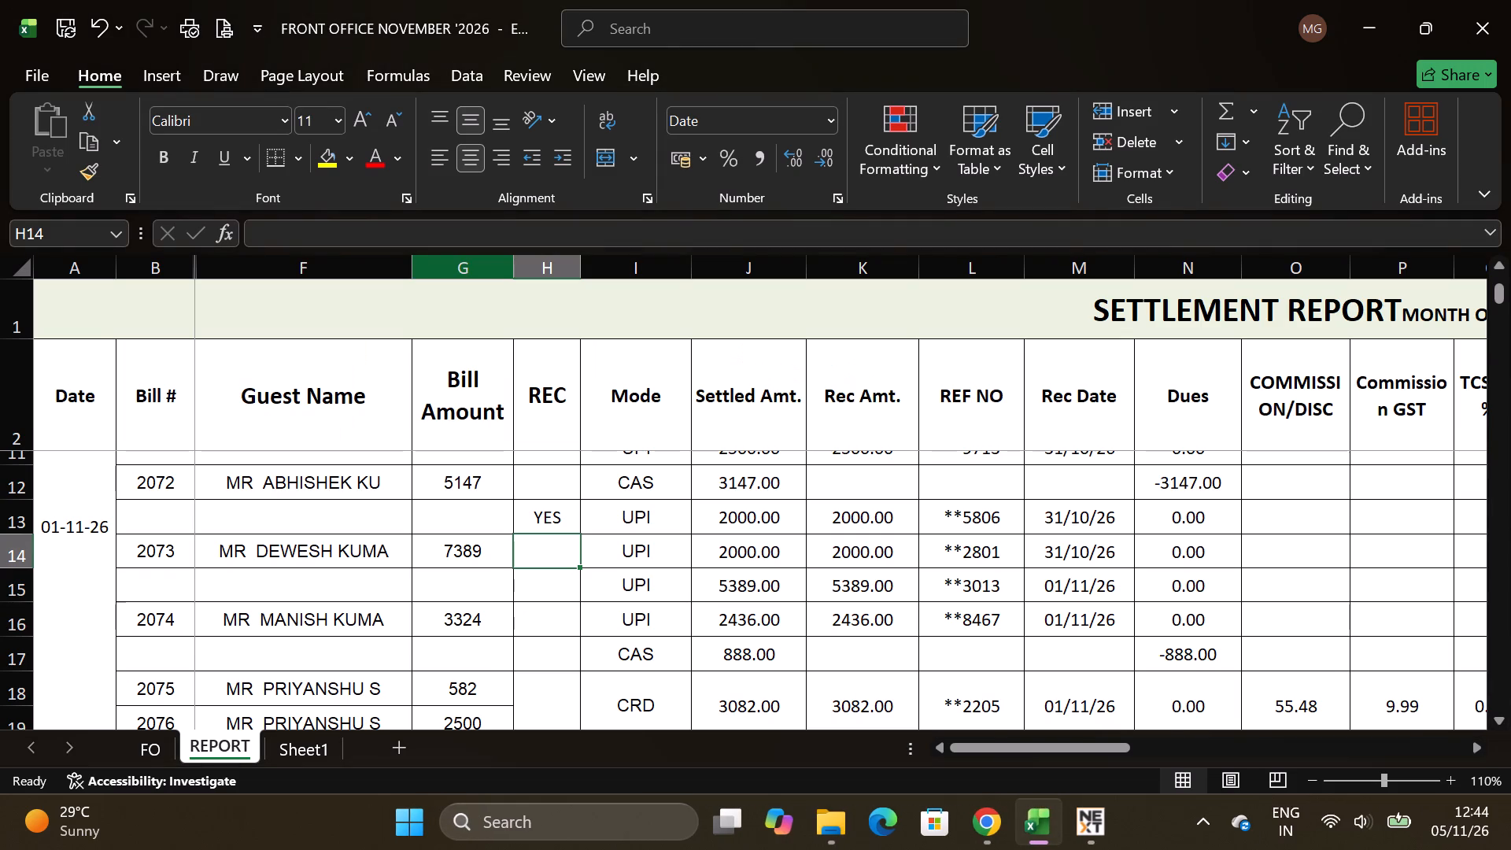
key(alt+Tab)
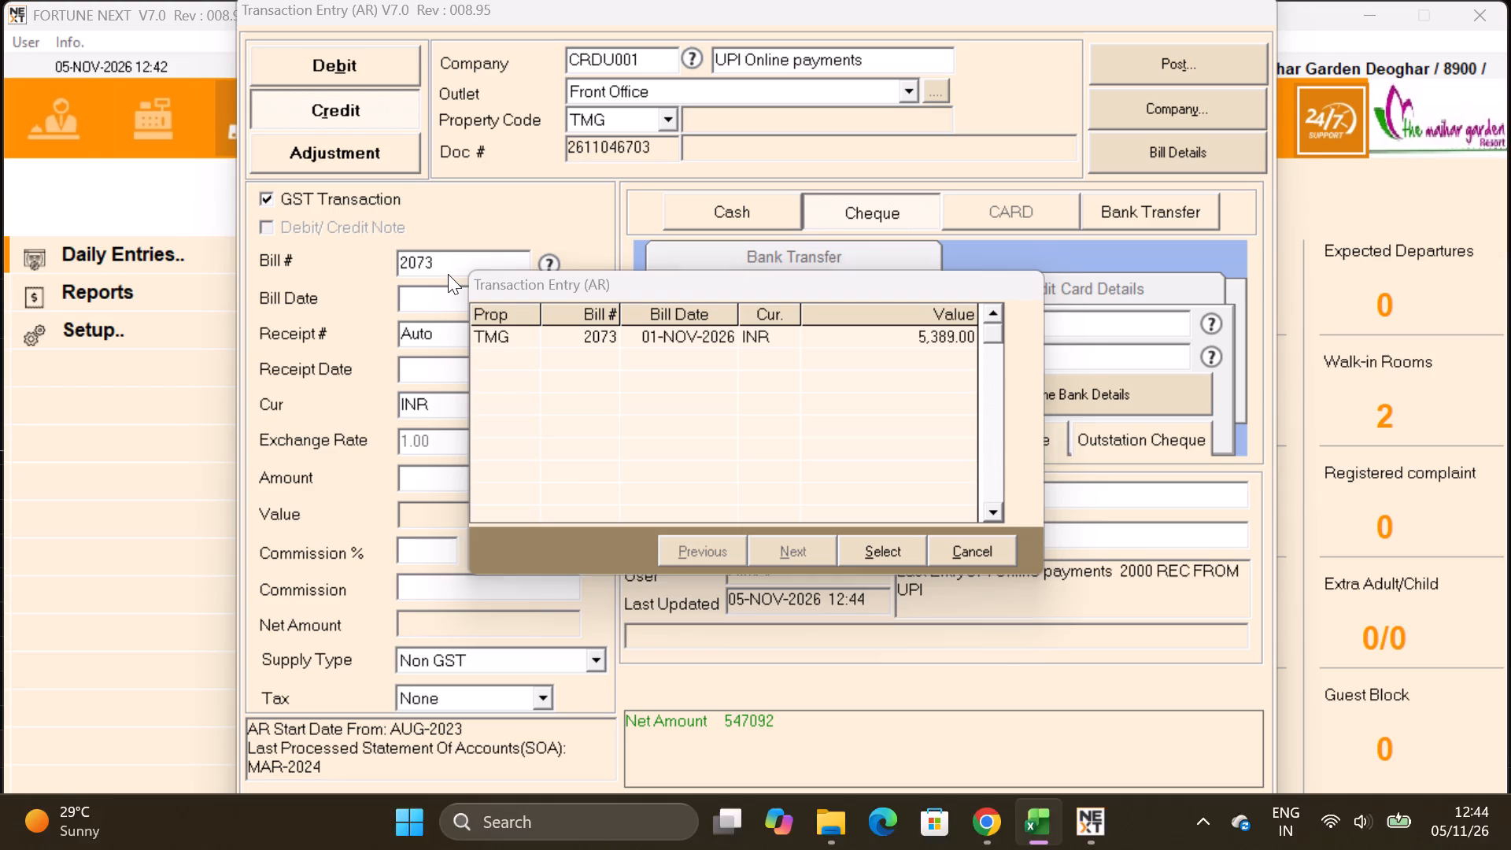
key(Return)
key(Return)
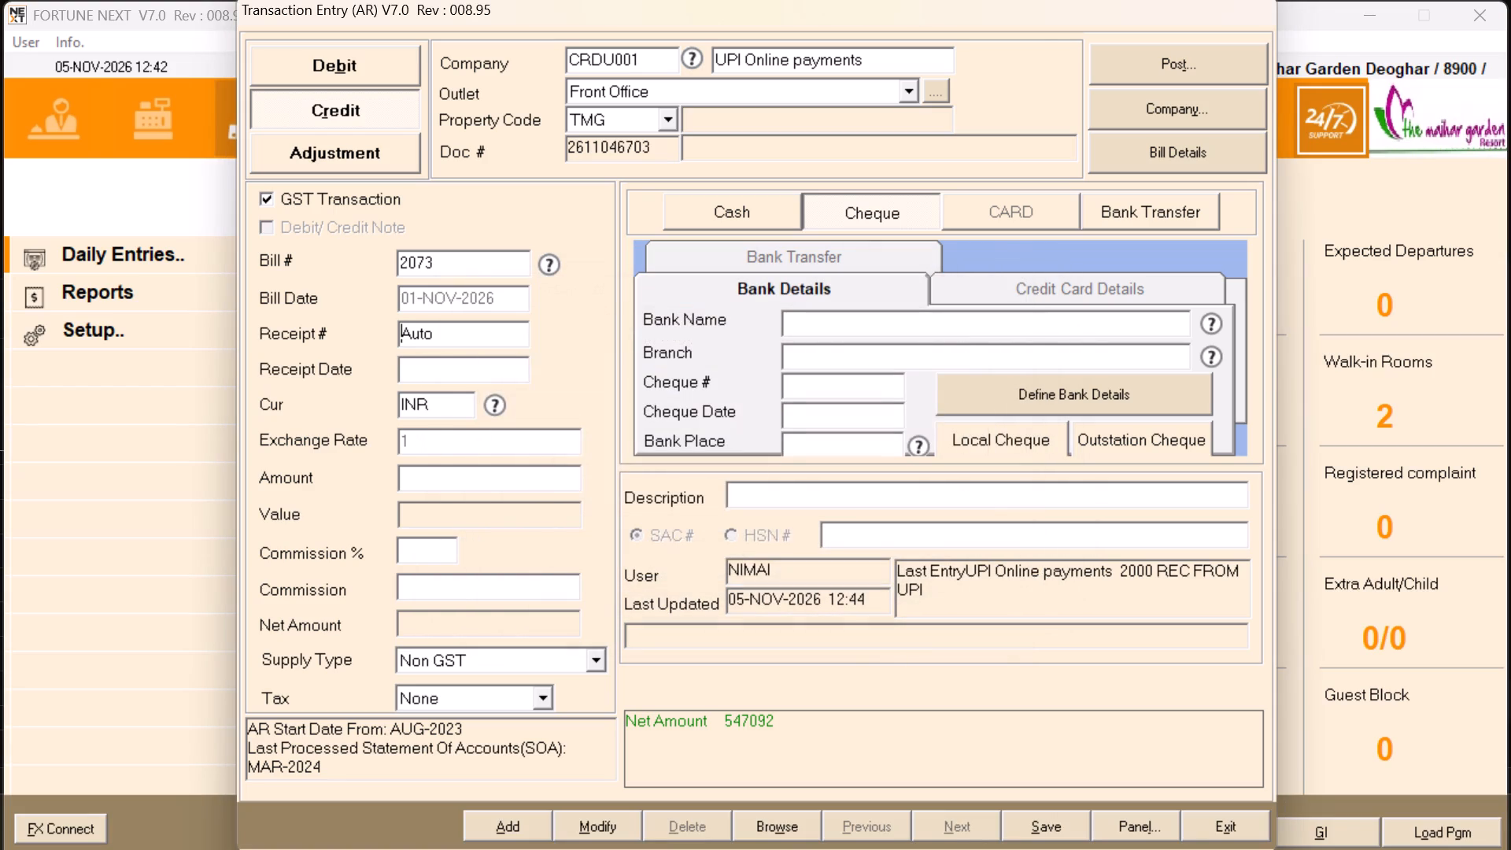
Accept receipt date 05-NOV-2026, enter 5389 as the amount, and keep supply type Non GST with tax None.
key(Return)
key(Return)
text(5389)
key(Return)
key(Return)
key(Return)
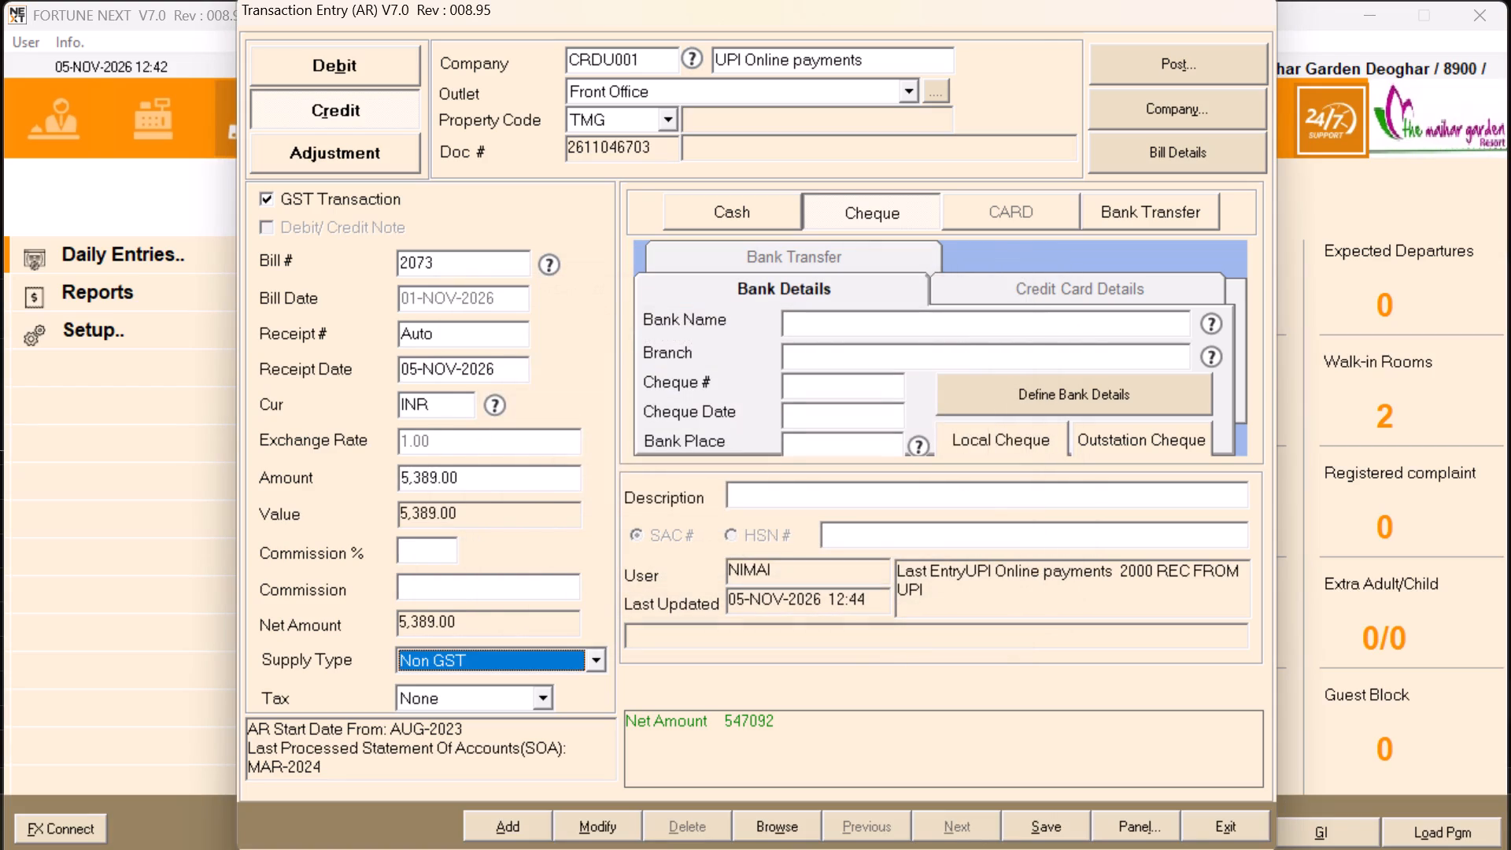
key(Return)
key(Return)
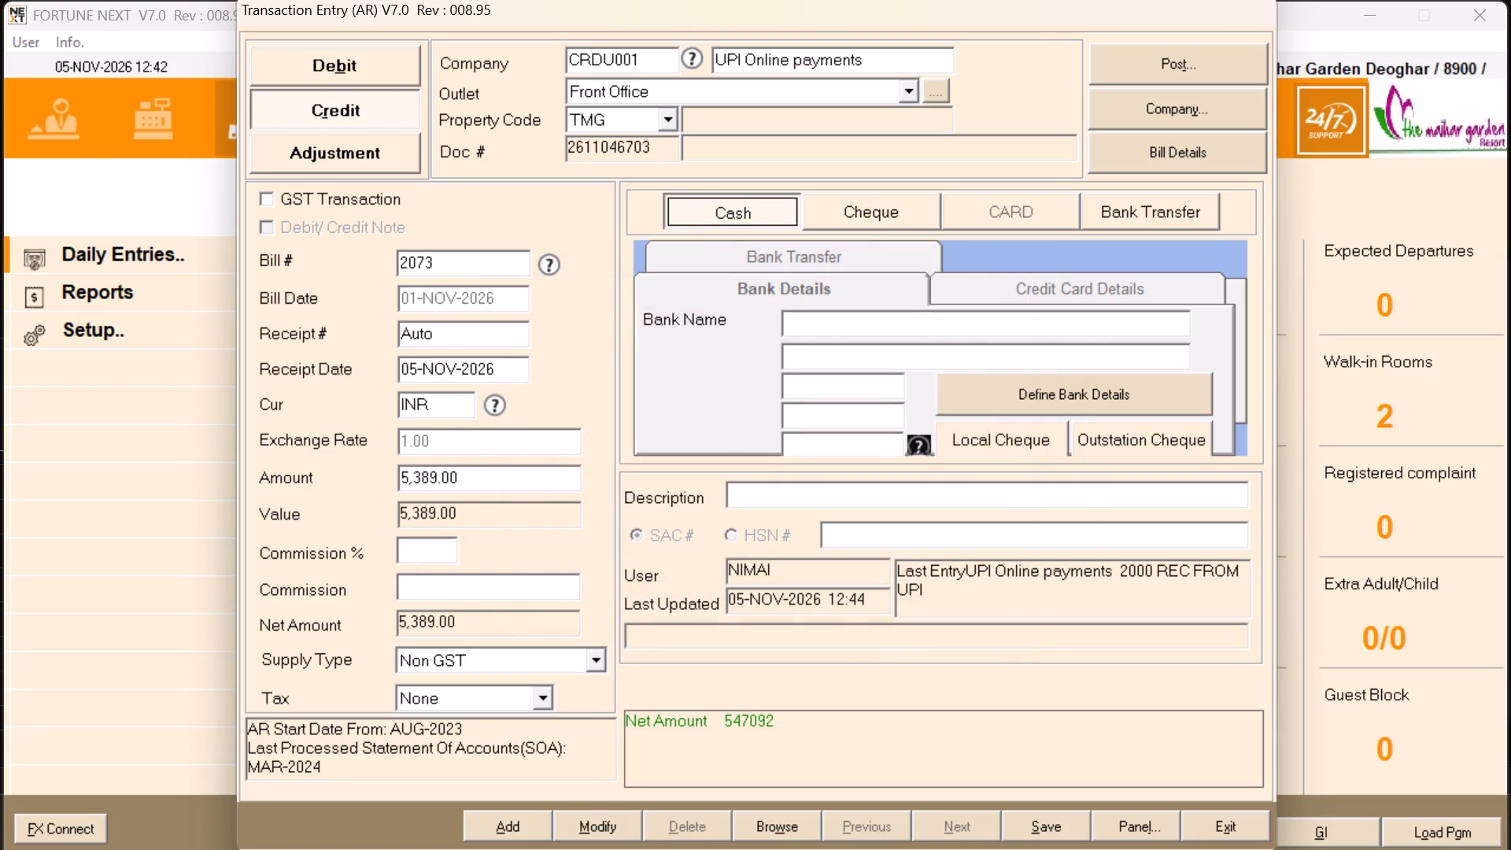
Set the payment mode to Bank Transfer with State Bank of India as the bank and DEOGHAR as the branch.
key(Right)
key(Right)
key(Return)
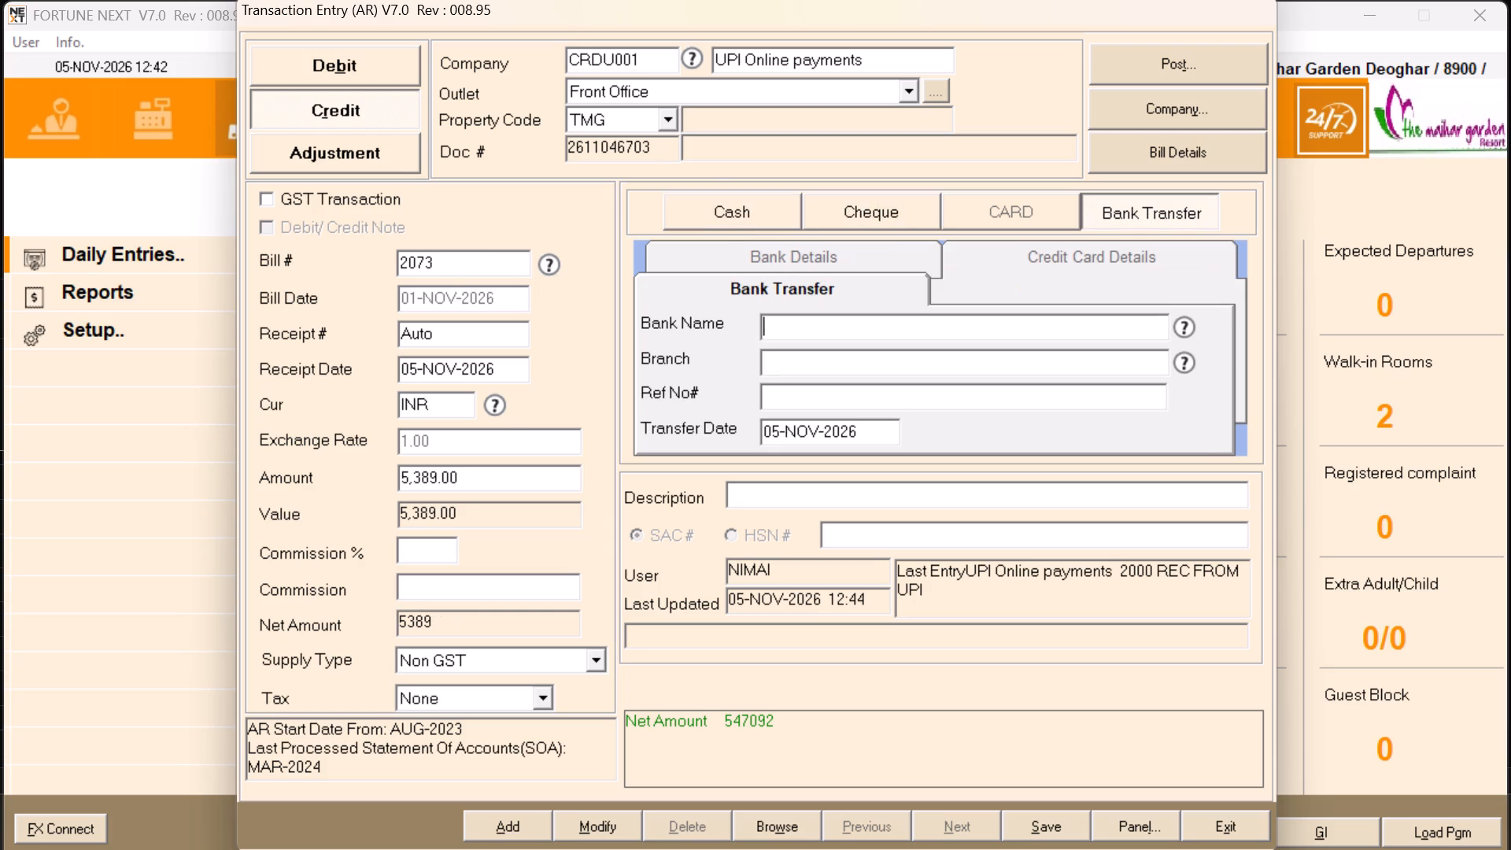
key(Return)
key(s)
click(664, 340)
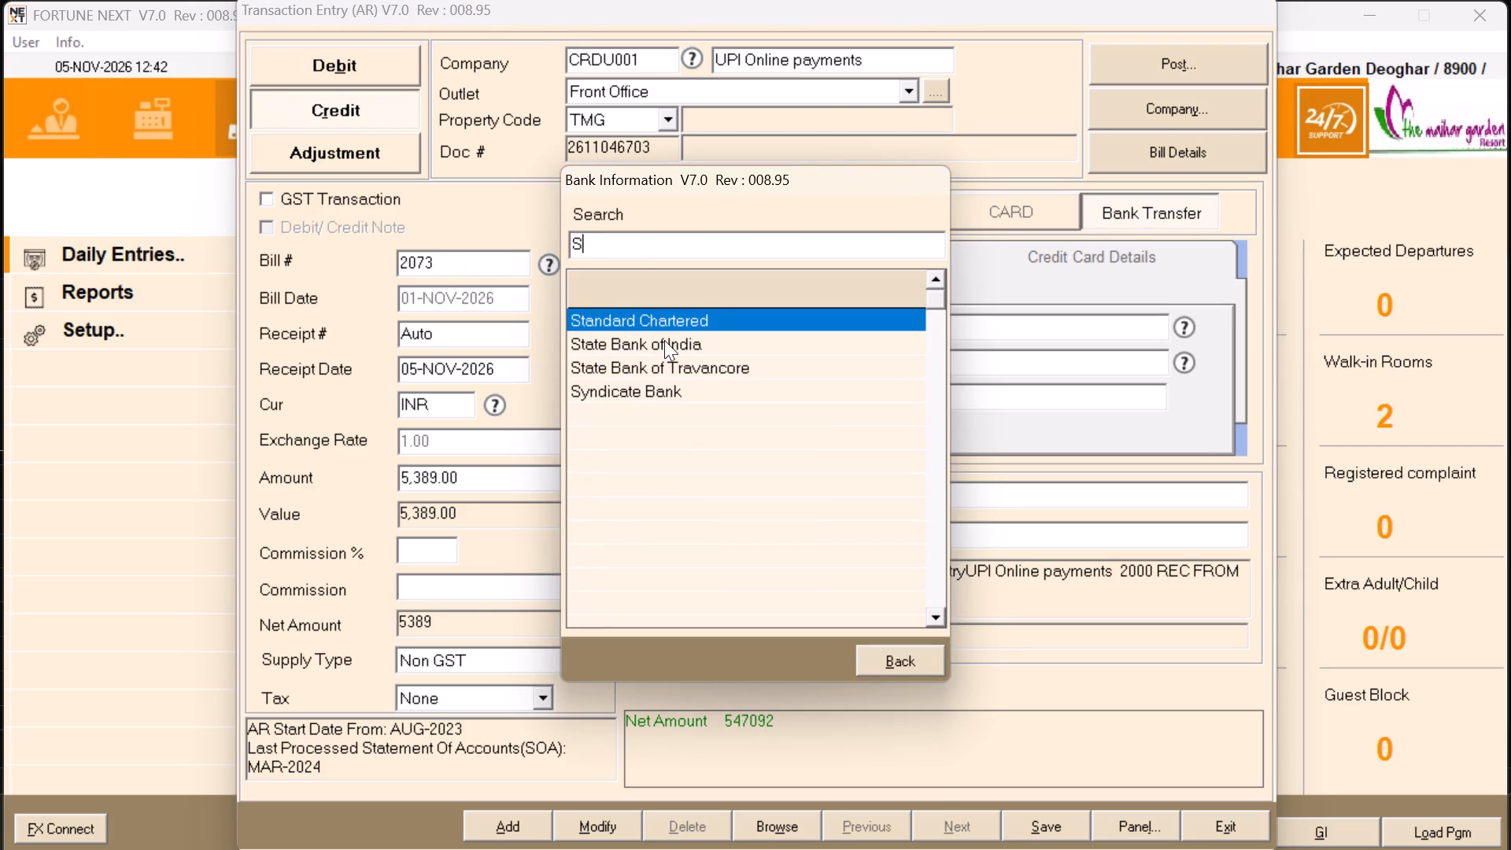
key(Return)
text(DE)
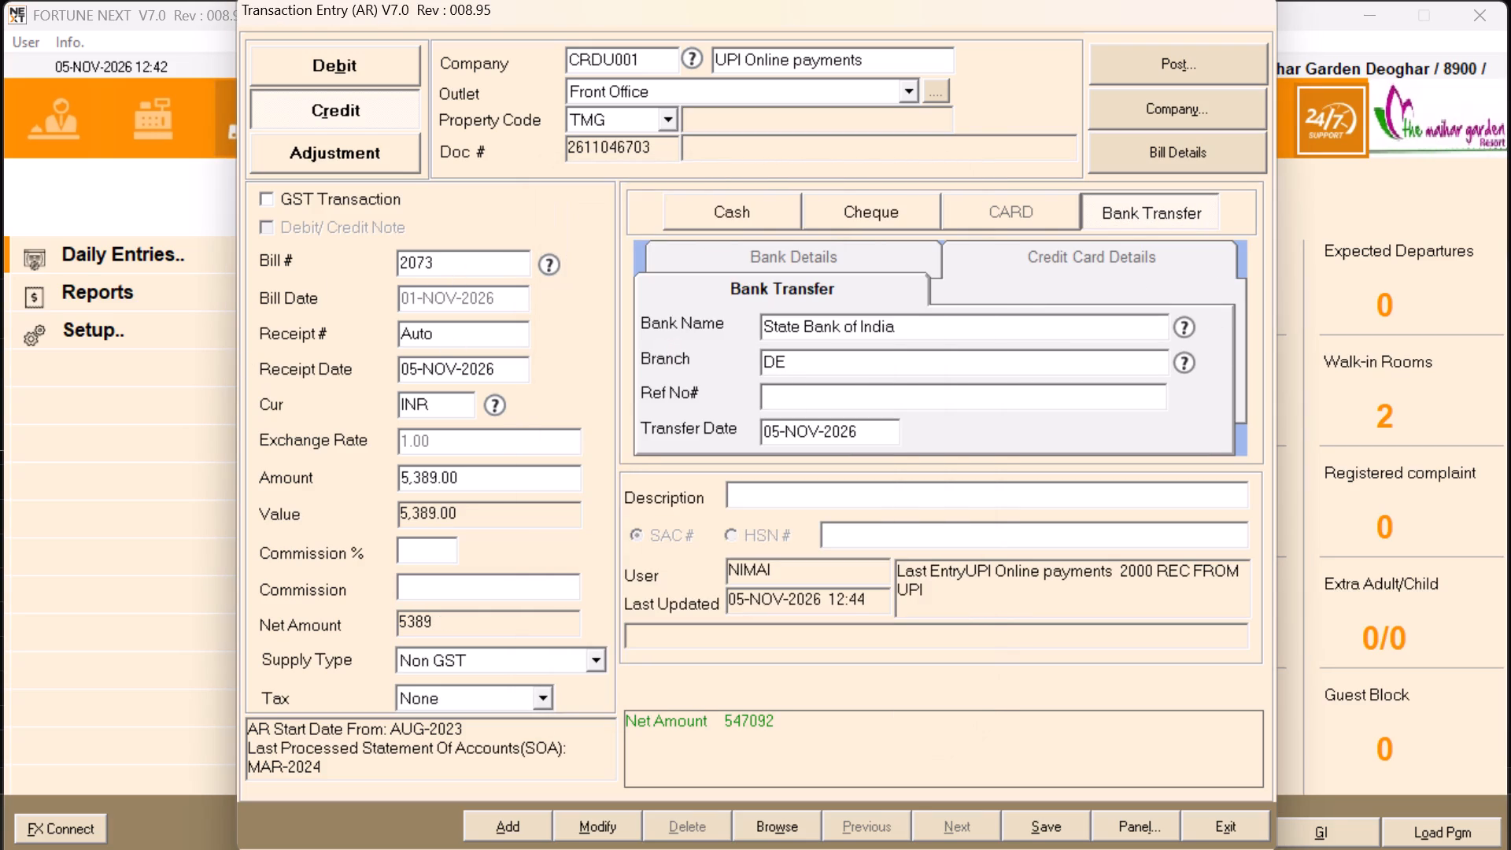
text(OH)
key(BackSpace)
text(GHAR)
key(Return)
key(alt+Tab)
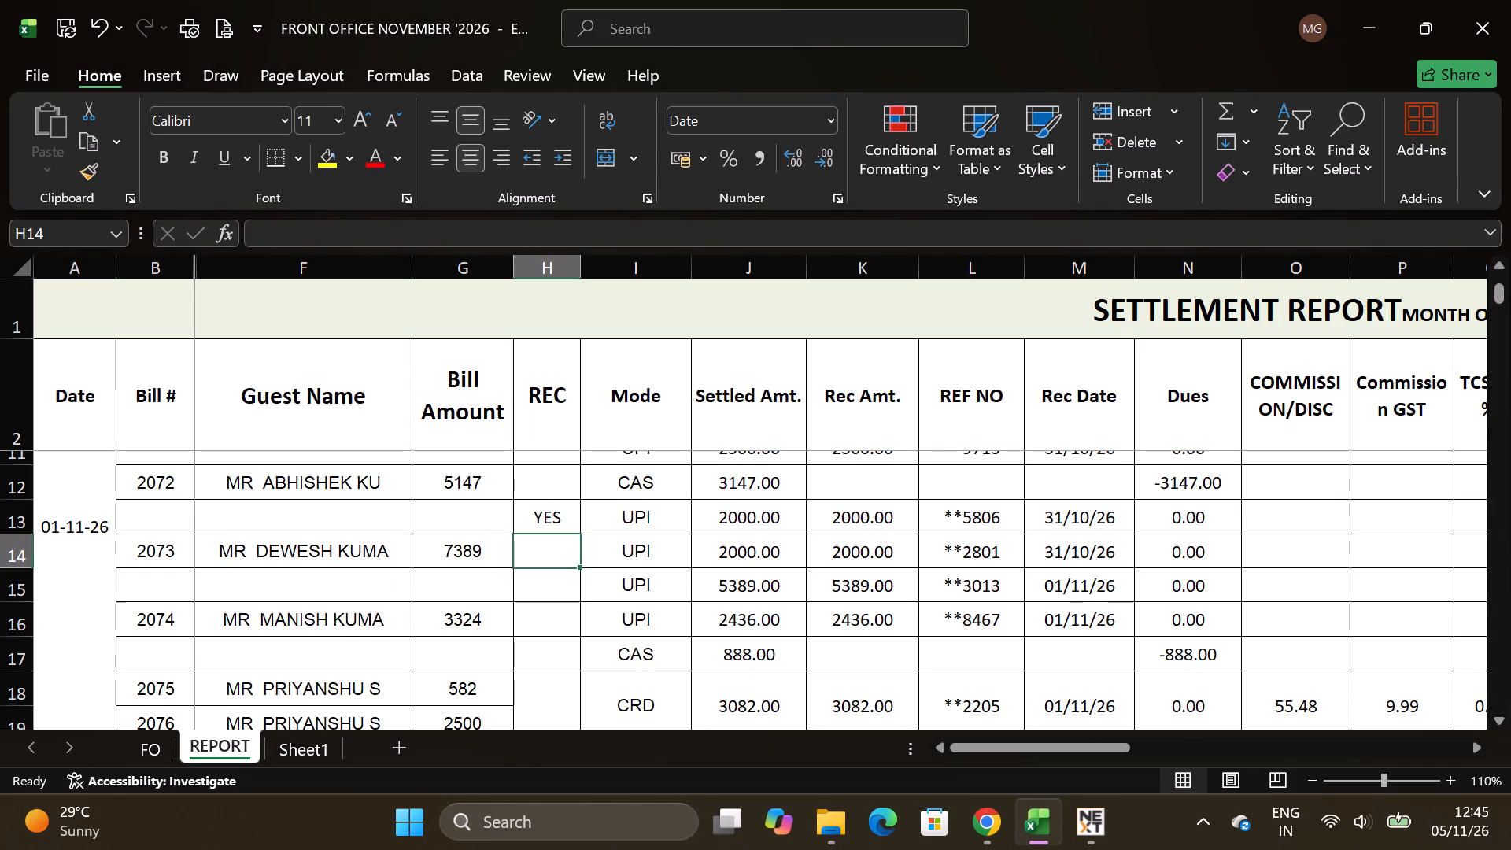
key(Down)
key(Right)
key(Right)
key(Right)
key(Right)
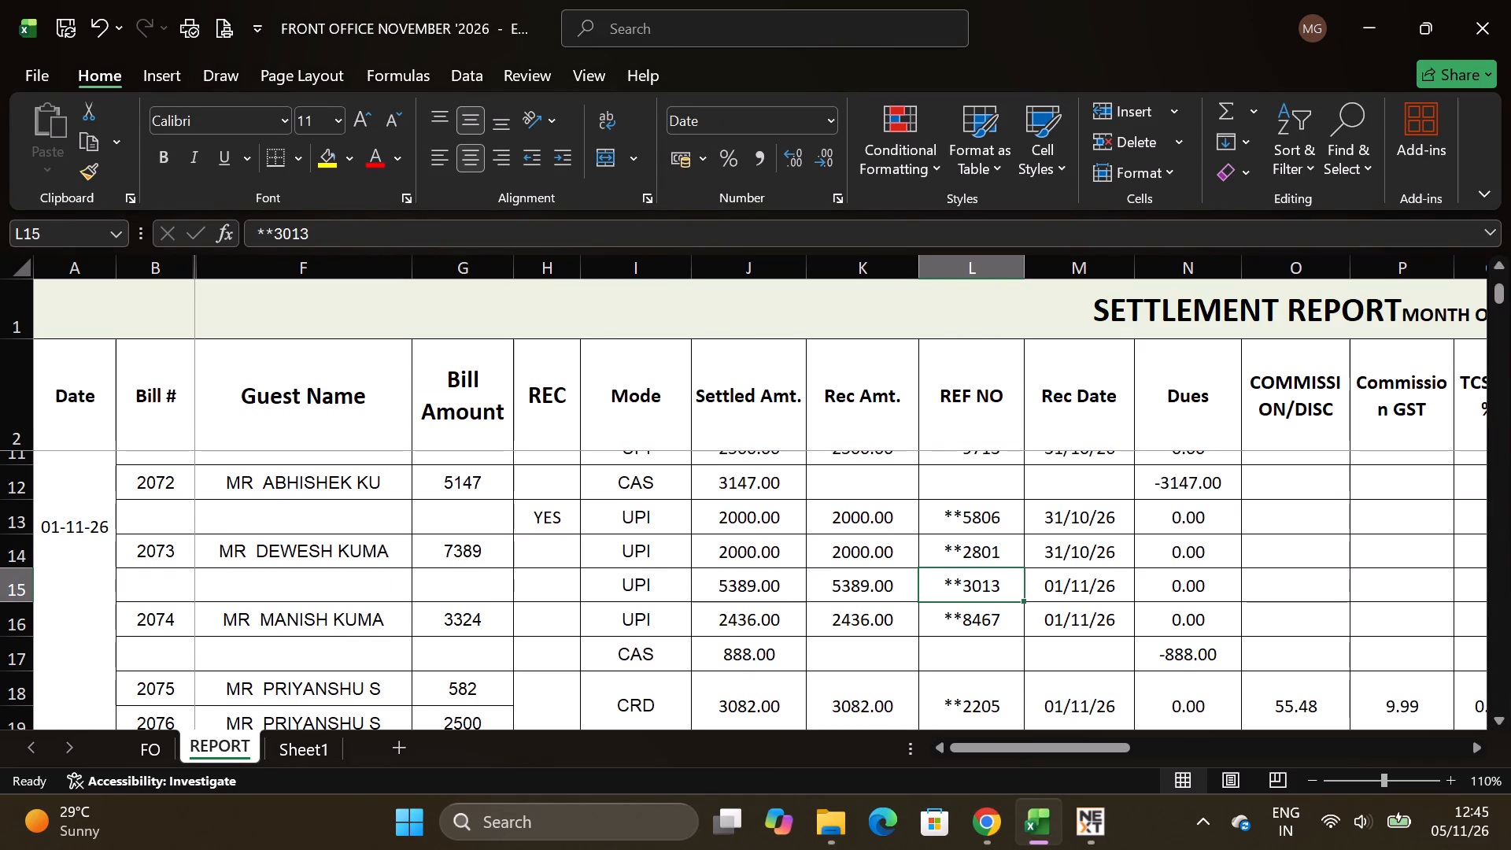
key(ctrl+c)
key(alt+Tab)
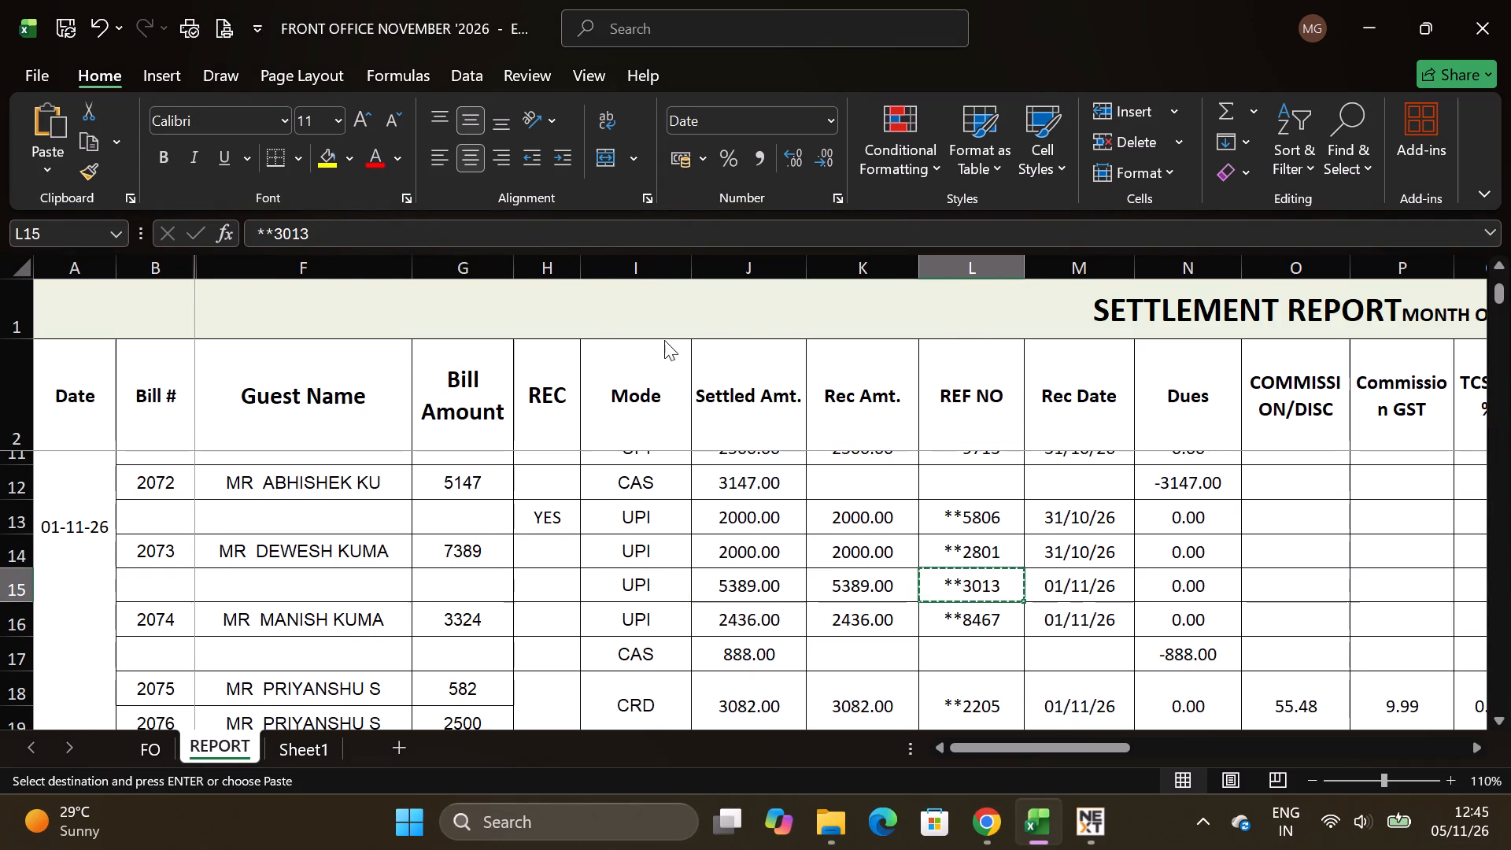
key(ctrl+v)
key(Return)
Check the 5389.00 receipt's date in the Excel report and set the transfer date to 01-NOV-2026.
key(alt+Tab)
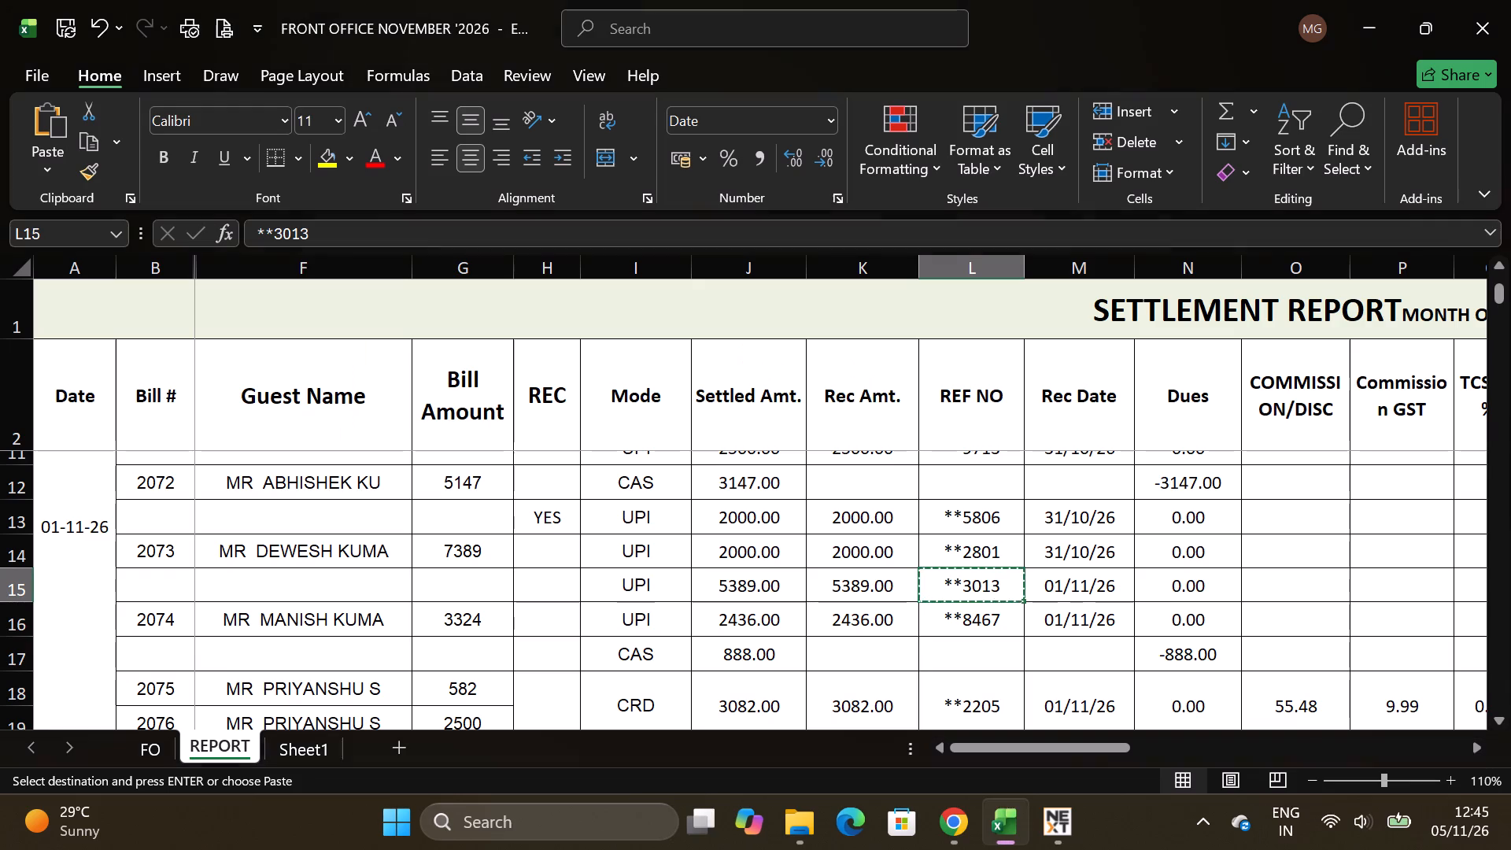
key(alt+Tab)
key(Right)
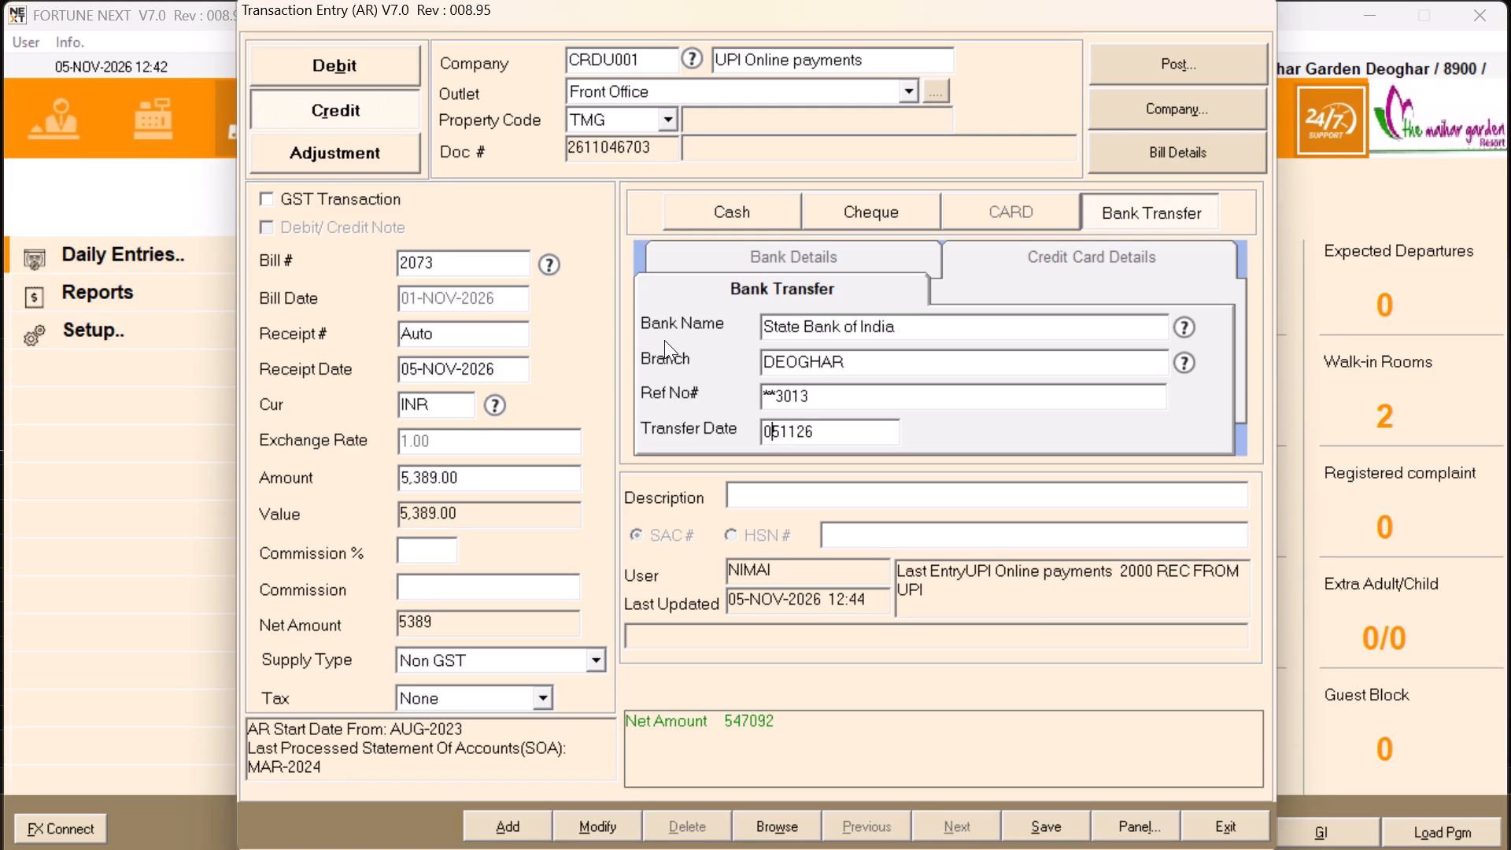
key(Right)
key(BackSpace)
key(1)
key(Return)
Enter REC FROM UPI as the credit entry's description.
text(REC FF)
key(BackSpace)
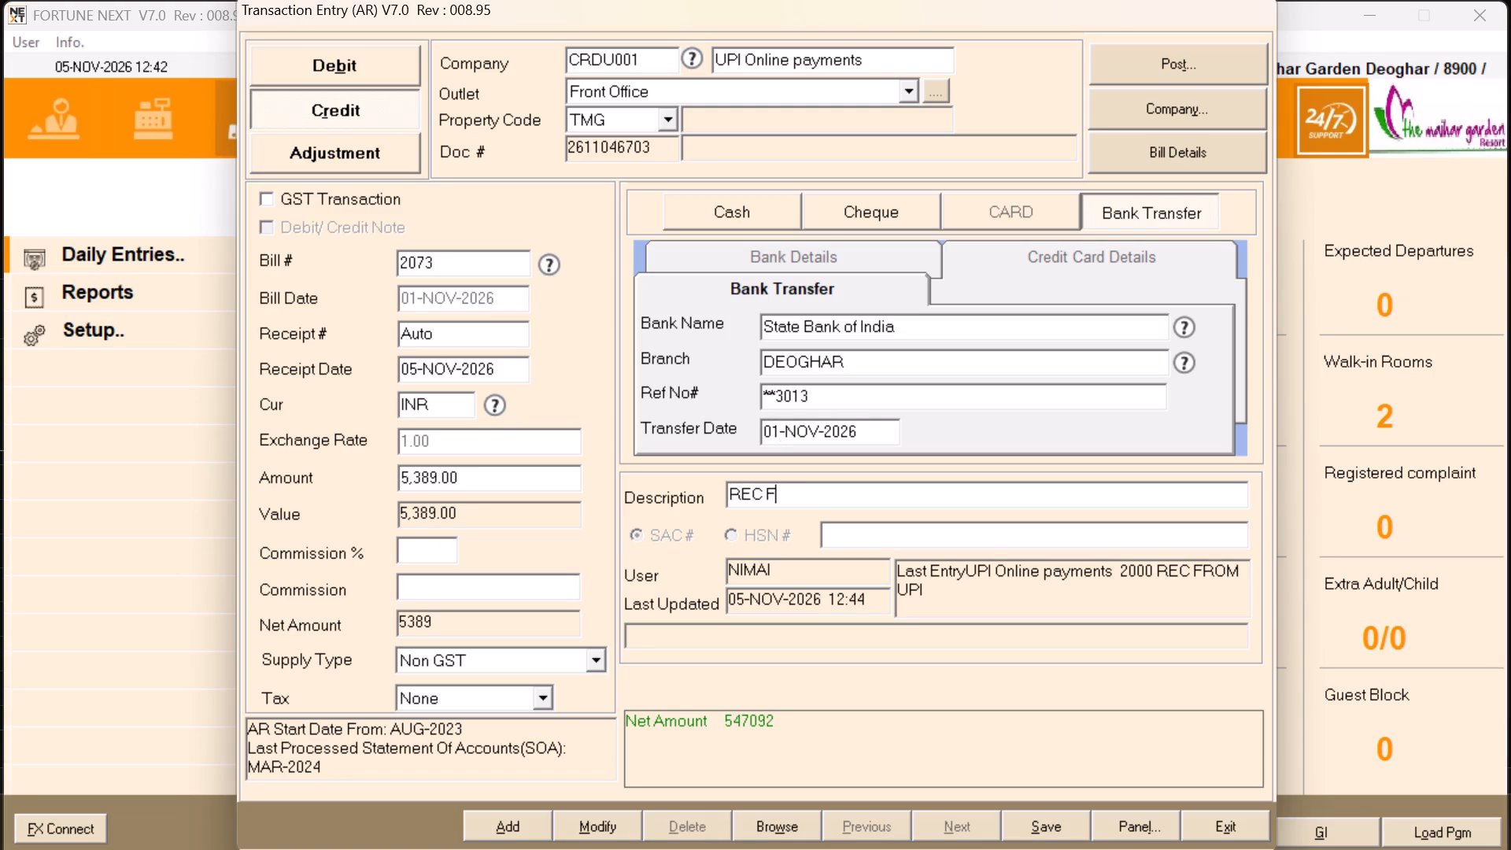
text(ROM)
key(space)
text(UPI)
key(Return)
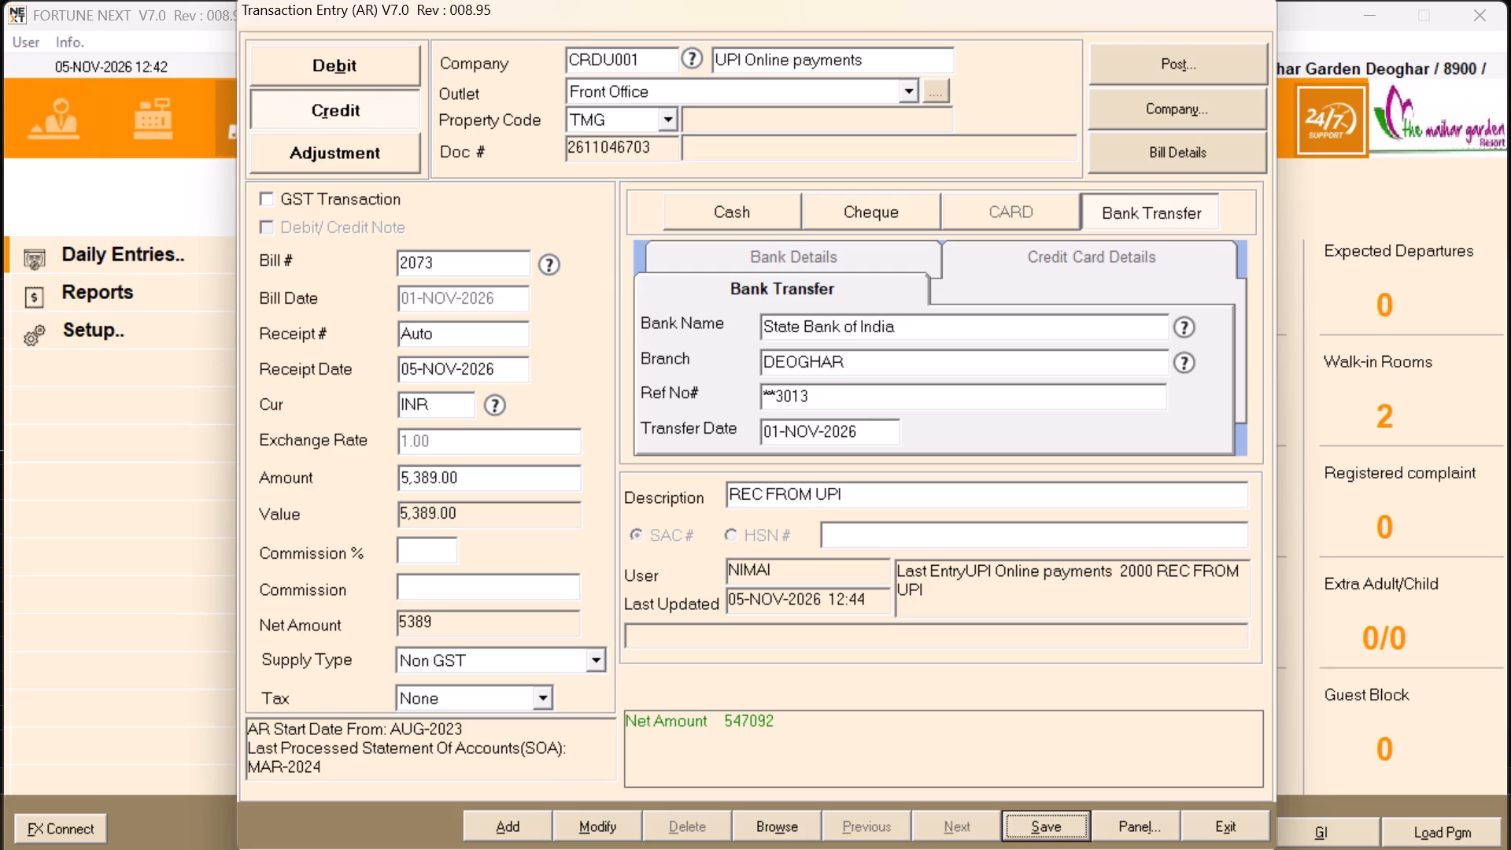
Save the bill 2073 credit entry, confirm its posting to FA as BANK RECEIPT, and skip the voucher print.
key(Return)
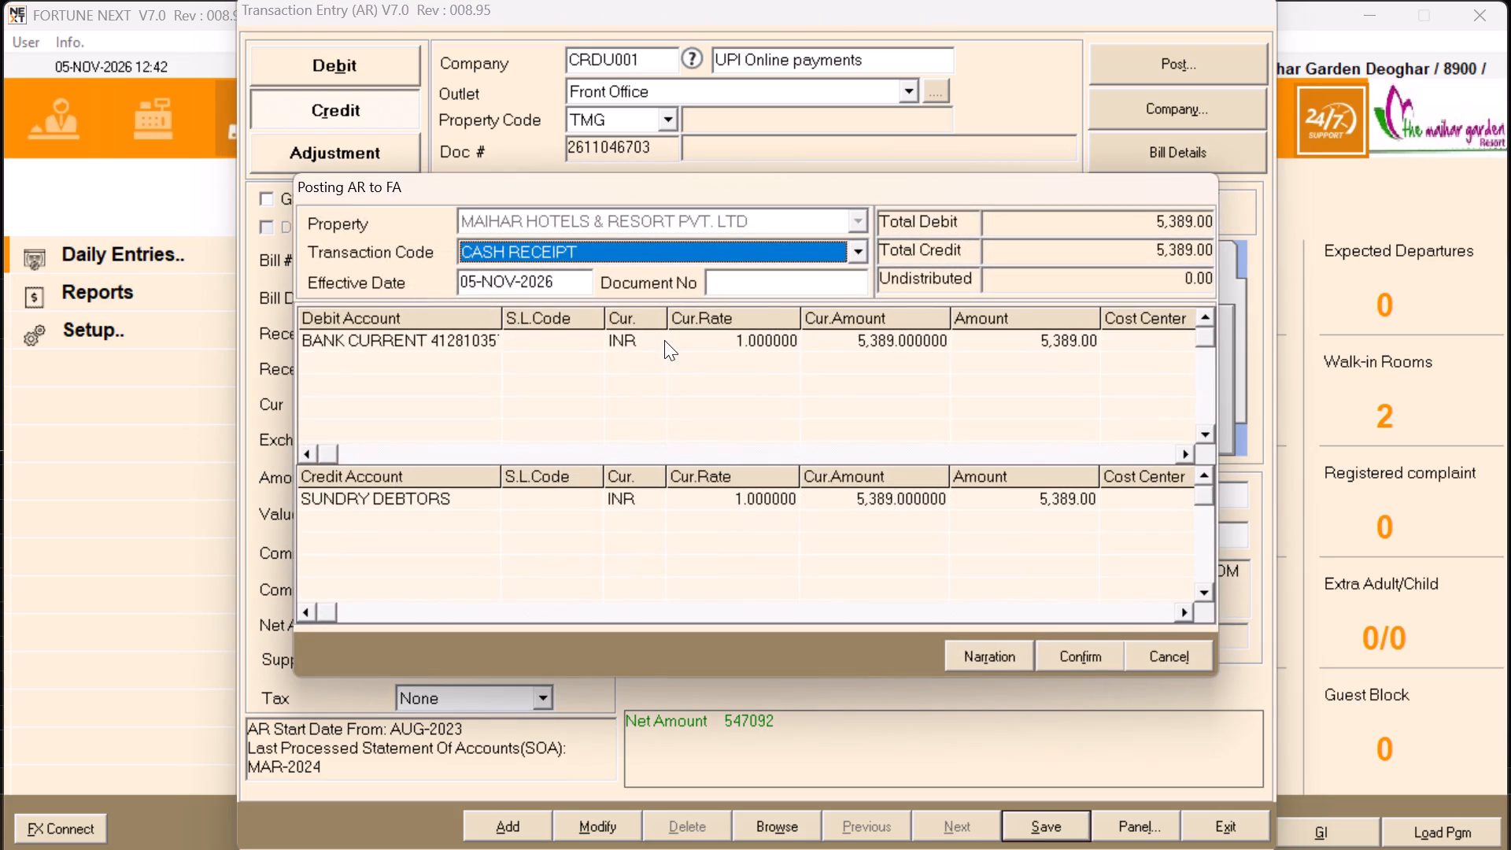
key(Down)
key(Tab)
key(Tab)
key(Tab)
key(Tab)
key(Tab)
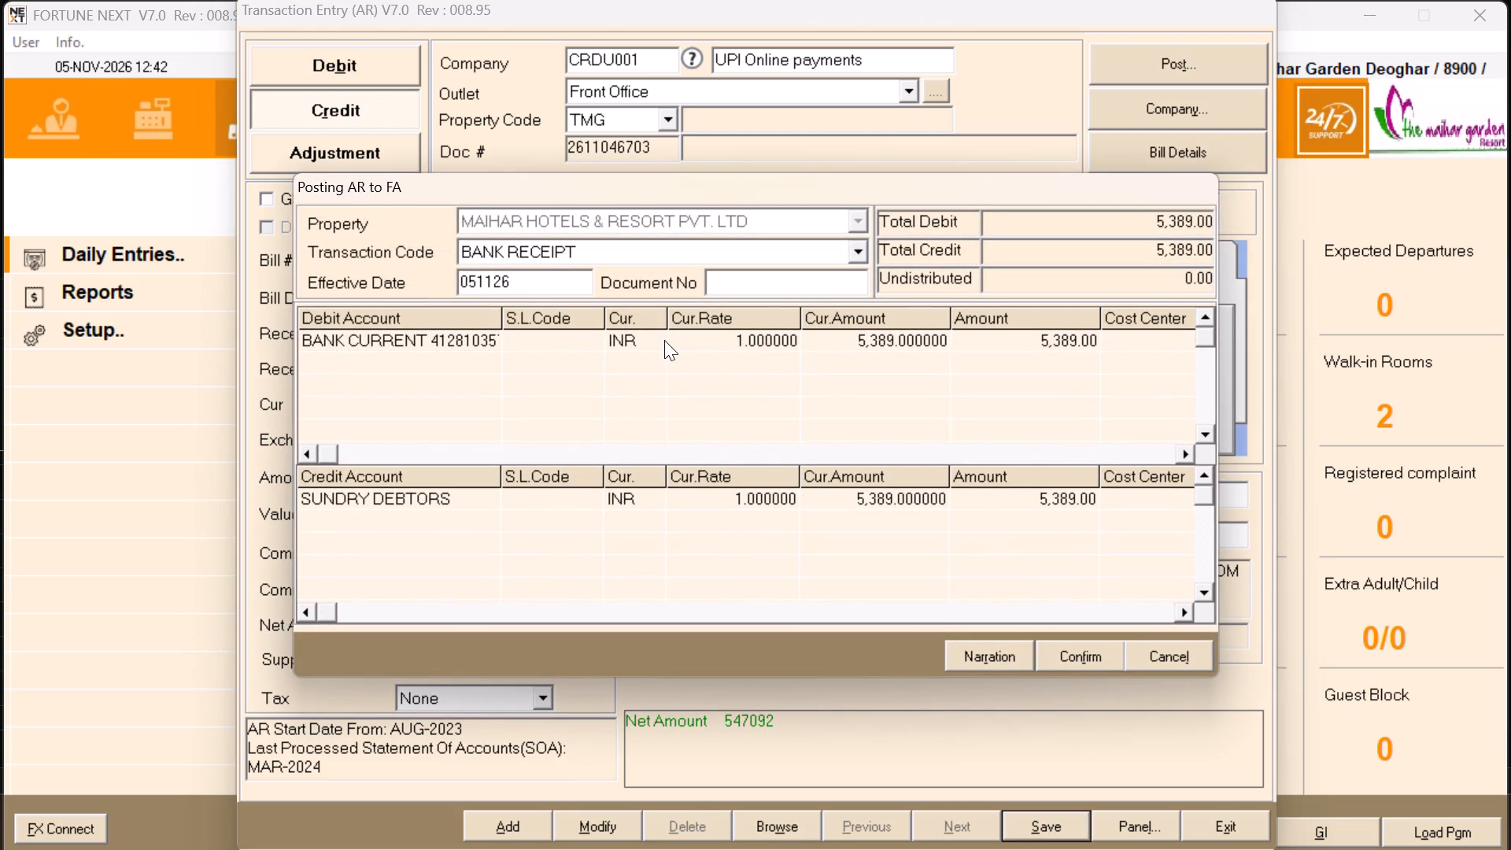
key(Return)
key(Return)
key(Return)
key(Return)
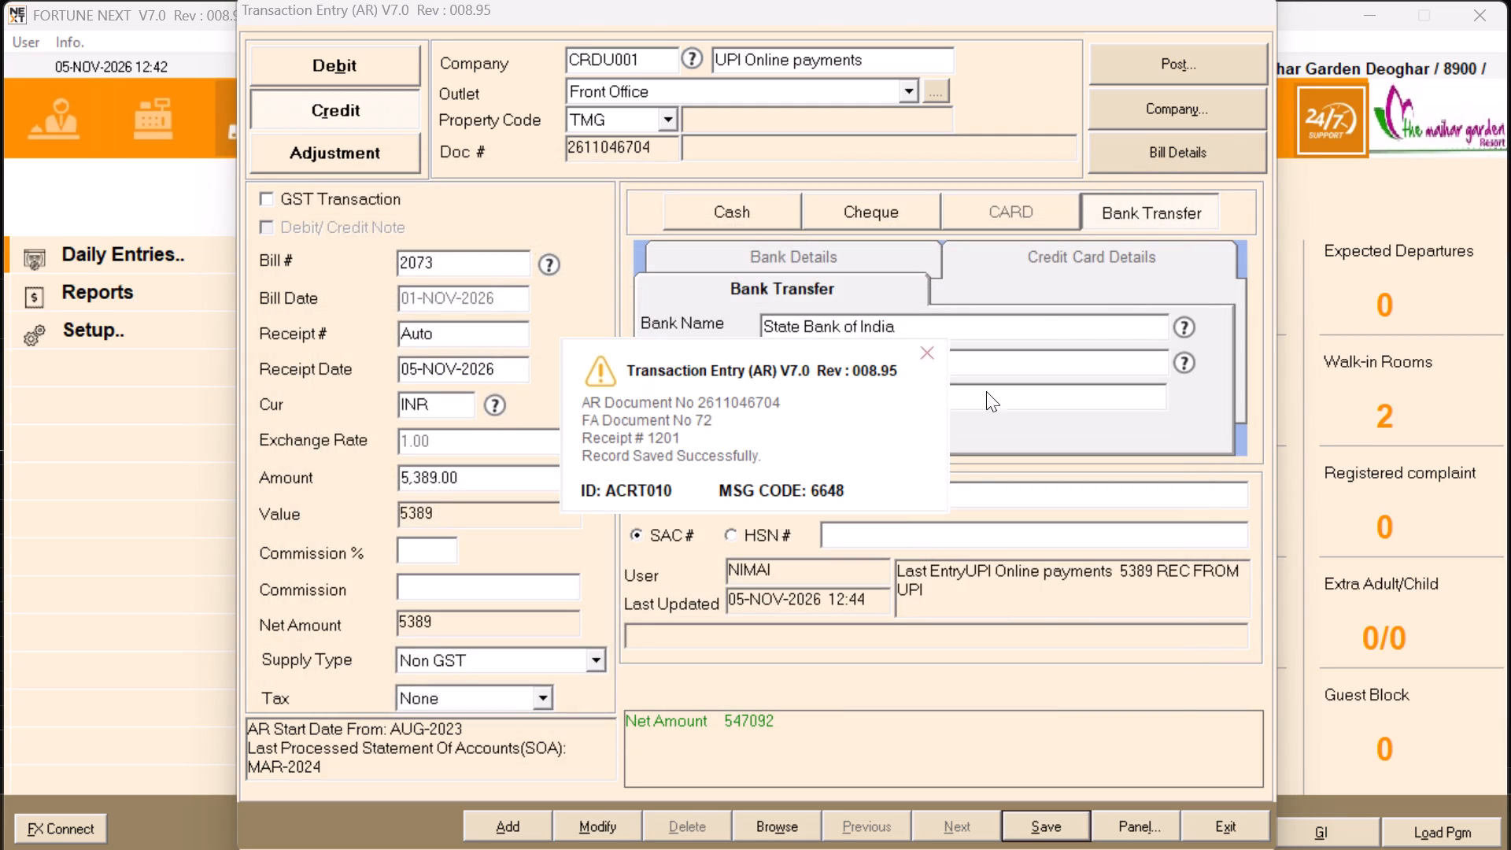
click(929, 349)
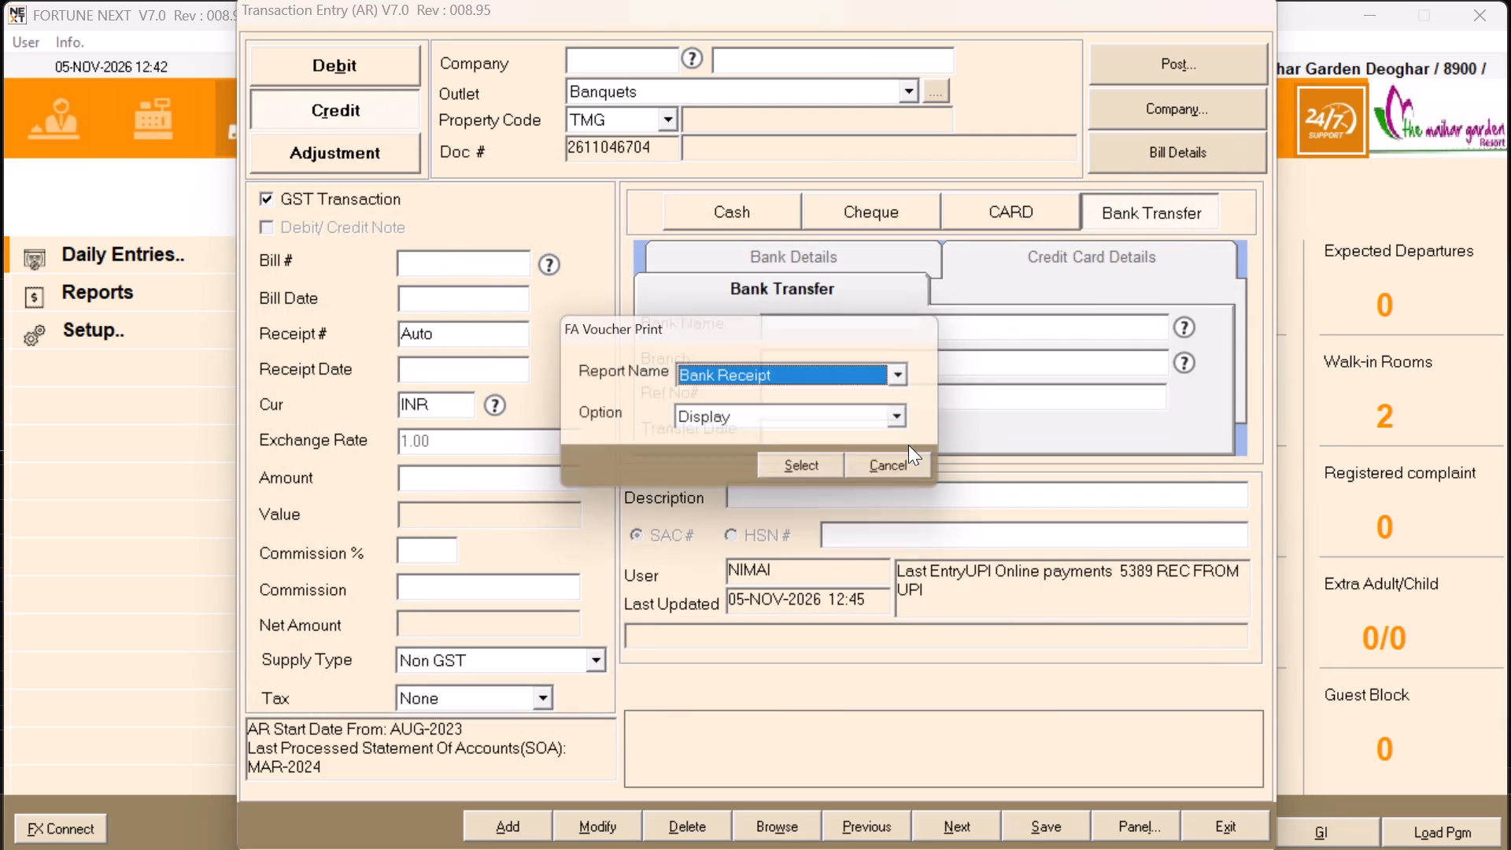
click(908, 479)
Mark bill 2073's 5389.00 UPI row YES in the Excel report's REC column and save the workbook.
key(alt+Tab)
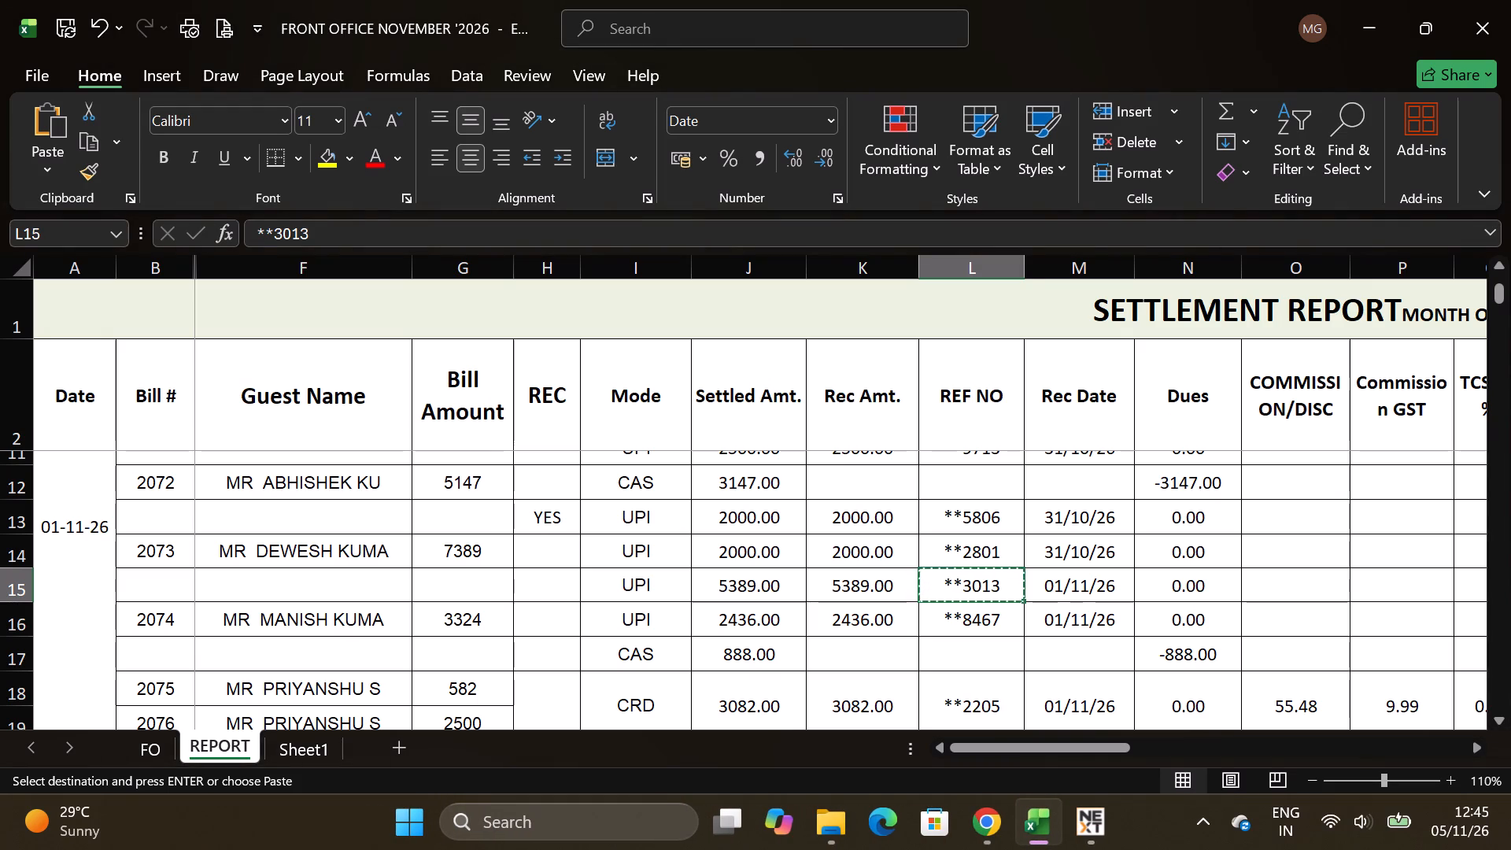
click(540, 593)
key(y)
click(539, 627)
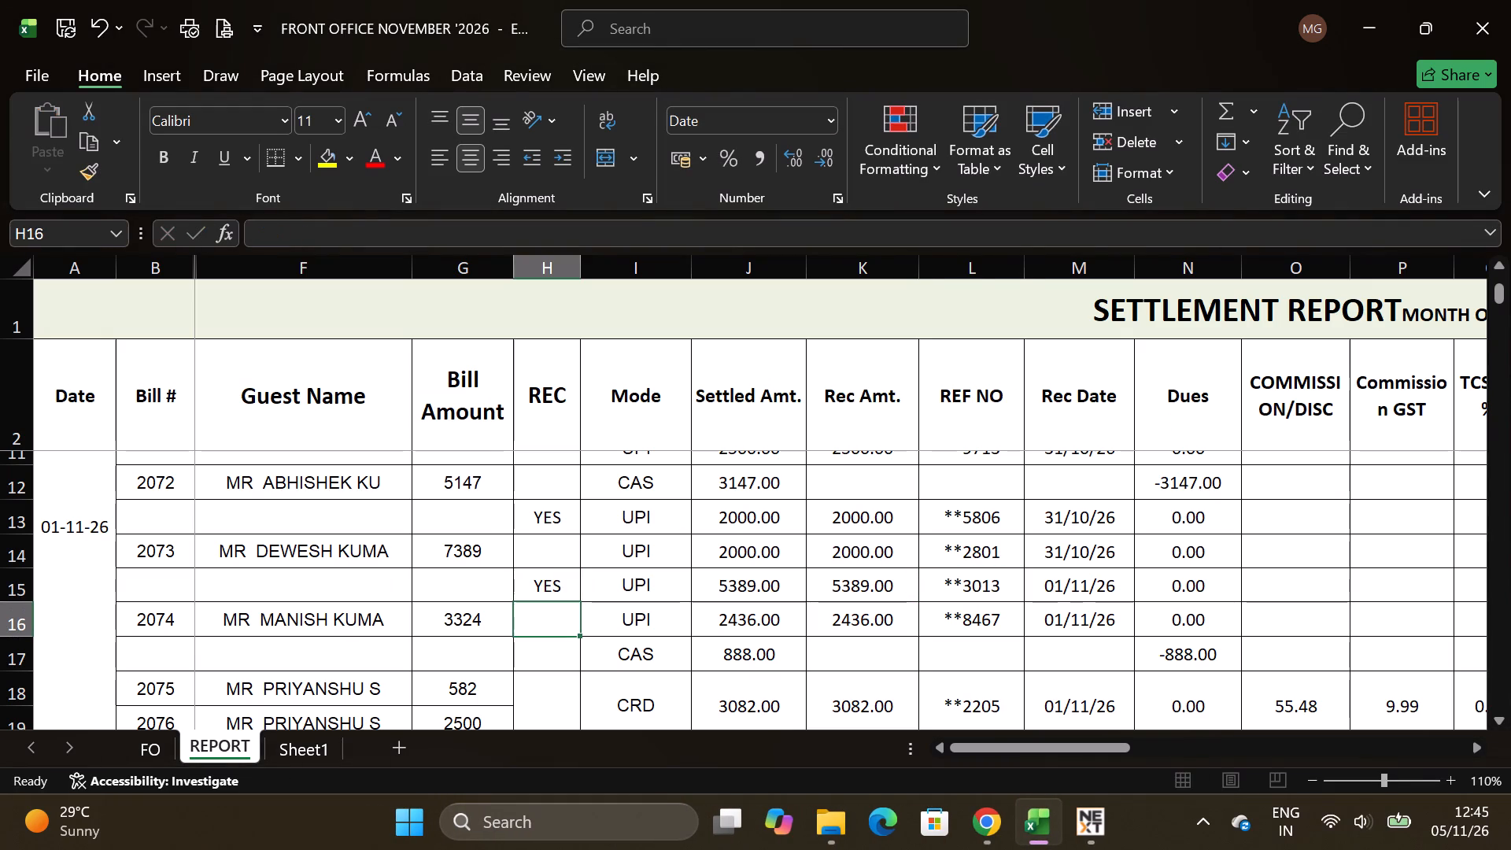
key(ctrl+s)
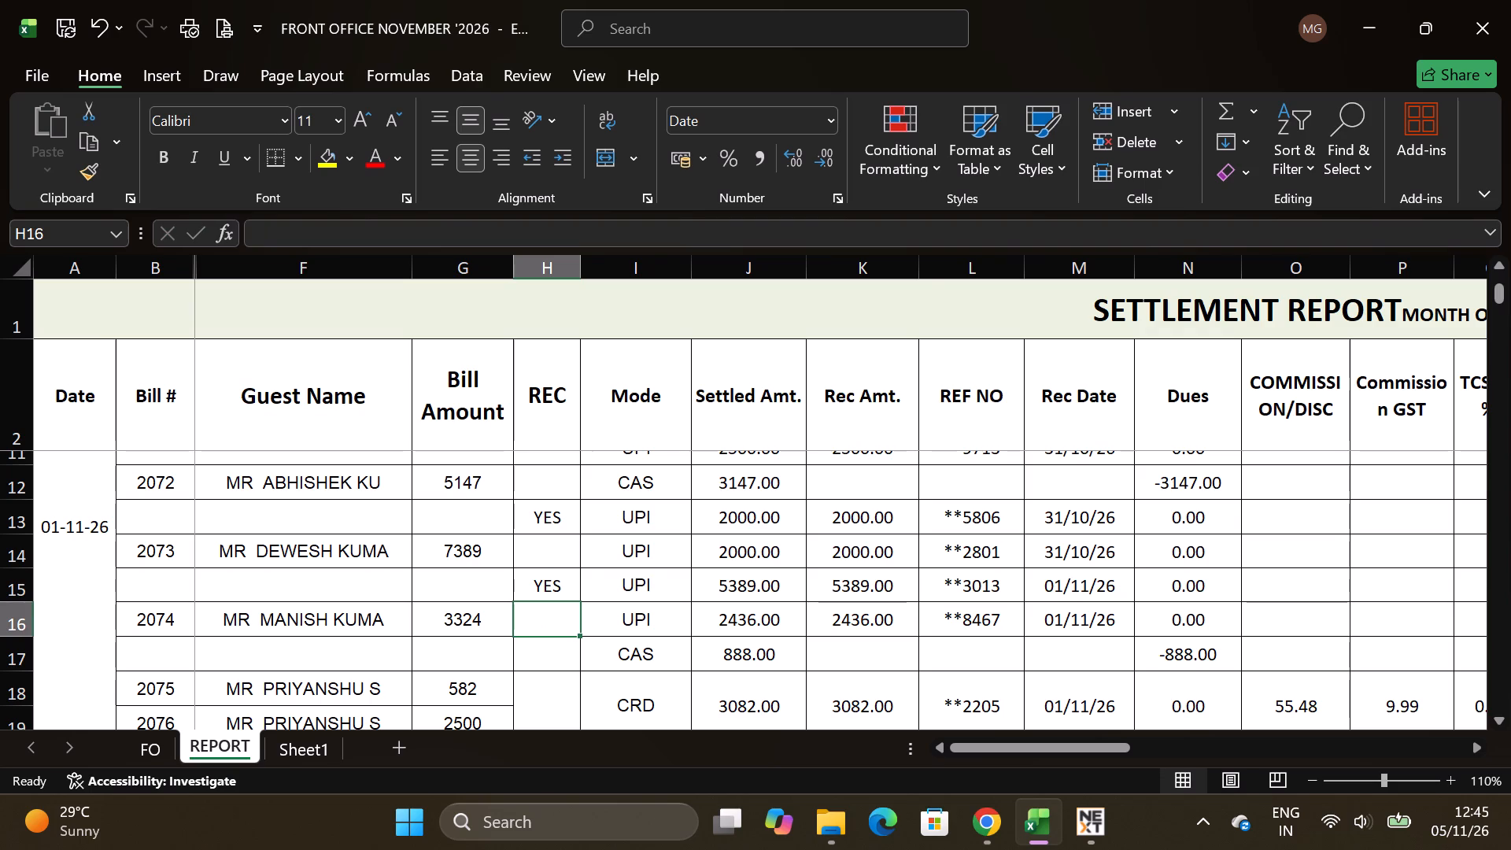
Switch to FortuneNext and enter CRDU001 as the company for a new credit entry.
key(alt+Tab)
text(CRDI)
key(BackSpace)
text(U001)
key(Return)
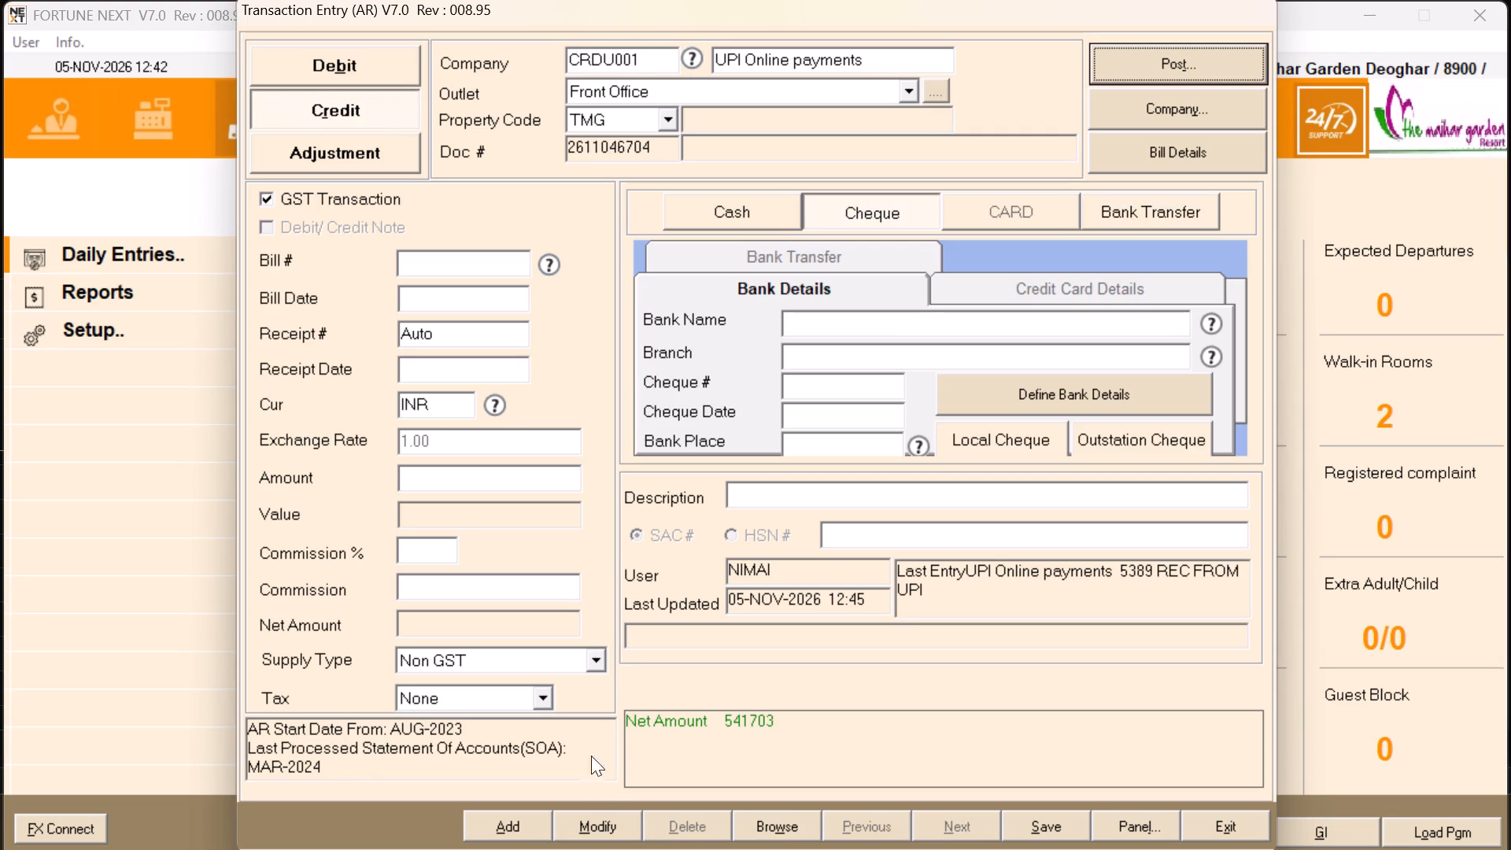
Select bill 2074, dated 01-NOV-2026, for the credit entry and keep the default receipt details and INR currency.
click(469, 257)
key(alt+Tab)
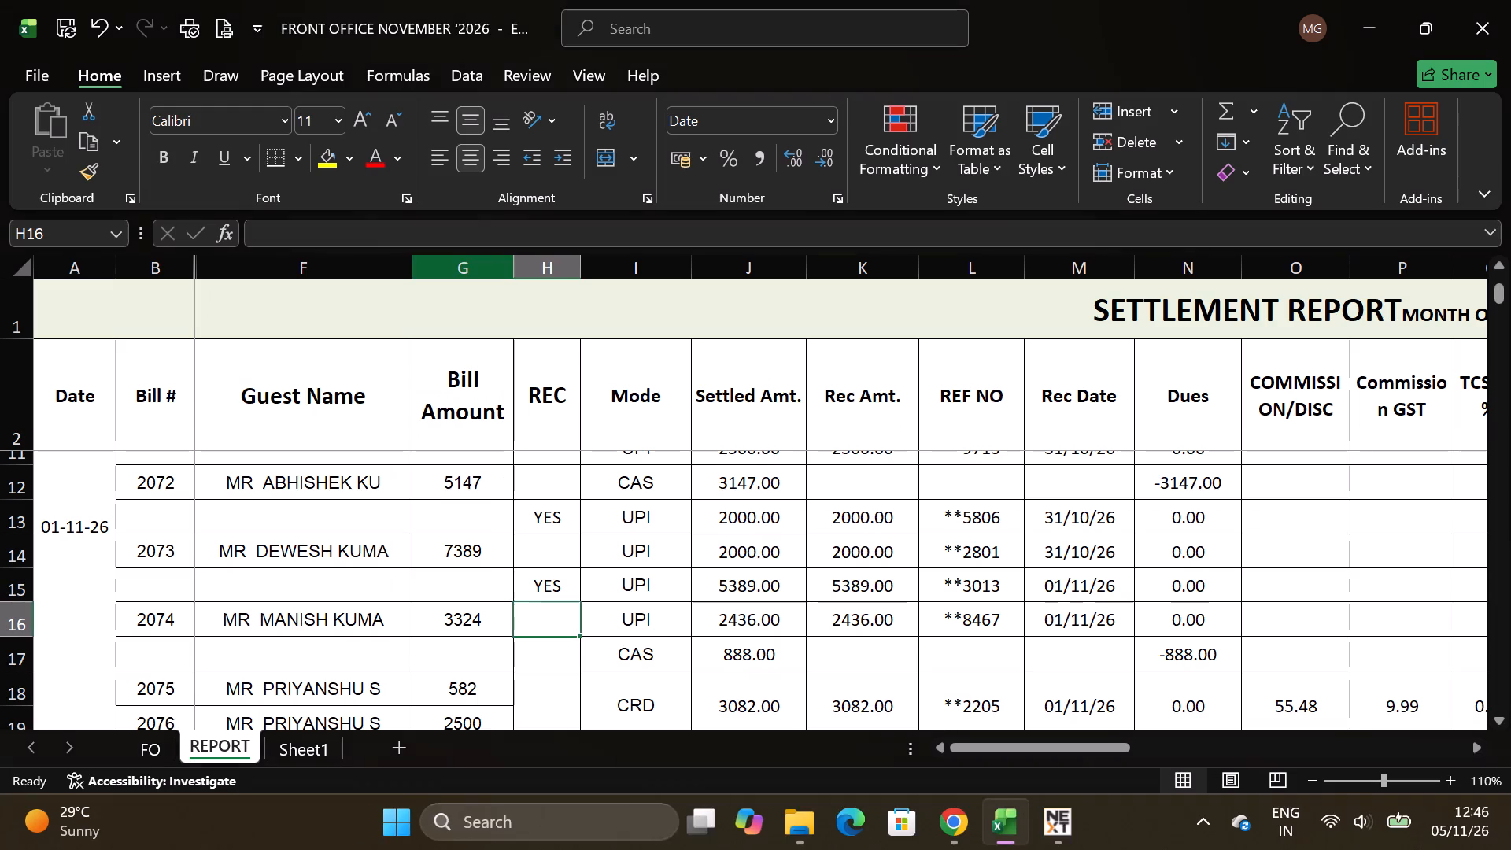
key(alt+Tab)
text(2074)
key(Return)
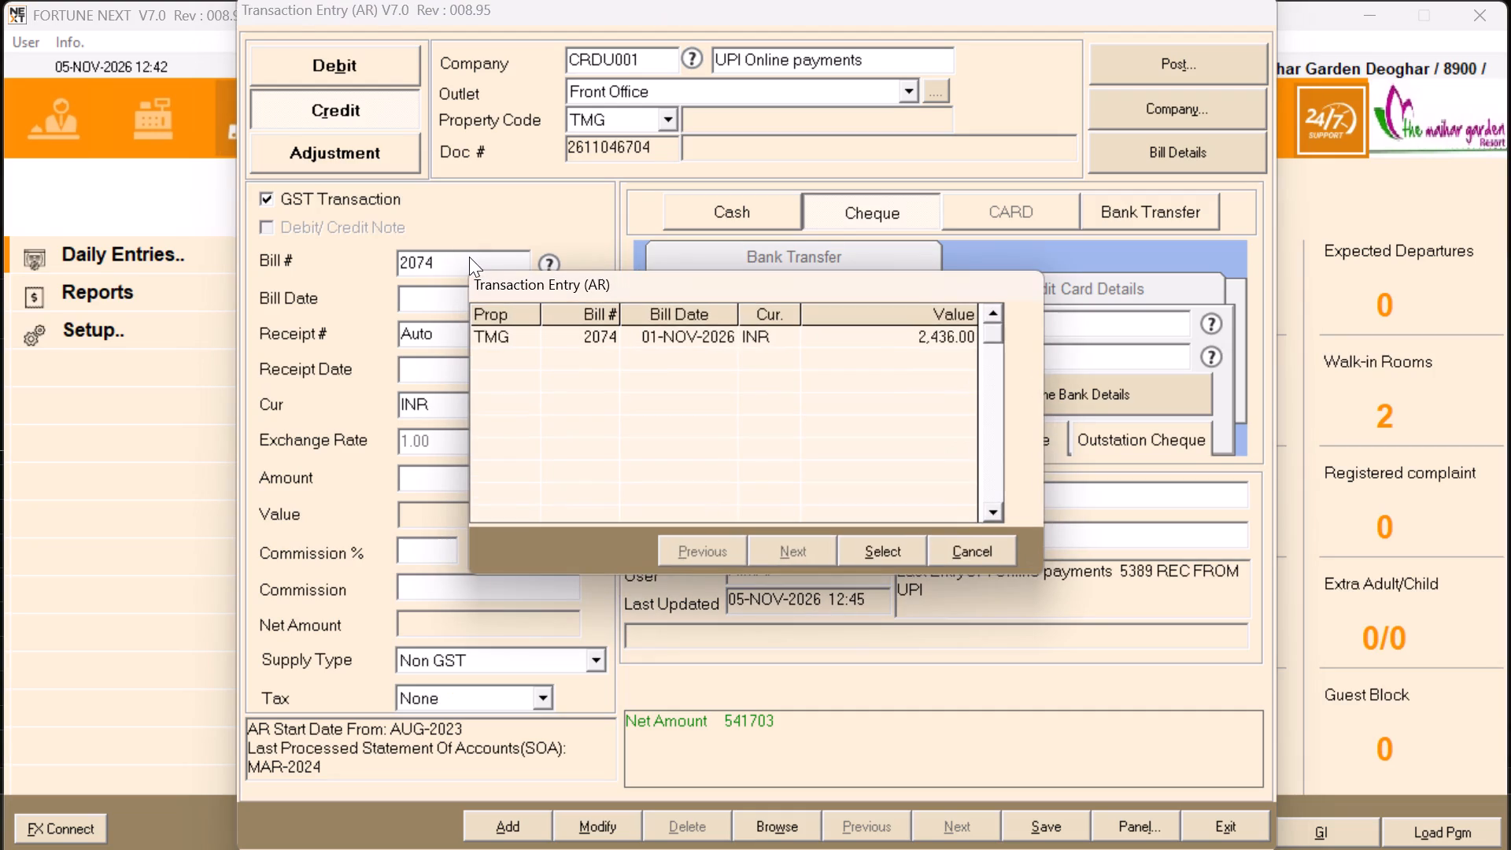
key(Return)
key(Return)
key(Return)
key(Return)
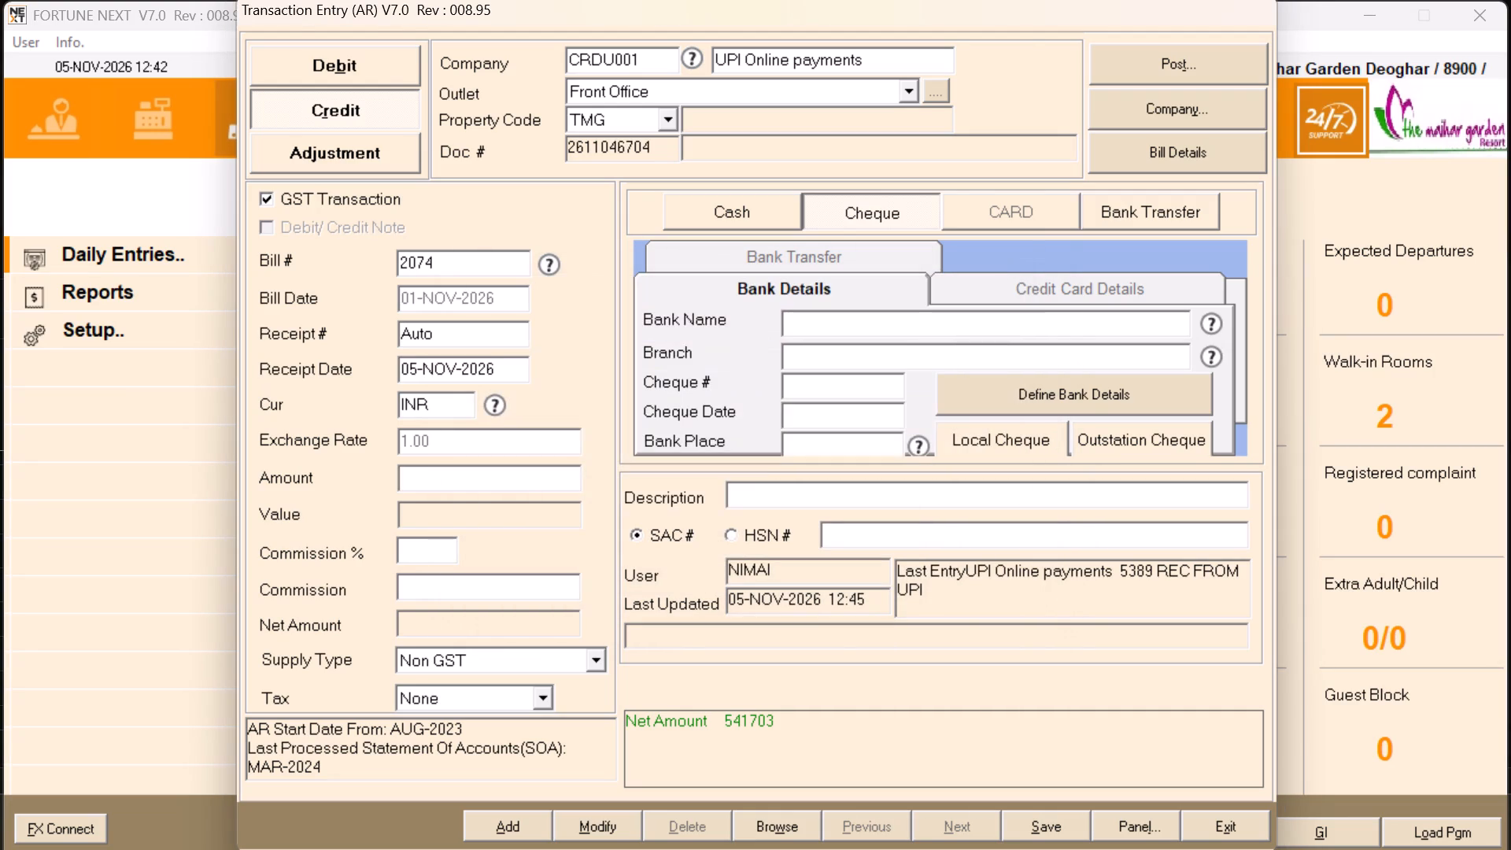
Enter 2436 as the receipt amount, checking it against the Excel report, with no commission, Non GST supply type and no tax.
text(2436)
key(Return)
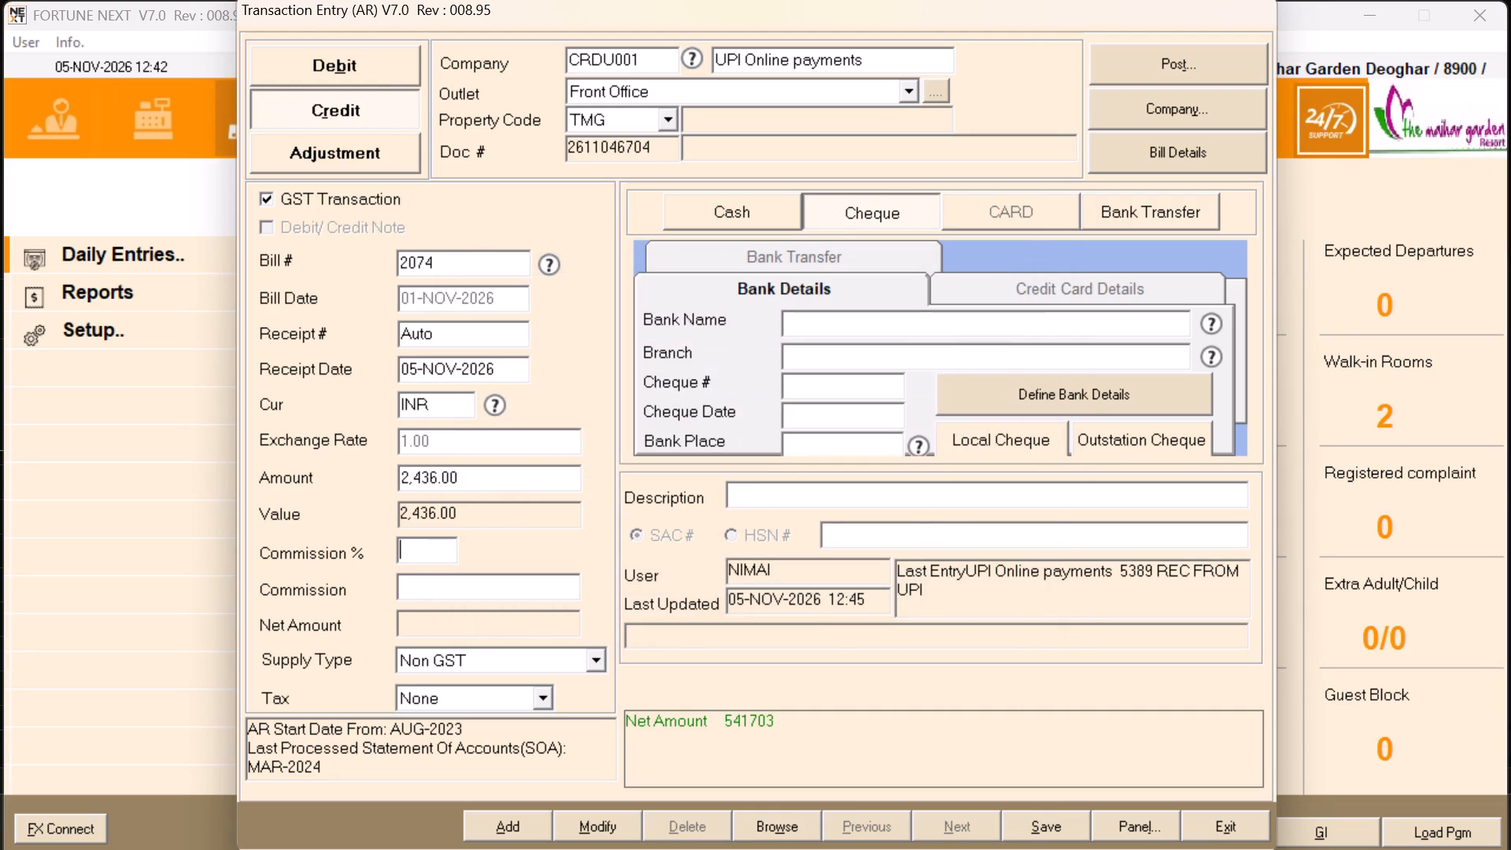
key(Return)
key(alt+Tab)
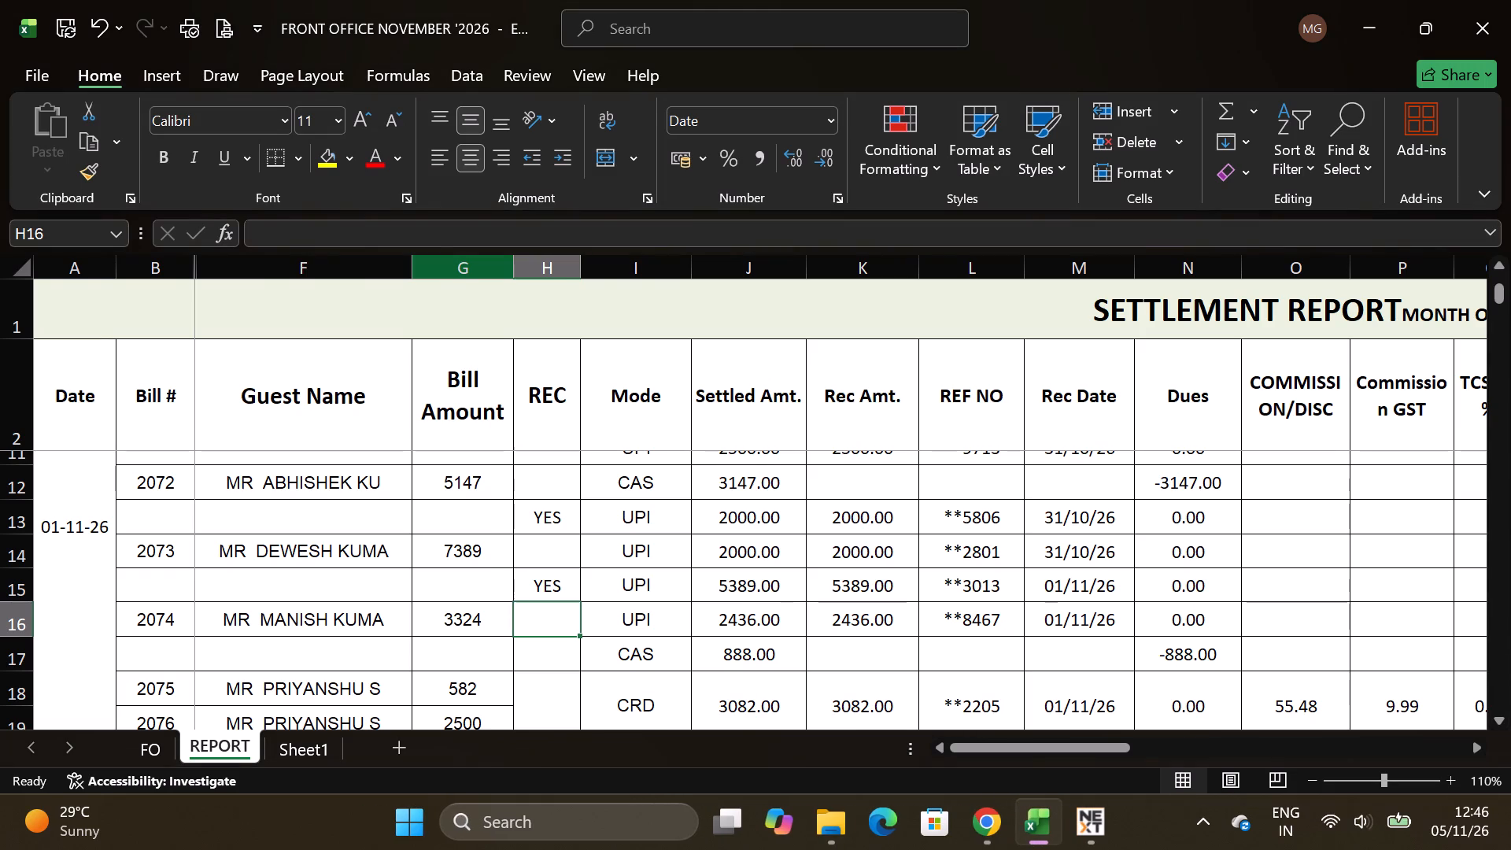
key(alt+Tab)
key(alt+Tab)
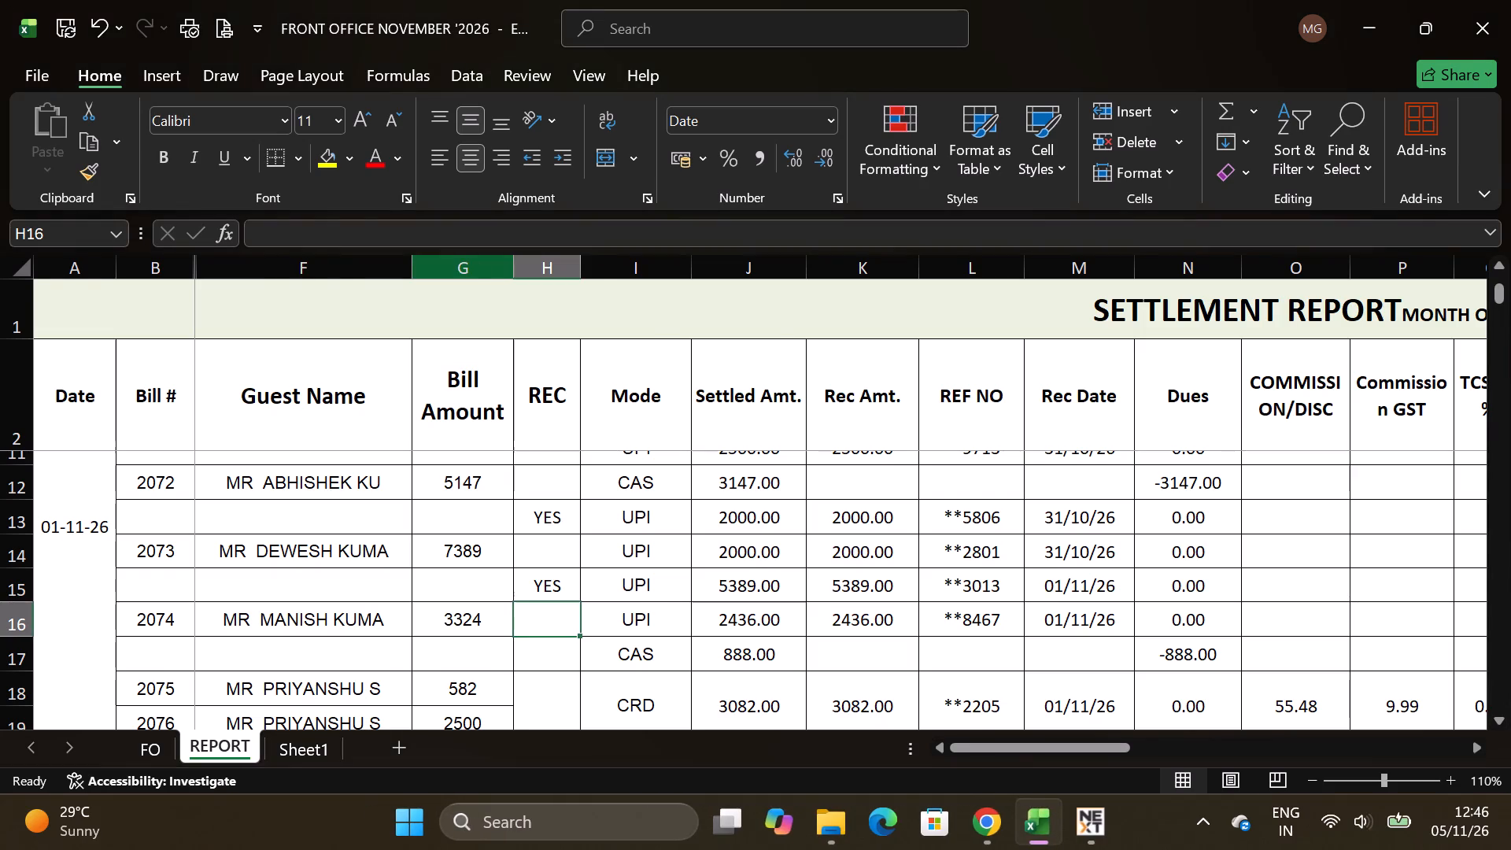
key(alt+Tab)
key(Return)
key(Return)
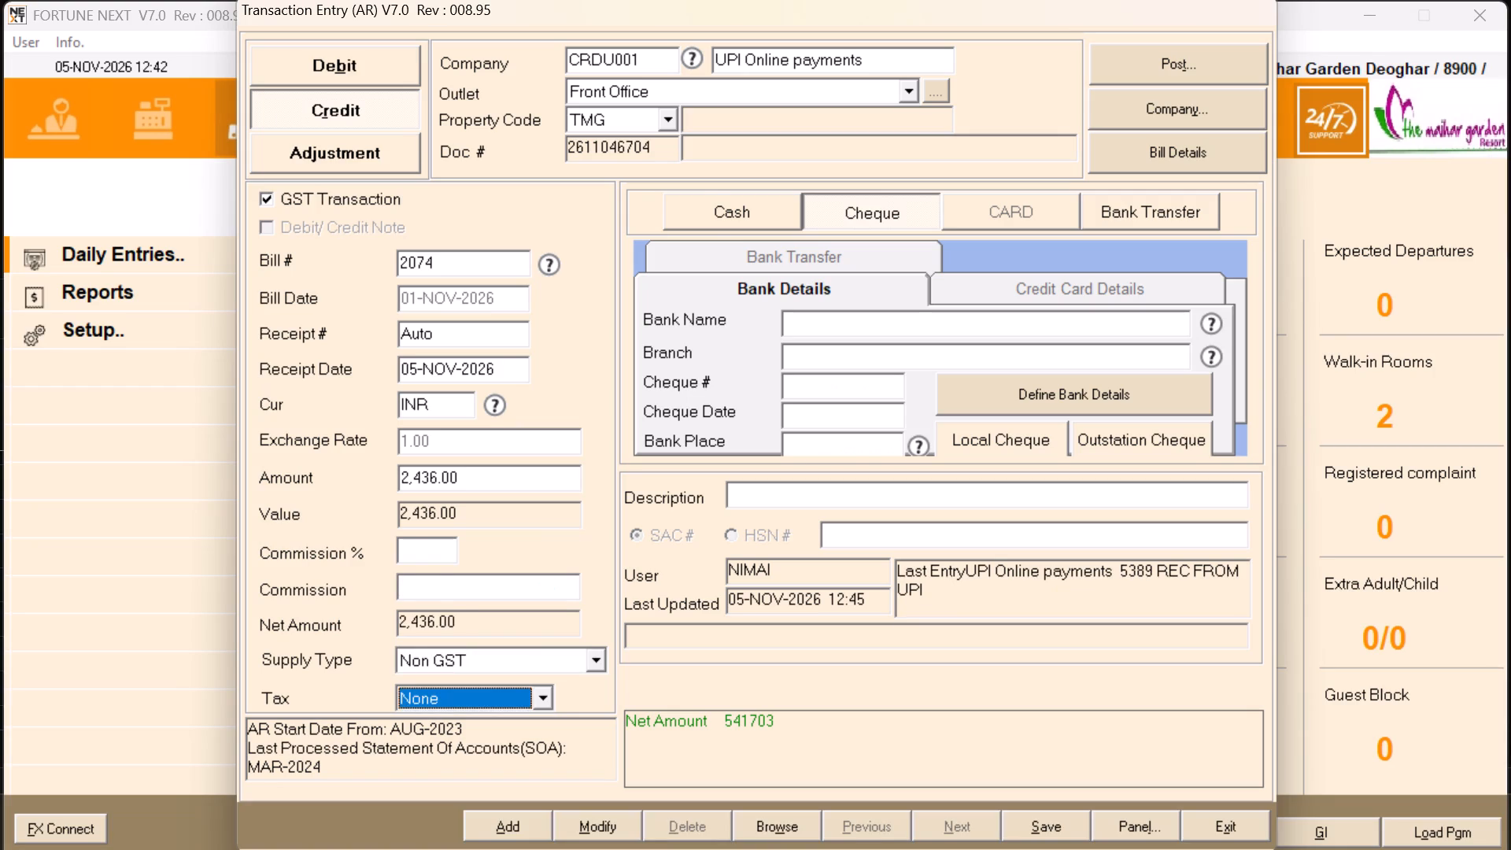
Set the payment mode to Bank Transfer with State Bank of India as the bank and DEOGHAR as the branch.
key(Return)
key(Left)
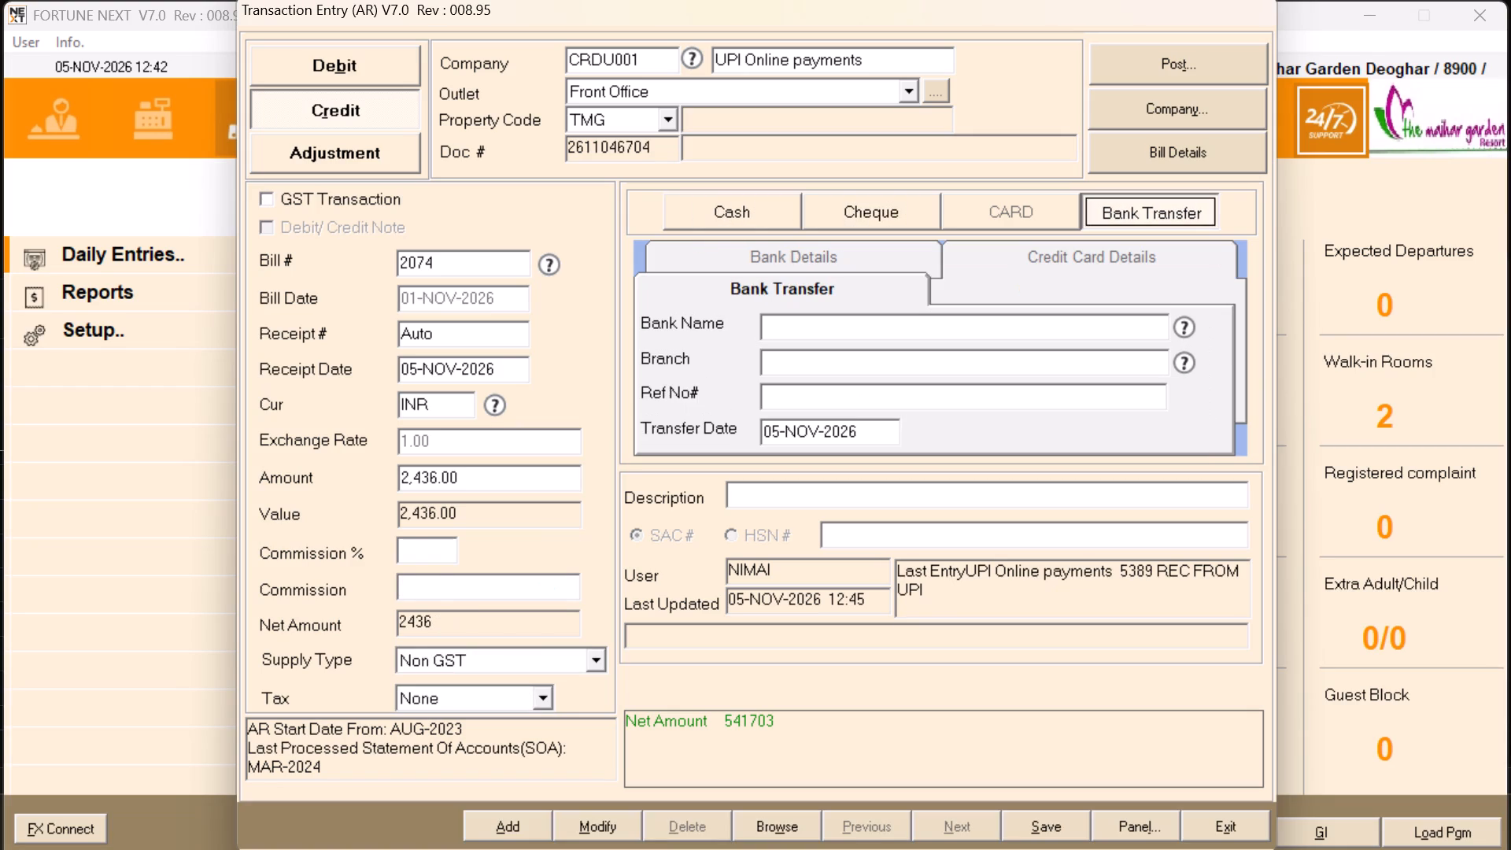
key(Return)
key(Return)
key(s)
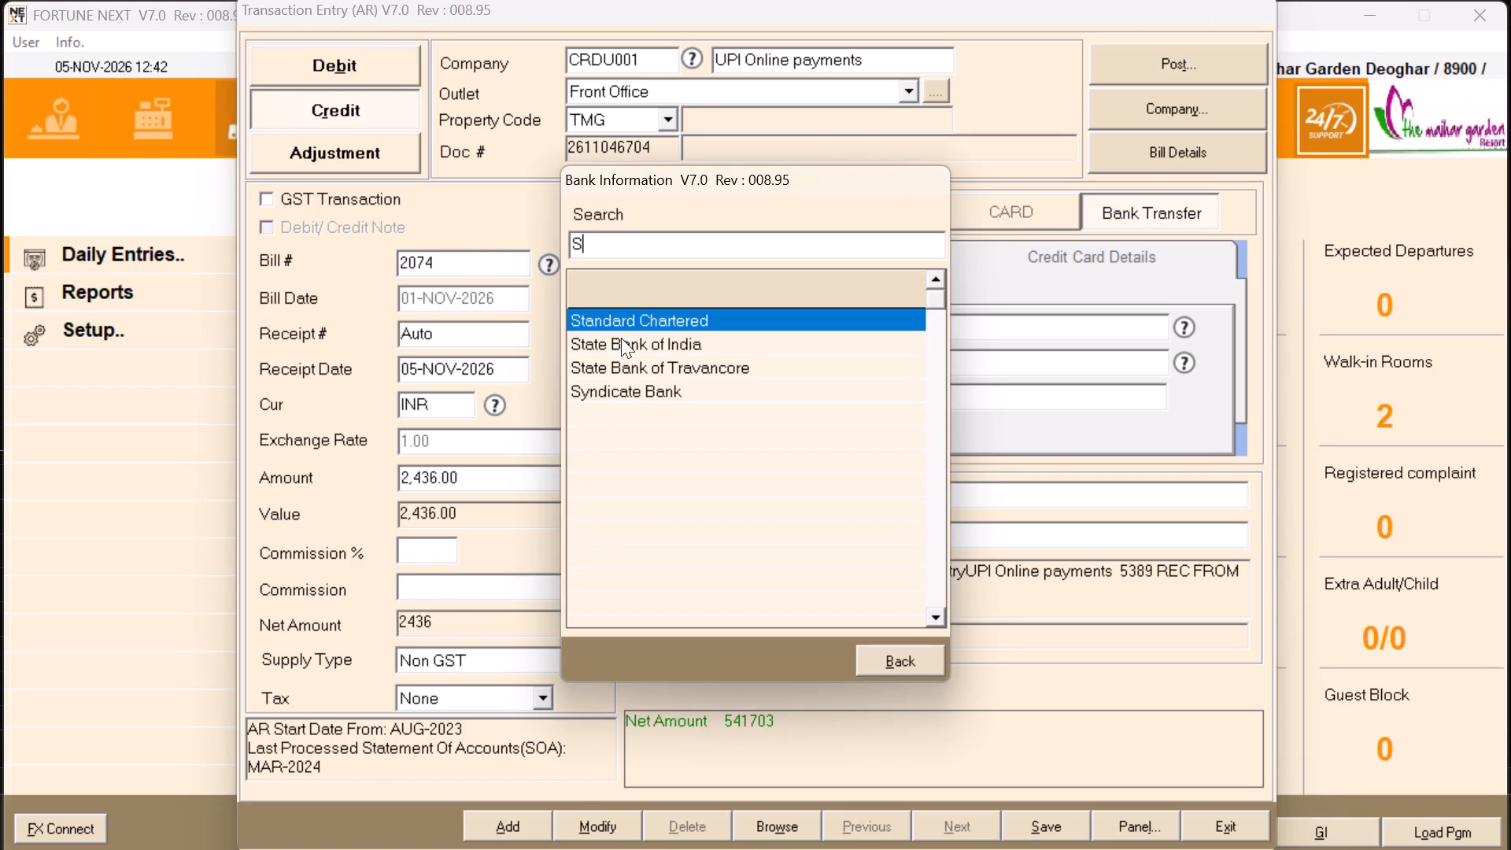
click(623, 335)
key(Return)
text(DEOGHAR)
key(Return)
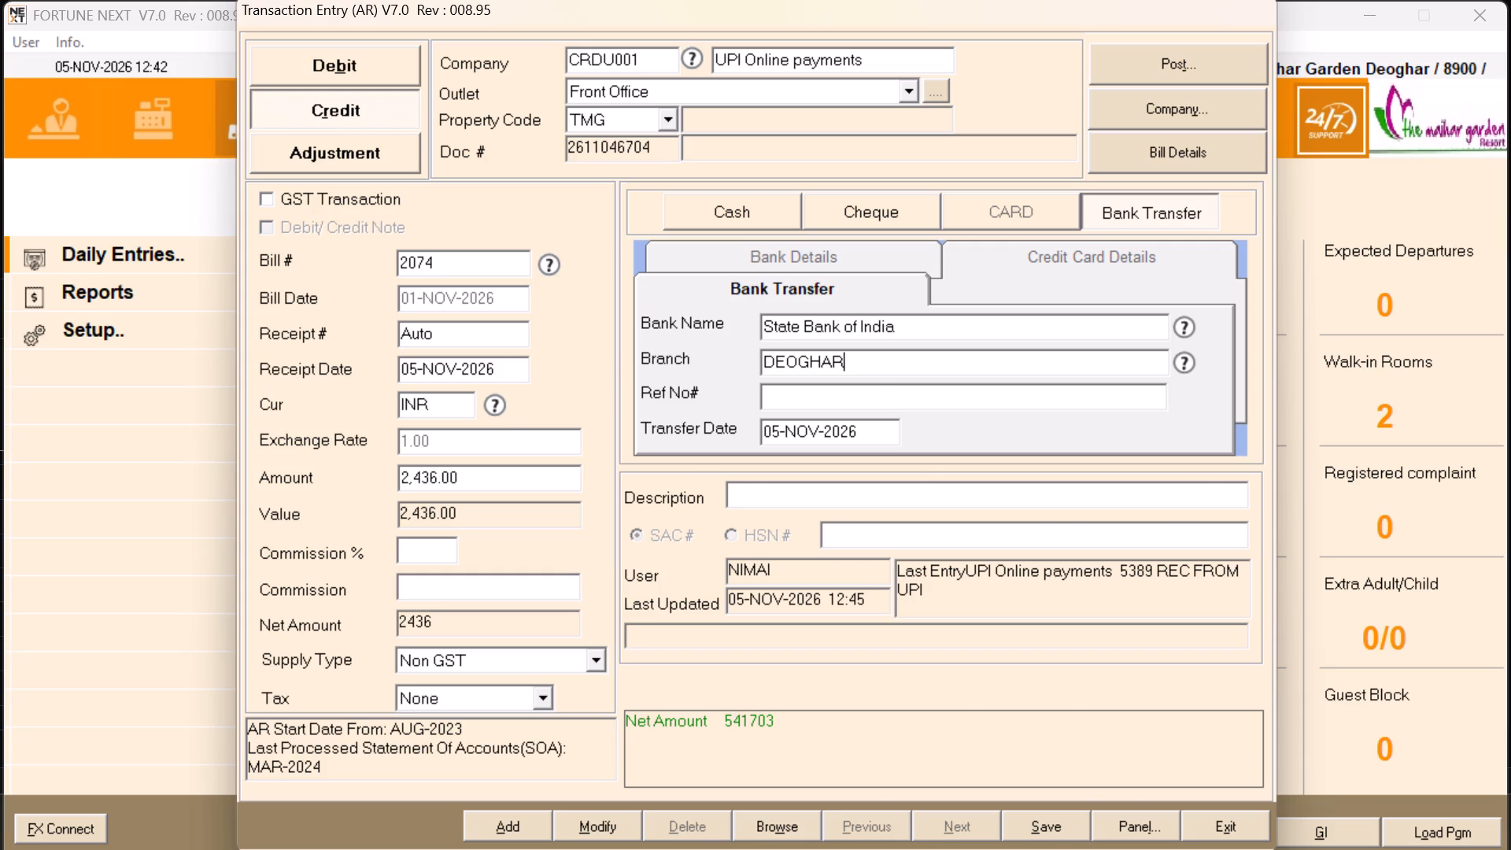
Copy the reference number of bill 2074's UPI receipt from the Excel report into the bank transfer's reference number.
key(alt+Tab)
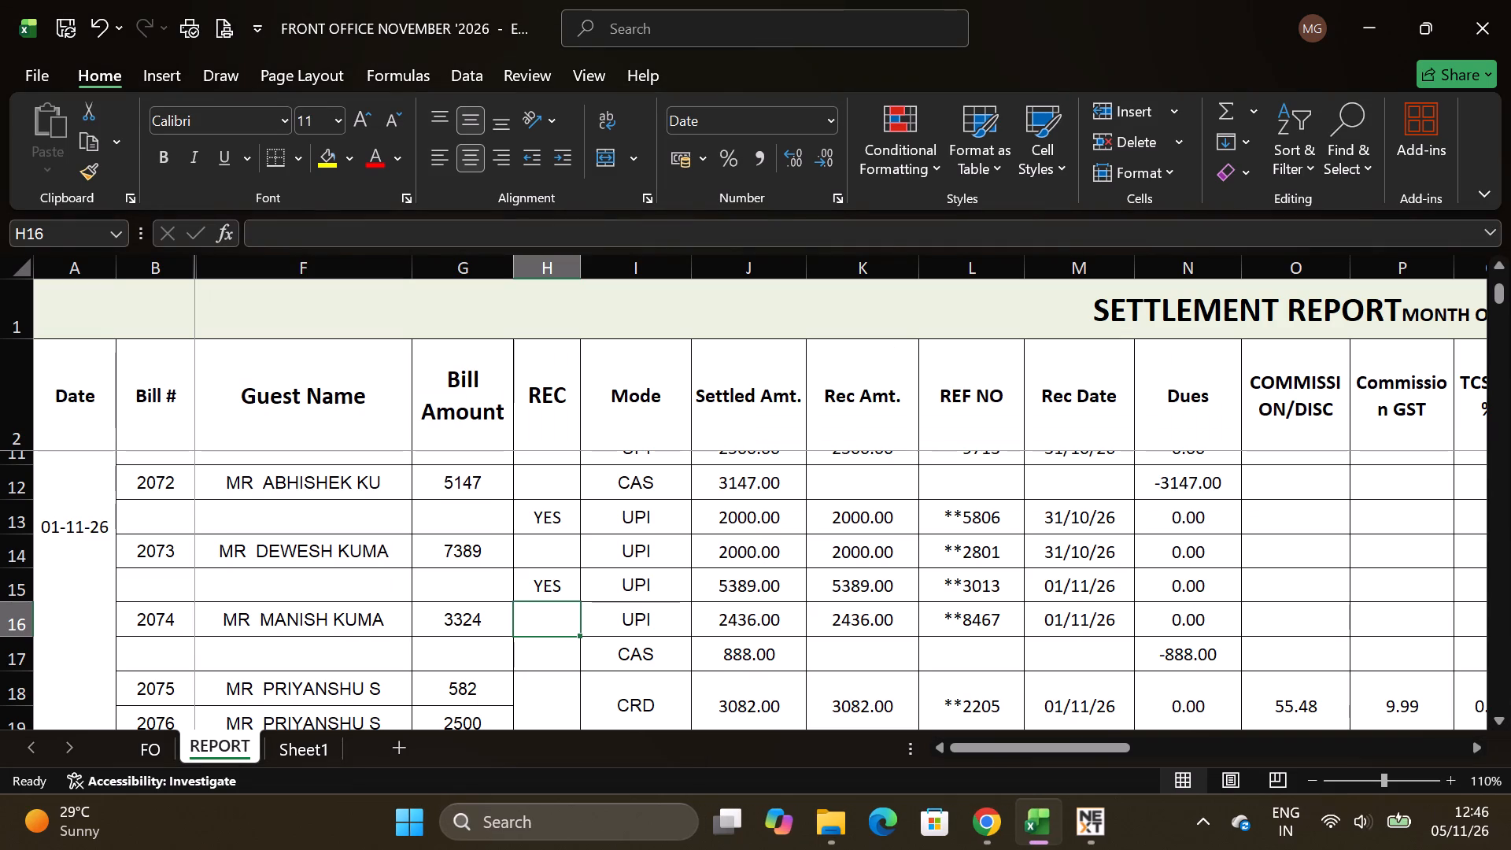
key(Right)
key(Right)
key(Right)
key(Right)
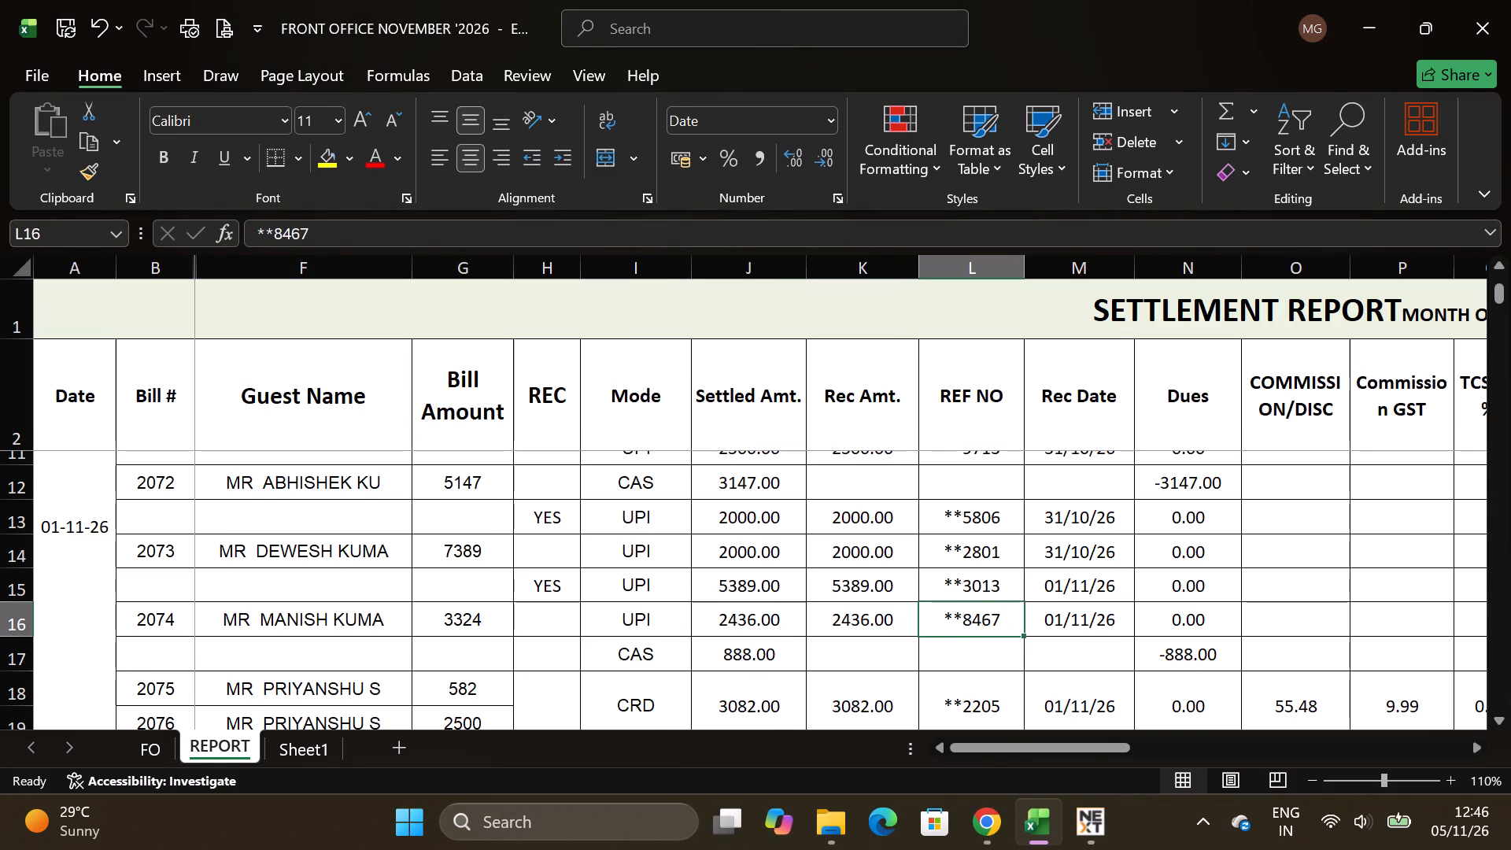
key(ctrl+c)
key(alt+Tab)
key(ctrl+v)
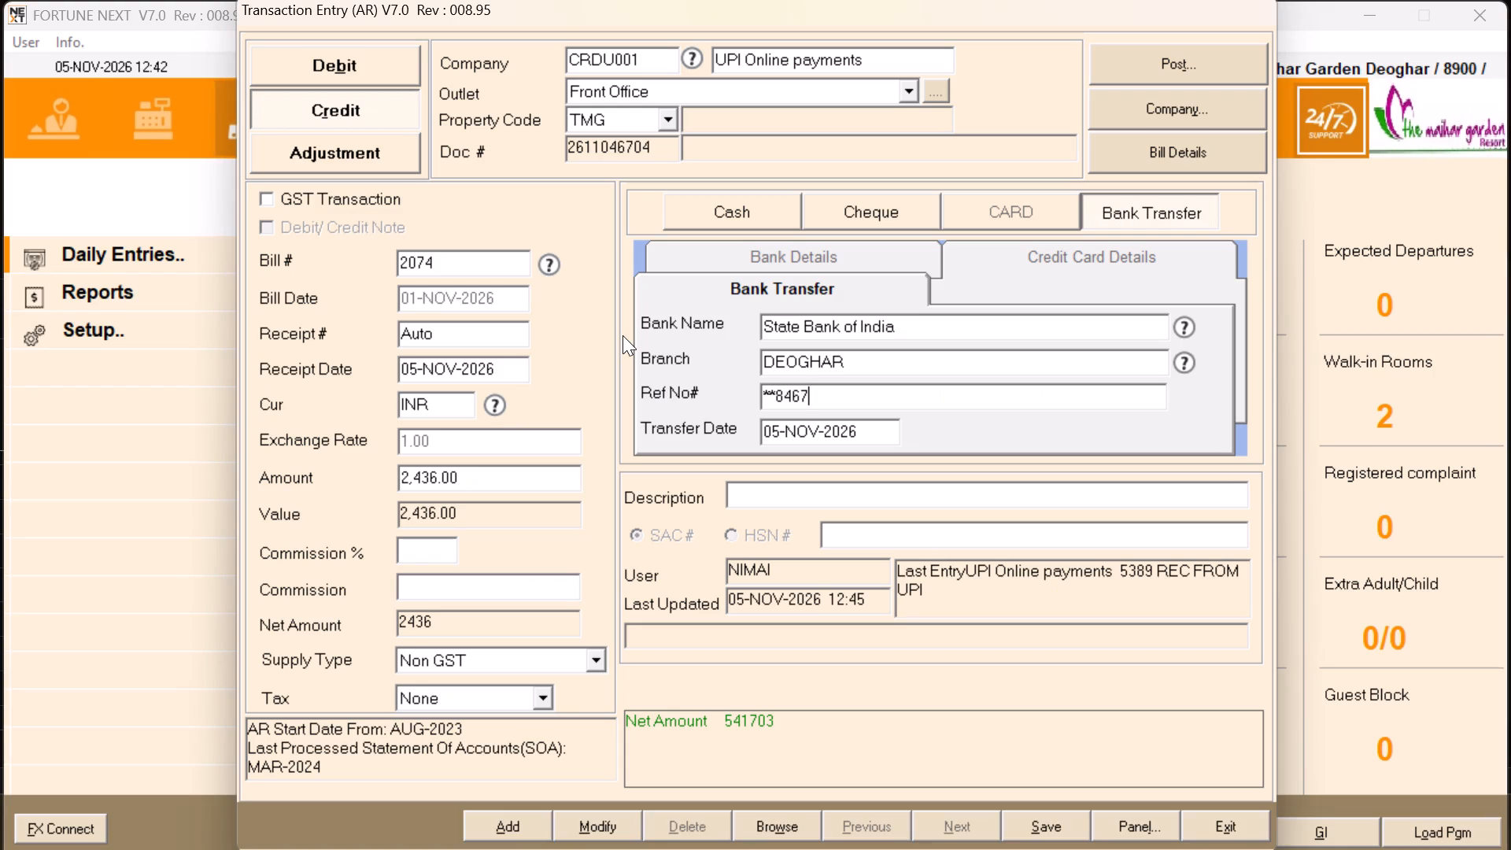
key(Return)
Check the 2436.00 receipt's date in the Excel report and set the transfer date to 01-NOV-2026.
key(alt+Tab)
key(alt+Tab)
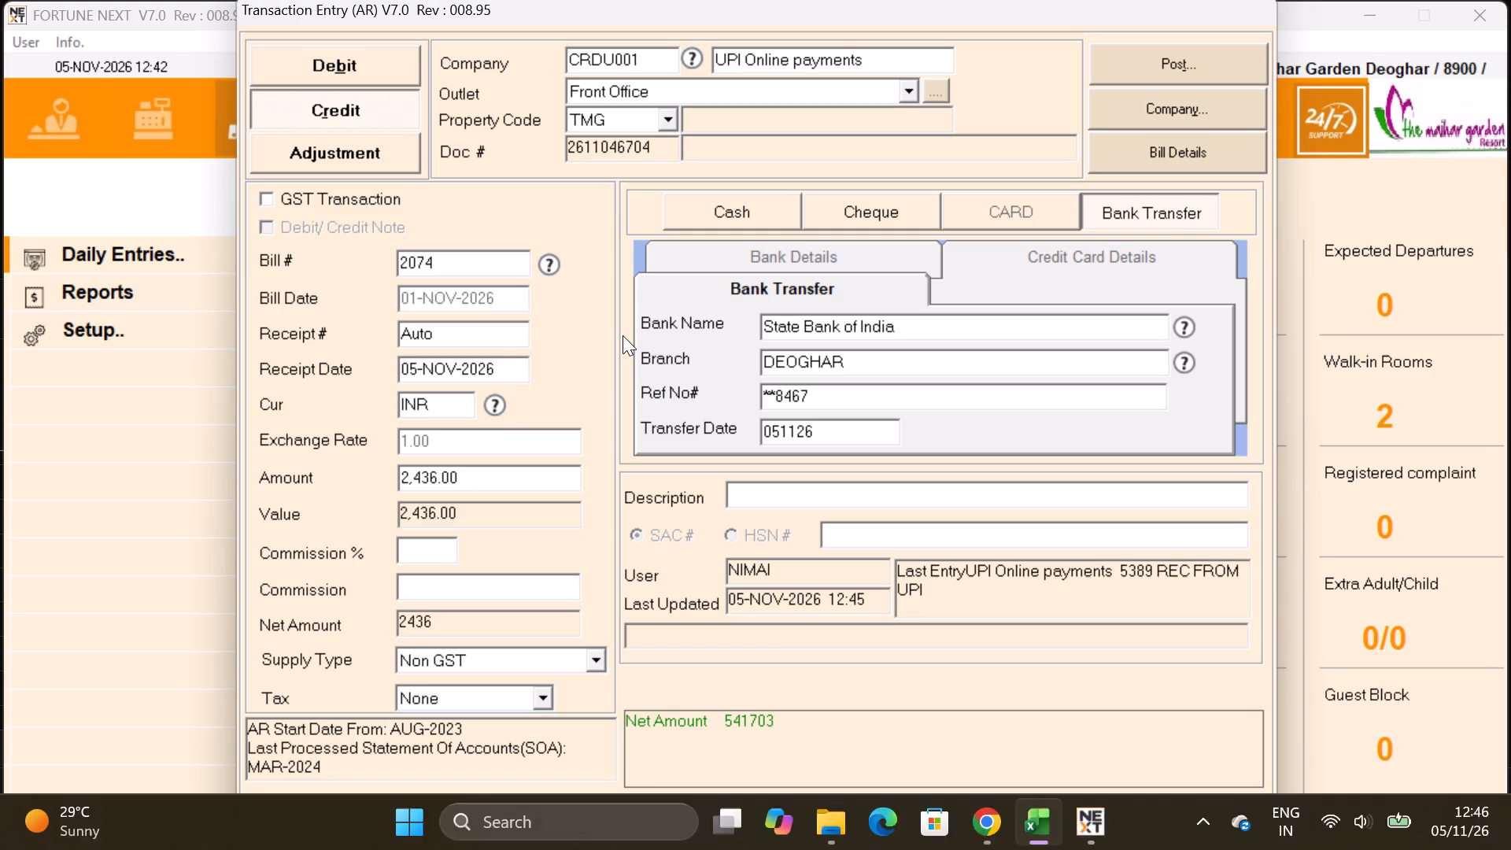
key(Right)
key(Right)
key(BackSpace)
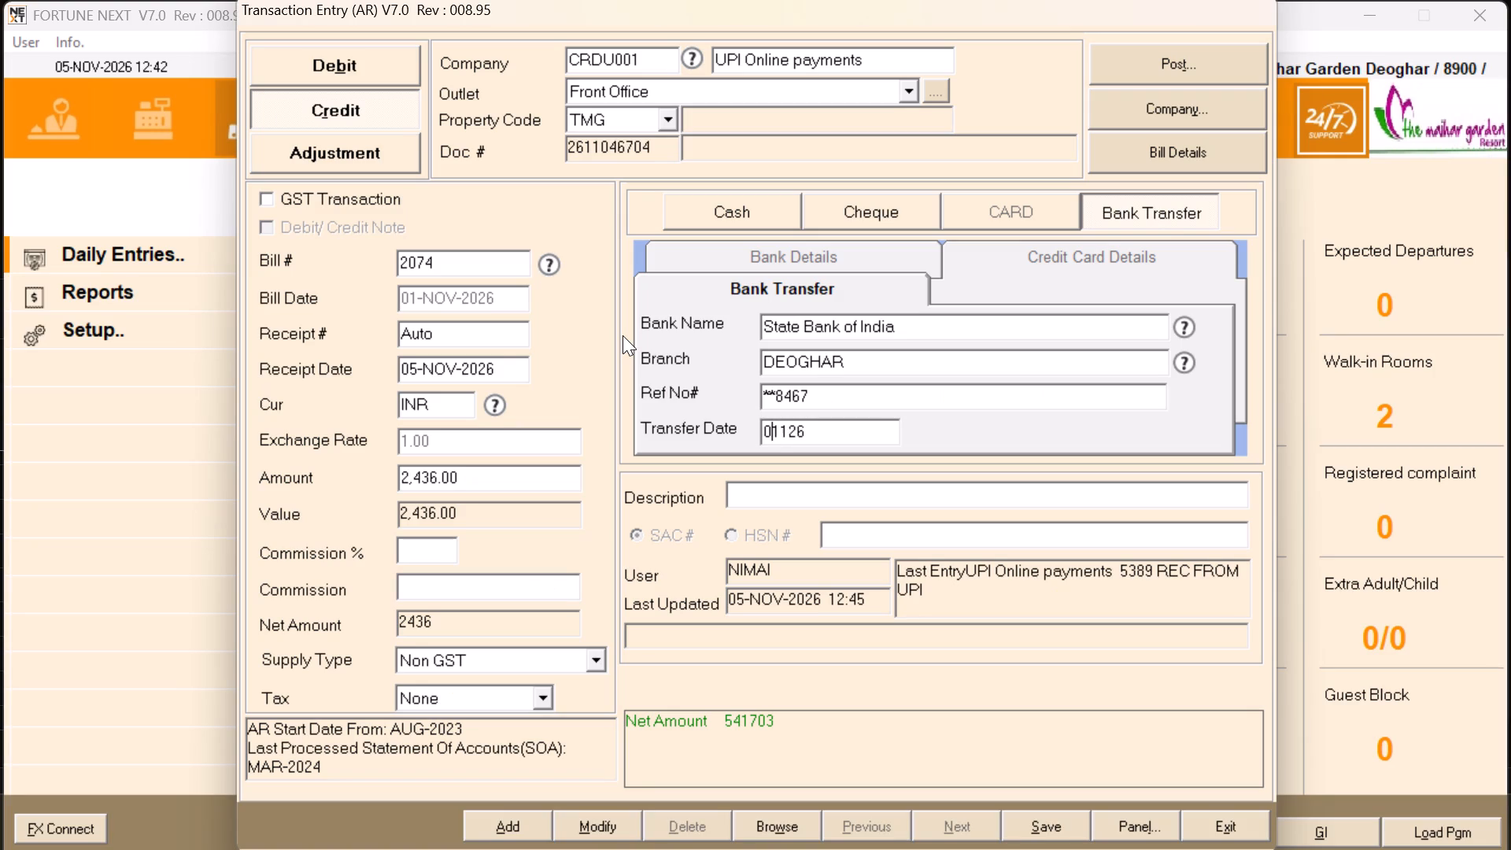
key(1)
key(Return)
Enter REC FROM UPI as the credit entry's description.
text(REC FROM)
key(space)
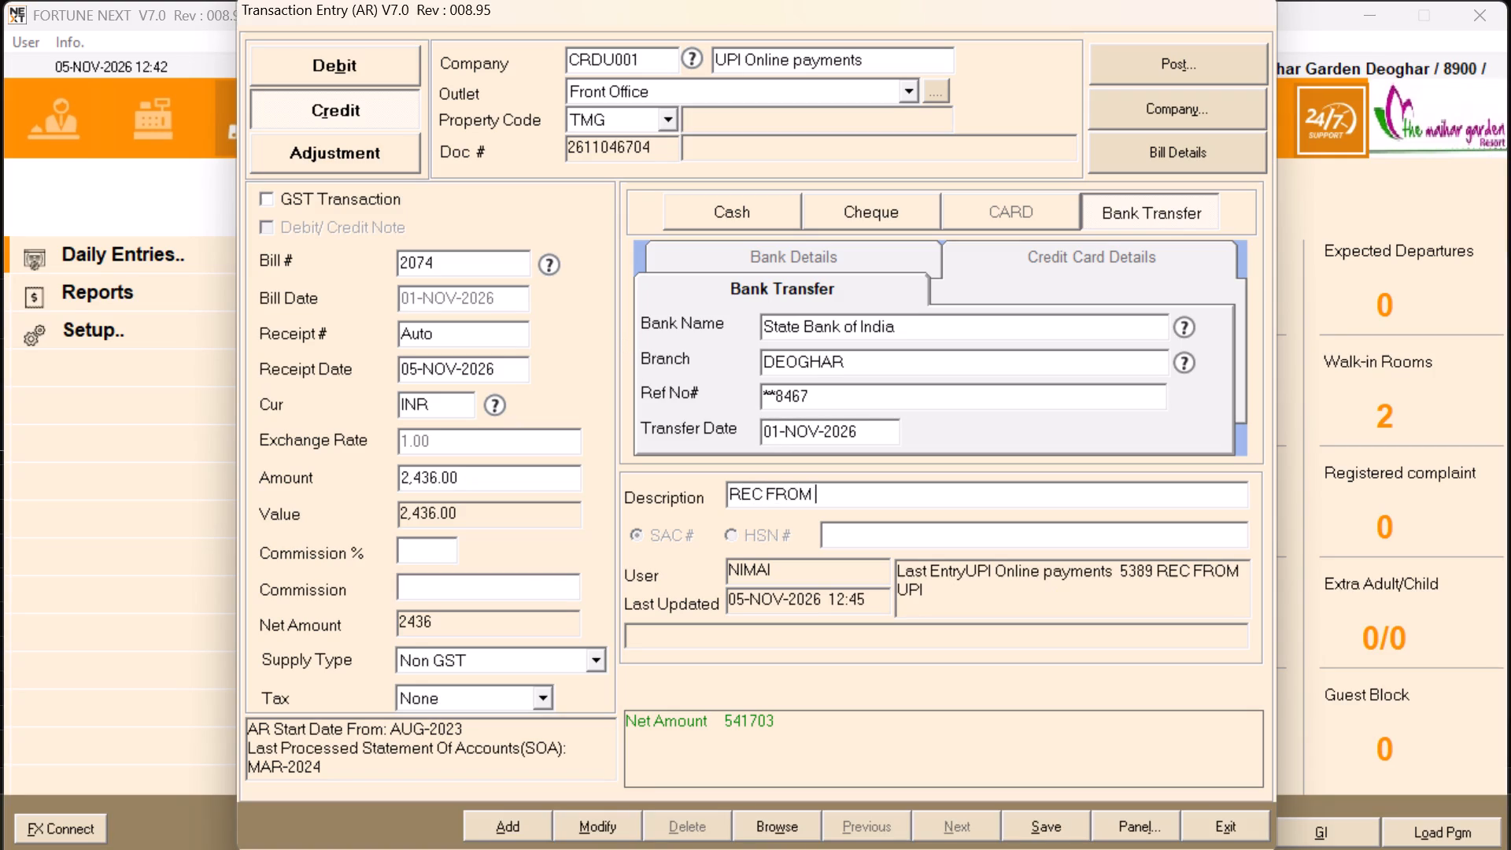
text(UPI)
key(Return)
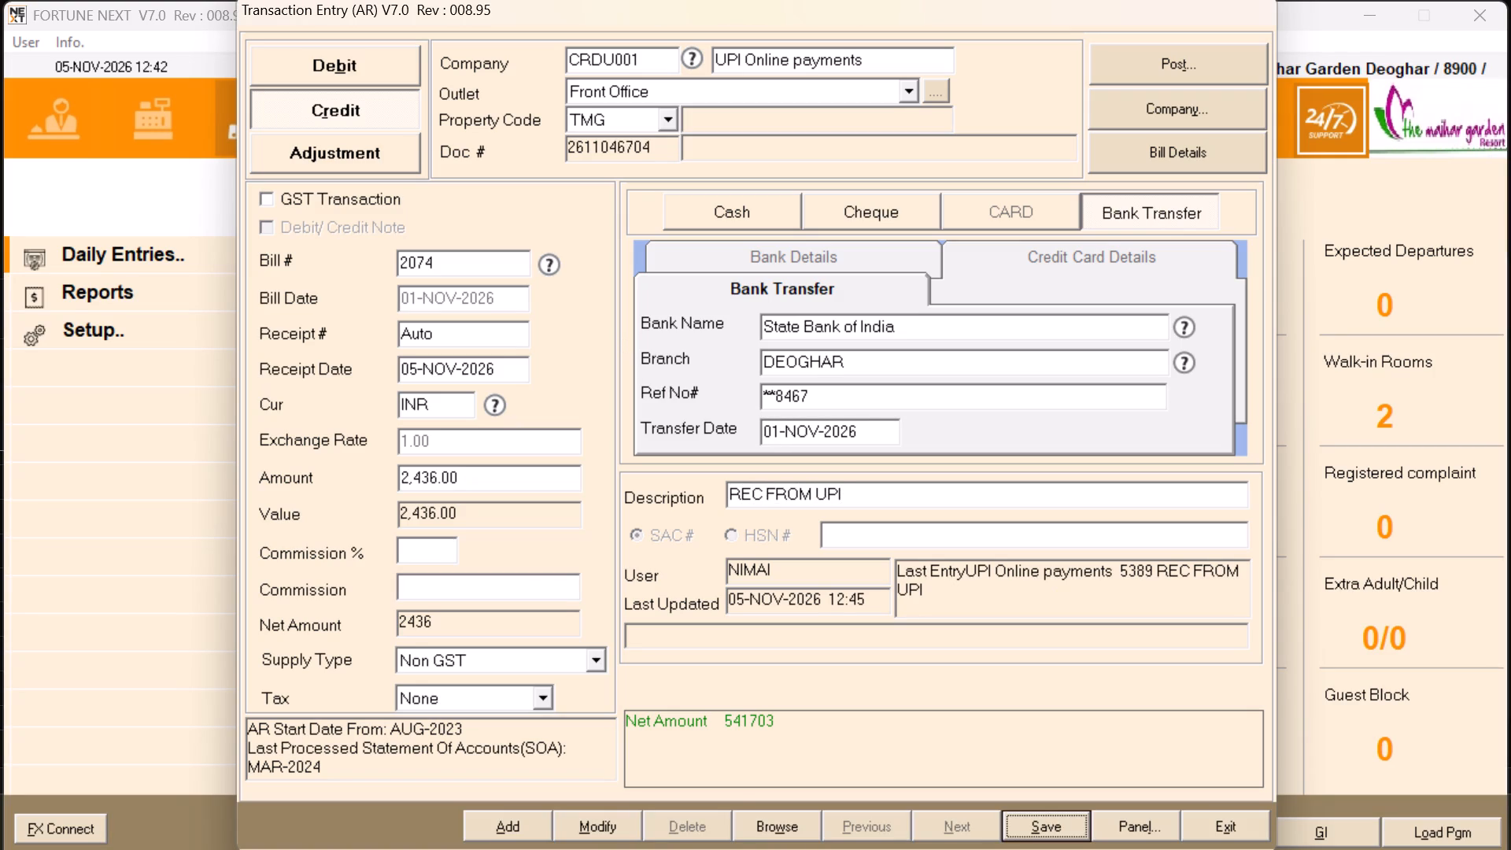
Save the bill 2074 credit entry, confirm its posting to FA as BANK RECEIPT, and dismiss the save message.
key(Return)
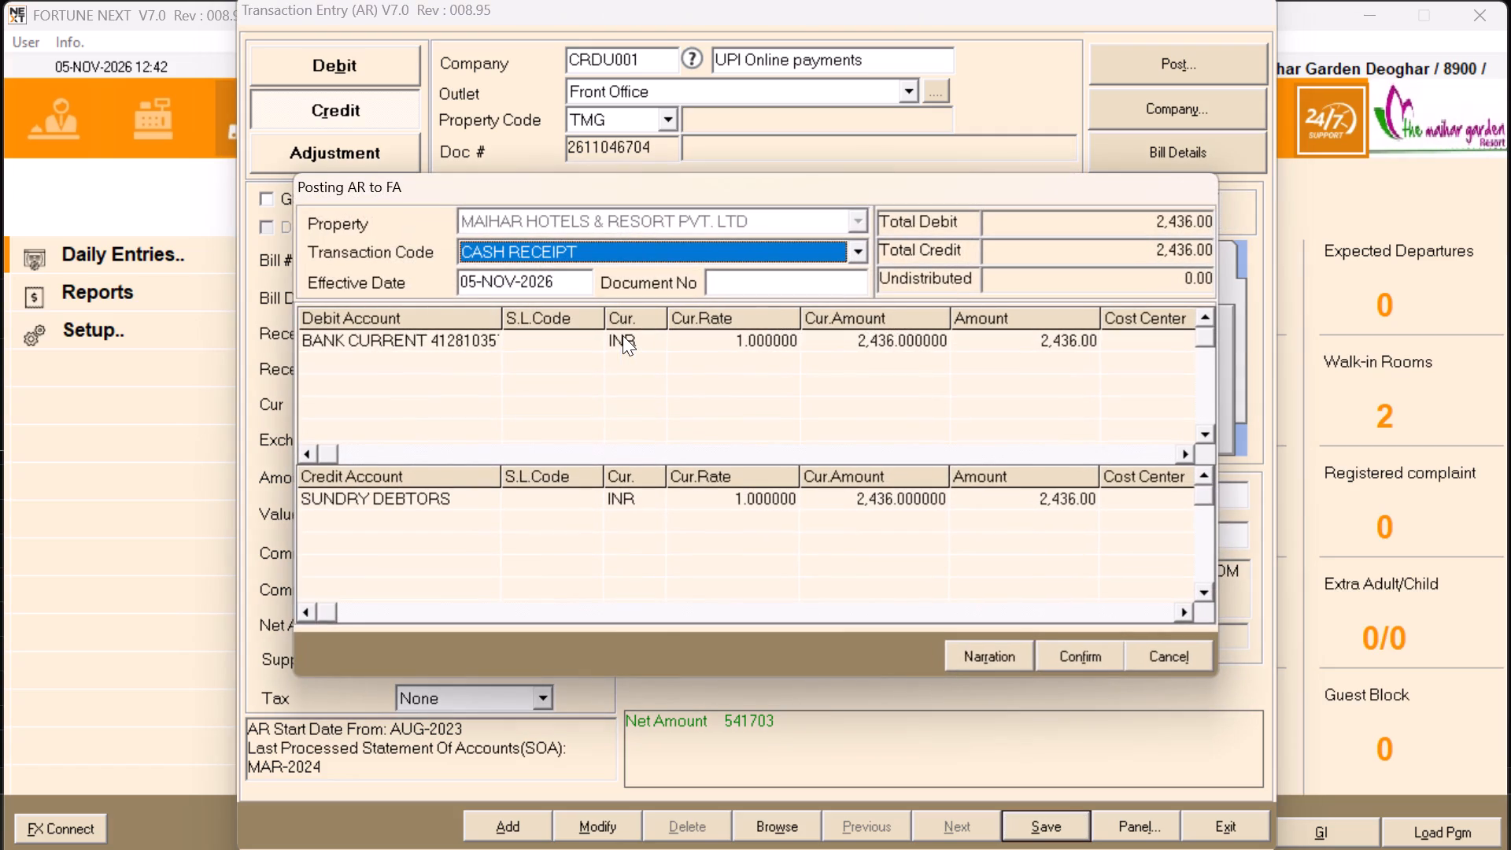
key(Down)
key(Tab)
key(Tab)
key(Tab)
key(Tab)
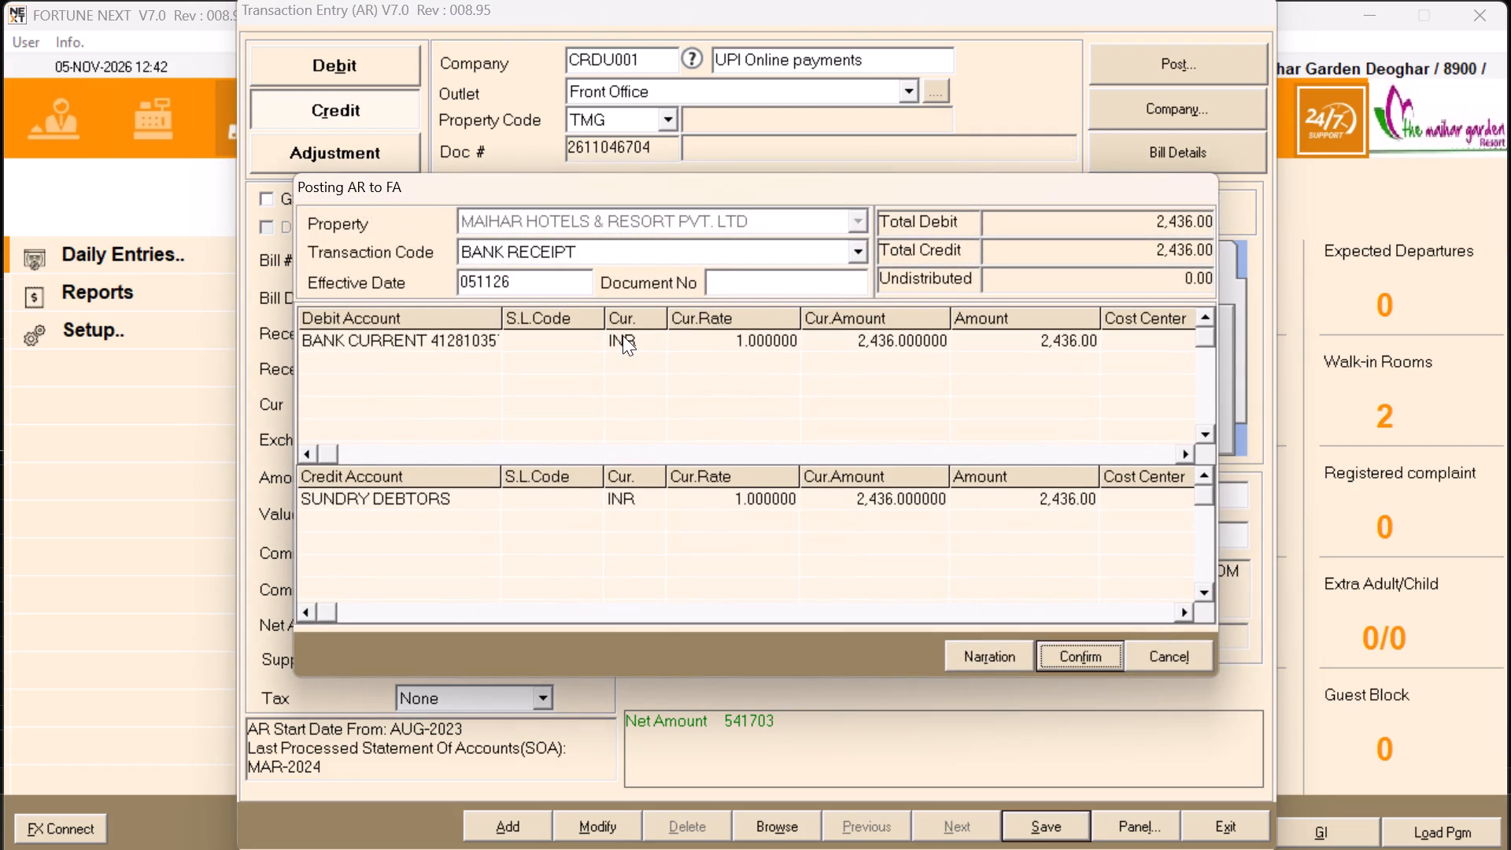
key(Tab)
key(Return)
key(Return)
key(Return)
key(Return)
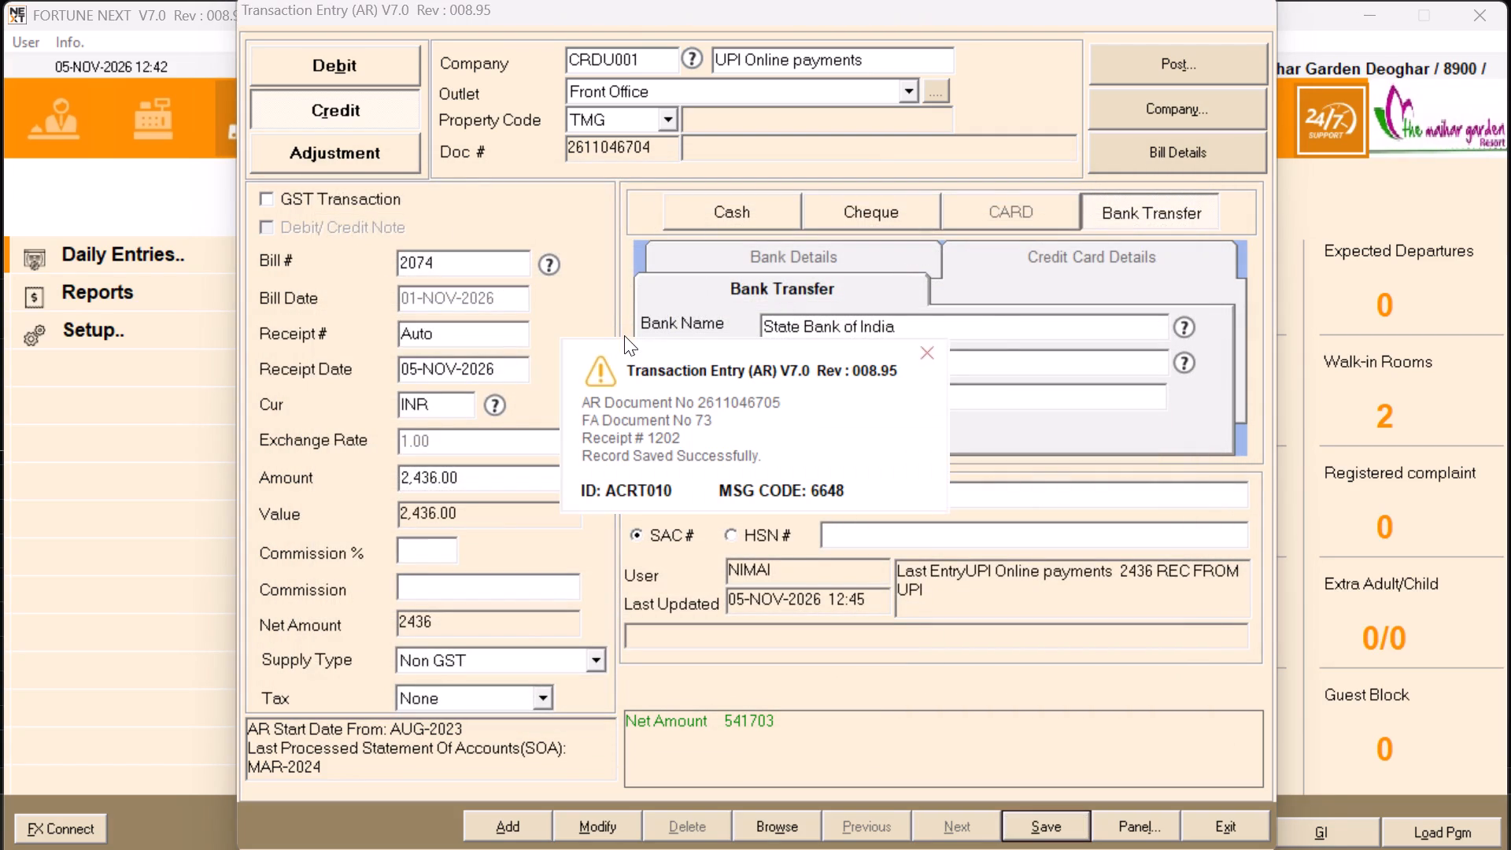
click(936, 356)
click(936, 356)
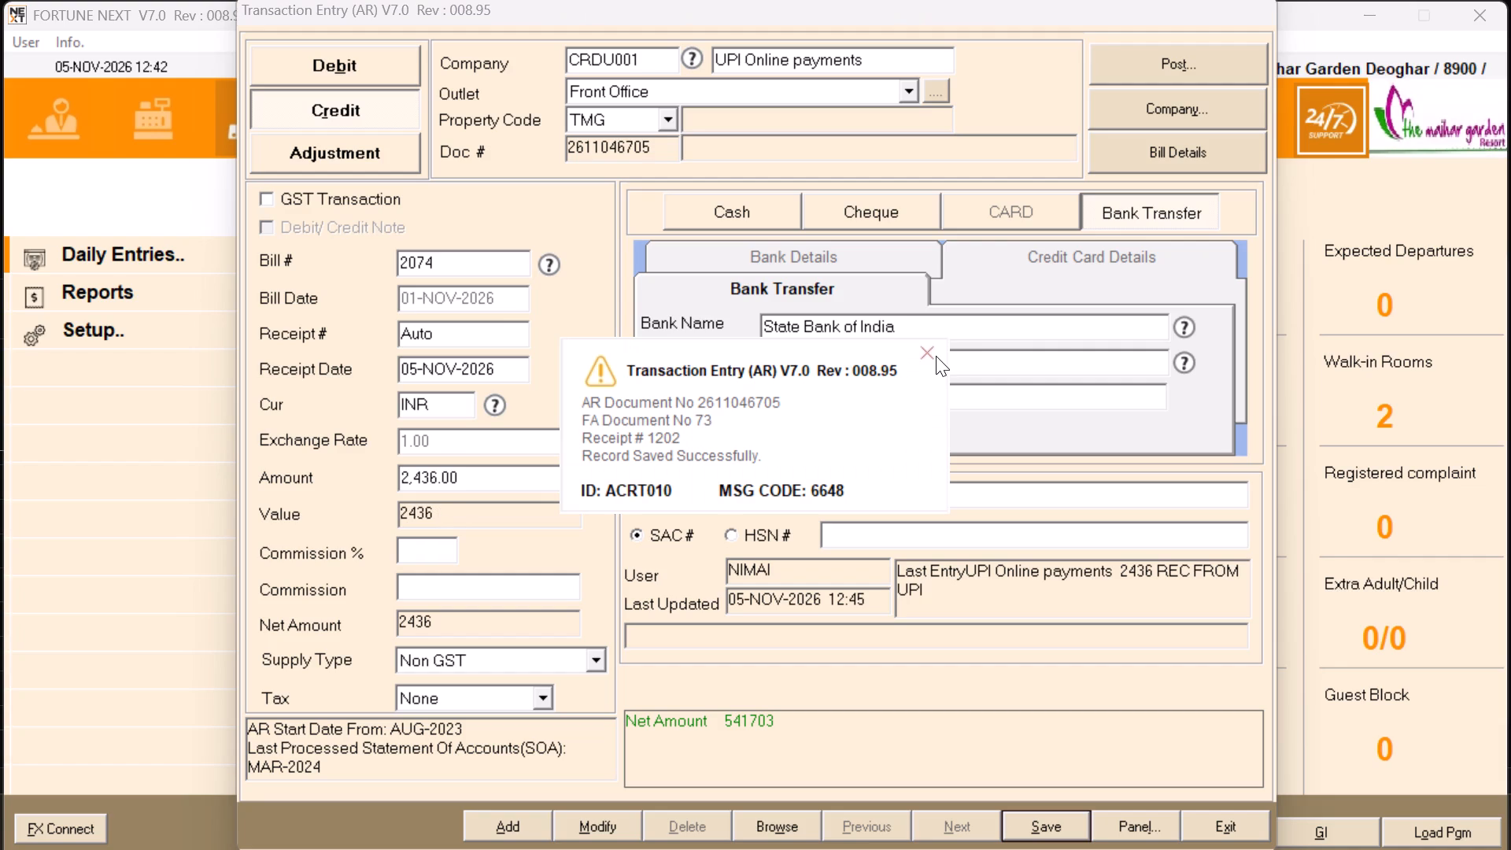
click(931, 351)
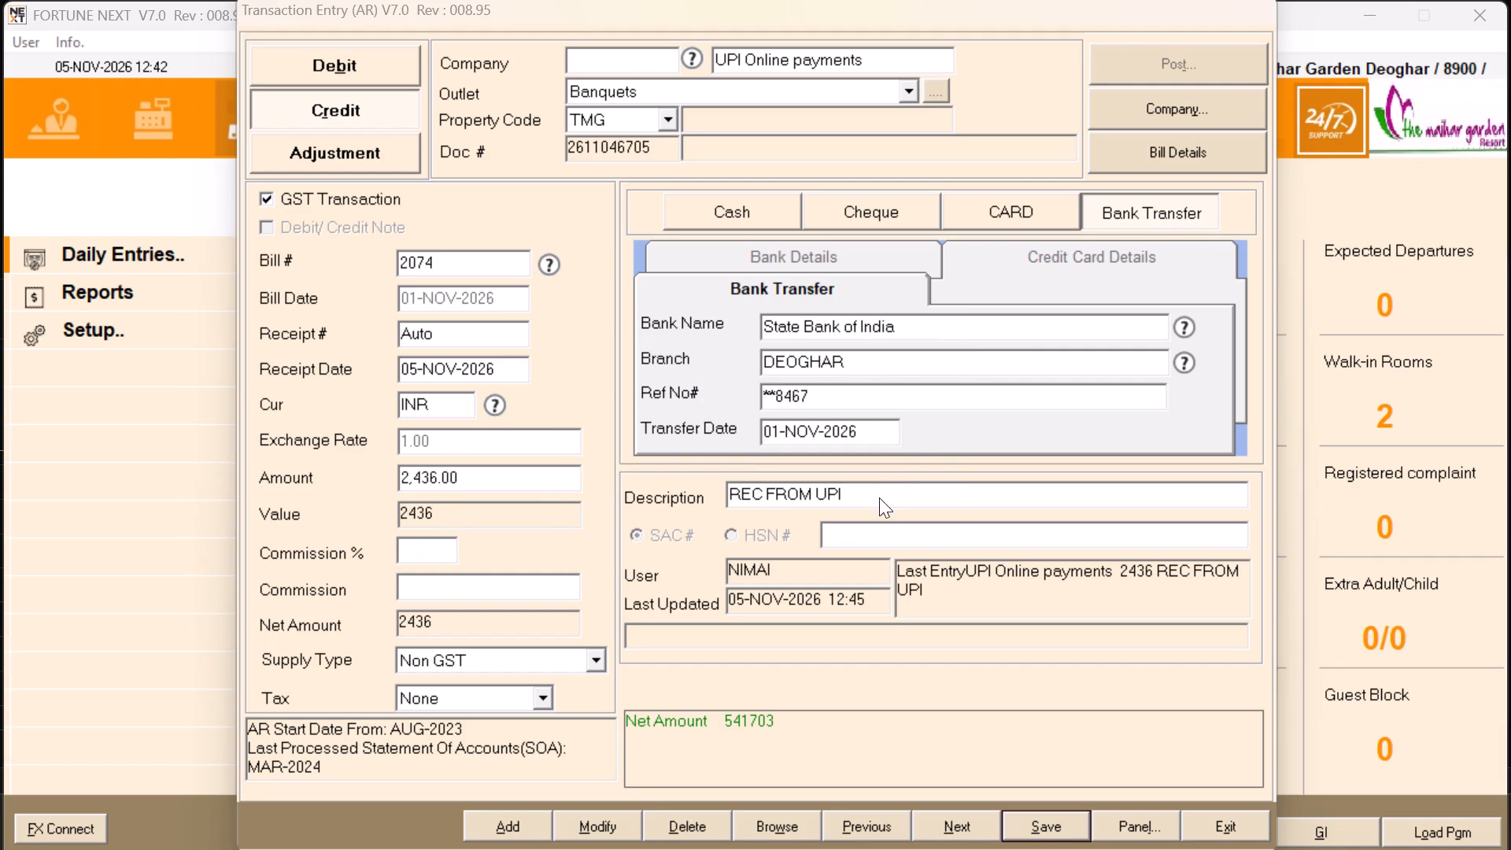
click(891, 474)
Mark bill 2074's 2436.00 UPI row YES in the Excel report's REC column and save the workbook.
key(alt+Tab)
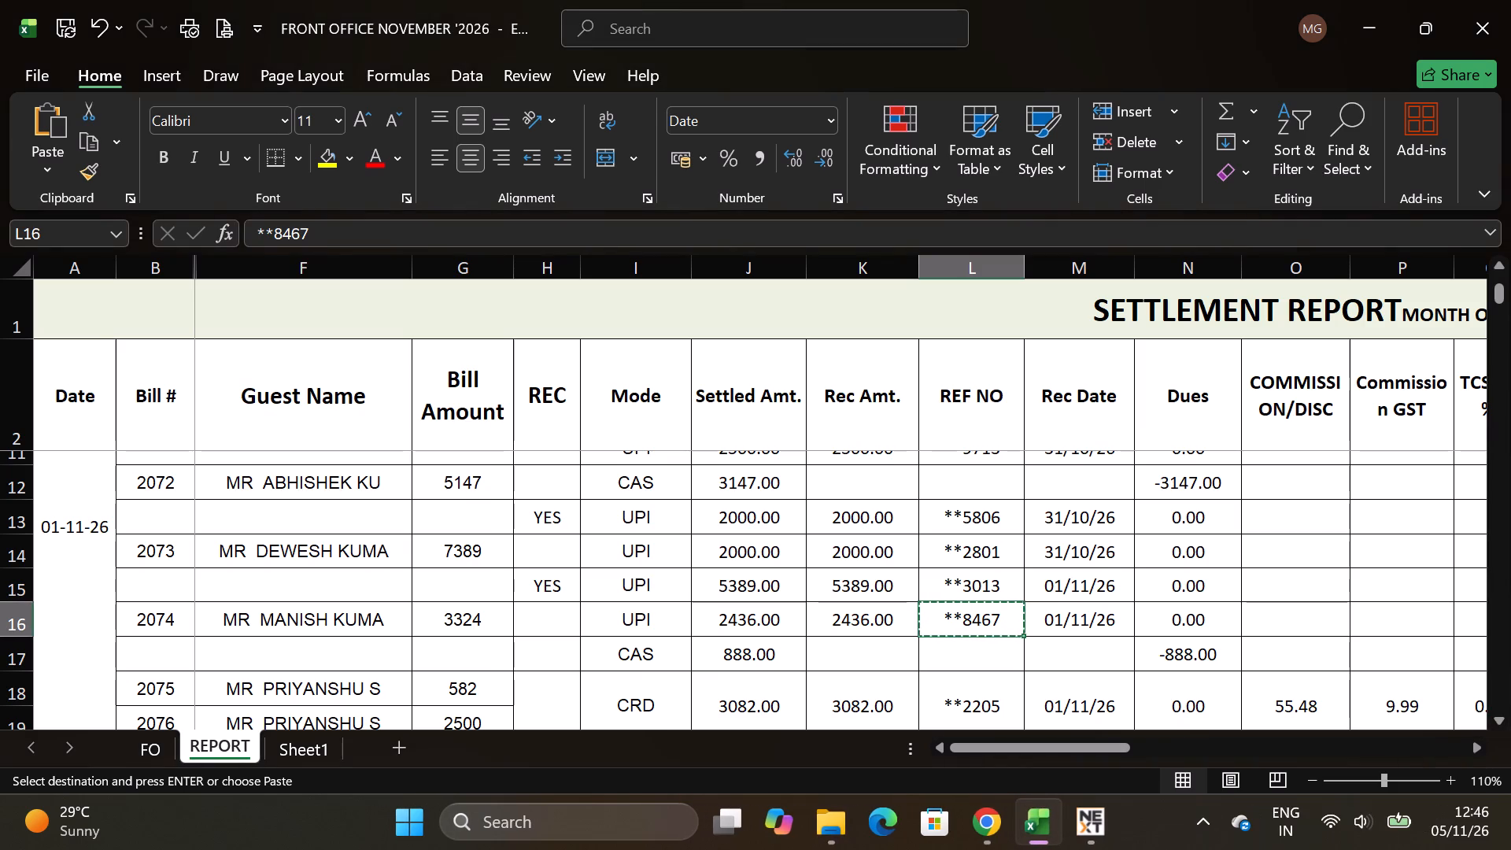
click(541, 626)
key(y)
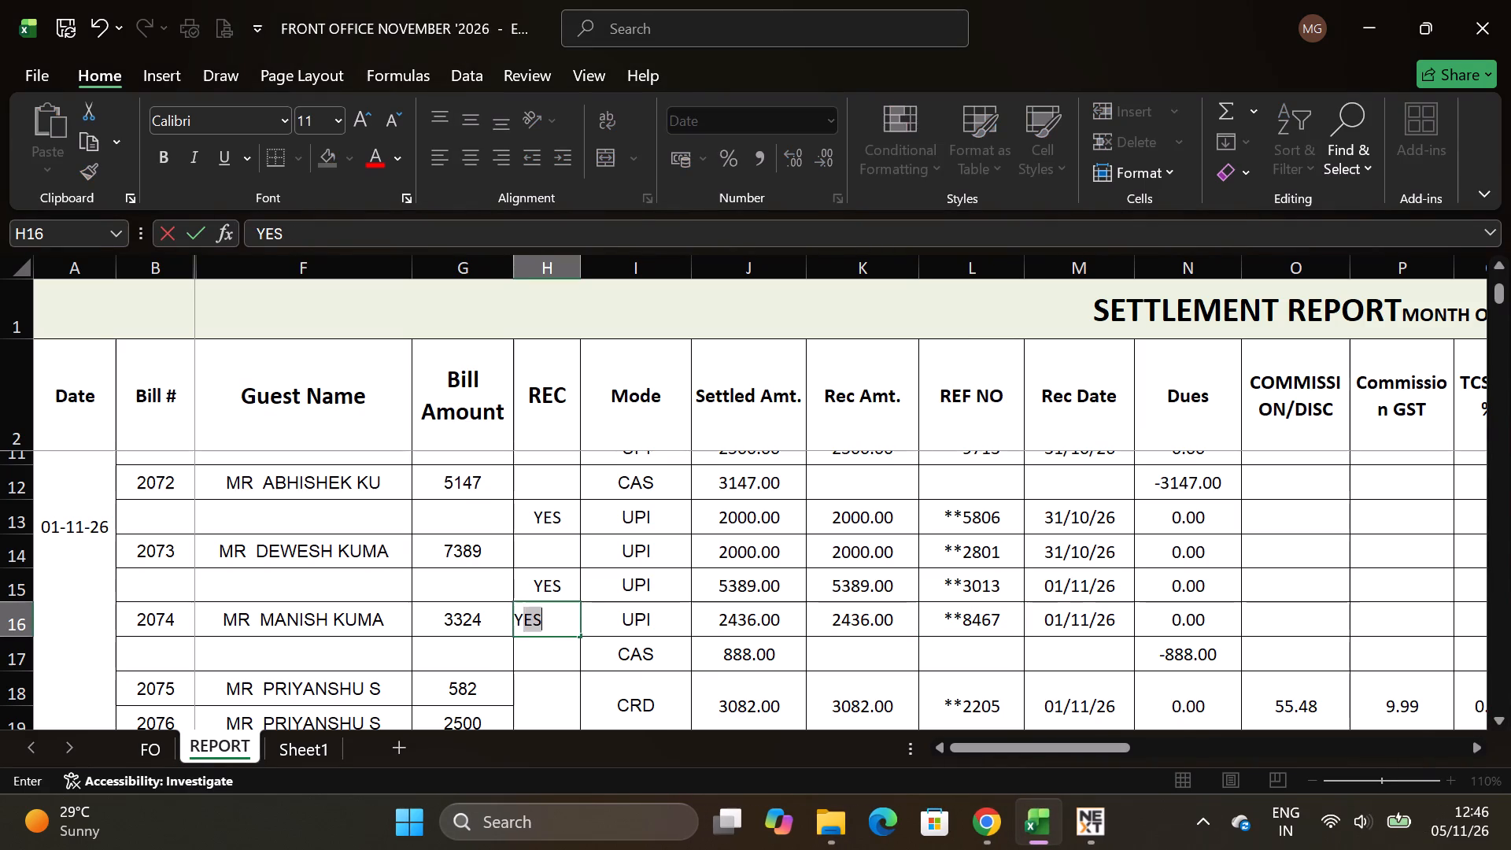
click(540, 669)
key(ctrl+s)
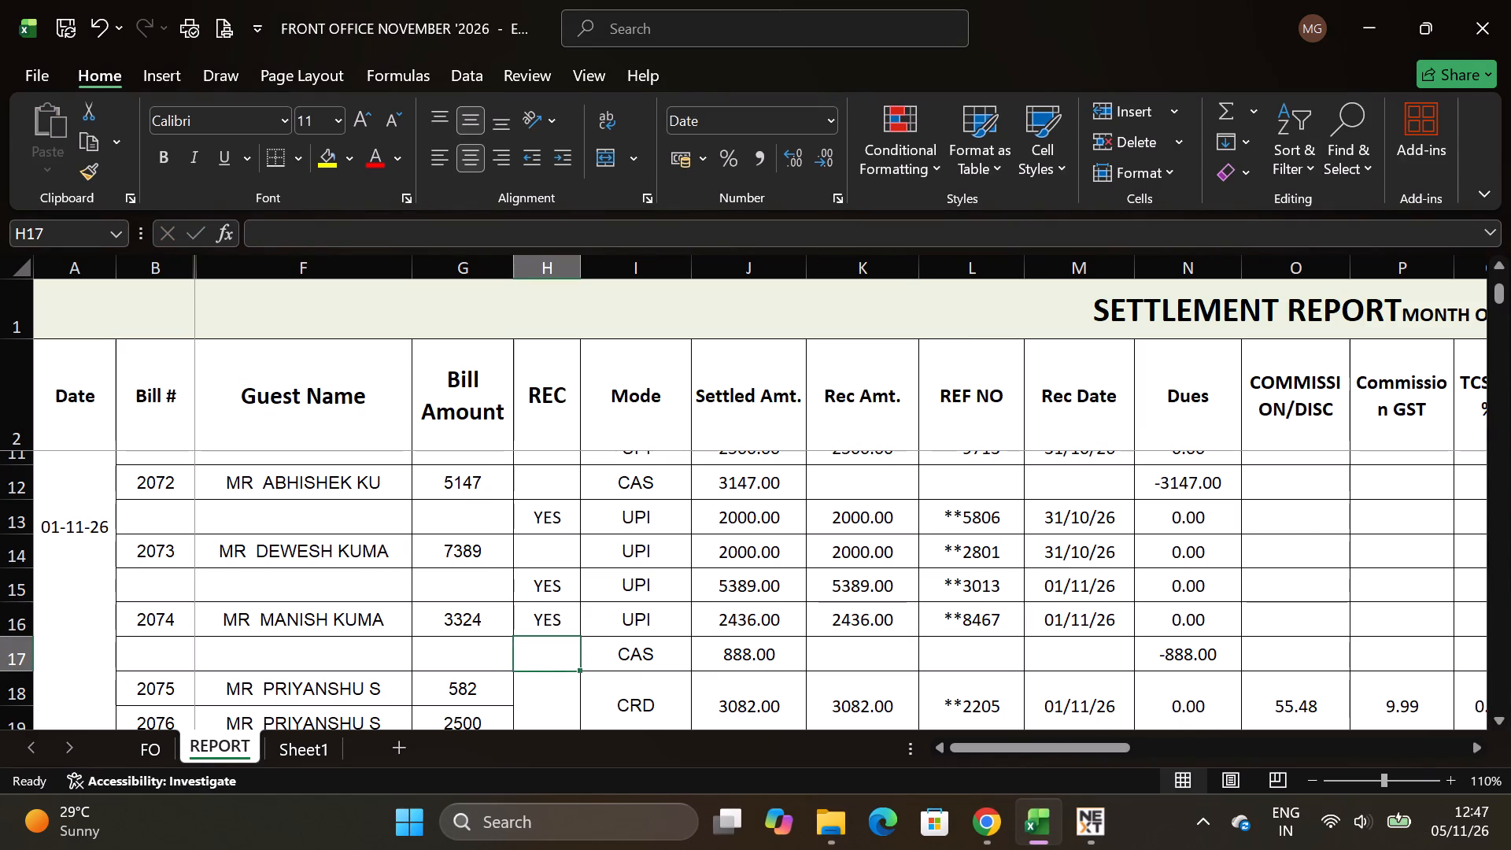
scroll(550, 661, down, 1)
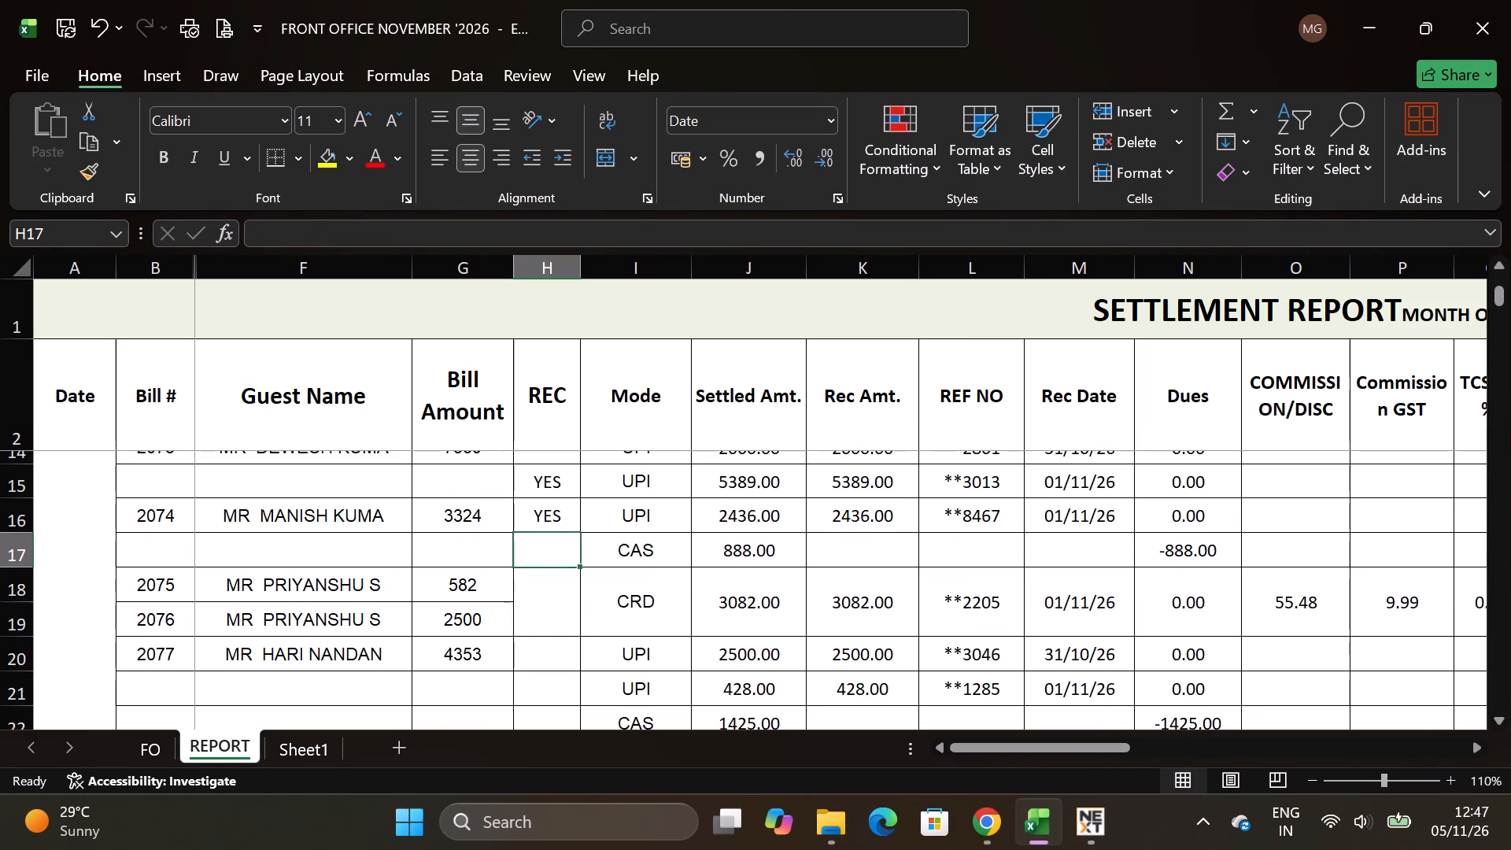
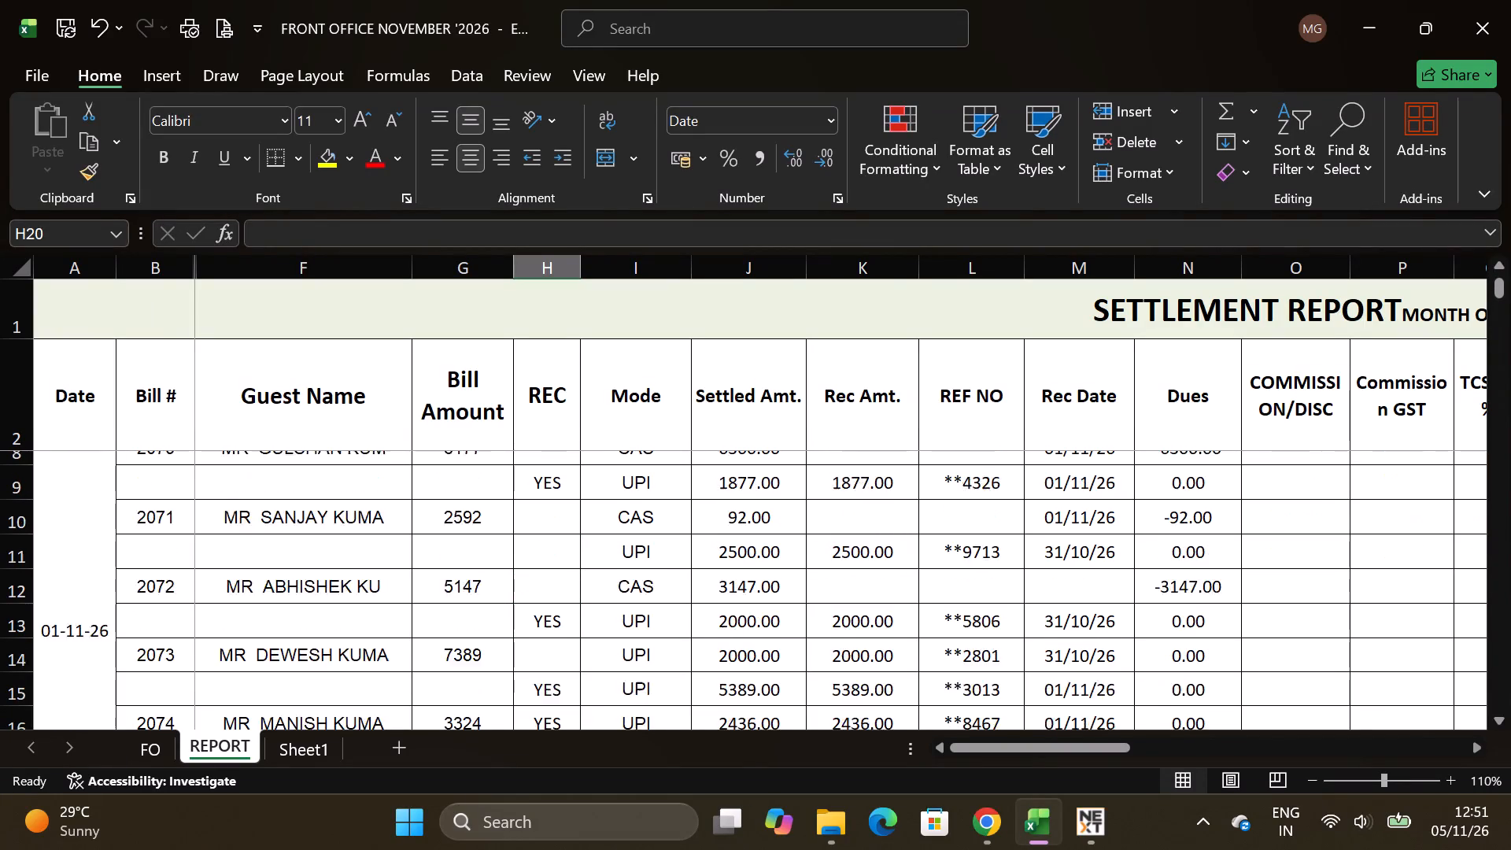
Examine the REC column around bills 2072 to 2074 for UPI receipts not marked YES, focusing on bill 2073's 2000.00 row.
scroll(538, 554, down, 1)
scroll(538, 554, up, 1)
scroll(545, 569, down, 1)
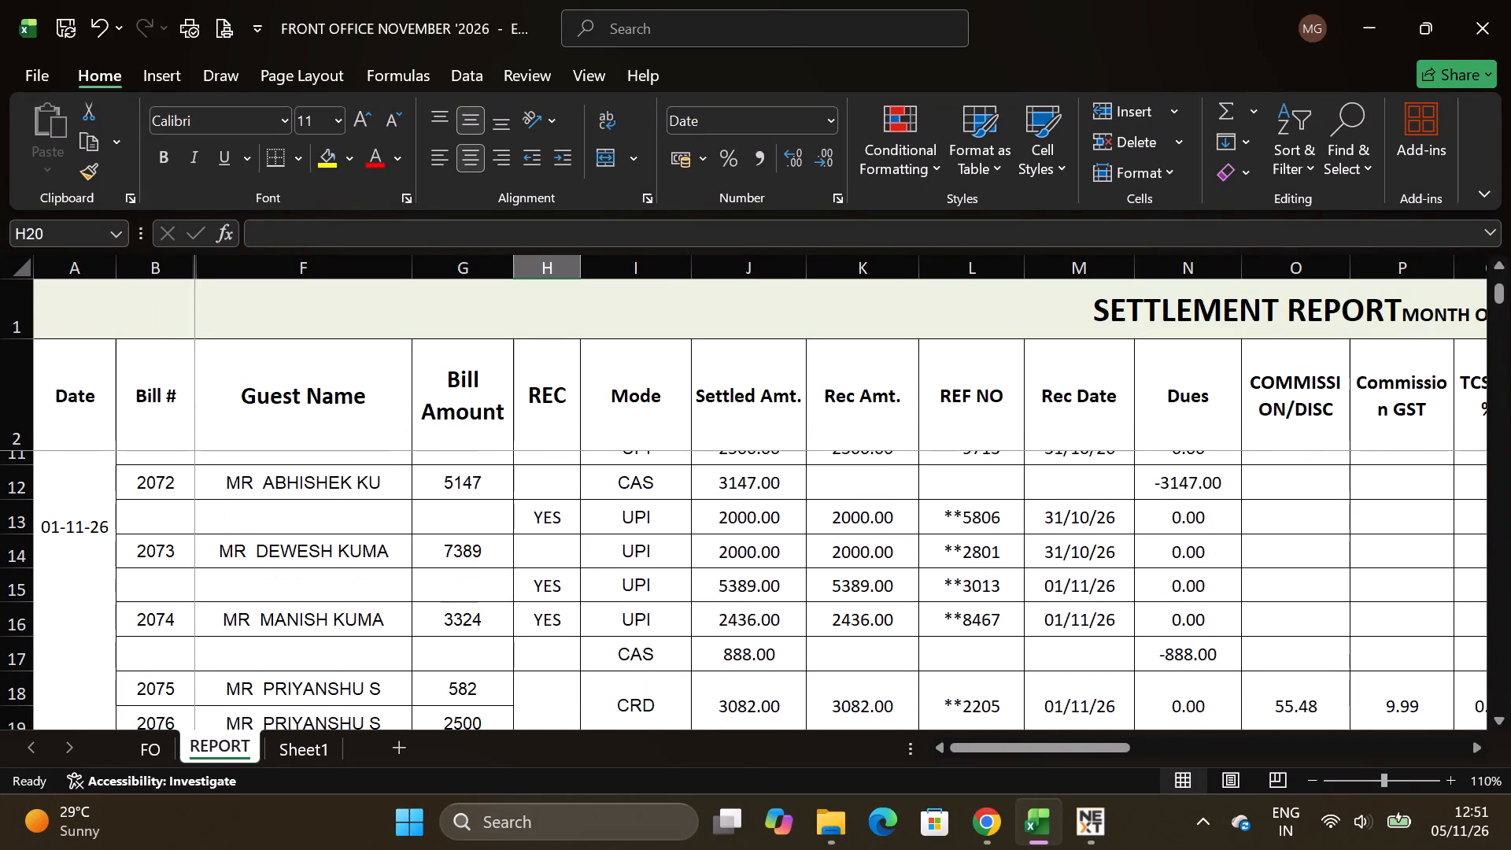
click(555, 544)
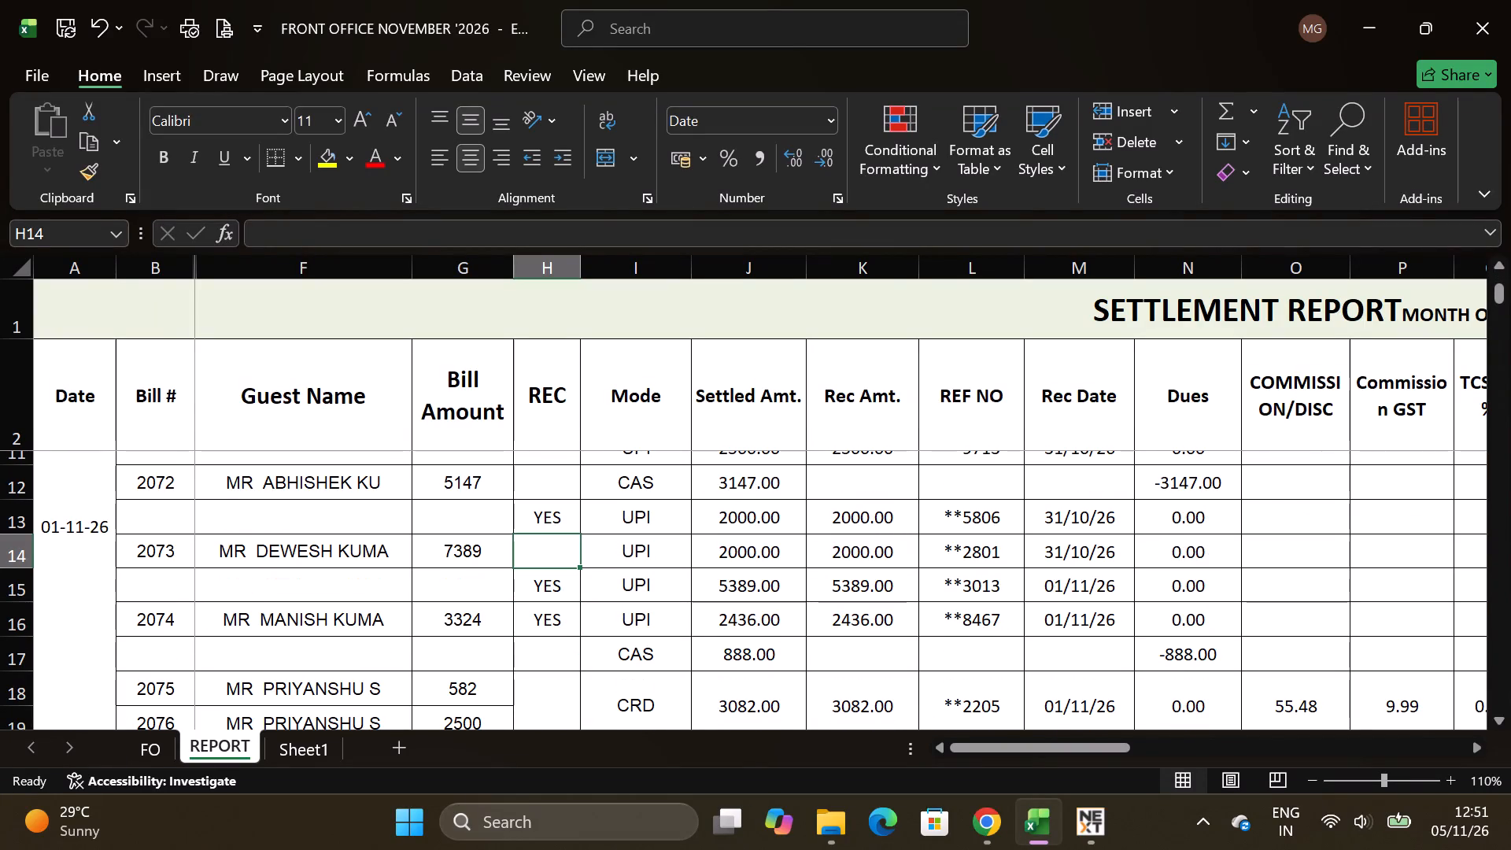
click(1284, 549)
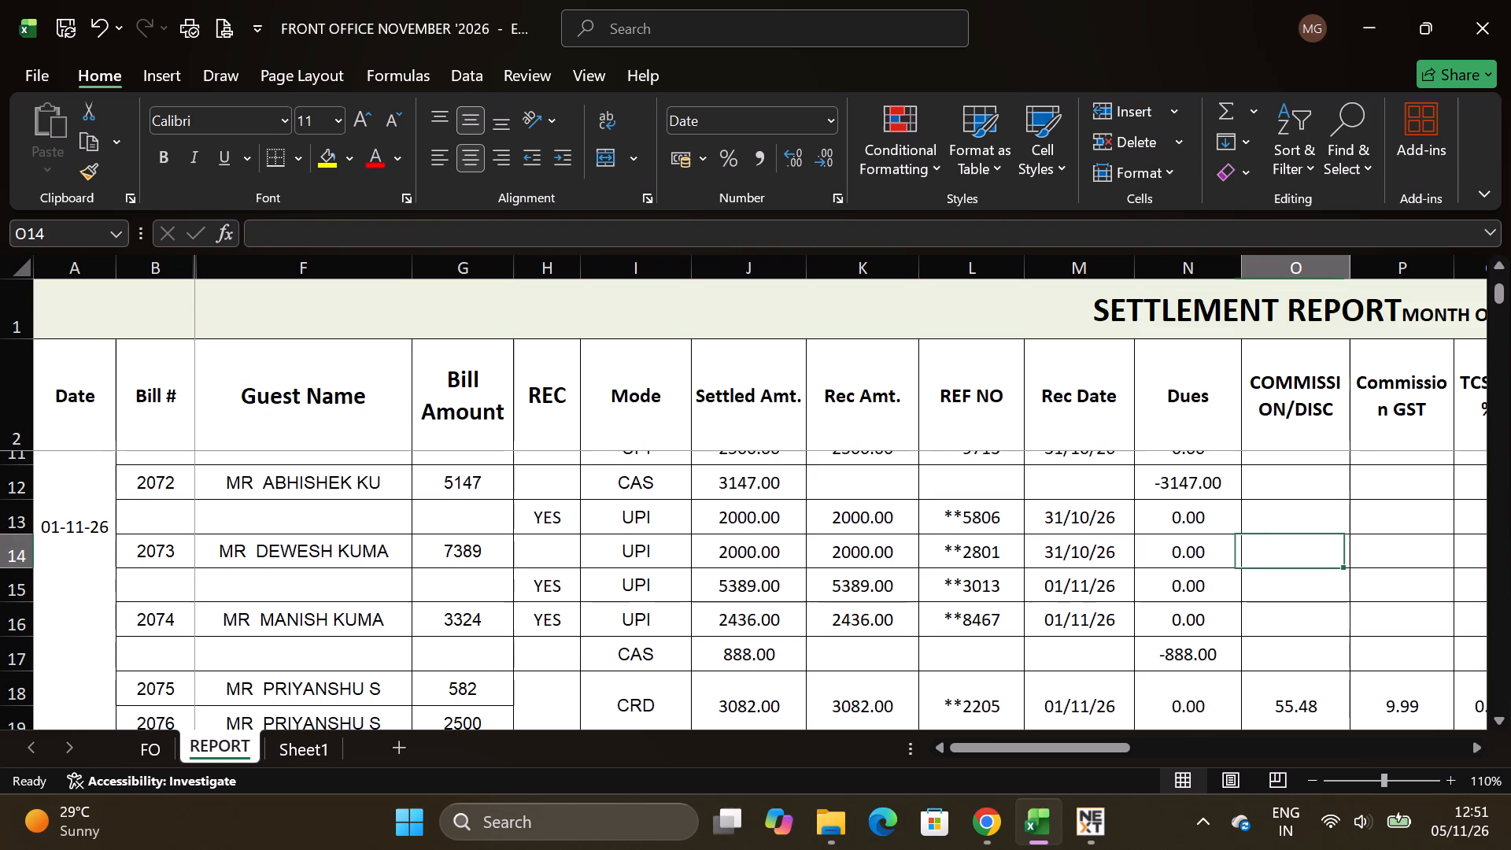
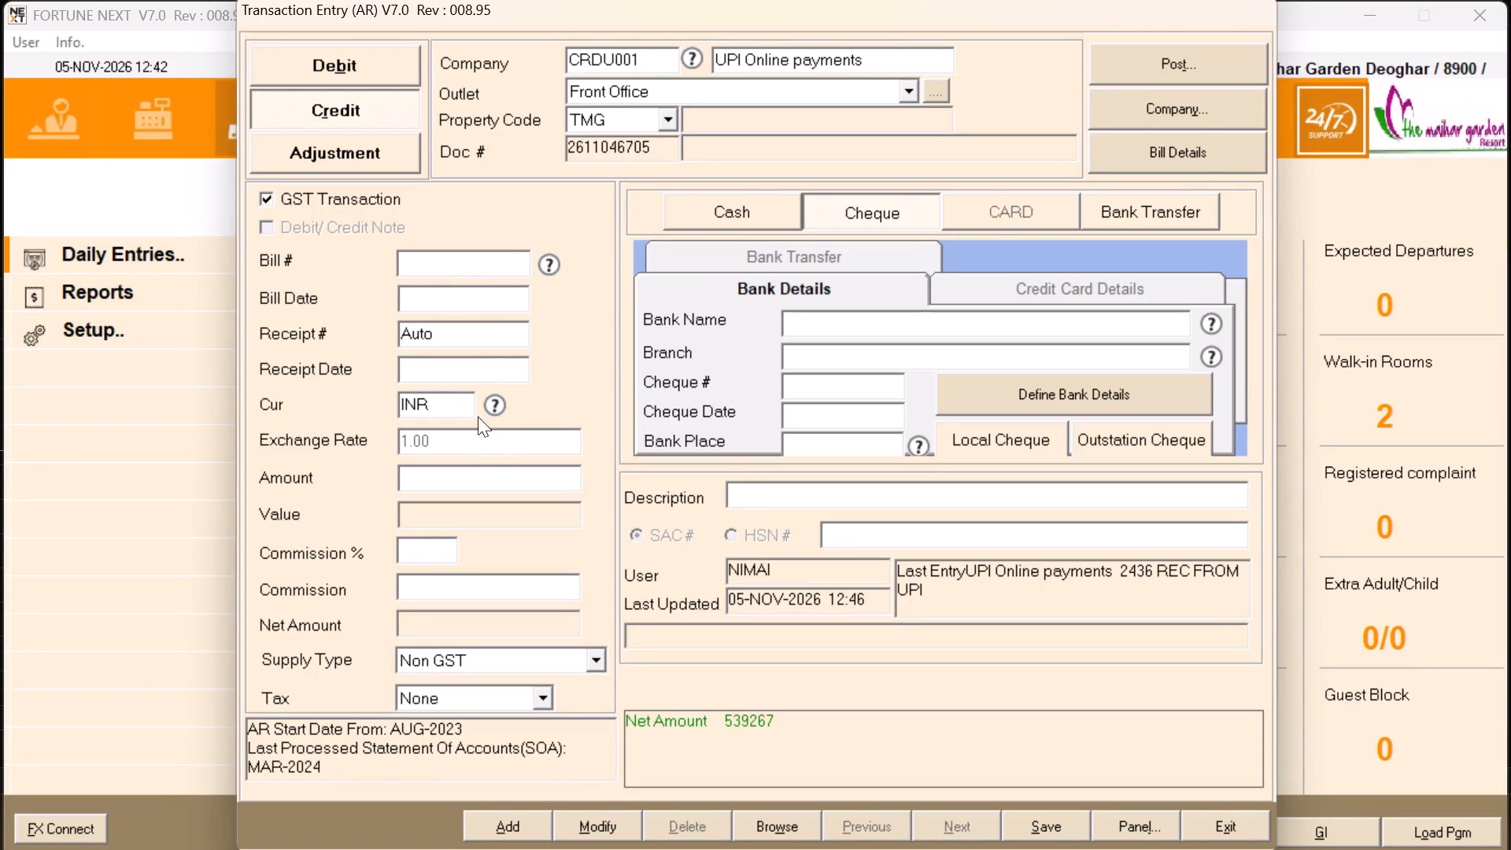
Fill the CRDU001 credit entry with receipt date 05-NOV-2026 and amount 2000, leaving commission blank, supply type Non GST and tax None.
key(Return)
key(Return)
key(Return)
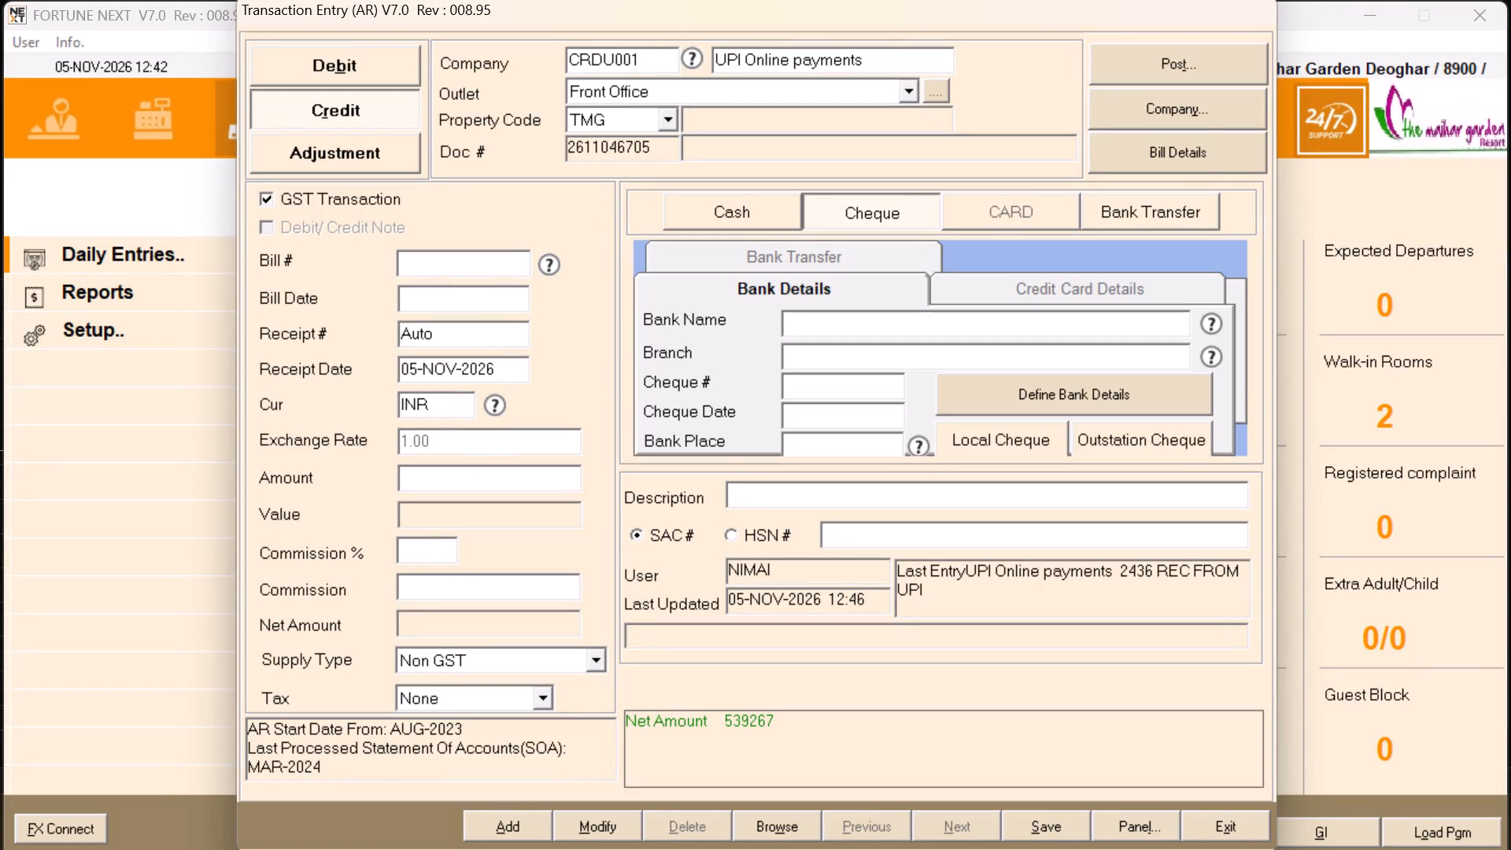
key(Return)
text(2000)
key(Return)
key(Return)
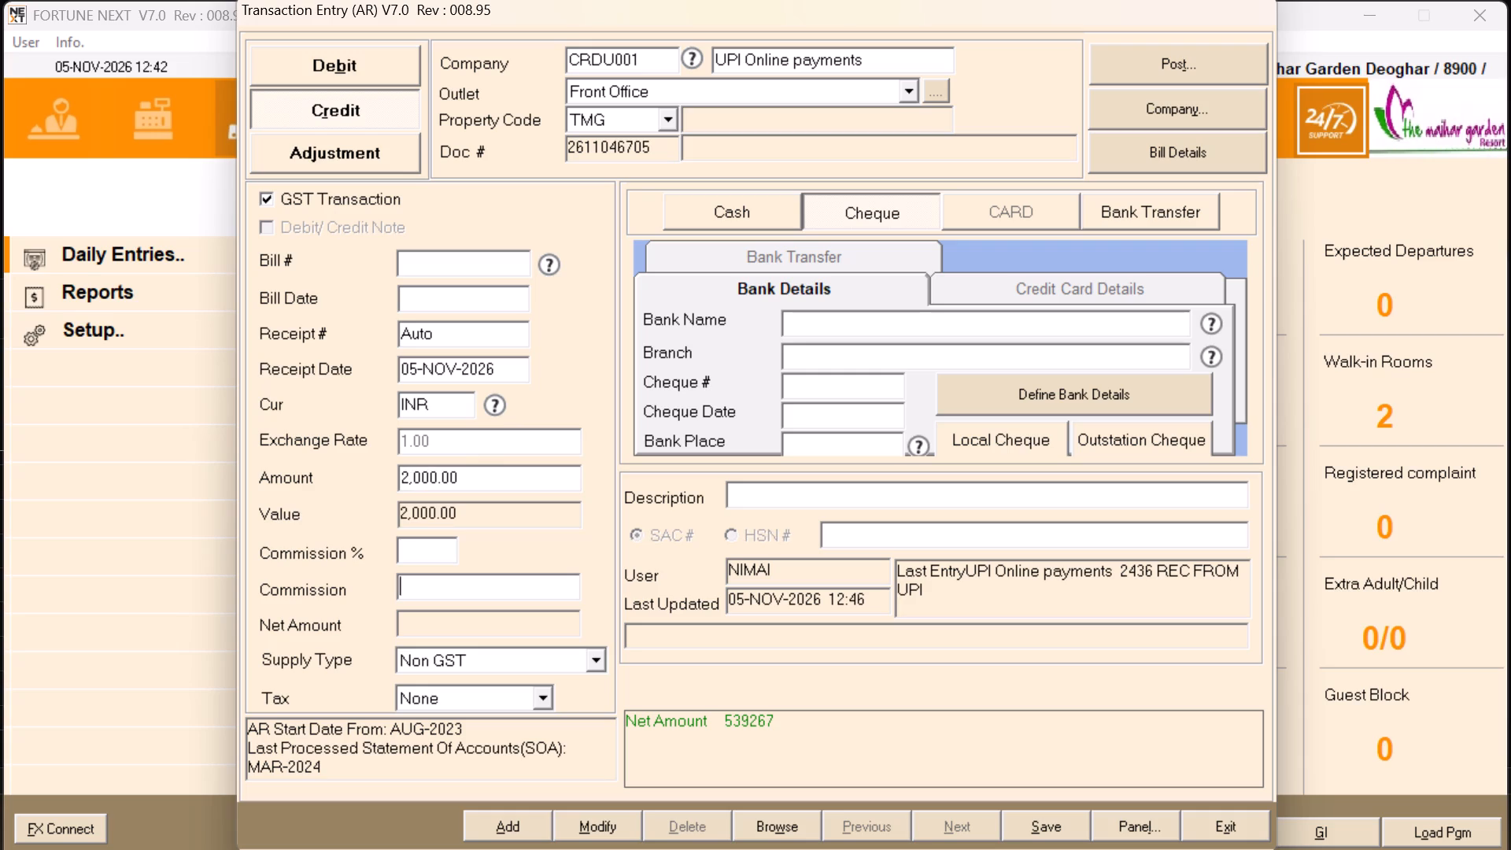
key(Return)
key(Return)
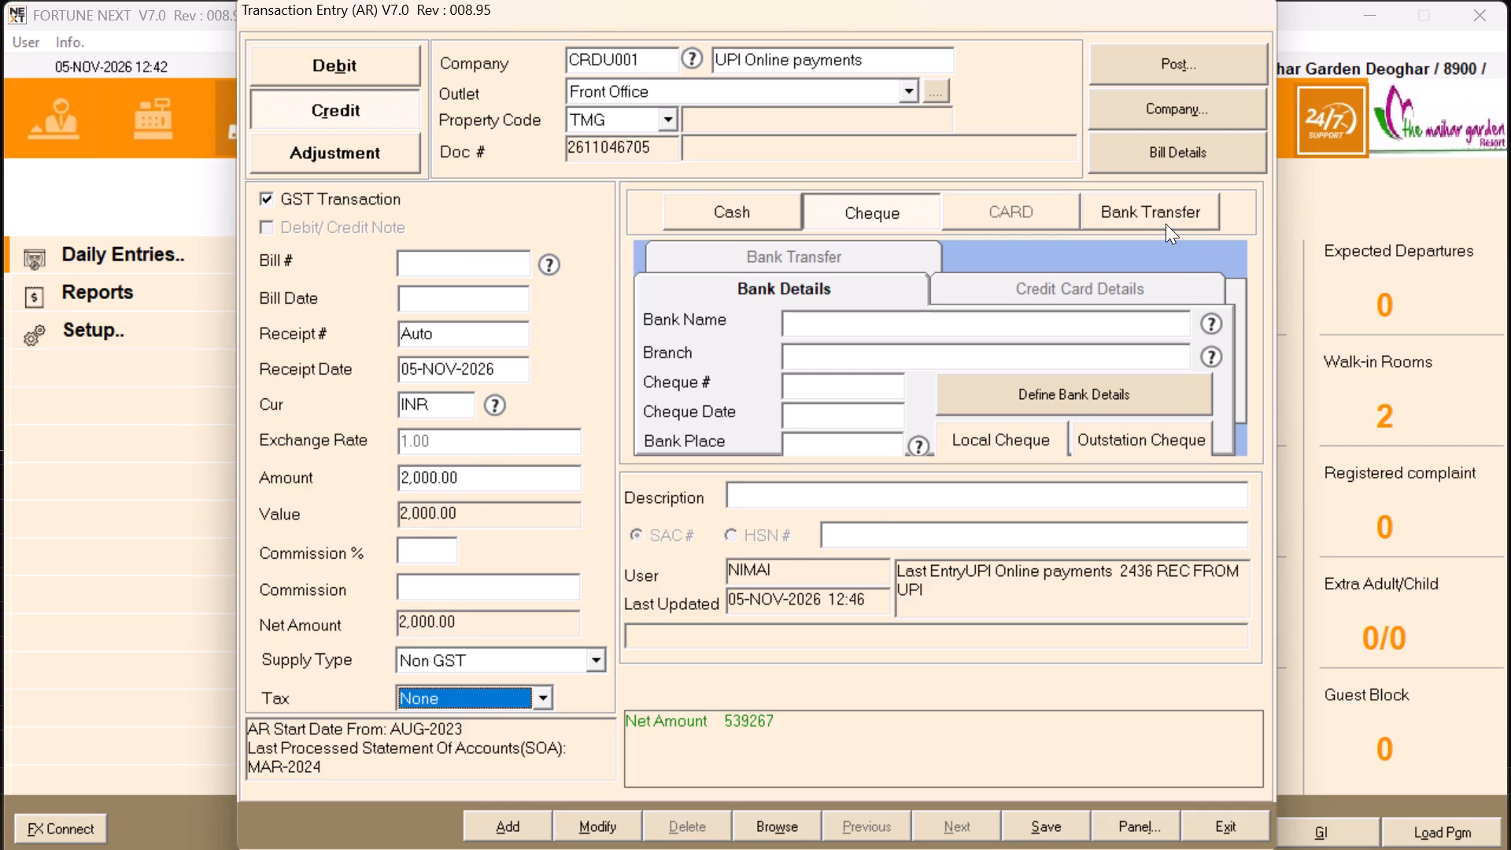
Set the payment method to bank transfer with State Bank of India as bank and DEOGHAR as branch.
click(1166, 224)
click(1166, 224)
key(Return)
key(Return)
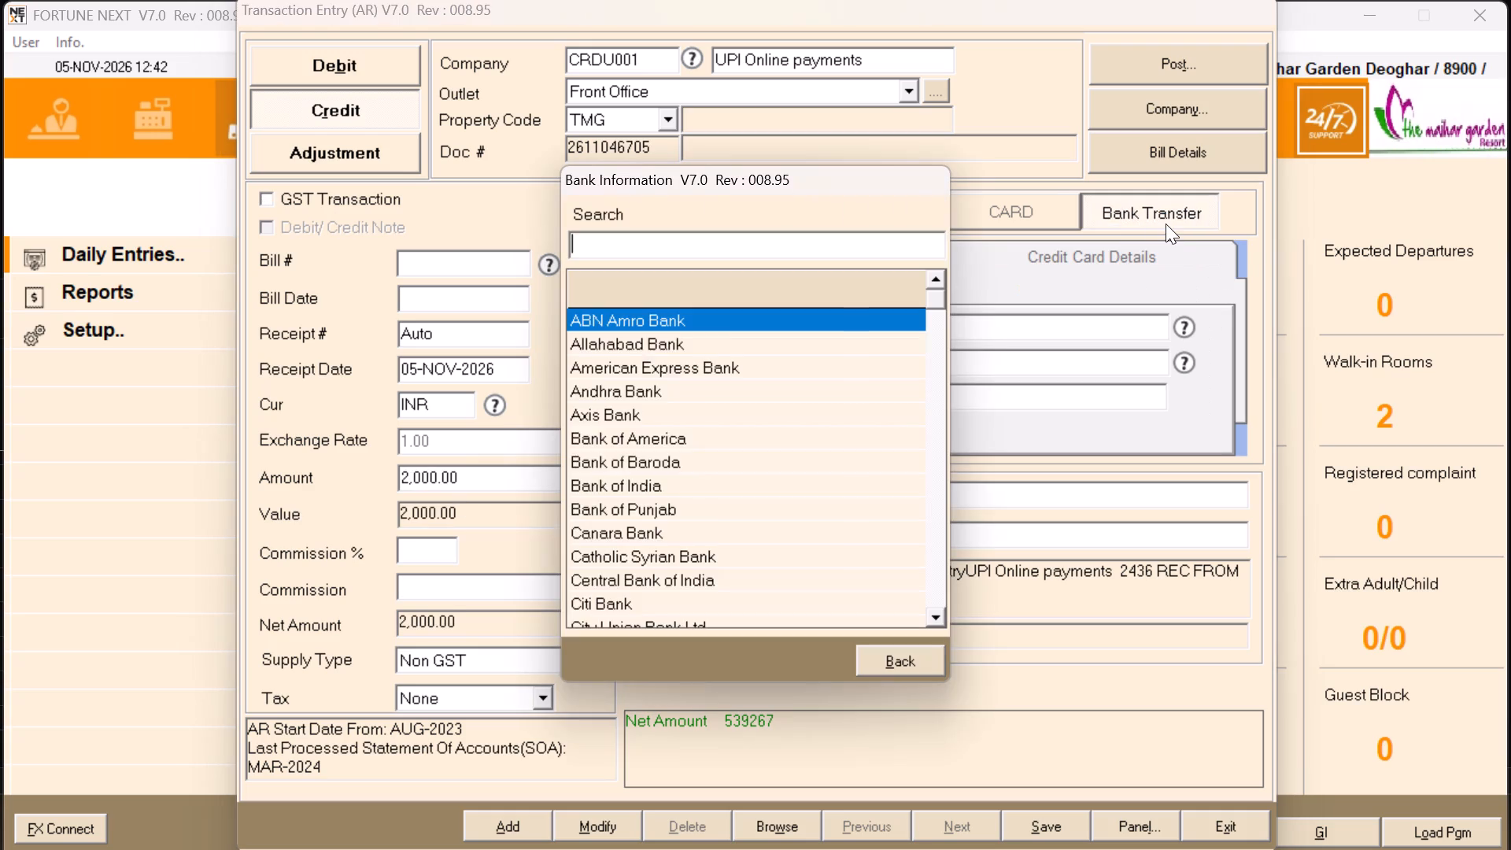
key(s)
click(717, 341)
key(Return)
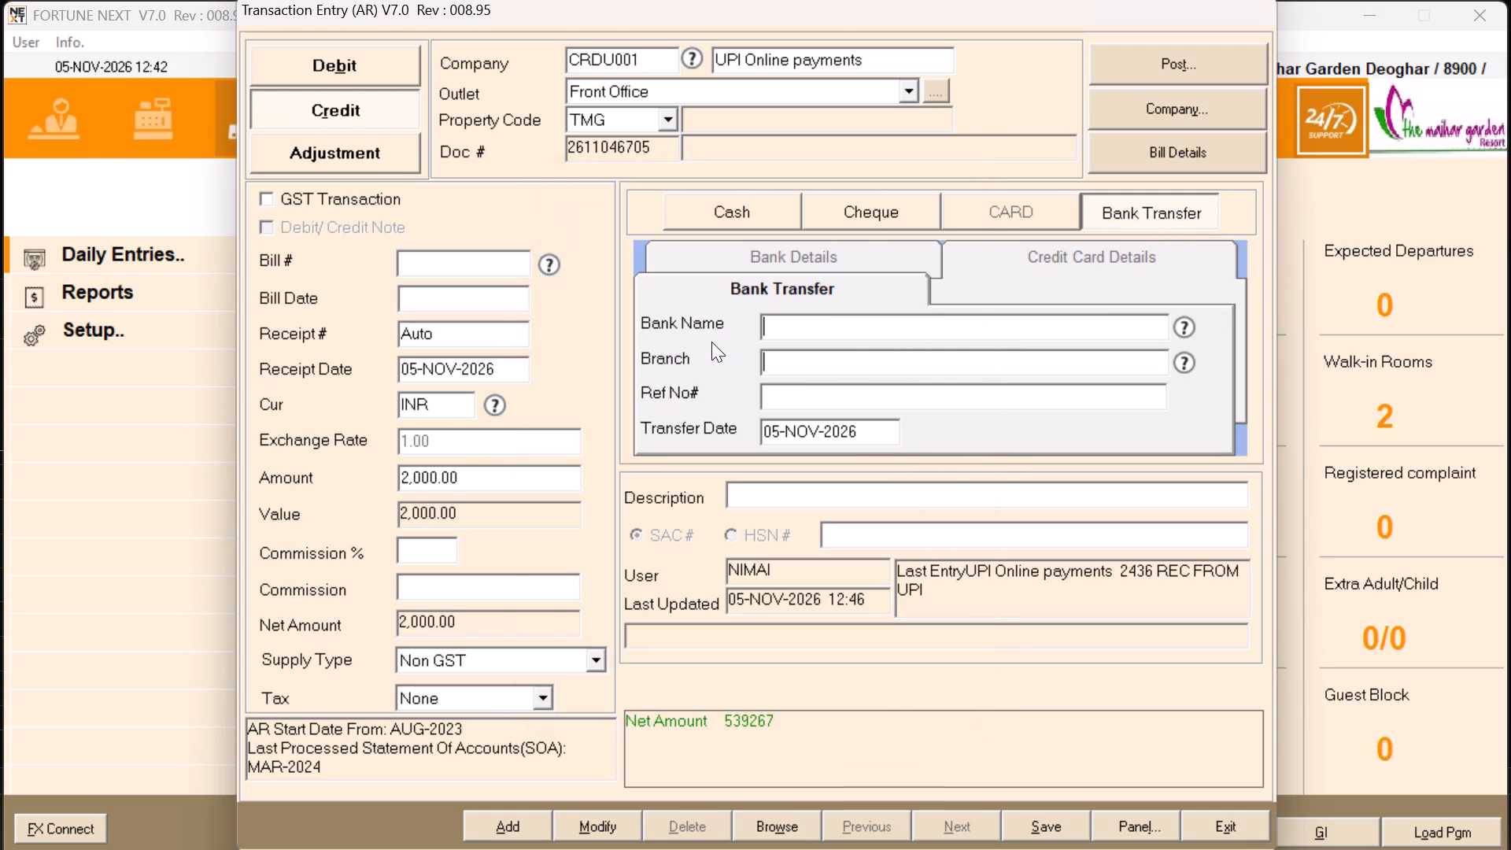
text(DEOGHAR)
key(Return)
Copy reference **2801 from bill 2073's 2000.00 UPI row in the Excel settlement report into the FortuneNext entry's Ref No#.
key(alt+Tab)
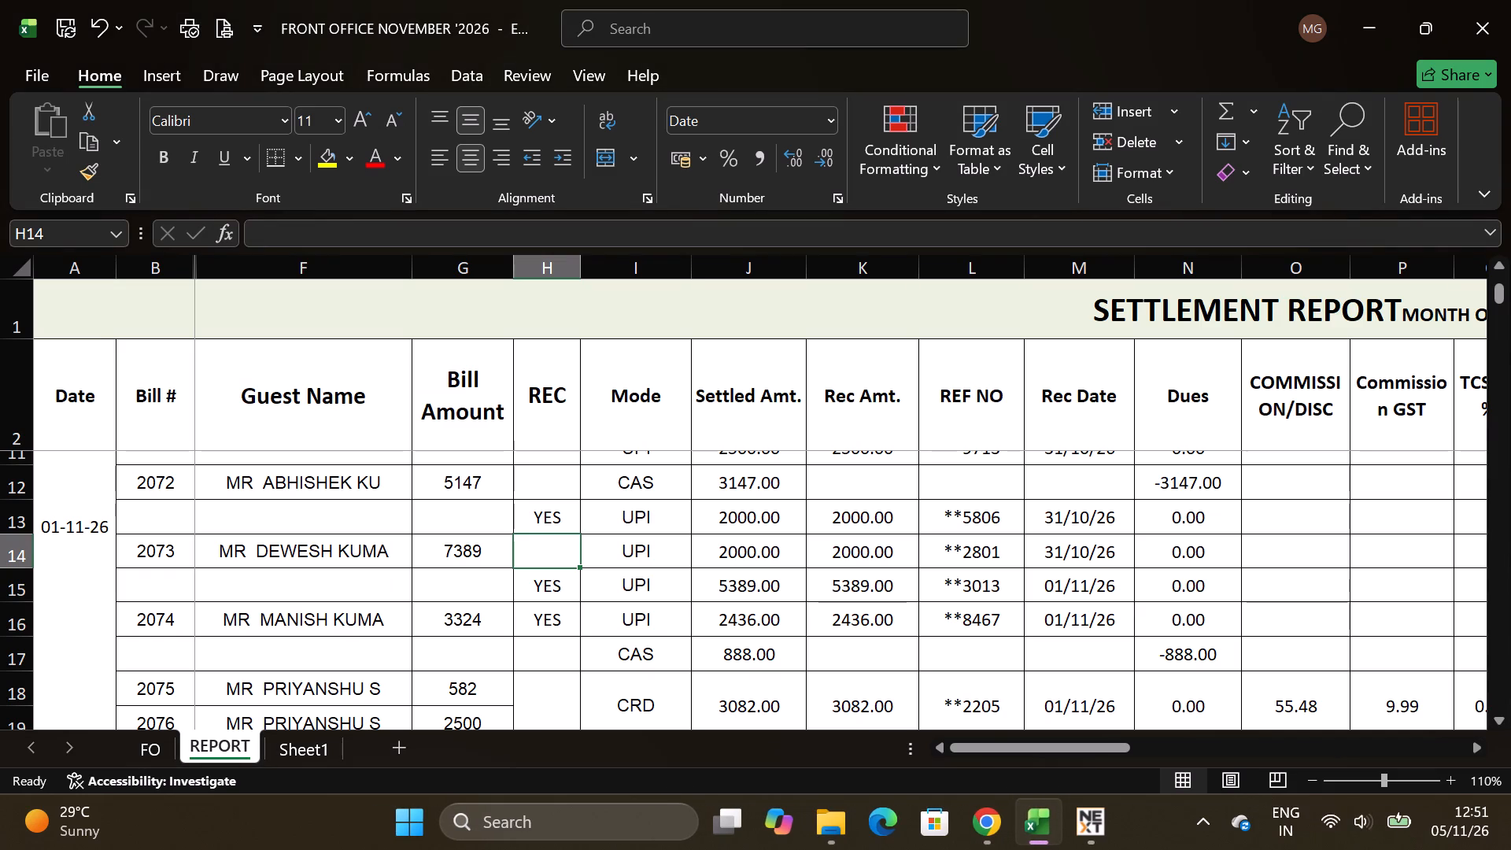
key(Right)
key(Right)
key(Right)
key(Right)
key(ctrl+c)
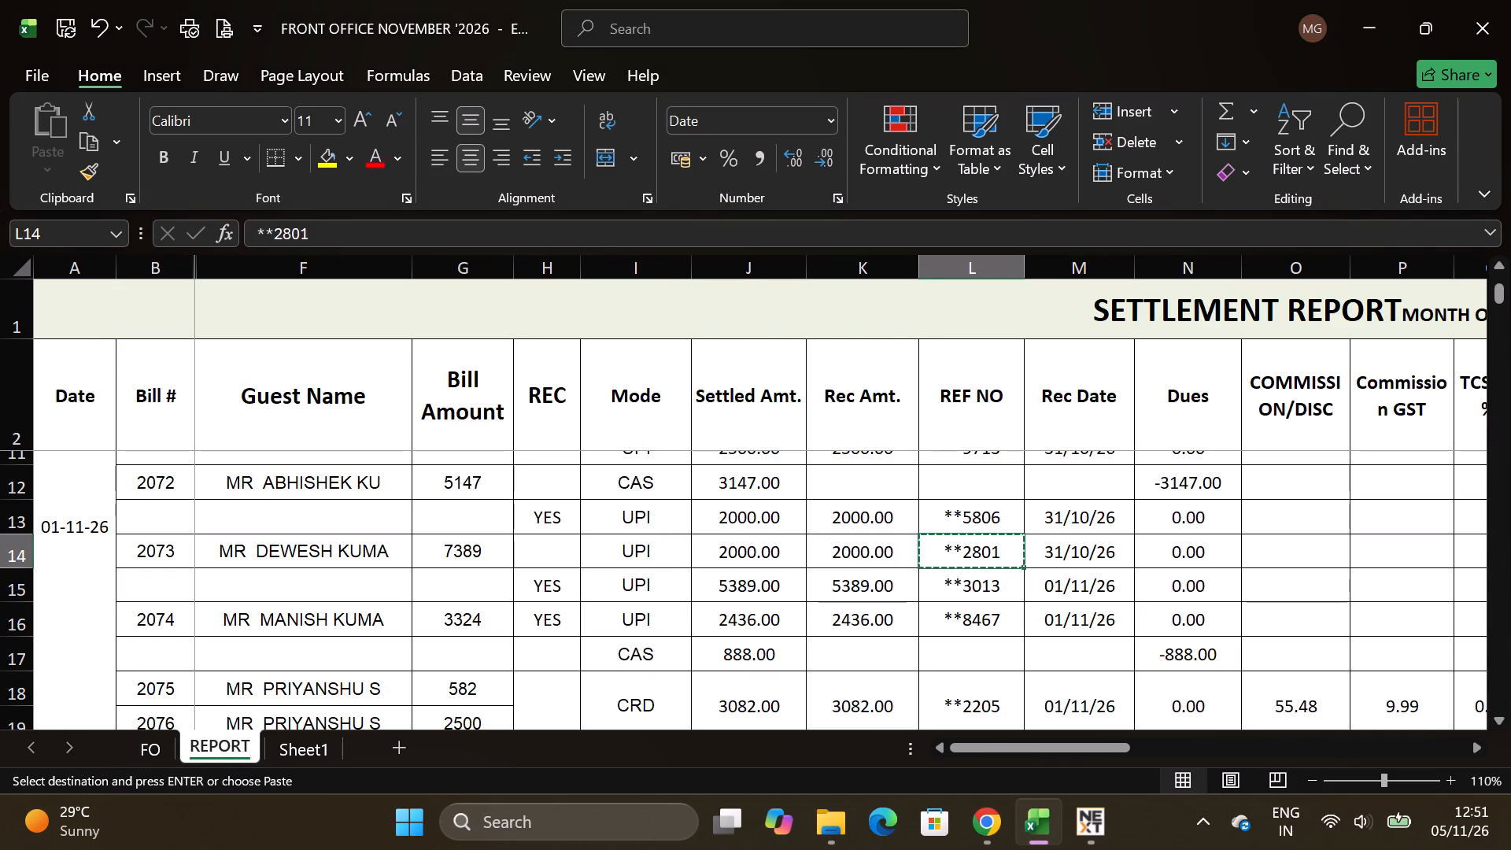
key(alt+Tab)
key(ctrl+v)
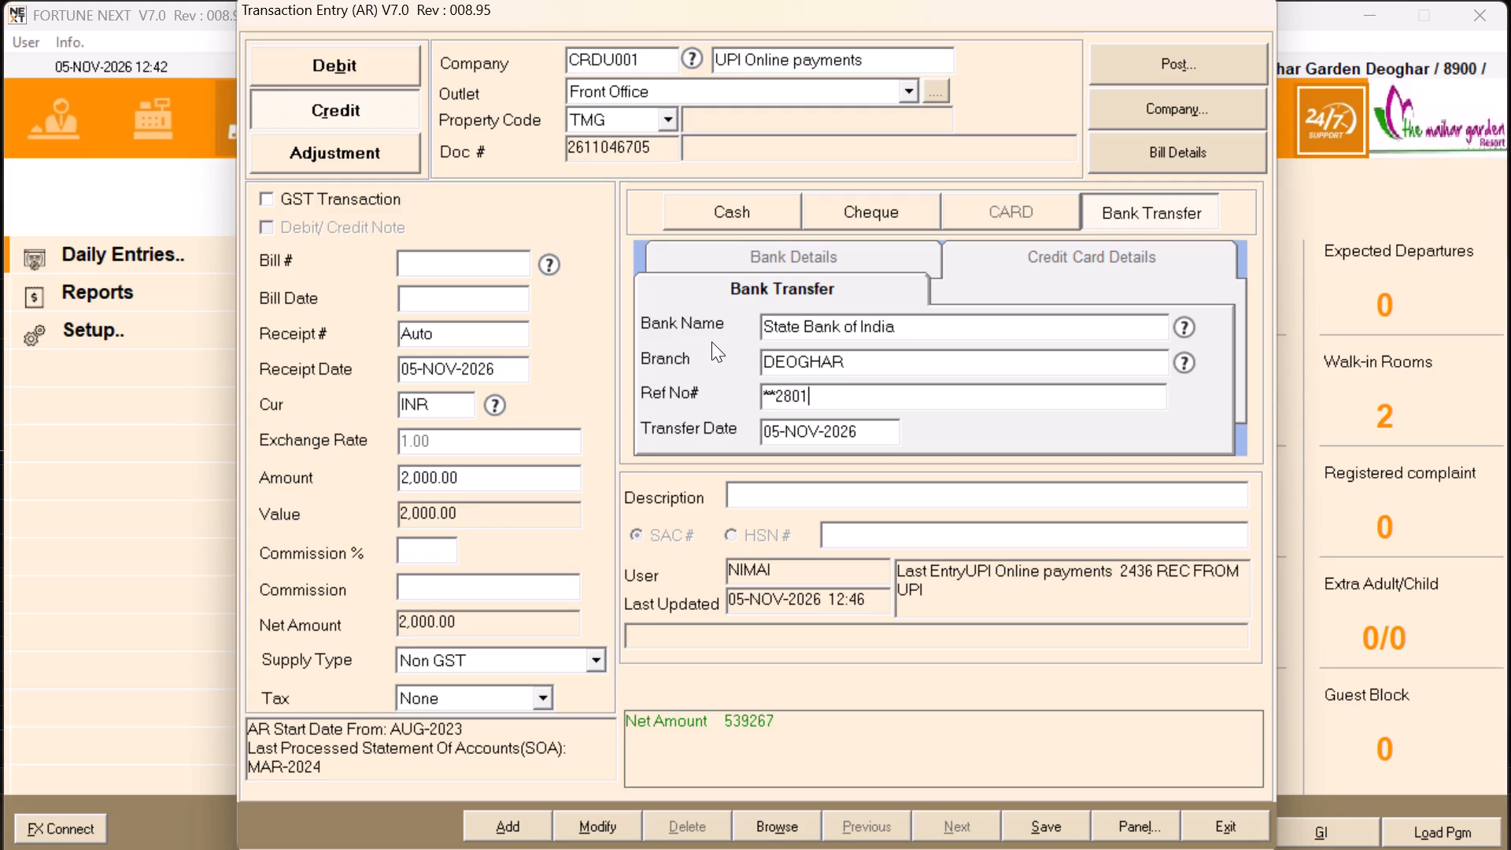
key(Return)
Check the receipt's Rec Date in Excel and set the FortuneNext transfer date to 31-OCT-2026.
key(alt+Tab)
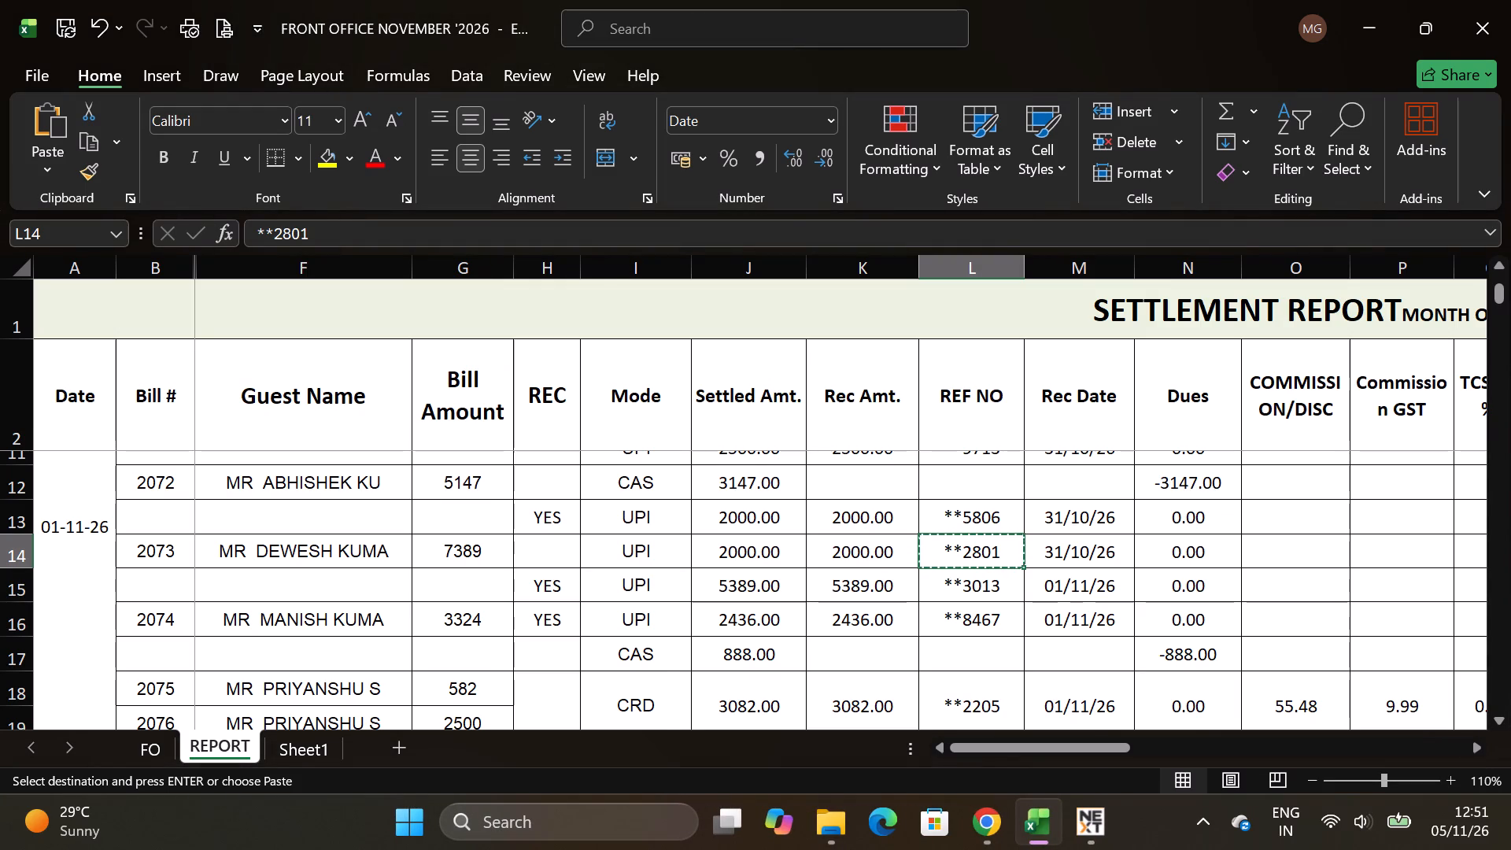
key(alt+Tab)
key(Right)
key(Right)
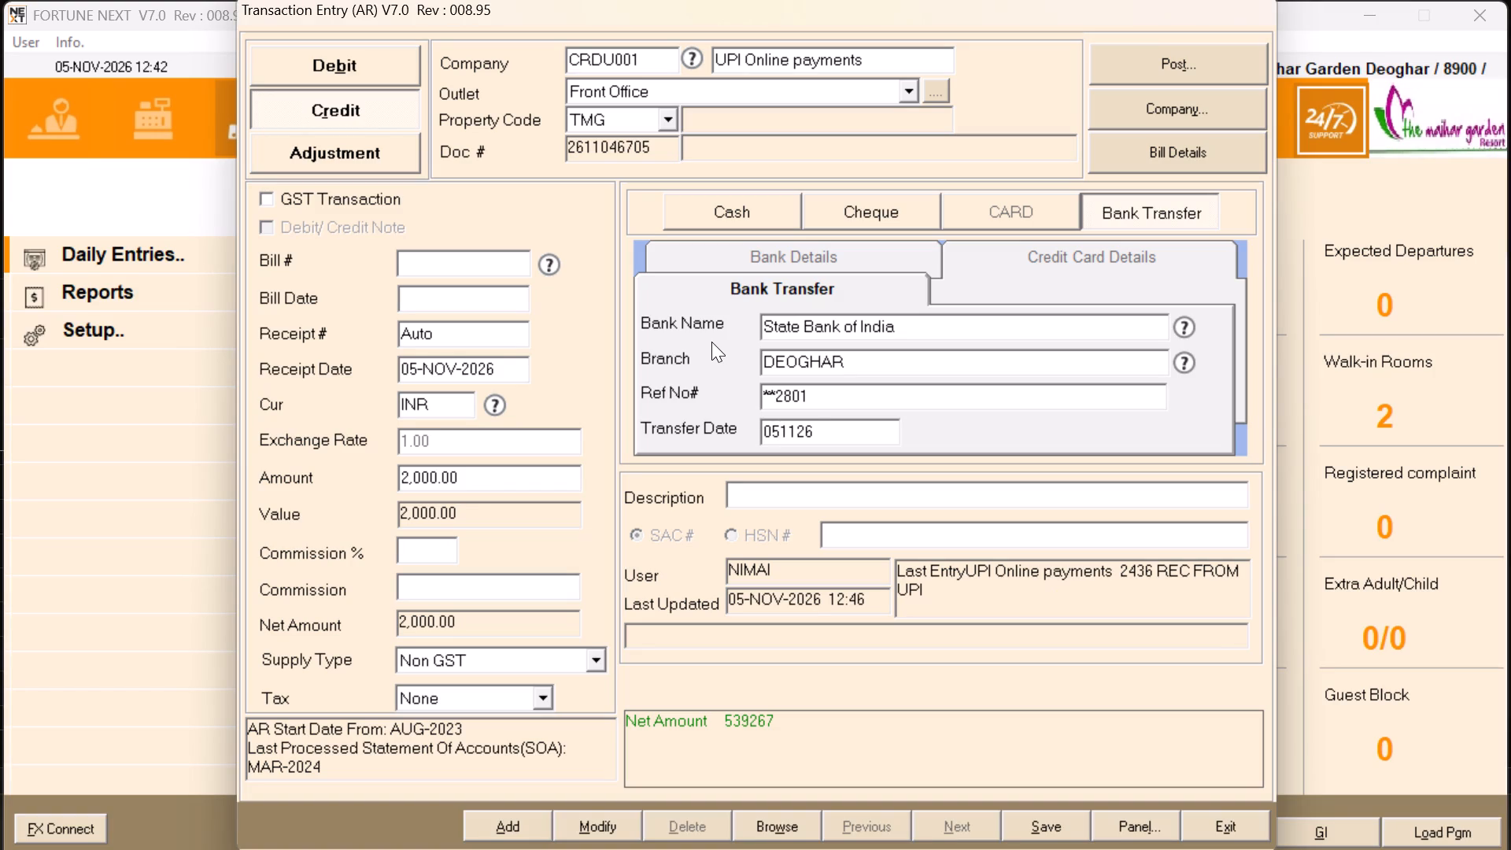
key(BackSpace)
key(BackSpace)
key(3)
key(1)
key(Right)
key(Right)
key(BackSpace)
key(0)
key(Return)
Enter REC FROM UPI as the entry's description.
text(REC FROM)
key(space)
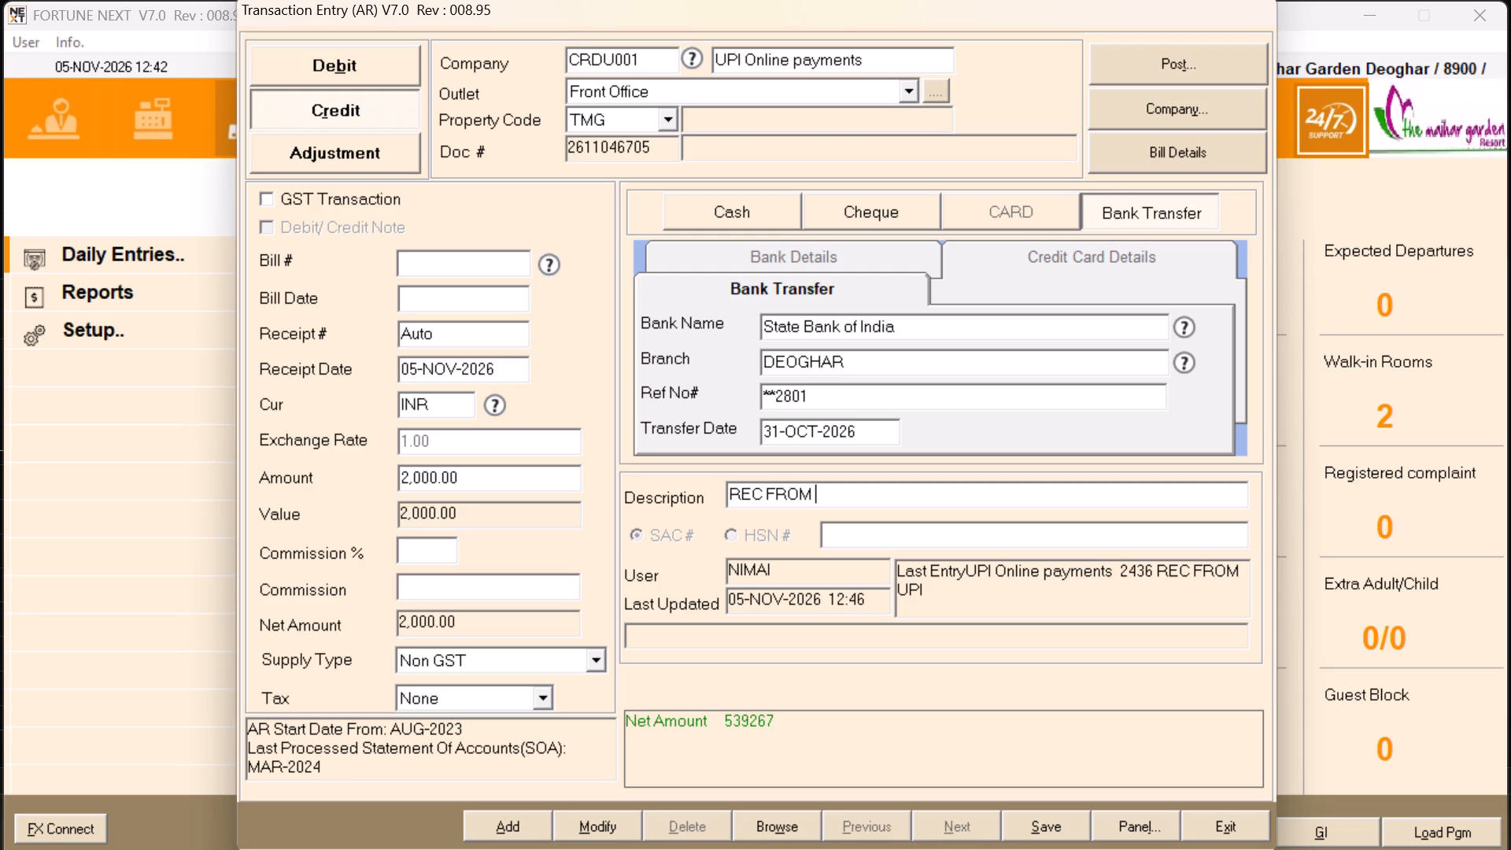
text(UP)
key(i)
key(Return)
Save the credit entry, post it to FA as BANK RECEIPT with the default narration, skip the voucher print and exit Transaction Entry.
key(Return)
key(Down)
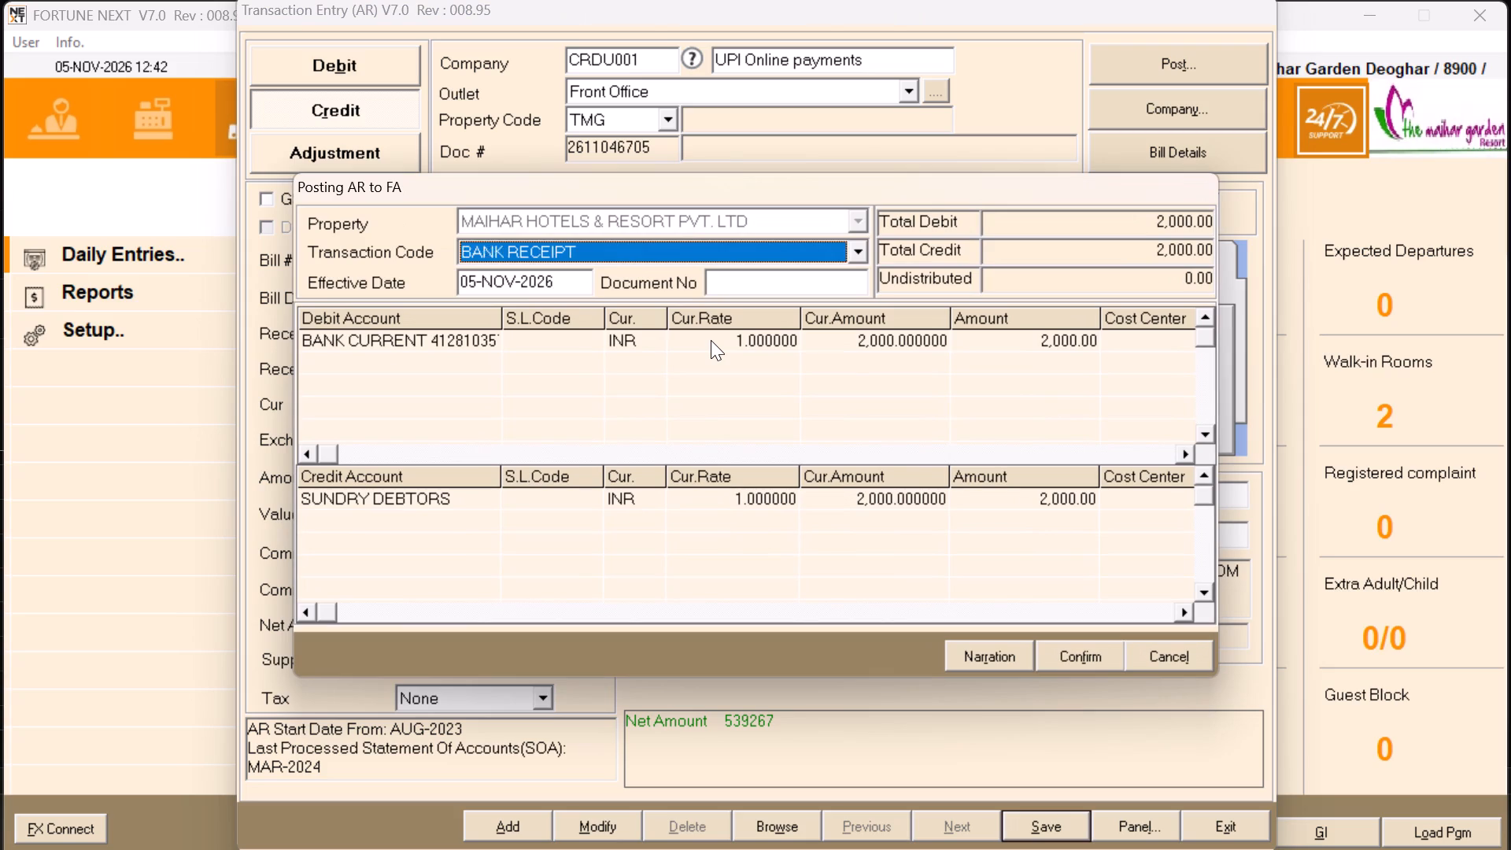
key(Tab)
key(Tab)
key(Tab)
key(Tab)
key(Tab)
key(Return)
key(Return)
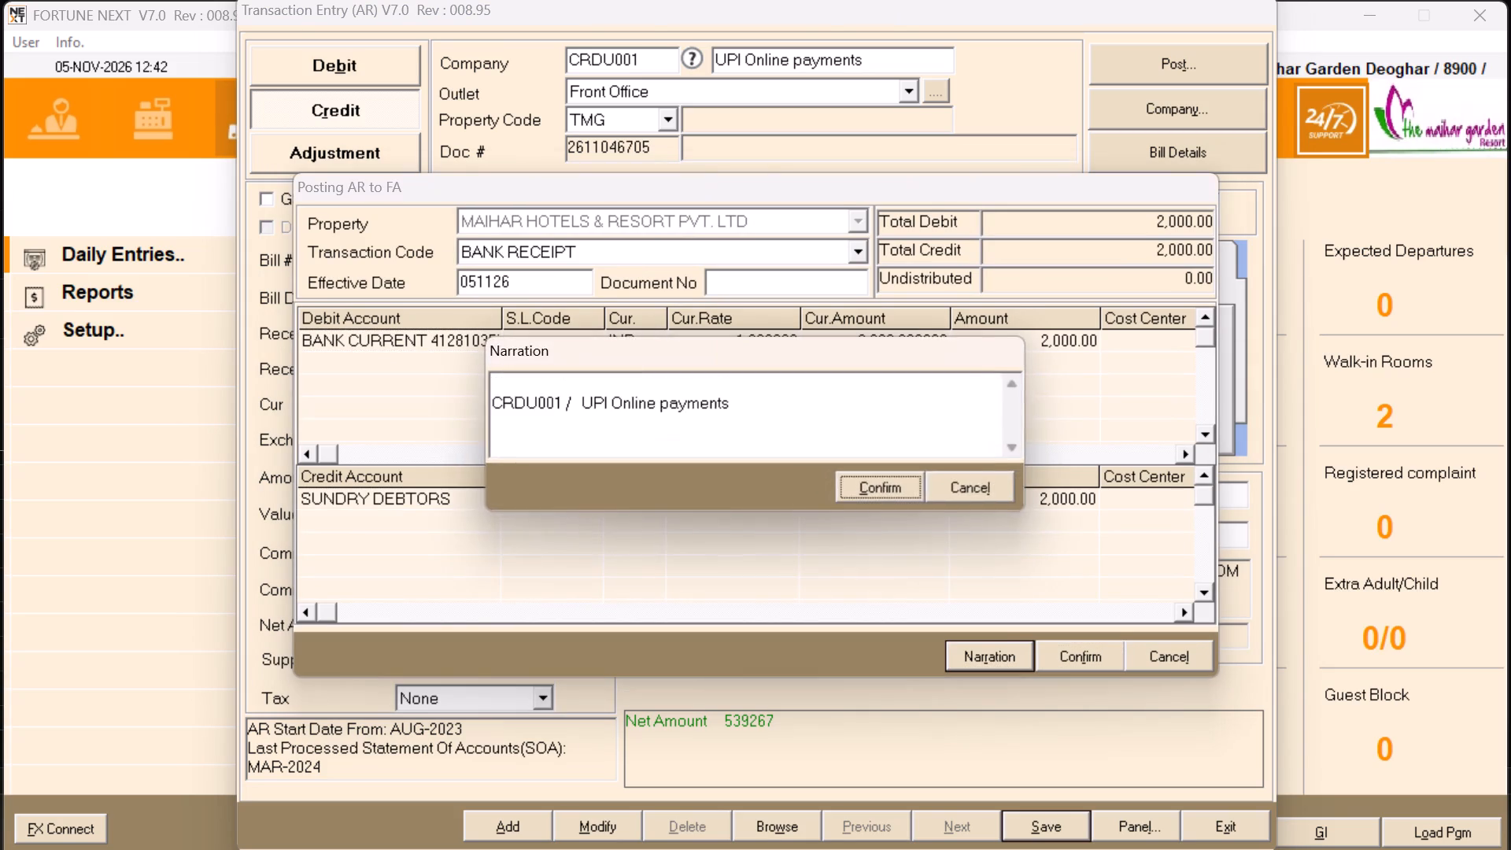
key(Return)
key(Return)
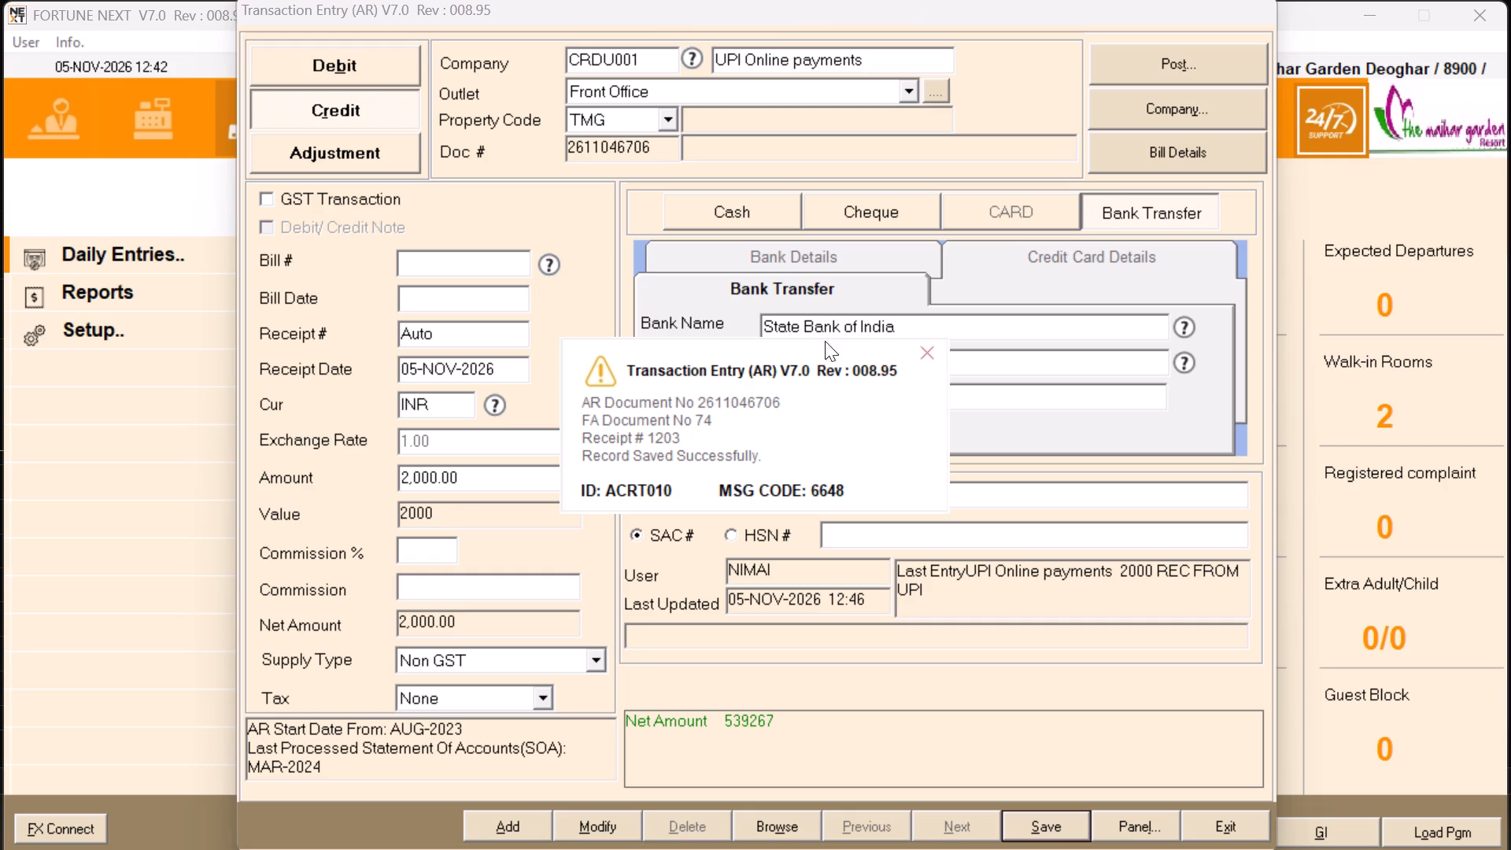
click(928, 350)
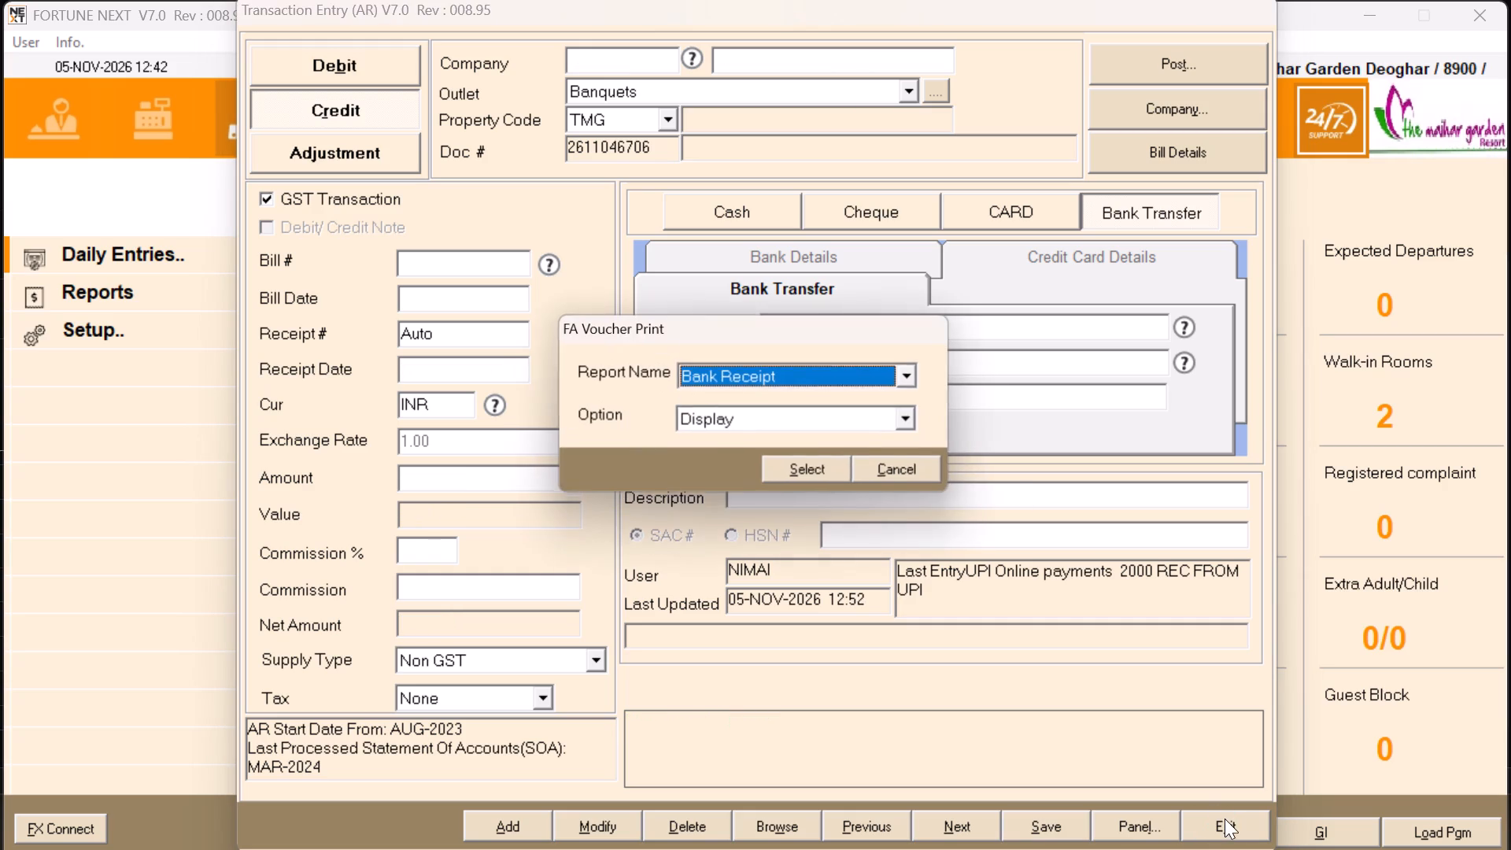
click(880, 474)
click(1243, 831)
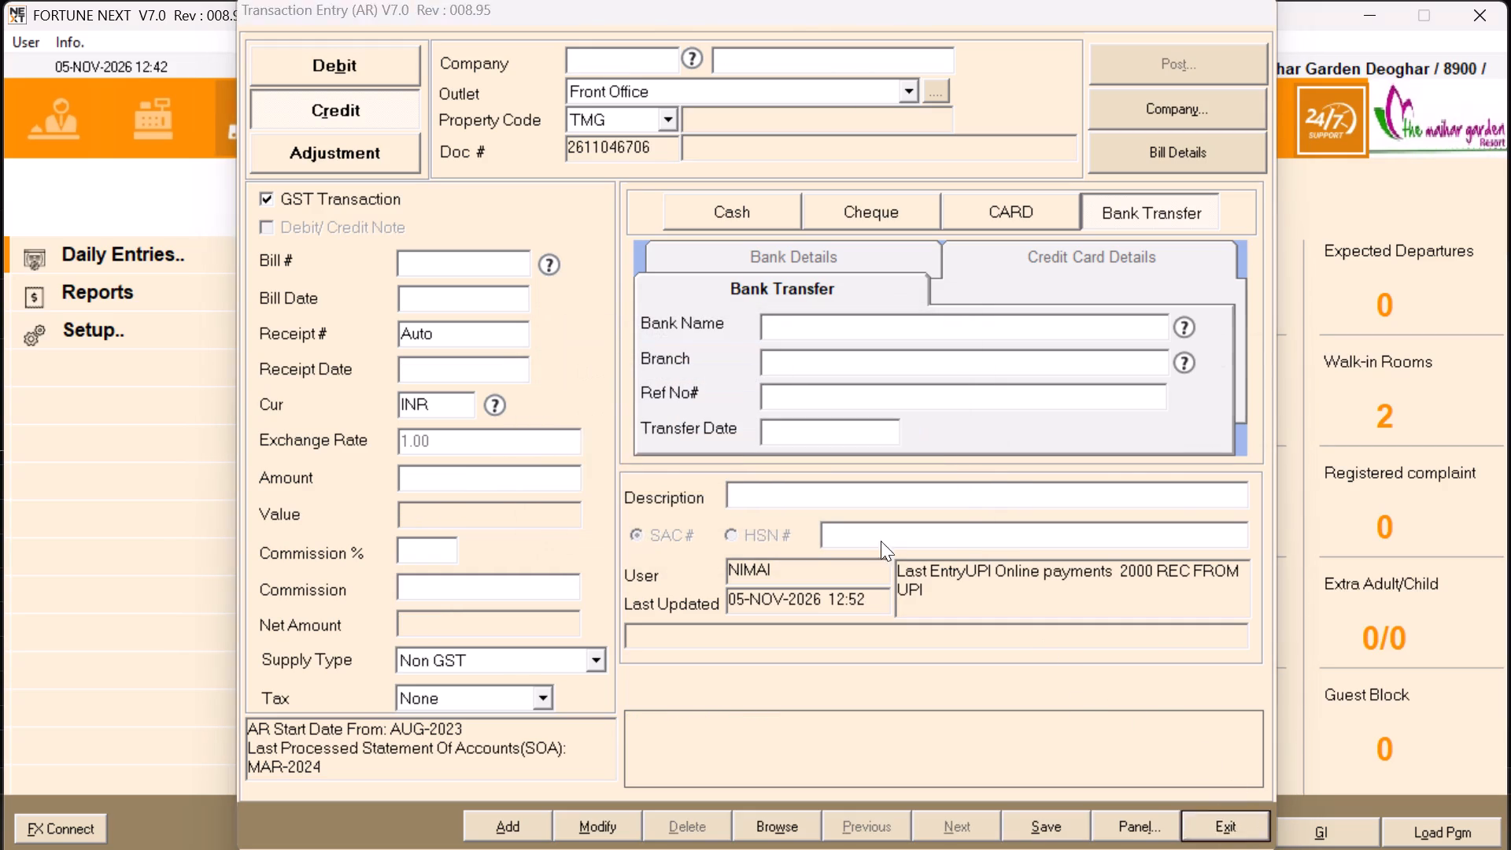
Open Match Bills - Receipts, choose company CRDU001 UPI Online payments by searching UPI, and load its receipts and bills in Indian Rupees.
click(633, 294)
key(Return)
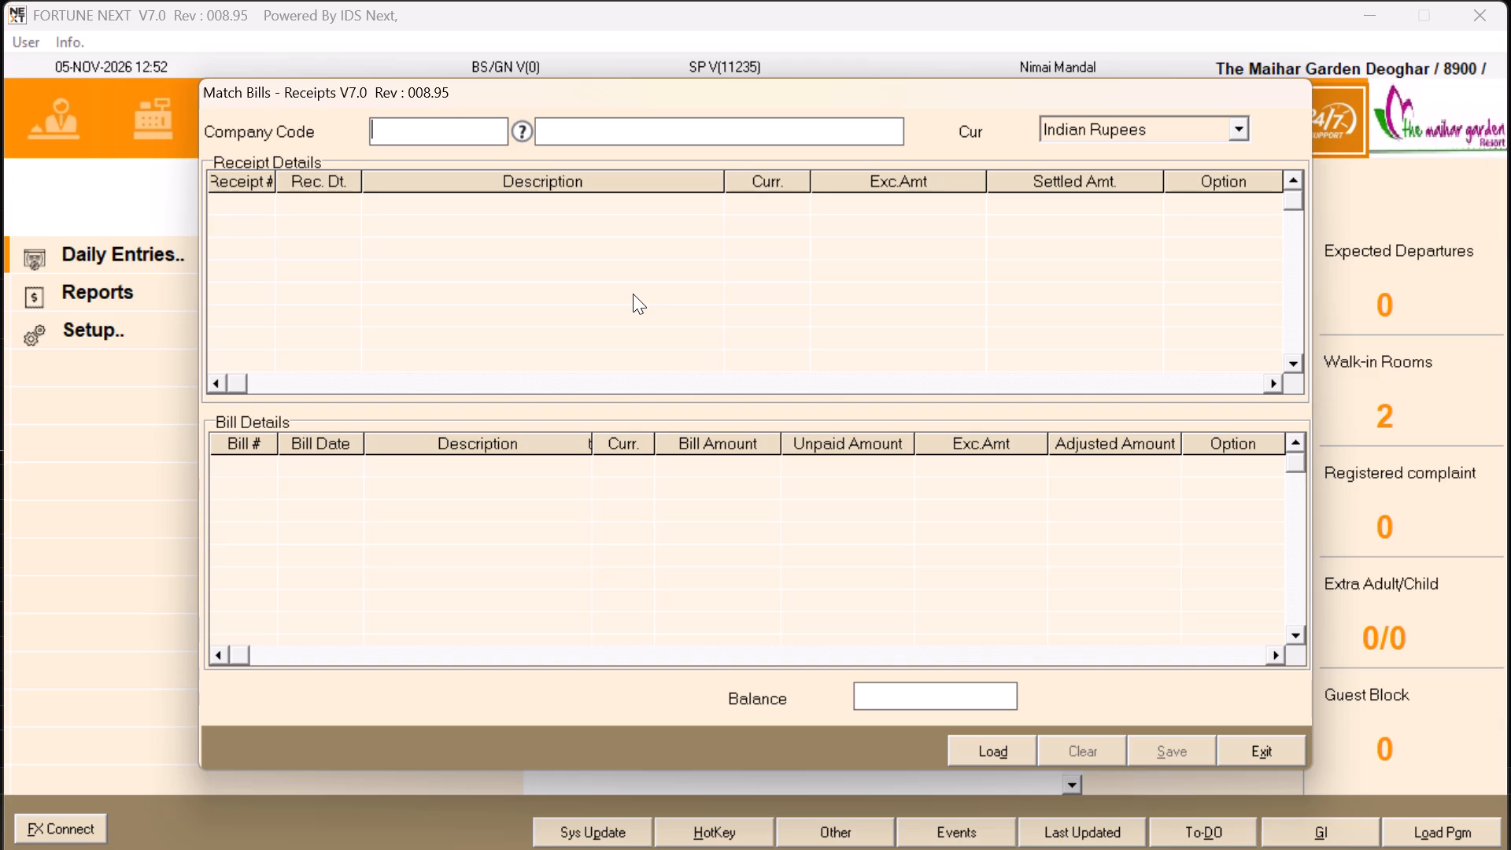
key(Return)
text(UPI)
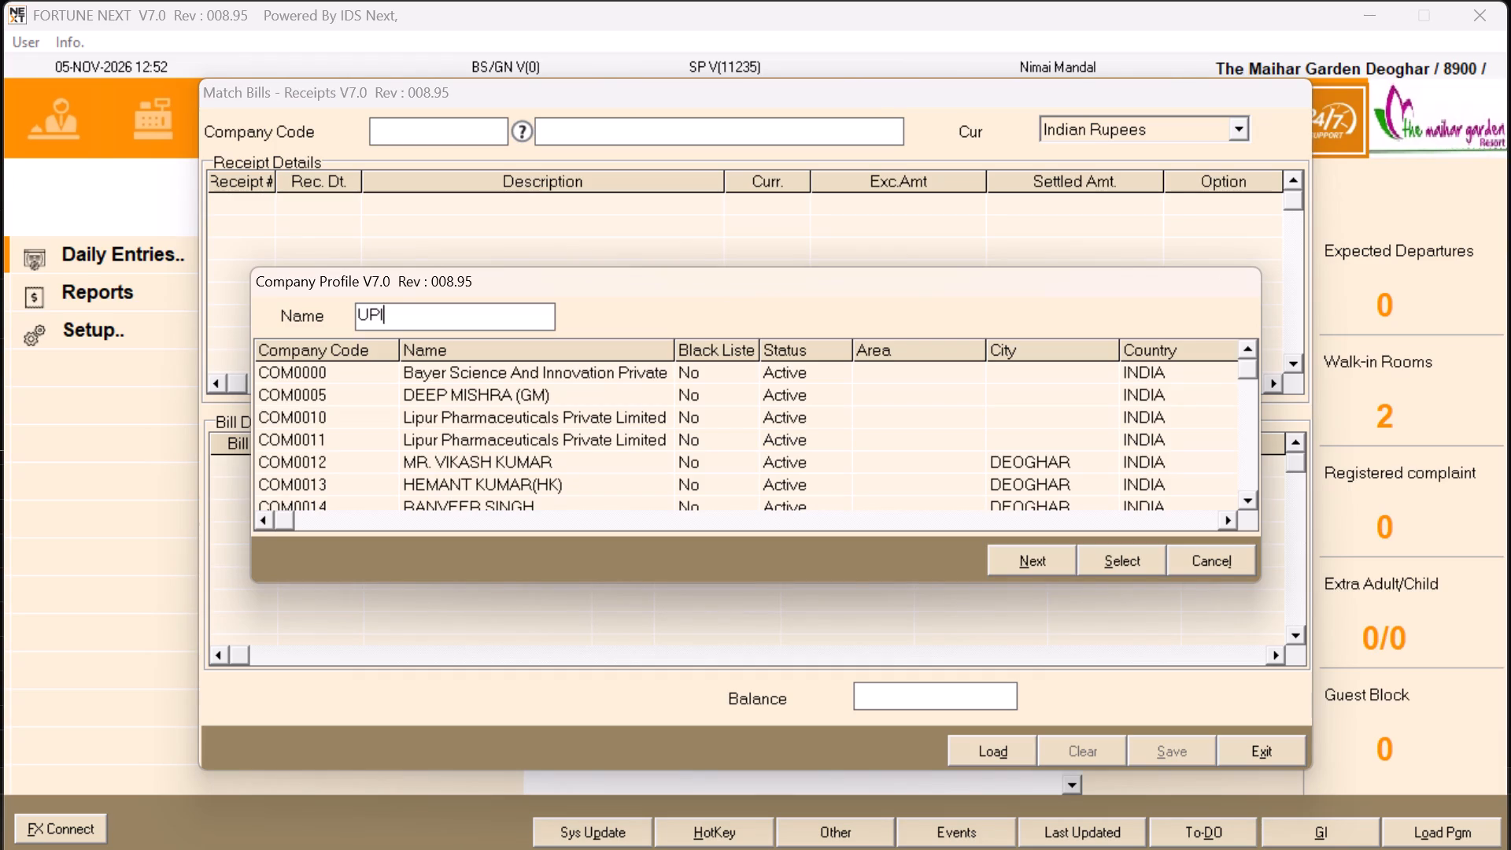
key(Return)
key(Return)
key(Return)
key(Return)
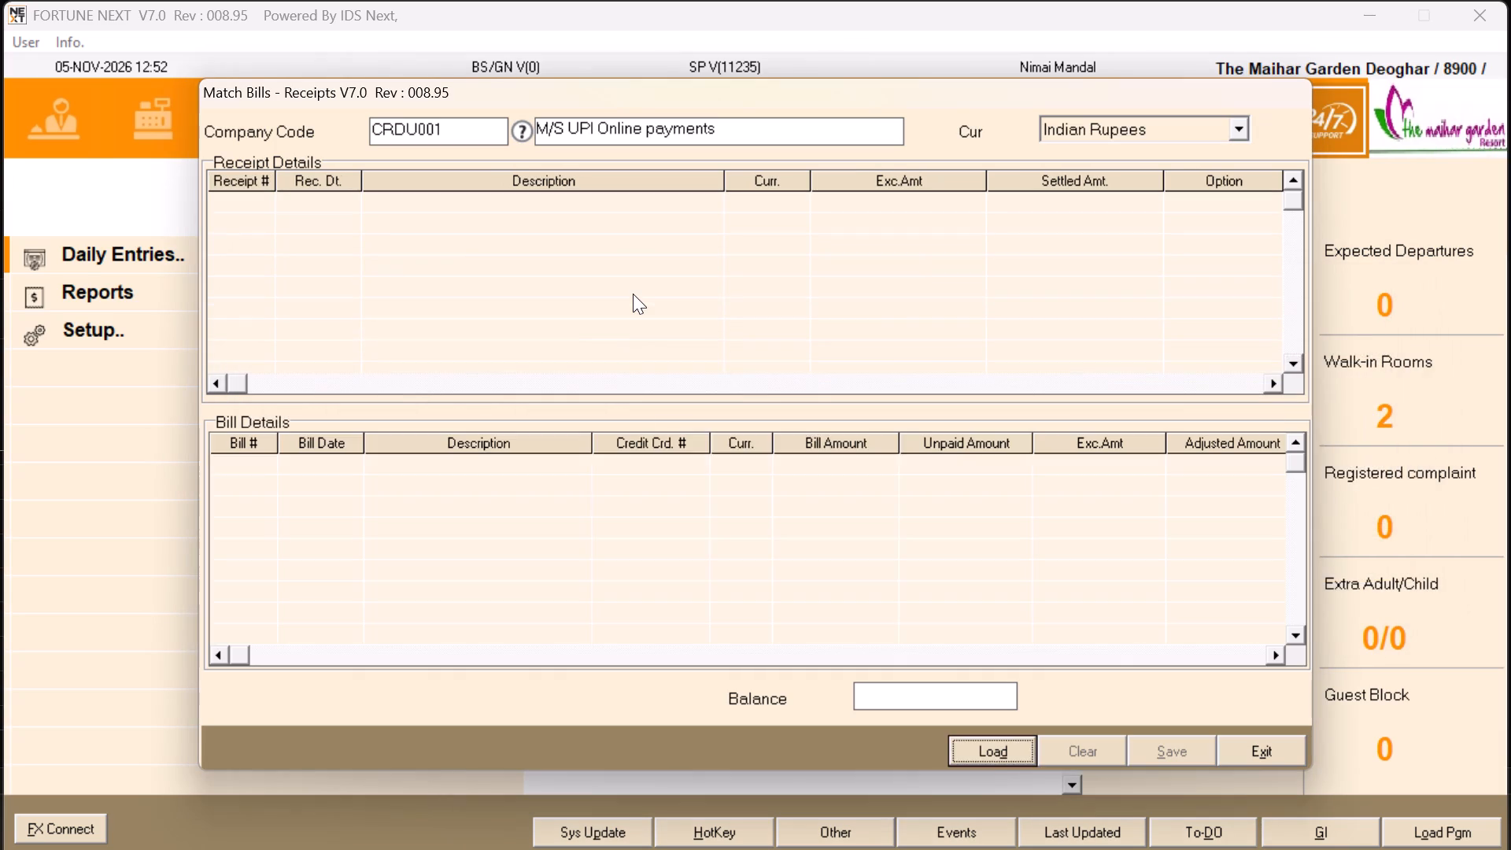
key(Return)
key(Return)
key(Return)
key(Return)
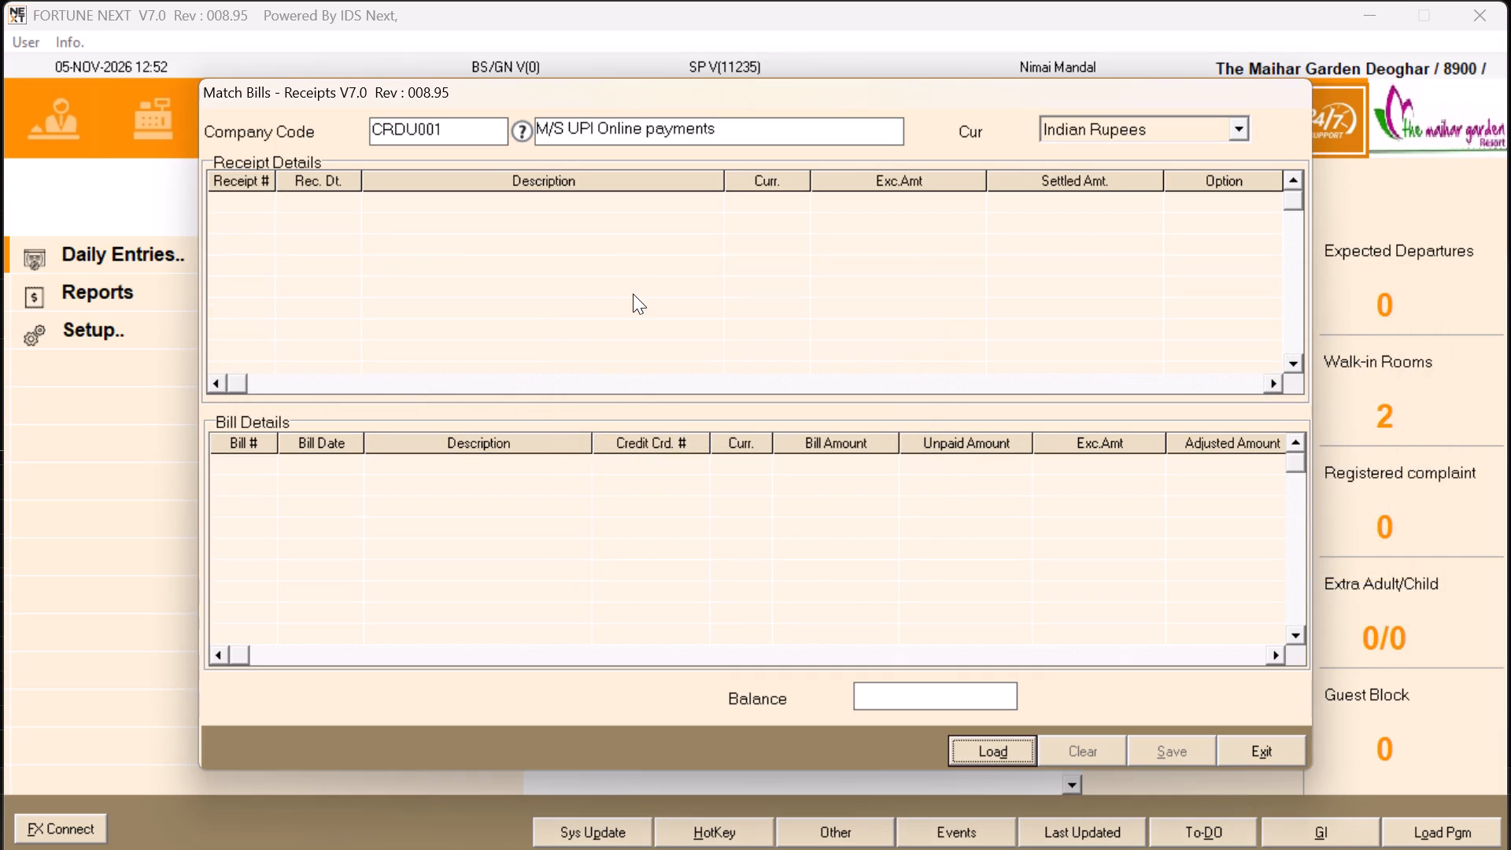
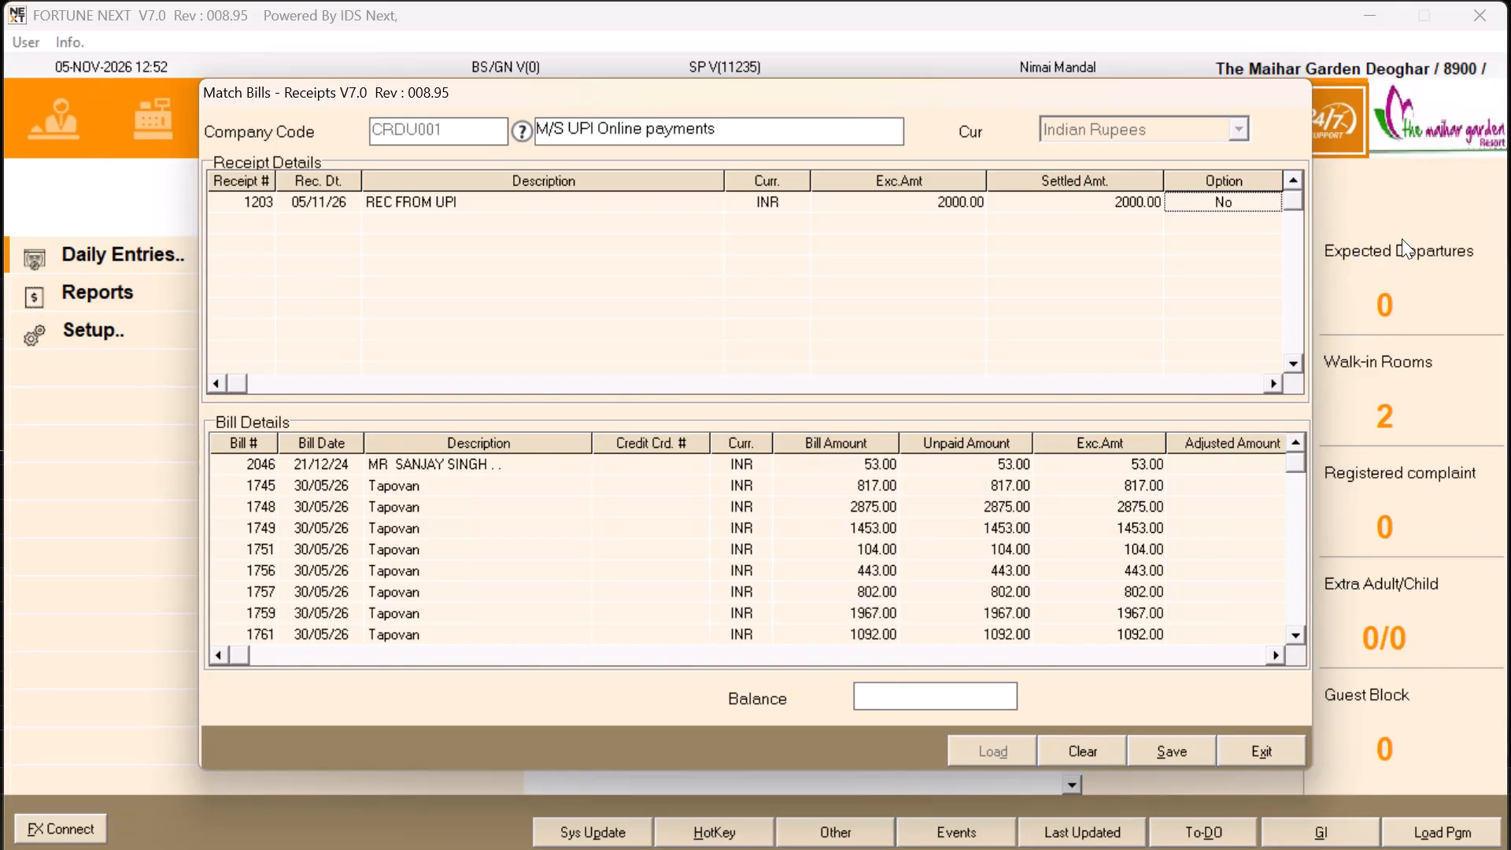
Set the Option of the 2000.00 REC FROM UPI receipt 1203 to Yes for matching.
key(Return)
Check the settlement in the Excel report, find the 31/10/26 ADV bill 1005 for 2000.00 in Match Bills and select its Option for matching.
click(1293, 637)
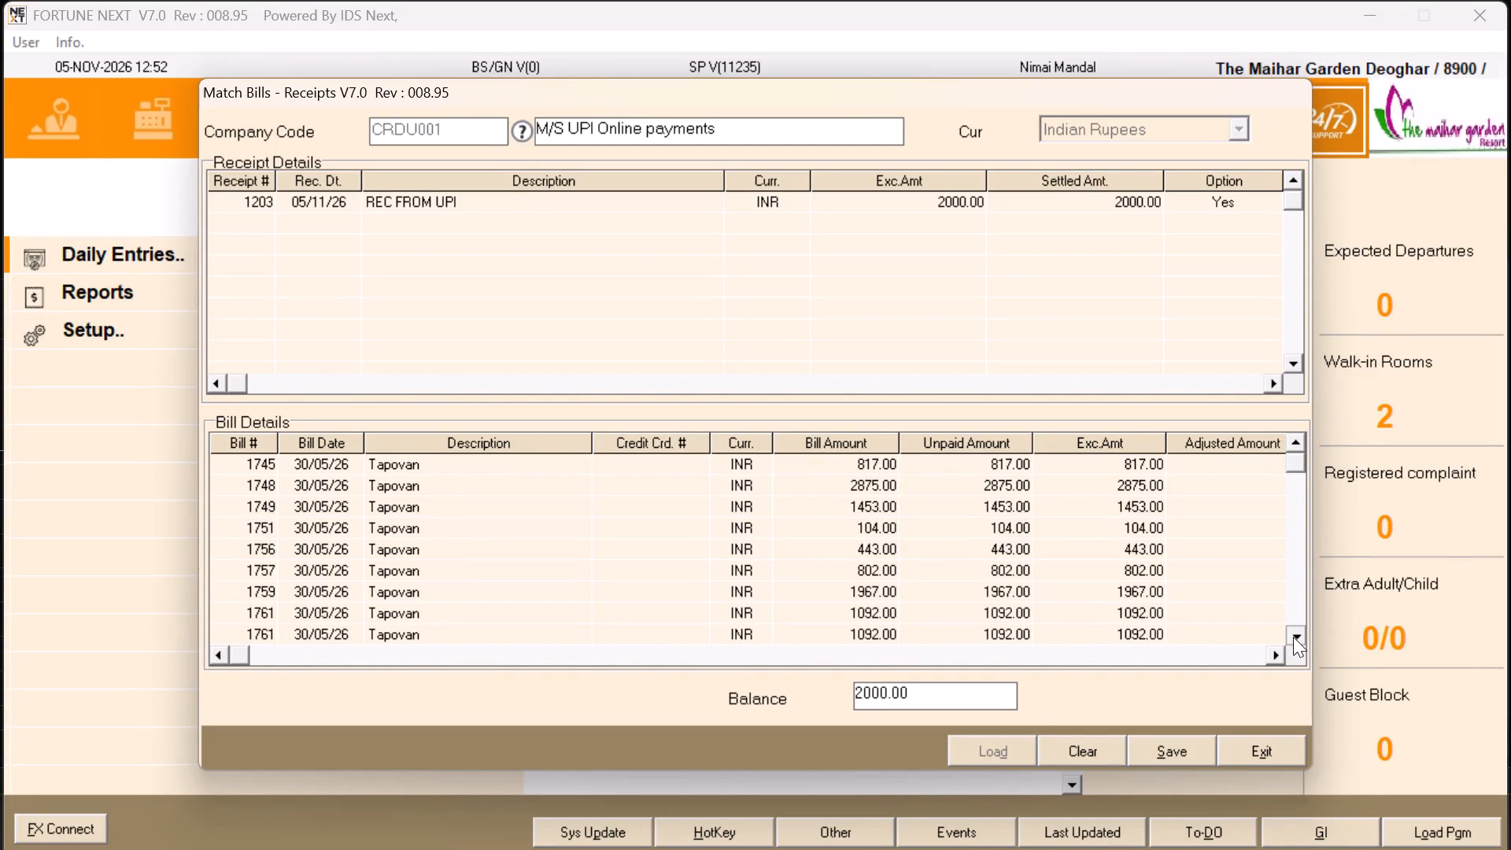
key(alt+Tab)
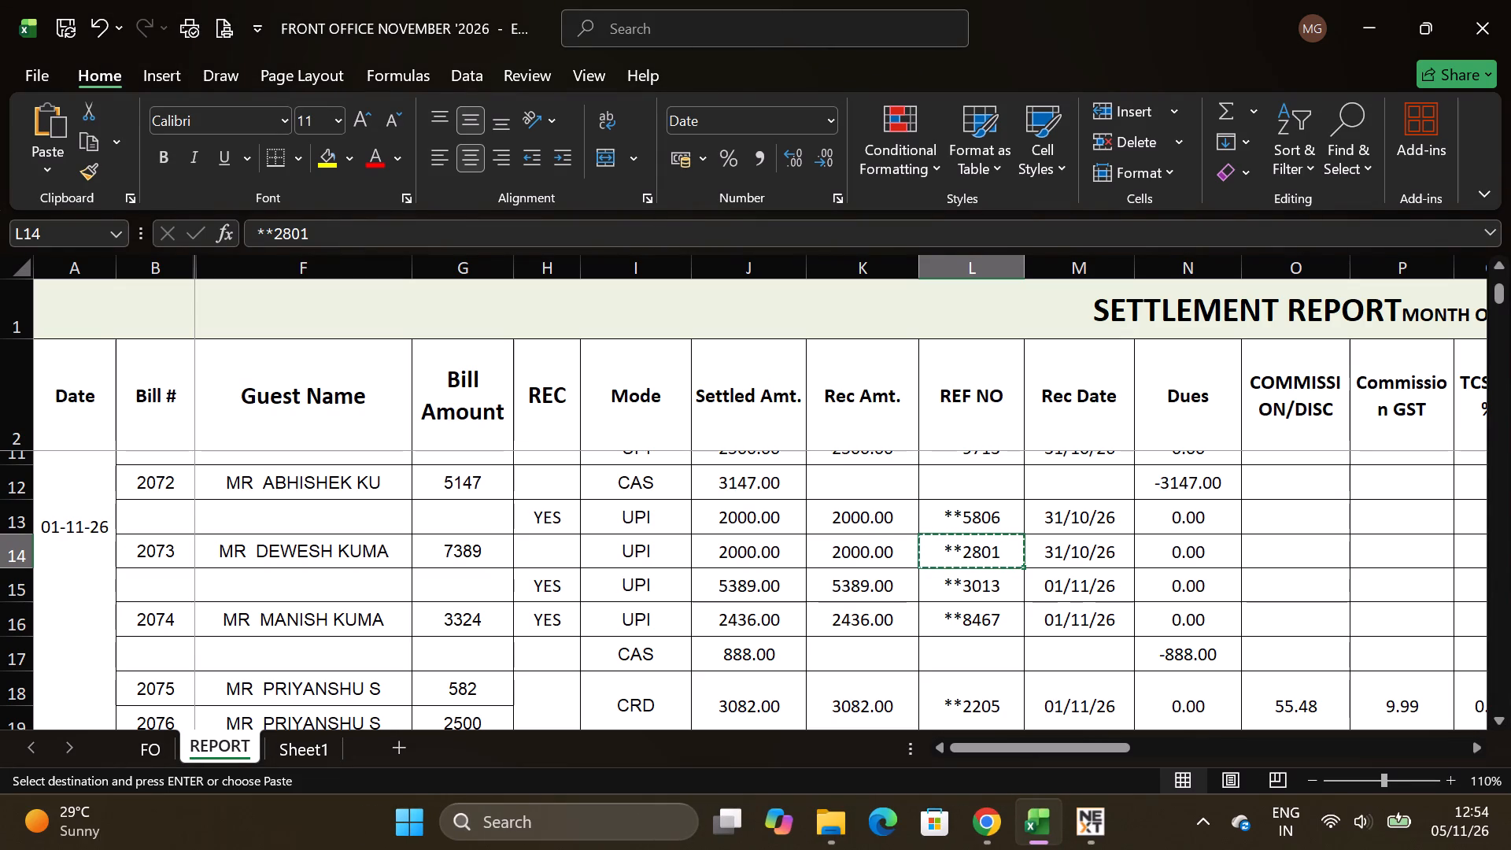
key(alt+Tab)
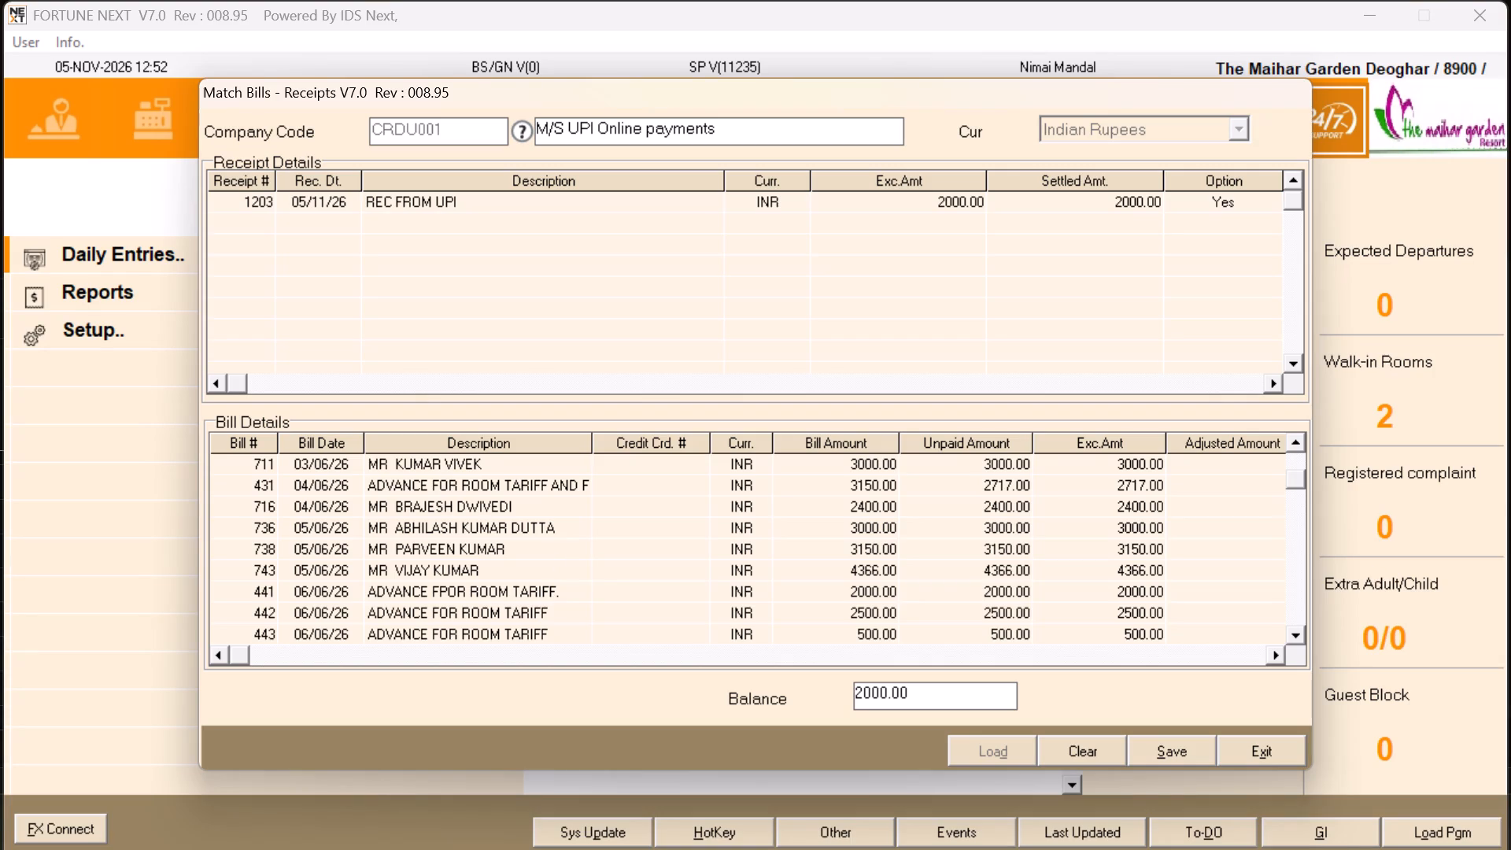
click(1294, 640)
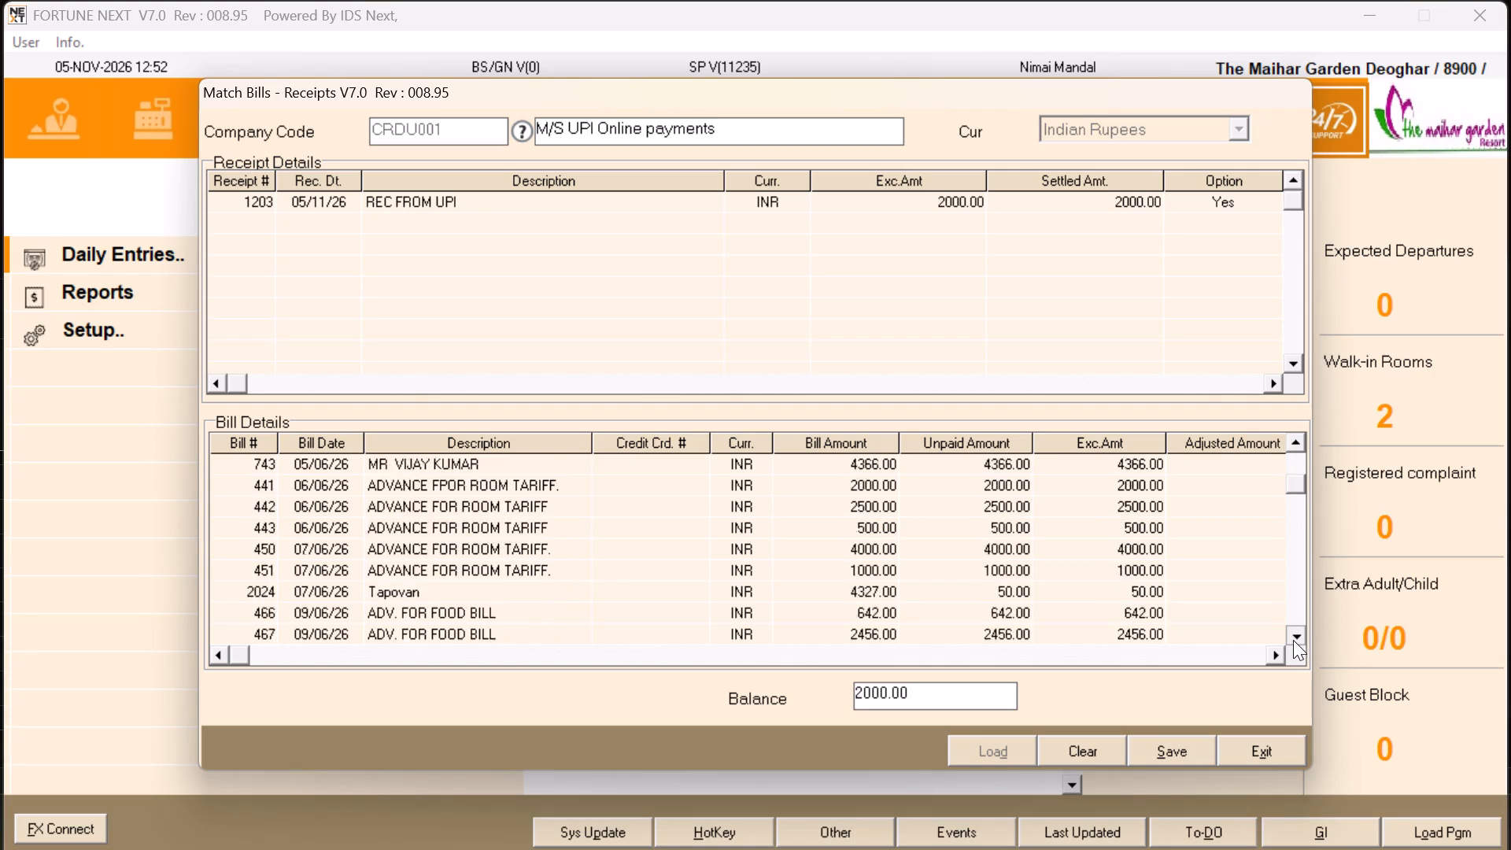
click(1292, 641)
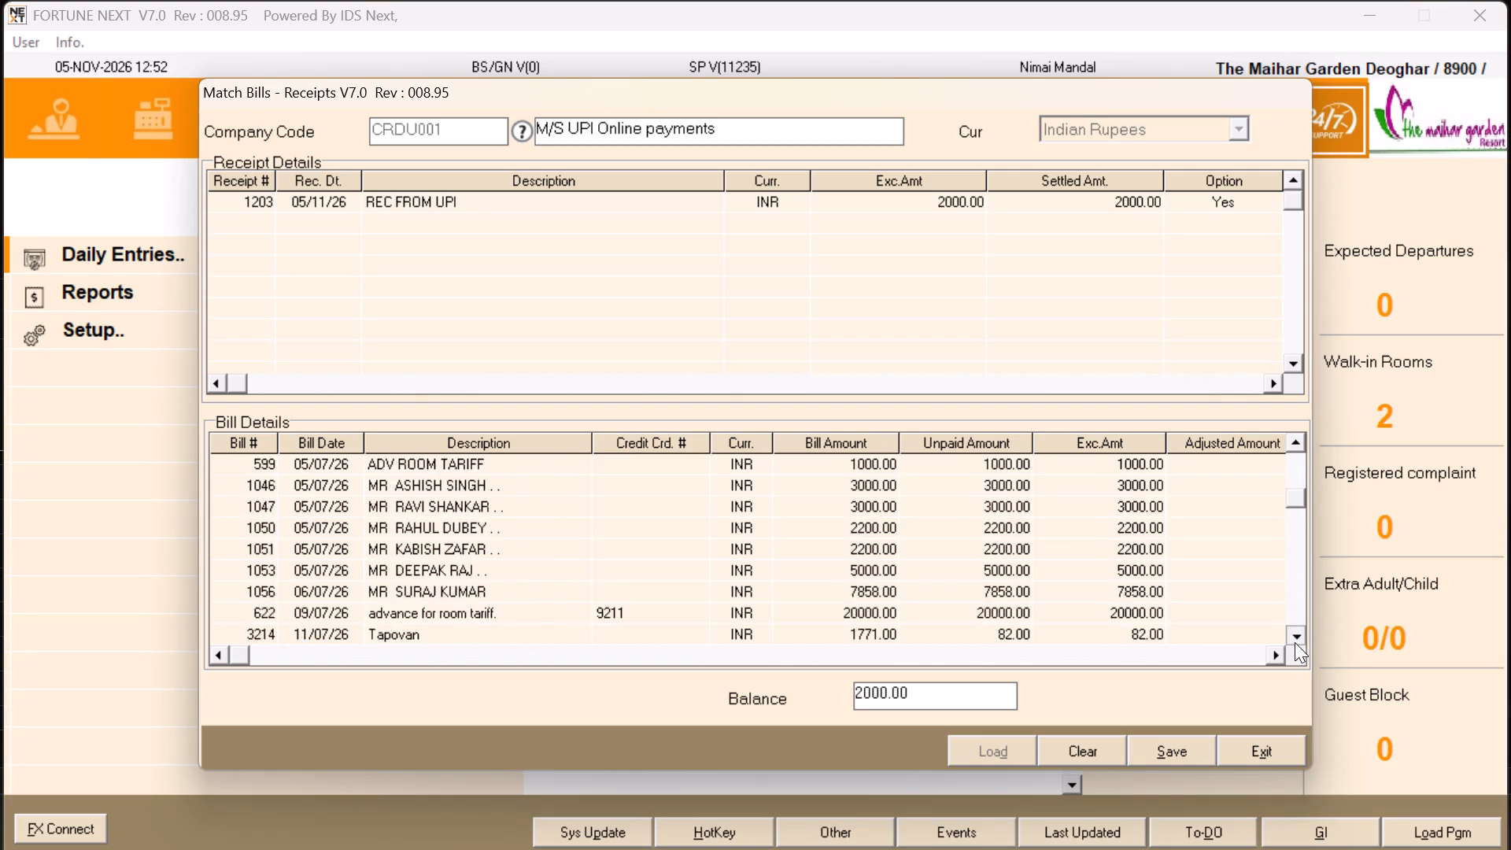
click(1295, 642)
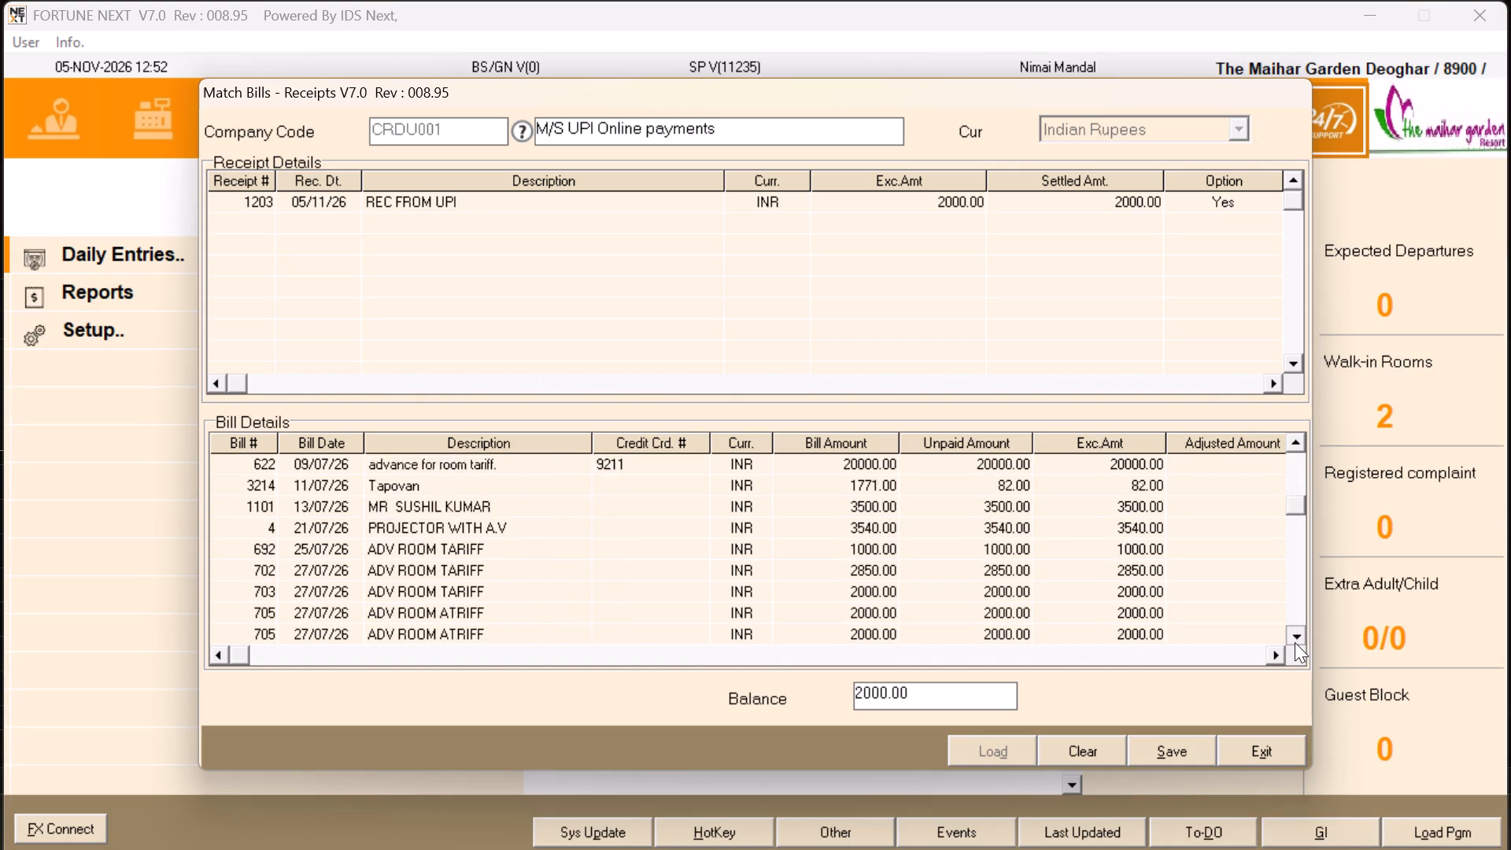
click(1295, 642)
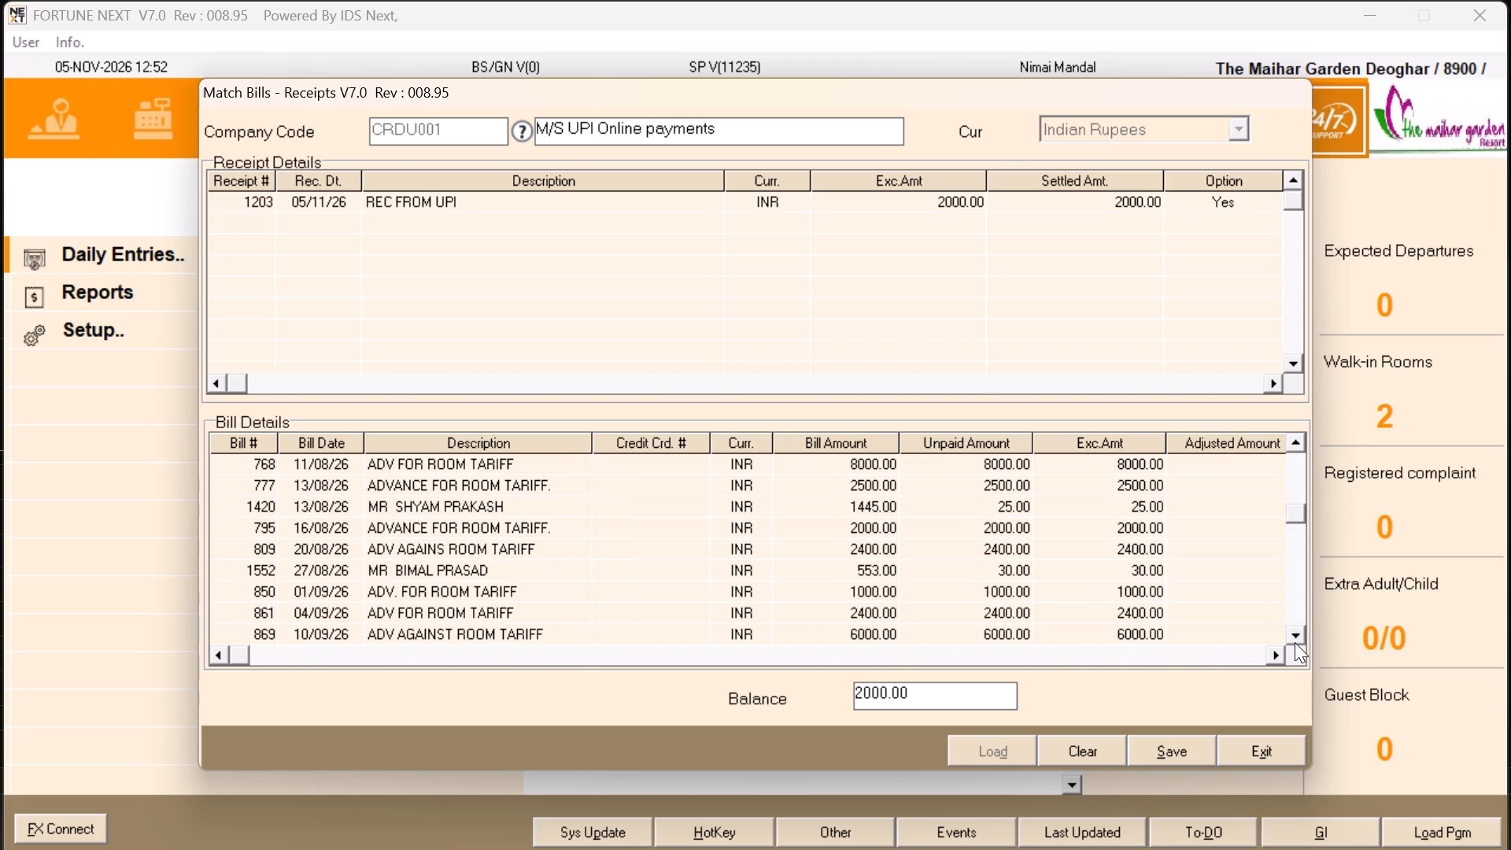
double_click(1295, 642)
click(1295, 642)
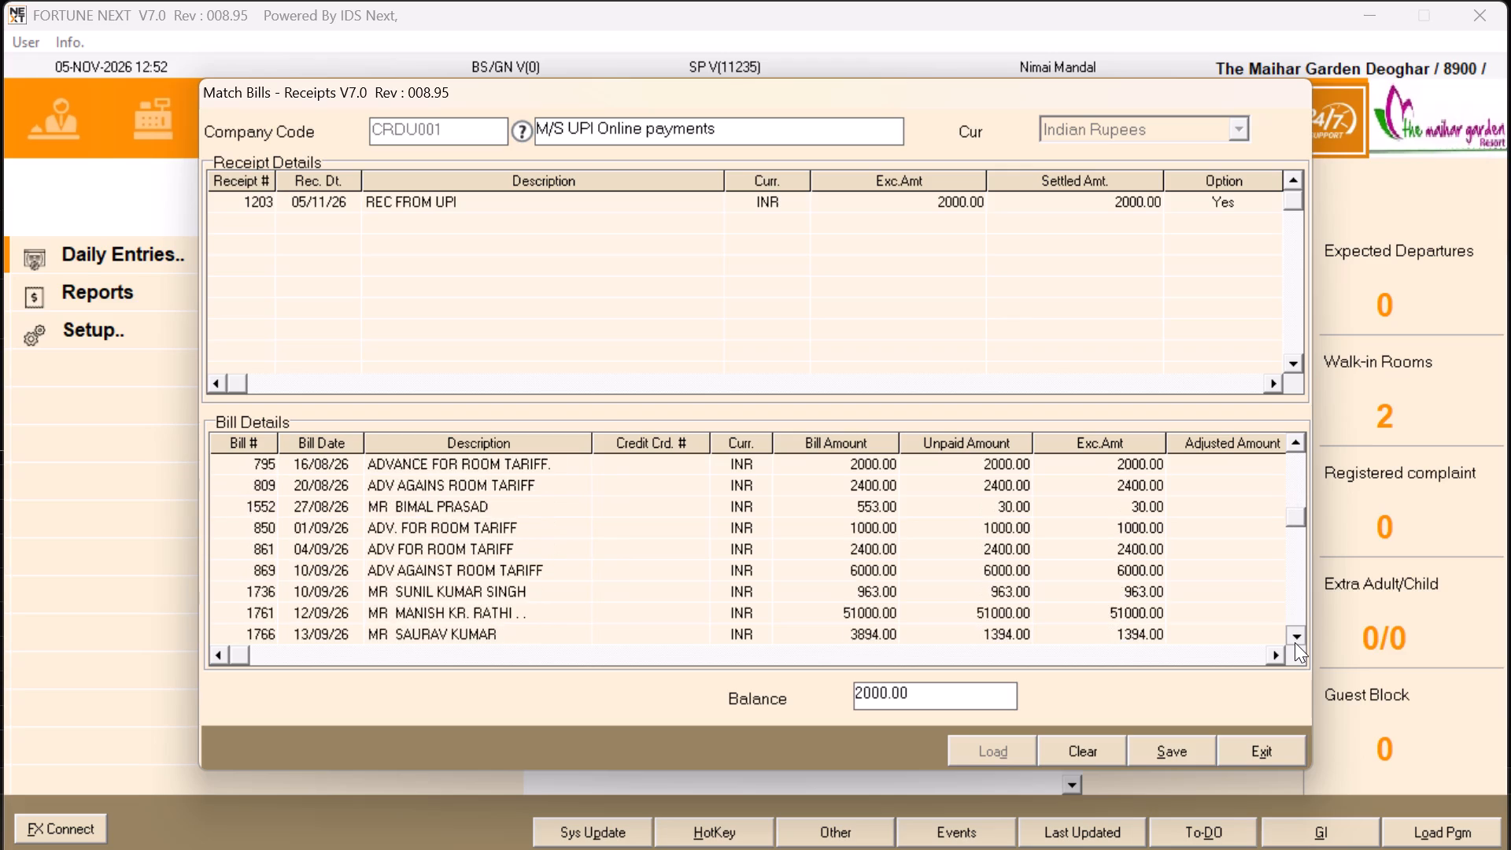
triple_click(1295, 642)
double_click(1295, 642)
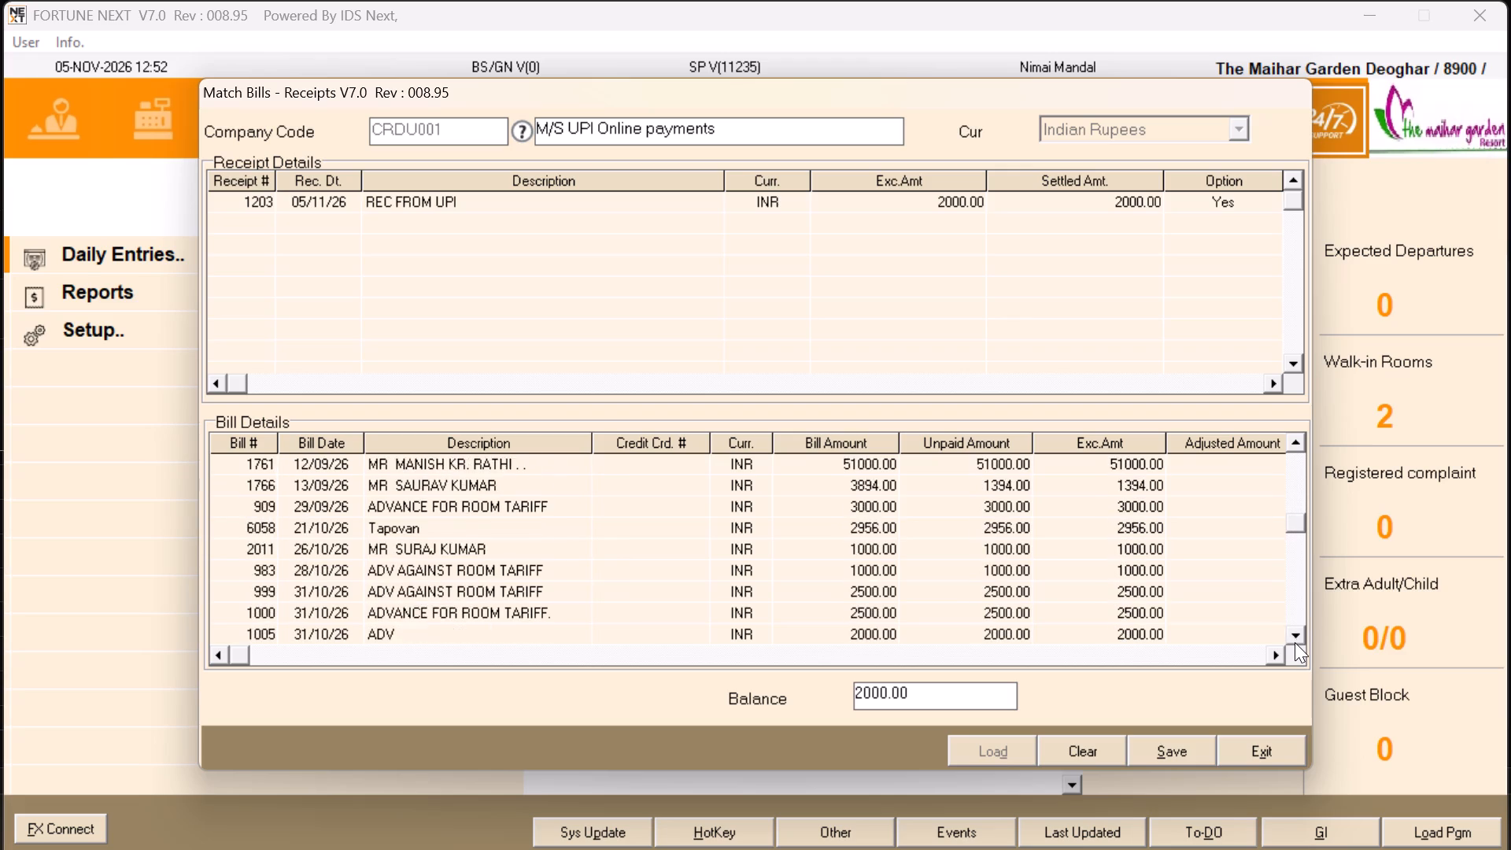
click(1295, 642)
double_click(1295, 642)
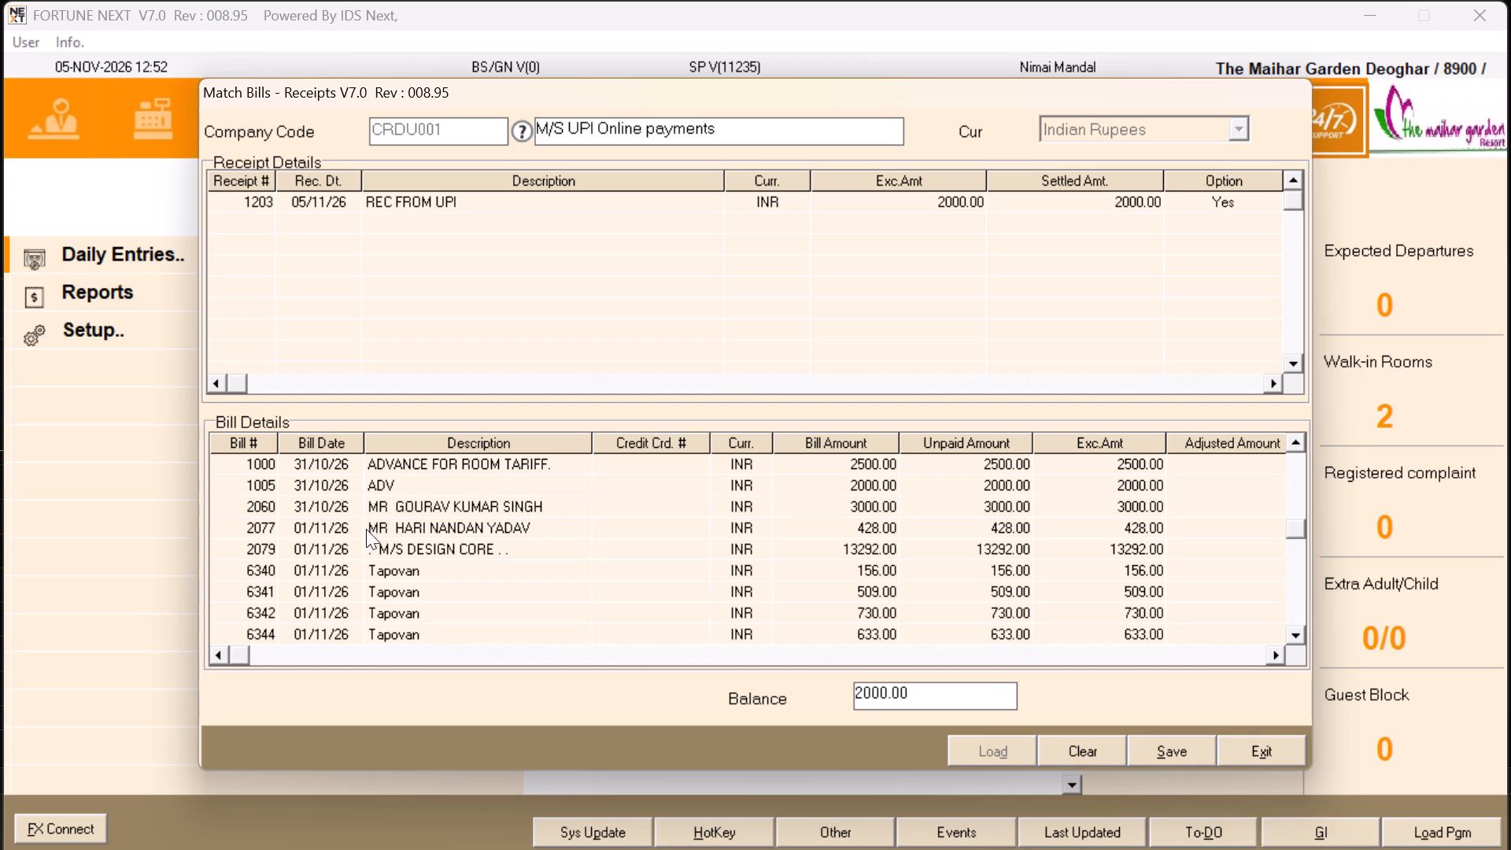
click(1289, 443)
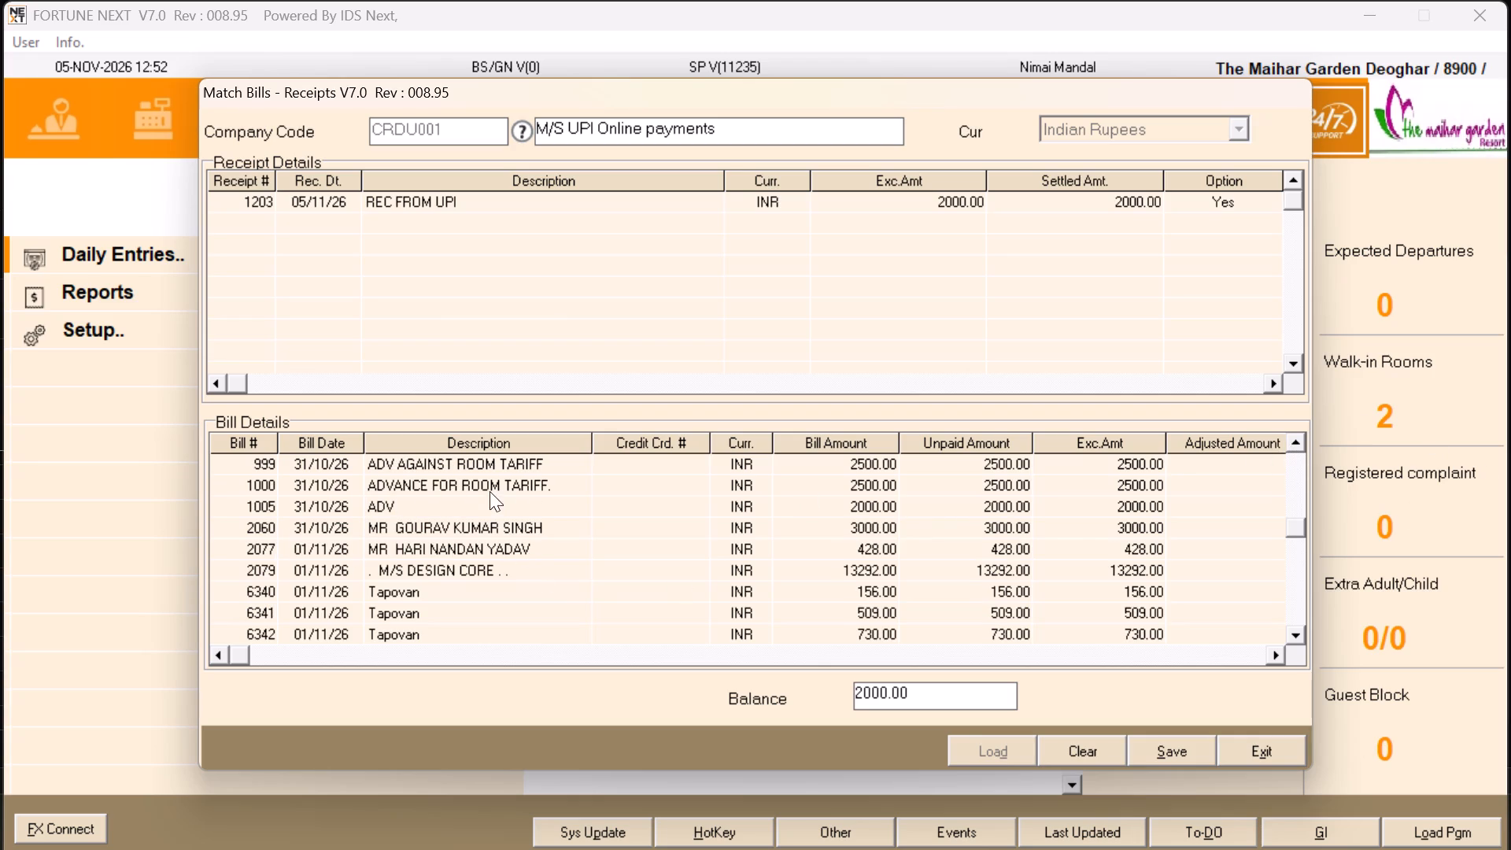
click(1298, 439)
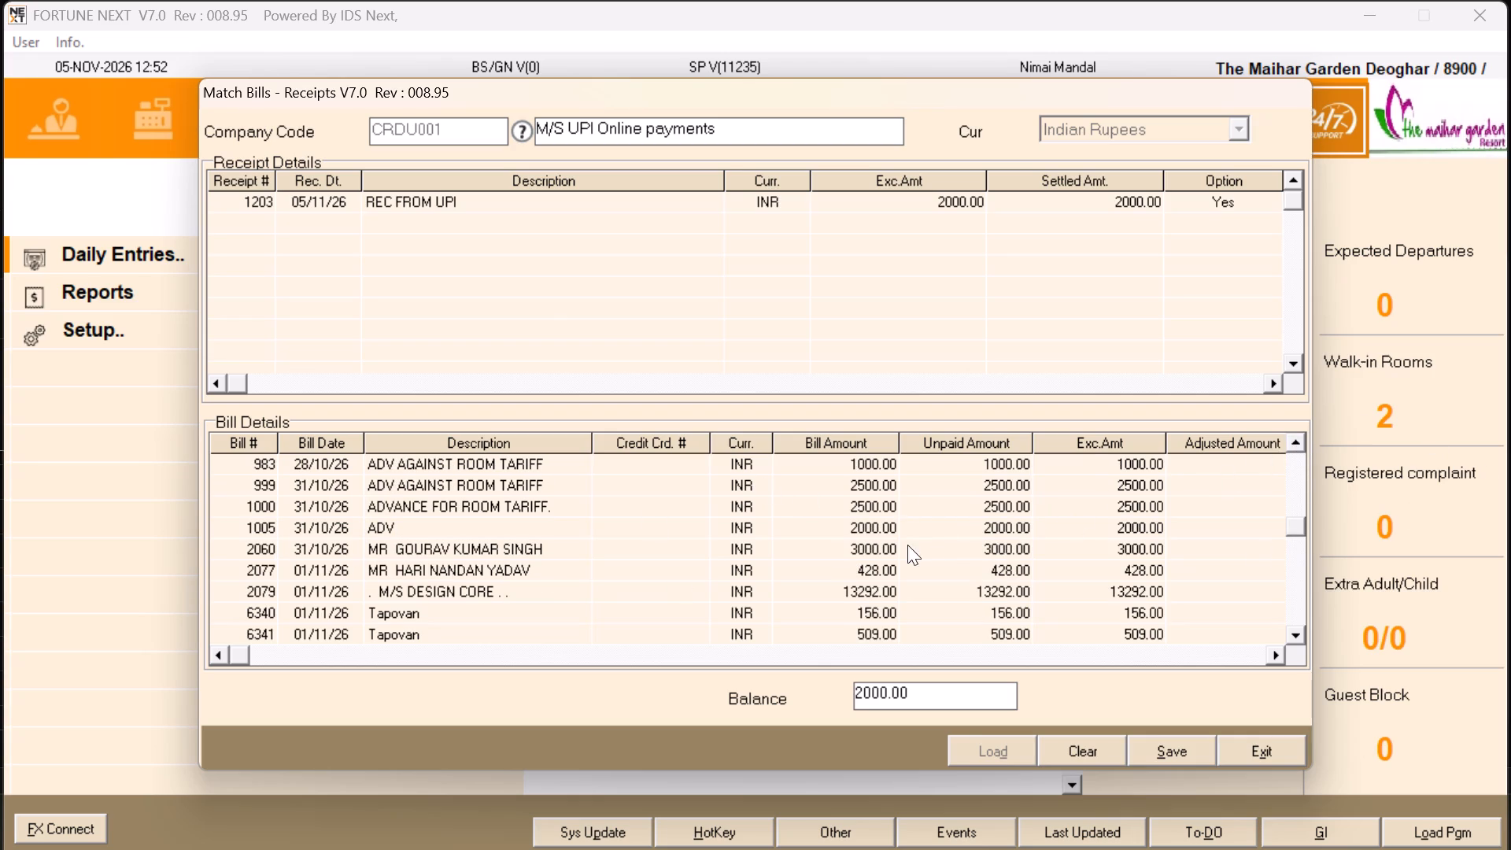
click(885, 528)
key(Right)
key(Right)
key(Right)
key(Right)
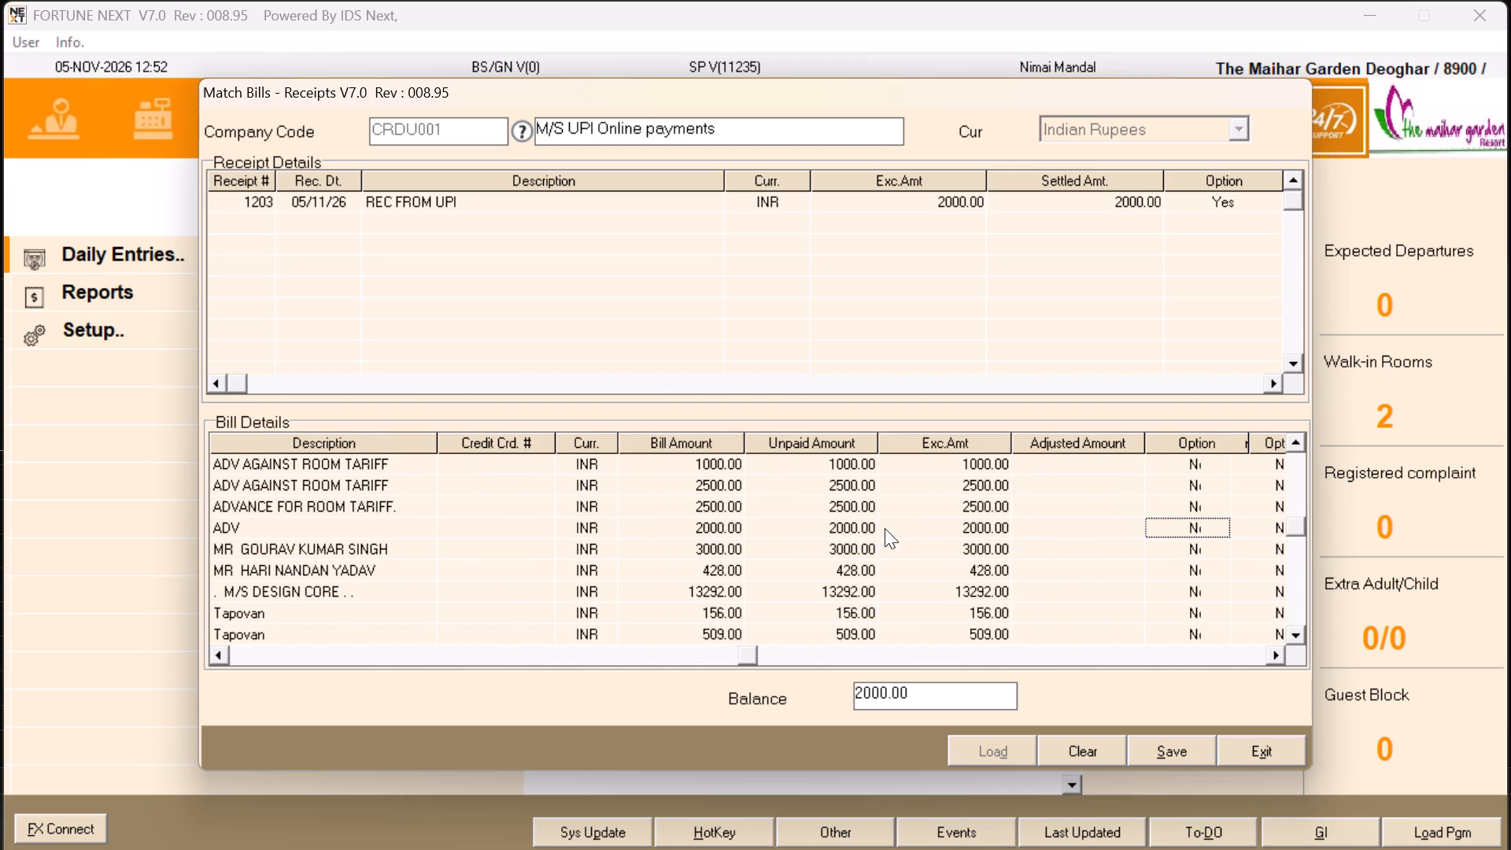
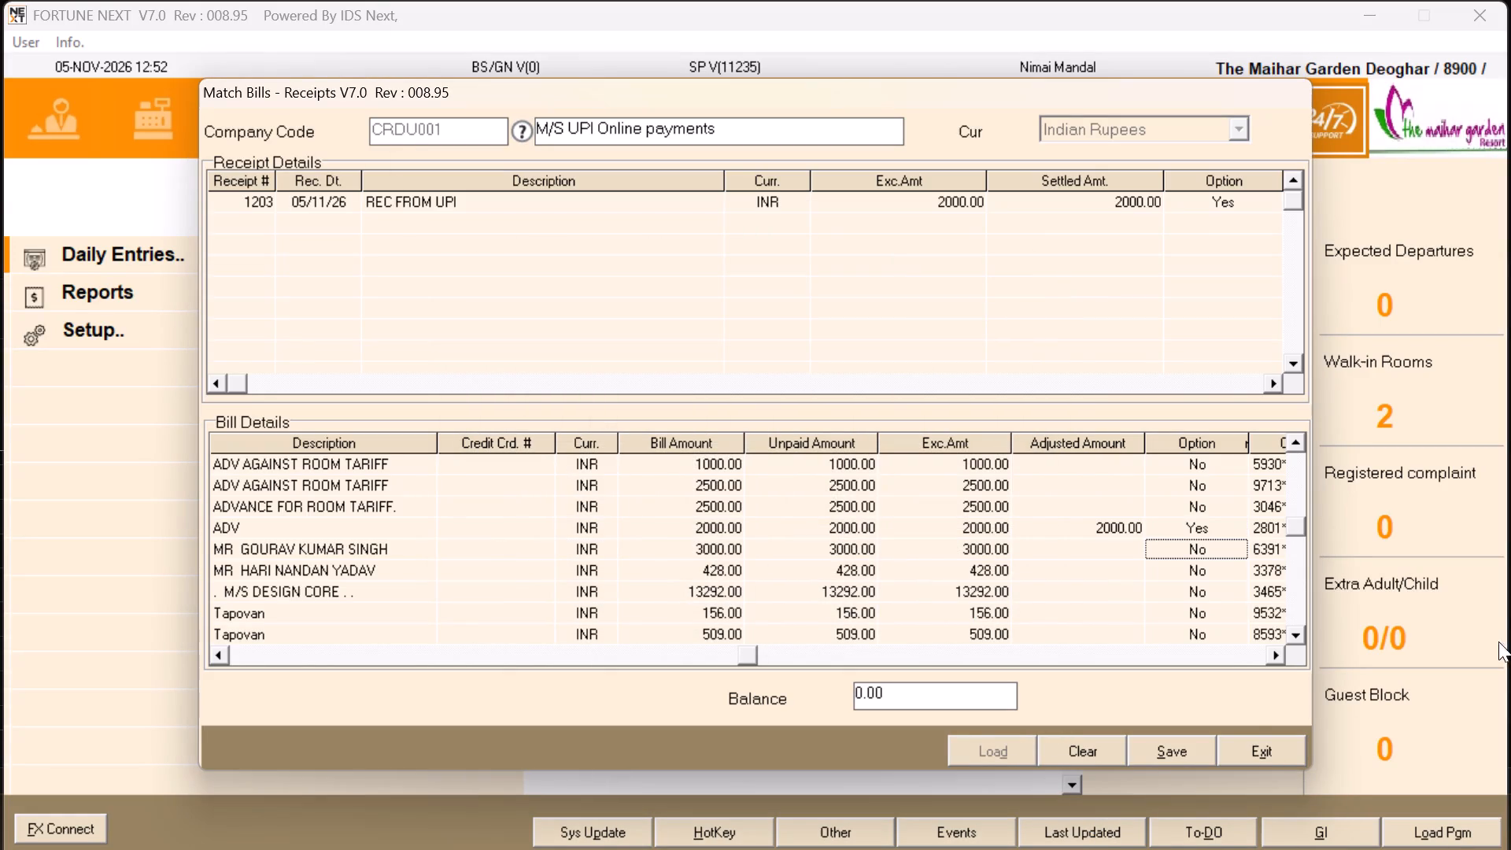
Save the match of receipt 1203 with the 2000.00 ADV bill and close Match Bills - Receipts.
click(1184, 758)
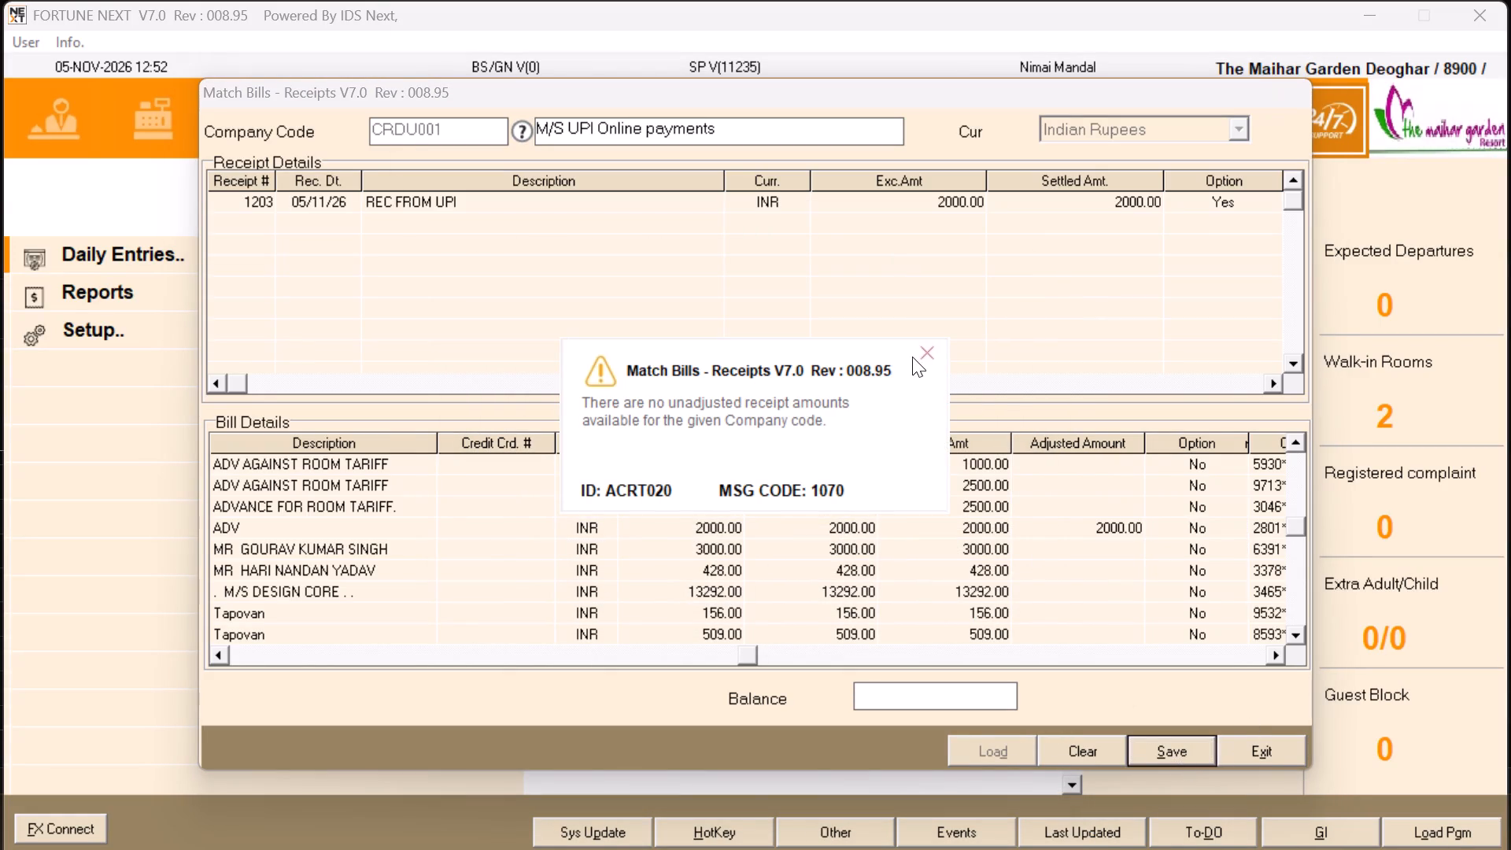
click(922, 347)
click(1264, 747)
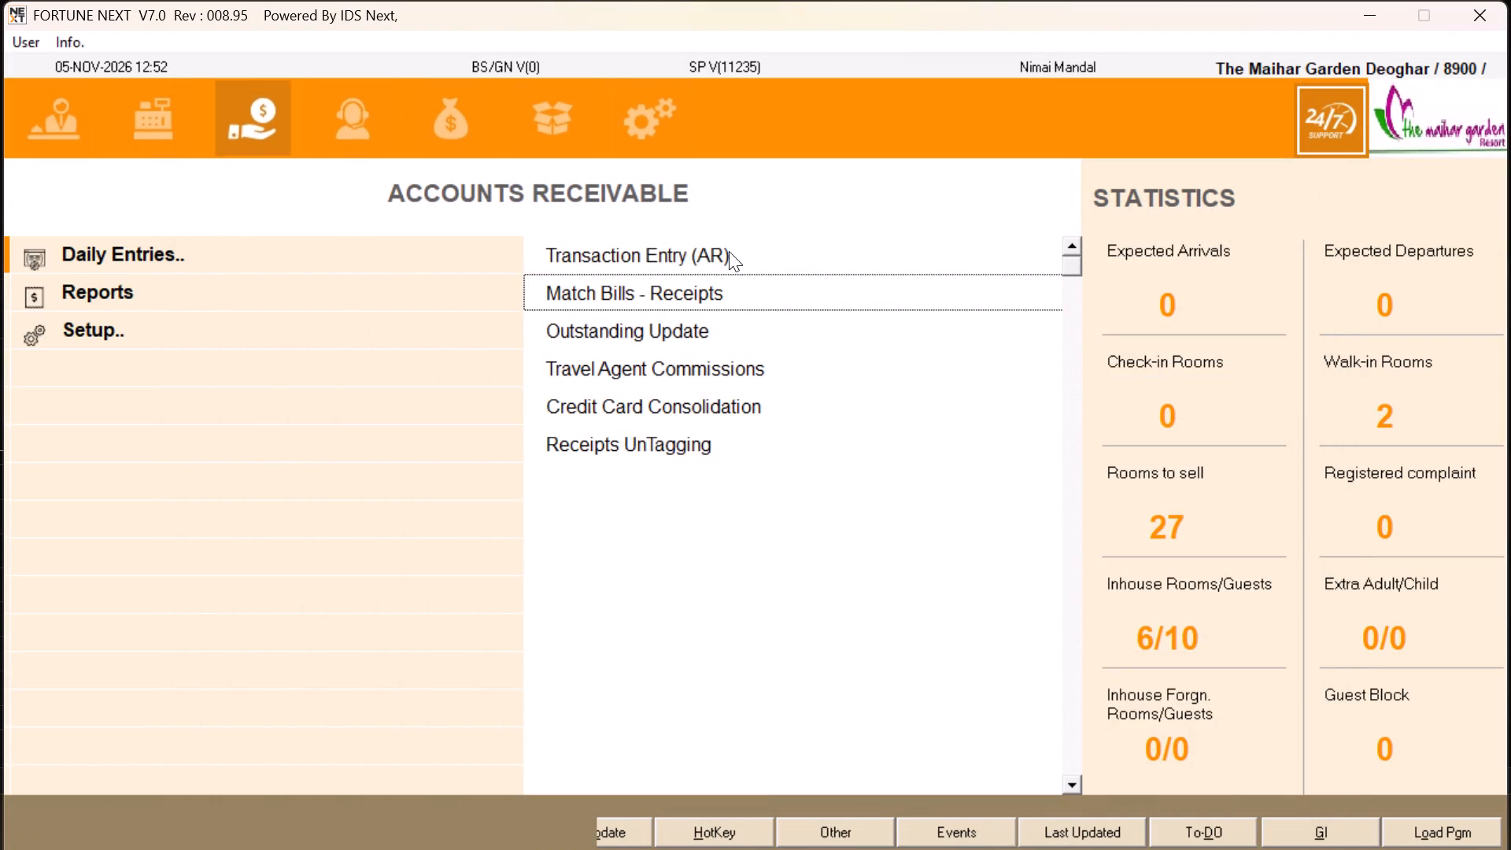
Open Transaction Entry (AR) and start a new Credit entry.
click(702, 254)
key(Return)
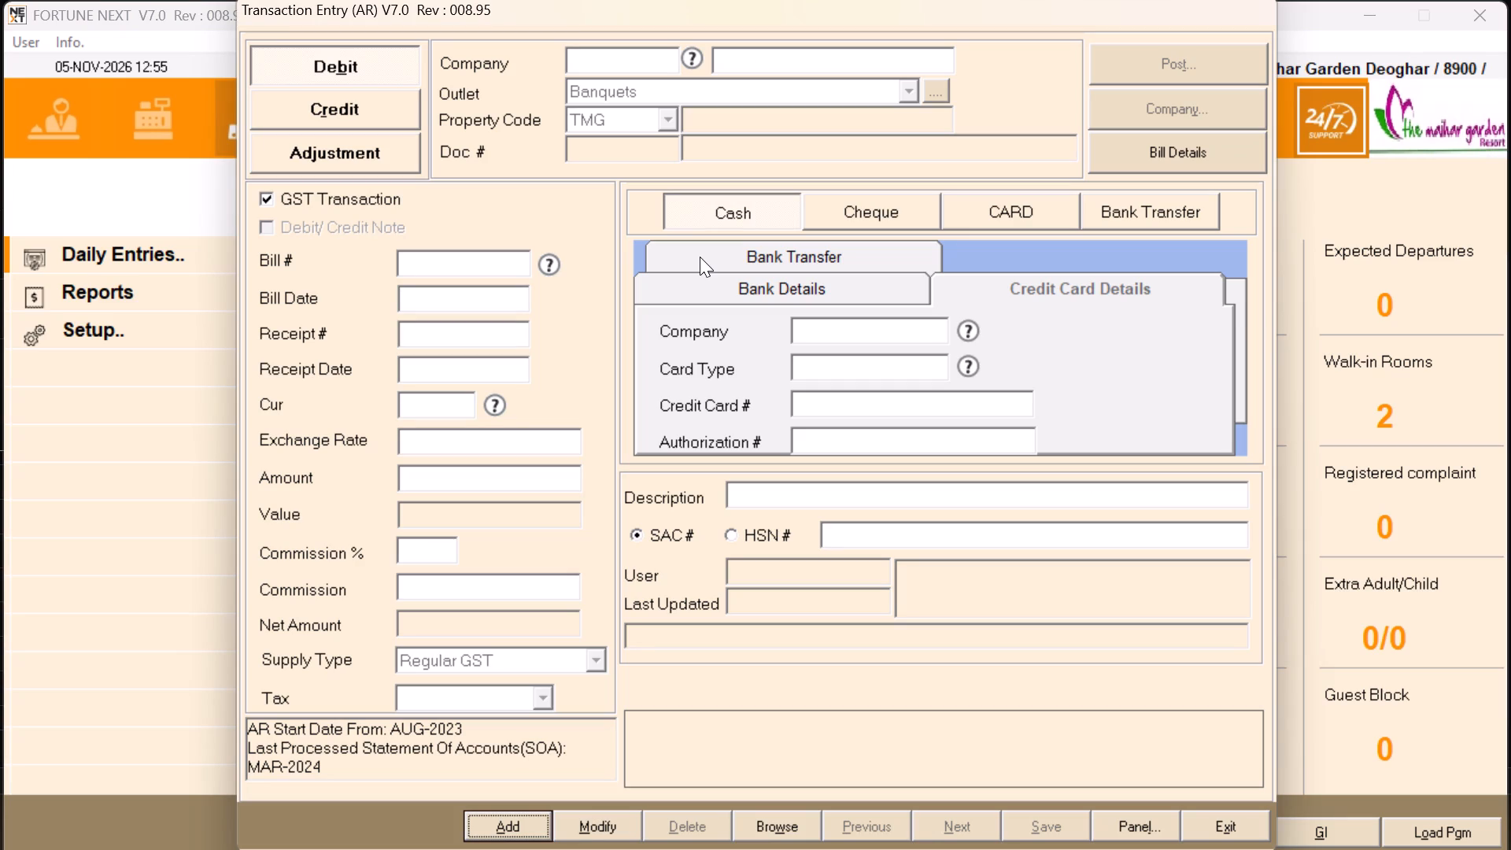
click(329, 113)
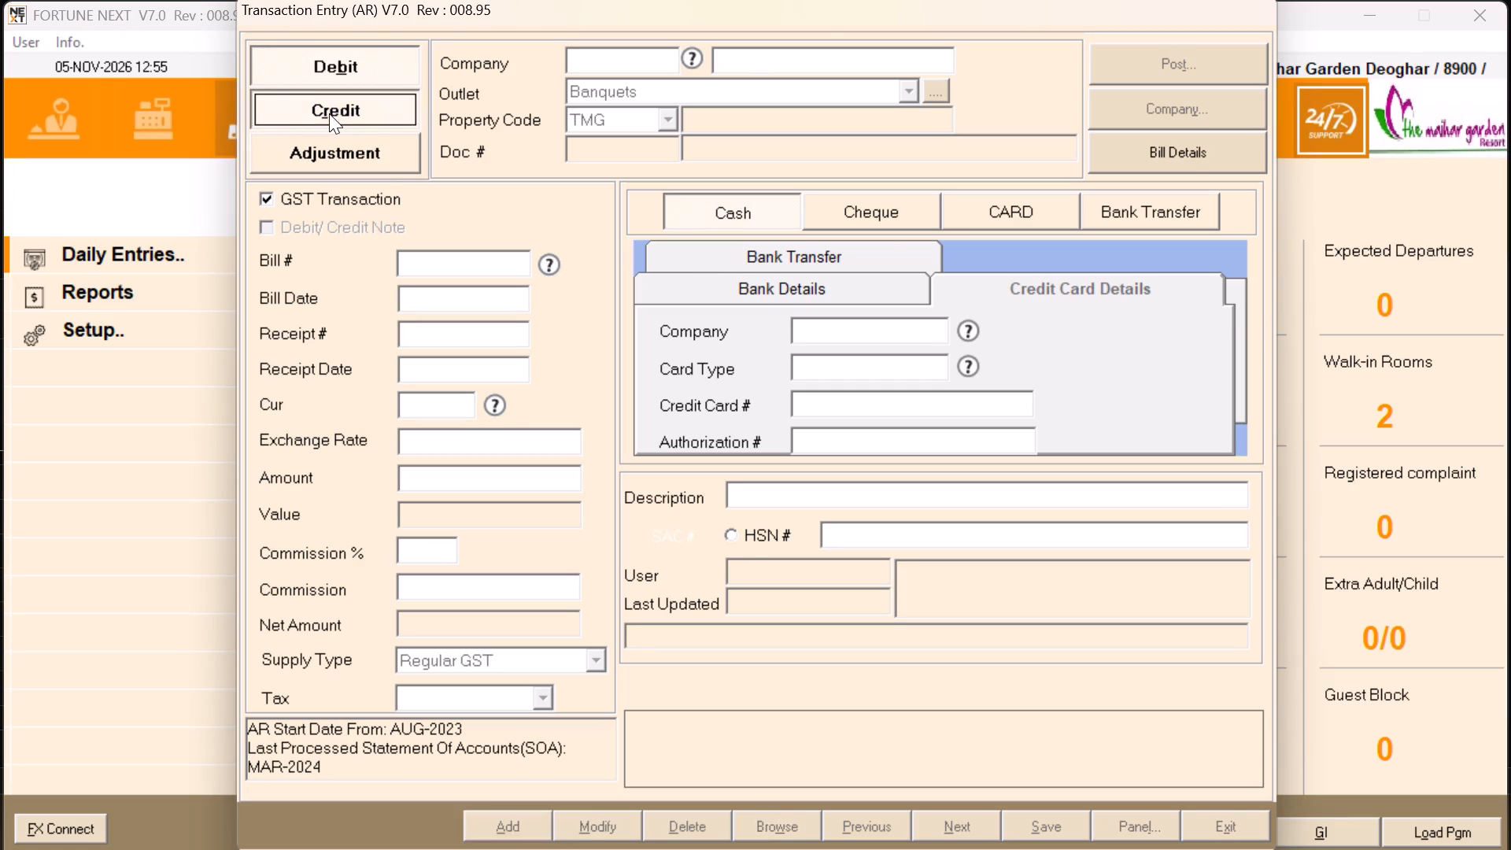
key(Return)
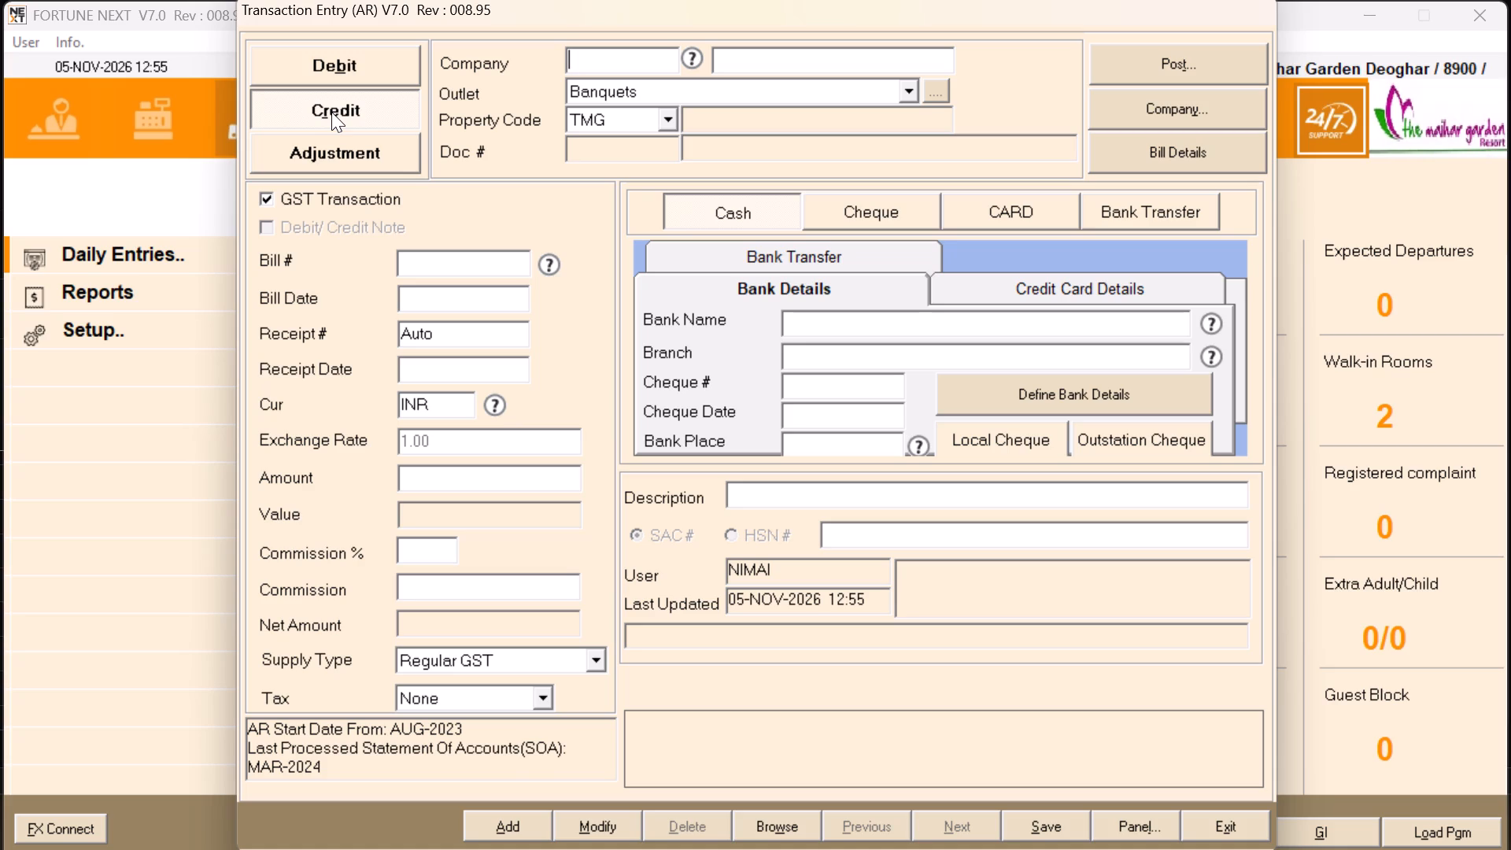
In the Excel settlement report, mark REC as YES for bill 2073's 2000.00 UPI row with reference **2801 and save the workbook.
key(alt+Tab)
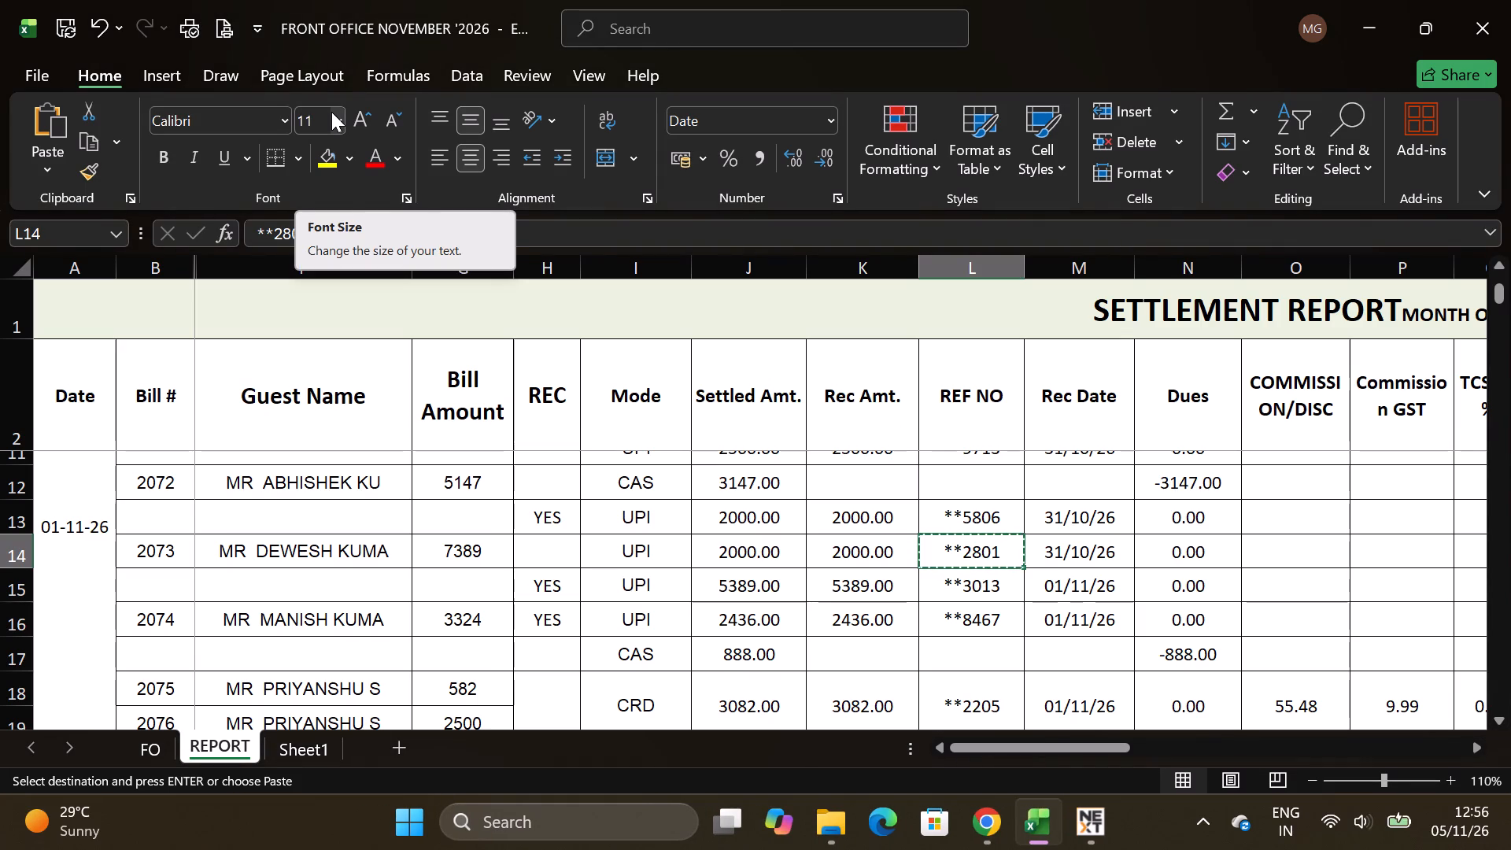
key(Left)
key(Left)
key(Left)
key(Left)
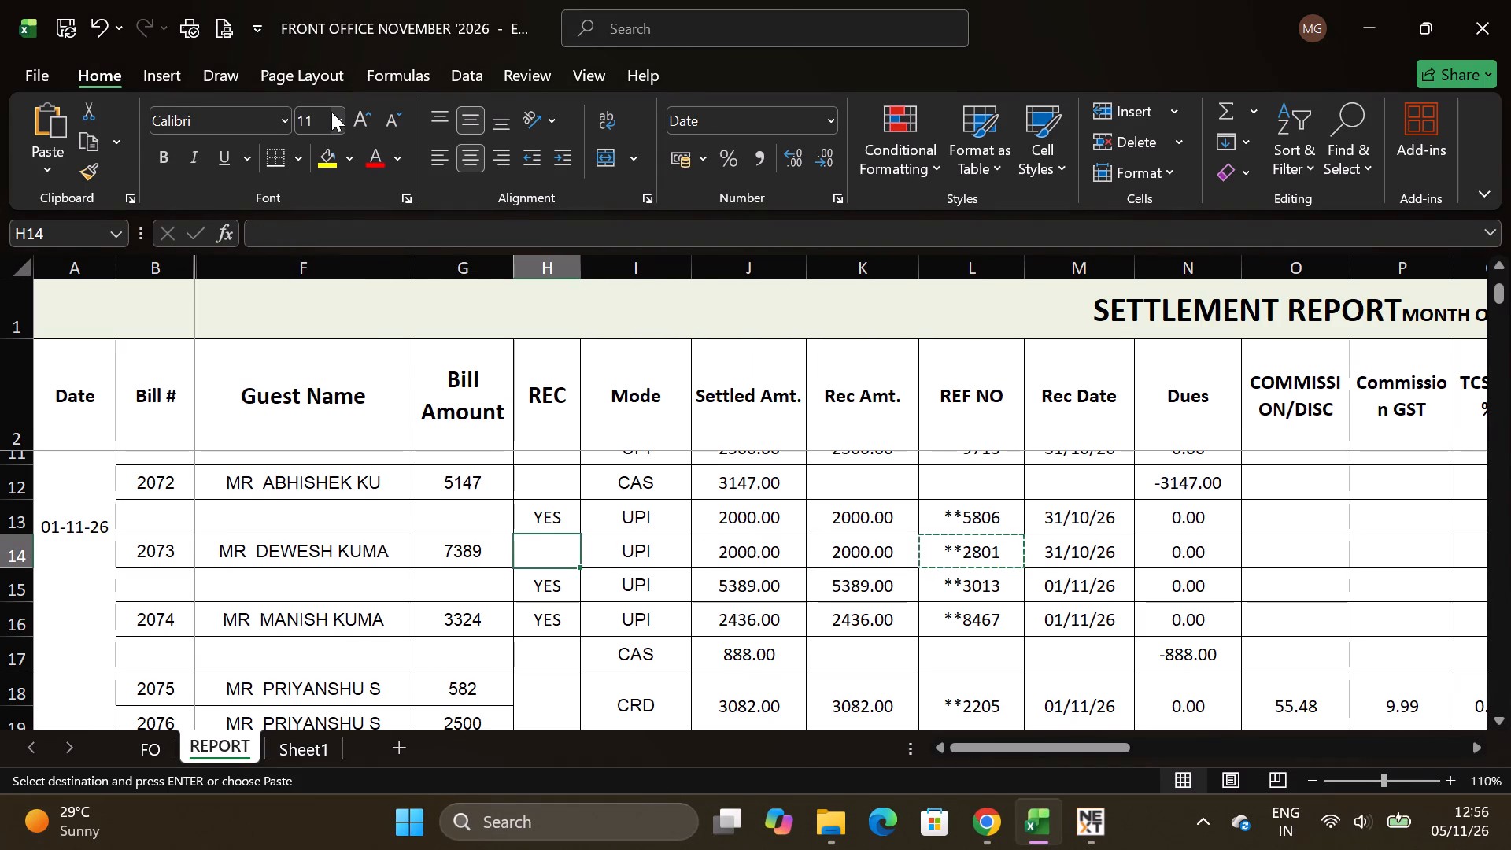
key(y)
key(Return)
key(ctrl+s)
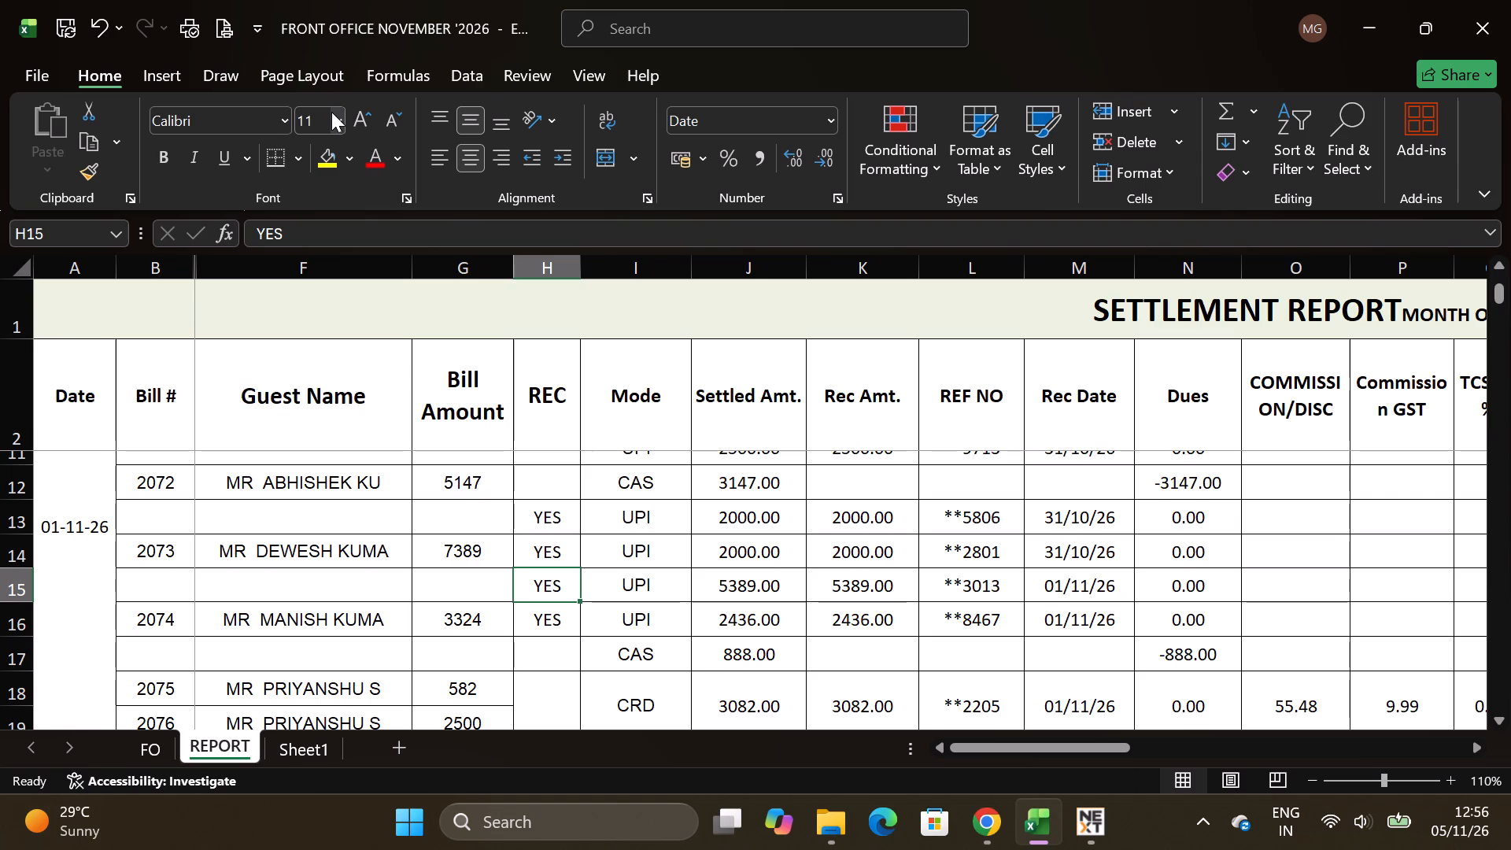
Go to the Bill # of the new FortuneNext credit entry and select bill 2071's REC cell for the 2500.00 UPI receipt in Excel.
key(alt+Tab)
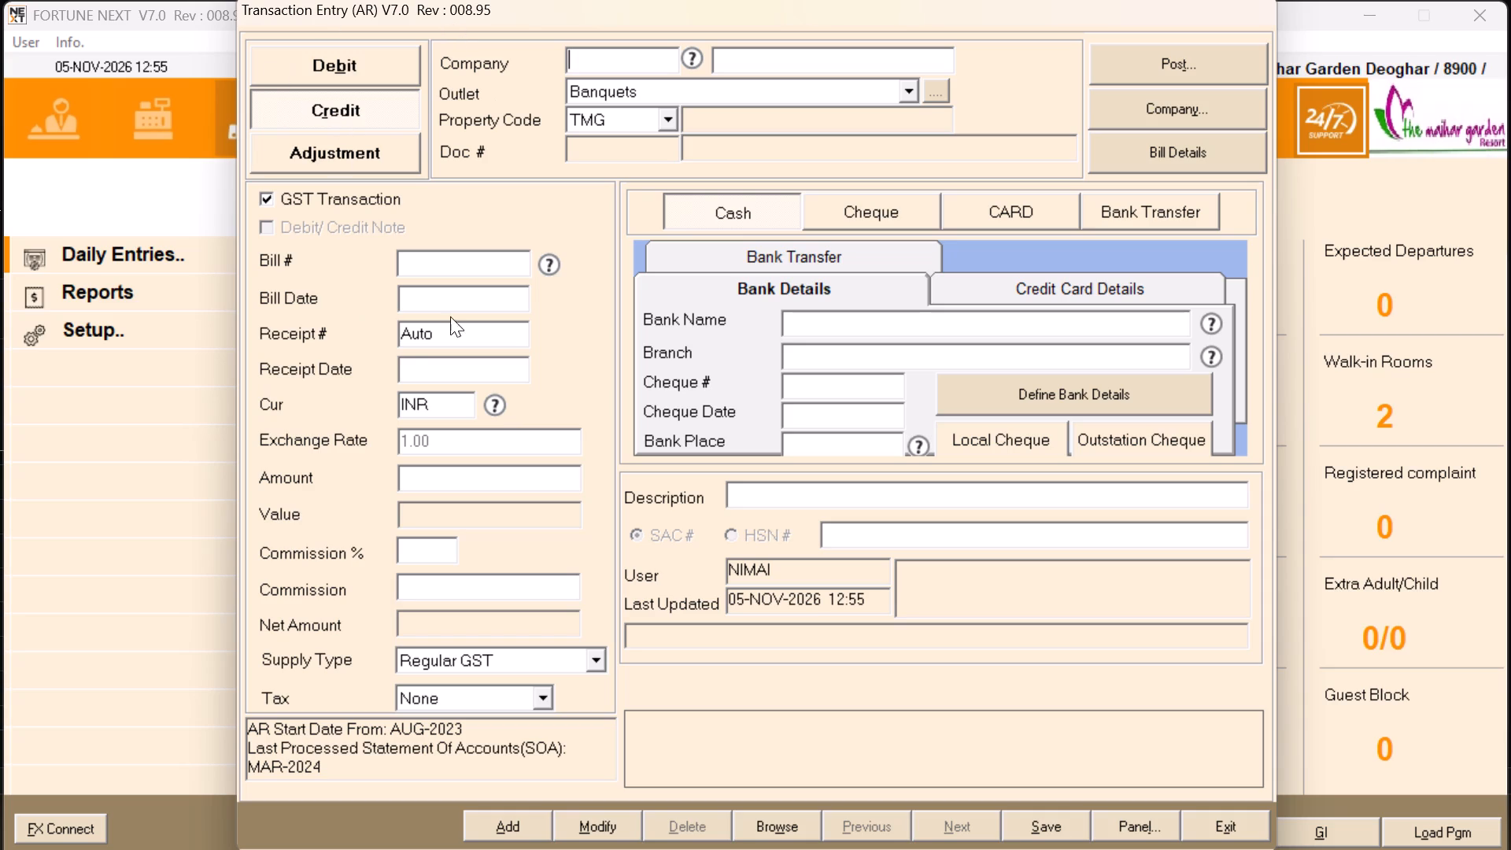
click(455, 259)
key(alt+Tab)
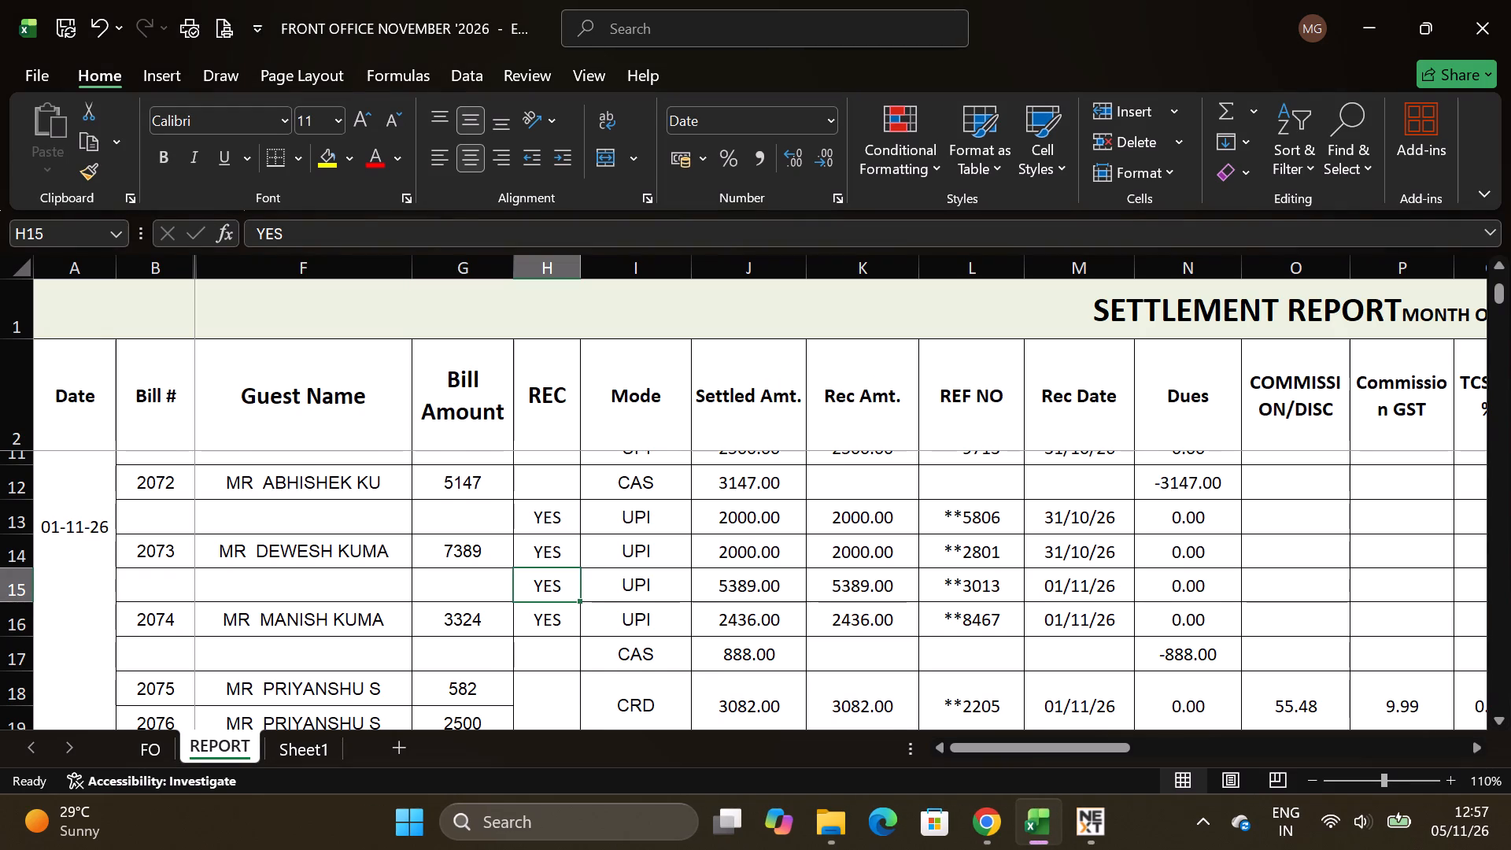
scroll(696, 628, up, 1)
click(526, 564)
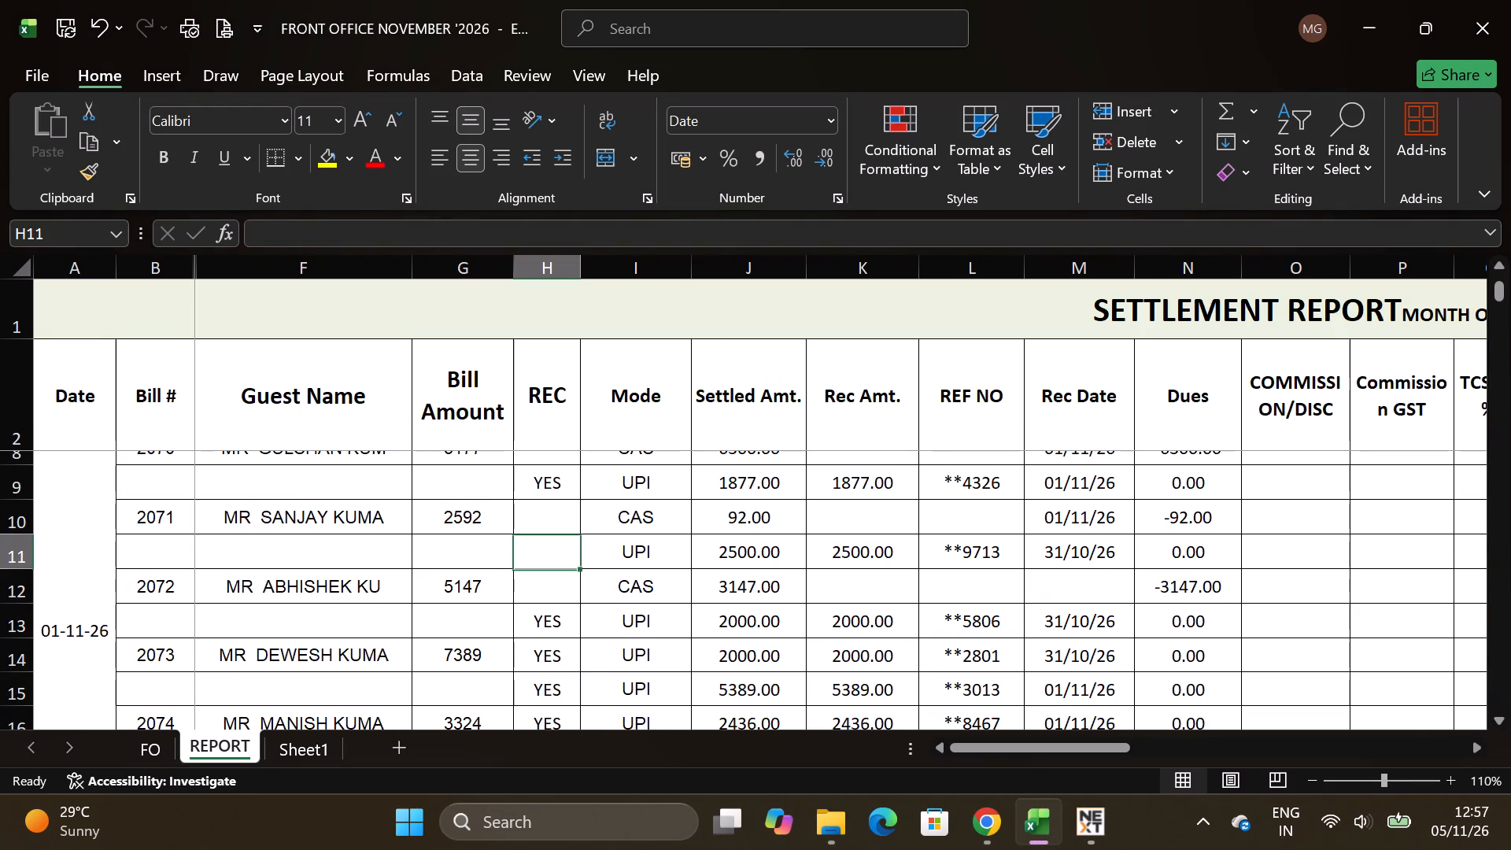
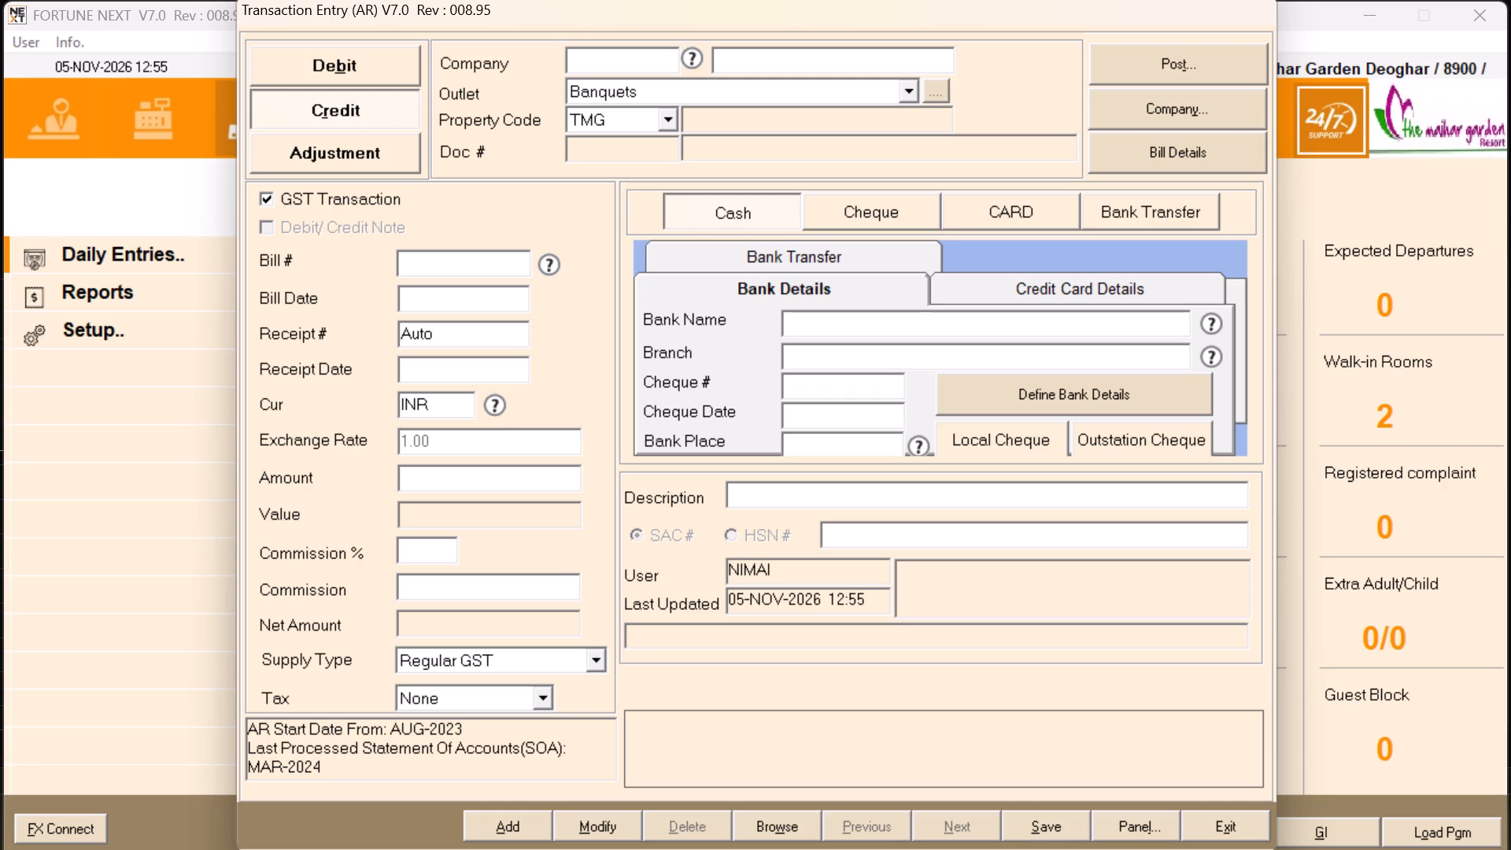
Set the credit transaction's company to CRDU001 (UPI Online payments) and its outlet to Front Office.
click(600, 61)
text(CRDS)
key(BackSpace)
text(U001)
key(Return)
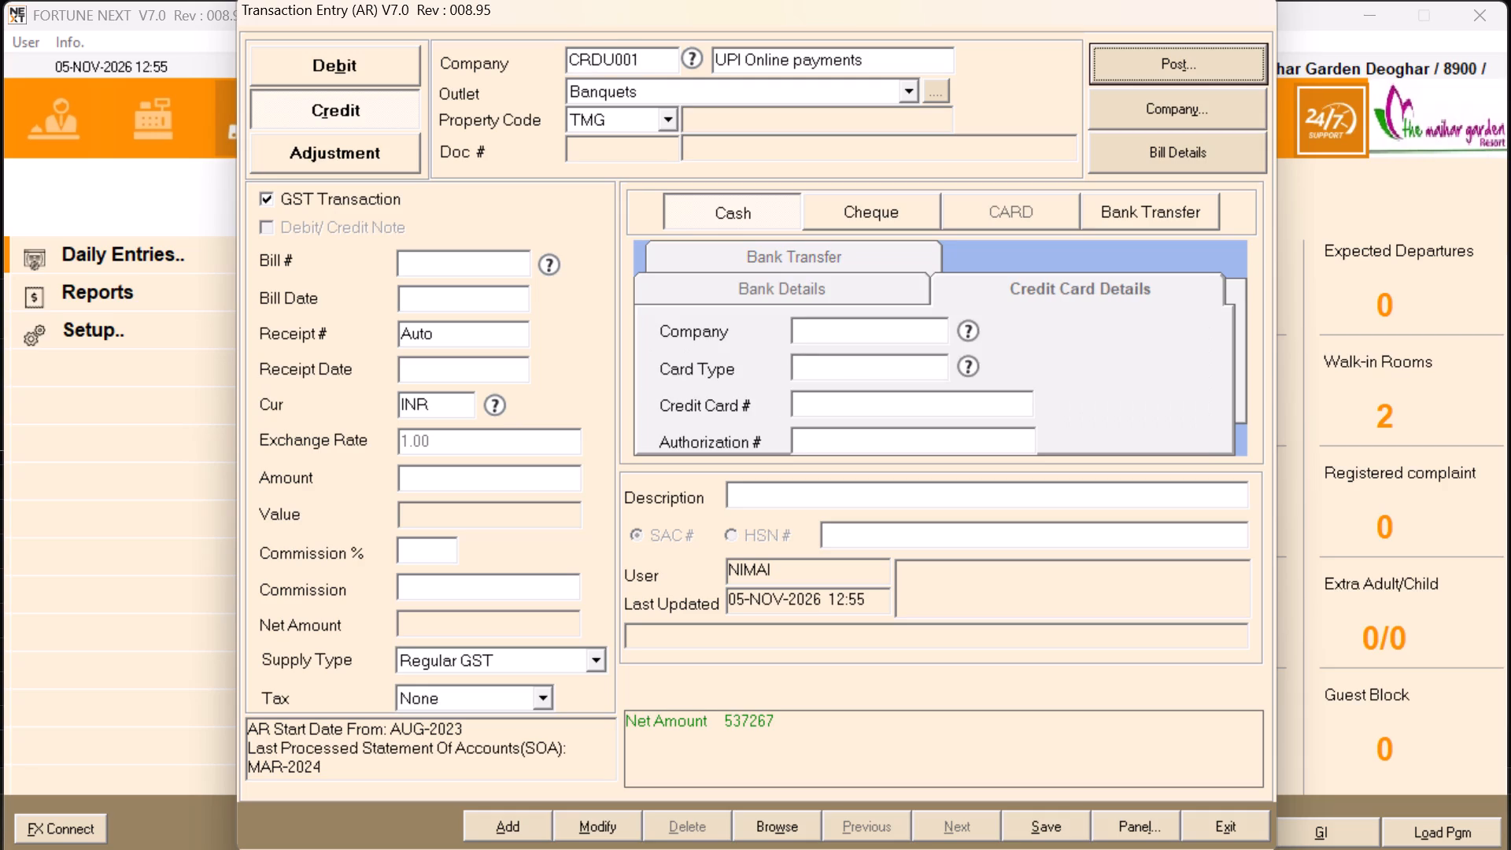
click(630, 94)
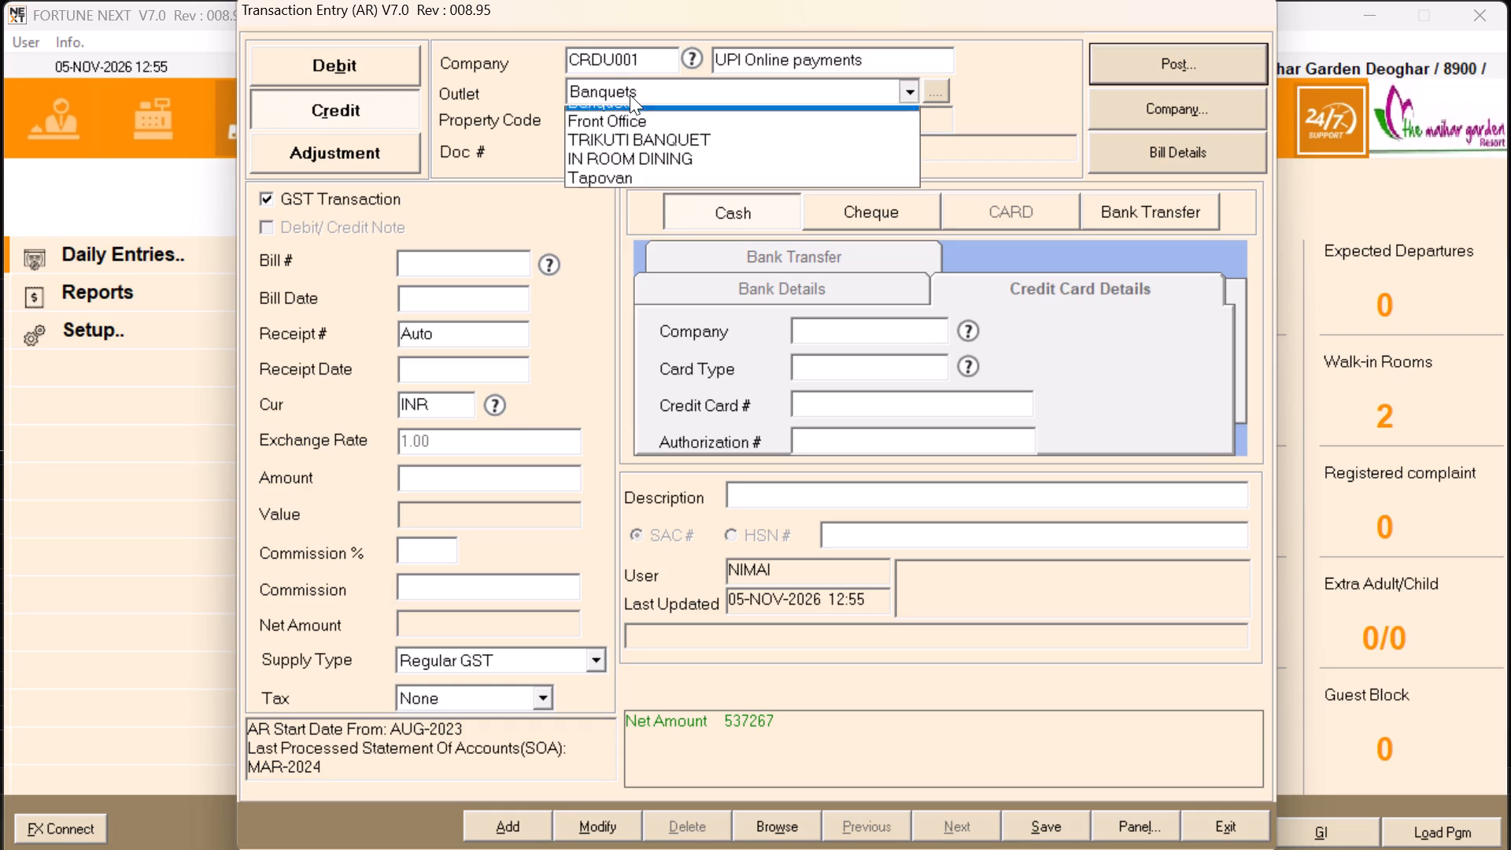
click(631, 124)
key(Return)
Check the settlement report in Excel, and fill in the receipt date 05-NOV-2026 and the amount 2500 in the credit entry.
key(alt+Tab)
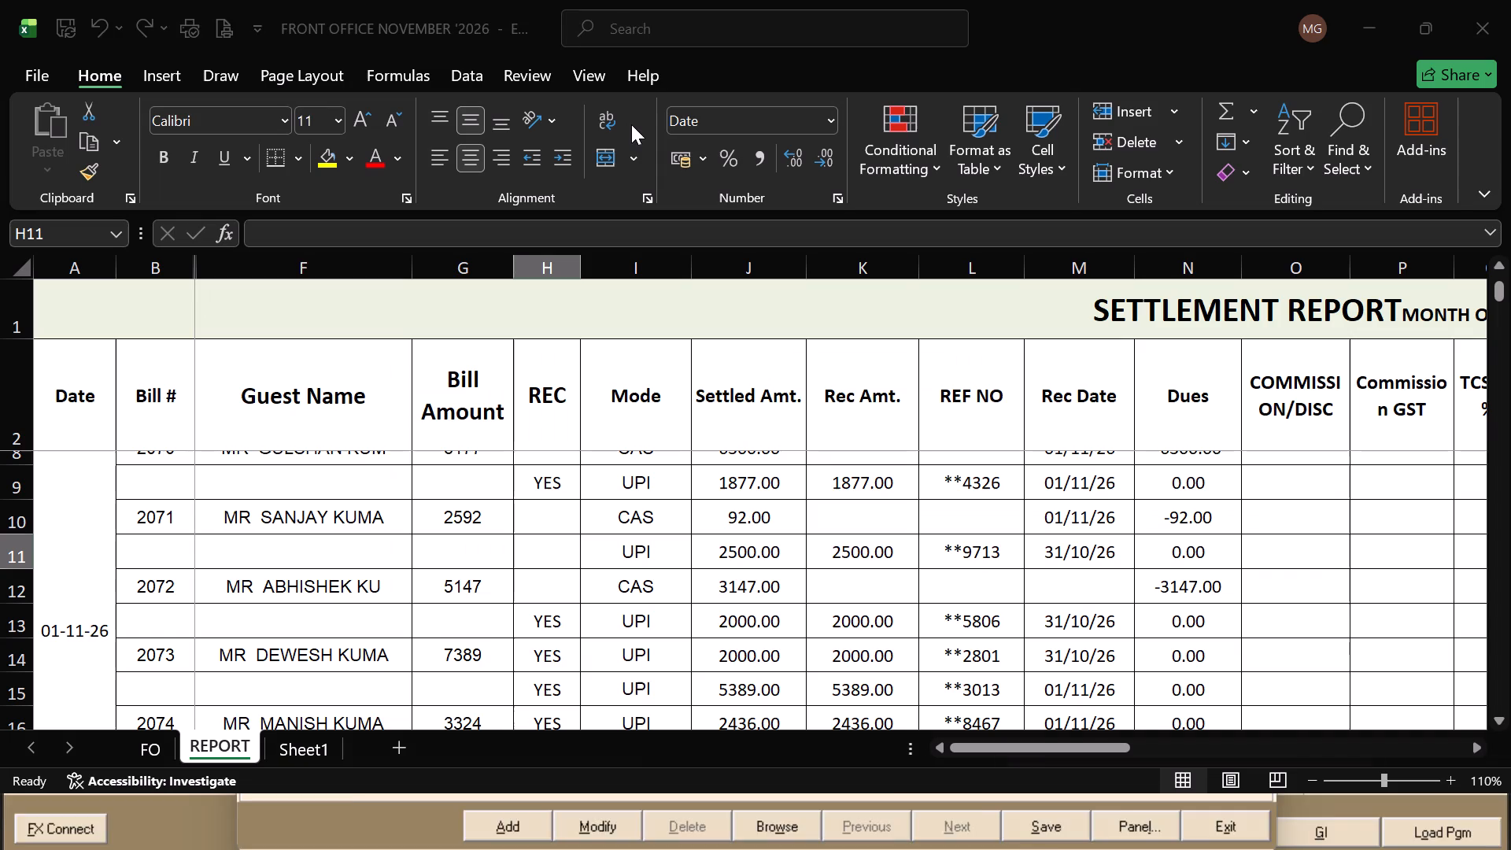
key(alt+Tab)
key(Return)
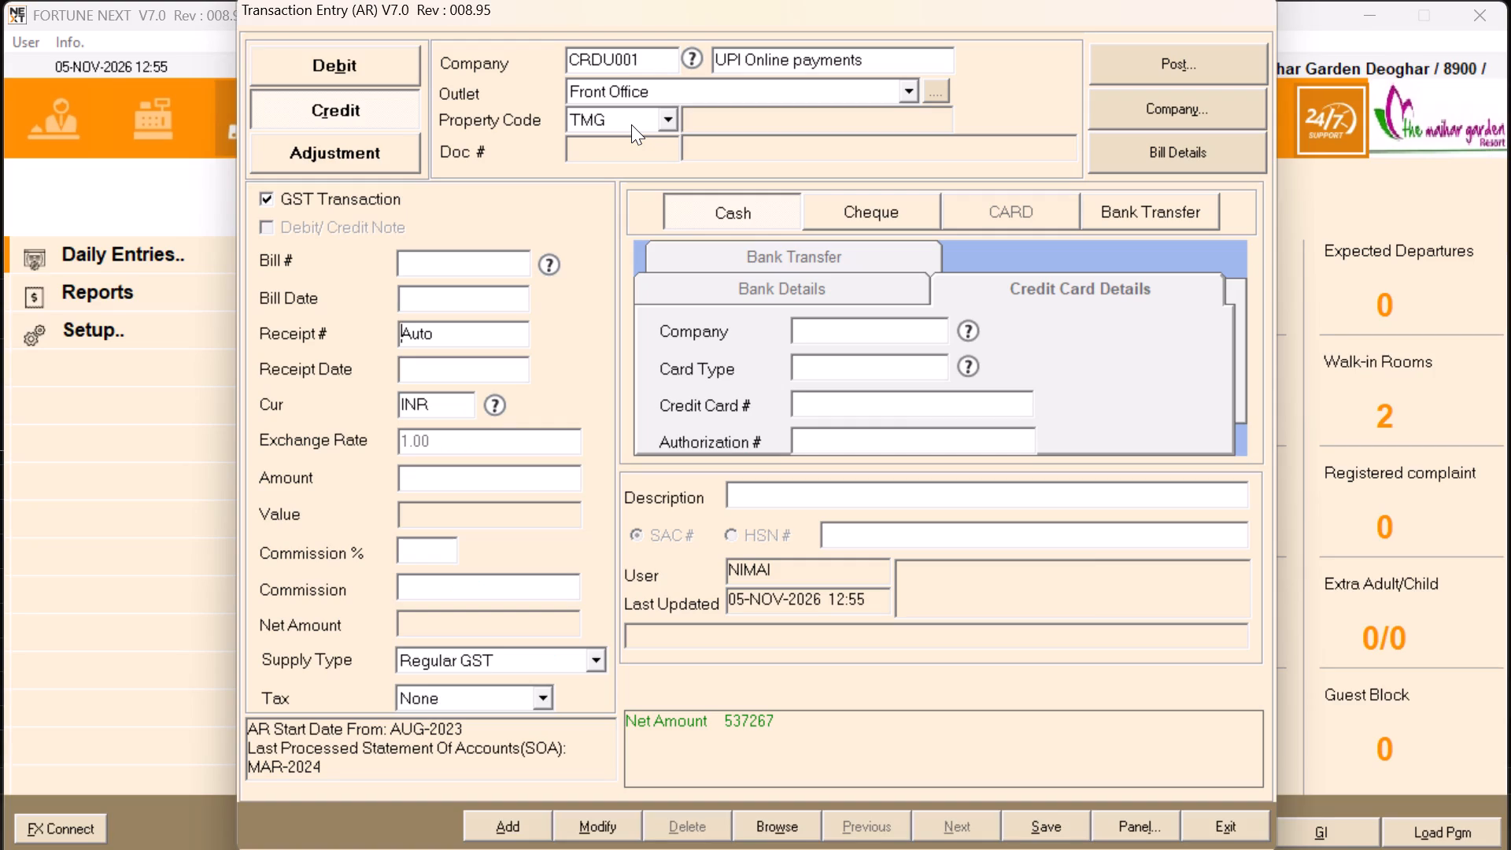
key(Return)
key(Return)
key(Return)
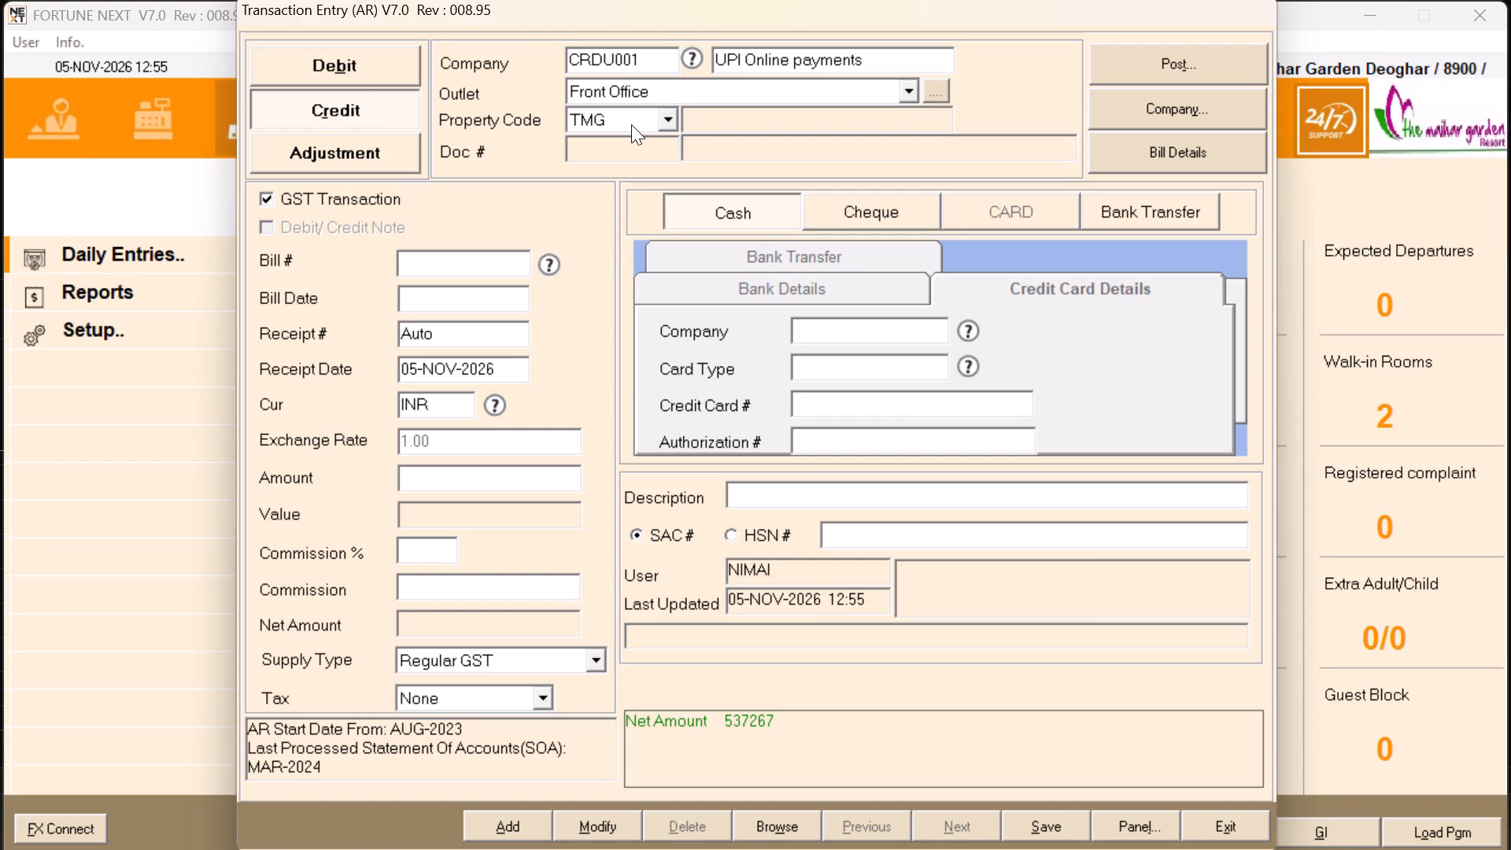
text(2500)
key(Return)
key(Return)
key(Return)
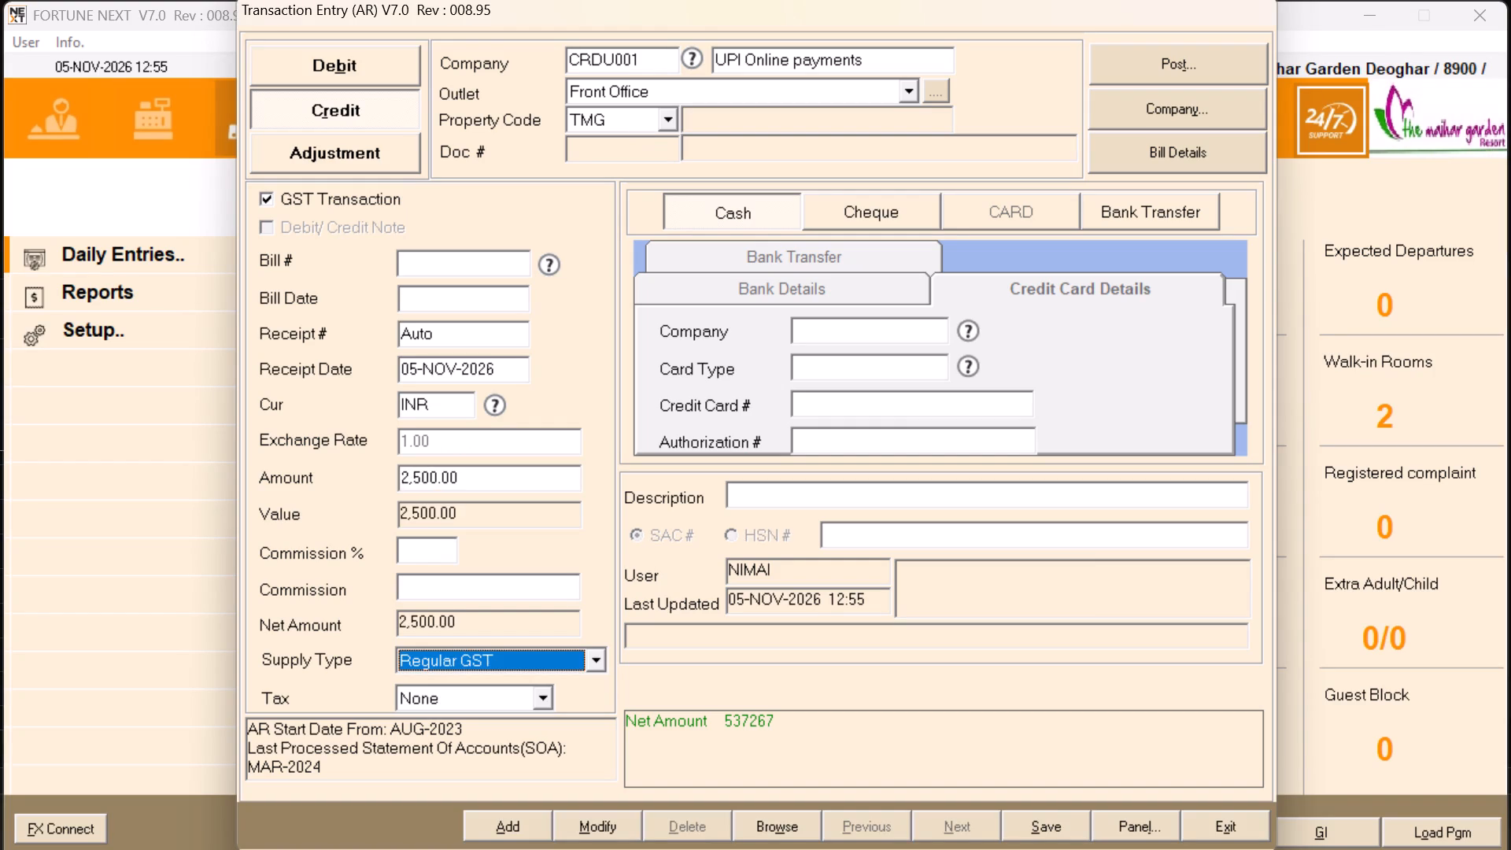
key(Return)
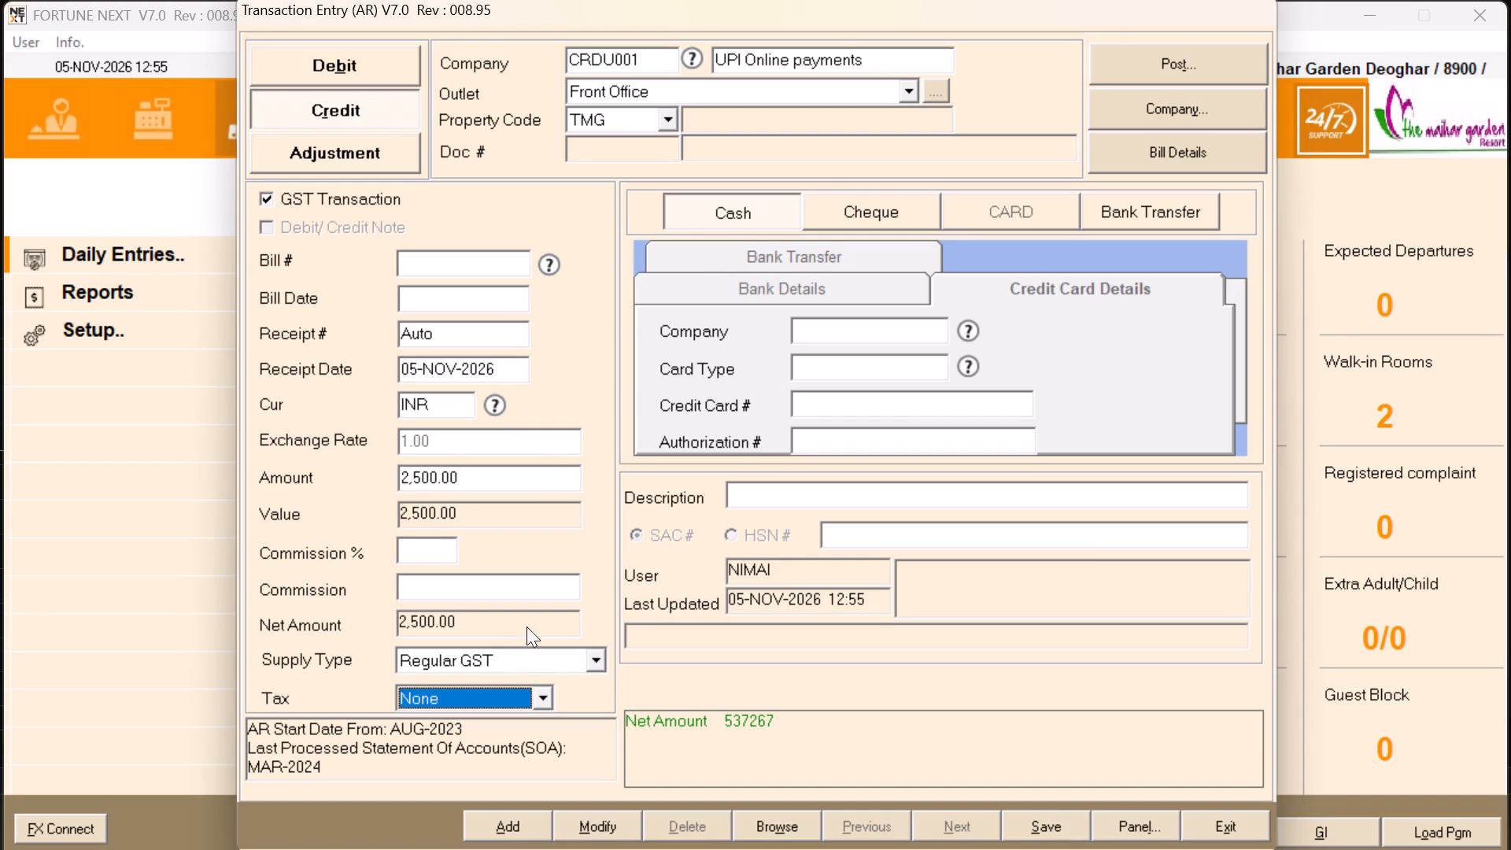
Set the transaction's supply type to Non GST.
click(540, 662)
click(536, 656)
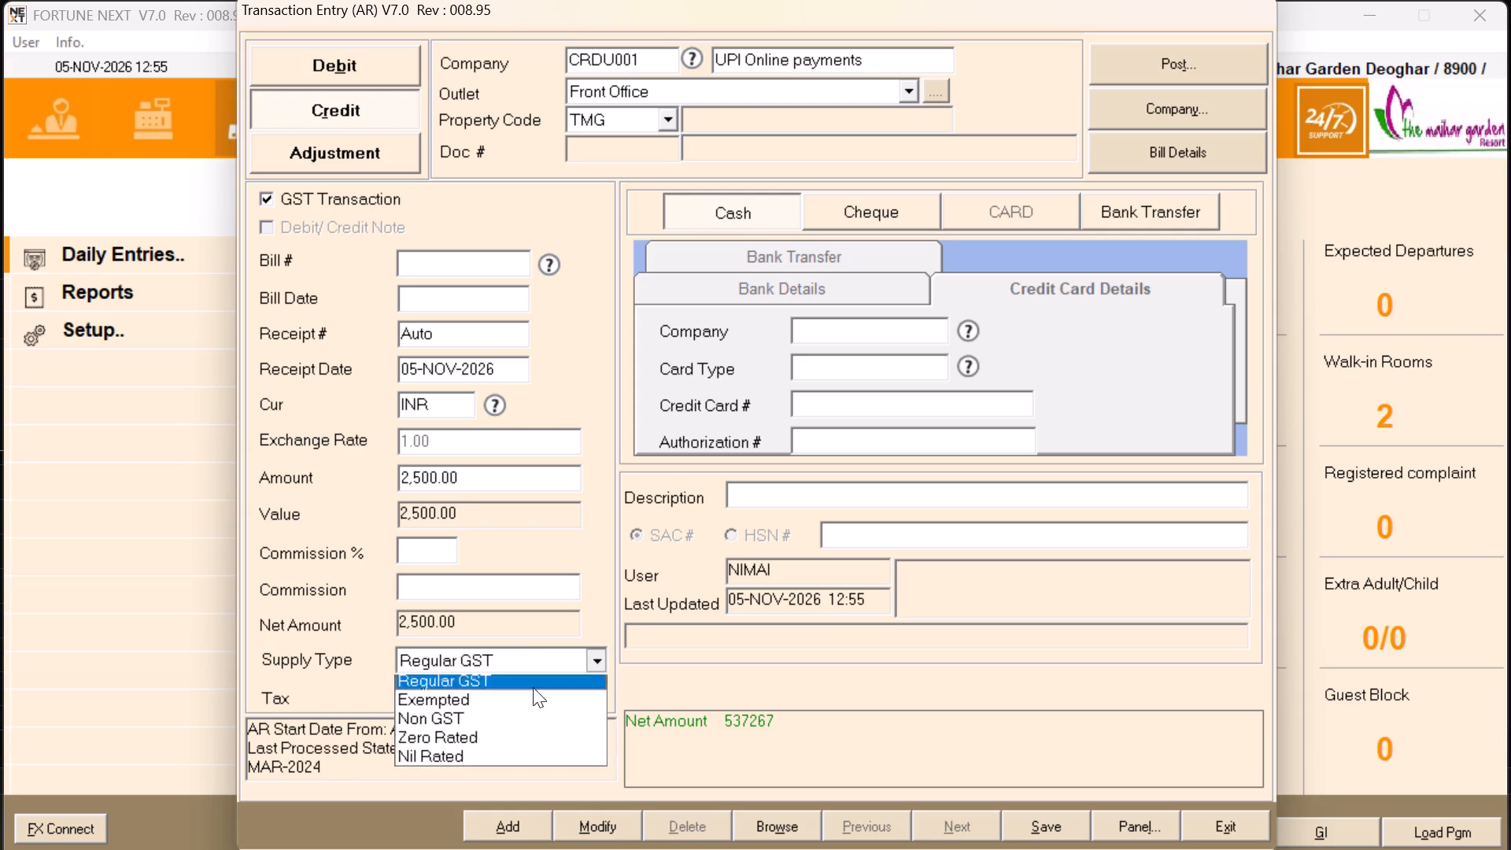
click(523, 722)
Set the payment mode to Bank Transfer with State Bank of India as the bank and DEOGHAR as the branch.
click(1143, 216)
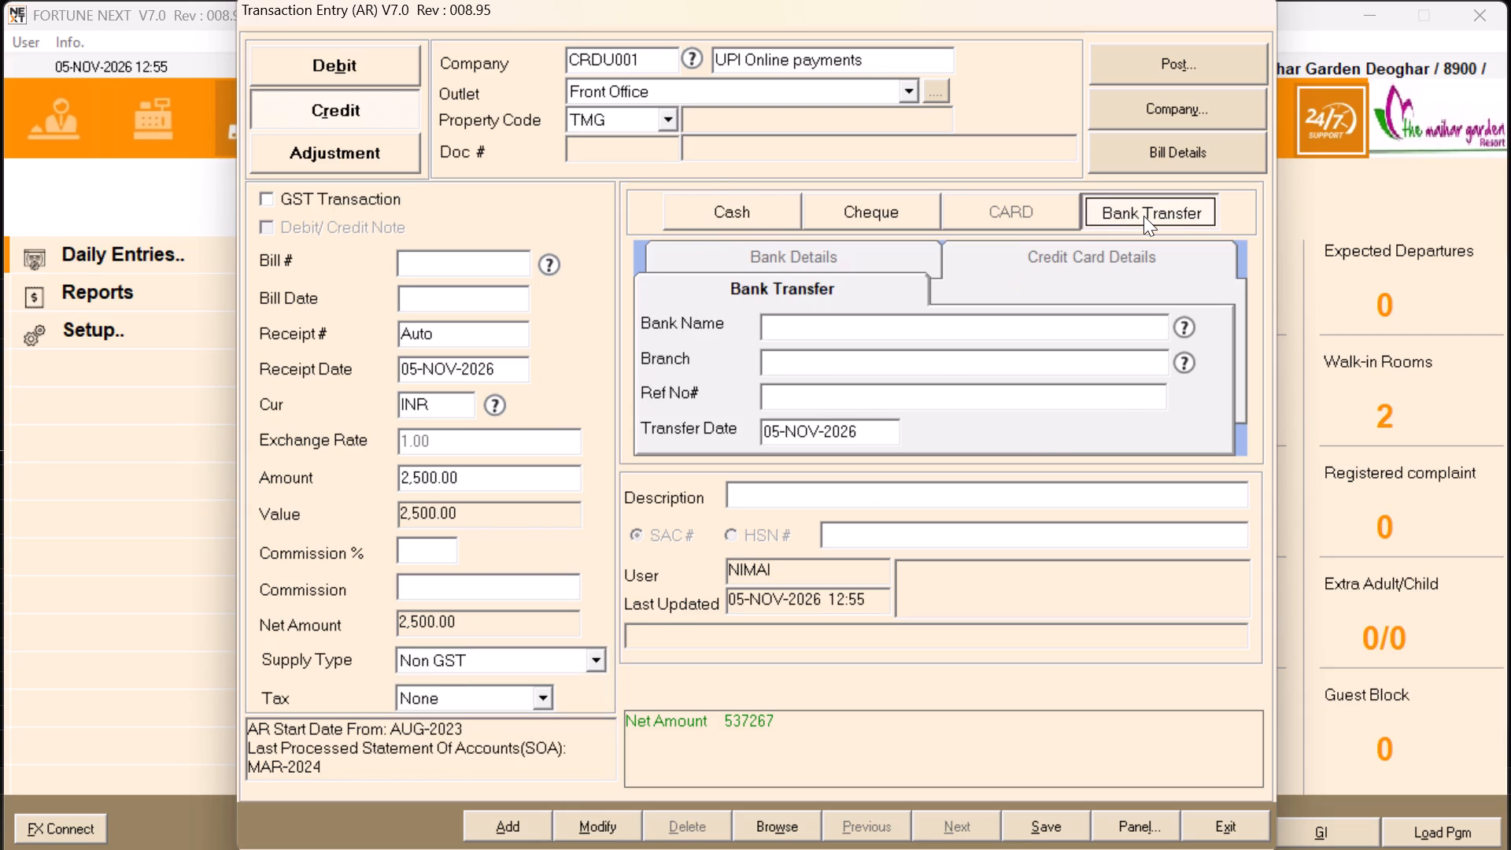
key(Return)
key(Return)
key(s)
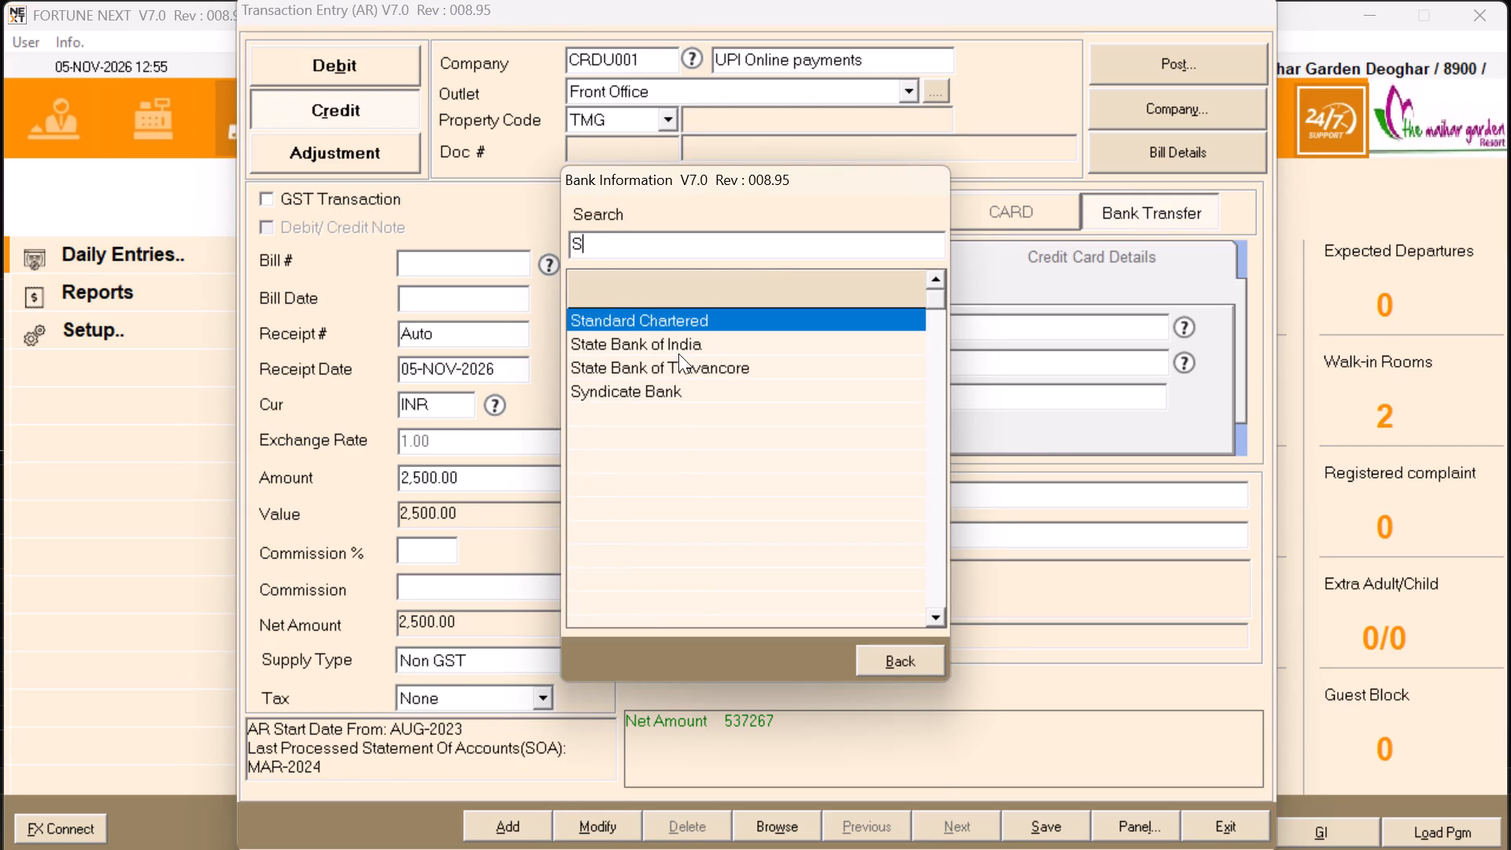
click(678, 347)
key(Return)
text(DEOGHAR)
key(Return)
Copy the reference number **9713 of the 2500.00 UPI payment from the Excel settlement report into the transfer's Ref No# field.
key(alt+Tab)
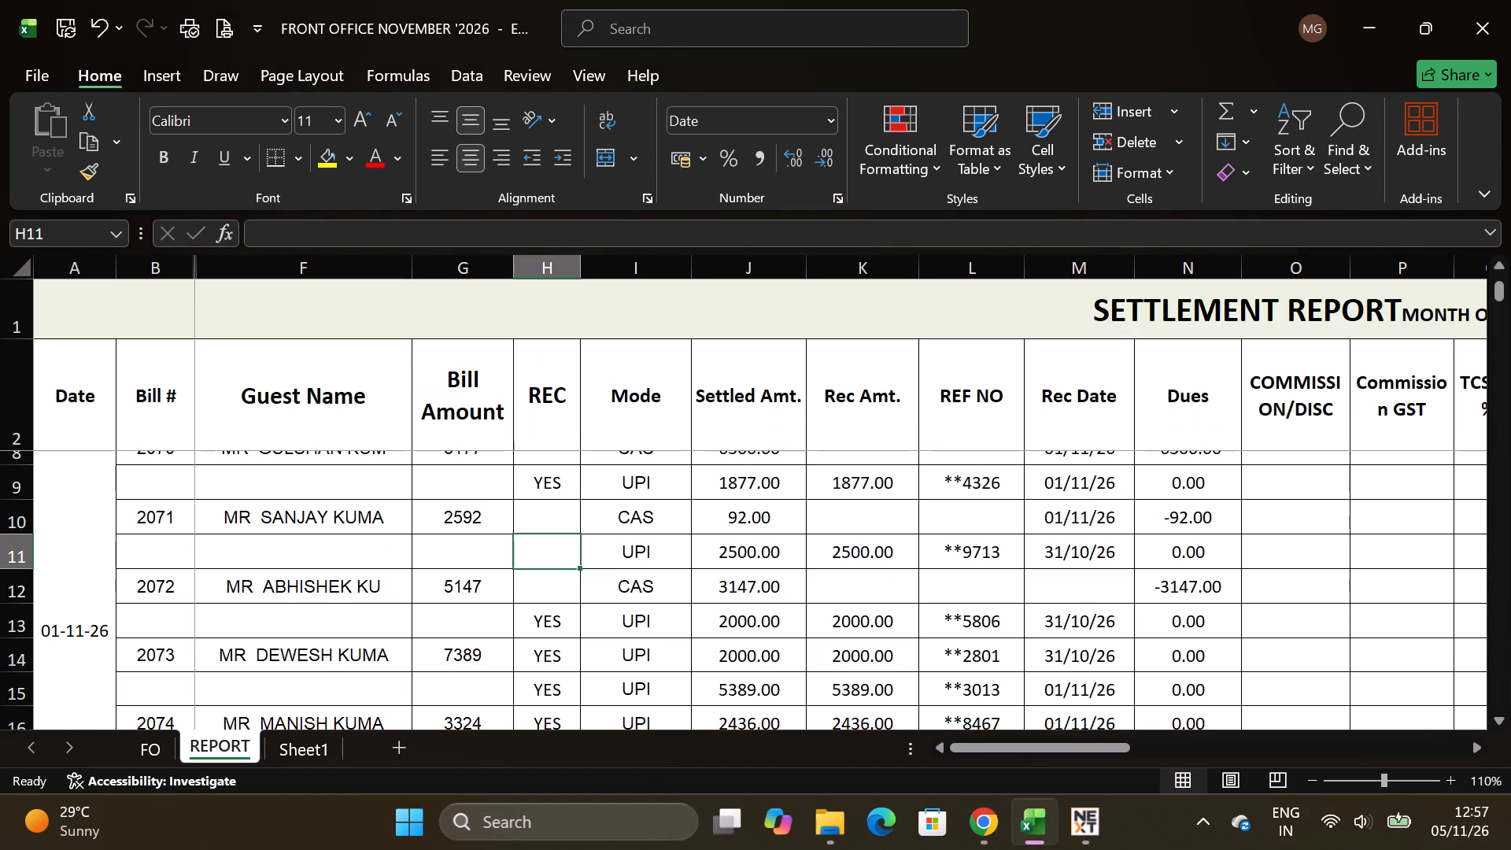
key(alt+Tab)
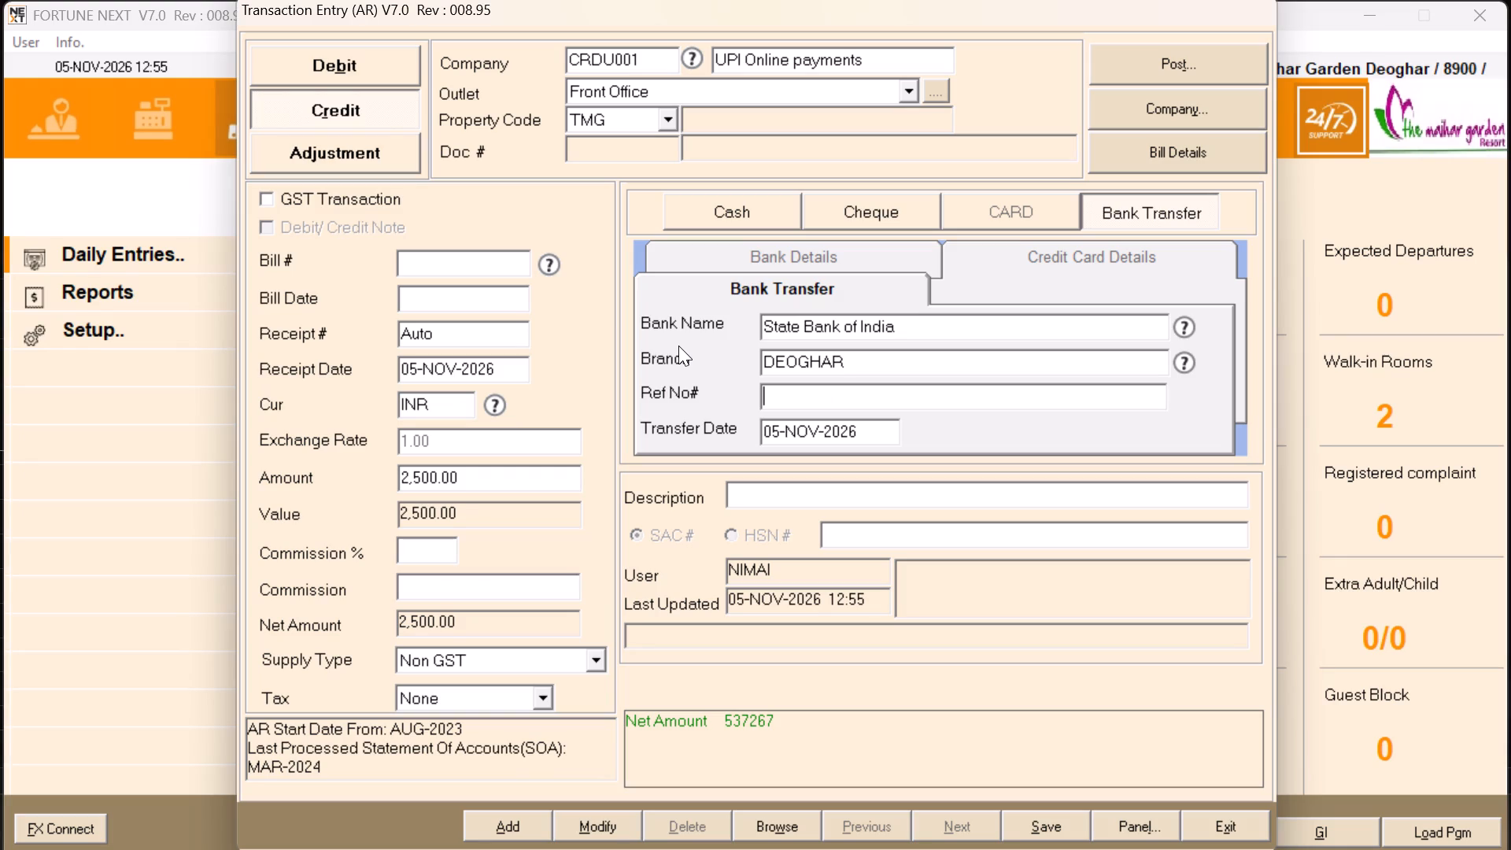
key(alt+Tab)
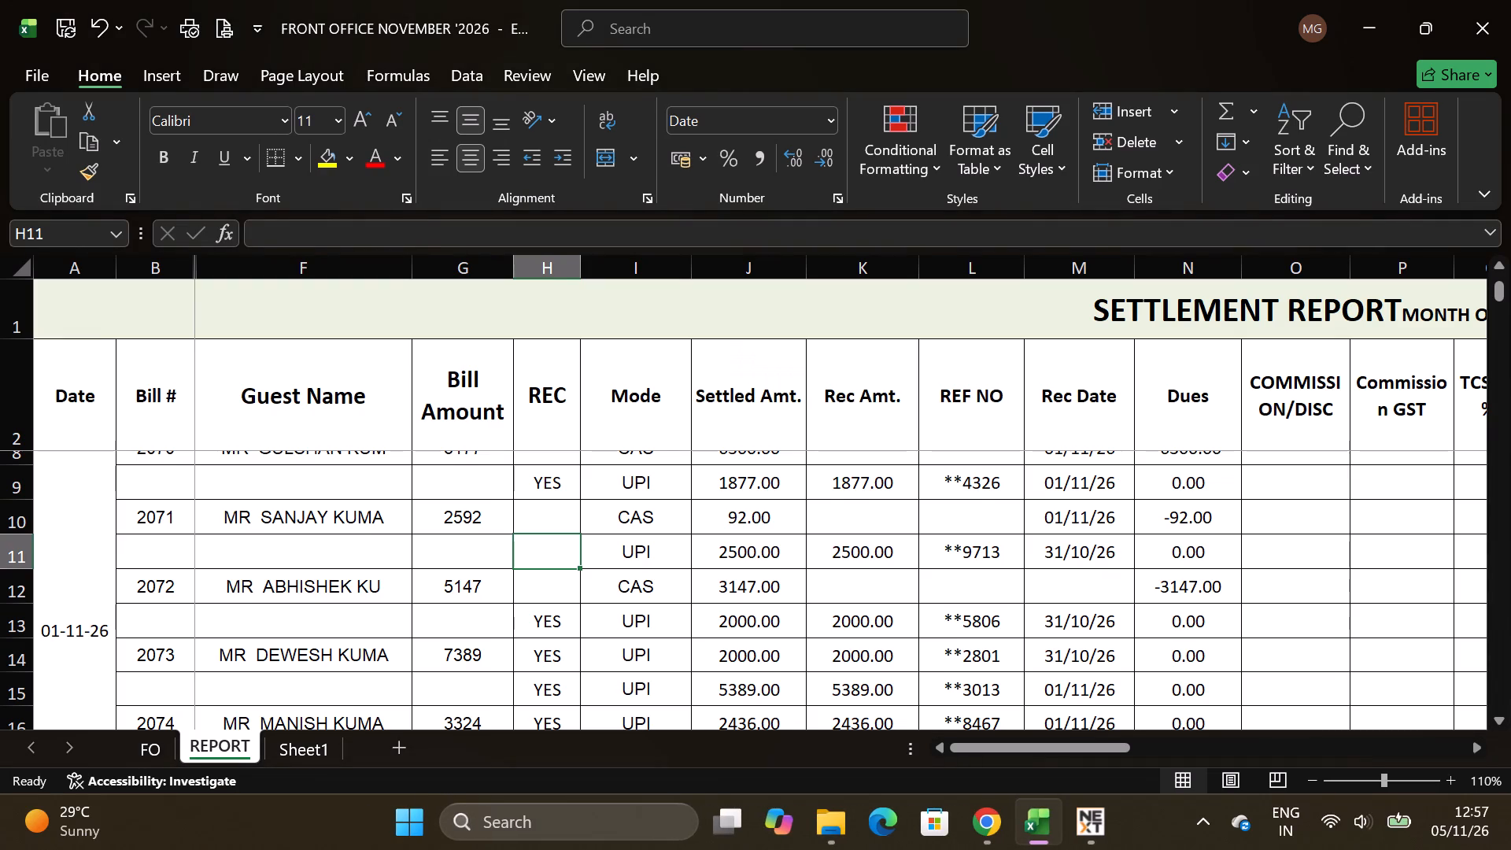
key(Right)
key(Right)
key(Right)
key(Right)
key(ctrl+c)
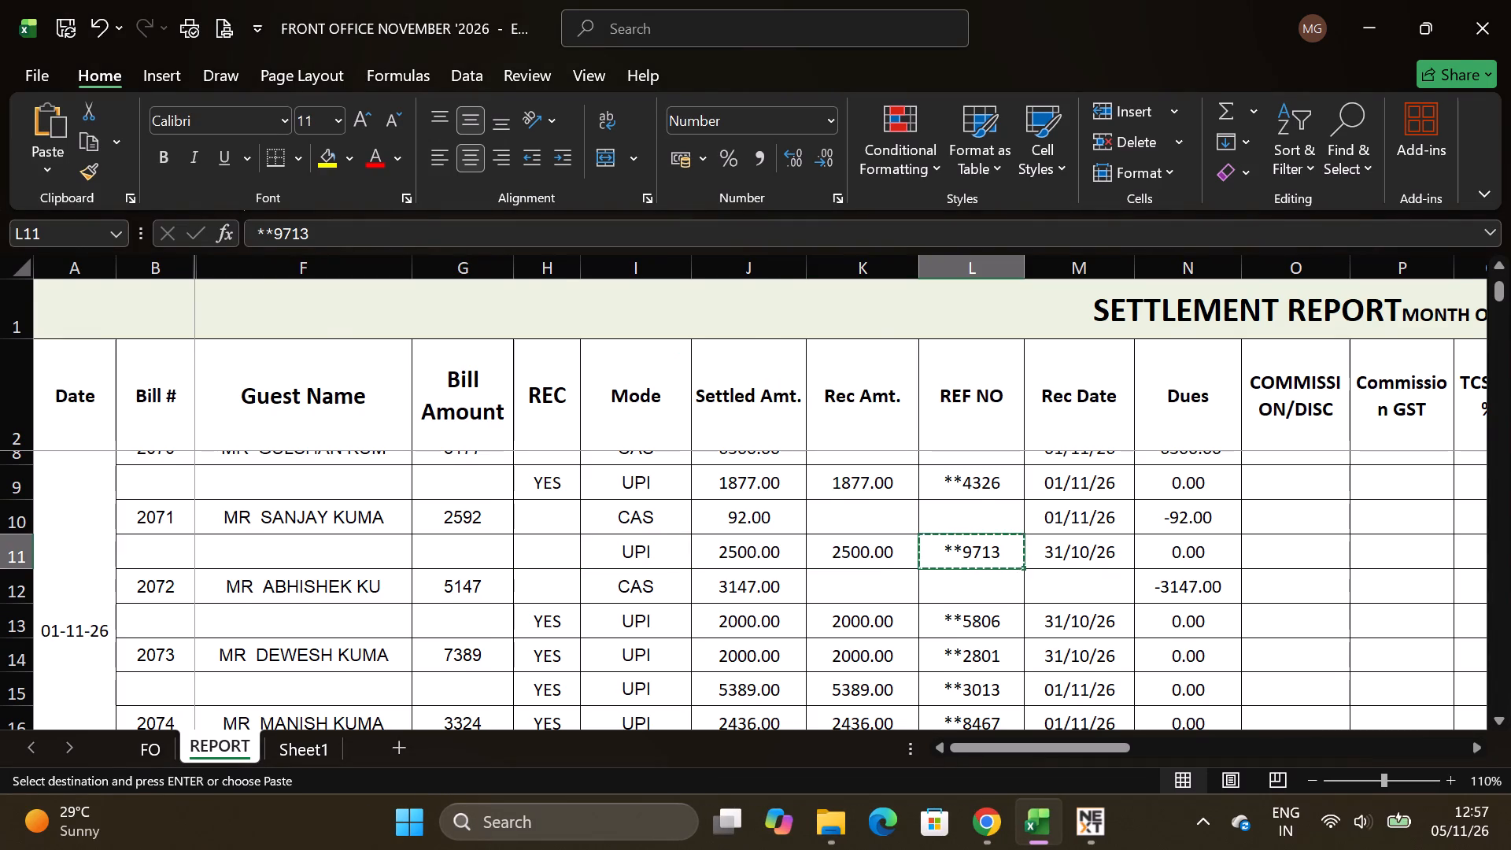
key(alt+Tab)
key(ctrl+c)
key(ctrl+v)
key(Return)
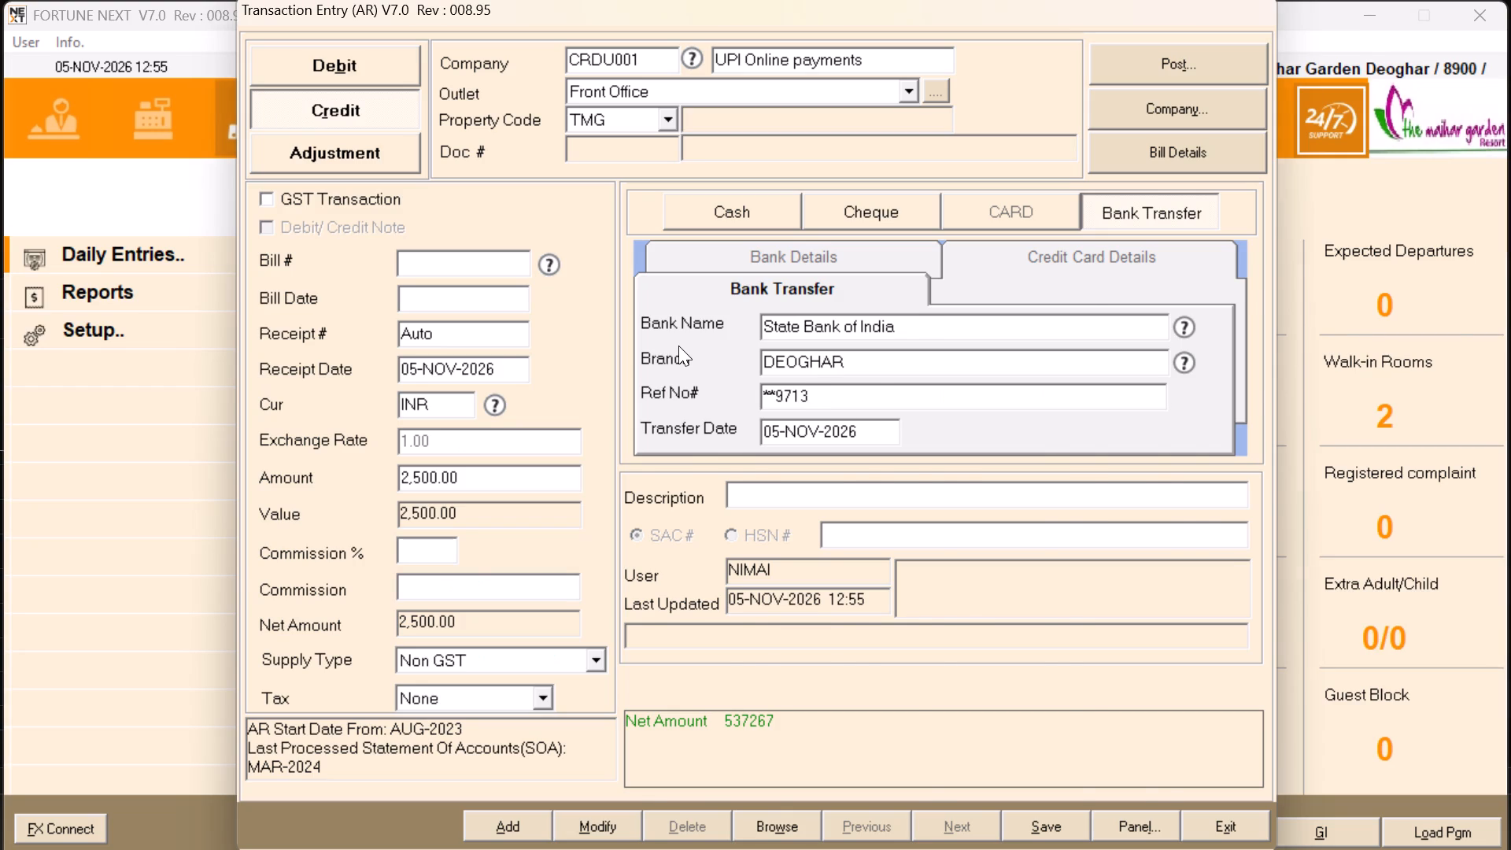
Set the transfer date to 31-OCT-2026, matching the payment's receipt date in the settlement report.
key(alt+Tab)
key(alt+Tab)
key(Right)
key(Right)
key(Right)
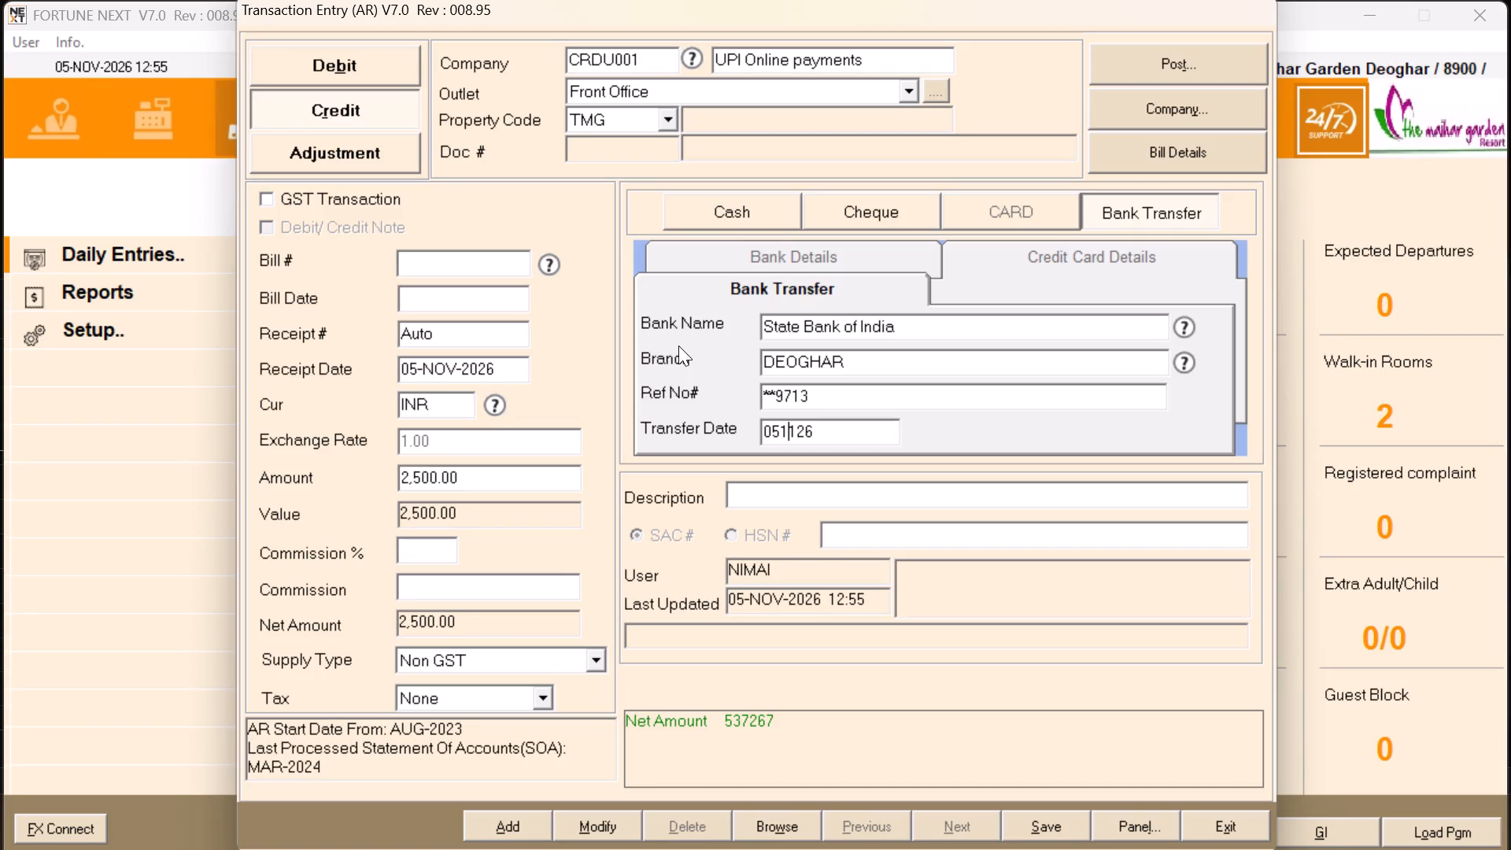
key(Right)
key(BackSpace)
key(BackSpace)
key(BackSpace)
key(BackSpace)
key(BackSpace)
key(BackSpace)
text(3110)
key(Return)
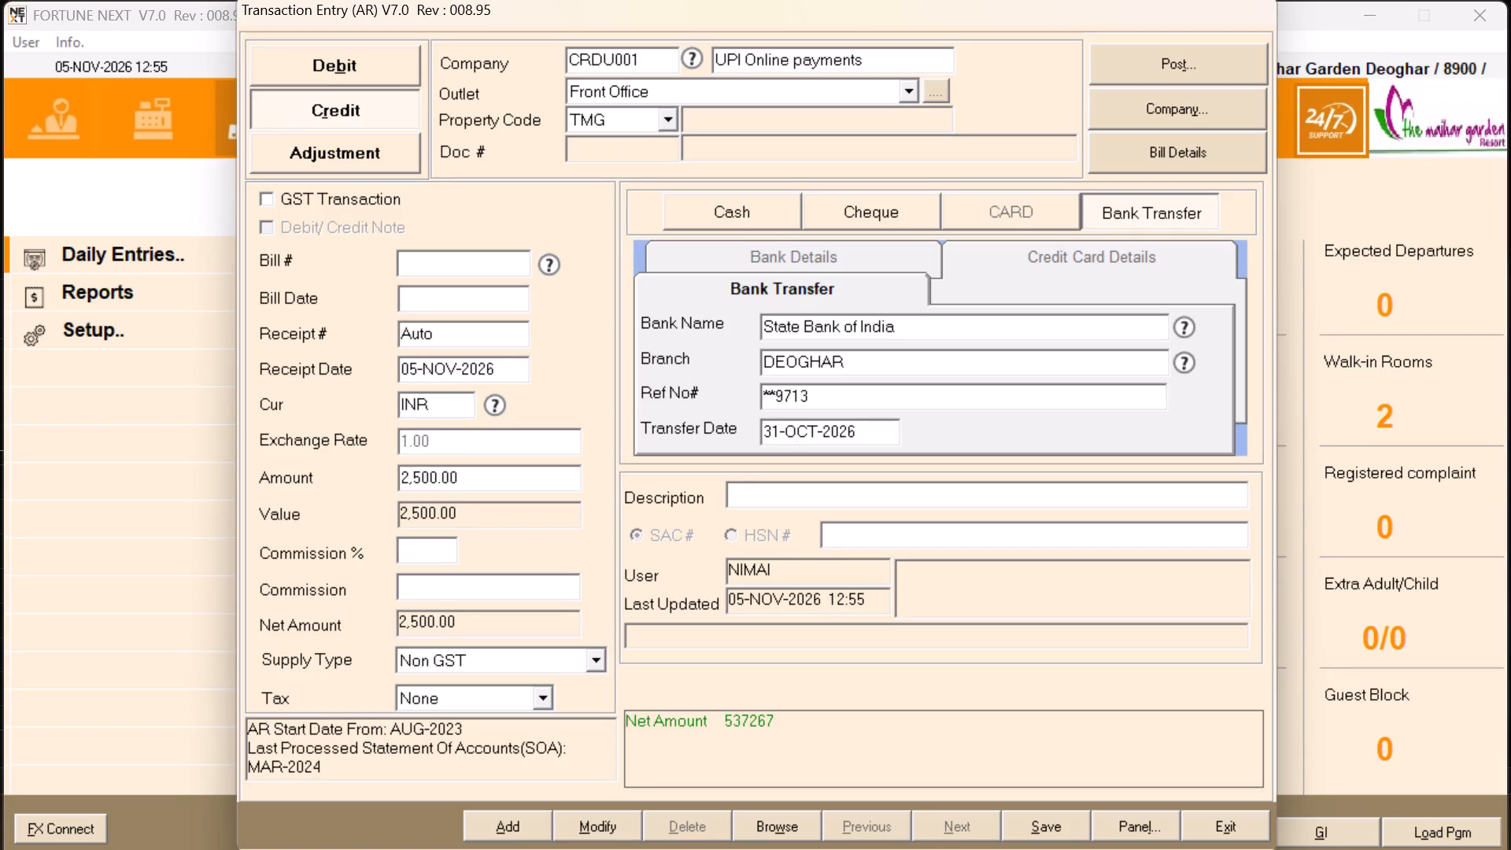
Enter REC FROM UPI as the transaction description.
text(REC FROM UPI)
key(Return)
key(Return)
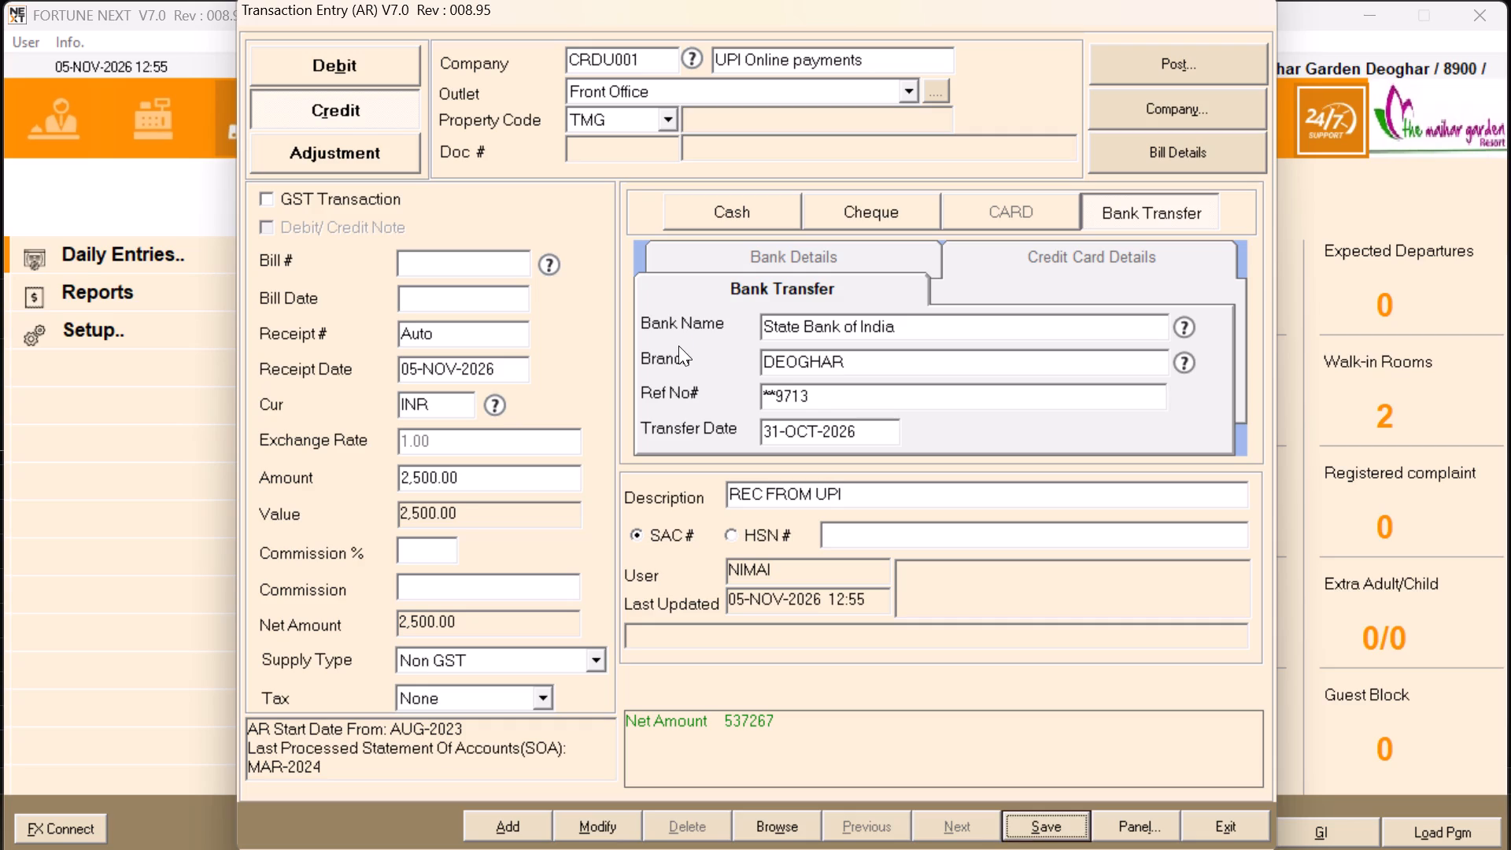
Save the credit transaction and confirm its AR to FA posting as a BANK RECEIPT.
key(Down)
key(Tab)
key(Tab)
key(Tab)
key(Tab)
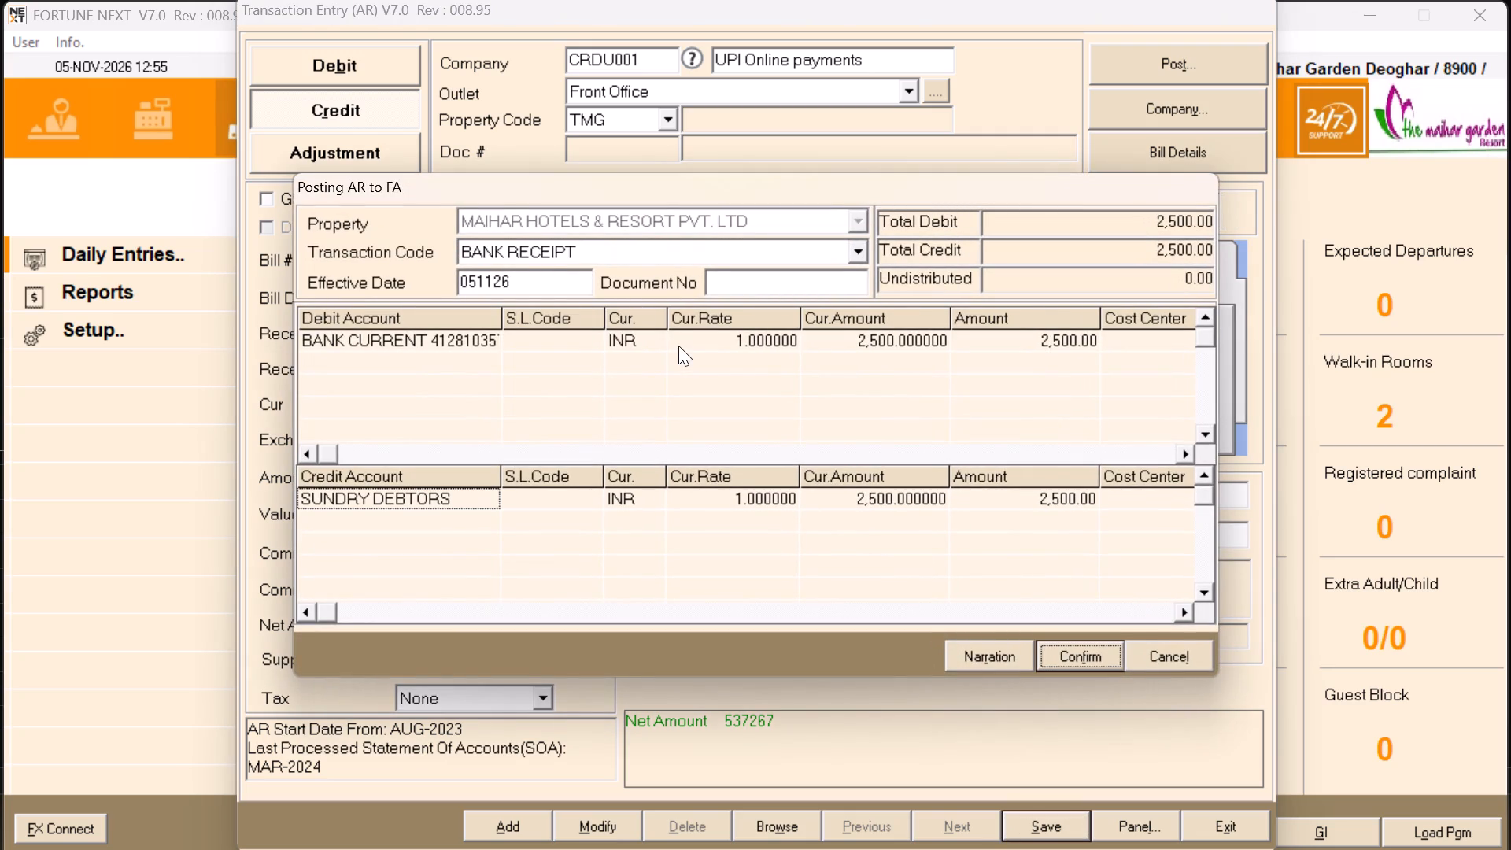
key(Tab)
key(Return)
key(Return)
key(Return)
key(Return)
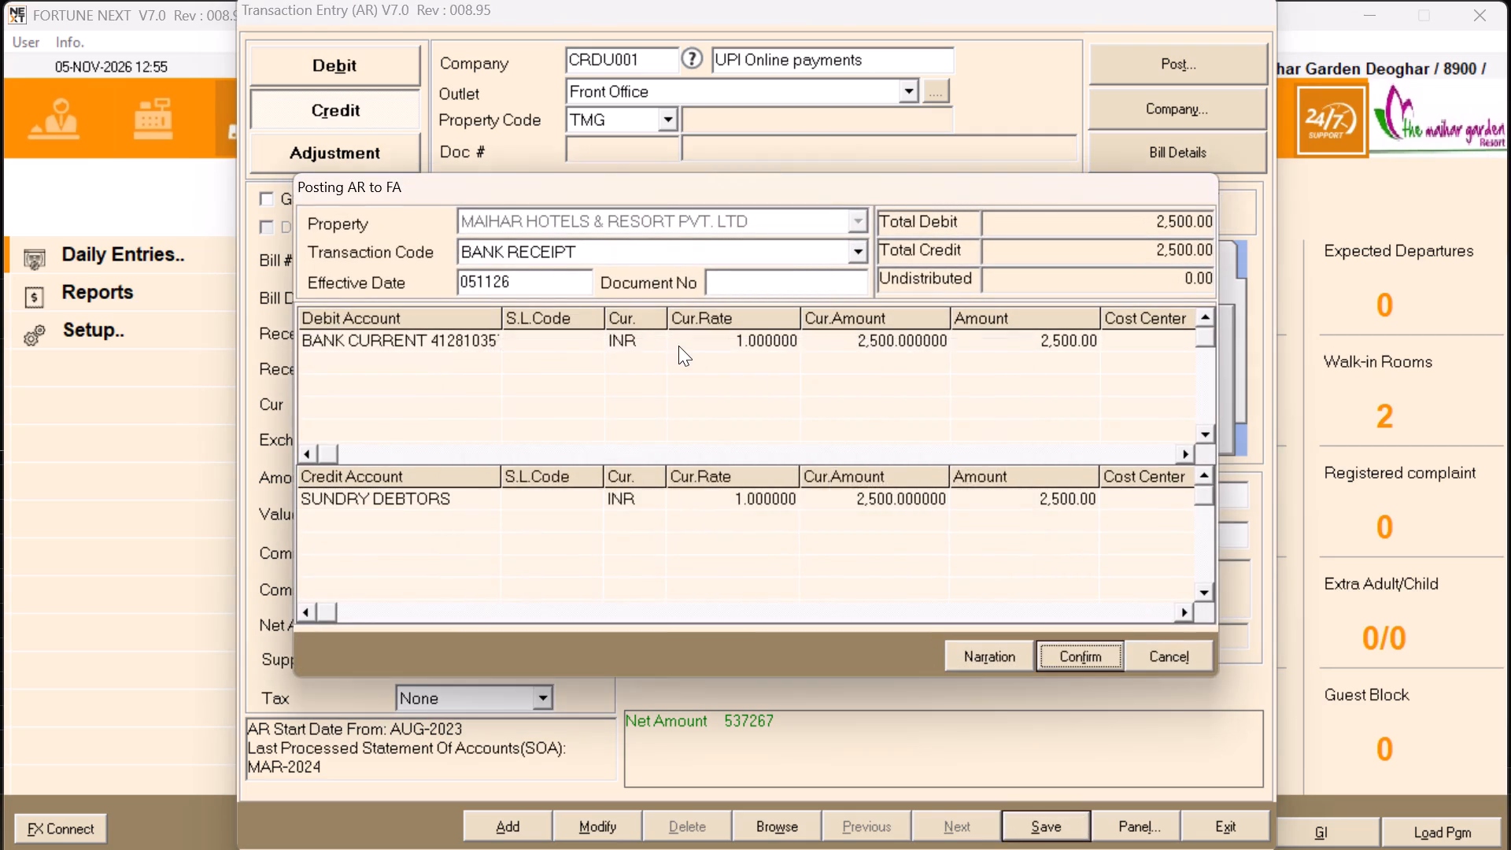
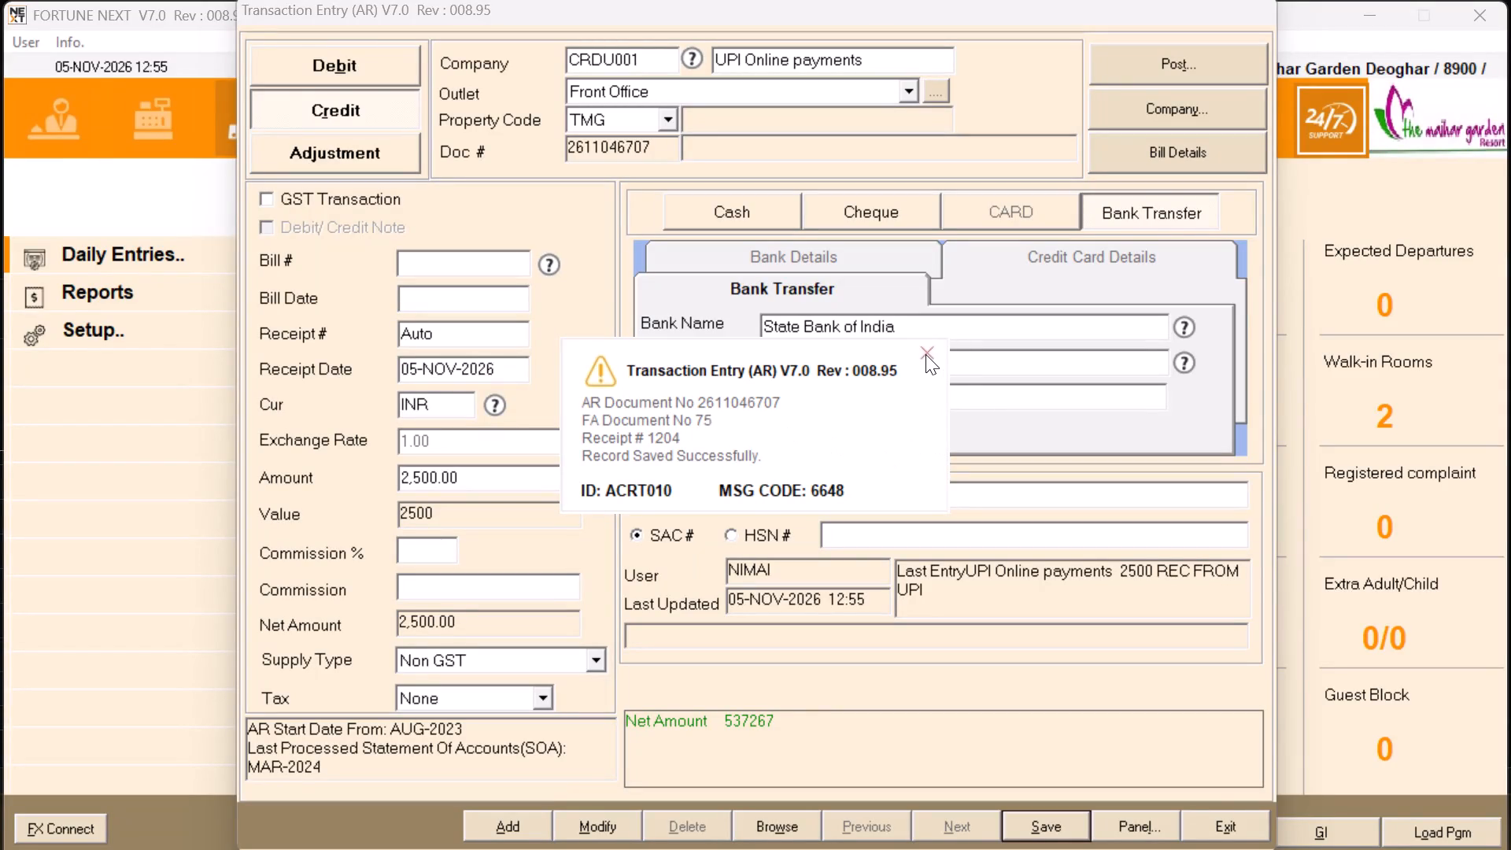
Dismiss the save notice, skip printing the Bank Receipt voucher and leave Transaction Entry (AR).
click(925, 354)
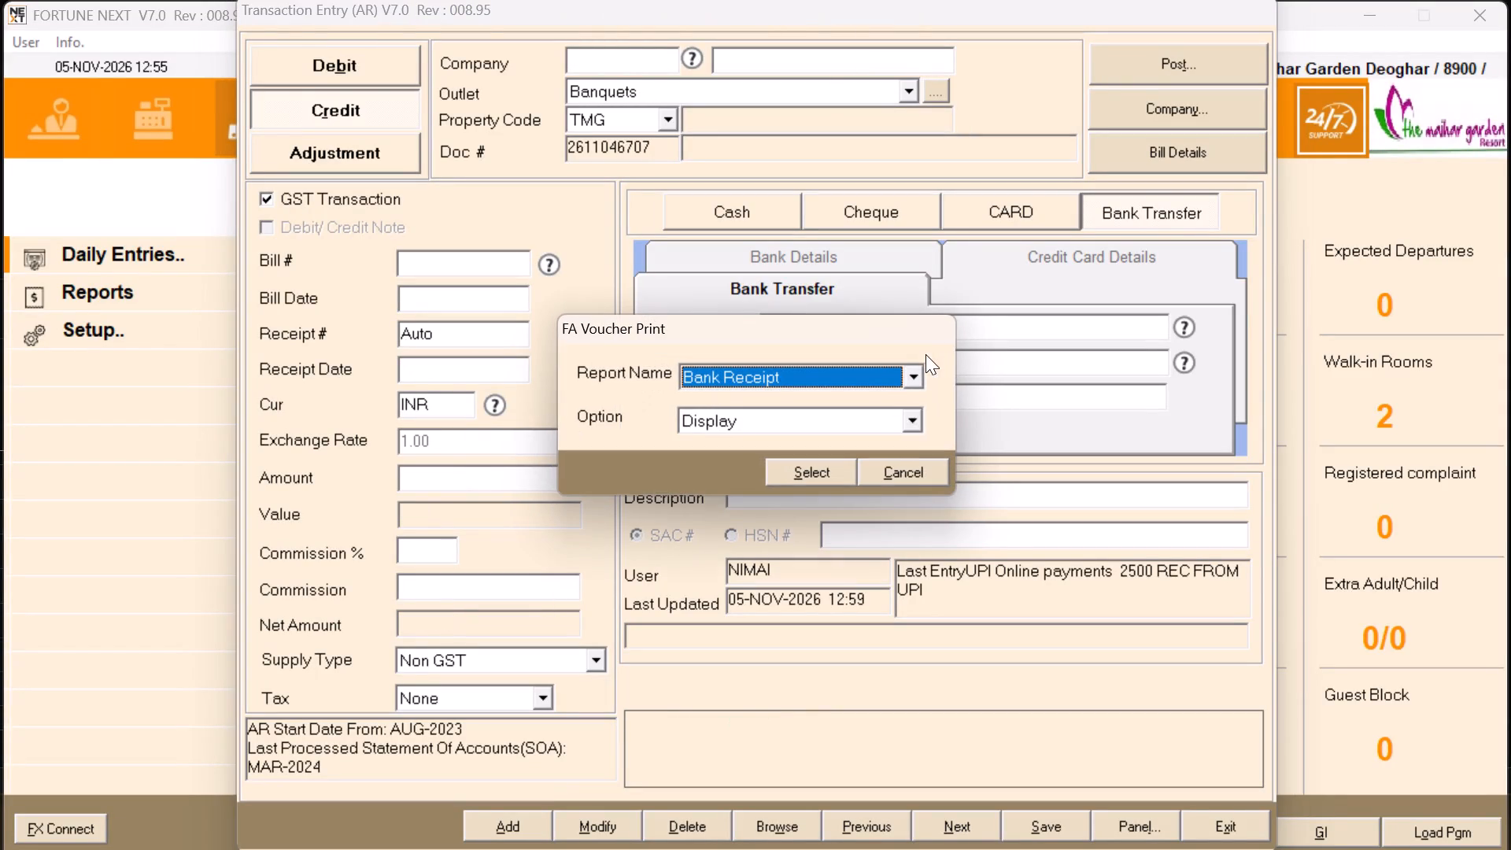
click(918, 485)
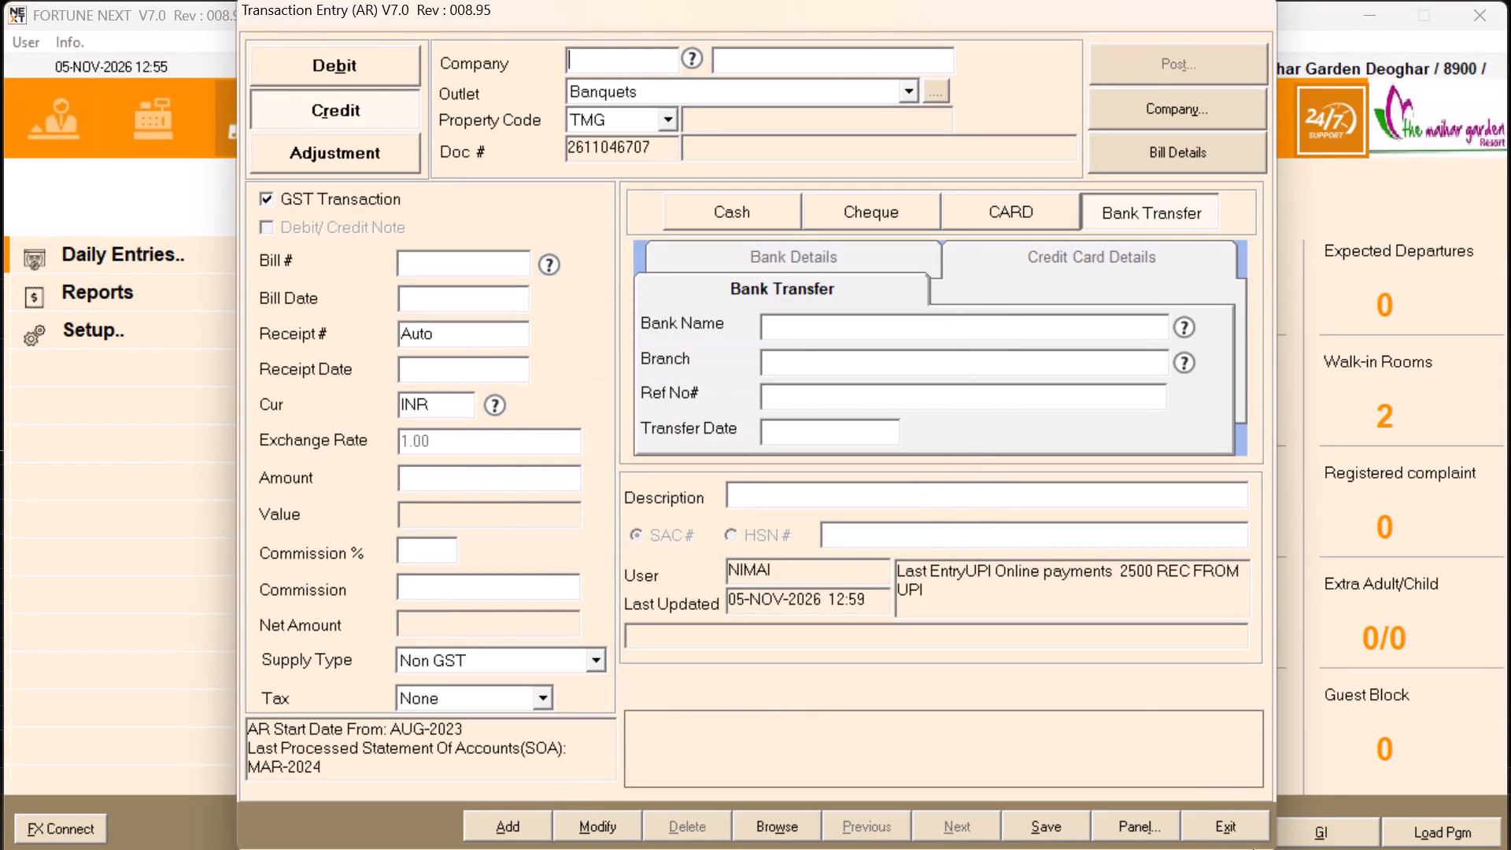
click(1231, 820)
Open Match Bills - Receipts and choose the UPI Online payments company, CRDU001, by searching for UPI.
click(672, 290)
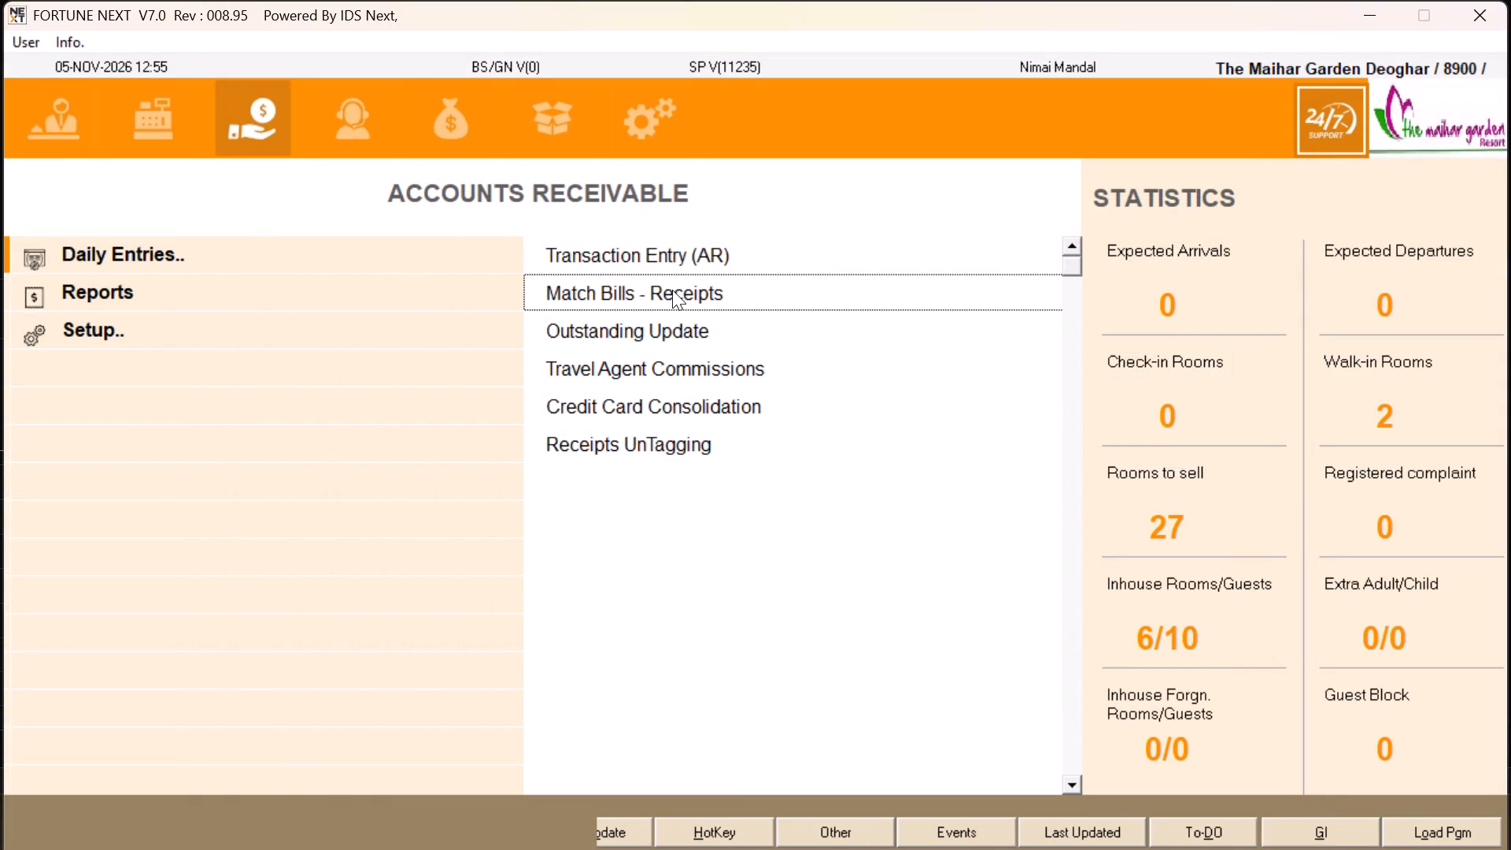
key(Return)
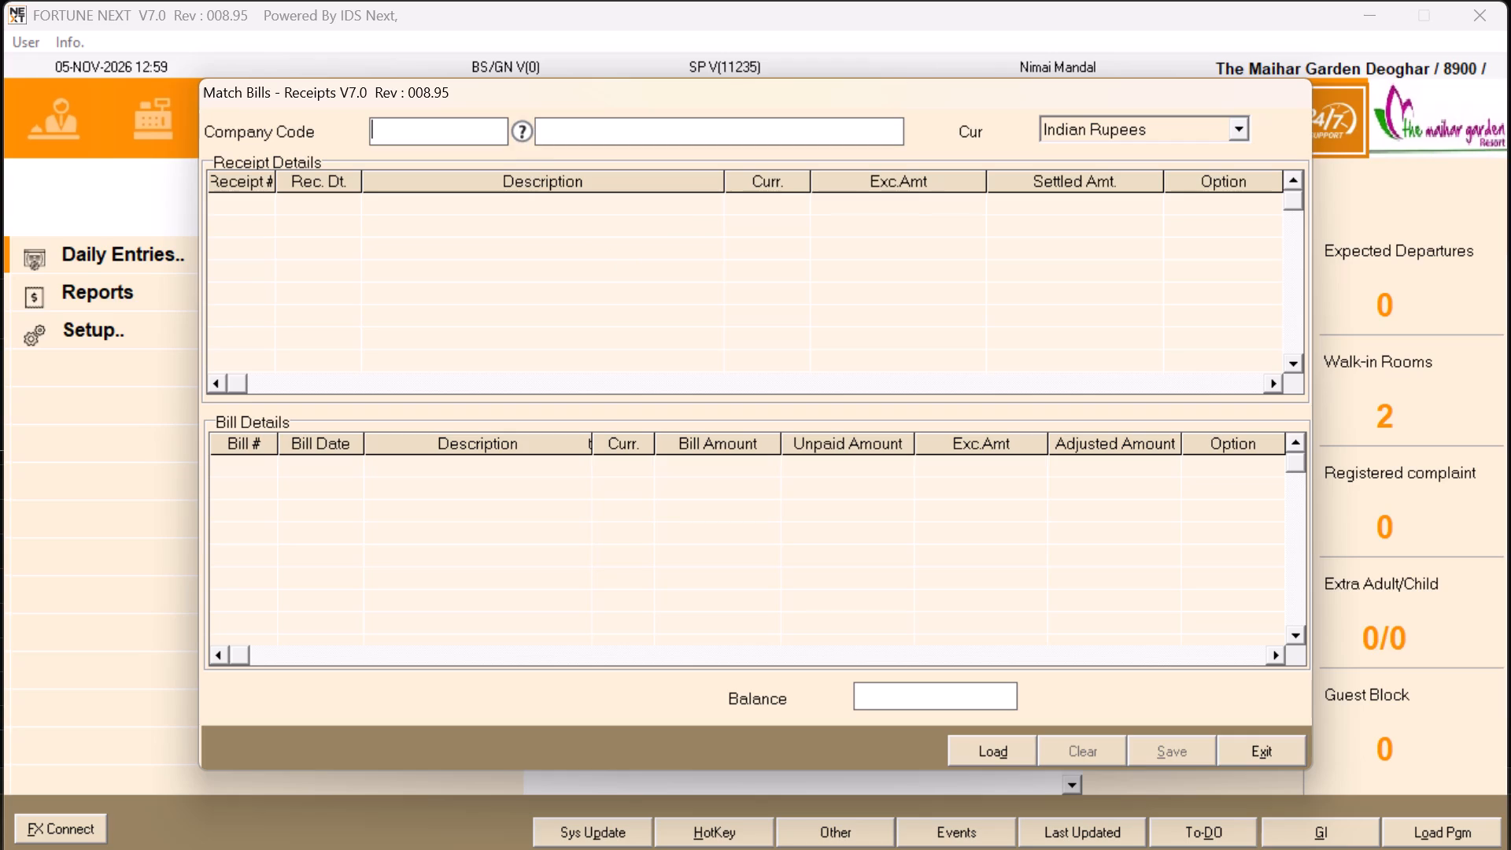
key(Return)
text(UPI)
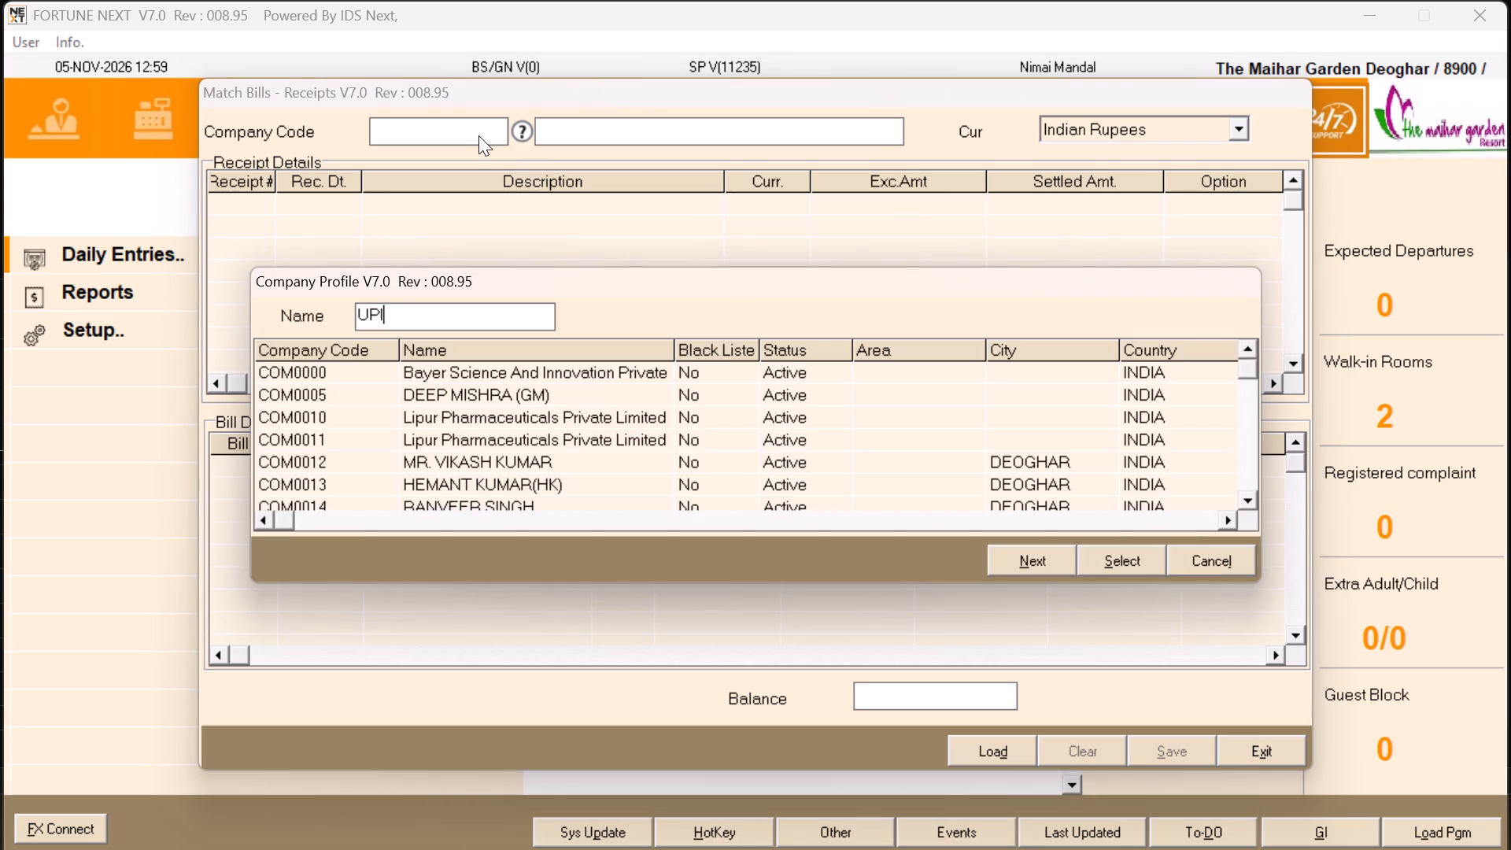
key(Return)
key(Return)
key(Return)
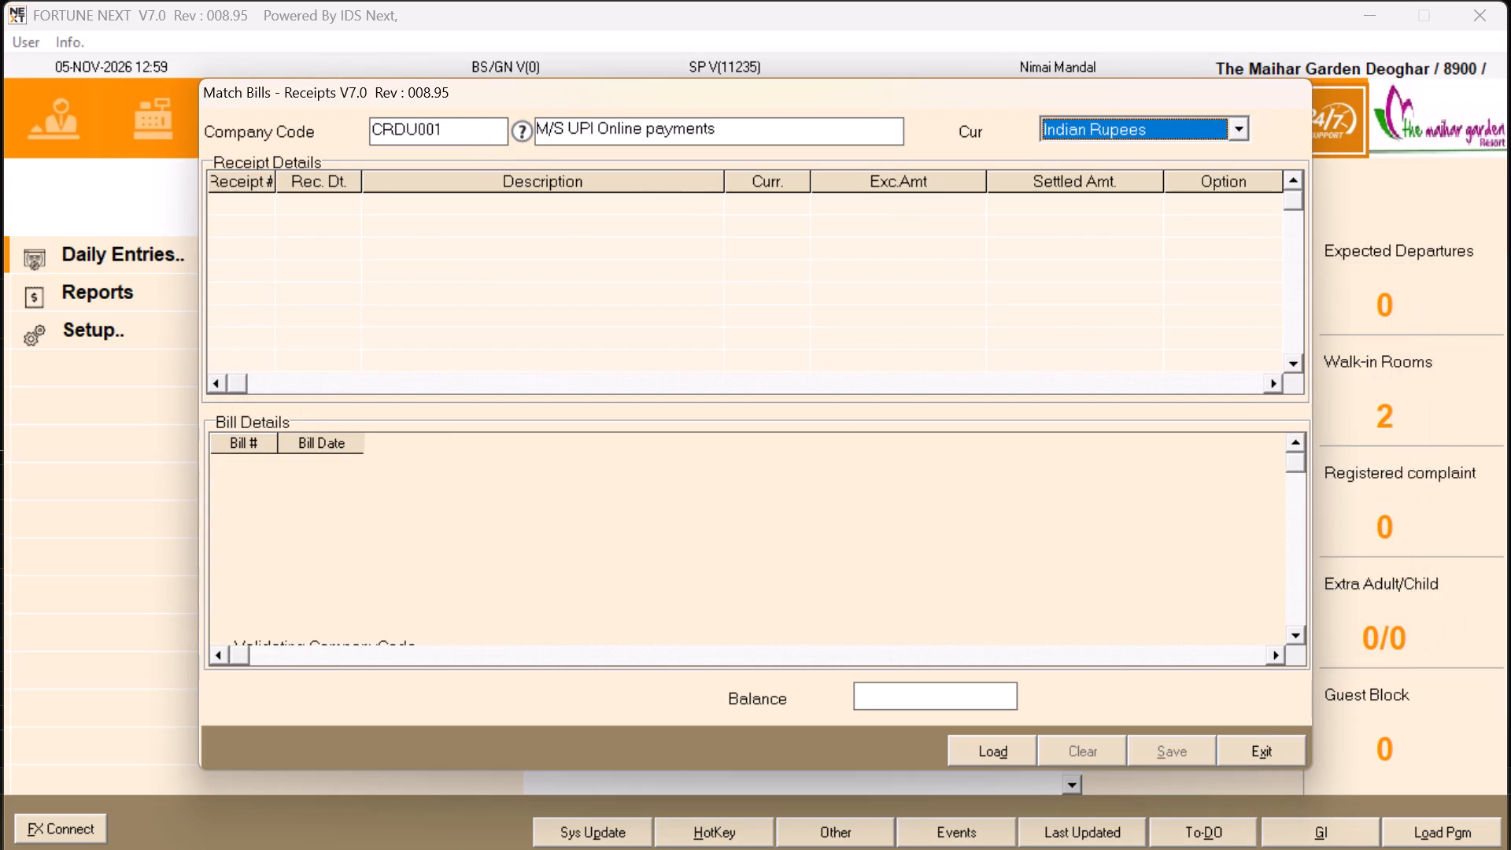
Load the company's receipts and bills in Indian Rupees for the preset Maihar Hotels property, leaving the invoice number blank.
key(Return)
key(Return)
key(Return)
key(Return)
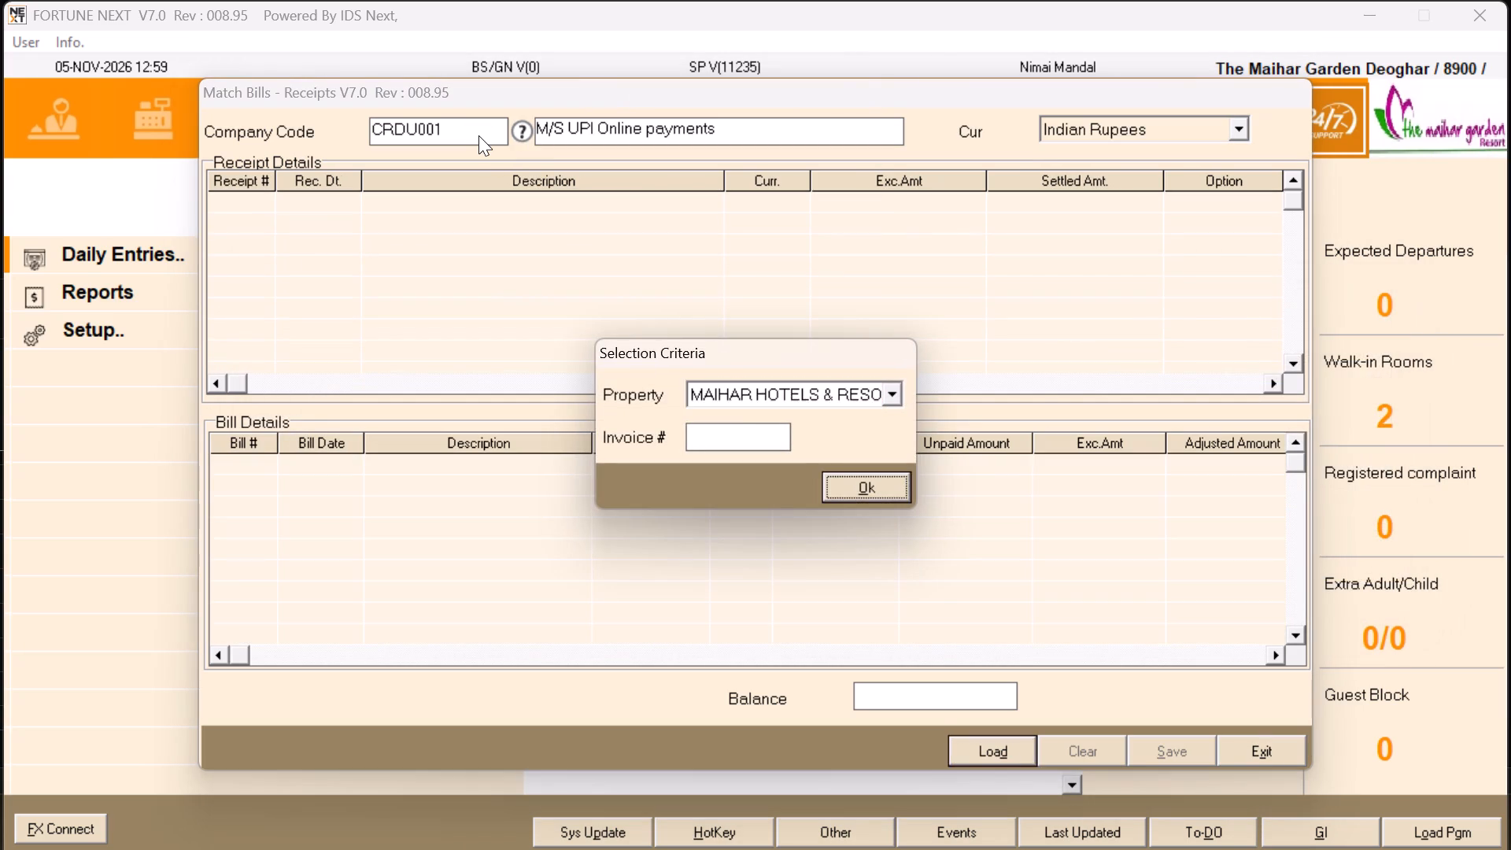
key(Return)
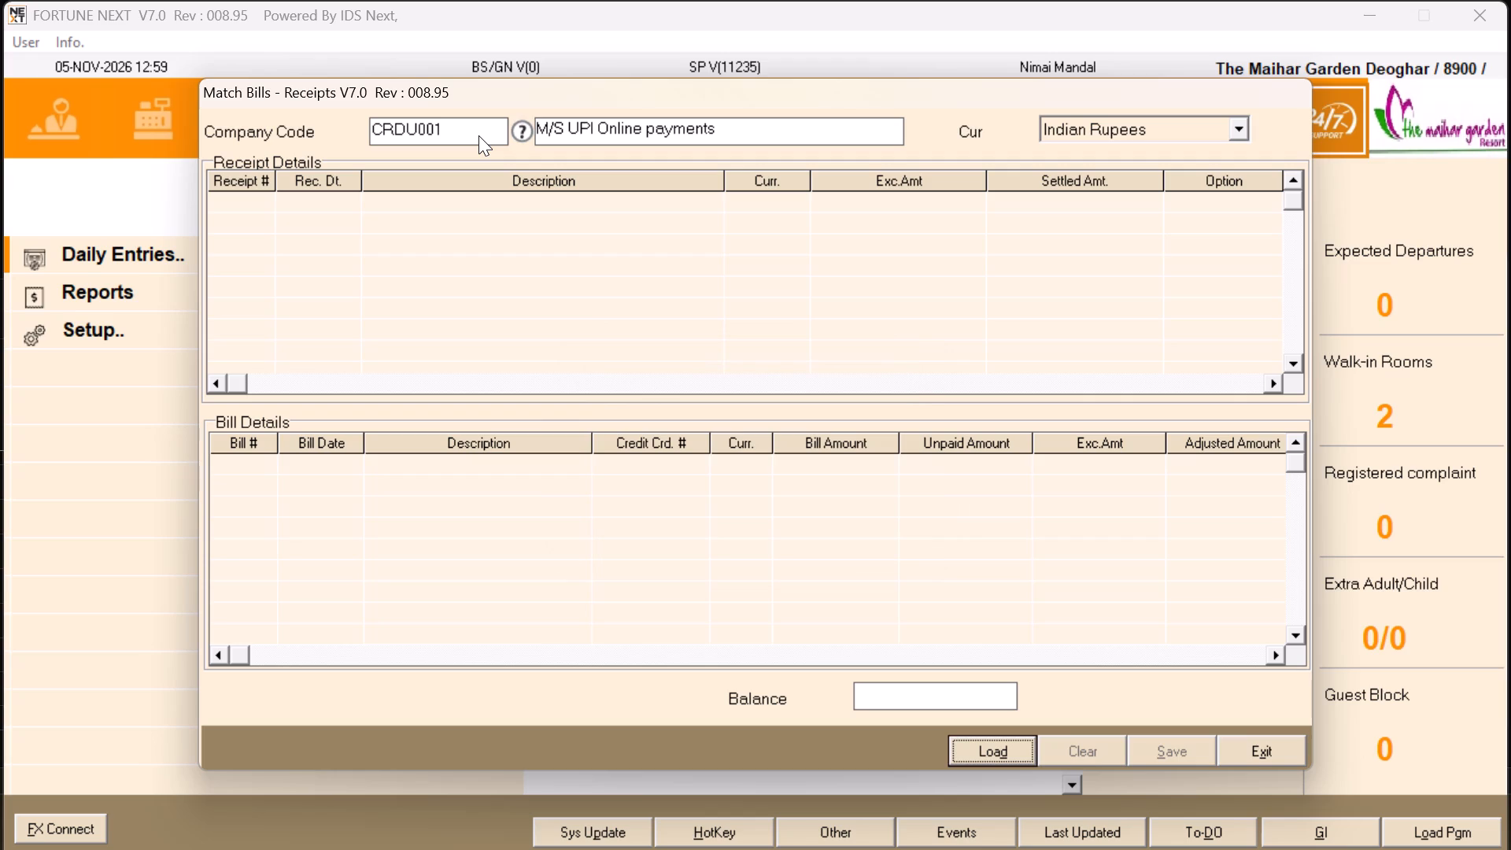
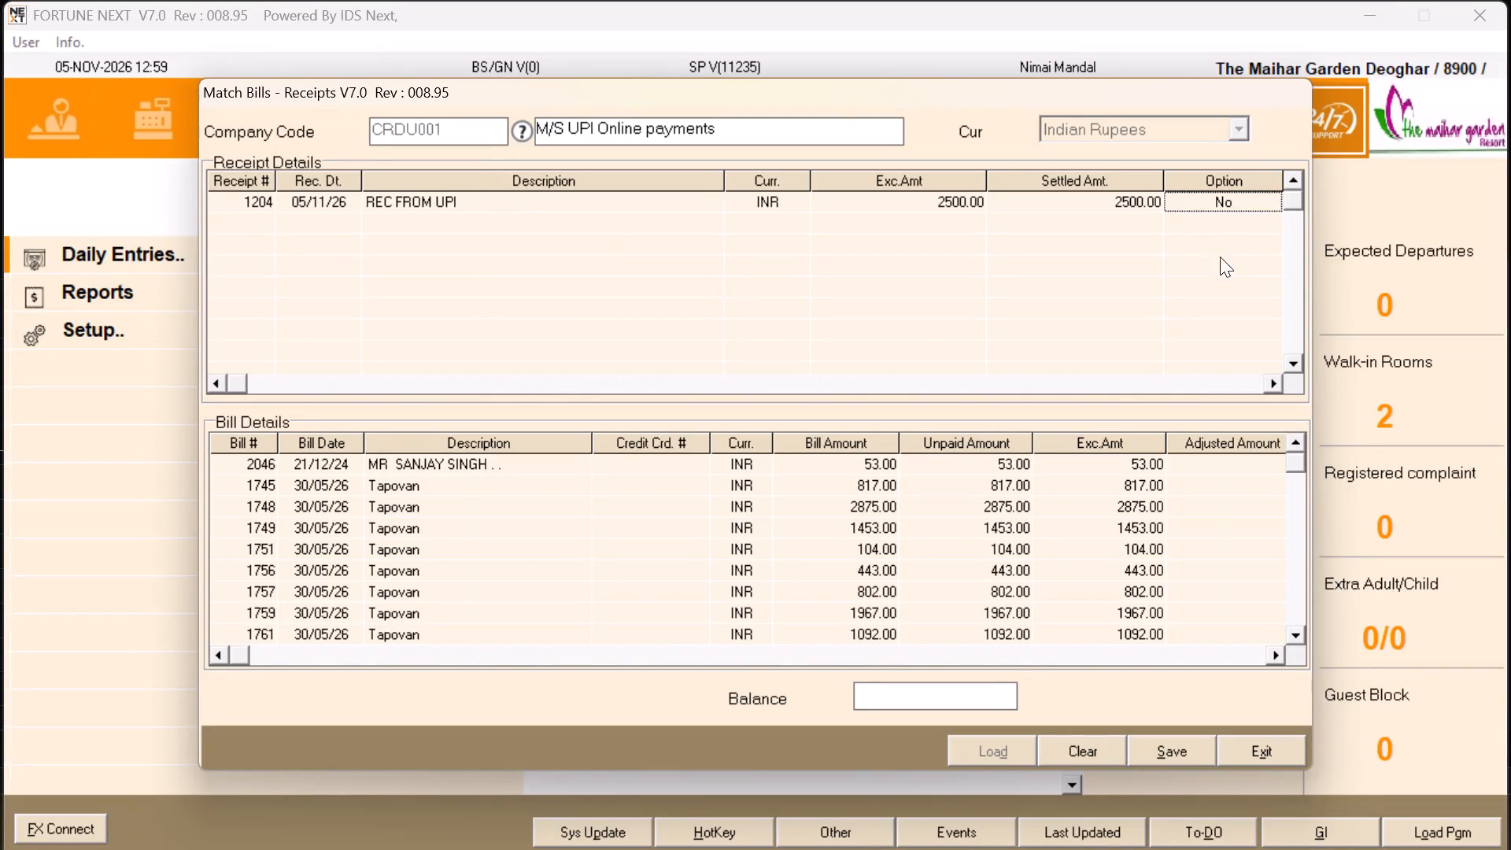
Set the Option of receipt 1204, REC FROM UPI, to Yes.
key(Return)
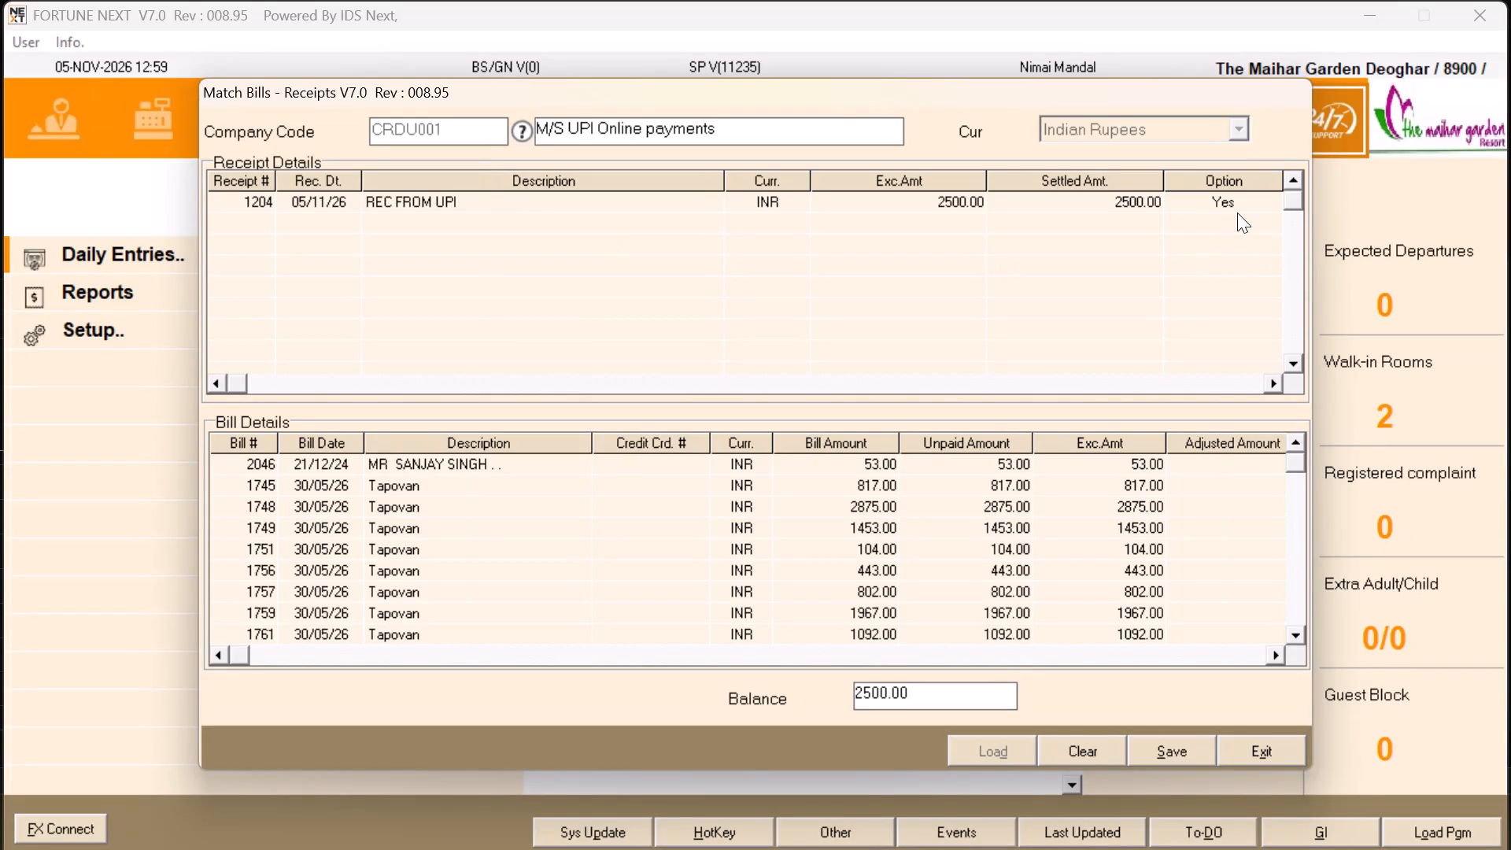
Find the 2500.00 advance bills dated 31/10/26, checking the Excel settlement report for reference **9713, and bring up their Option and reference columns.
double_click(1302, 634)
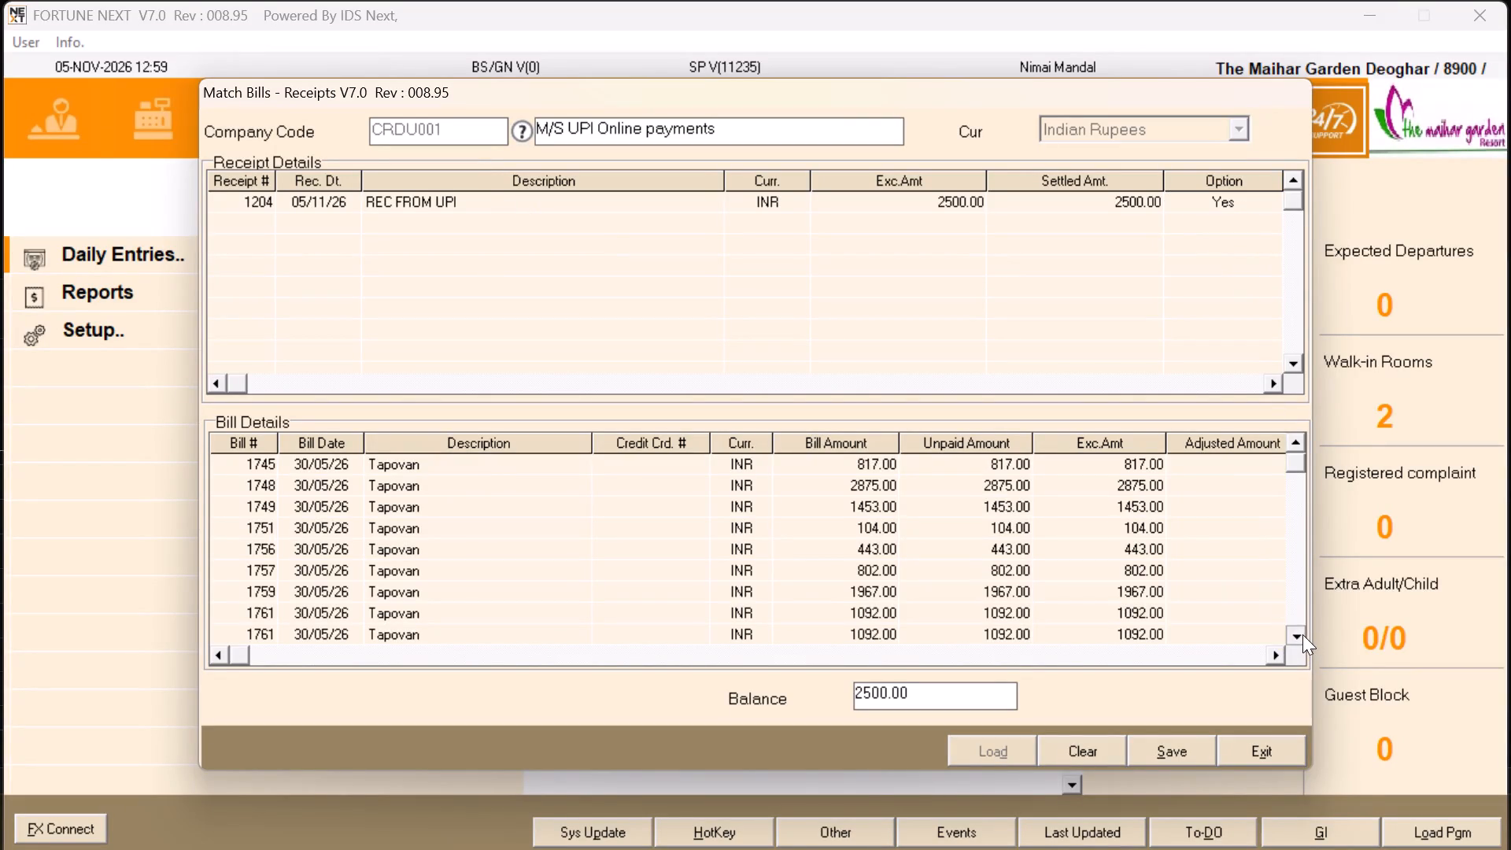
click(1302, 634)
double_click(1302, 634)
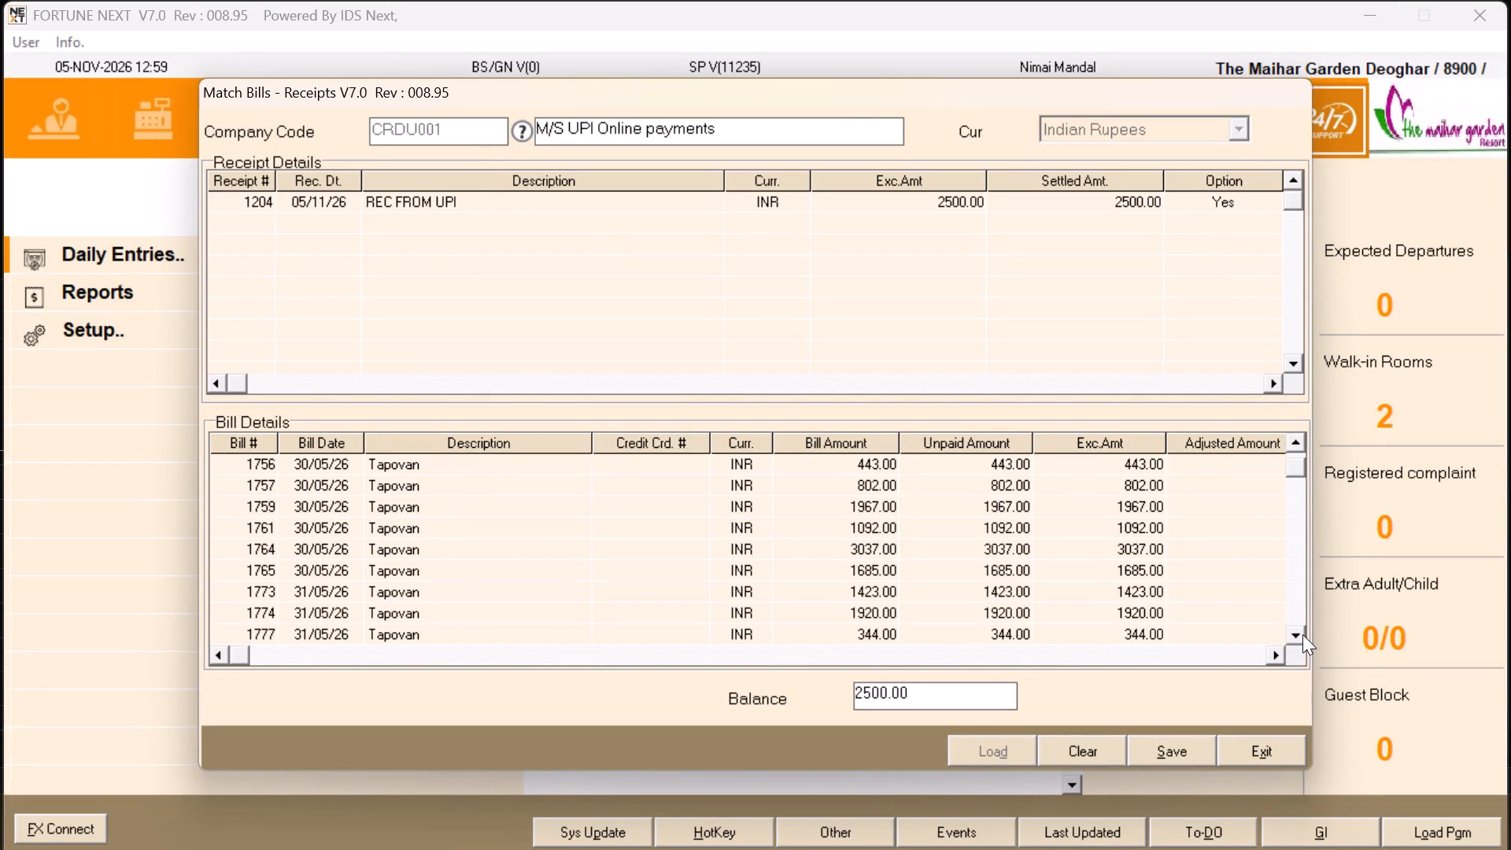
triple_click(1302, 634)
double_click(1302, 634)
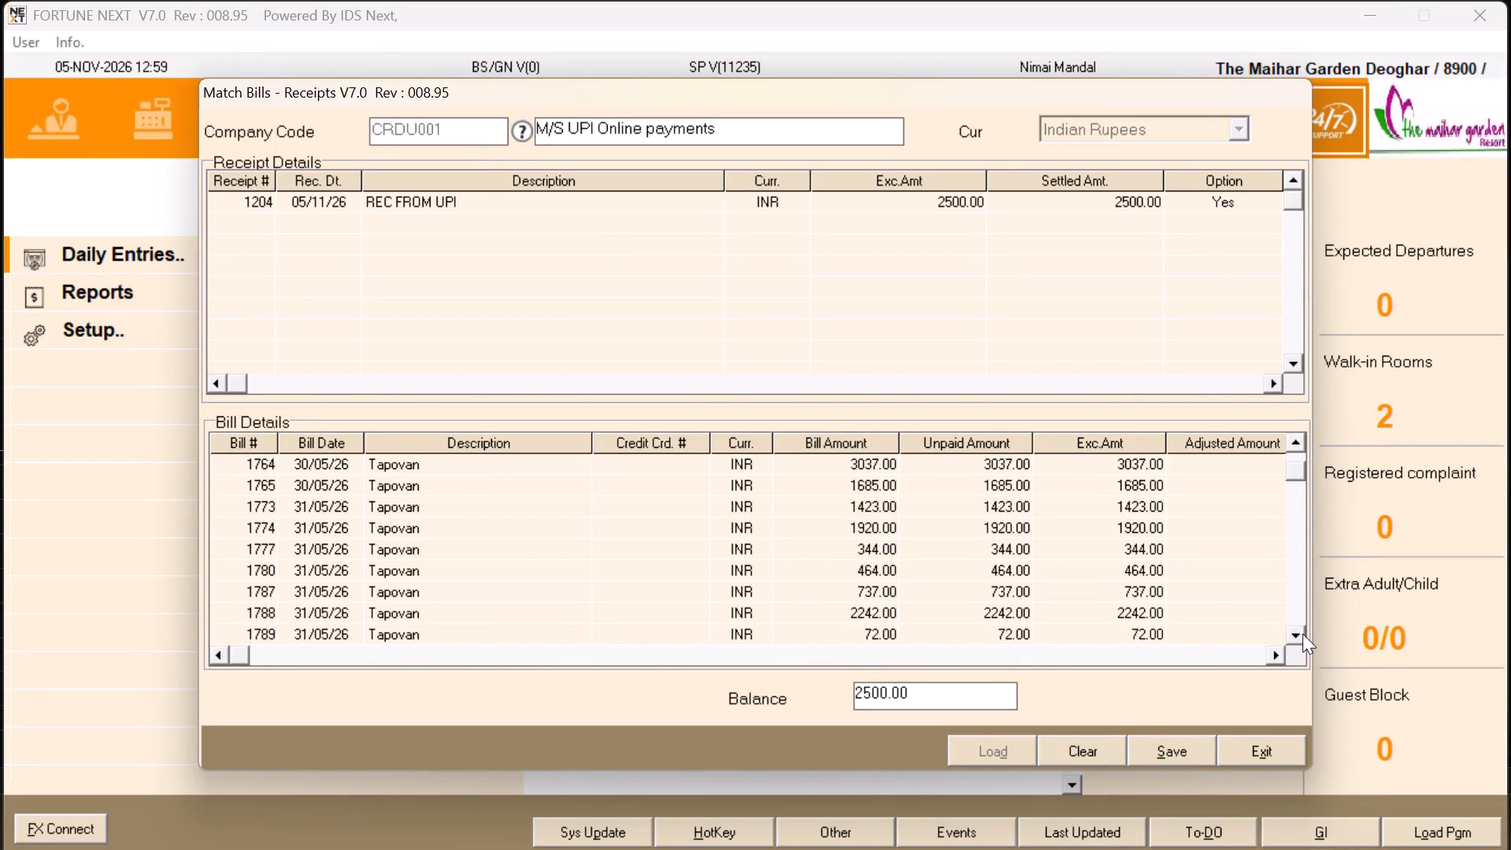
key(alt+Tab)
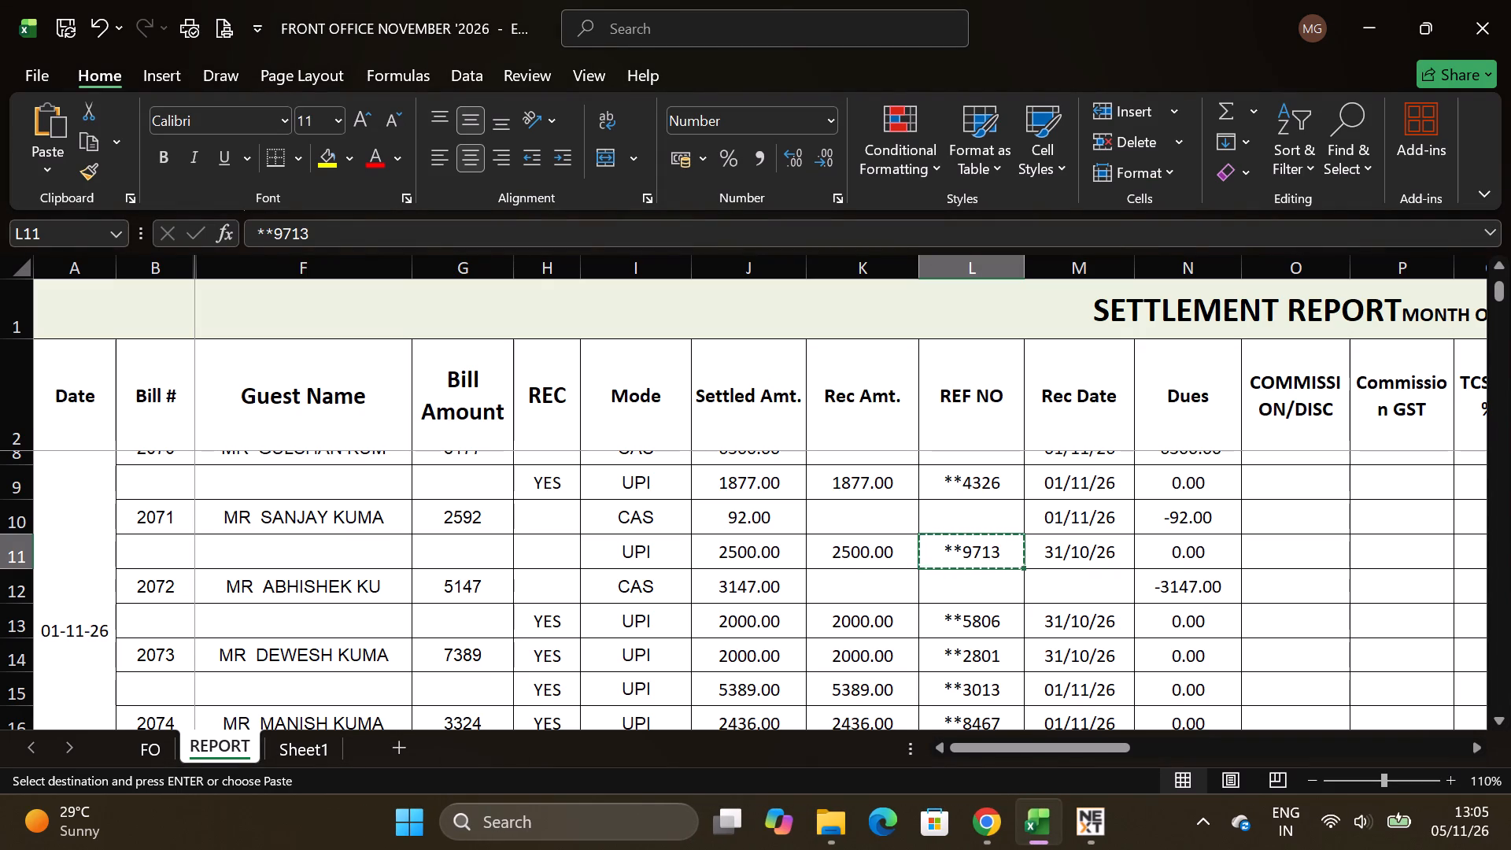
key(alt+Tab)
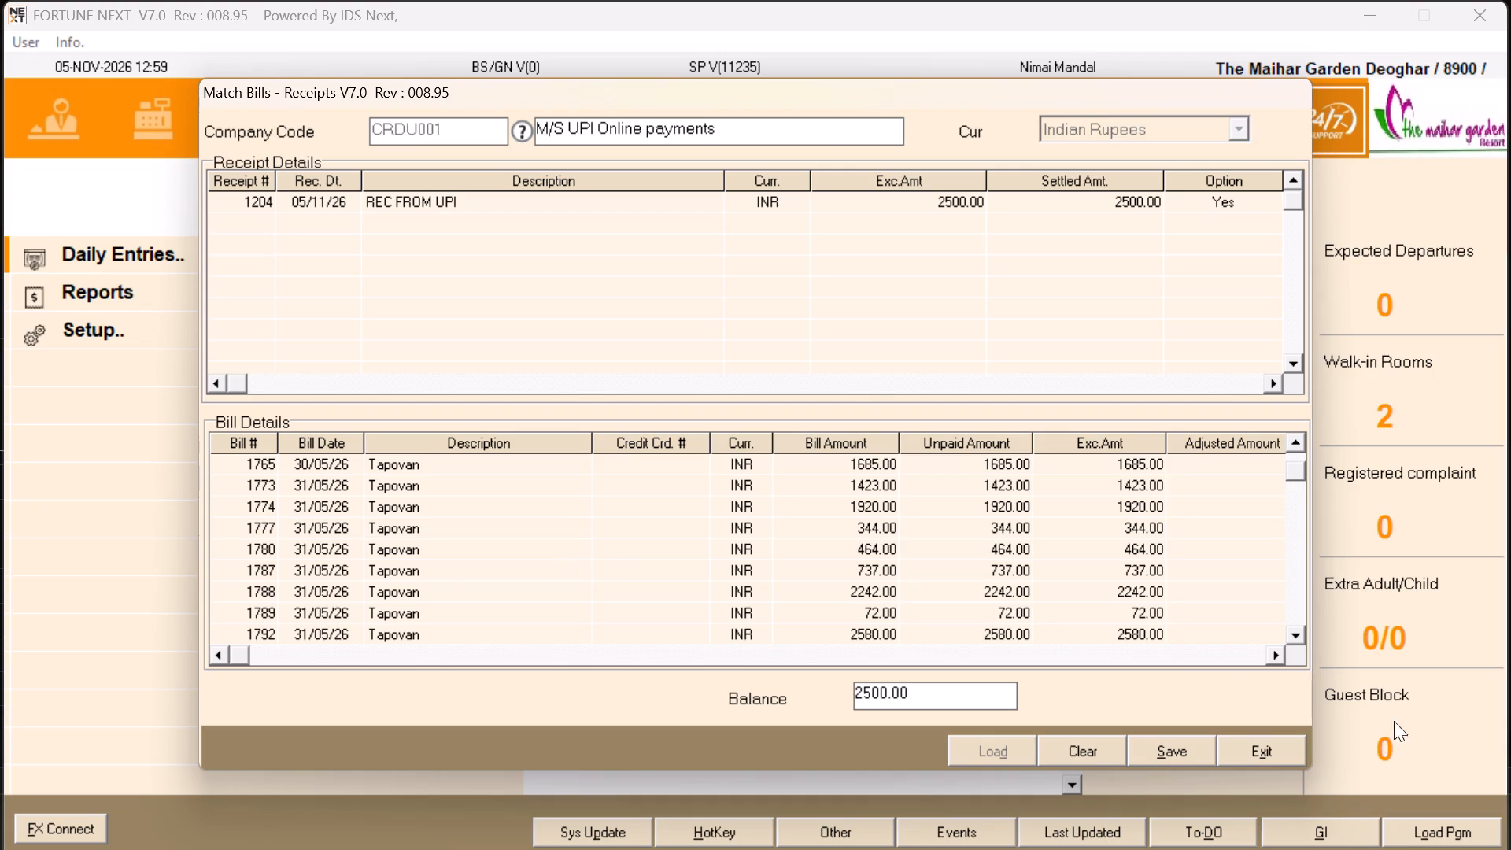
click(1297, 637)
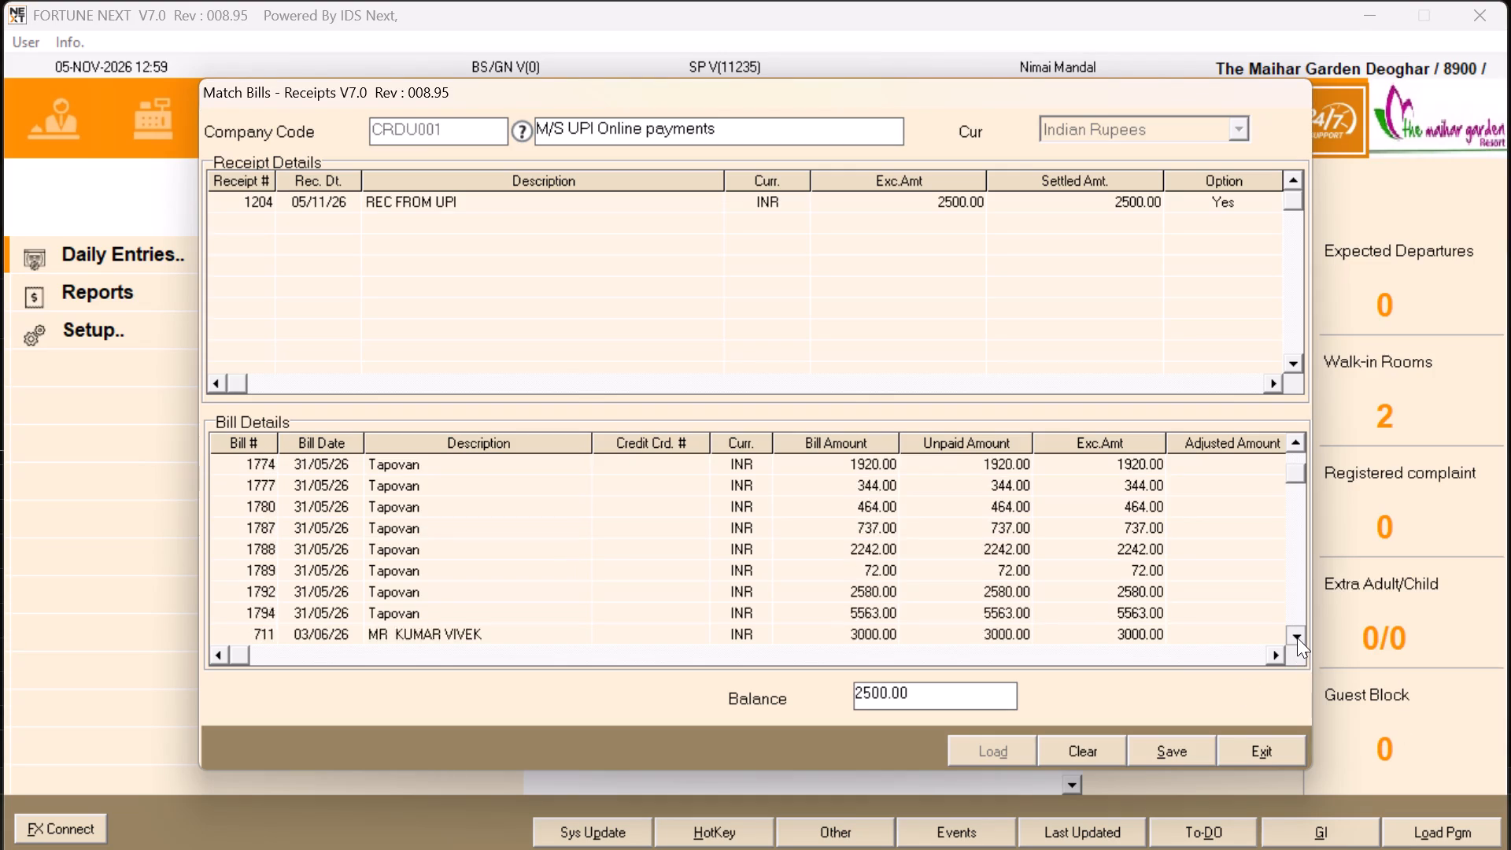
click(1297, 637)
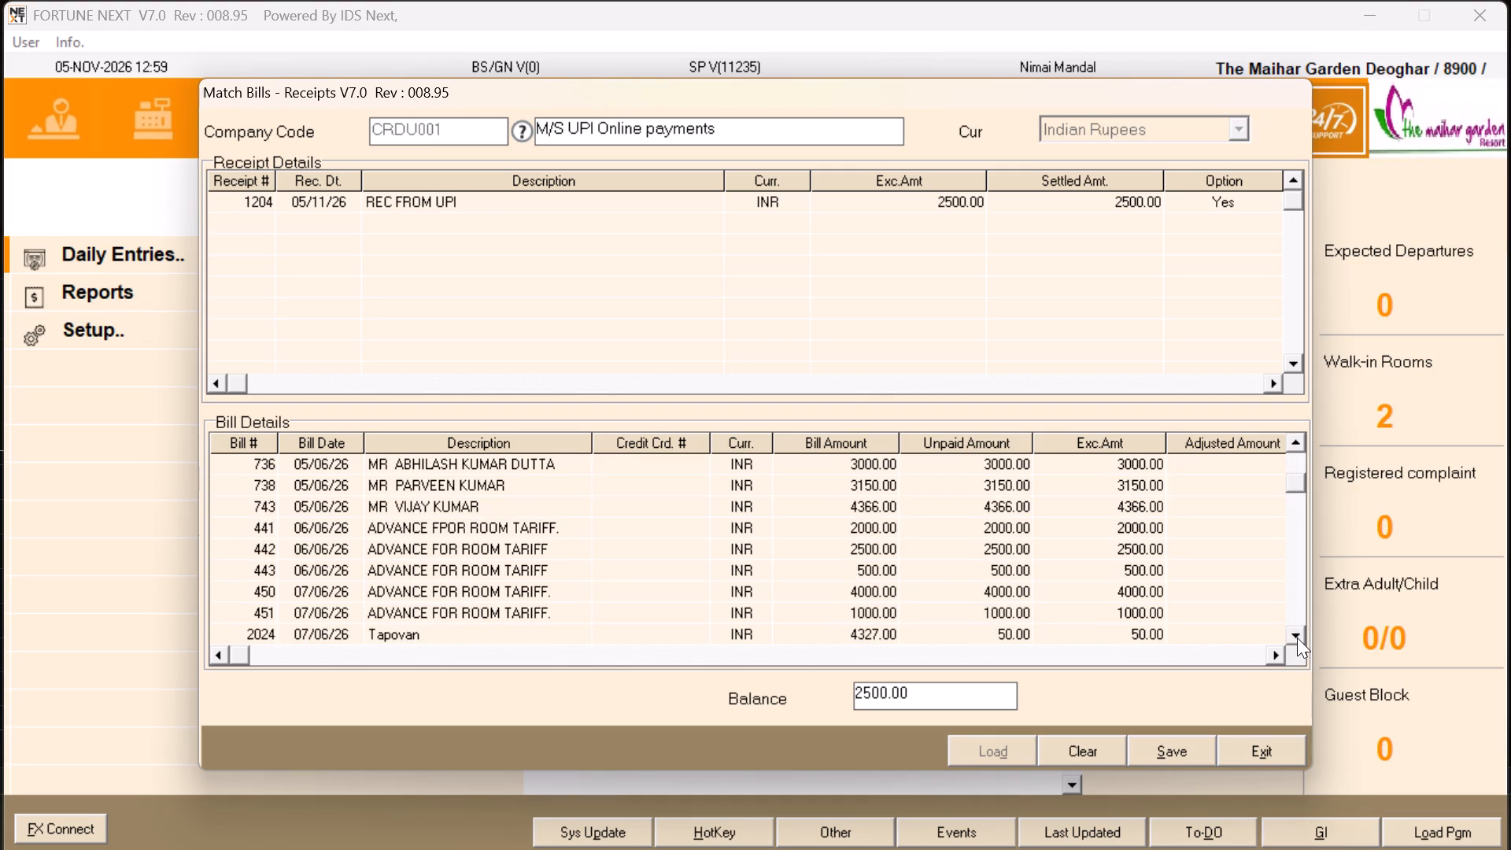
click(1297, 637)
double_click(1297, 637)
triple_click(1297, 637)
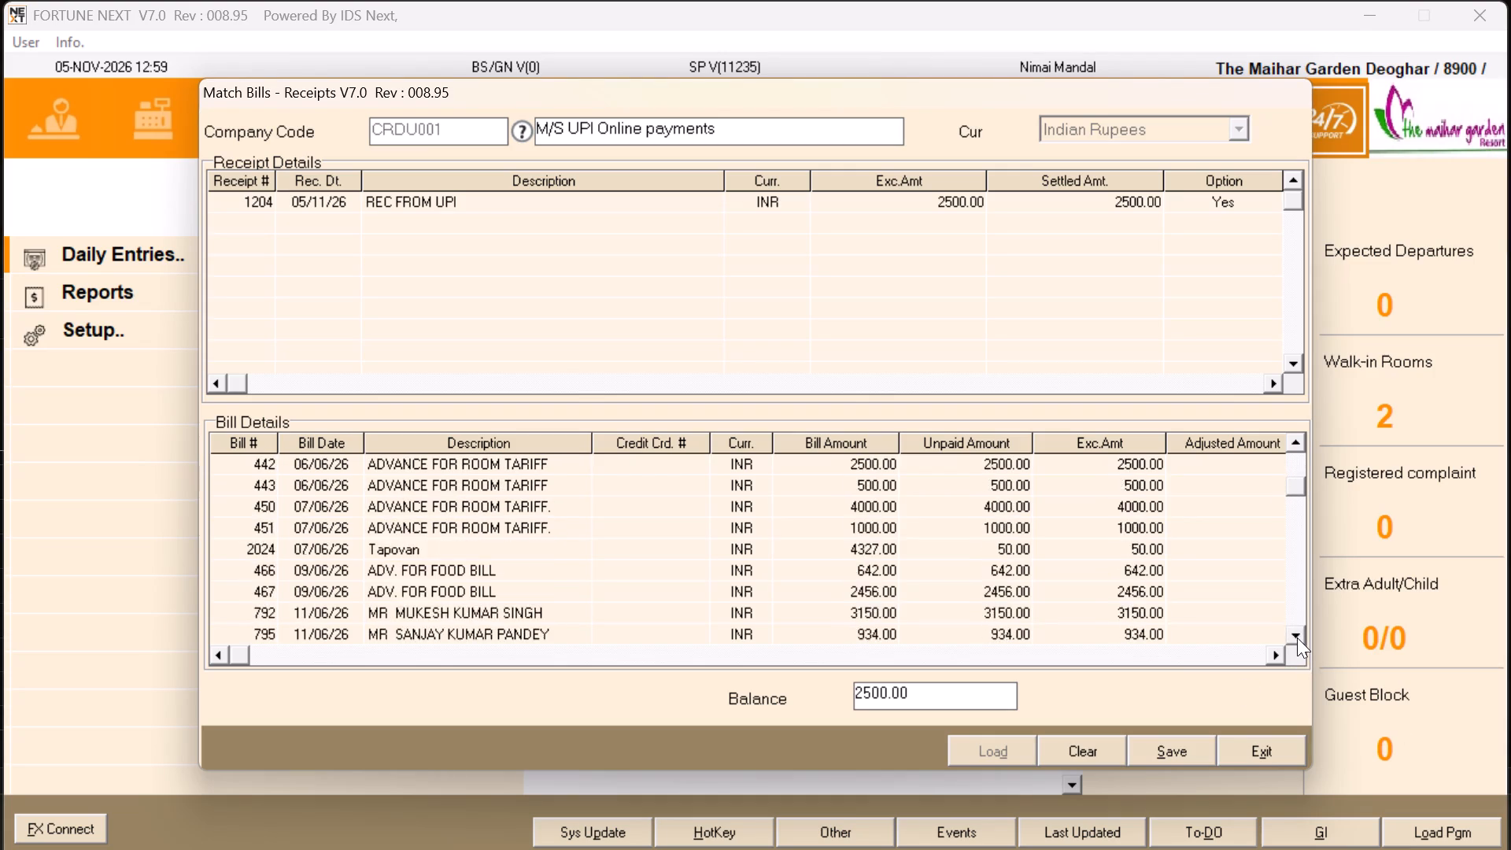
click(1297, 637)
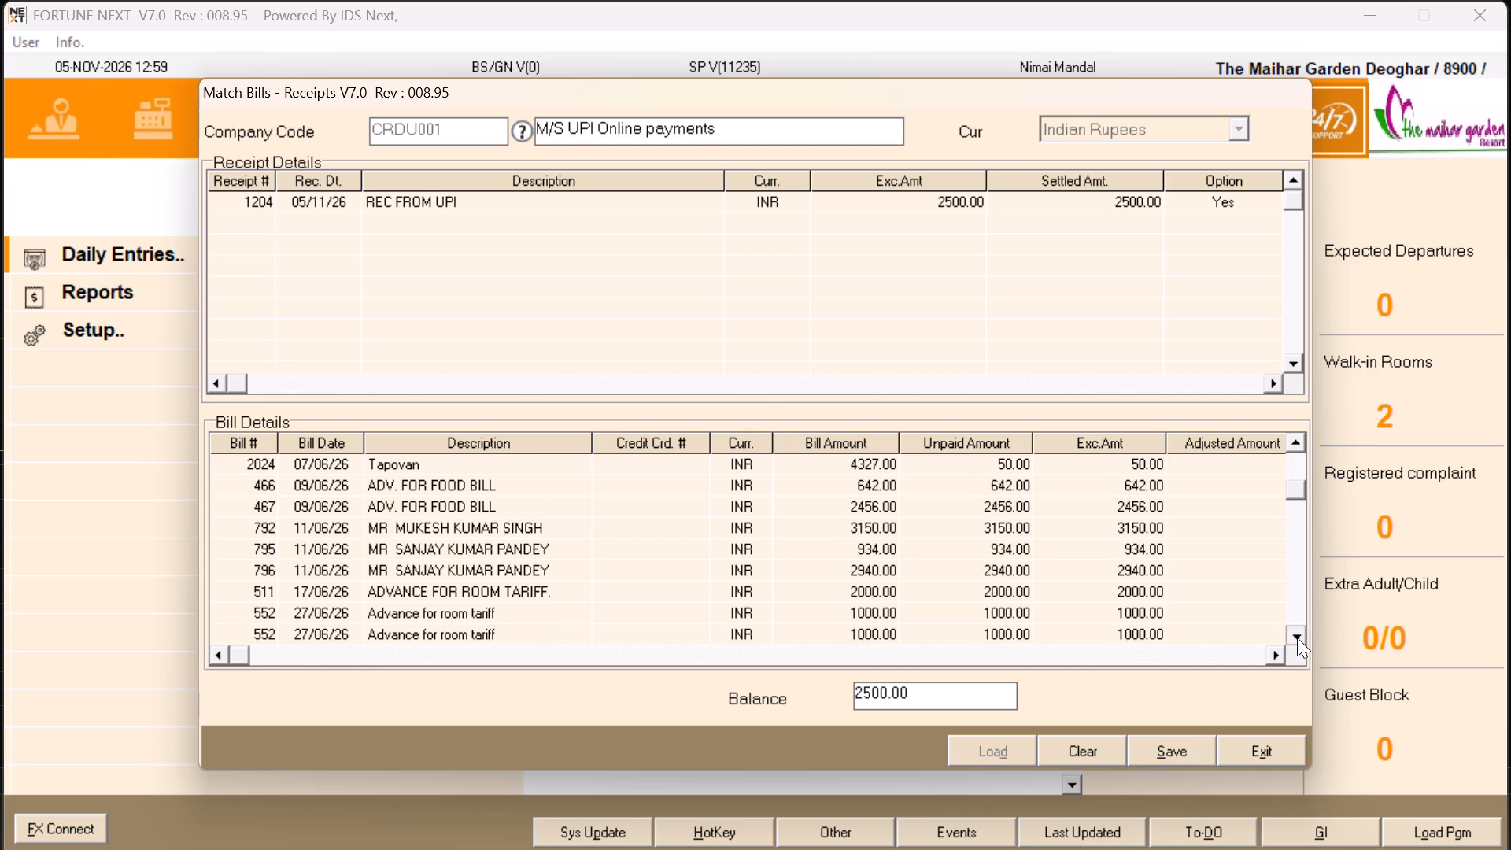
click(1297, 637)
click(1297, 637)
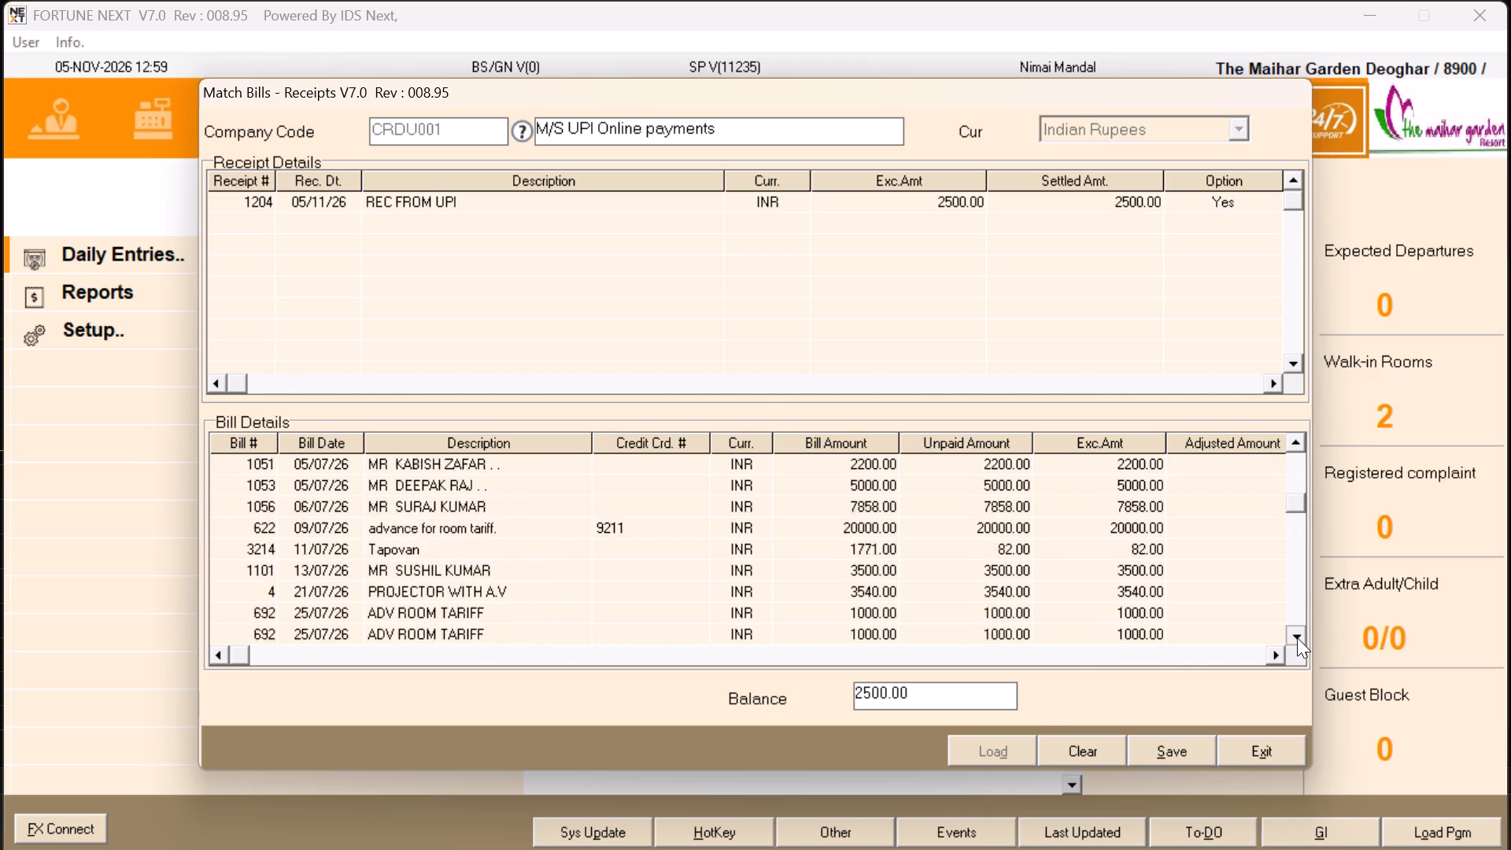
key(alt+Tab)
key(alt+Tab)
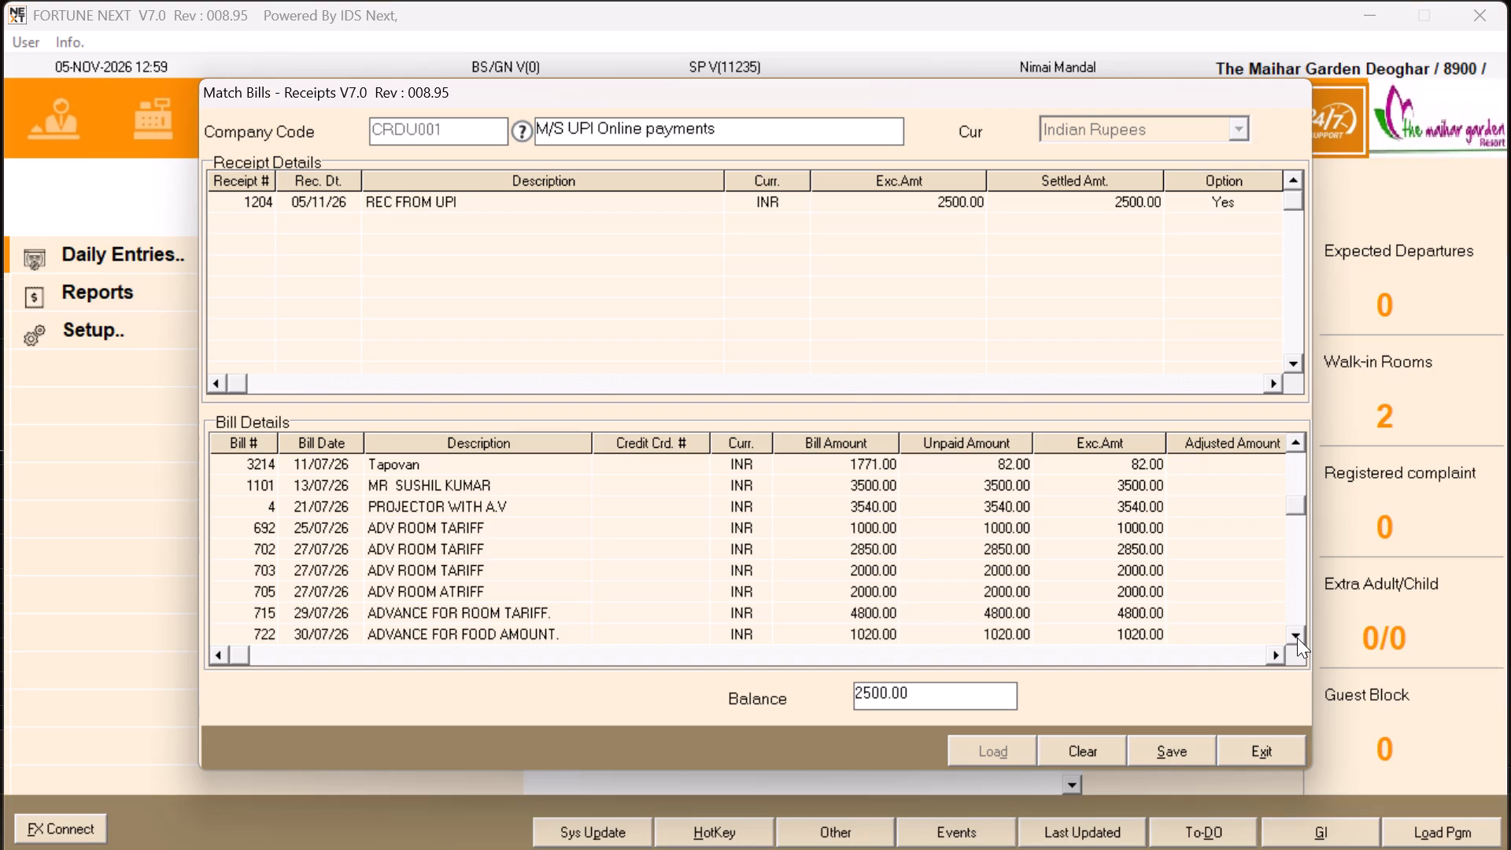
click(1297, 637)
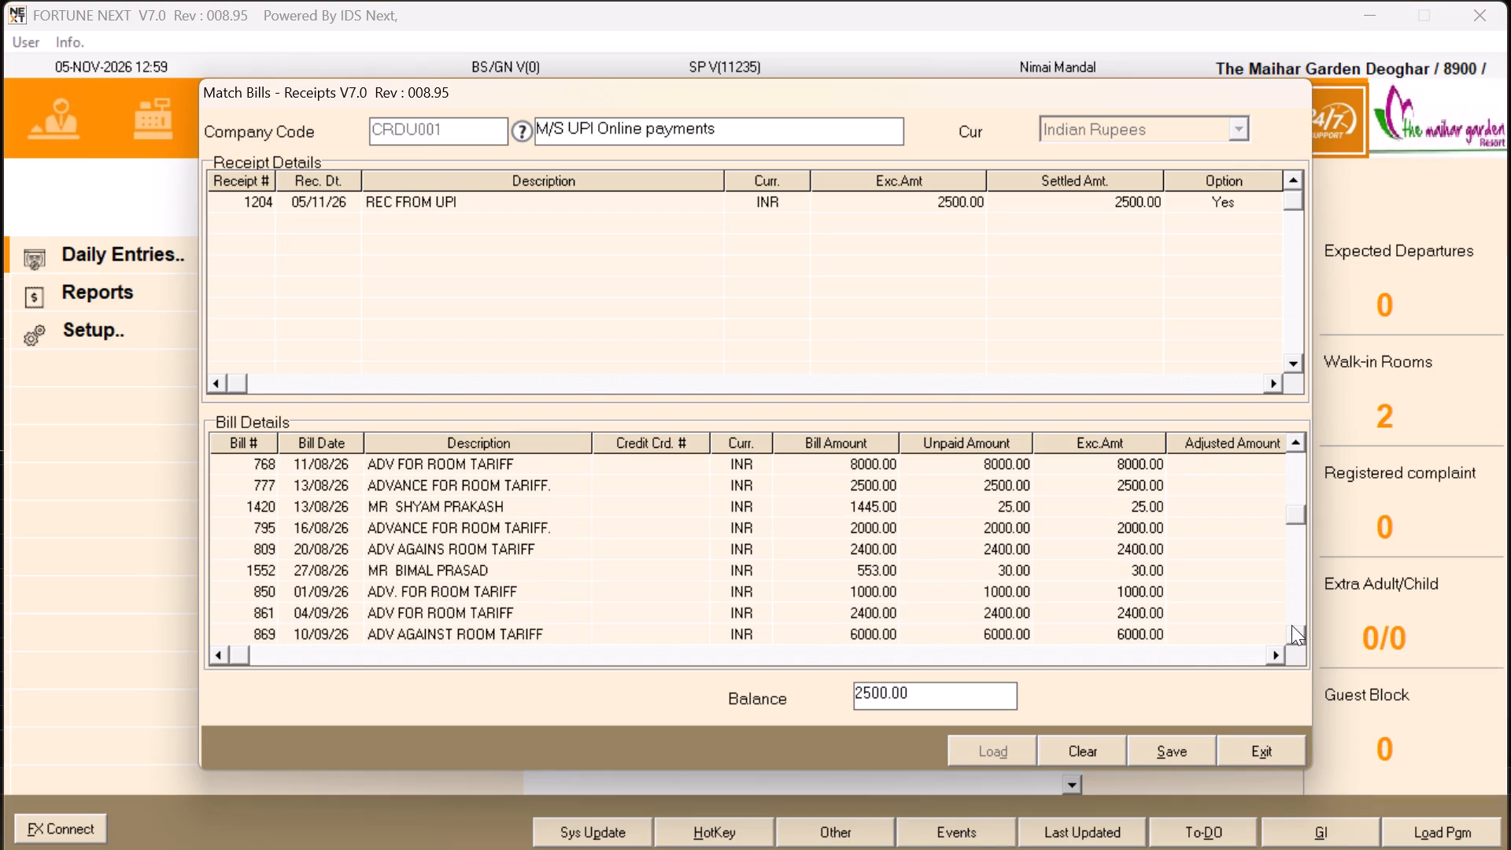
click(1302, 637)
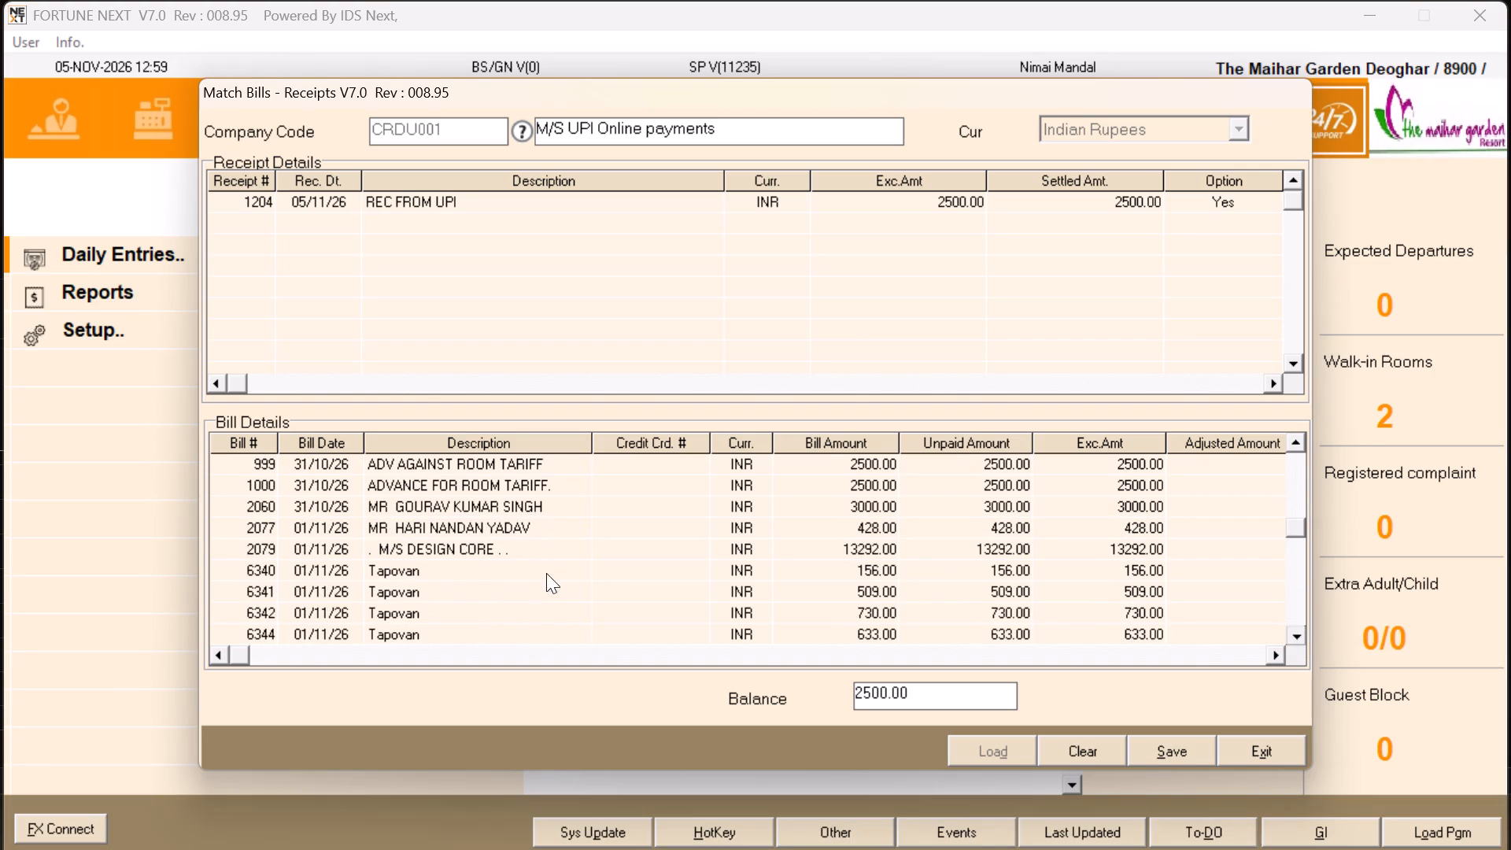
click(871, 479)
key(Right)
key(Right)
key(Right)
key(Right)
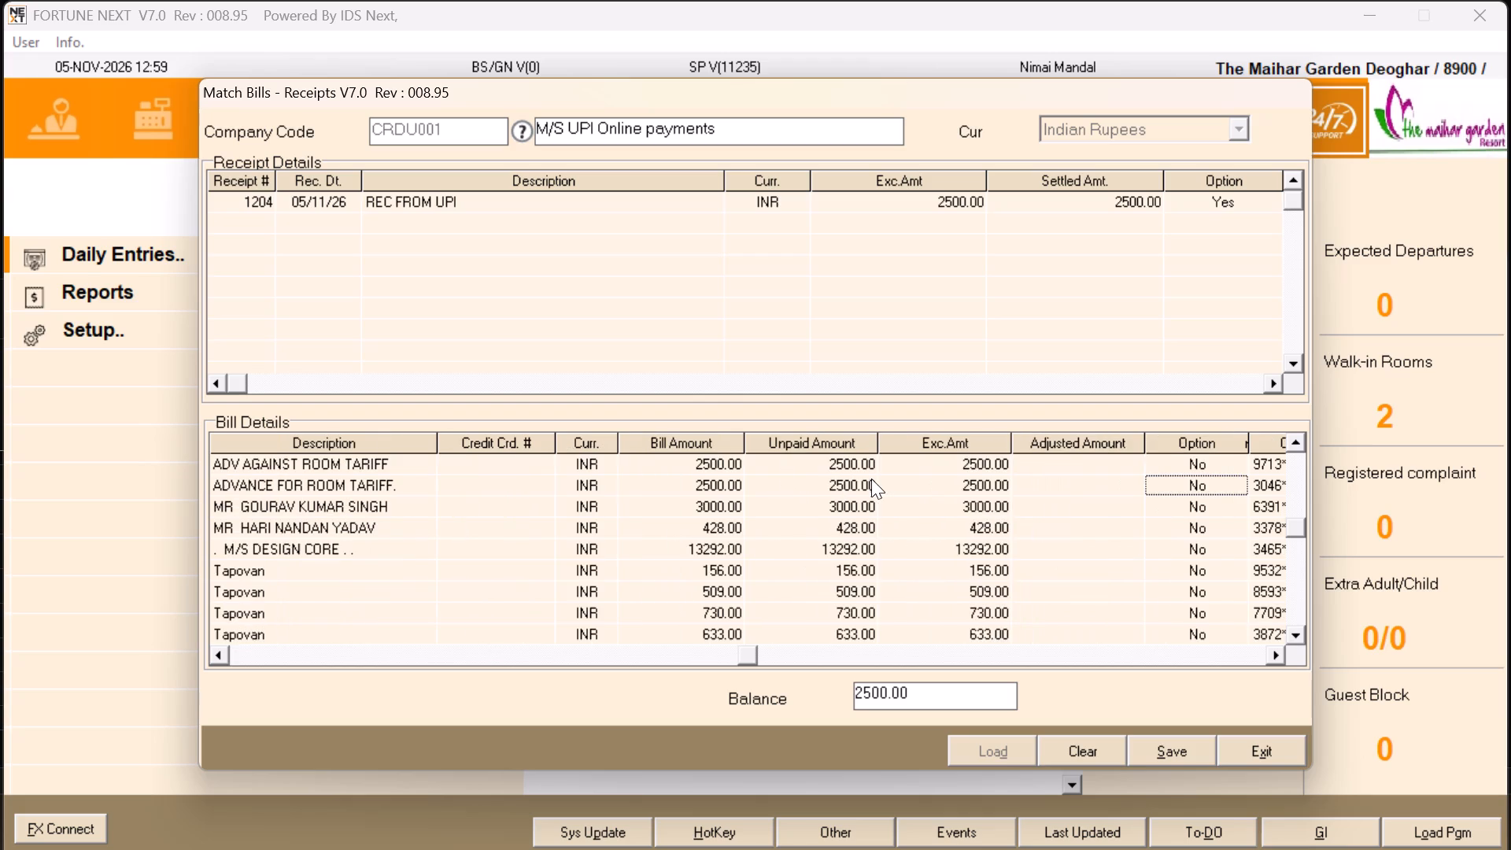
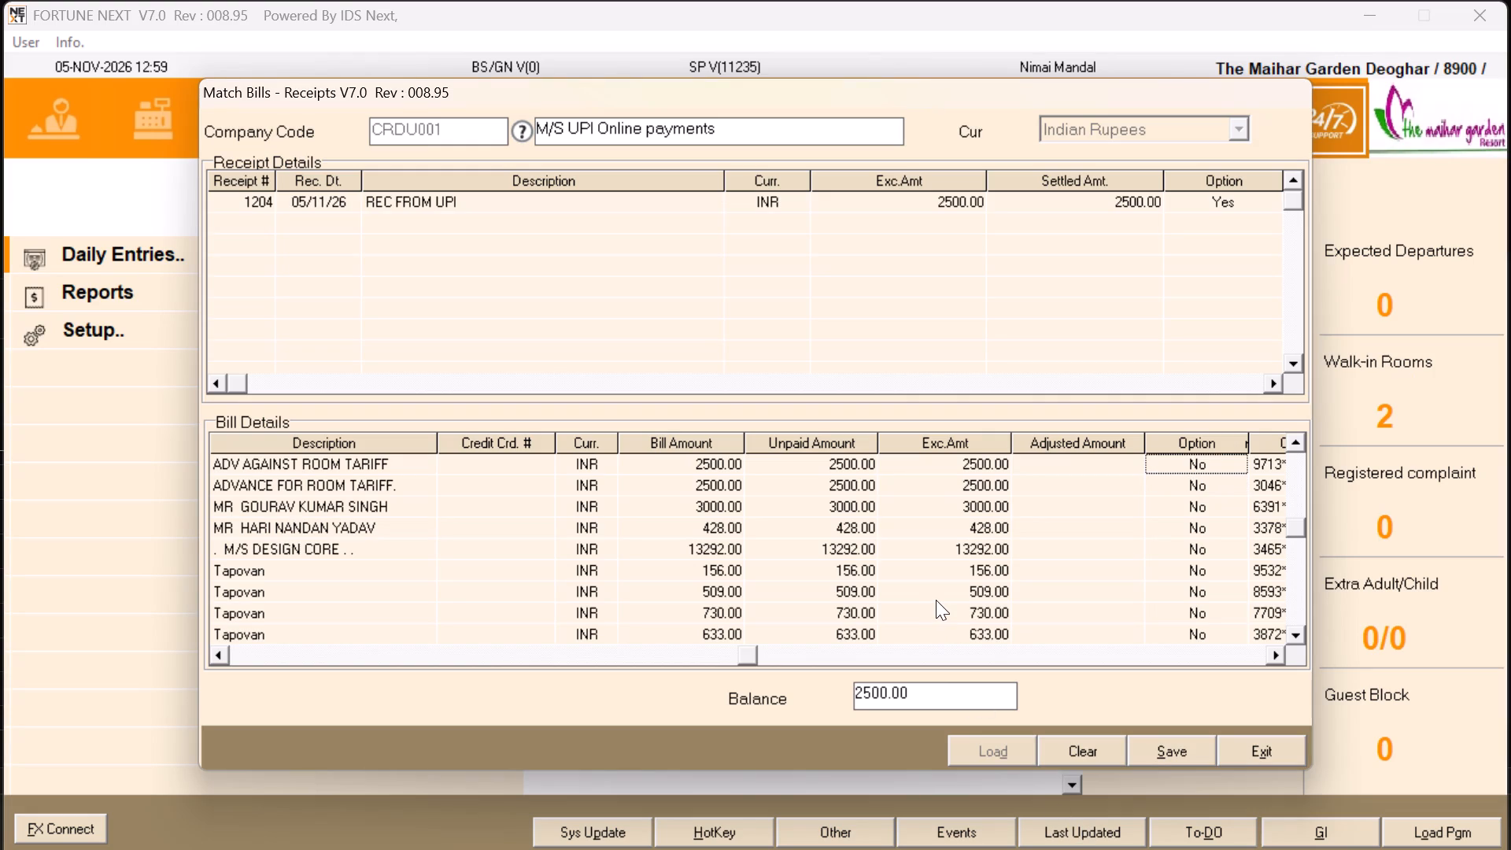
Set the Option of the 2500.00 bill with reference 9713 to Yes, save the match with receipt 1204 and close Match Bills.
key(Return)
key(Return)
key(Return)
key(Down)
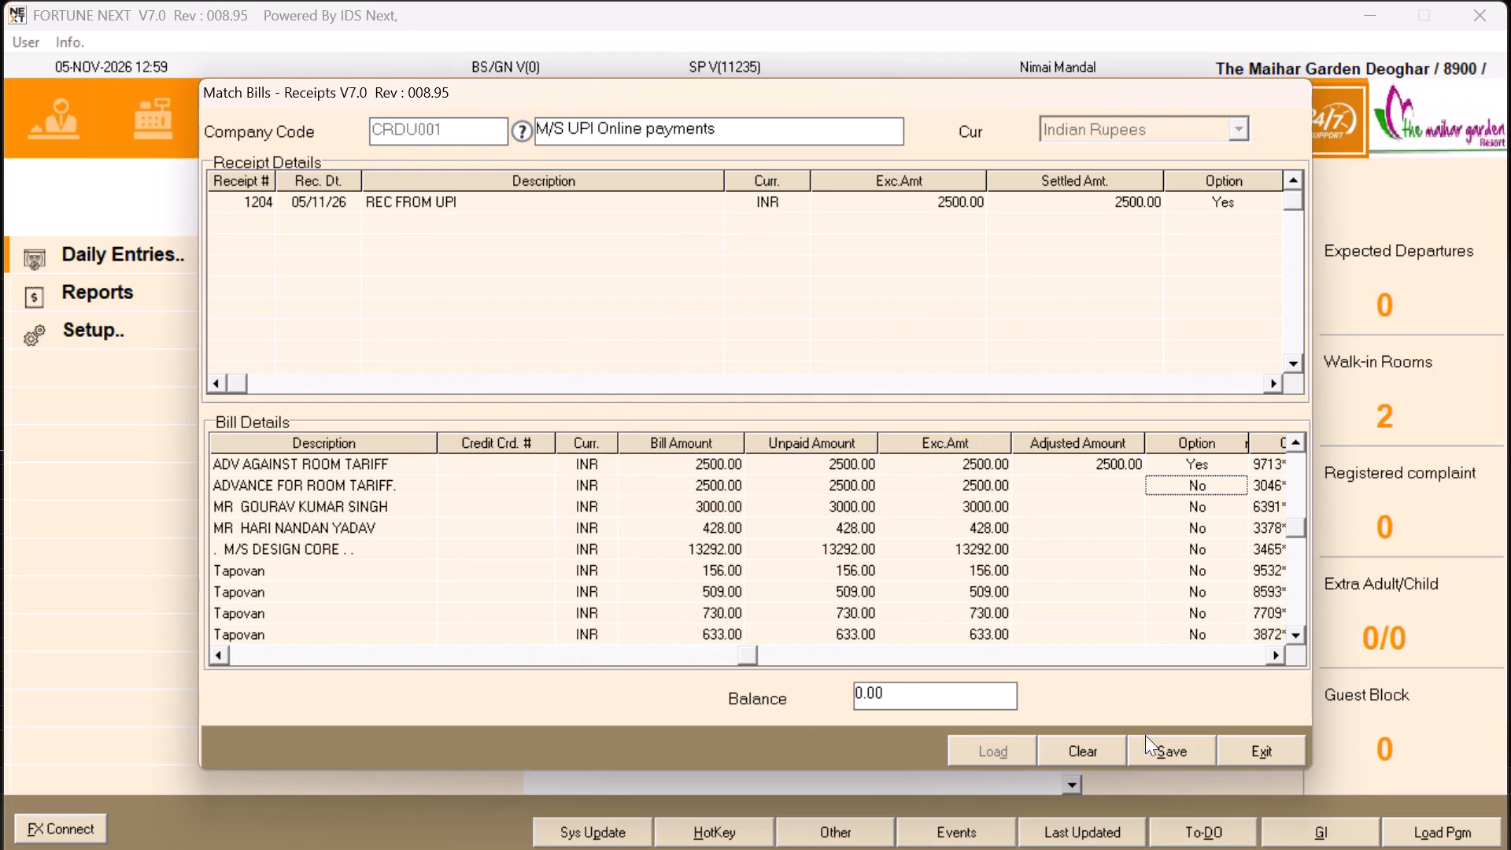
click(1145, 740)
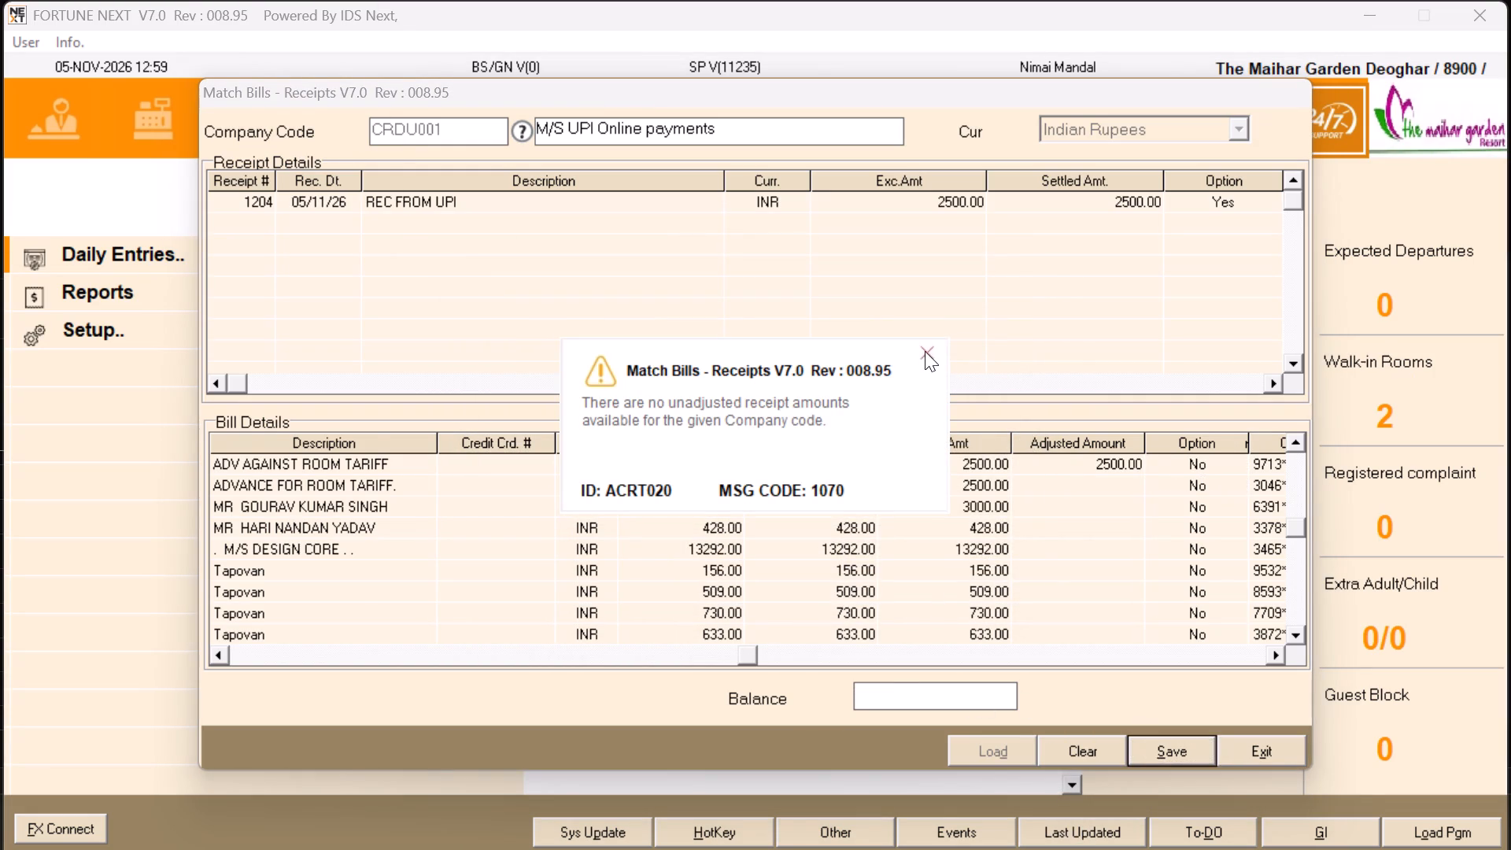
click(925, 351)
click(1236, 752)
In the Excel settlement report, mark REC as YES for the 2500.00 UPI payment **9713 and save the workbook.
key(alt+Tab)
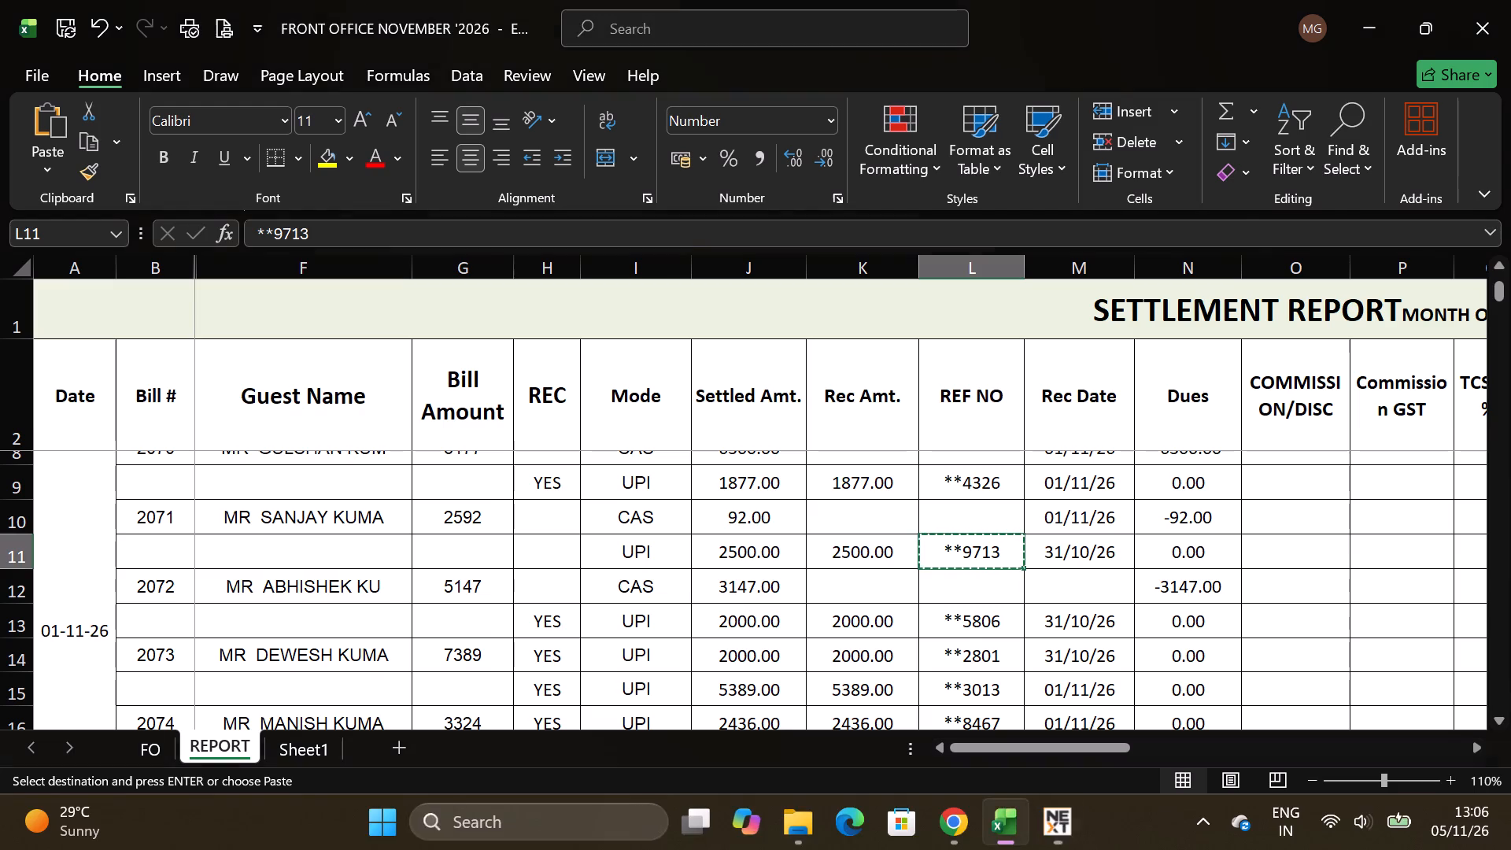
click(545, 555)
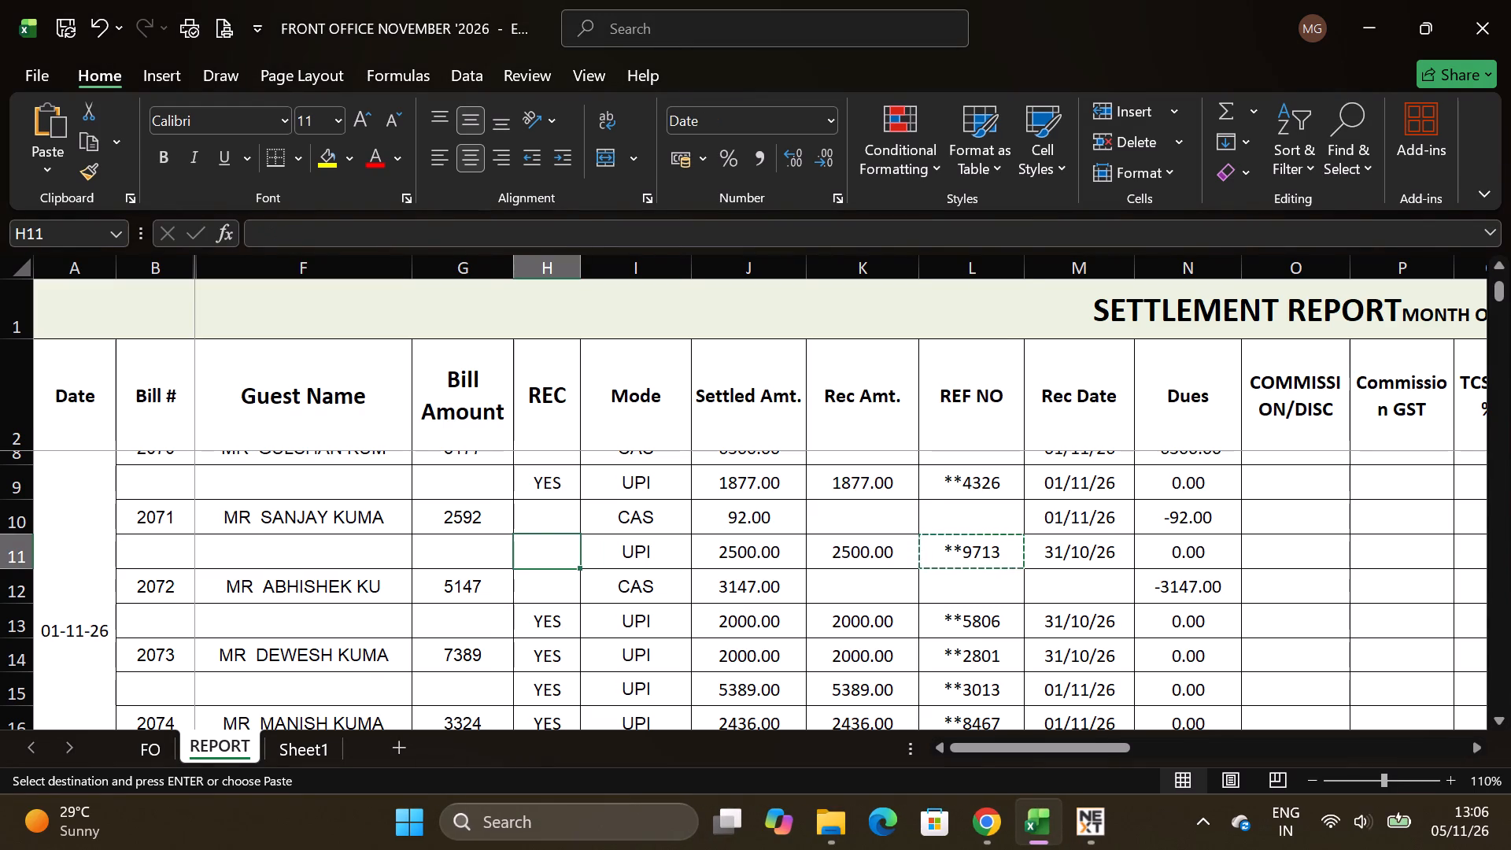
key(y)
click(537, 598)
key(ctrl+s)
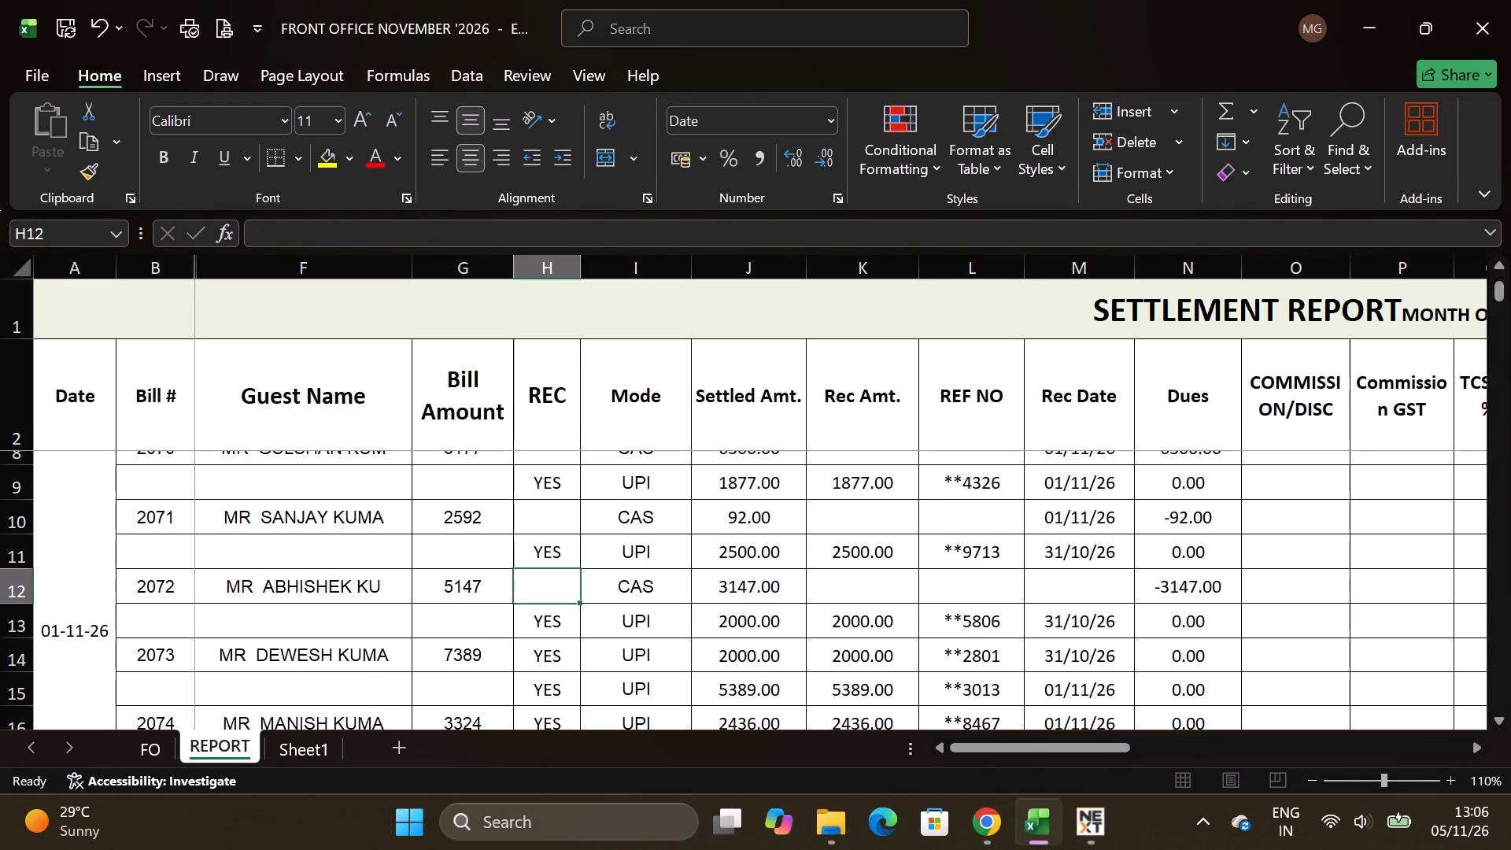
Review the settlement report's REC column for the next payment not yet marked as received.
drag(1077, 745, 934, 745)
scroll(585, 578, up, 1)
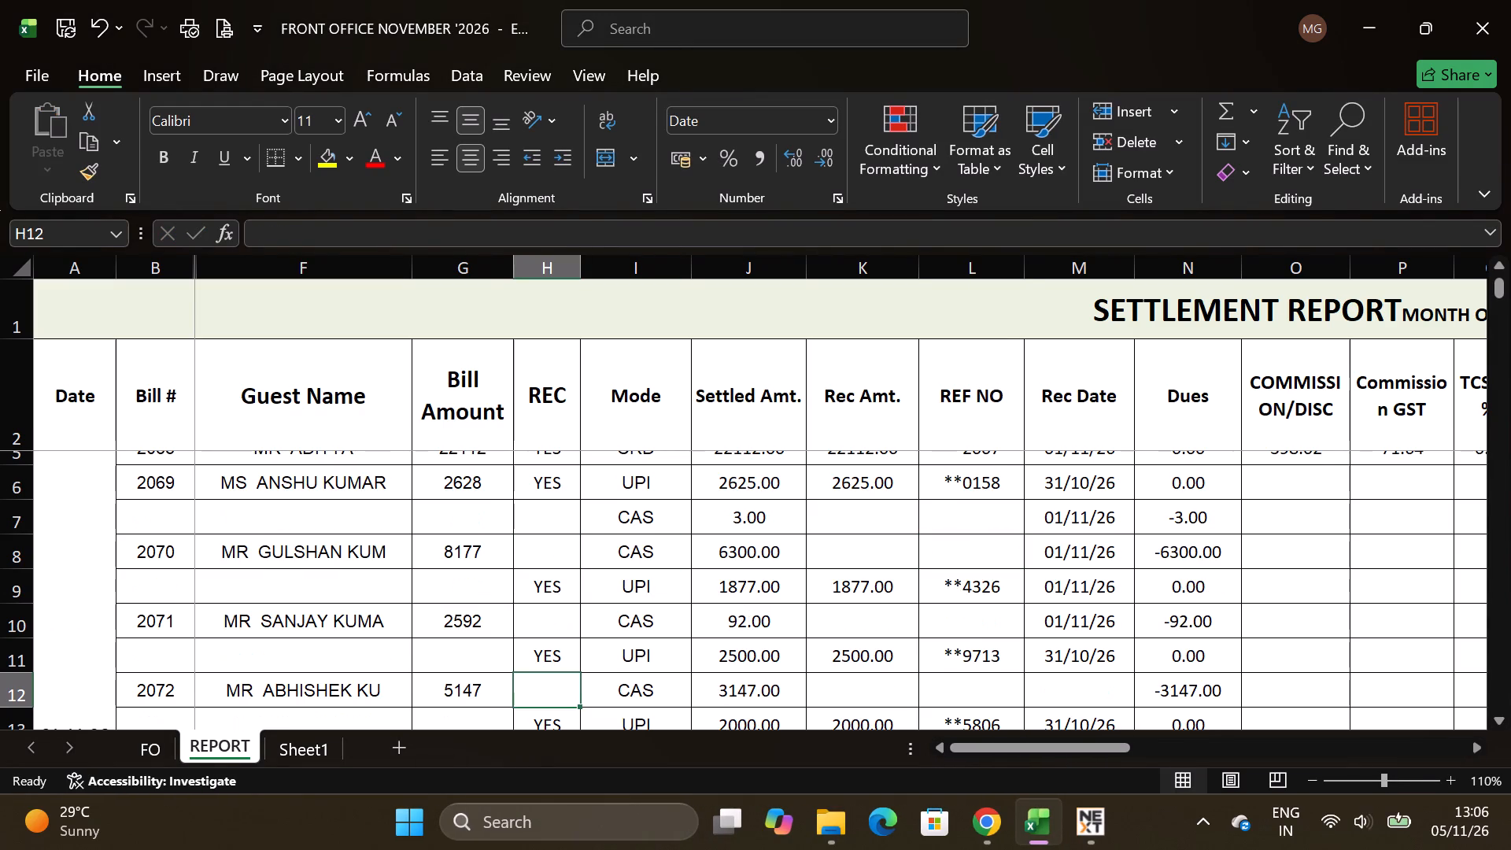
scroll(661, 567, up, 1)
scroll(661, 567, down, 3)
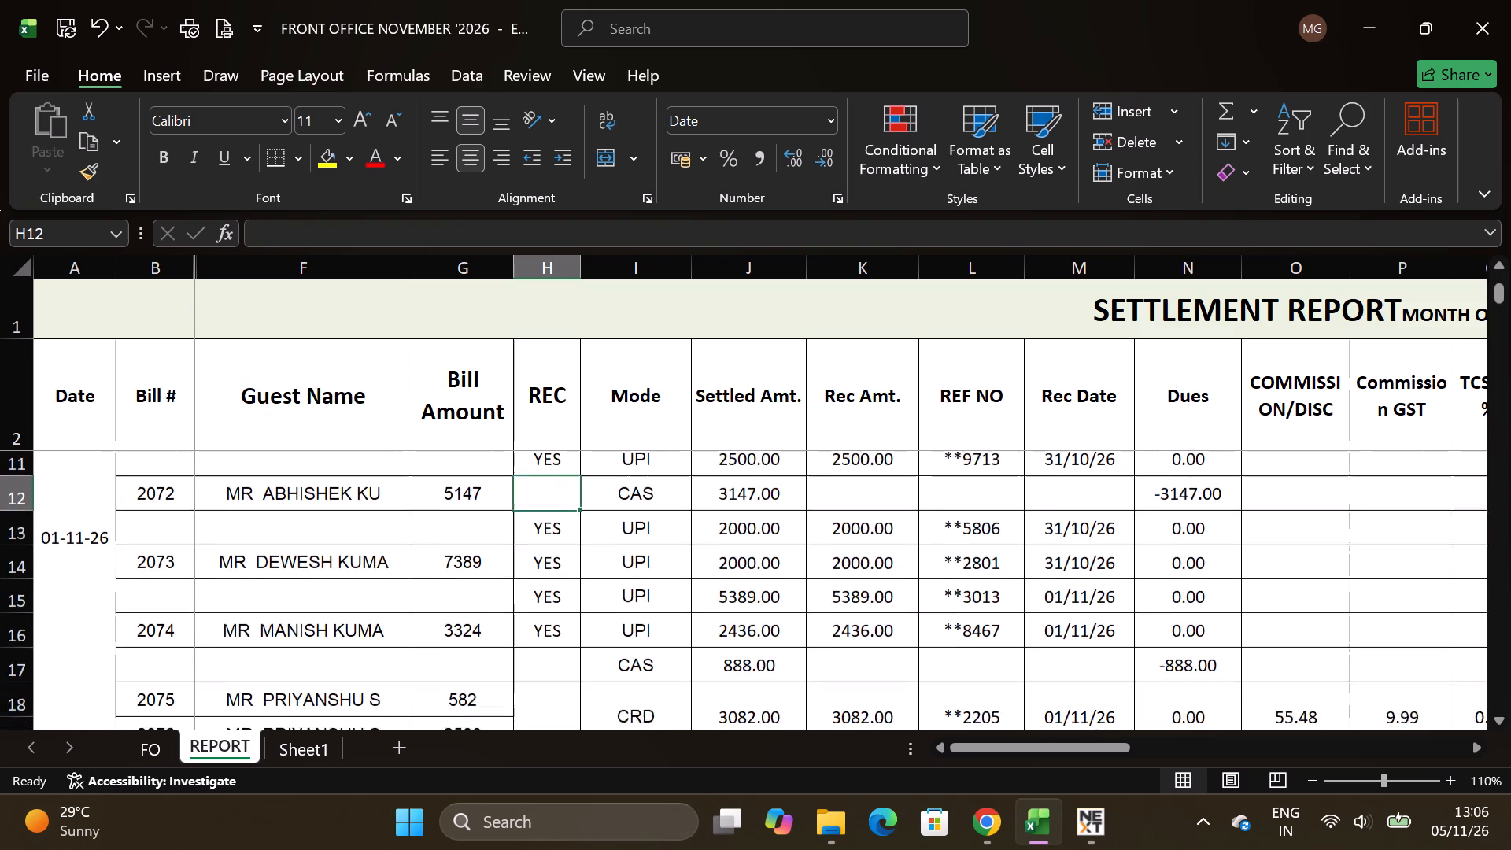
scroll(660, 567, down, 2)
scroll(659, 569, up, 1)
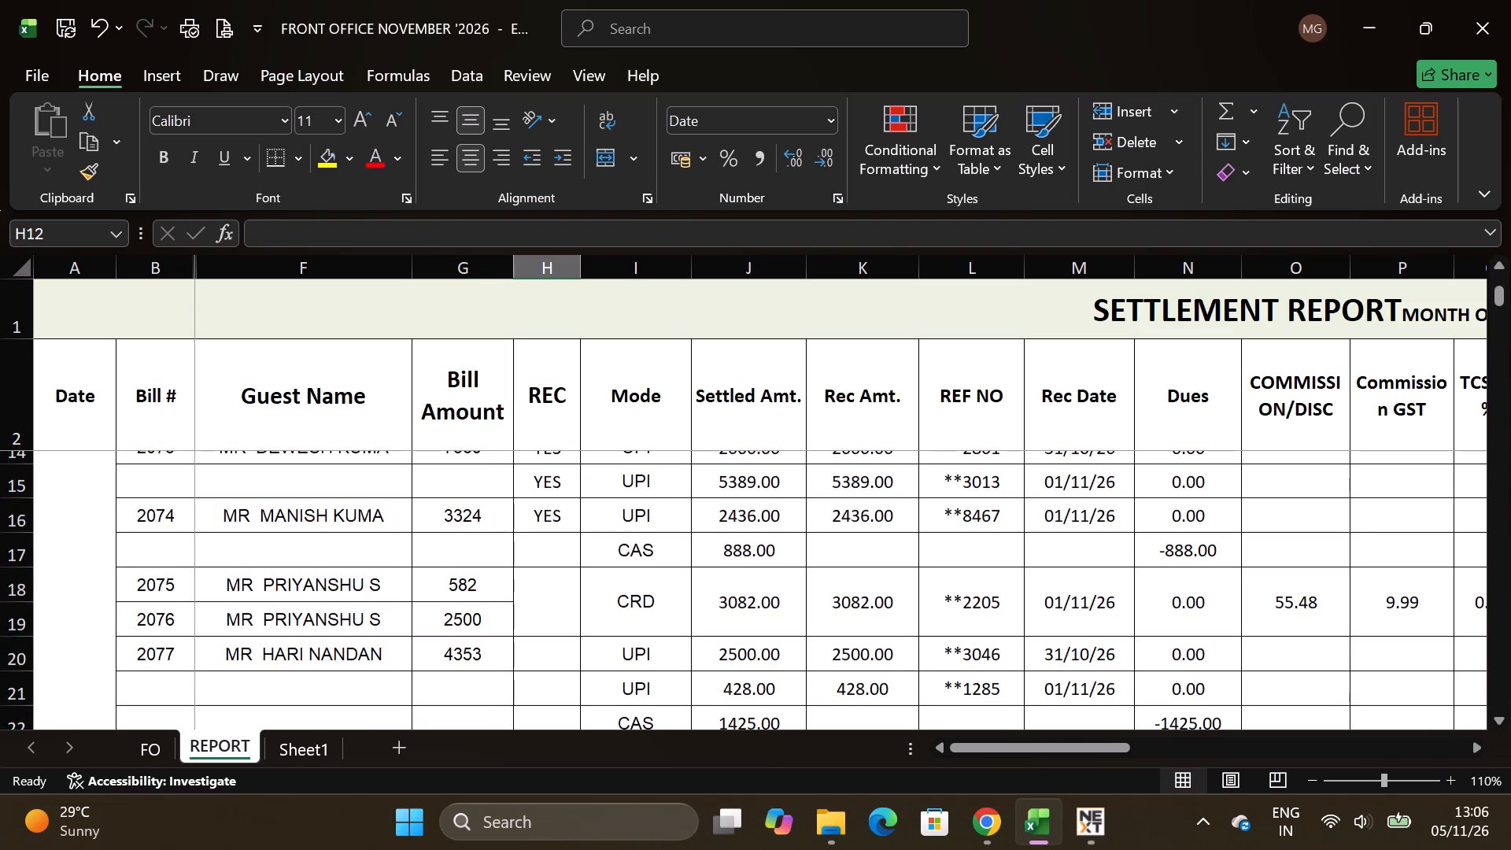
click(587, 563)
click(563, 603)
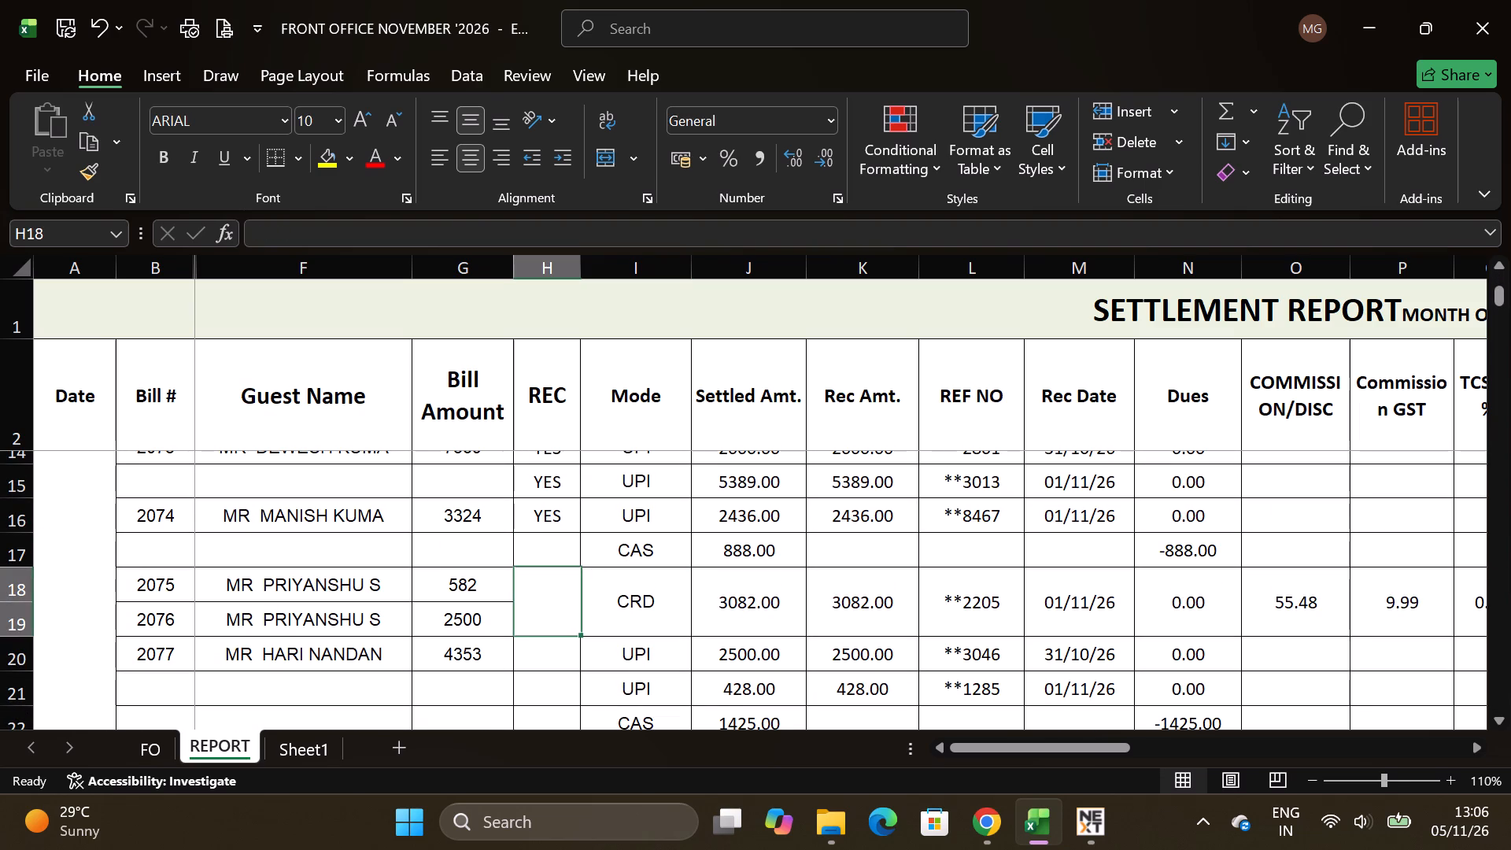
In Fortune Next, start a credit entry in Transaction Entry (AR) for company CRDS001 with outlet Front Office.
key(alt+Tab)
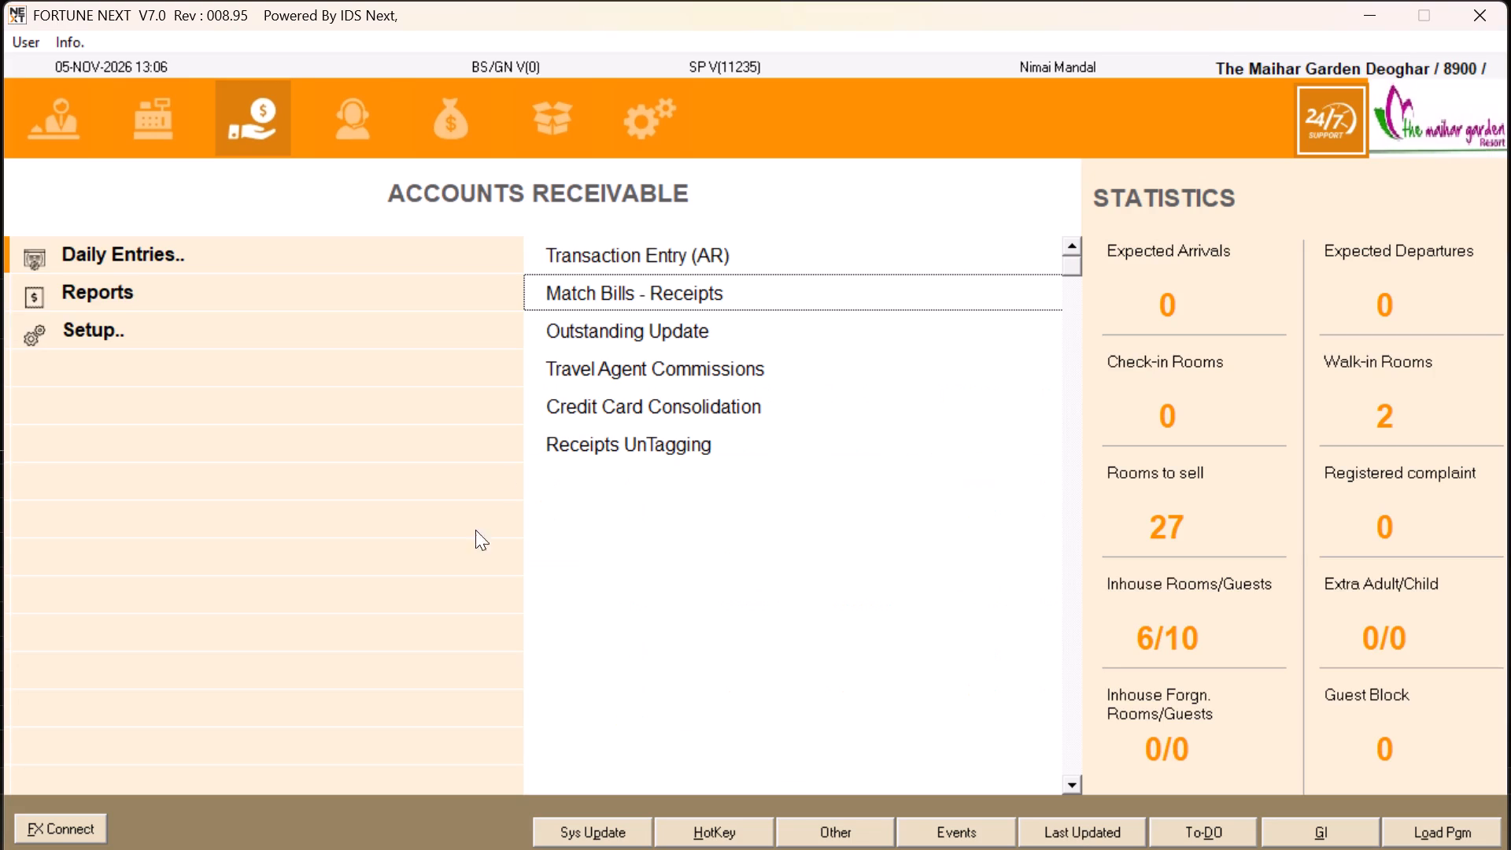
click(645, 255)
key(Return)
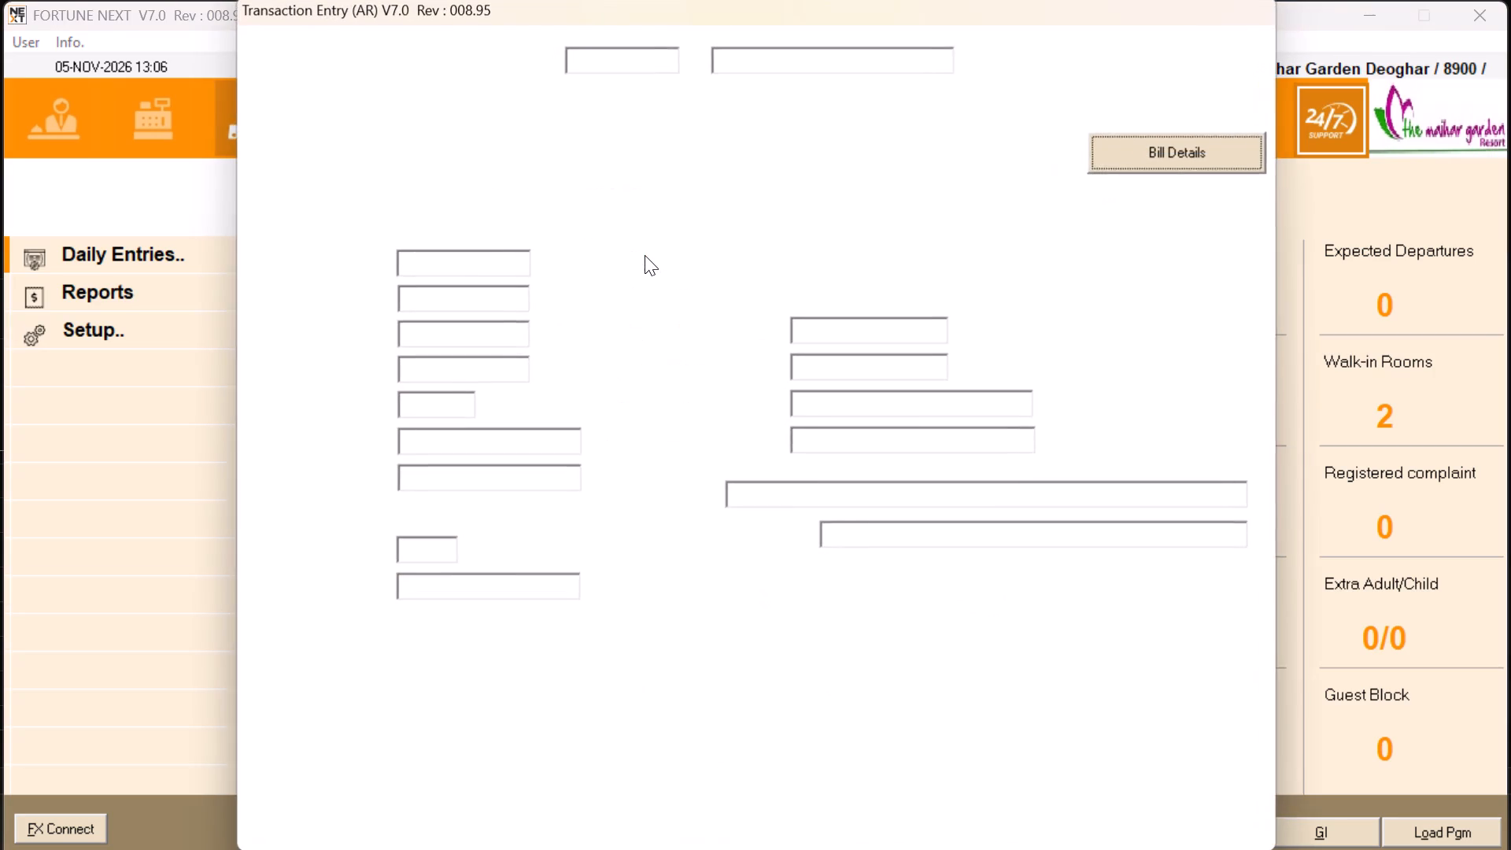
click(384, 106)
key(Return)
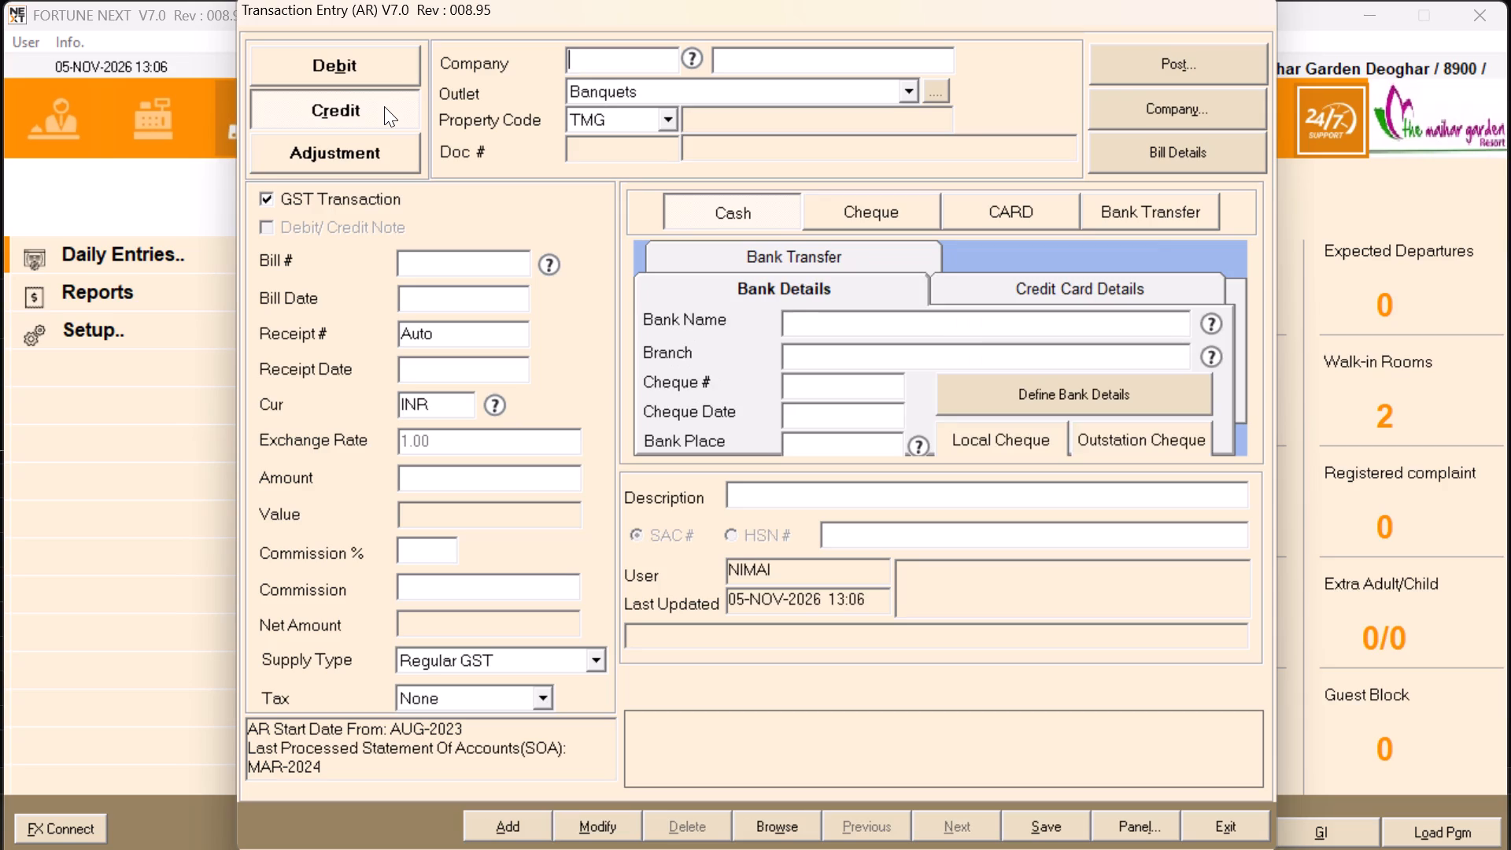
key(alt+Tab)
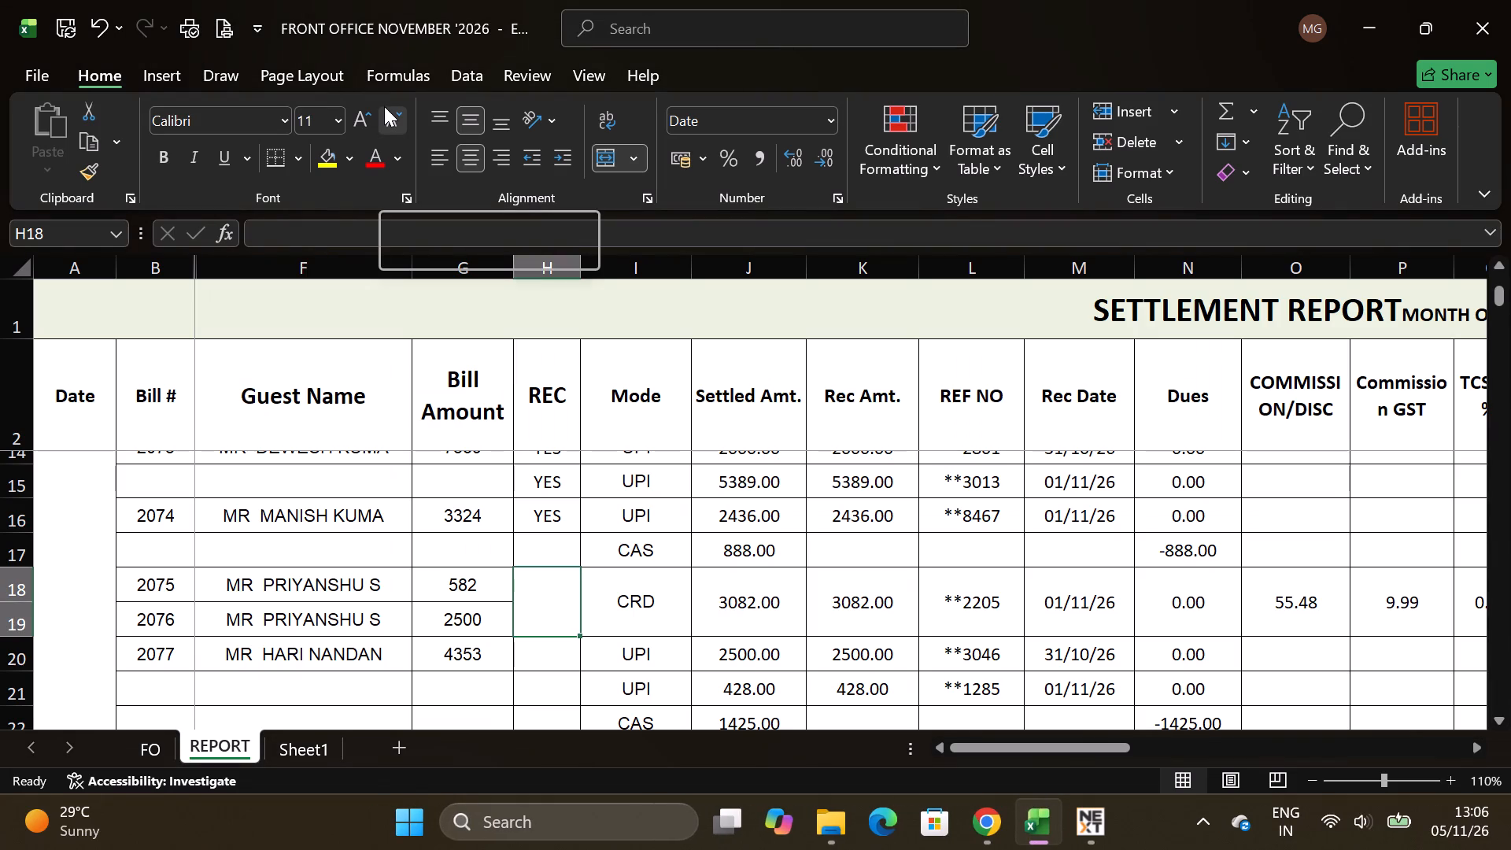
key(alt+Tab)
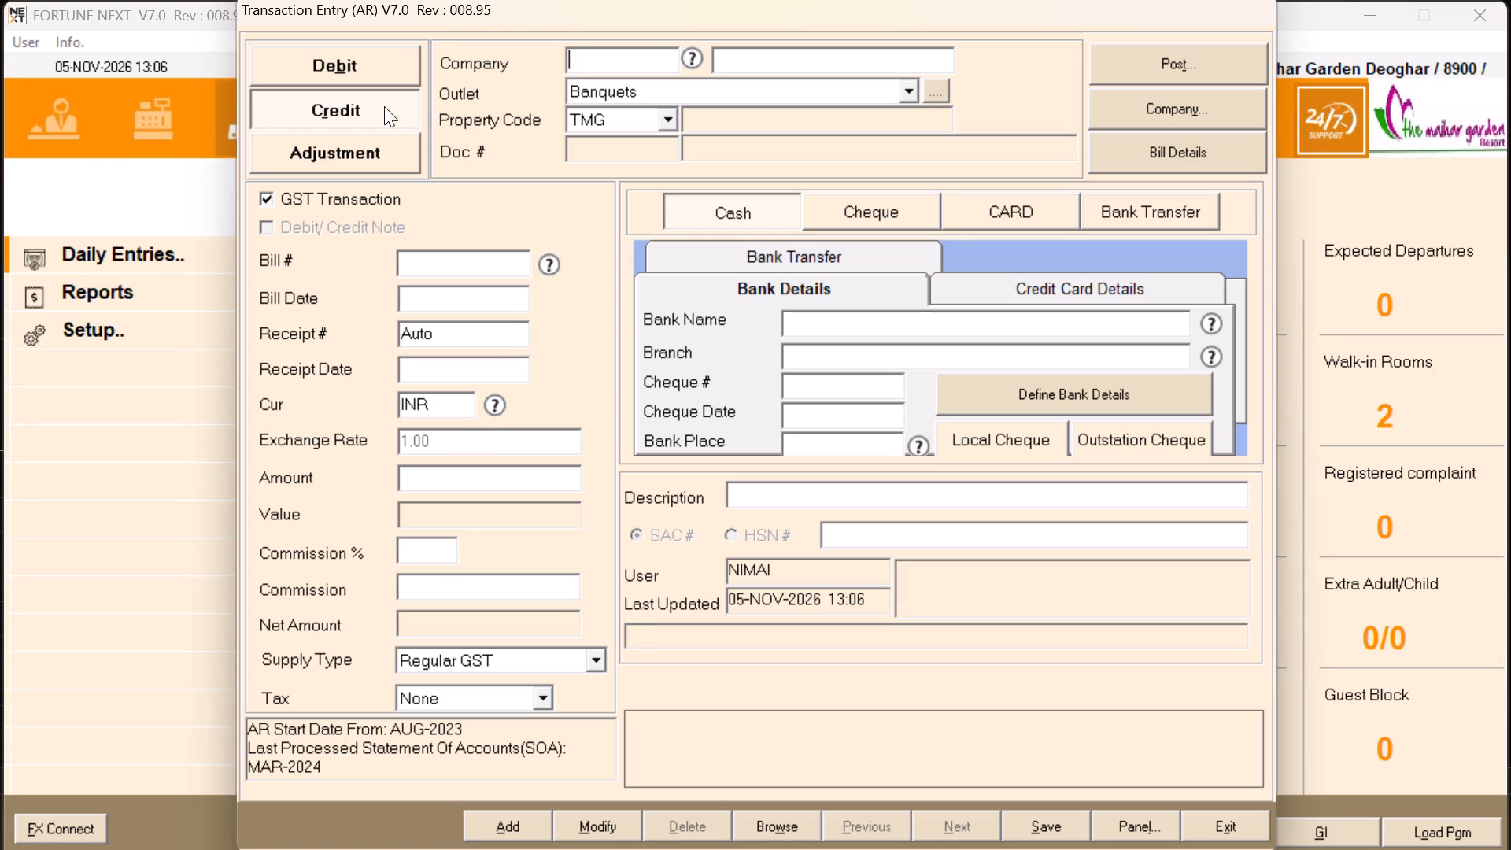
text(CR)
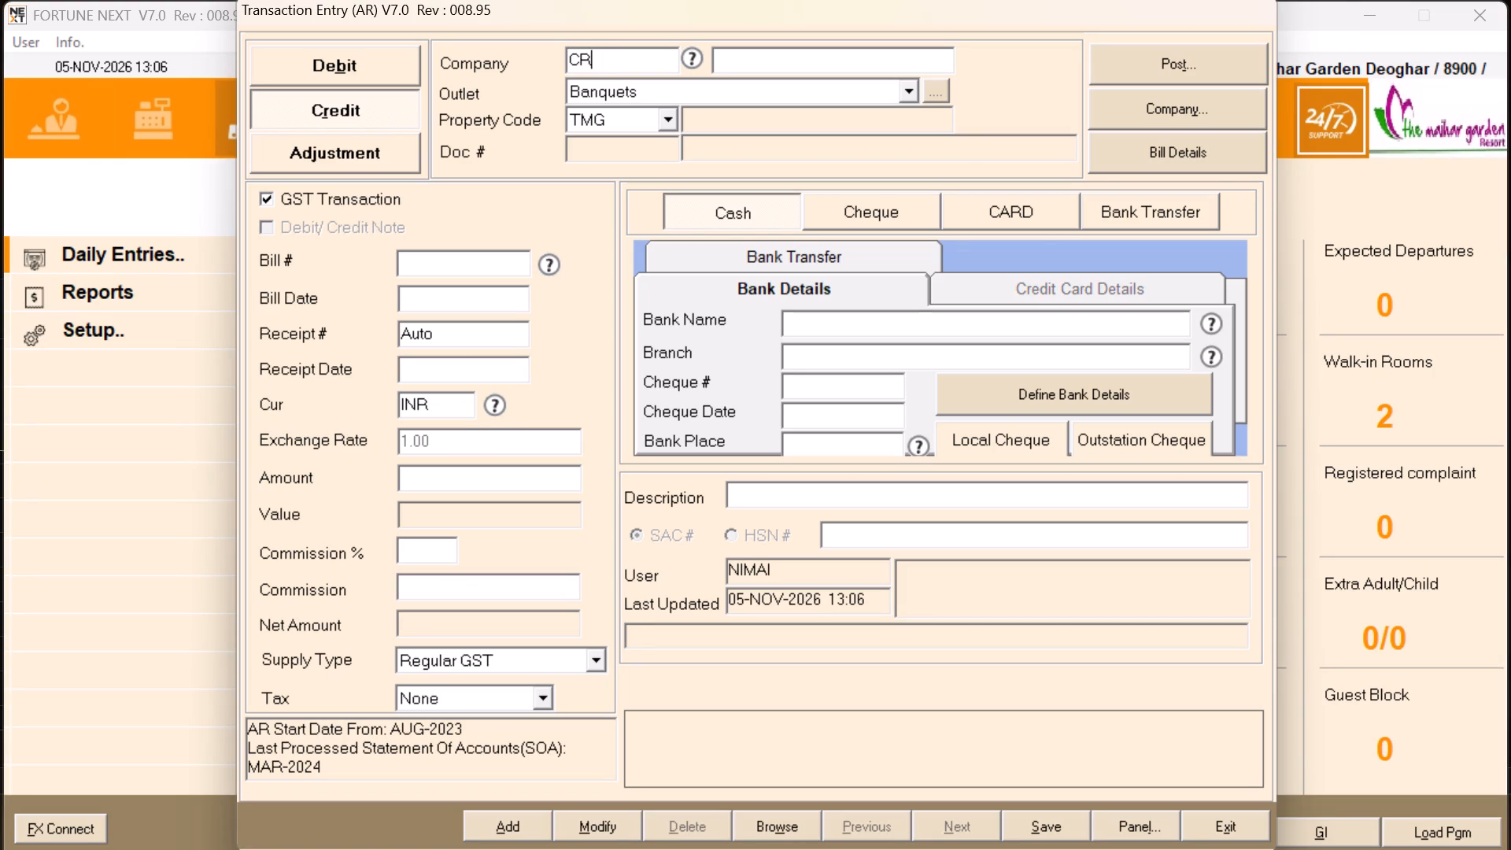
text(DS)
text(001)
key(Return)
click(617, 94)
click(621, 135)
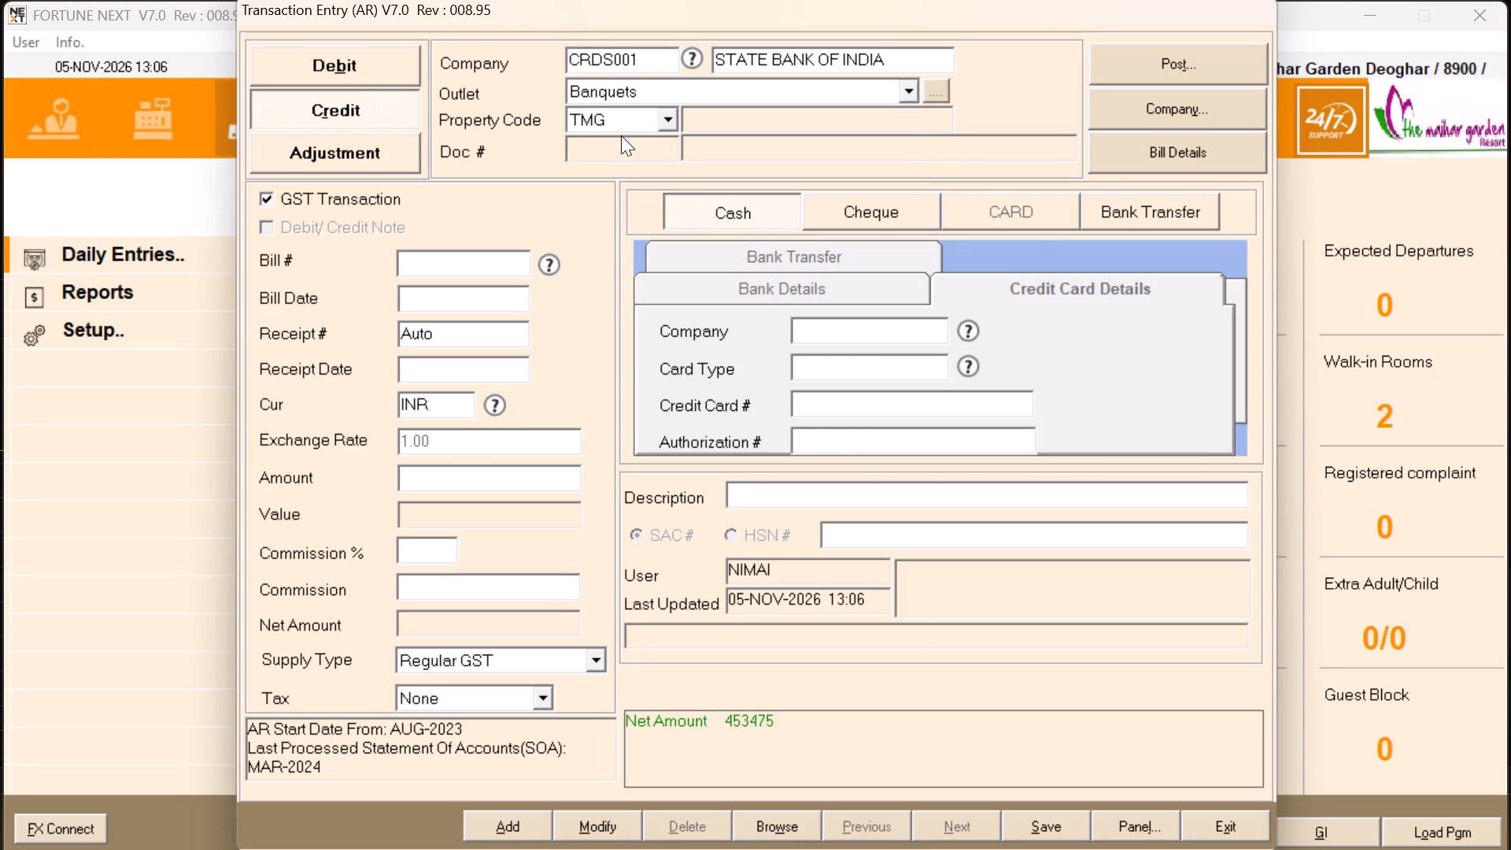
key(Return)
Enter bill number 2075, checking it in the Excel report, select its bill record and keep receipt date 05-NOV-2026.
key(alt+Tab)
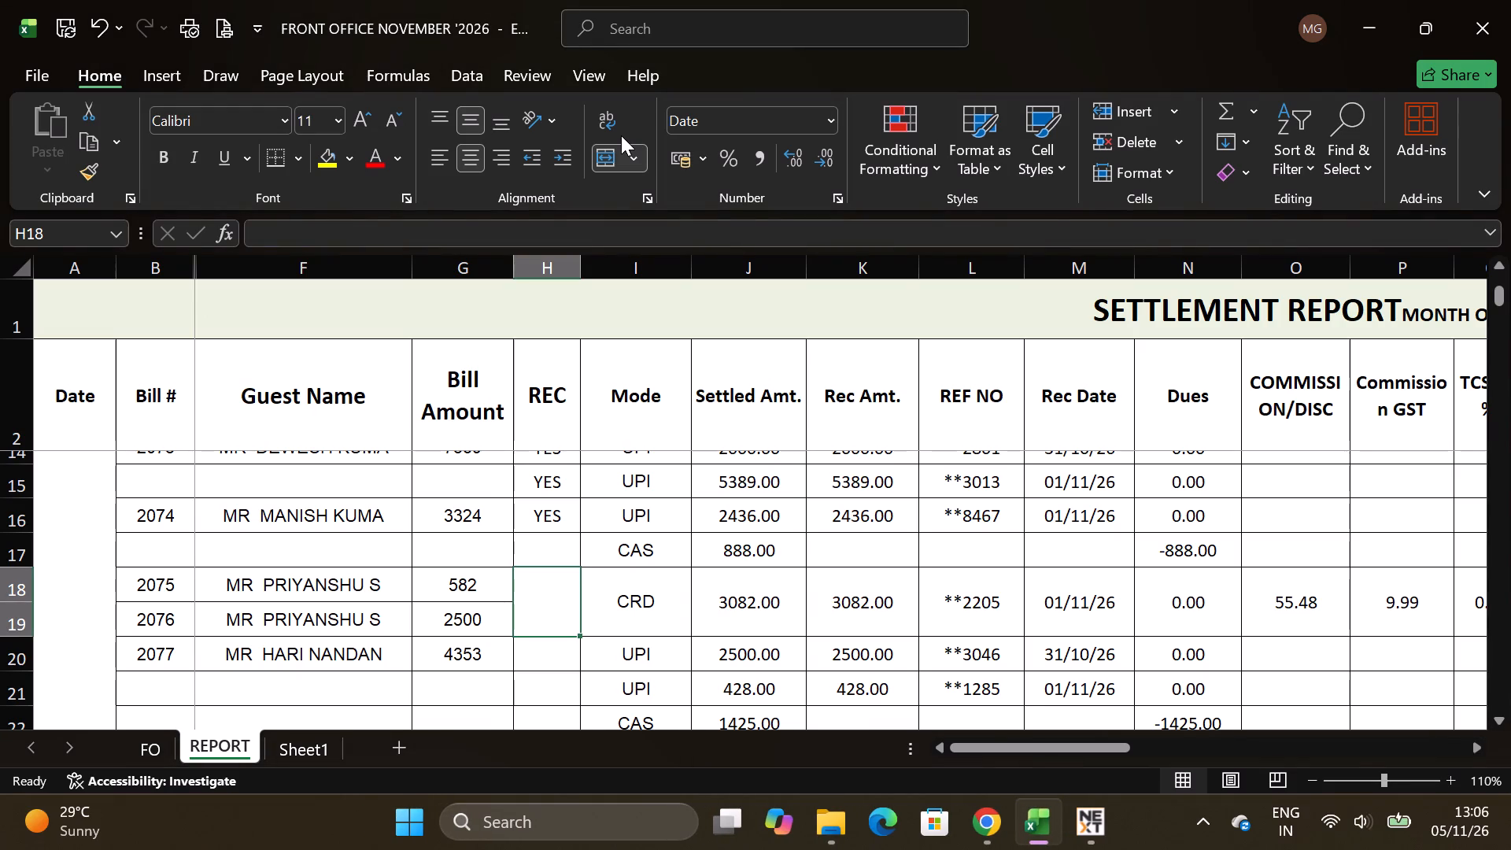
key(alt+Tab)
text(2075)
key(Return)
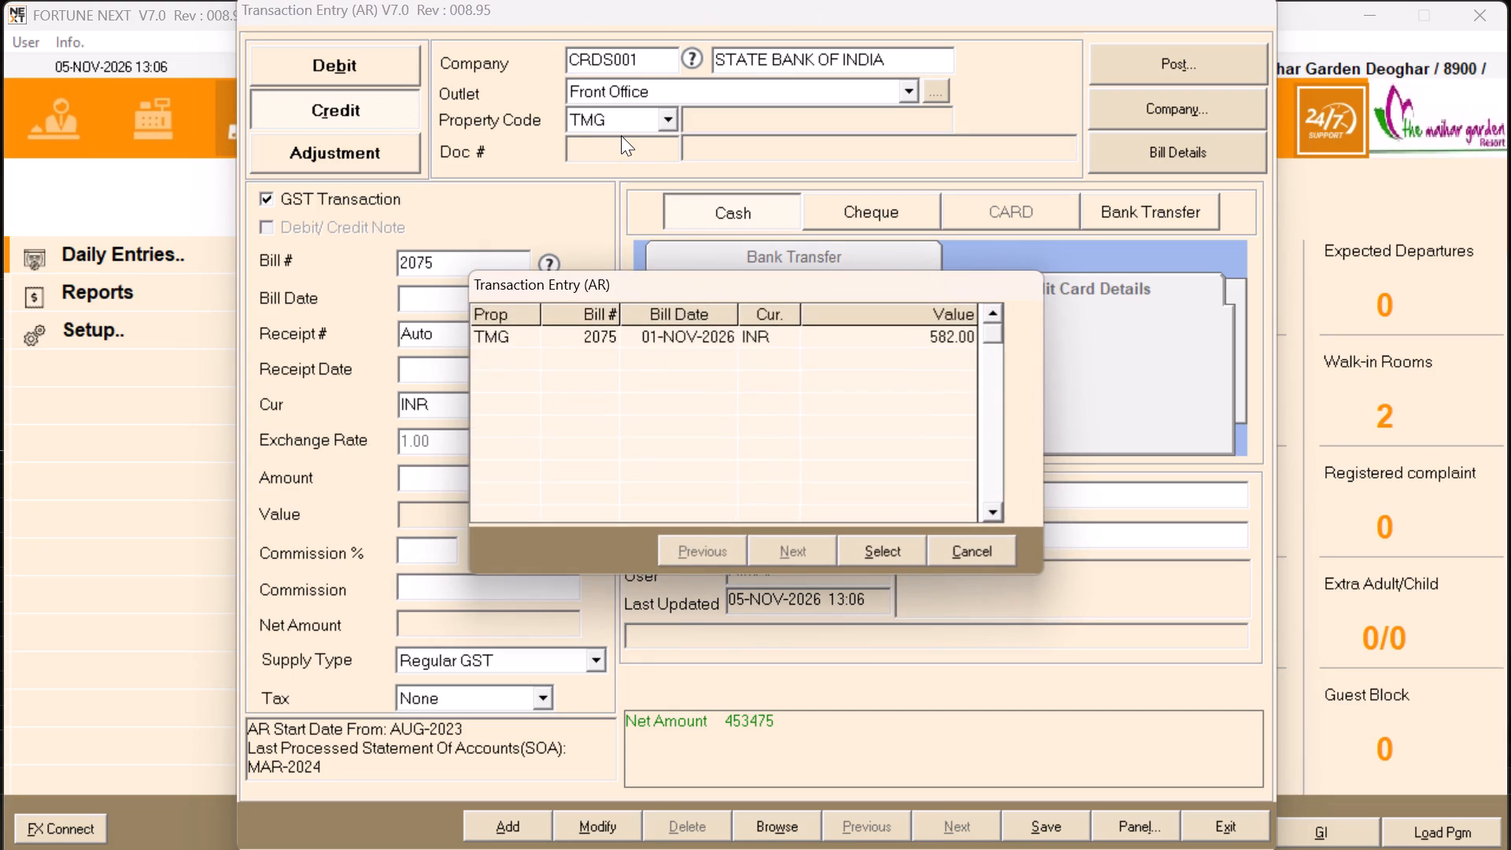
key(Return)
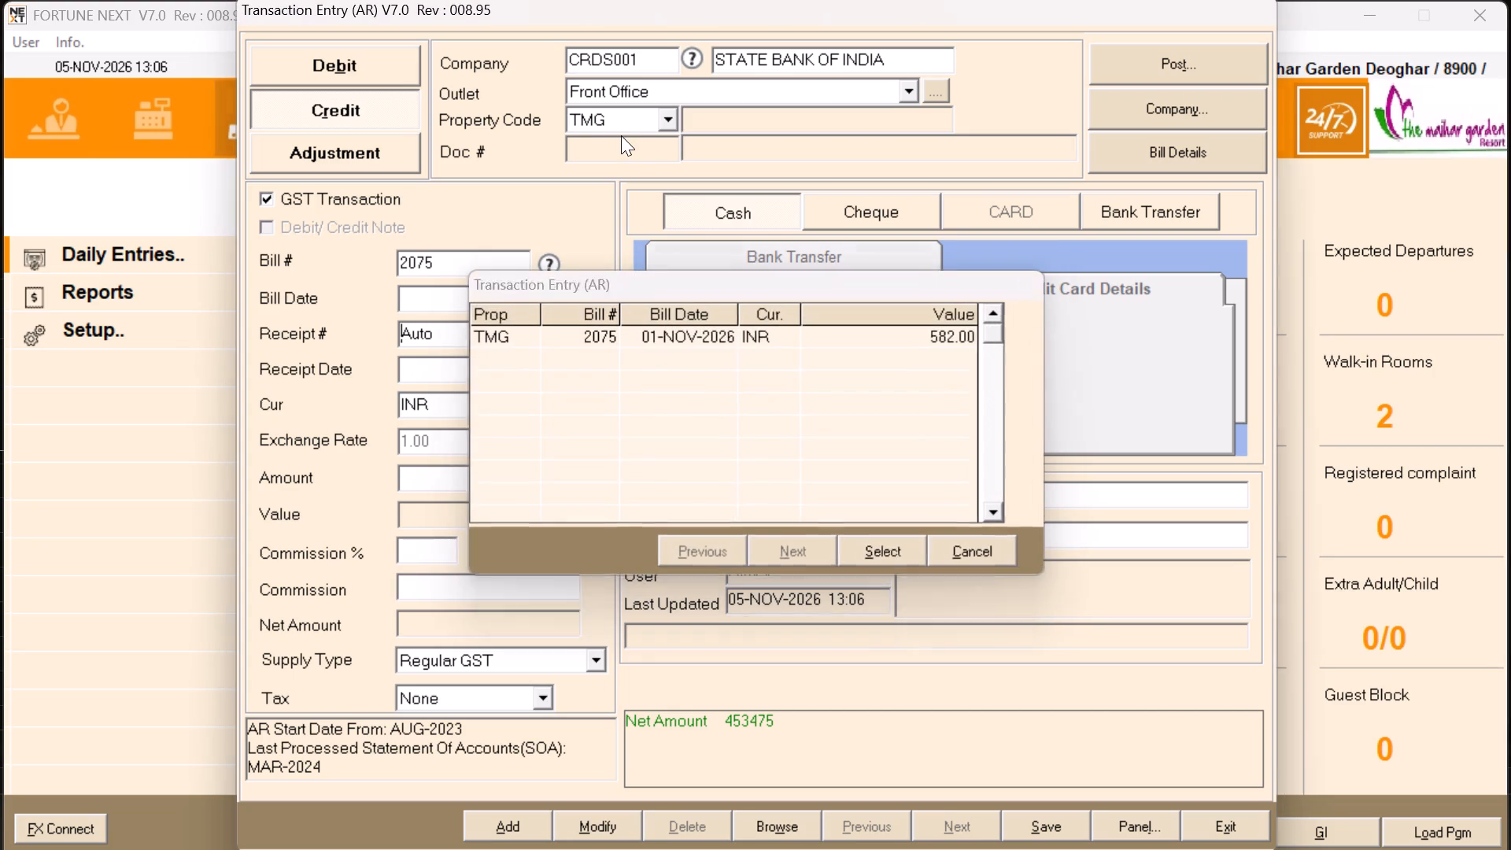
key(Return)
key(Return)
key(Return)
key(Return)
key(Return)
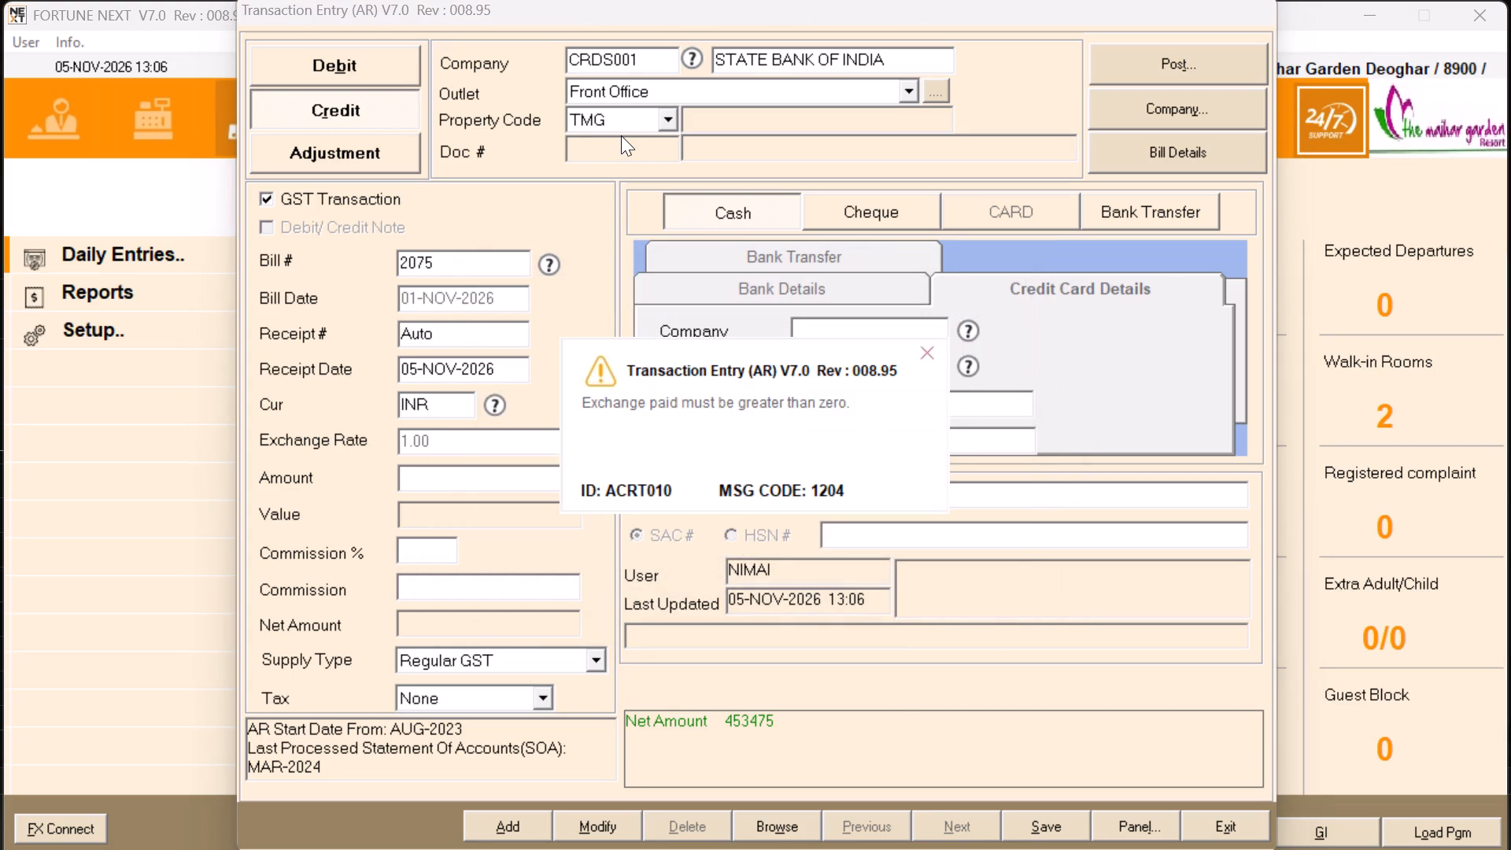
Set the receipt amount to 582 and the supply type to Non GST.
text(582)
key(Return)
key(Return)
key(Return)
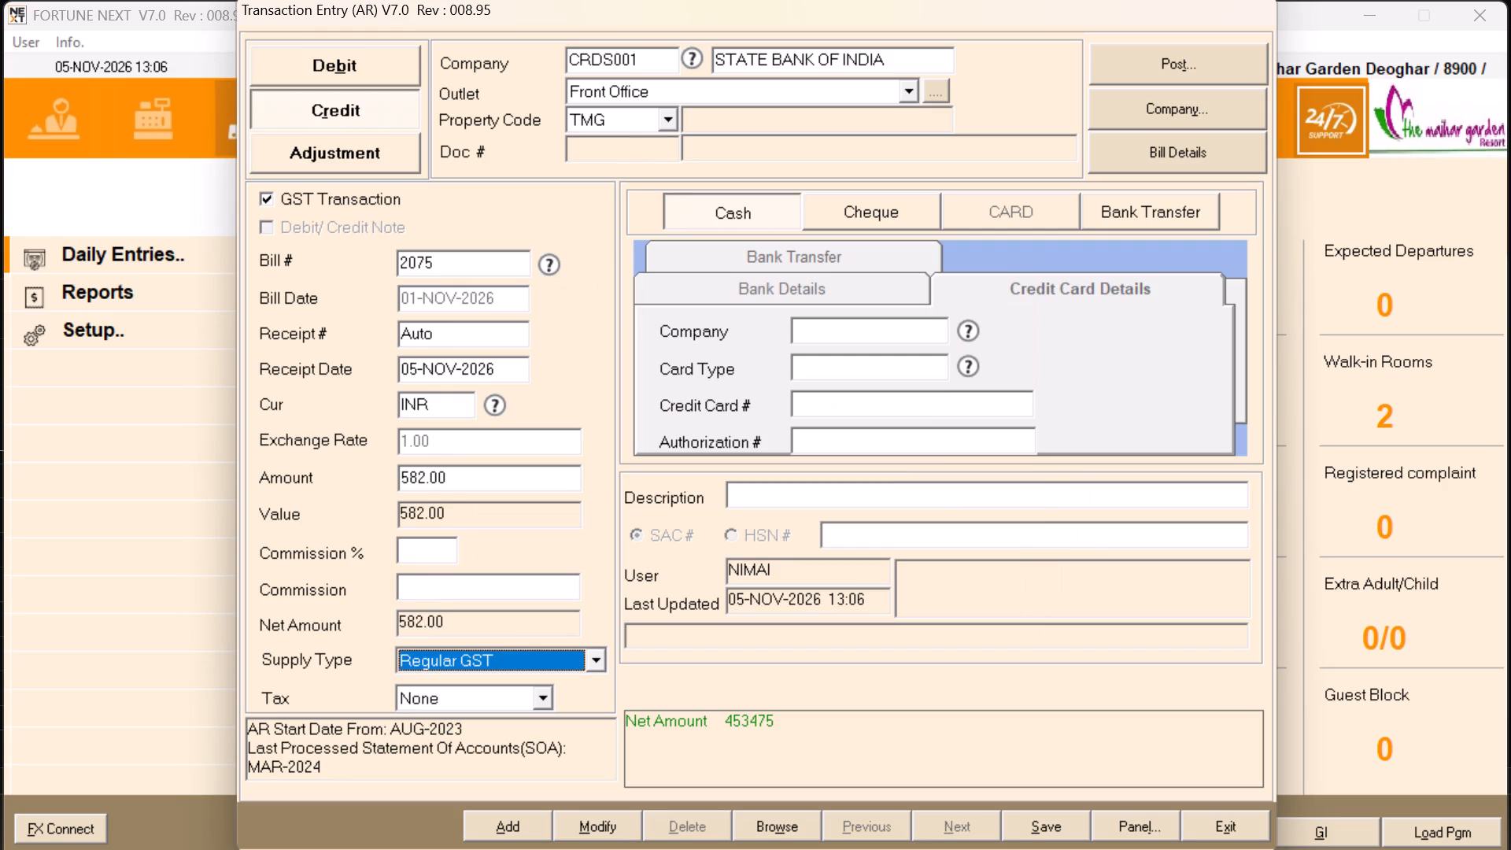
key(Down)
key(Down)
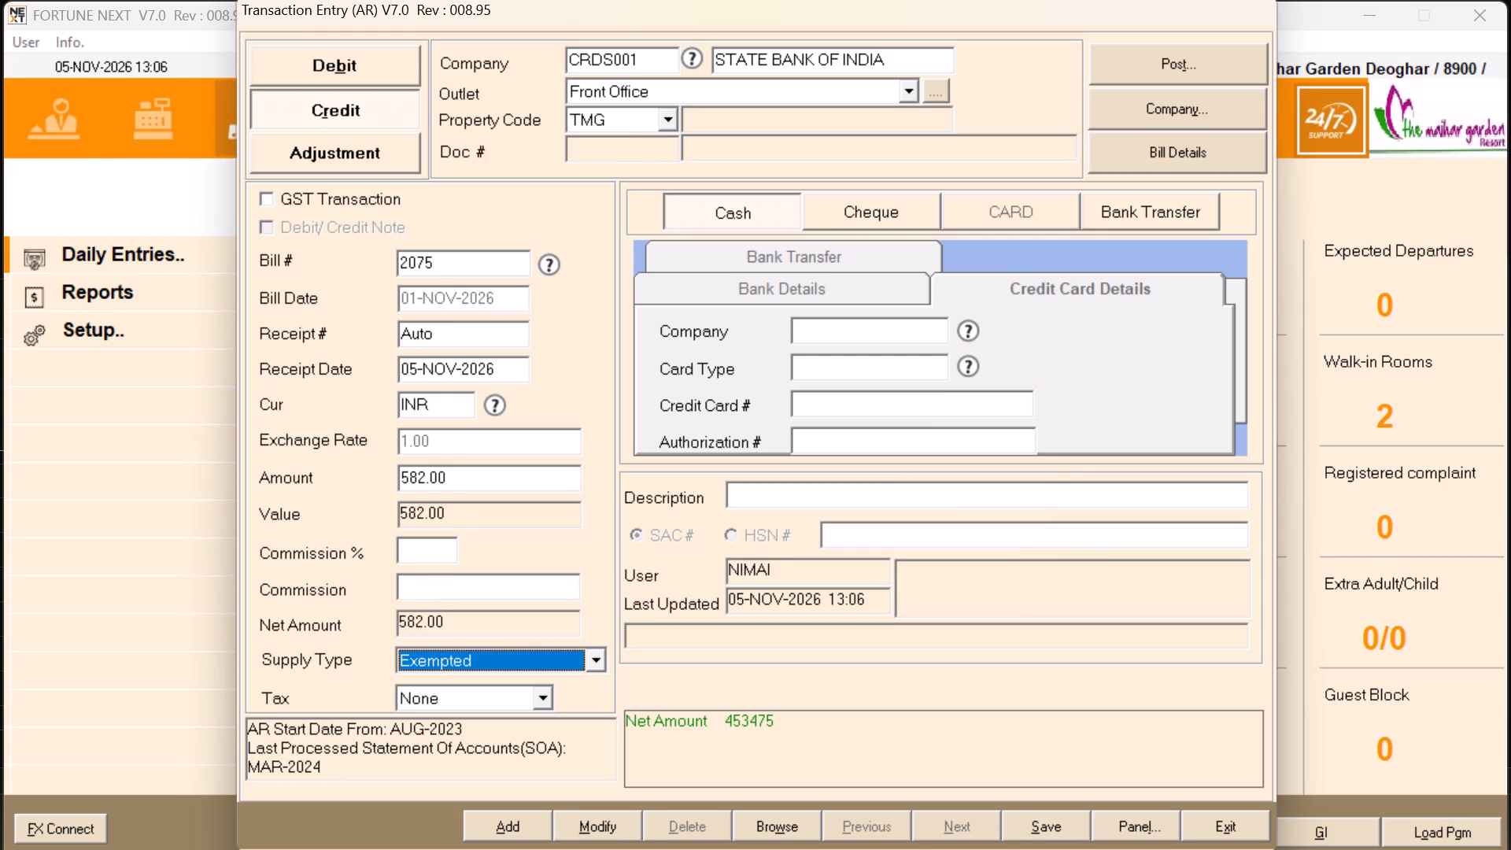
key(Tab)
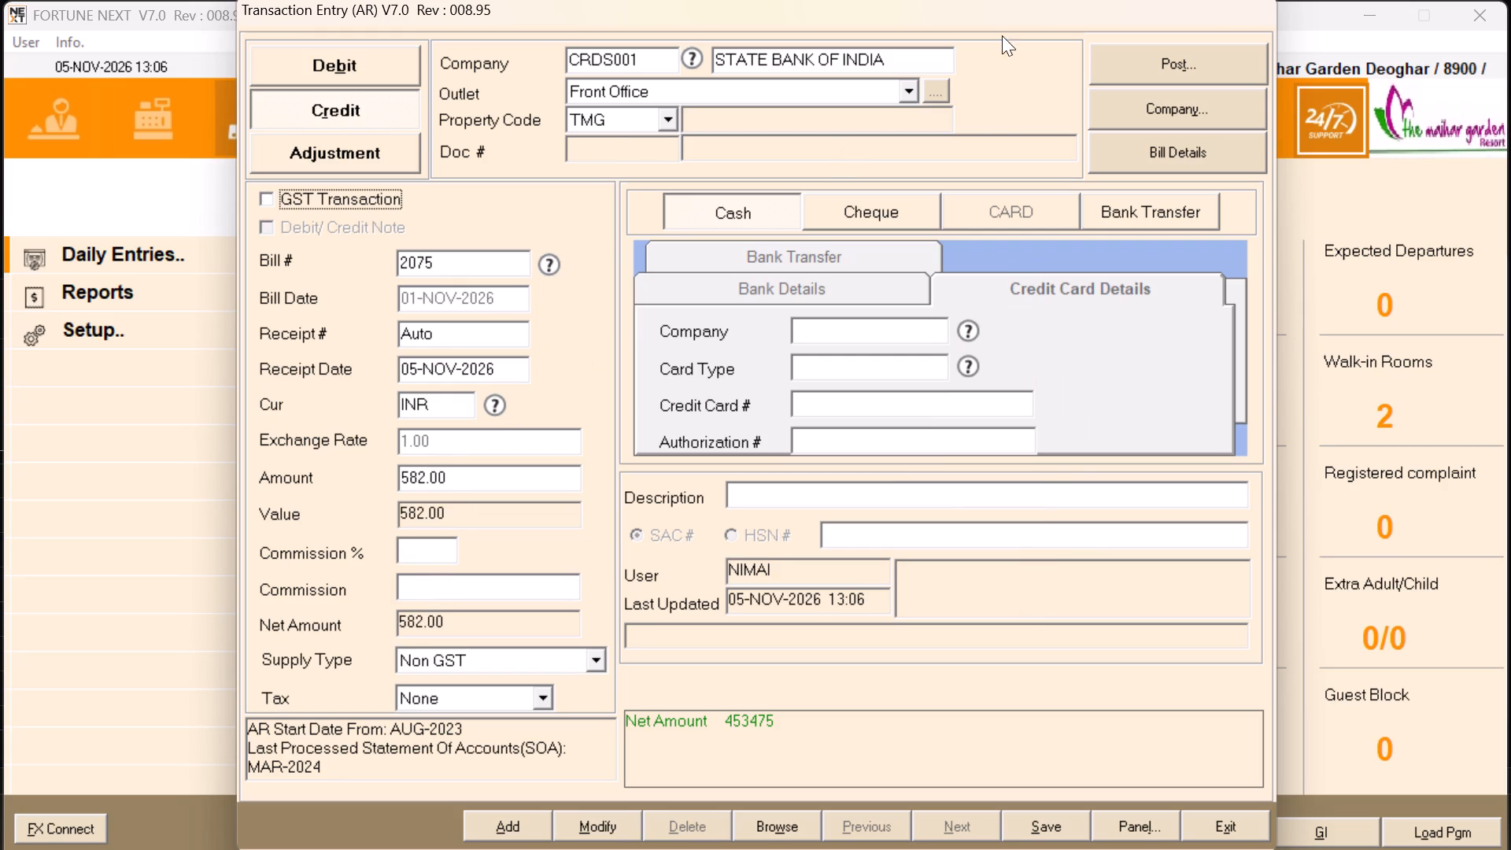
Set the payment method to Bank Transfer with State Bank of India as the bank and DEOGHAR as the branch.
click(1107, 205)
key(Return)
key(Return)
key(s)
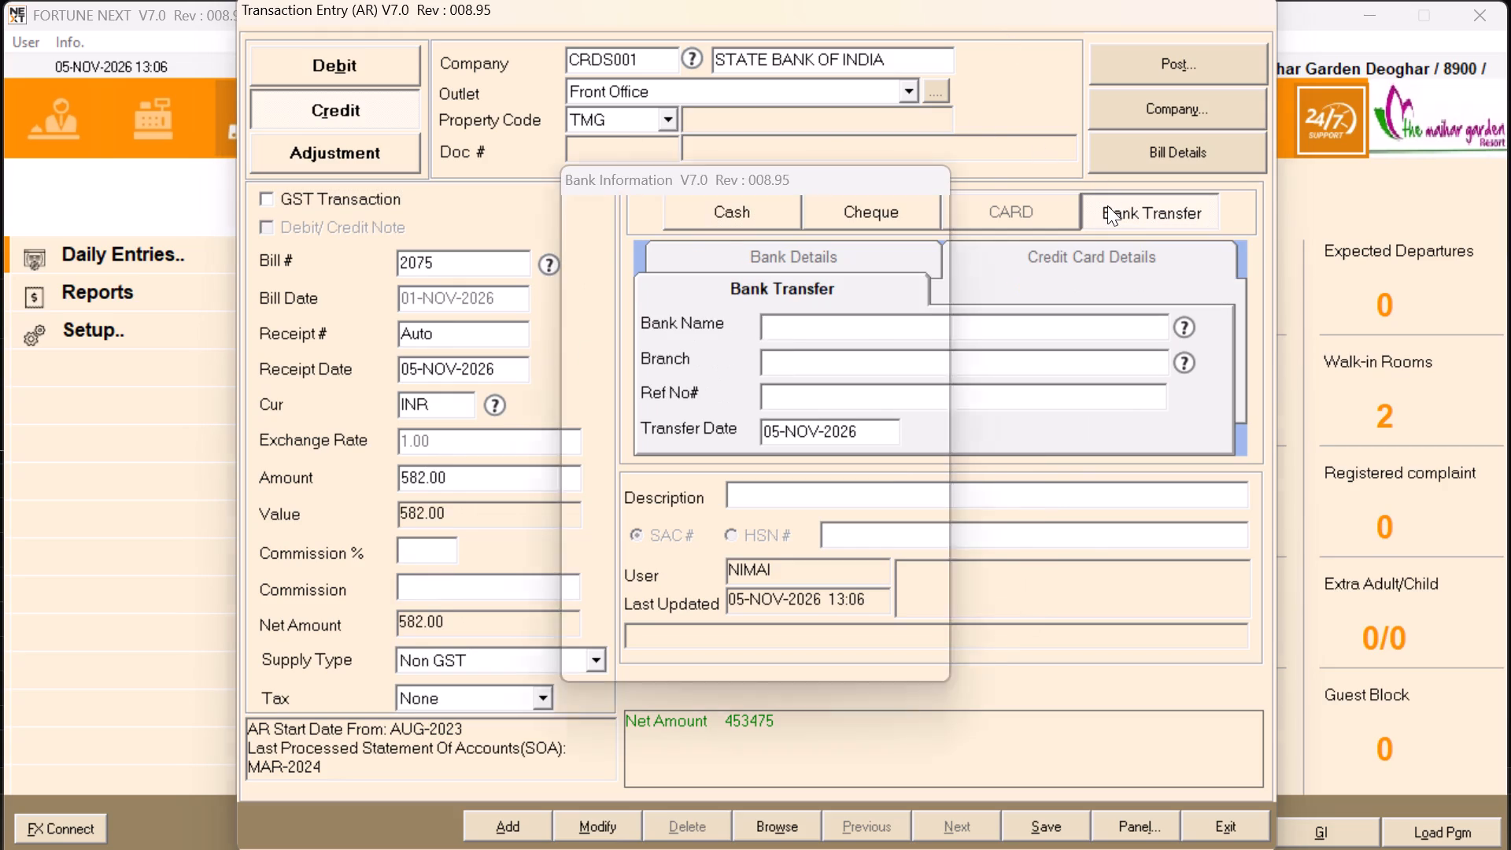
click(645, 343)
key(Return)
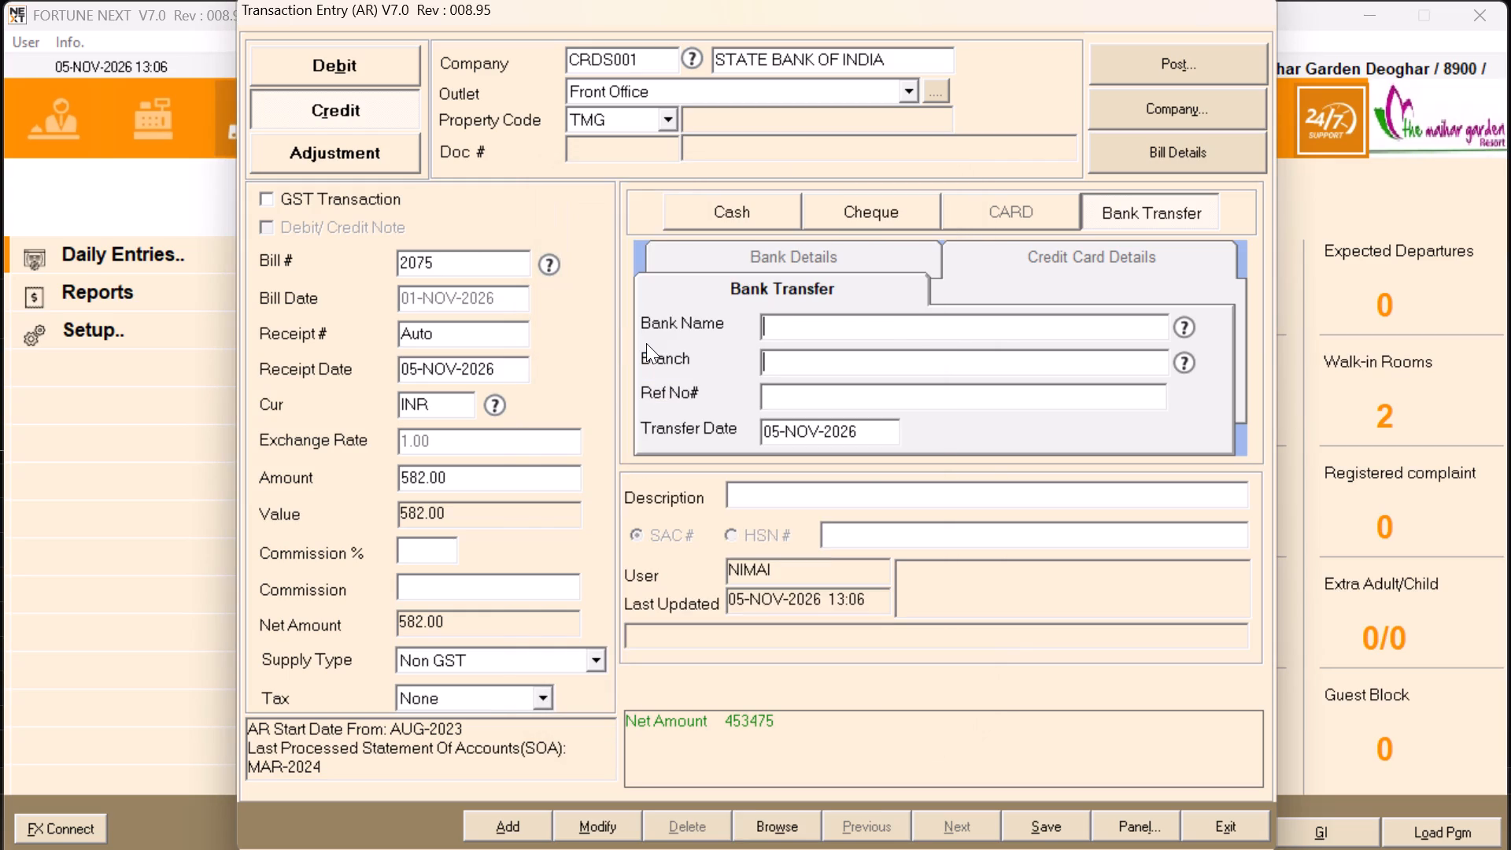
text(DEOGHAR)
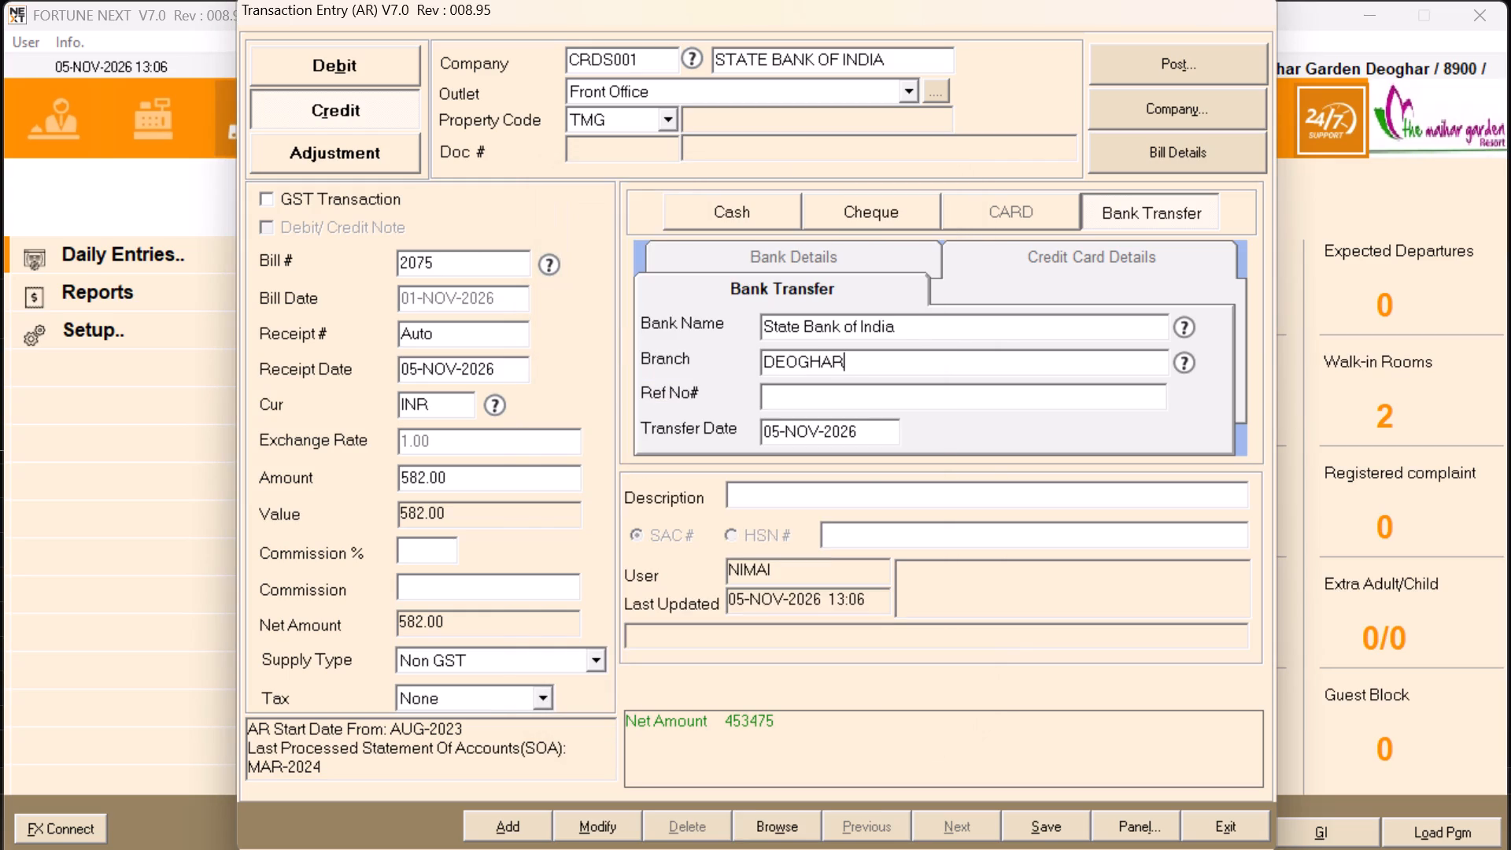
key(Return)
Copy reference **2205 for bills 2075 and 2076 from the Excel report into the bank transfer's Ref No.
key(alt+Tab)
key(Right)
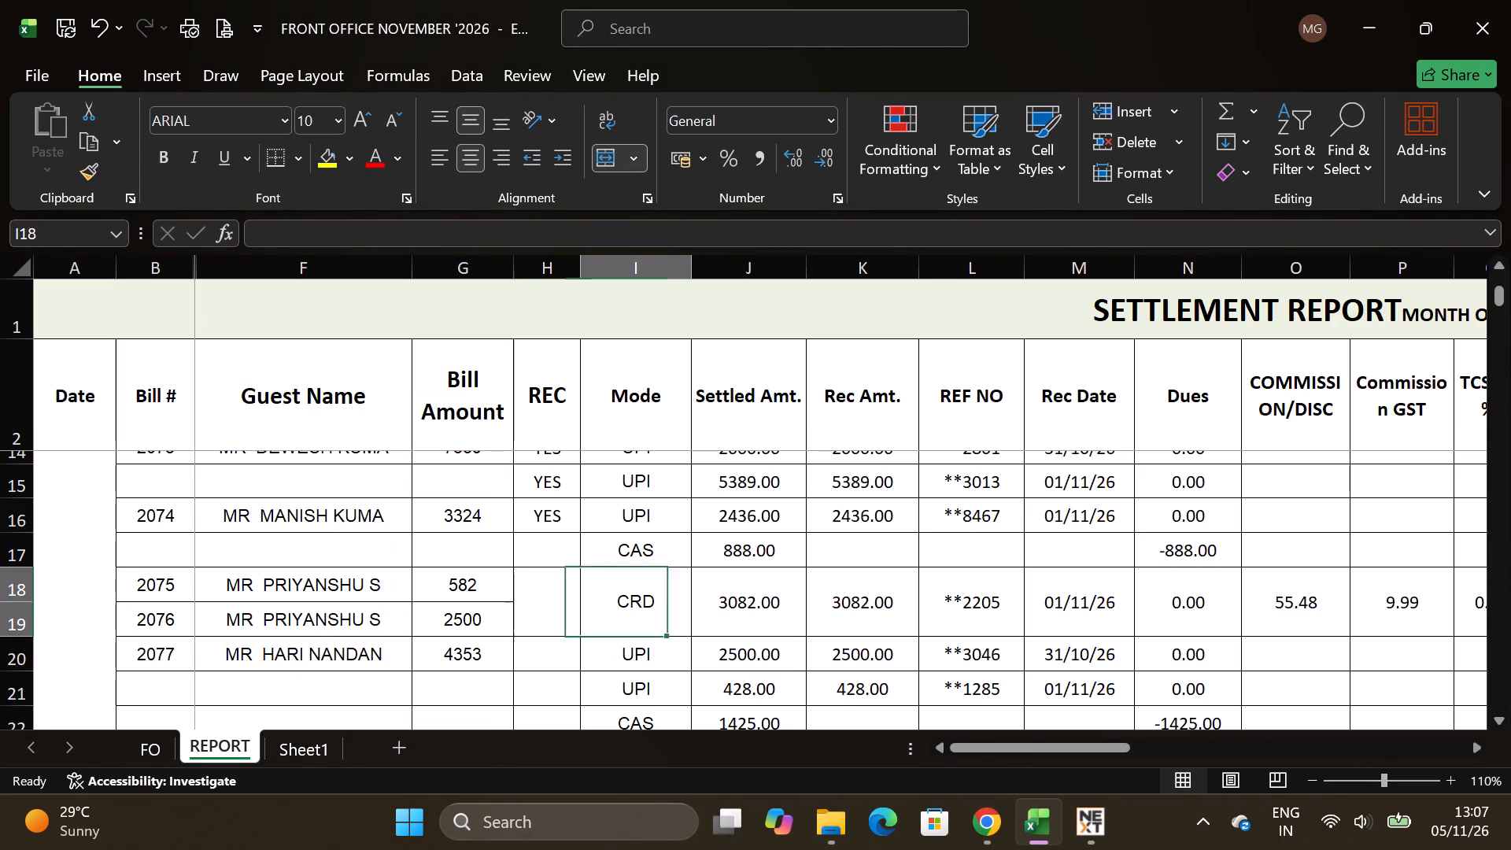
key(Right)
key(Right)
key(Right)
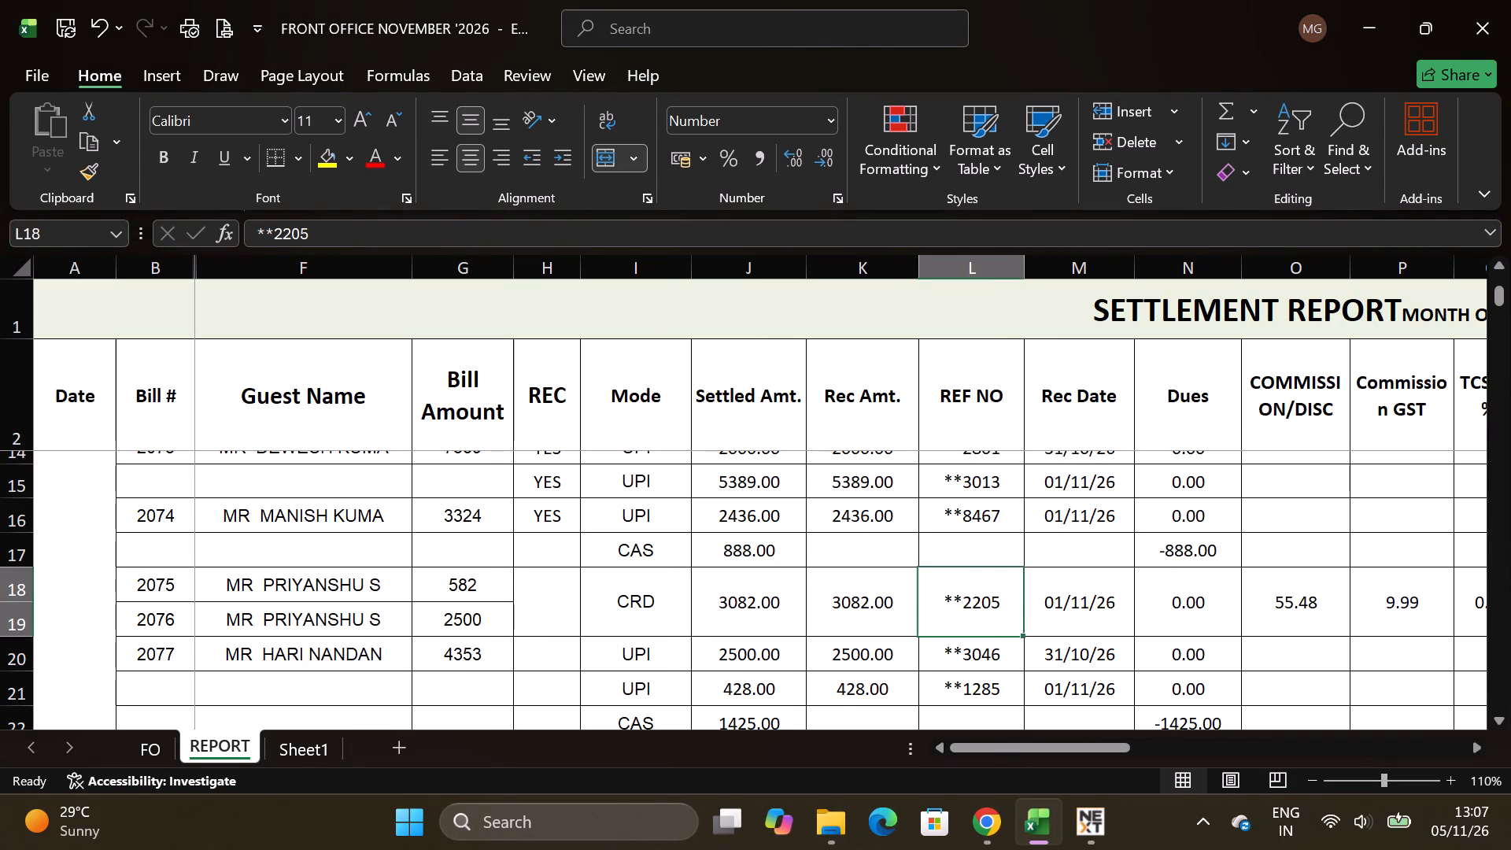
key(ctrl+c)
key(alt+Tab)
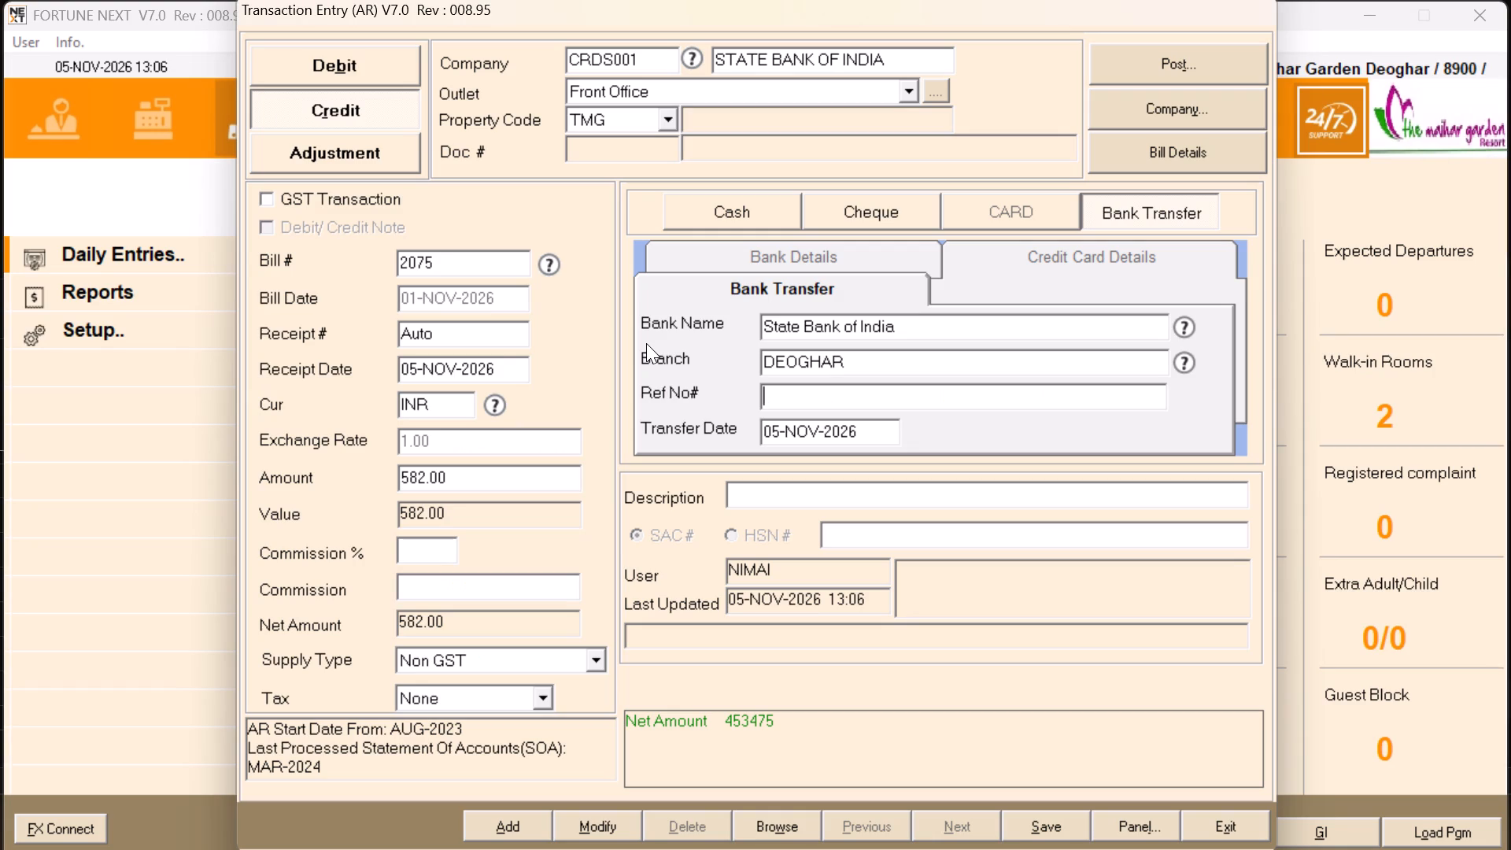
key(ctrl+v)
Check the received date in the Excel report and set the Transfer Date to 01-NOV-2026.
key(alt+Tab)
key(alt+Tab)
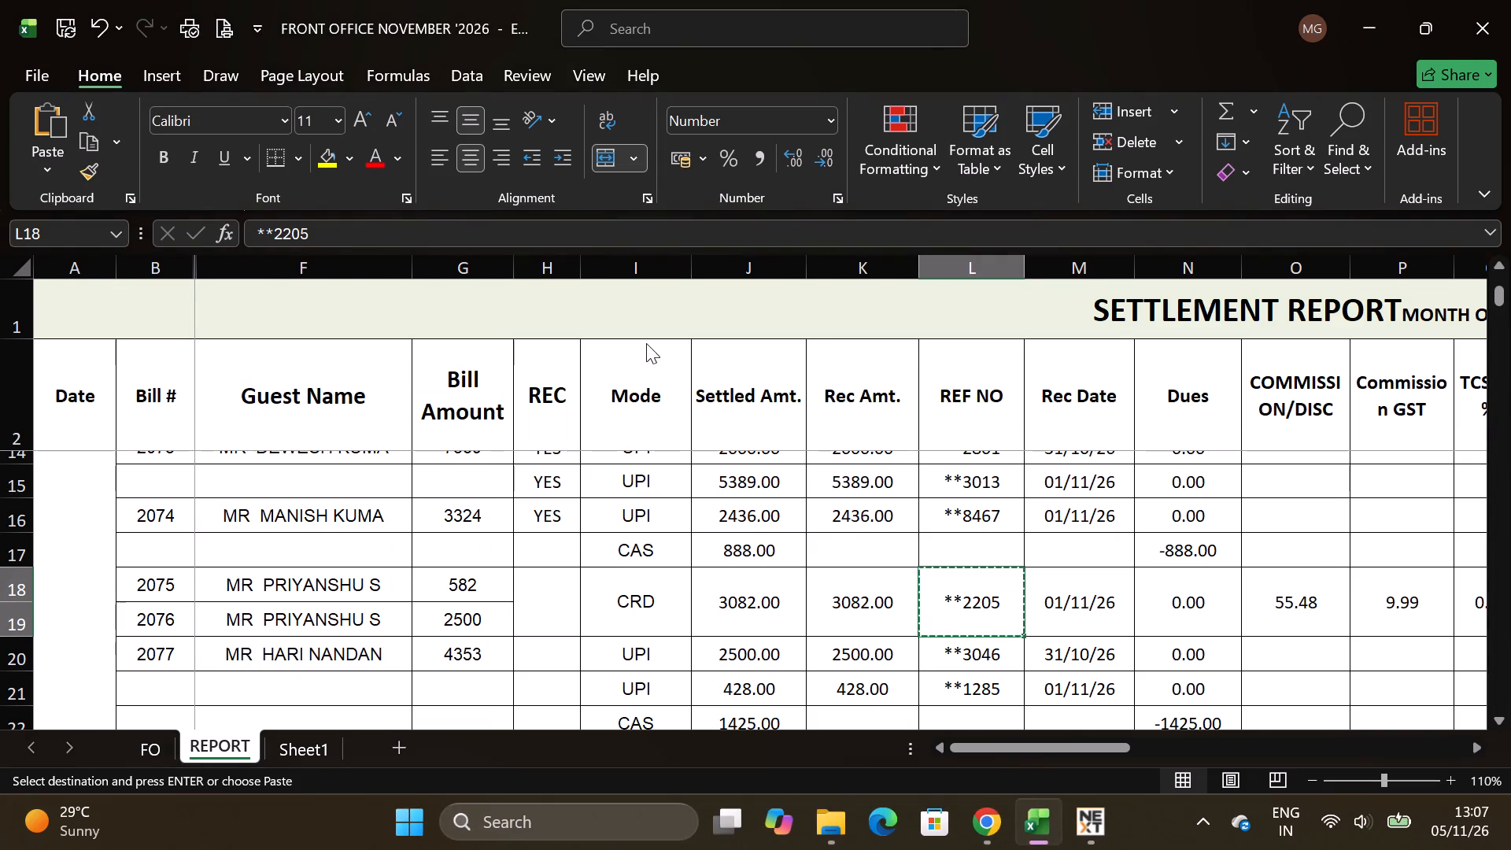
key(Right)
key(Right)
key(Return)
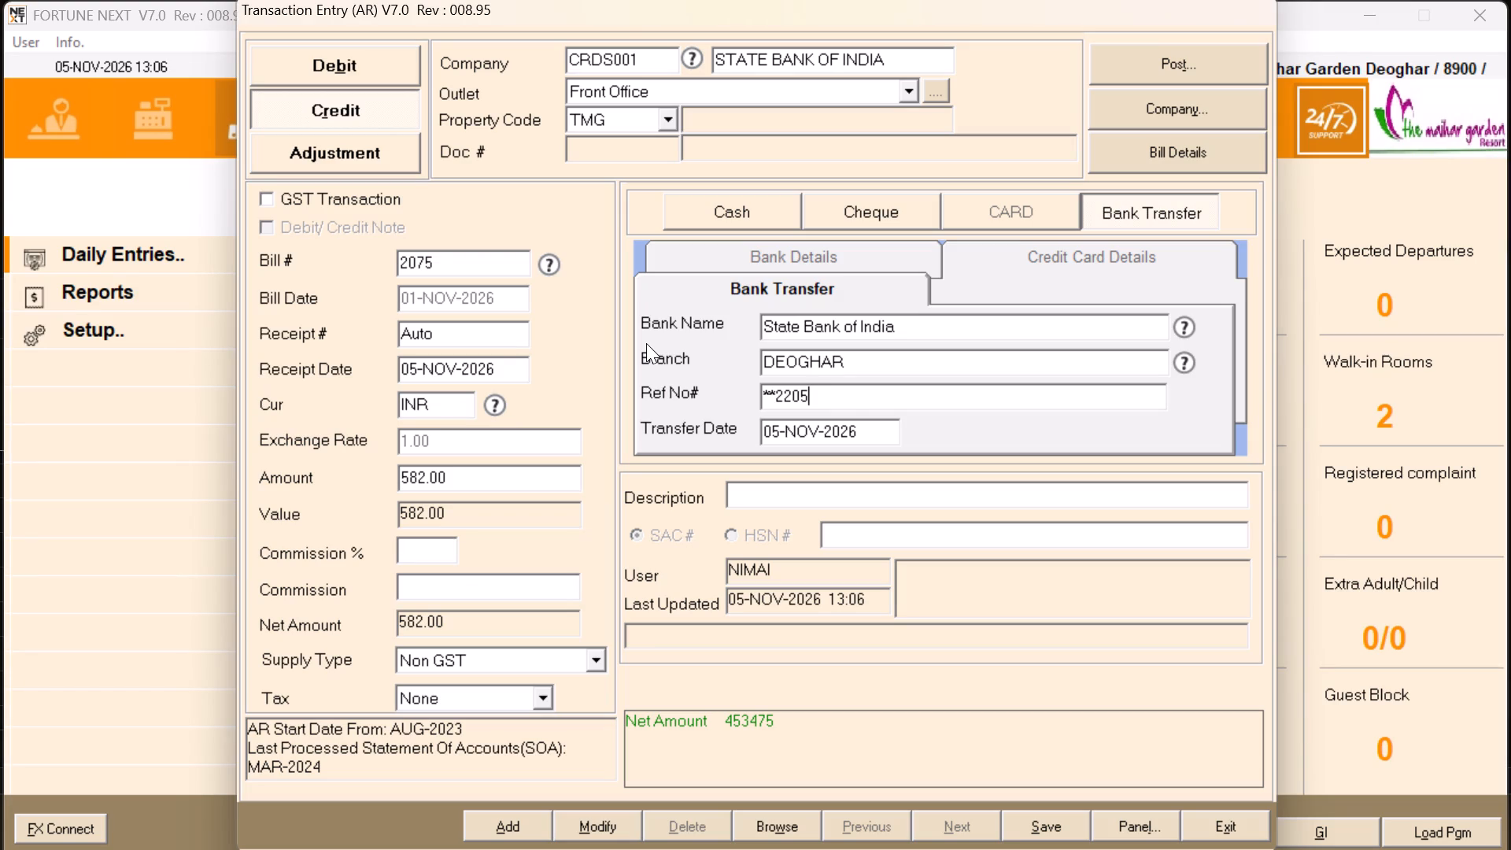
key(Right)
key(Right)
key(BackSpace)
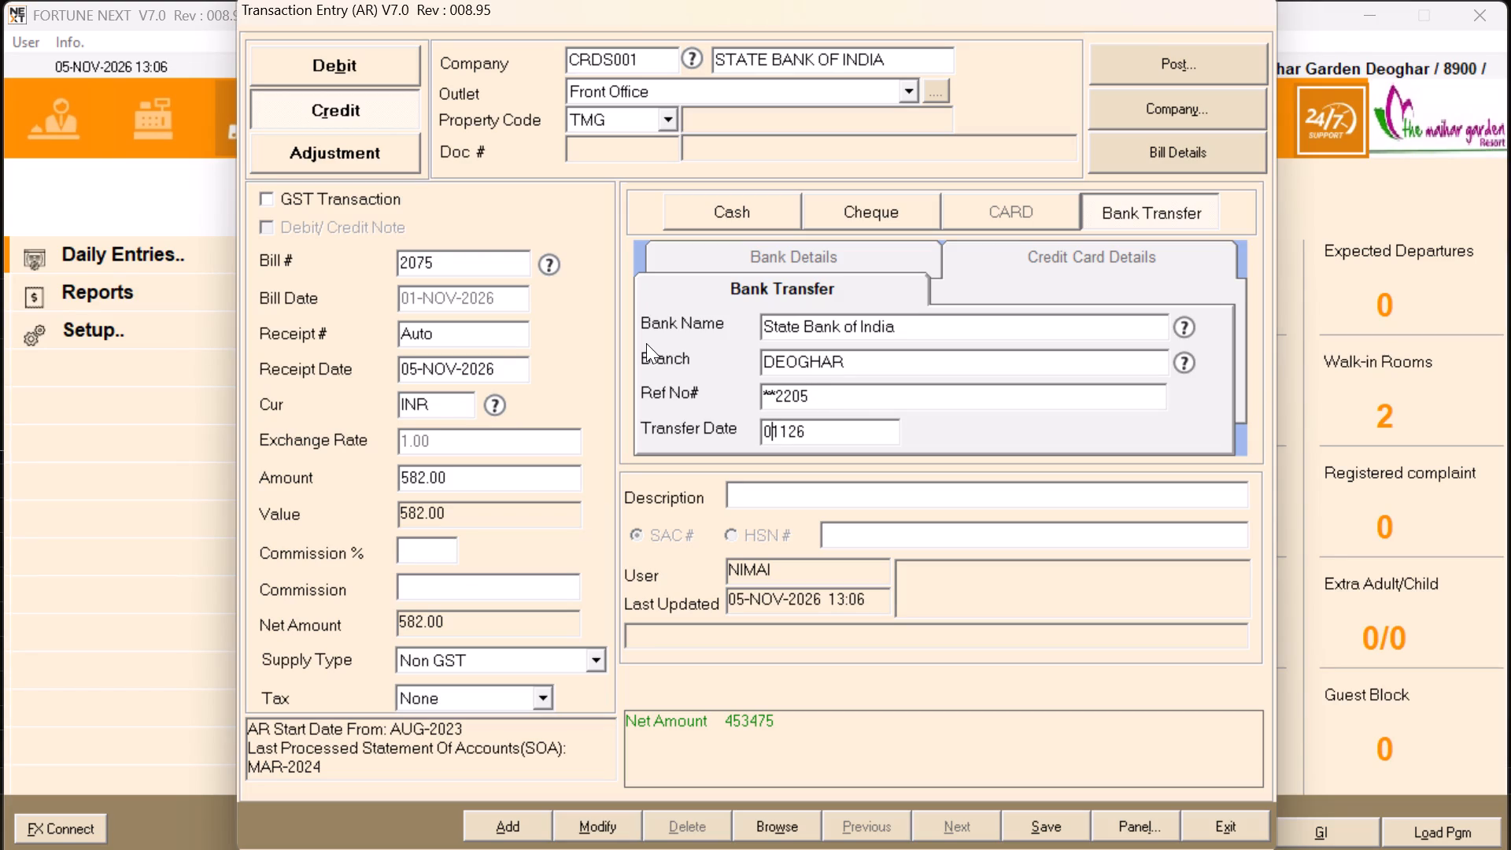
key(1)
key(Return)
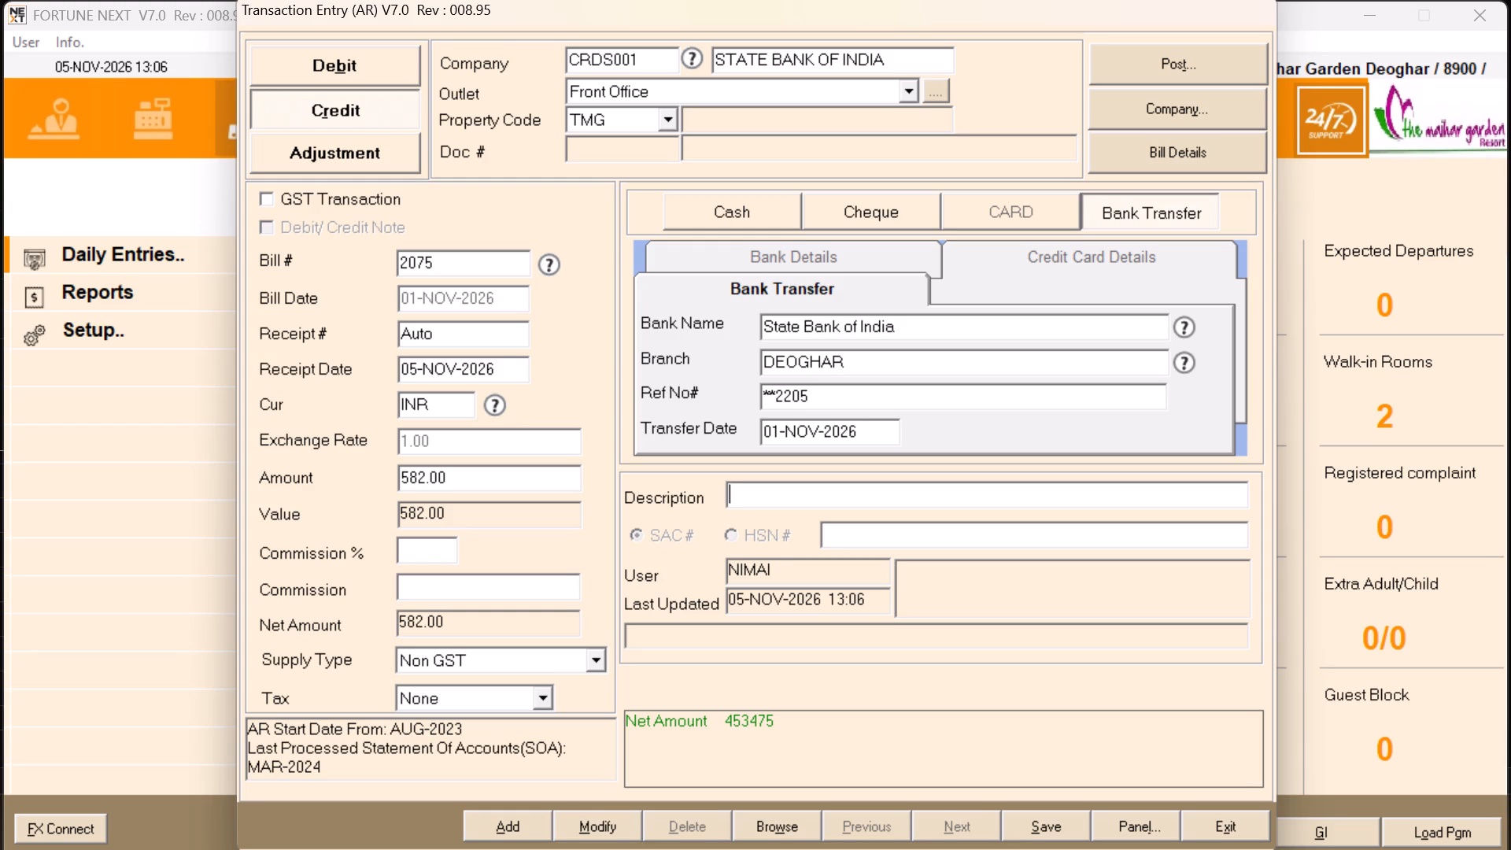
Enter REC FROM CARD as the description of the credit receipt for bill 2075.
text(REC FROM CAD)
key(BackSpace)
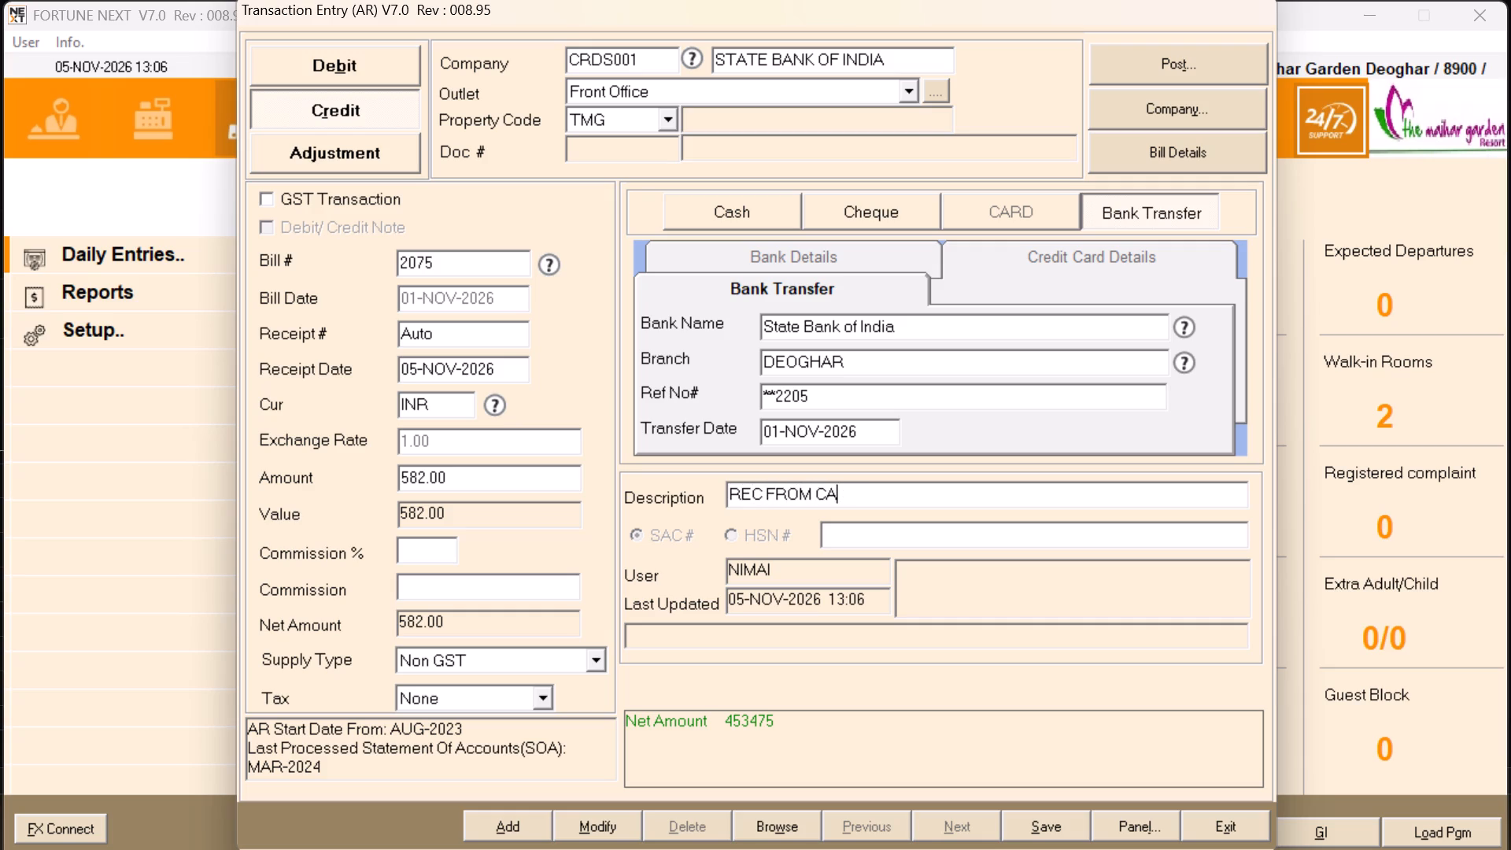
text(RD)
key(Return)
Save the credit receipt for bill 2075 and post it to FA with the BANK RECEIPT transaction code.
key(Return)
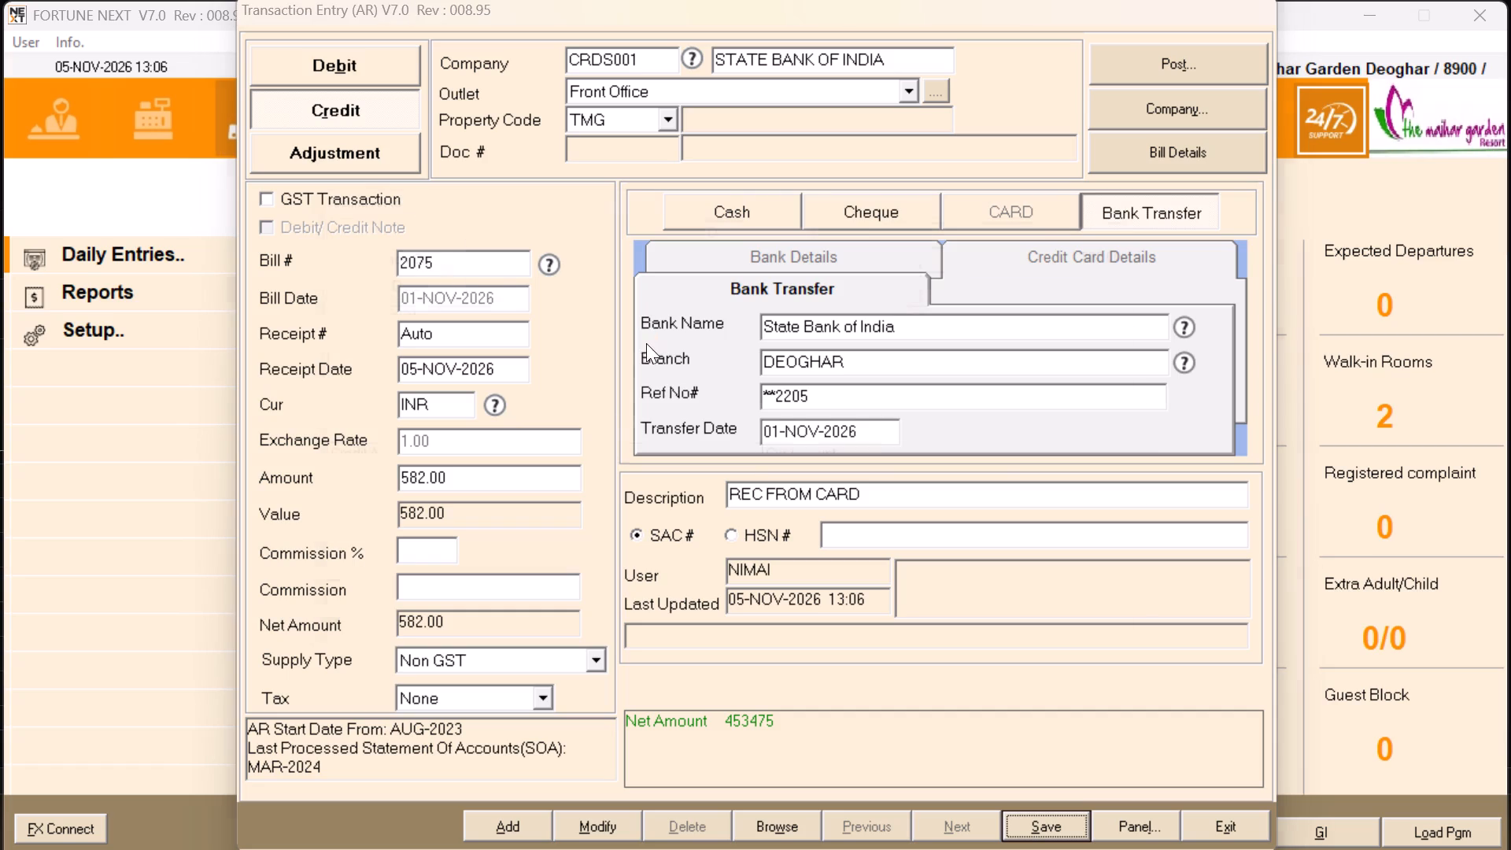
key(Down)
key(Tab)
key(Tab)
key(Tab)
key(Tab)
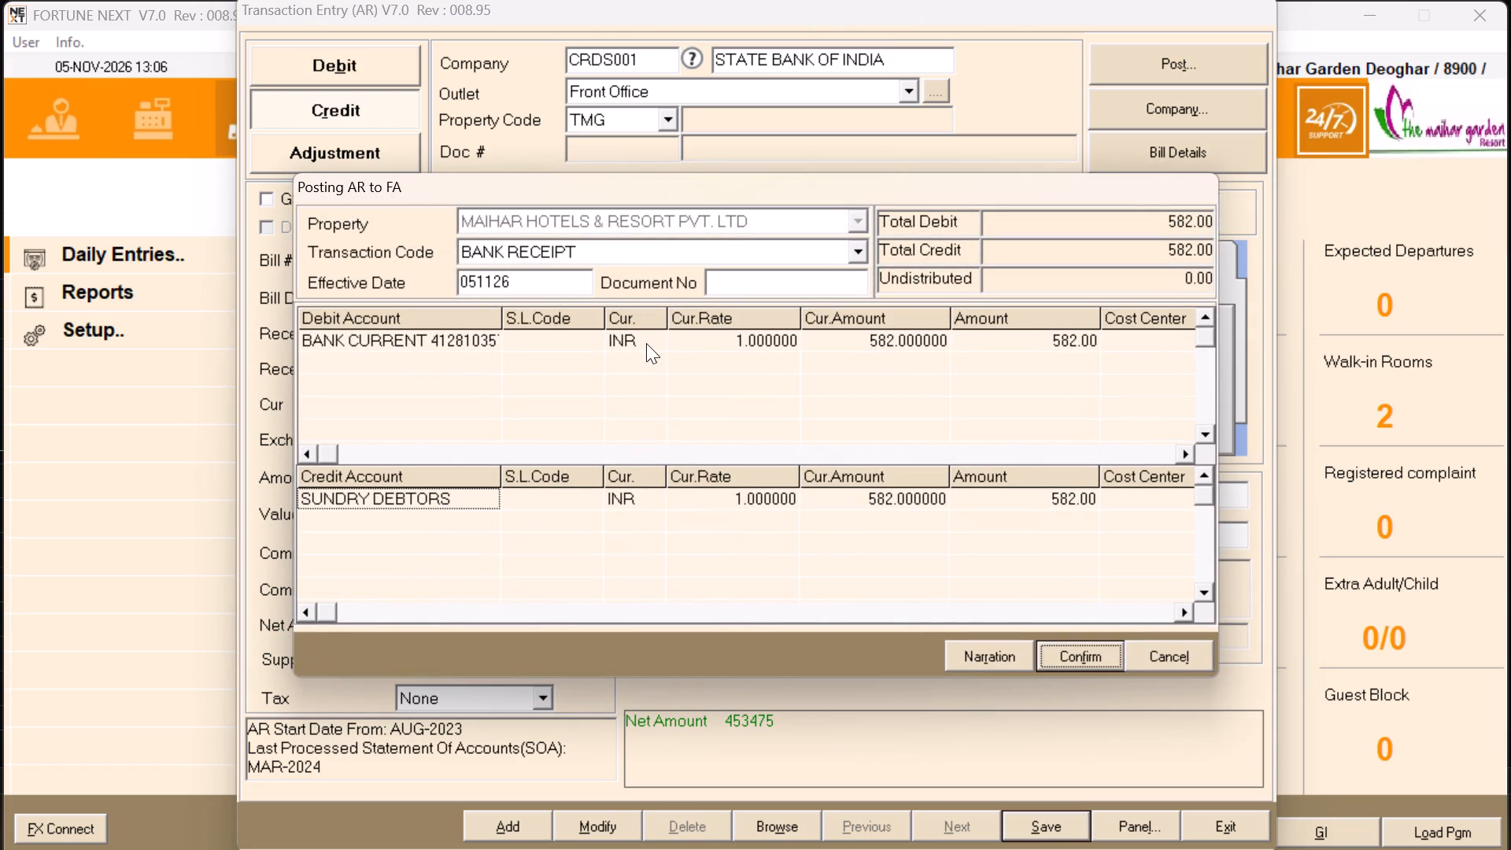
key(Tab)
key(Return)
key(Return)
key(Return)
key(Return)
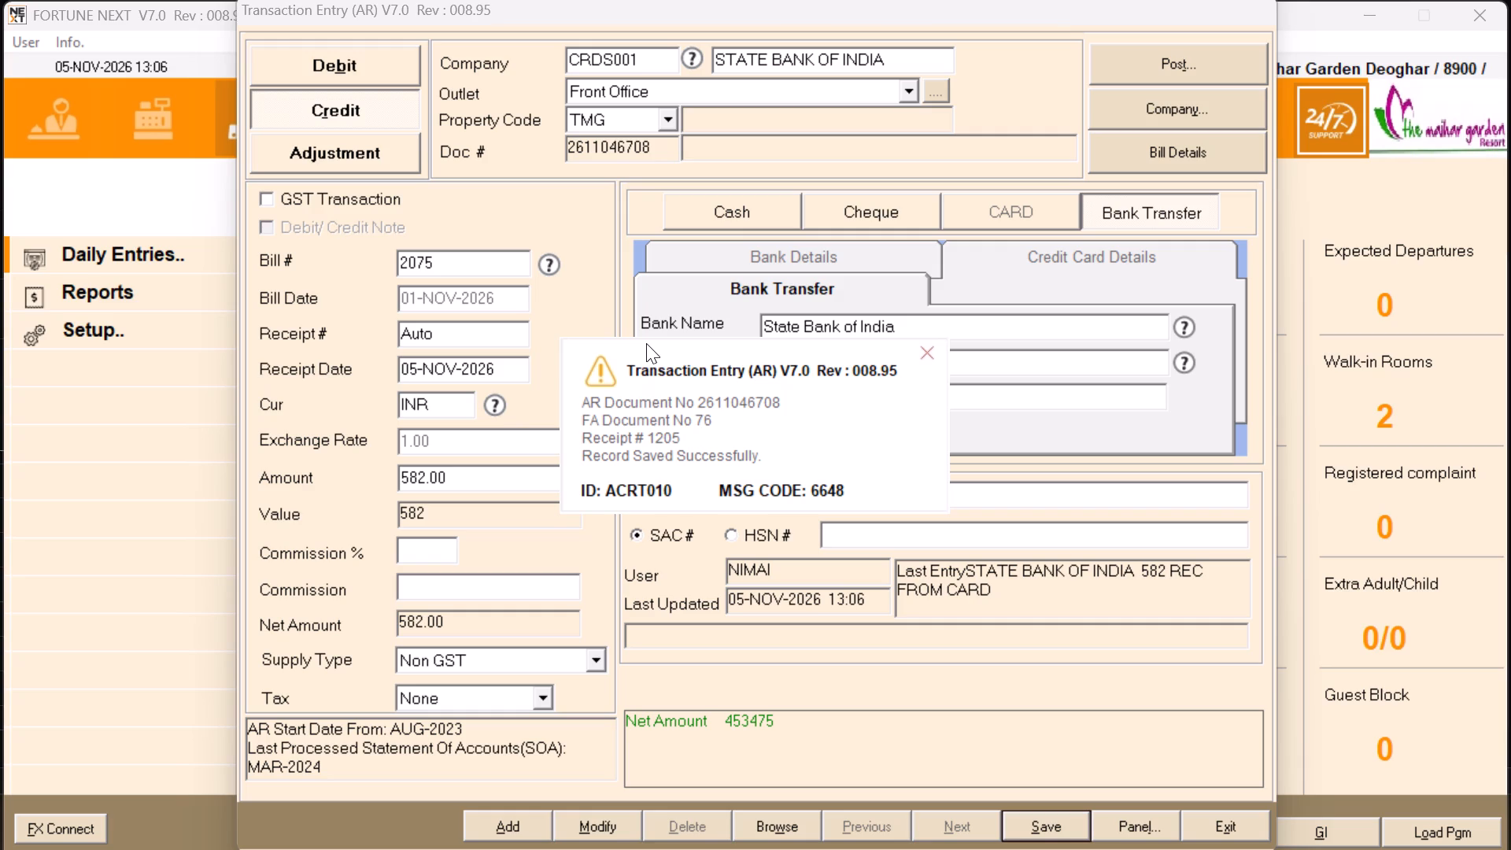
click(919, 355)
click(929, 352)
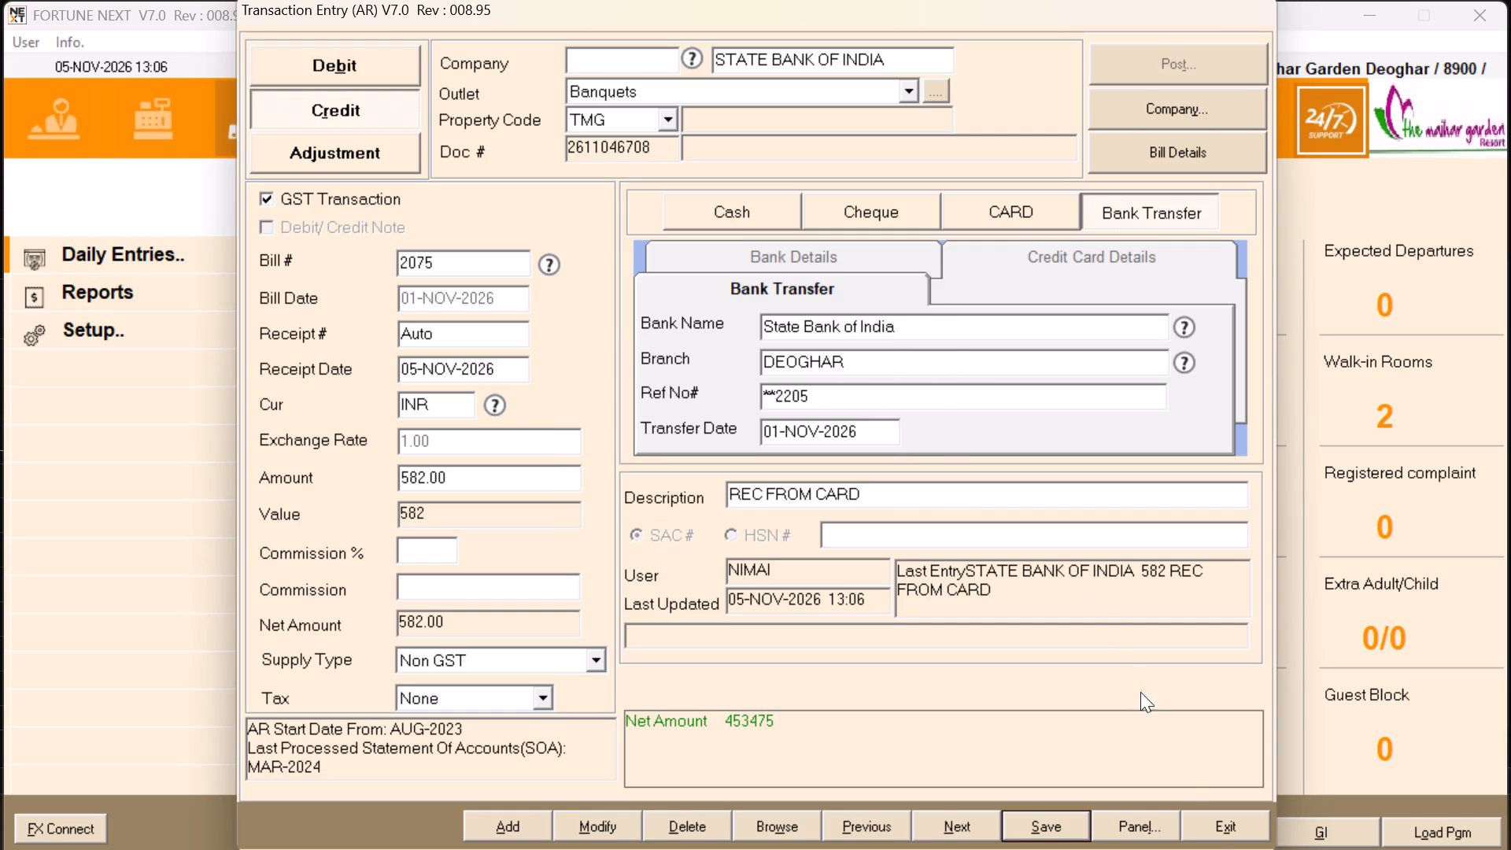
click(906, 465)
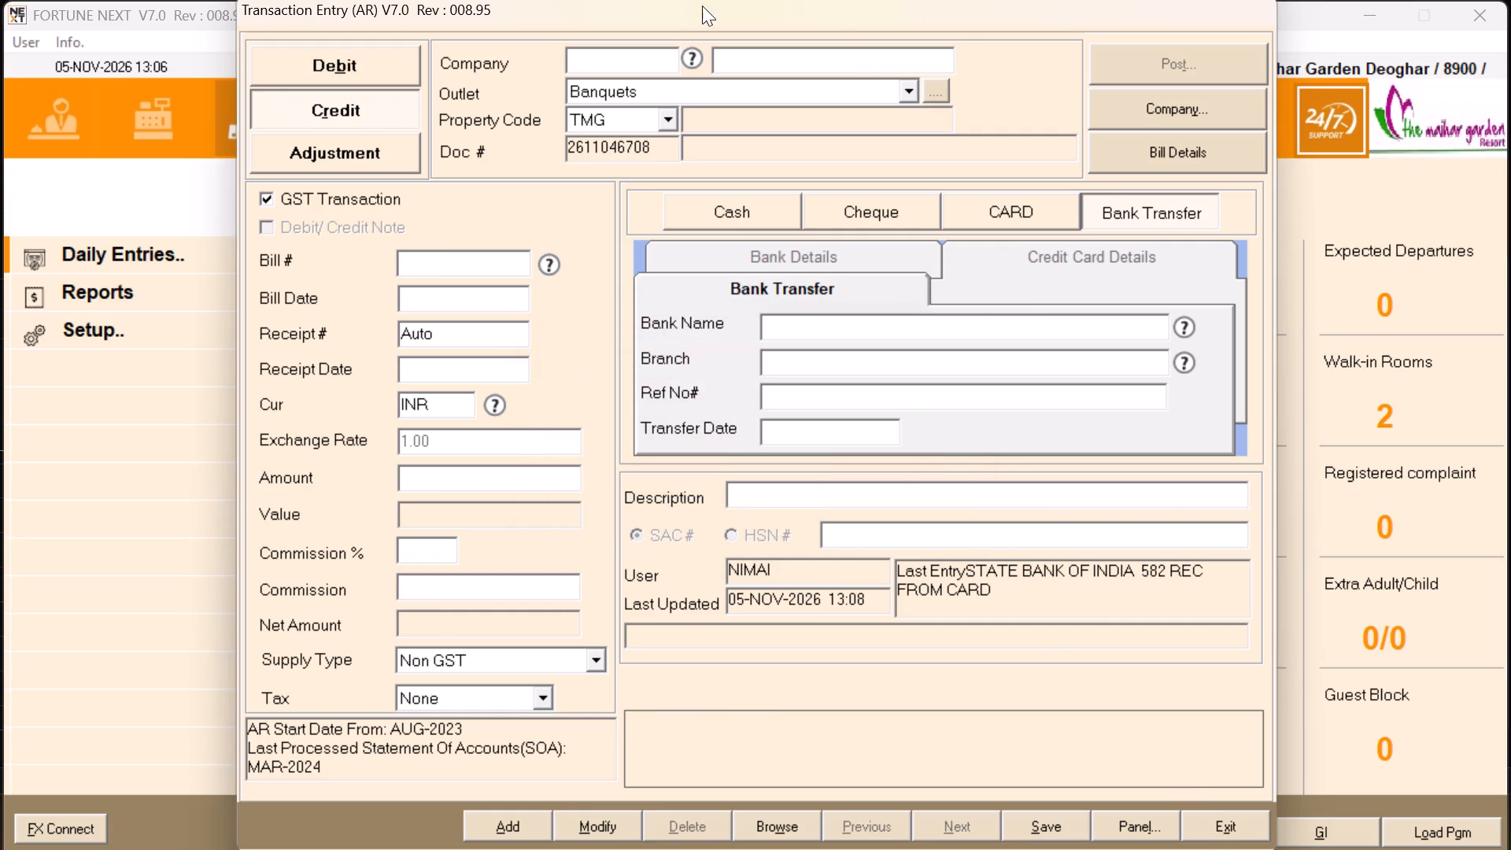
Switch to the November front office settlement report in Excel.
key(alt+Tab)
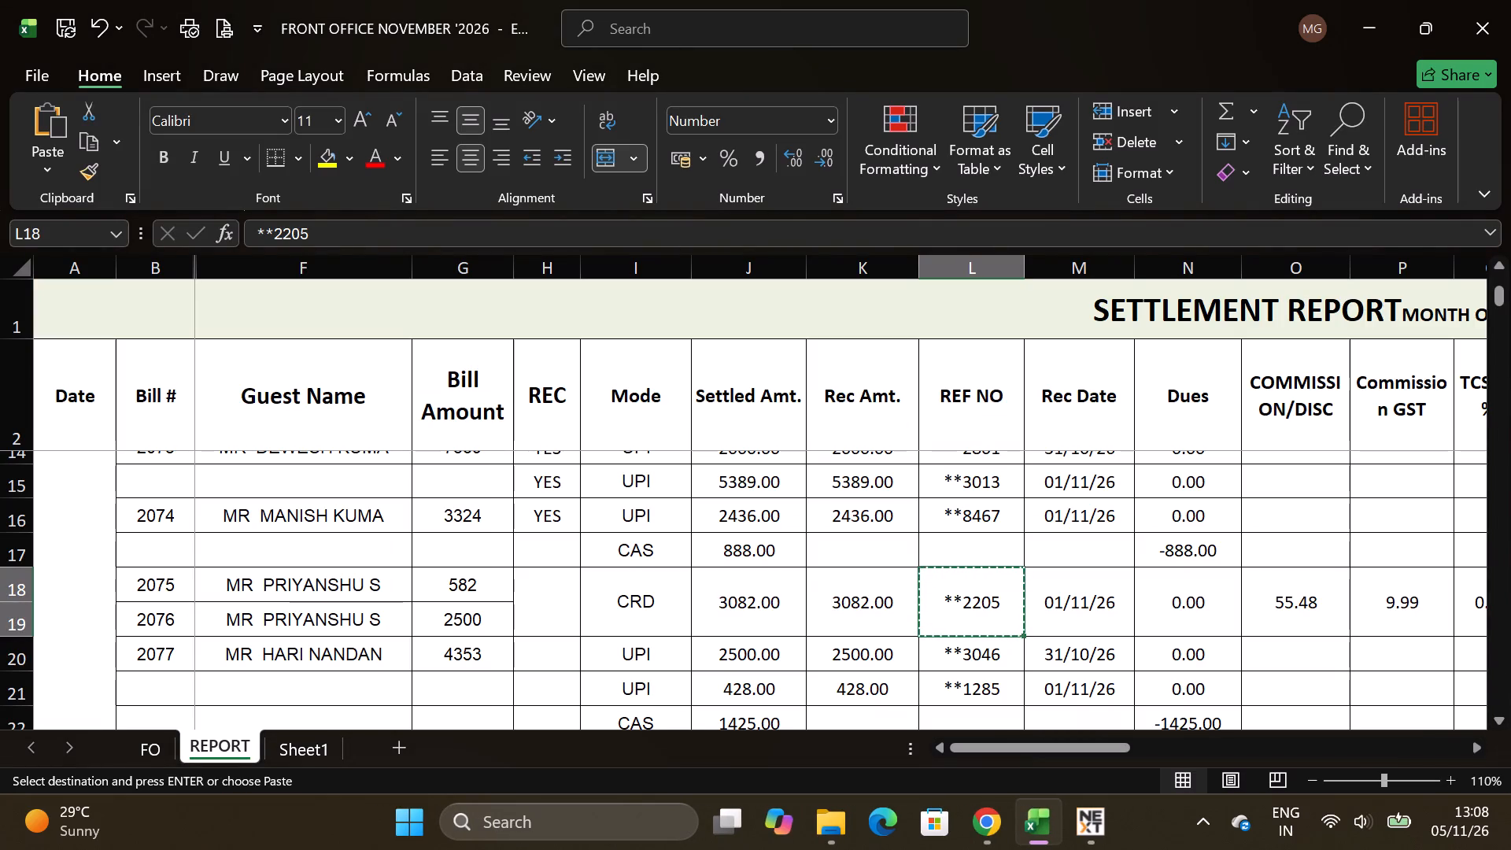
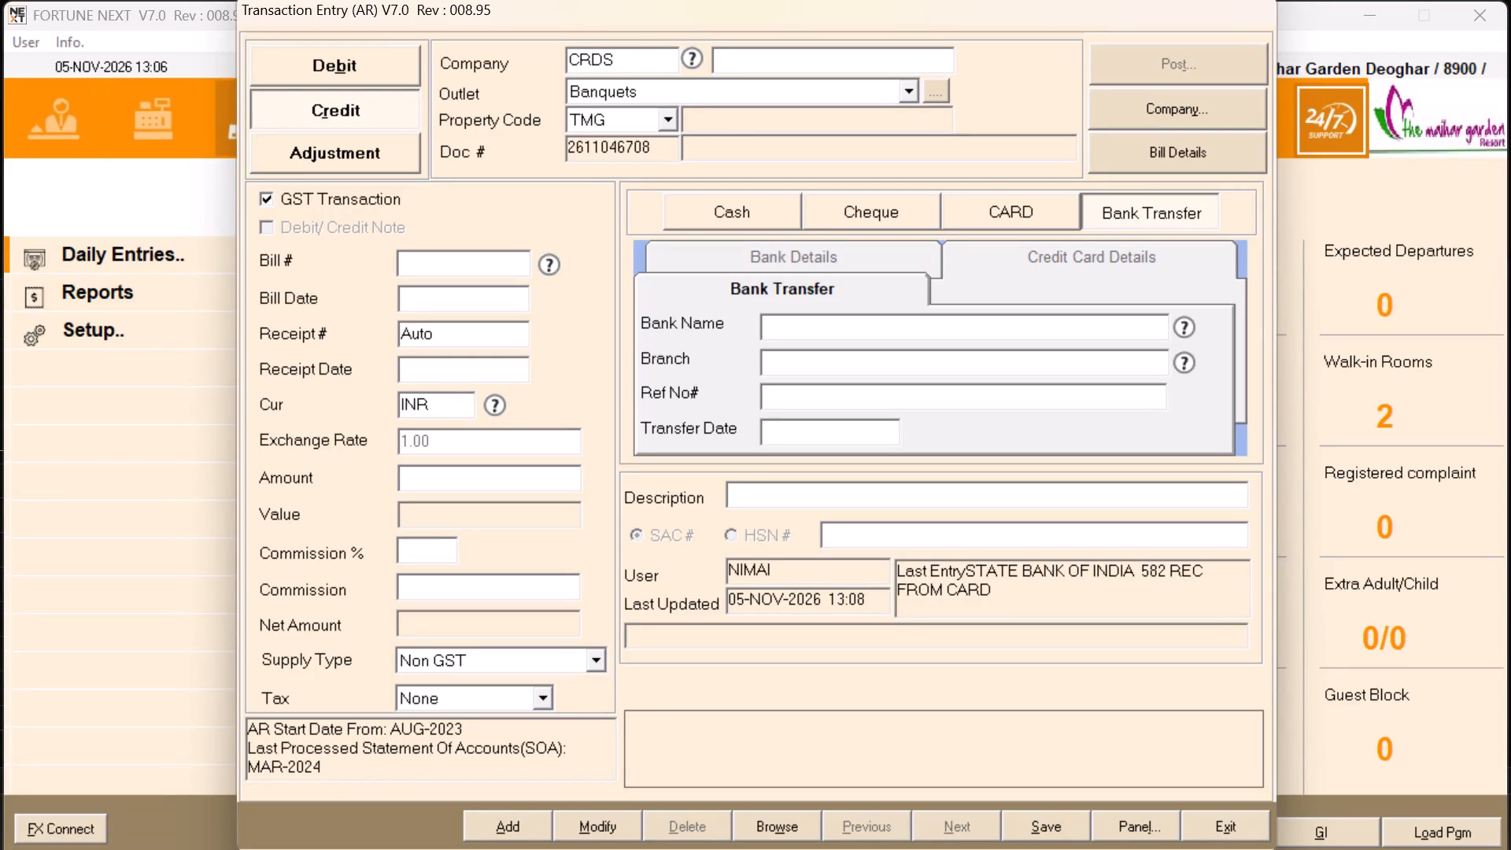
Set the company of the new credit receipt to CRDS001, State Bank of India.
text(001)
key(Return)
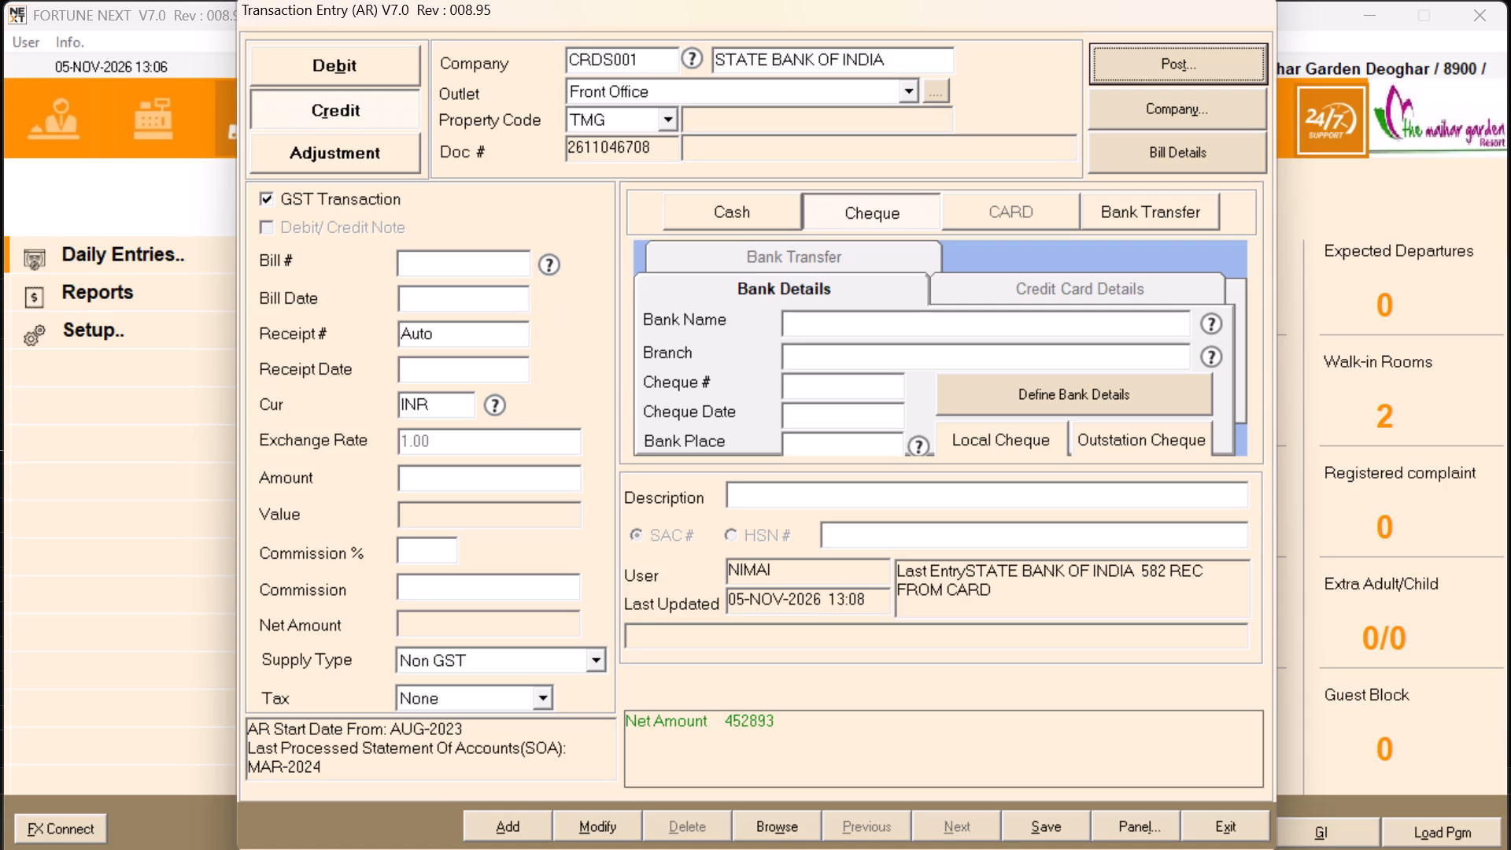
Check the next bill number in the Excel report and load bill 2076 into the credit receipt.
click(490, 264)
key(alt+Tab)
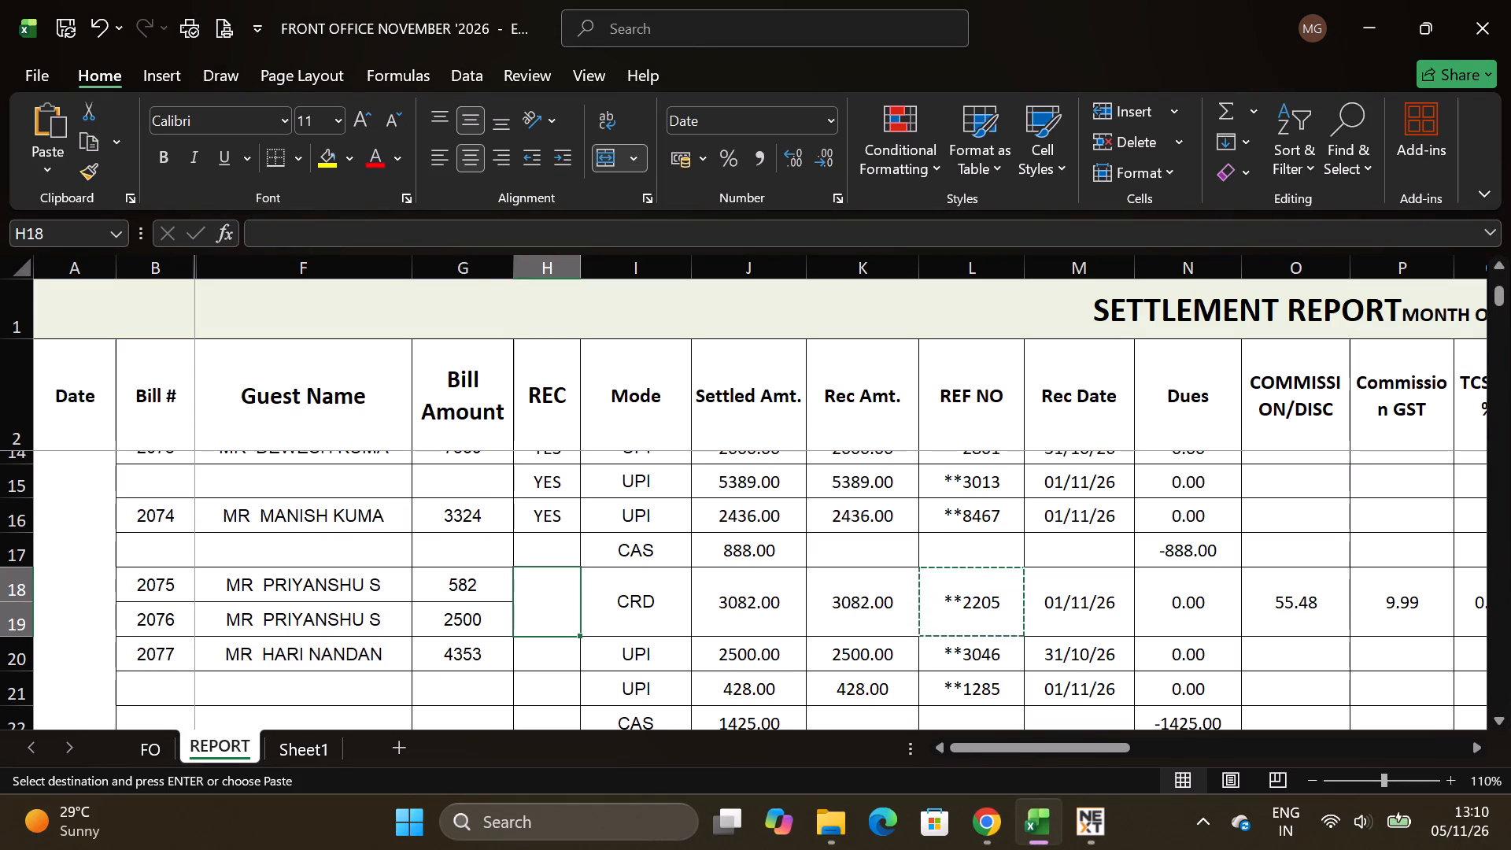
key(alt+Tab)
text(2076)
key(Return)
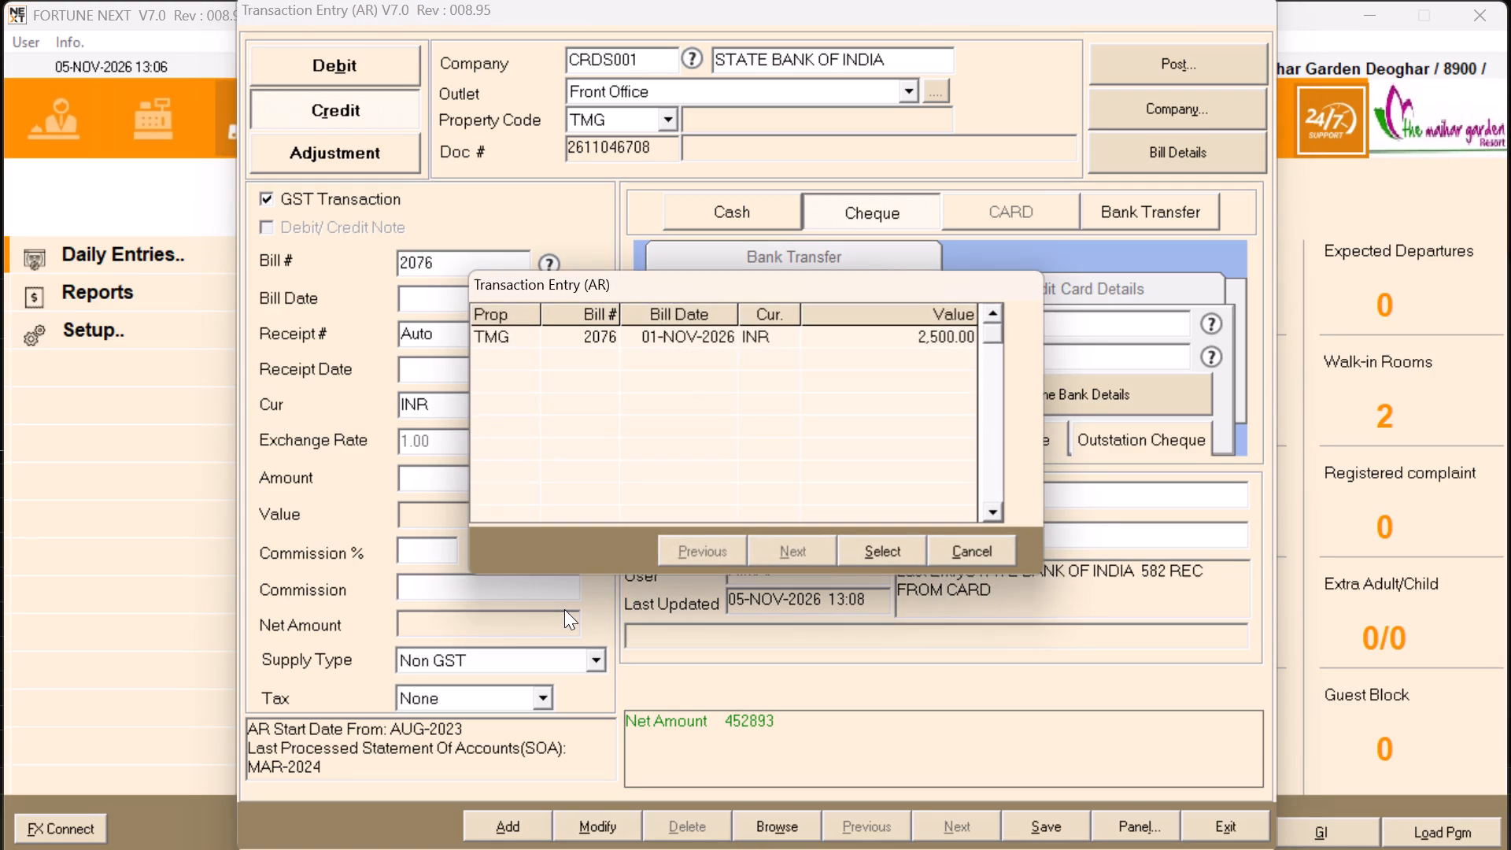
key(Return)
key(Return)
key(Return)
key(Return)
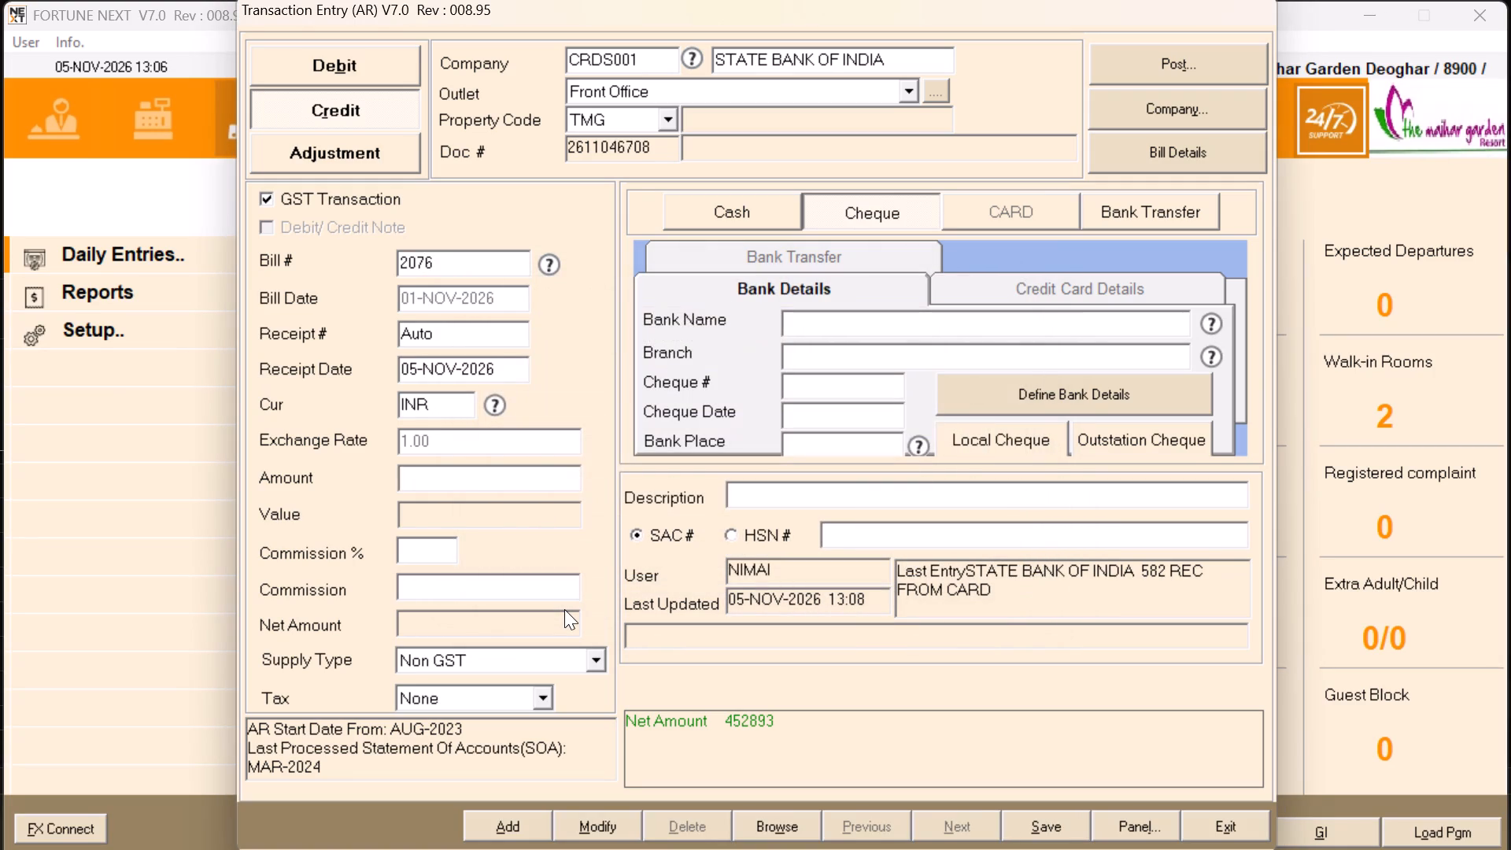
Enter 2500 as the receipt amount for bill 2076, leaving the commission fields blank.
text(2500)
key(Return)
key(Return)
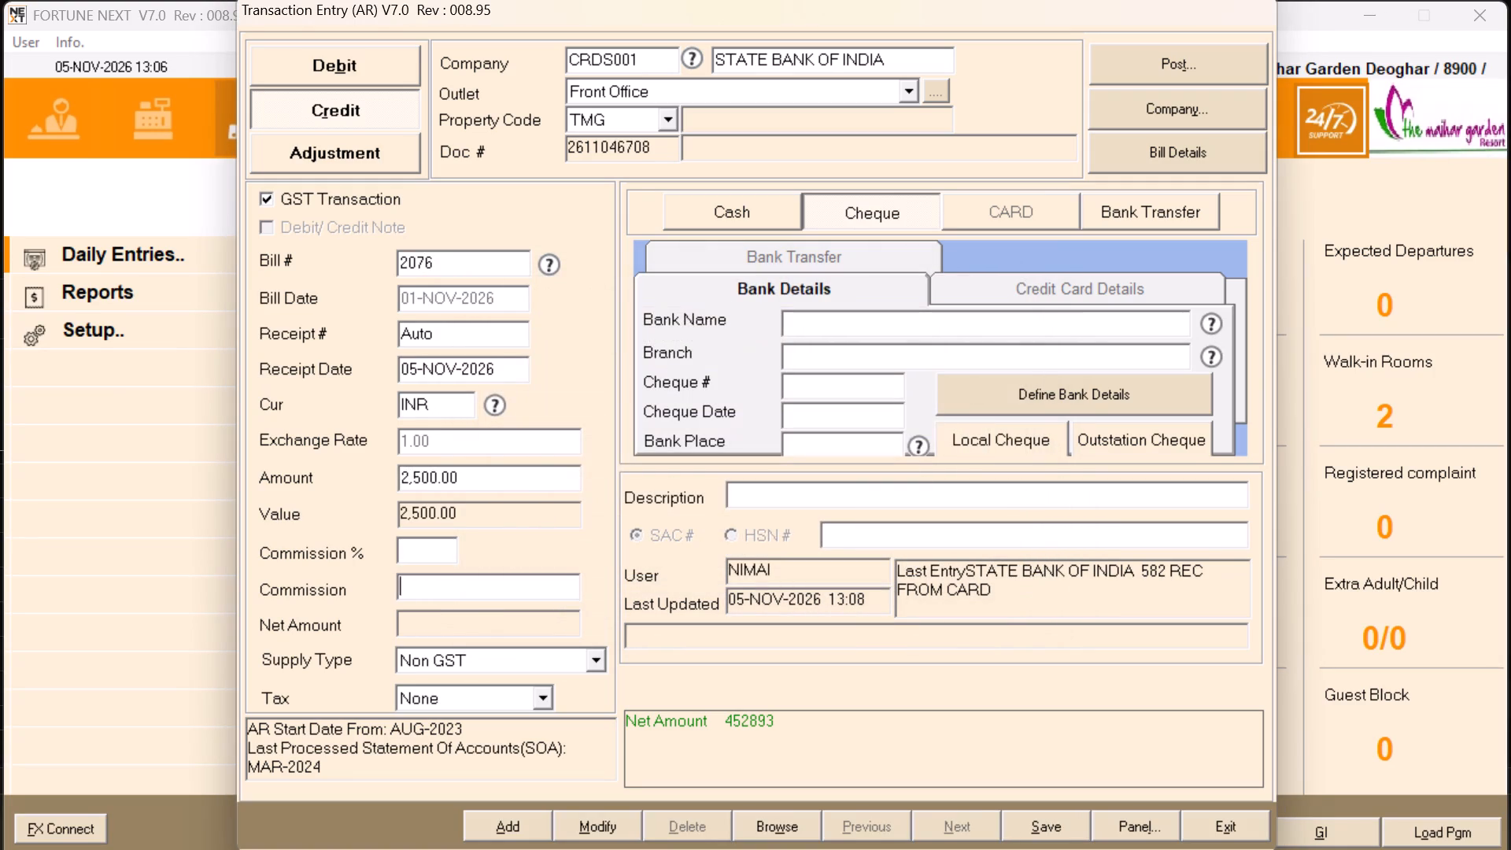
key(Return)
key(Return)
key(Return)
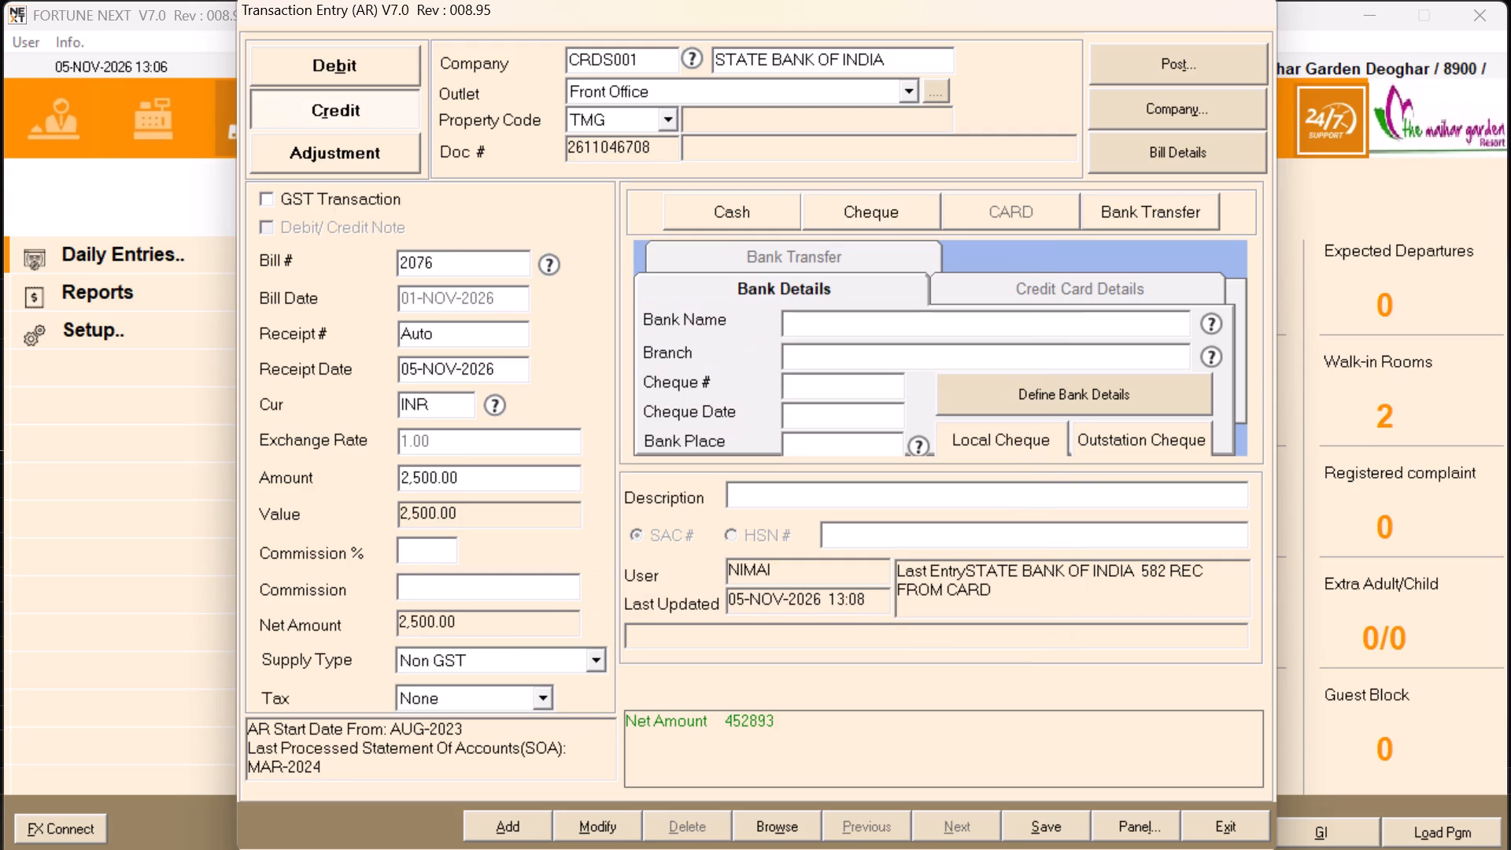
Choose Bank Transfer as the payment mode, with State Bank of India as the bank and DEOGHAR as the branch.
key(Right)
key(Right)
key(Return)
key(Return)
key(s)
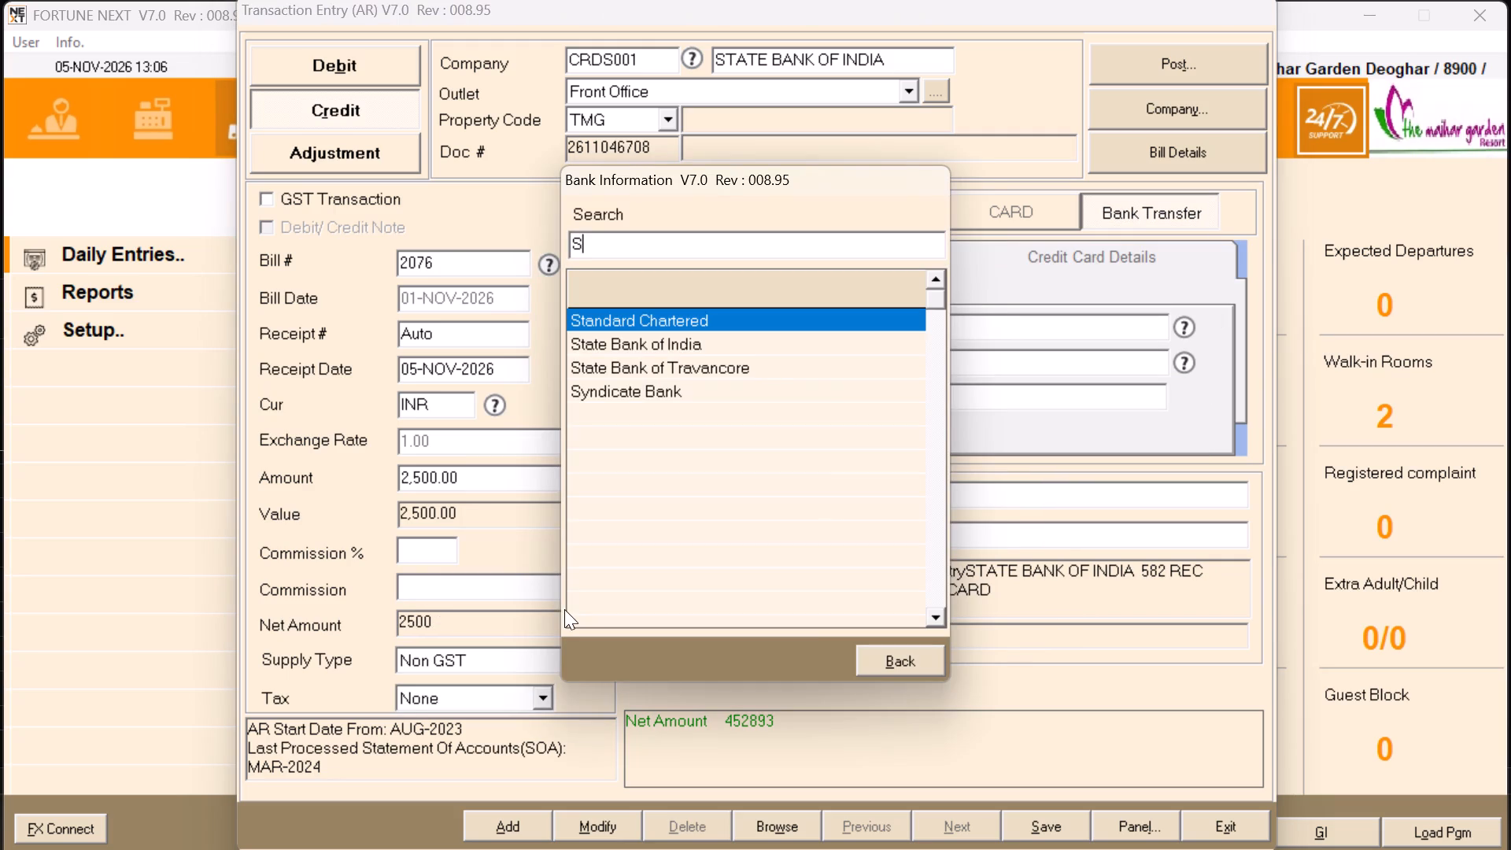
click(716, 342)
key(Return)
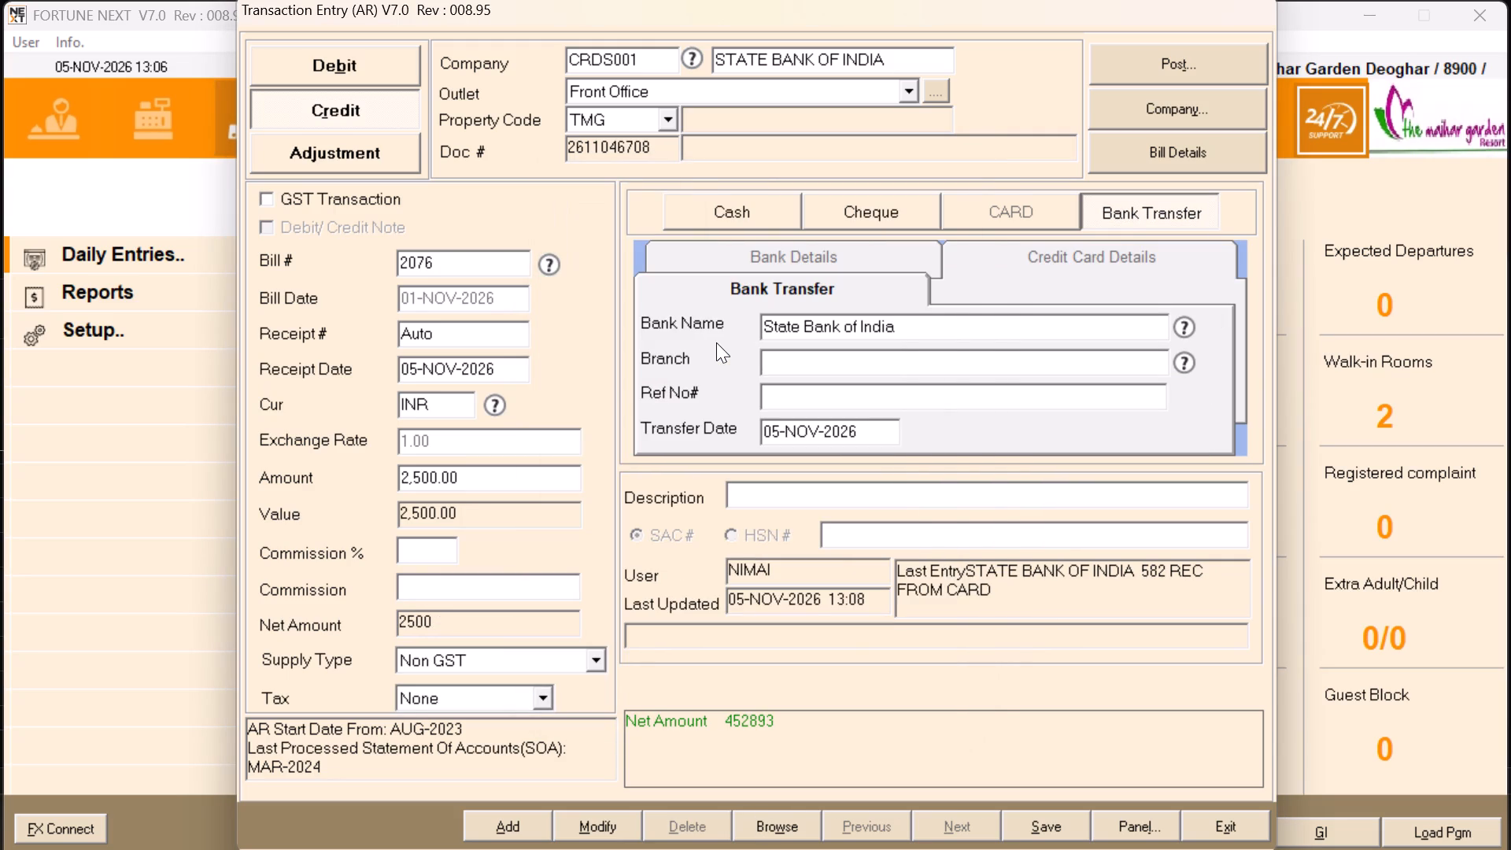
text(DEOGHAR)
key(Return)
key(alt+Tab)
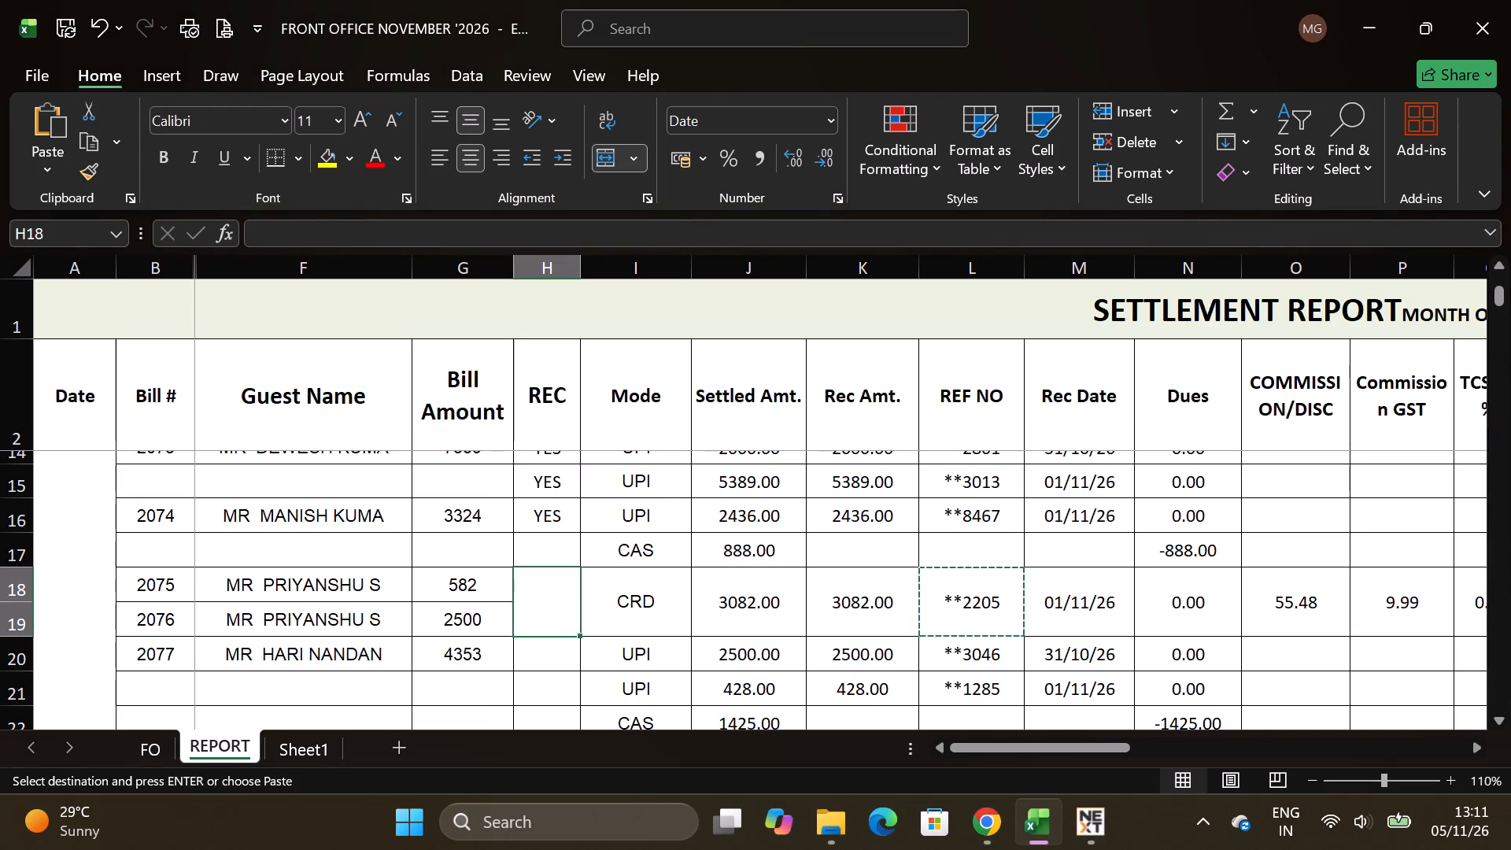
key(alt+Tab)
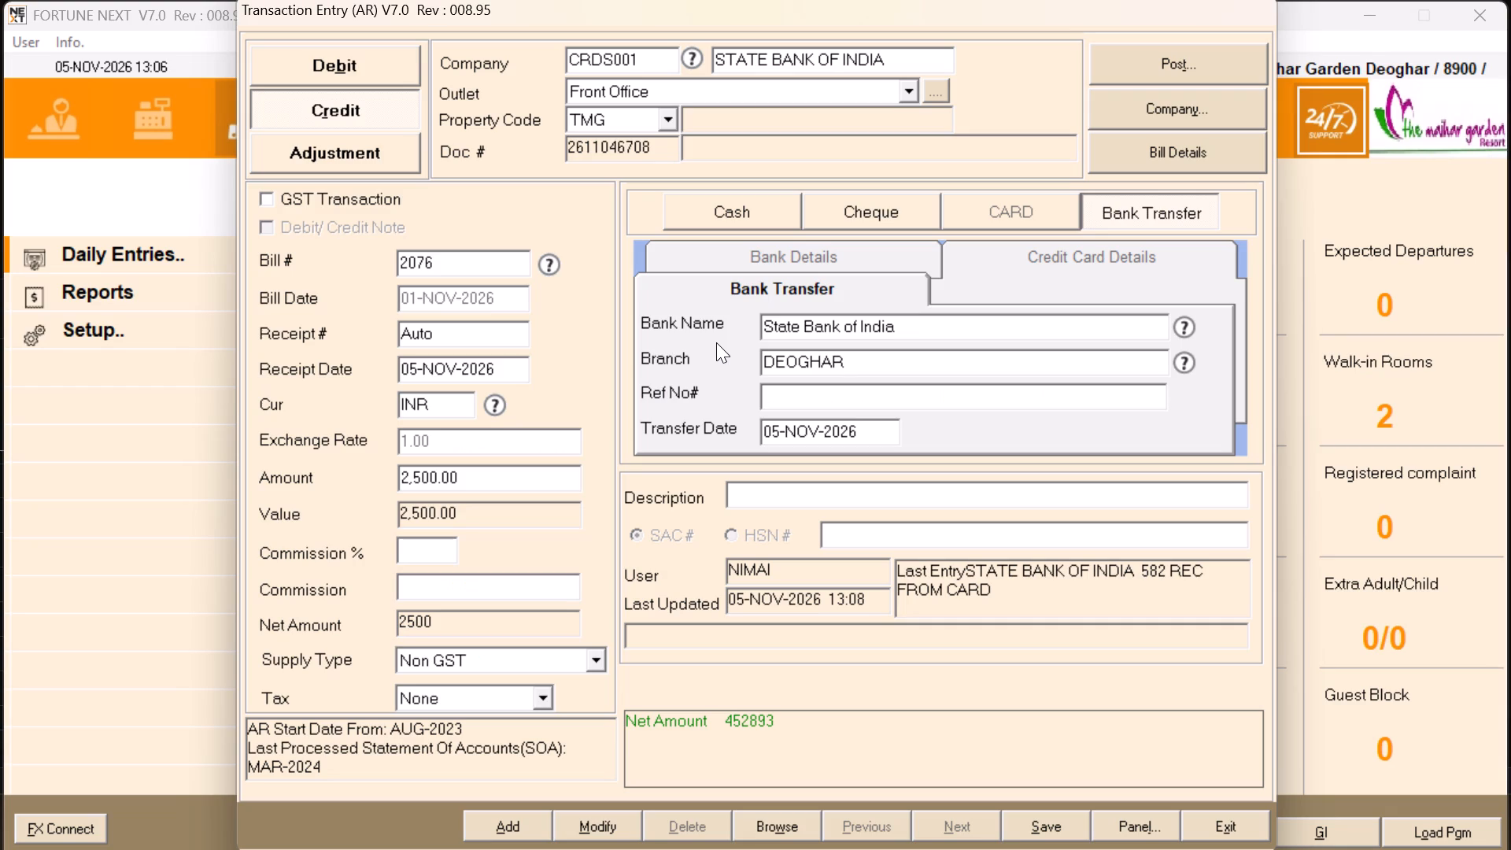
key(alt+Tab)
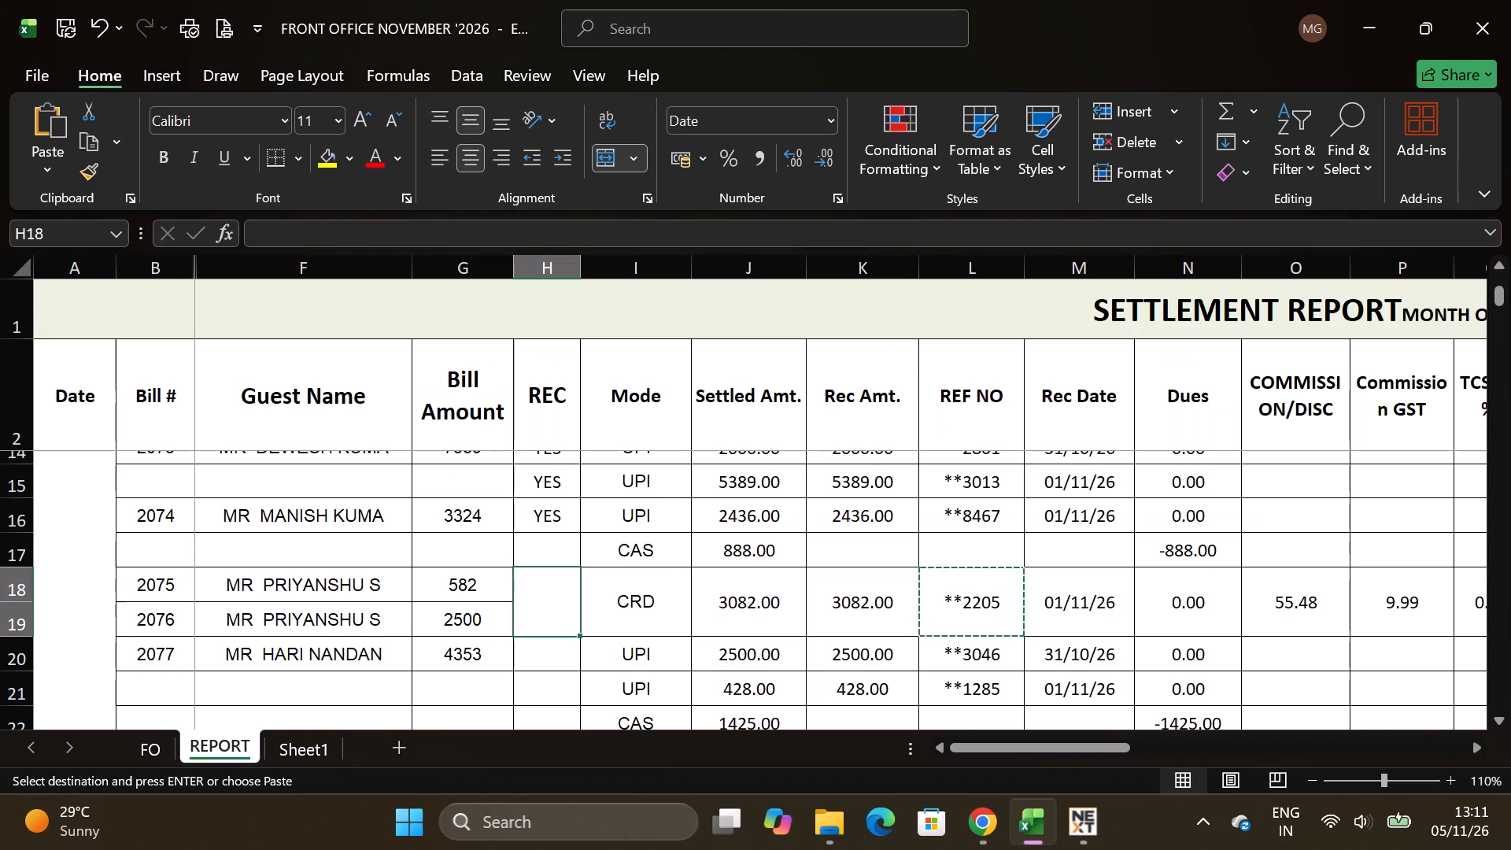
key(alt+Tab)
key(ctrl+v)
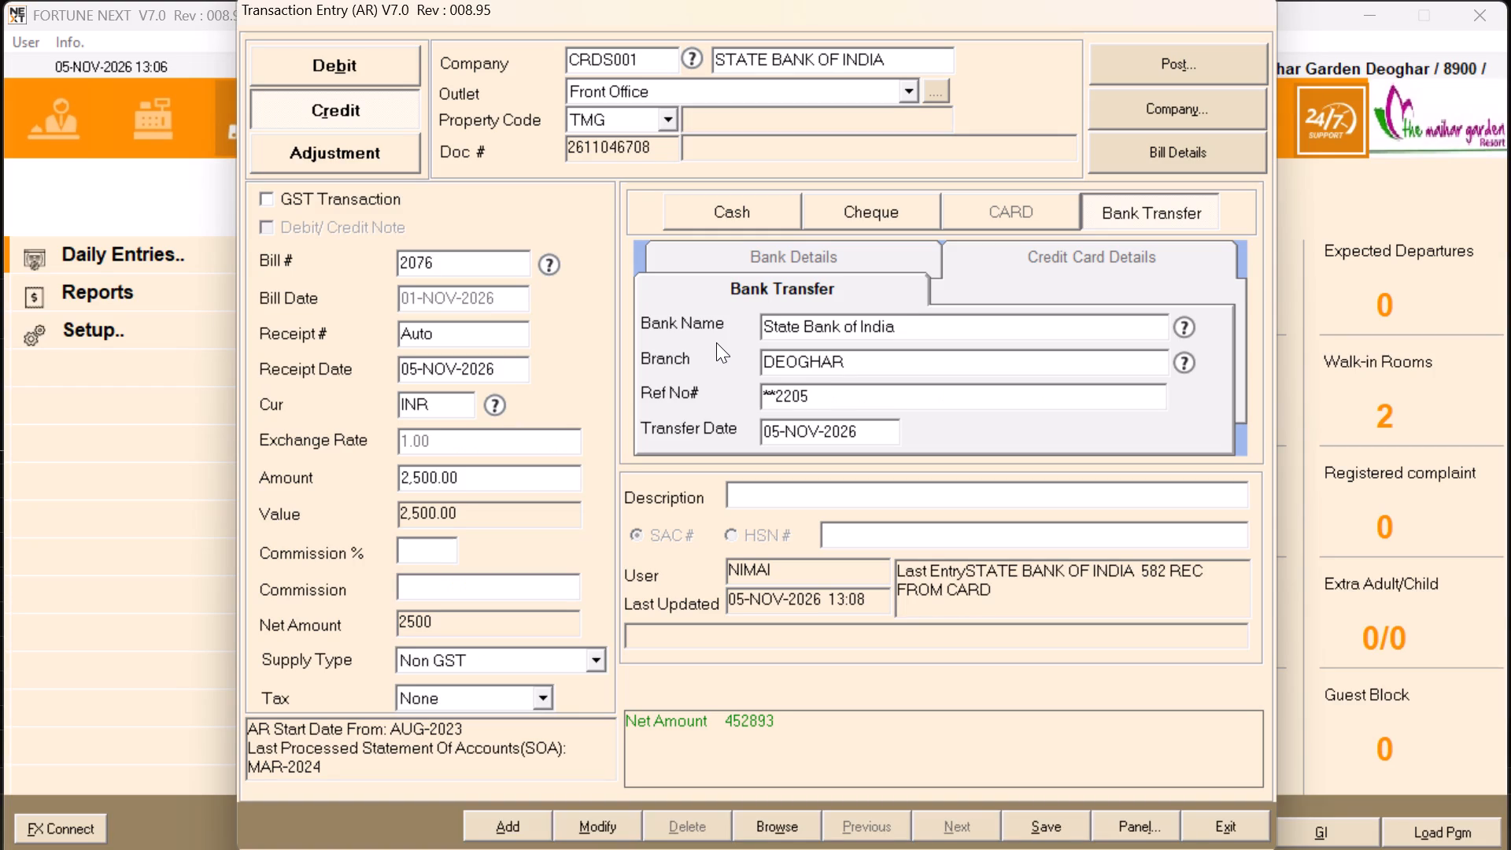
key(Return)
Check the received date of bill 2076's card payment in the Excel settlement report.
key(alt+Tab)
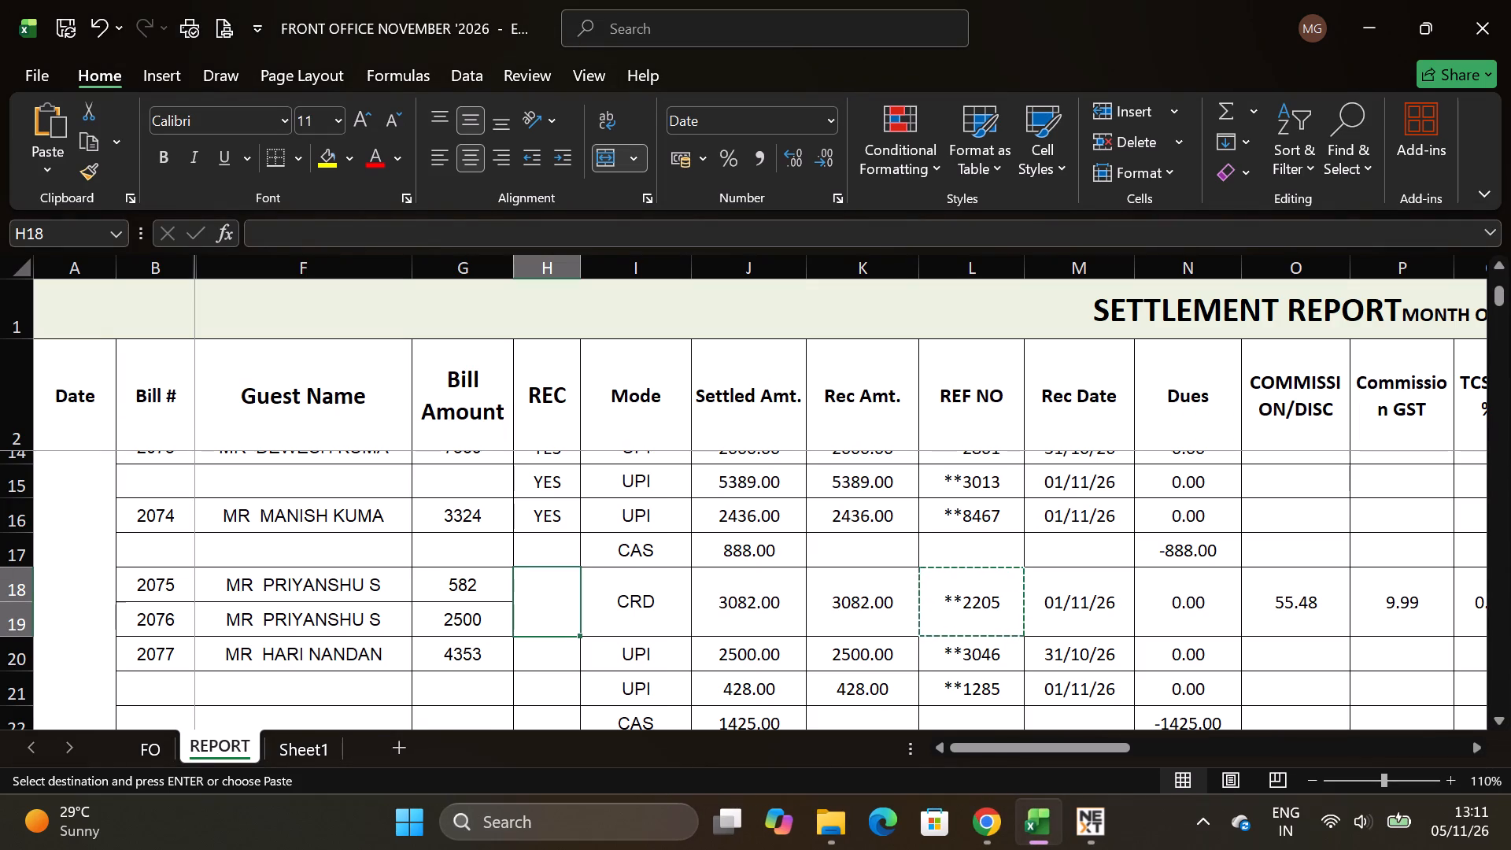
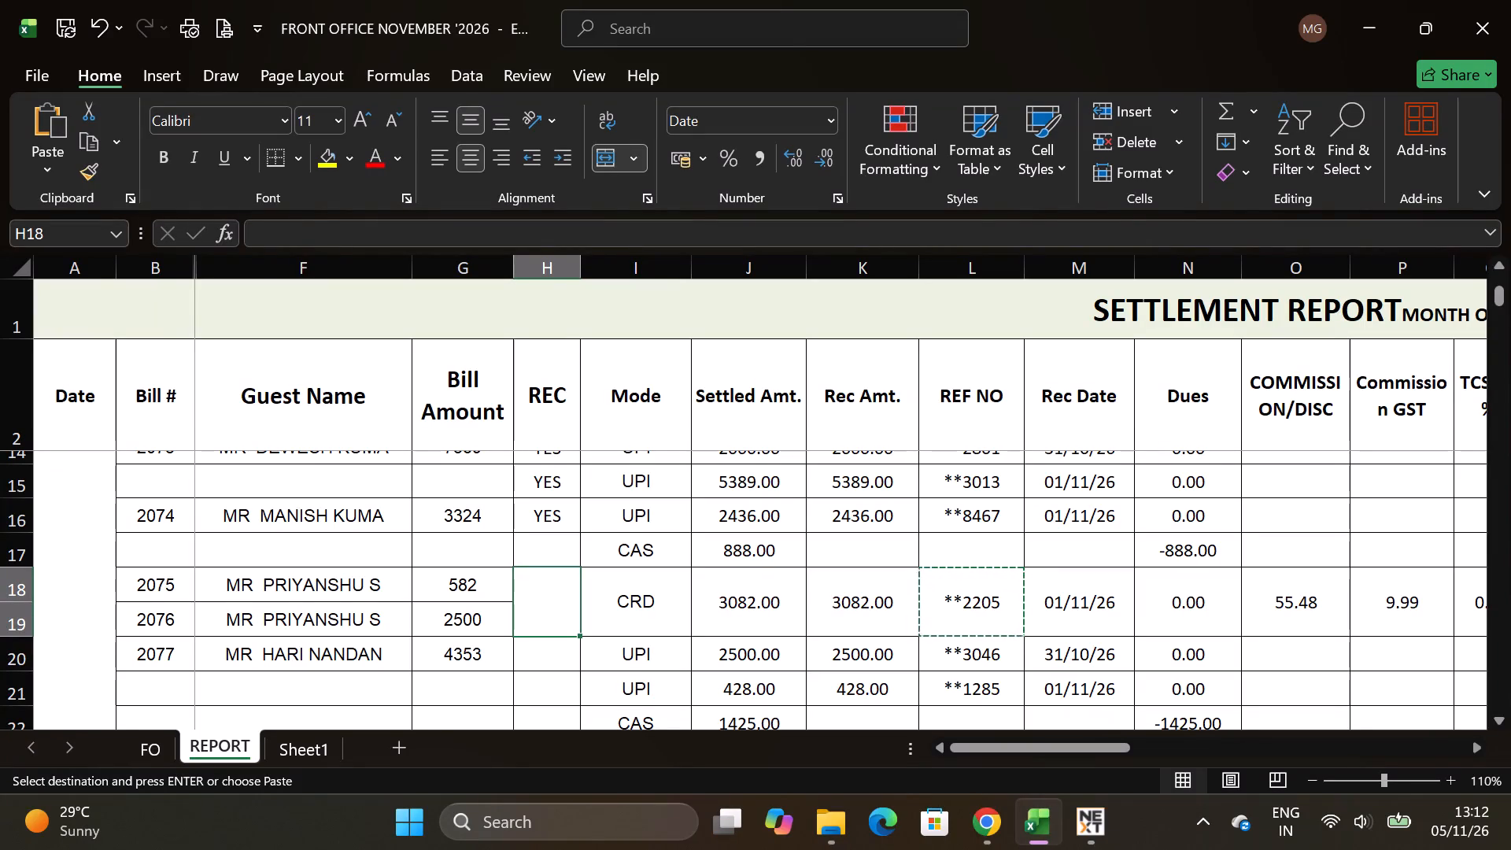
Total the card payment's commission, GST, TCS and TDS in the Excel settlement report and enter 65.47 as bill 2076's Commission.
key(alt+Tab)
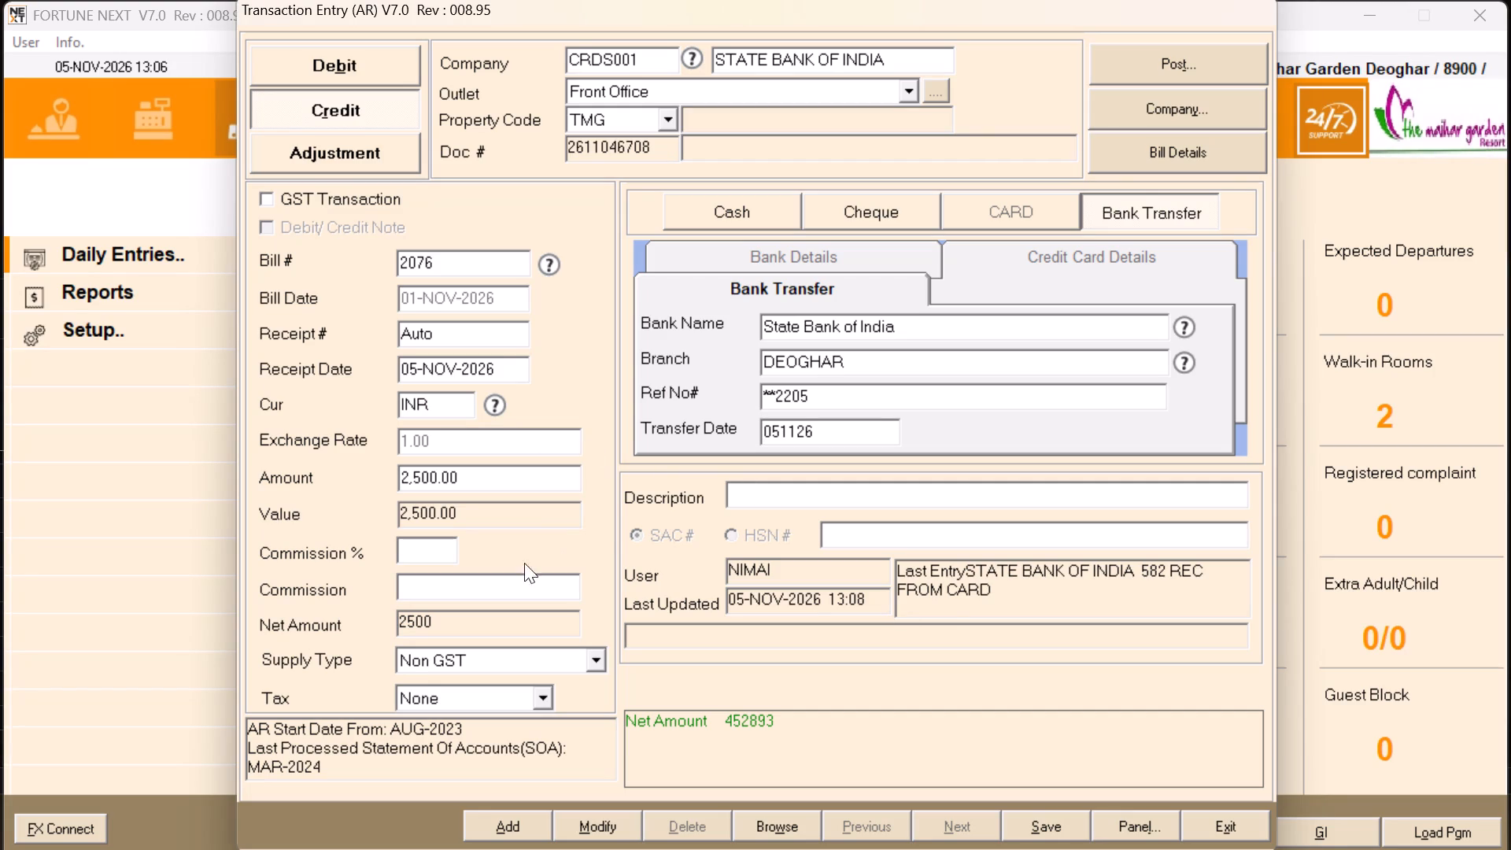
click(428, 586)
key(alt+Tab)
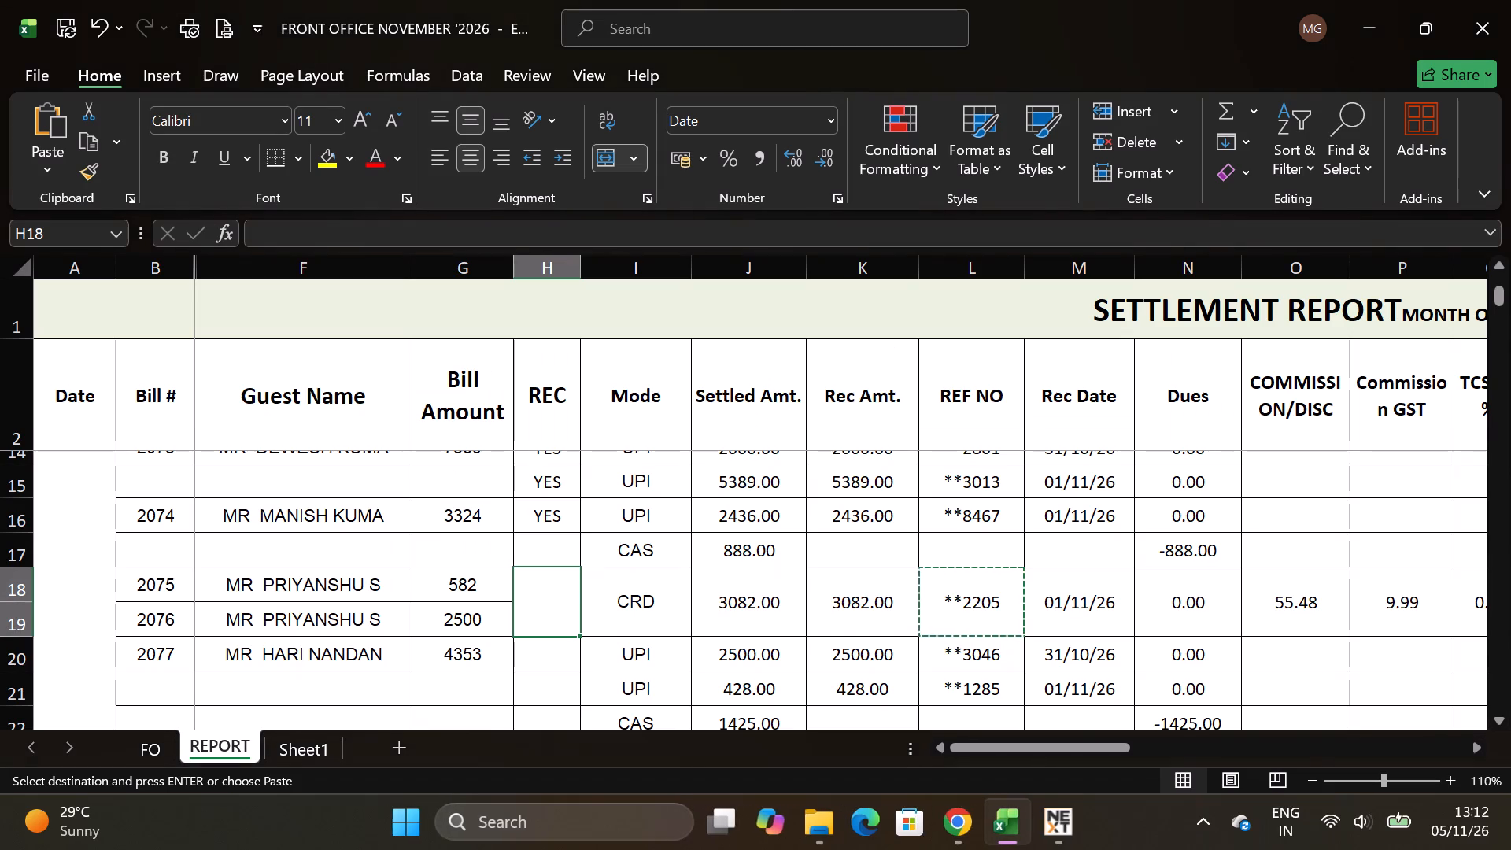
drag(1318, 609, 1239, 609)
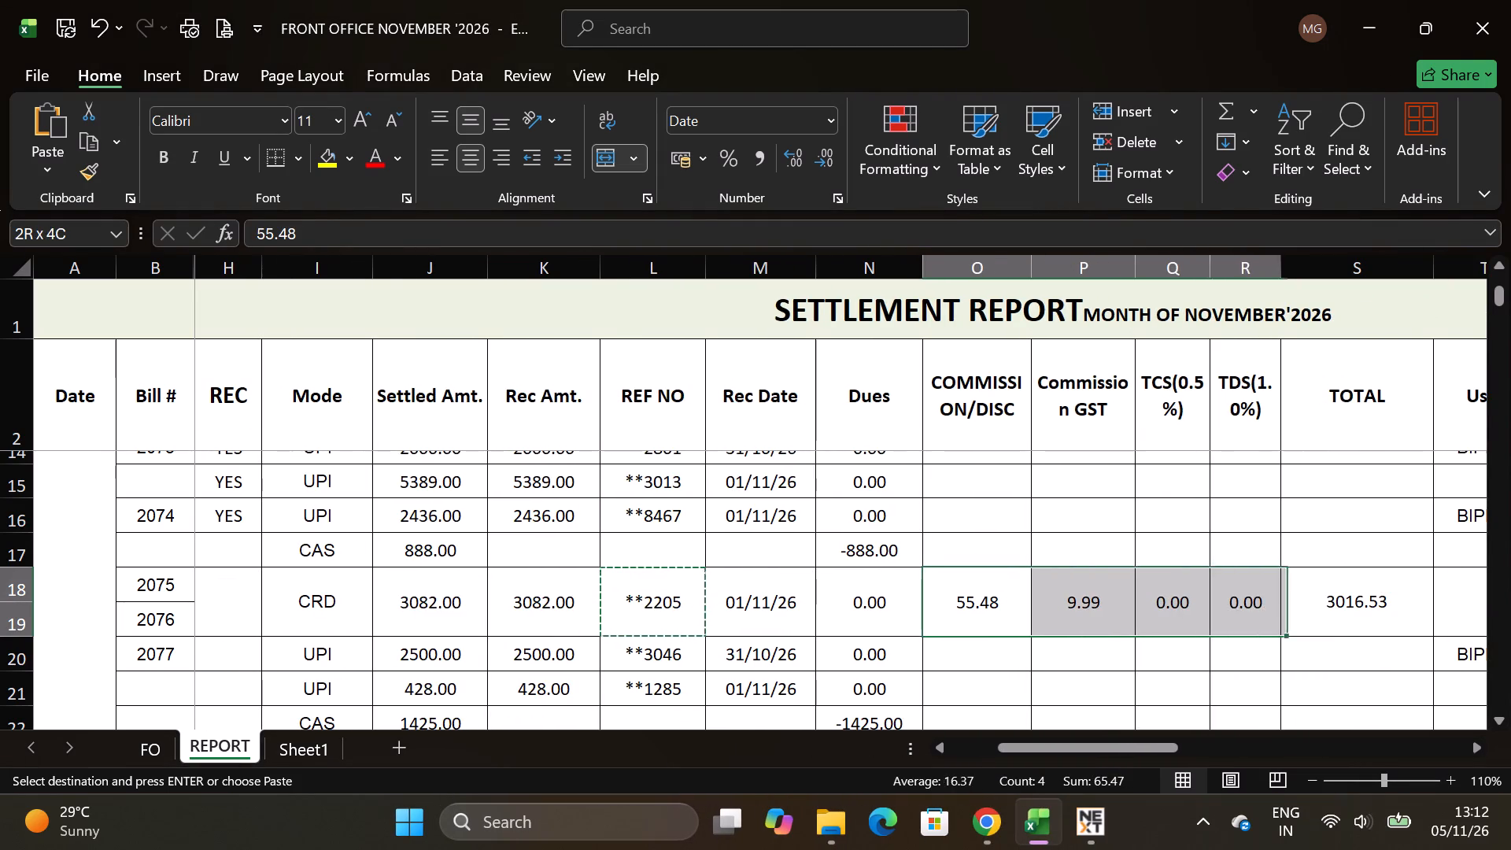
drag(1239, 609, 1241, 608)
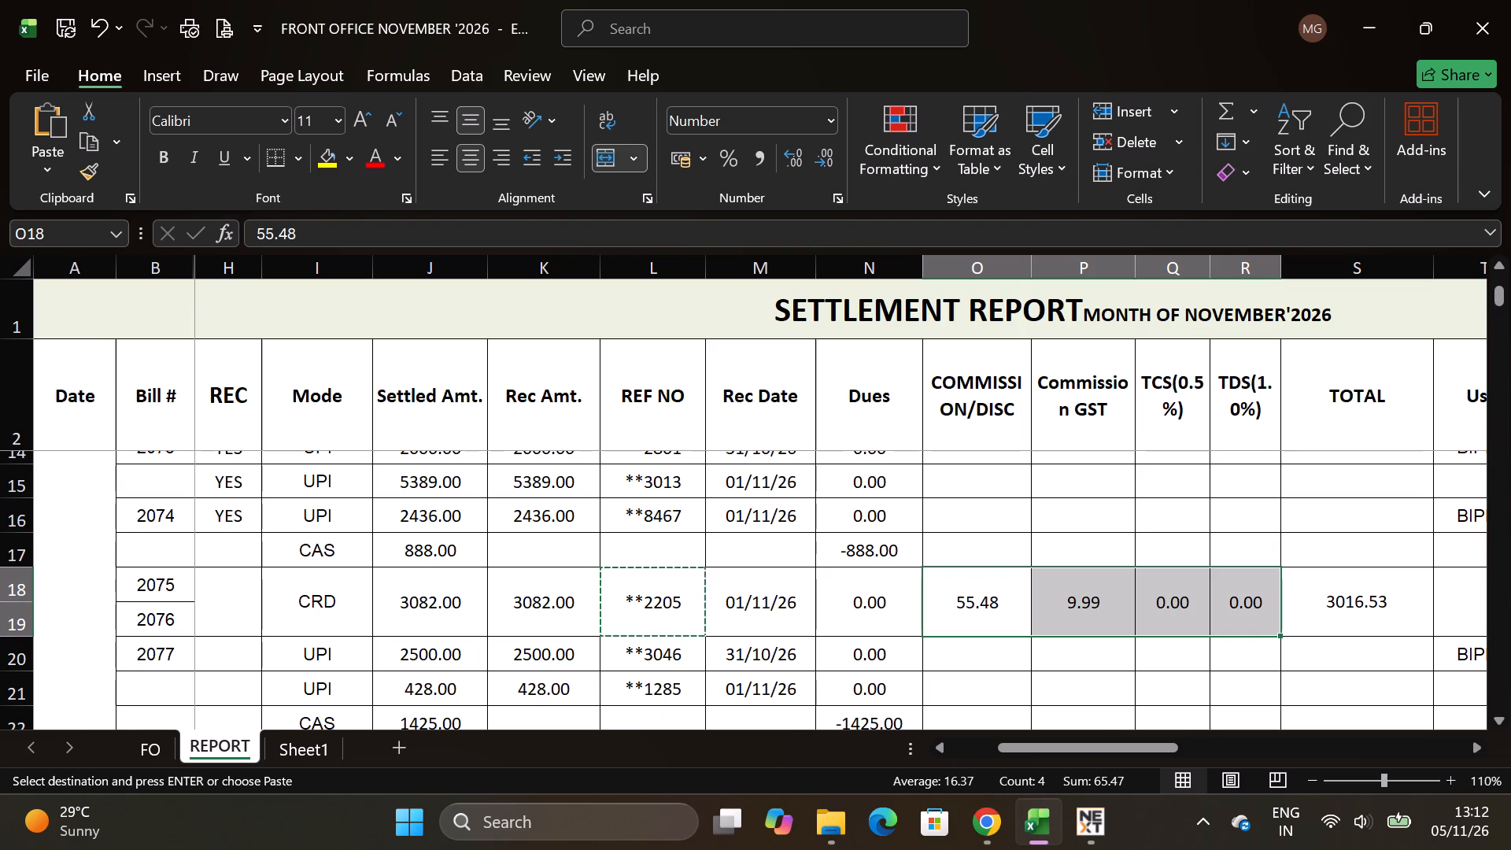
key(alt+Tab)
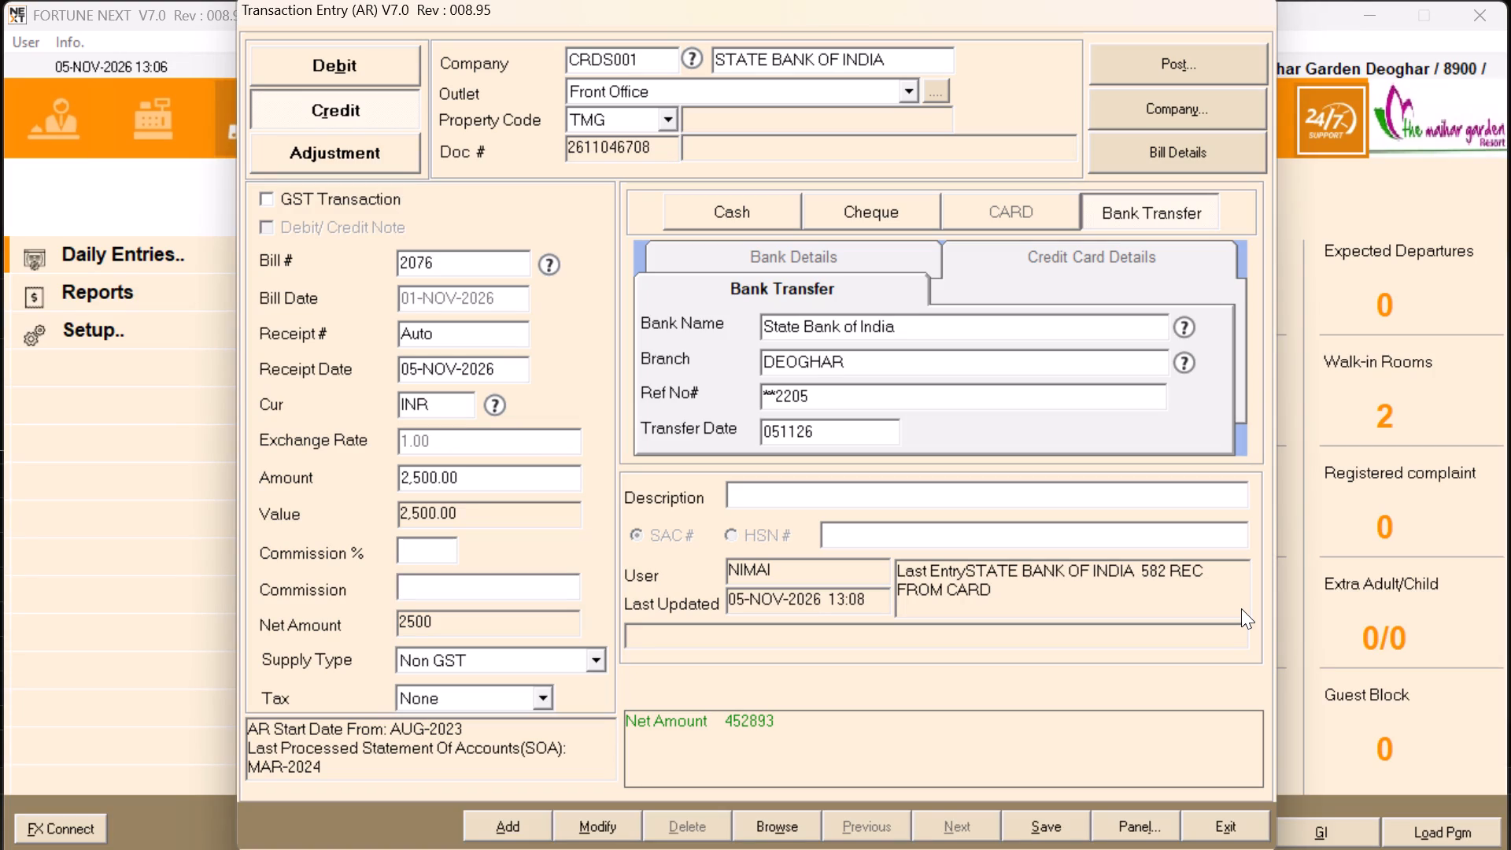
text(65.47)
key(Return)
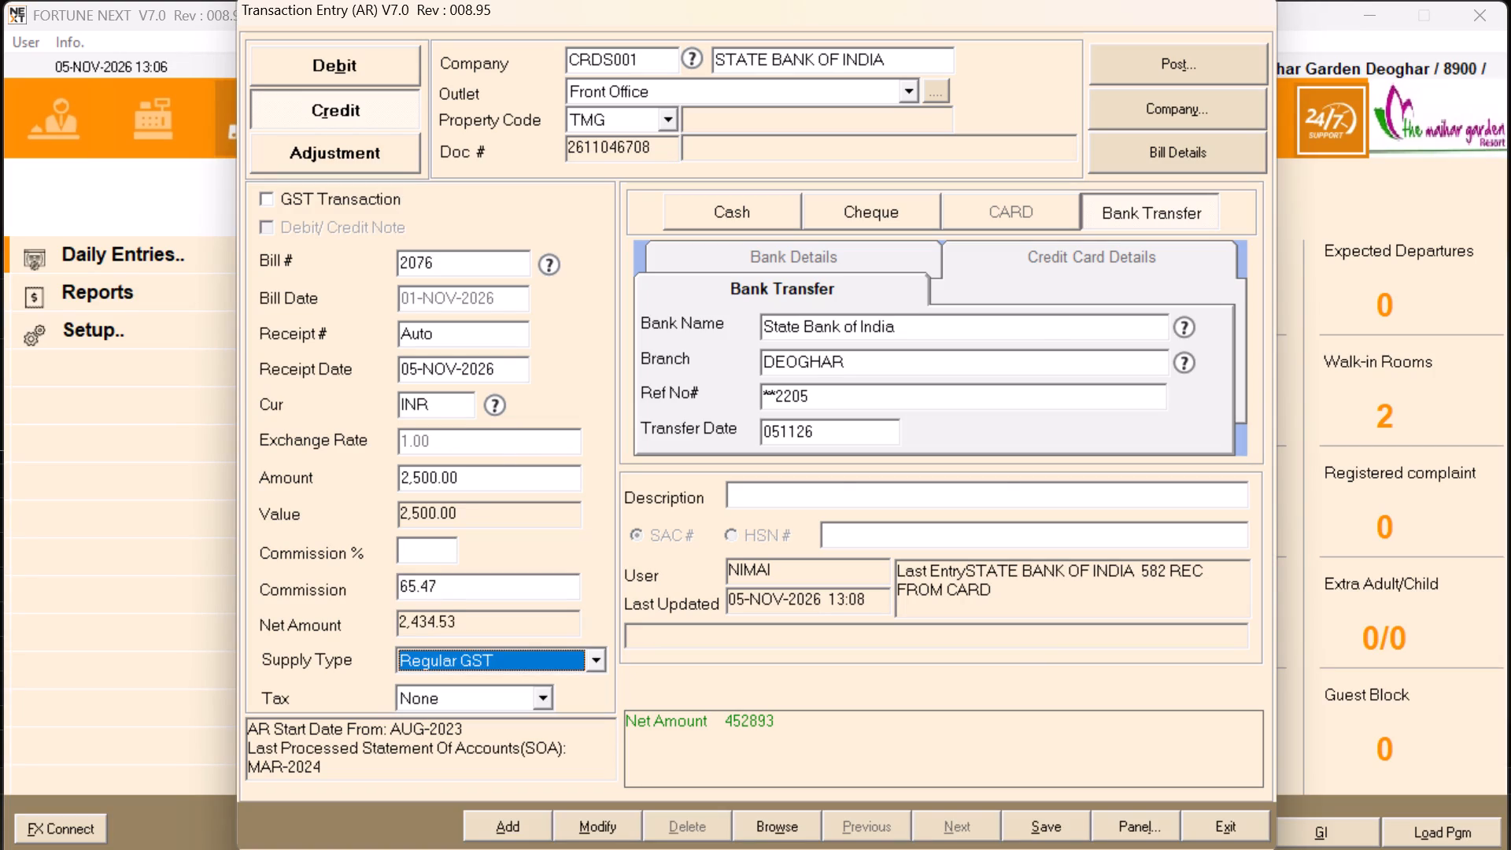
Set the receipt's supply type to Non GST, leaving the tax as None.
key(alt+Tab)
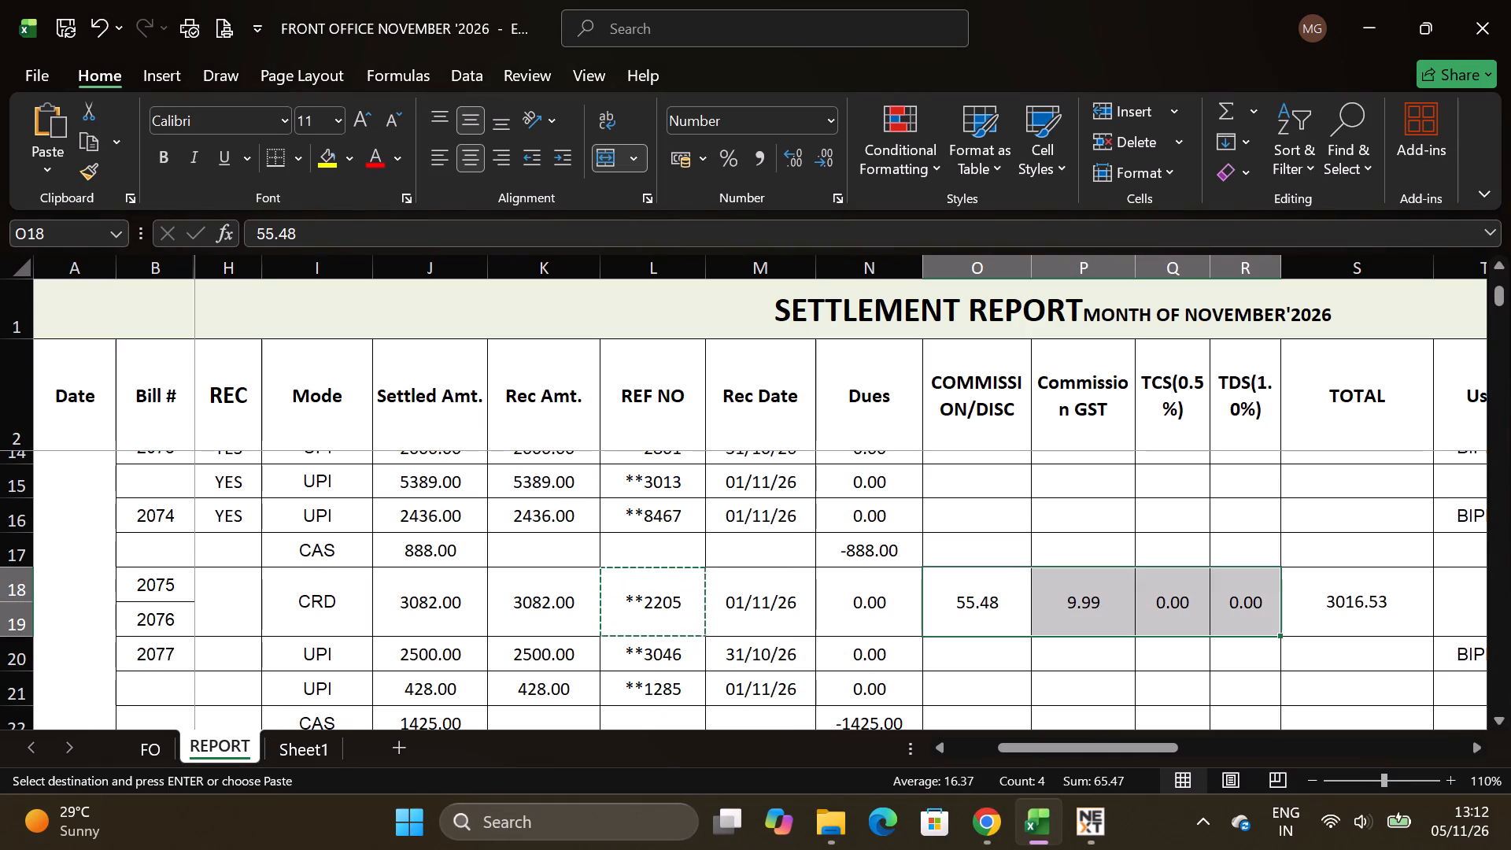
key(alt+Tab)
click(511, 659)
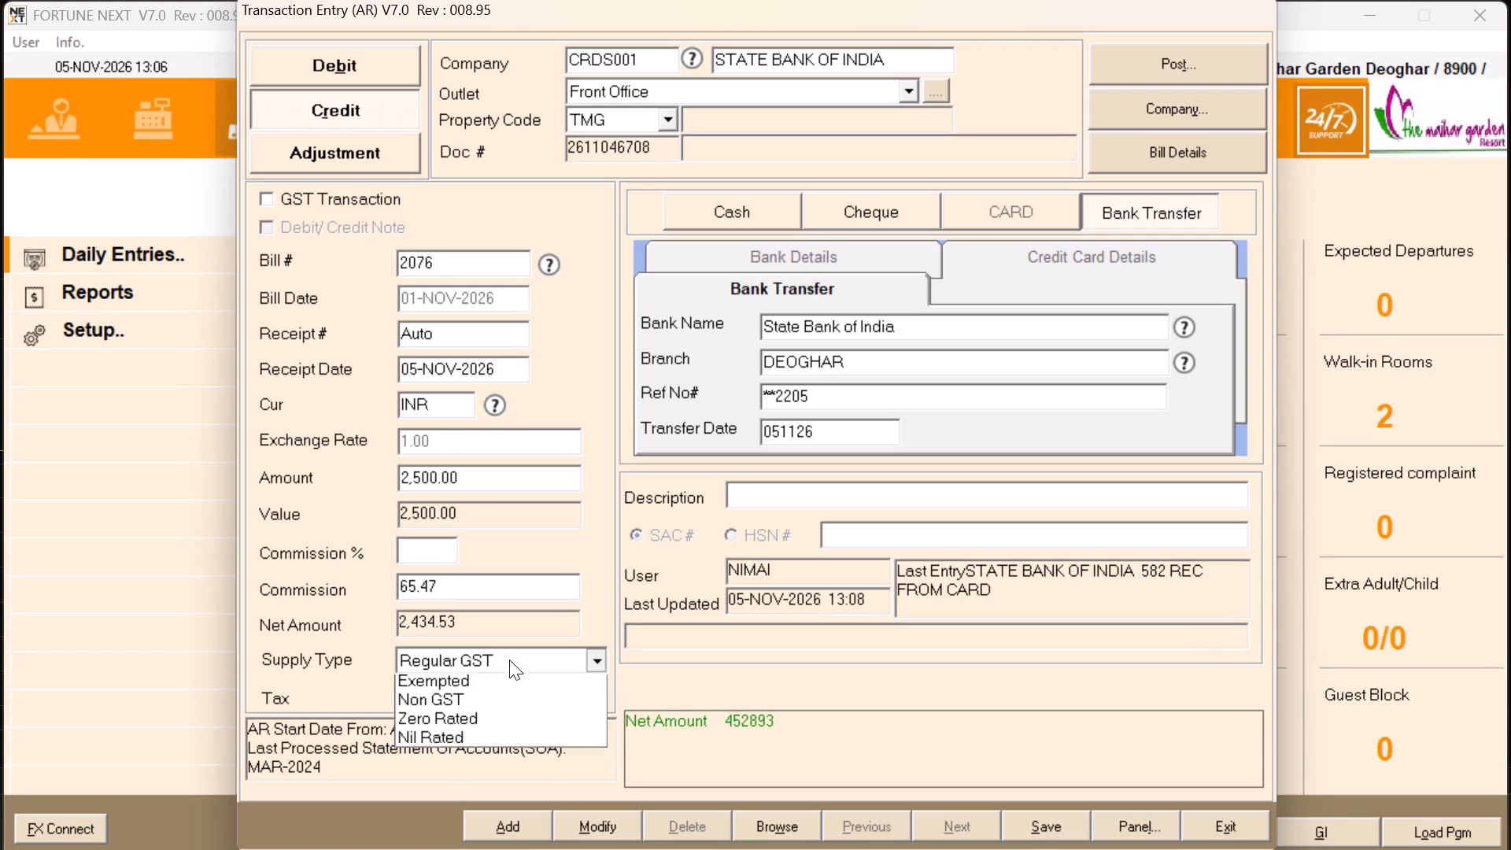
click(495, 717)
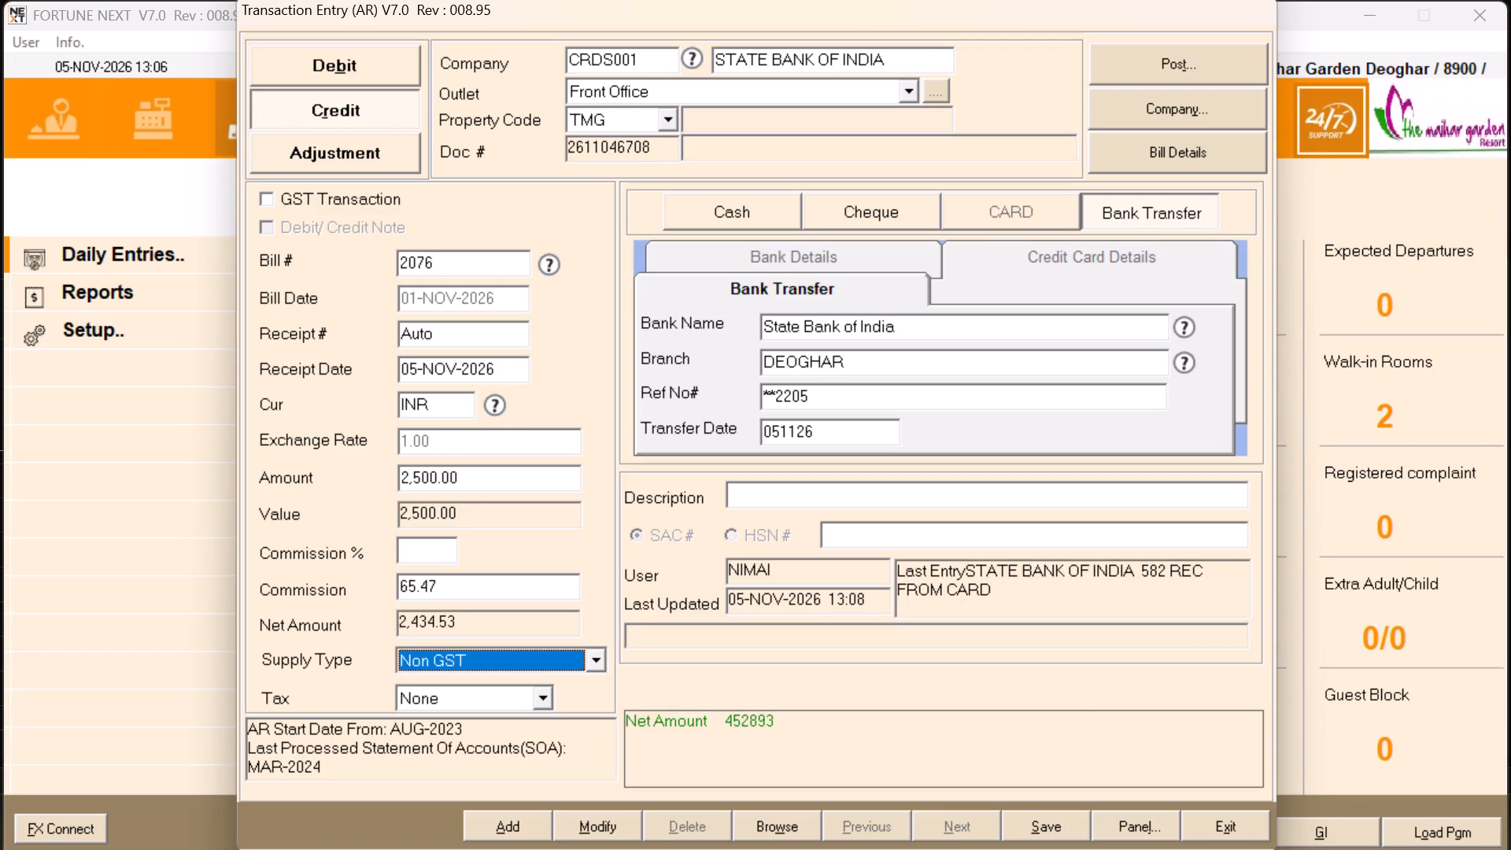
key(Return)
click(812, 486)
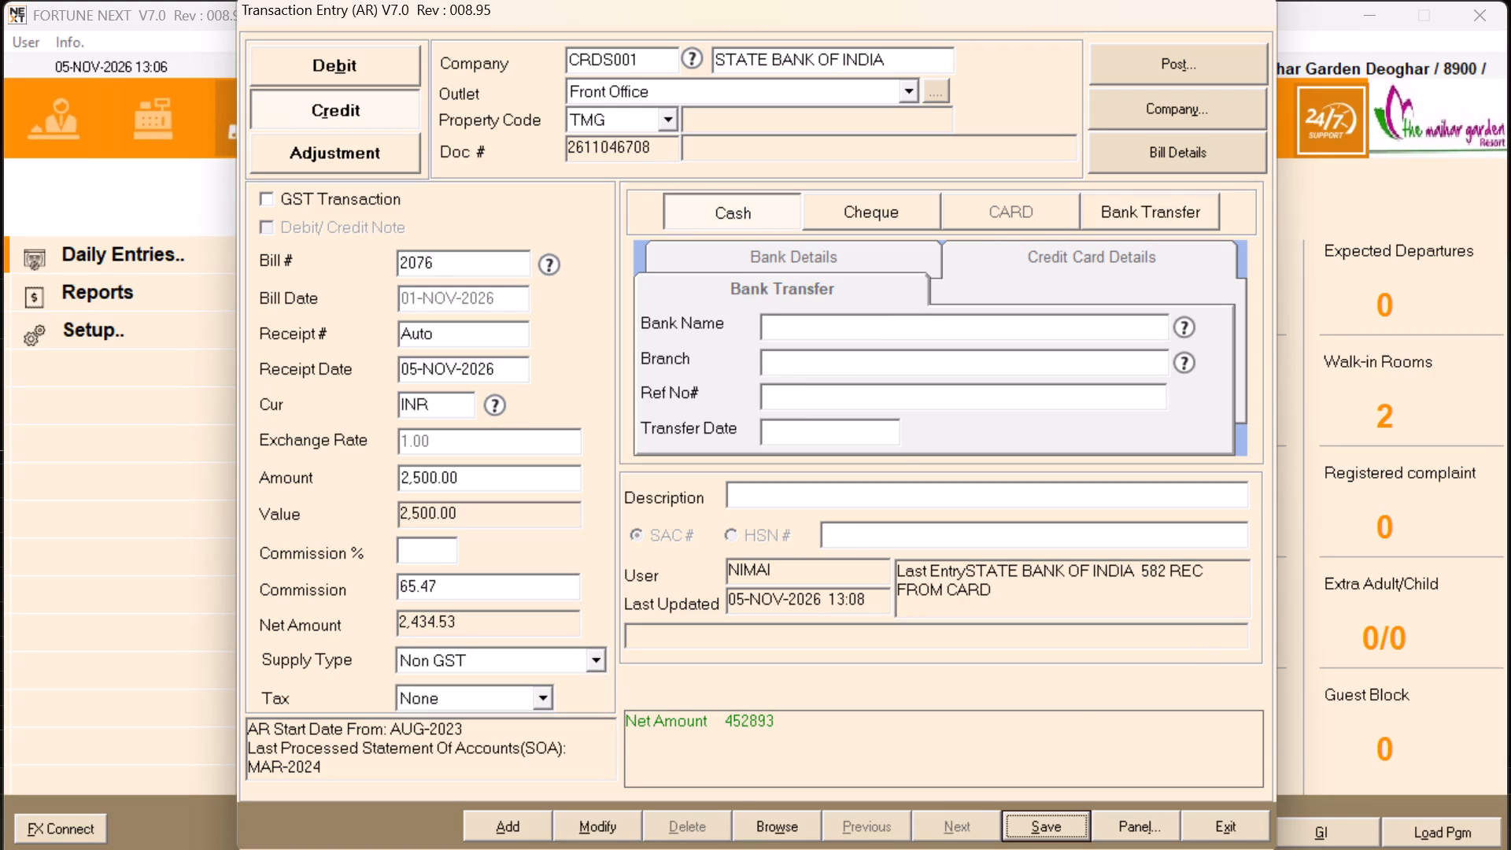
Choose Bank Transfer as the payment mode again, with State Bank of India as the bank and DEOGHAR as the branch.
click(1124, 205)
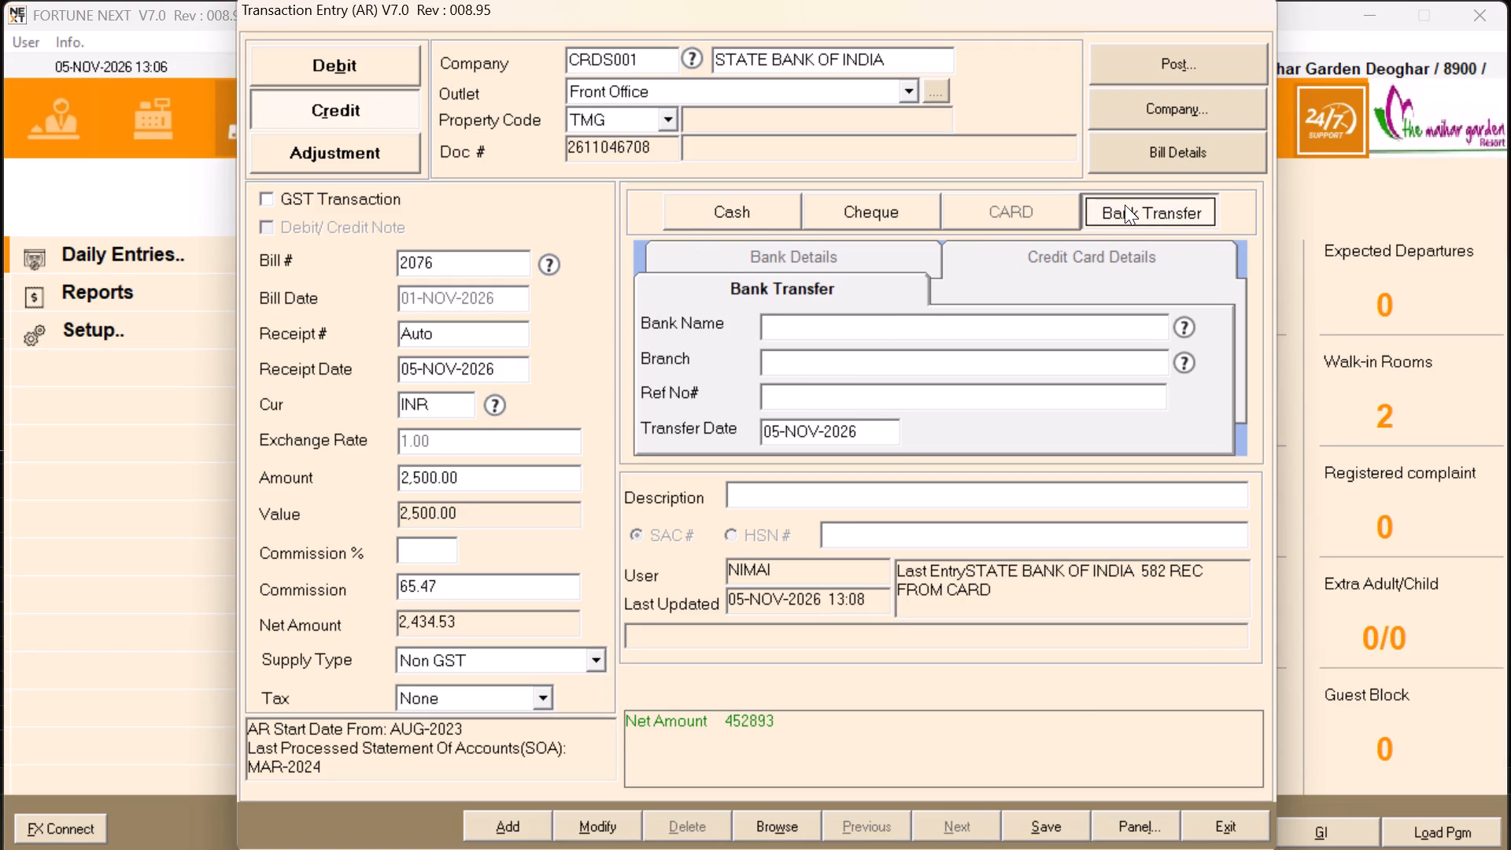
key(Return)
key(Return)
key(s)
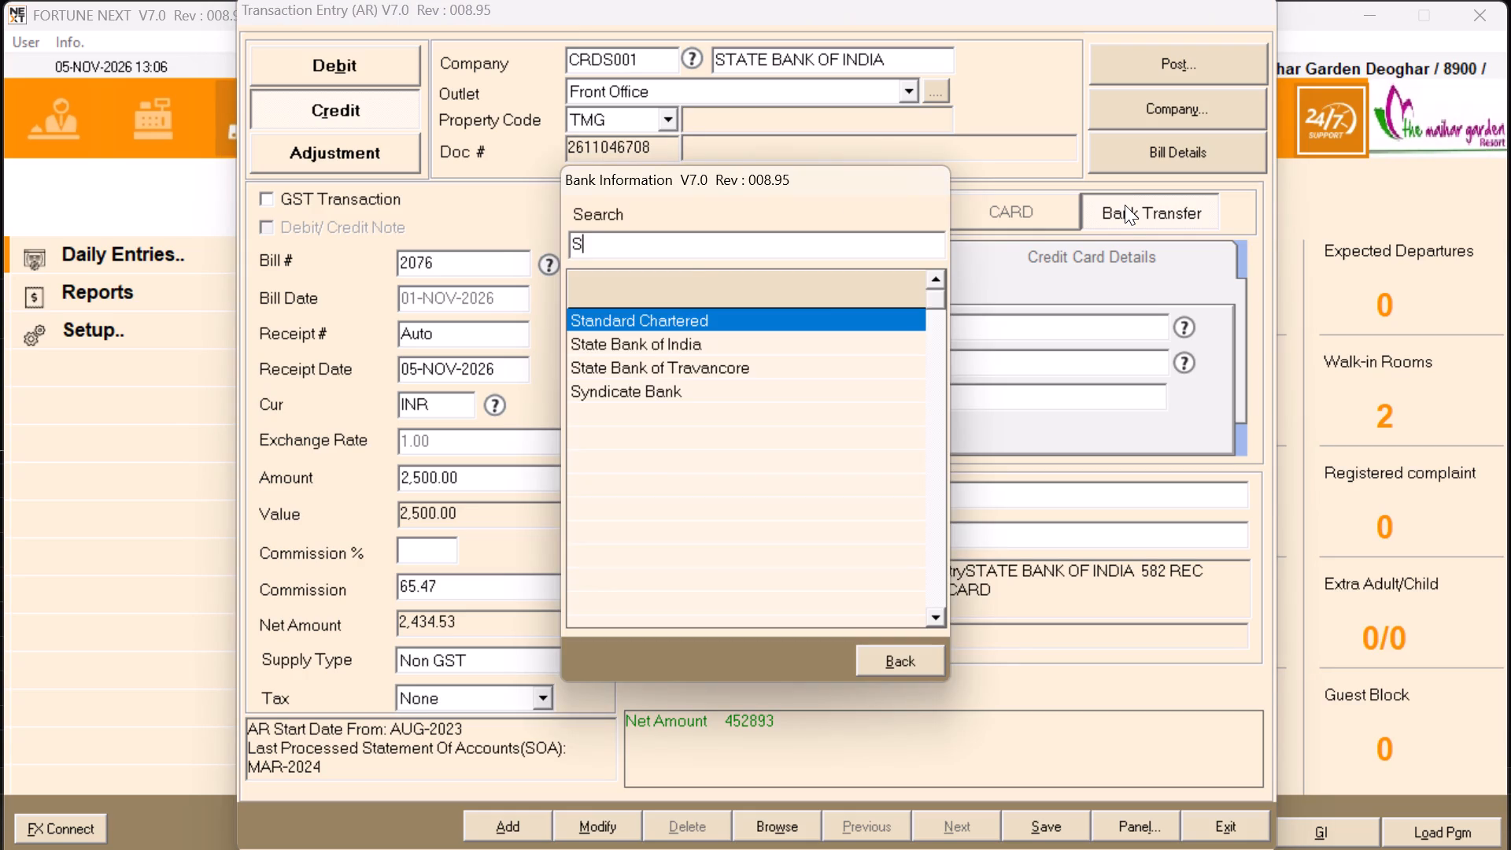
click(700, 339)
key(period)
key(Return)
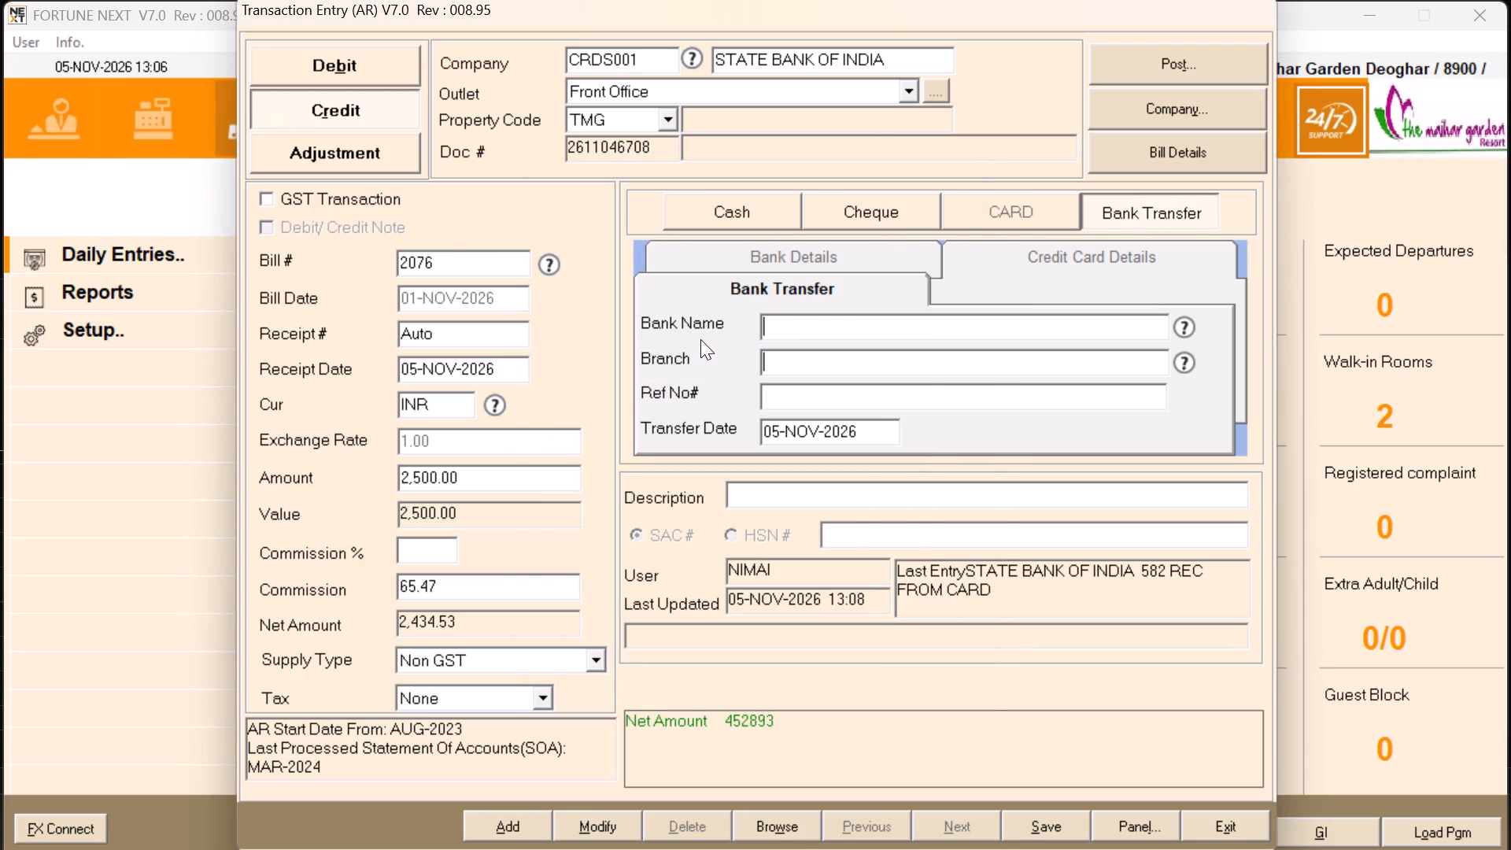
text(DEOGHAR)
key(Return)
Paste **2205 as the transfer's Ref No# and set the transfer date to 01-NOV-2026.
key(alt+Tab)
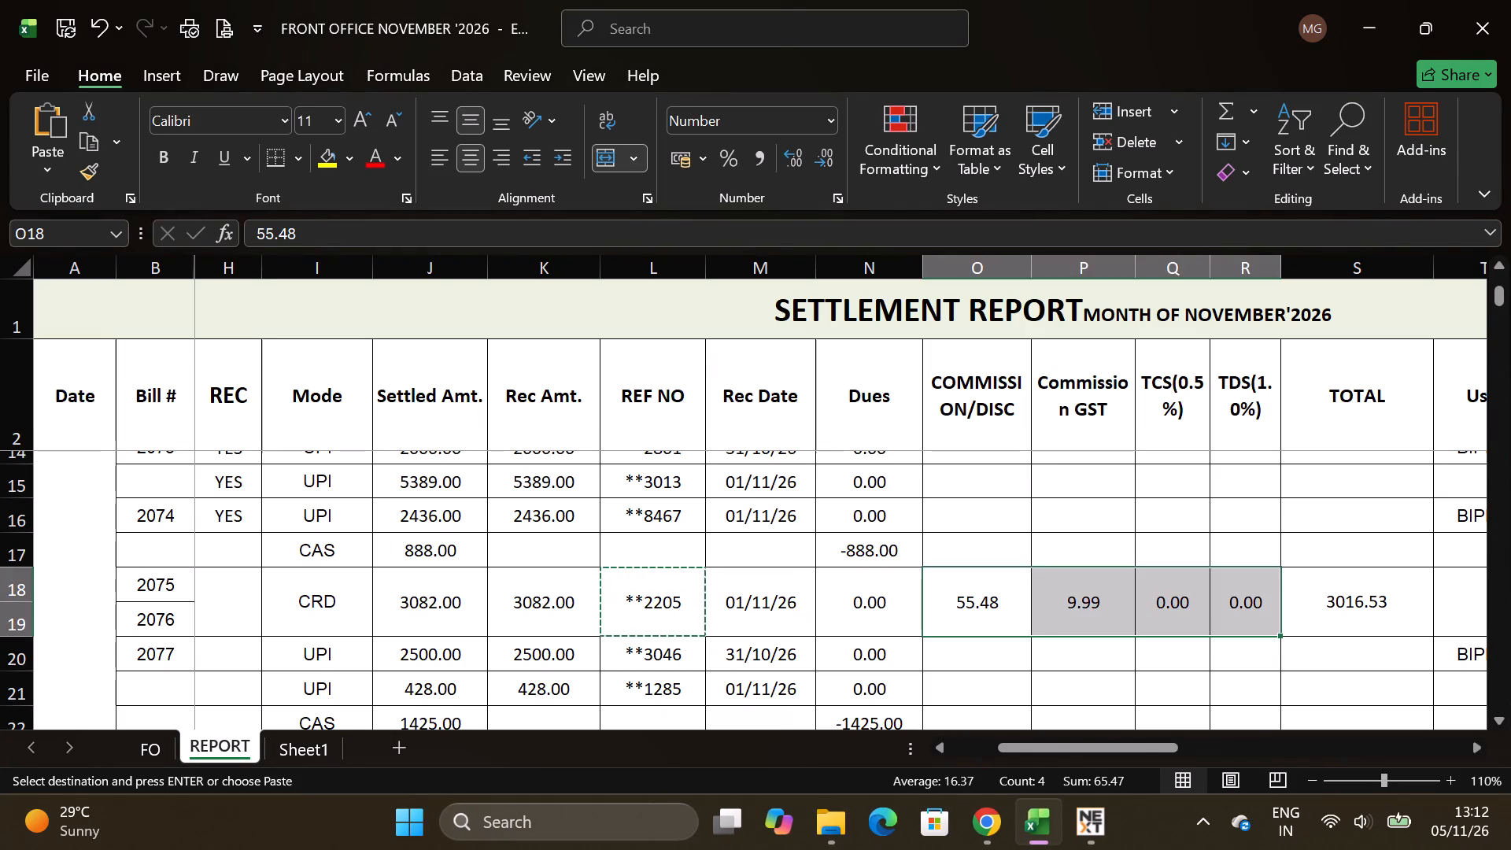
key(alt+Tab)
key(ctrl+v)
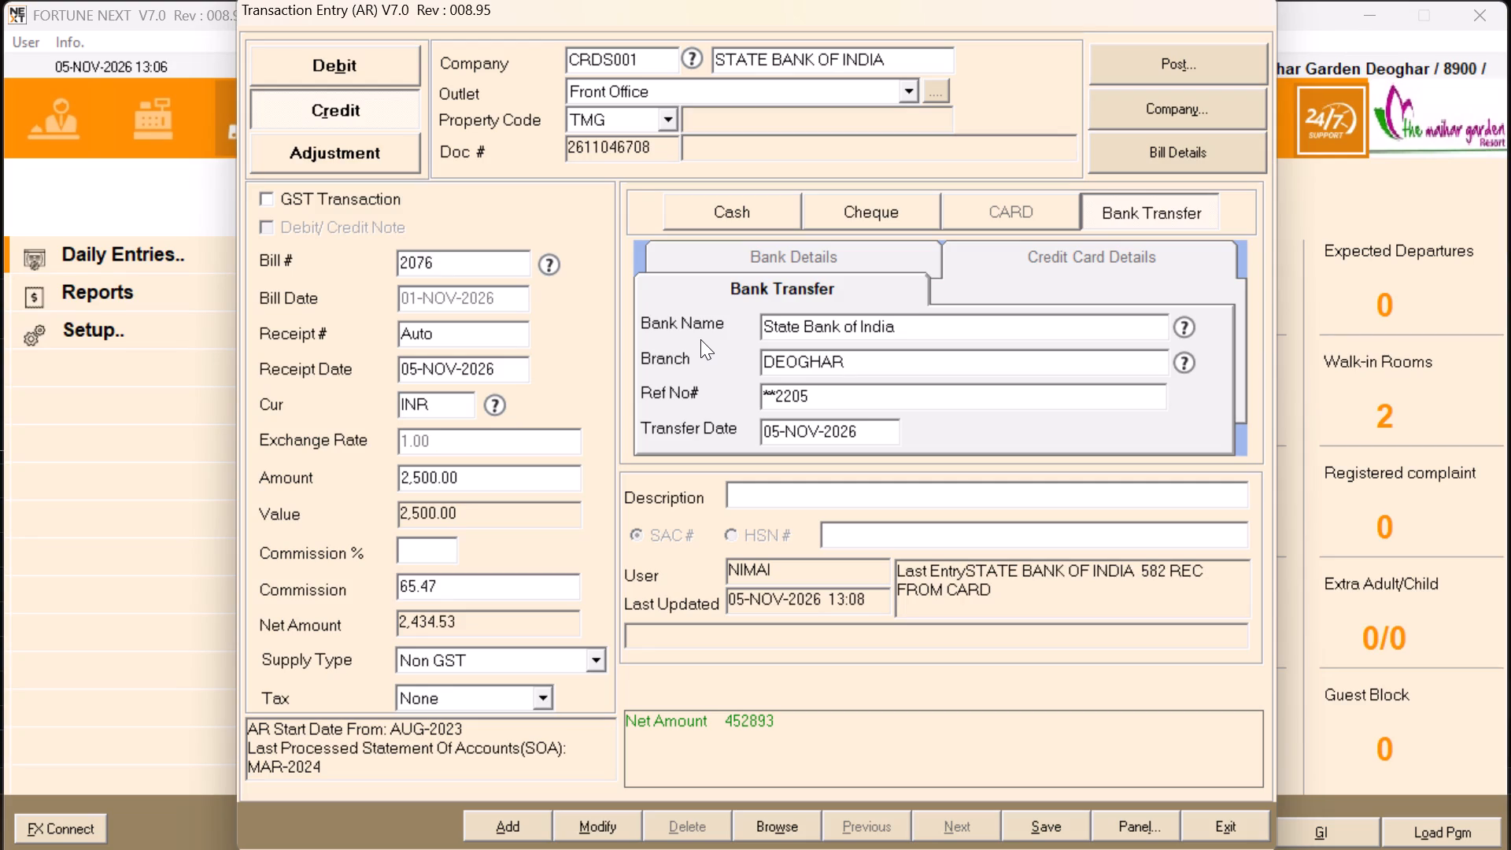
key(Return)
key(alt+Tab)
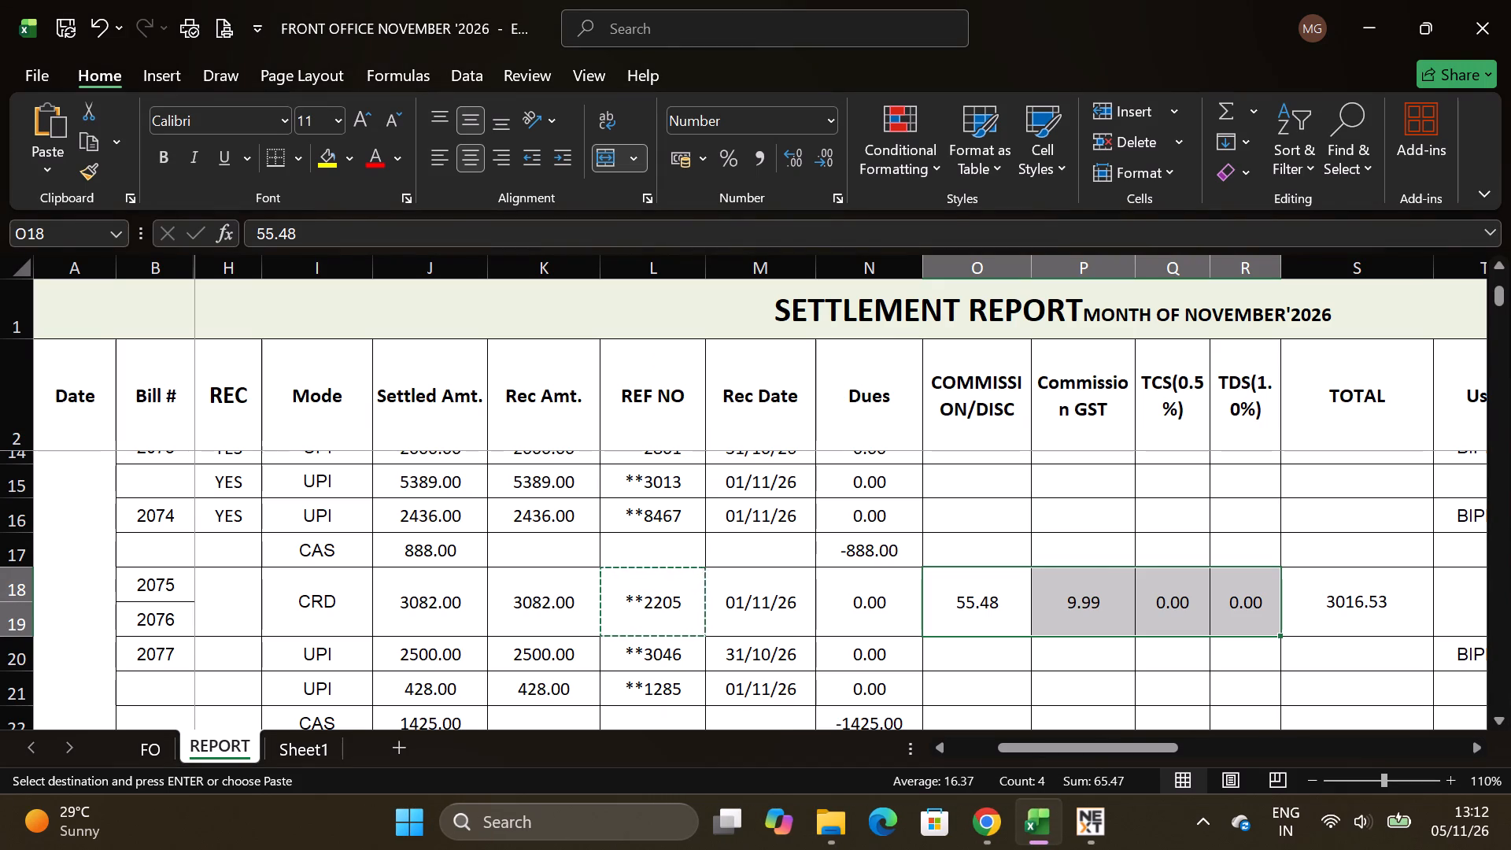
key(alt+Tab)
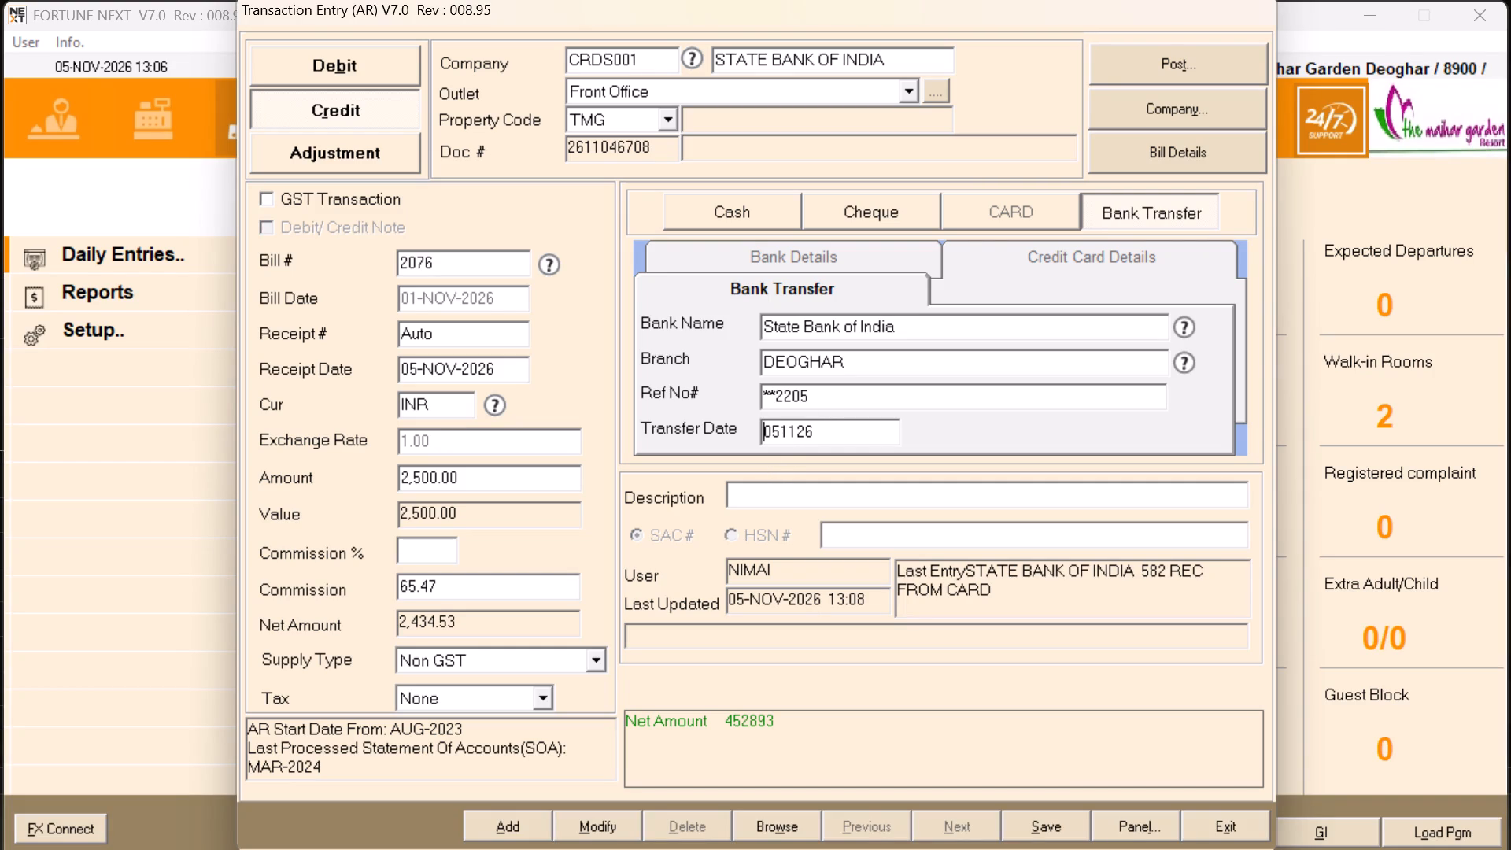
click(785, 432)
click(776, 428)
key(BackSpace)
key(1)
key(Return)
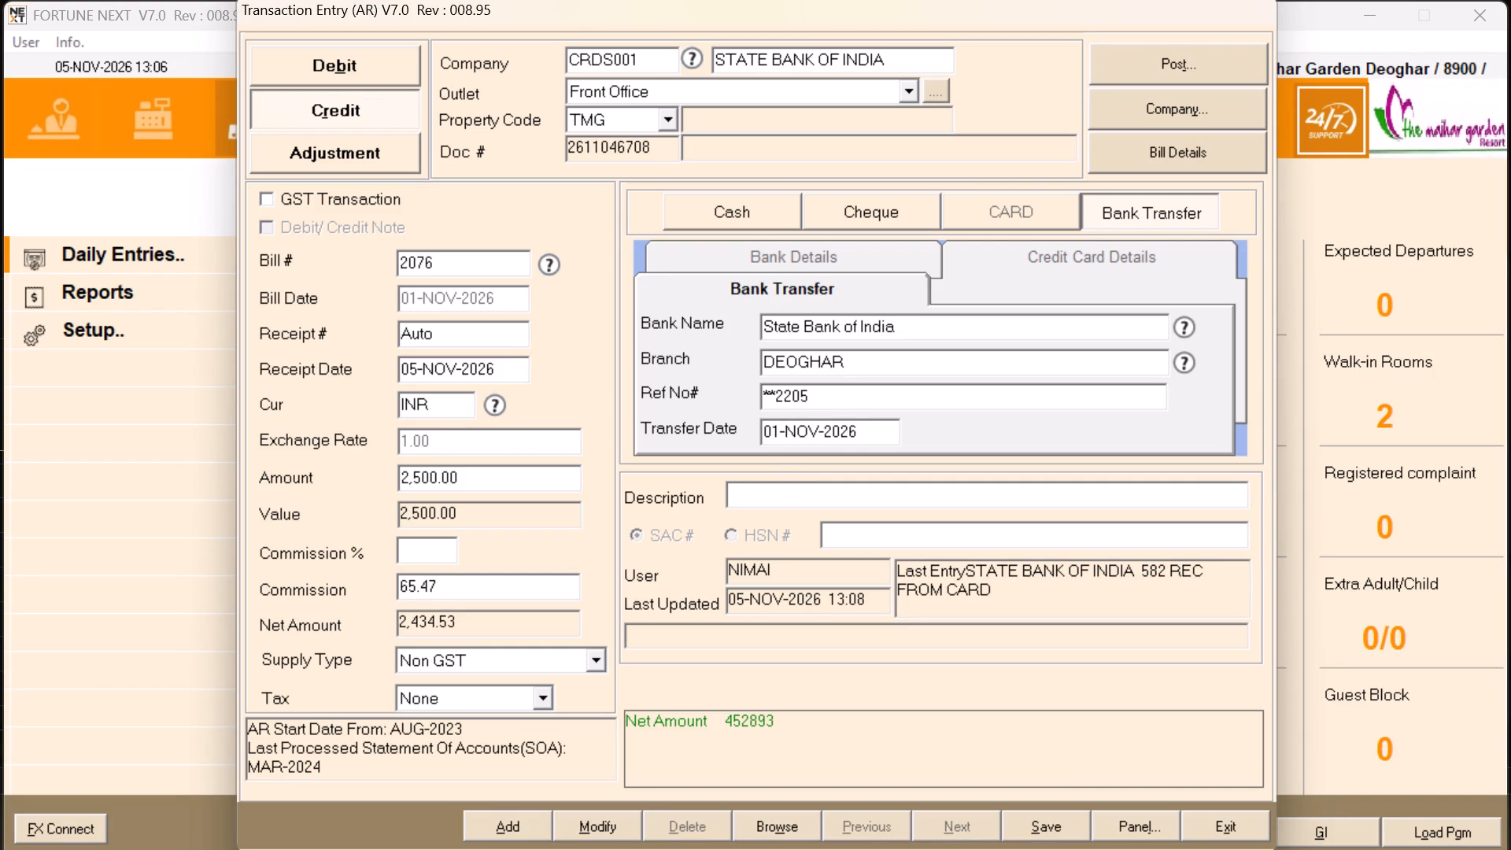
Enter REC FROM CARD as the receipt's description, replacing any default text.
key(e)
key(BackSpace)
key(Return)
click(858, 477)
click(823, 486)
drag(823, 486, 680, 482)
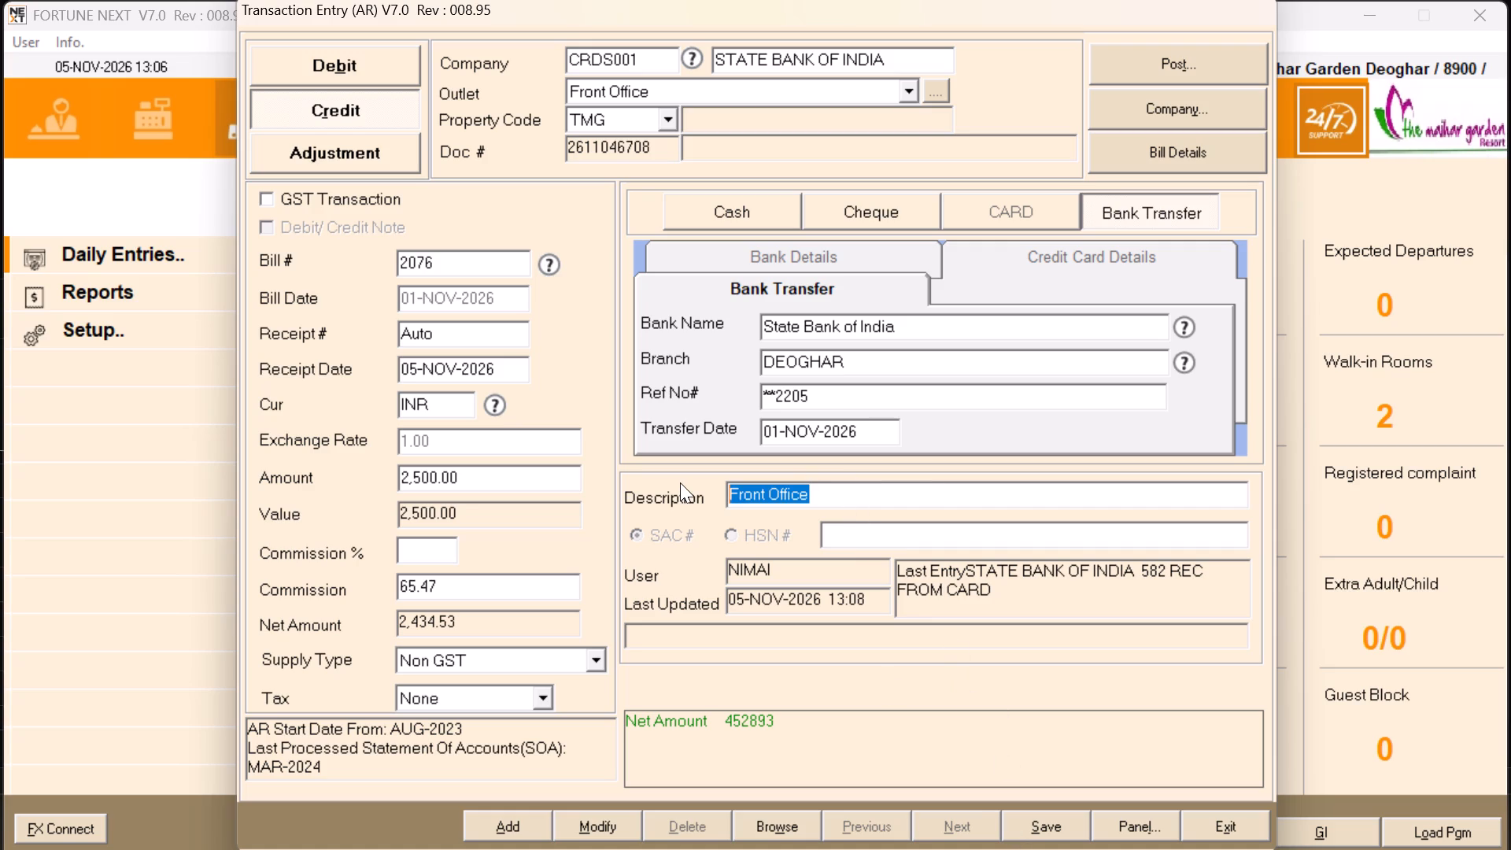
key(alt+Tab)
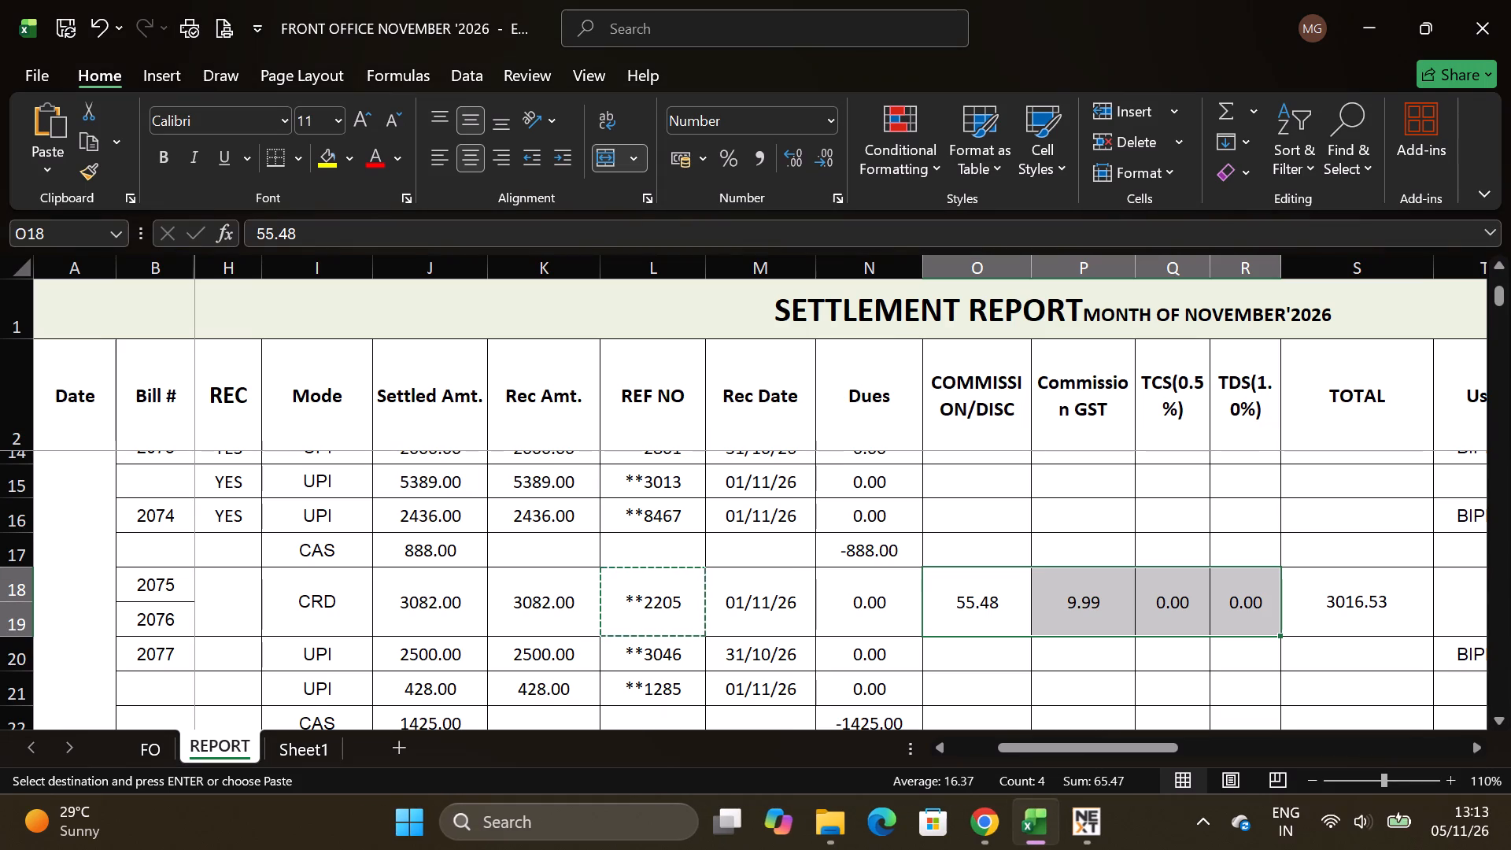
key(alt+Tab)
text(REC)
key(space)
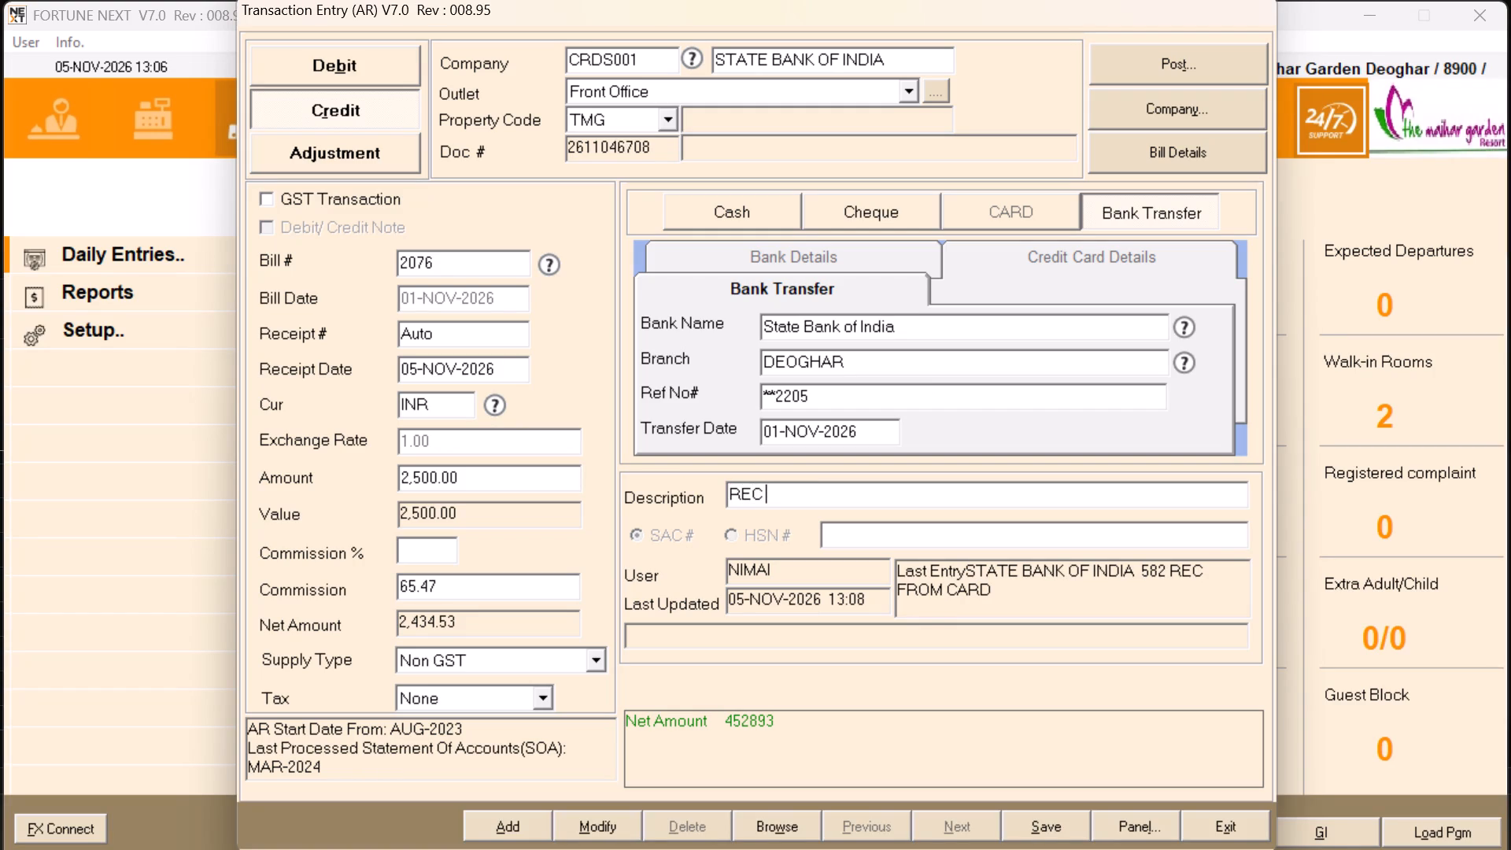
text(FROM,)
key(space)
key(BackSpace)
key(BackSpace)
key(space)
text(CARD)
key(Return)
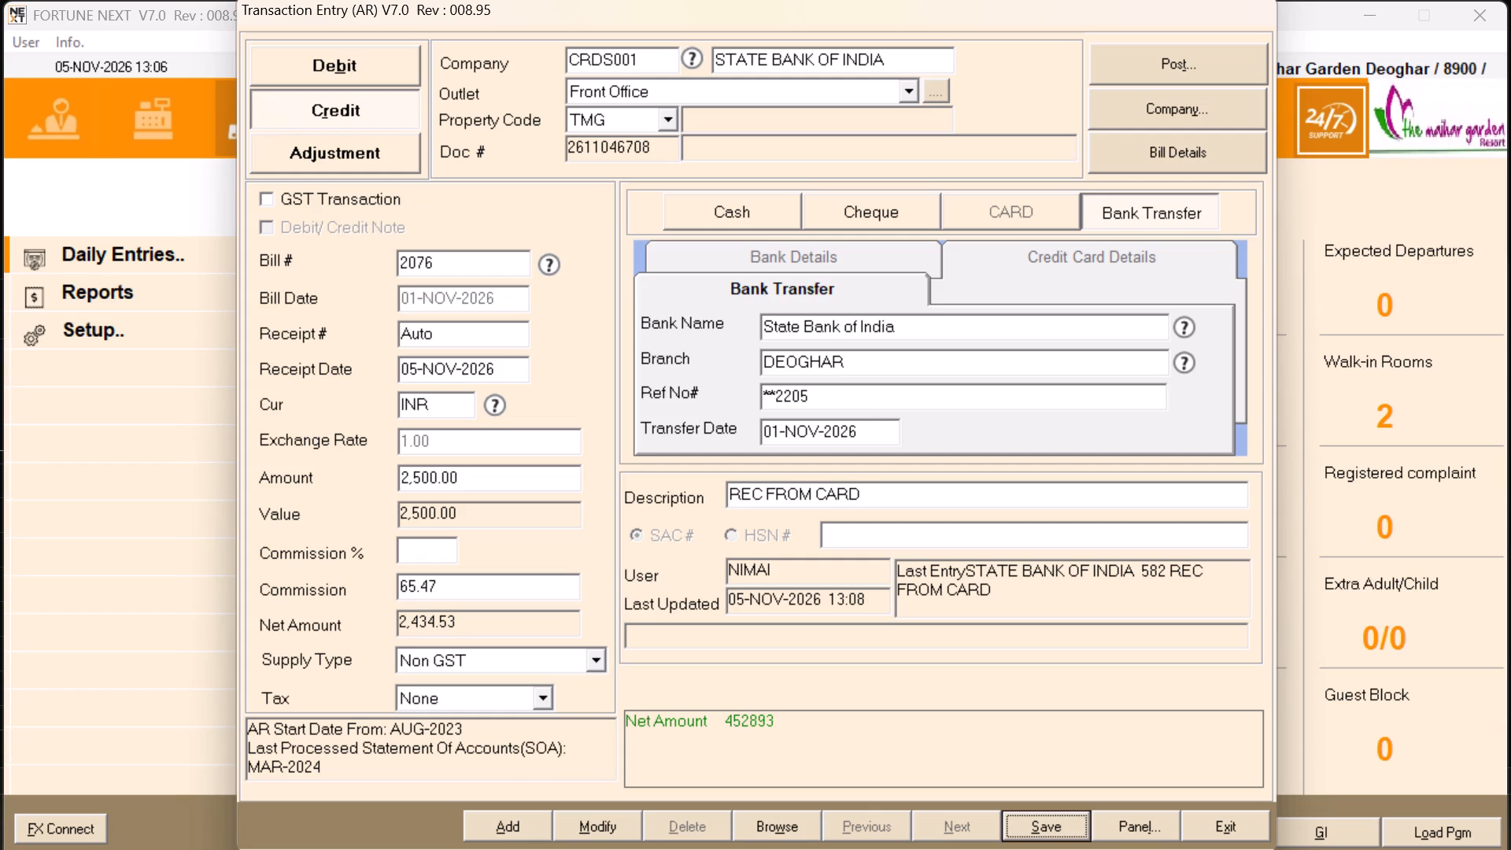
Save bill 2076's receipt and post it to financial accounts with BANK RECEIPT as the transaction code.
key(Return)
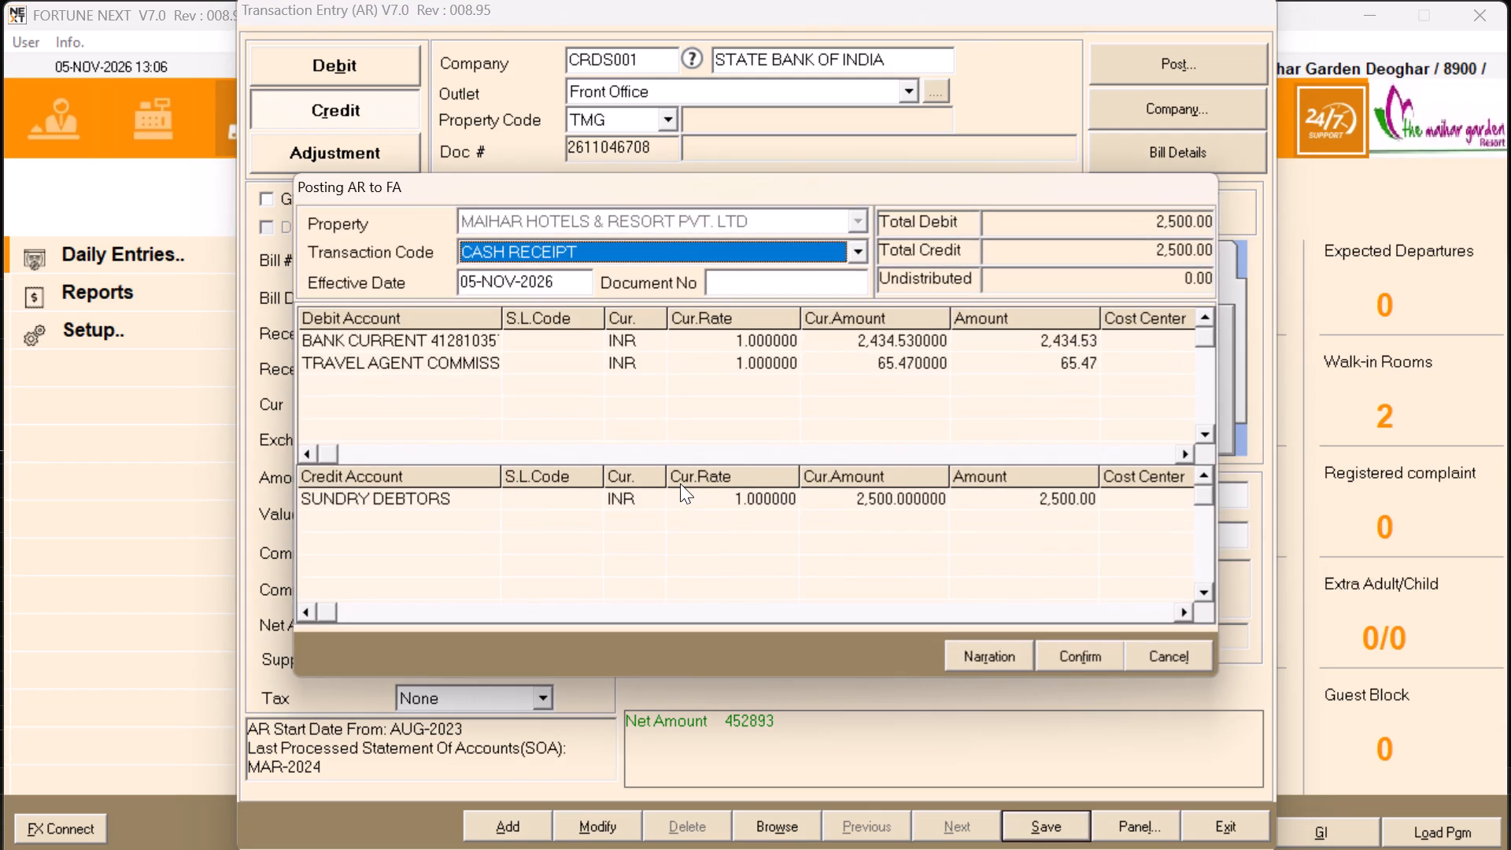
key(Down)
key(Tab)
key(Tab)
key(Tab)
key(Tab)
key(Tab)
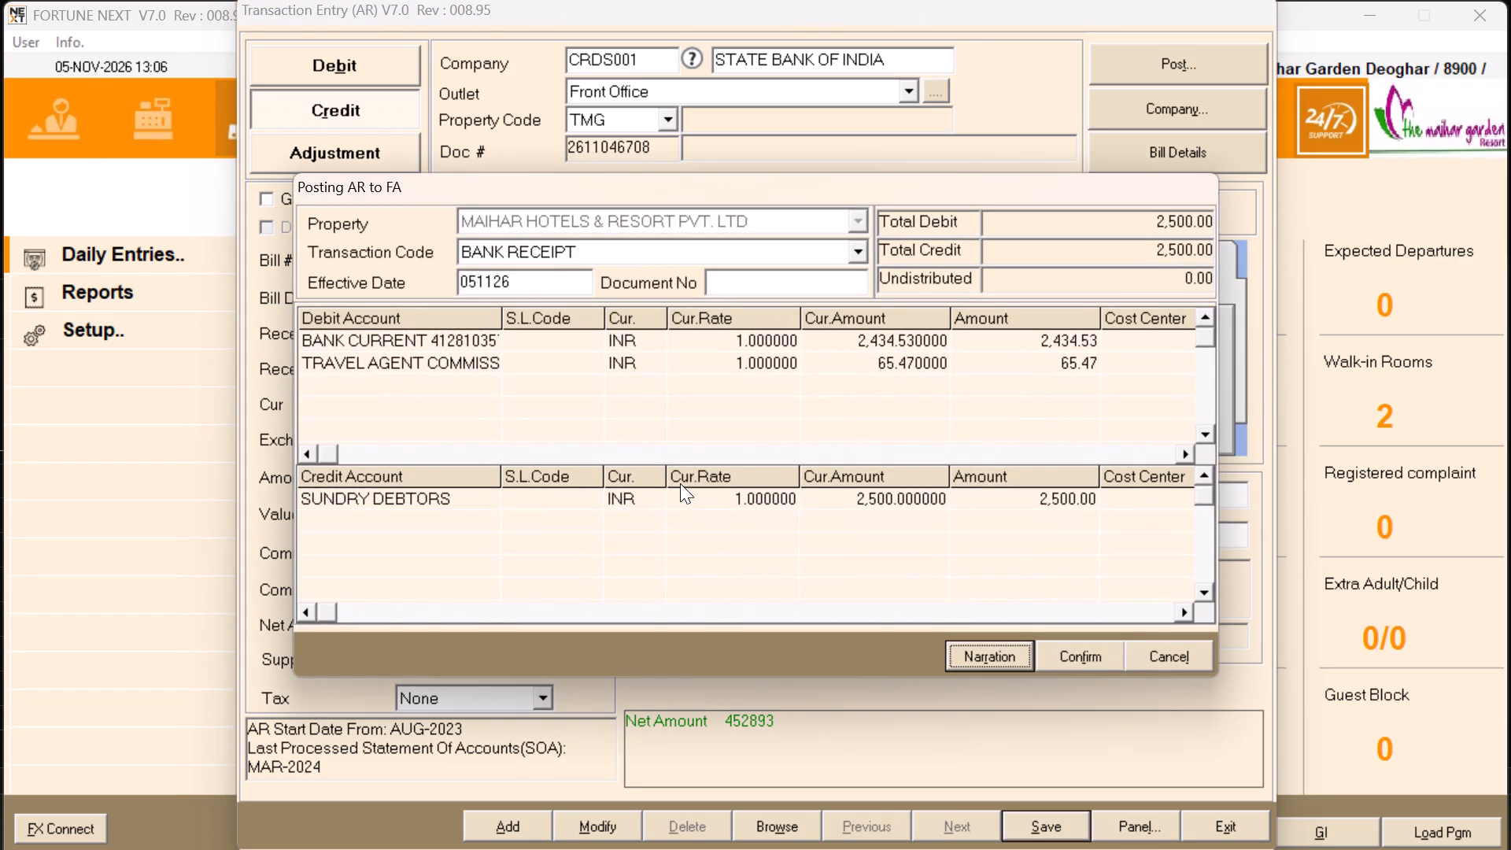
key(Return)
key(Return)
key(Return)
key(Return)
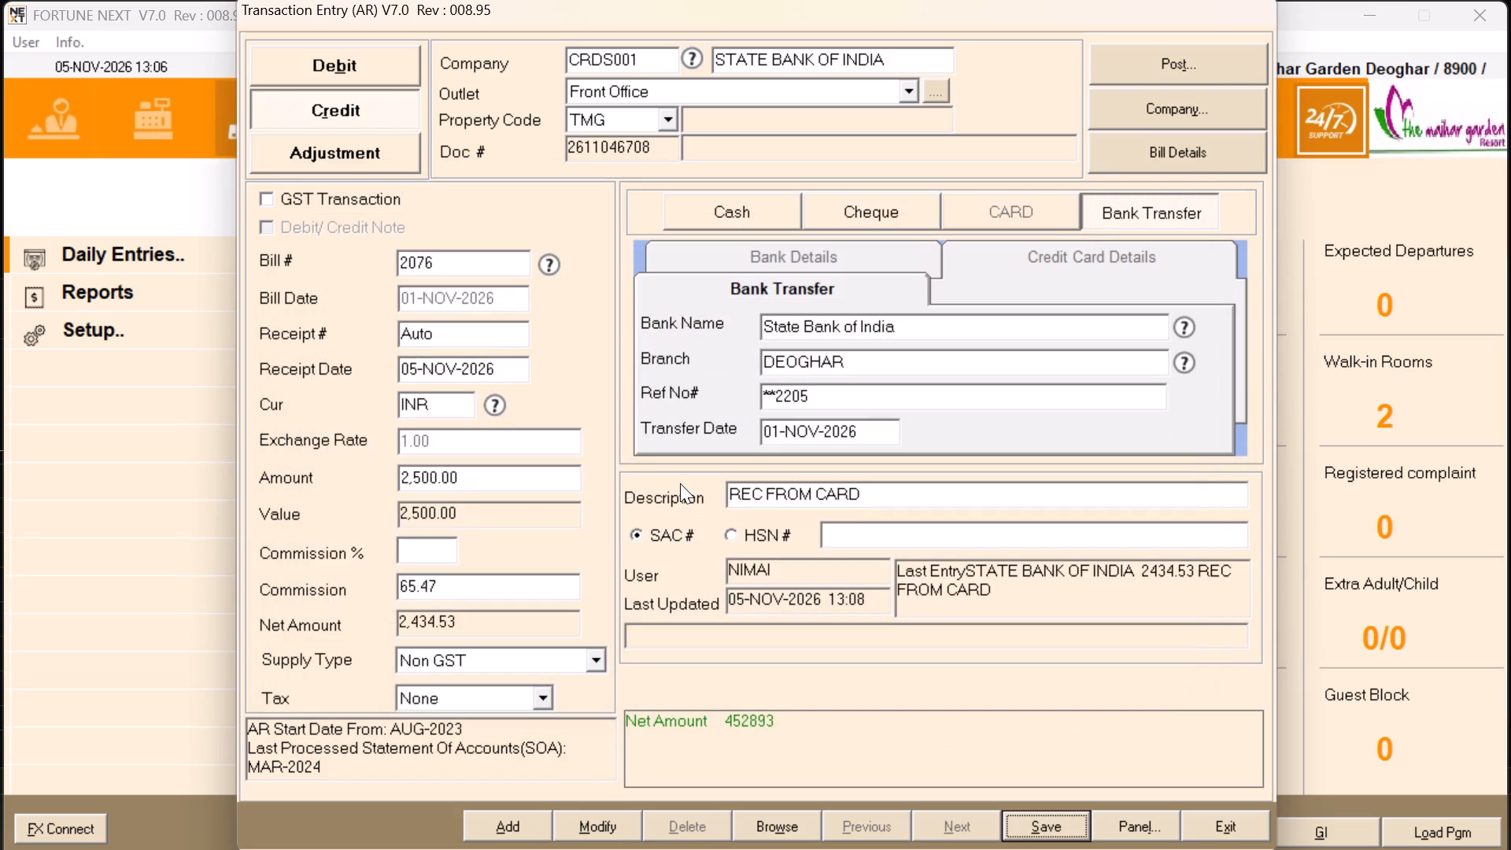
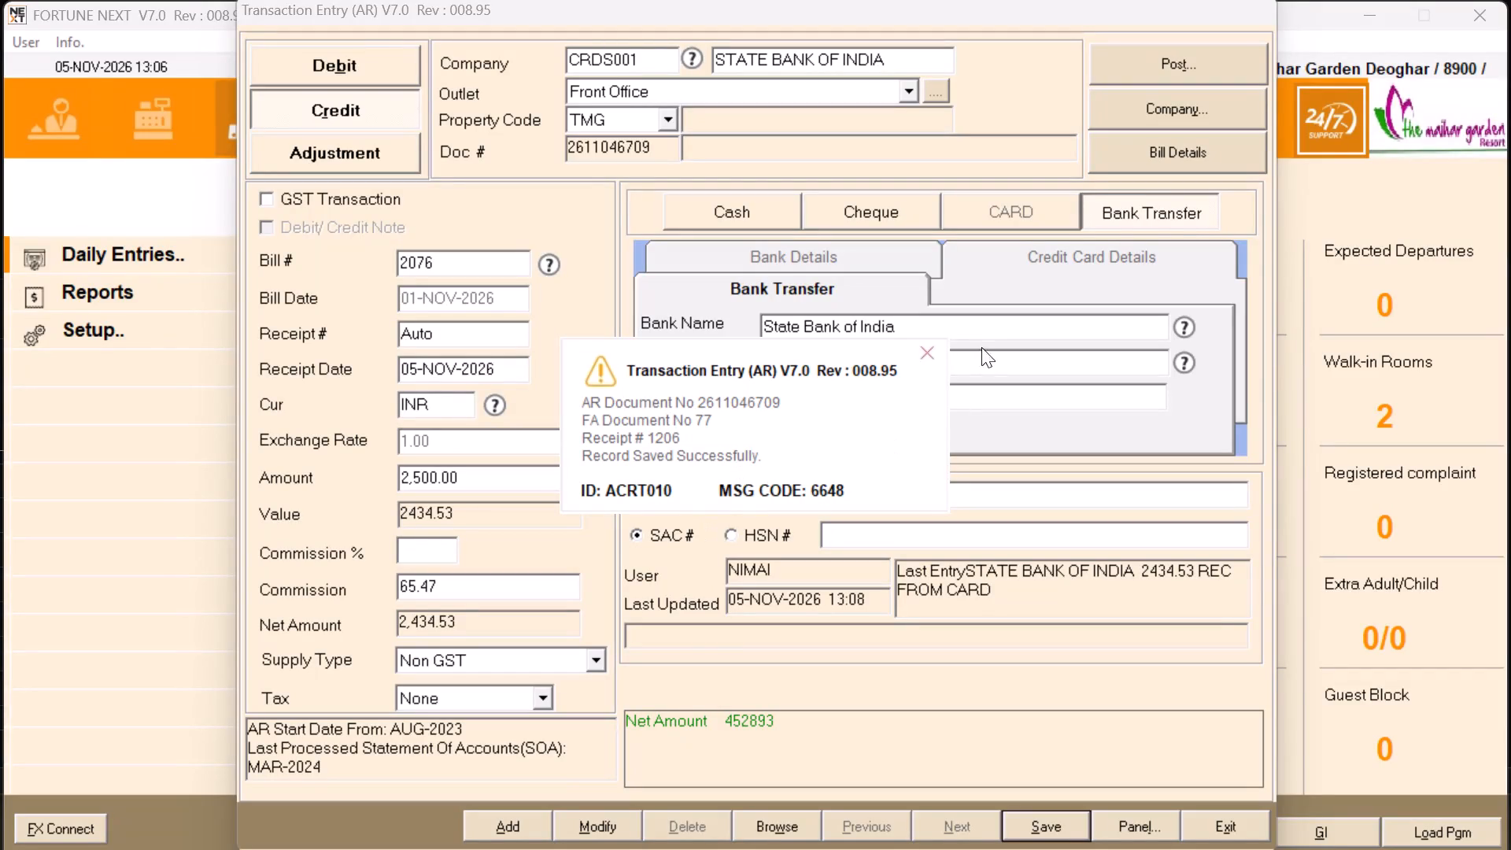
Dismiss the saved-record message for bill 2076's receipt and cancel the FA voucher print.
click(925, 356)
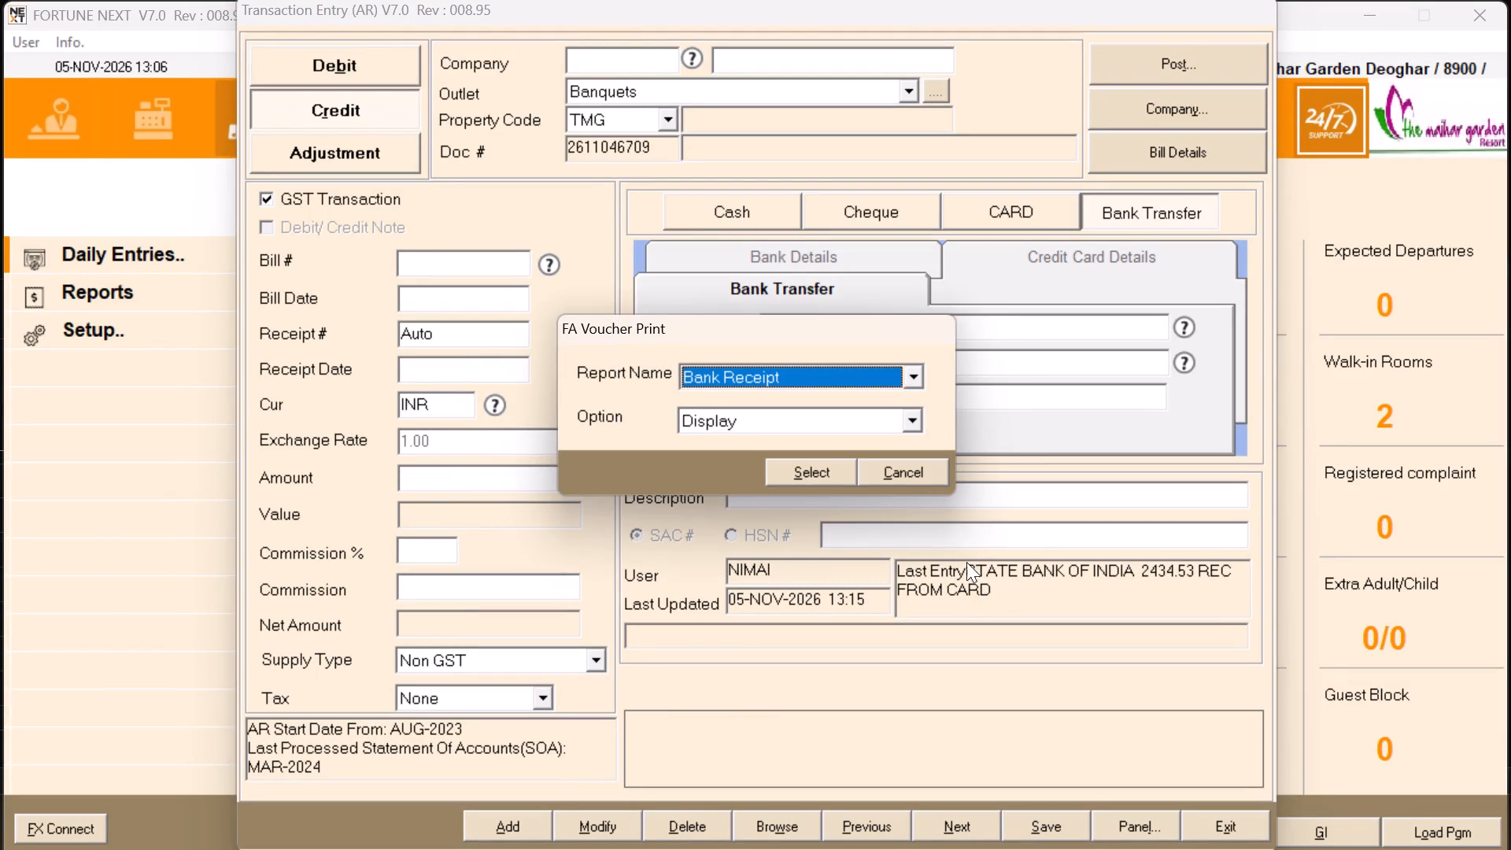
click(909, 471)
Switch to the Excel settlement report and select the REC cell of the card payment for bills 2075 and 2076.
key(alt+Tab)
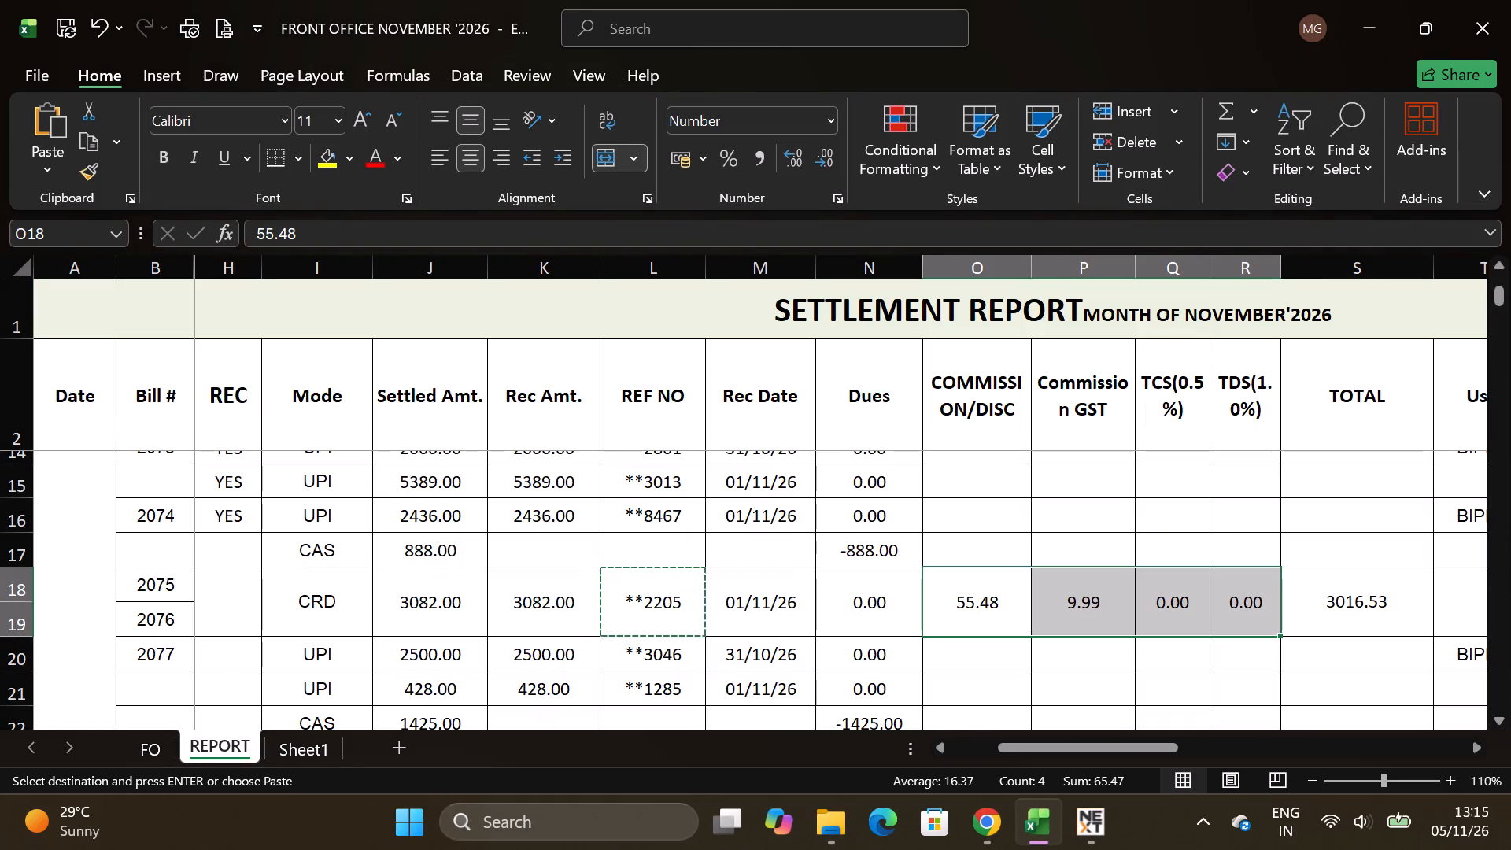
click(257, 627)
drag(1063, 747, 737, 754)
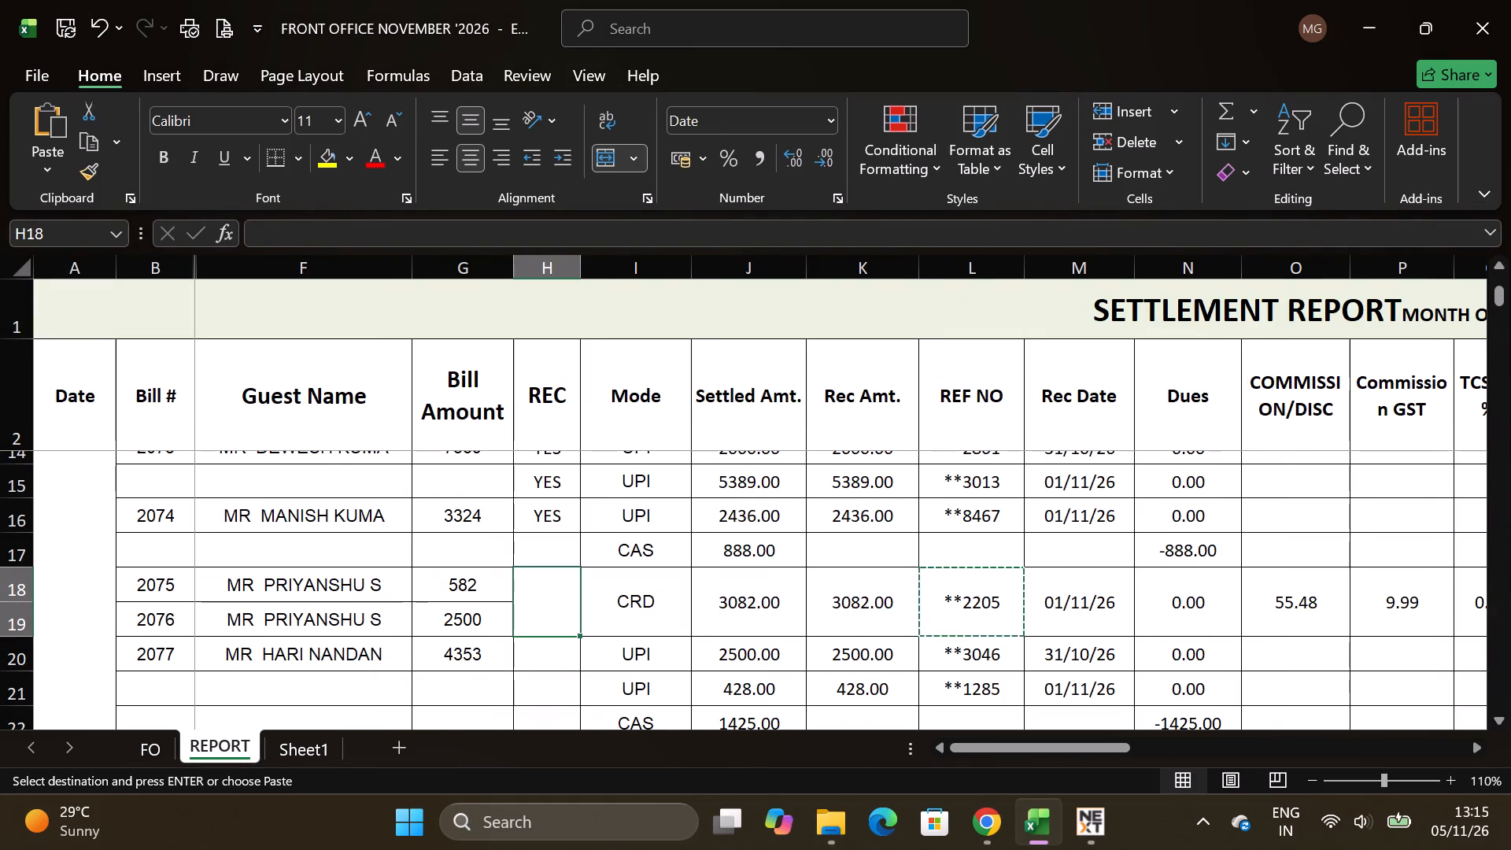
click(678, 601)
click(564, 604)
Switch to the AR transaction entry, load company CRDS001 and check bill 2076 against it.
key(alt+Tab)
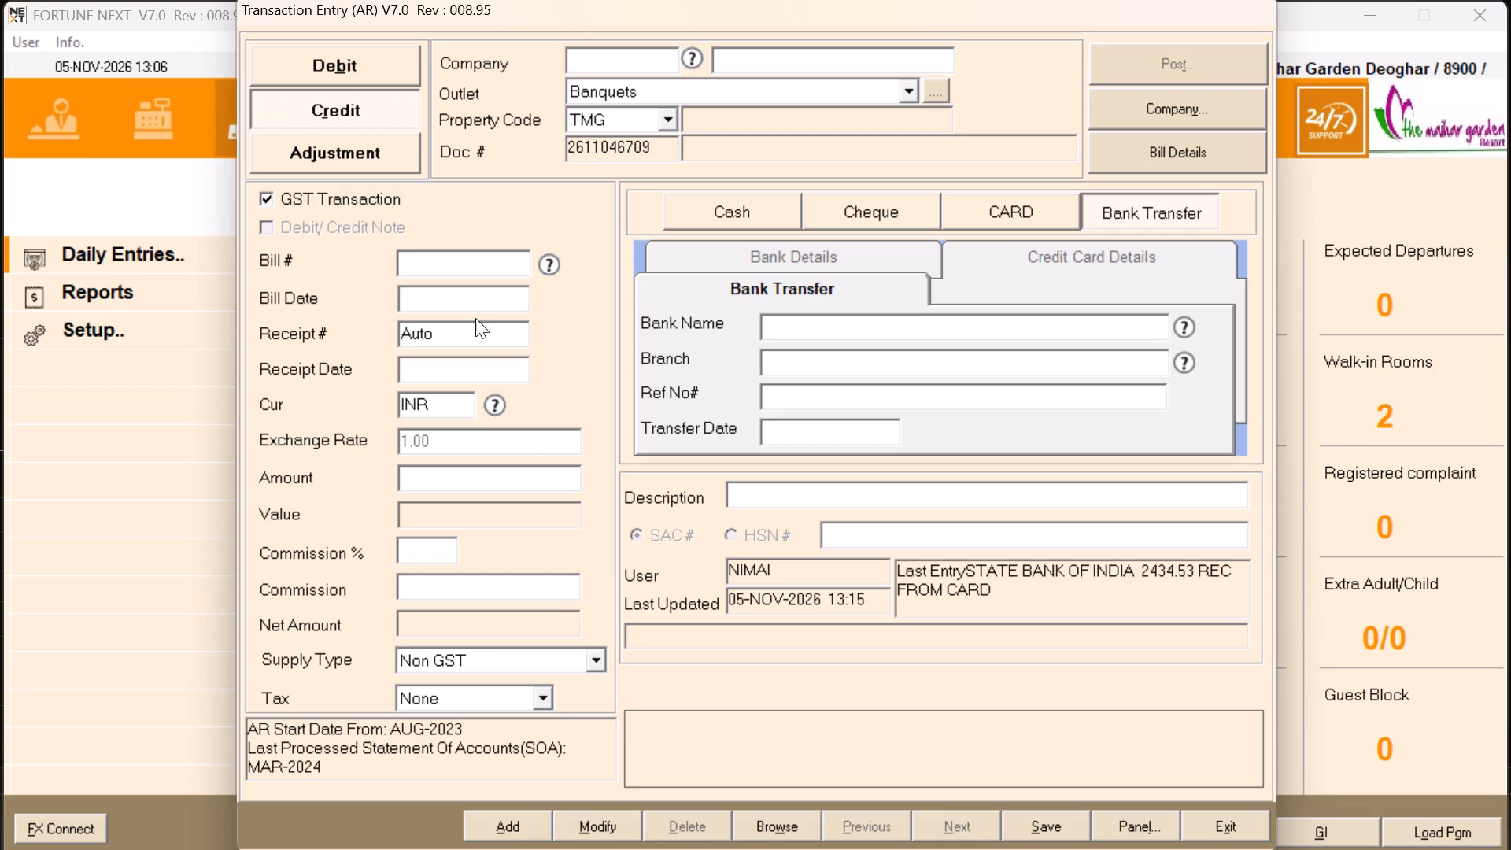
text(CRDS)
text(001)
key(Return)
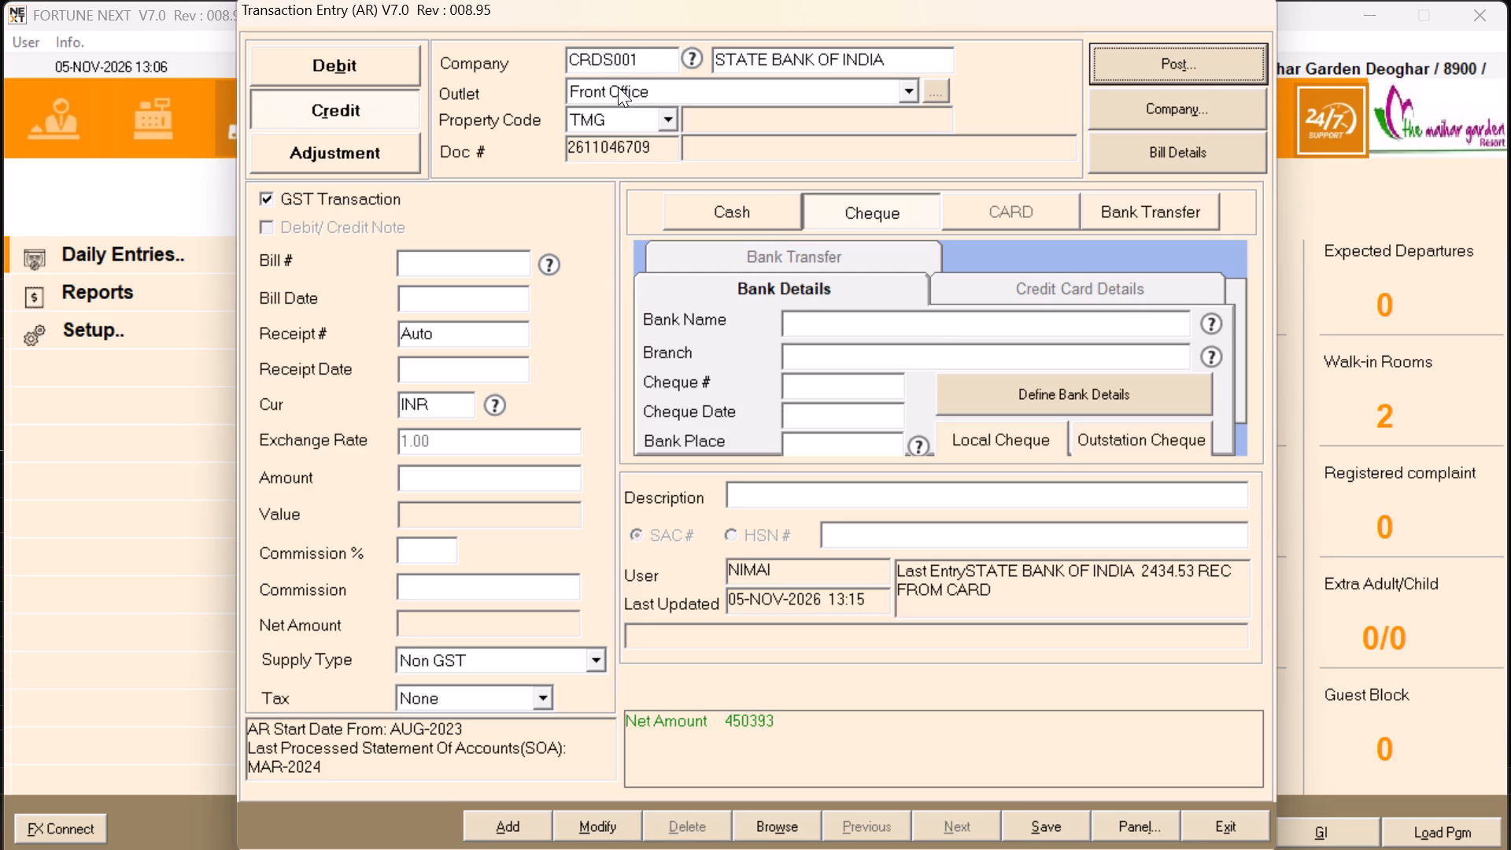
click(452, 264)
key(alt+Tab)
key(alt+Tab)
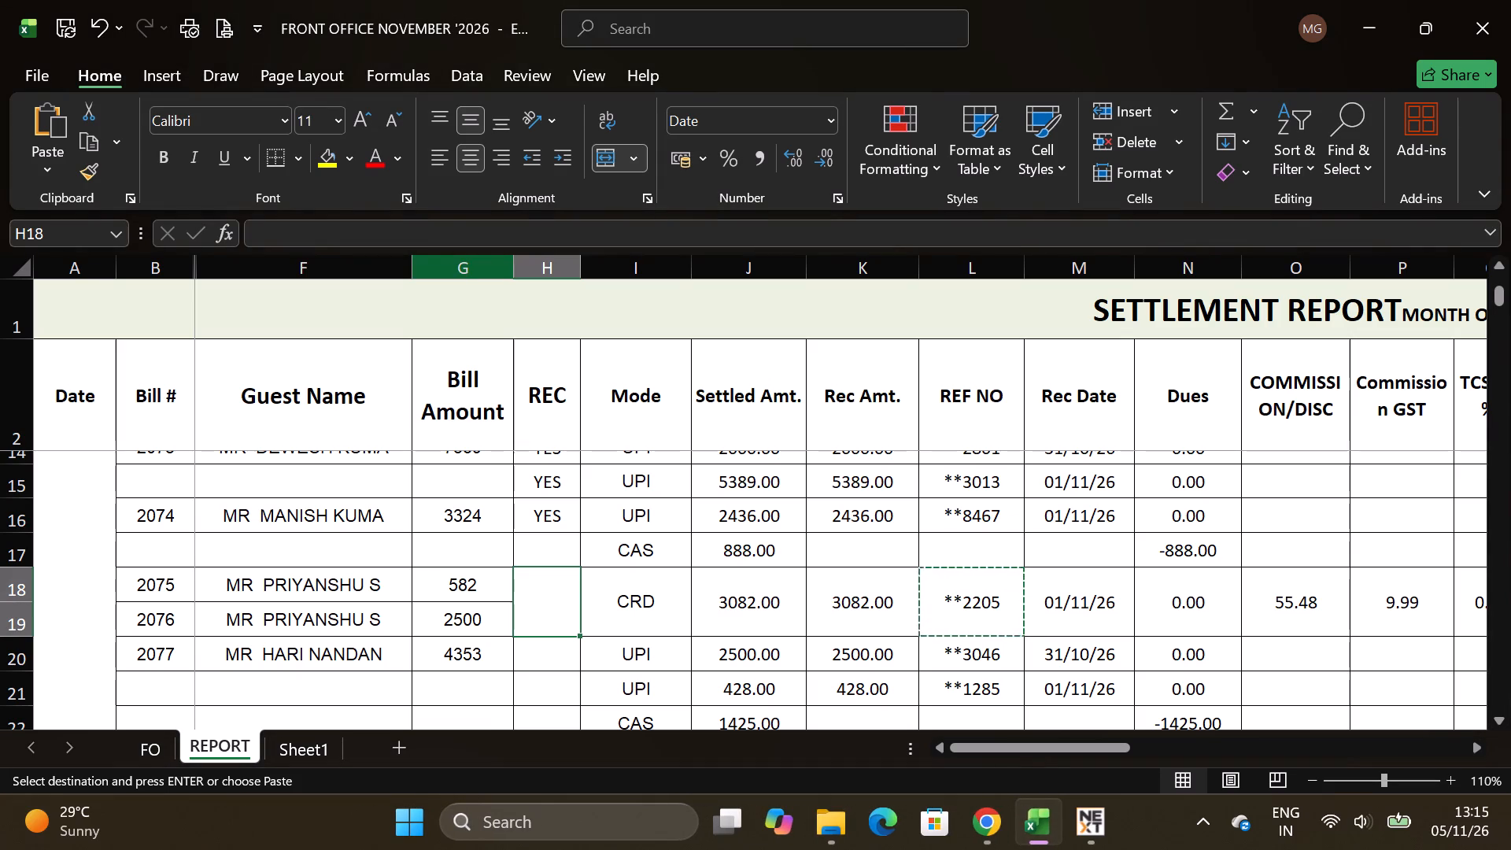
text(2076)
key(Return)
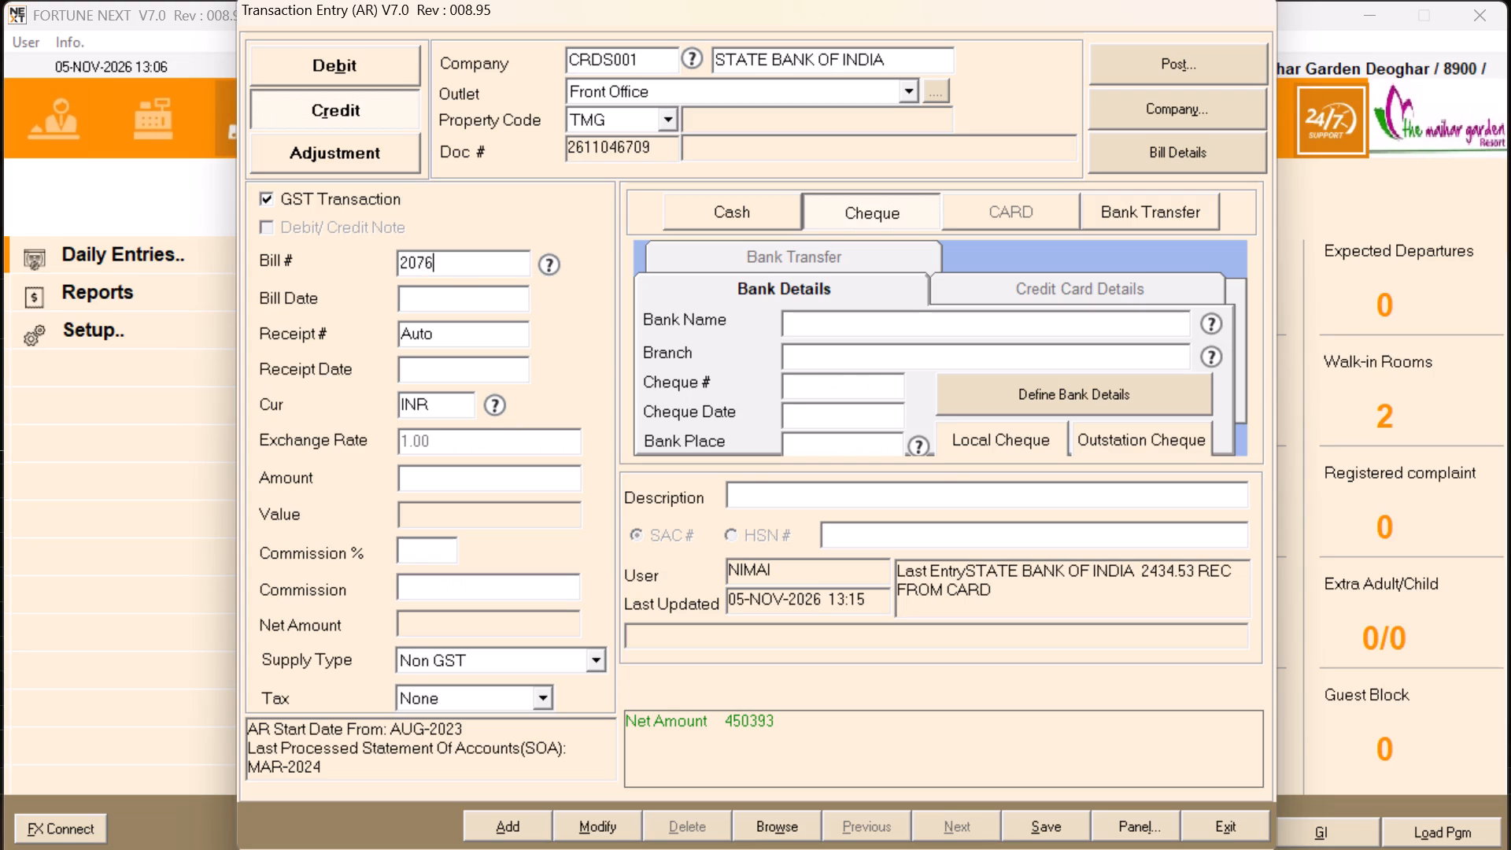
key(Return)
In the Excel report, mark the card payment for bills 2075 and 2076 as YES under REC and save the workbook.
key(alt+Tab)
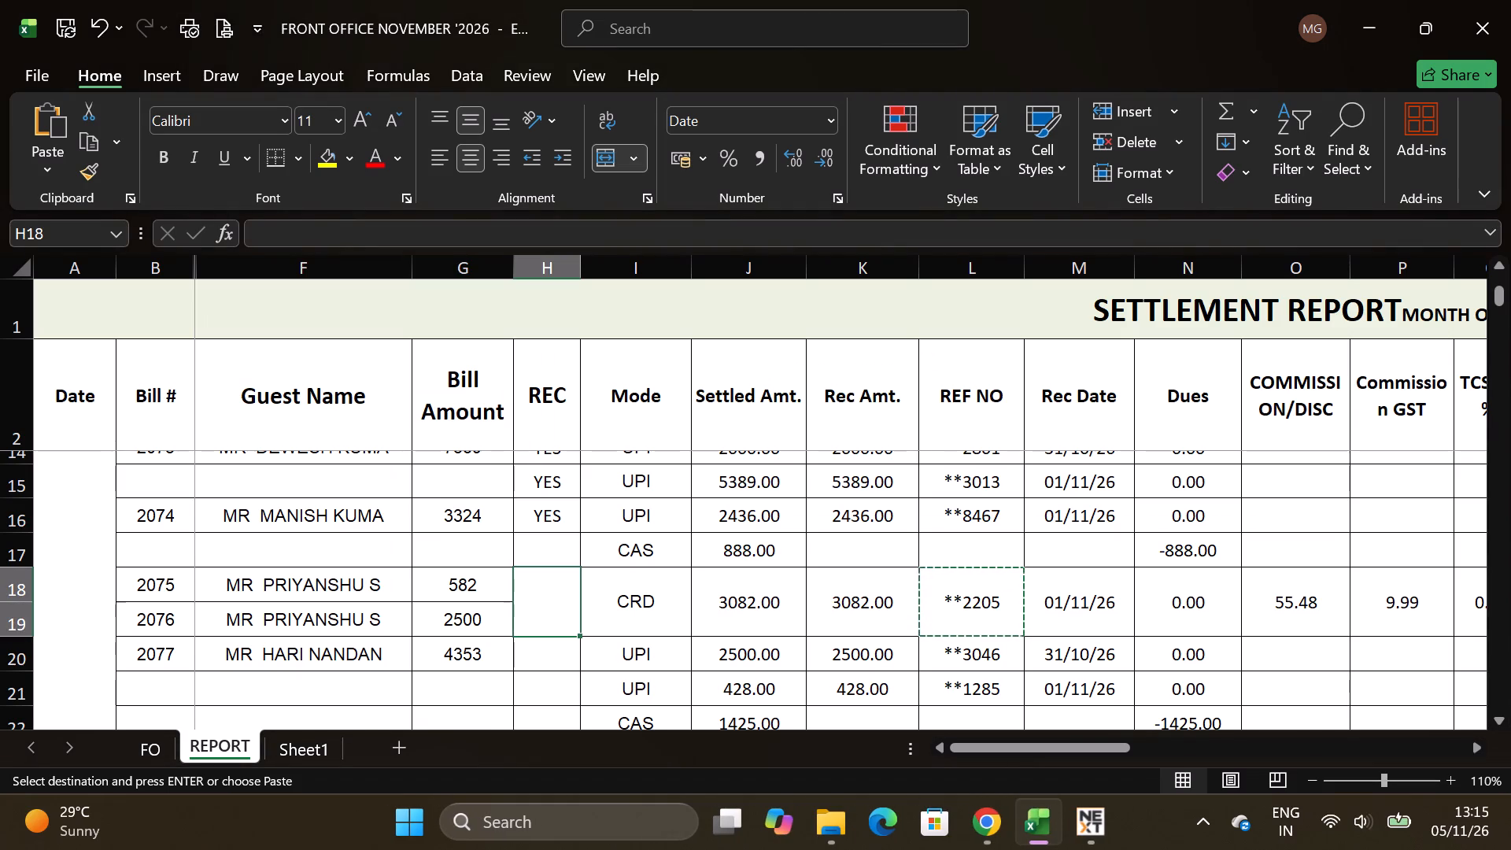
key(y)
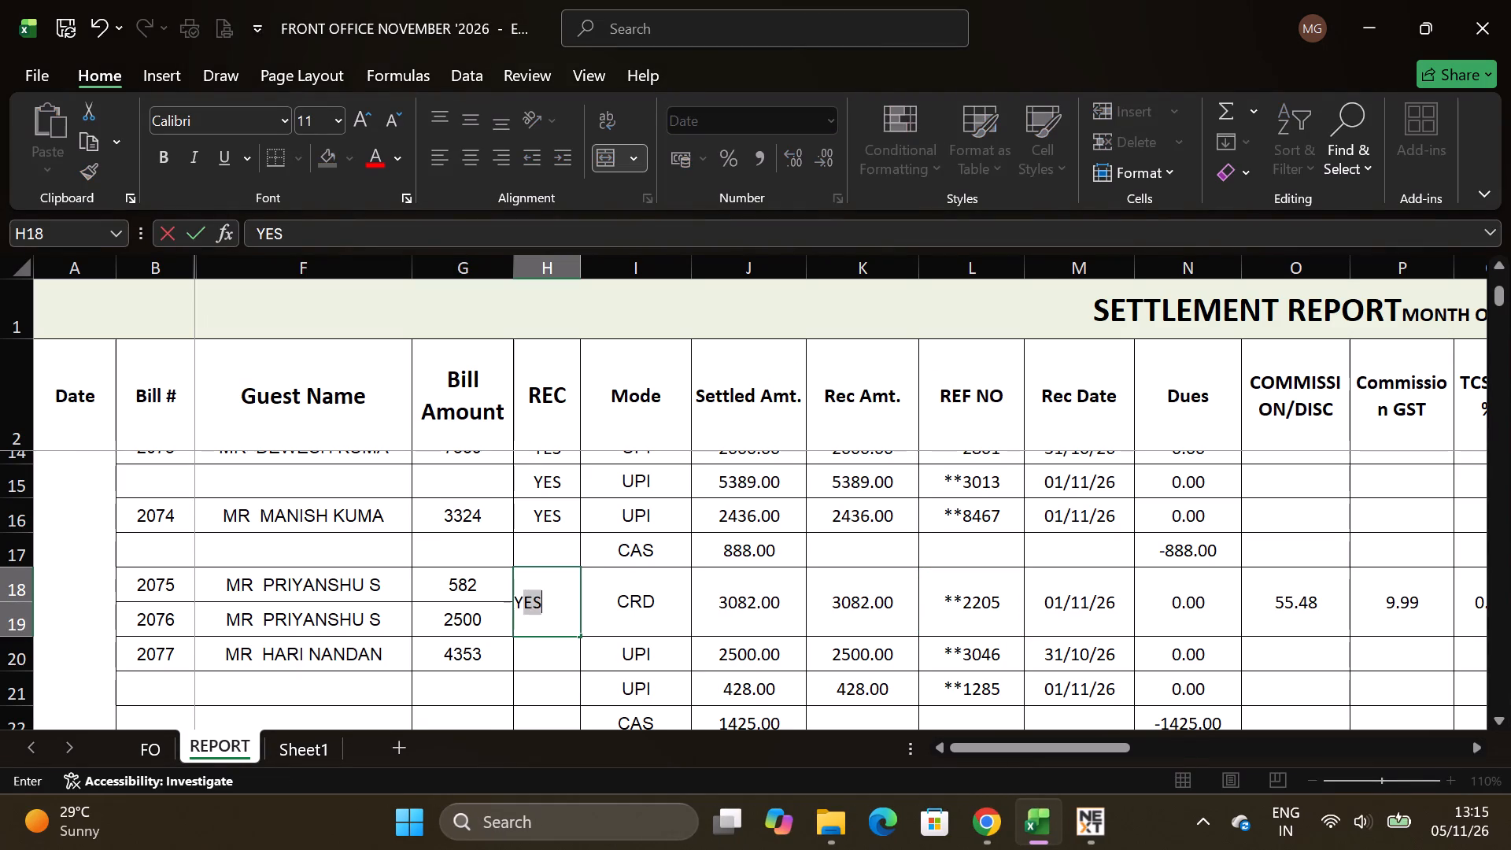
click(552, 672)
key(ctrl+s)
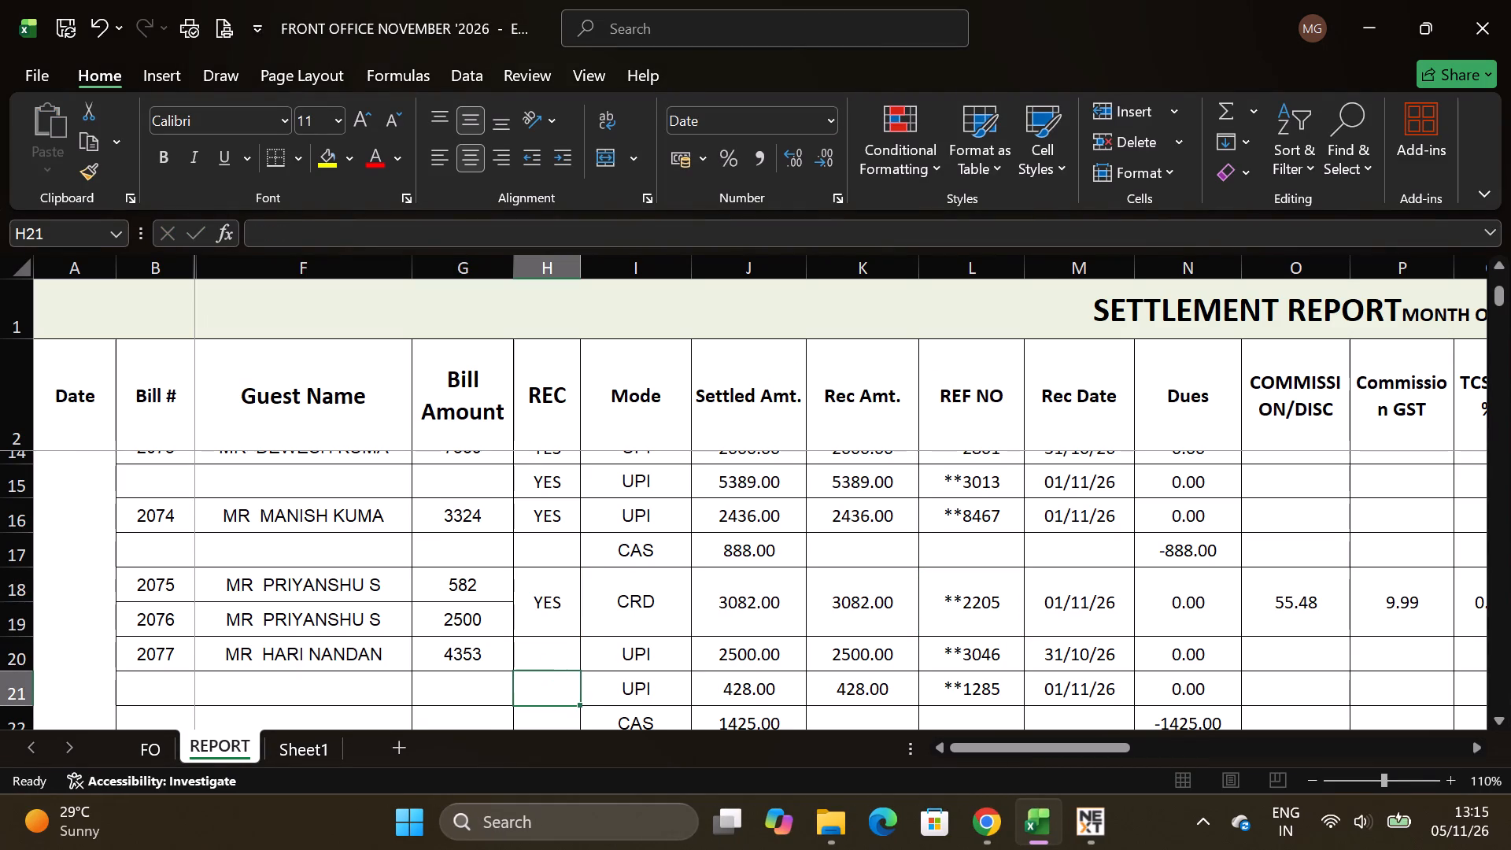
Review the REC entries for the 01-11-26 bills from 2066 to 2077 to check which payments are marked.
click(572, 643)
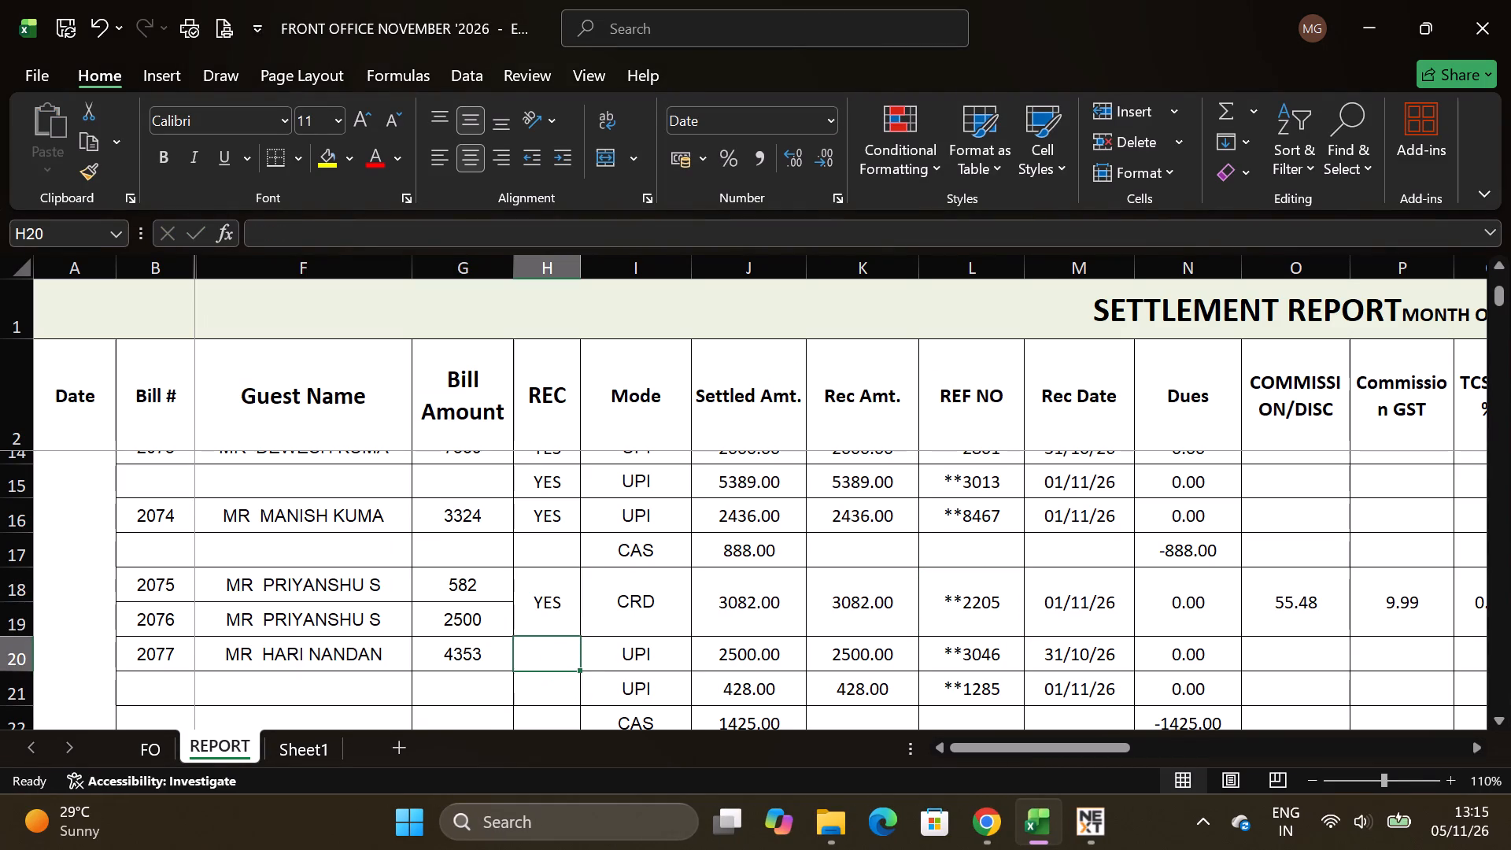
scroll(586, 633, up, 1)
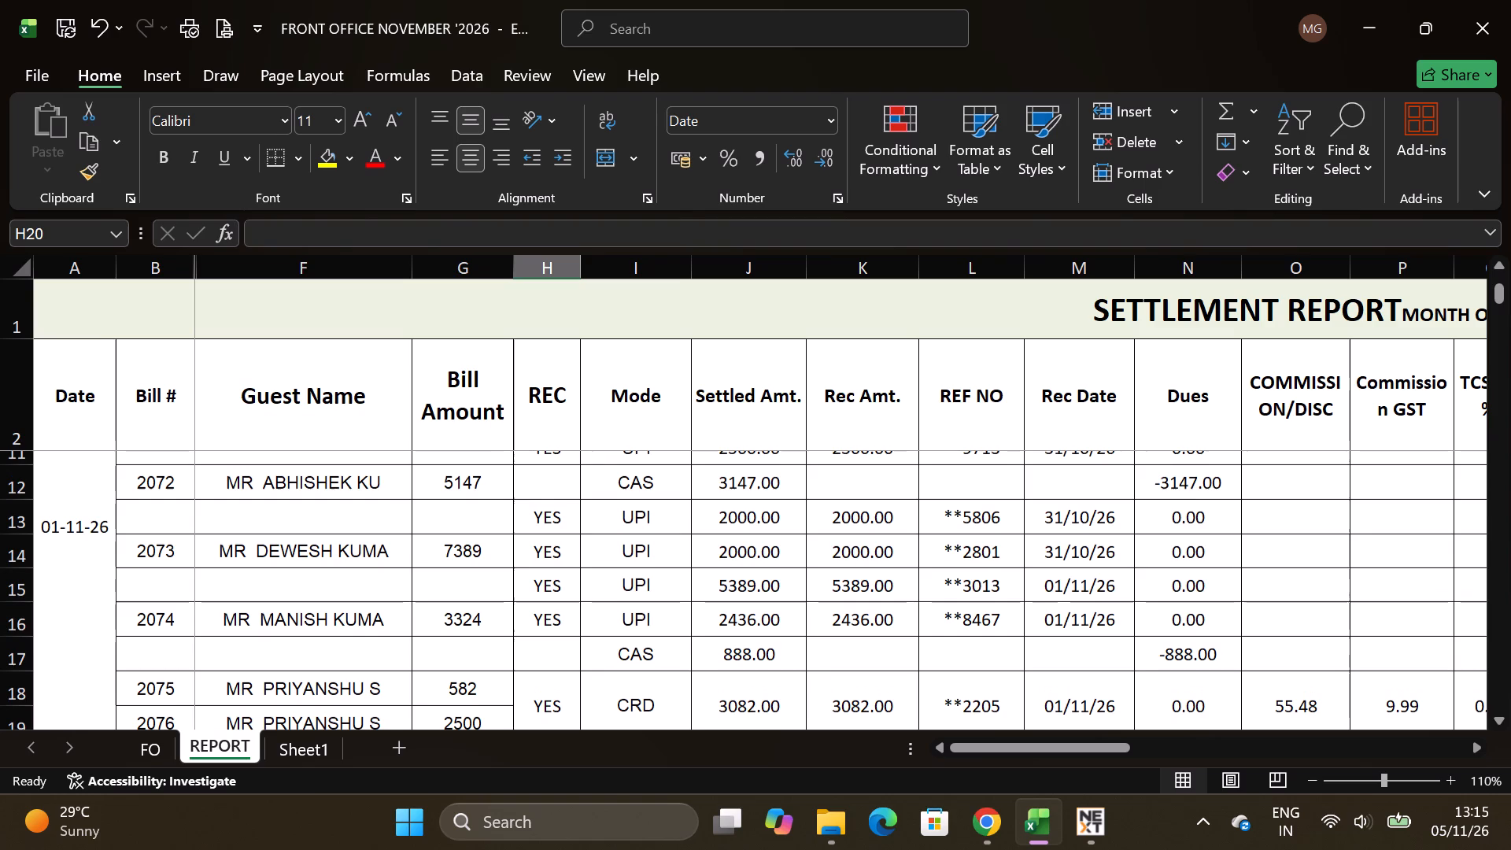
scroll(586, 633, up, 10)
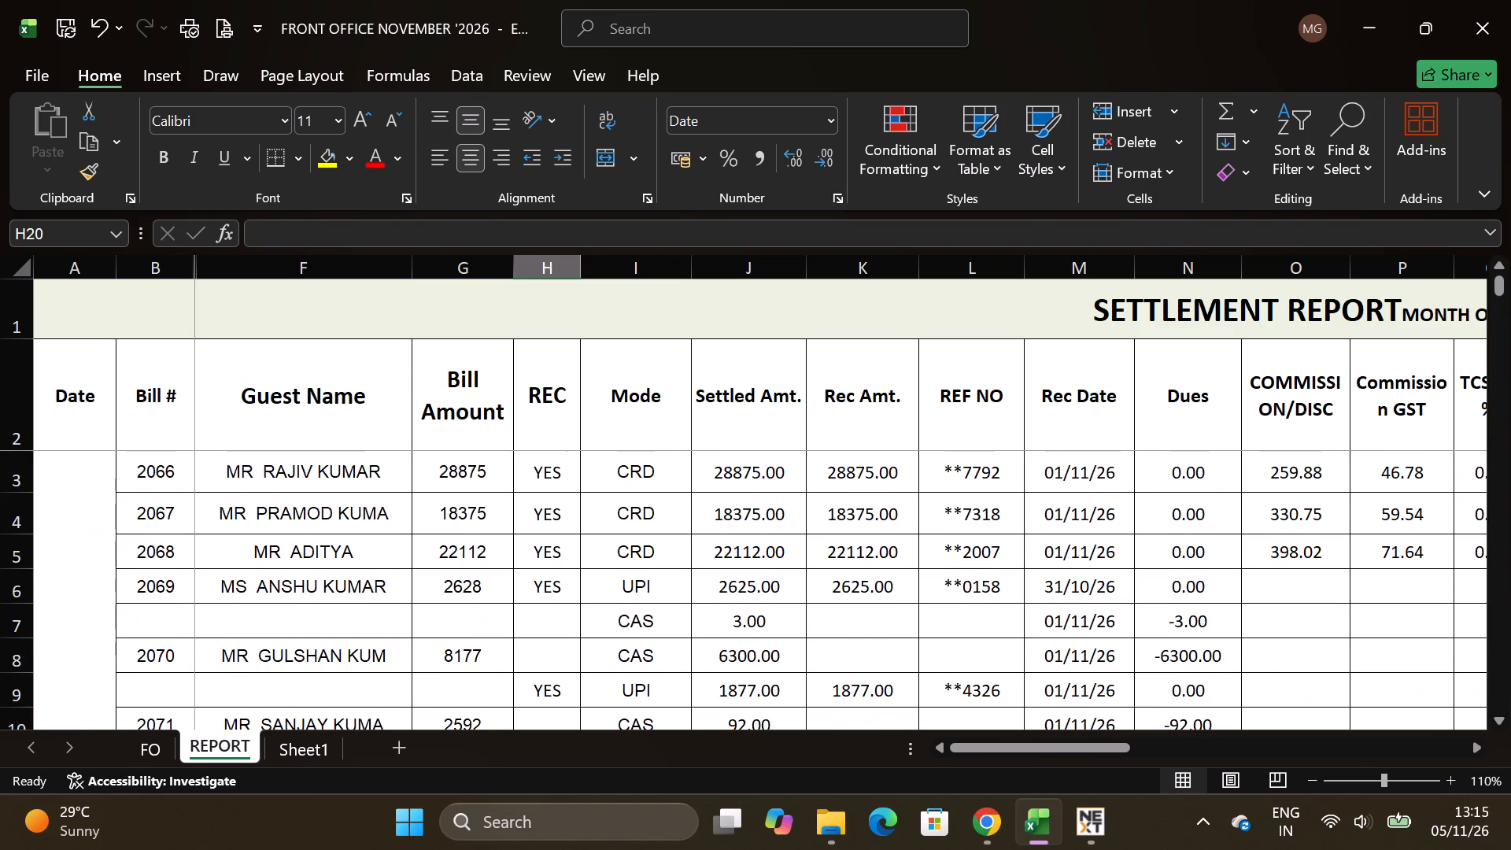
scroll(586, 633, down, 3)
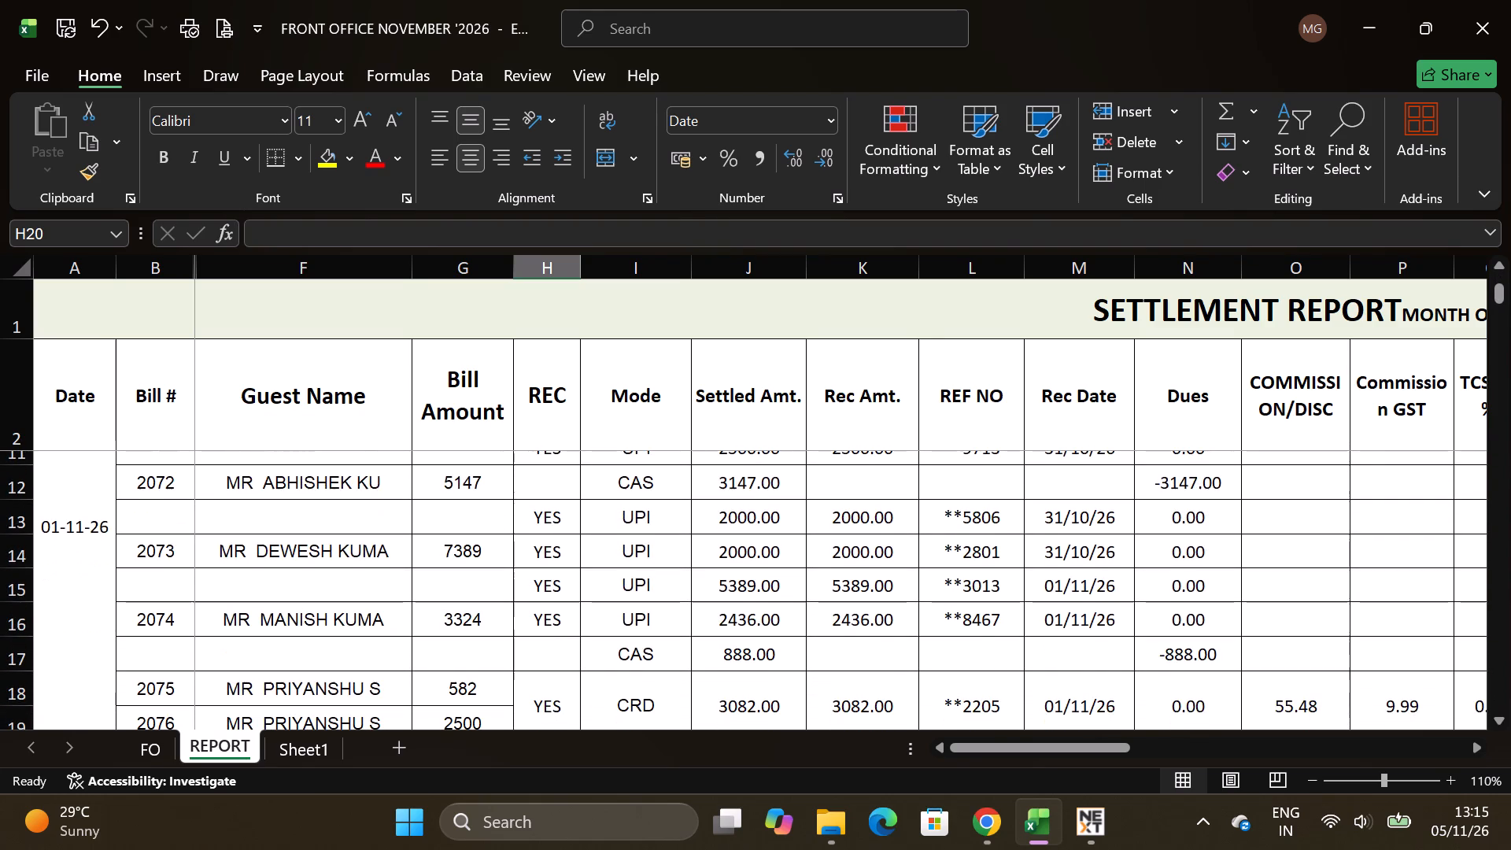
scroll(586, 633, up, 1)
scroll(586, 633, down, 2)
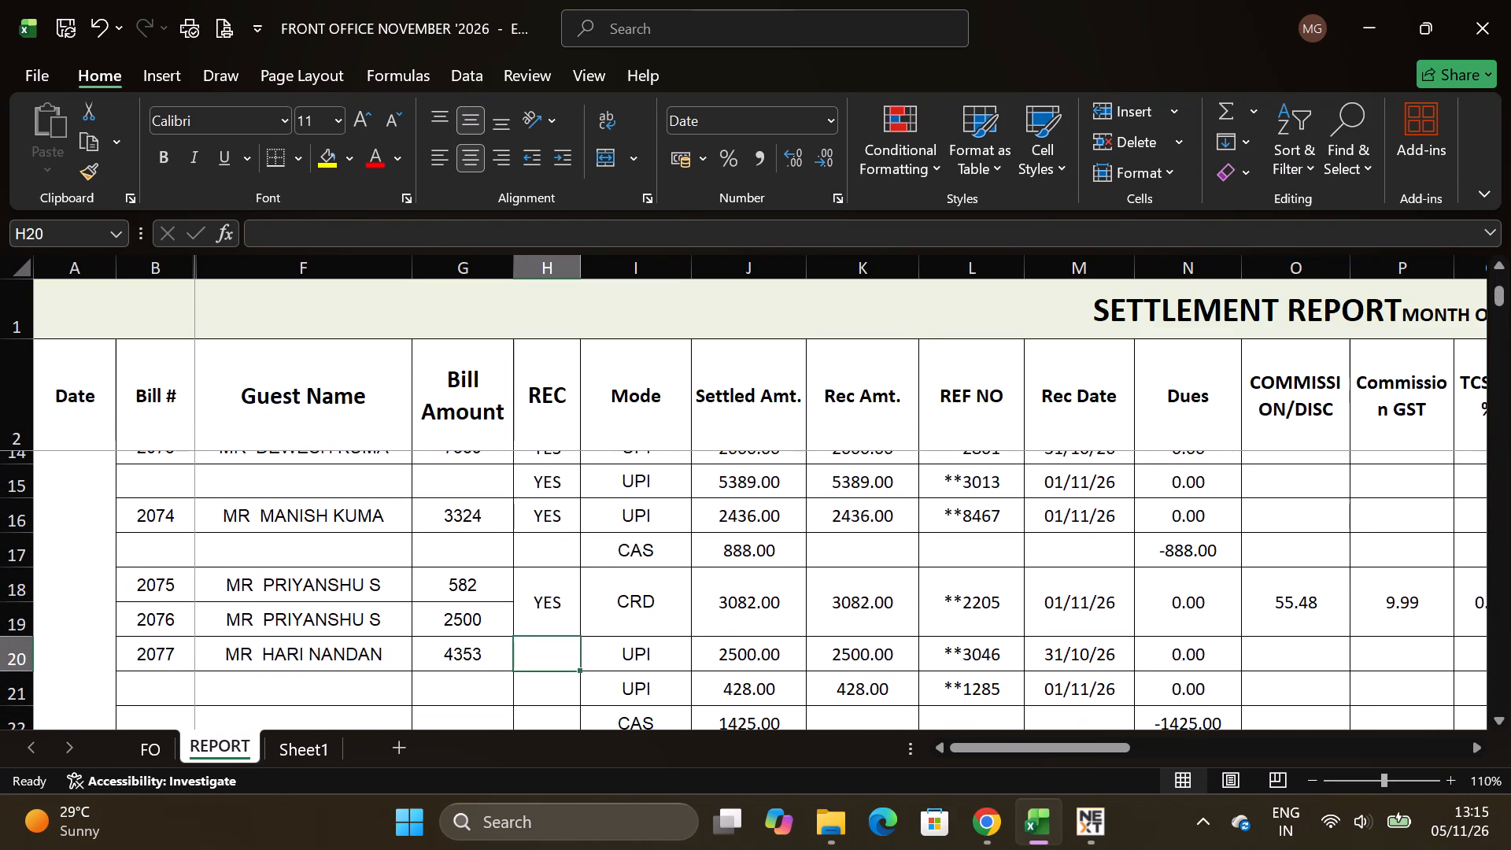
click(575, 560)
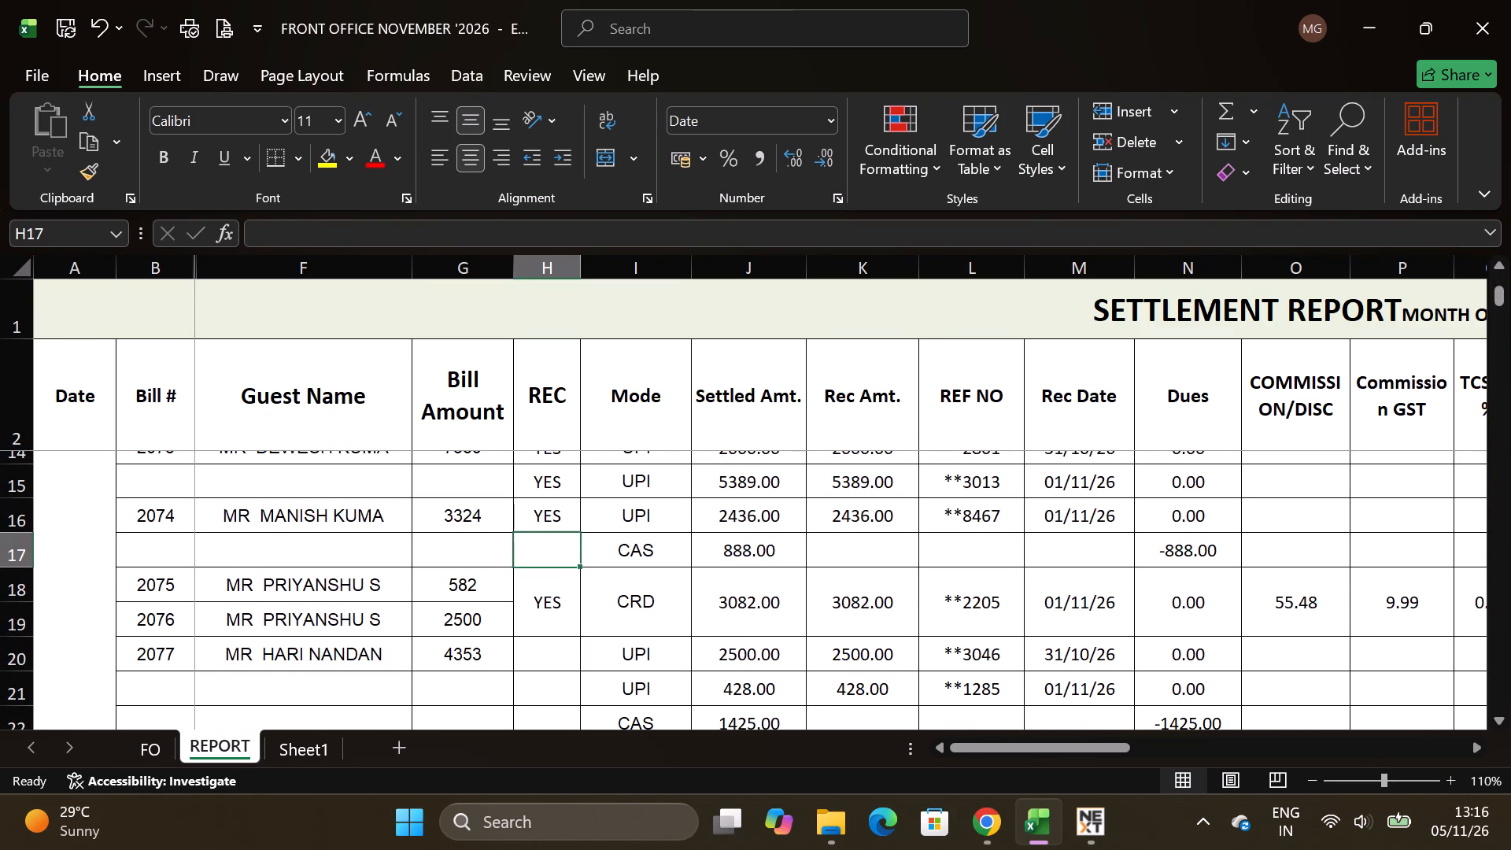
click(553, 652)
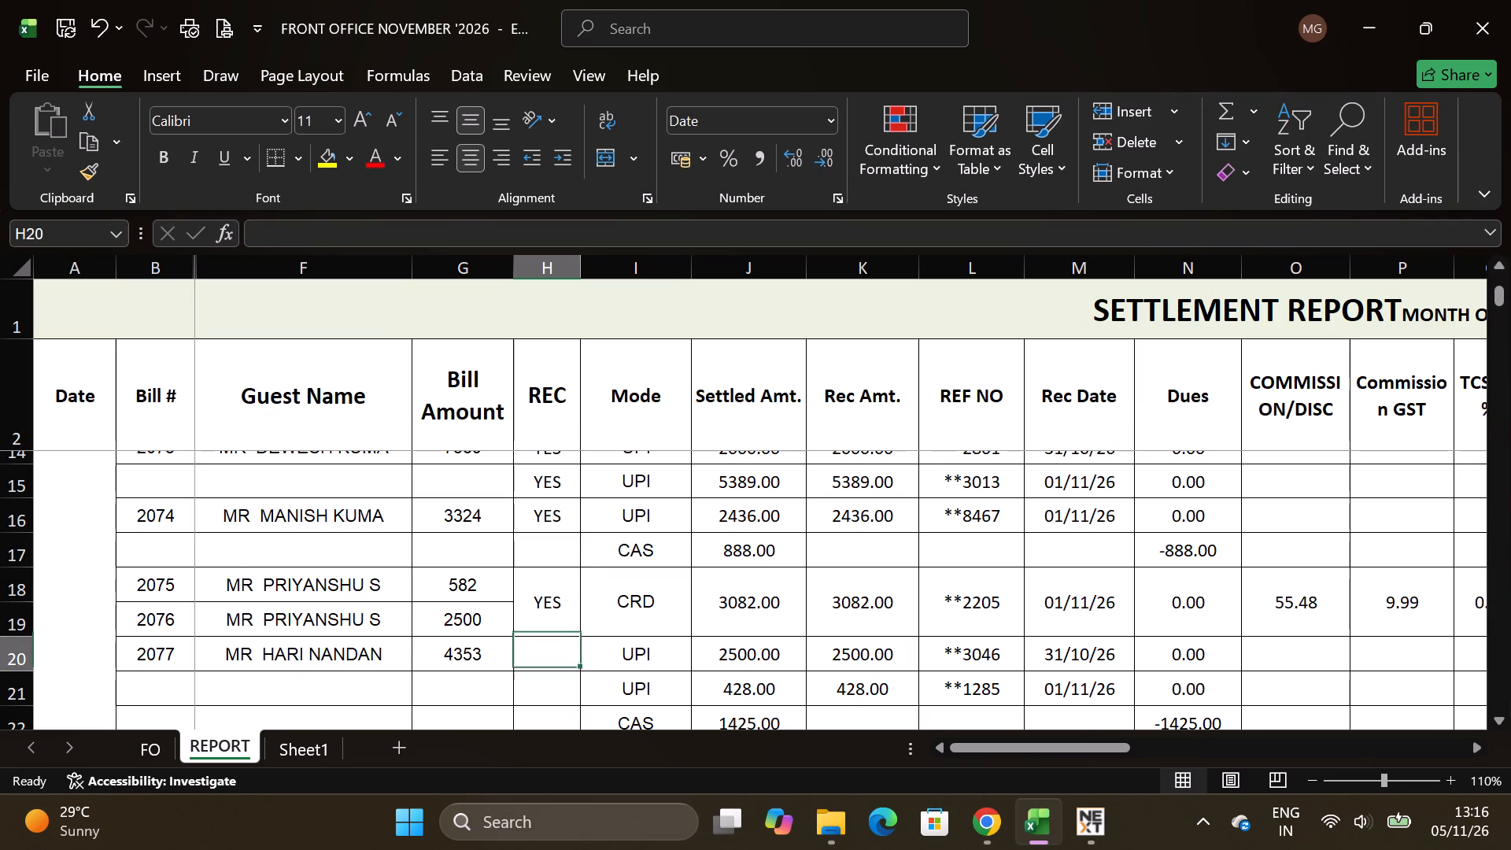
Select the REC cell of bill 2077's 2500.00 UPI payment and save the workbook.
scroll(558, 653, down, 1)
click(664, 552)
click(515, 556)
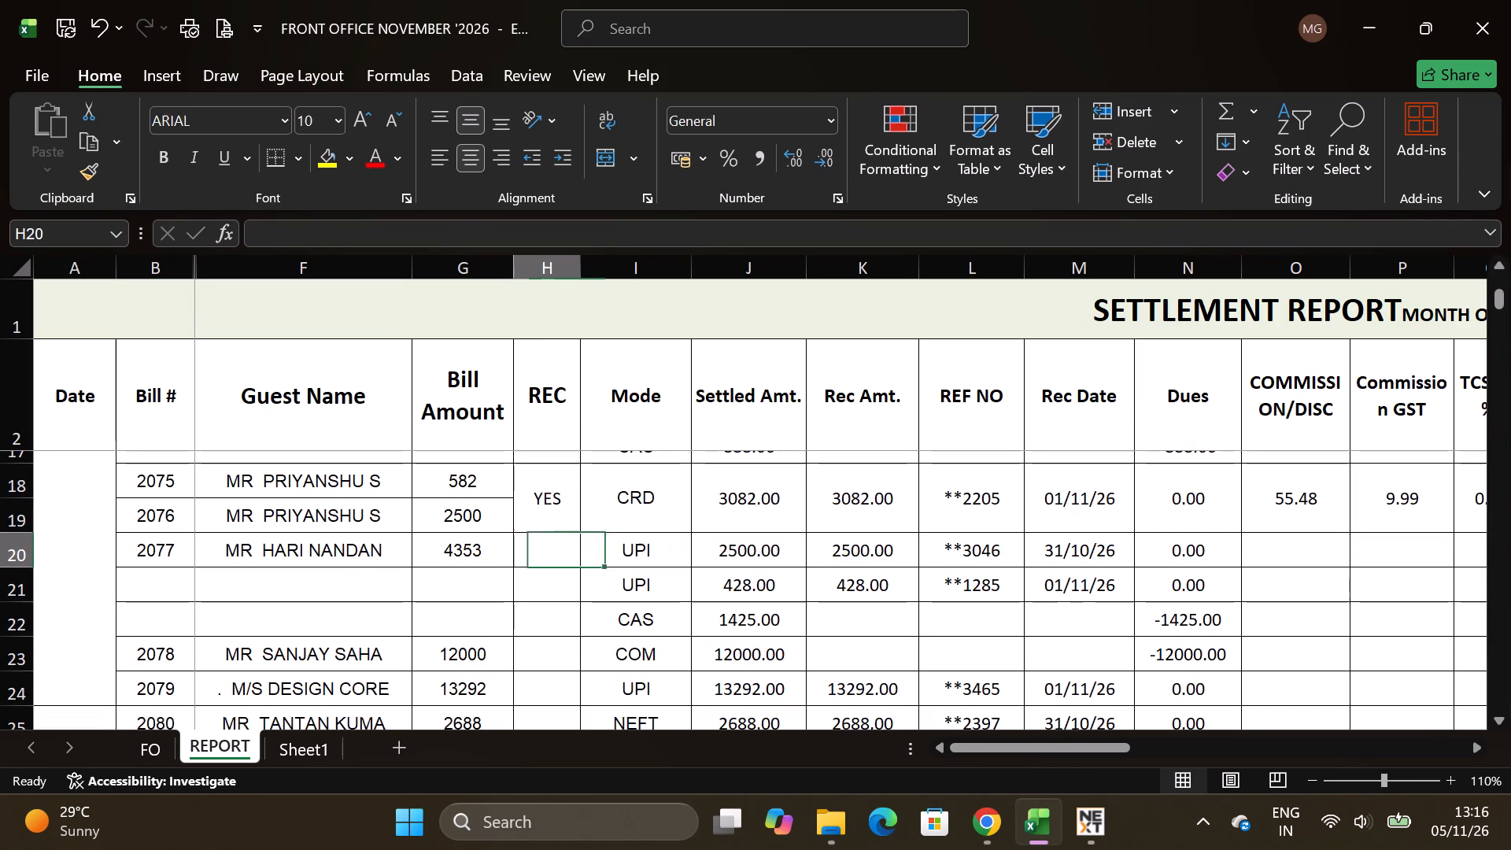
key(ctrl+s)
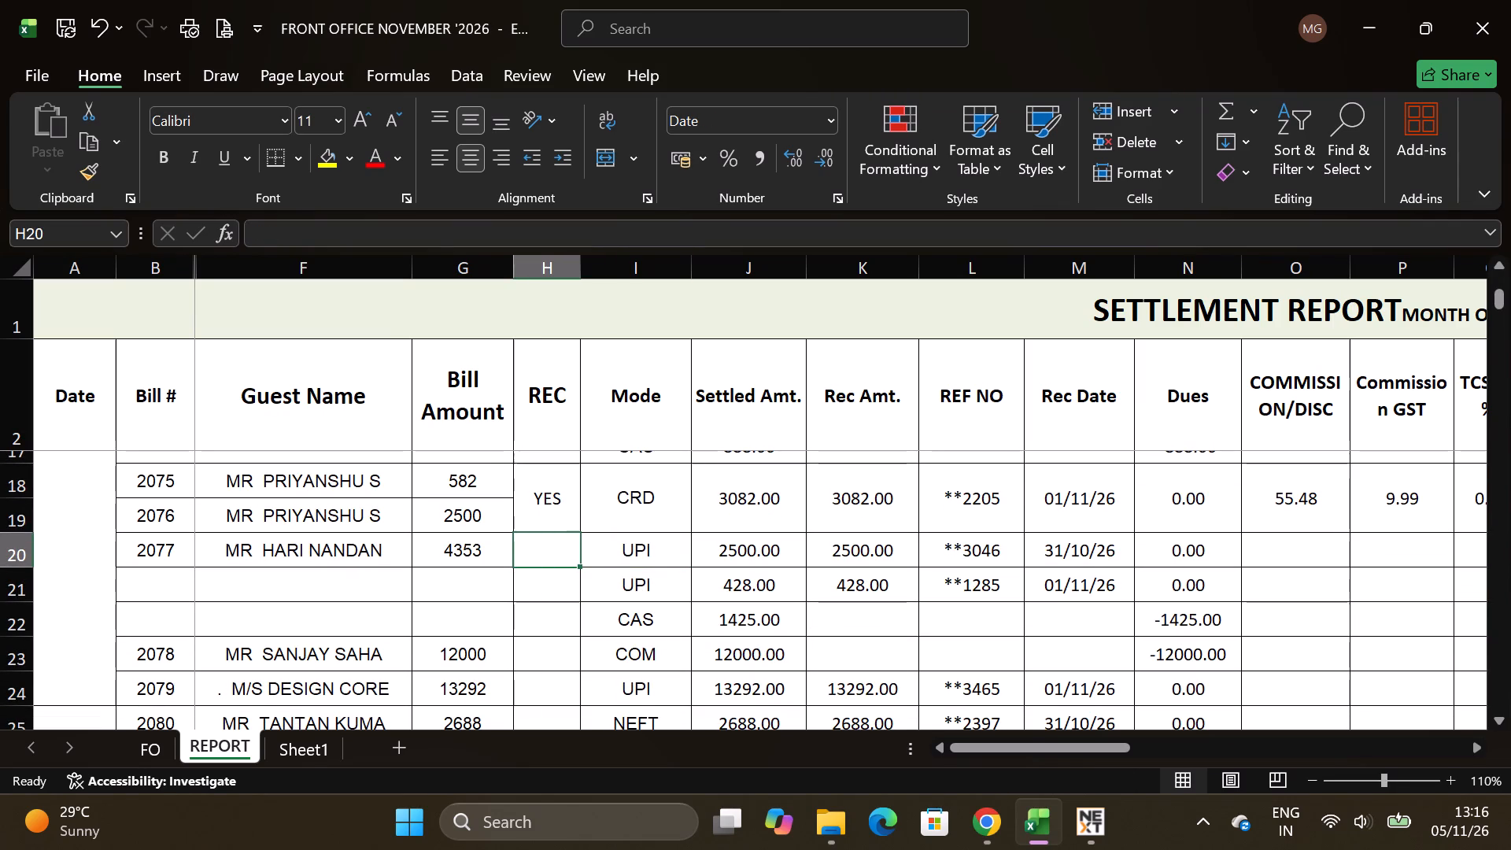
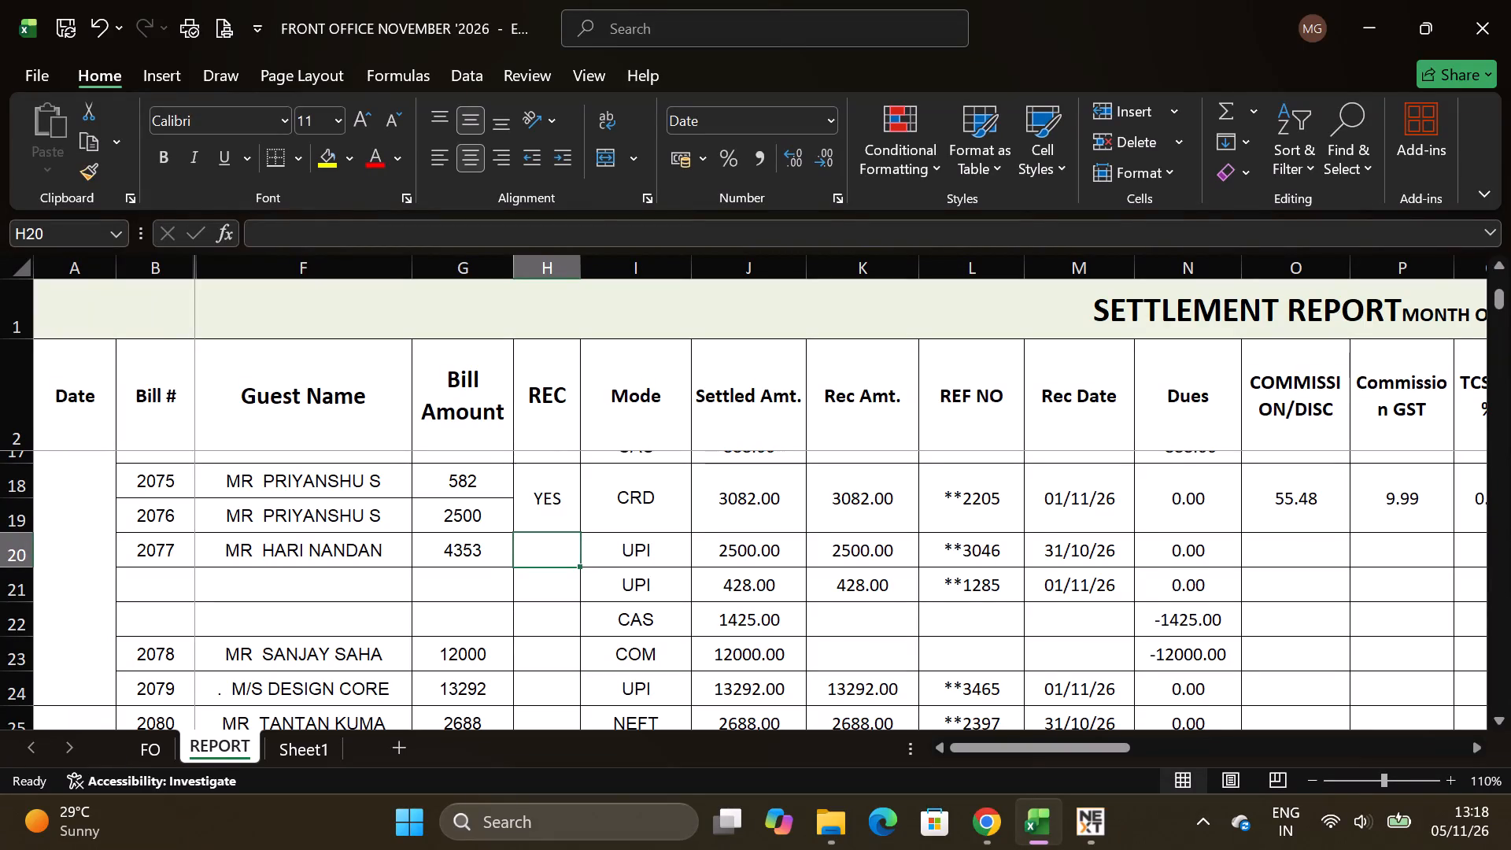
In the AR transaction entry, look through company CRDS001's list of open bills for bill 2077, checking against the Excel report.
key(alt+Tab)
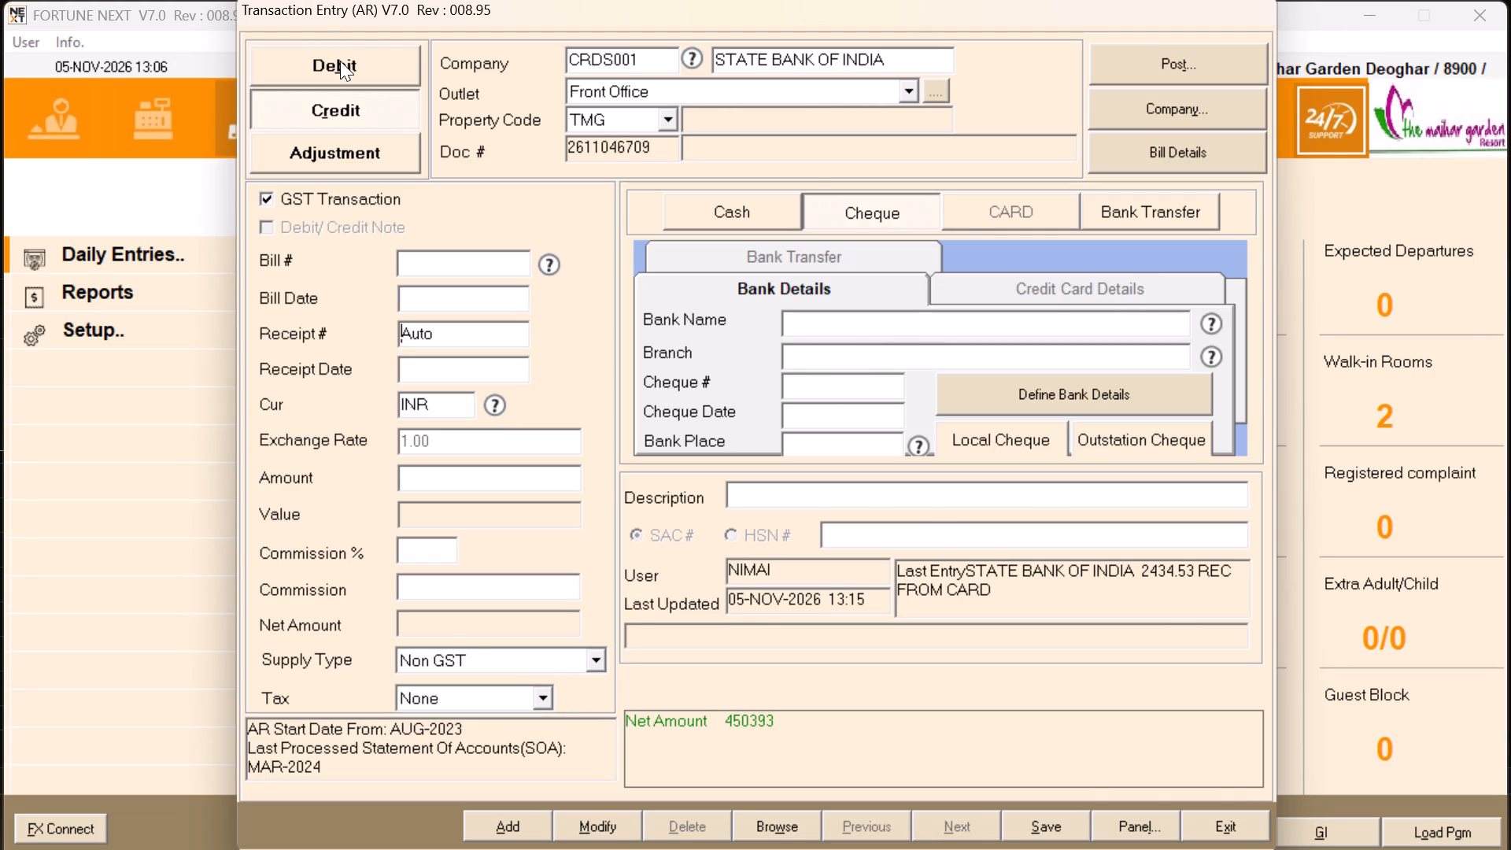
key(alt+Tab)
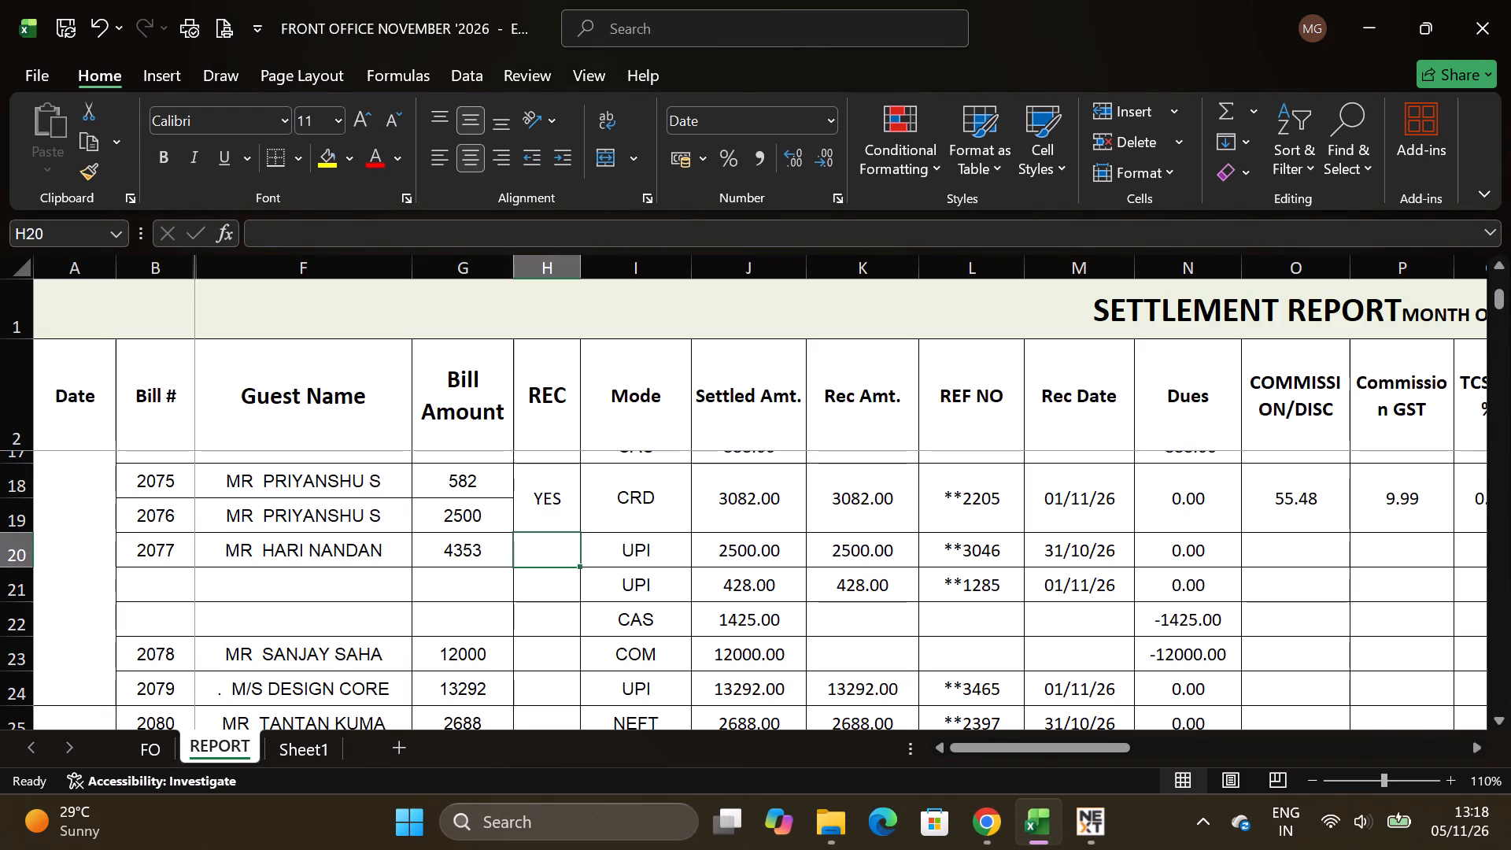
key(alt+Tab)
double_click(479, 261)
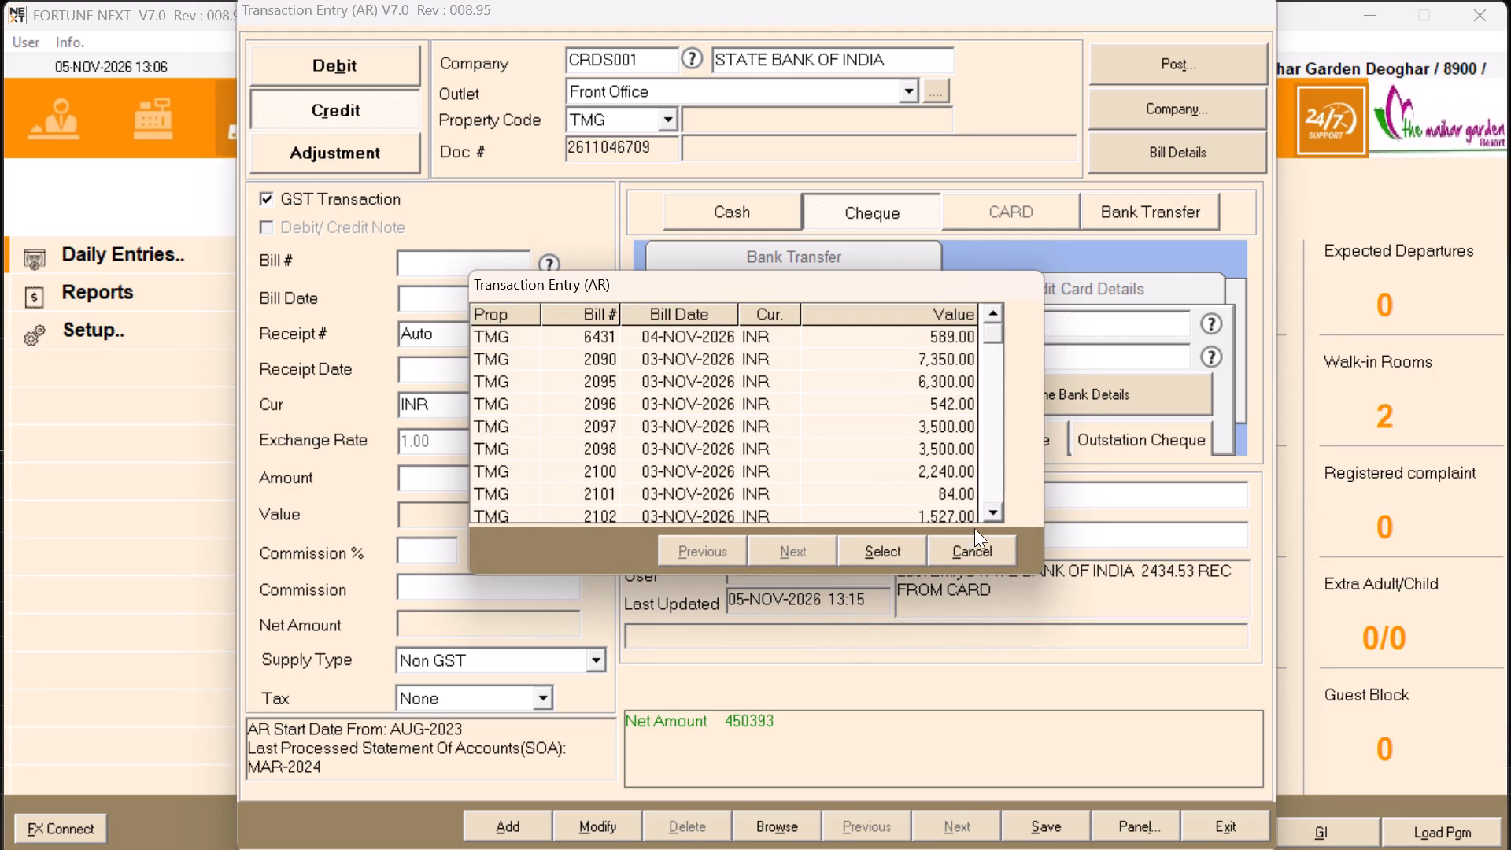
click(996, 516)
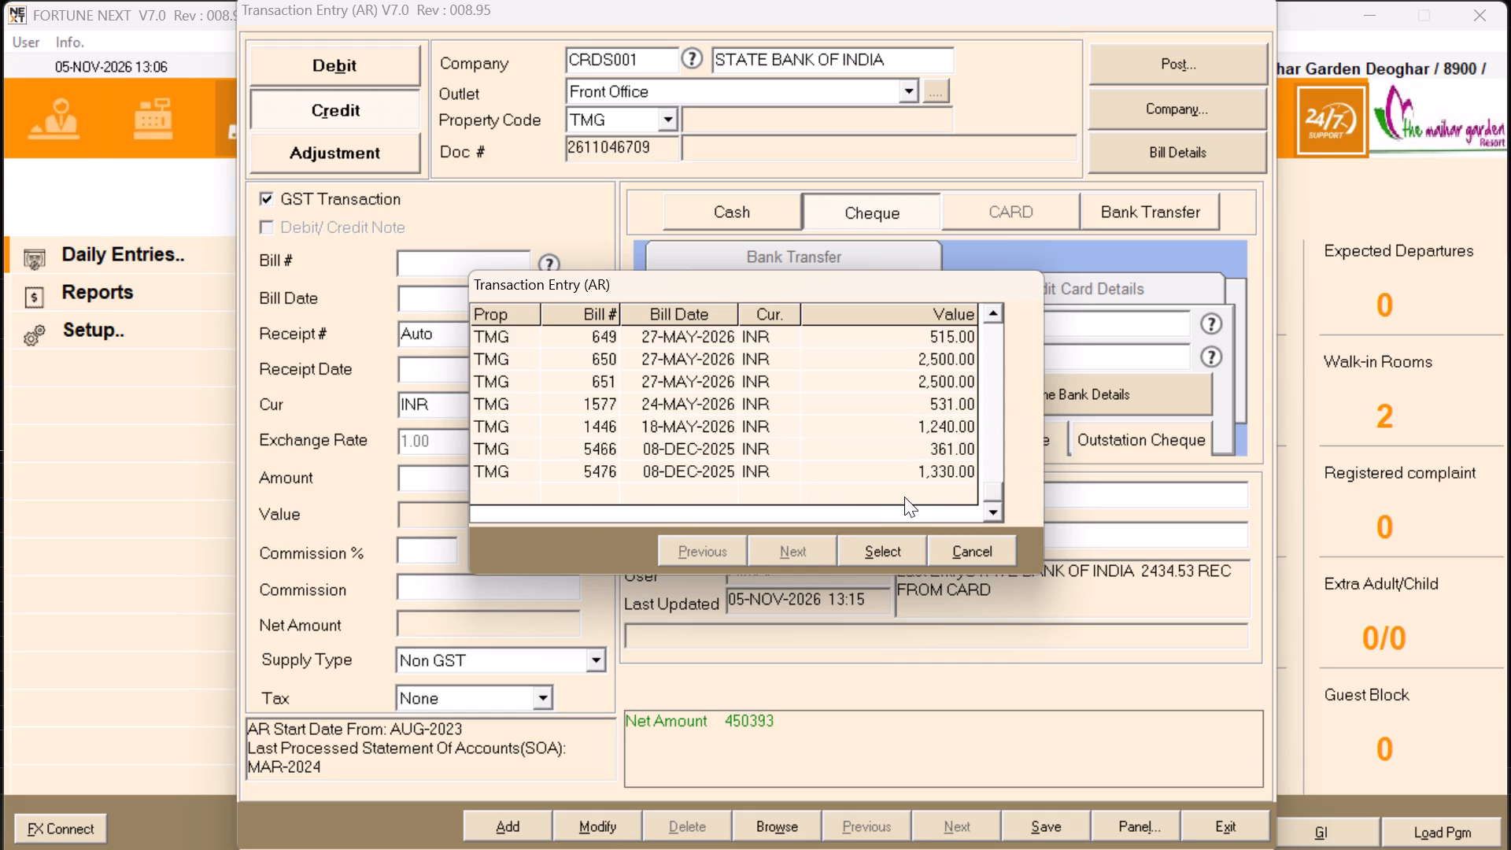
click(988, 312)
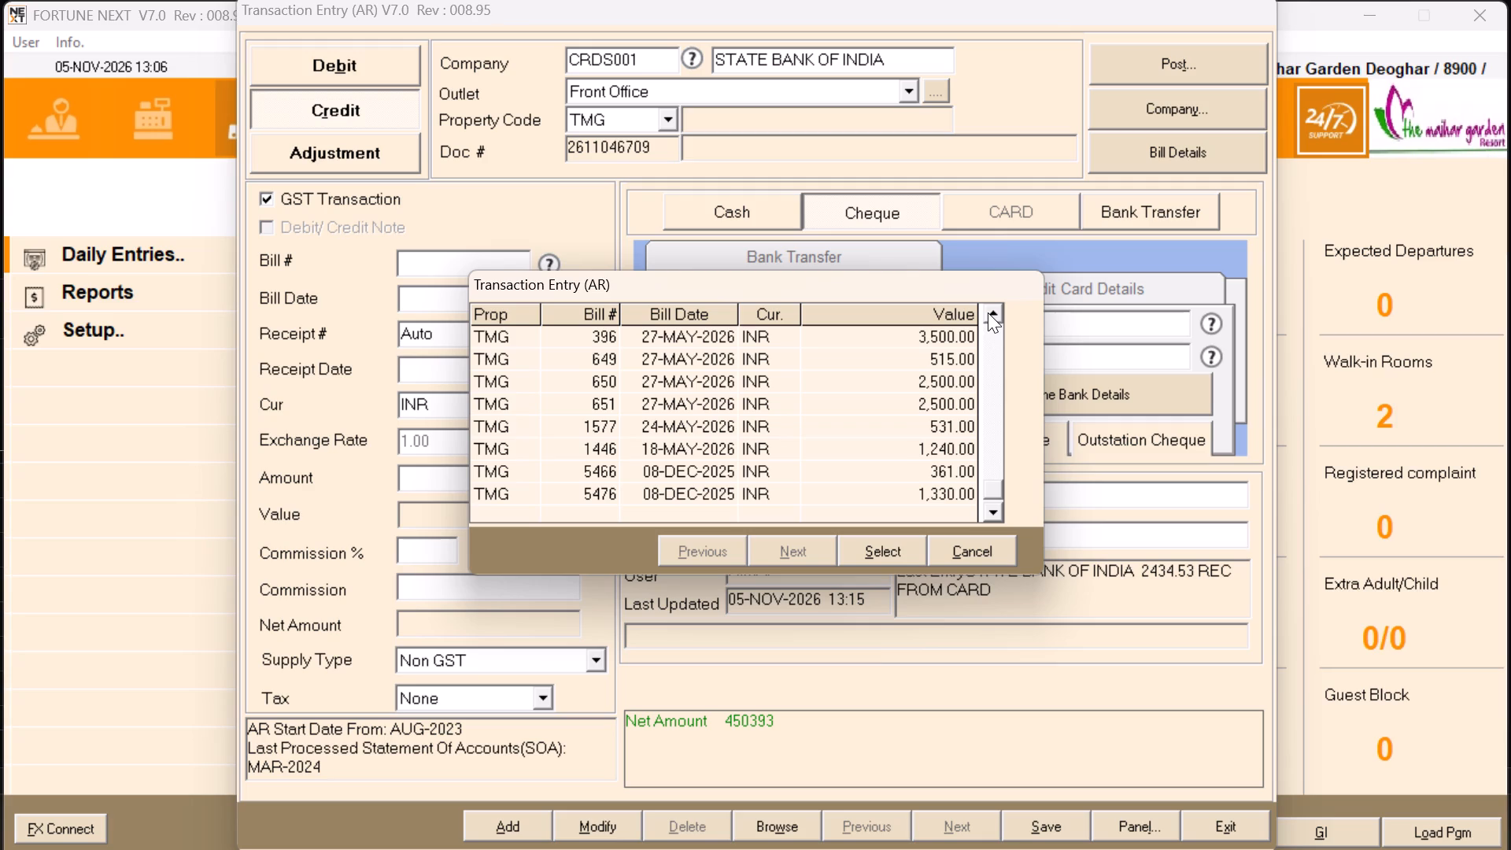
click(988, 312)
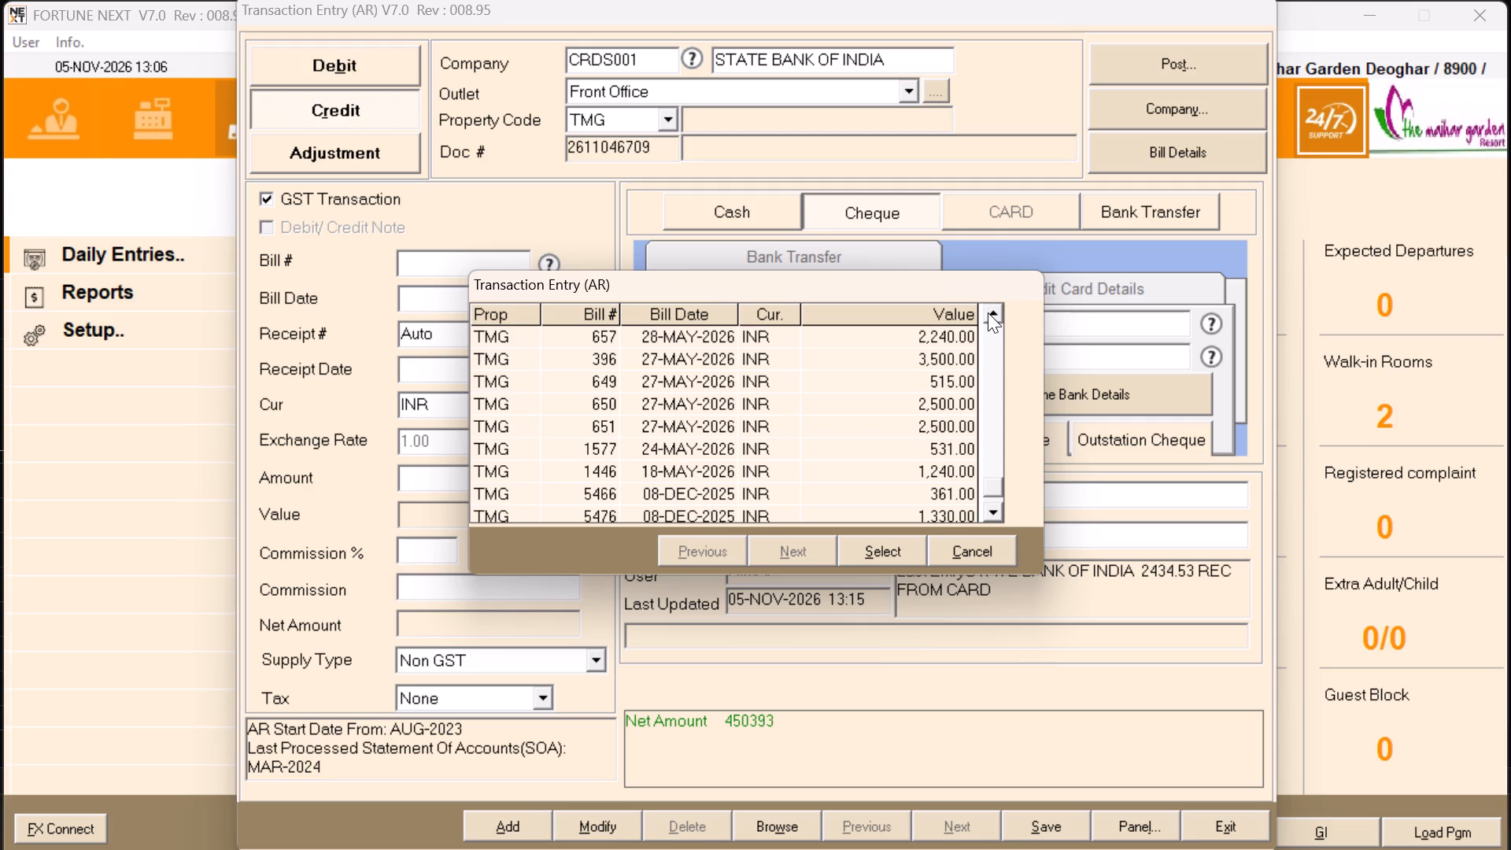
click(988, 312)
click(988, 312)
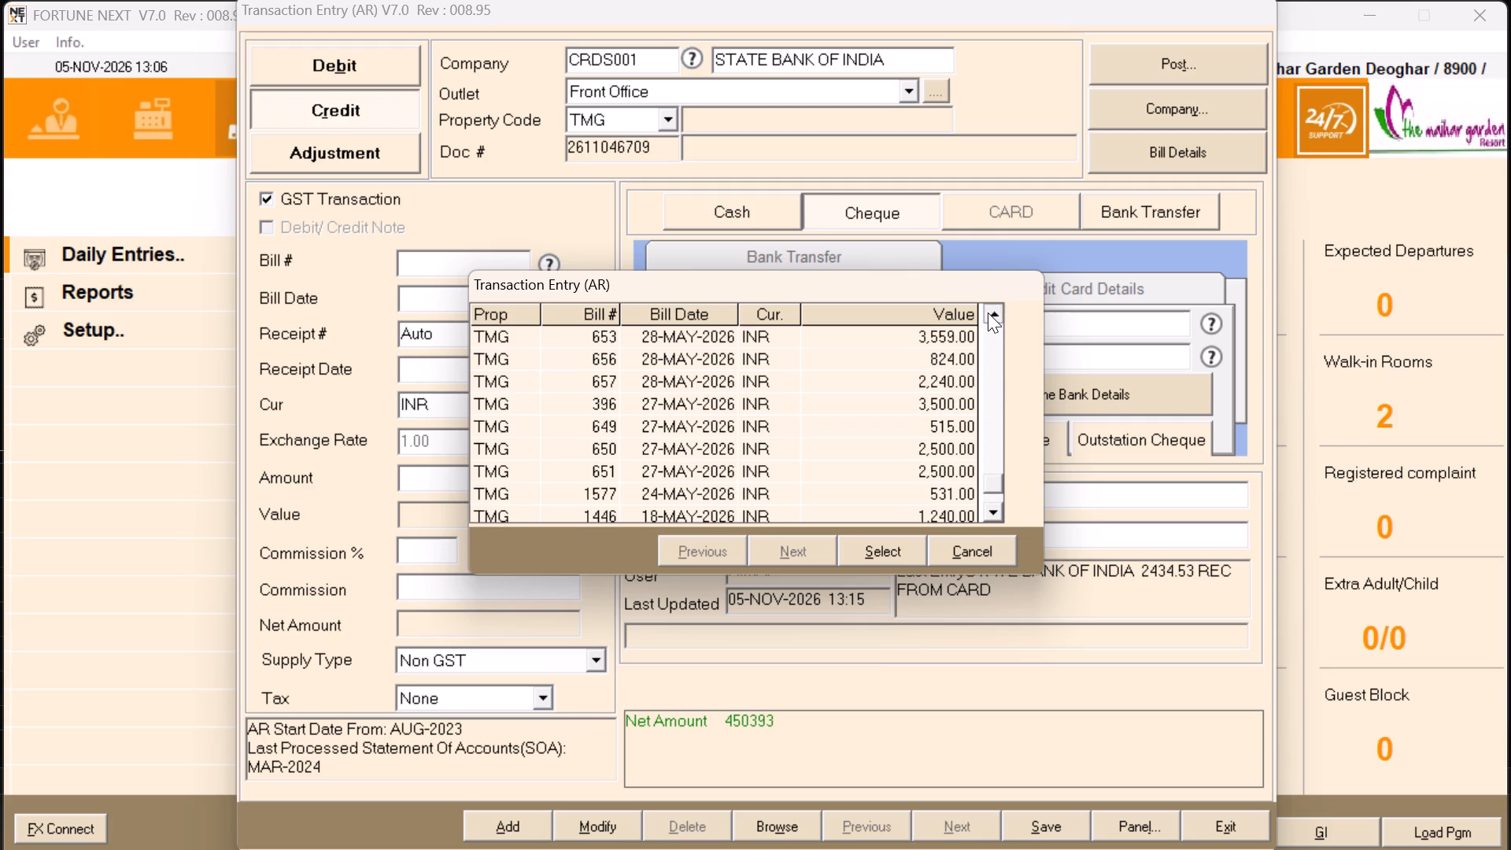
click(988, 312)
triple_click(988, 312)
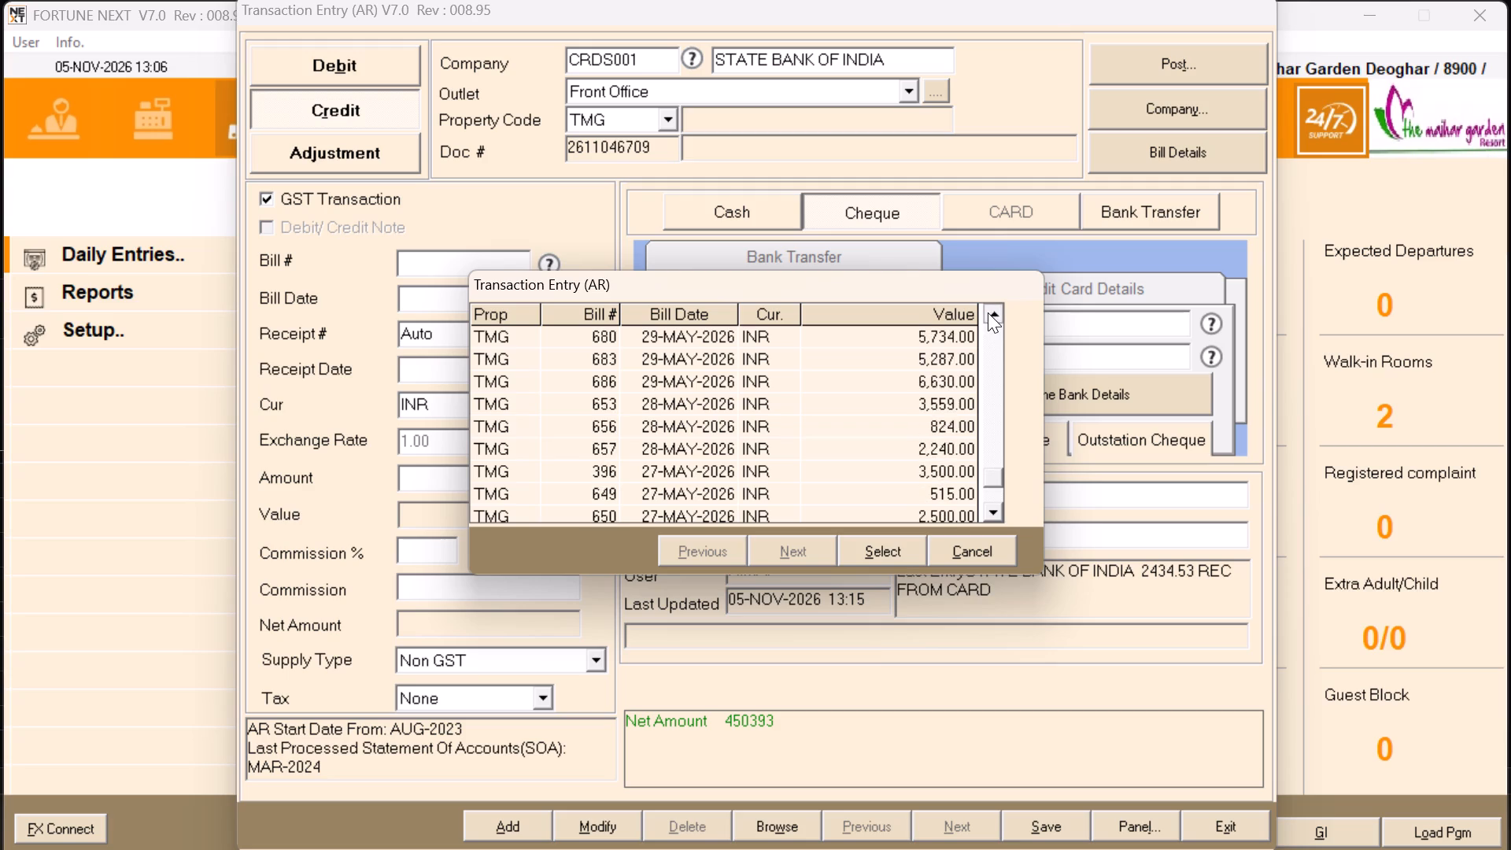
triple_click(988, 312)
triple_click(988, 312)
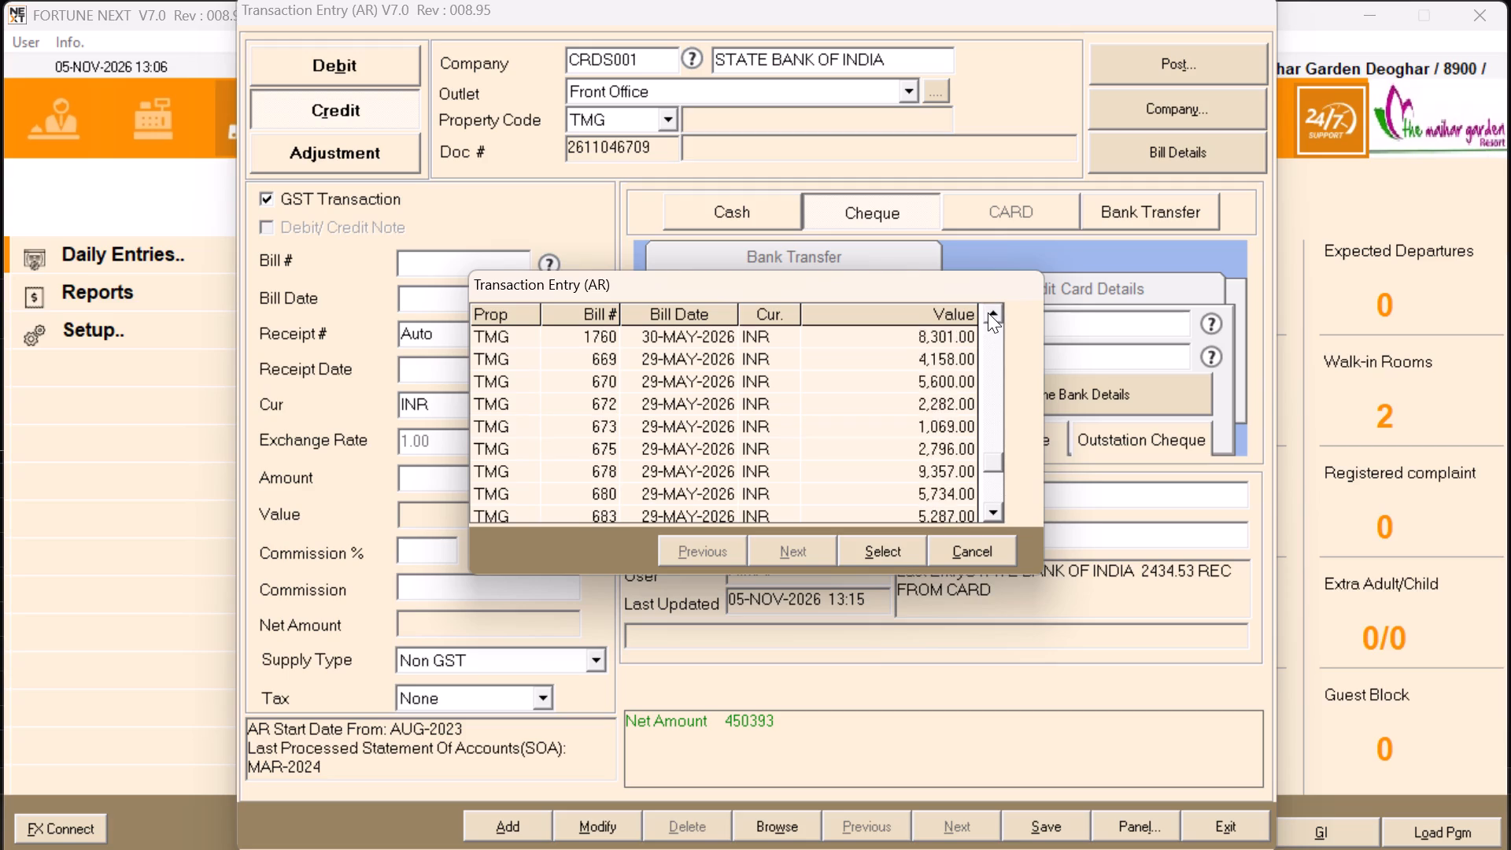
click(988, 312)
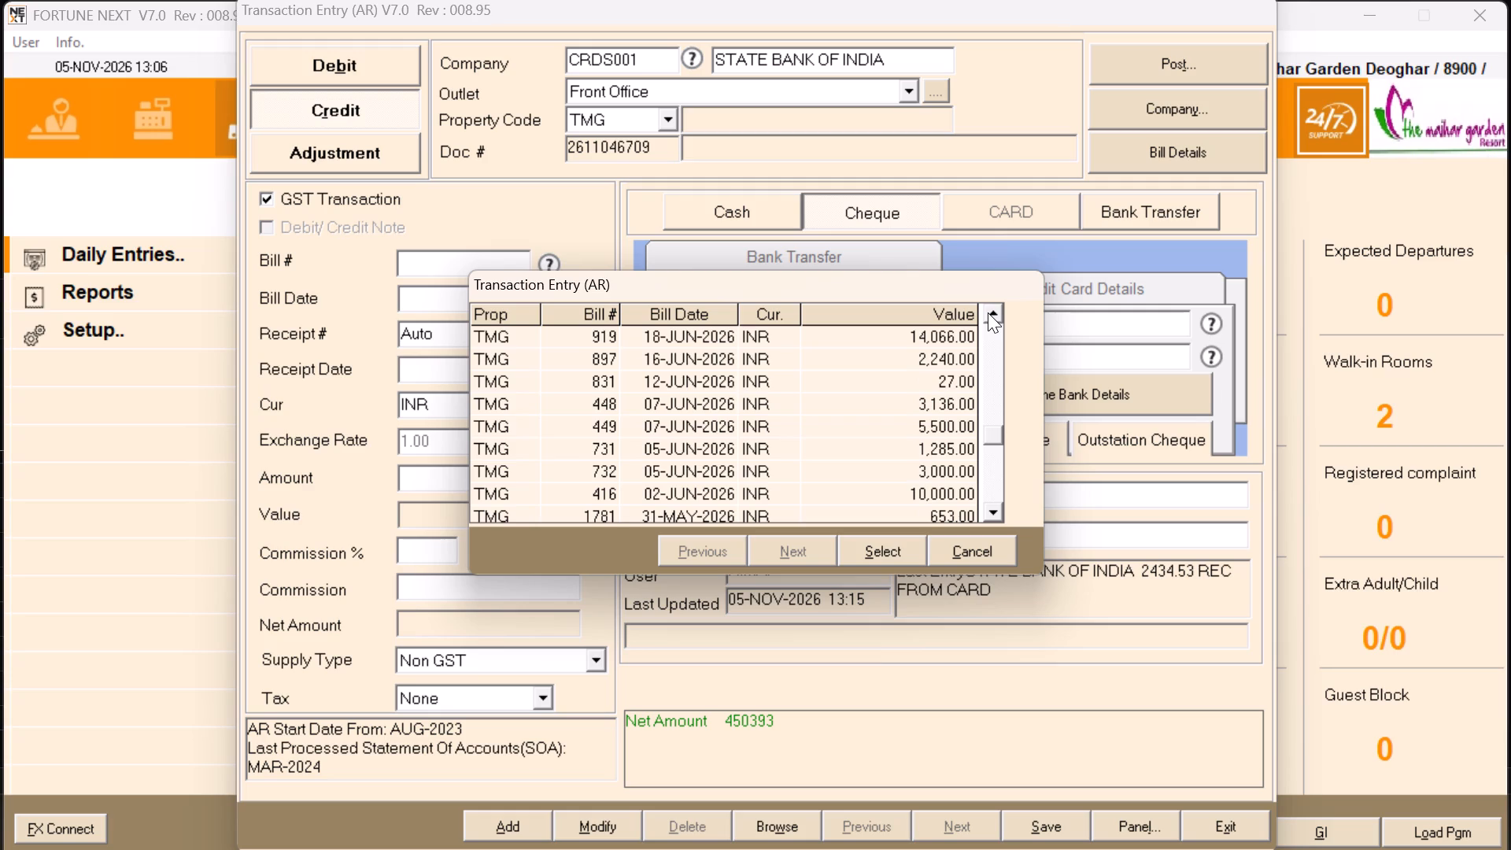
click(988, 312)
double_click(988, 312)
triple_click(988, 312)
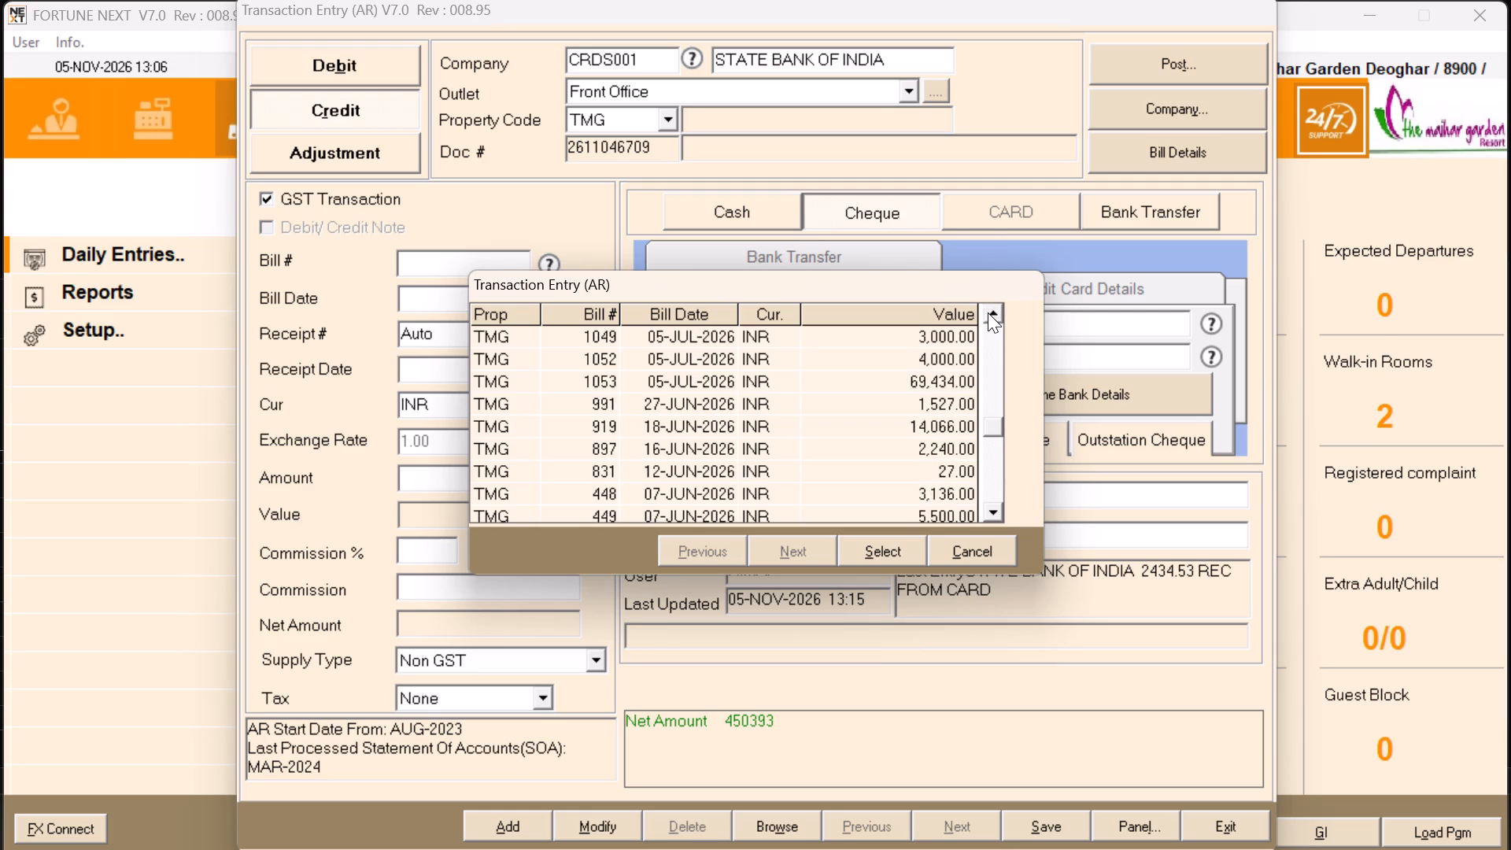
click(988, 312)
triple_click(988, 312)
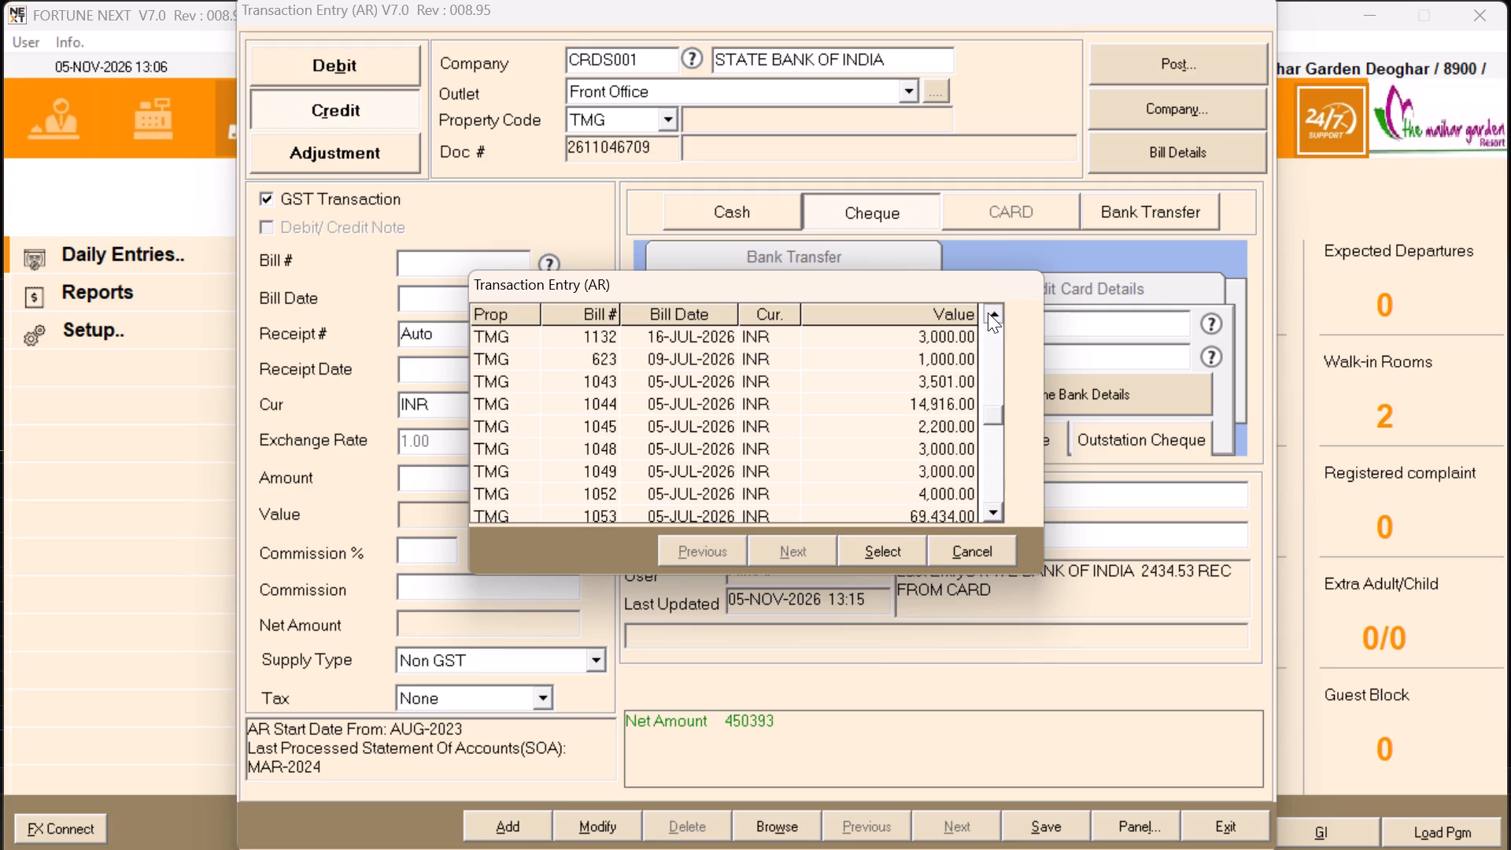
triple_click(988, 312)
click(988, 312)
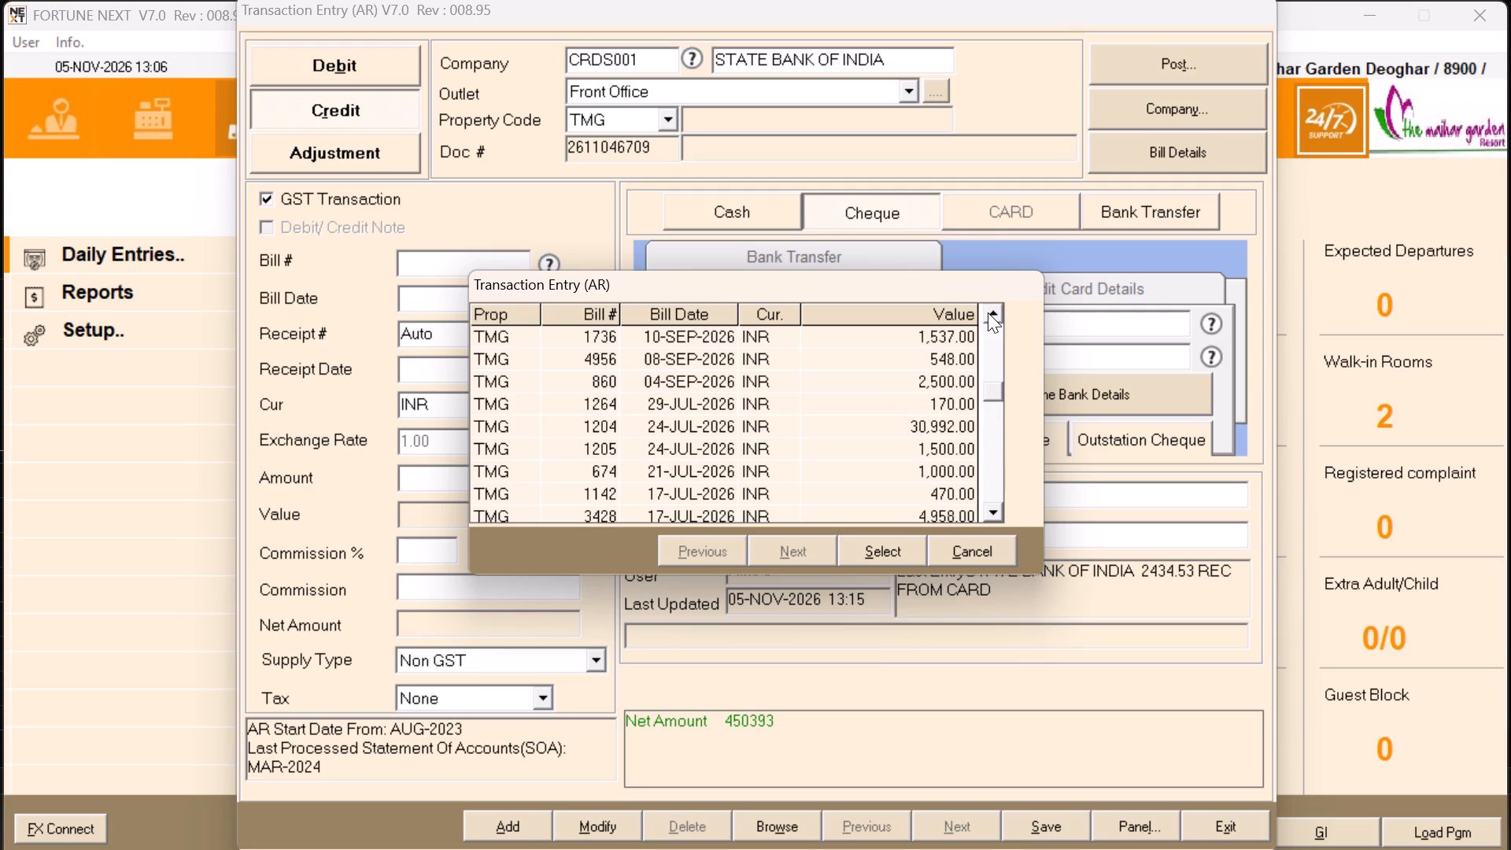
click(988, 312)
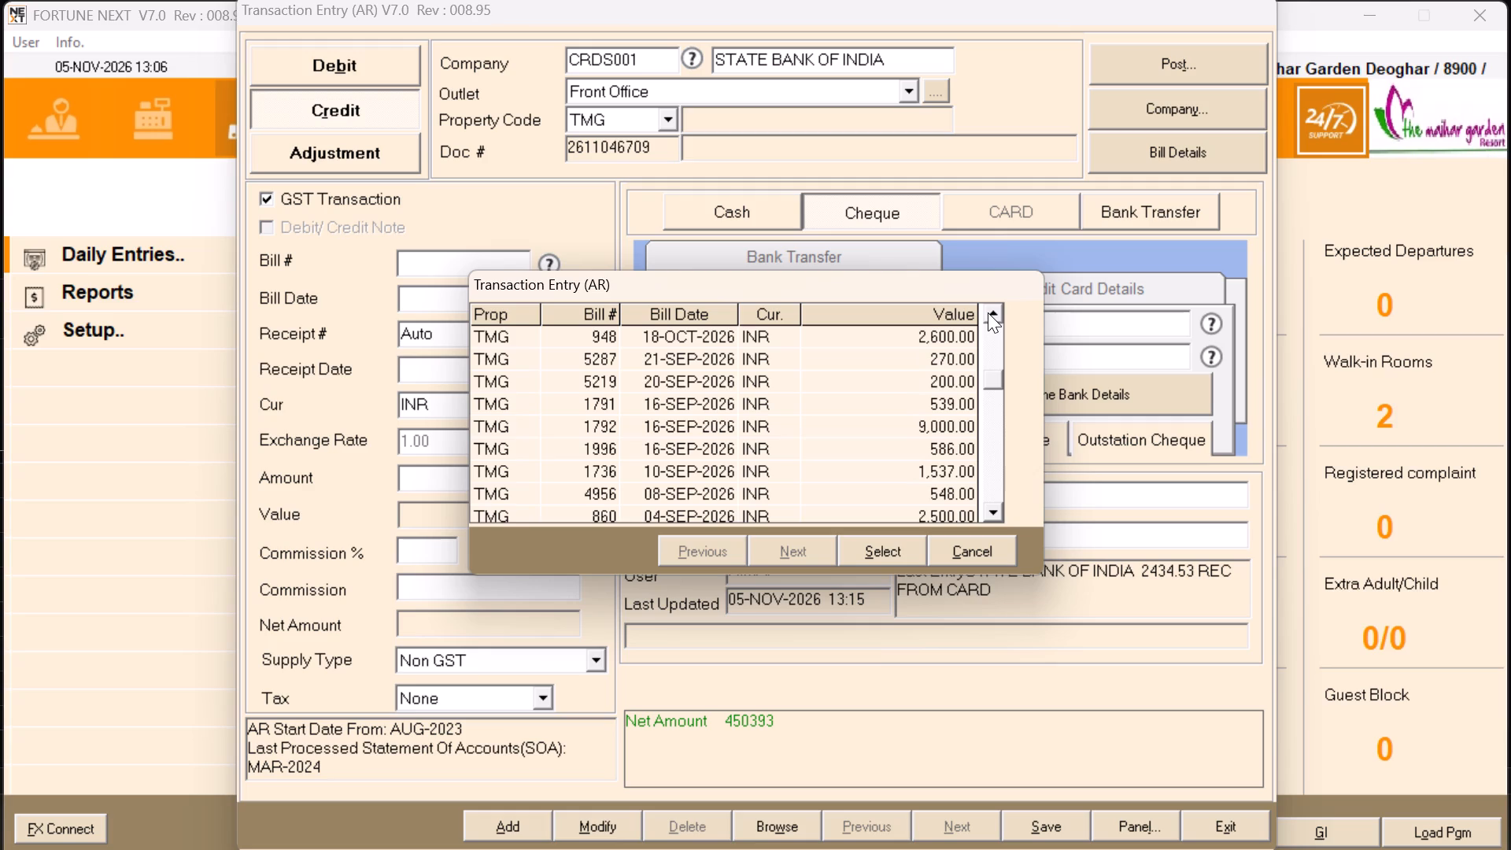
click(988, 312)
triple_click(988, 312)
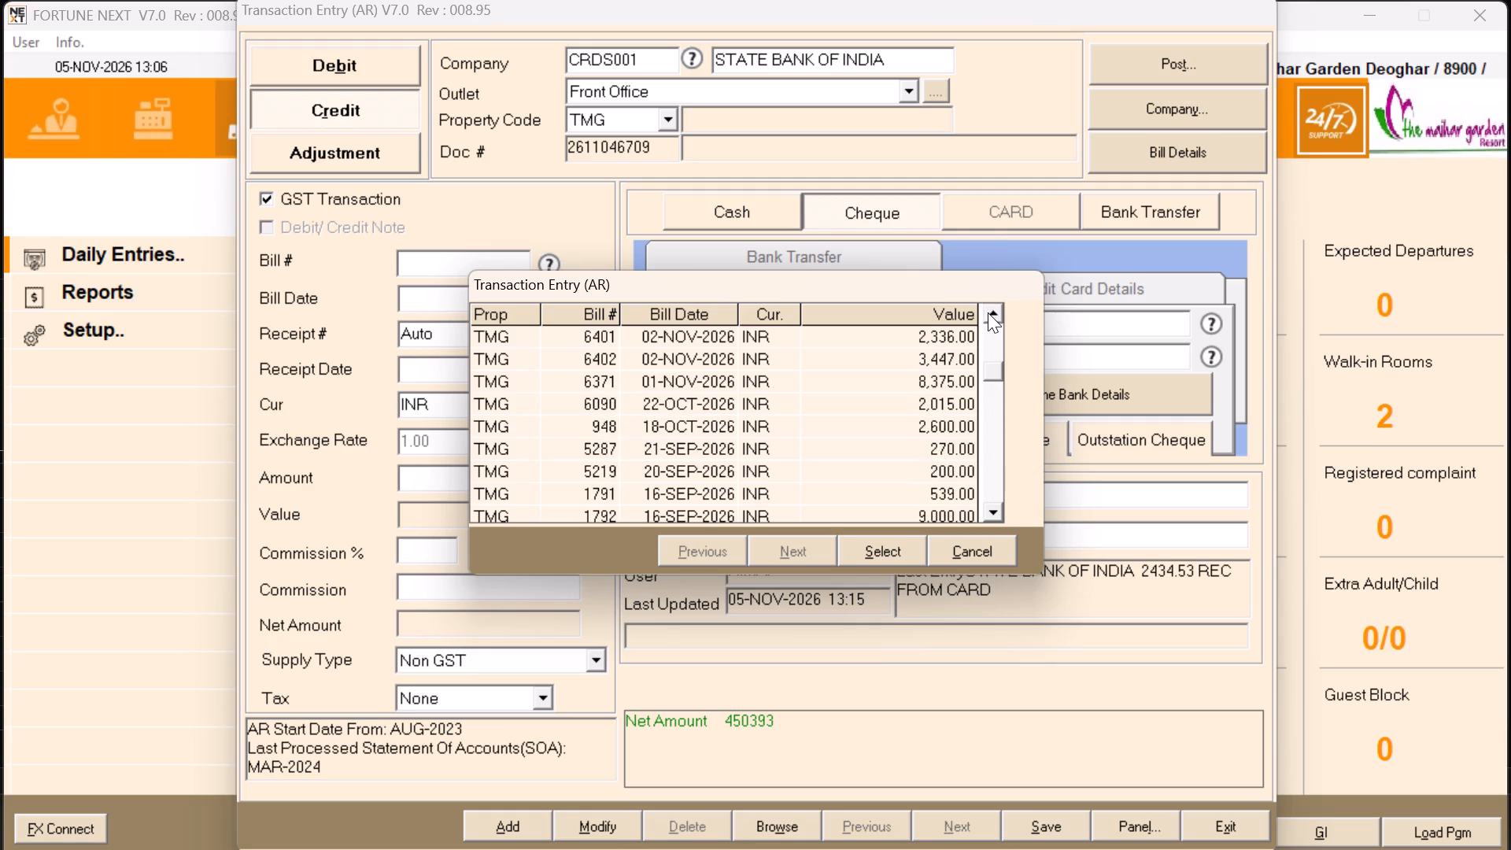
double_click(988, 312)
click(988, 312)
double_click(988, 312)
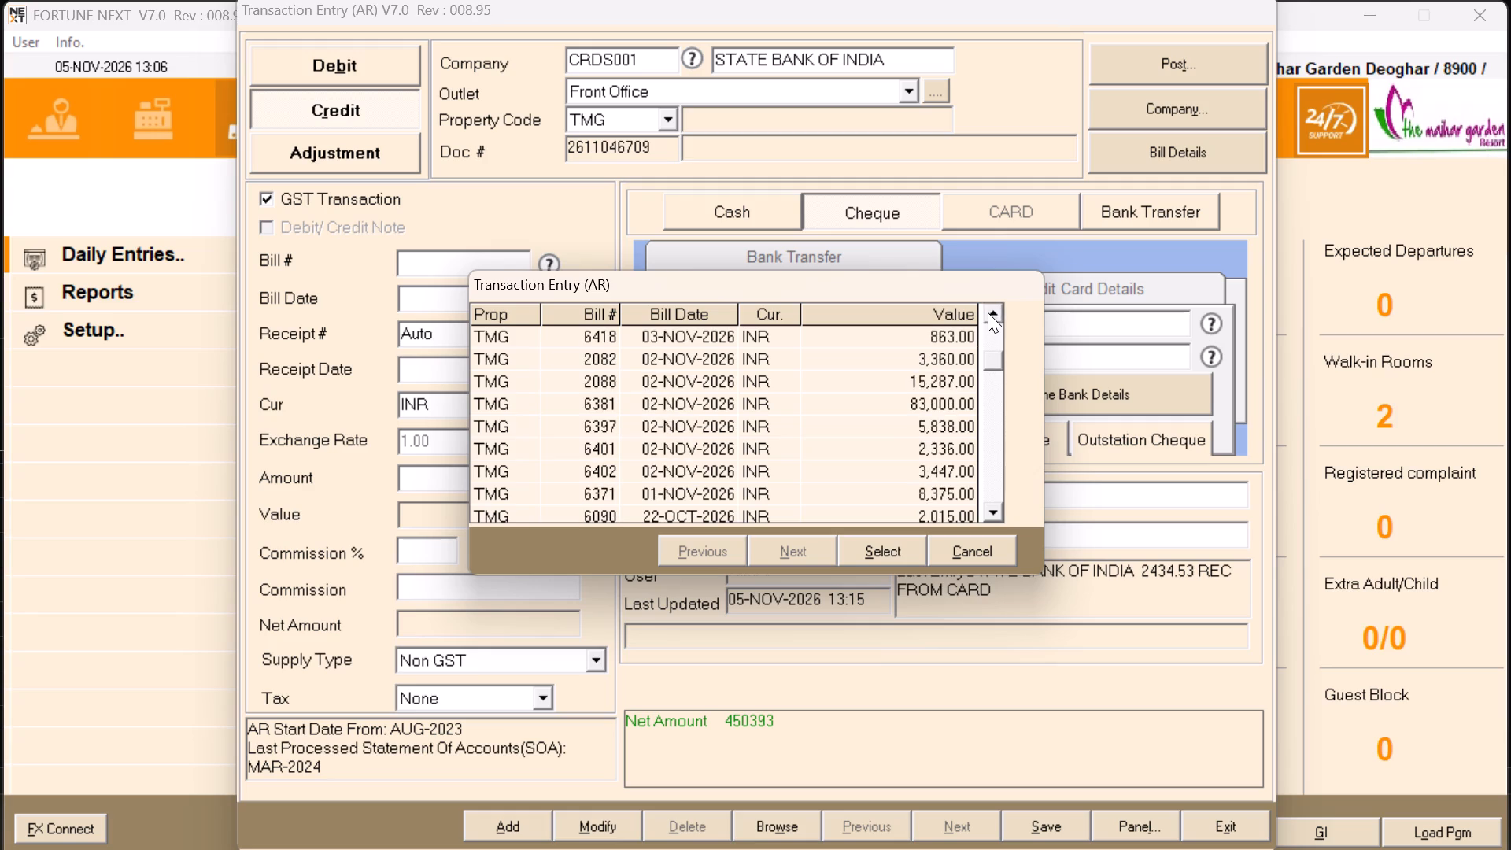
triple_click(988, 312)
triple_click(988, 312)
triple_click(988, 312)
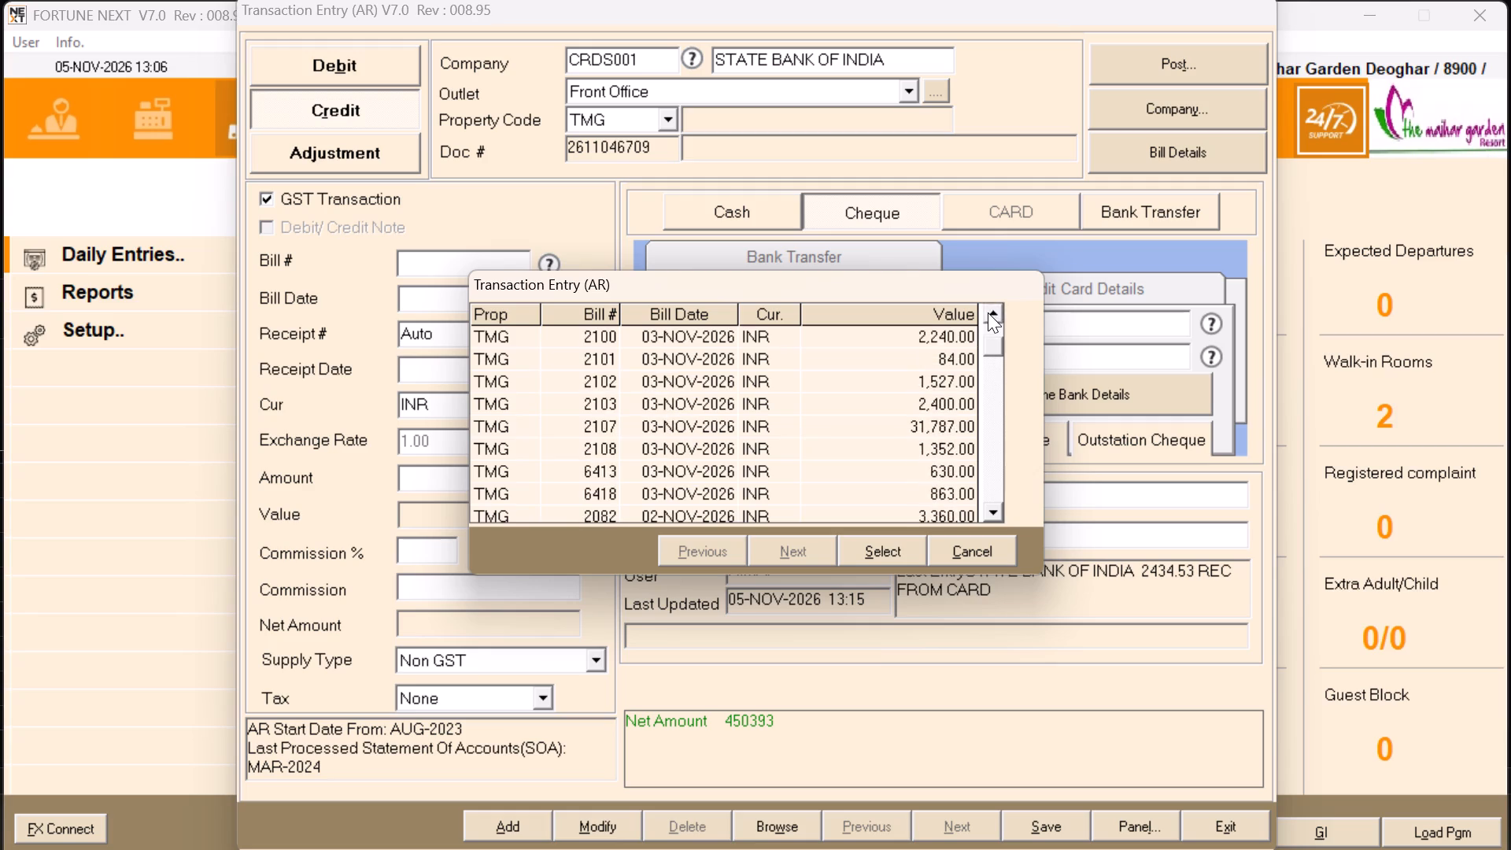
triple_click(988, 312)
double_click(988, 312)
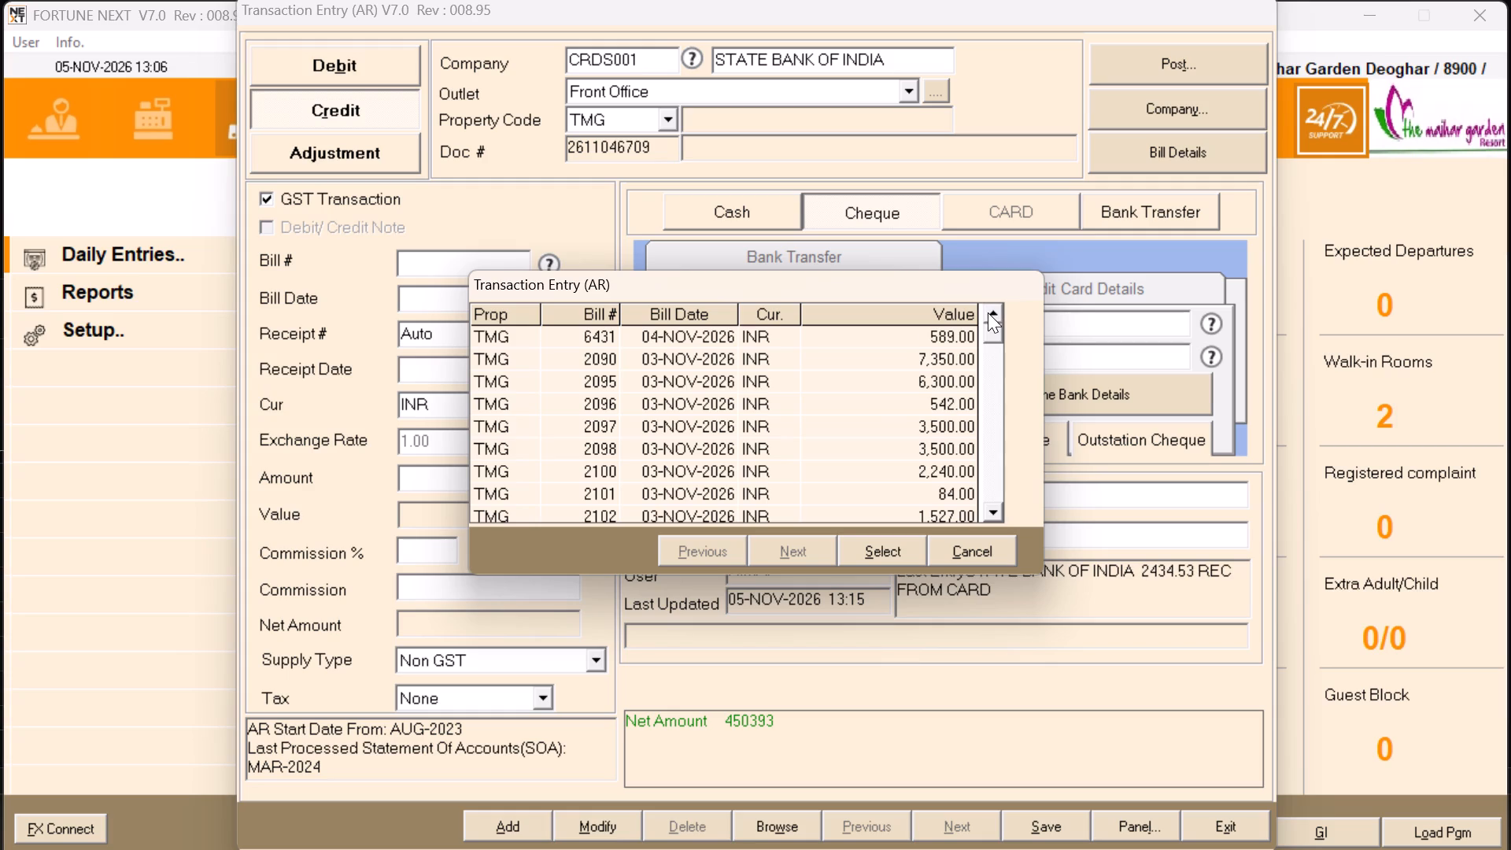
triple_click(988, 312)
click(988, 312)
click(996, 562)
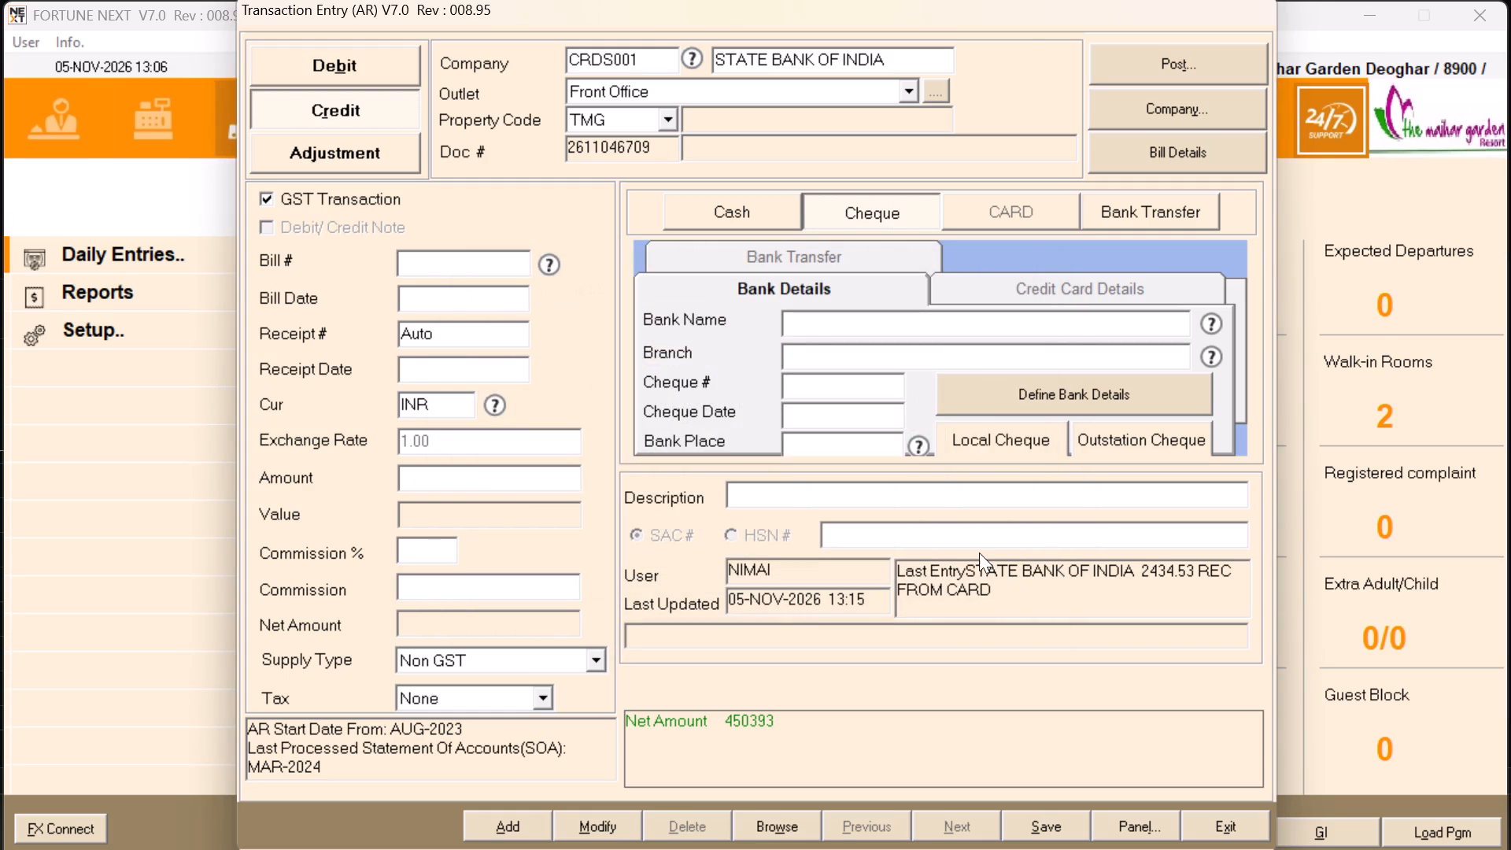
key(alt+Tab)
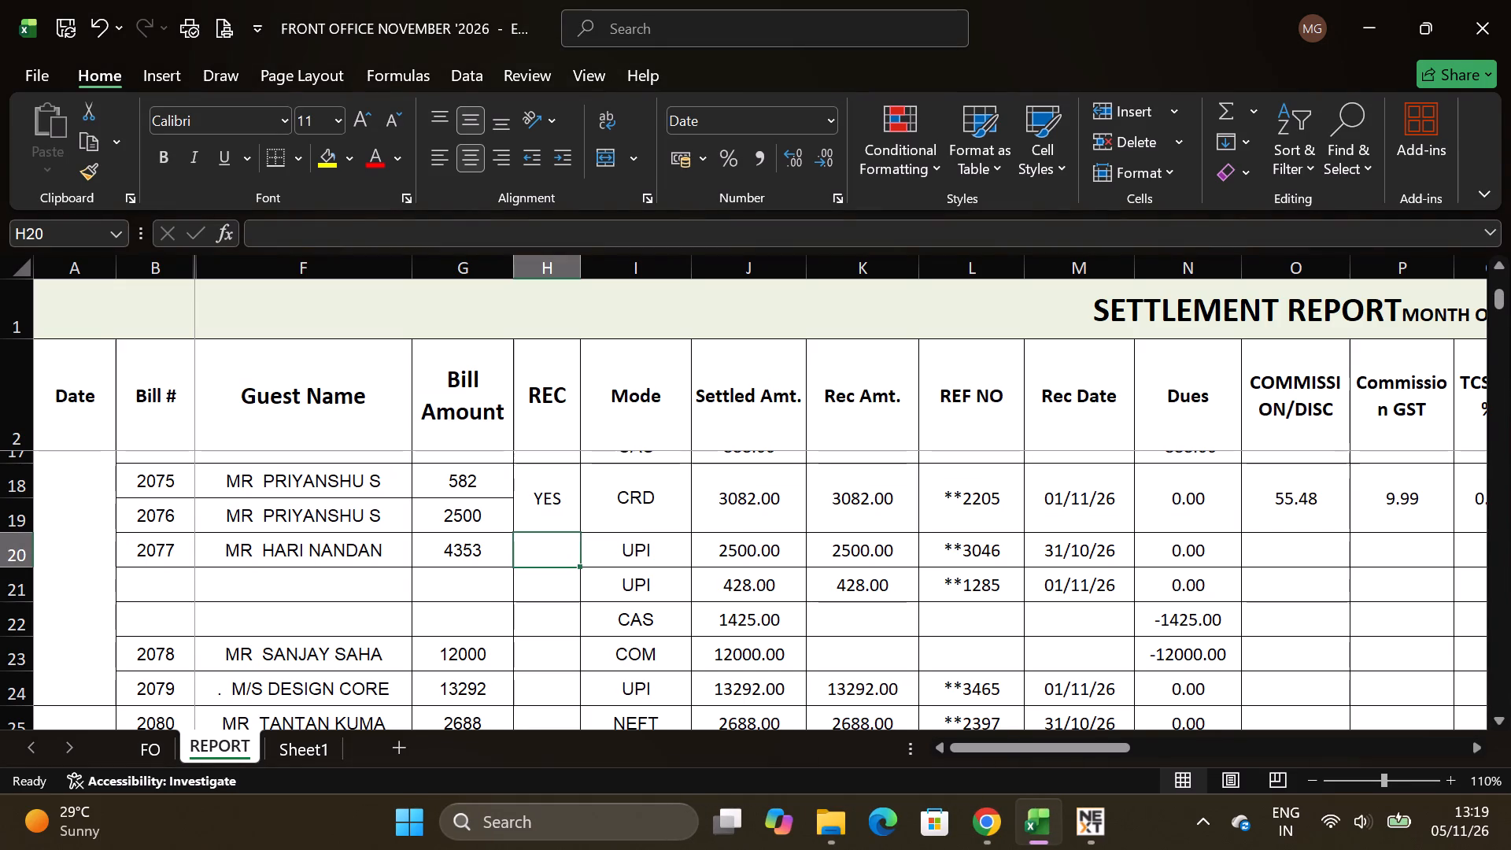
key(alt+Tab)
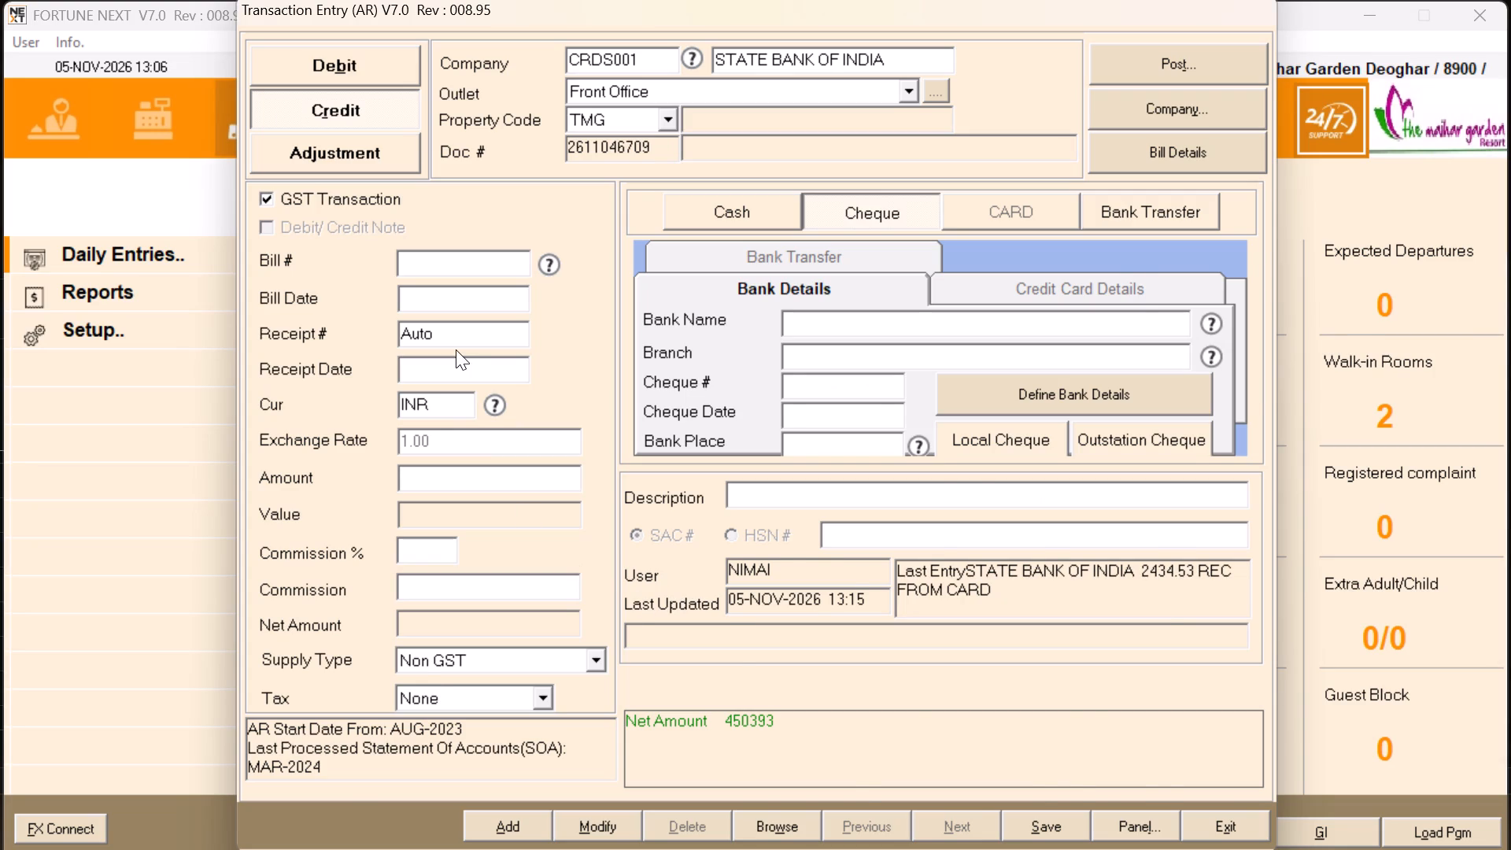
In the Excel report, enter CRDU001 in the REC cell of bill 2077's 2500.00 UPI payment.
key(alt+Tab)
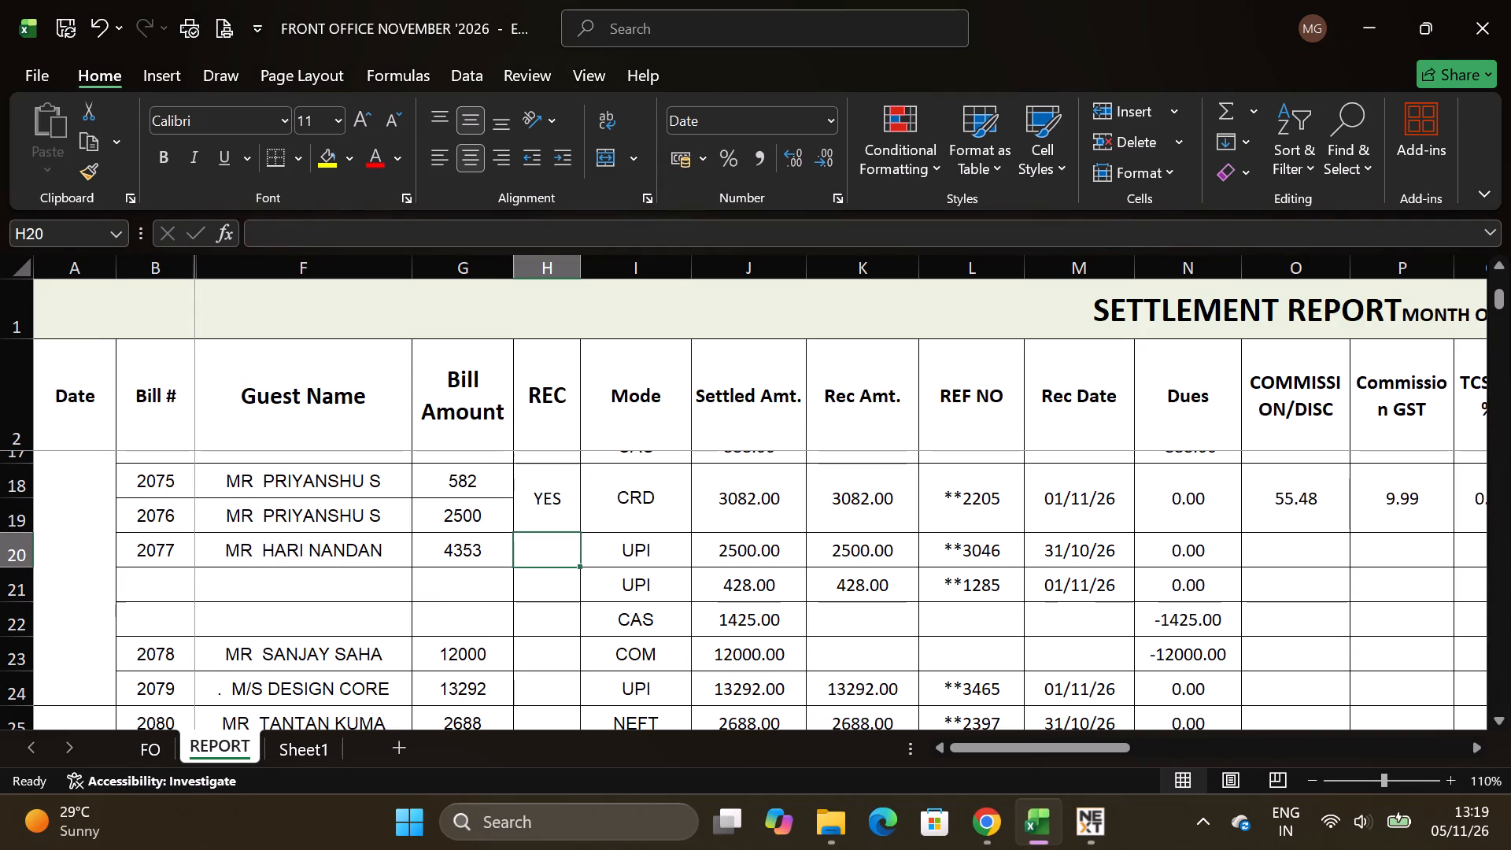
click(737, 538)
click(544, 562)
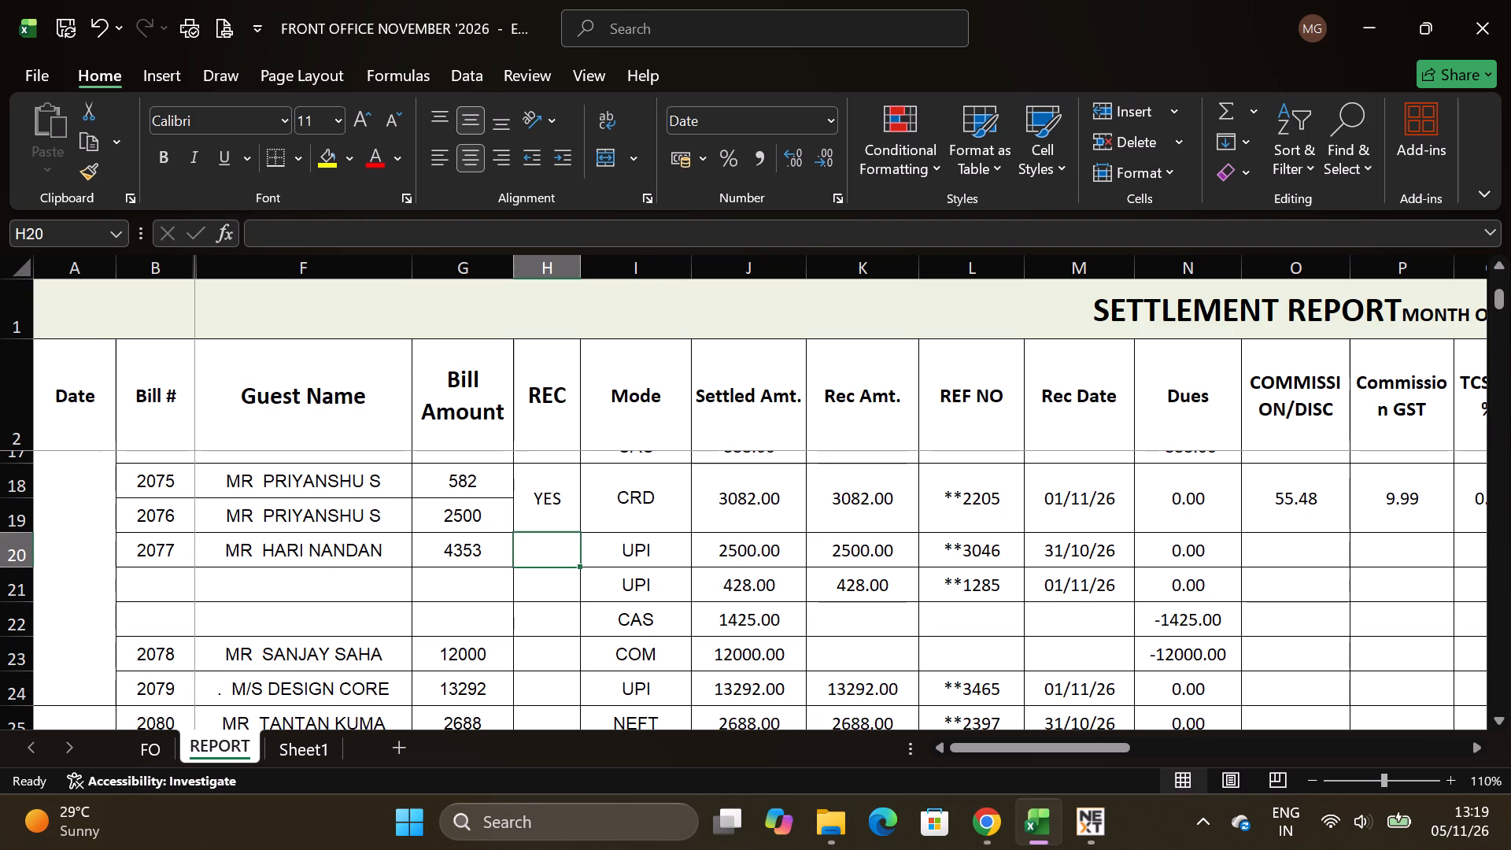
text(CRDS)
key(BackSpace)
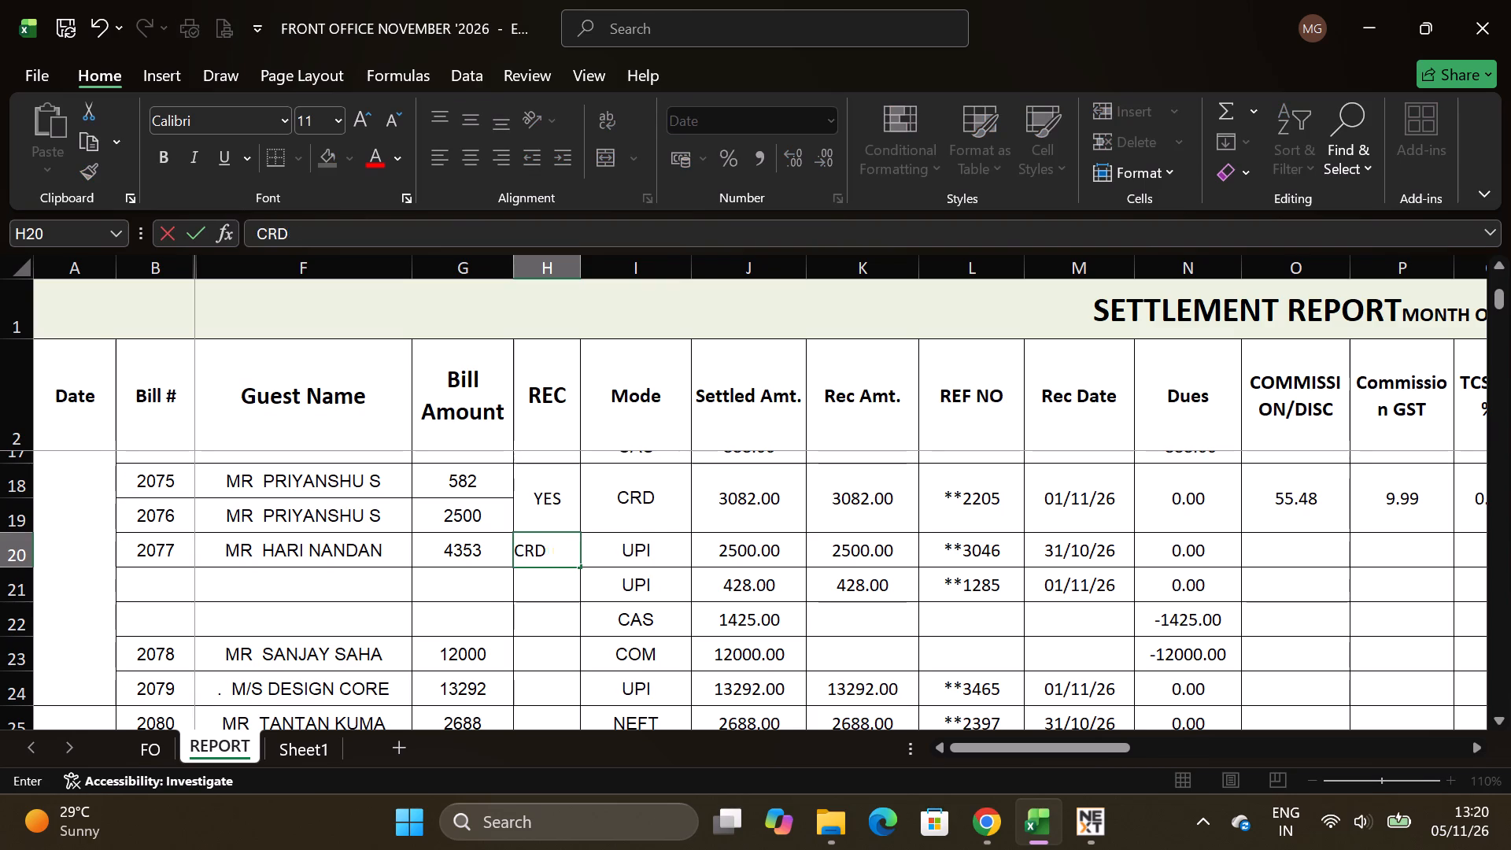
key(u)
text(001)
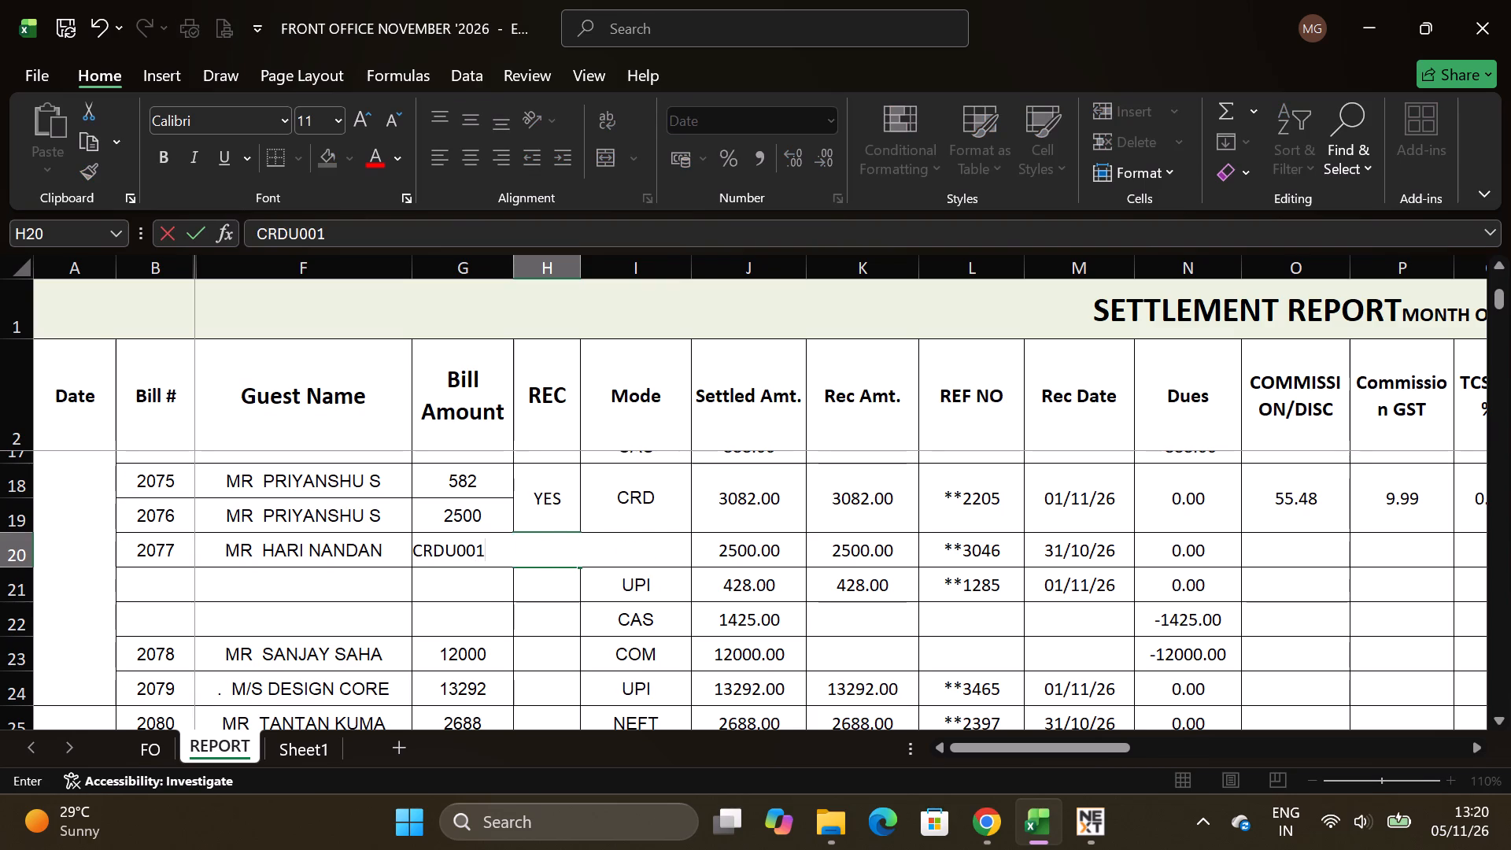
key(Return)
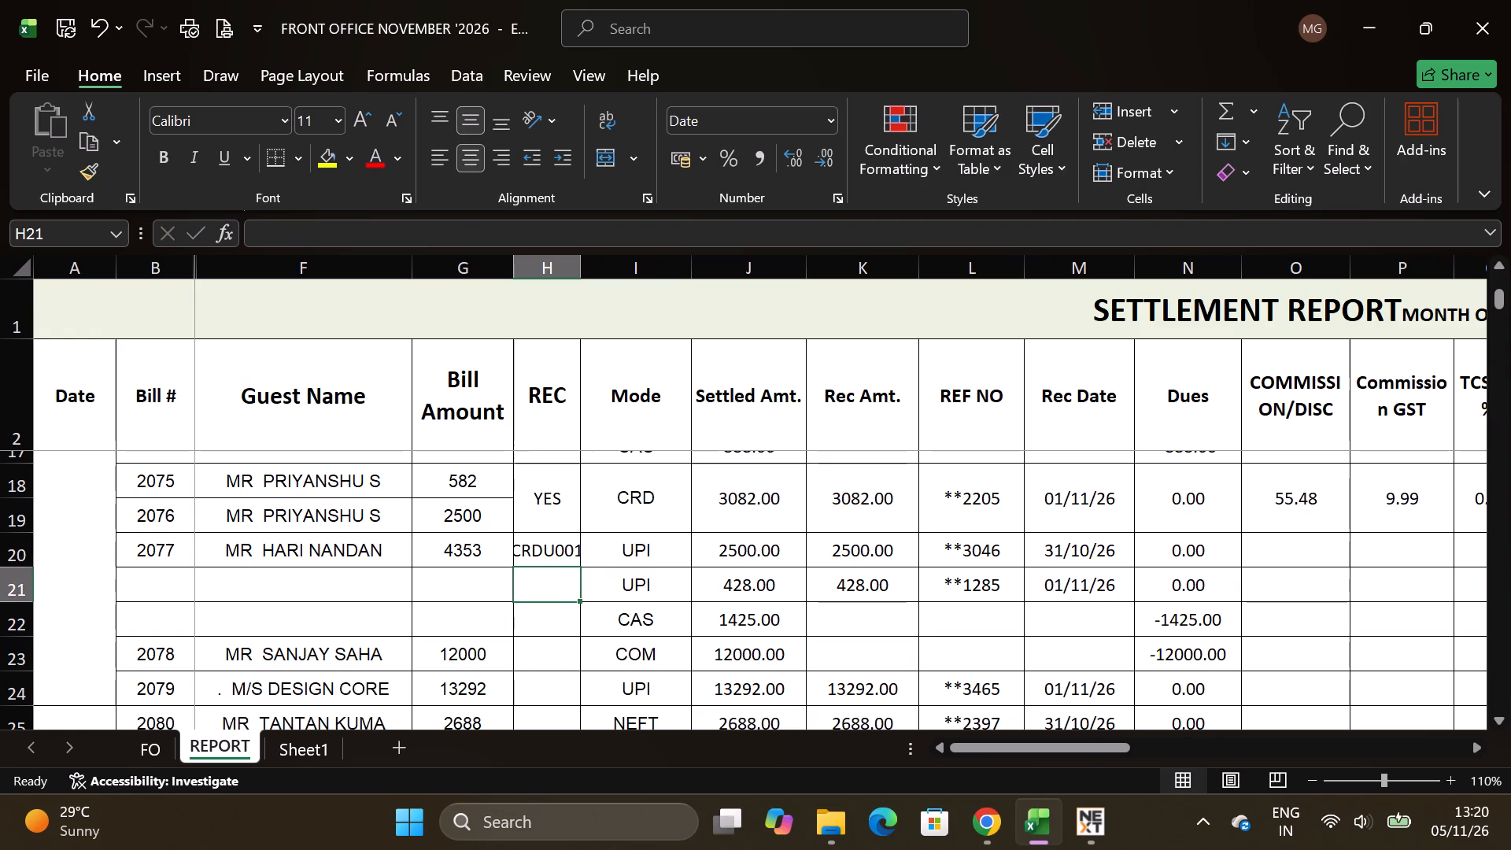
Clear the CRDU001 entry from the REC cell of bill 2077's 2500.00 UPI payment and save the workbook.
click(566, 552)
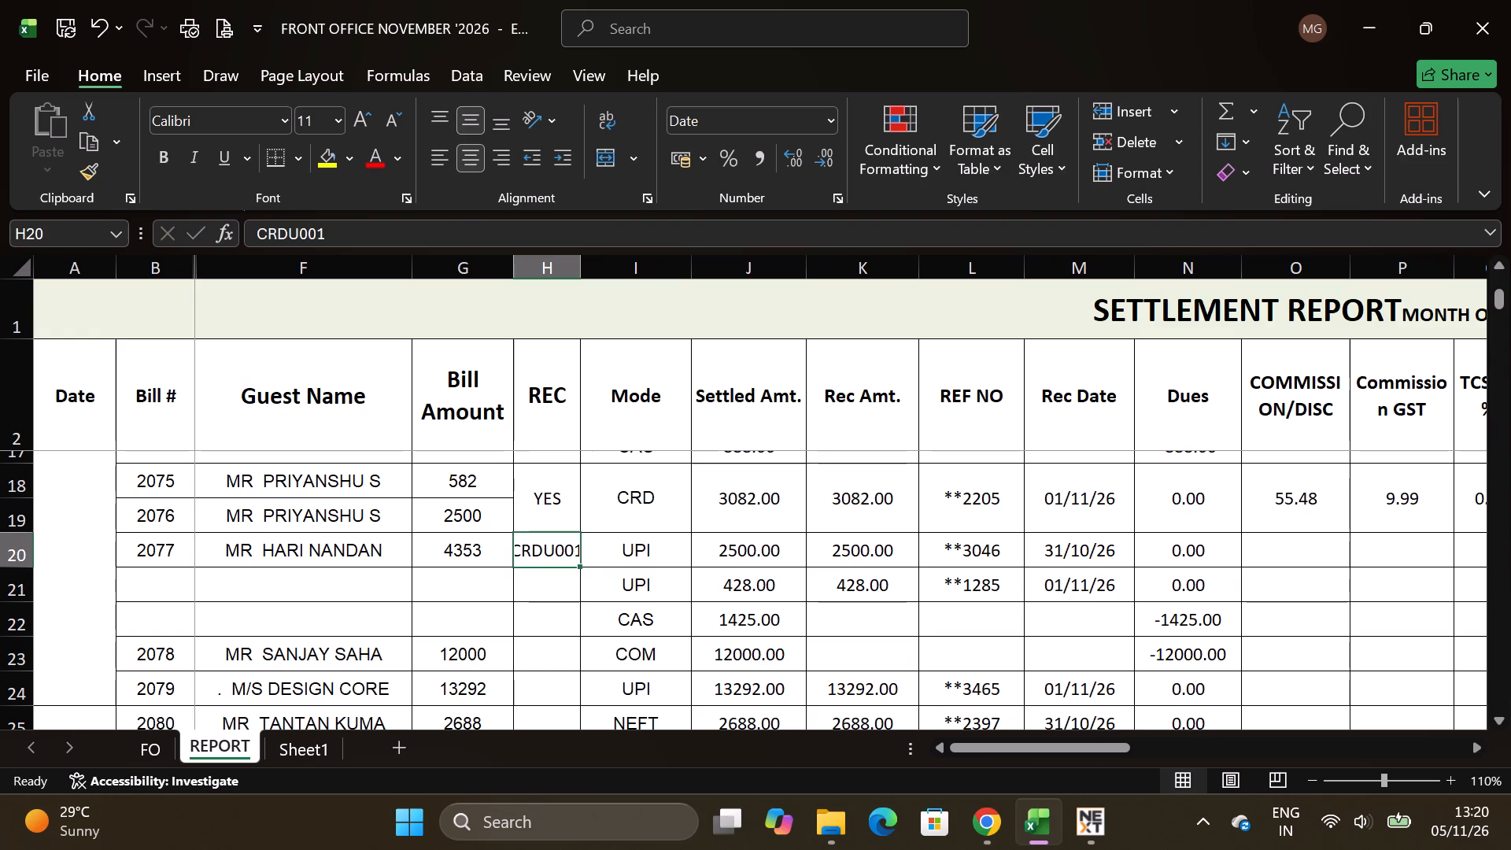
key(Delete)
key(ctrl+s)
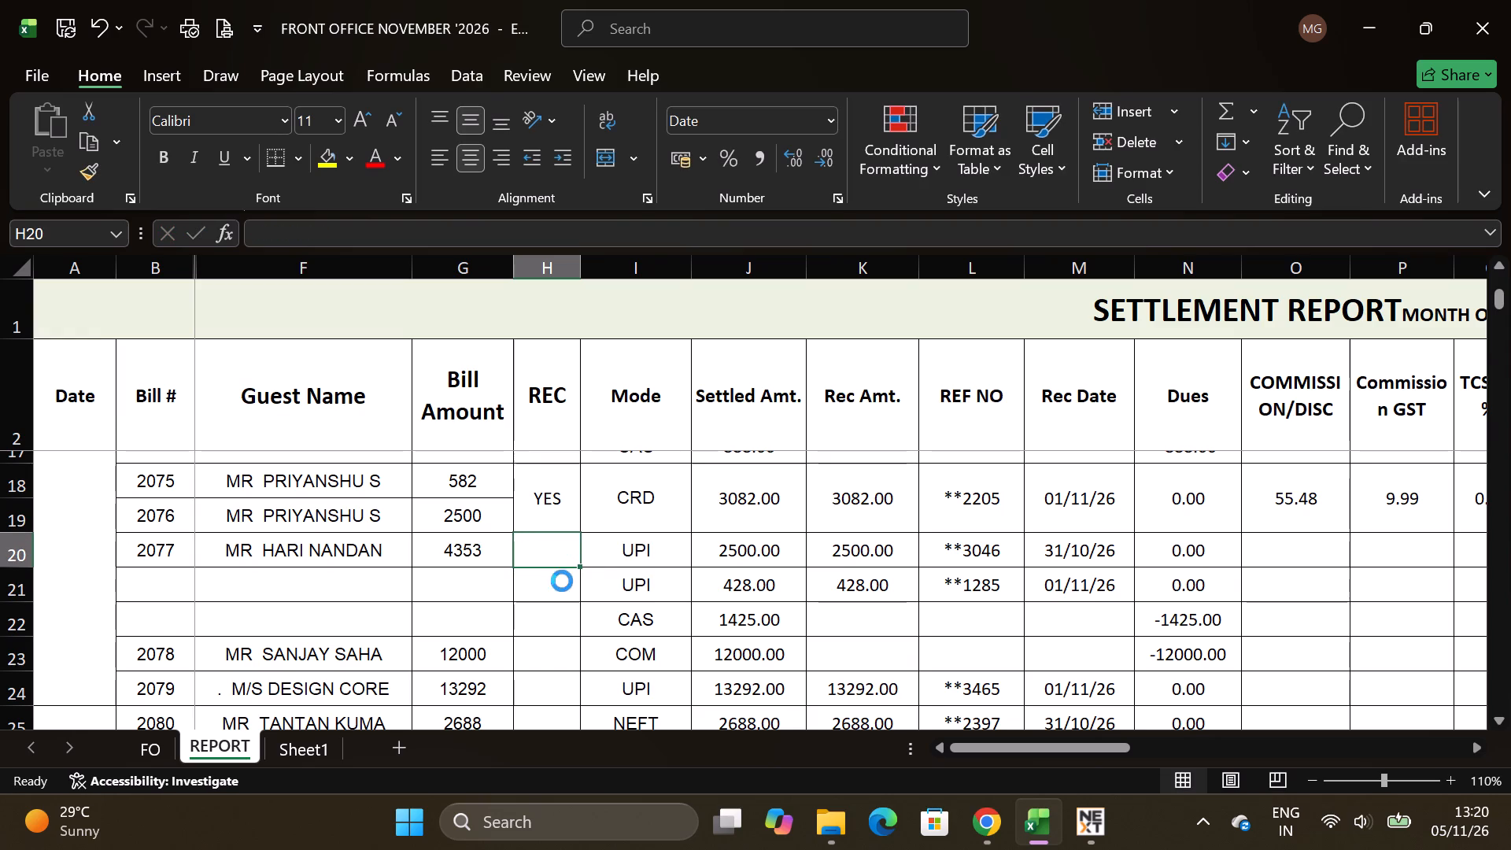
Switch to the AR transaction entry and start a new credit transaction for company CRDU001.
key(alt+Tab)
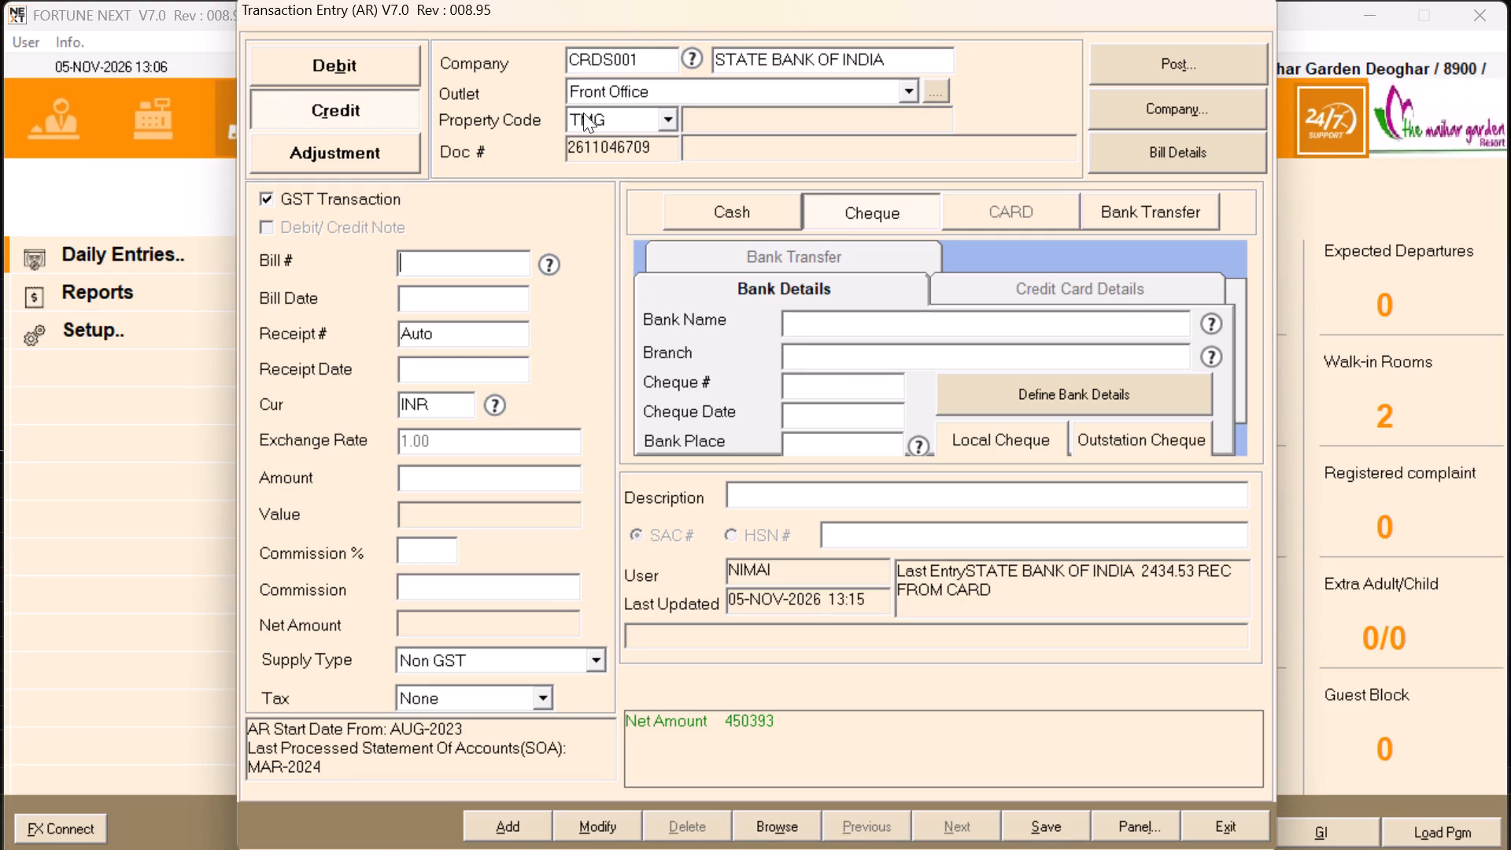
key(alt+Tab)
key(alt+Tab)
click(323, 75)
click(342, 116)
key(Return)
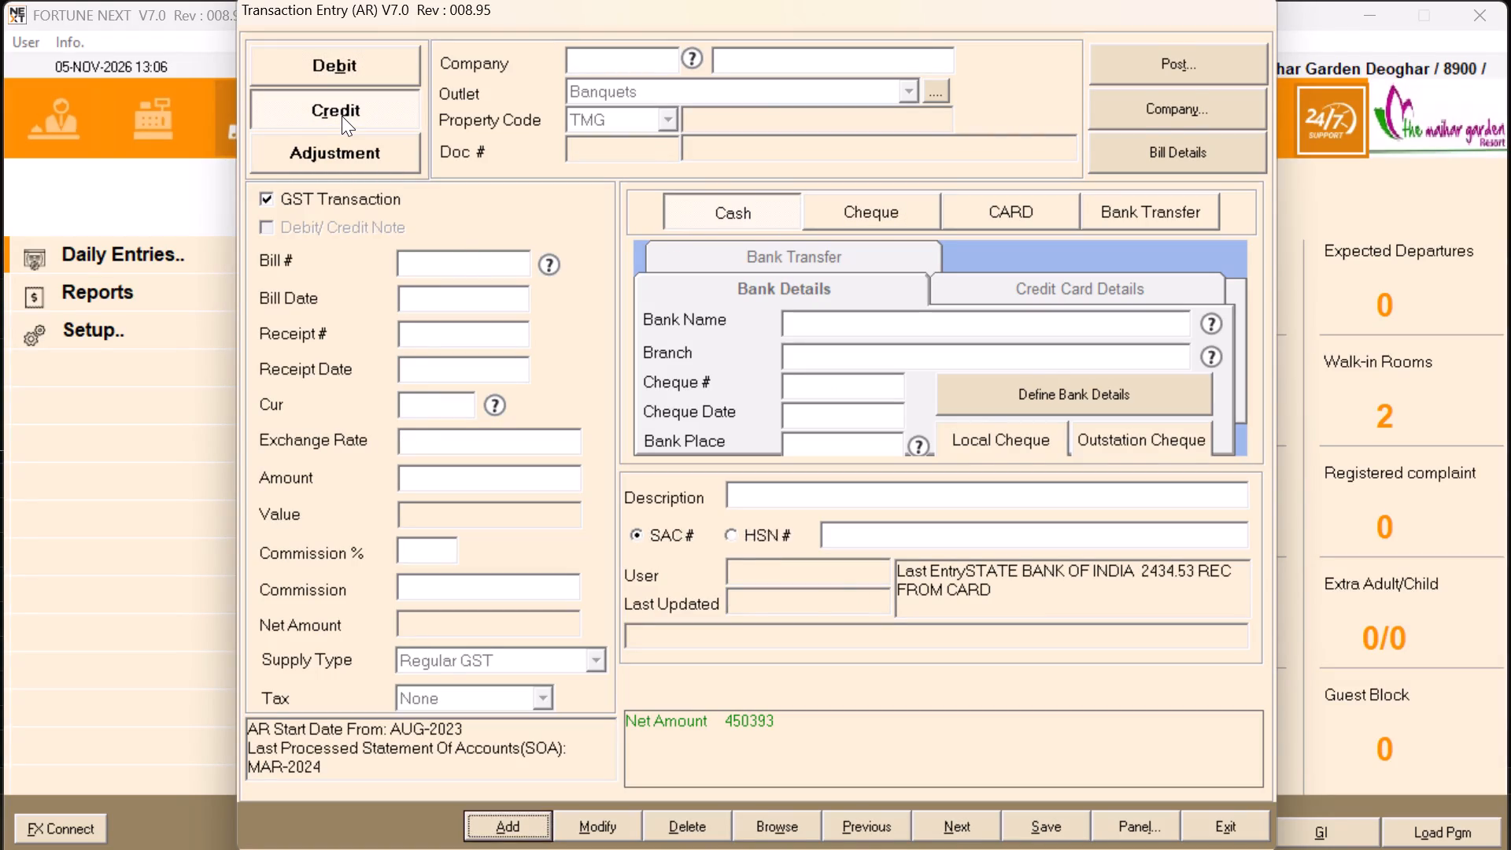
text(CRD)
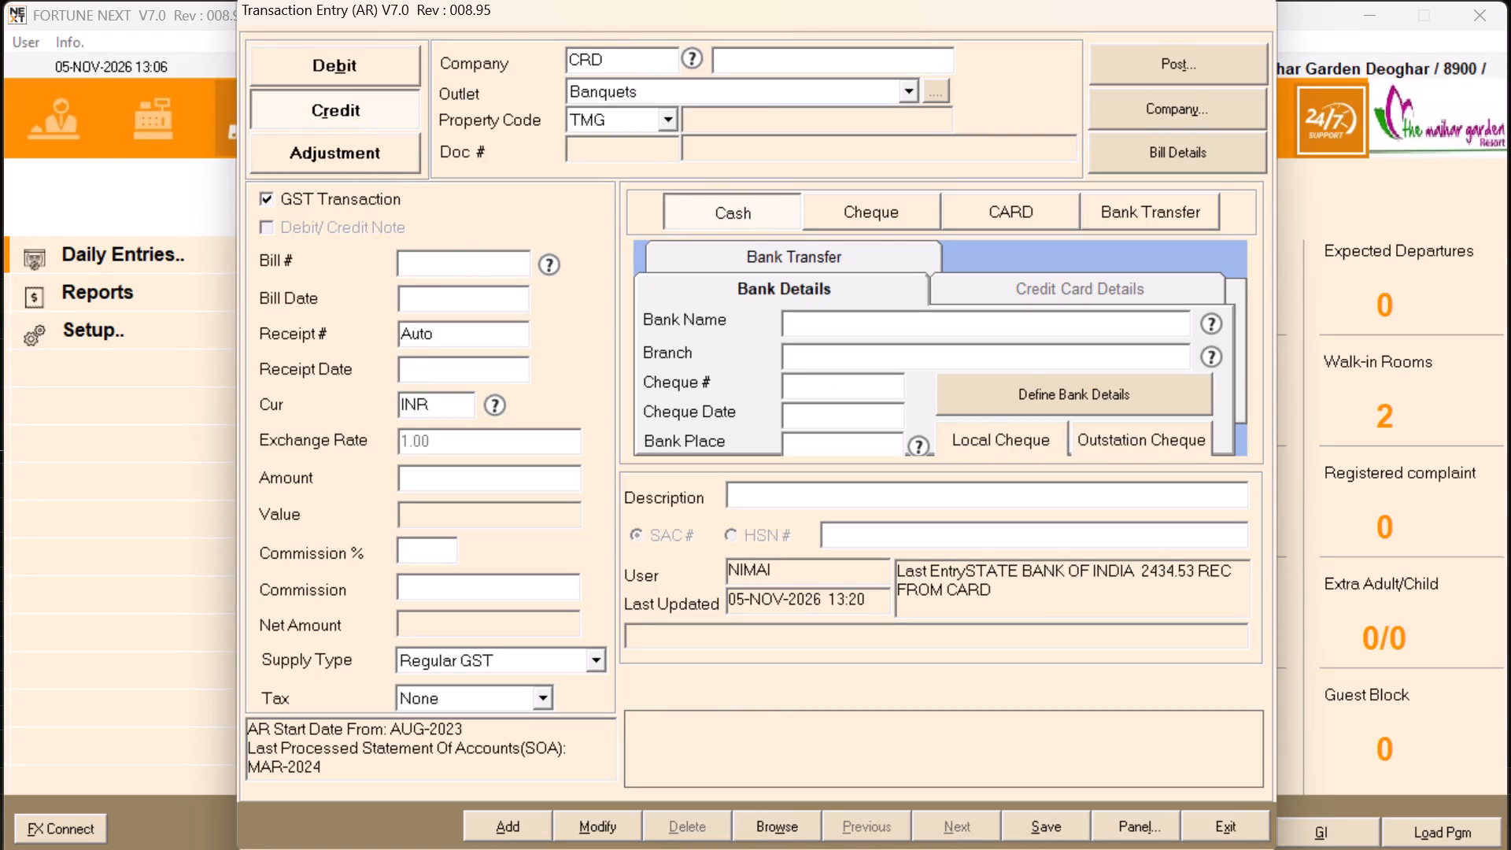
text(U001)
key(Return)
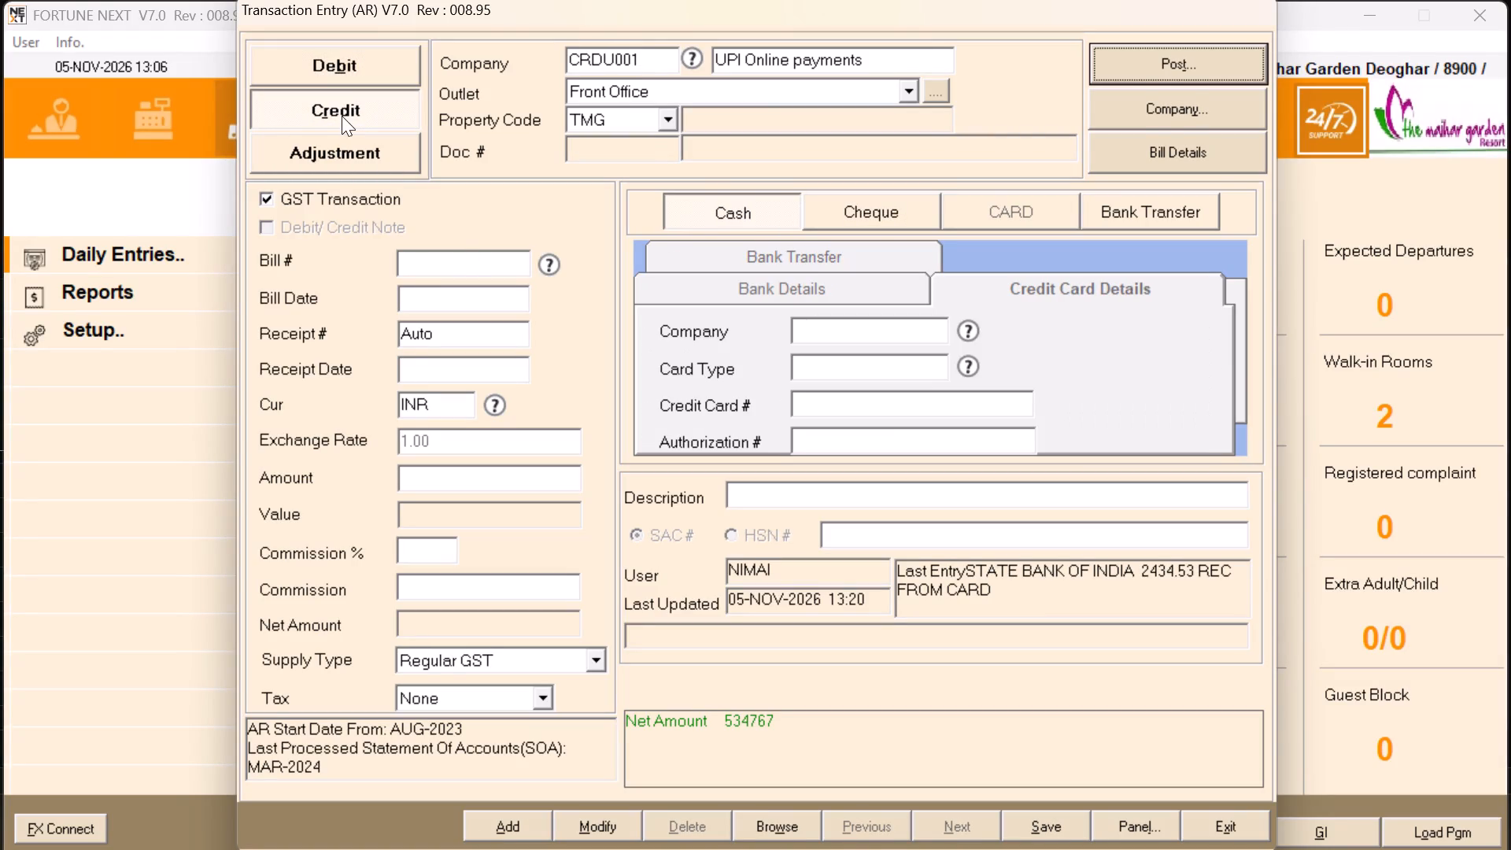
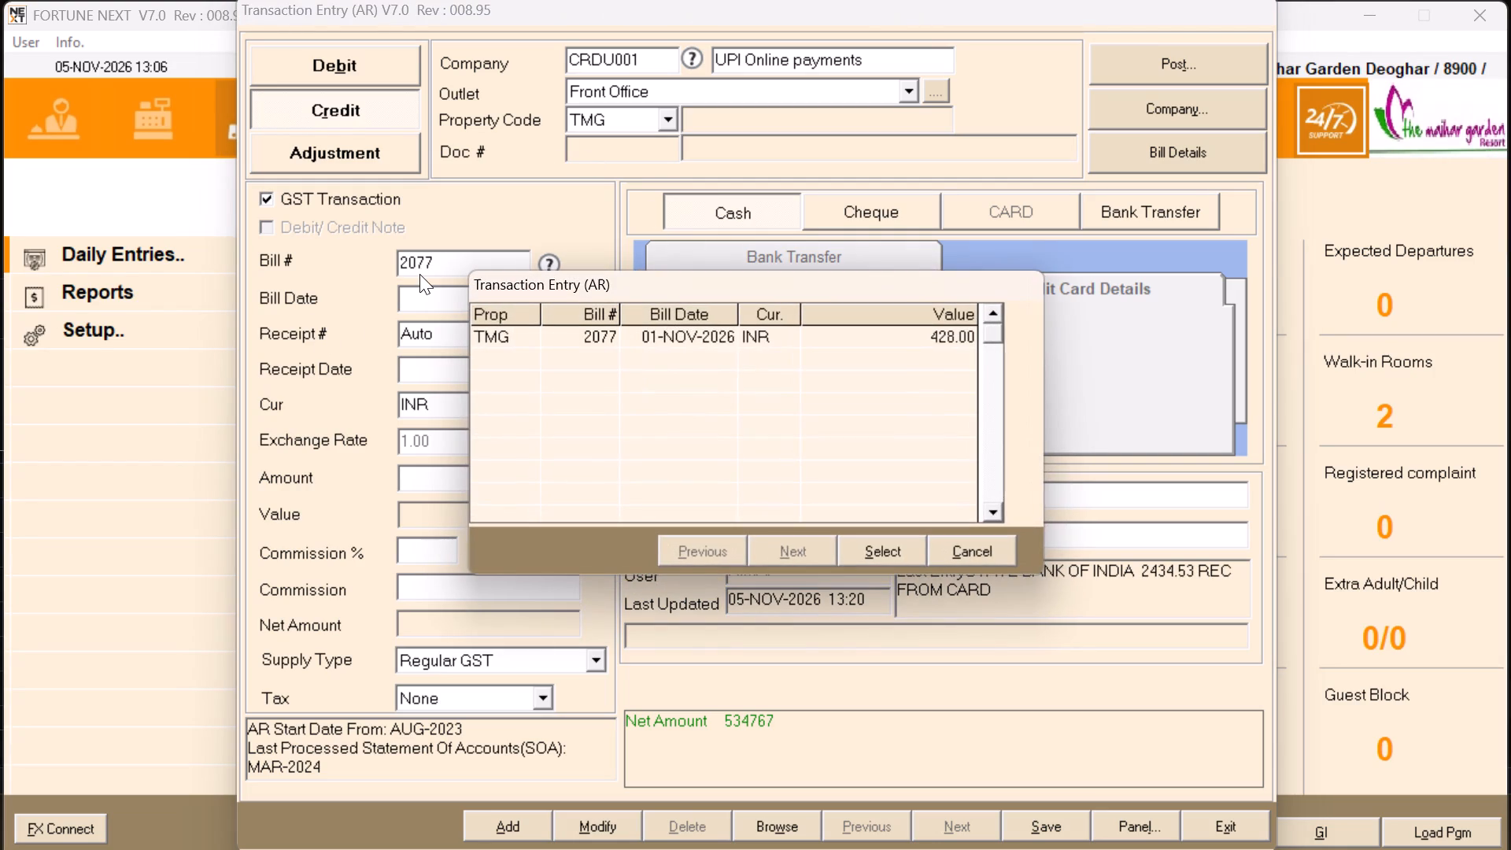
Check bill 2077's UPI payments in the Excel settlement report, then return to the AR bill lookup for company CRDU001.
key(alt+Tab)
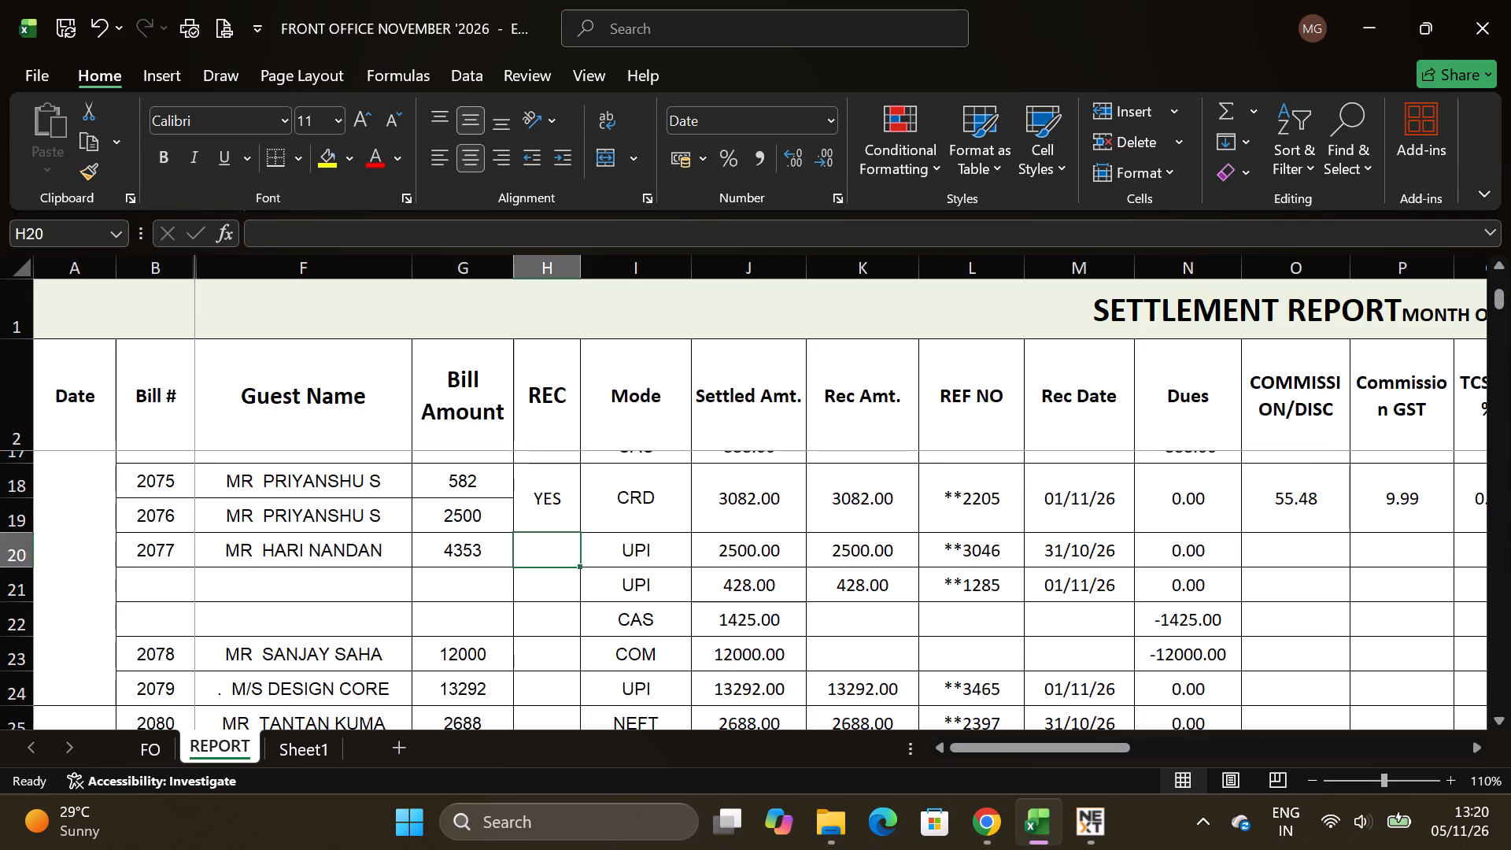
key(alt+Tab)
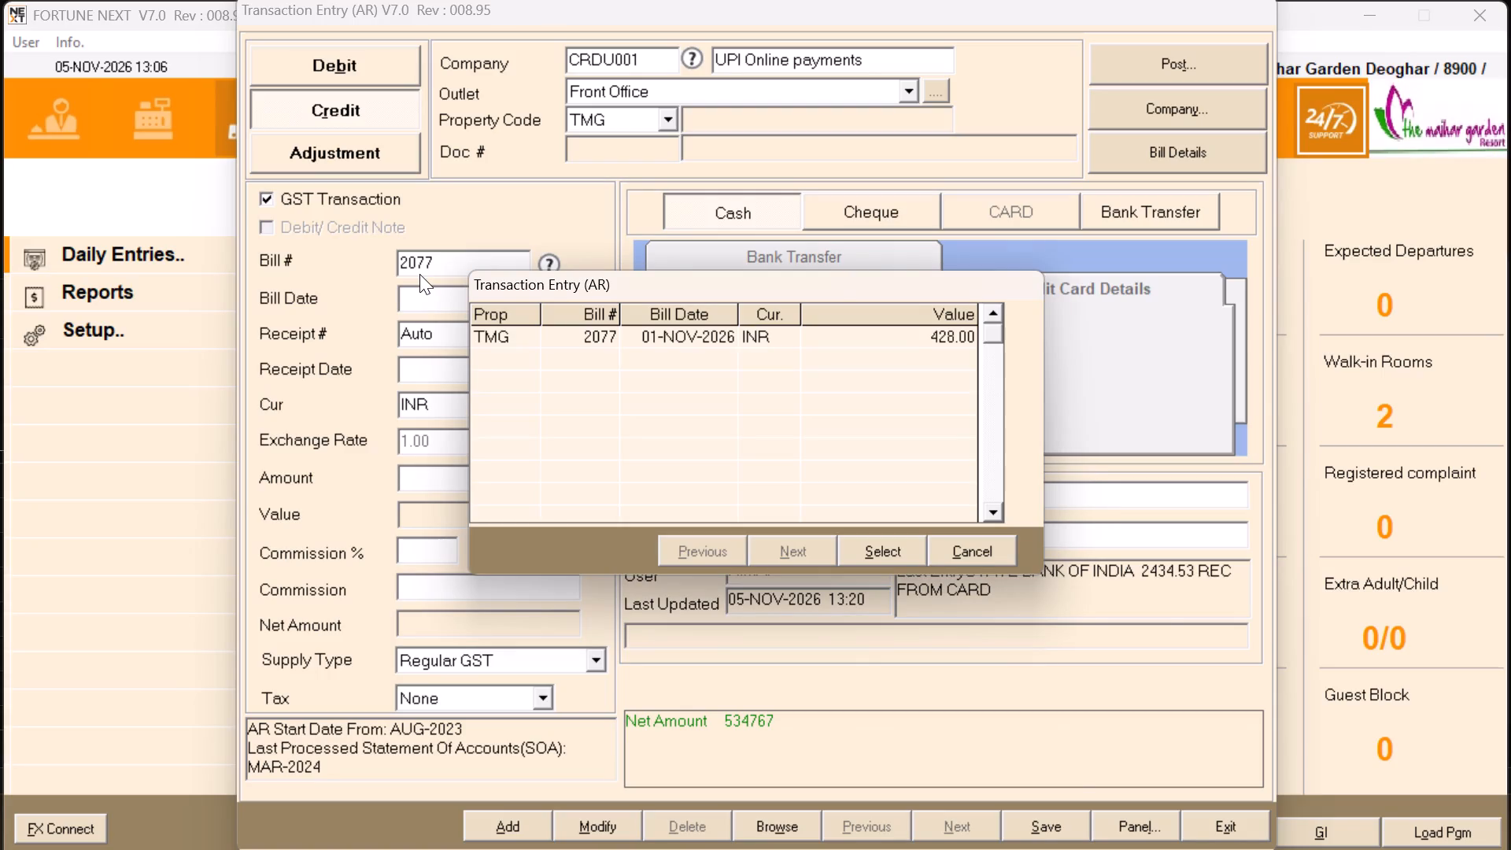
Add up bill 2077's two UPI settled amounts in the Excel report and compare them with company CRDU001's open bill list.
key(alt+Tab)
key(alt+Tab)
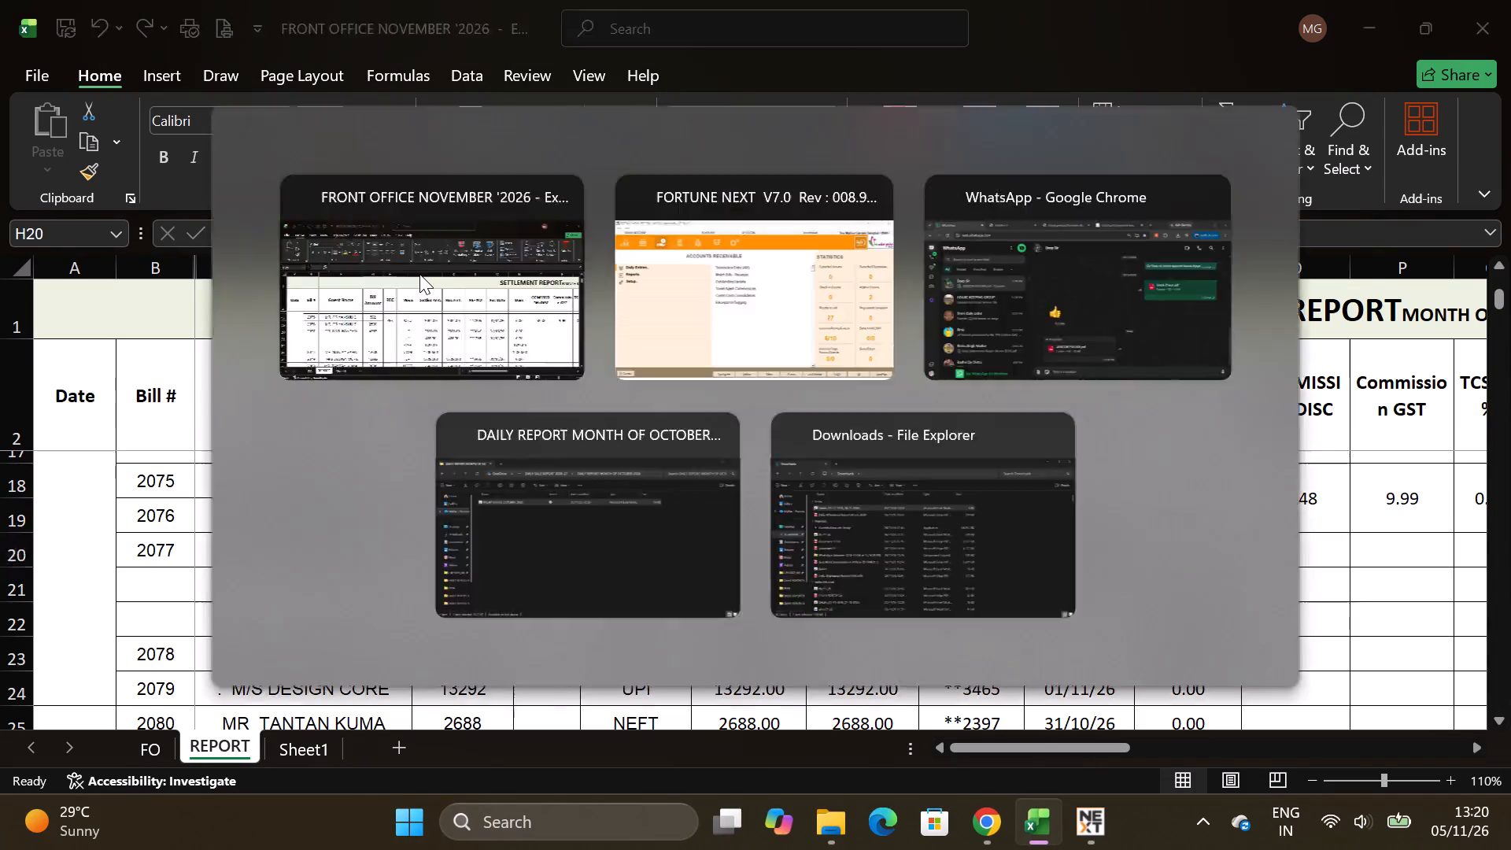
key(alt+Tab)
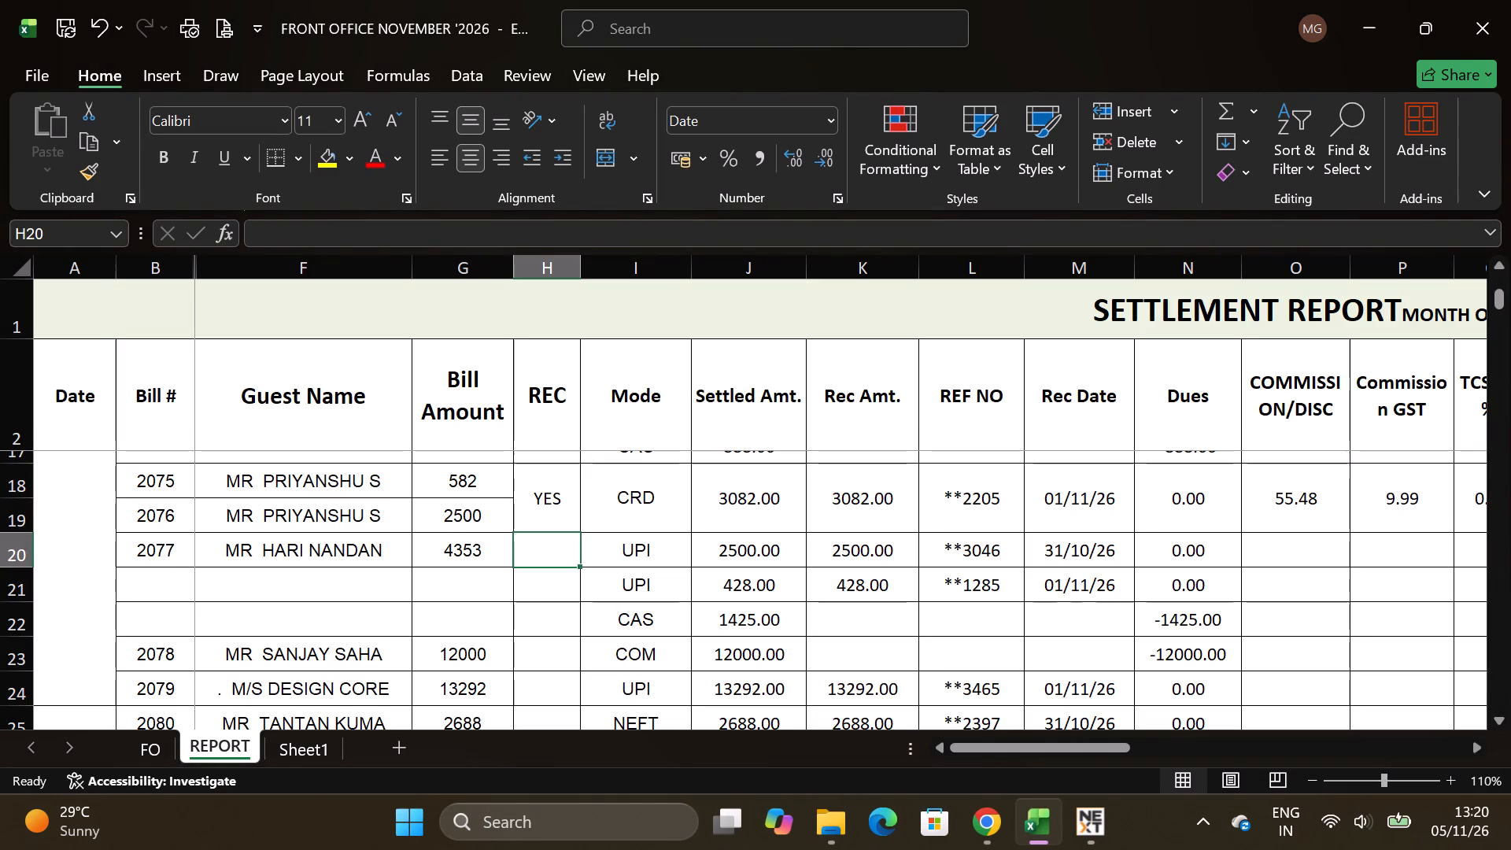
key(alt+Tab)
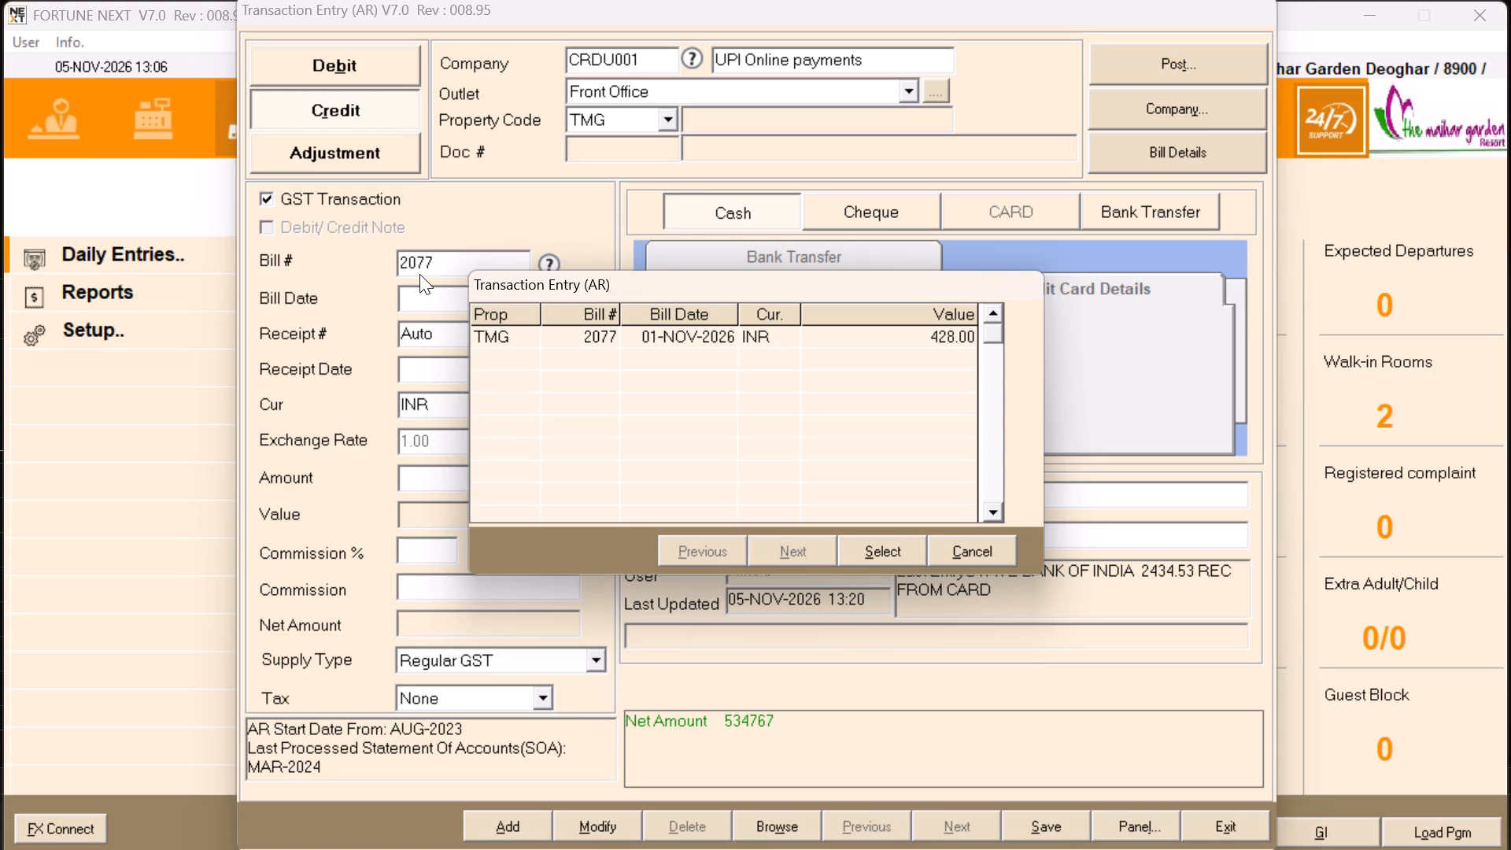
key(alt+Tab)
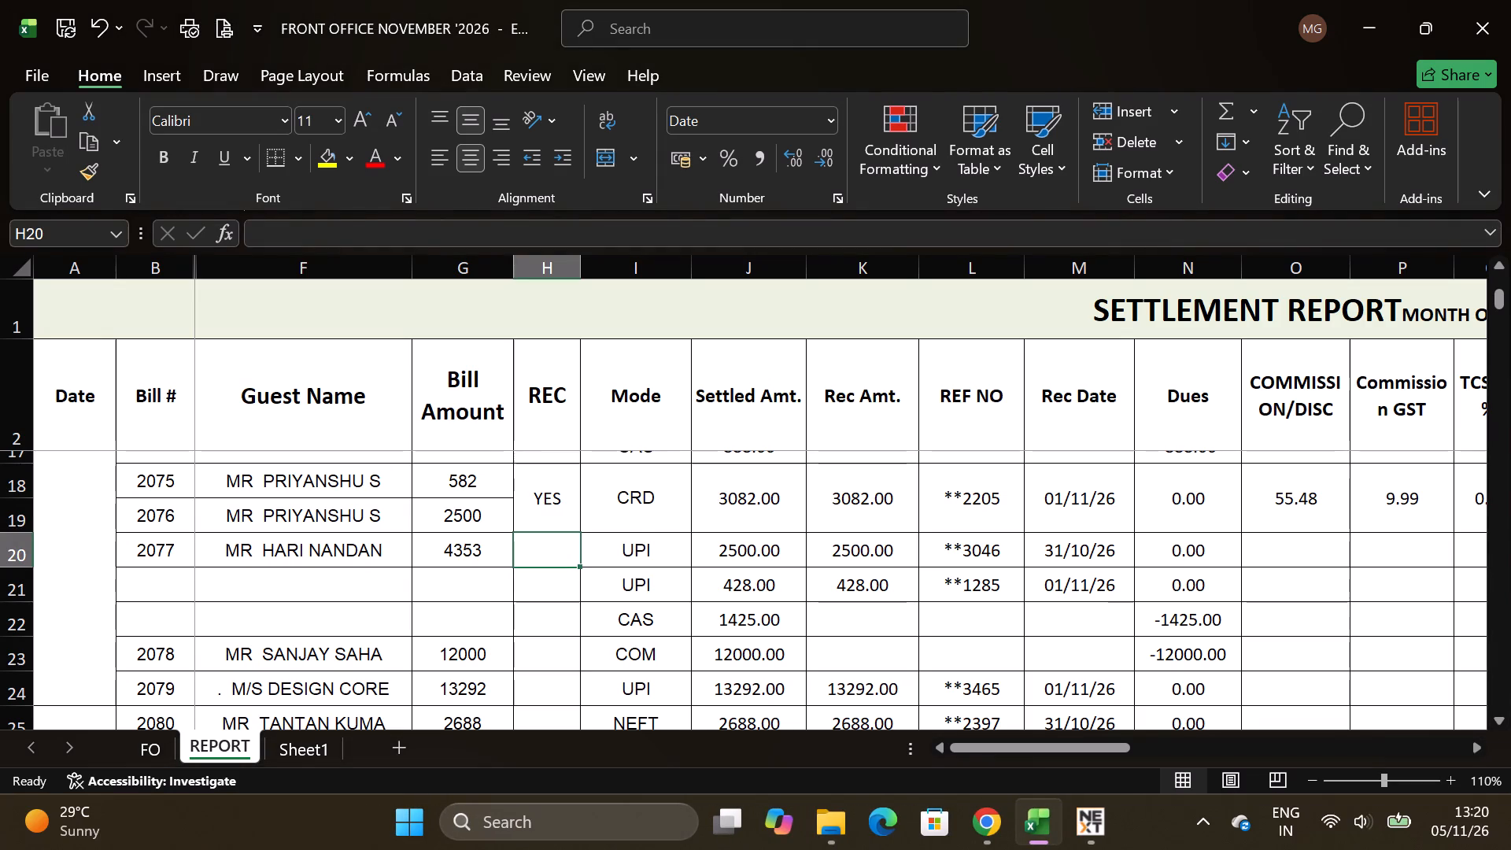
drag(774, 553, 780, 574)
key(alt+Tab)
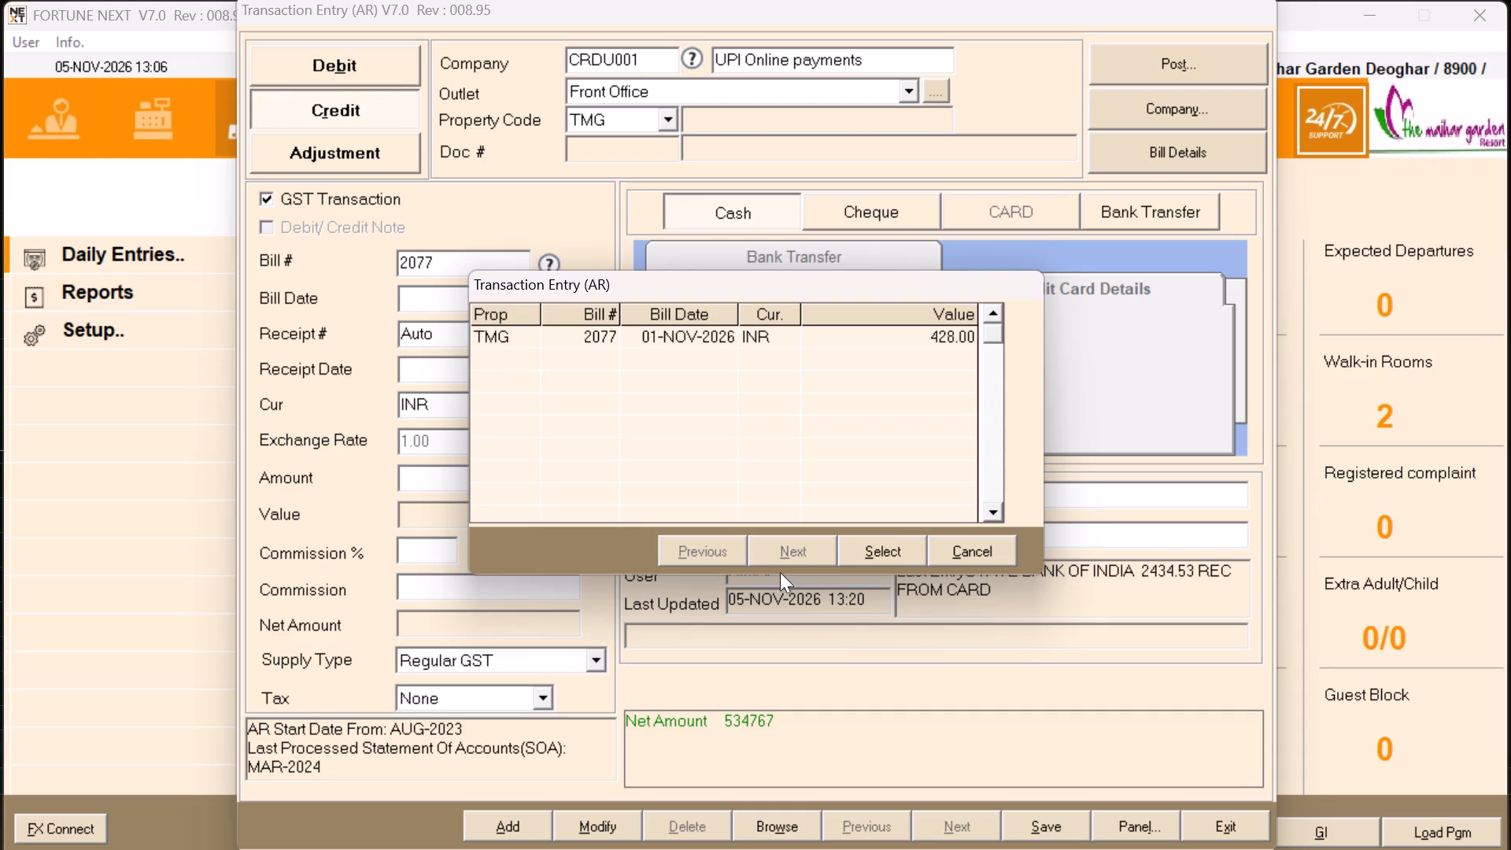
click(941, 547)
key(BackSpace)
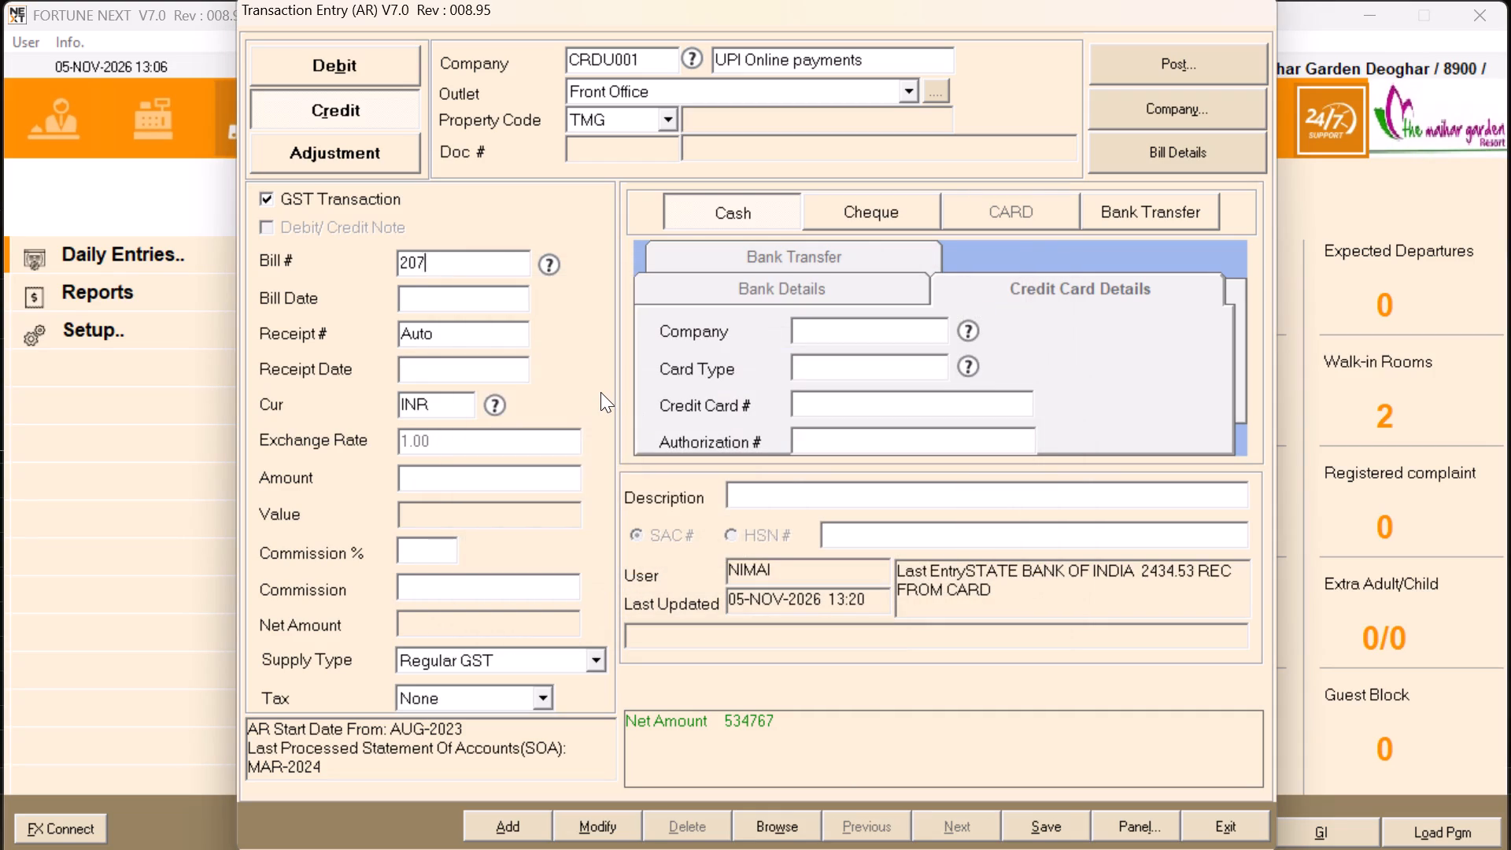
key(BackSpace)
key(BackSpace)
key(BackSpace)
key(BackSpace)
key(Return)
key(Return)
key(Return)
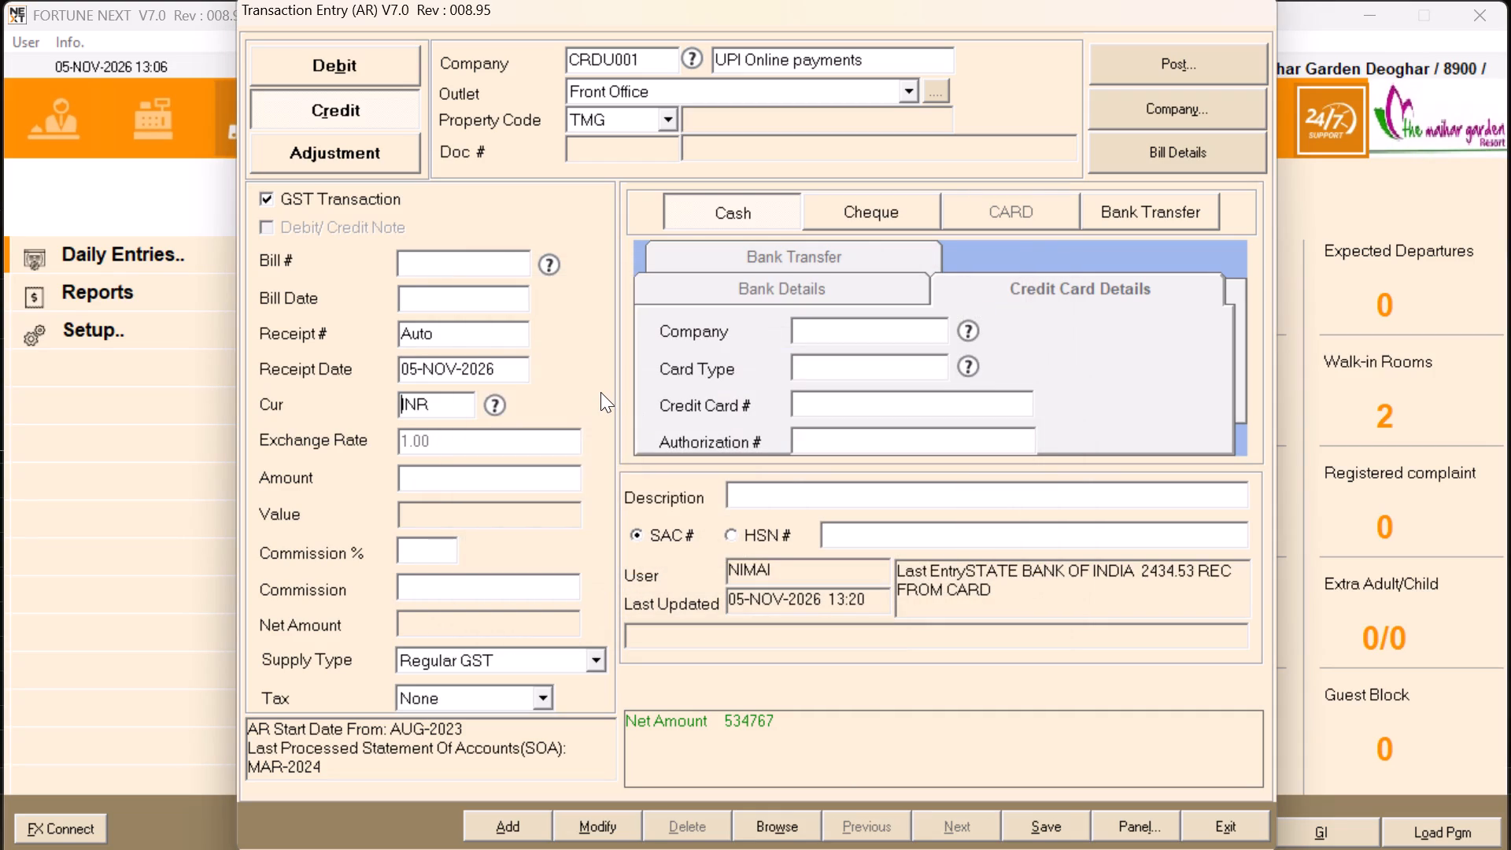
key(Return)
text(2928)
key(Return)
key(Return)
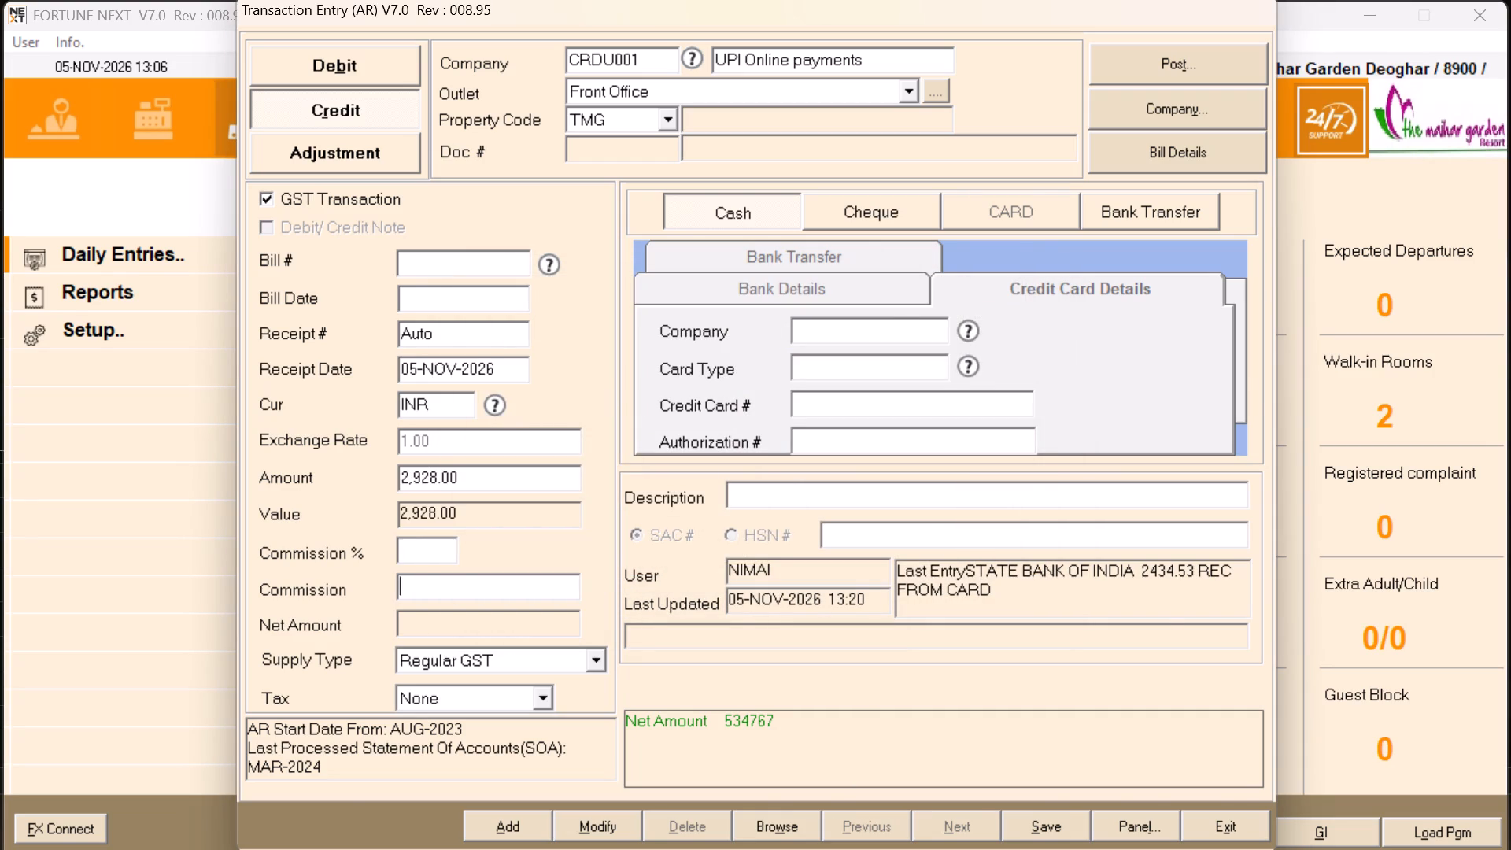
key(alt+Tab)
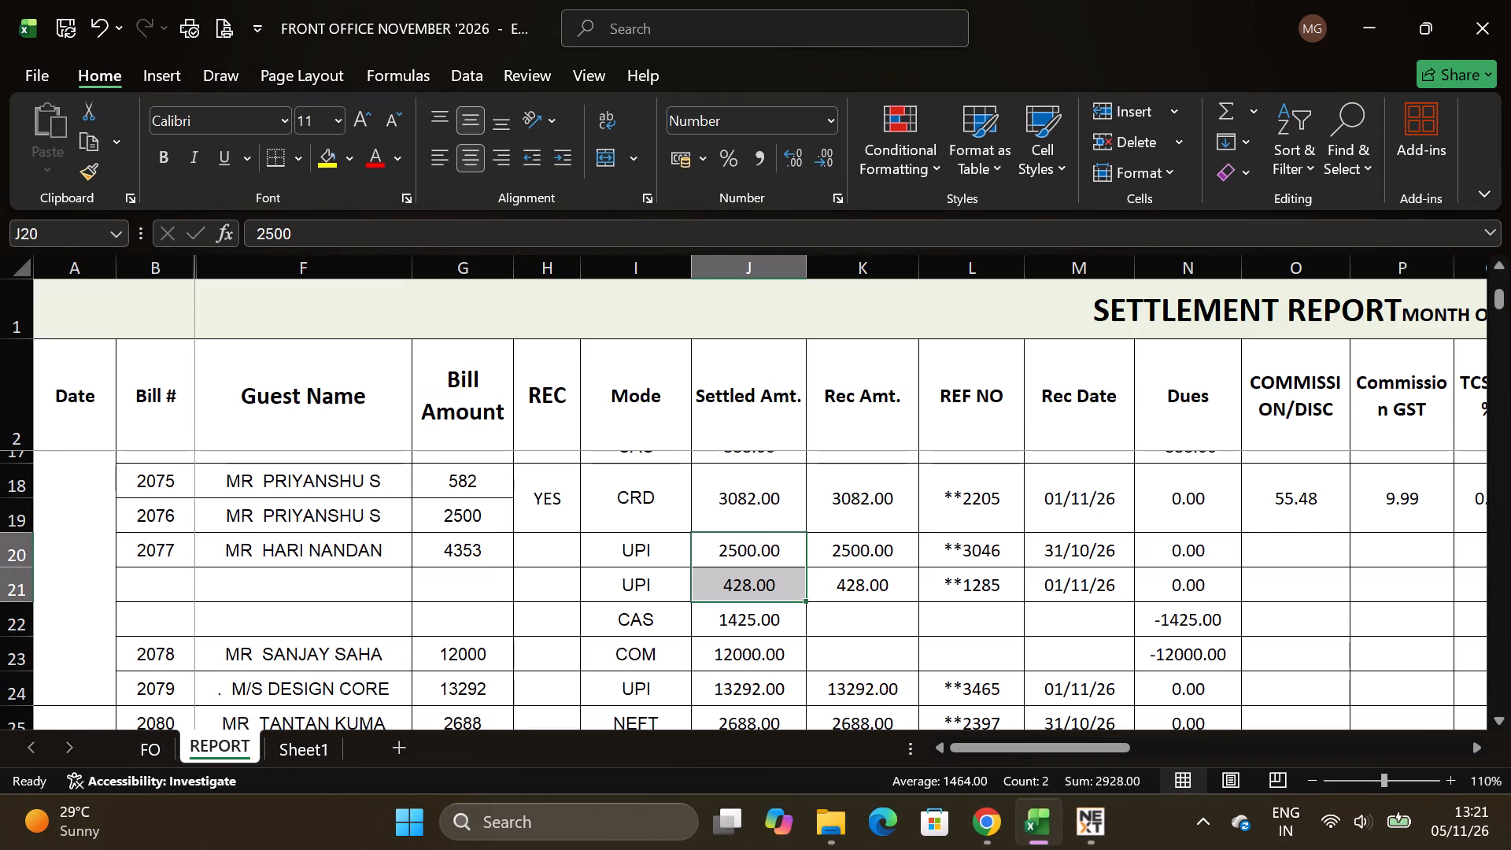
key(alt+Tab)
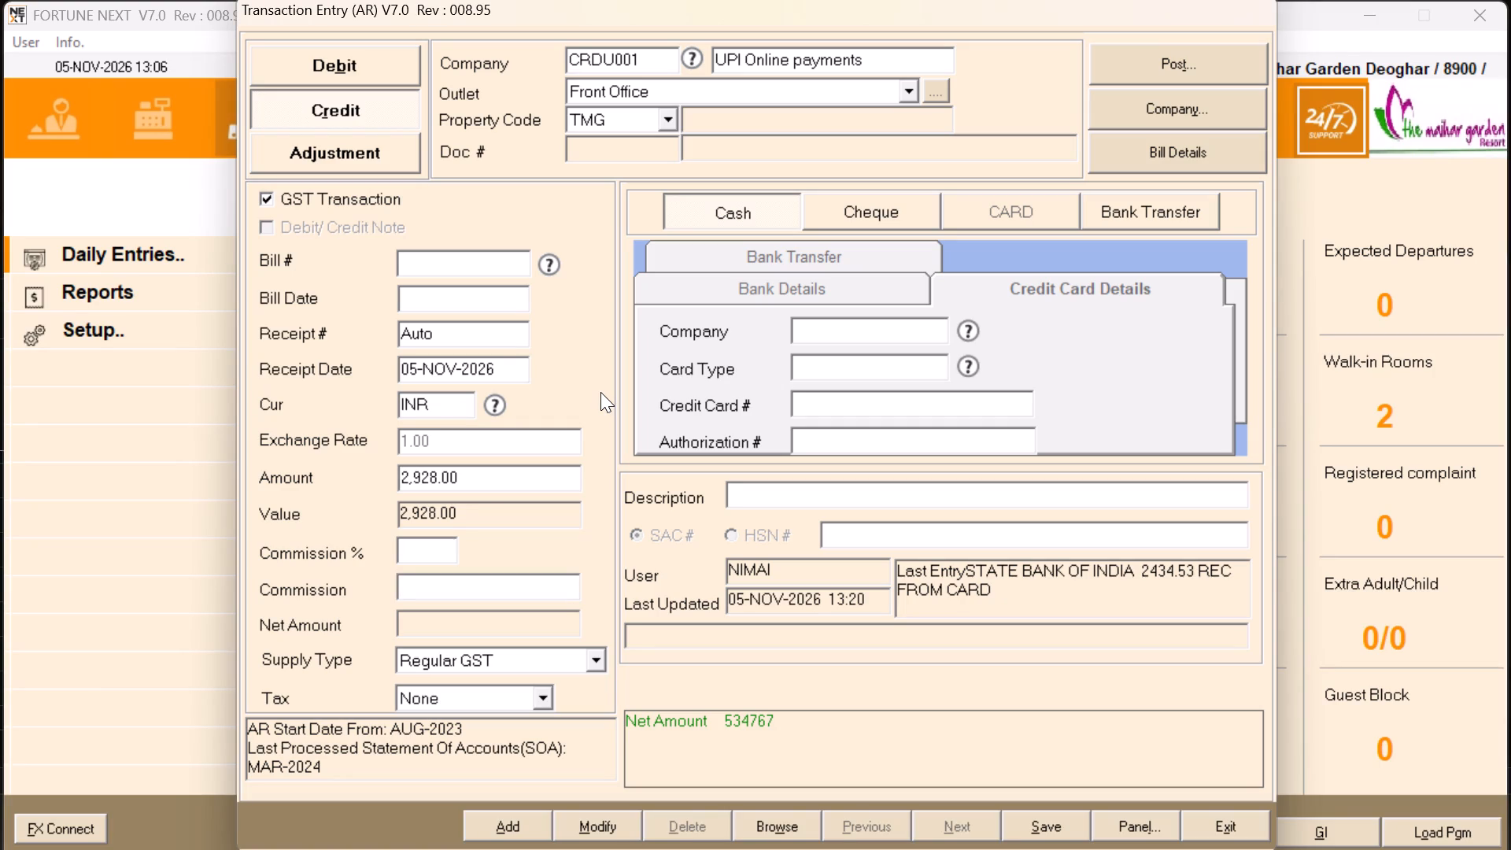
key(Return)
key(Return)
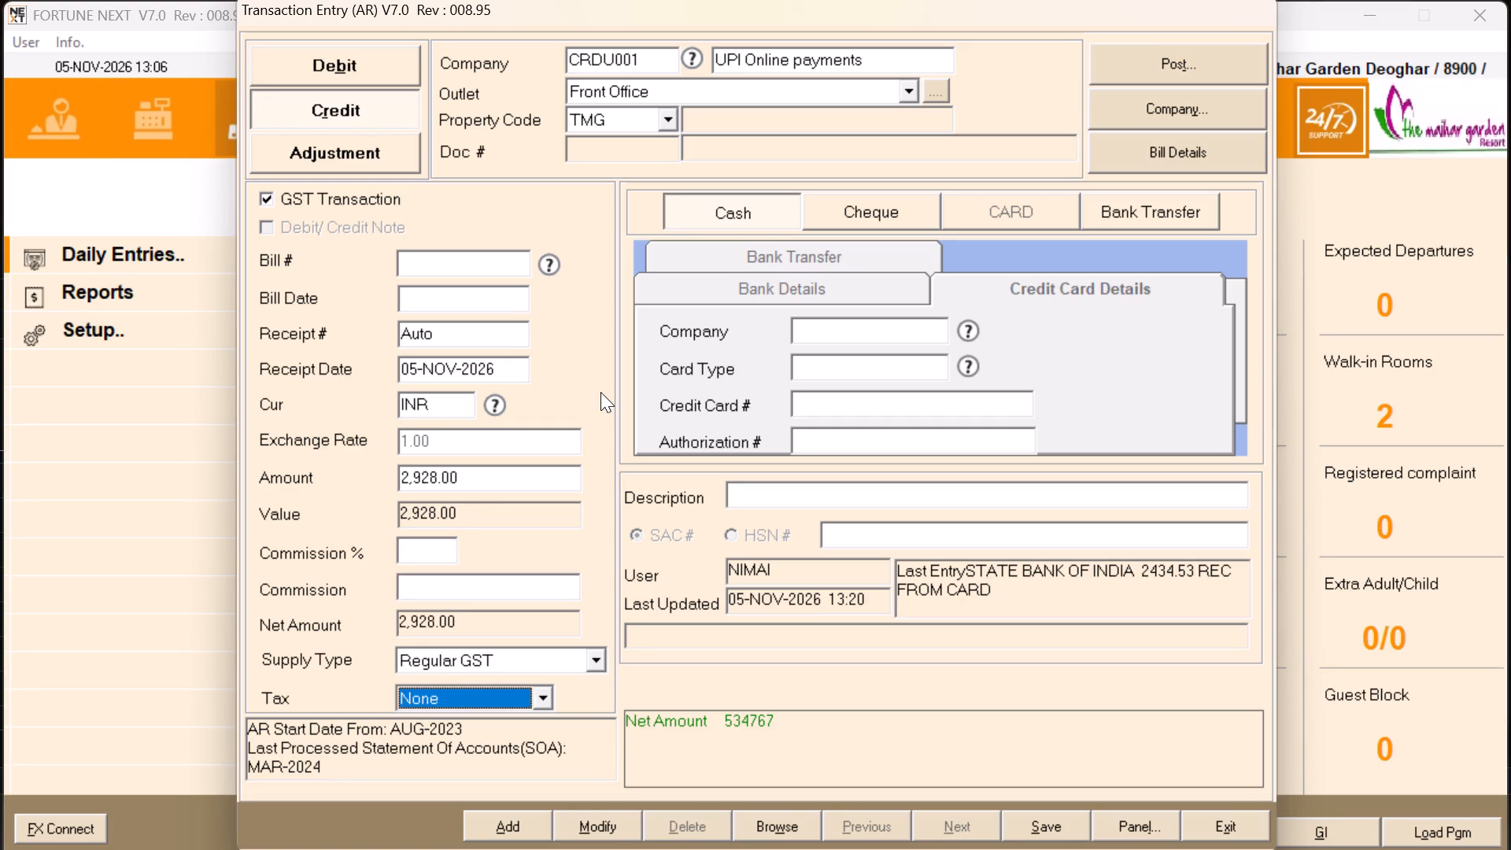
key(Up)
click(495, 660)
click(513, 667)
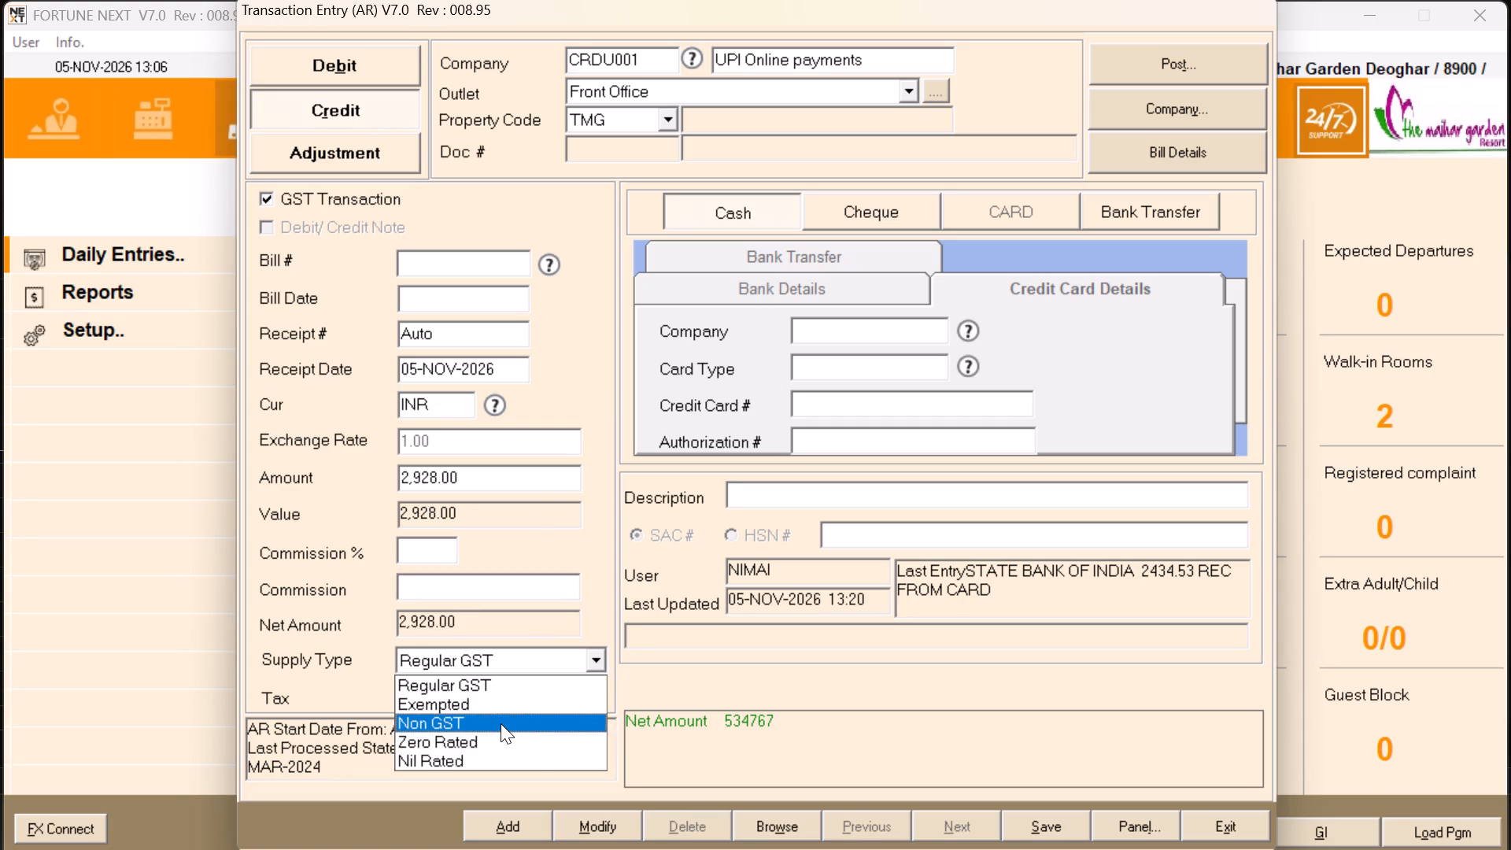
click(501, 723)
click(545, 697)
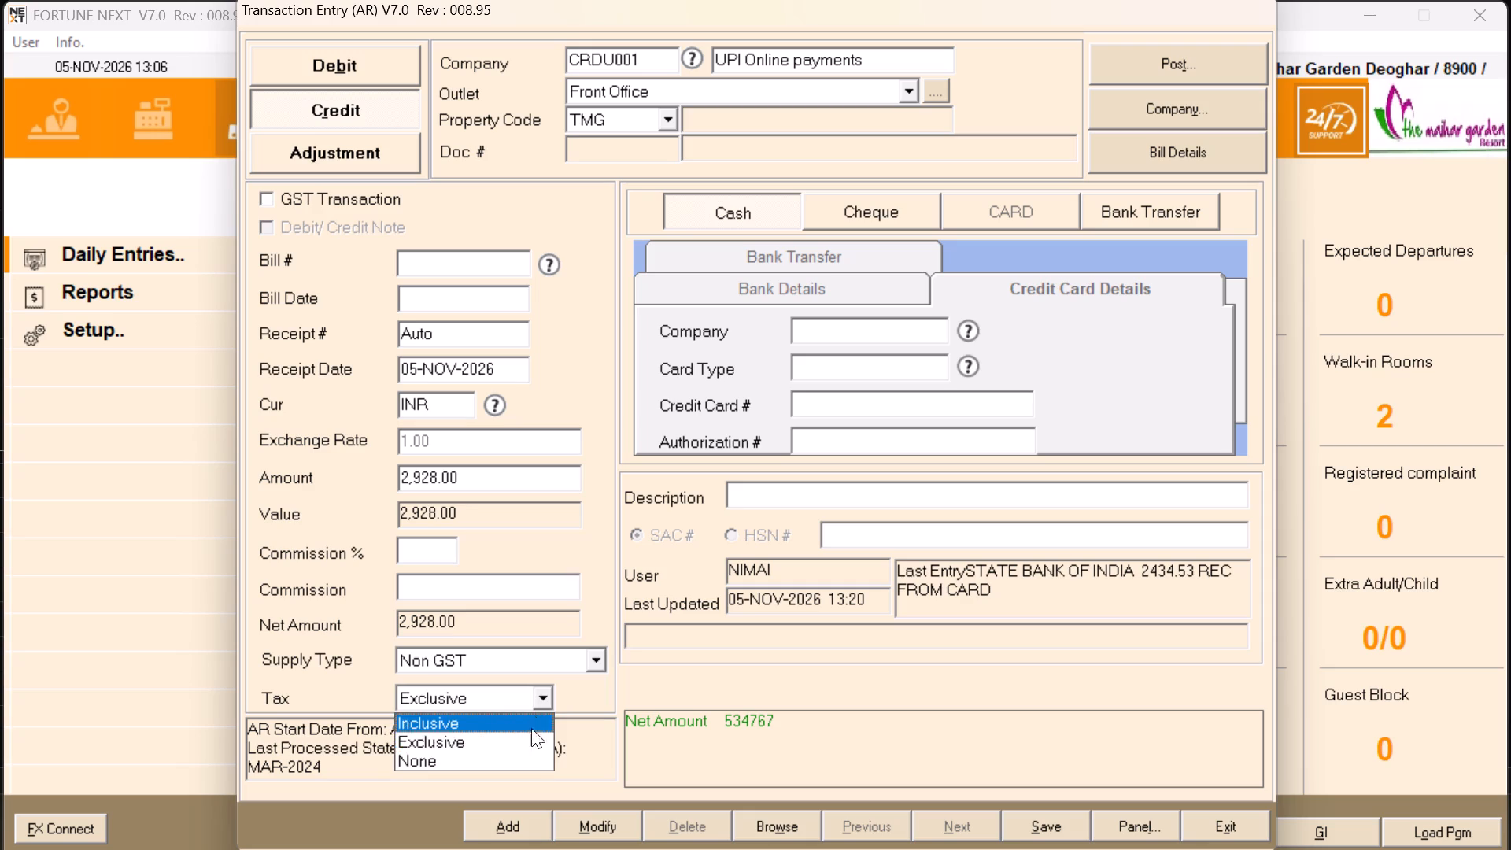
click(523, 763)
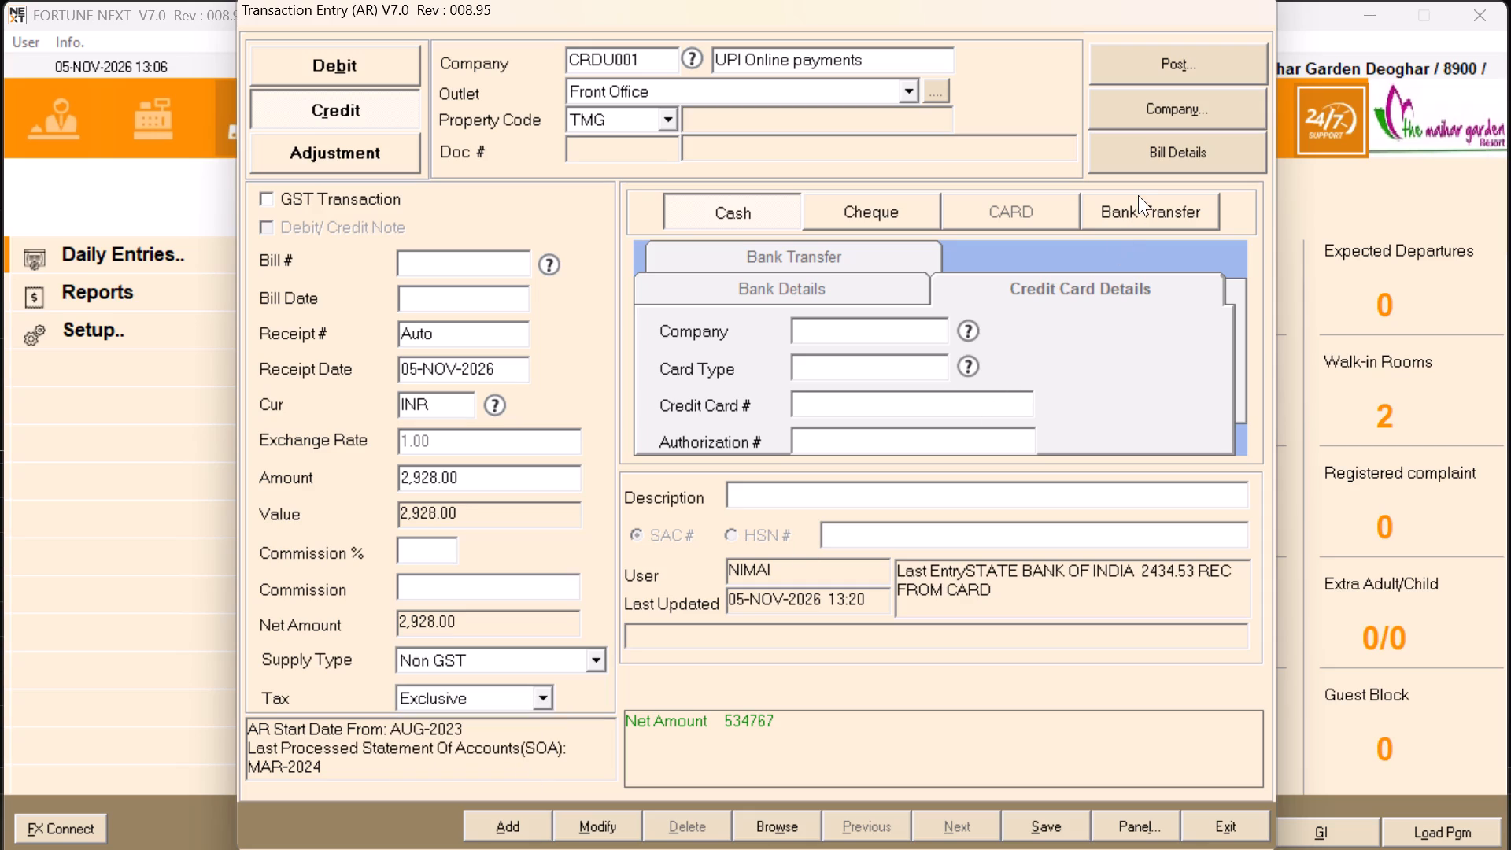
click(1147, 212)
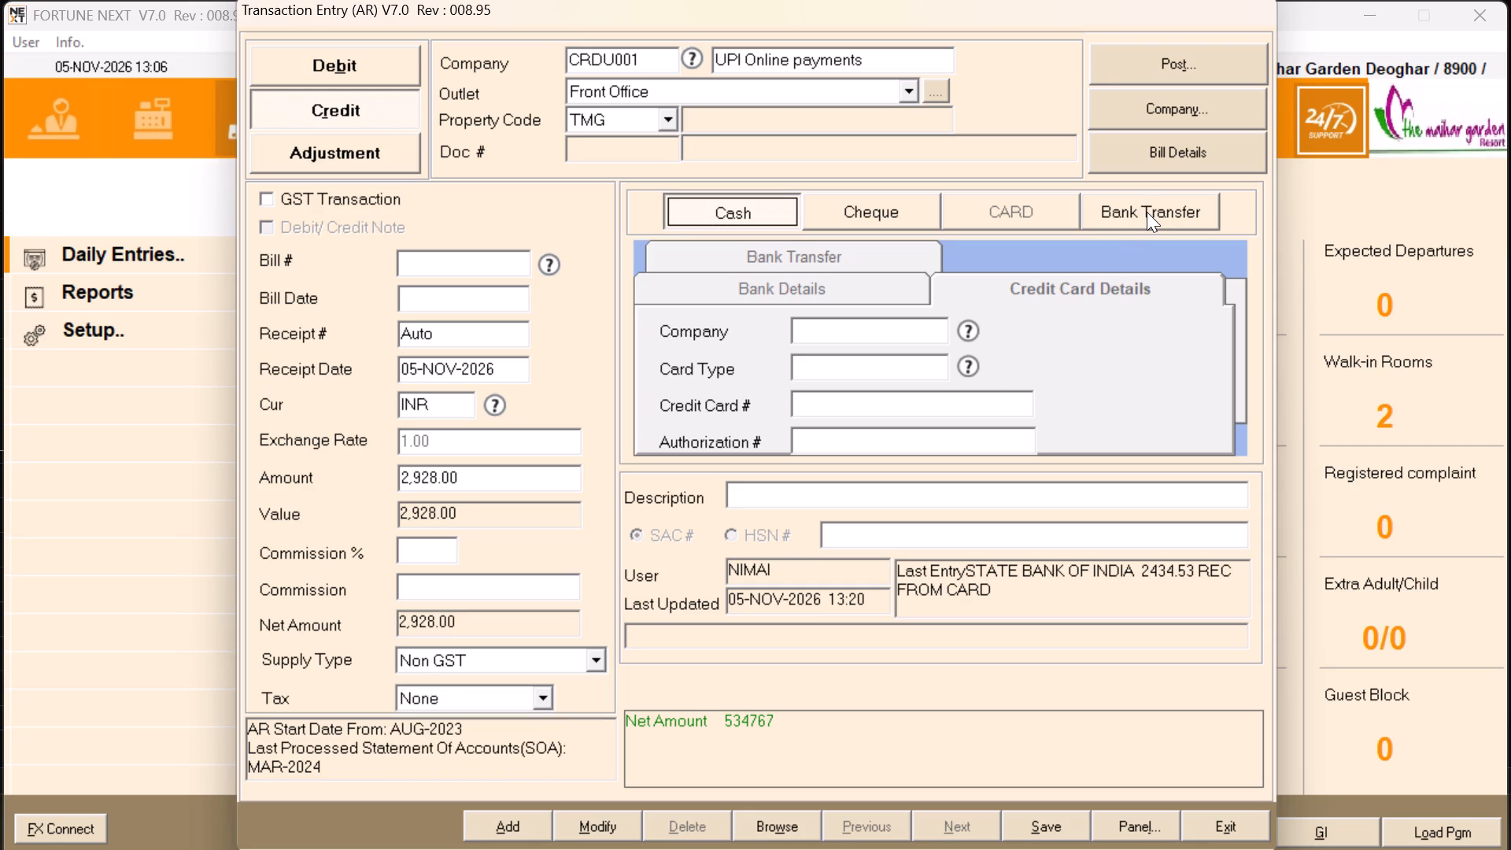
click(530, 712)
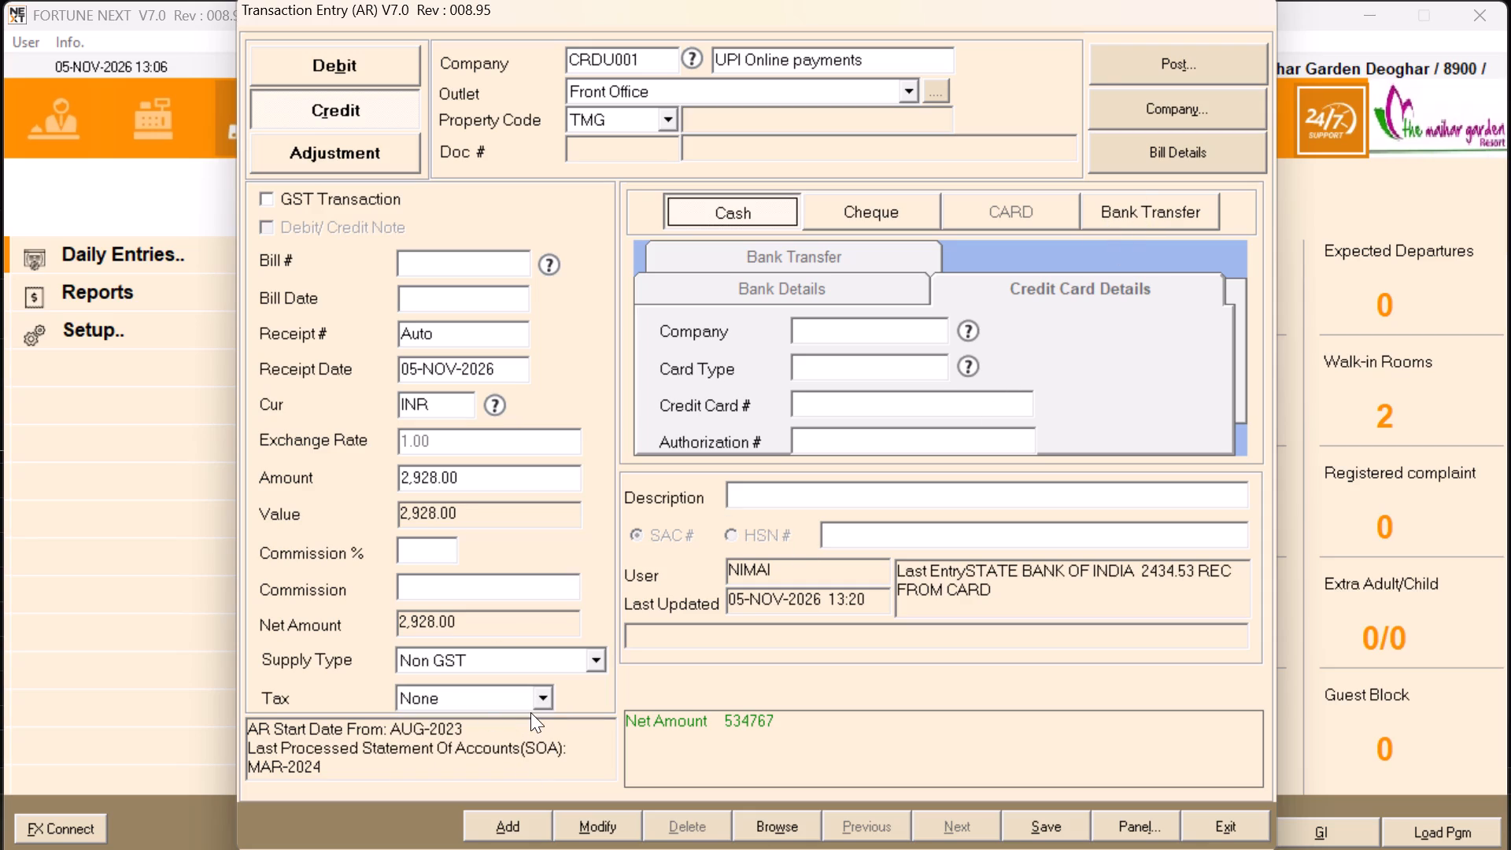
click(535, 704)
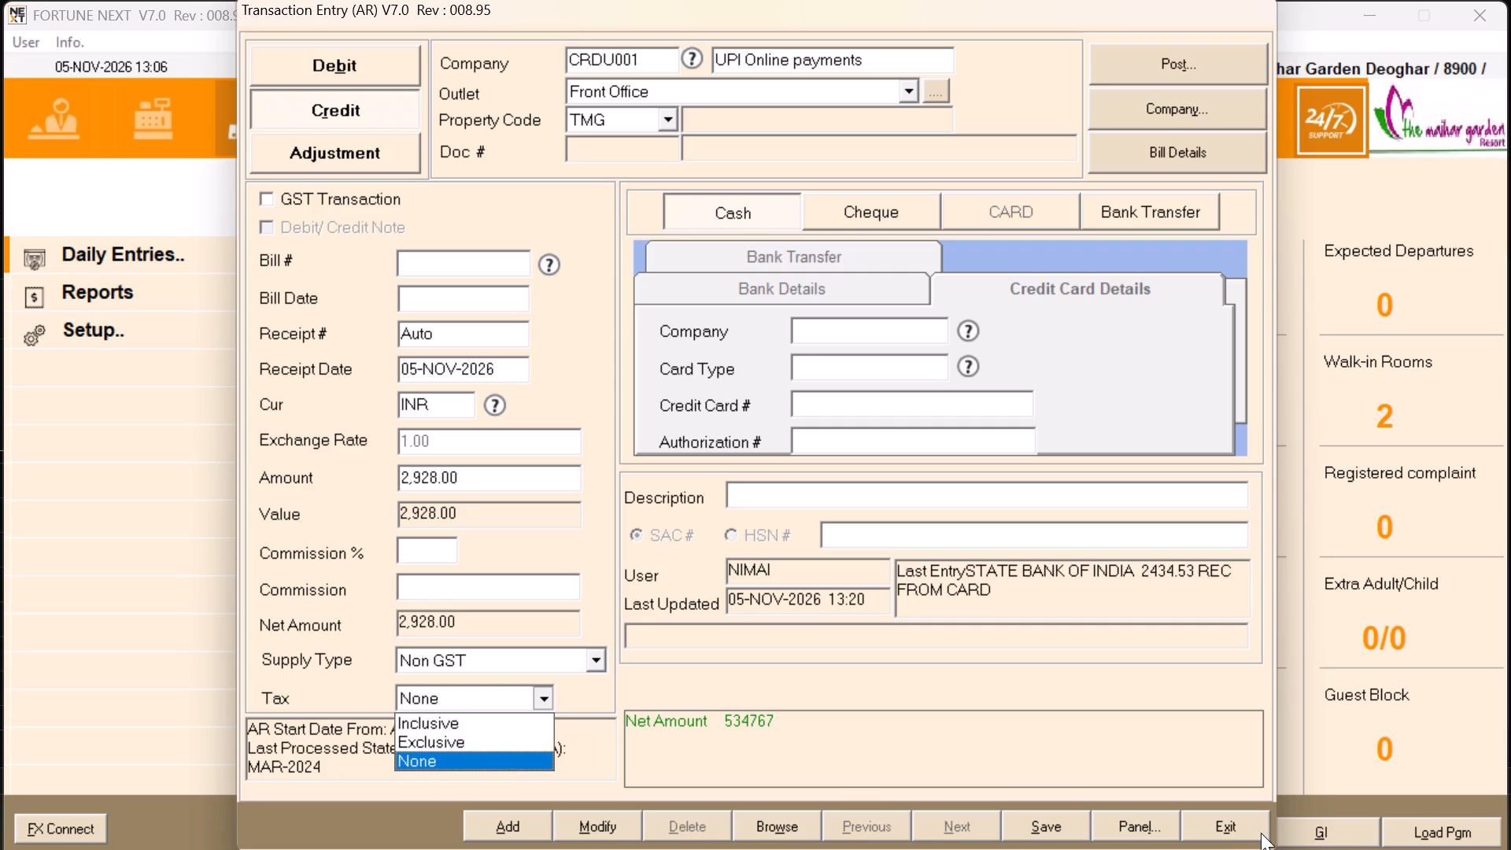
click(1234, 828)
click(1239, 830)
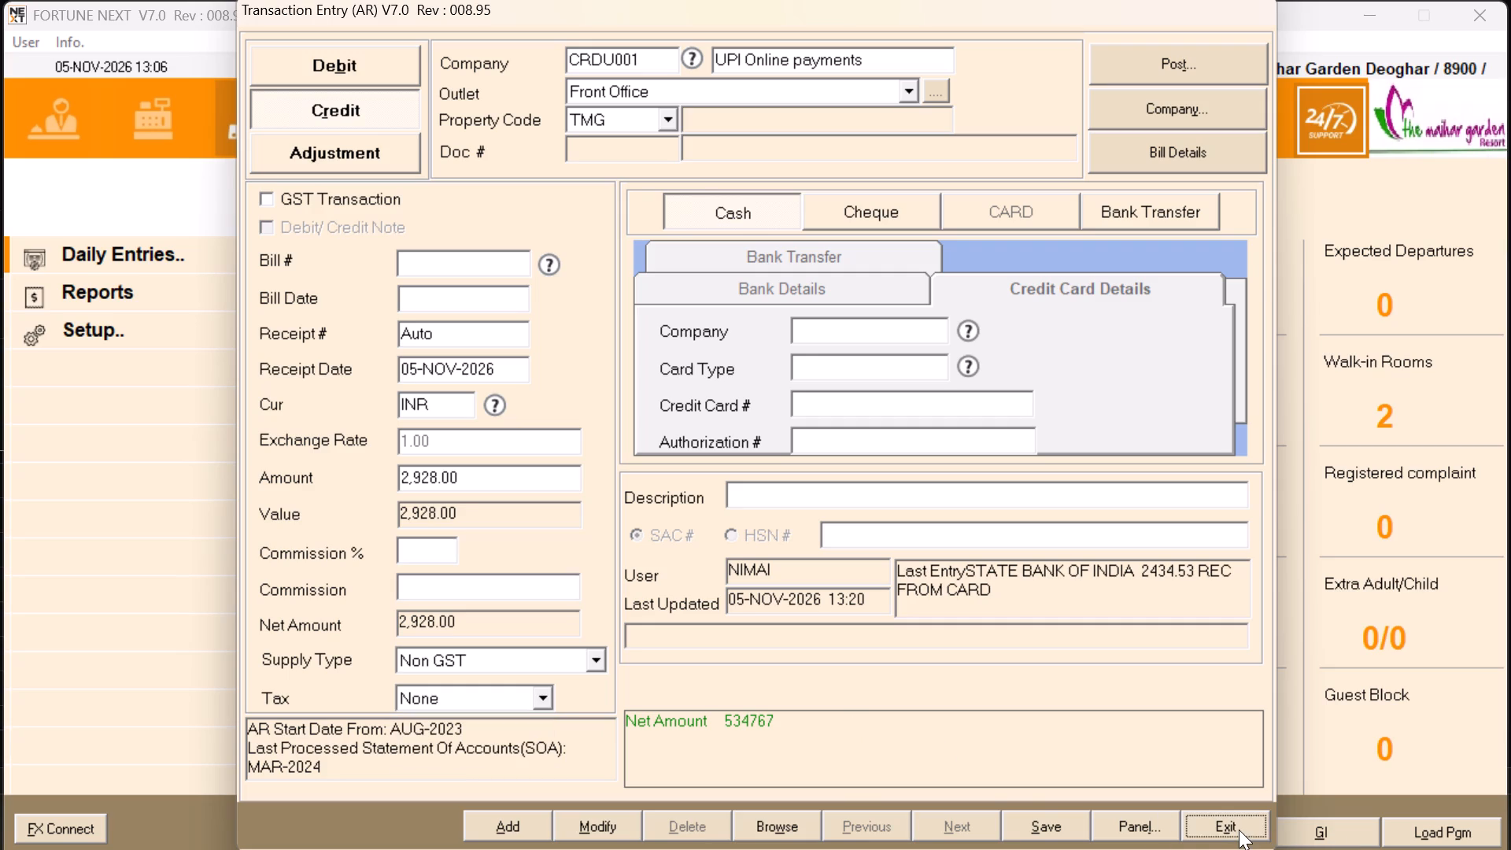
Start a new credit entry for company CRDU001, UPI Online payments, in the AR transaction entry.
click(369, 73)
click(383, 110)
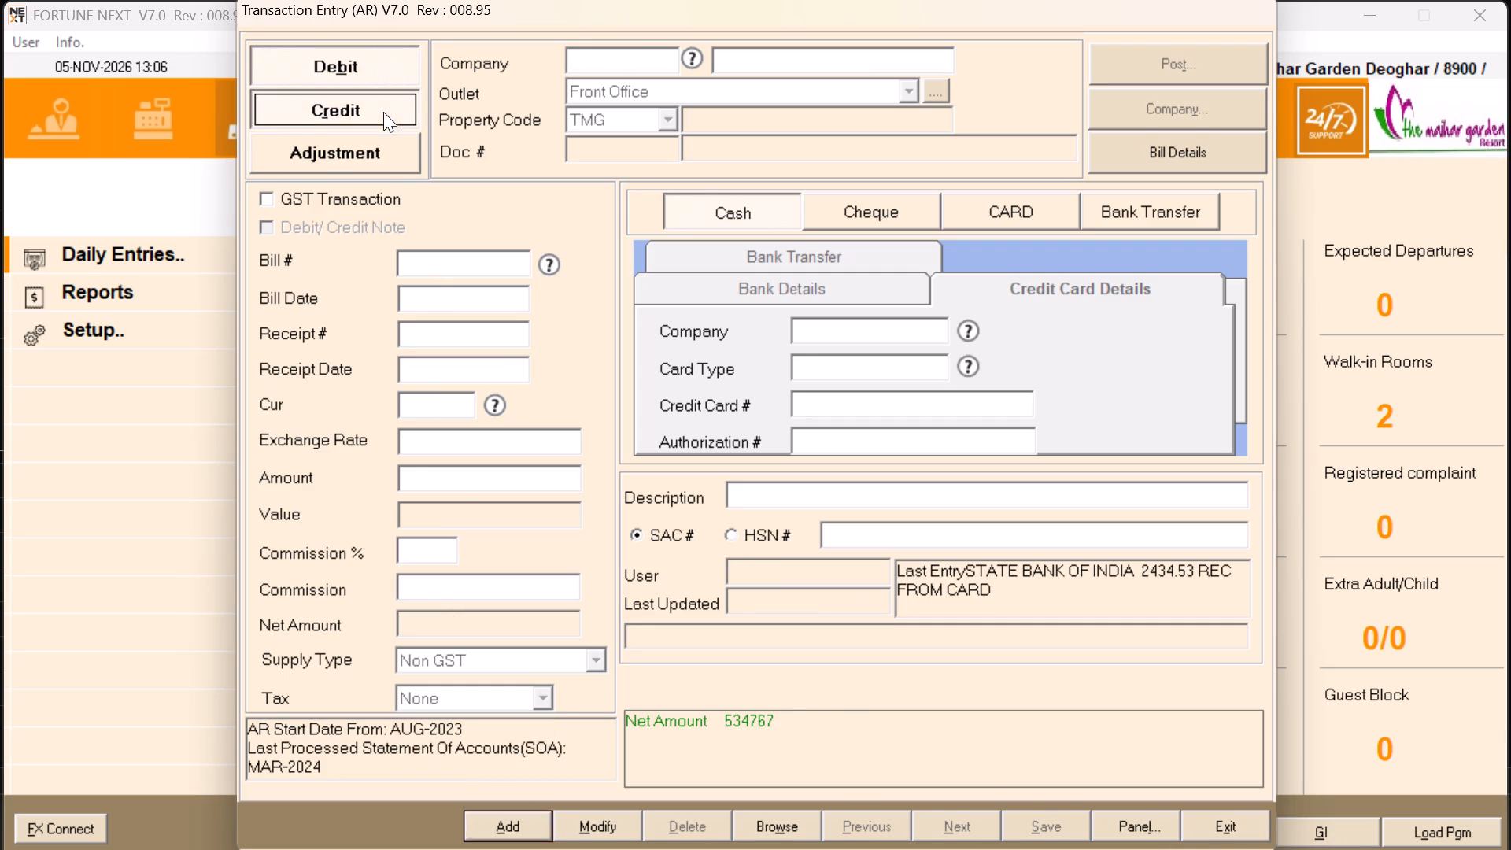
key(Return)
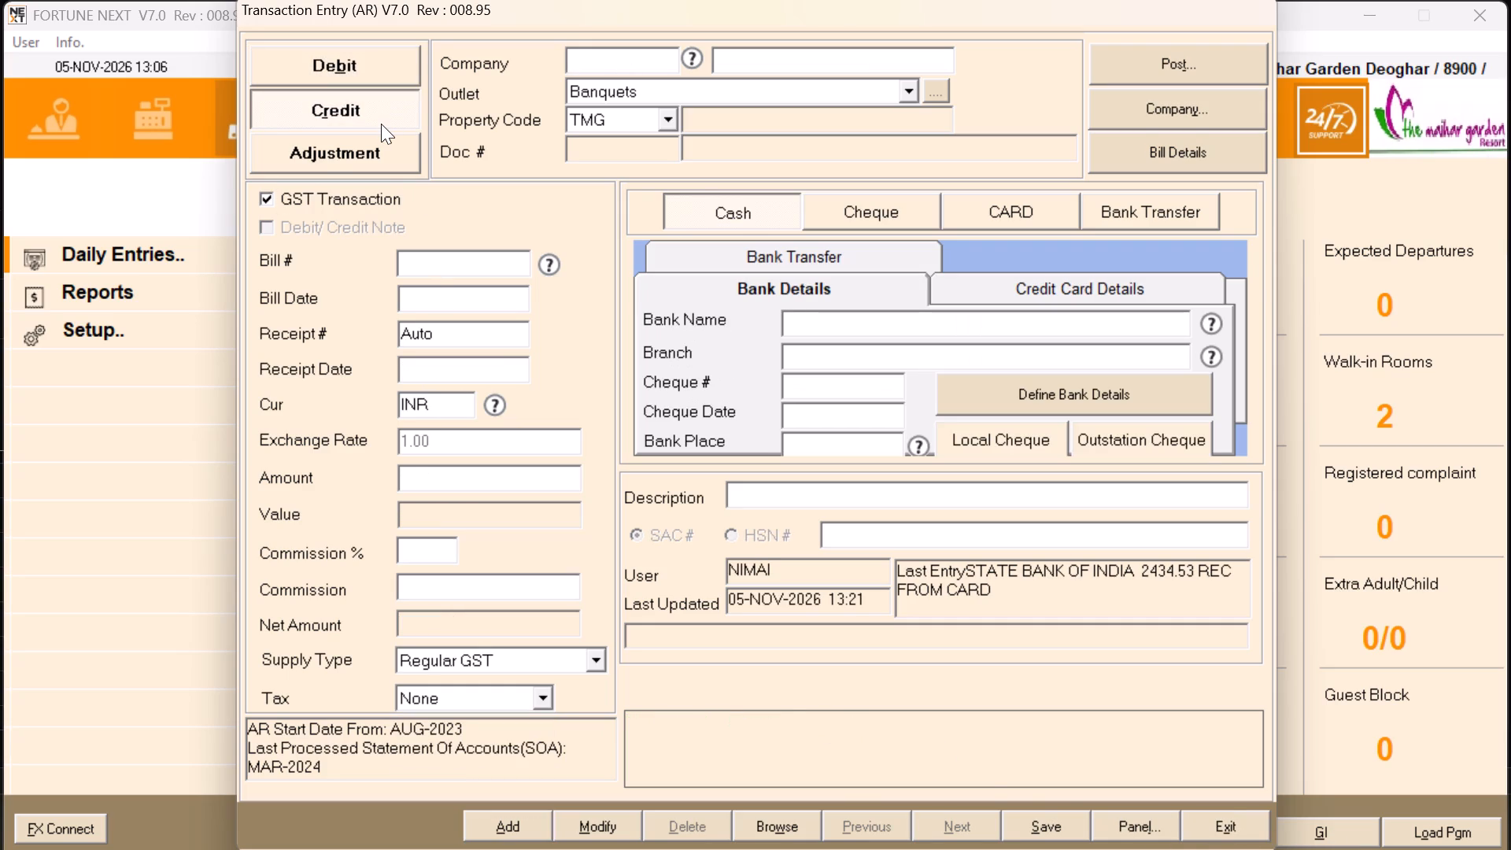
text(CRDU)
key(period)
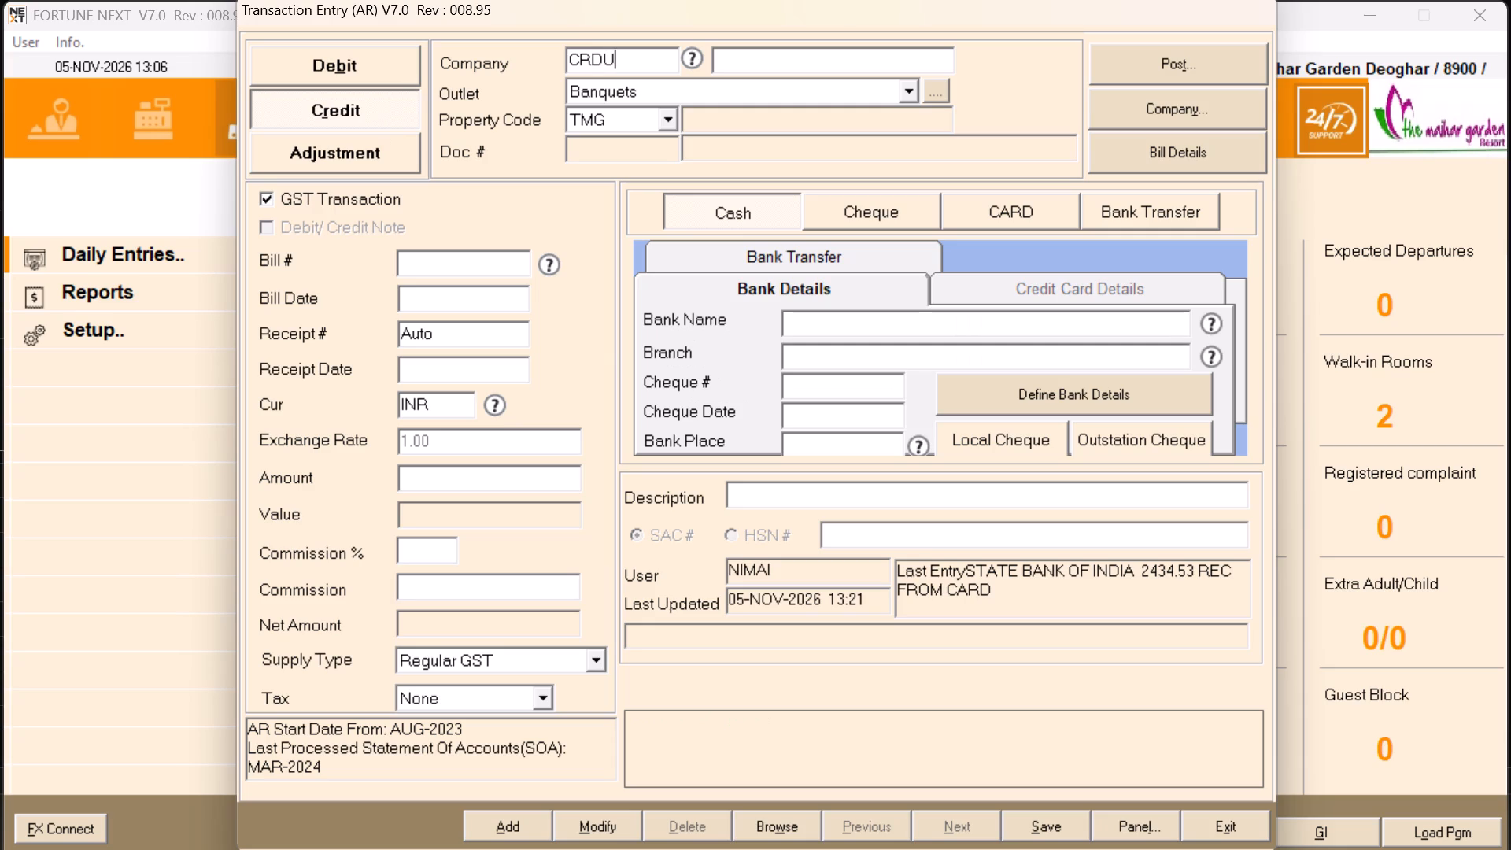
text(001)
key(Return)
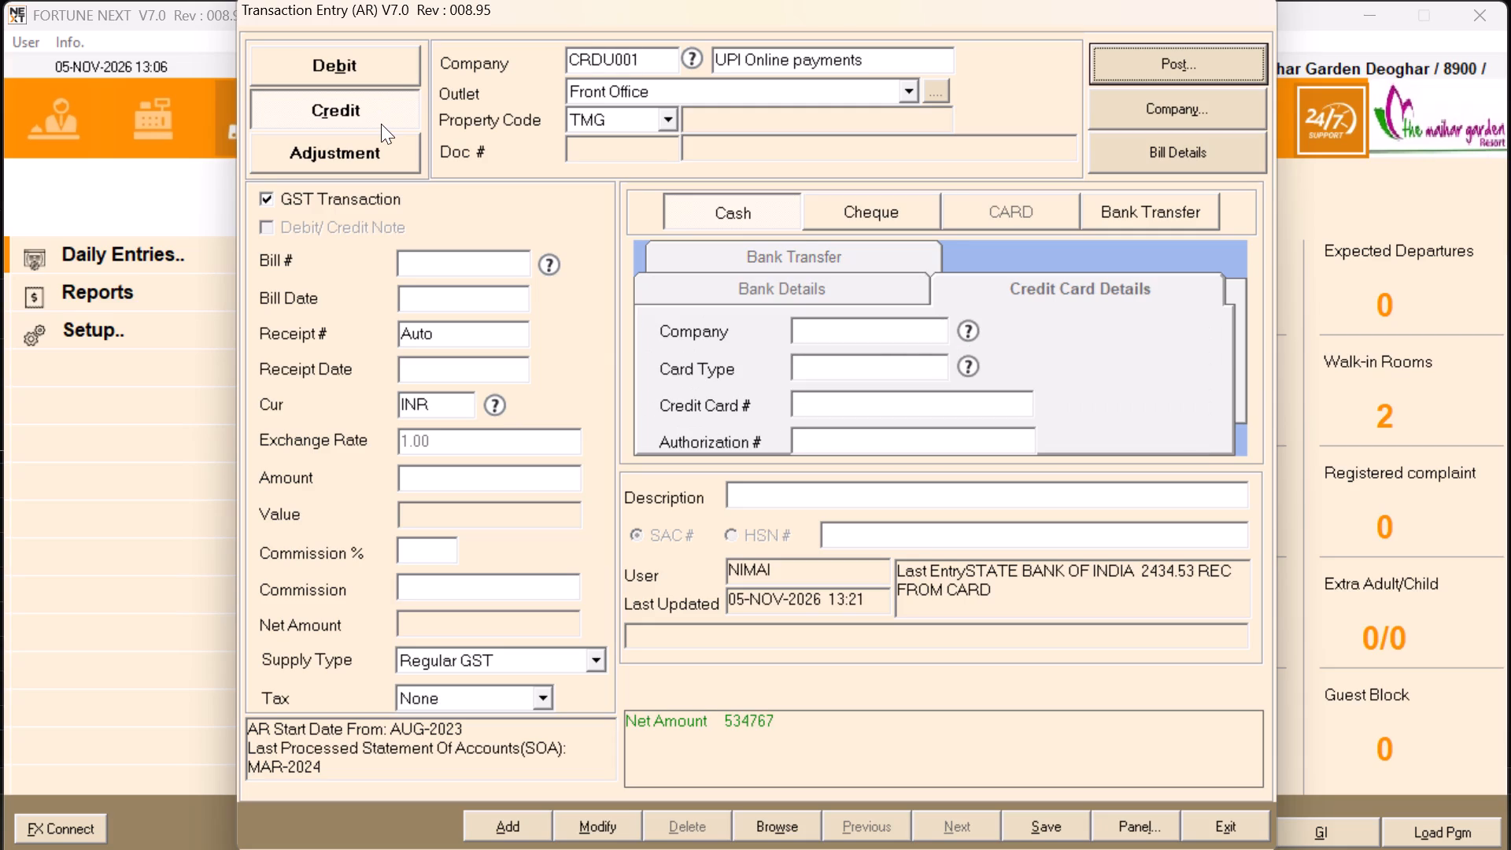
click(469, 264)
Leave the bill number blank, accept receipt date 05-NOV-2026 and set the amount to 2928, checking against the Excel report.
key(alt+Tab)
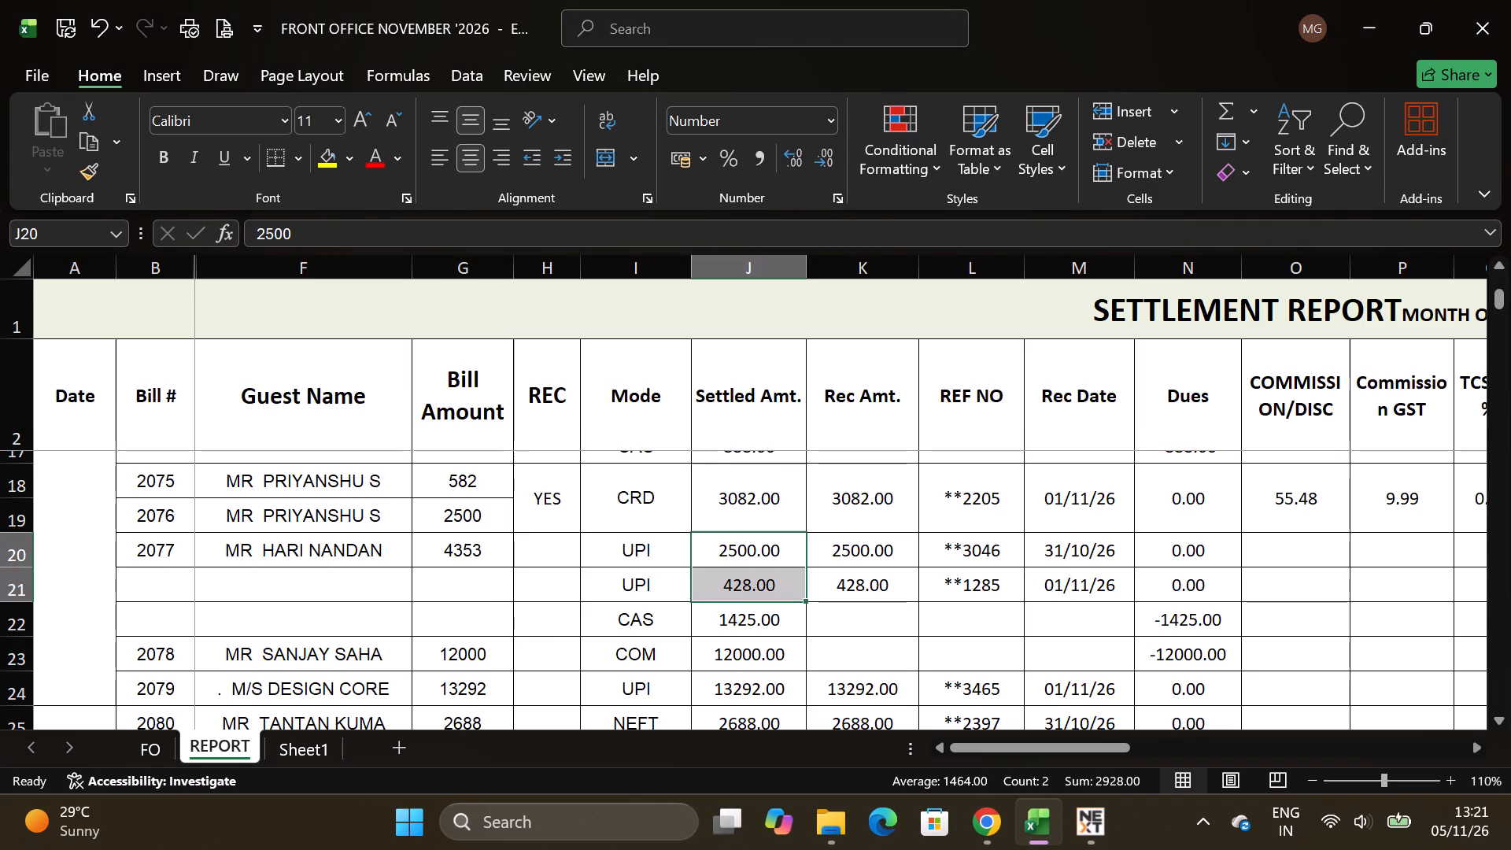
key(alt+Tab)
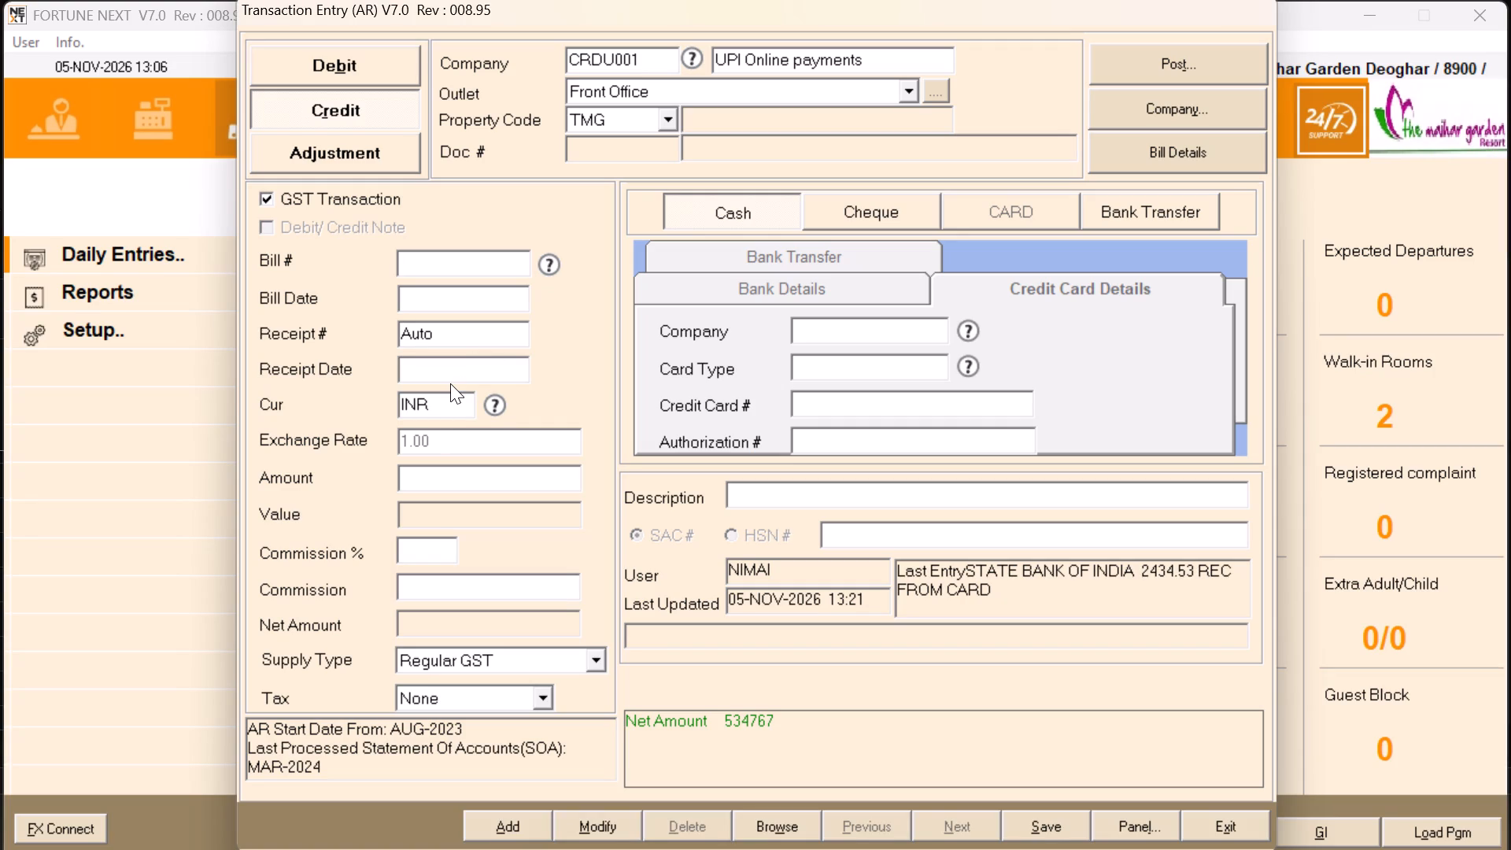
key(Return)
key(Return)
key(Return)
key(Return)
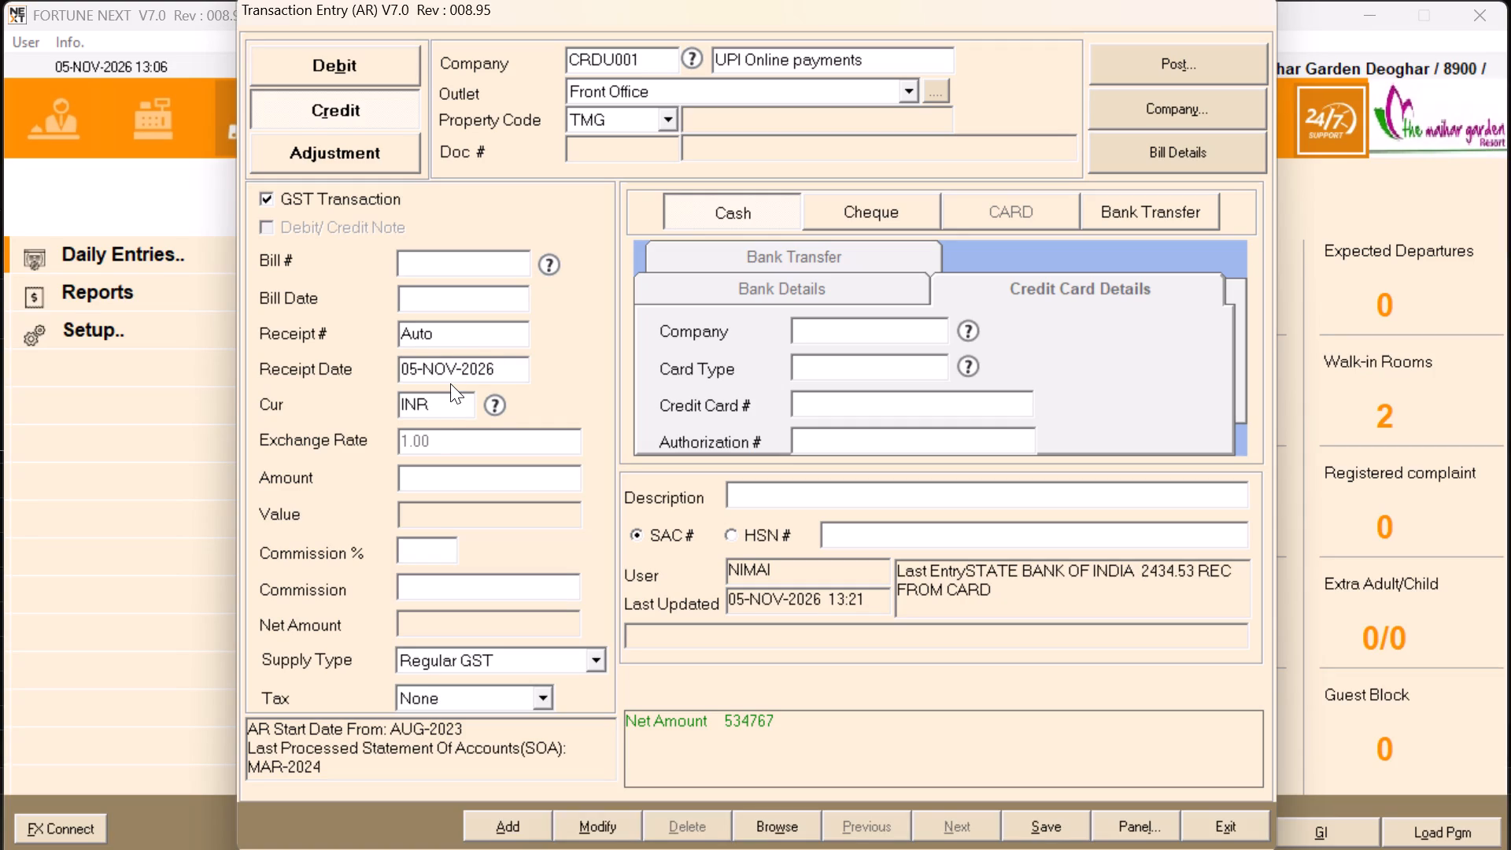
text(2928)
key(Return)
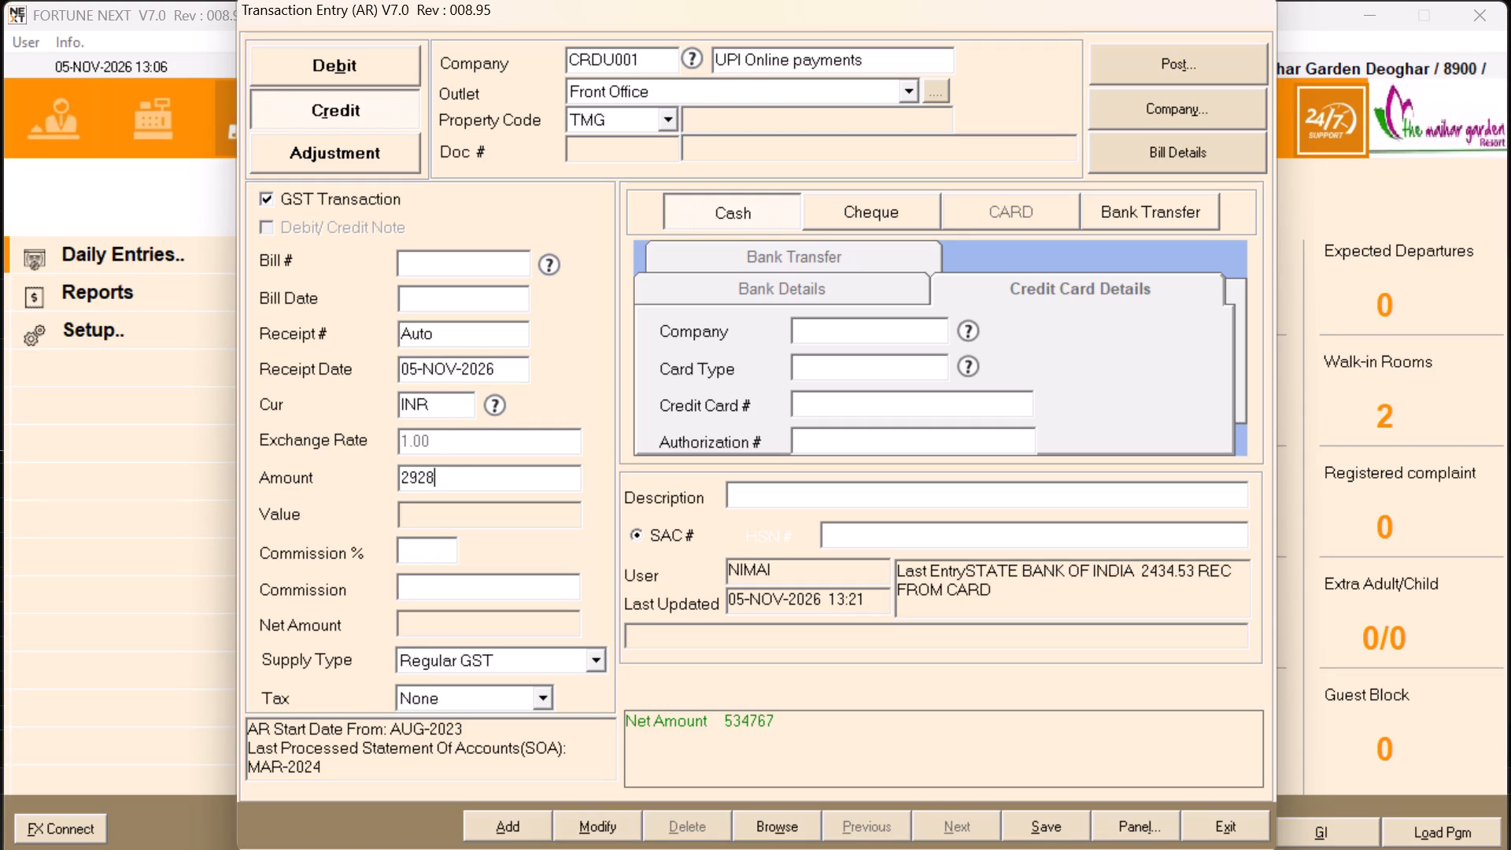
Leave the commission blank, set the supply type to Non GST and keep the tax at None.
key(Return)
key(Return)
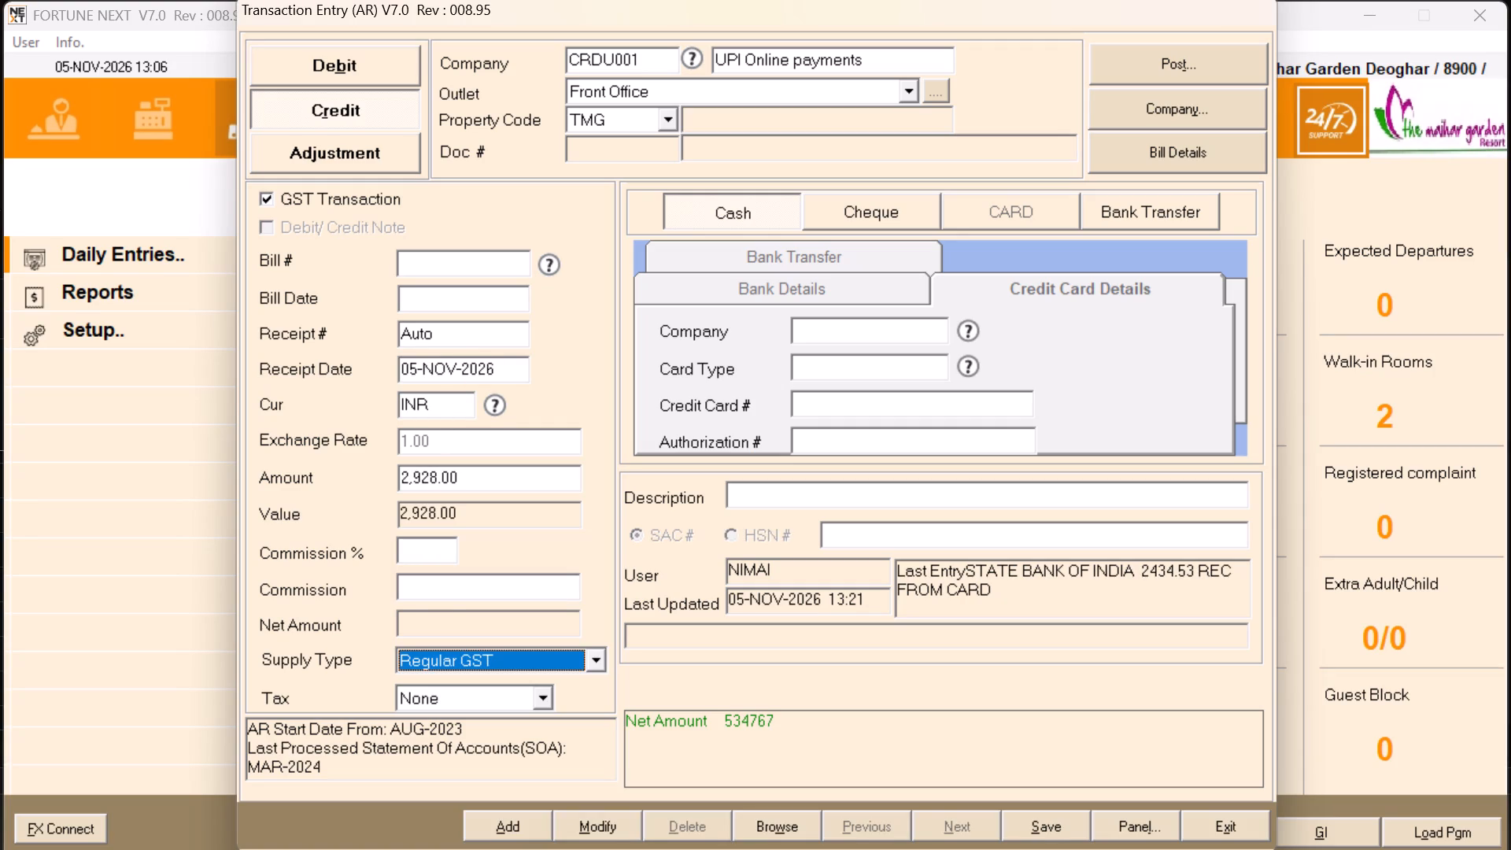
key(Down)
key(Down)
key(Return)
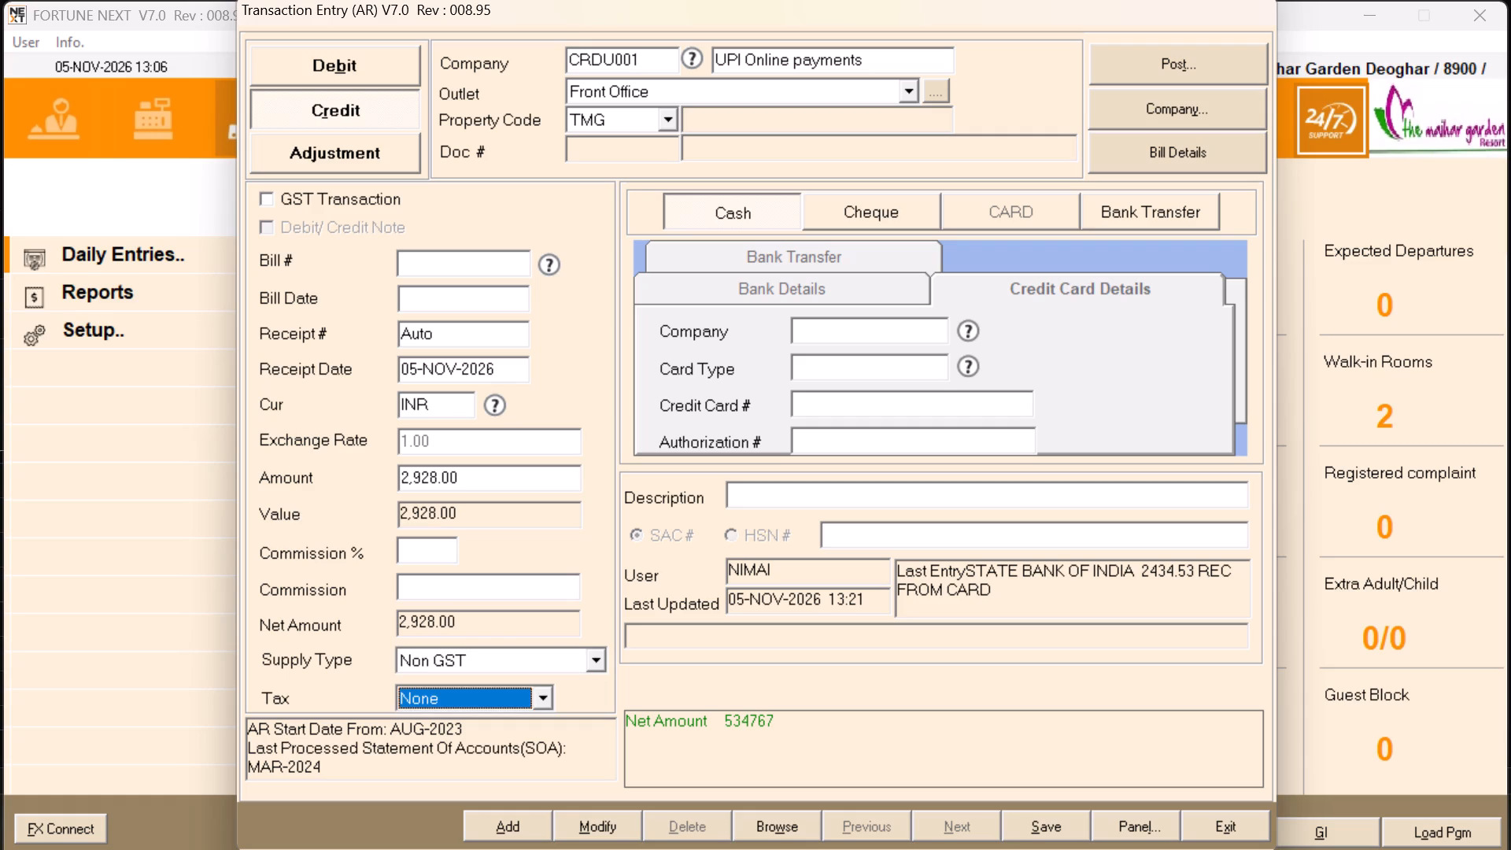
key(Return)
Set the payment mode to Bank Transfer with State Bank of India as the bank and DEOGHAR as the branch.
key(Right)
key(Right)
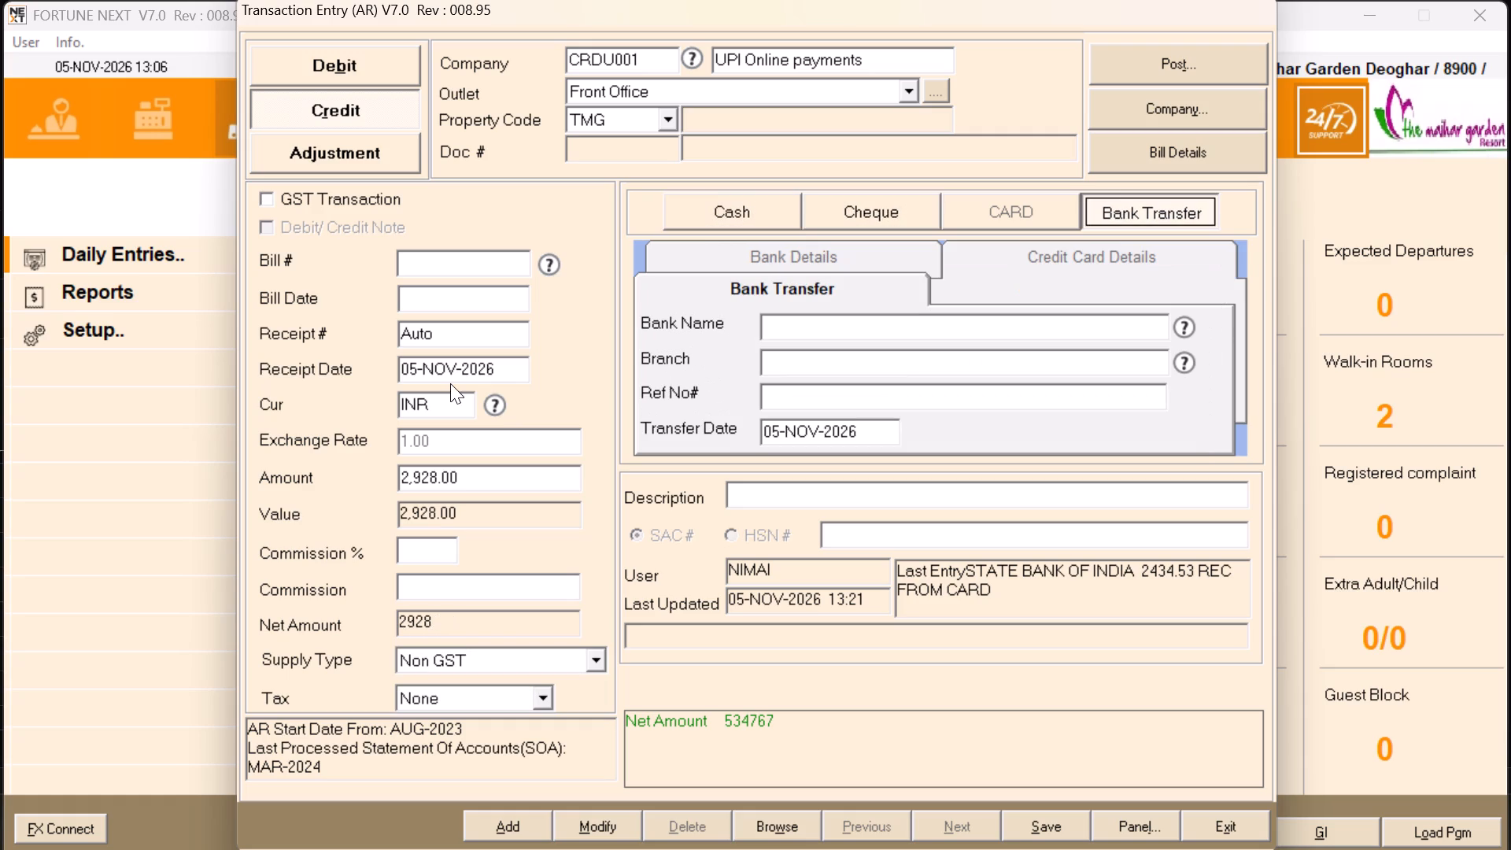
key(Return)
key(Return)
key(s)
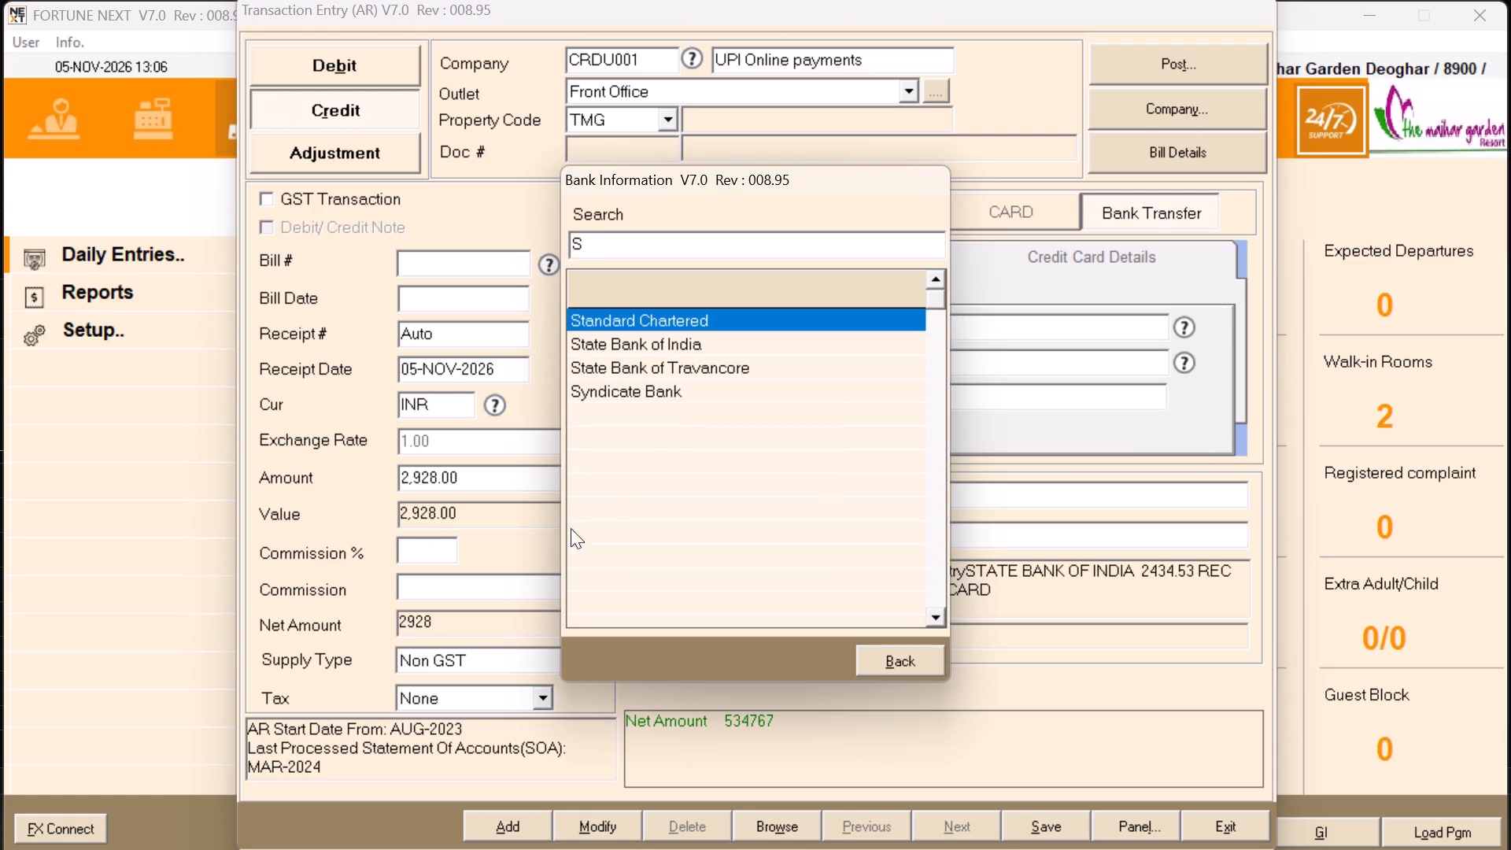
click(684, 346)
key(Return)
text(DEOGHAR)
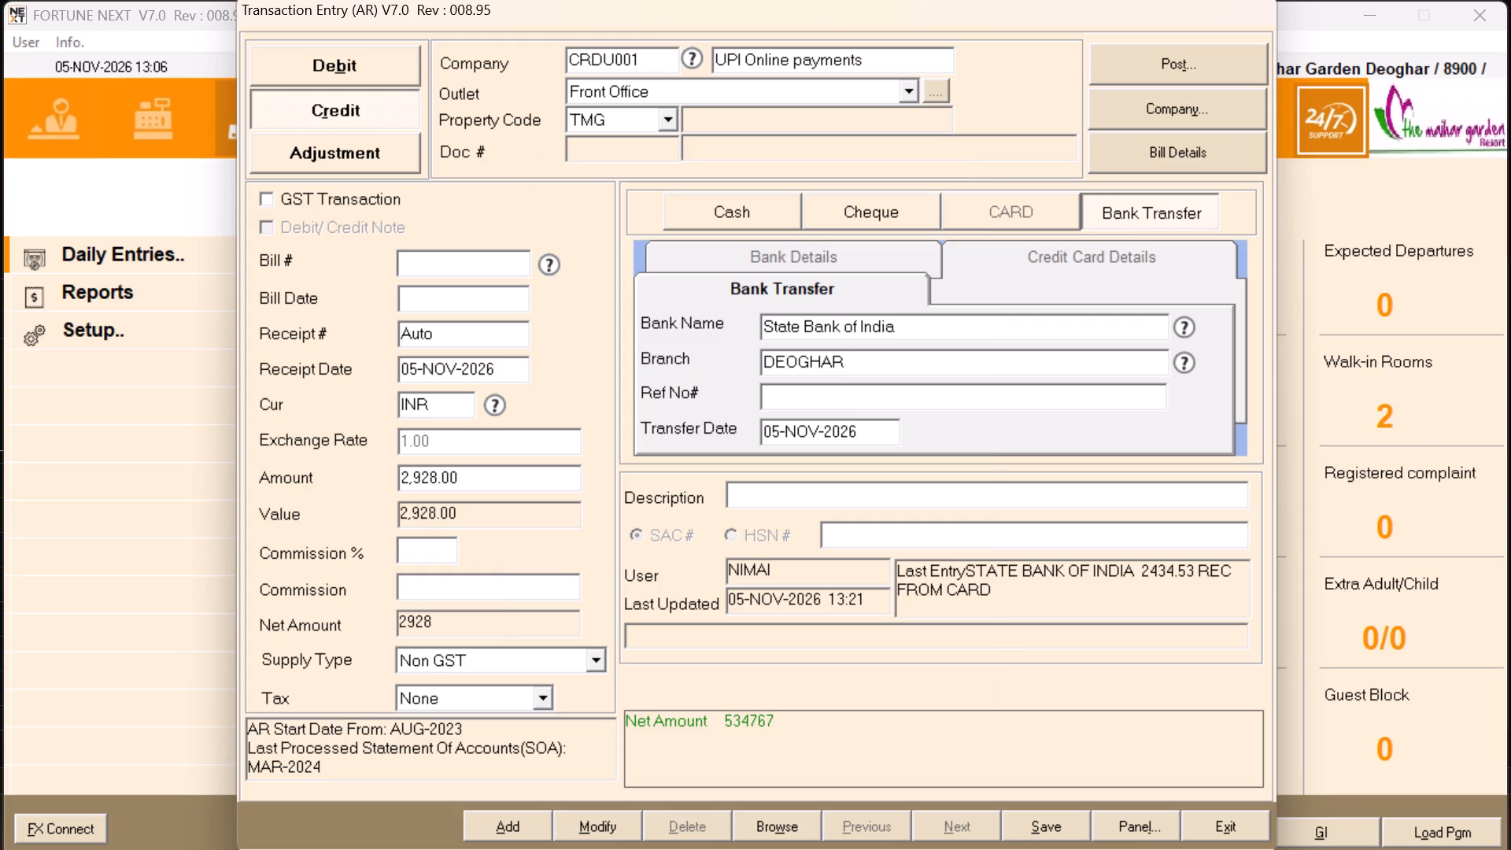
key(Return)
key(alt+Tab)
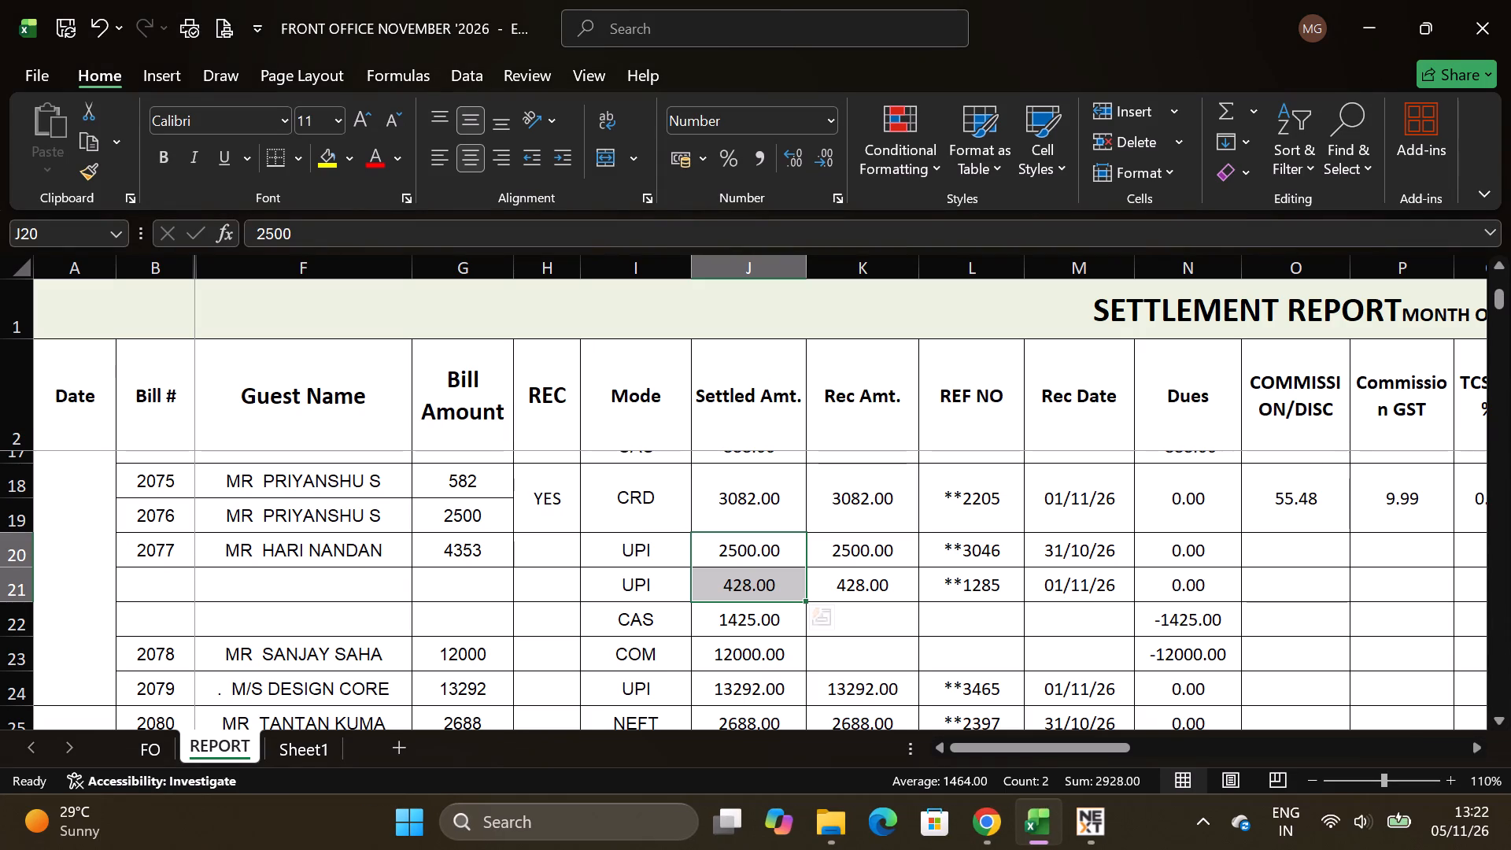
click(980, 536)
key(ctrl+c)
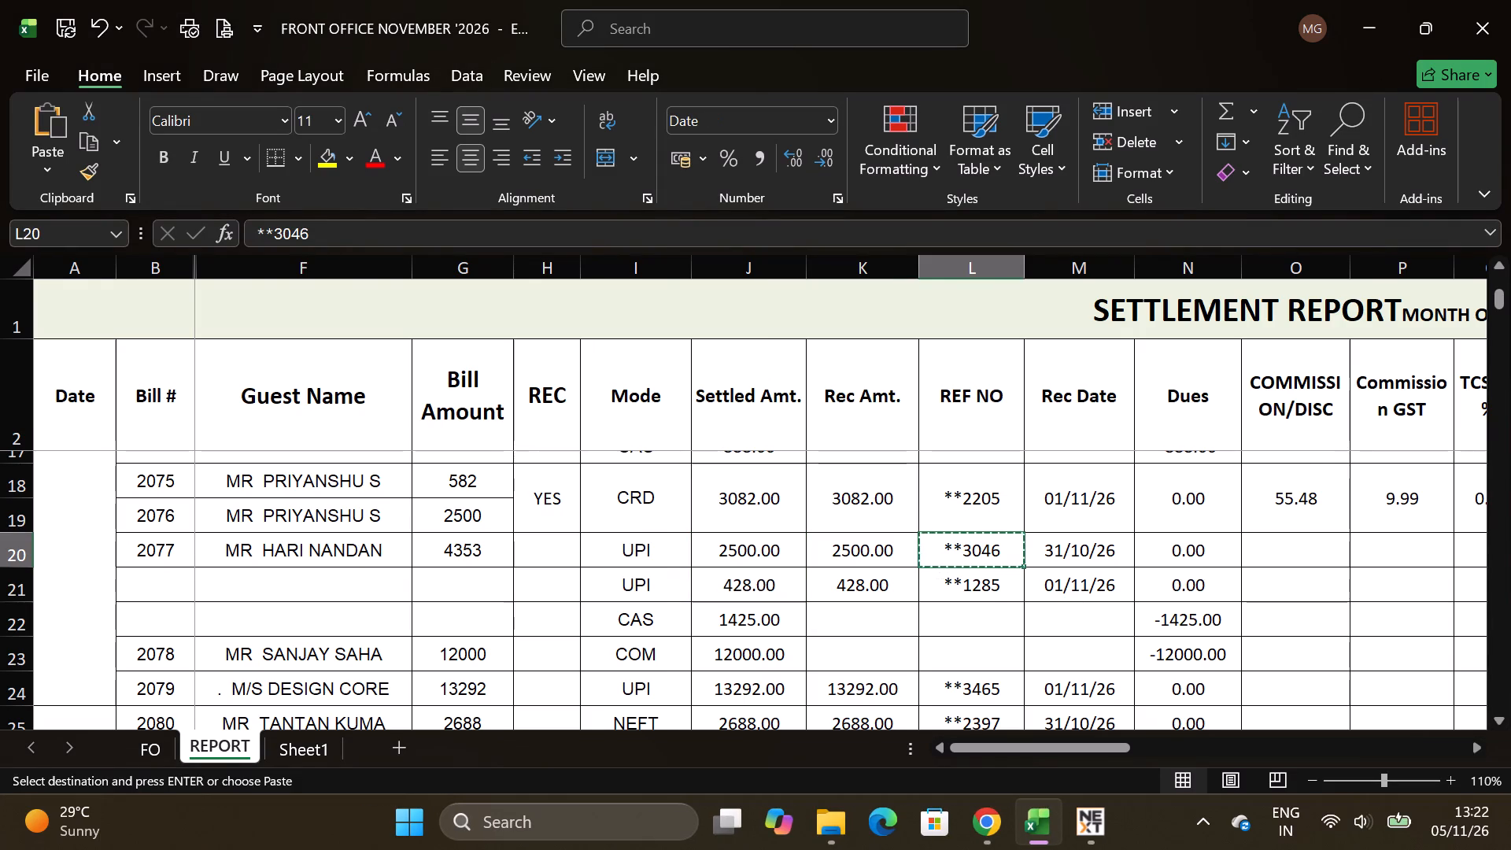
key(alt+Tab)
key(ctrl+v)
key(slash)
key(alt+Tab)
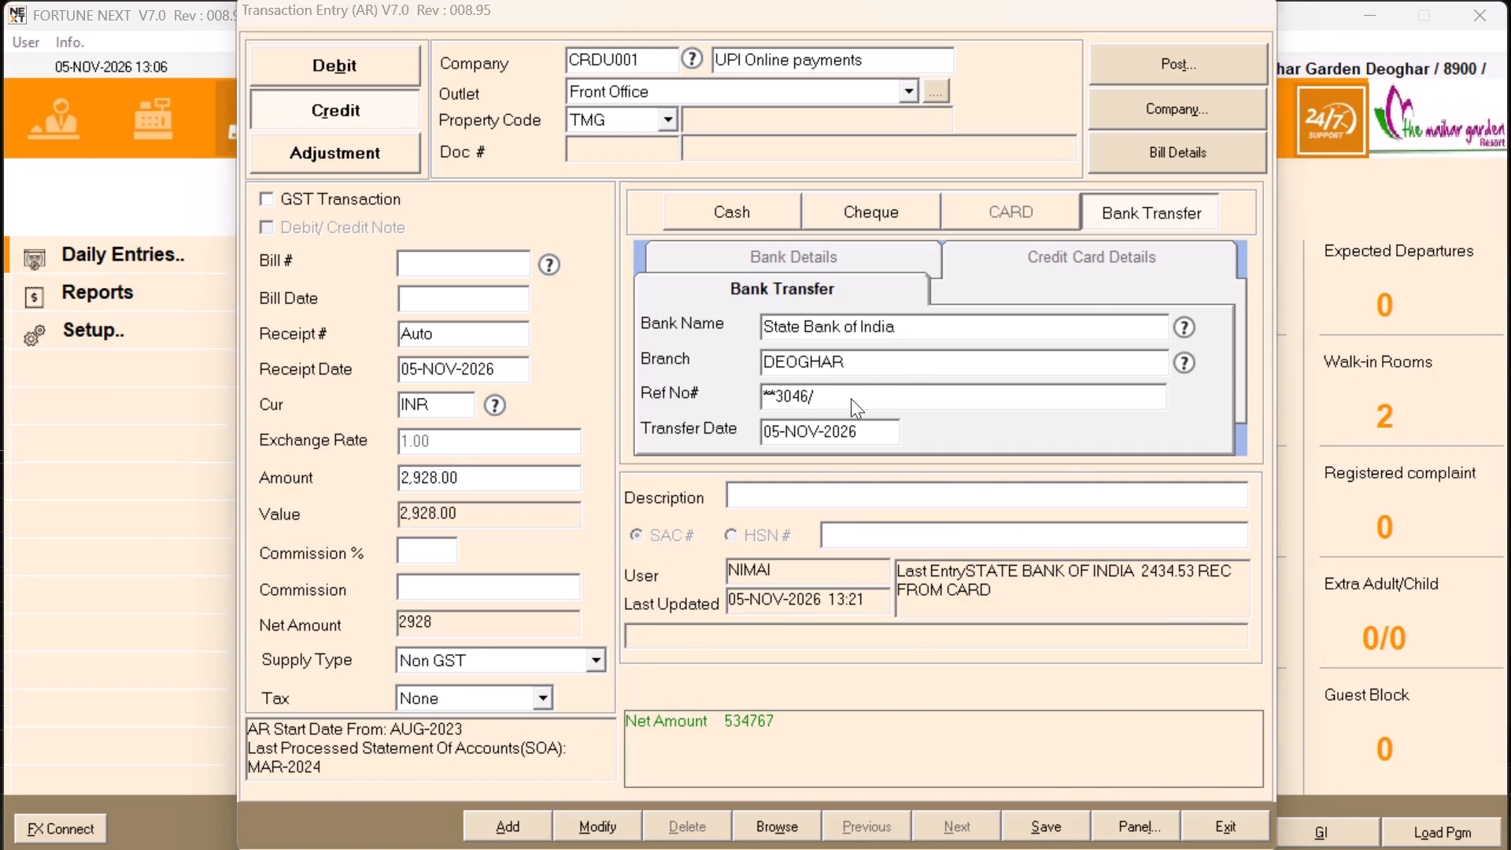
click(1001, 589)
key(ctrl+c)
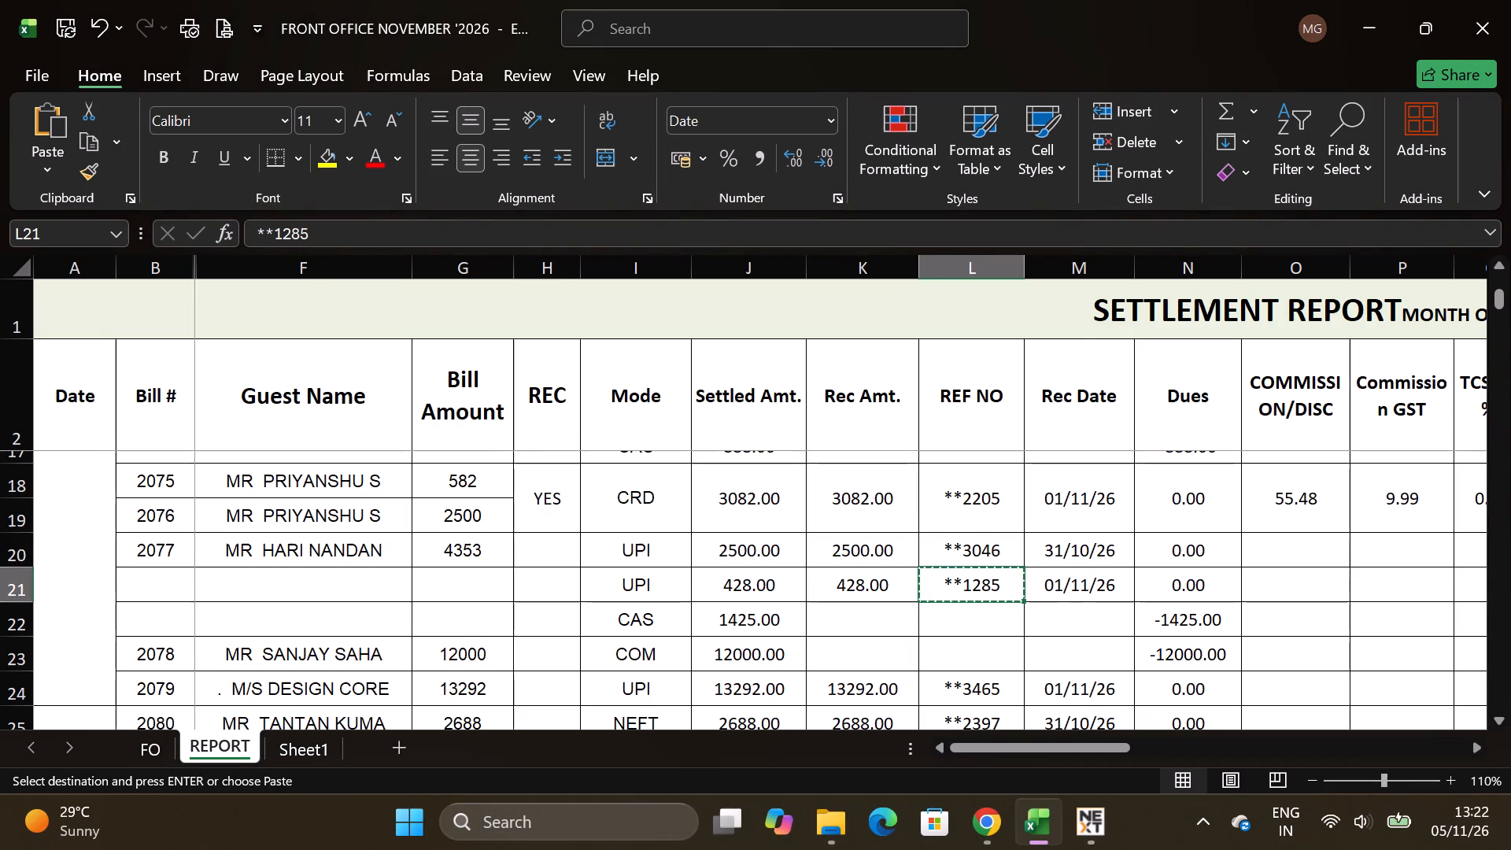
key(alt+Tab)
key(ctrl+v)
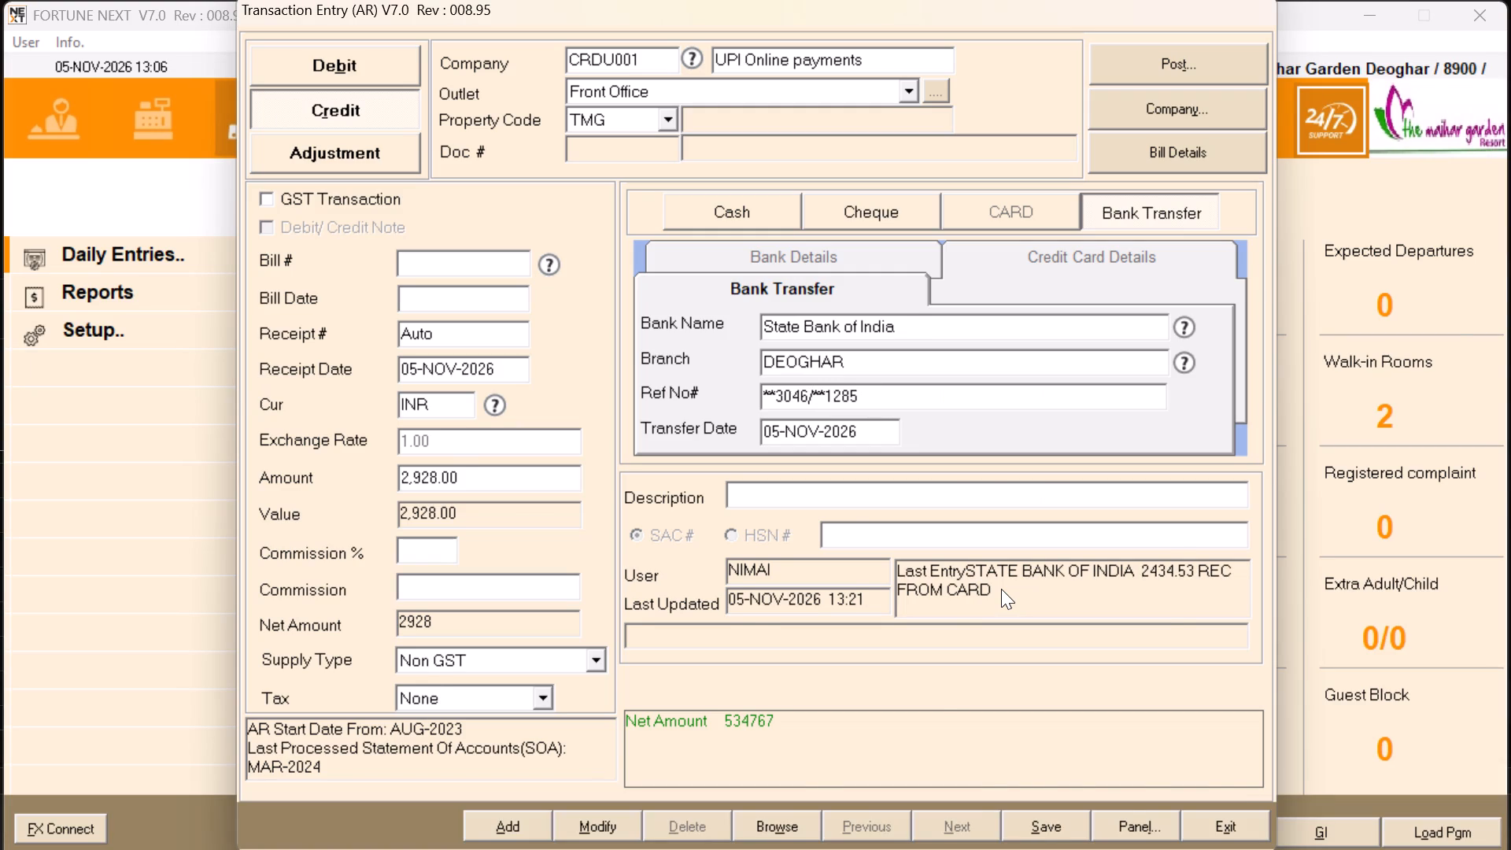
Set the transfer date to 01-NOV-2026 after checking the Excel report, and enter the description REC FROM UPI.
key(alt+Tab)
key(alt+Tab)
key(Return)
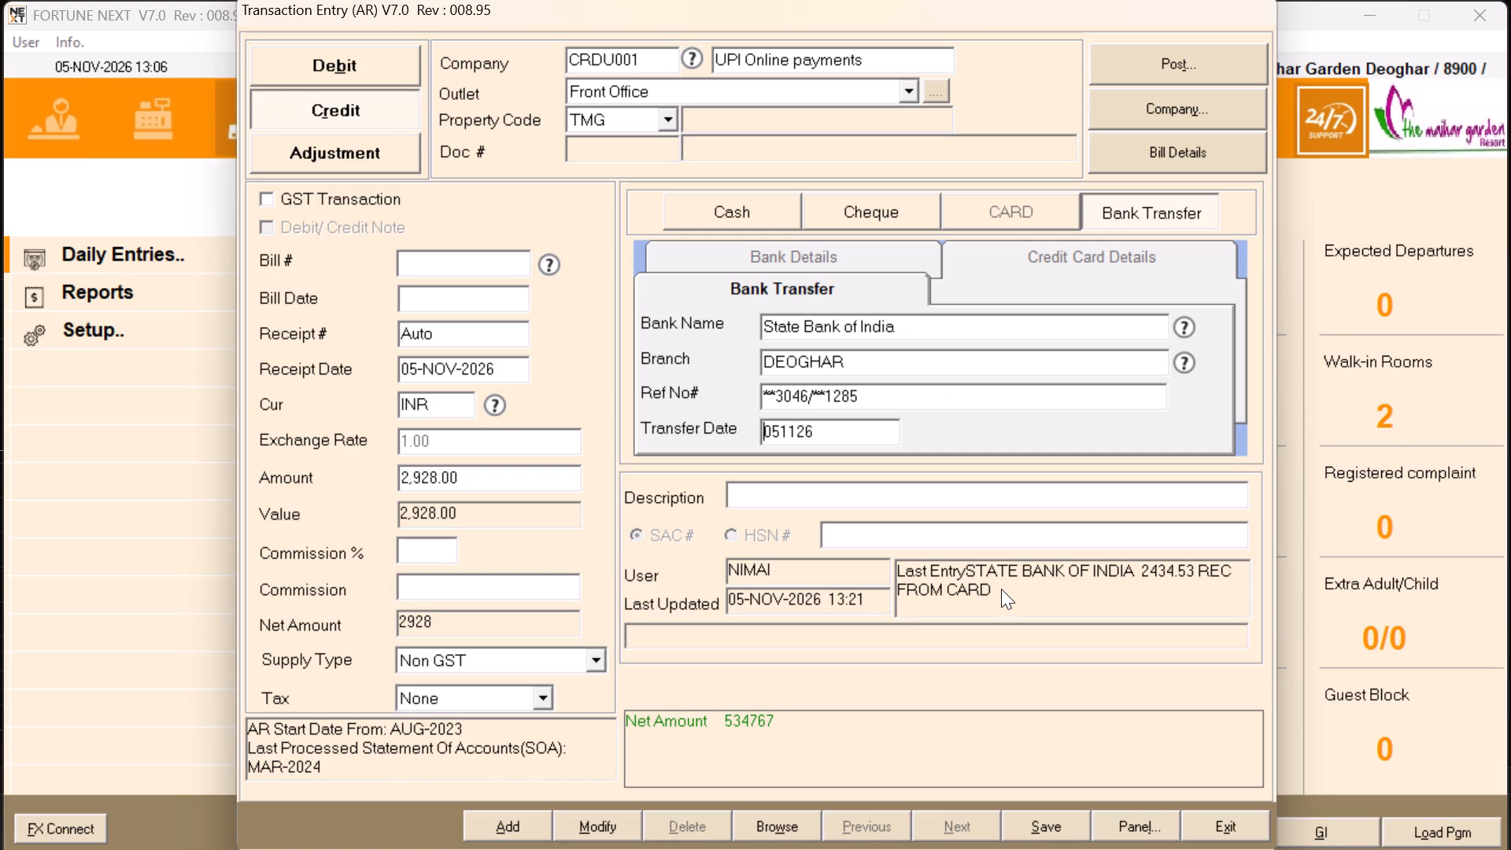
key(Right)
key(Right)
key(BackSpace)
key(1)
key(Return)
text(REC FROM UPI)
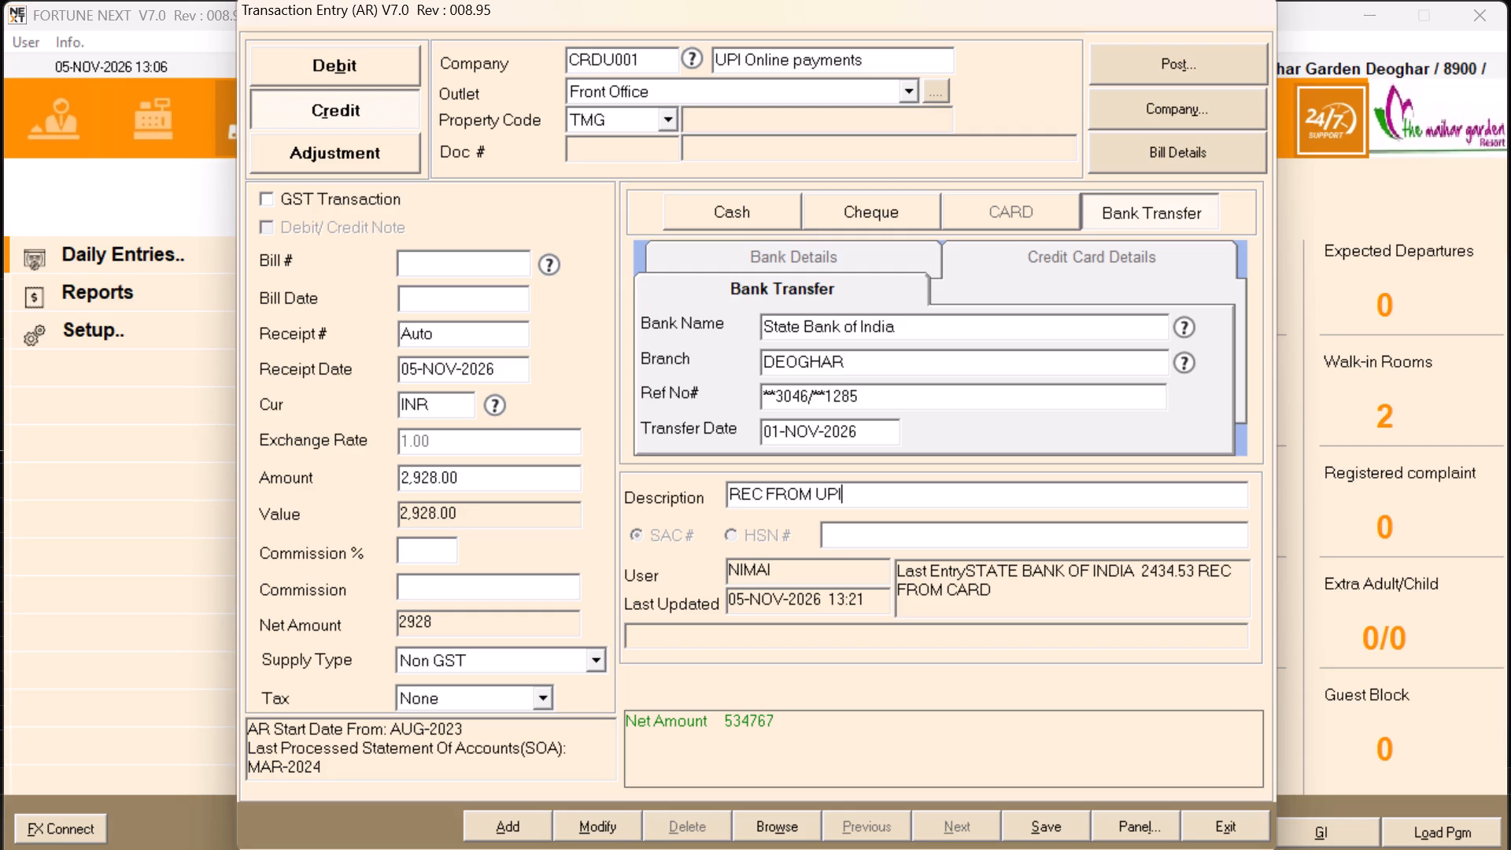
Save the UPI receipt, posting it to financial accounts as BANK RECEIPT with the default effective date and narration, and dismiss the follow-up messages.
key(Return)
key(Return)
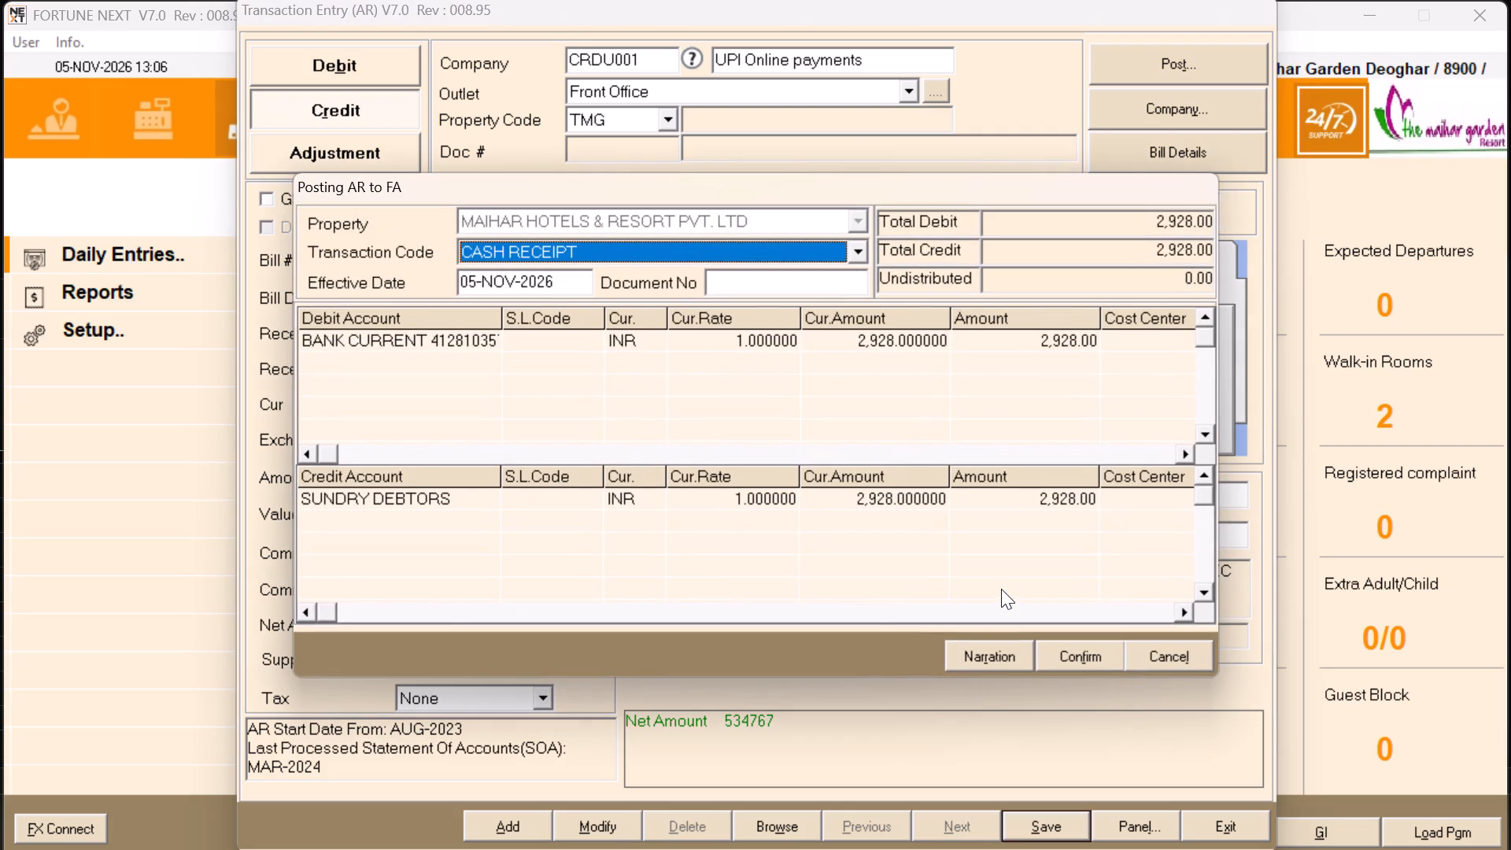
key(Down)
key(Tab)
key(Tab)
key(Tab)
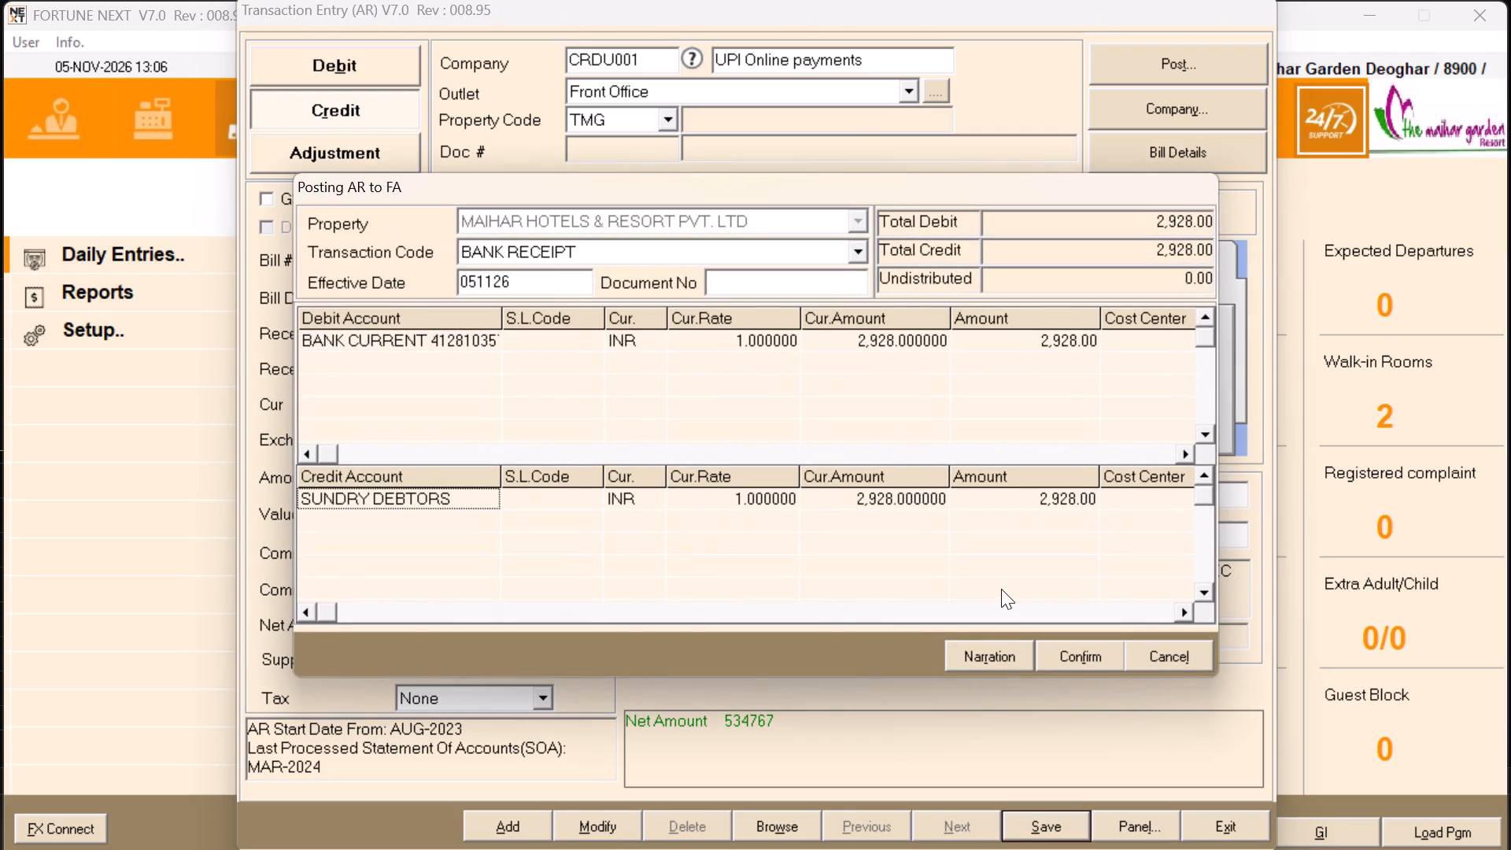
key(Tab)
key(Tab)
key(Return)
key(Return)
key(Return)
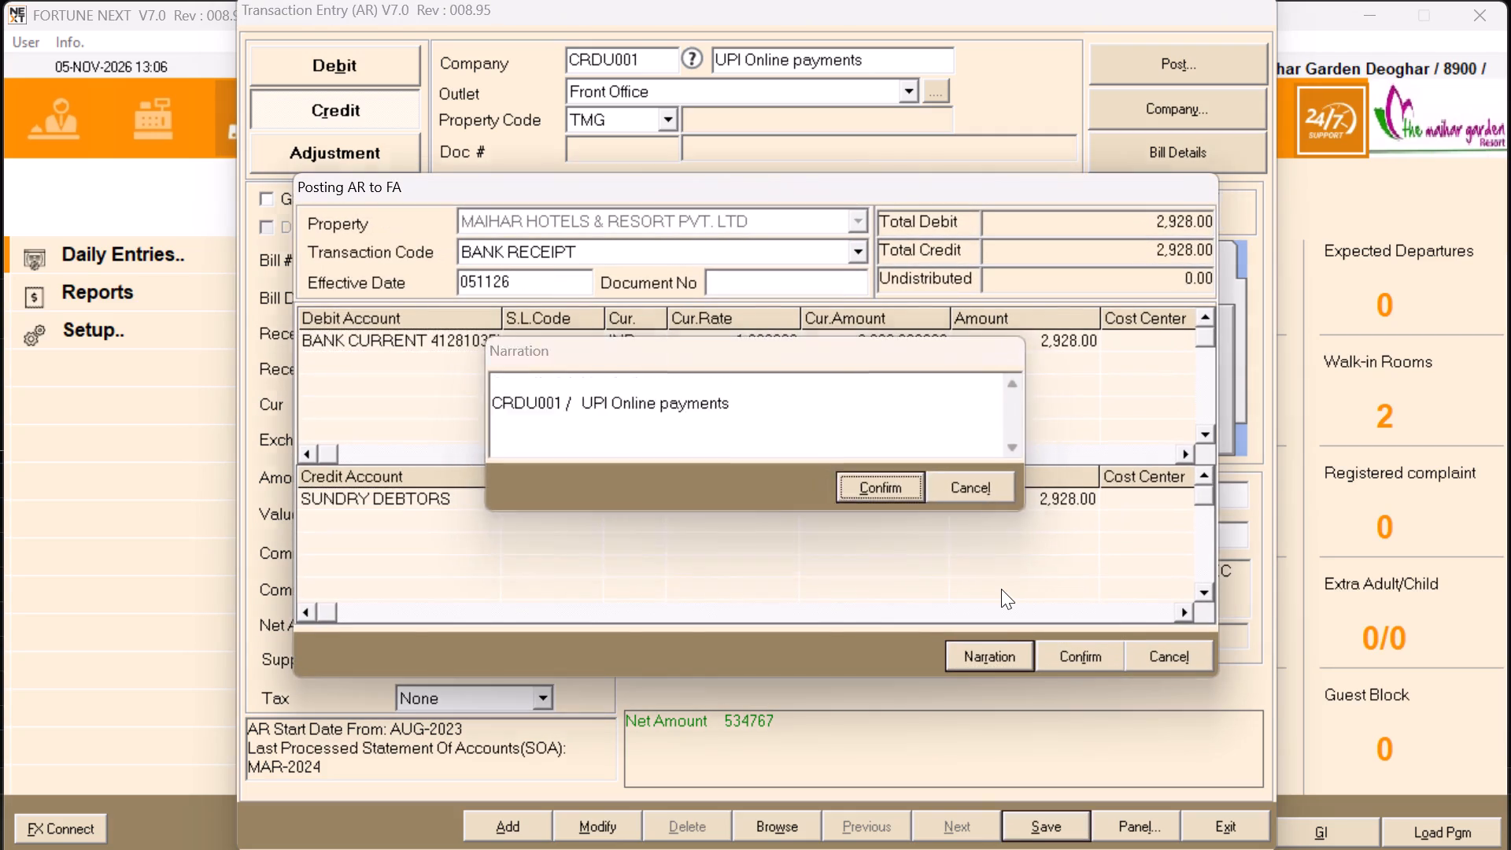
key(Return)
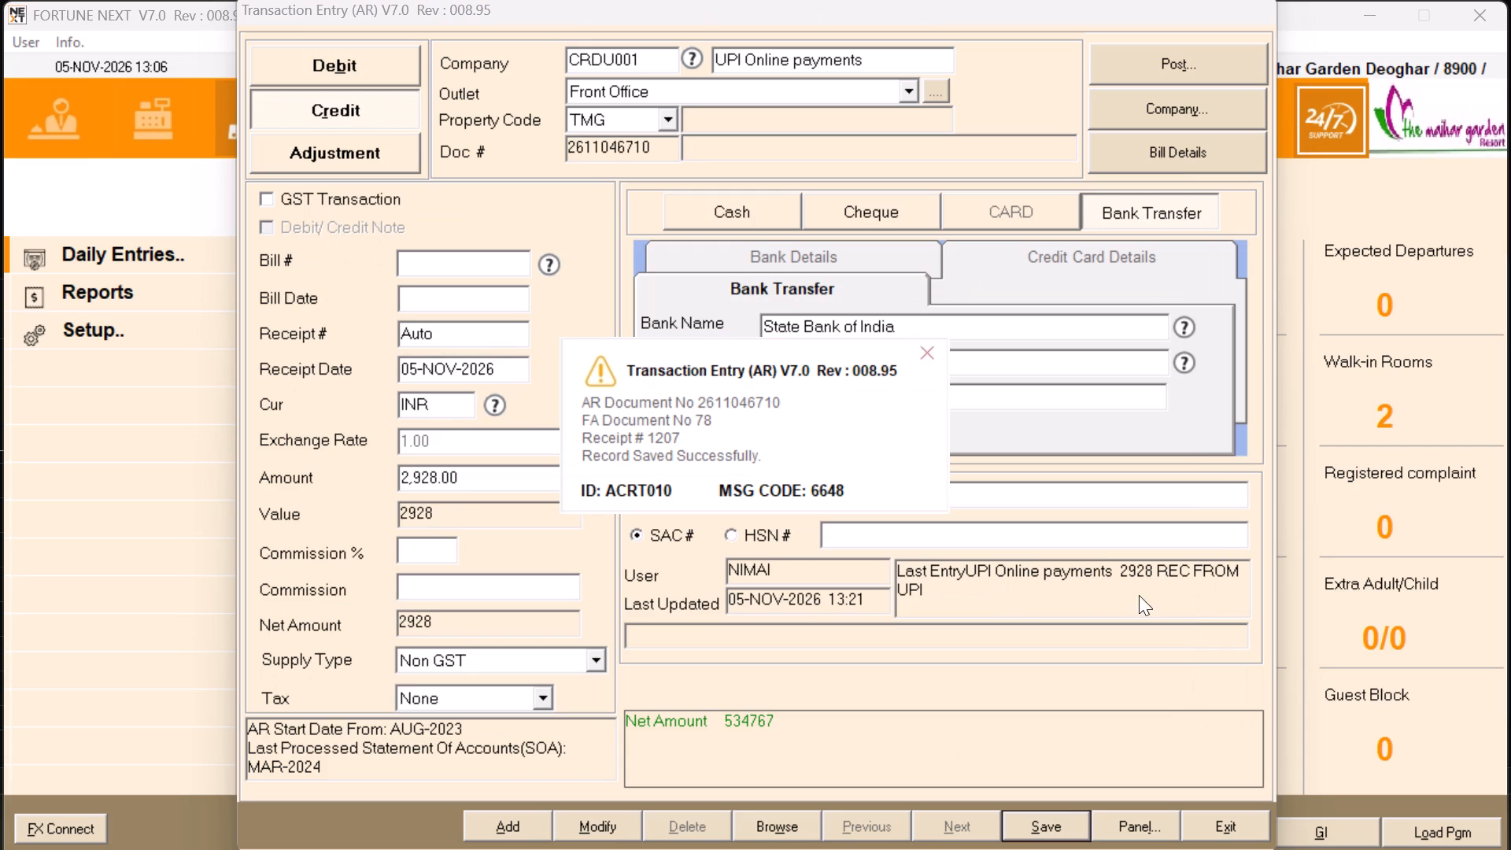
click(933, 348)
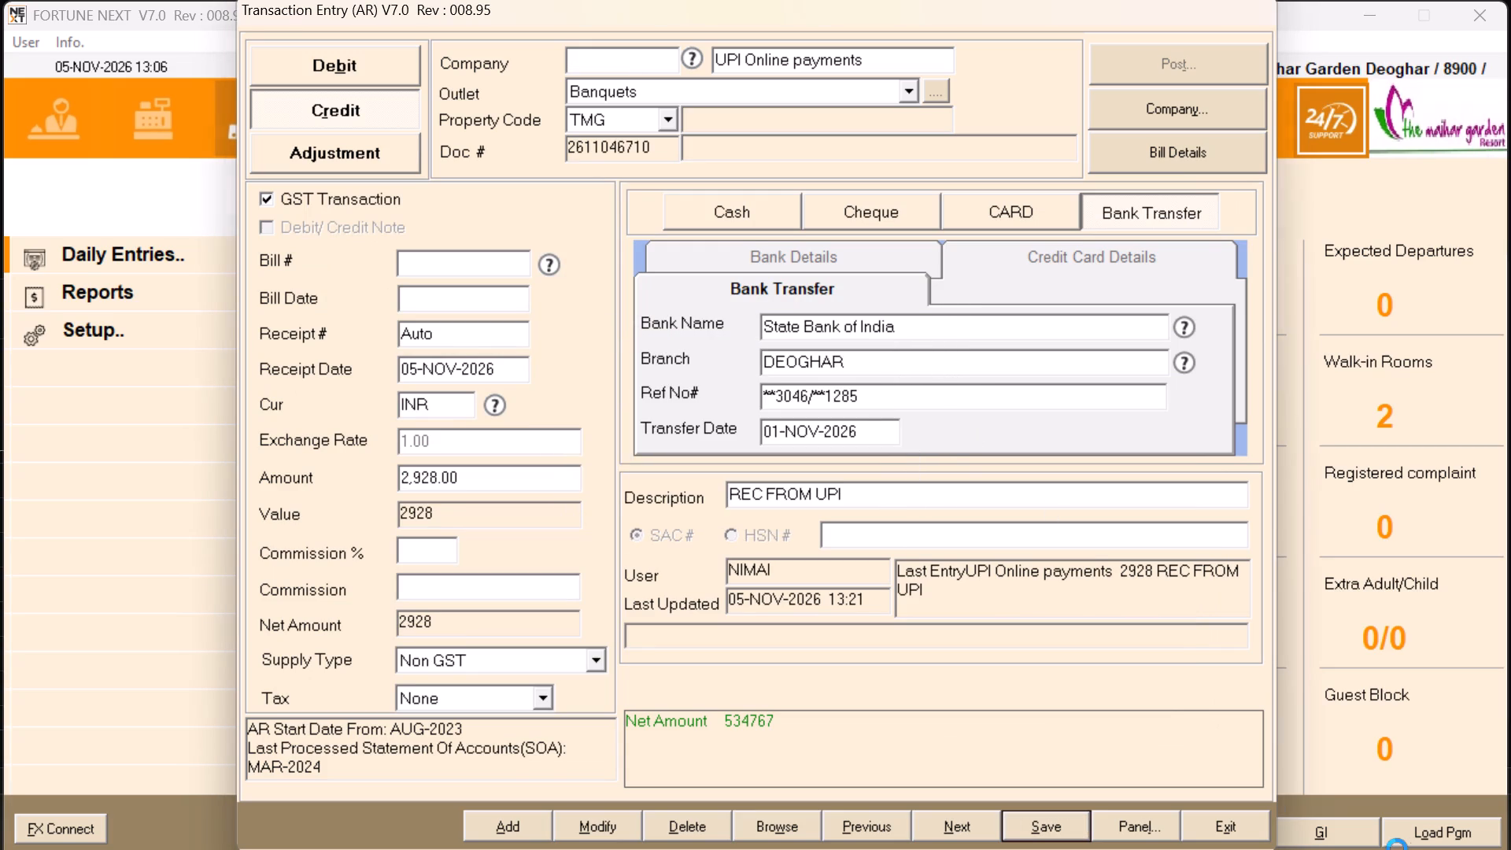
click(888, 456)
click(888, 463)
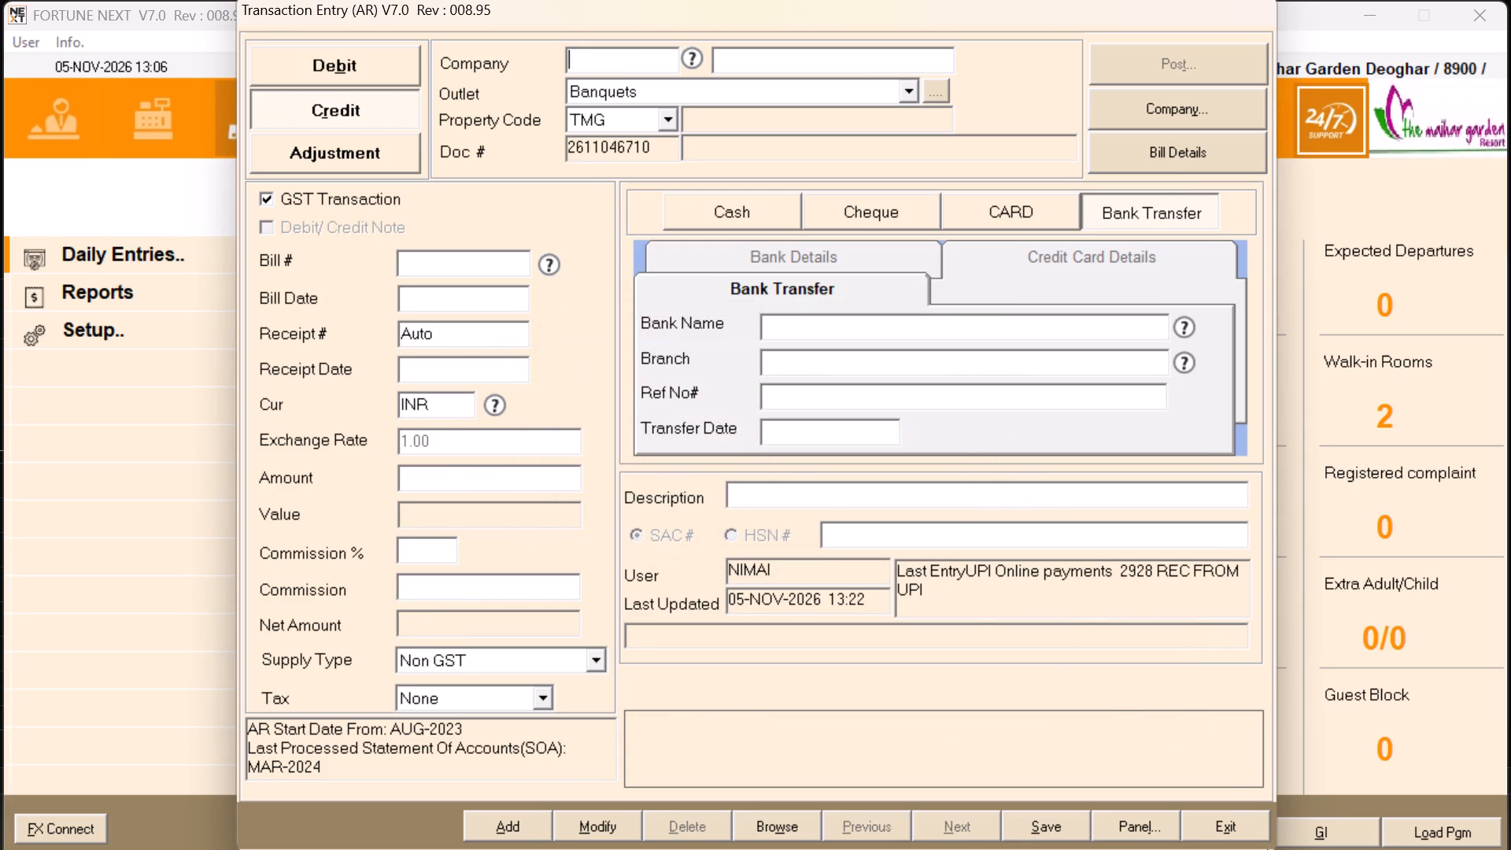
Exit the AR transaction entry and open Match Bills - Receipts in Accounts Receivable.
click(1232, 807)
click(1236, 823)
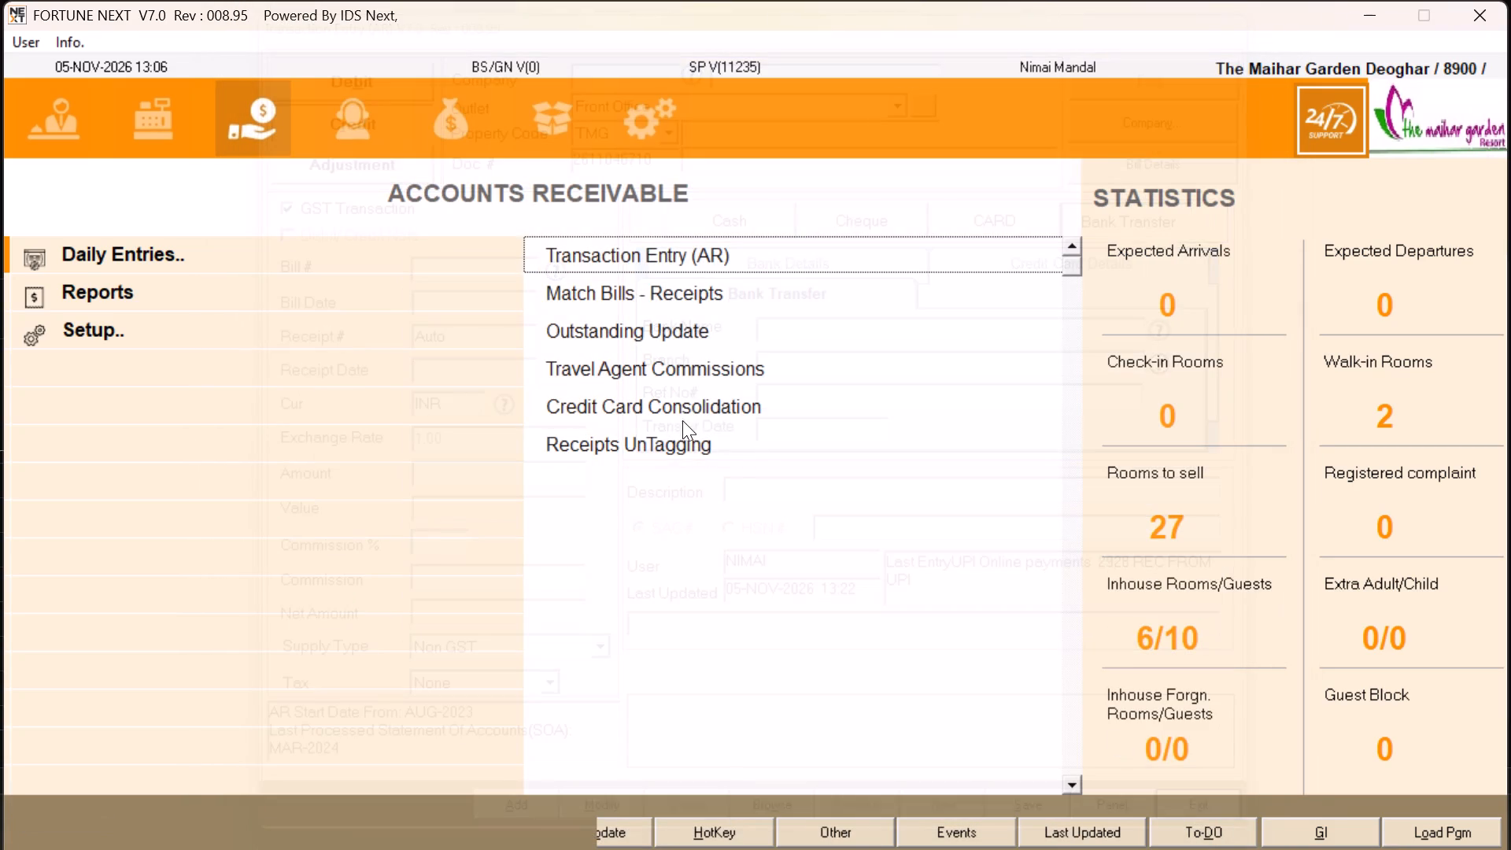
click(677, 299)
key(Return)
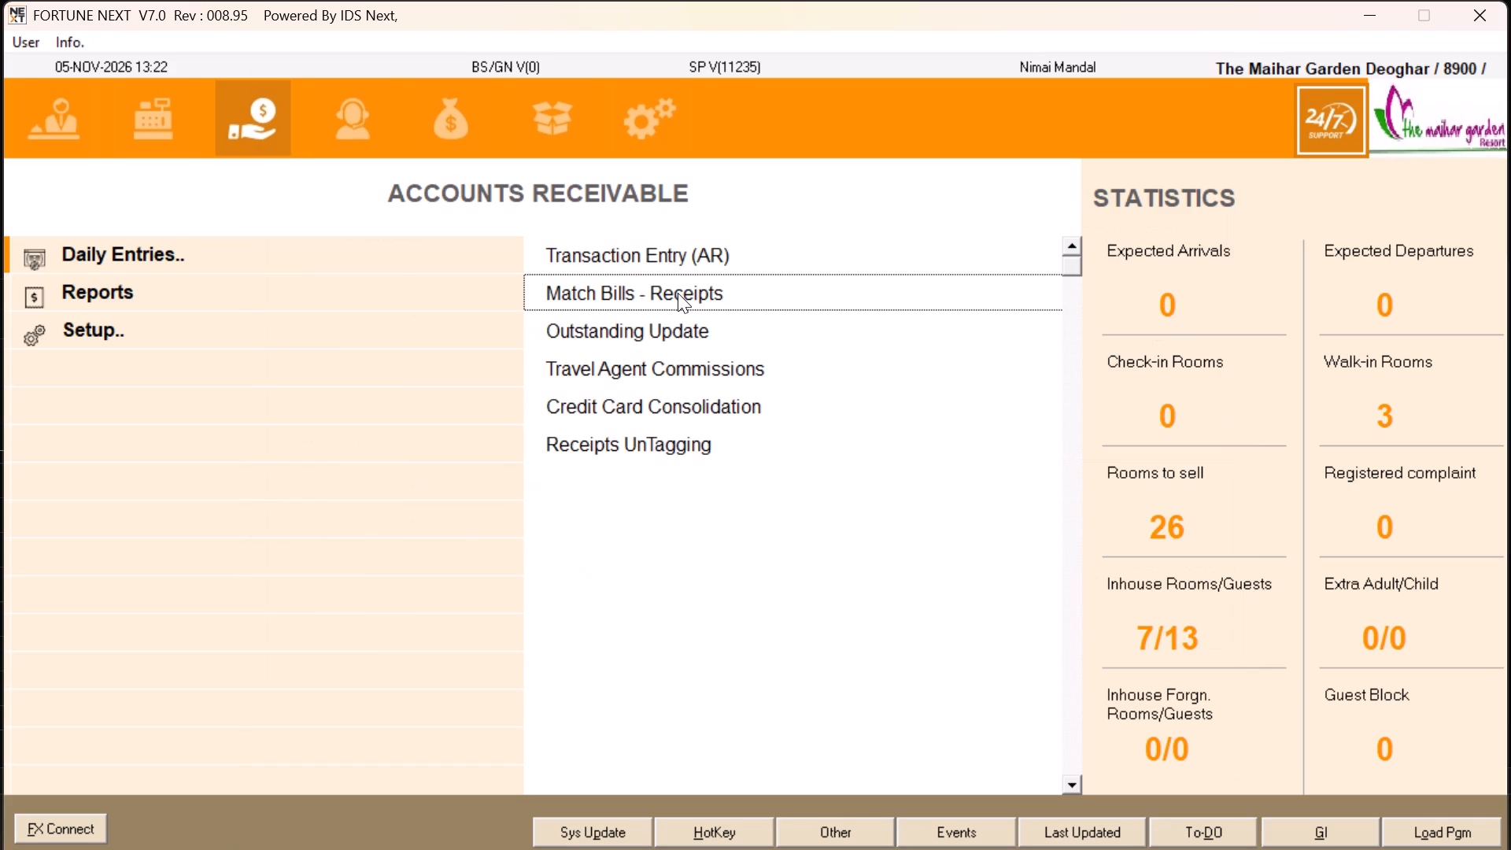
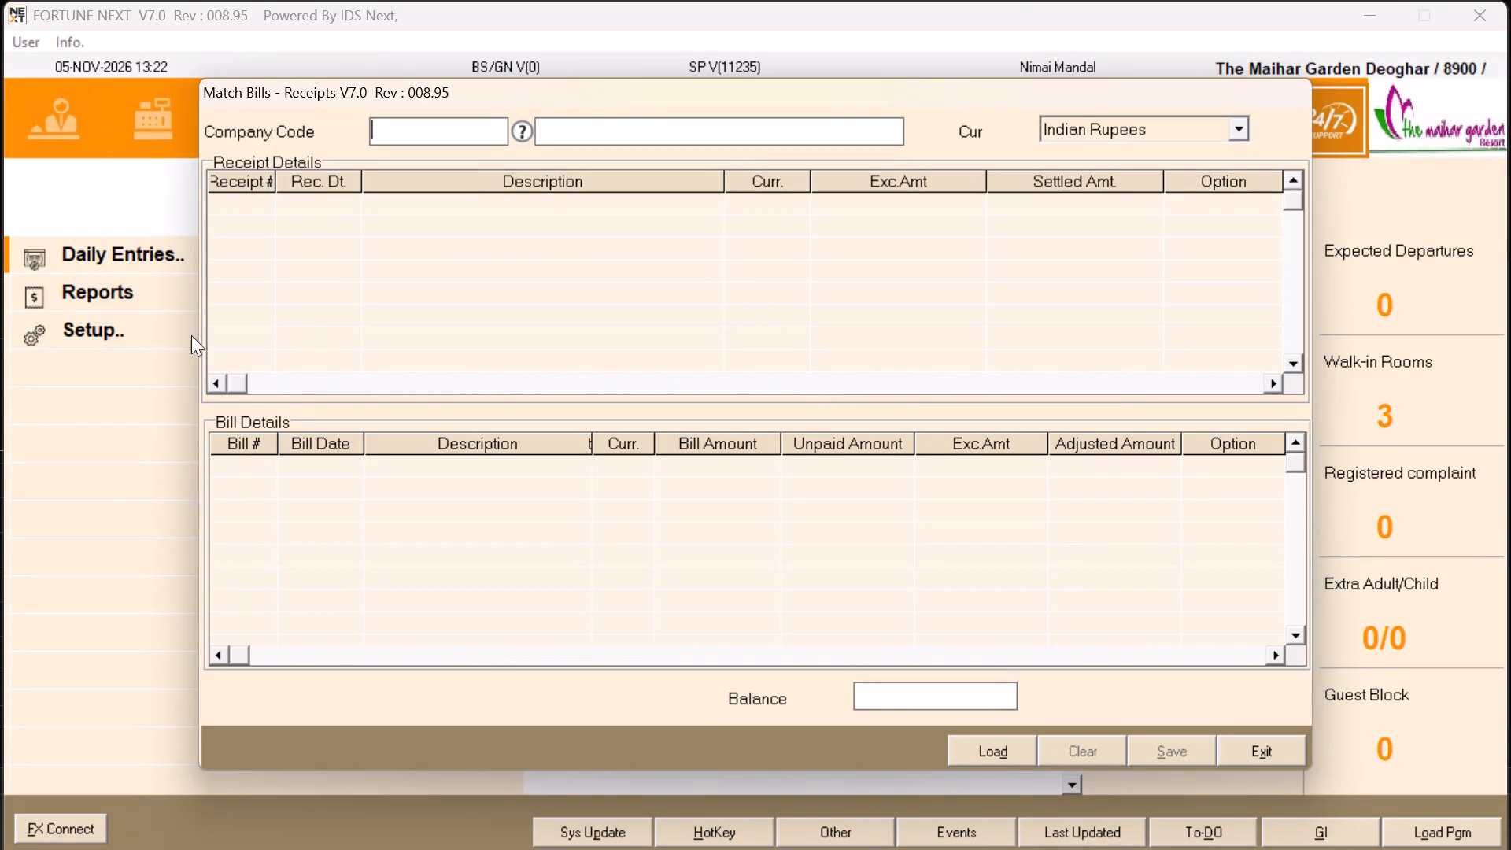
Search company profiles for UPI, select M/S UPI Online payments (CRDU001), and load its receipts and bills with the default selection criteria.
key(alt+Tab)
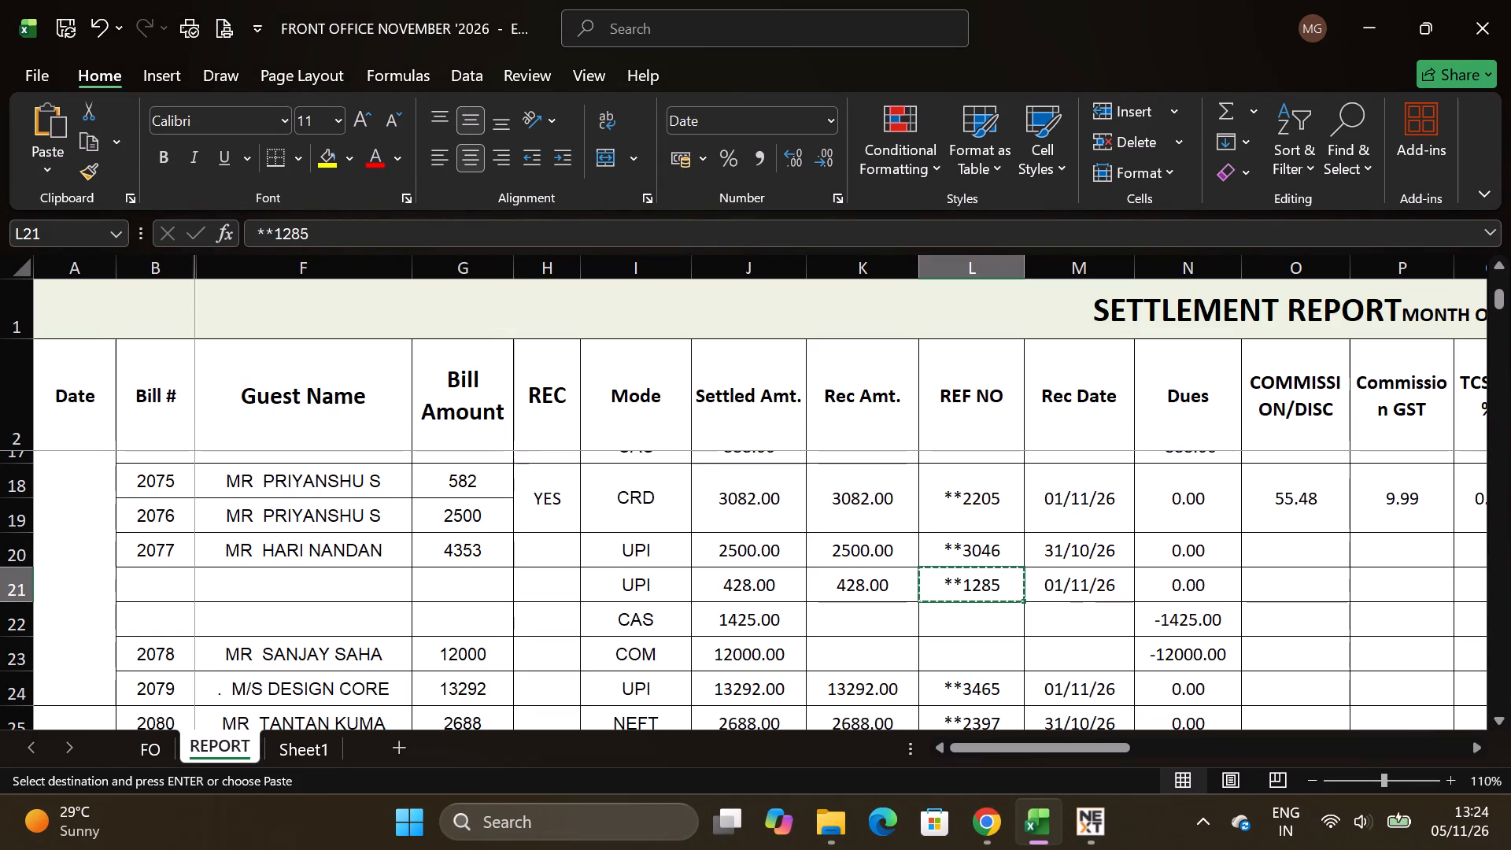
key(alt+Tab)
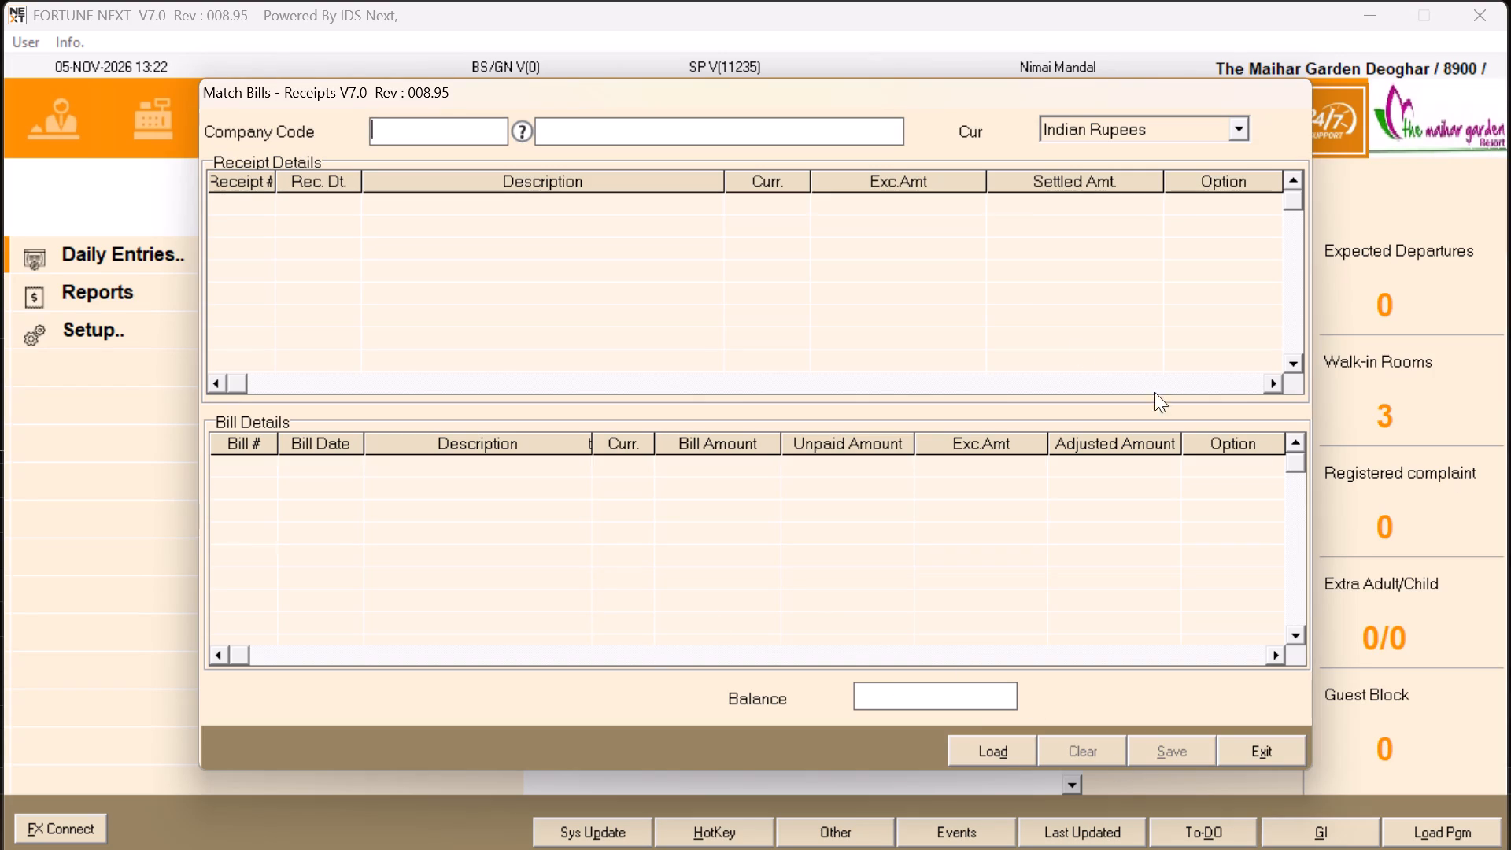
key(Return)
text(UPII)
key(Return)
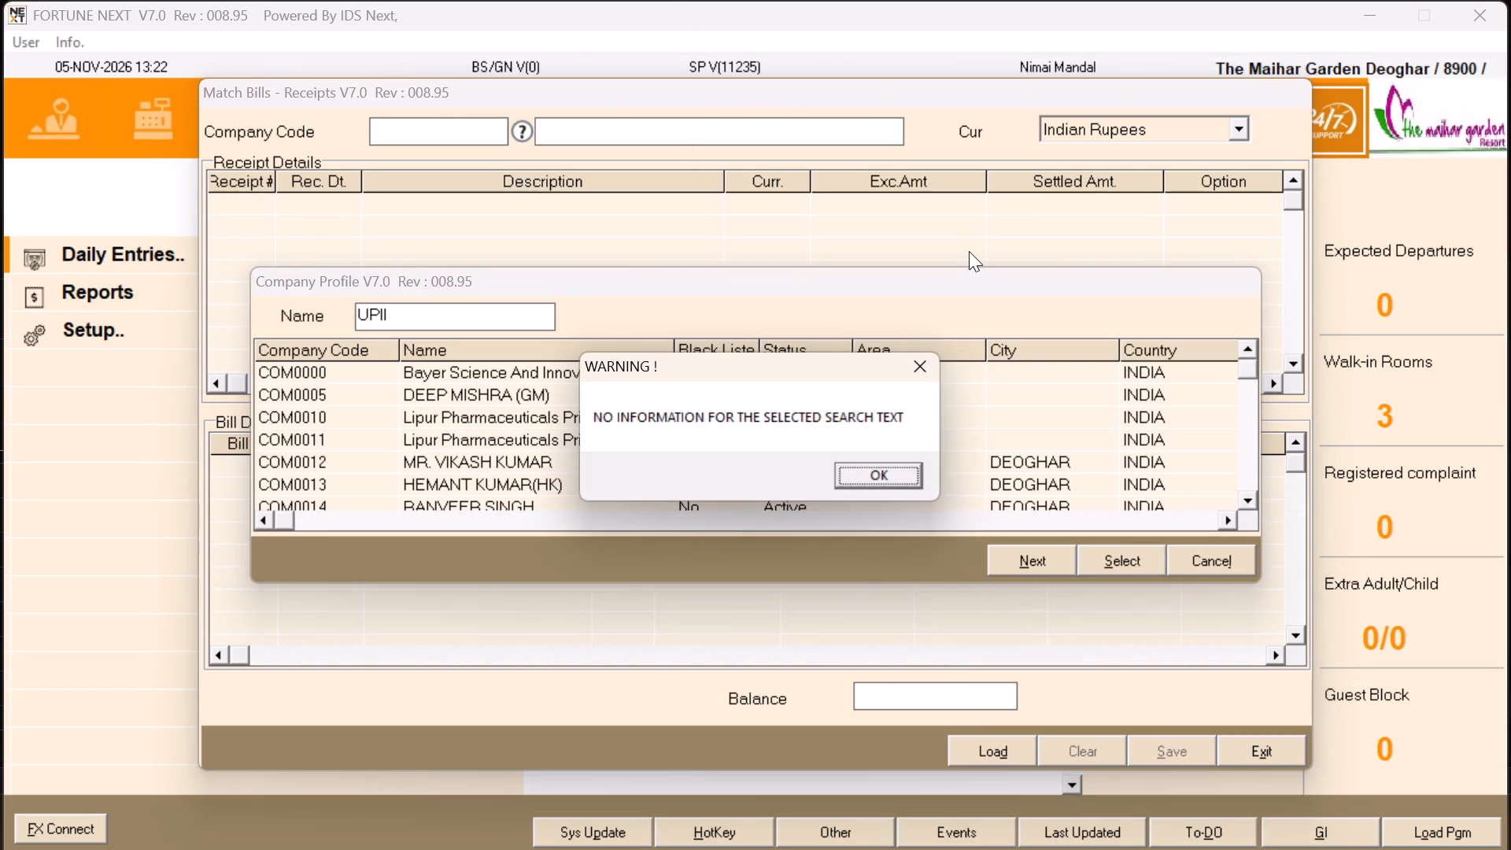
key(Return)
key(BackSpace)
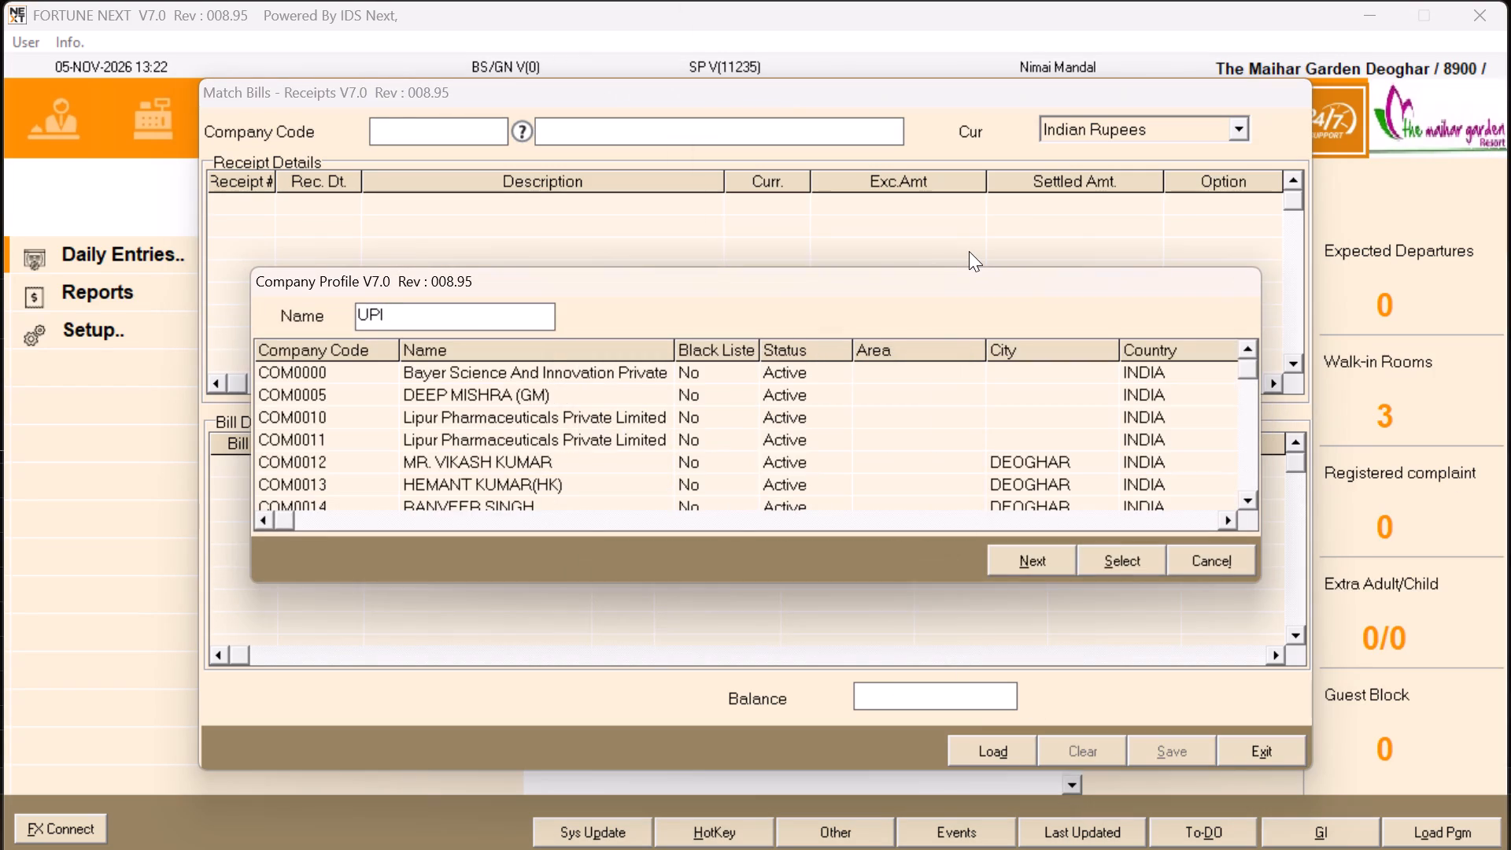
key(Return)
key(Return)
key(Return)
key(Return)
key(Return)
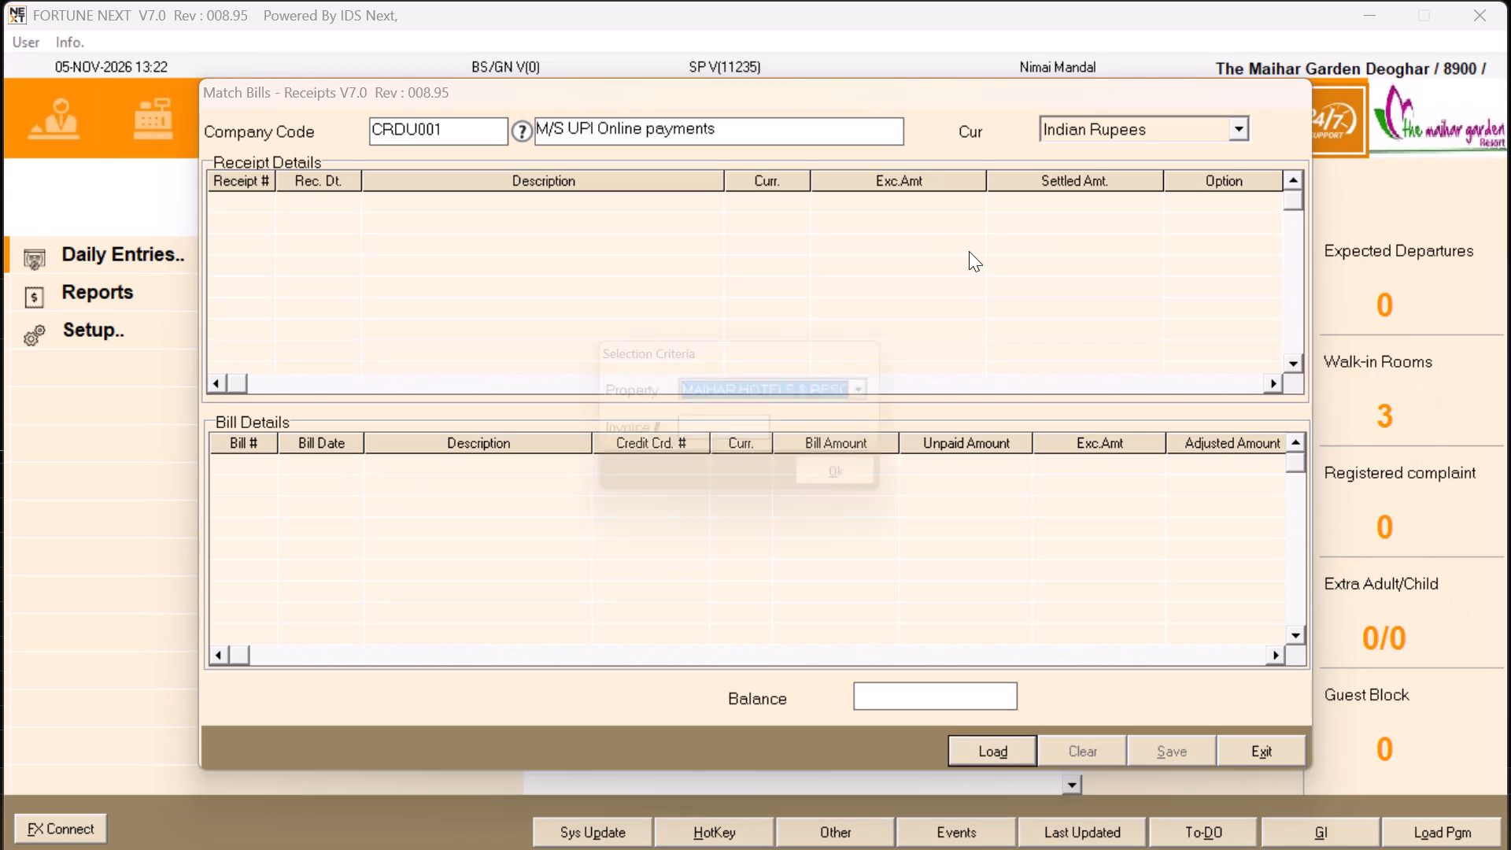
key(Return)
key(Return)
key(Return)
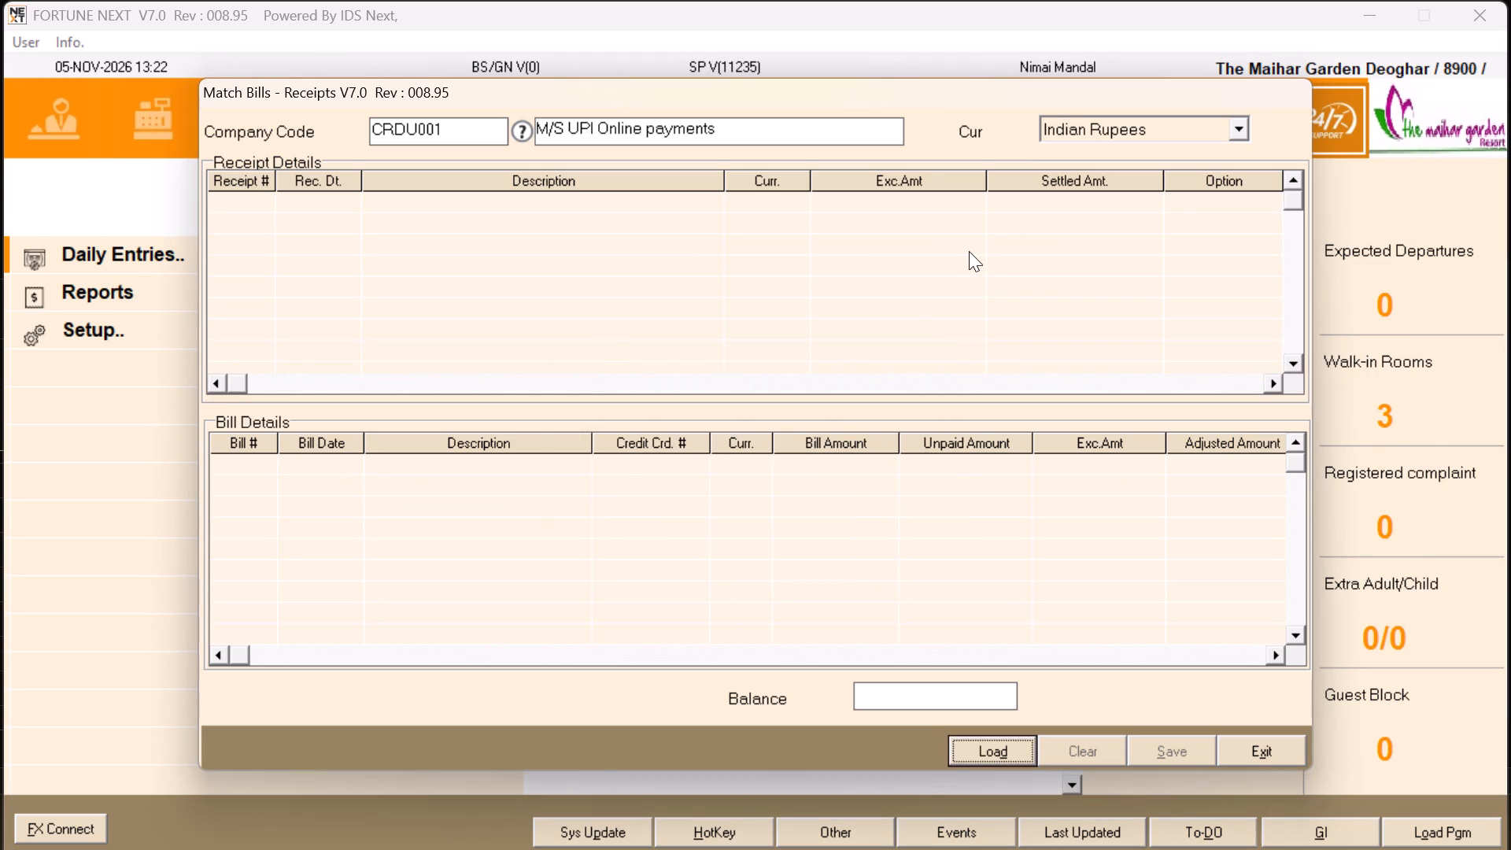
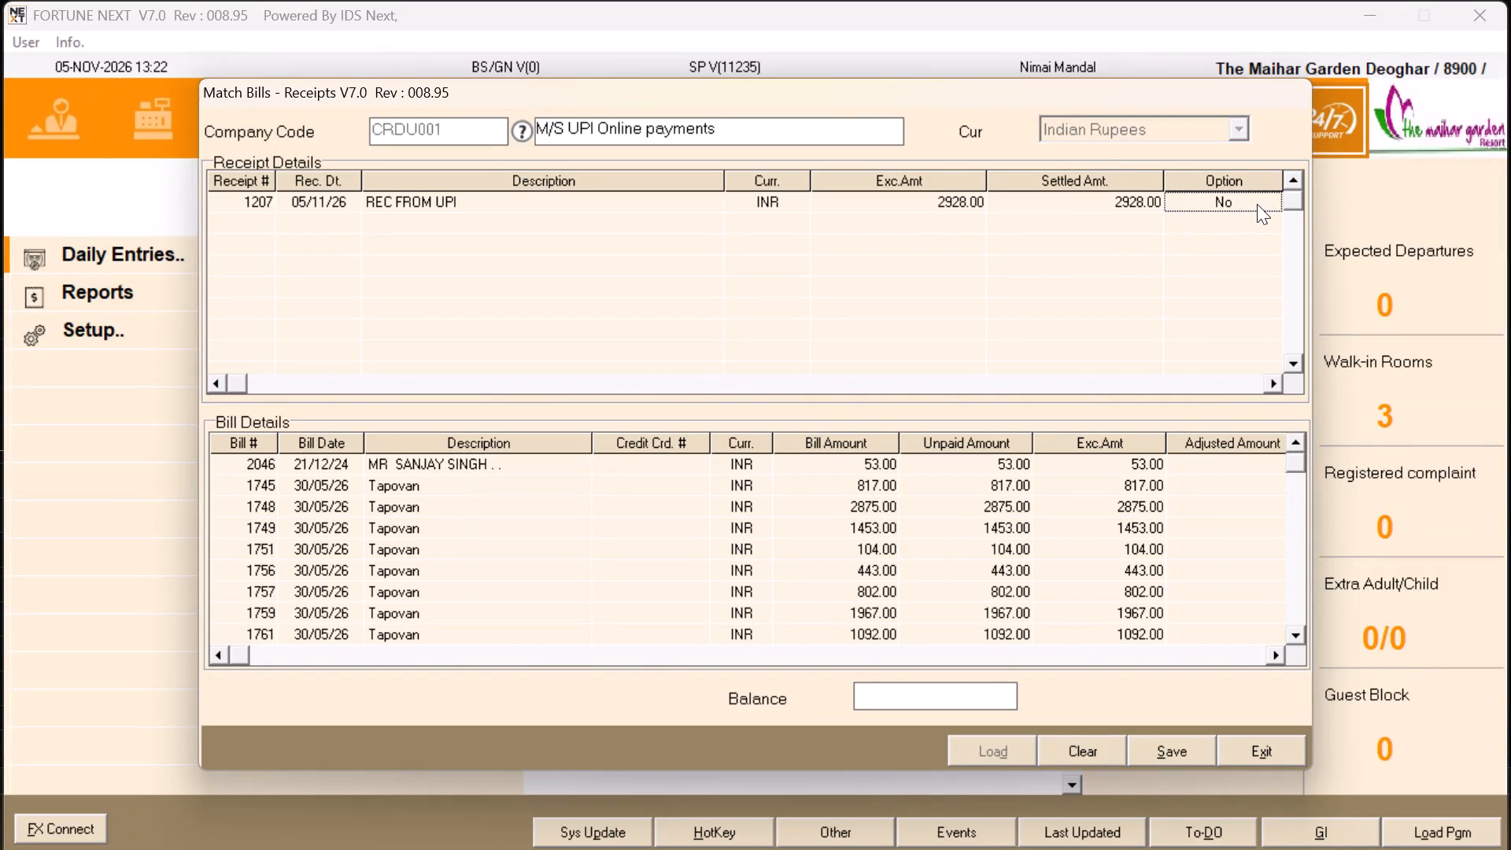
Select UPI receipt 1207 for 2928.00 to be matched against the company's open bills.
key(Return)
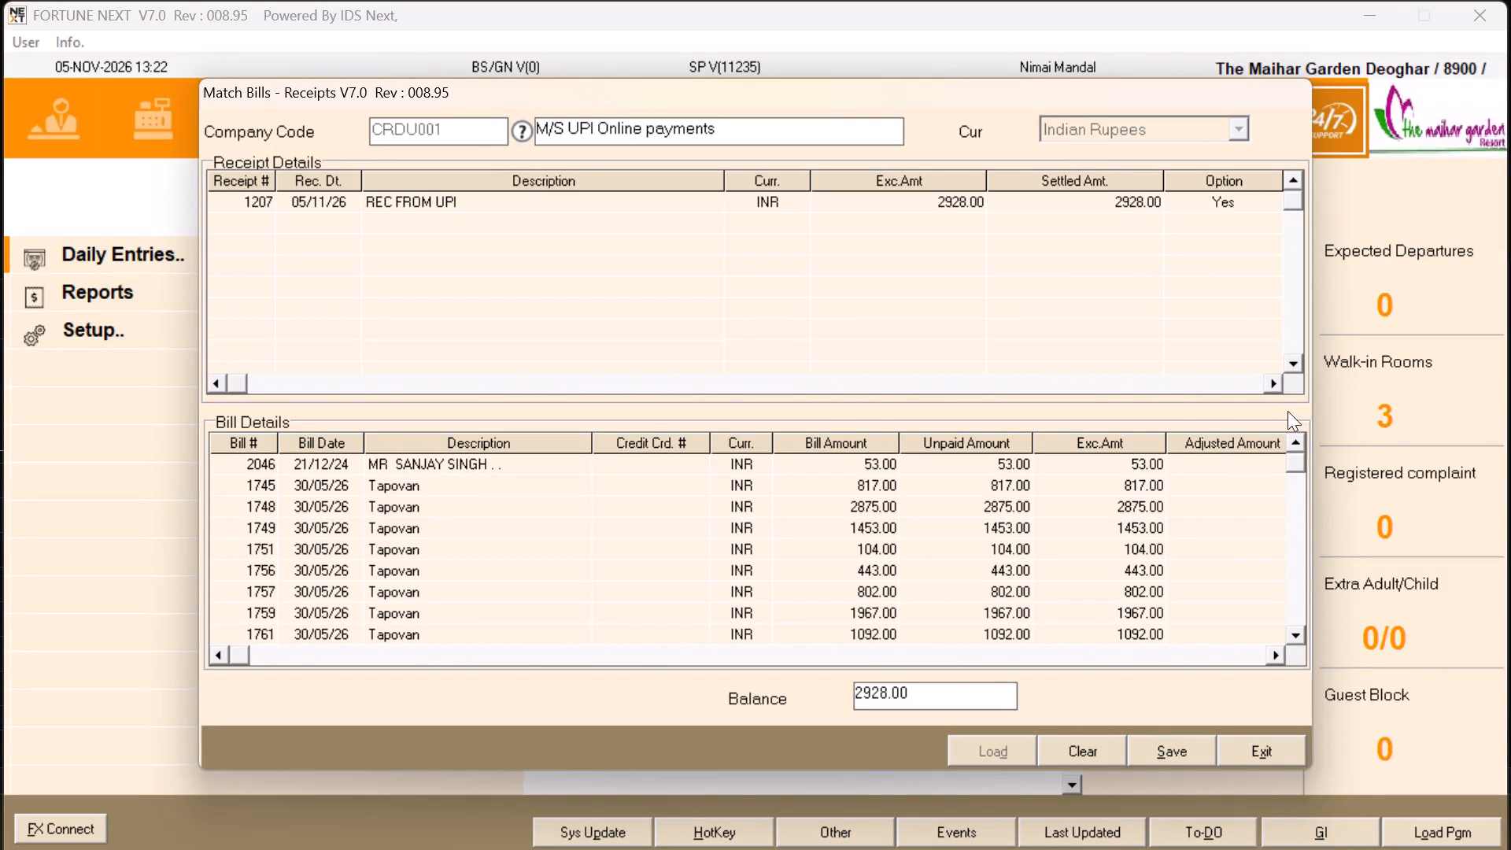
click(1302, 634)
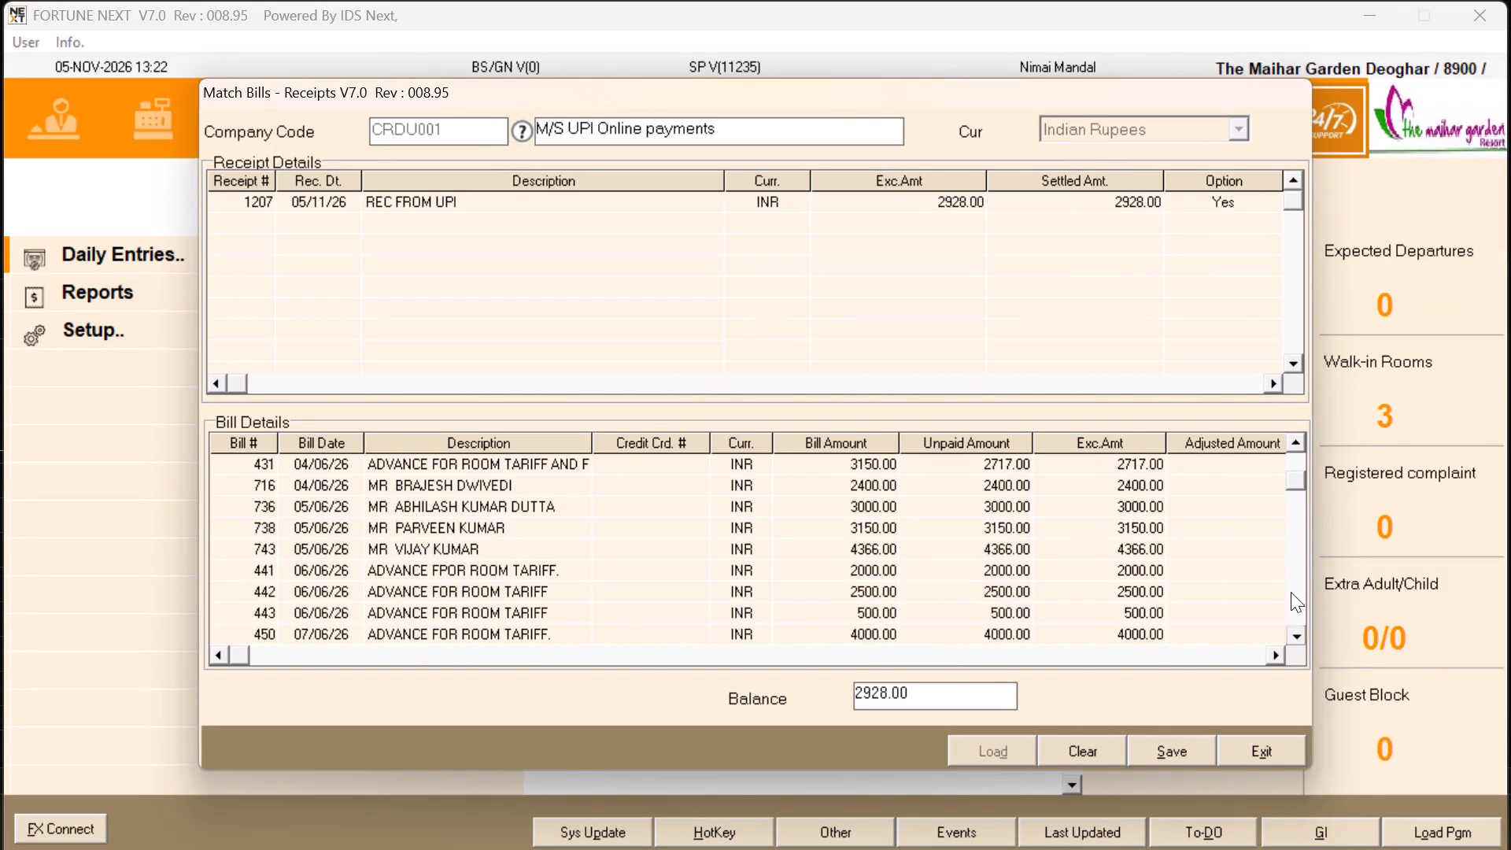
click(1290, 432)
double_click(1294, 439)
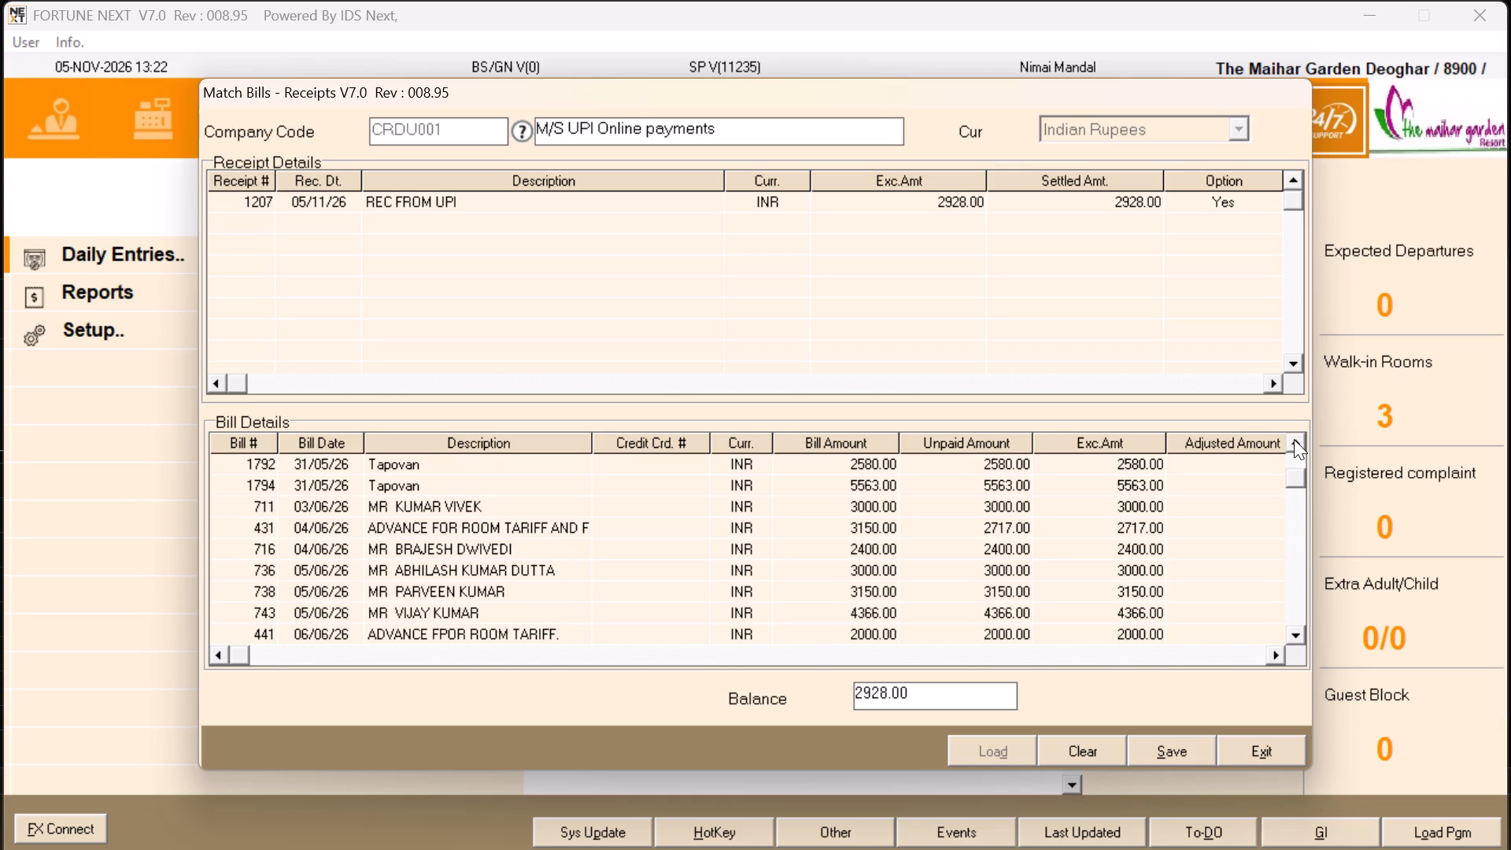
Switch to Excel, save the November settlement report workbook, and check the UPI lines of bill 2077.
key(alt+Tab)
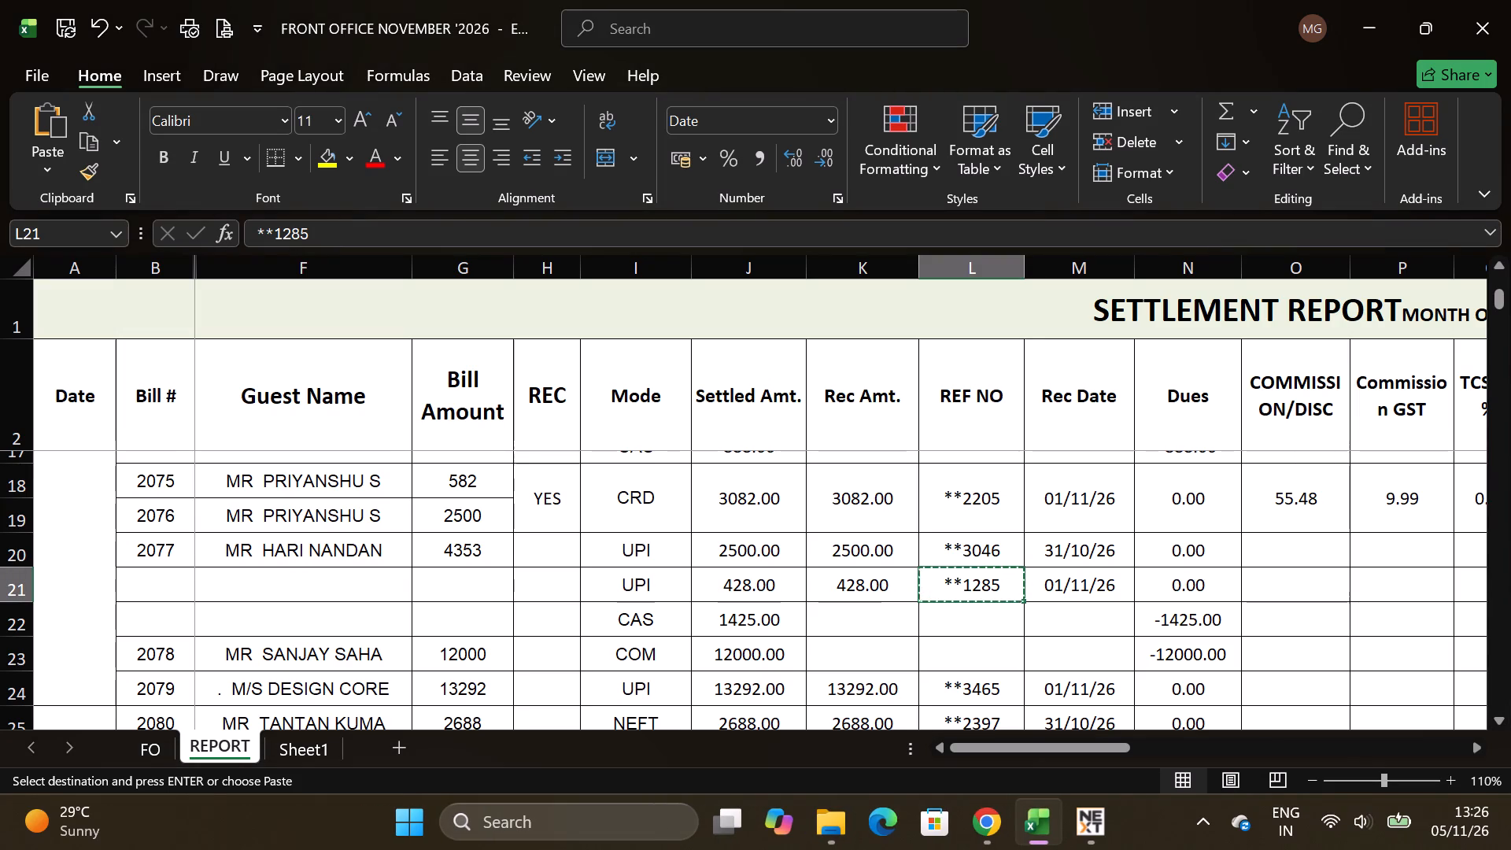
click(577, 580)
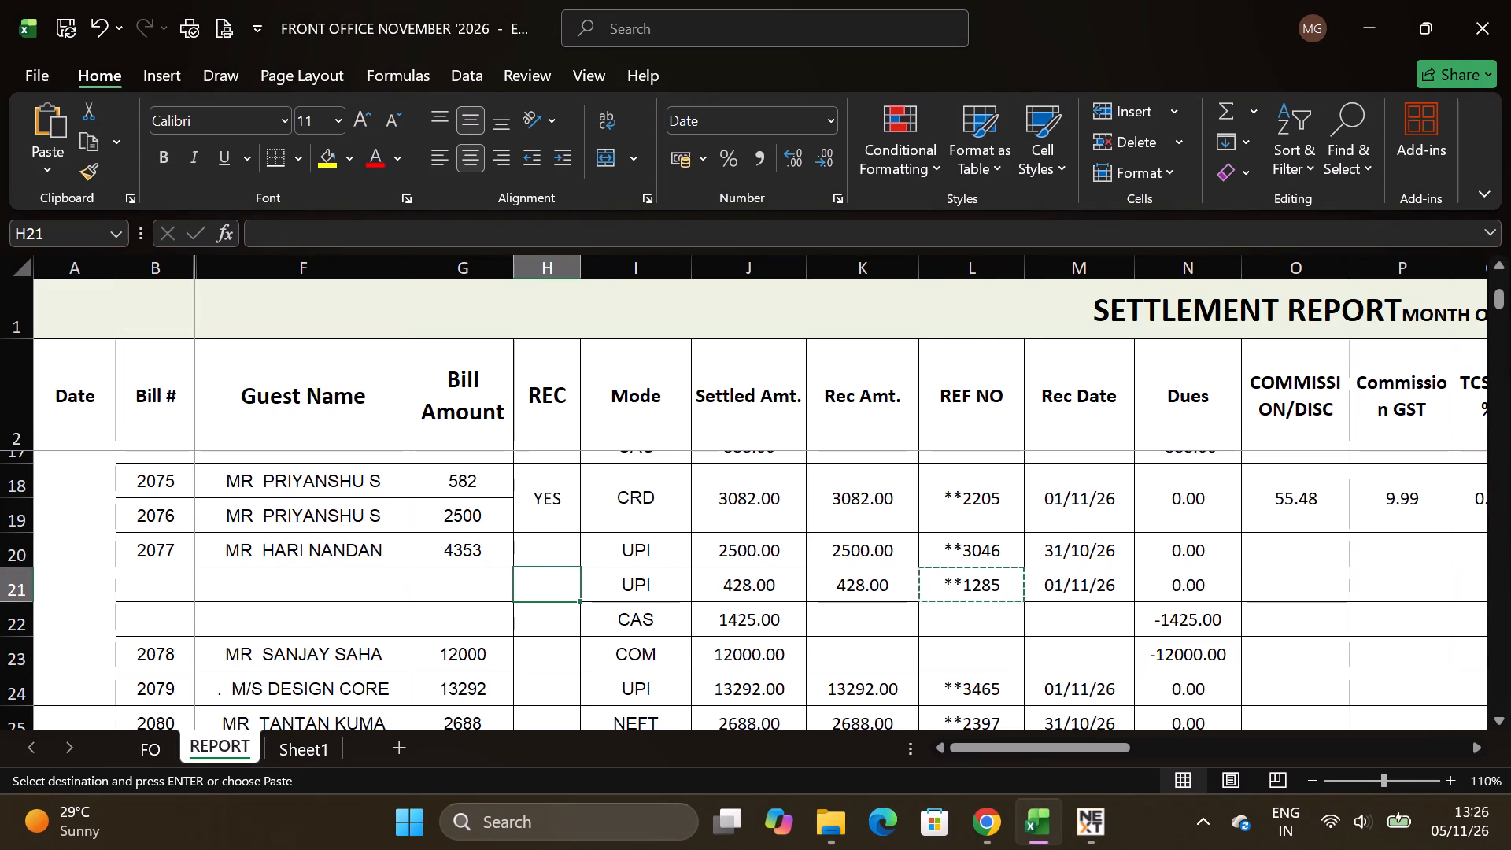
key(ctrl+s)
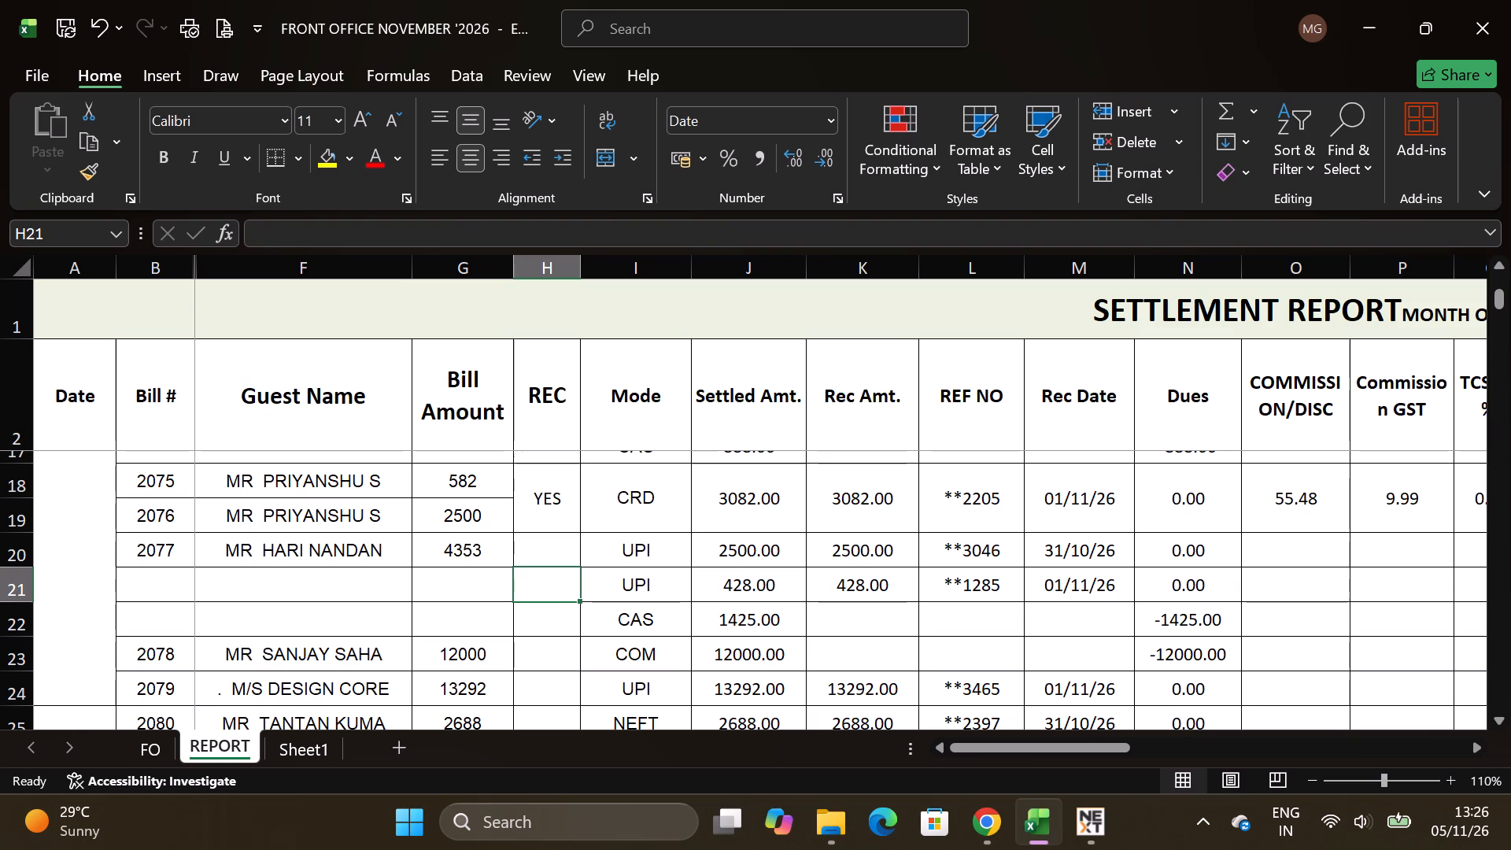
click(564, 545)
click(574, 586)
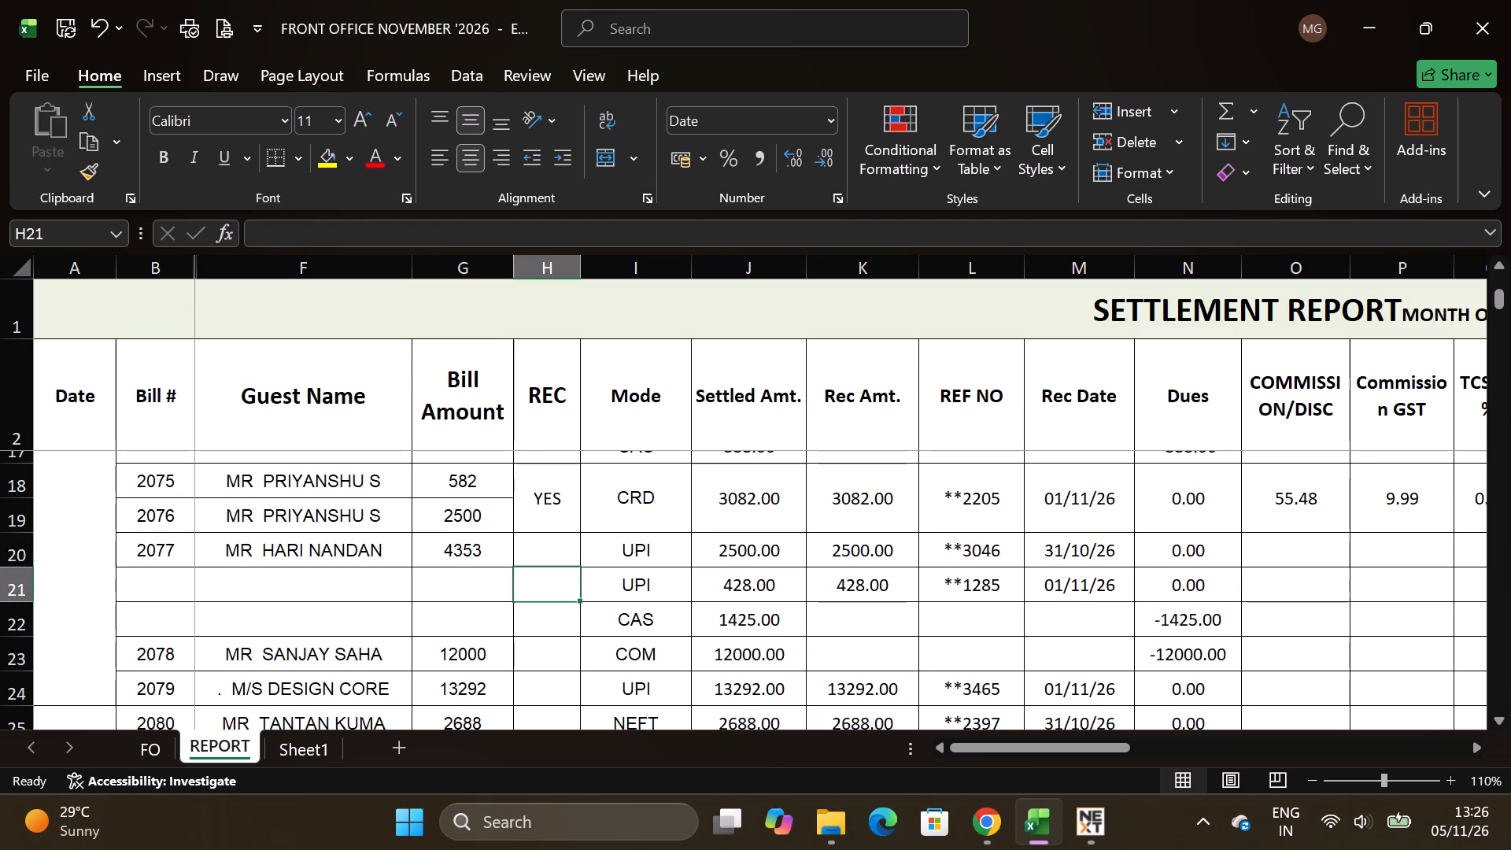
click(572, 556)
key(alt+Tab)
key(alt+Tab)
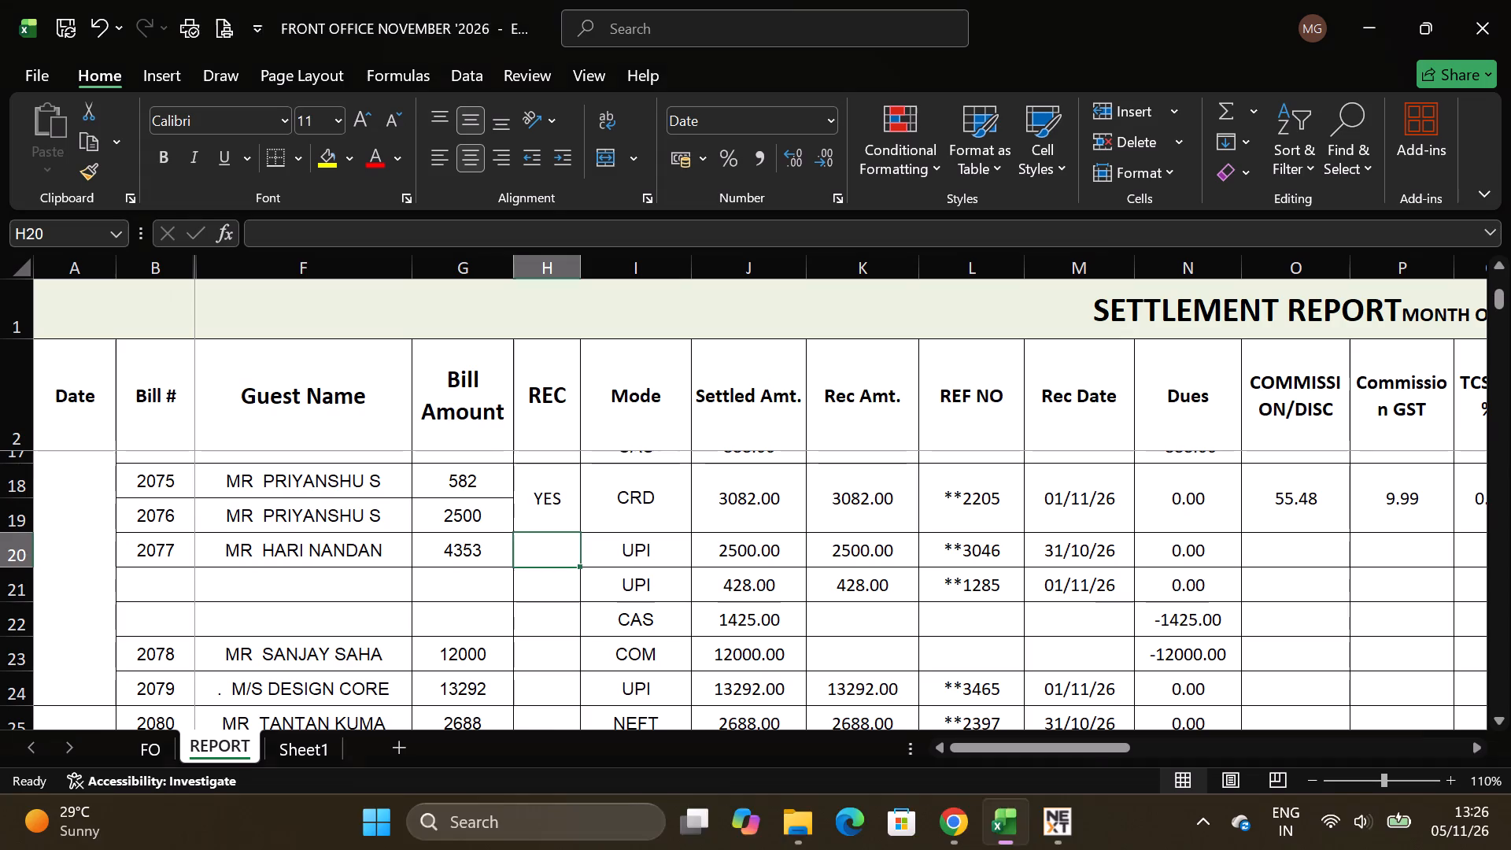
key(alt+Tab)
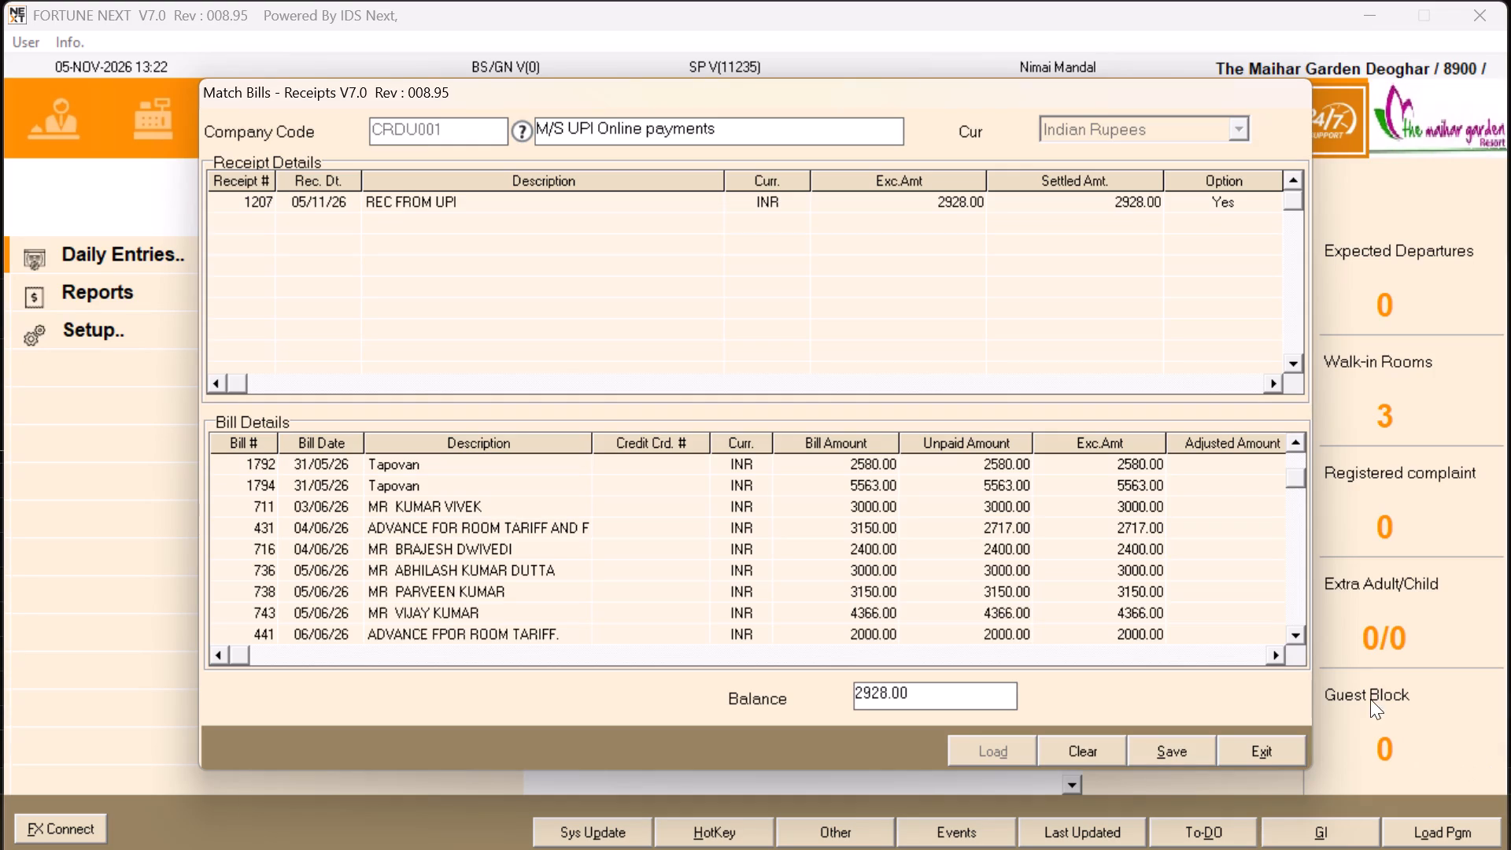
In Match Bills - Receipts, adjust 2500.00 of the receipt against room tariff advance bill 1000 dated 31/10/26.
triple_click(1299, 644)
click(1299, 644)
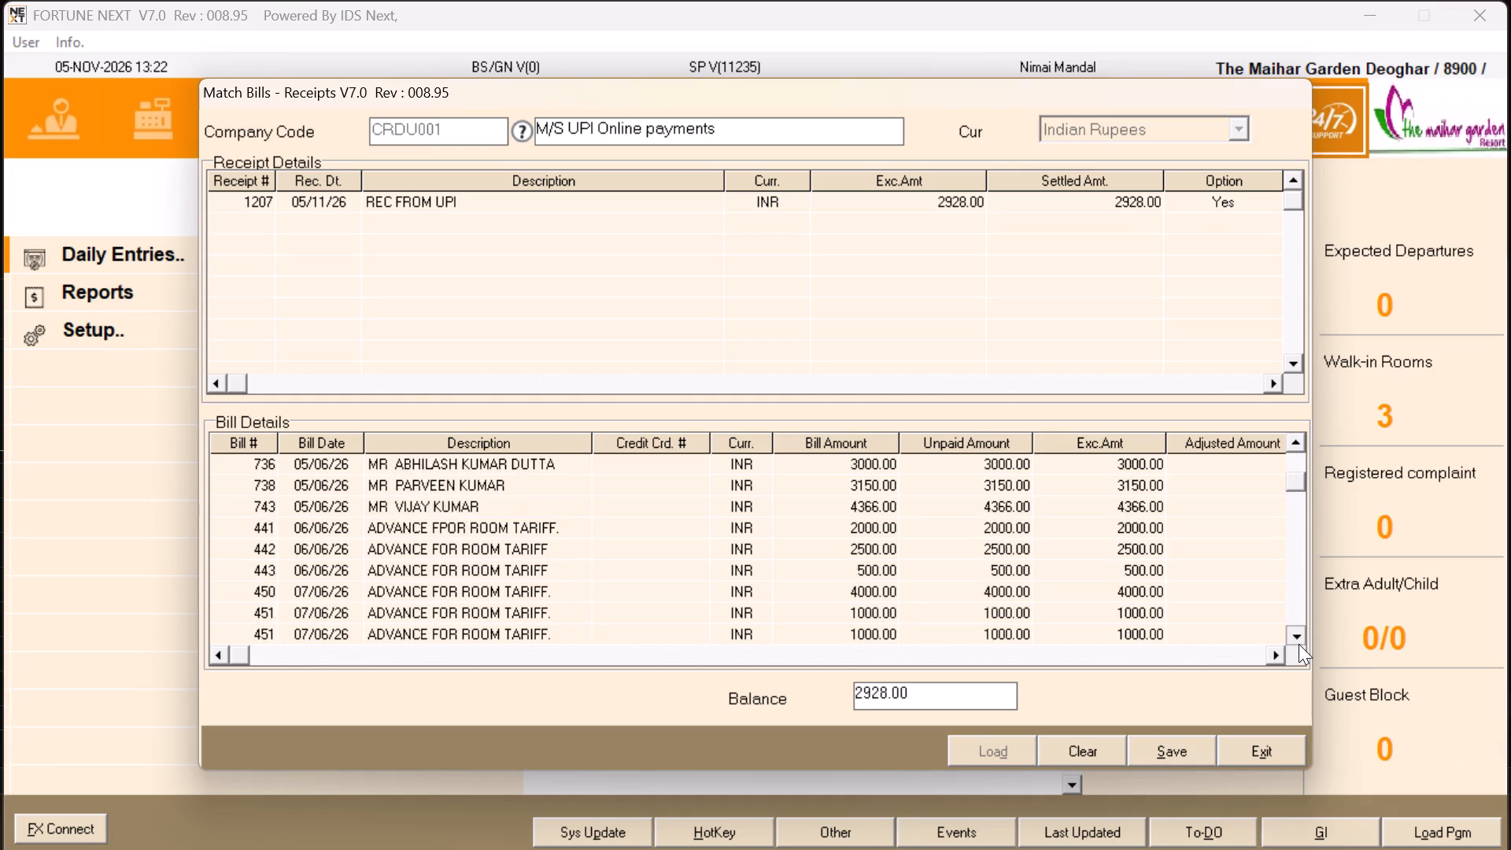
key(alt+Tab)
key(alt+Tab)
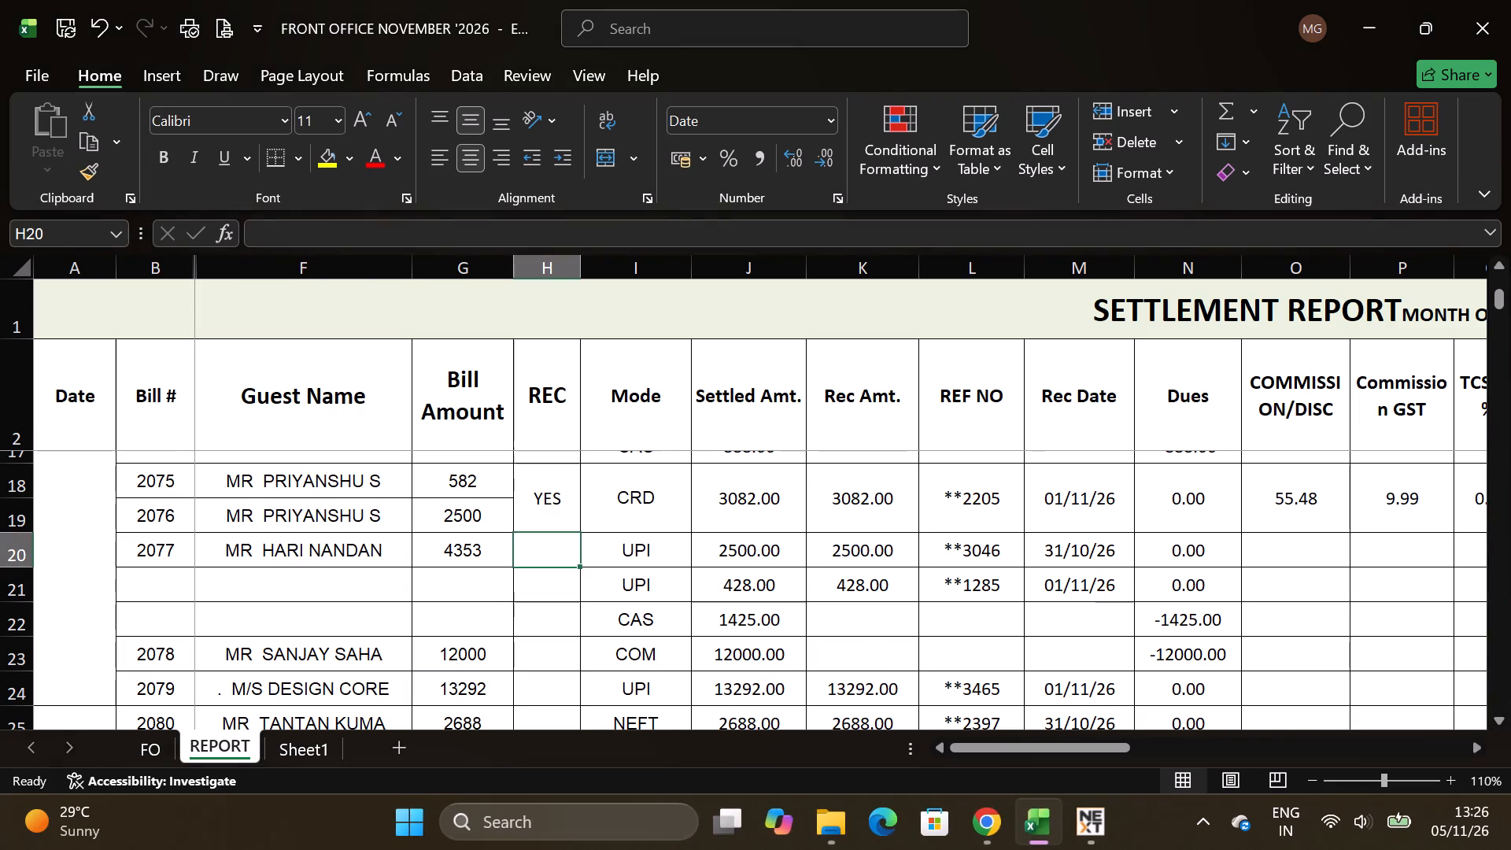
click(1299, 644)
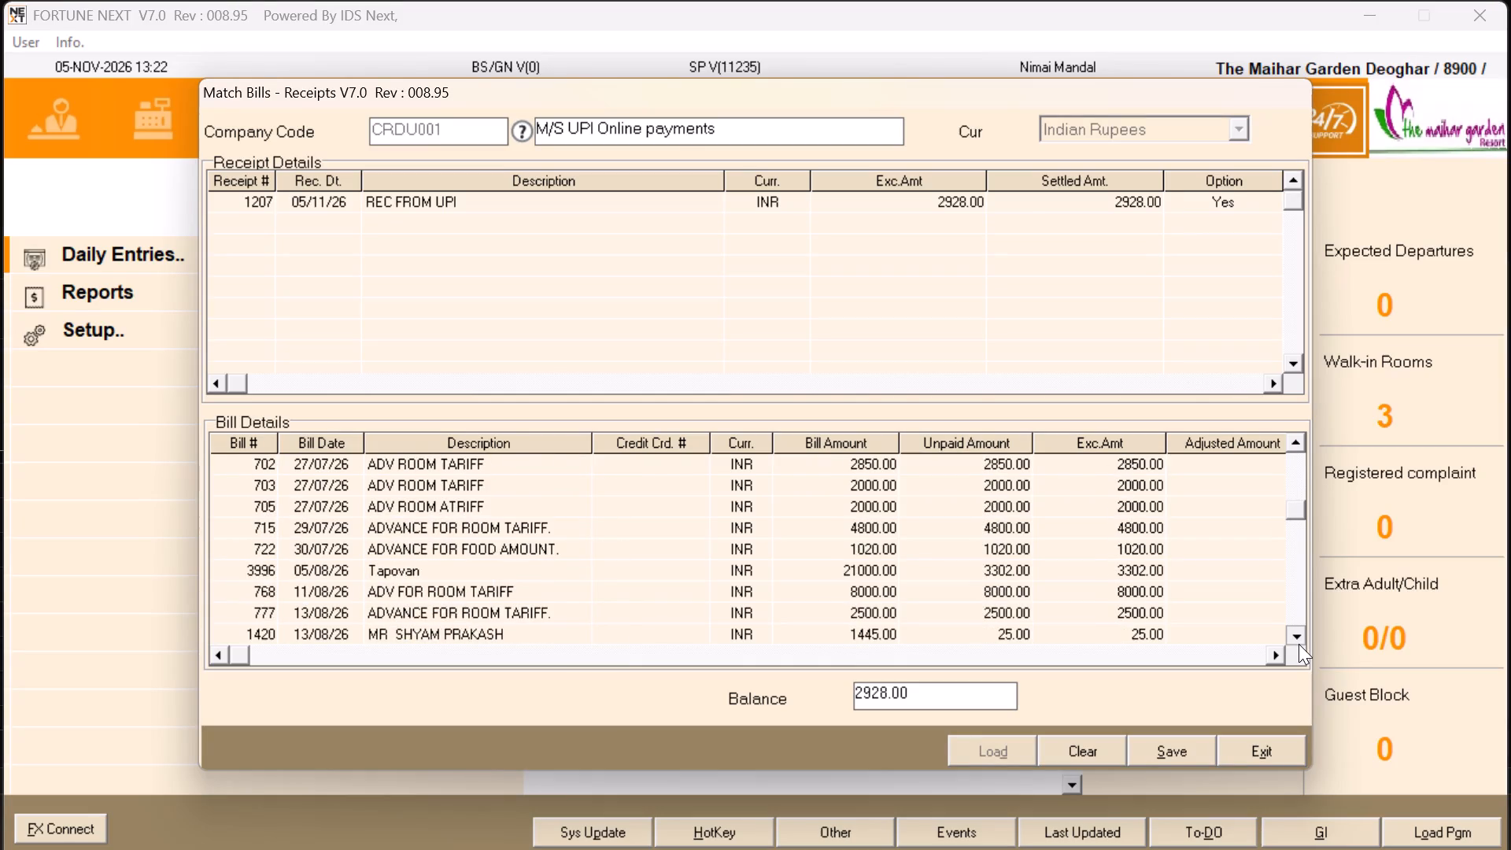
triple_click(1299, 644)
triple_click(1299, 644)
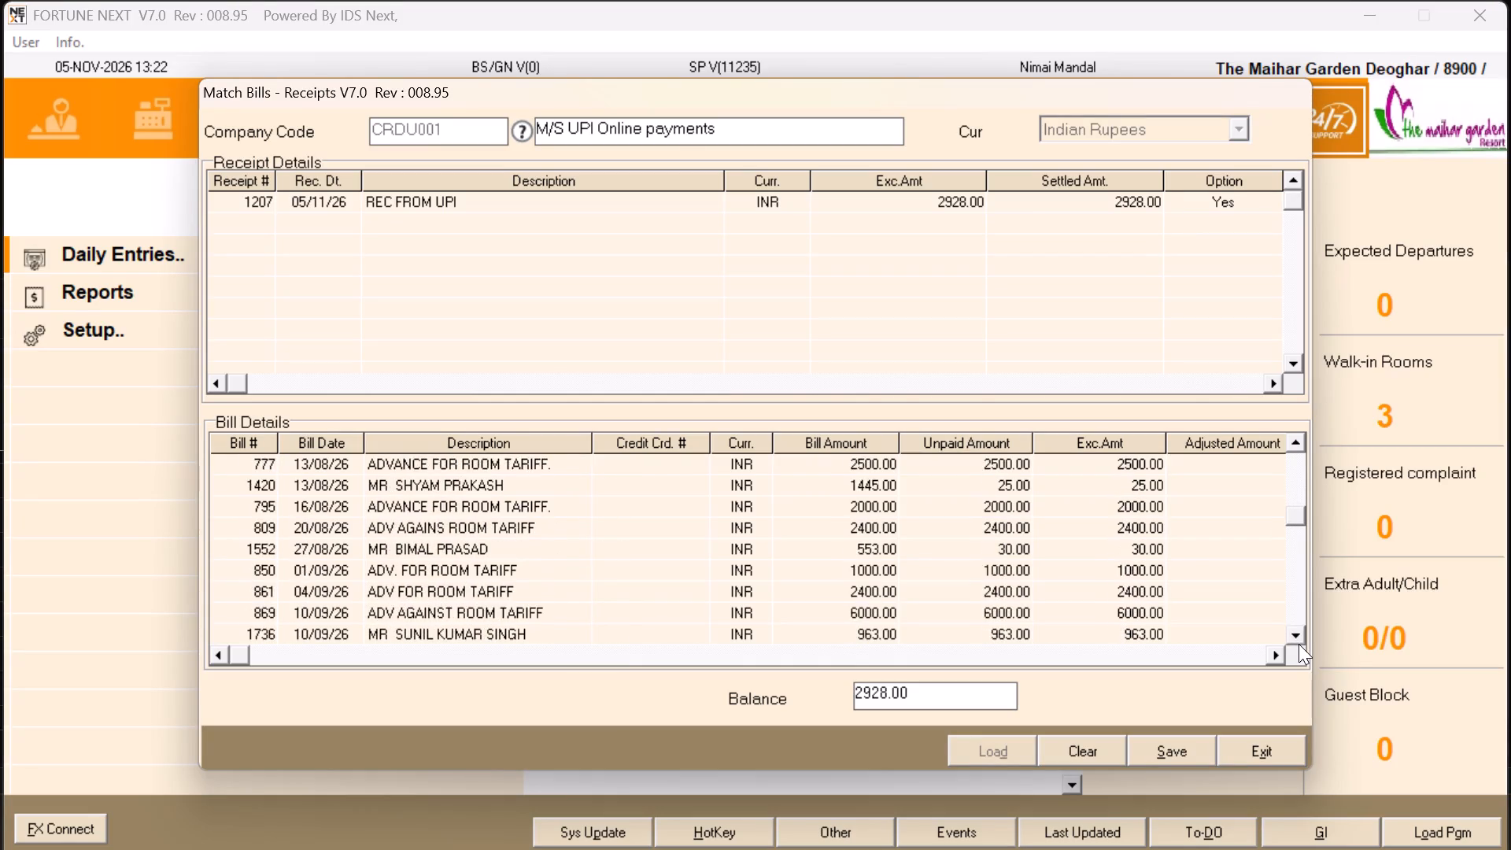
double_click(1299, 644)
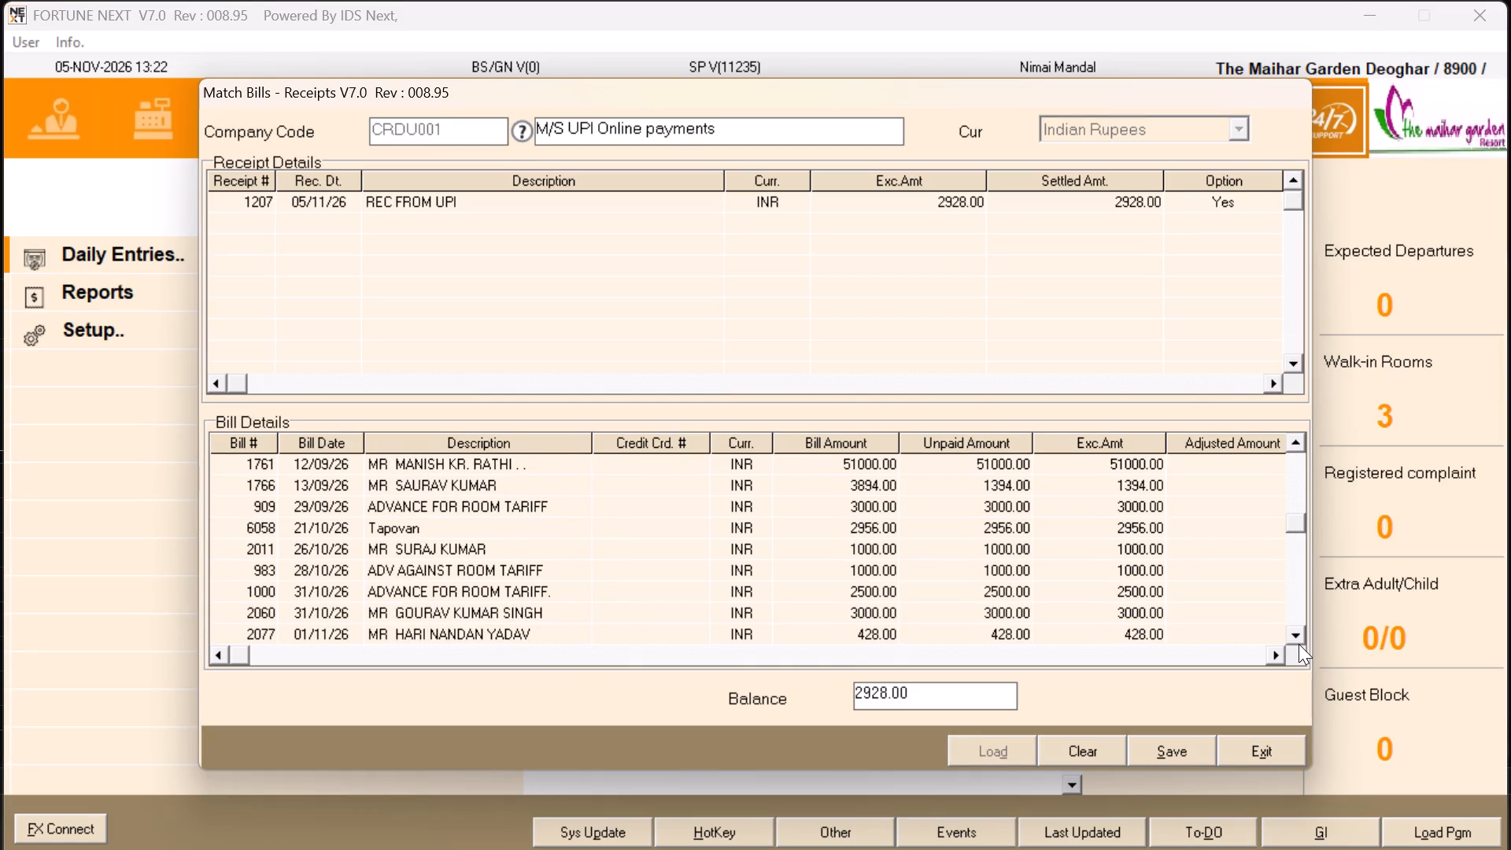
click(1299, 644)
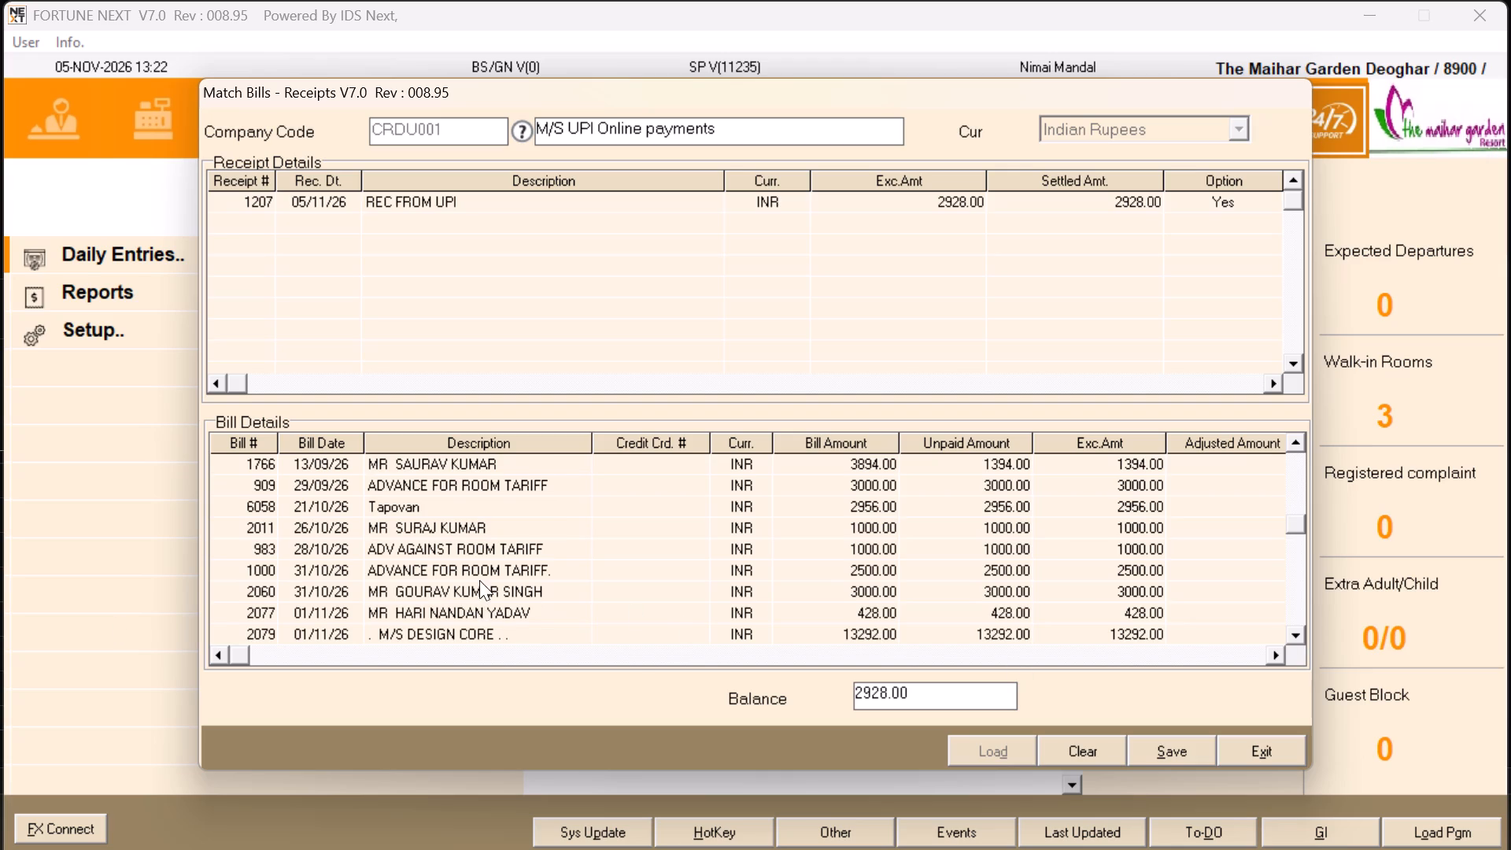
key(alt+Tab)
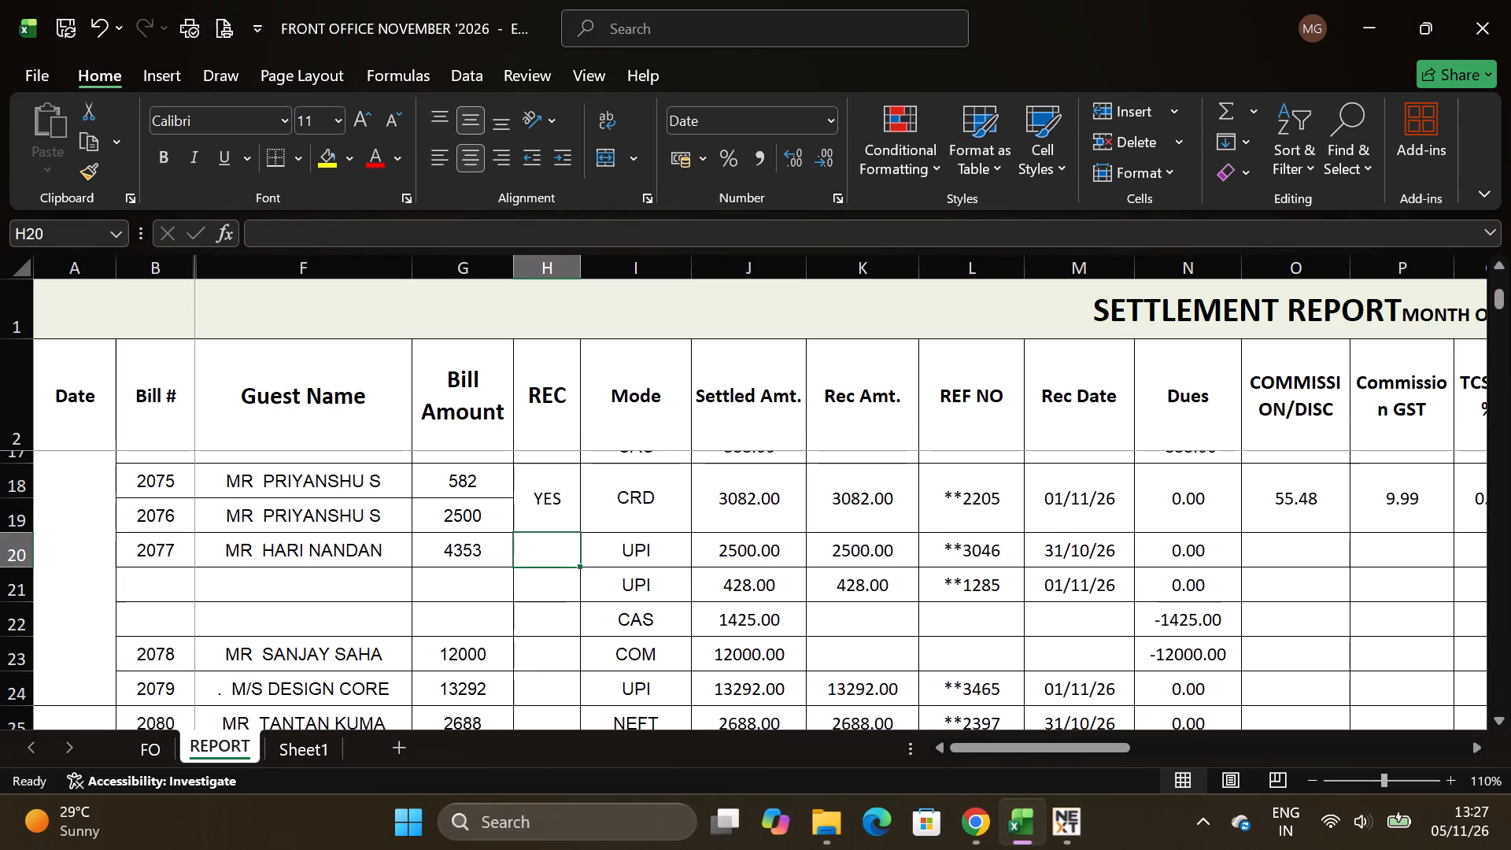
key(alt+Tab)
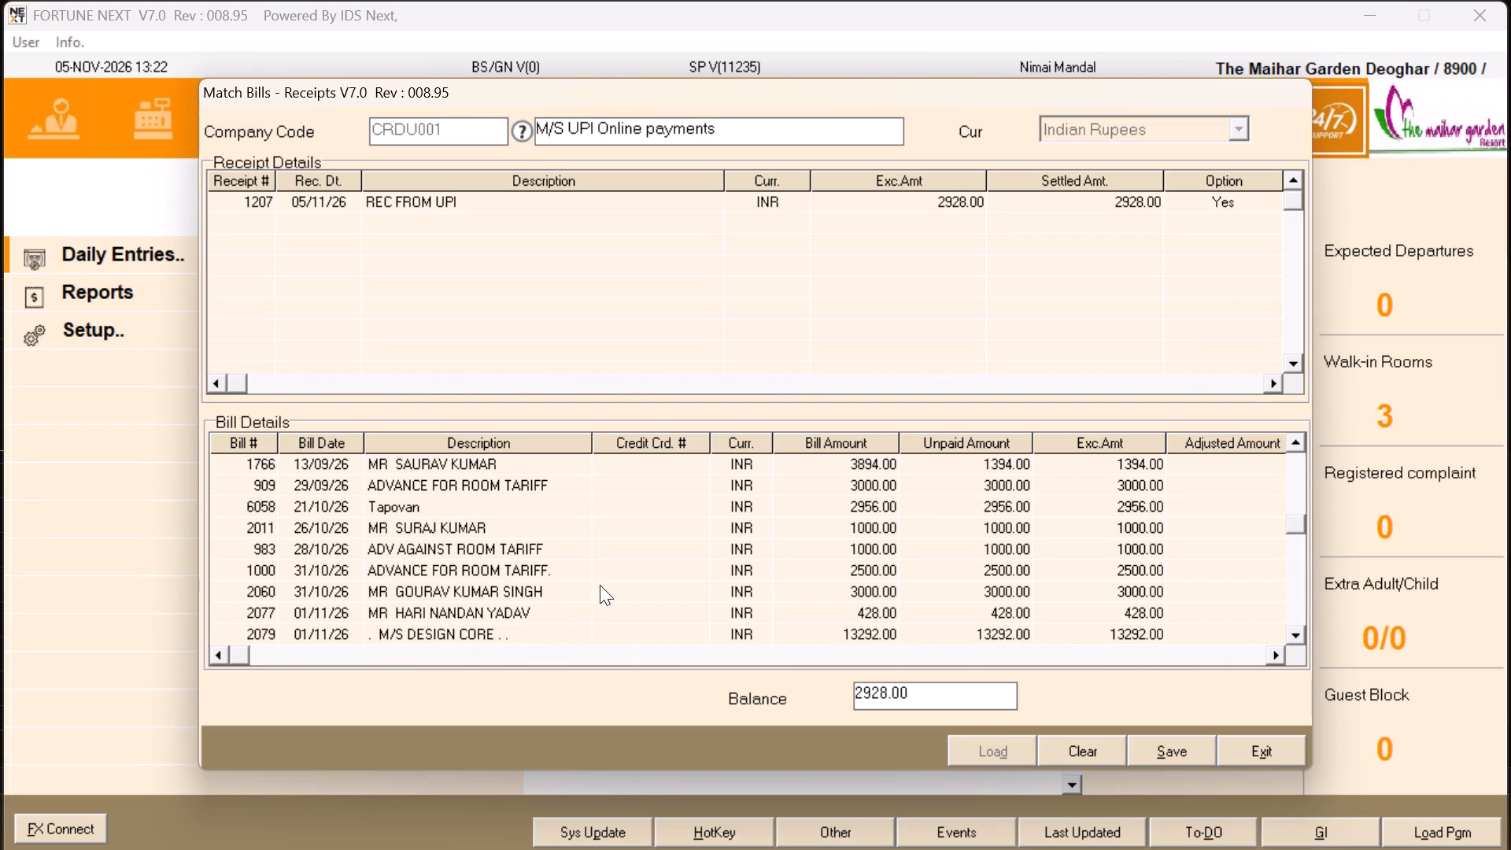
click(509, 563)
key(Right)
key(Right)
key(Right)
key(Right)
key(Right)
key(Right)
key(Right)
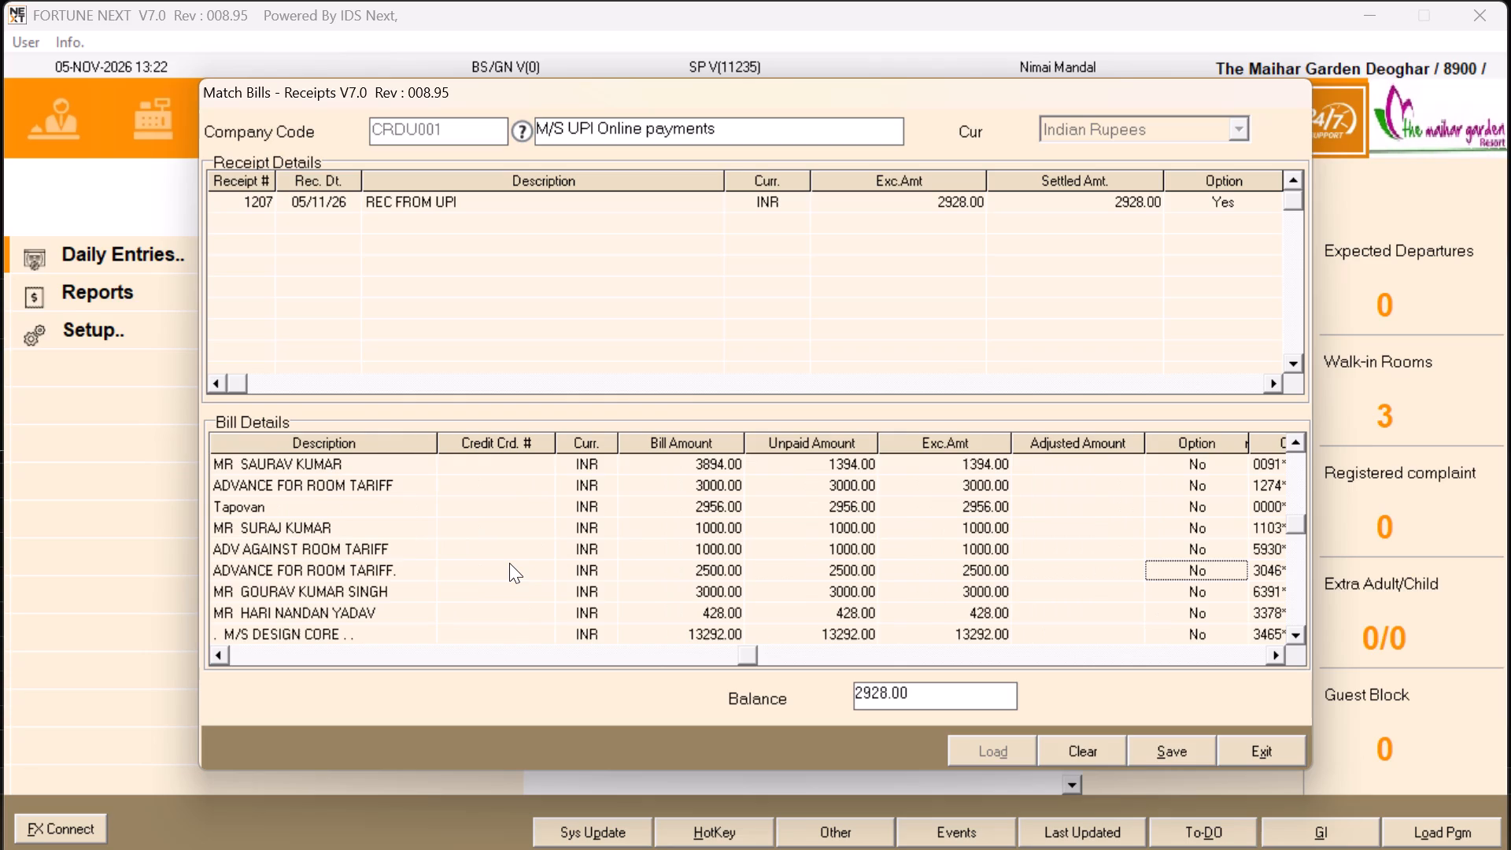
key(alt+Tab)
key(alt+Tab)
key(Return)
key(Return)
key(Return)
Adjust the remaining 428.00 of the receipt against bill 2077 dated 01/11/26, checking it against the settlement report.
key(Down)
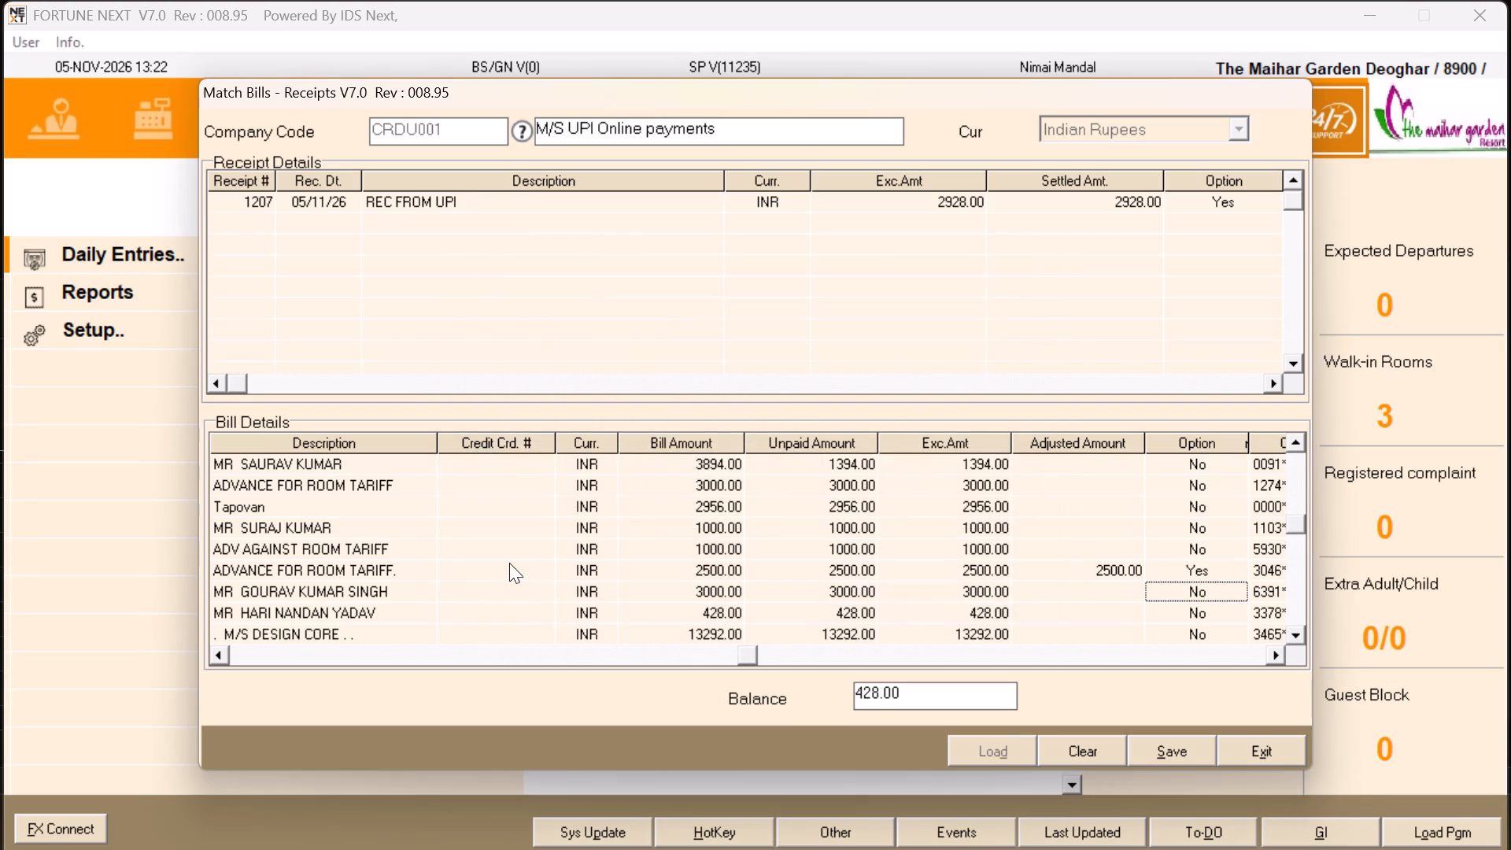
key(Down)
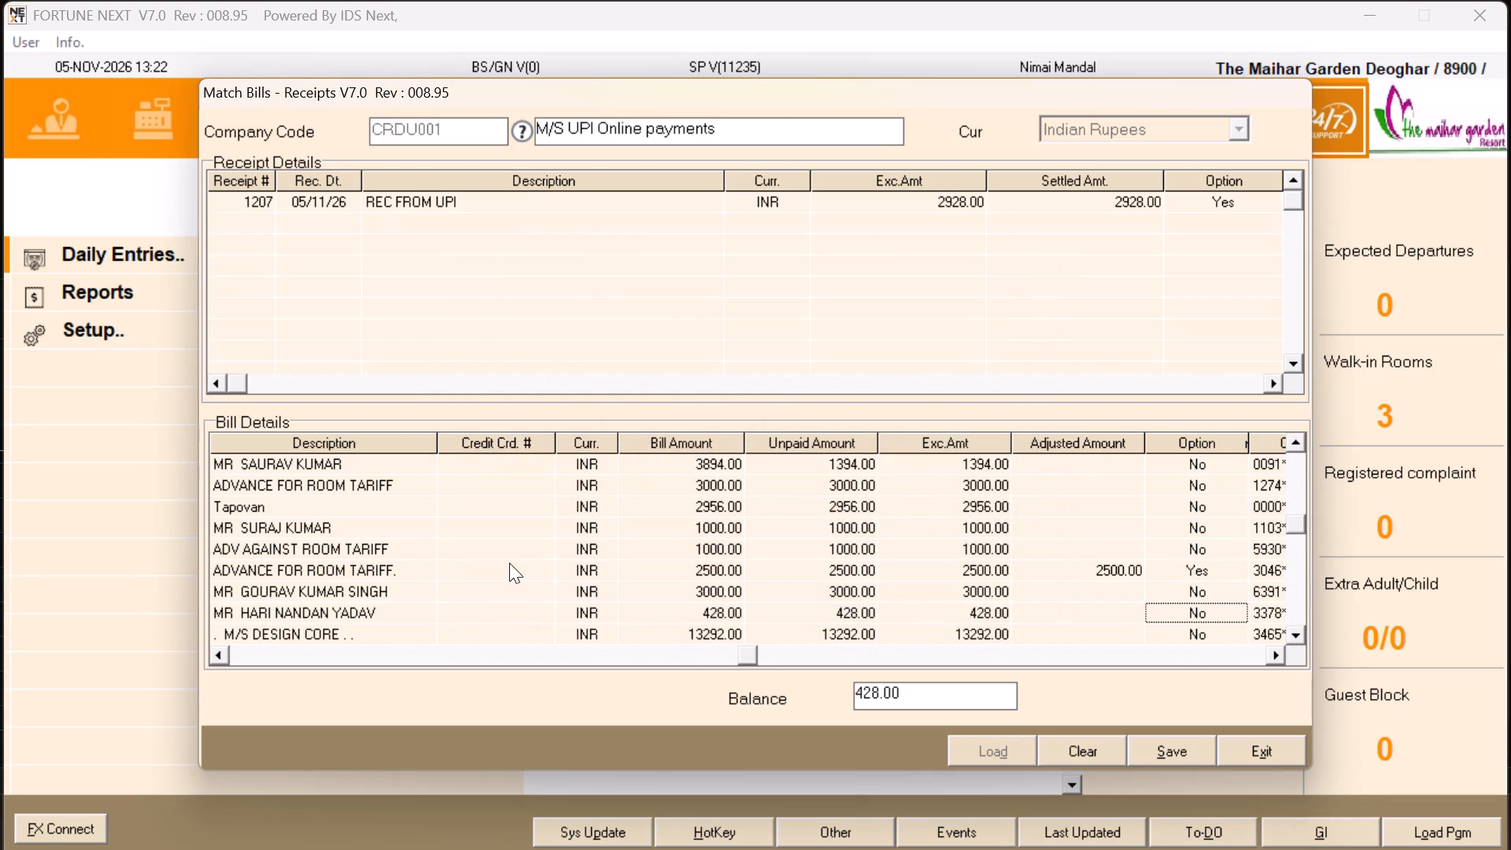
key(alt+Tab)
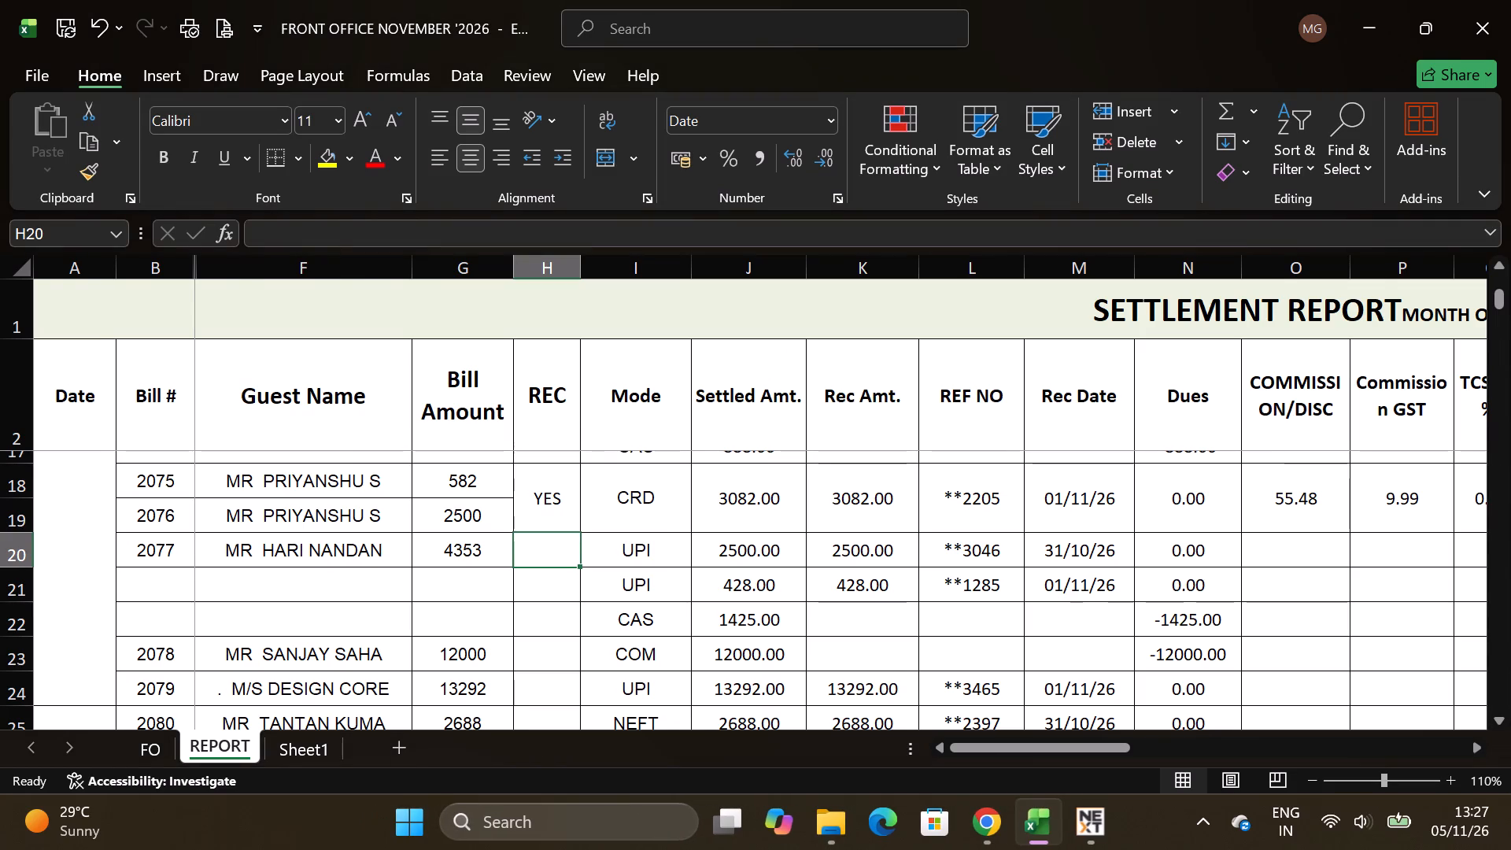
key(alt+Tab)
key(alt+Tab)
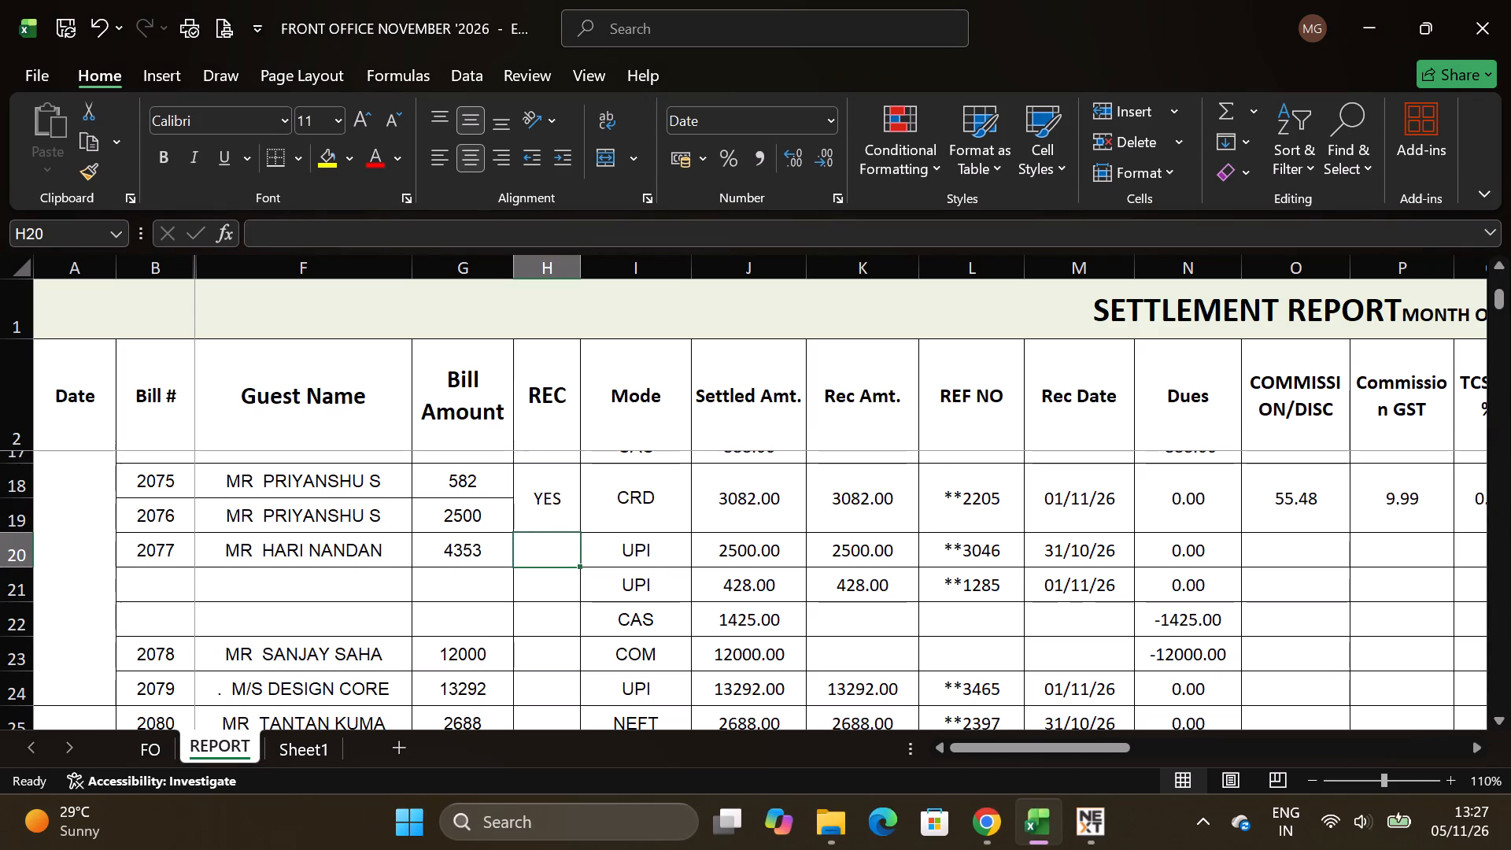
key(alt+Tab)
key(Return)
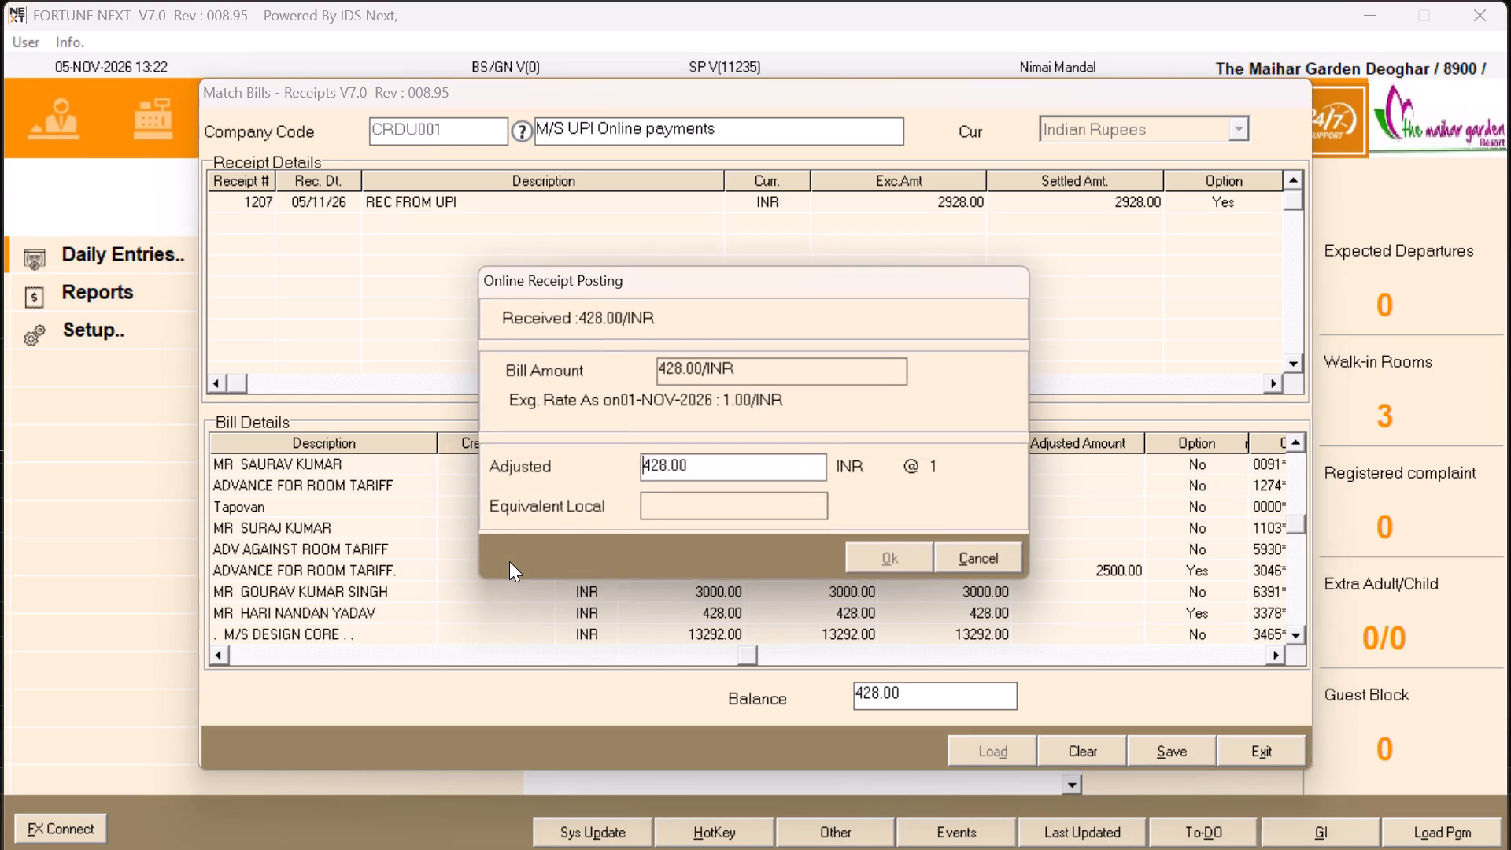
key(Return)
key(Return)
key(Down)
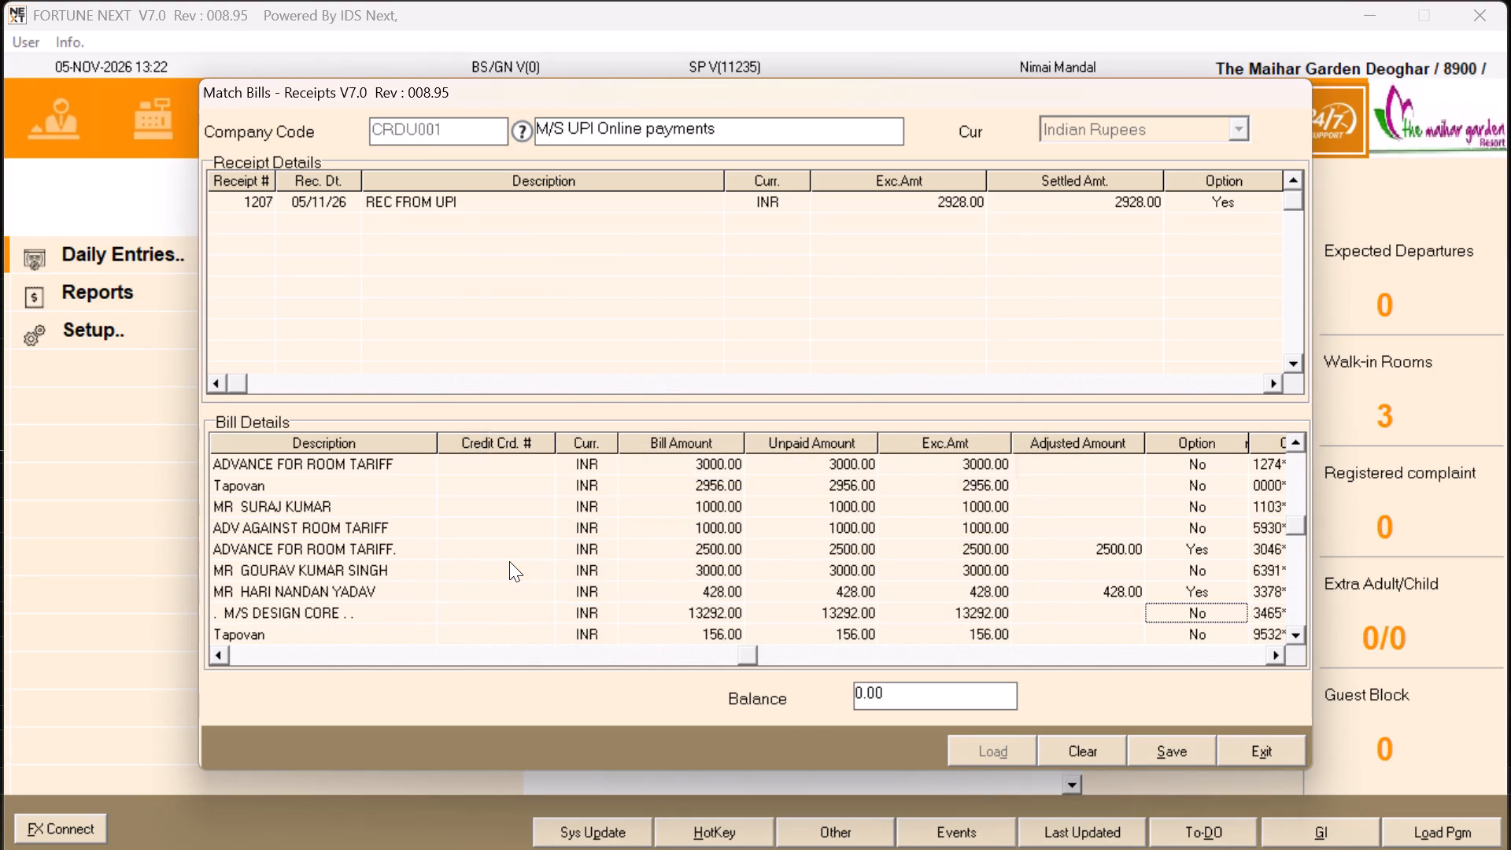
Verify the matched bill number against the settlement report and save the matching of receipt 1207.
click(1069, 590)
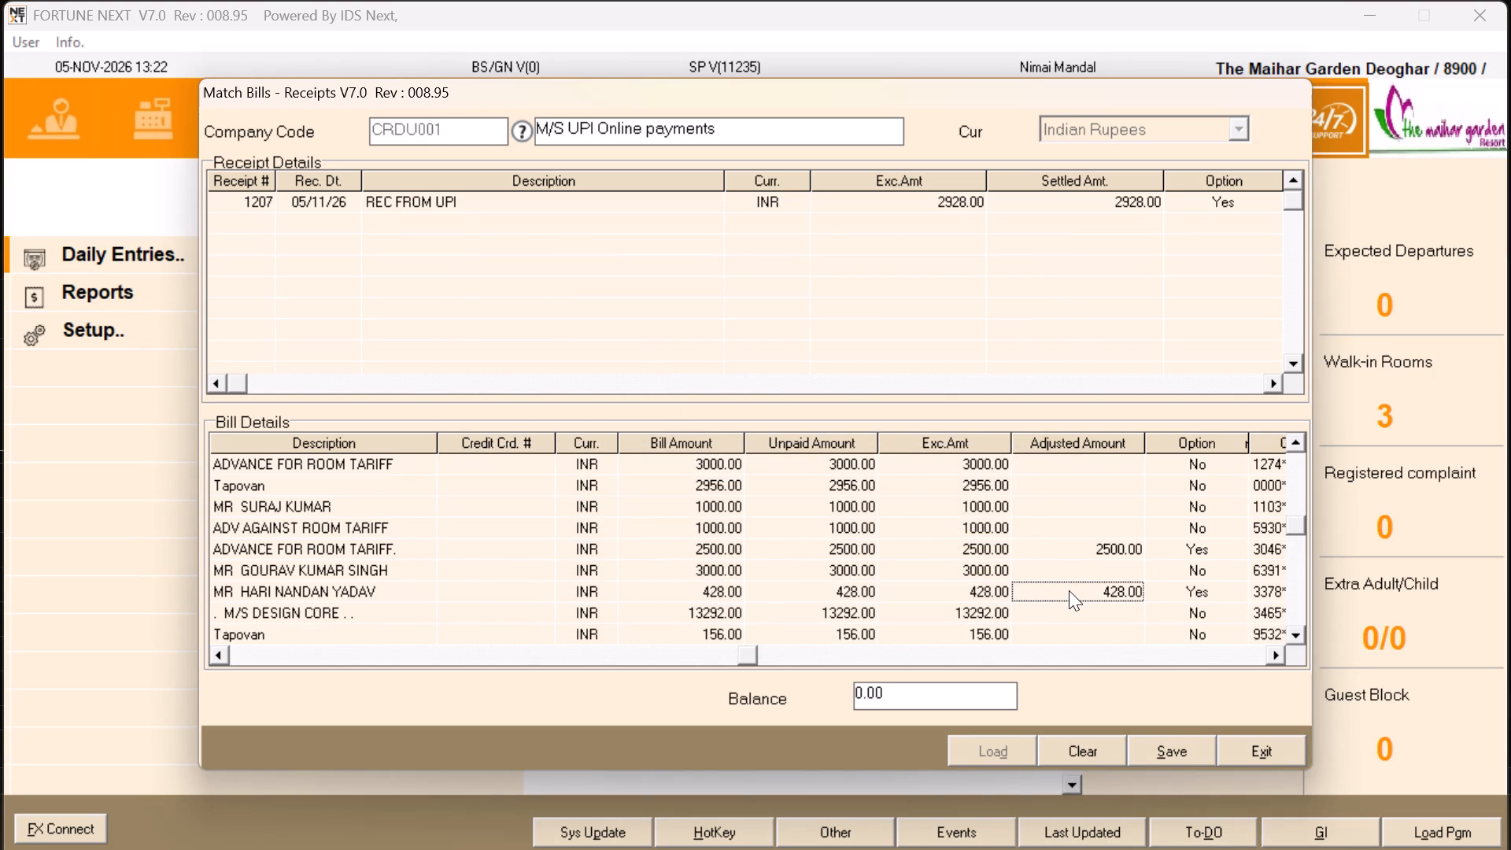
key(Left)
key(Left)
key(Left)
key(Left)
key(Left)
key(Left)
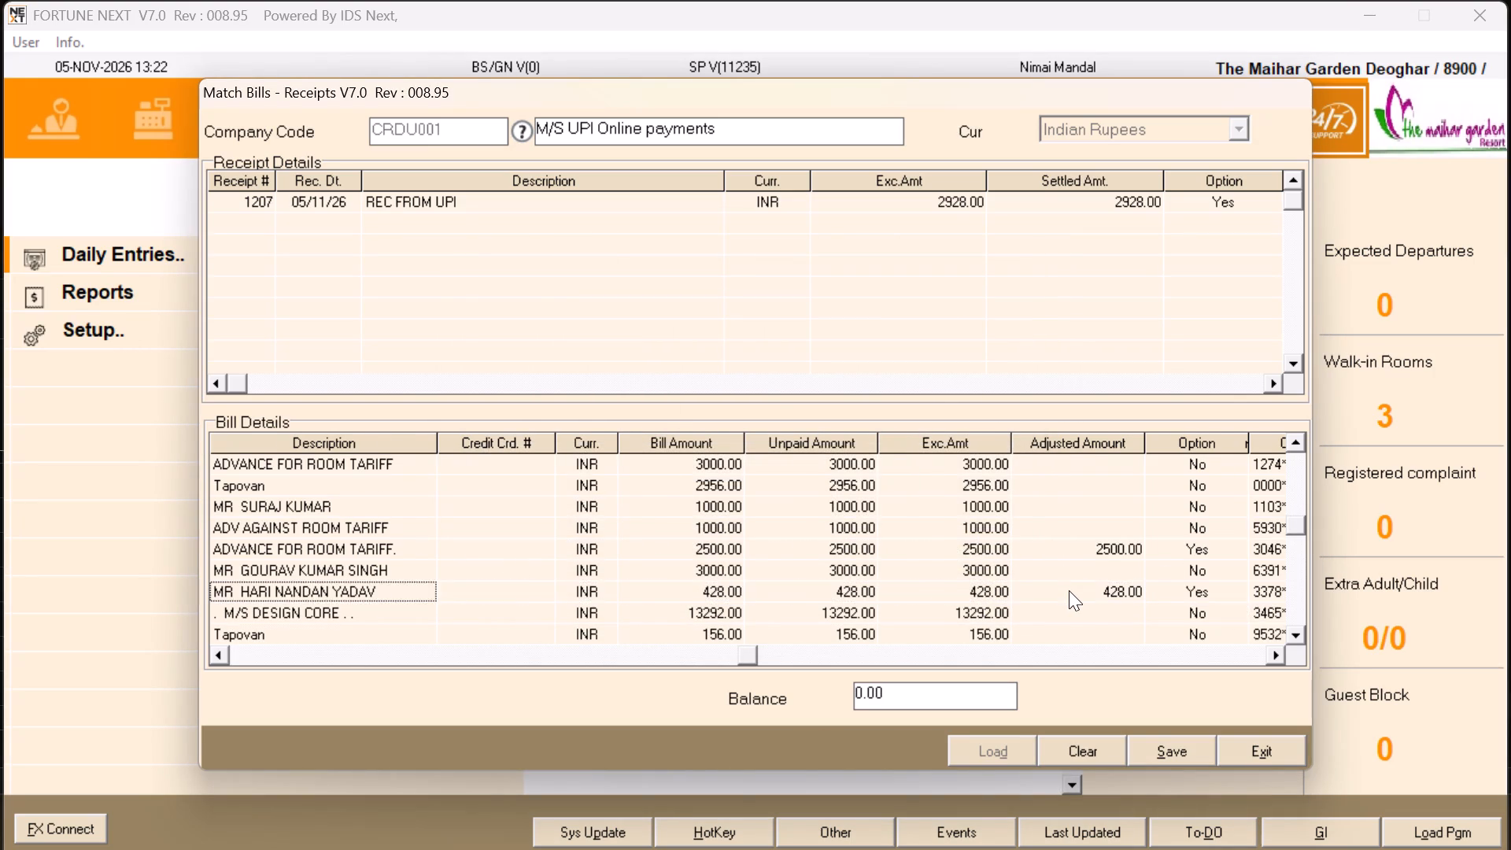
key(Left)
key(Left)
key(alt+Tab)
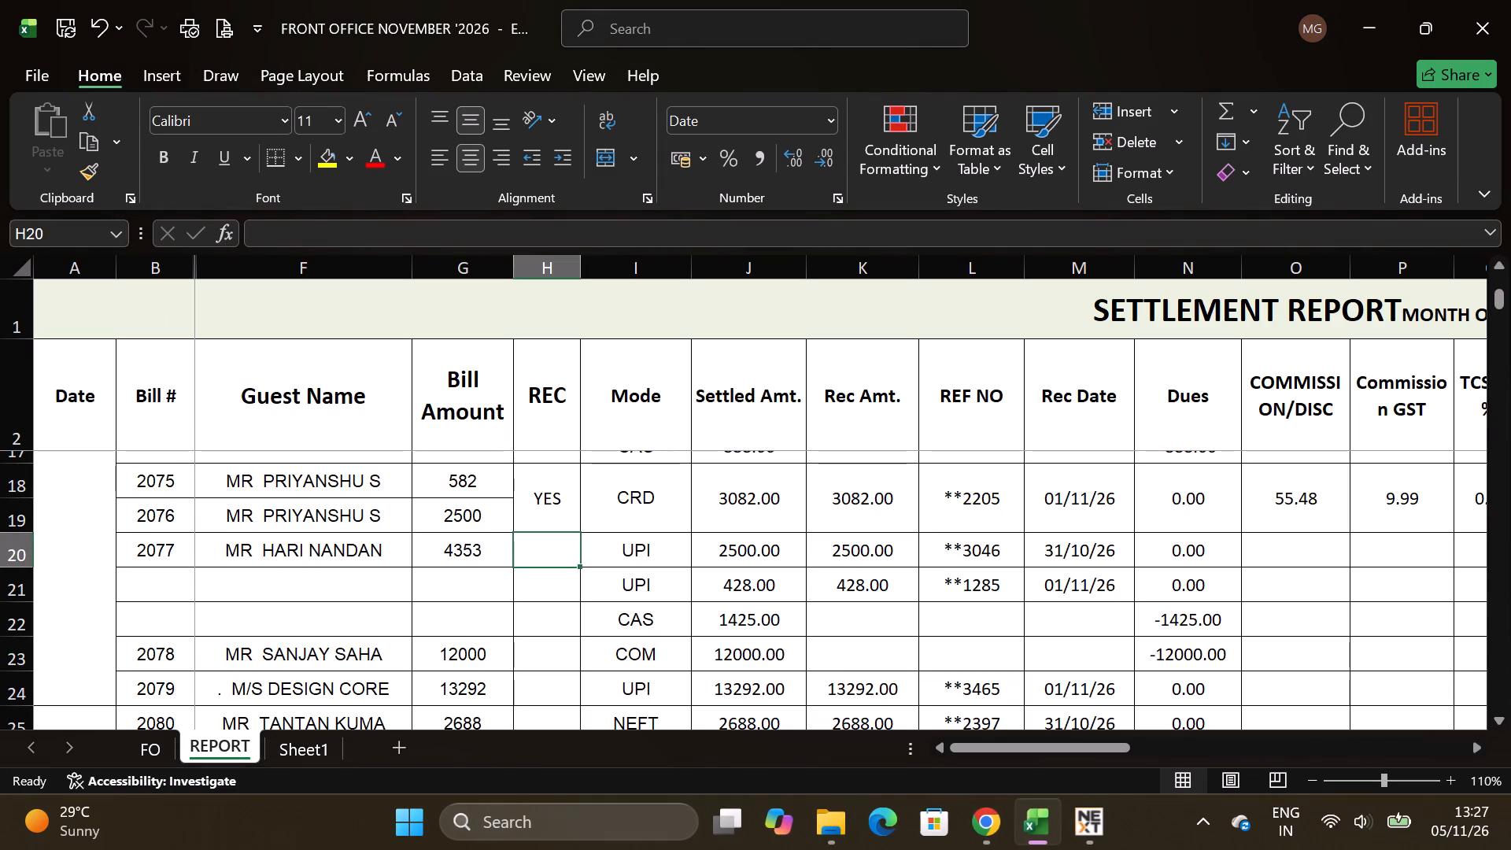
key(alt+Tab)
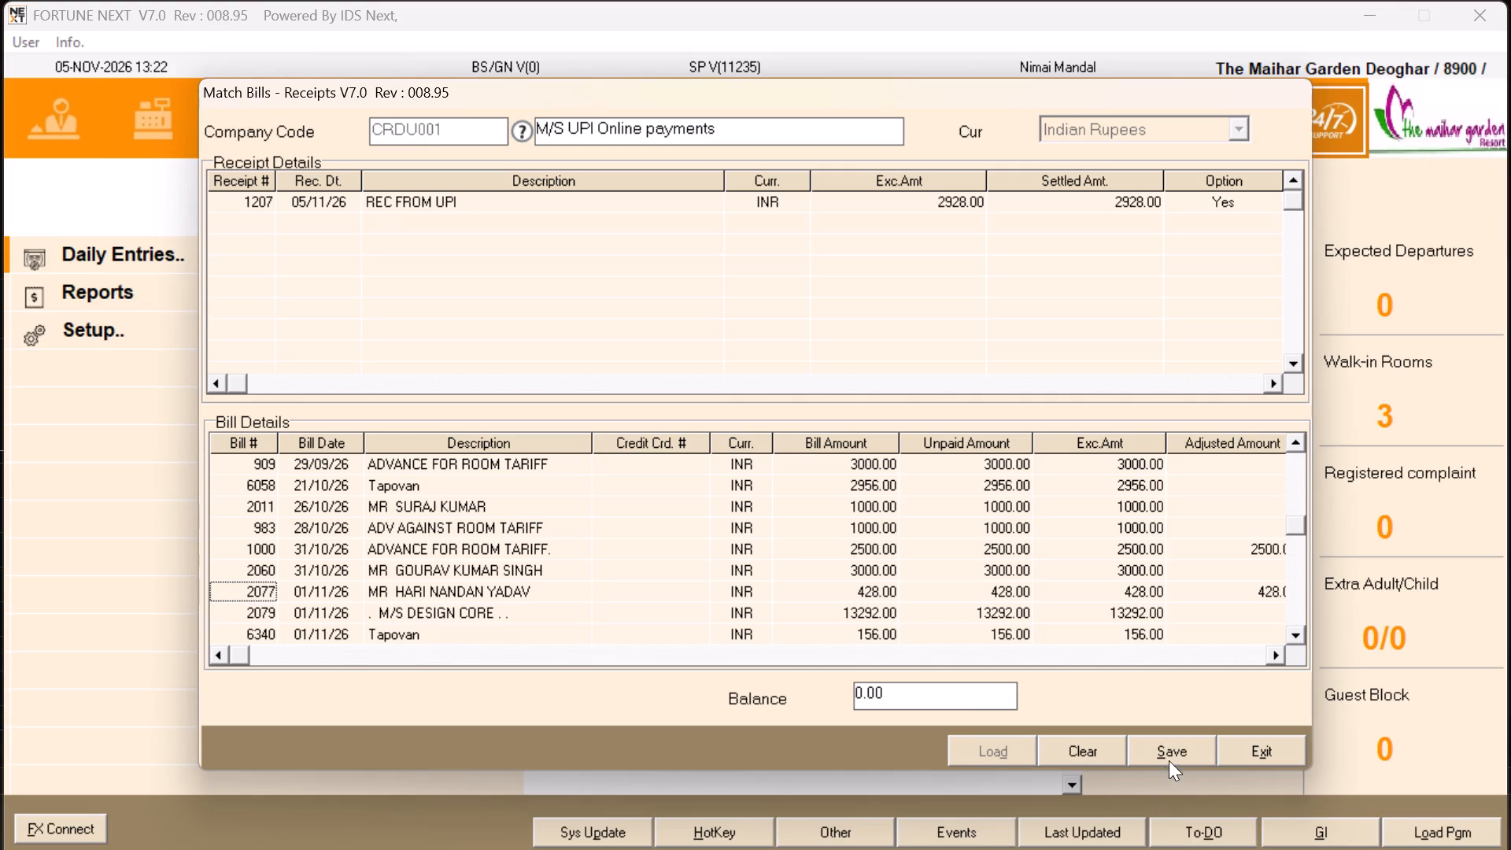
click(1173, 749)
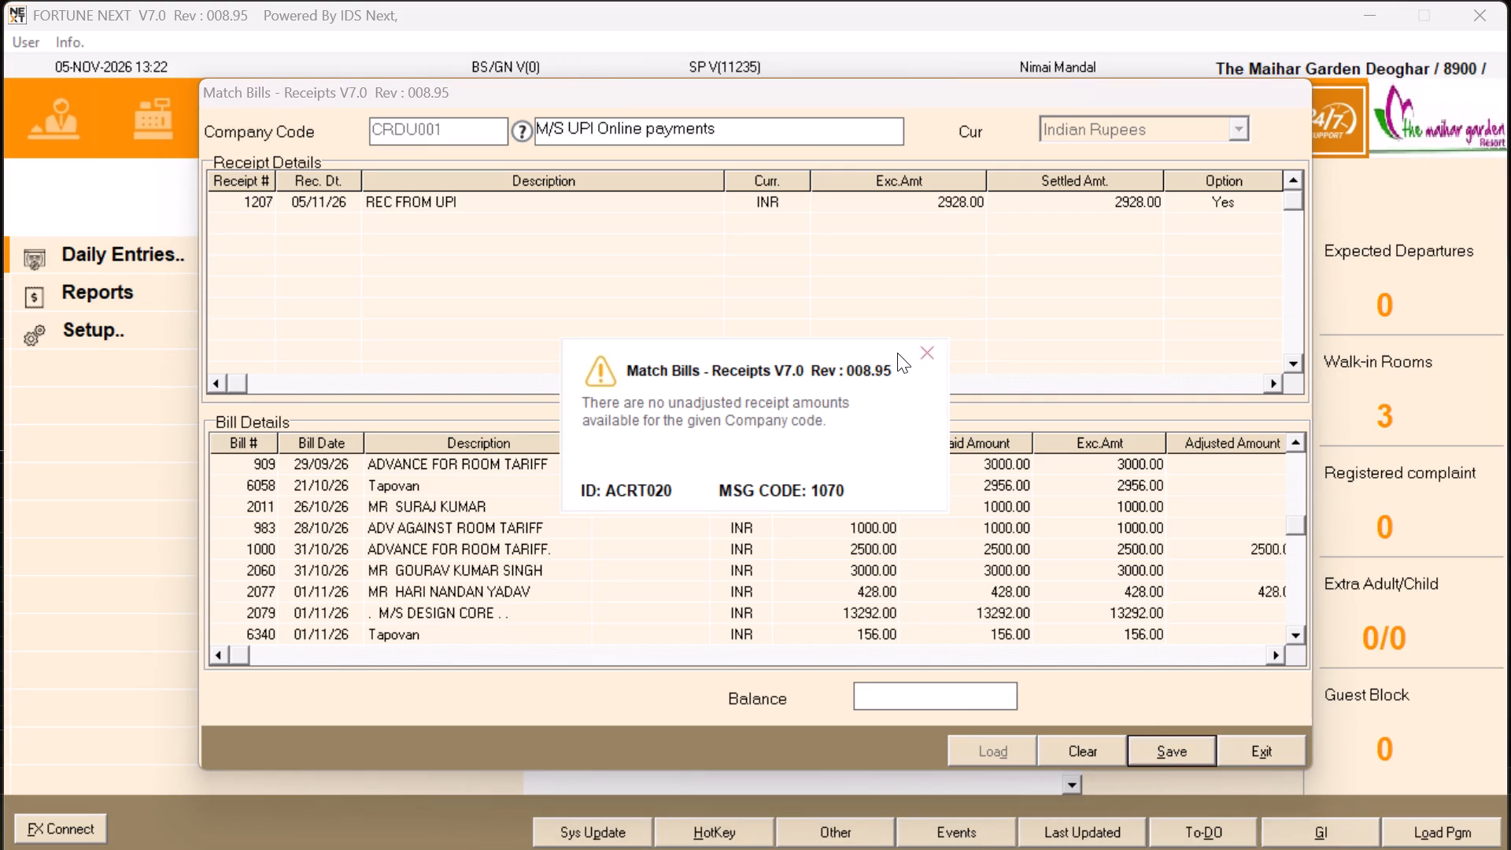
click(918, 353)
click(926, 349)
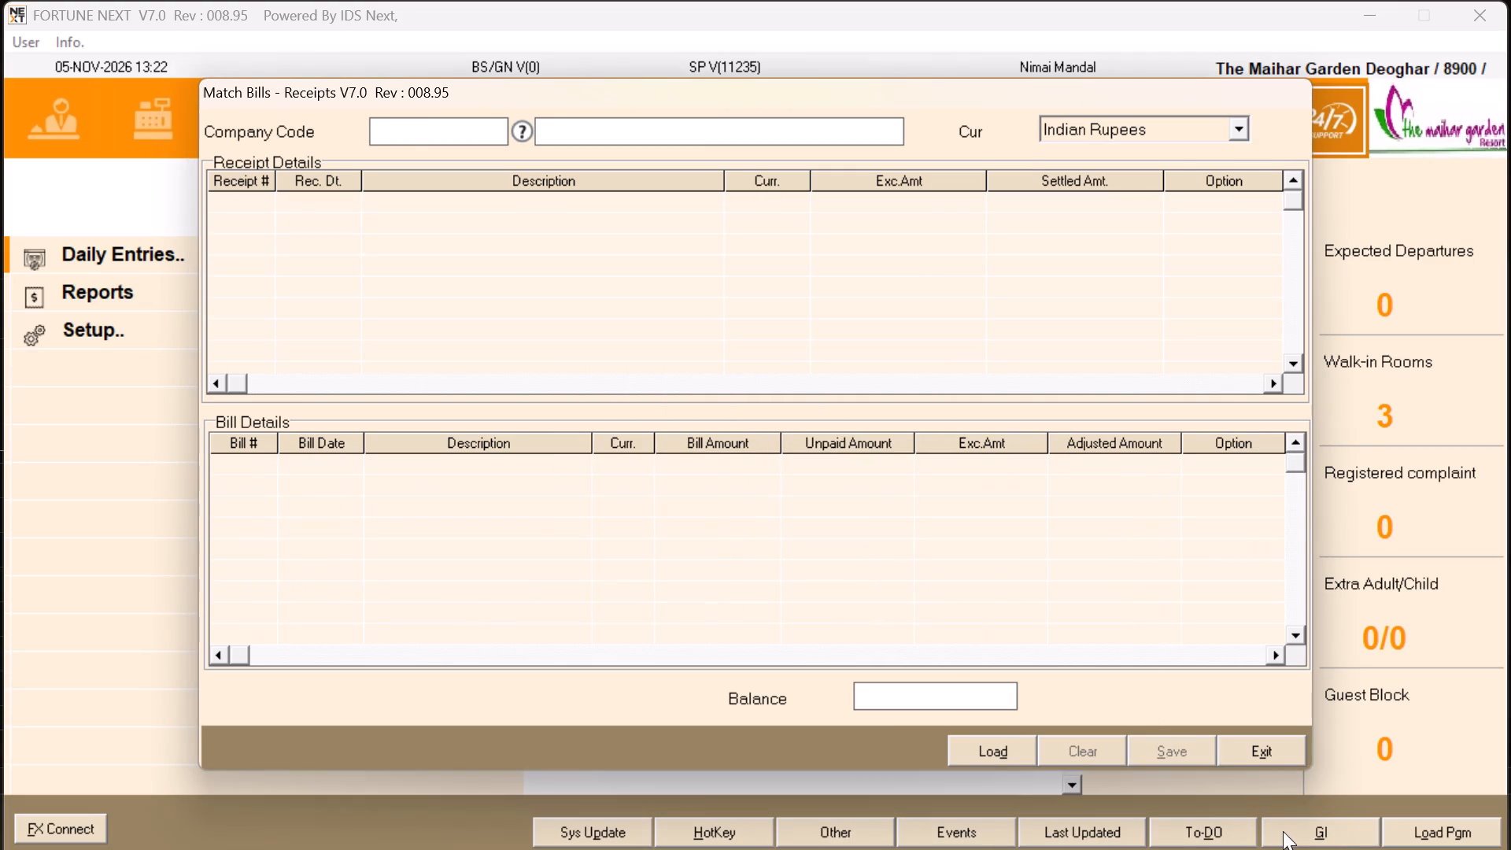
Close the bill matching form and open the accounts receivable Transaction Entry form.
click(1252, 760)
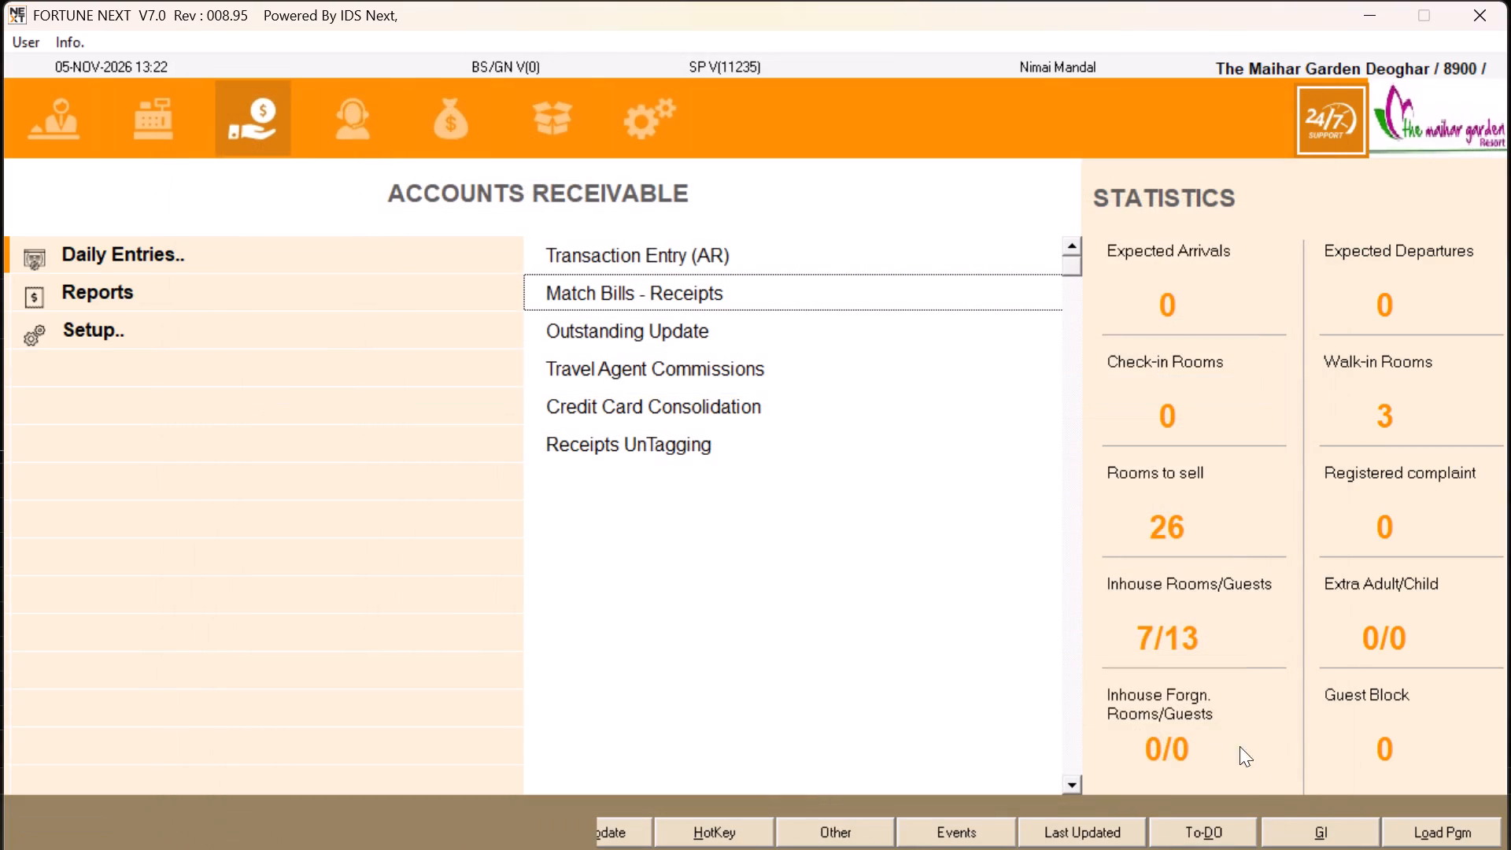
click(656, 248)
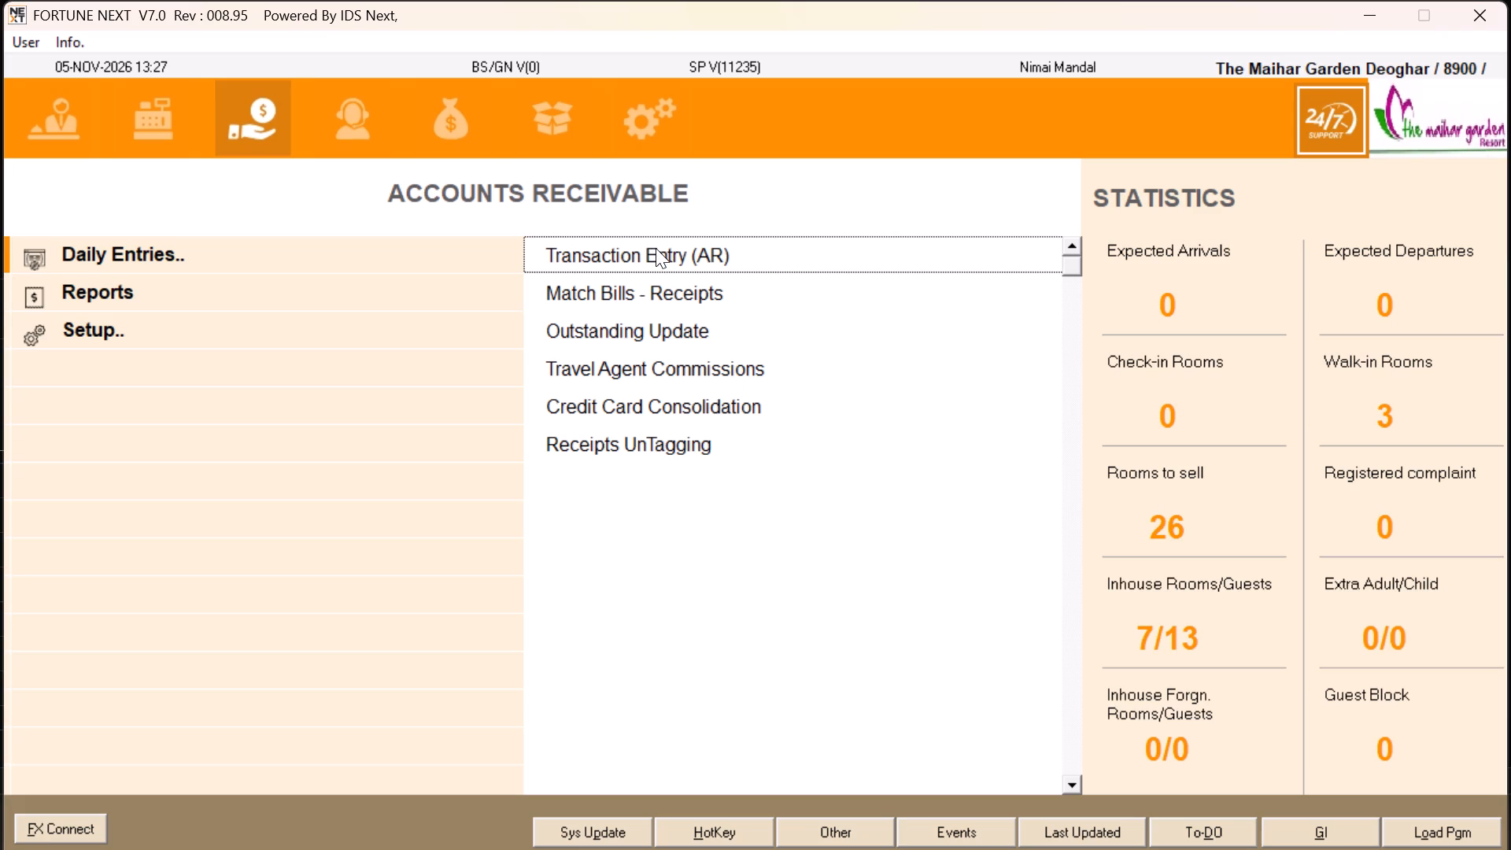
key(Return)
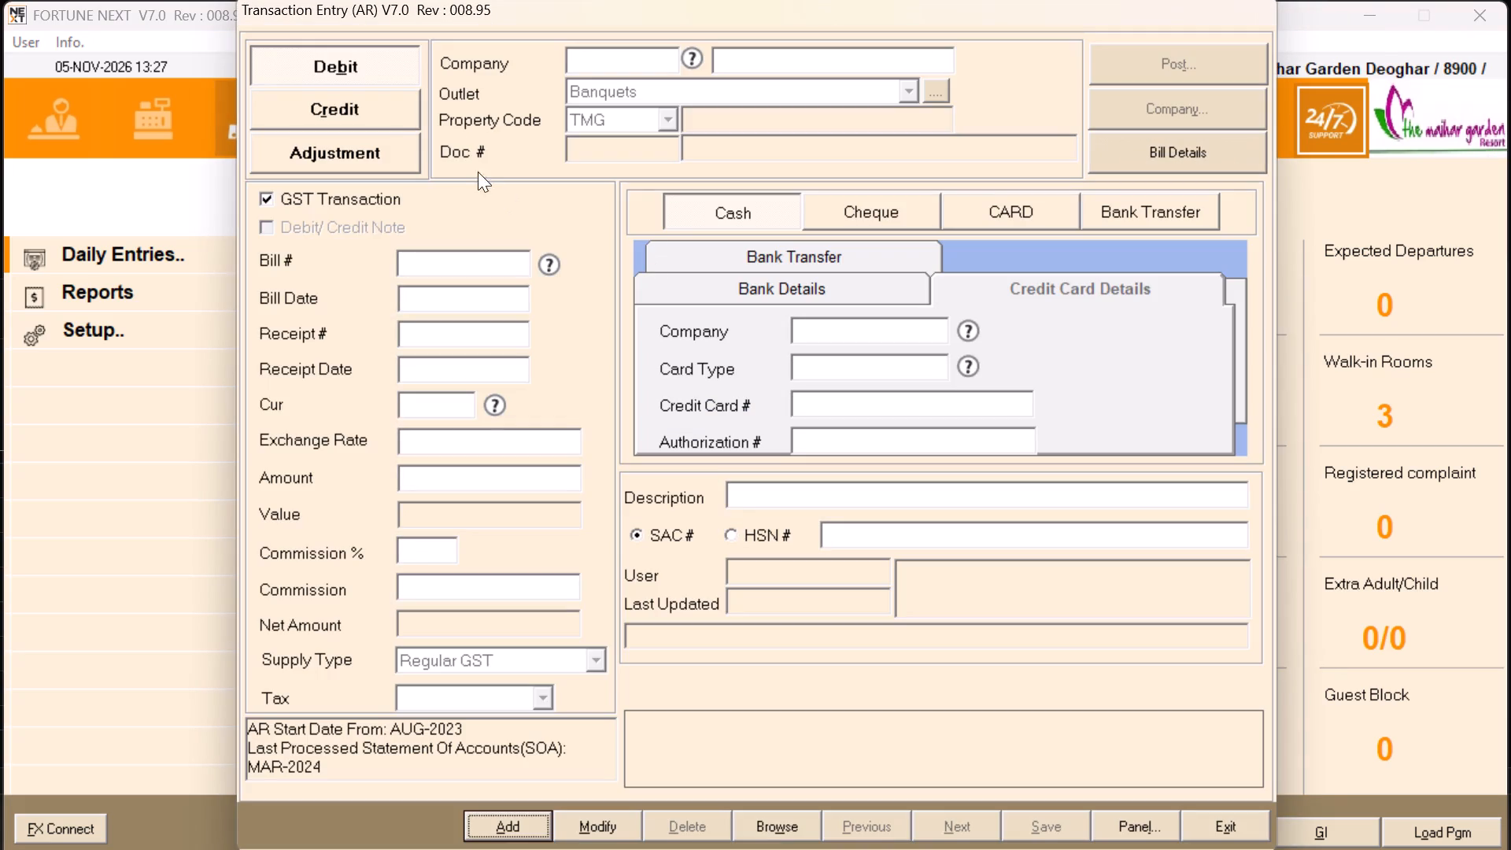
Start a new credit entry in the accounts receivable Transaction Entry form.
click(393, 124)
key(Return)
Switch to the Excel settlement report, mark bill 2077's 2500.00 and 428.00 UPI payments YES under REC, and save the workbook.
key(alt+Tab)
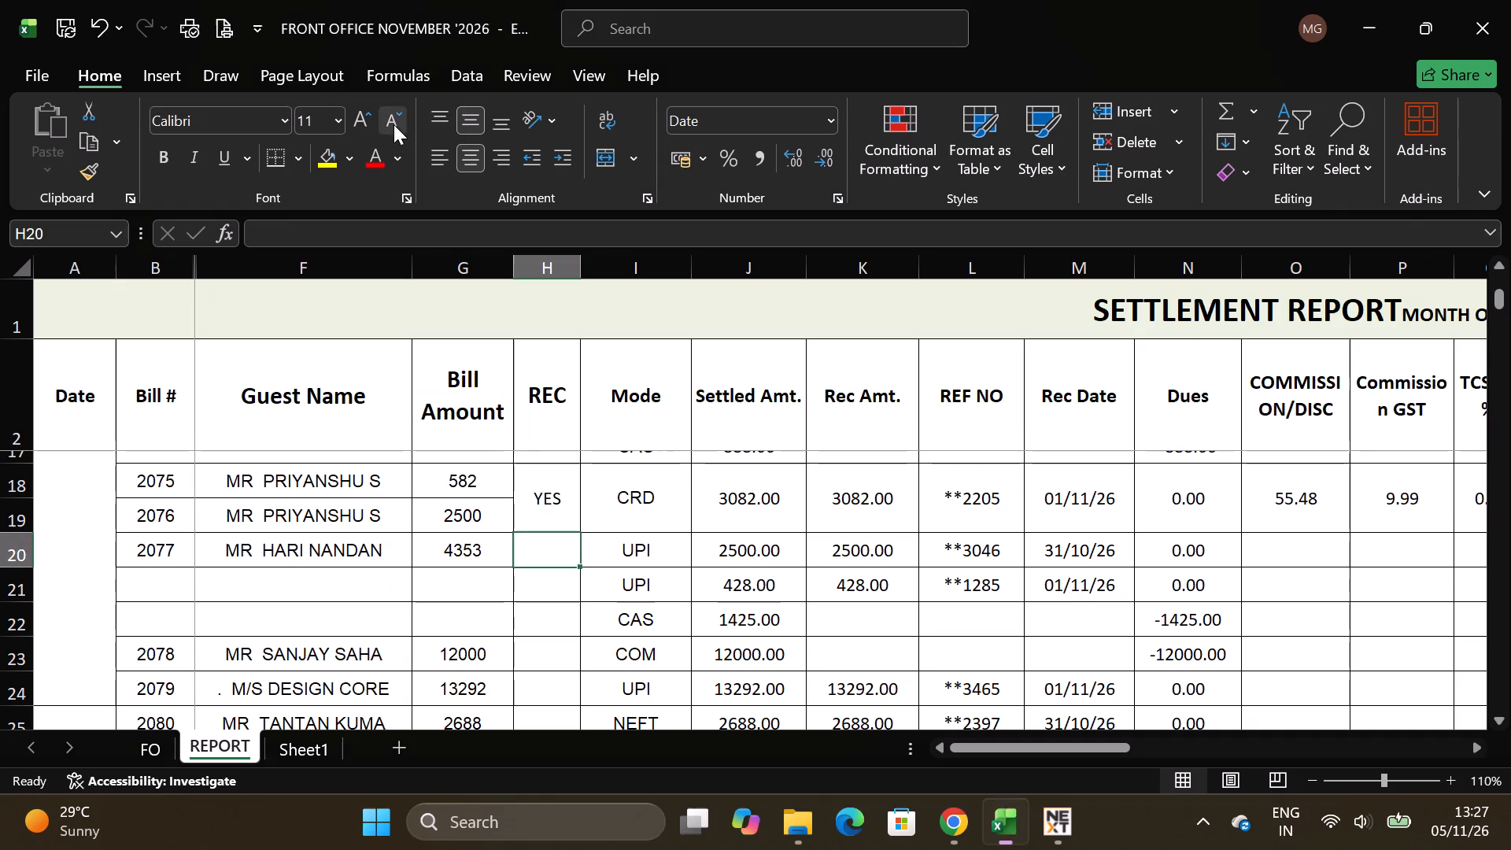
key(y)
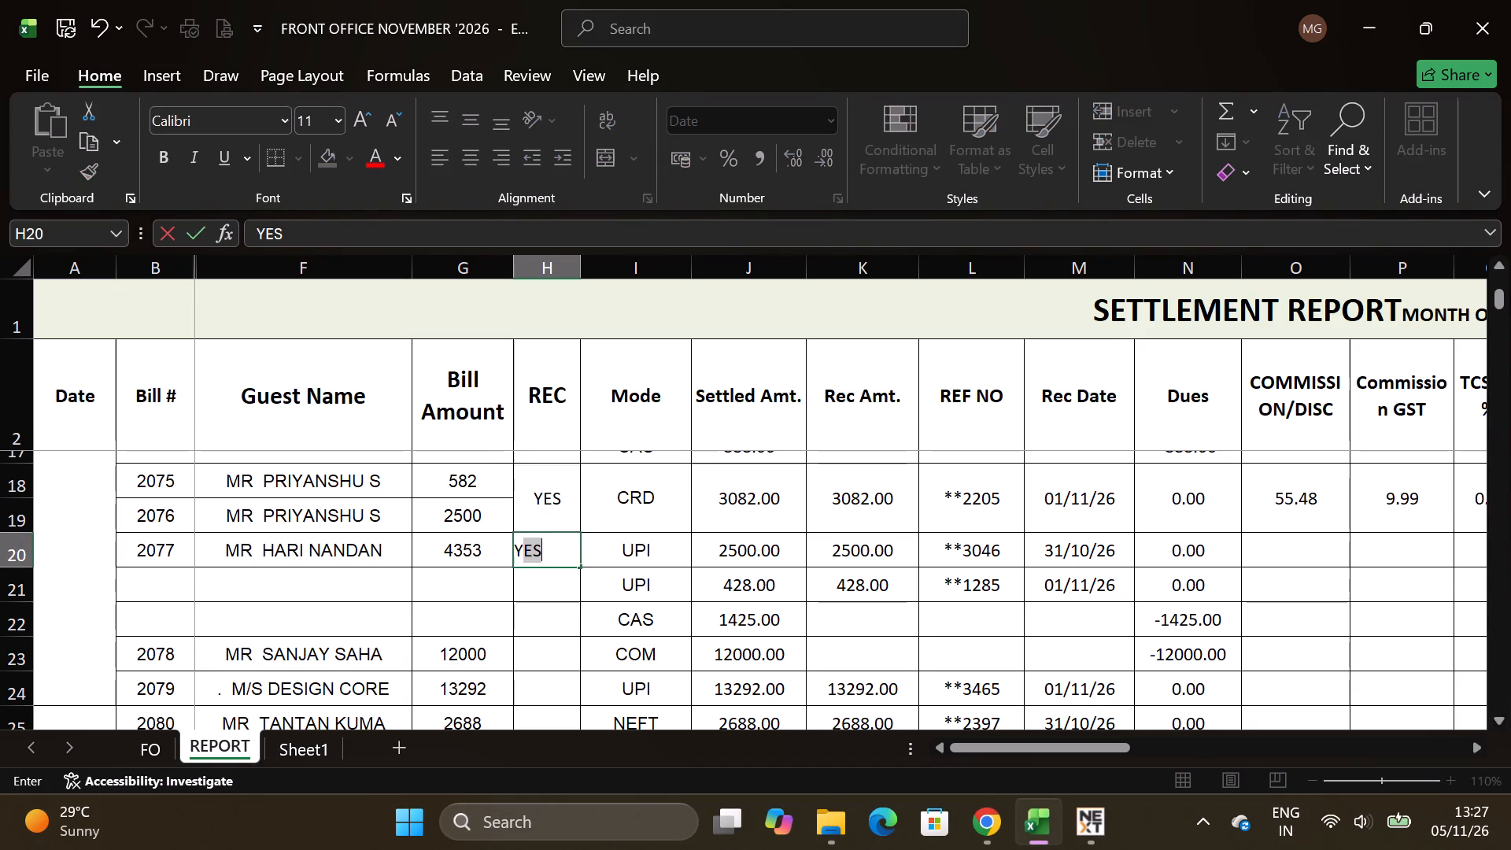
click(542, 584)
key(y)
click(561, 630)
key(ctrl+s)
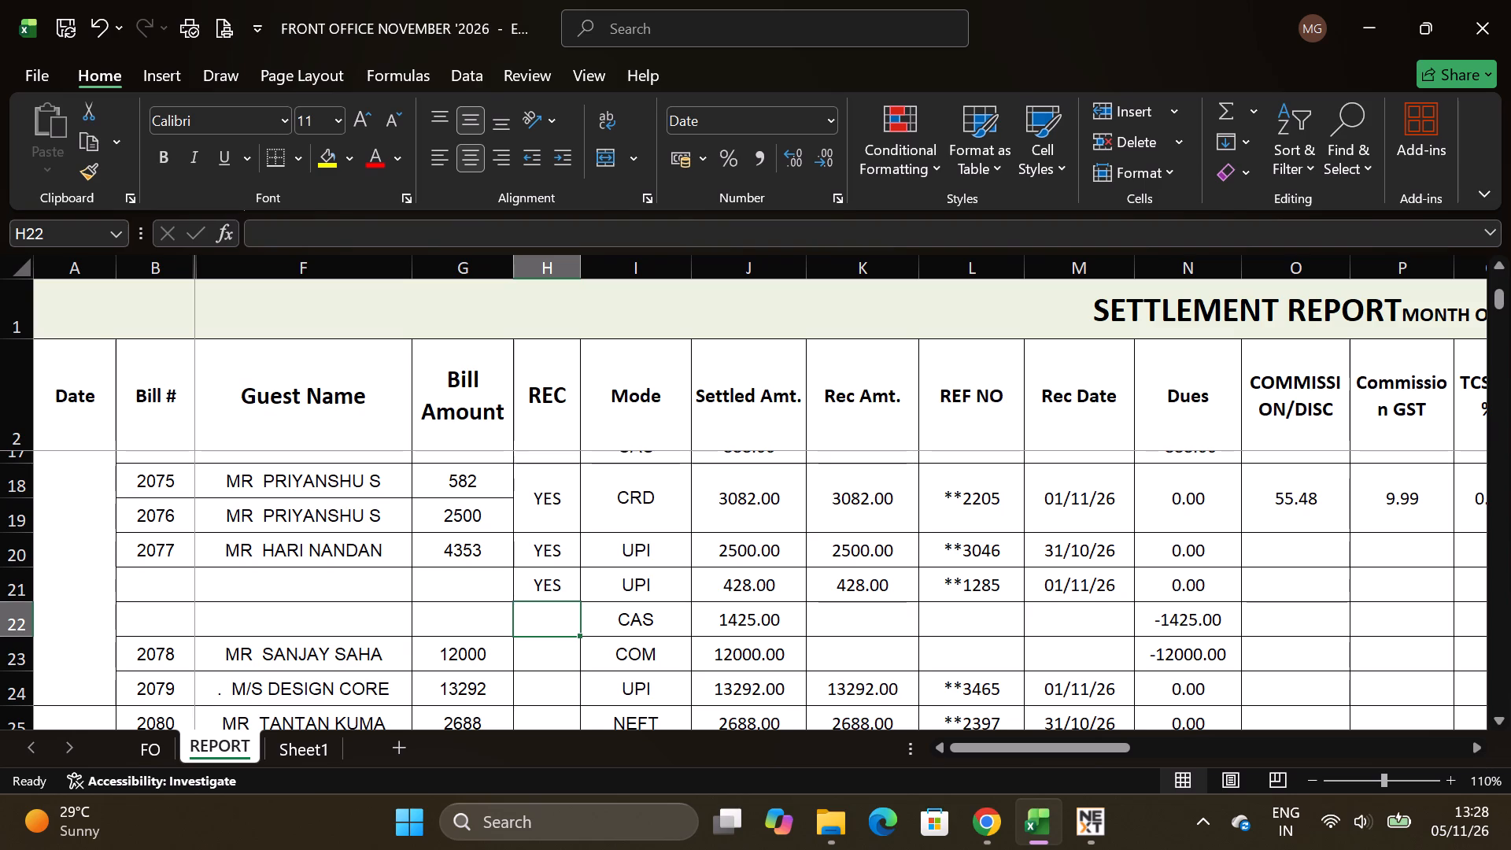
Examine the row of company-settled bill 2078 in the settlement report, including its dues and company code.
click(550, 660)
scroll(577, 627, up, 1)
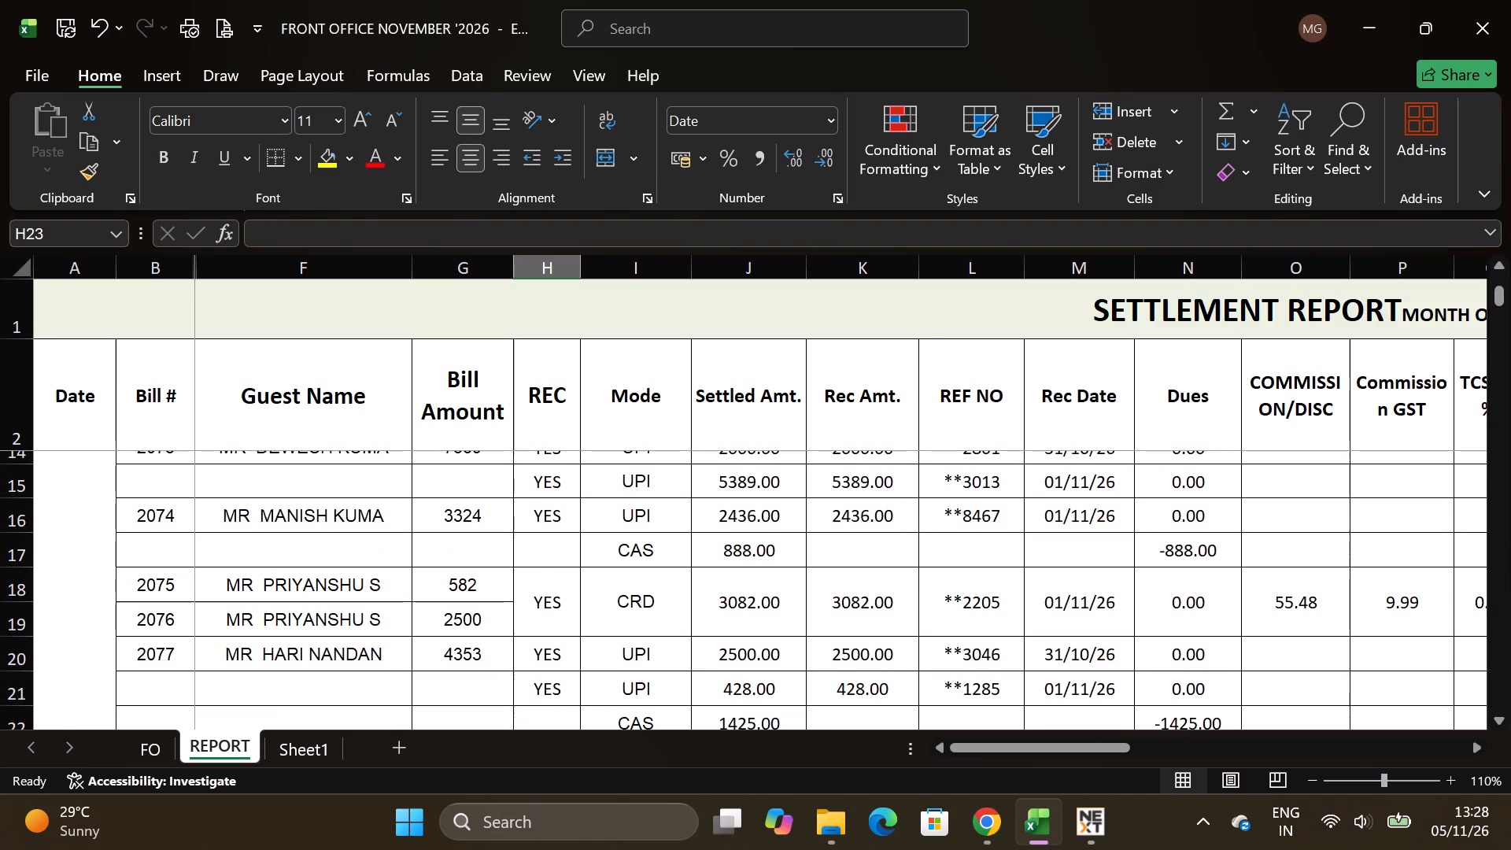
scroll(577, 627, down, 2)
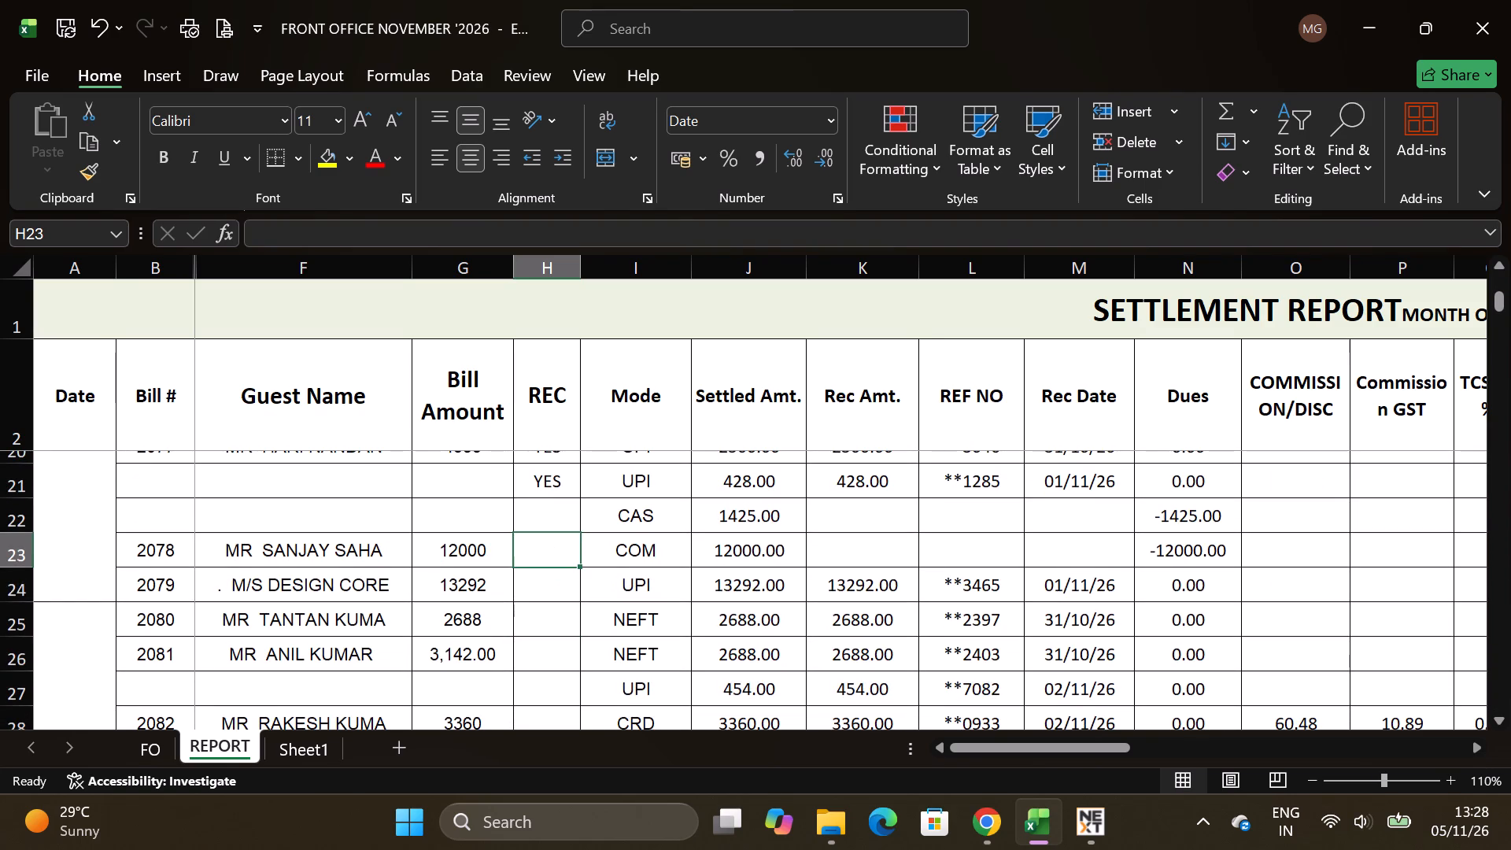
click(563, 589)
click(572, 552)
key(ctrl+s)
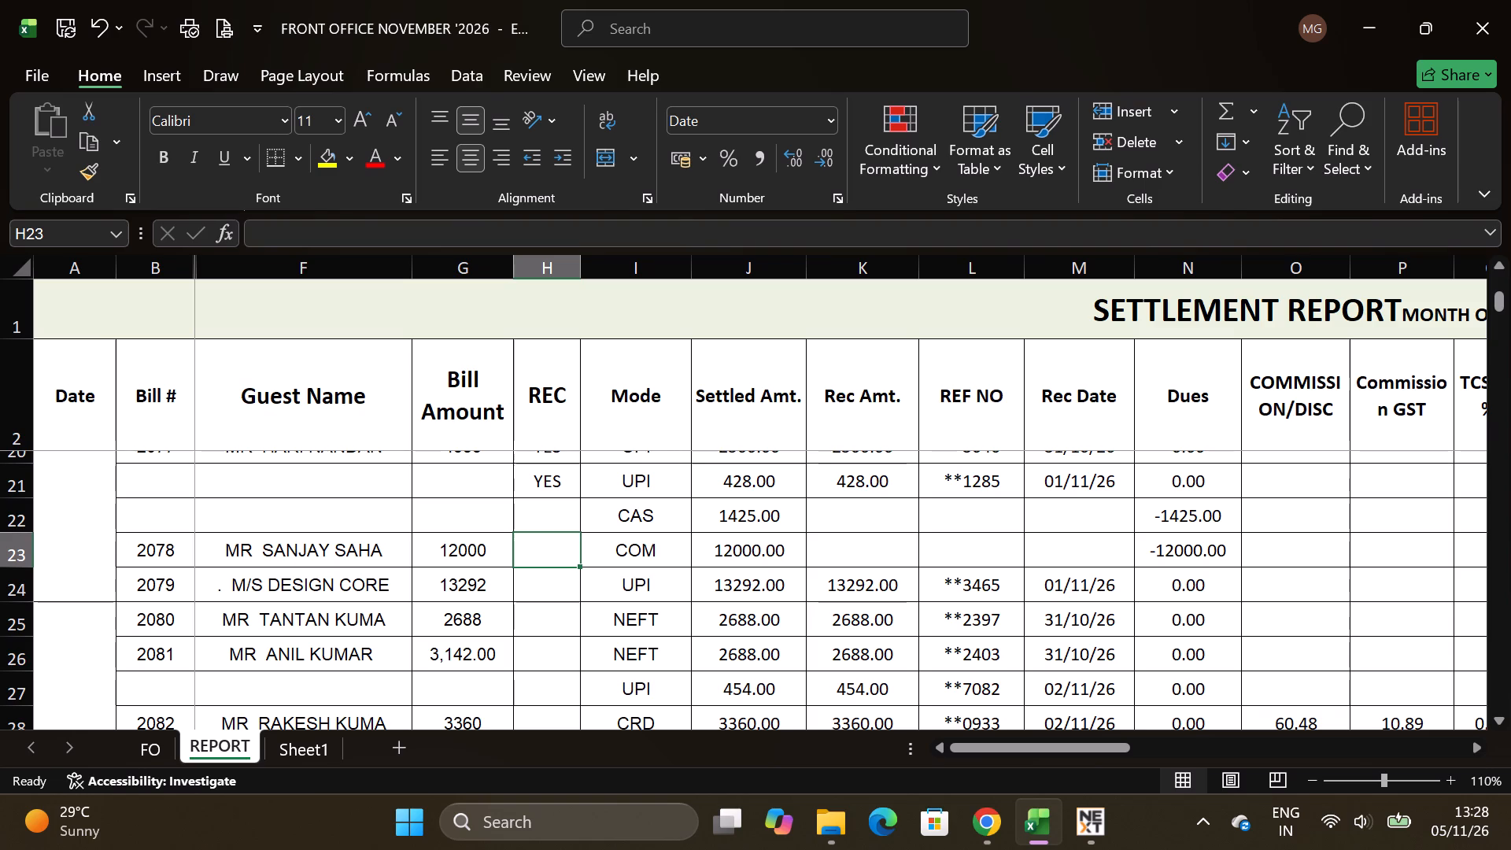
click(563, 588)
click(556, 556)
click(30, 556)
drag(1033, 747, 1247, 748)
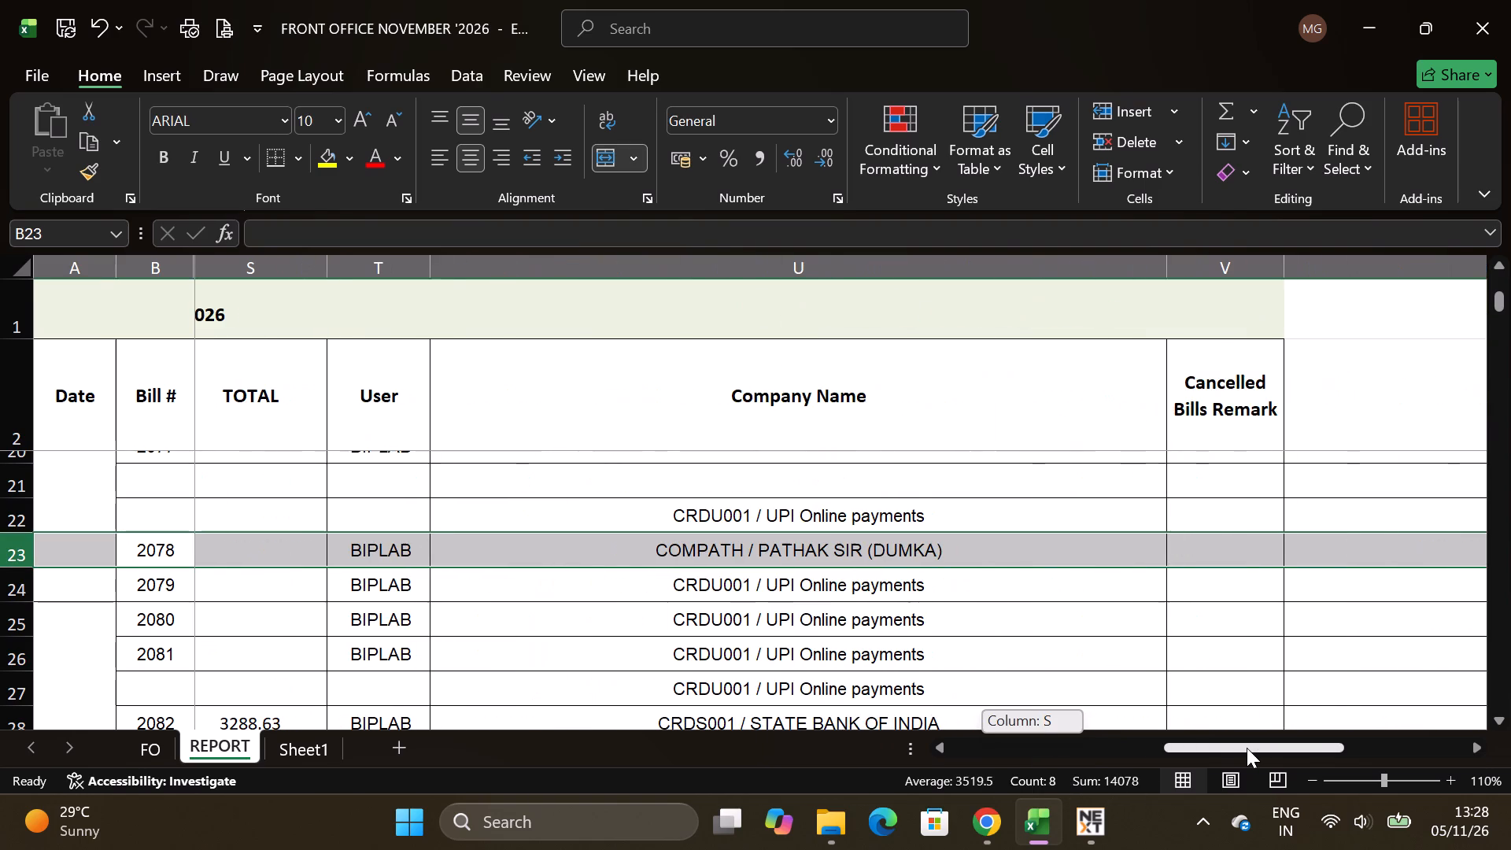
drag(1247, 748, 737, 752)
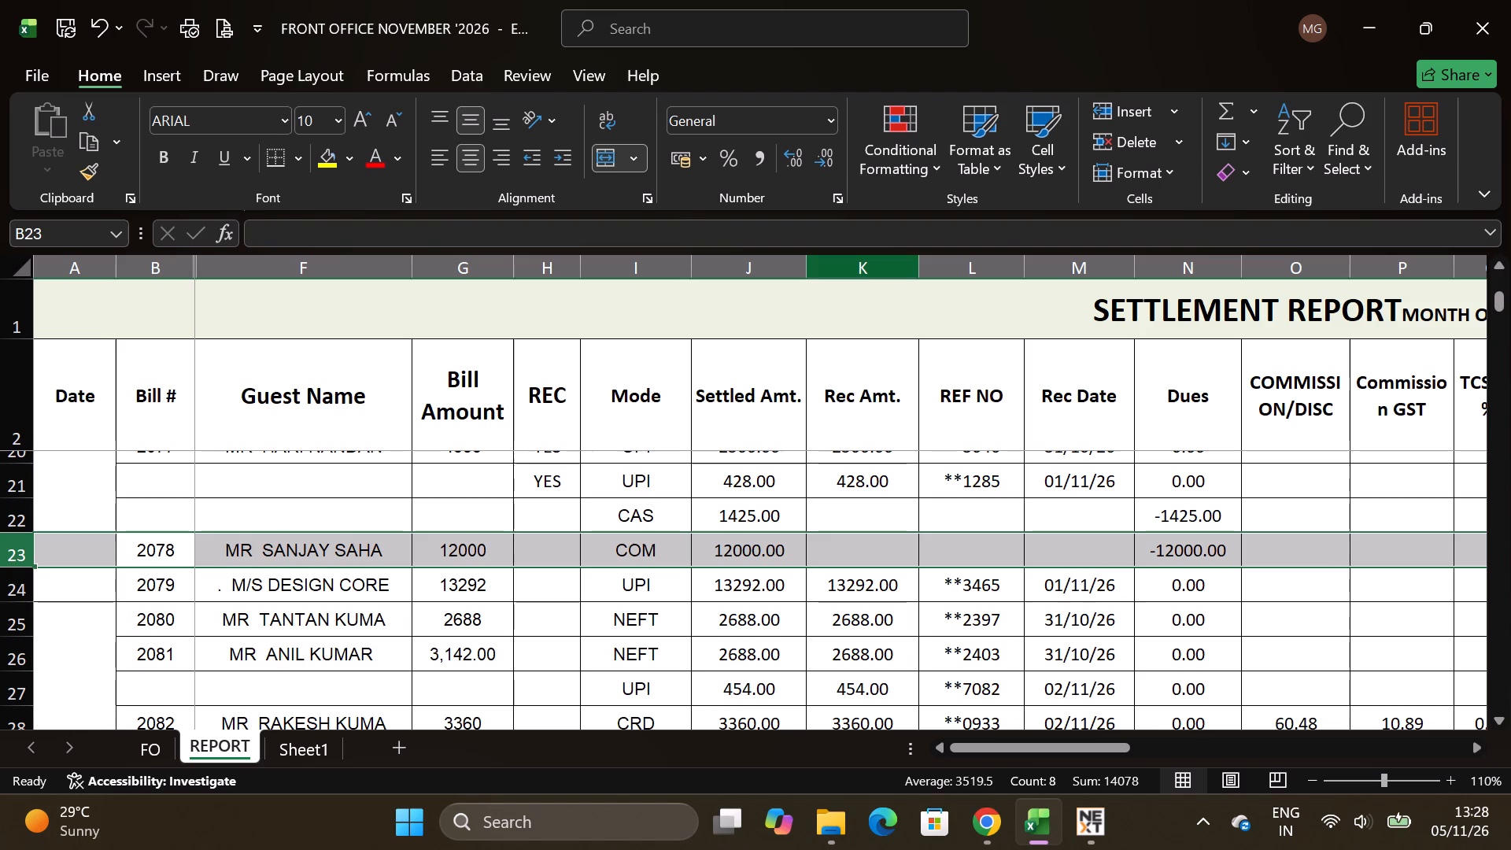
drag(969, 745, 1103, 737)
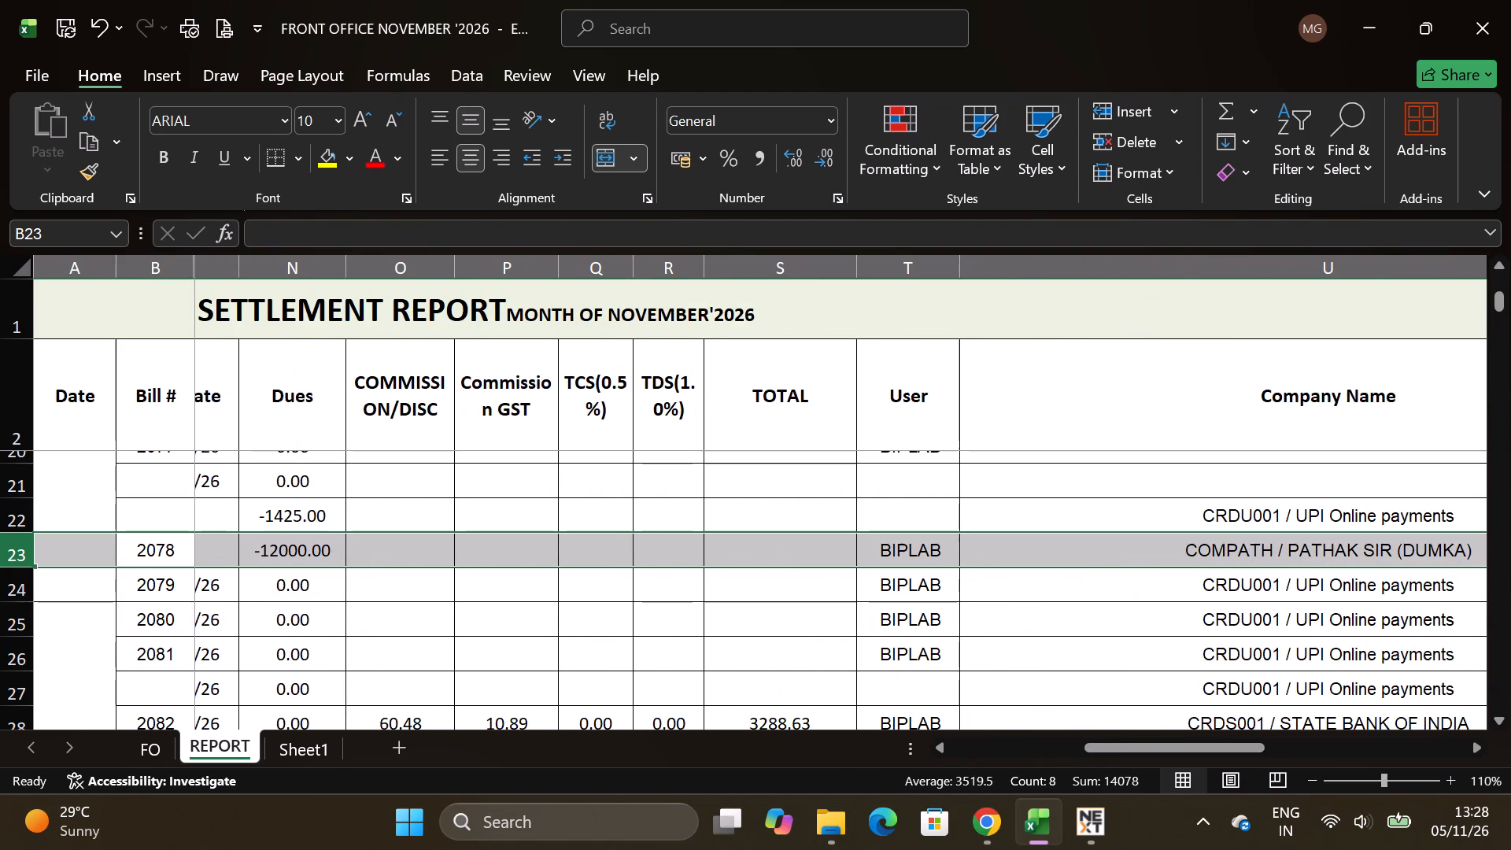
In Transaction Entry, look up the outstanding bills of company COMPATH, and close the form without selecting a bill.
key(alt+Tab)
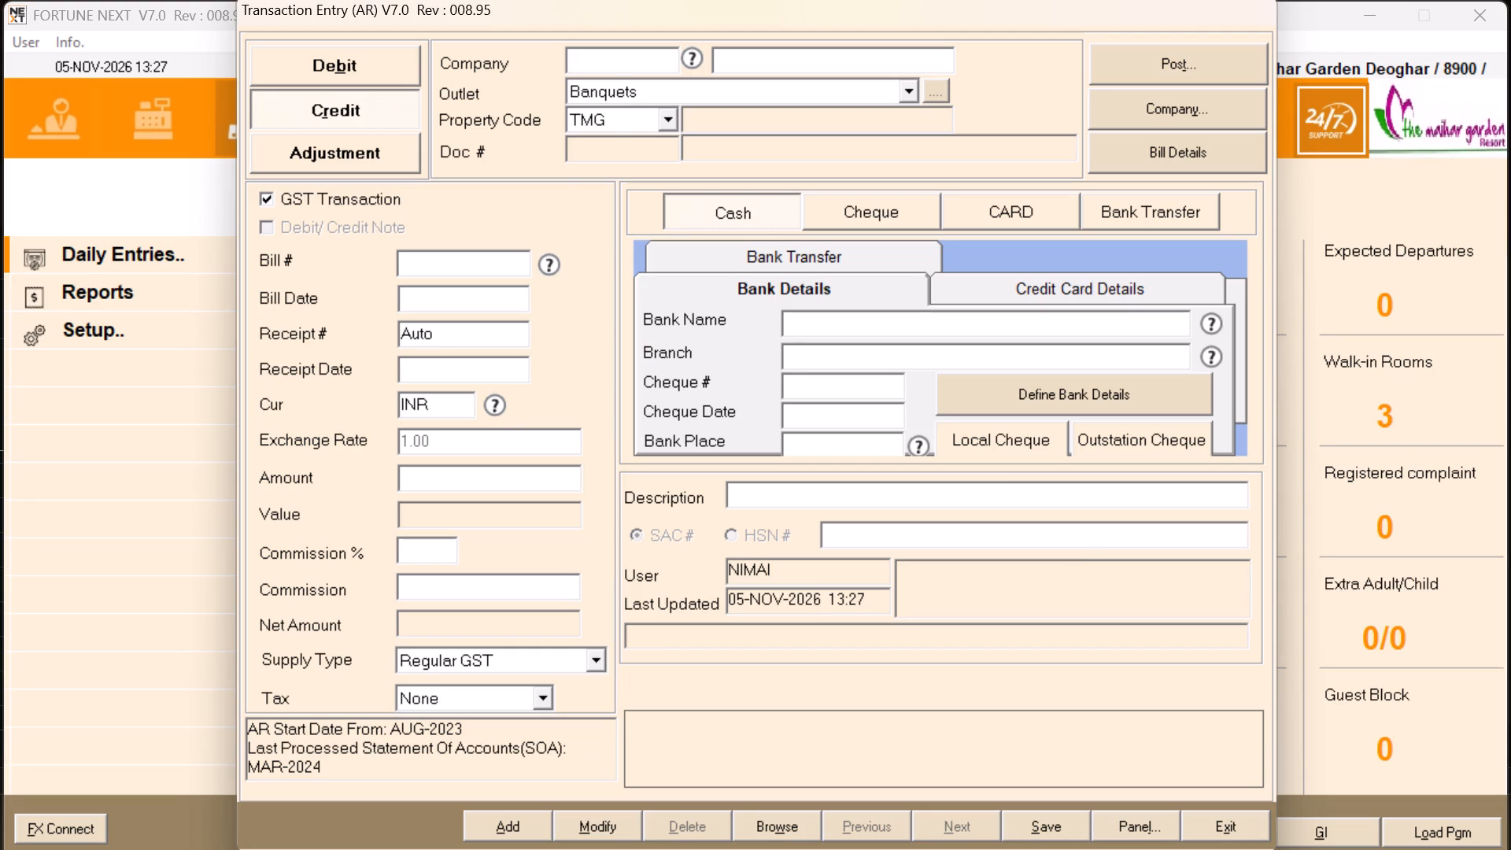
text(COMP)
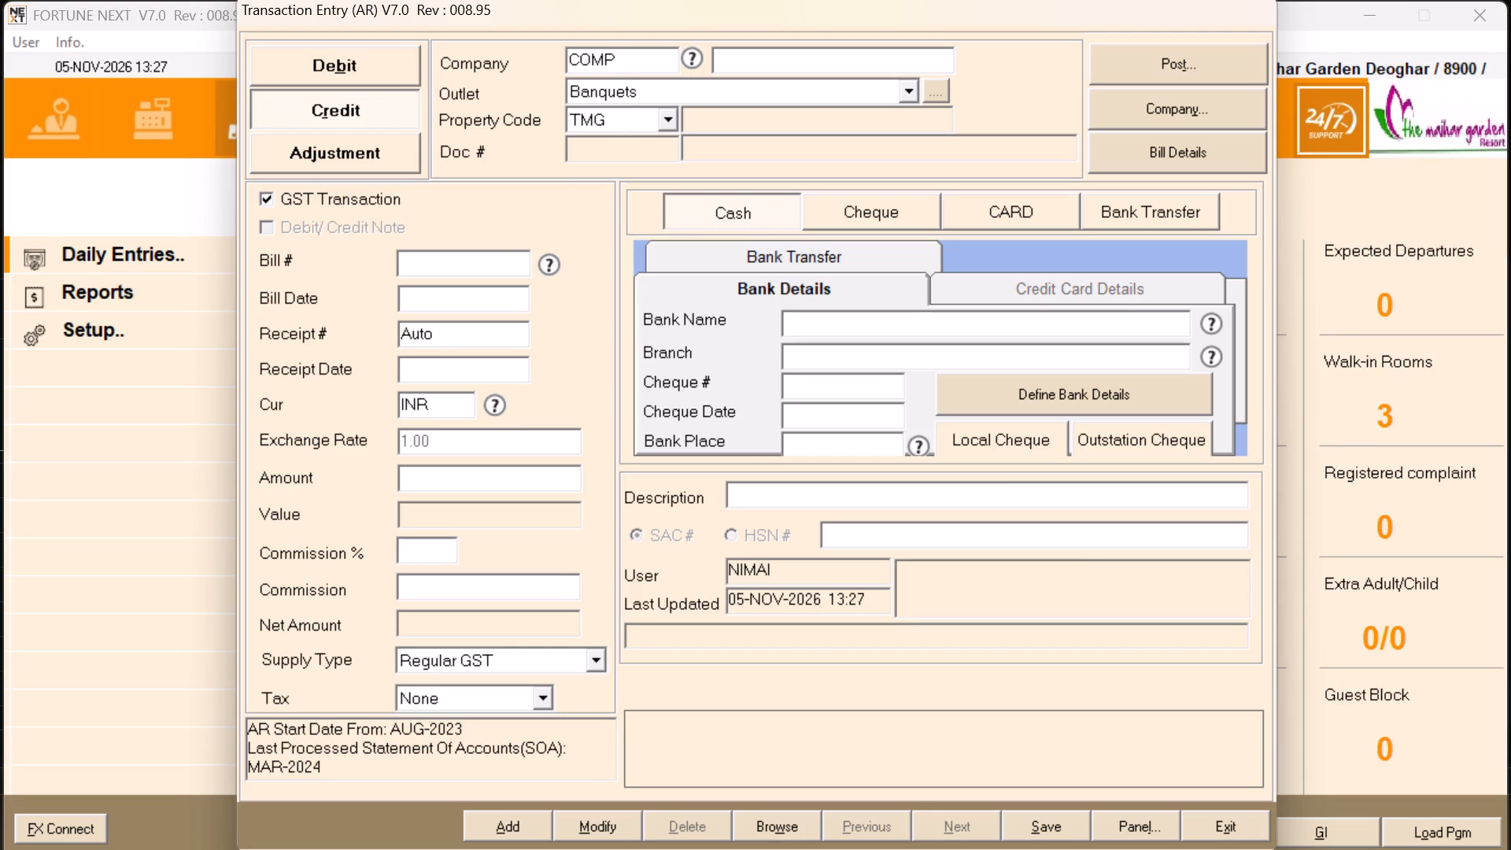
text(ATH)
key(Return)
key(alt+Tab)
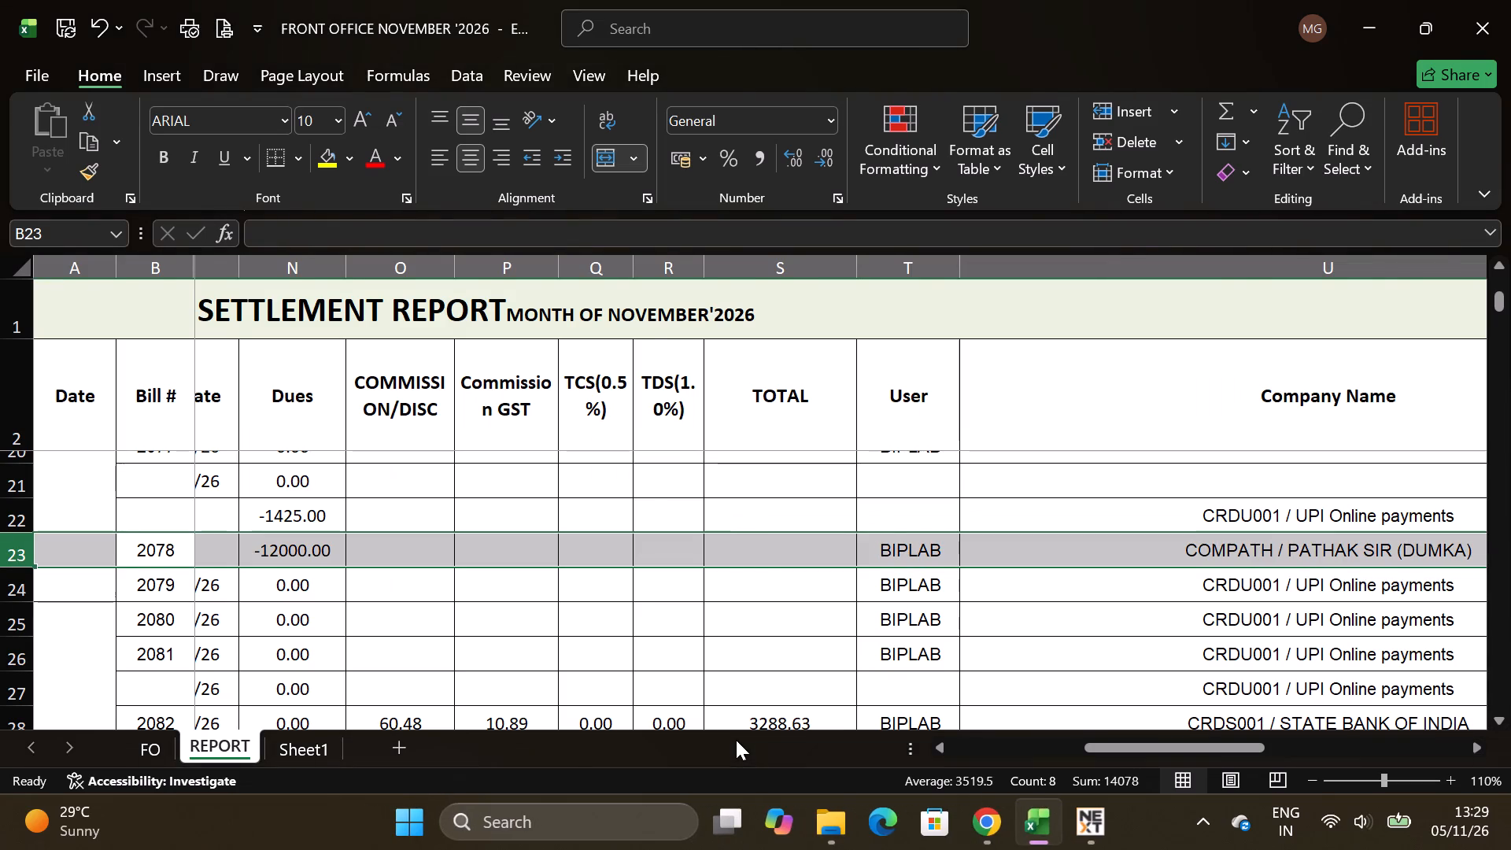
key(alt+Tab)
key(alt+Tab)
key(alt+Tab)
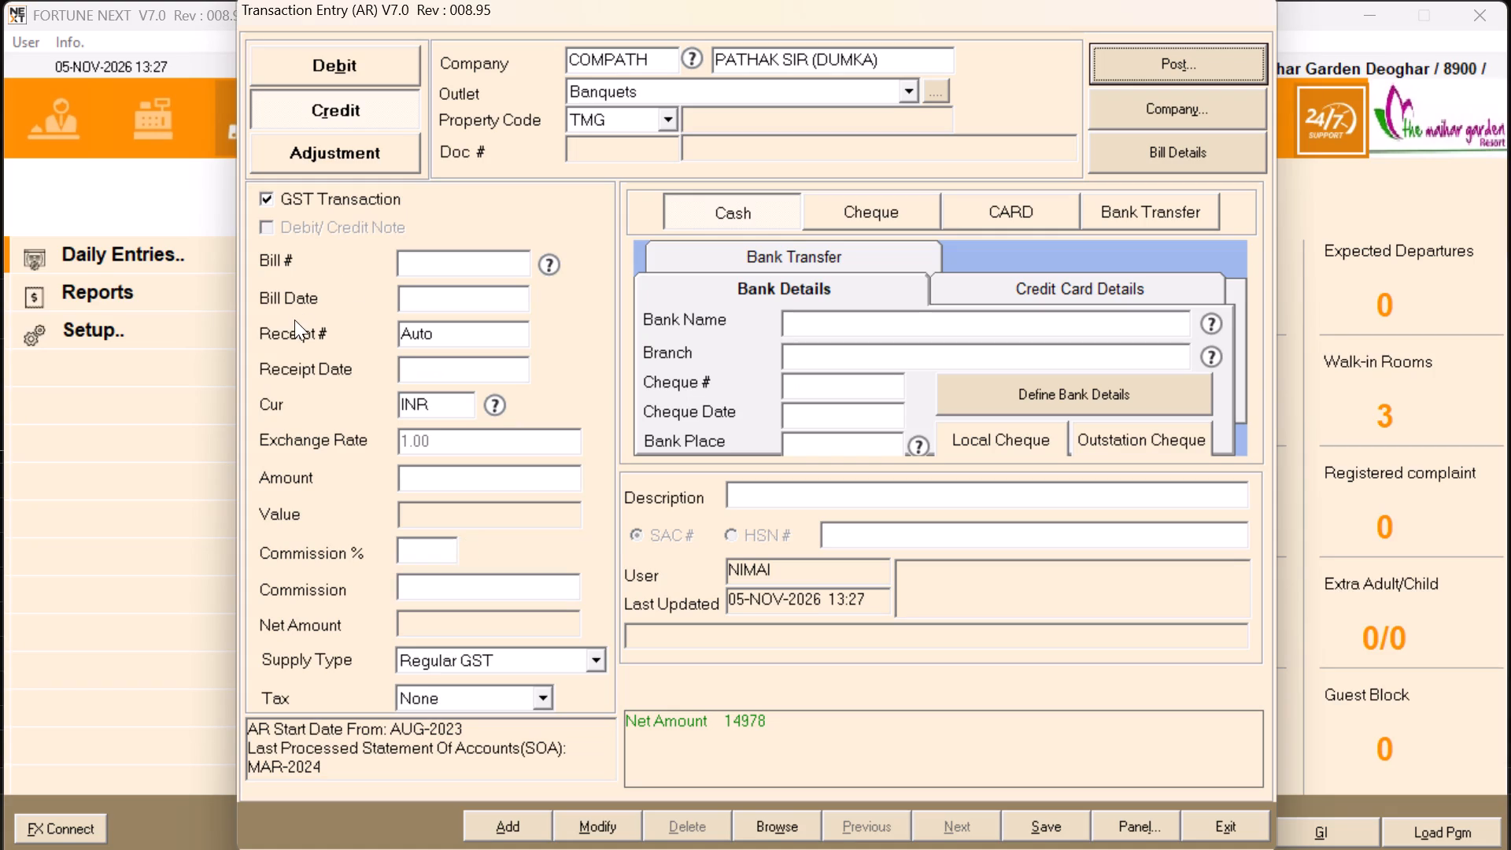
double_click(423, 268)
double_click(456, 262)
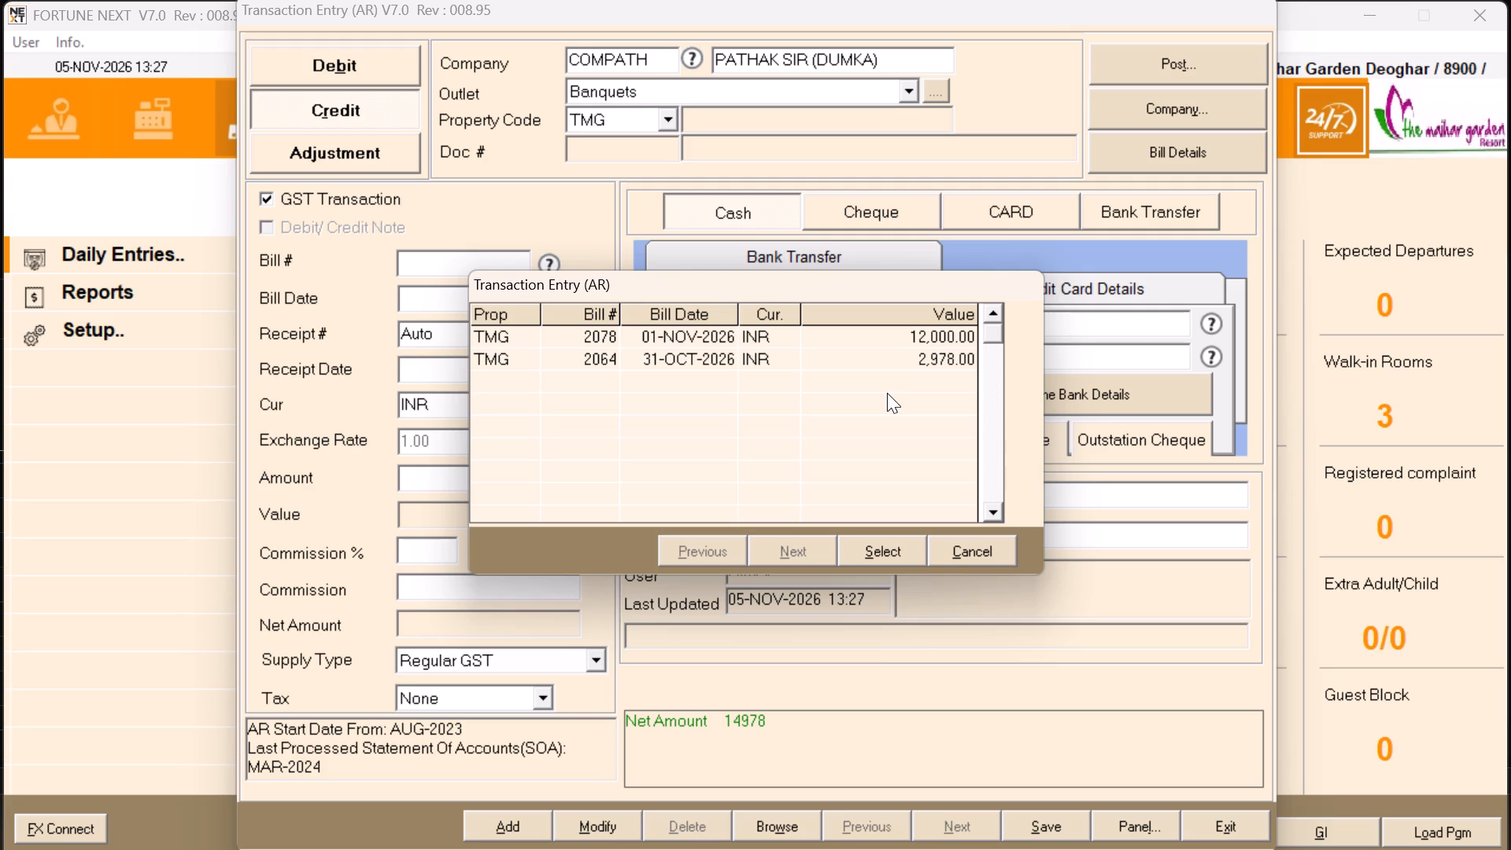
click(992, 550)
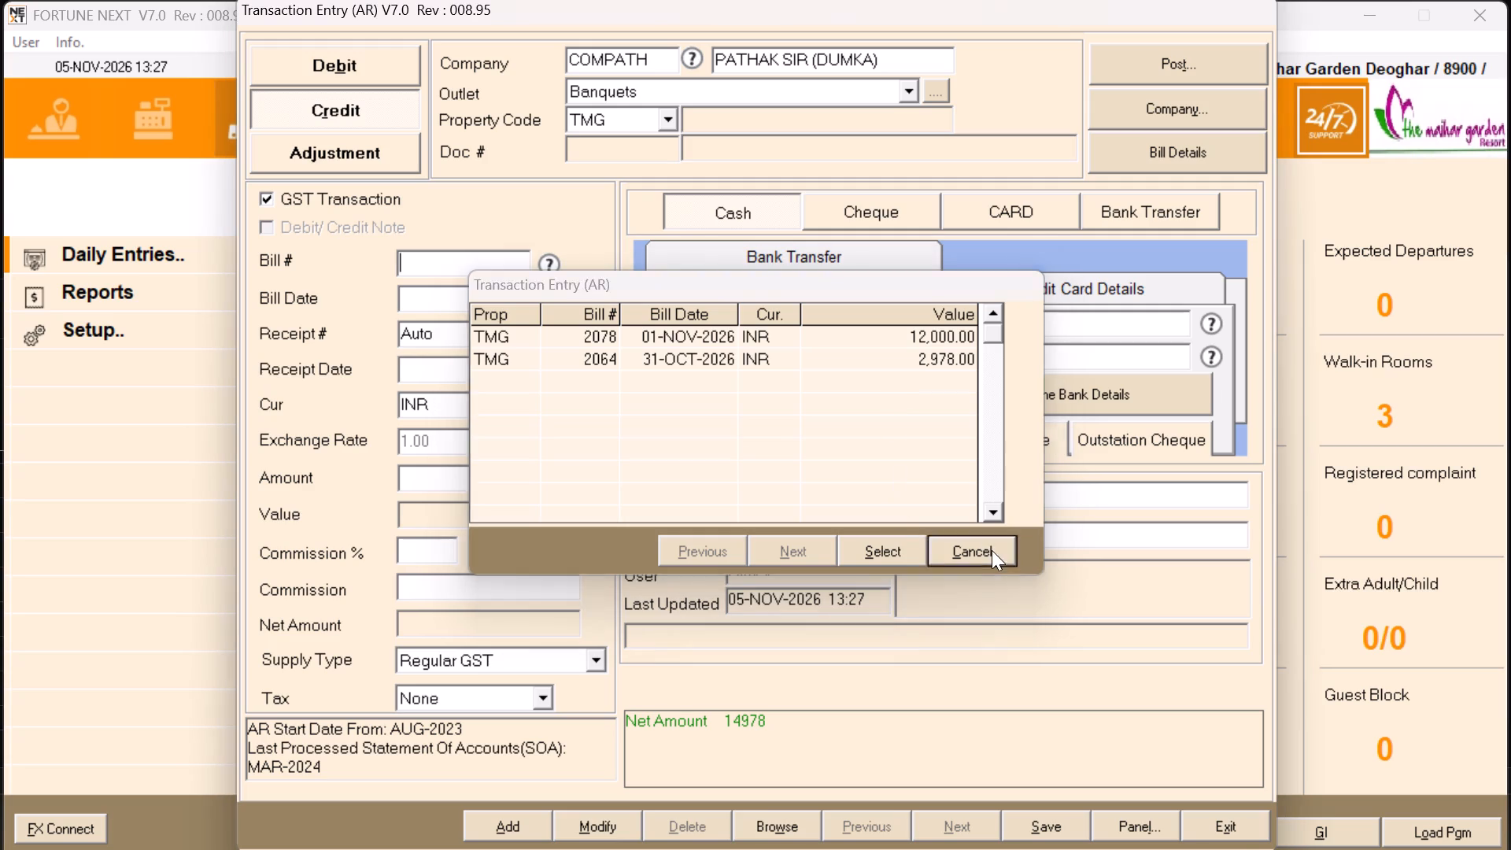
click(1232, 818)
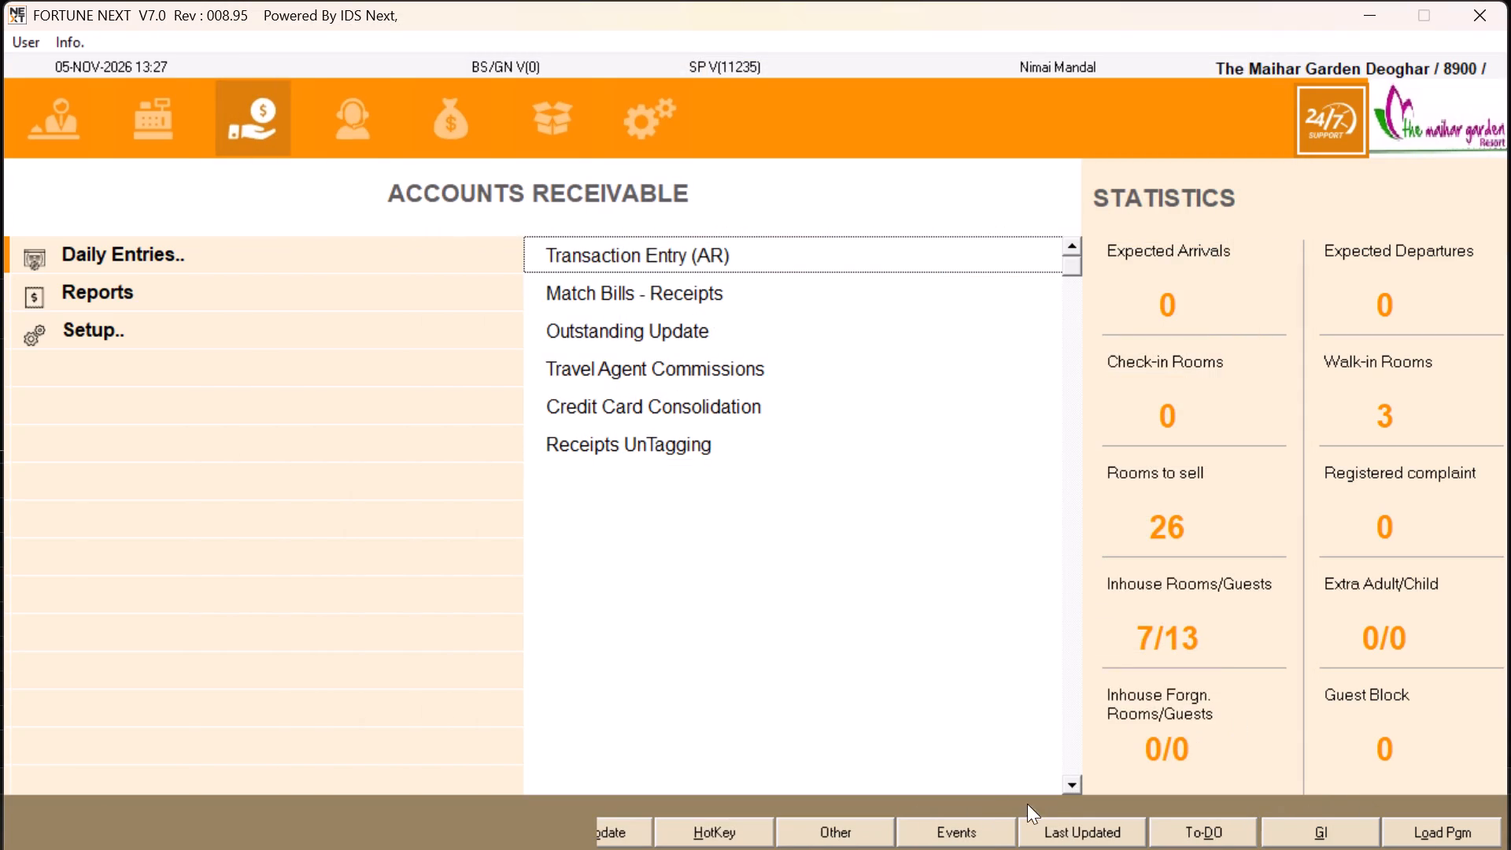
Reopen Transaction Entry (AR), select the REC cell of bill 2079 in the report, and start a new credit entry.
click(767, 258)
key(Return)
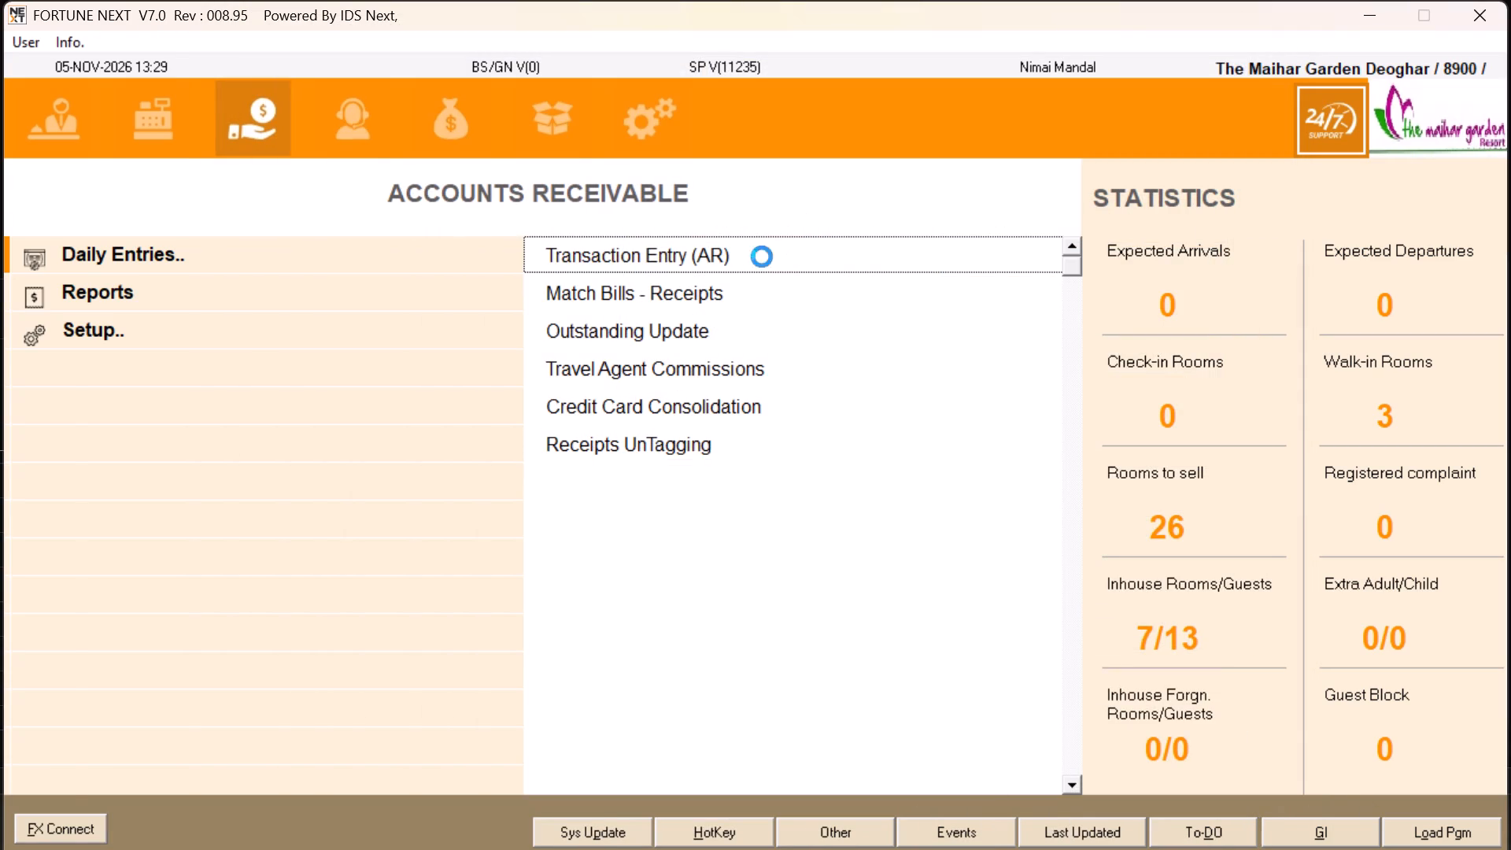
key(alt+Tab)
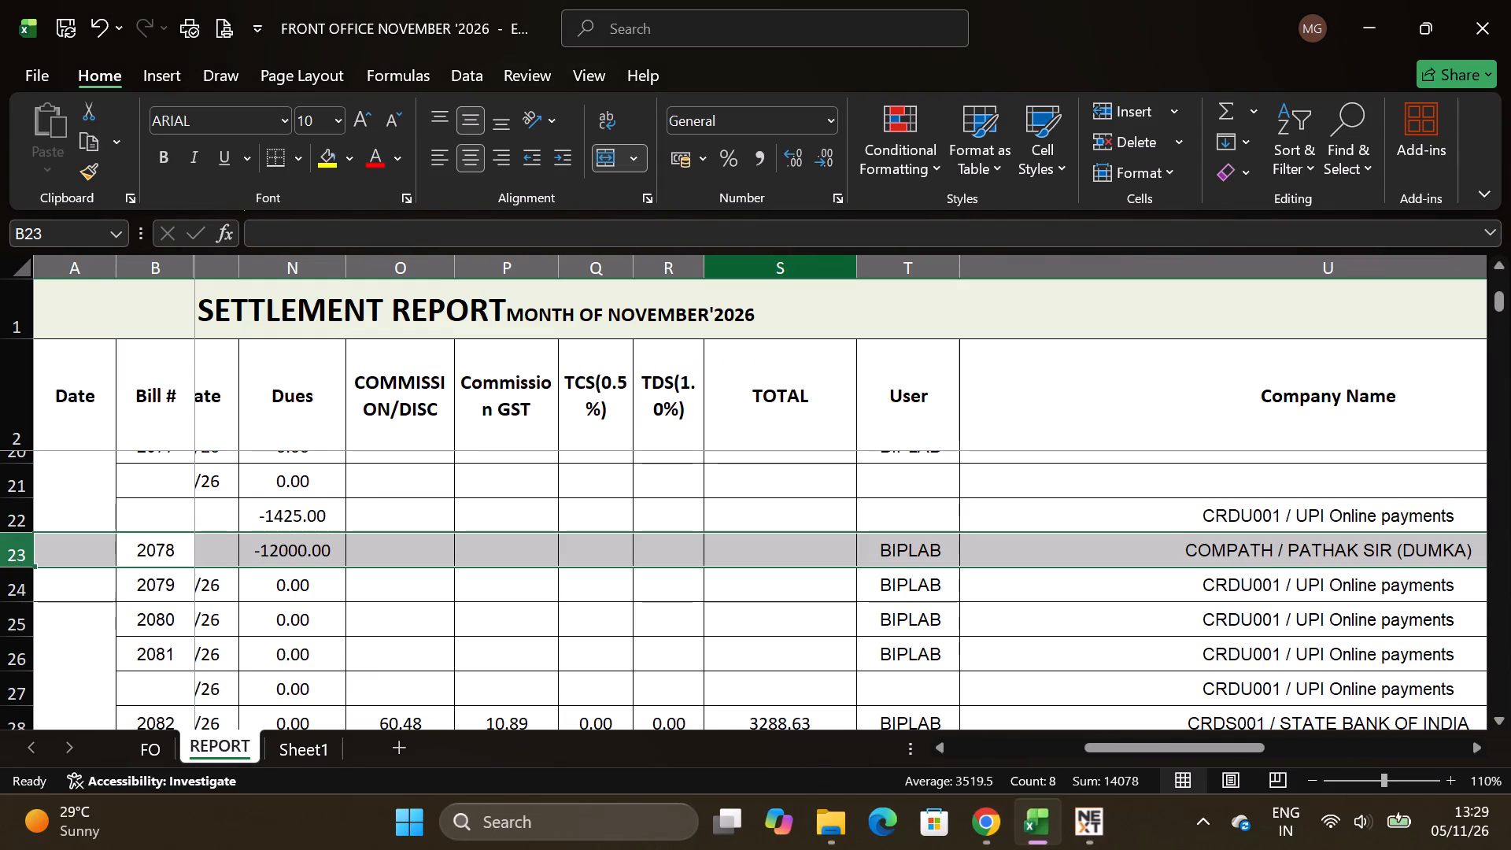
drag(1147, 741, 646, 730)
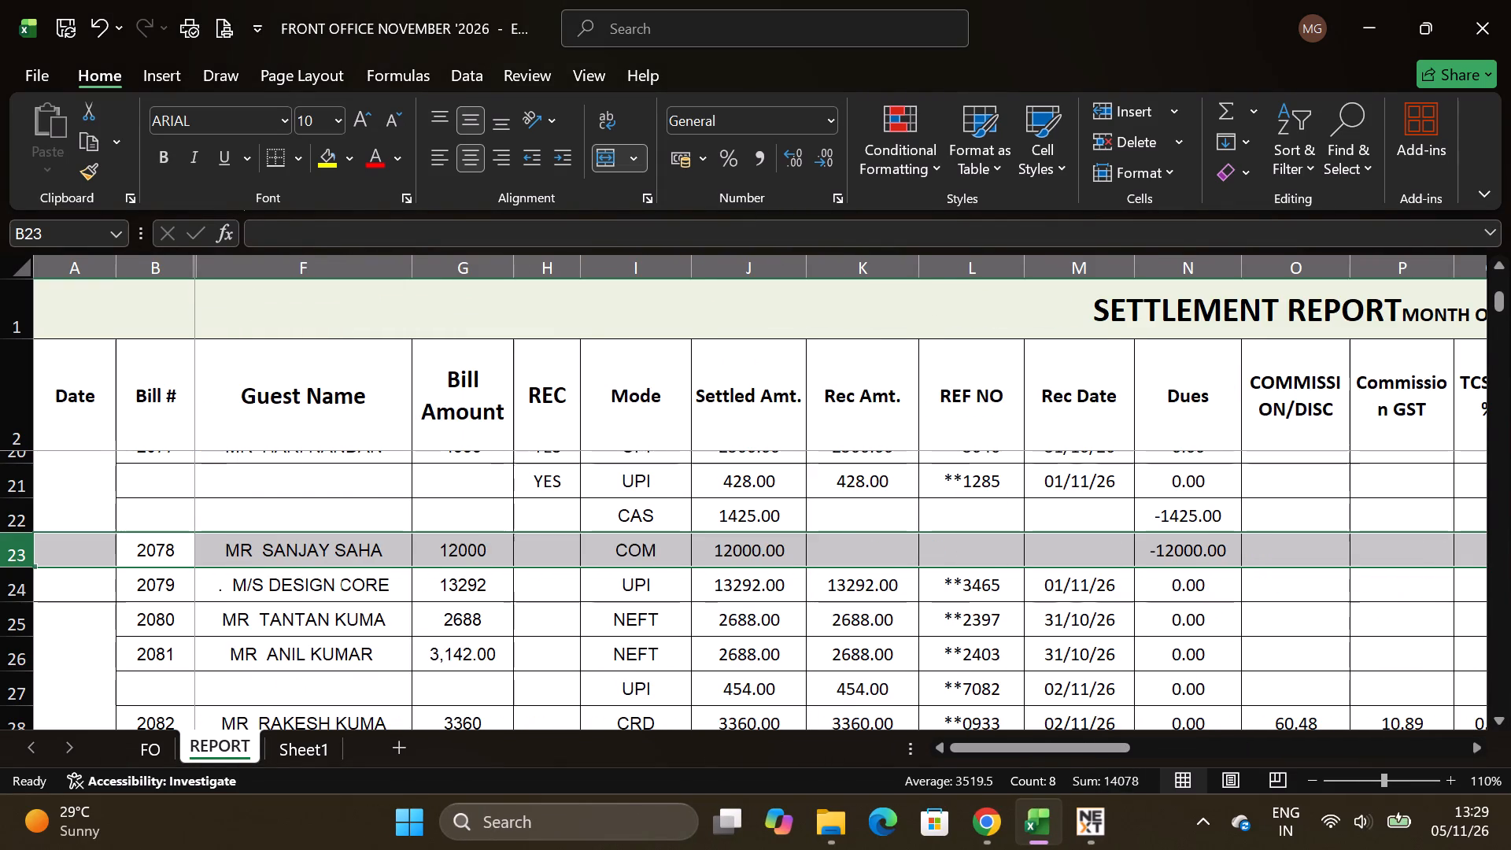
click(538, 587)
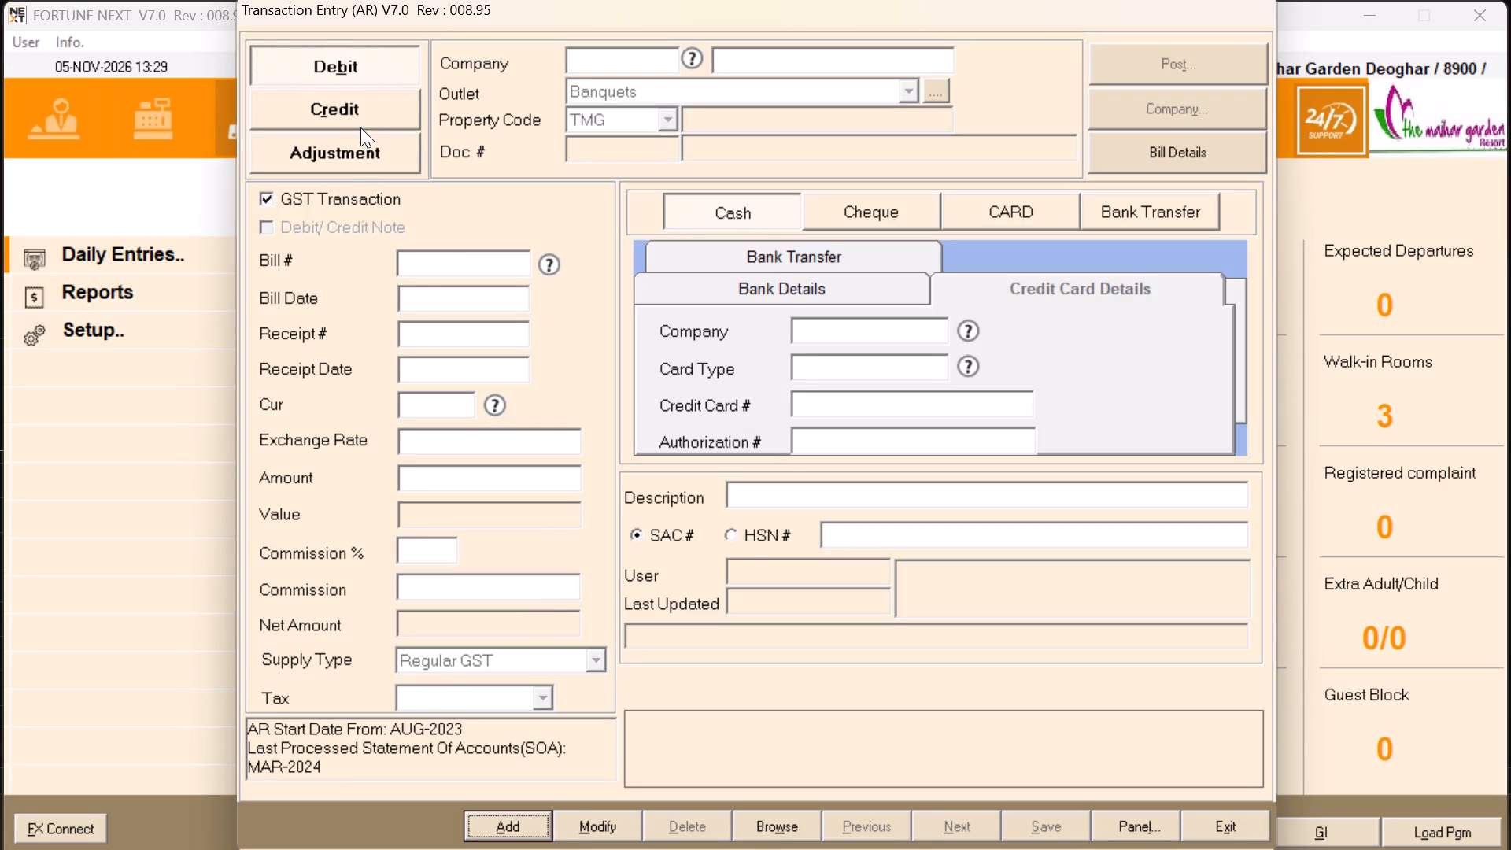
click(379, 94)
key(Return)
Check bill 2079's row in the report and set the credit entry's company to CRDU001 and outlet to Front Office.
key(alt+Tab)
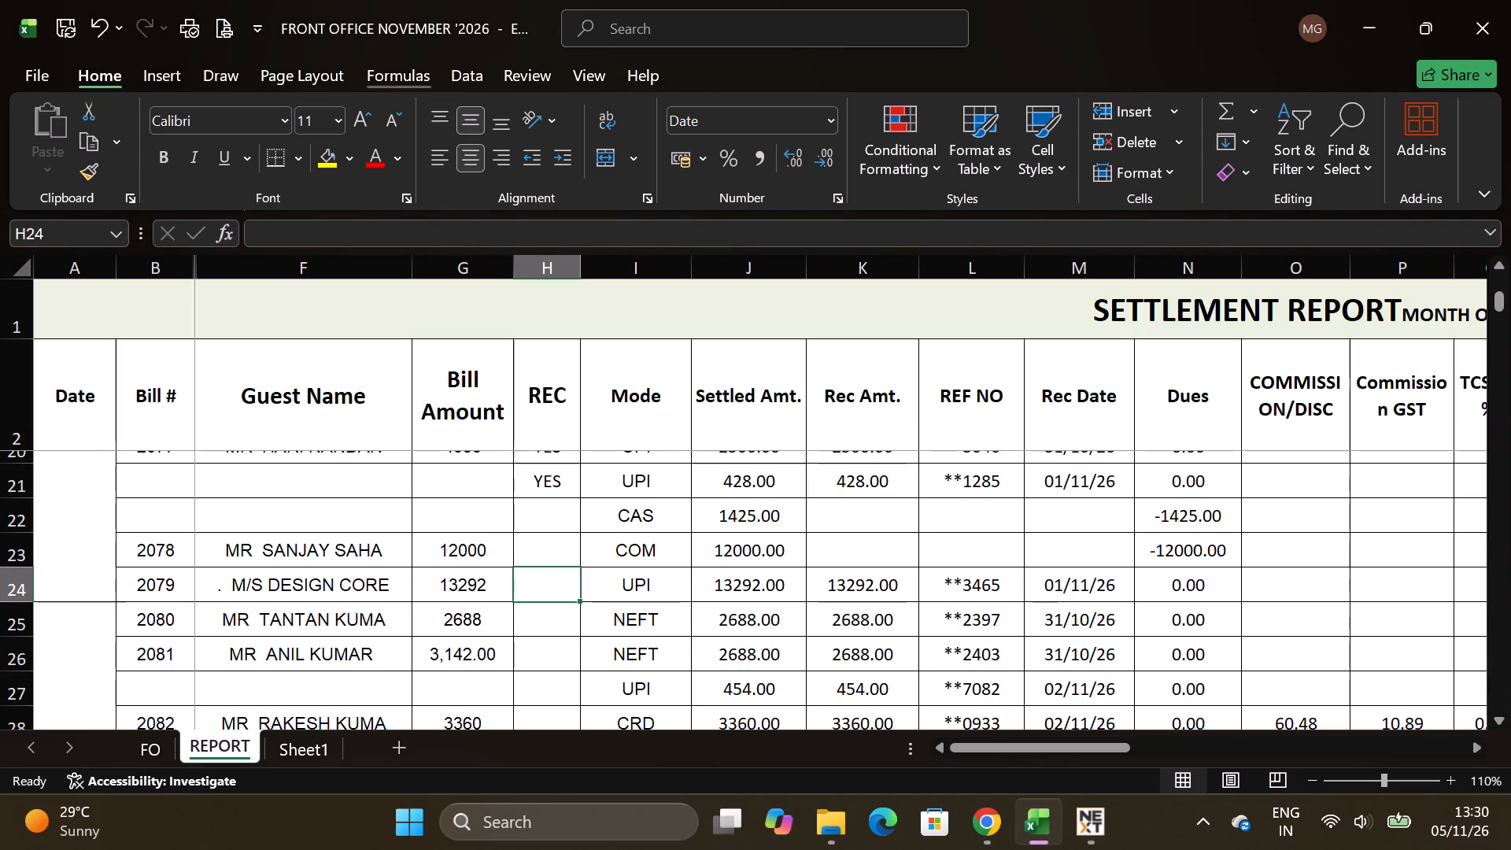
click(626, 597)
click(561, 589)
key(alt+Tab)
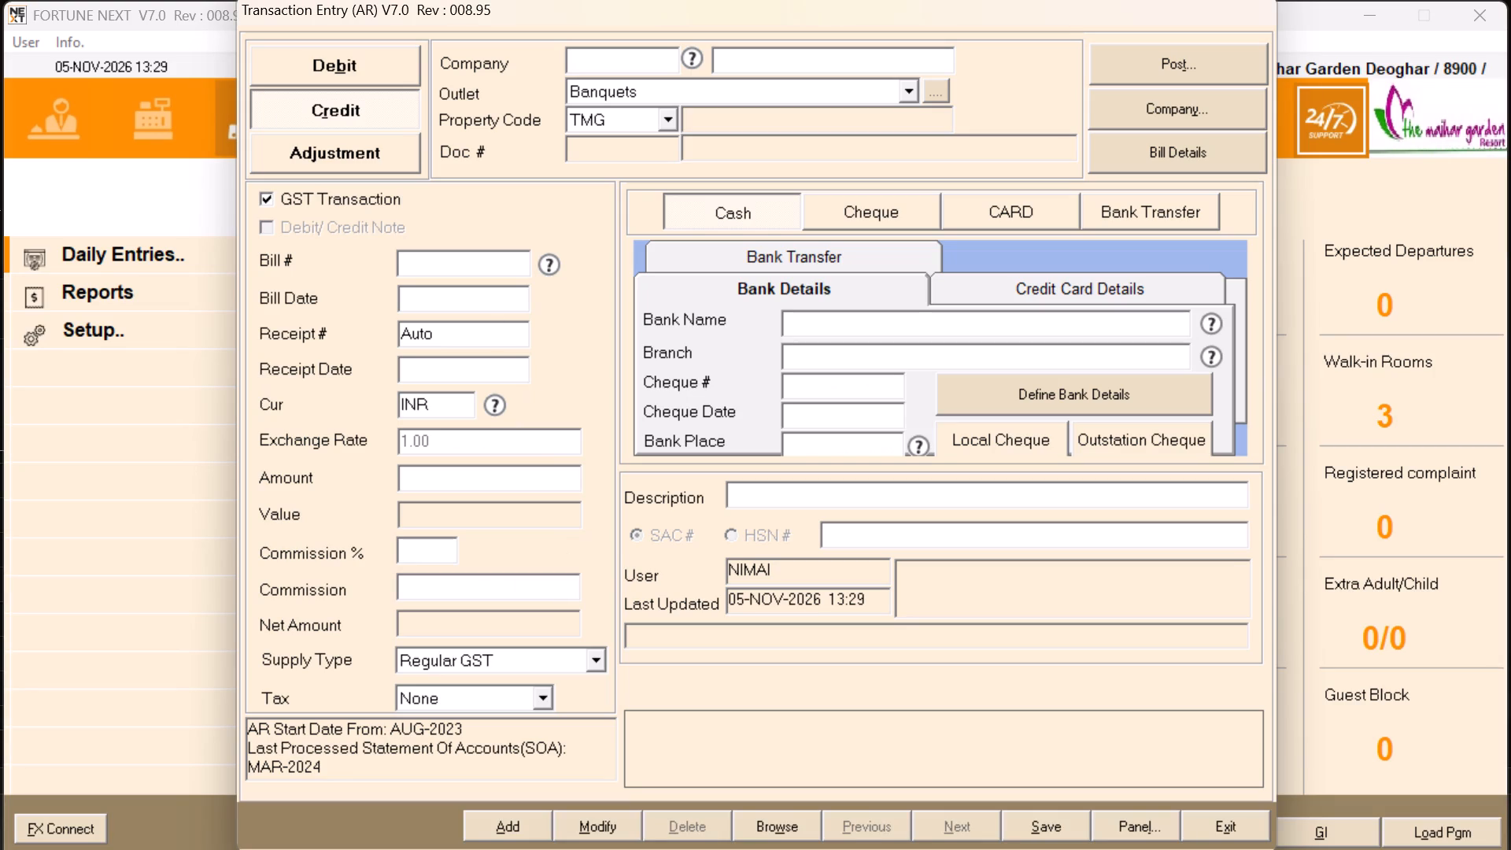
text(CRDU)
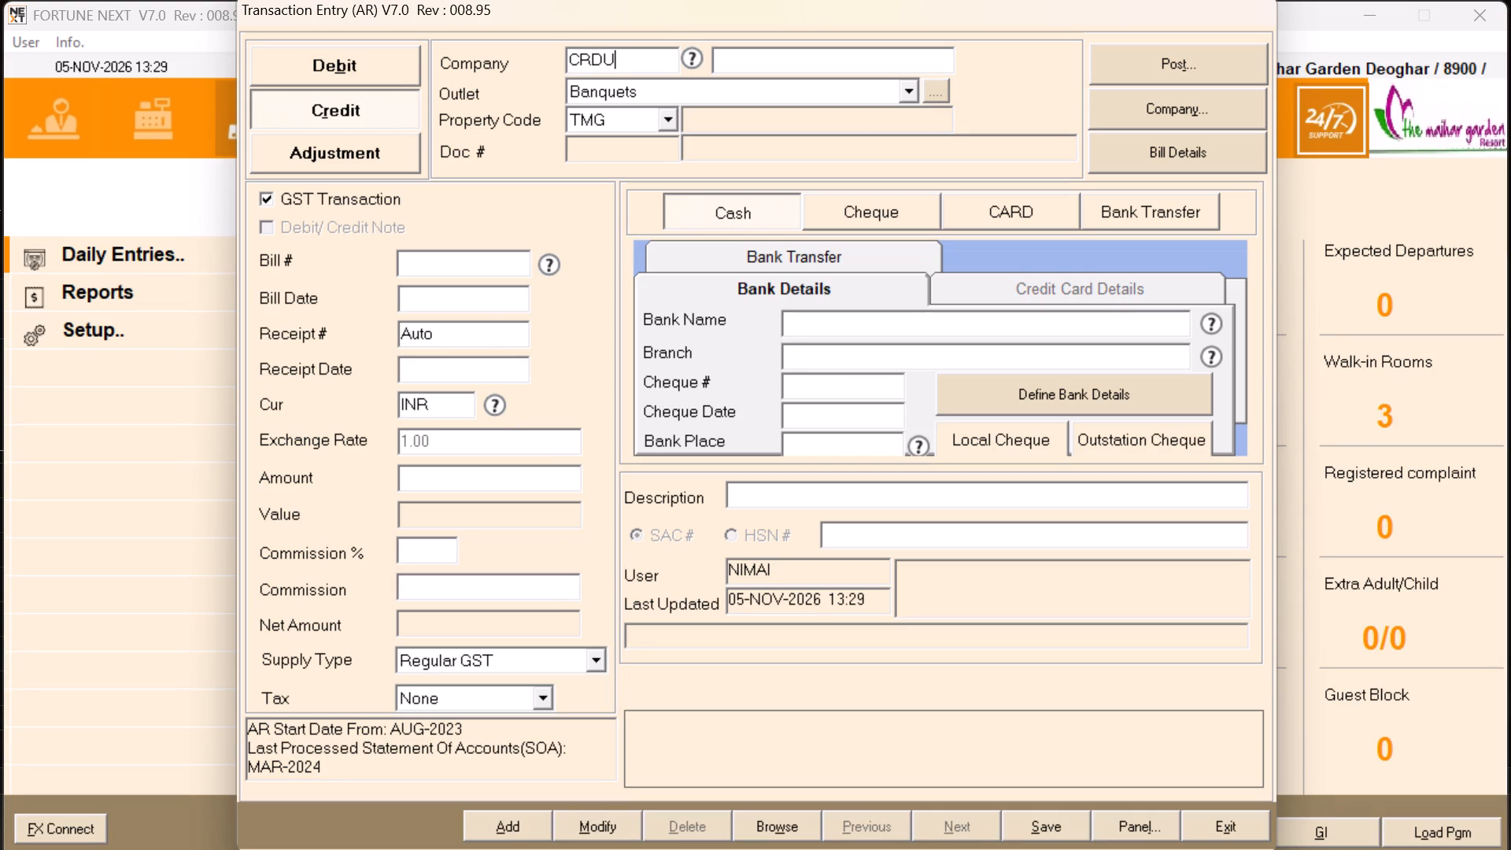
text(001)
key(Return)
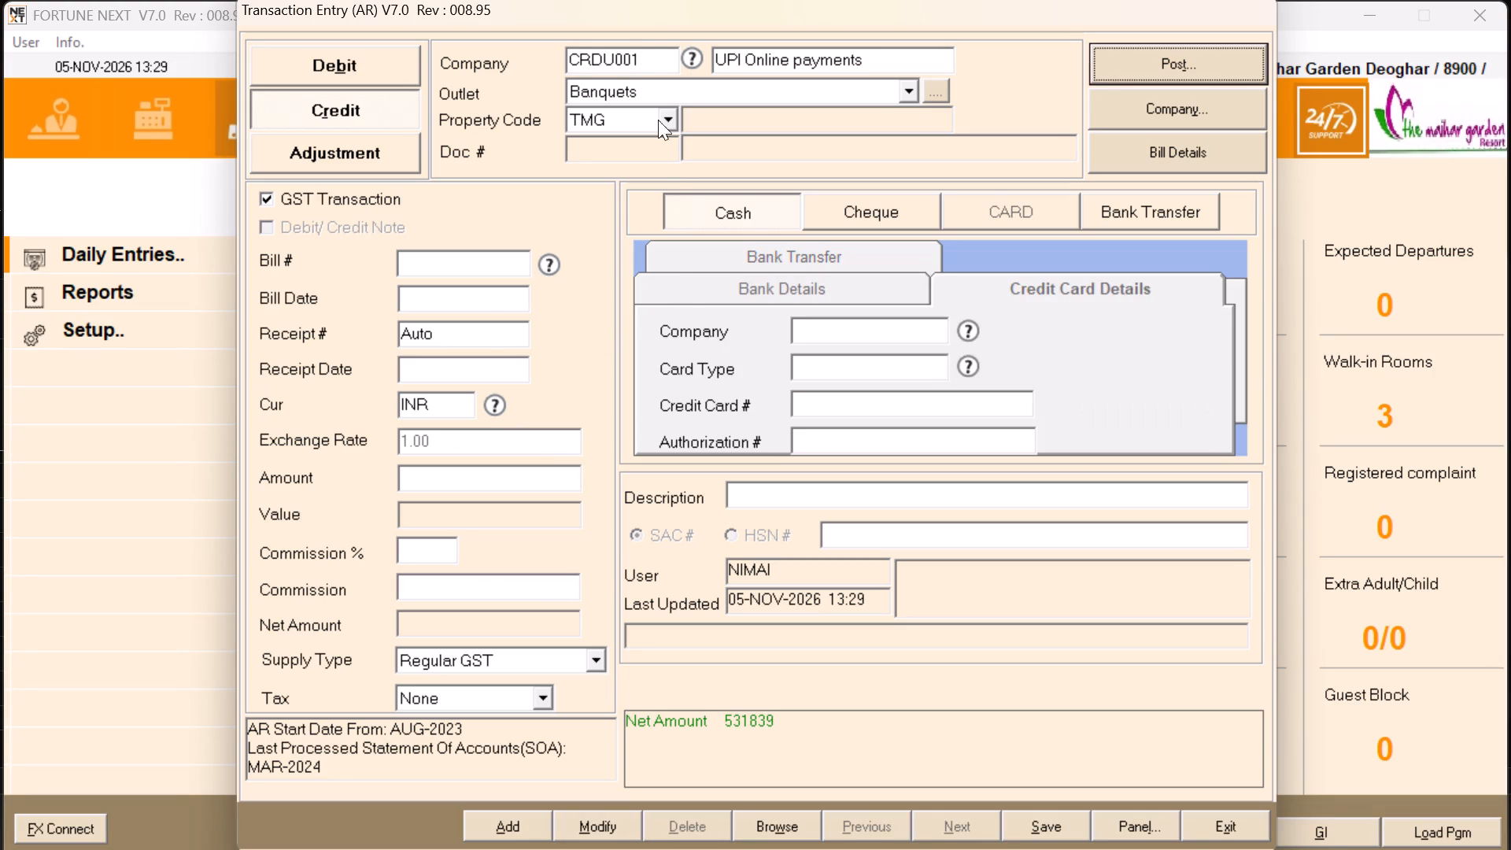
click(652, 87)
click(655, 134)
key(Return)
Select bill 2079 dated 01-NOV-2026 for the credit entry and accept receipt date 05-NOV-2026.
key(alt+Tab)
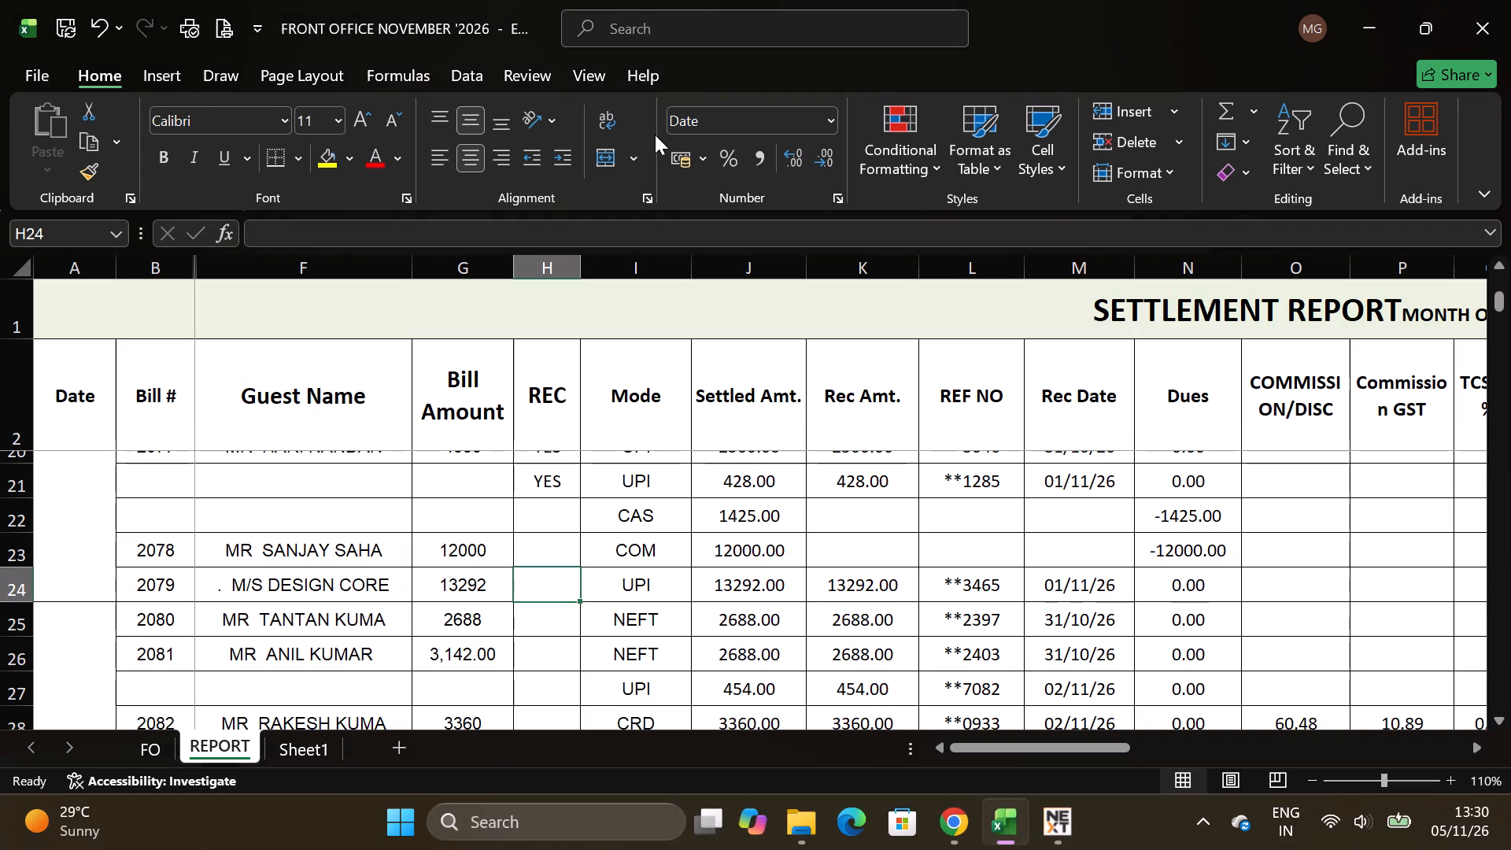
key(alt+Tab)
key(alt+Tab)
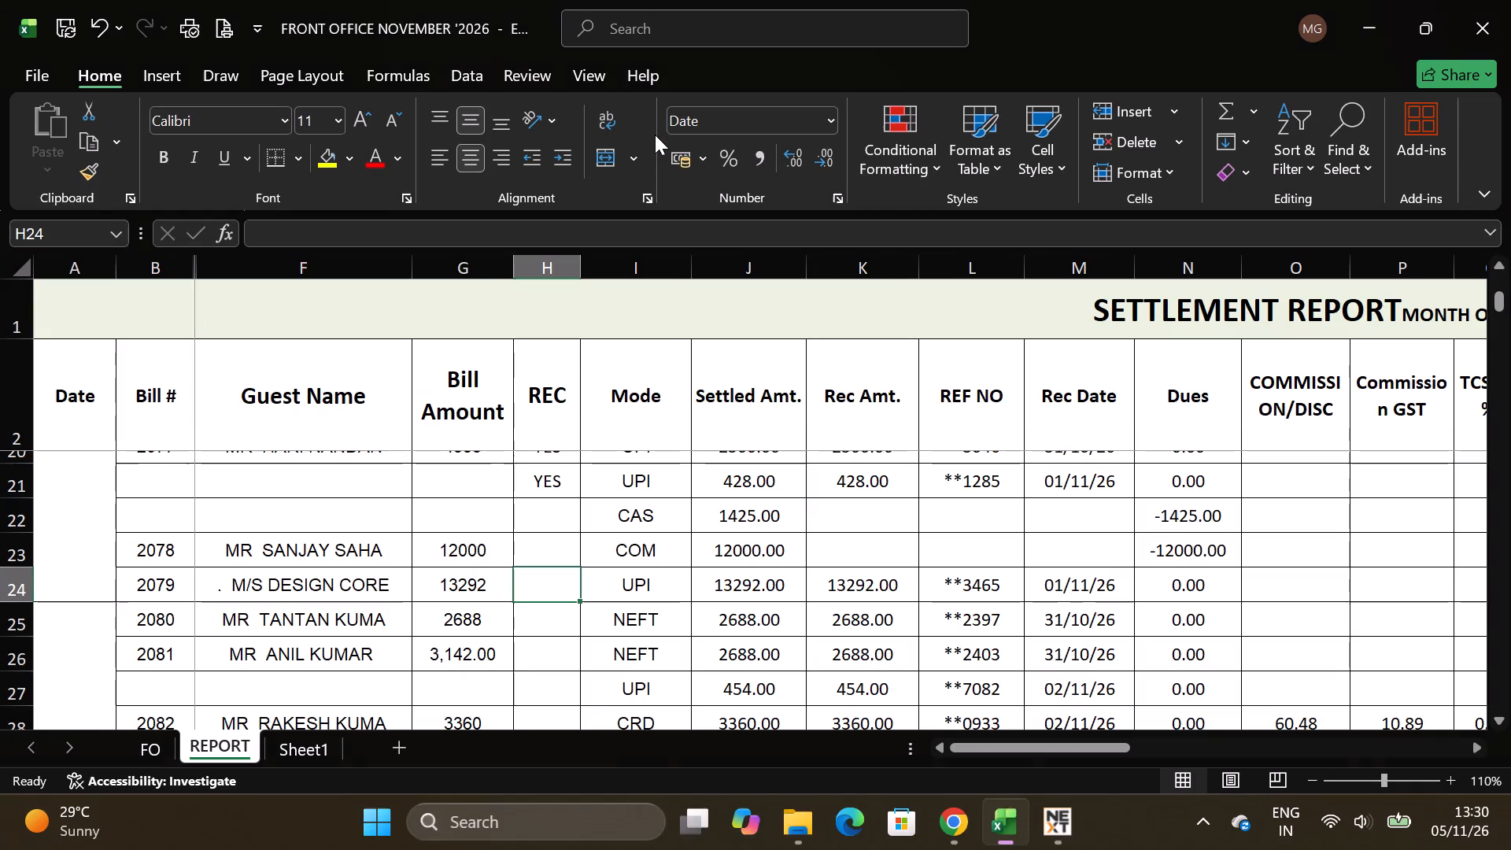
key(alt+Tab)
text(2079)
key(Return)
key(Return)
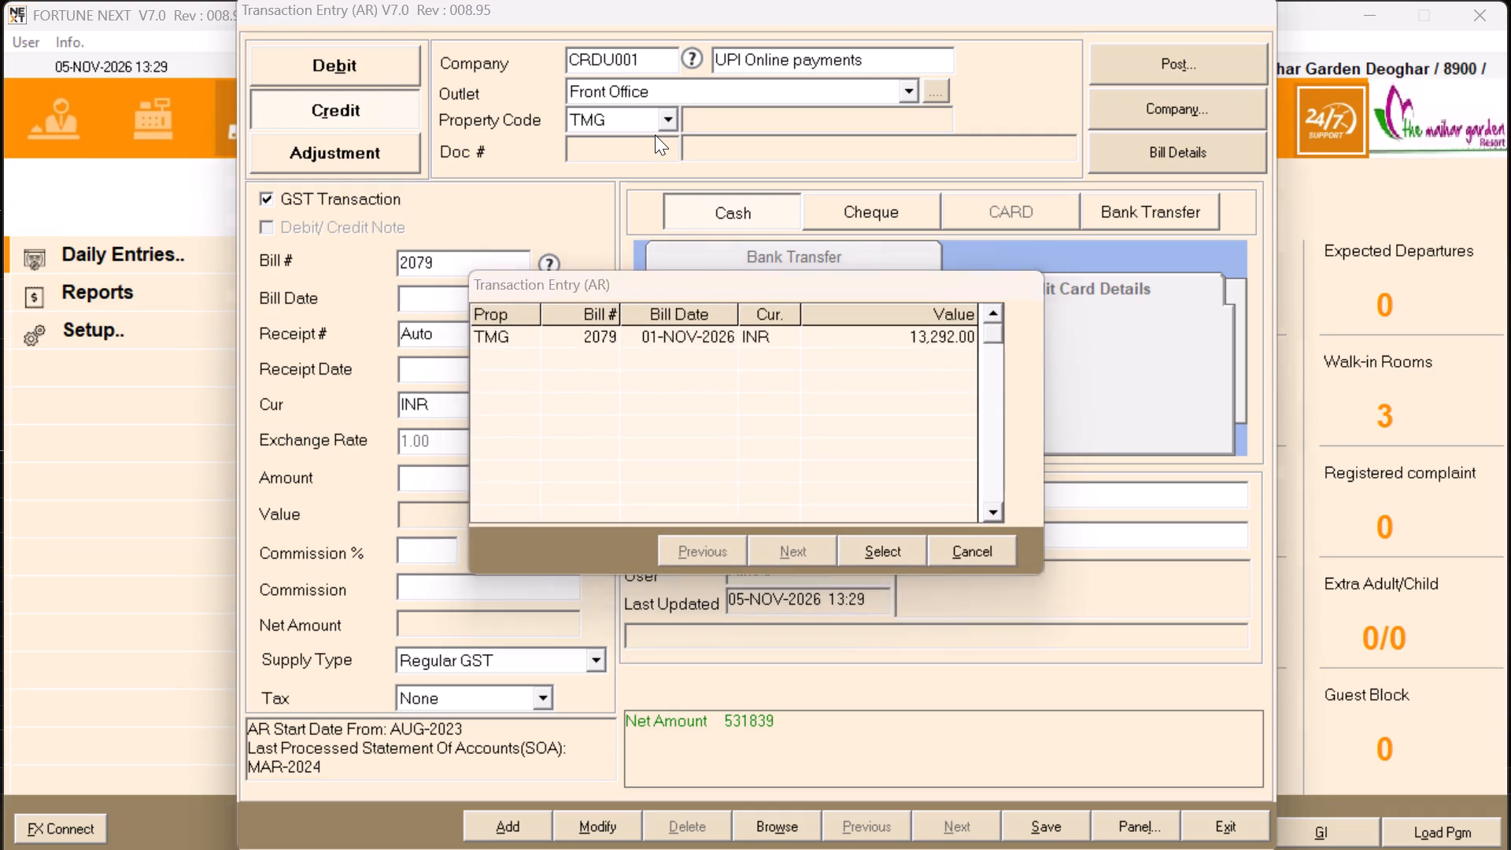
key(Return)
key(Return)
key(Return)
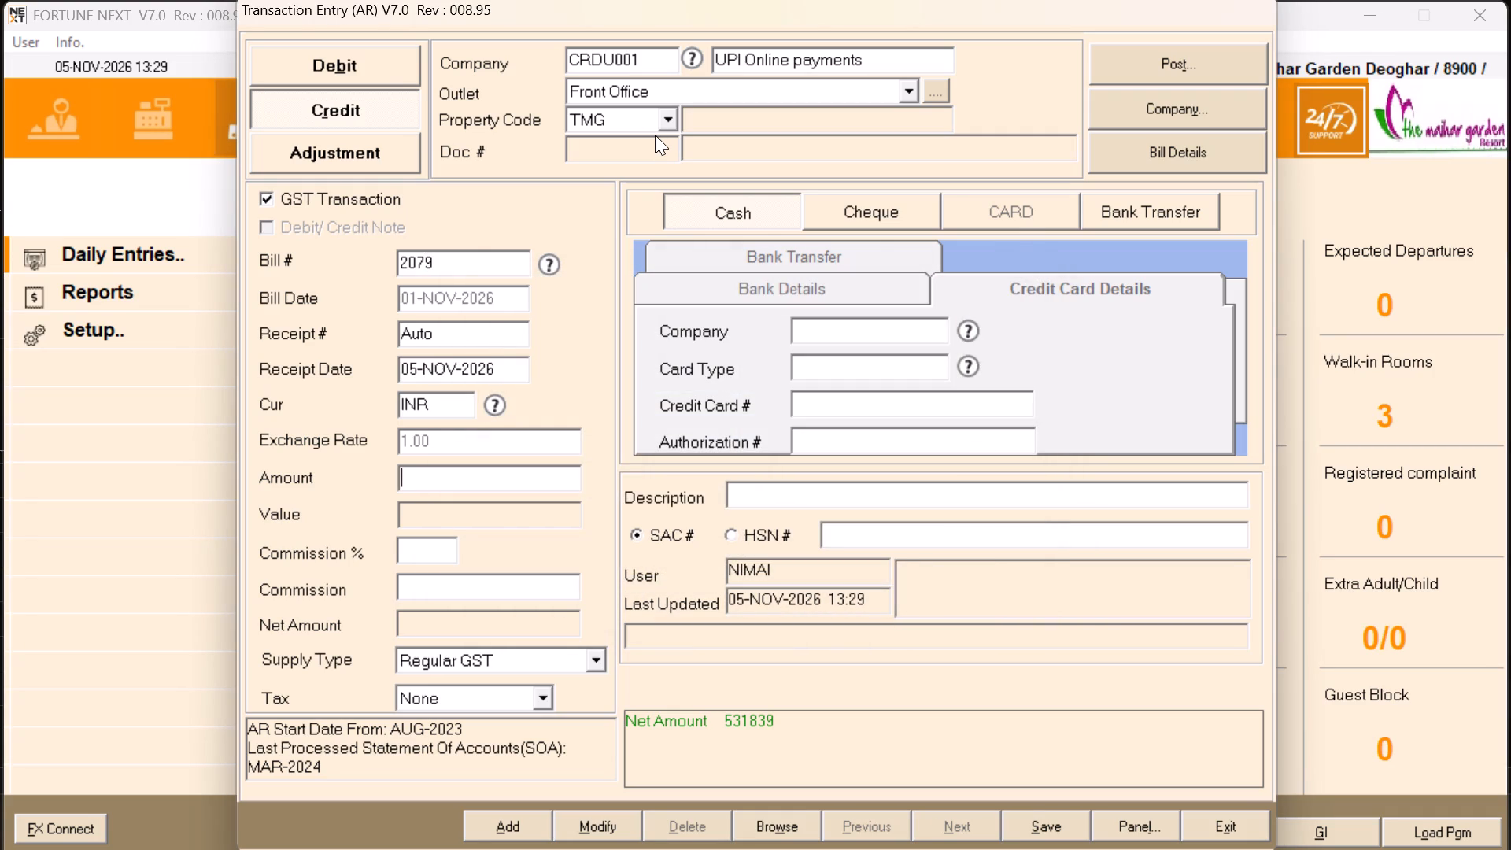
Enter the amount 13292 for bill 2079, checking it against the settlement report, and leave both commission fields blank.
key(alt+Tab)
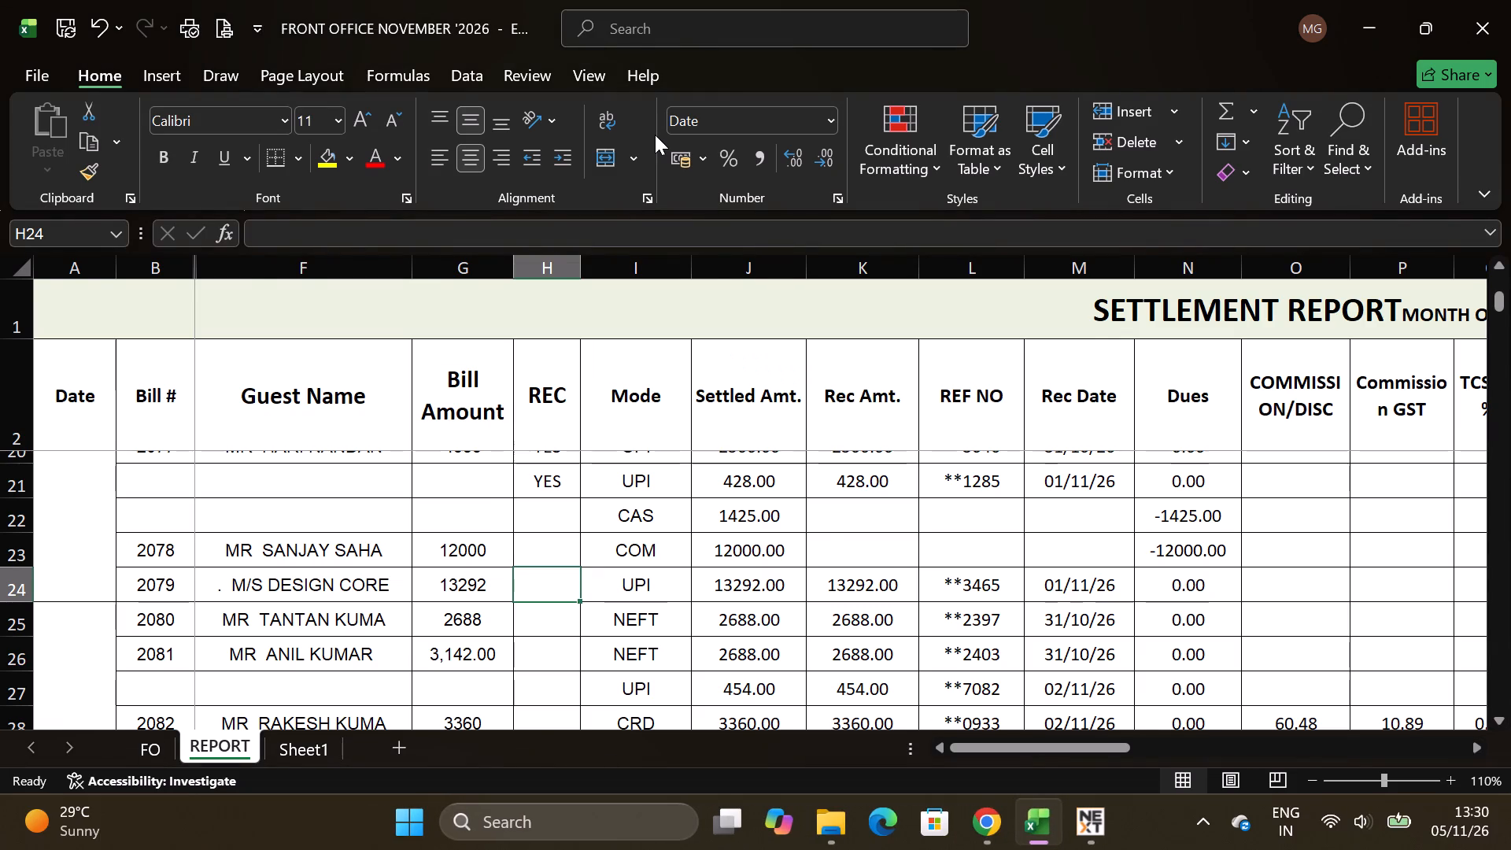
key(alt+Tab)
text(132)
key(9)
key(2)
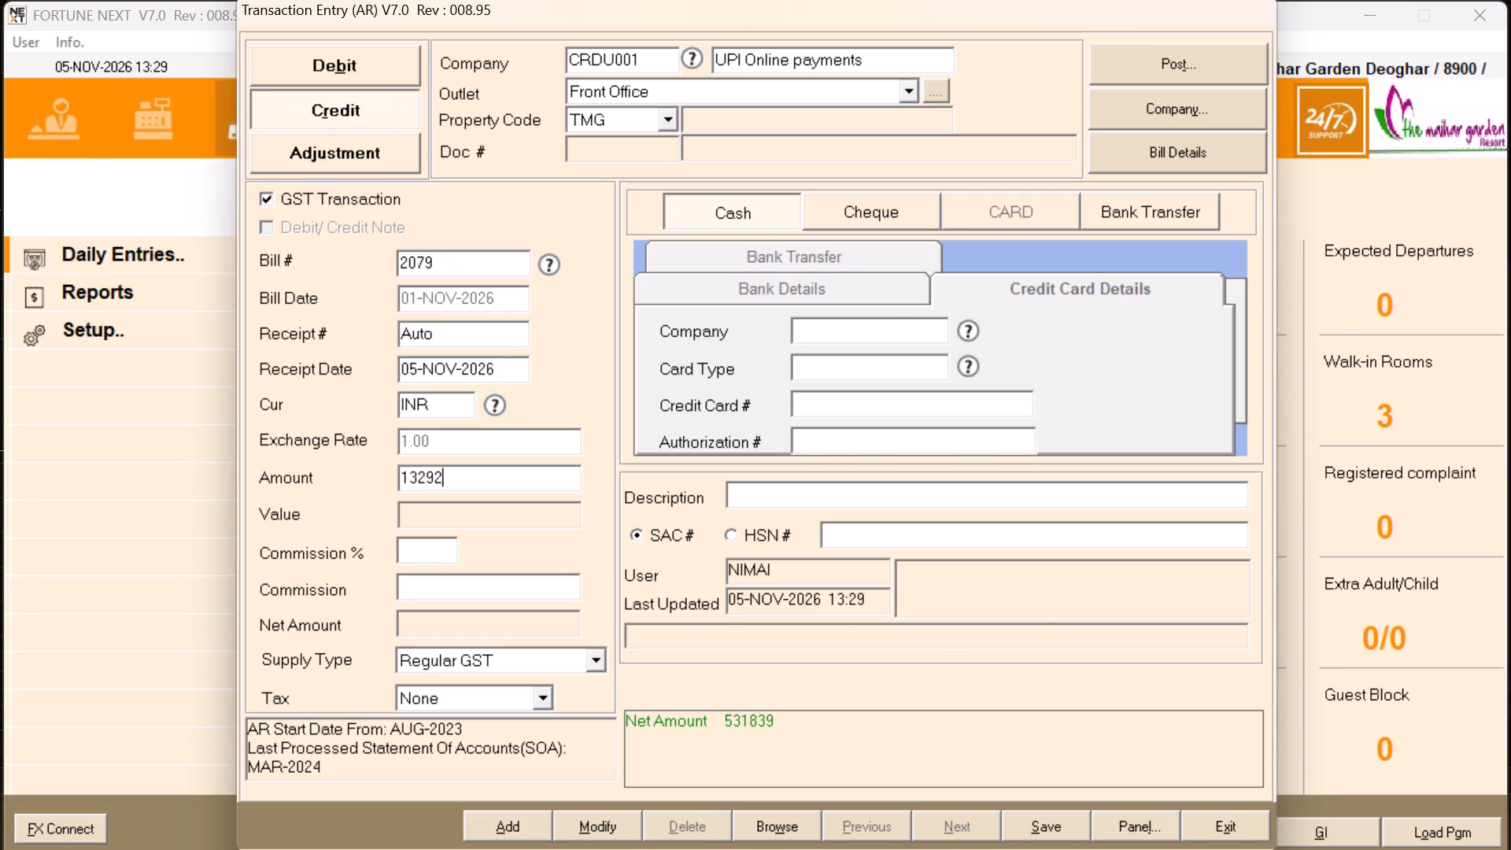
key(Return)
key(alt+Tab)
key(alt+Tab)
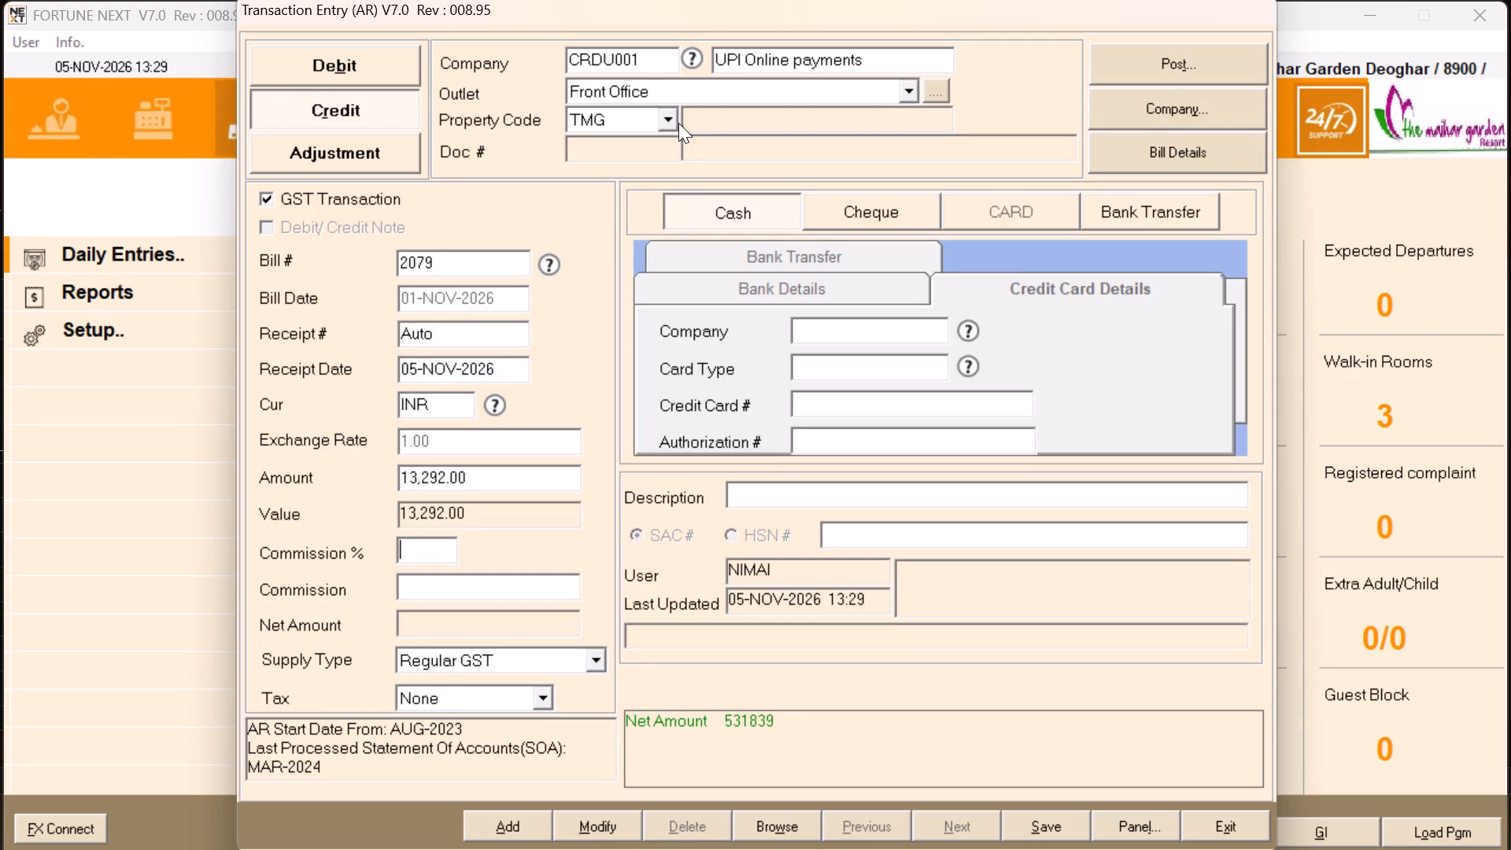
key(Return)
key(alt+Tab)
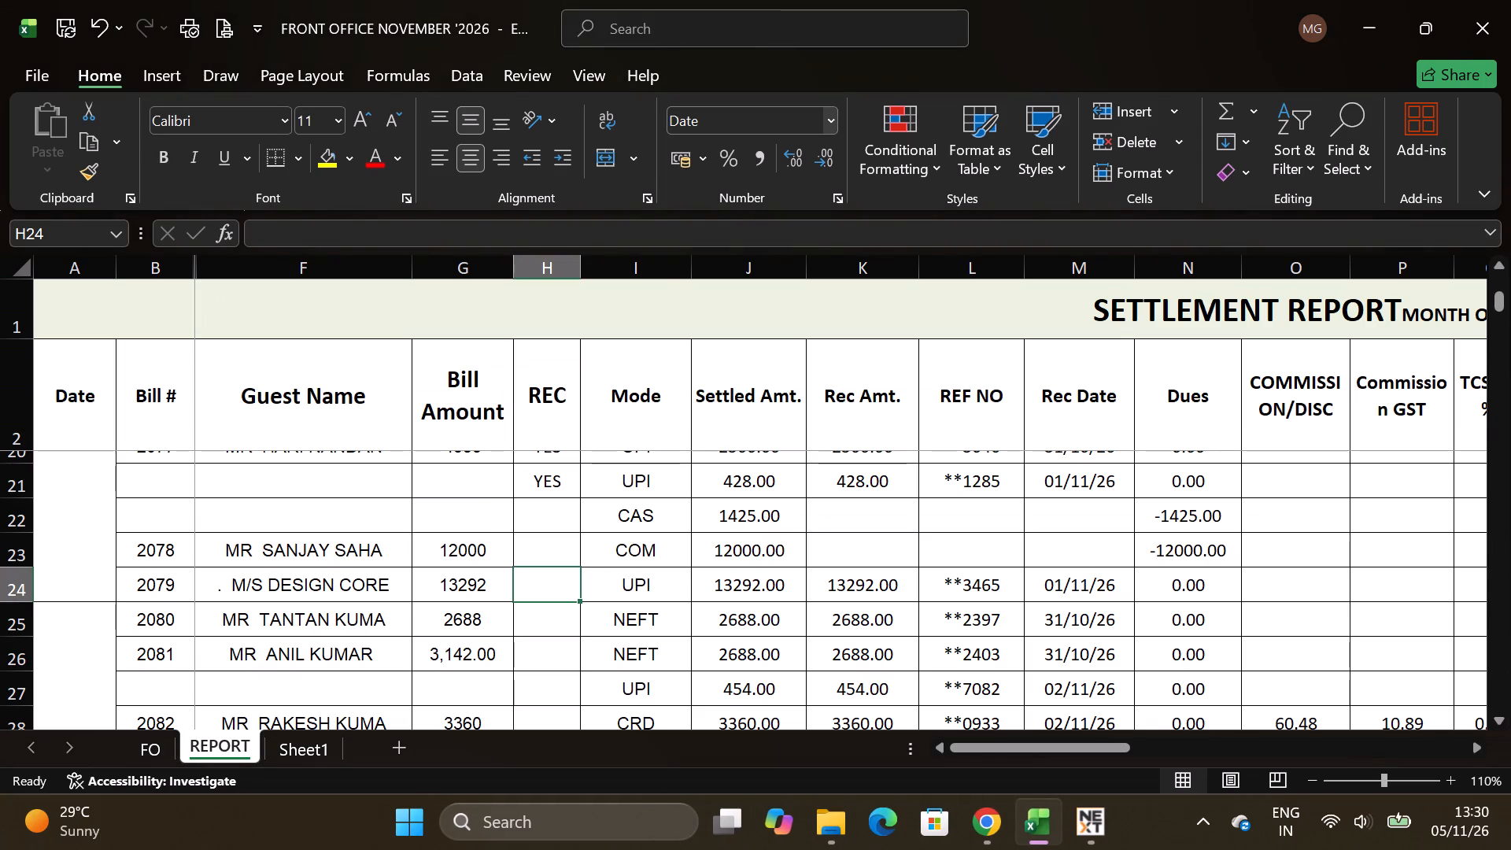
key(alt+Tab)
key(Return)
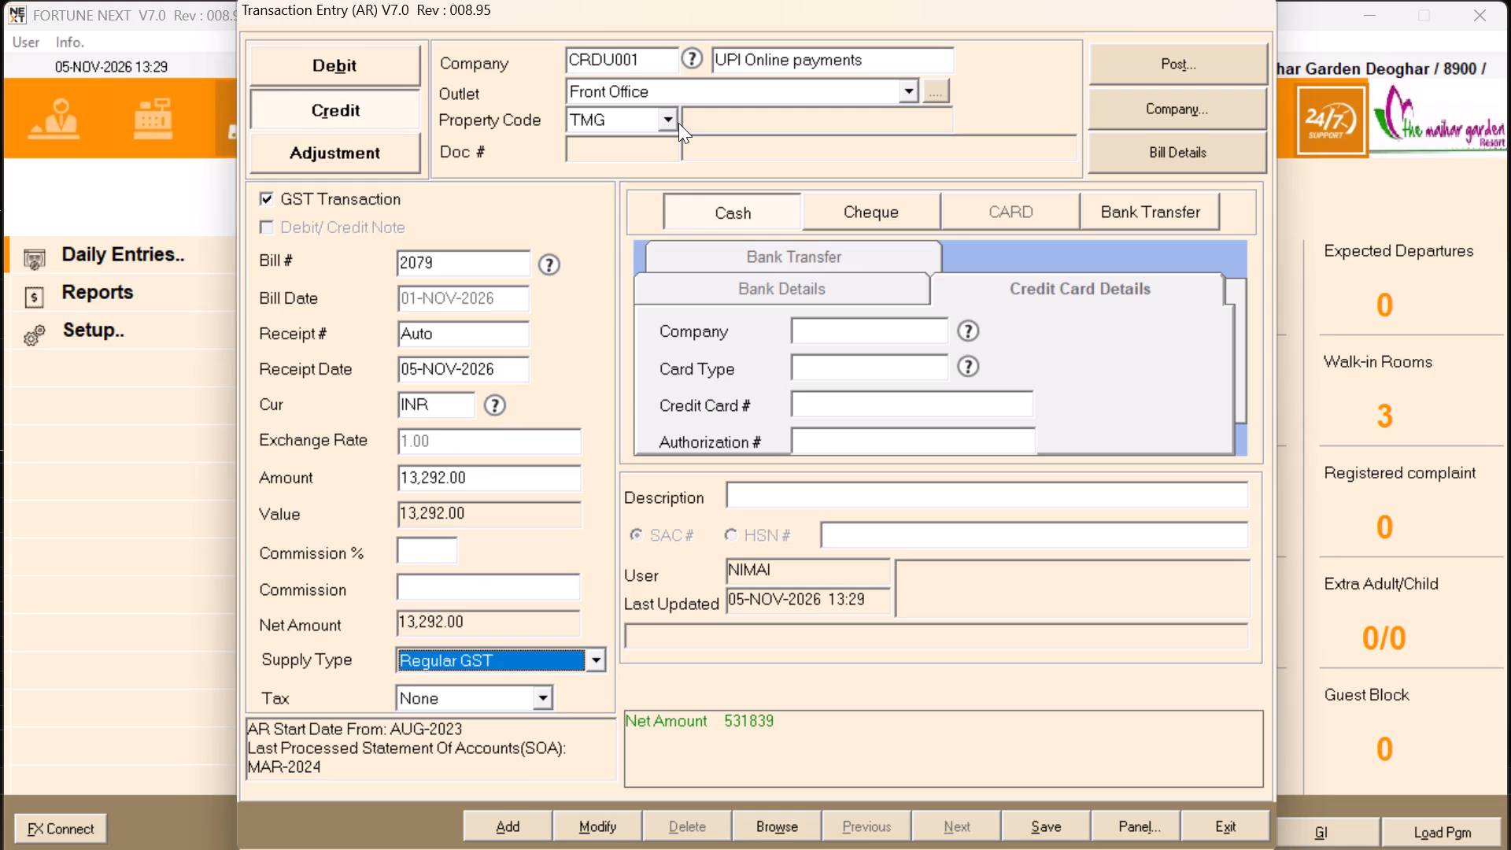
Set bill 2079's supply type to Non GST, keep tax at None, and choose Bank Transfer as the payment method.
key(Down)
key(Down)
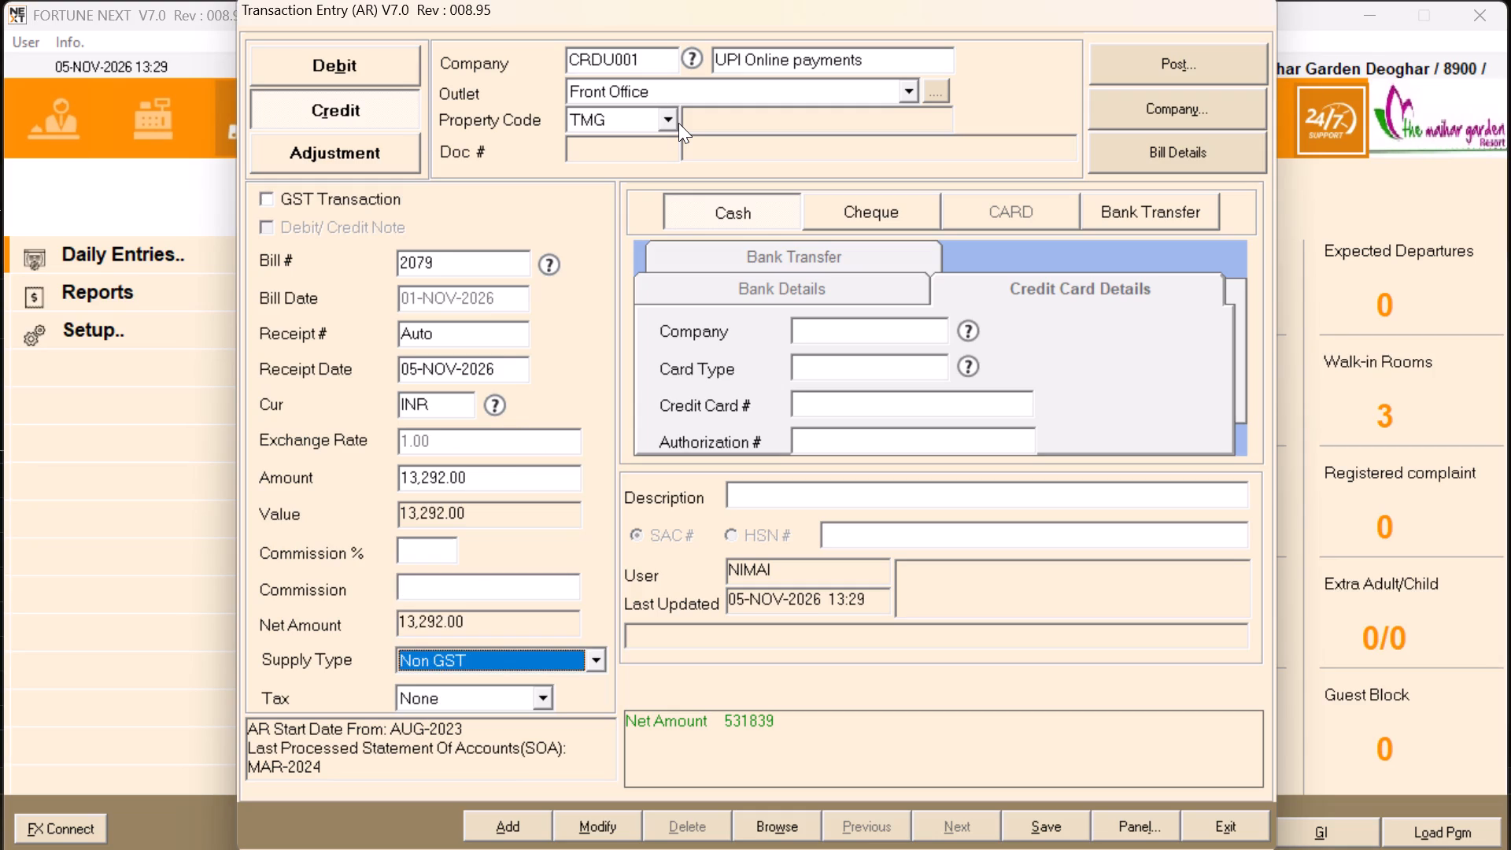
key(Return)
key(Return)
key(Right)
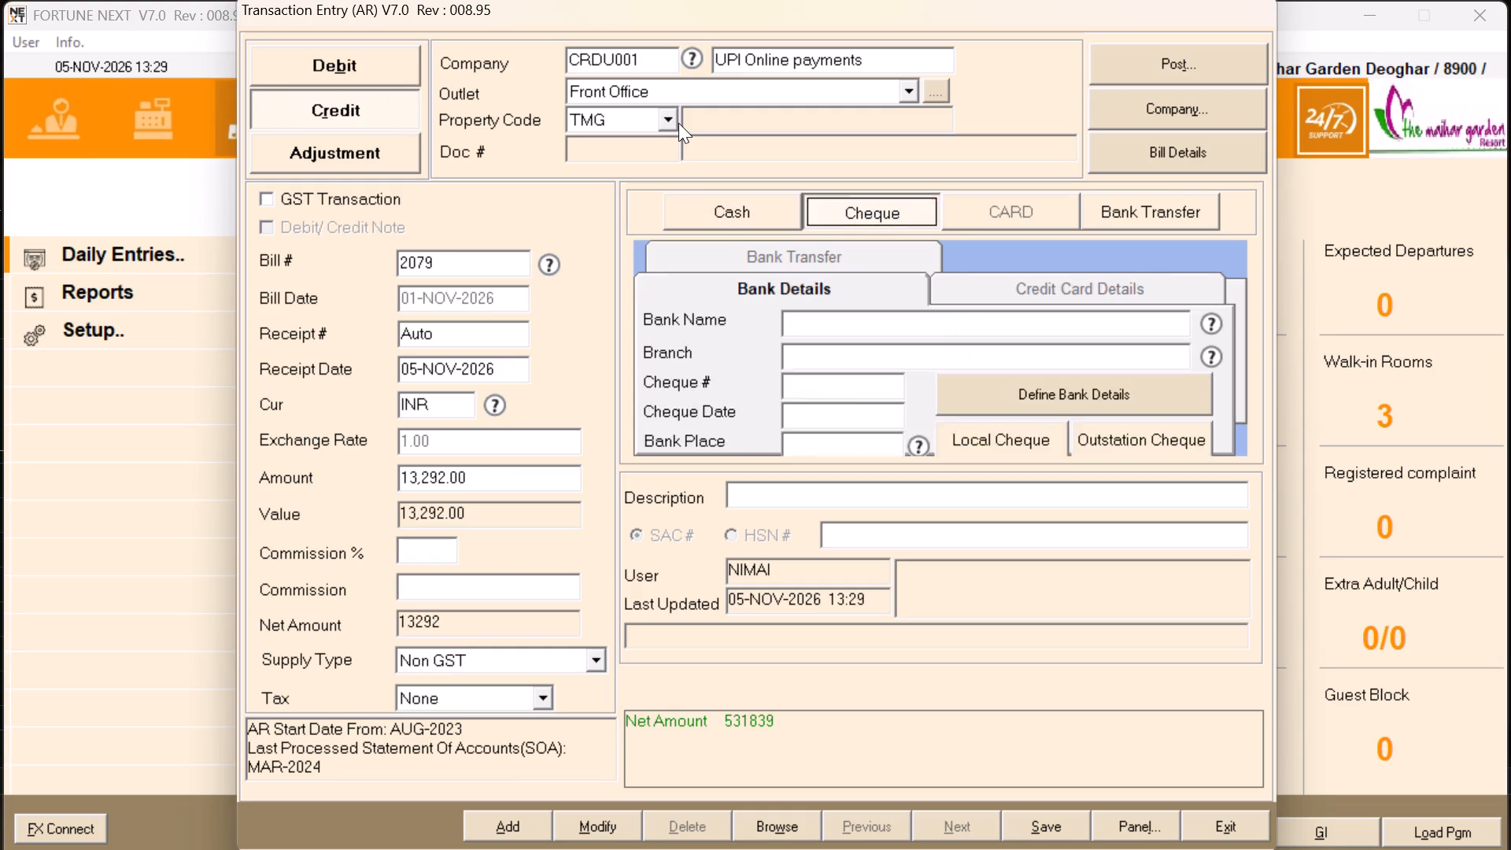
key(Right)
key(Return)
Set the transfer's bank to State Bank of India and its branch to DEOGHAR.
key(Return)
key(s)
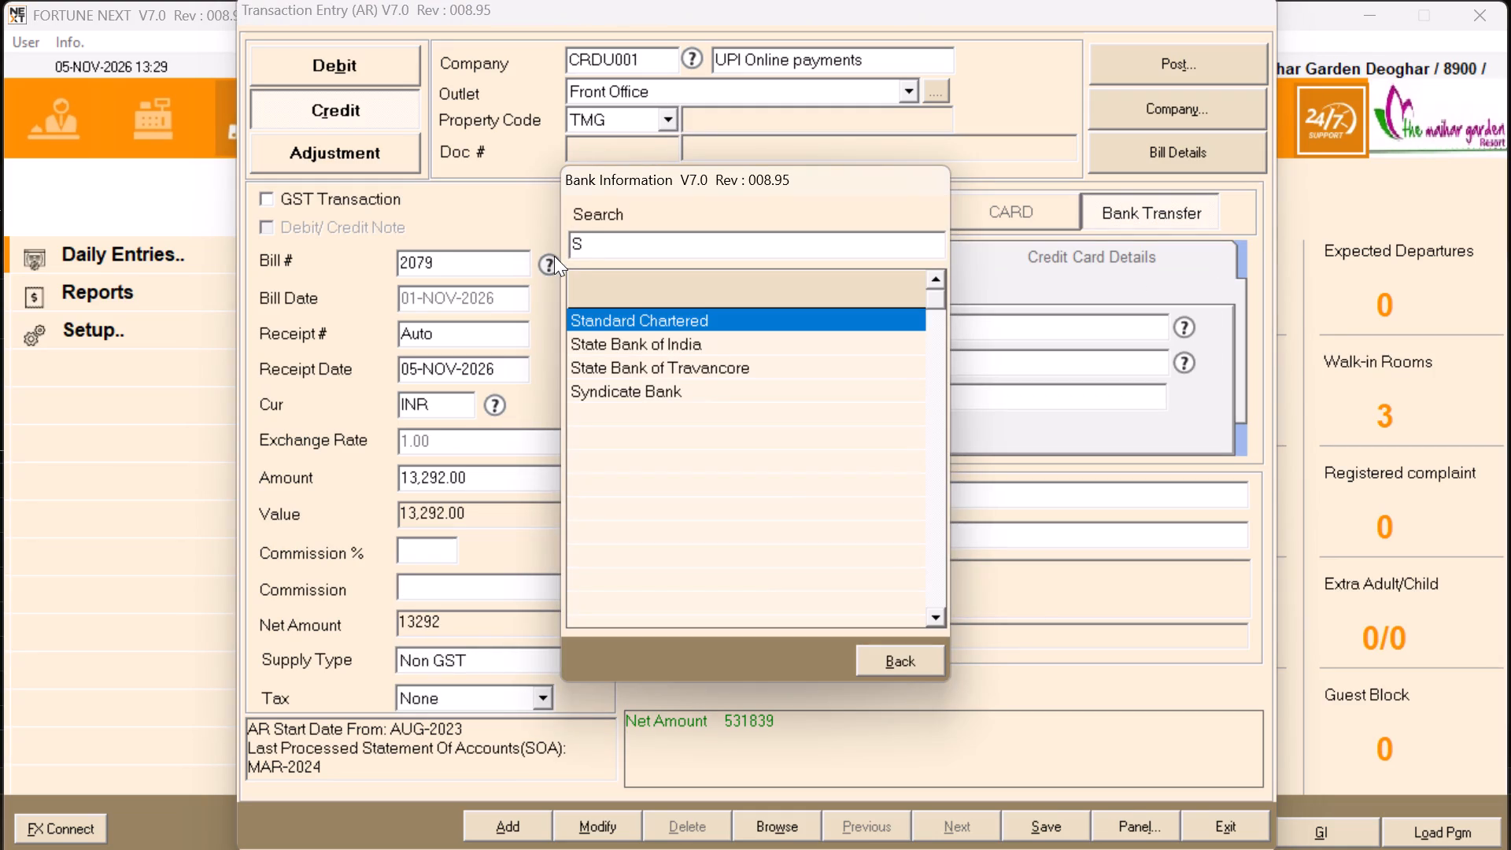
click(710, 346)
key(Return)
text(DEOGH)
text(HA)
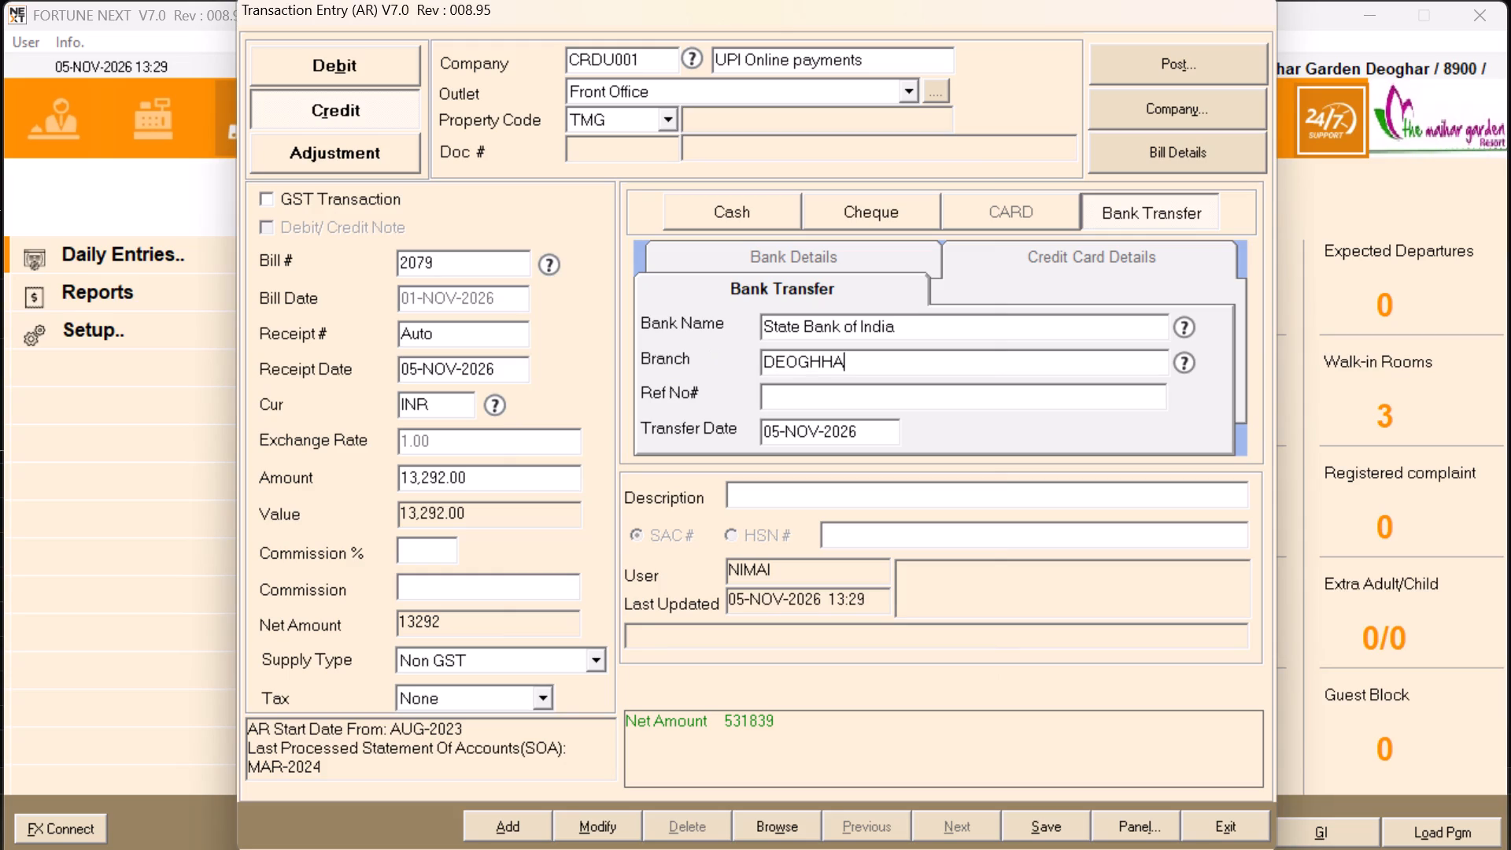
key(BackSpace)
key(BackSpace)
text(AR)
key(Return)
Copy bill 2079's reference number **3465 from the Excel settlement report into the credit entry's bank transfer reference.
key(alt+Tab)
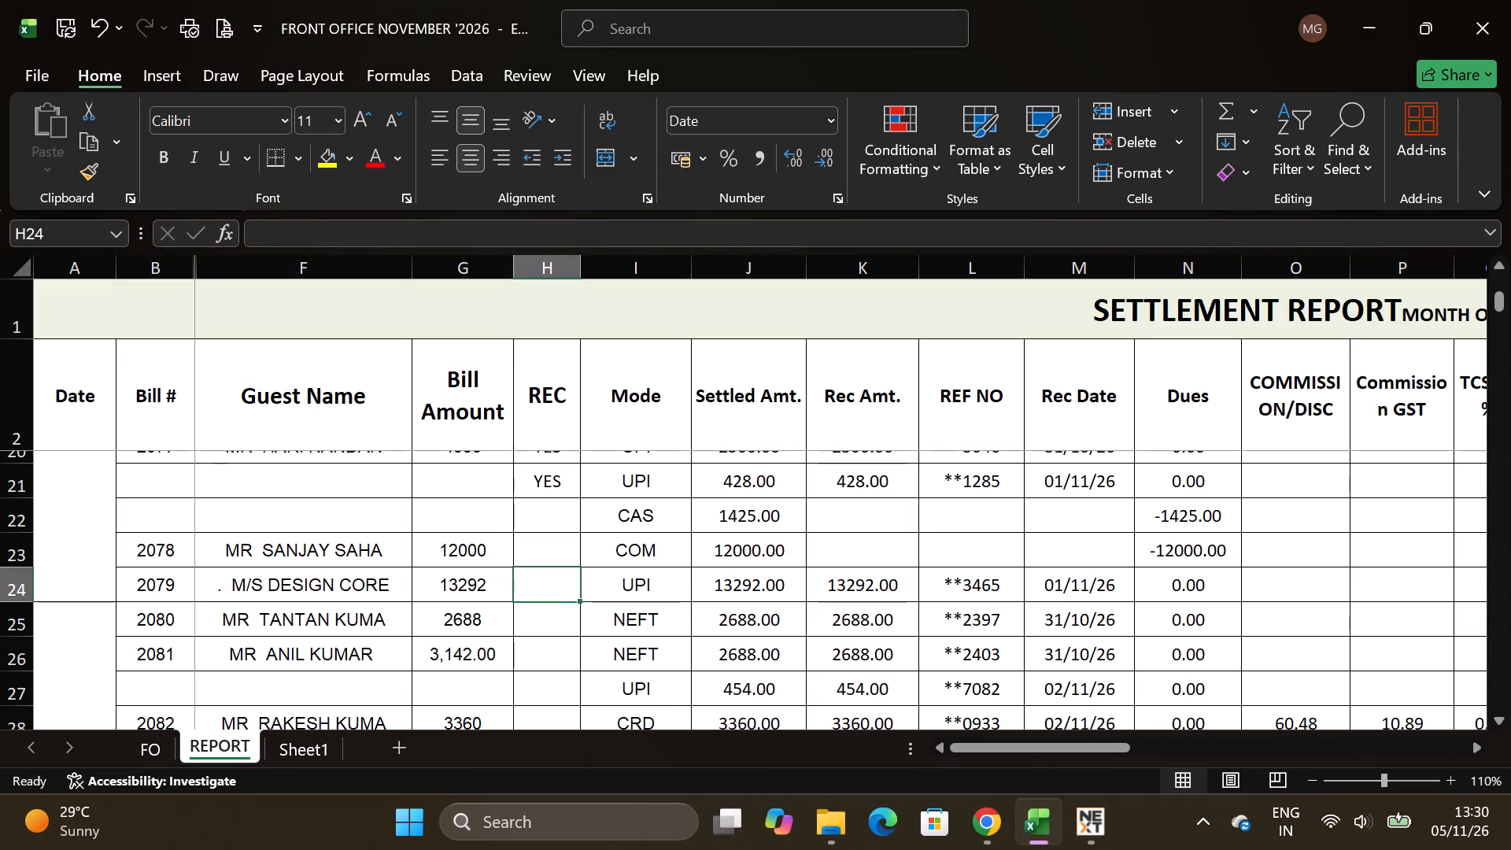
key(Right)
key(Right)
key(Right)
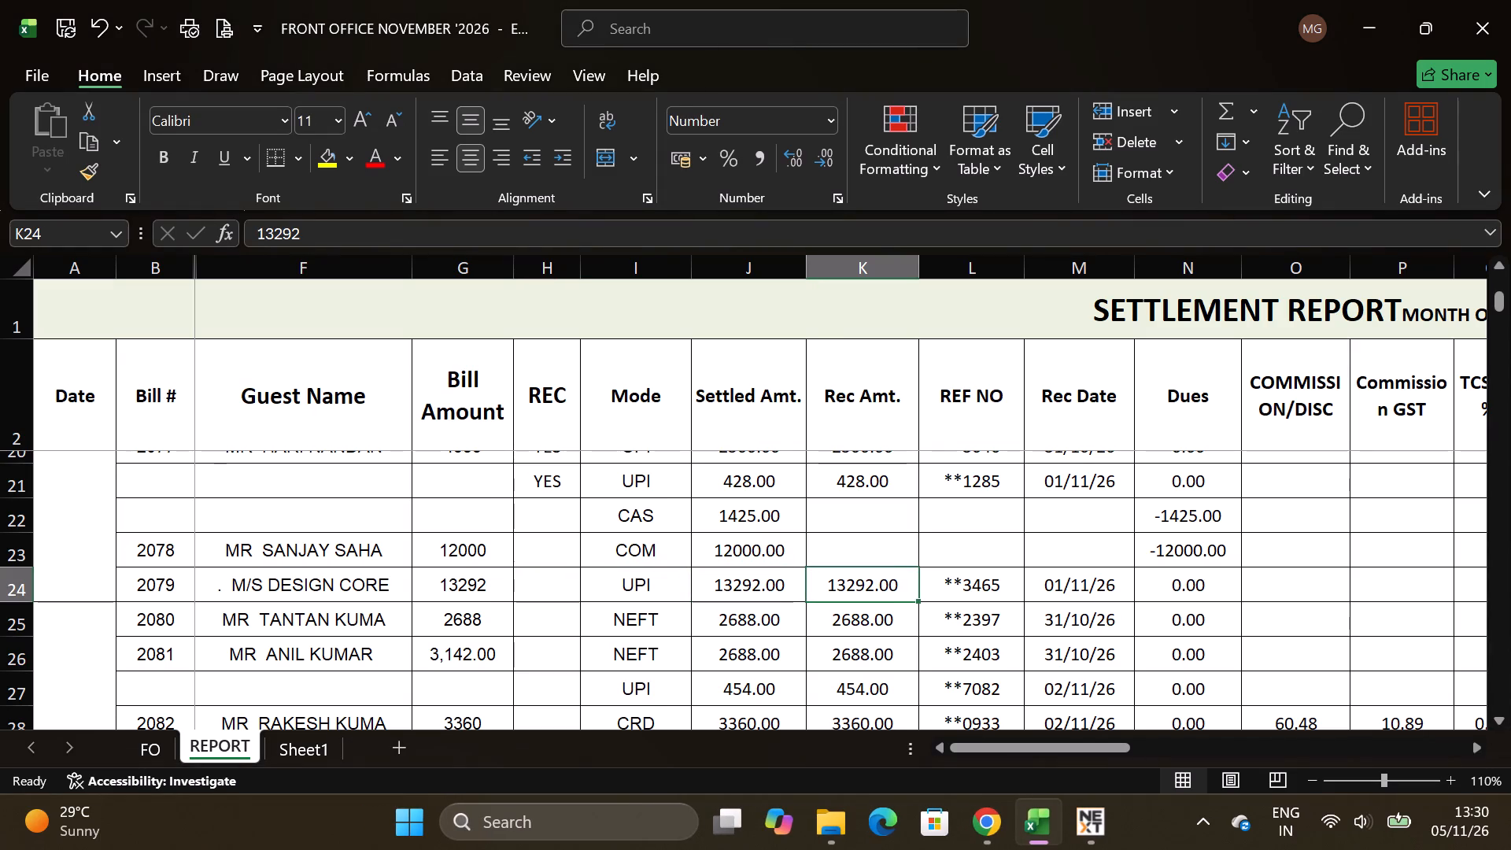
key(Right)
key(ctrl+c)
key(alt+Tab)
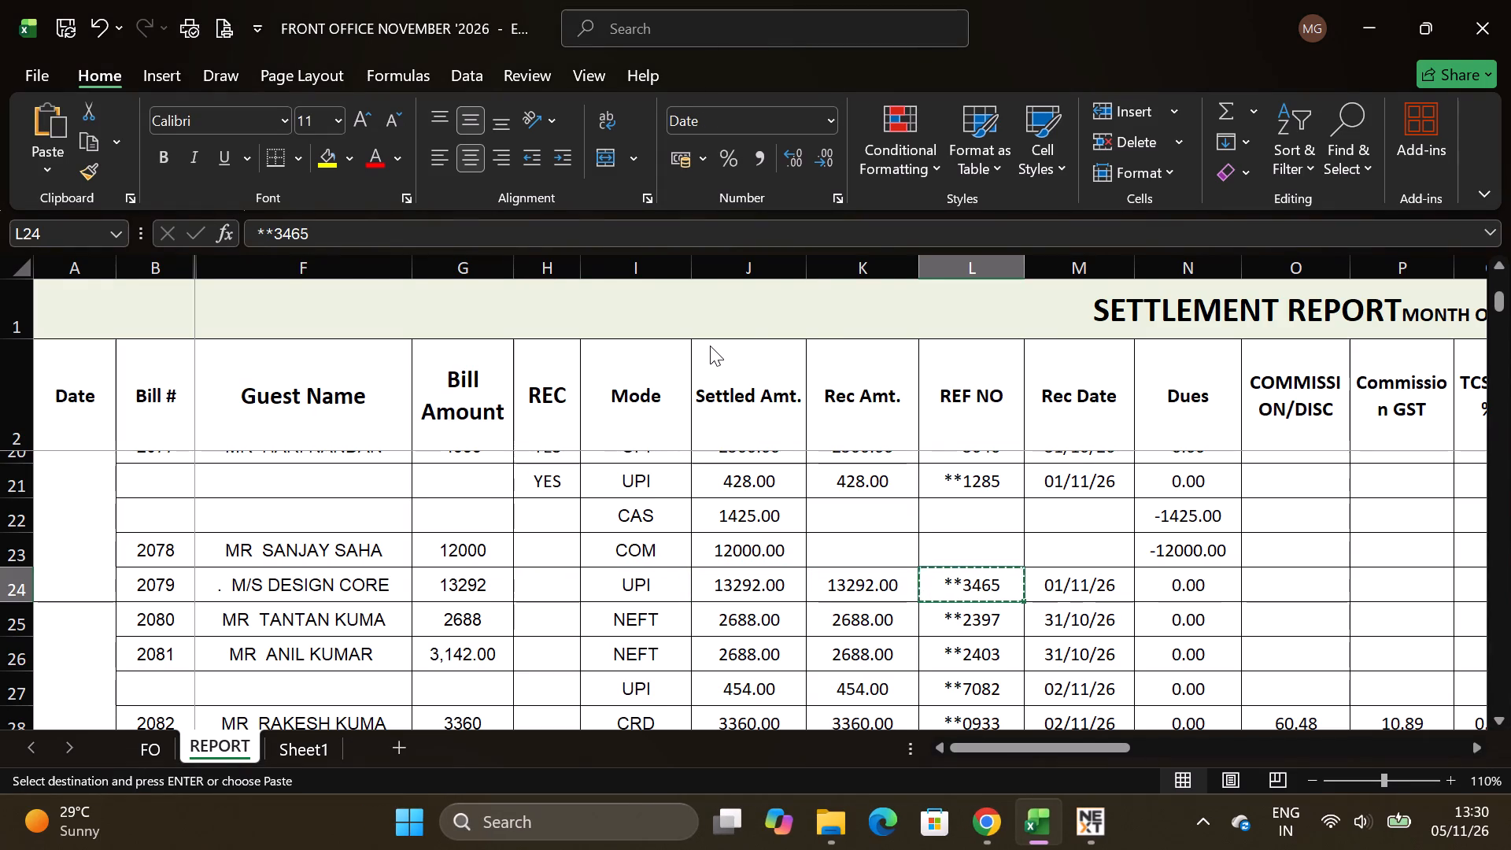
key(ctrl+v)
key(Return)
Set the transfer date to 01-NOV-2026, checking bill 2079's received date in the settlement report.
key(alt+Tab)
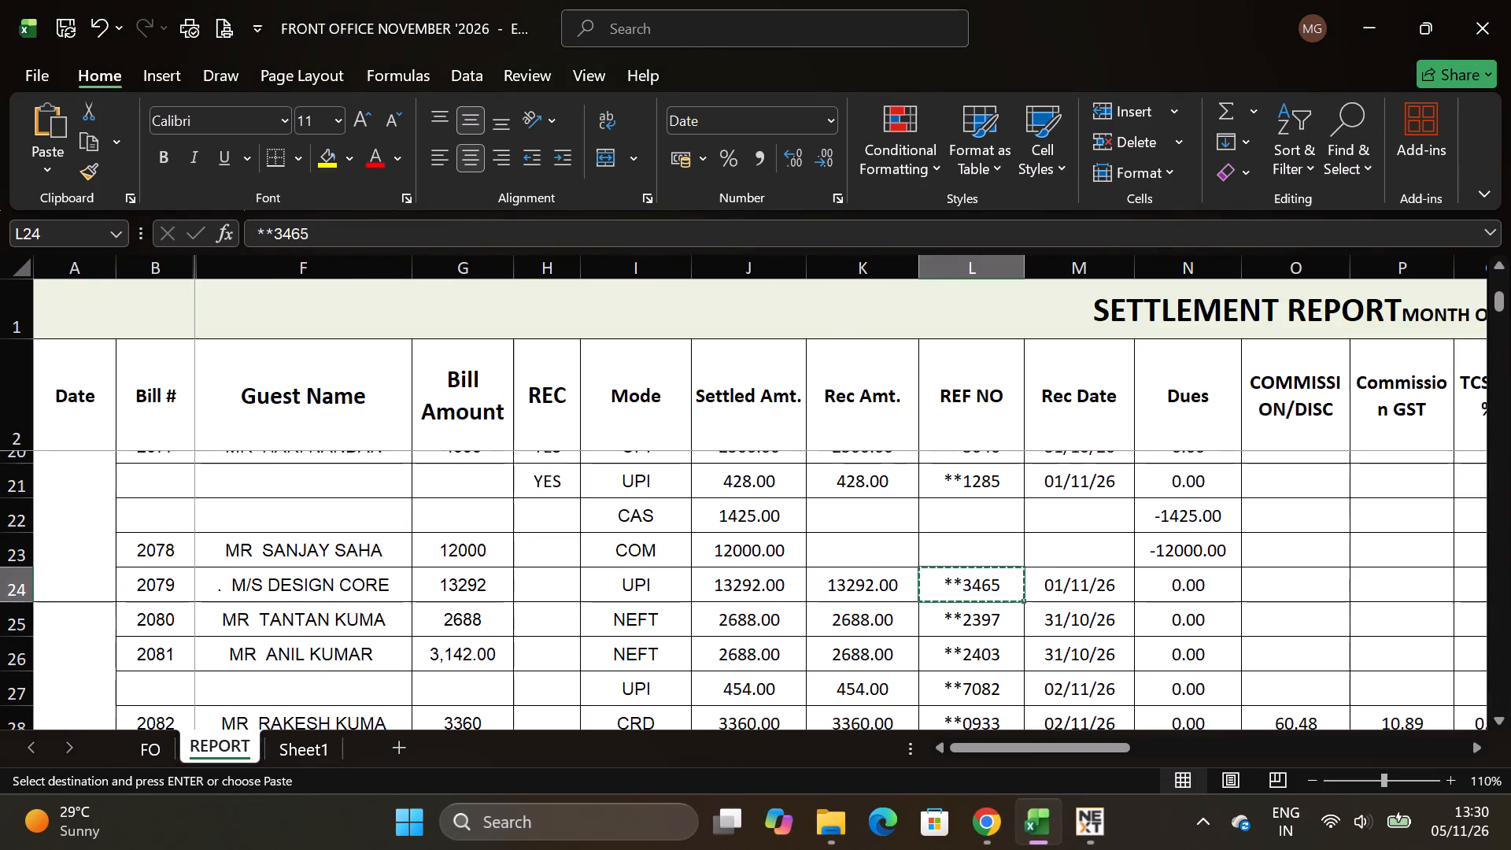
key(alt+Tab)
key(Right)
key(Right)
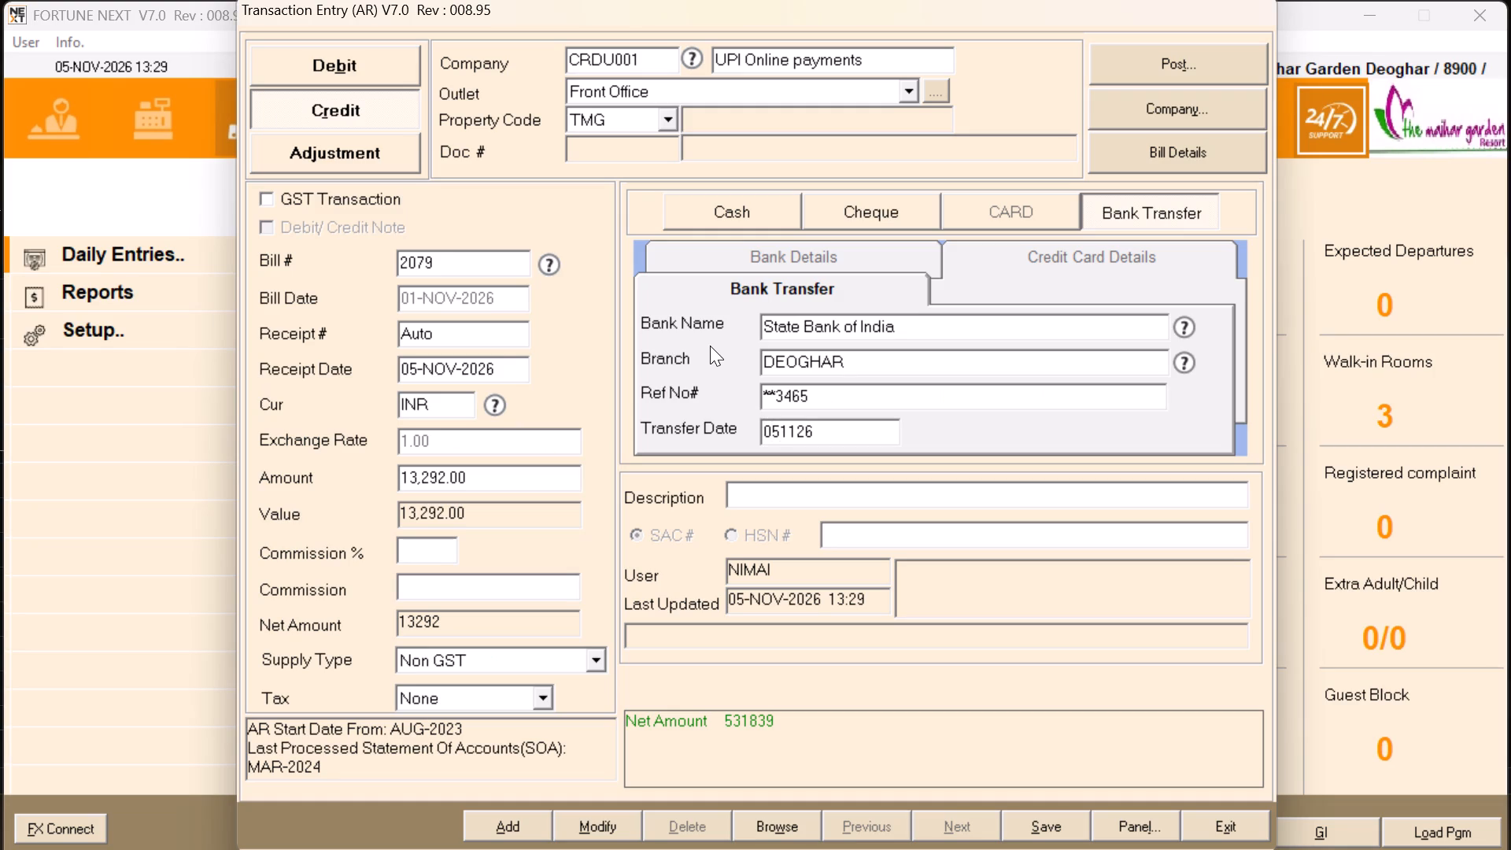
key(BackSpace)
key(1)
key(Return)
Enter the description REC FROM UPI for the credit entry, checking the payment mode in the report.
text(REC FROM)
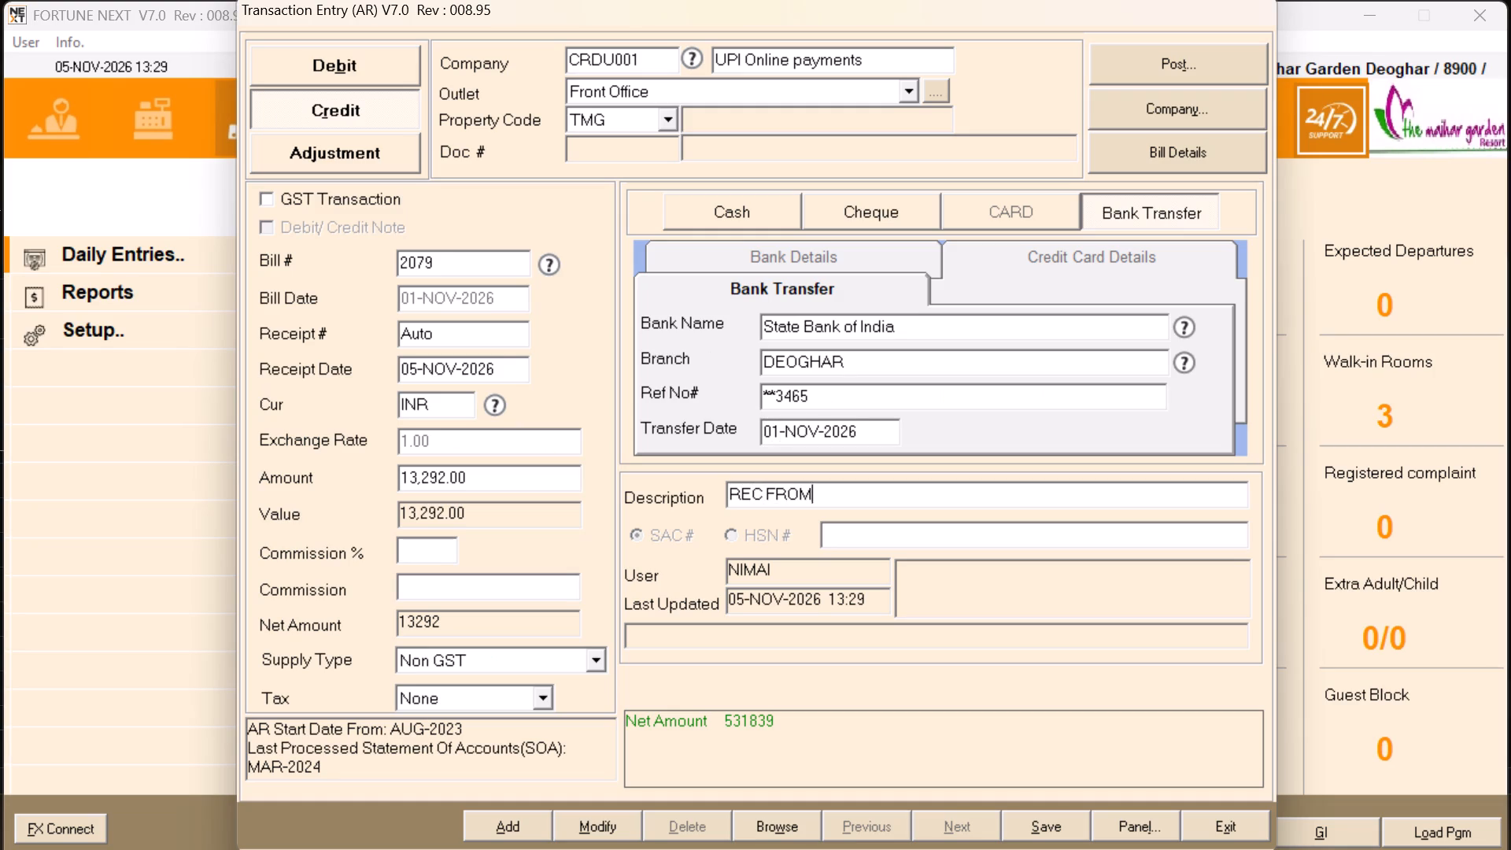
key(space)
key(alt+Tab)
key(alt+Tab)
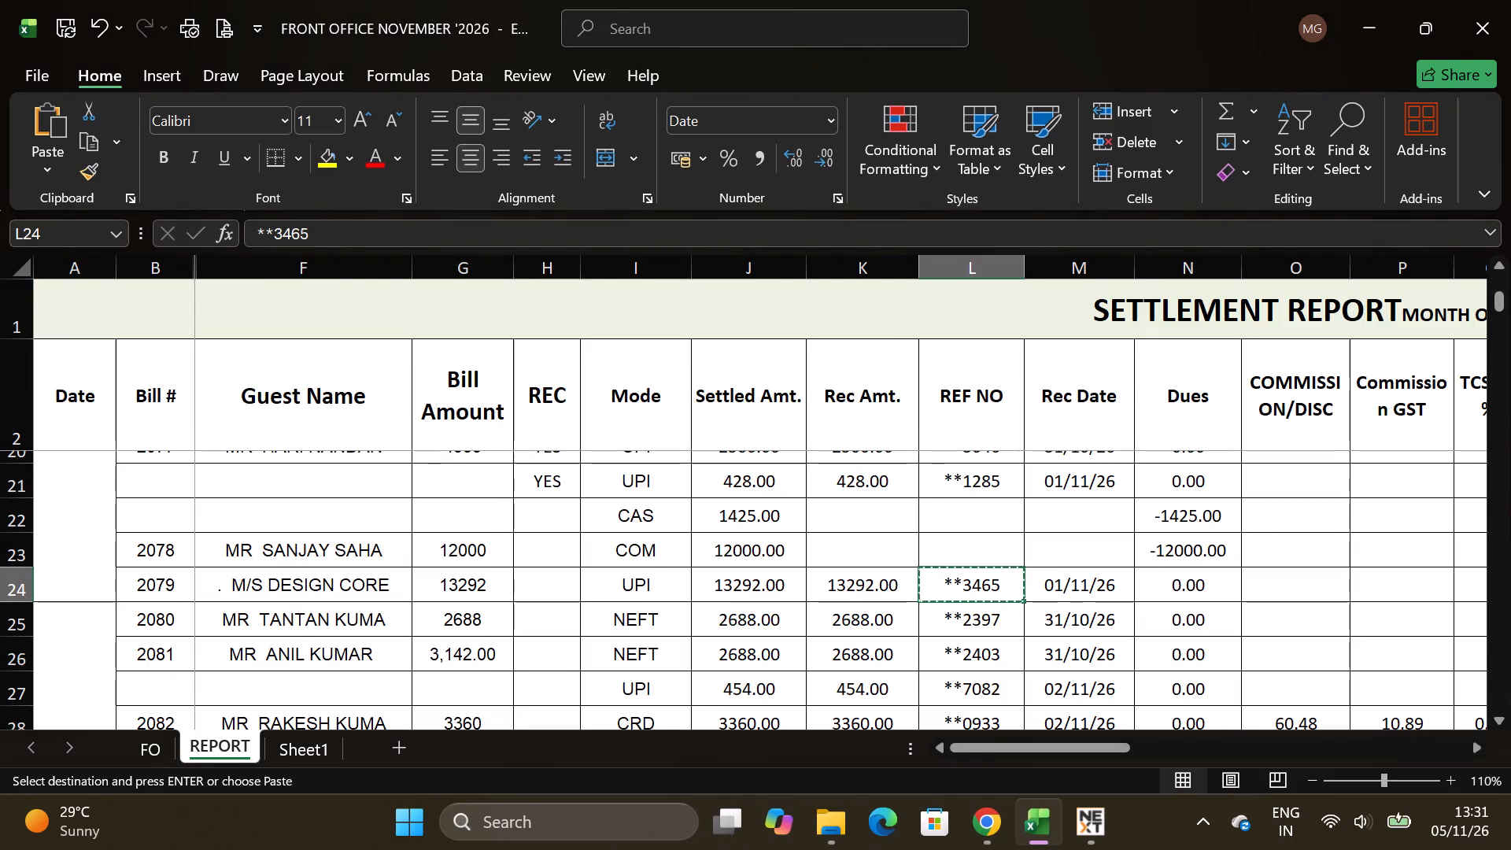
text(UPI)
key(Return)
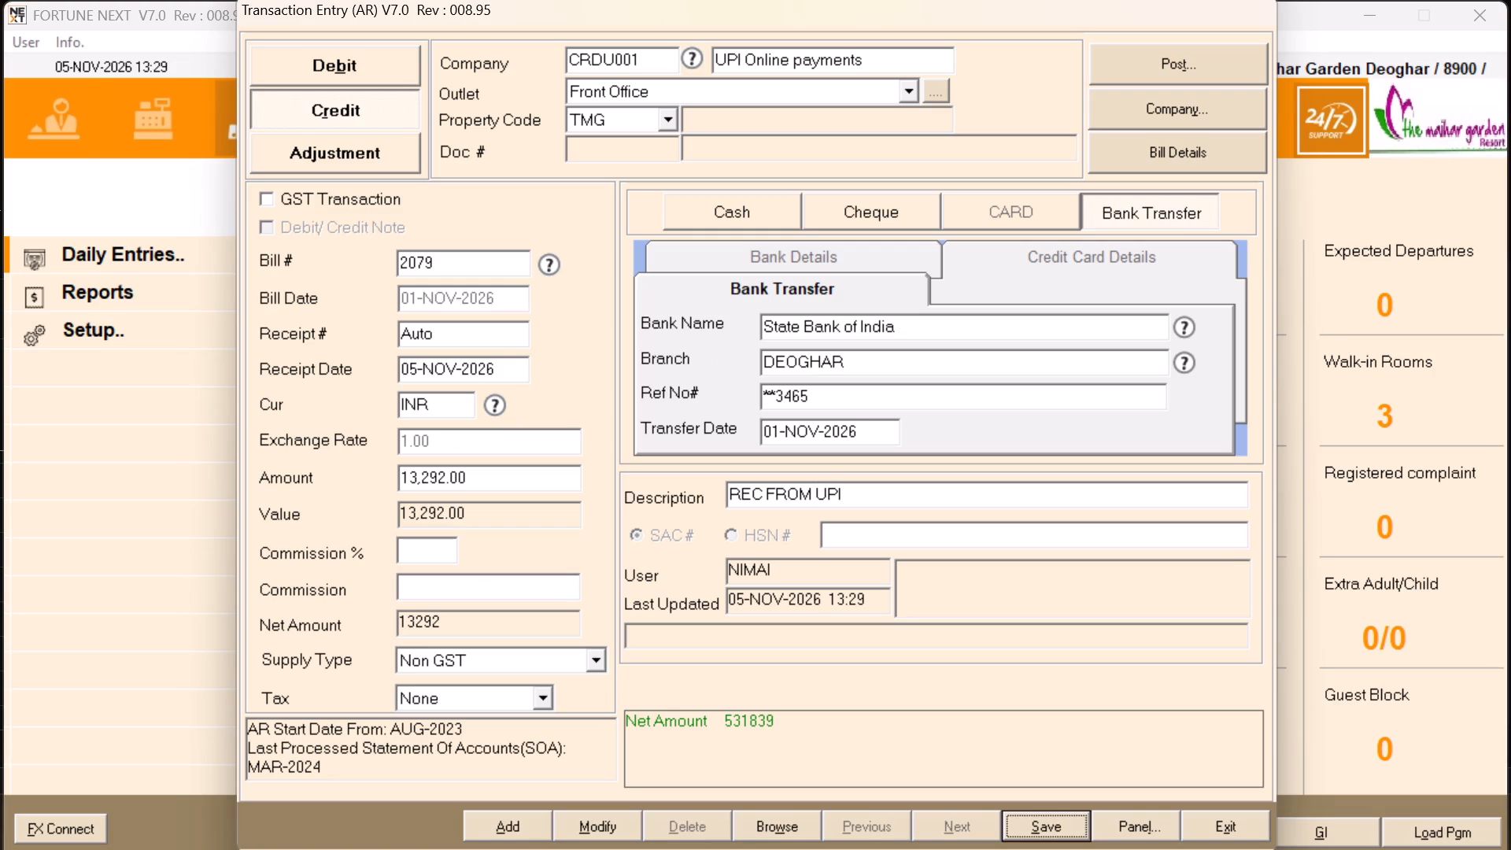
Save the credit entry, post it to FA with transaction code BANK RECEIPT, and skip the voucher print.
key(Return)
key(Down)
key(Tab)
key(Tab)
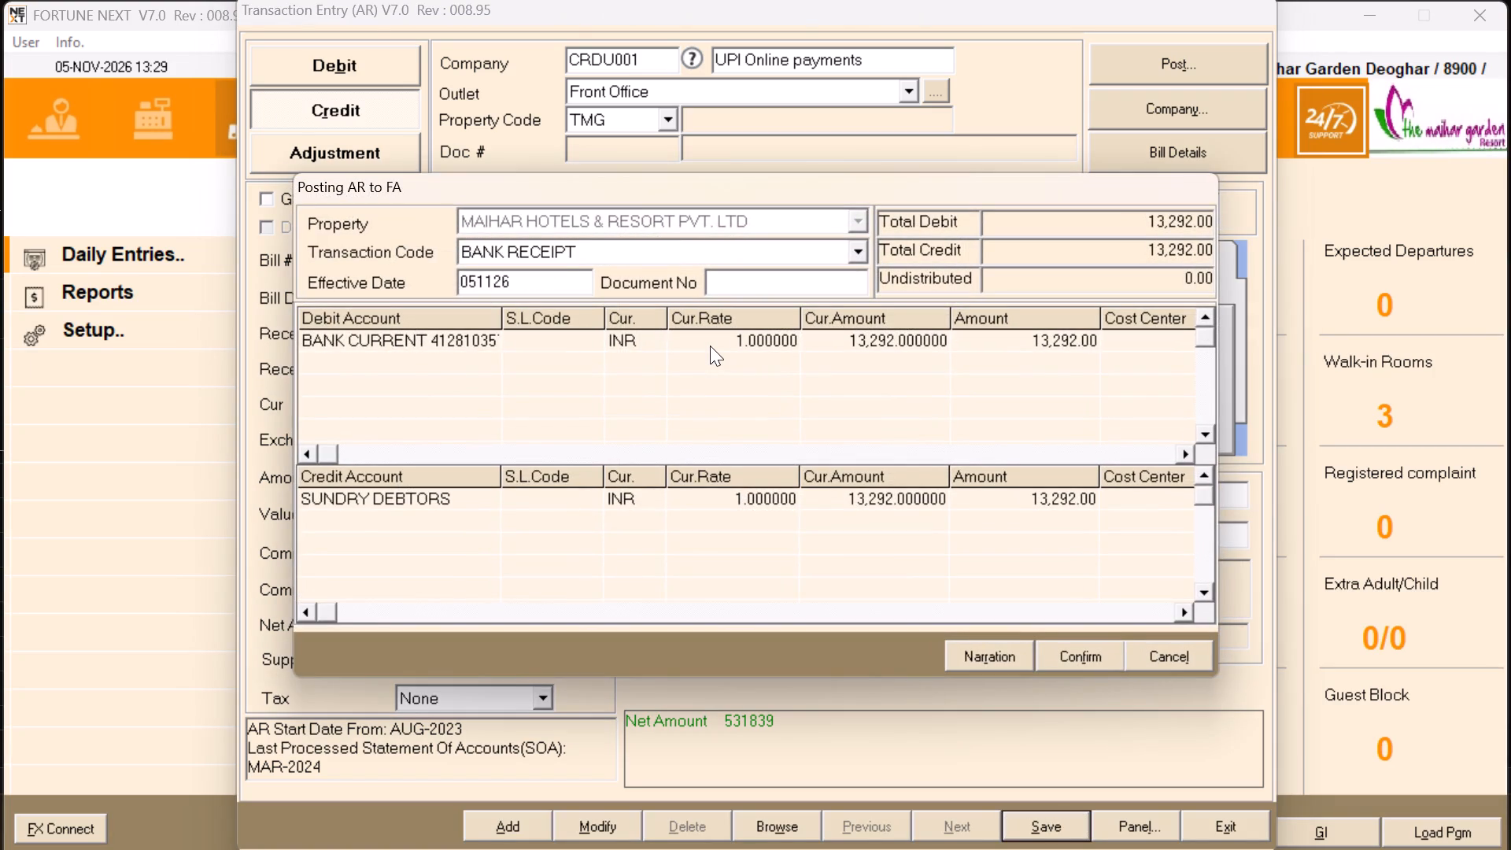
key(Tab)
key(Tab)
key(Tab)
key(Return)
key(Return)
key(Return)
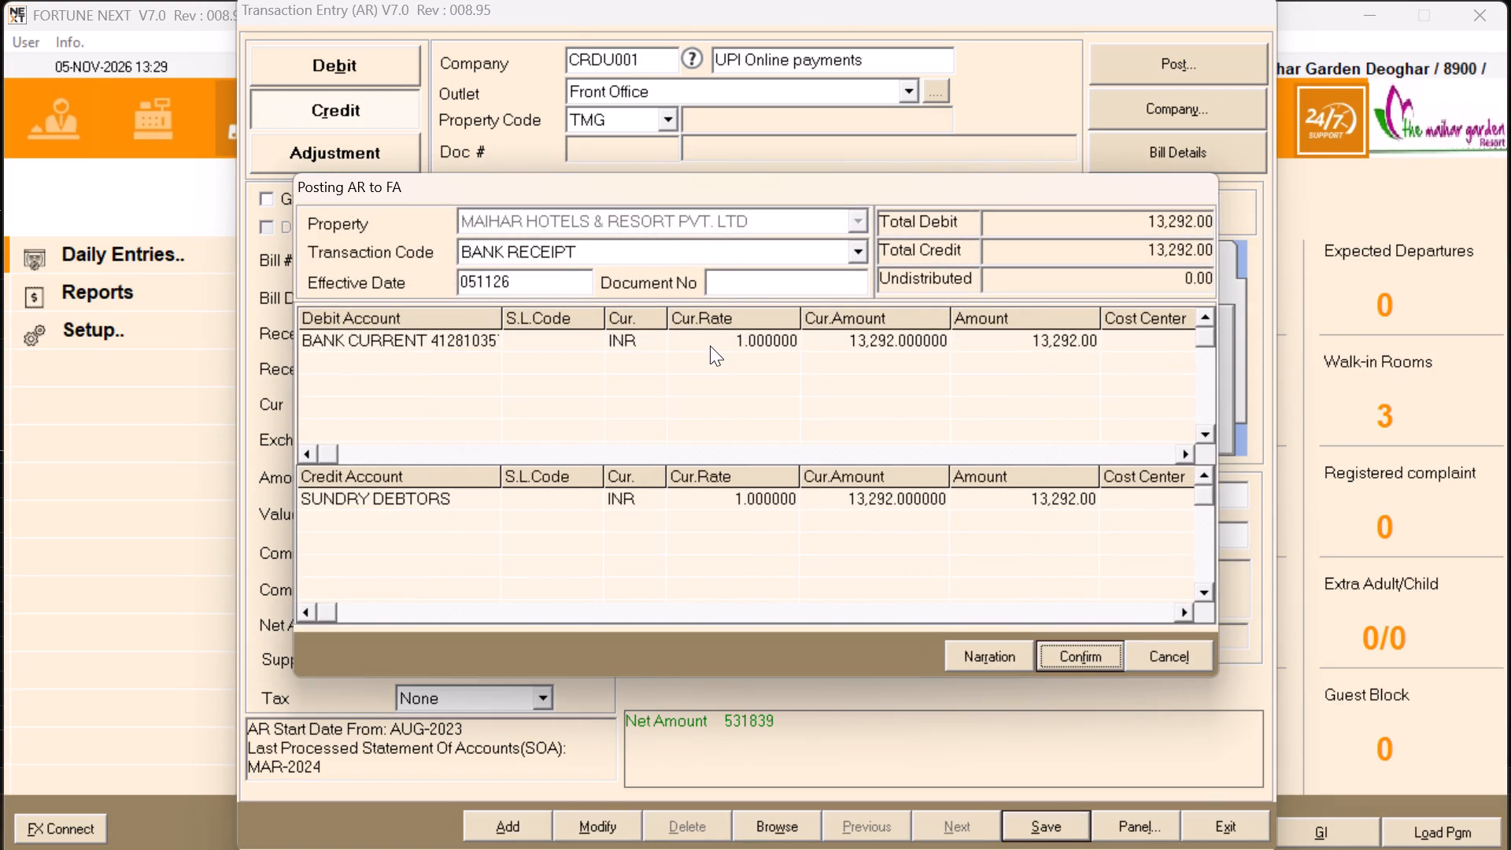
key(Return)
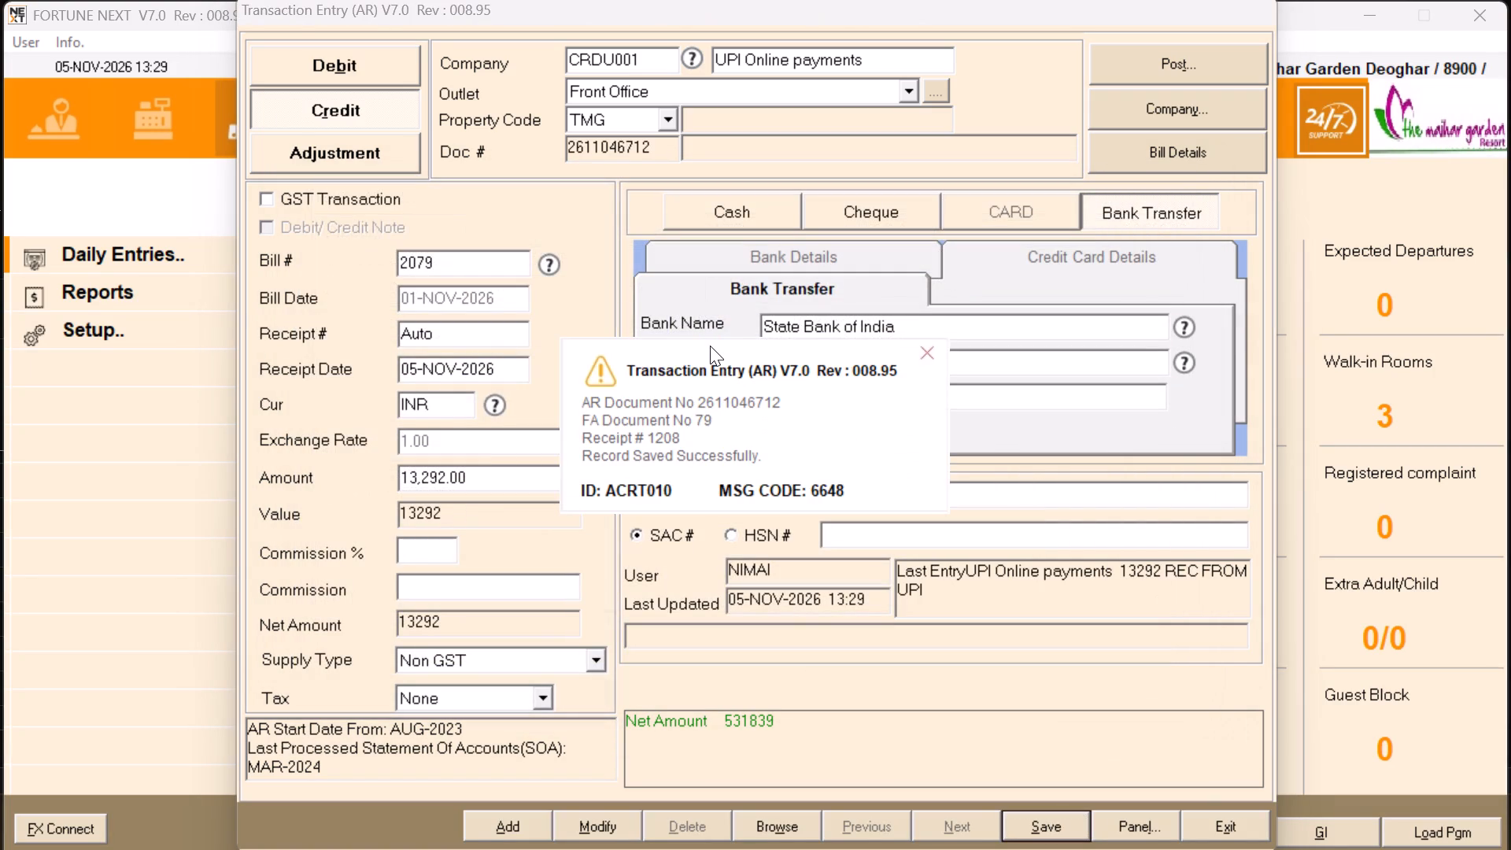
click(922, 346)
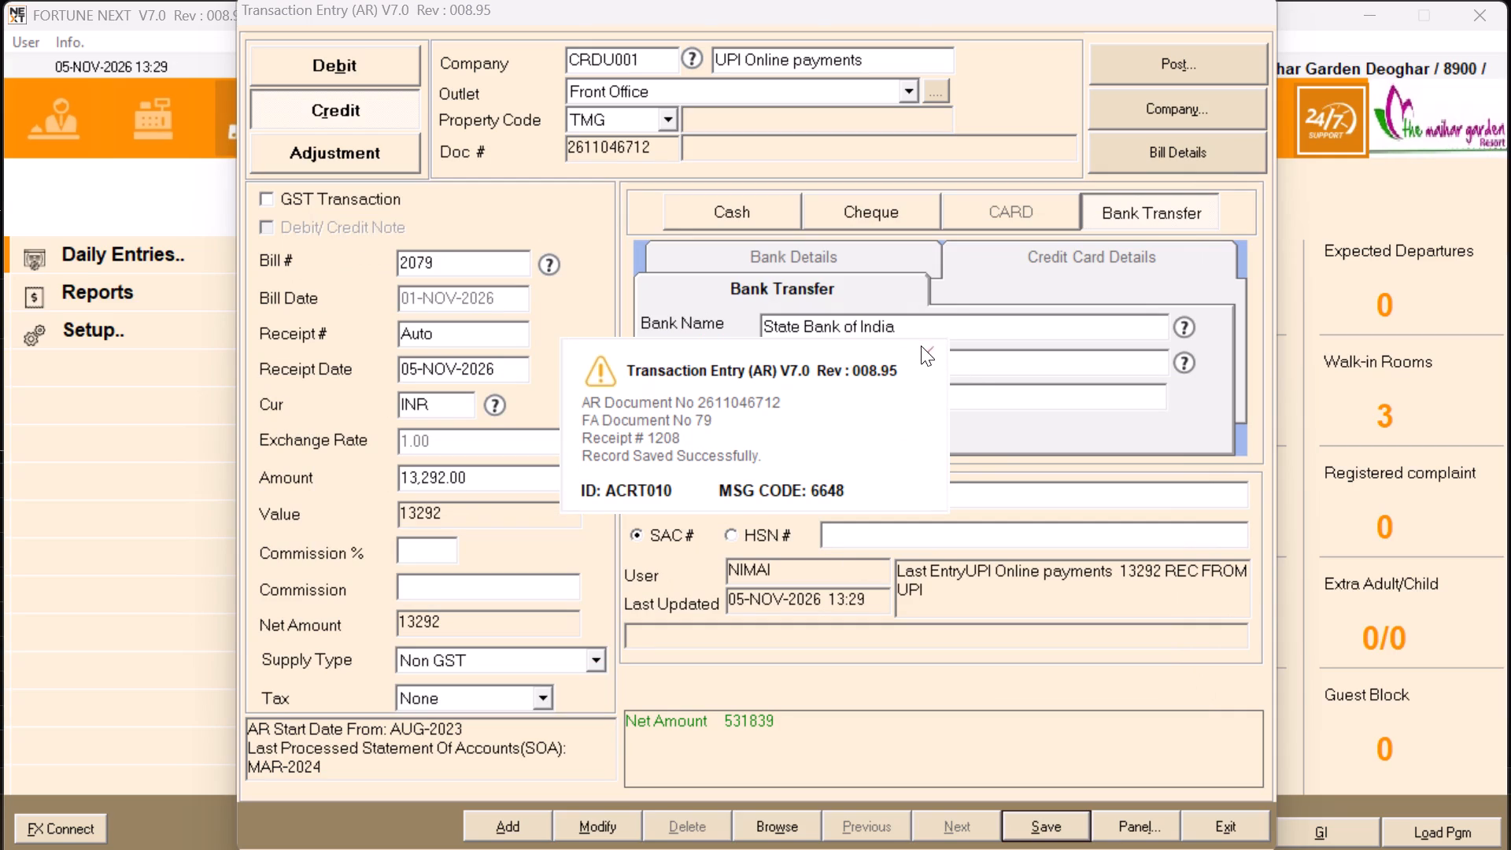
click(927, 353)
click(920, 487)
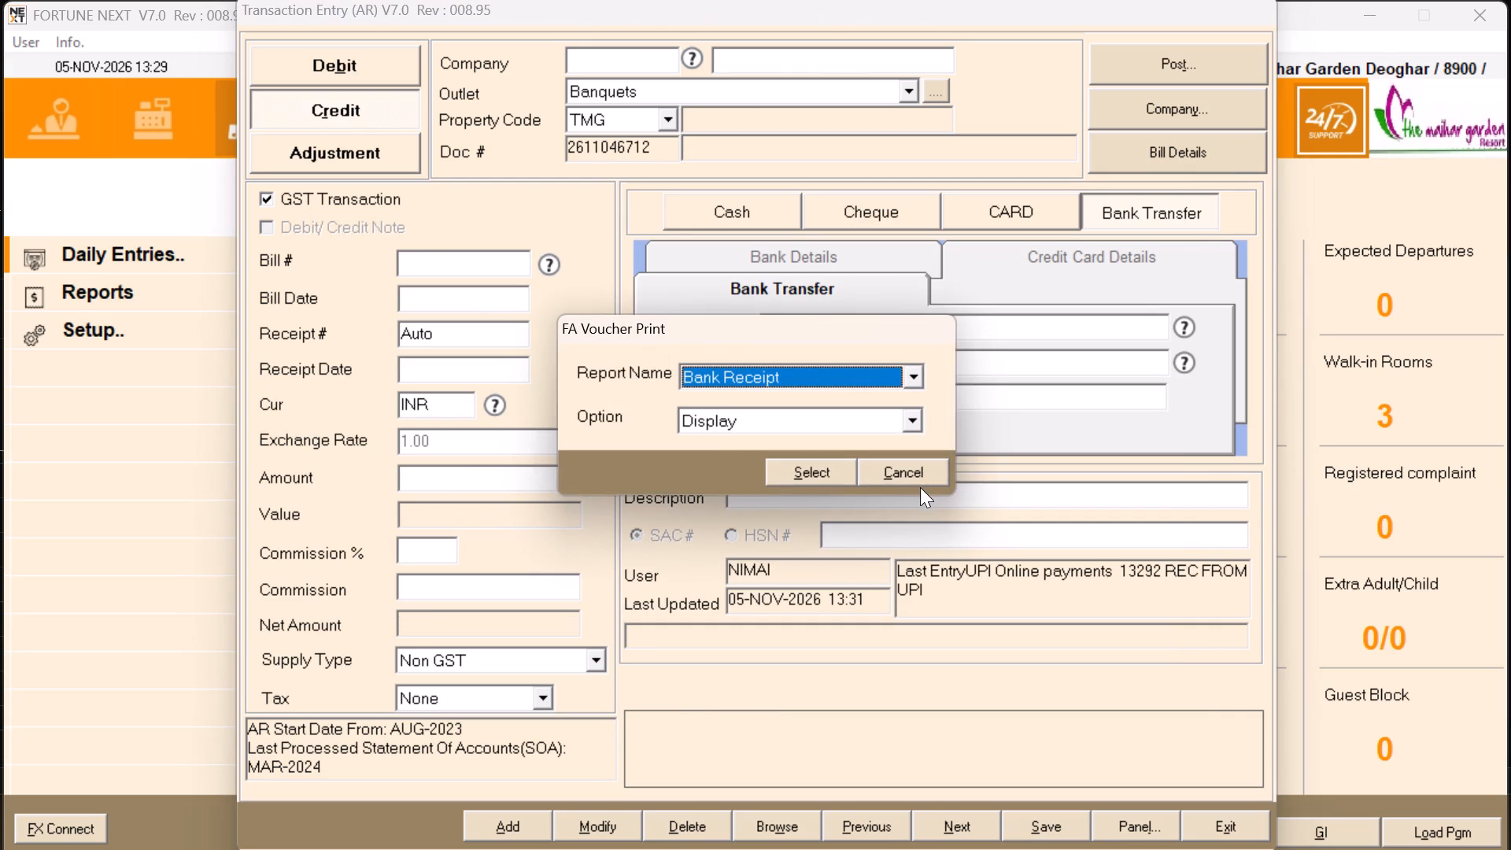
click(923, 473)
Switch to the Excel settlement report, mark bill 2079's REC cell YES, and save the workbook.
key(alt+Tab)
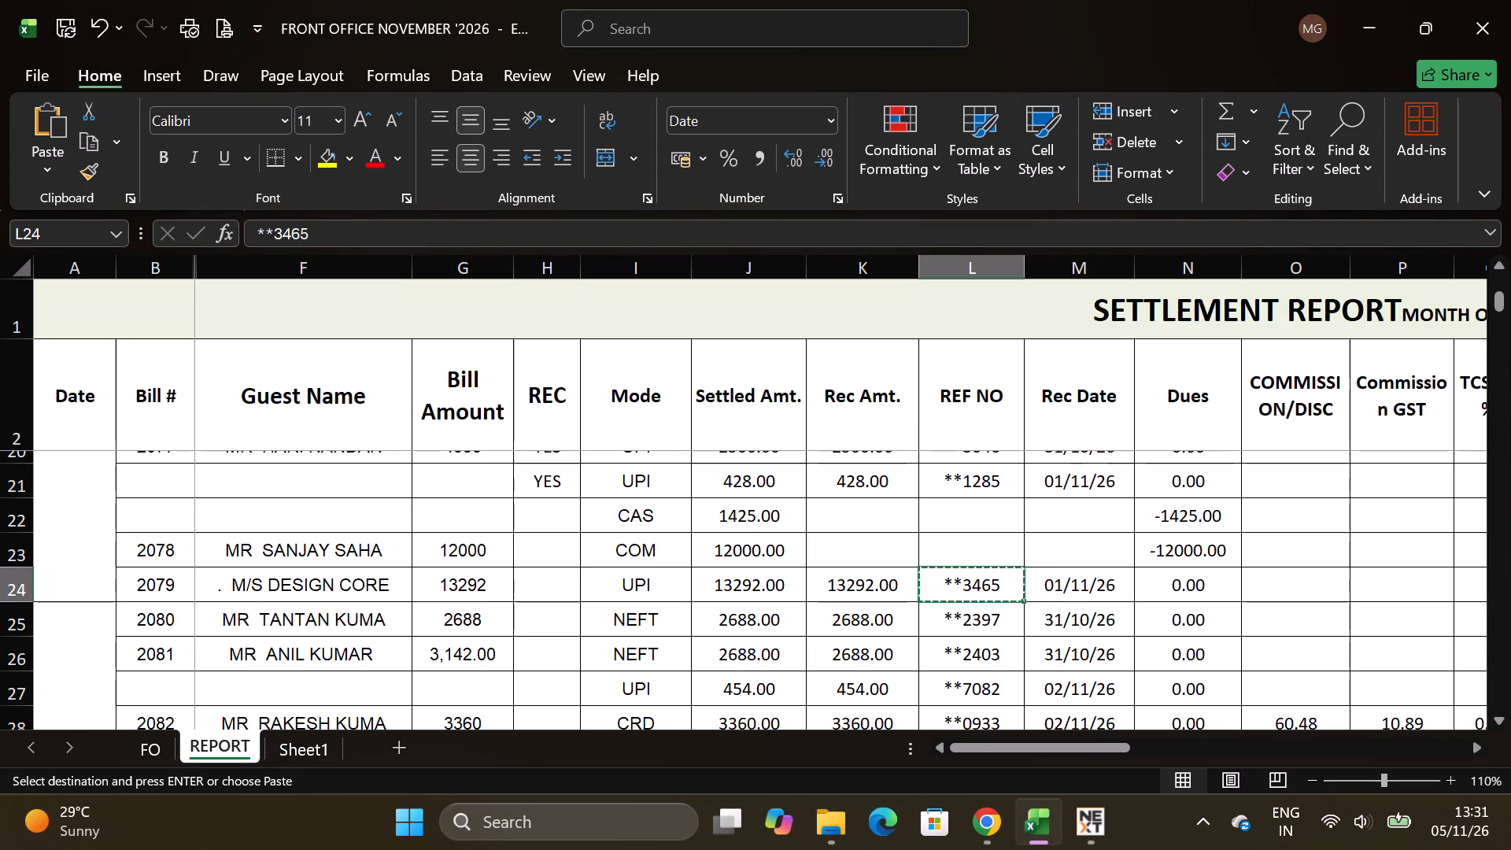
click(568, 575)
key(y)
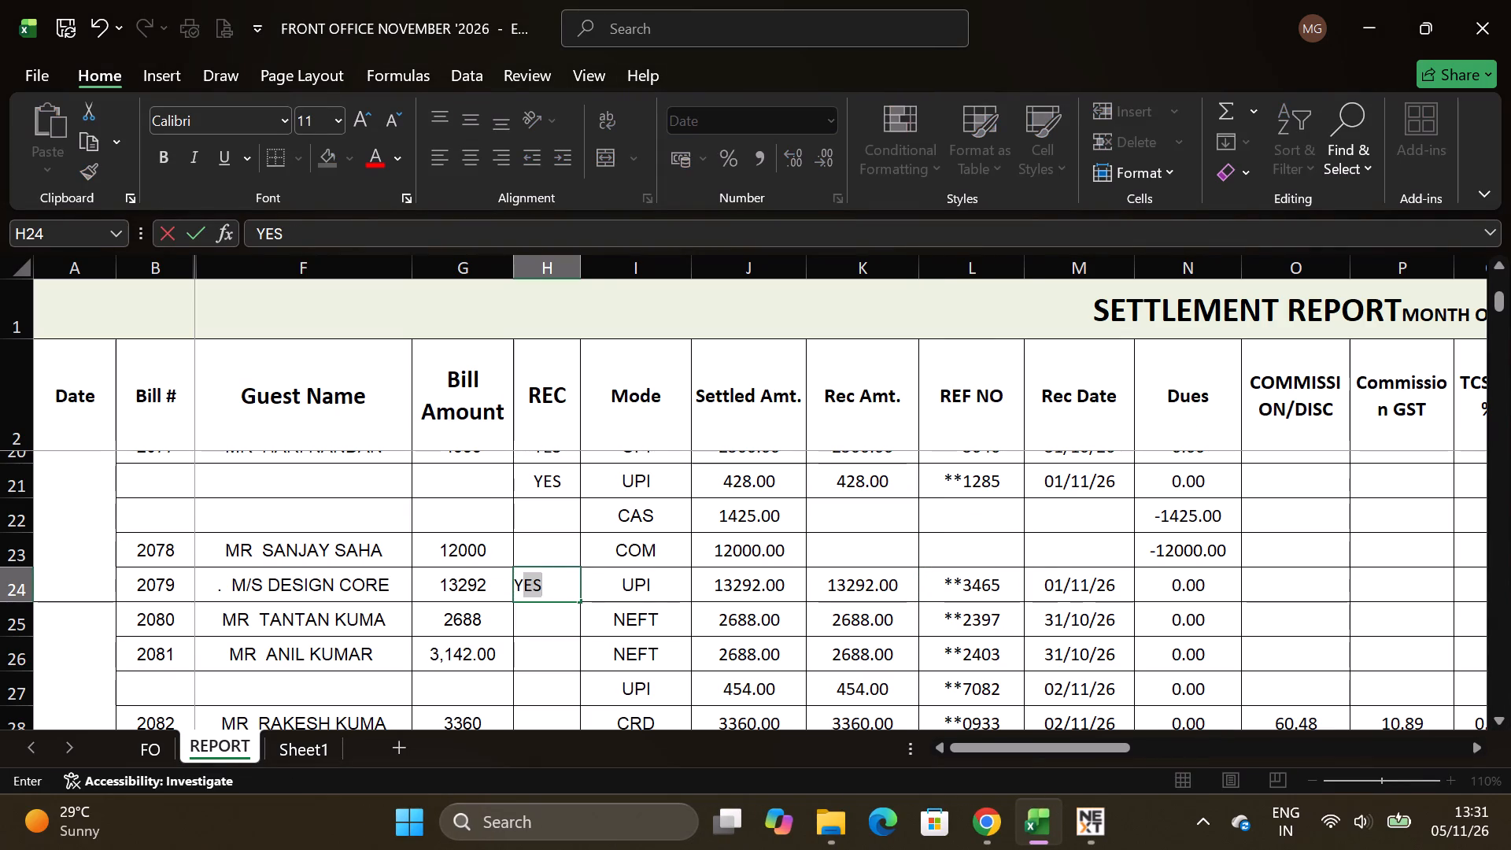
click(541, 622)
key(ctrl+s)
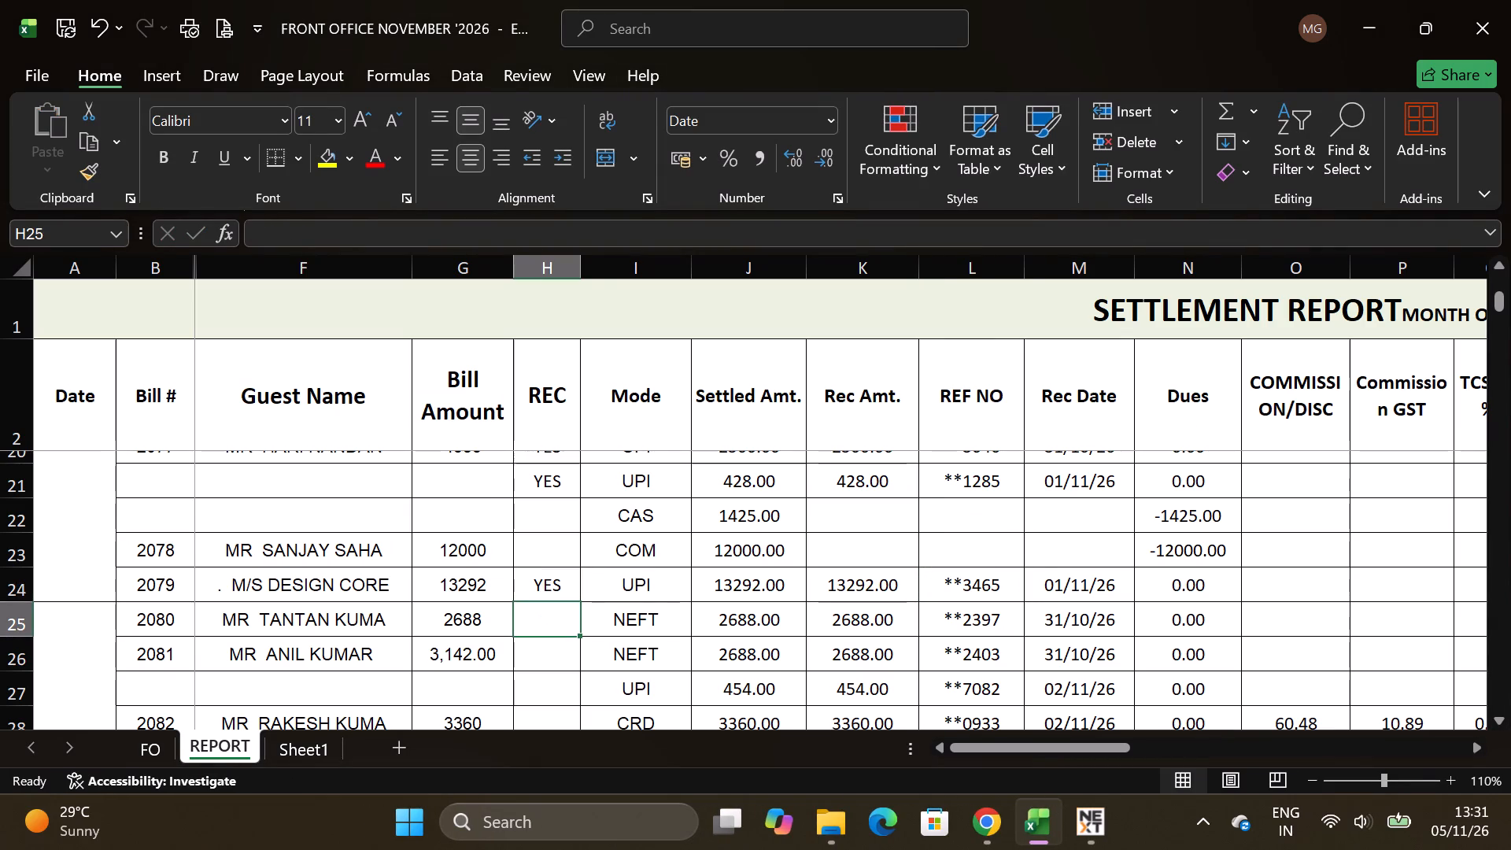
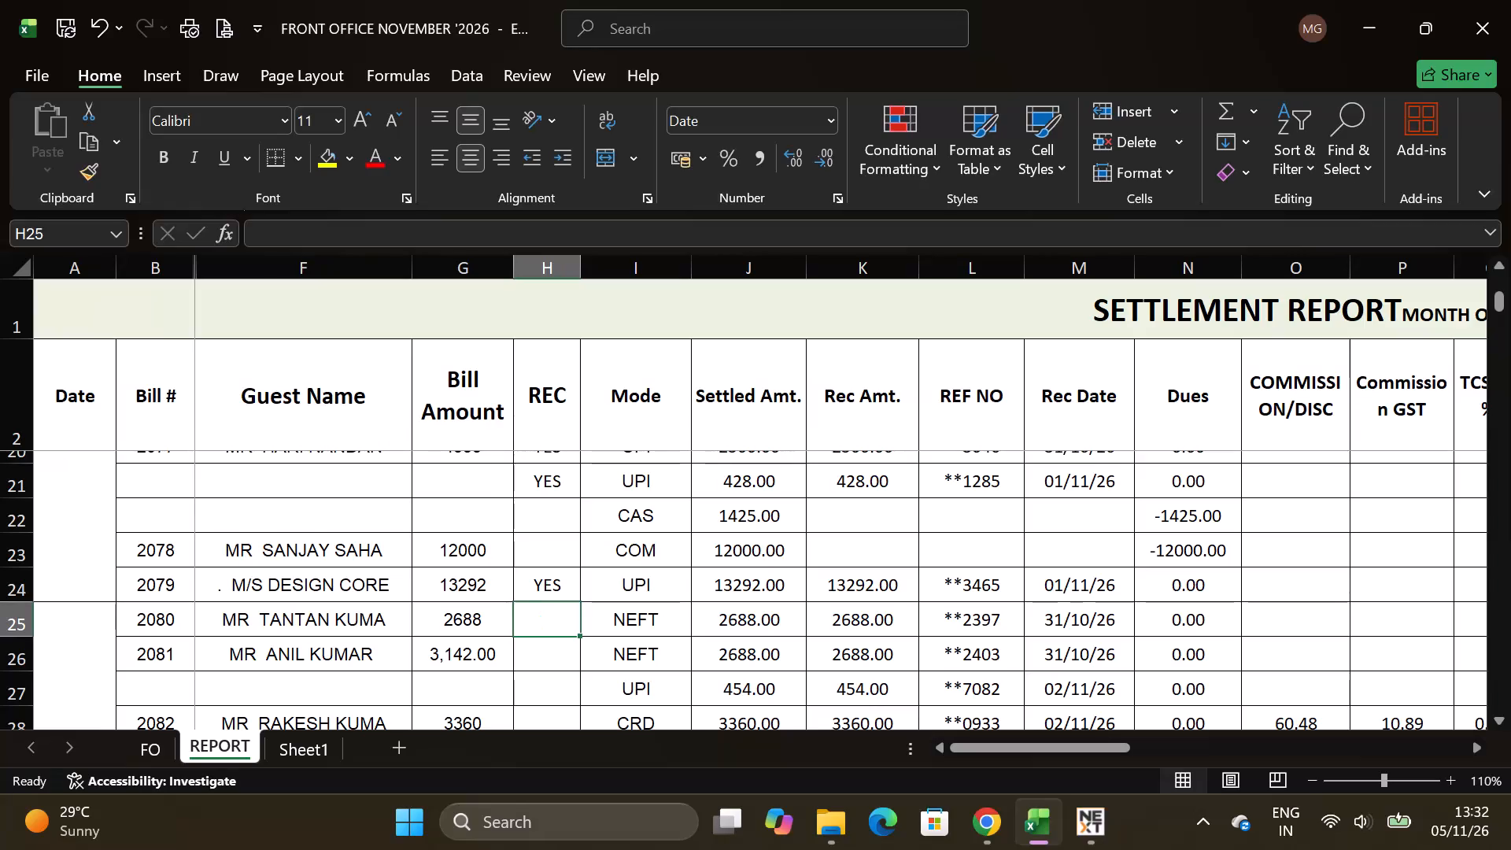
Check the settled amounts of bills 2080 and 2081, switch to Fortune NEXT, and set the credit entry's company to CRDU001.
click(569, 665)
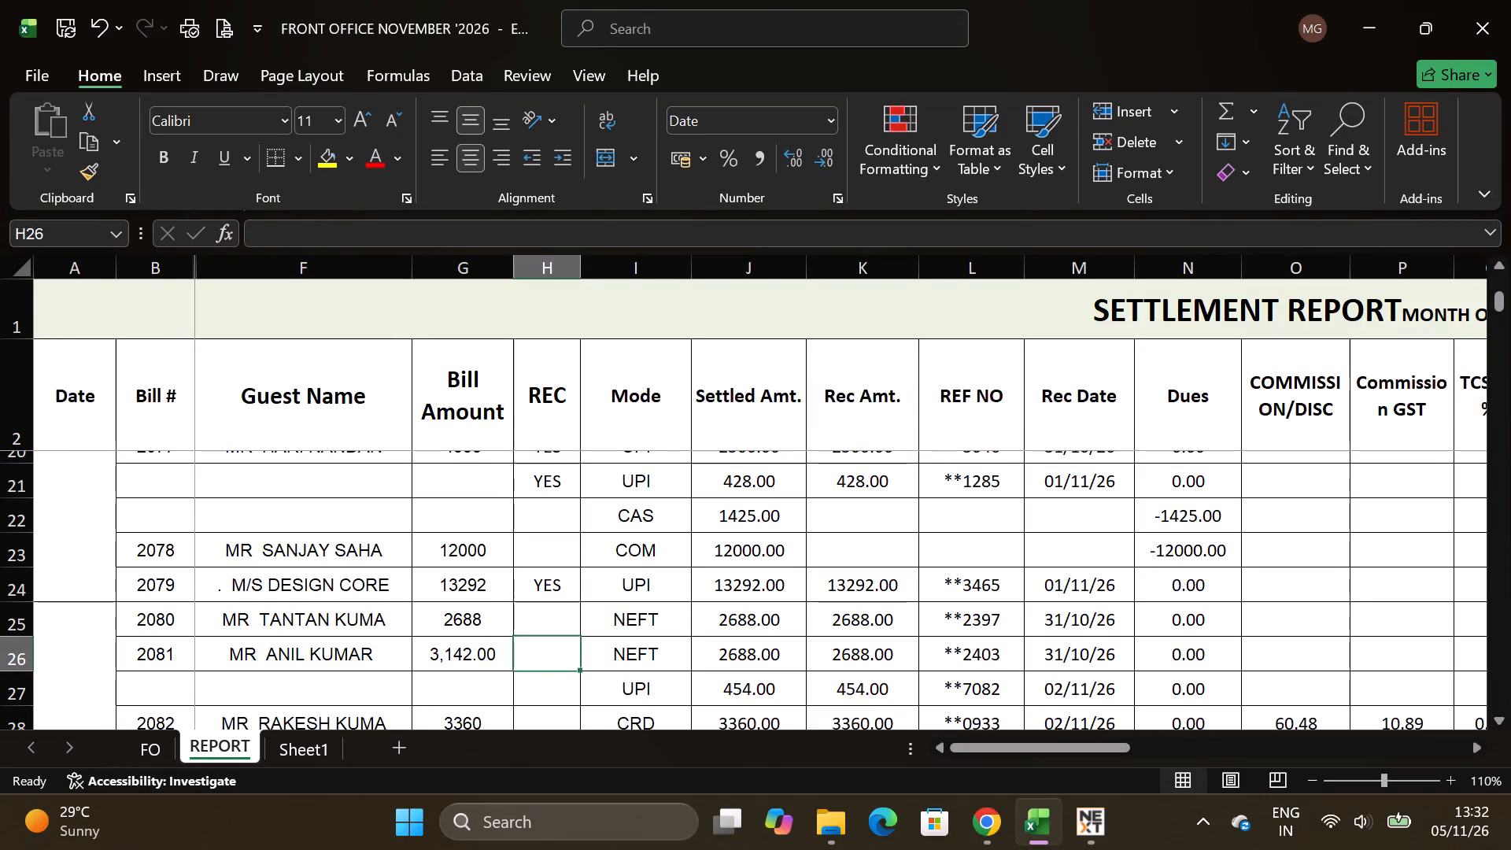
drag(740, 630, 744, 650)
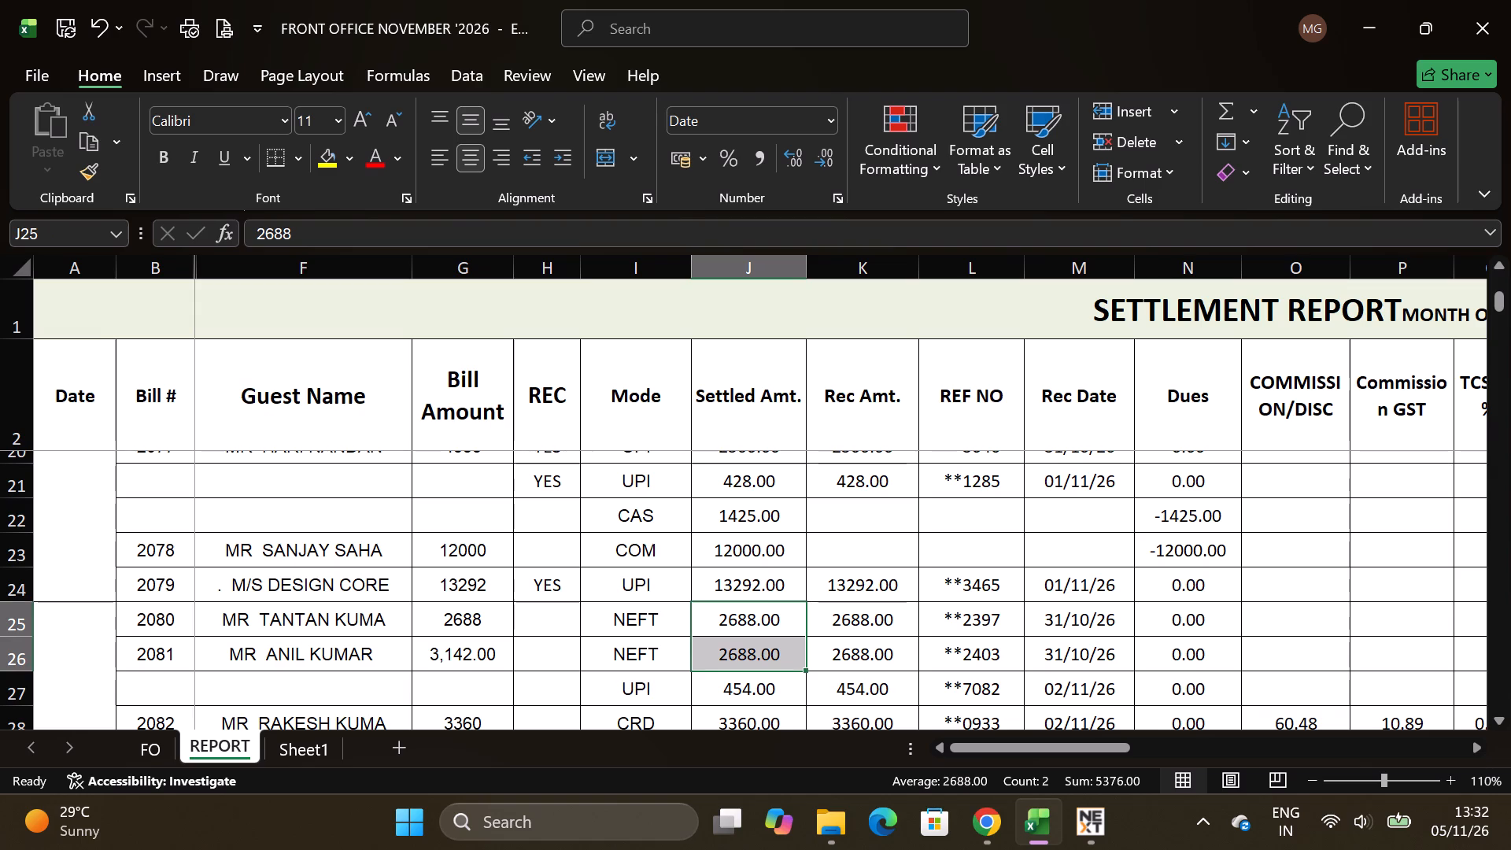
key(alt+Tab)
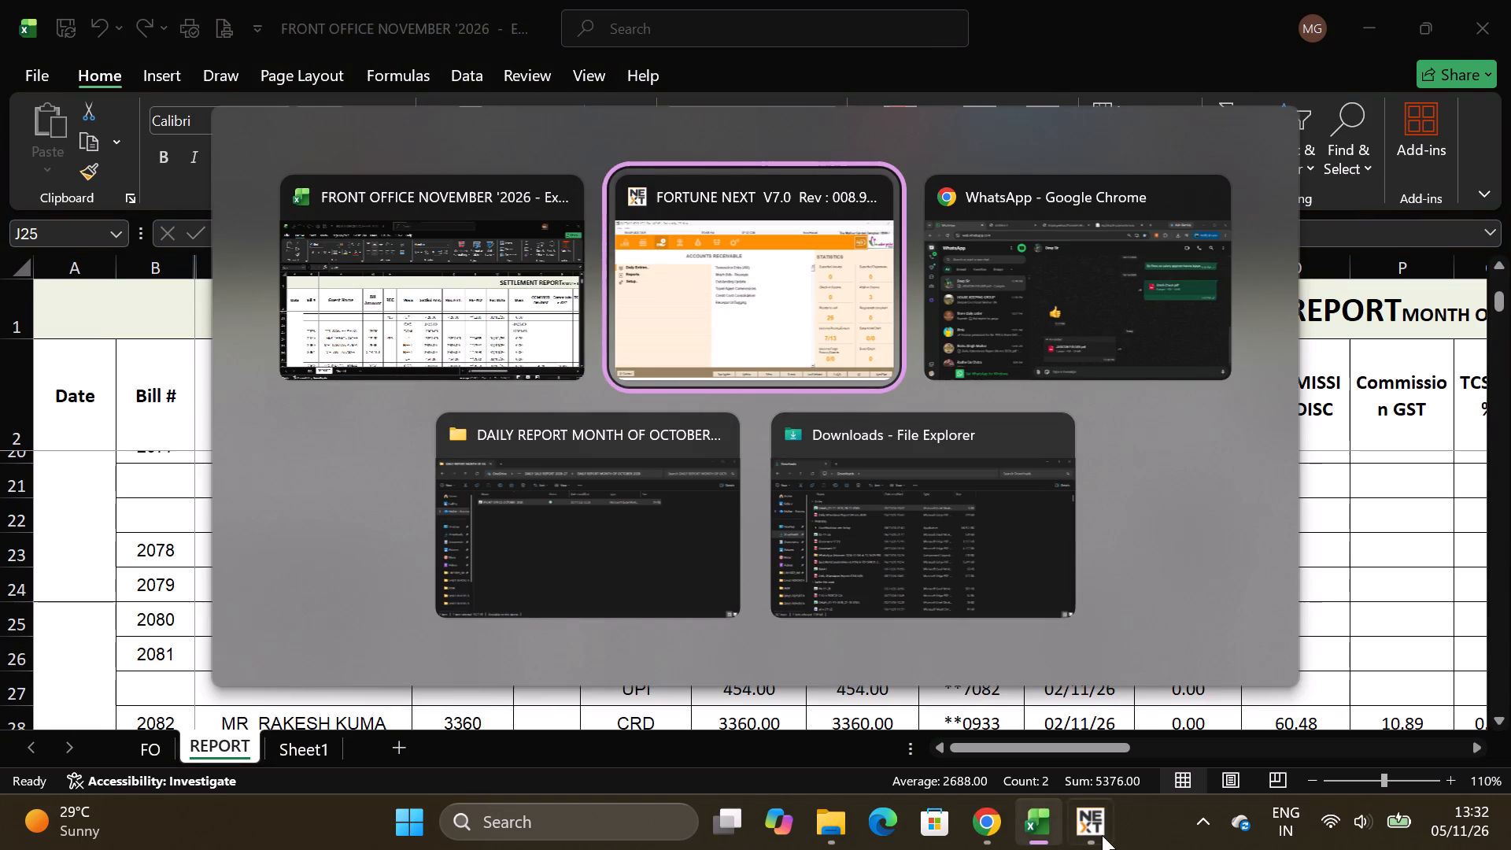
click(1102, 835)
key(alt+Tab)
key(alt+Tab)
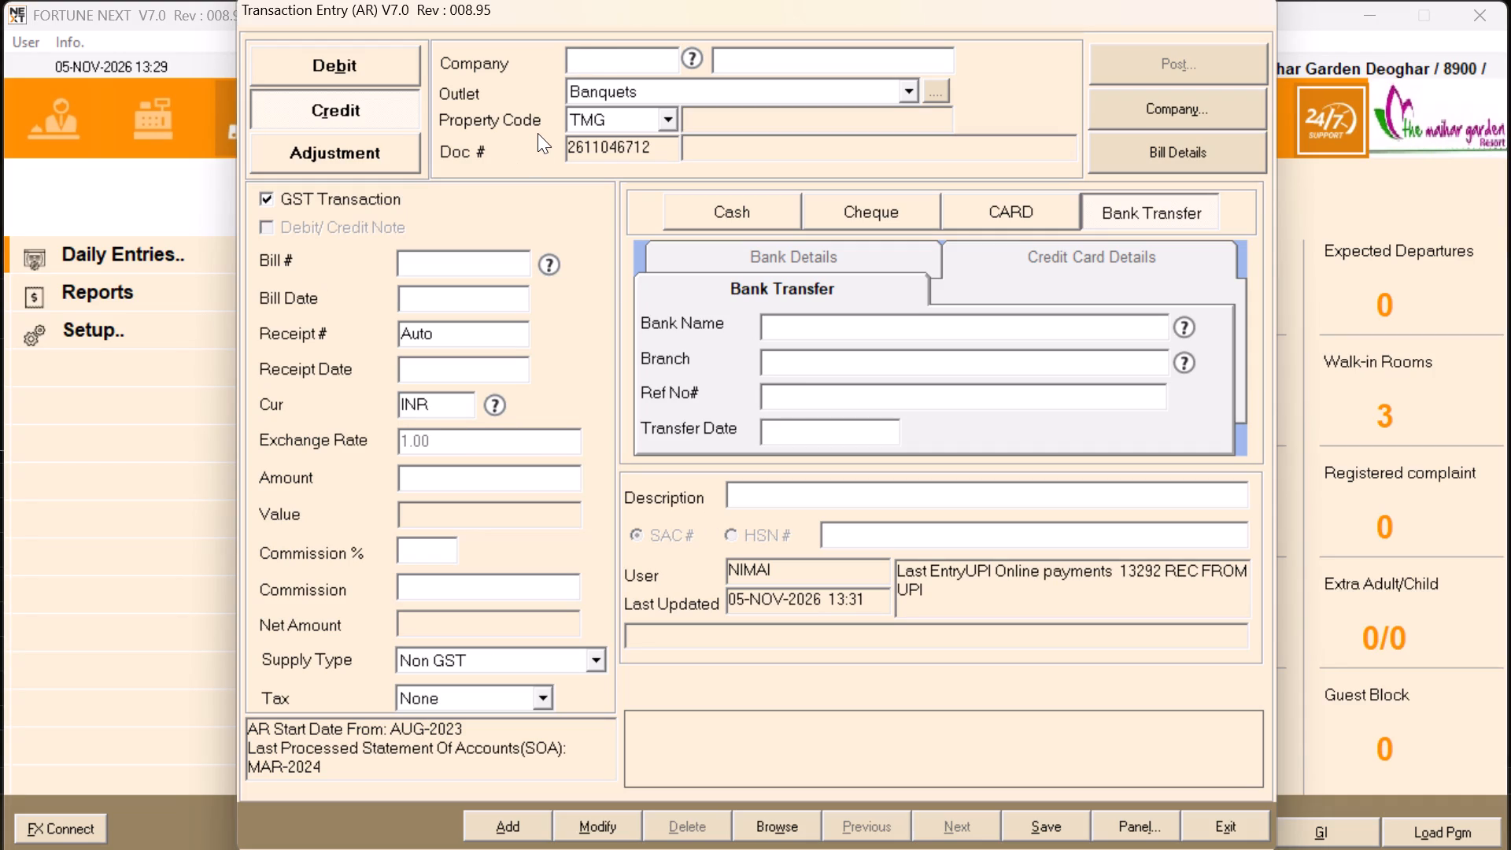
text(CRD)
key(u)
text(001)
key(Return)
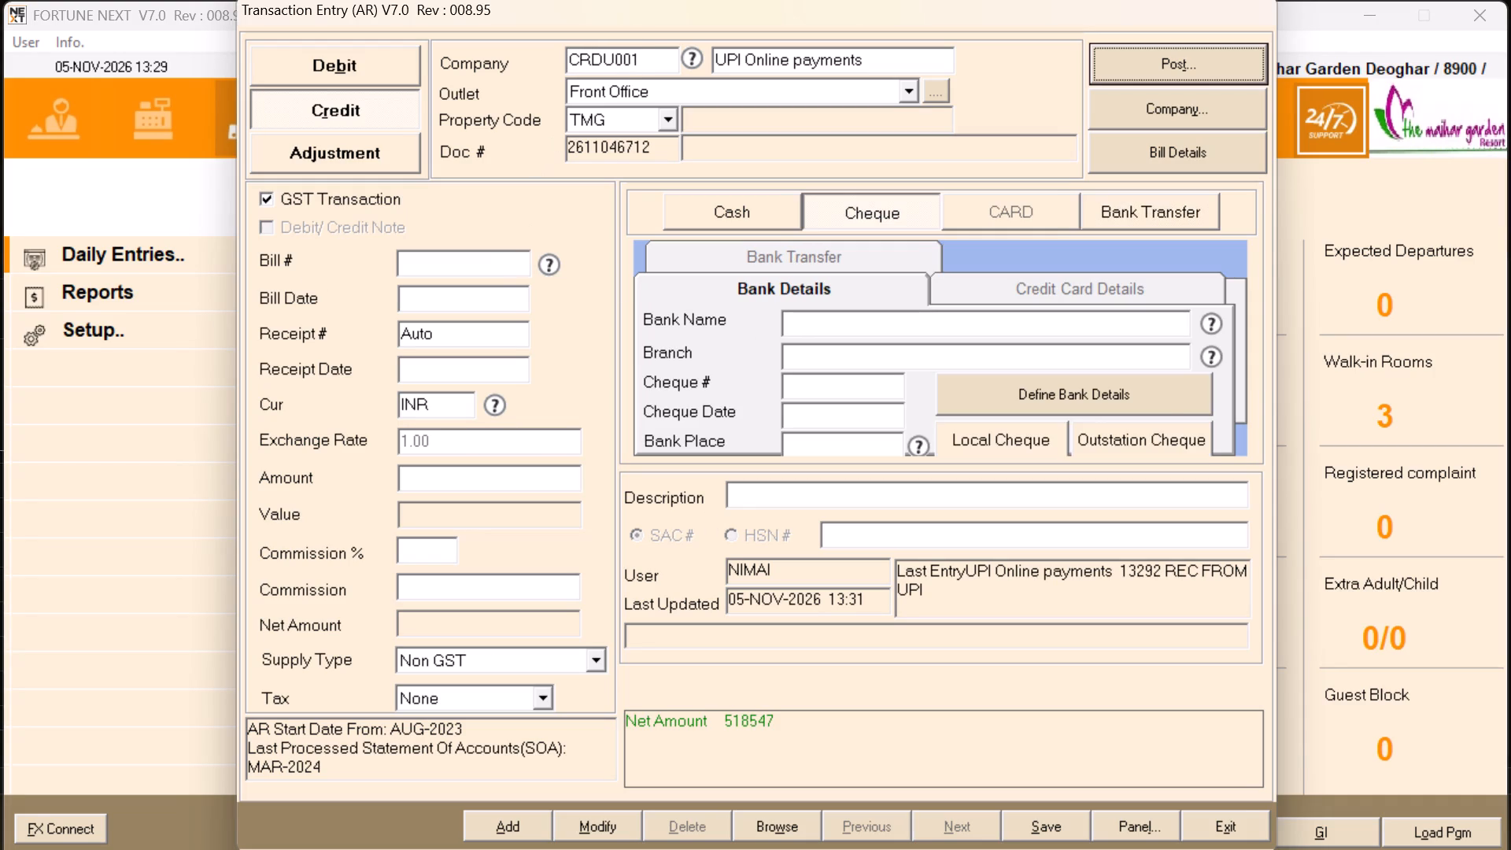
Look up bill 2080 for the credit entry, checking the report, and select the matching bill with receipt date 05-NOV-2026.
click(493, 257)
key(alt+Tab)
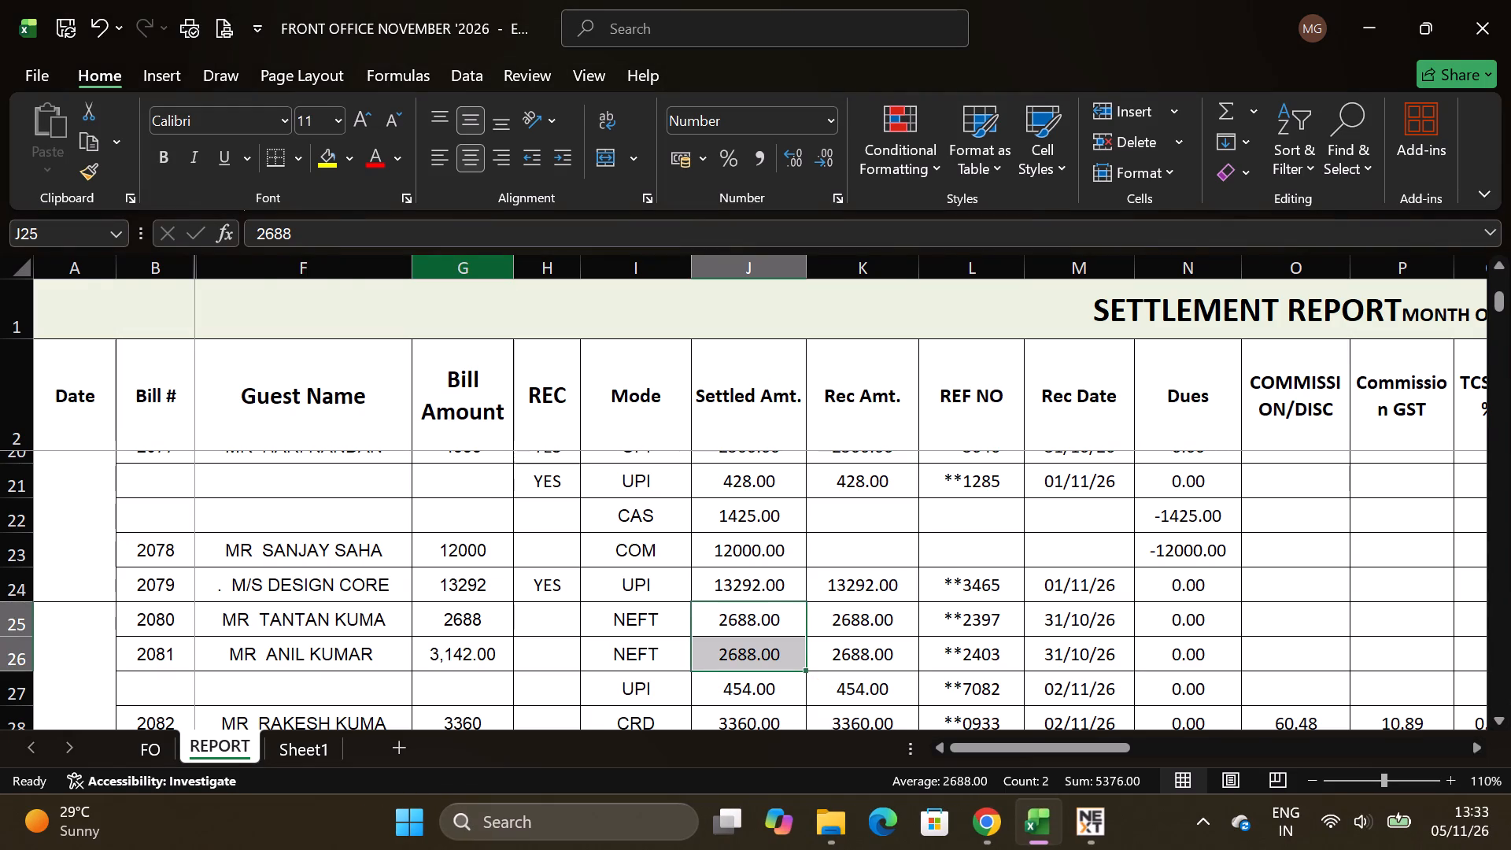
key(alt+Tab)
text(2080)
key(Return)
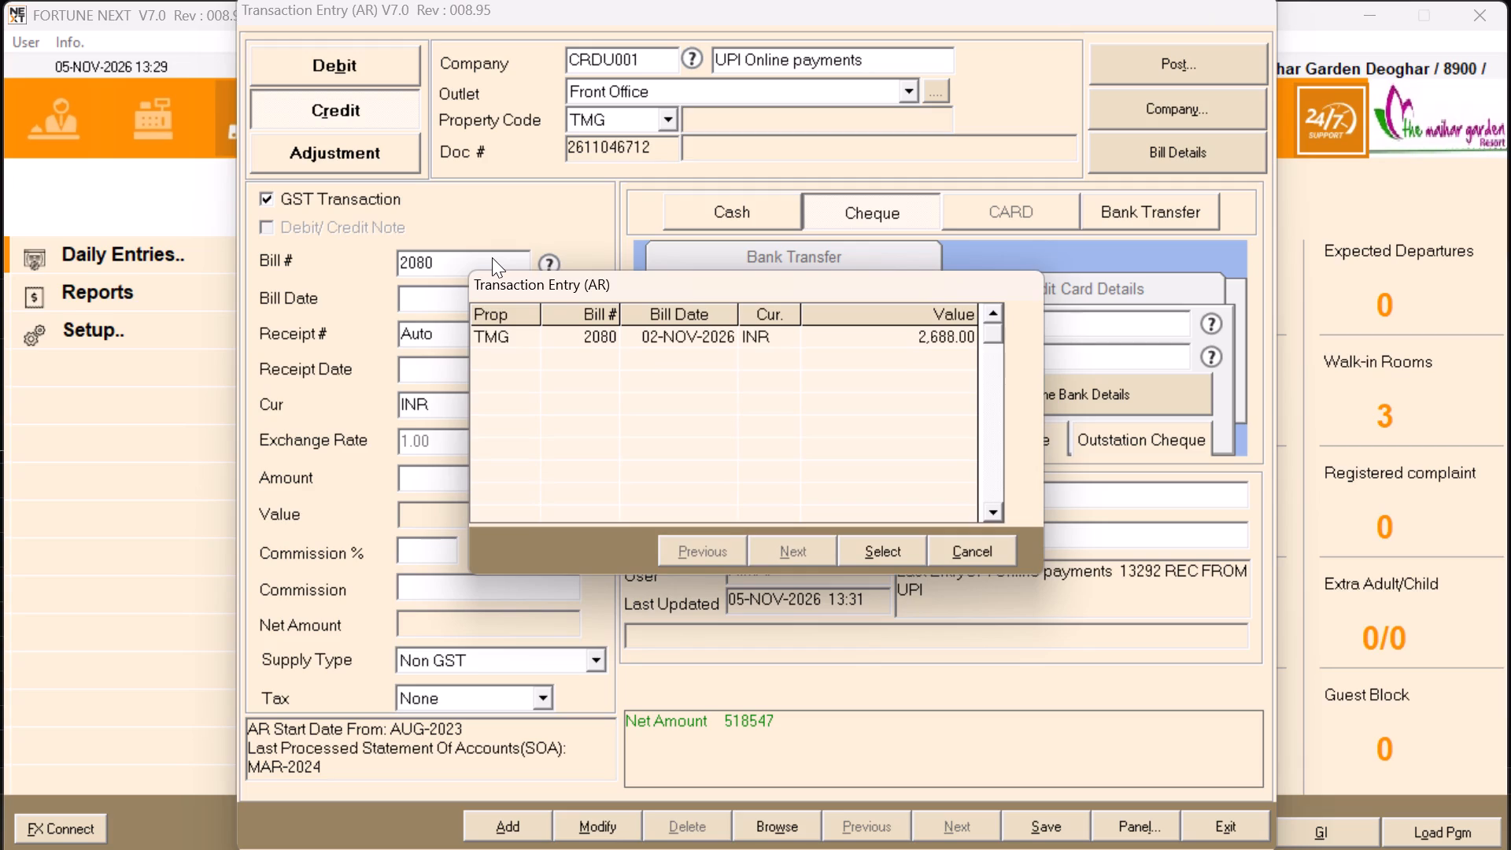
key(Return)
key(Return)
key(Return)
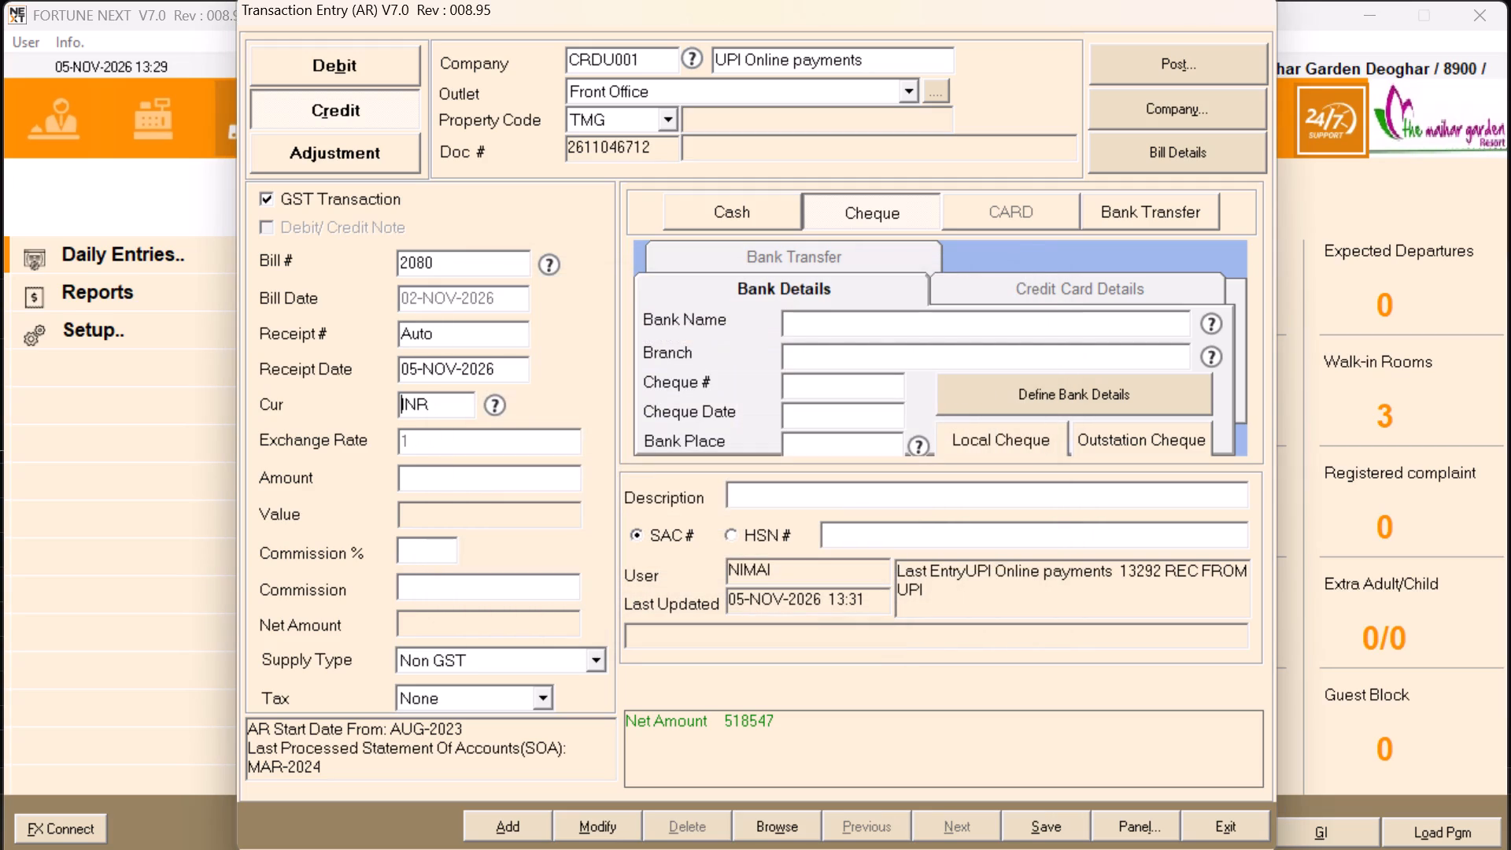
Replace the credit entry's bill number with 2081, checking it in the settlement report, and look up the matching bill.
click(492, 257)
key(BackSpace)
key(BackSpace)
key(BackSpace)
key(BackSpace)
key(BackSpace)
key(BackSpace)
key(BackSpace)
key(BackSpace)
key(BackSpace)
key(alt+Tab)
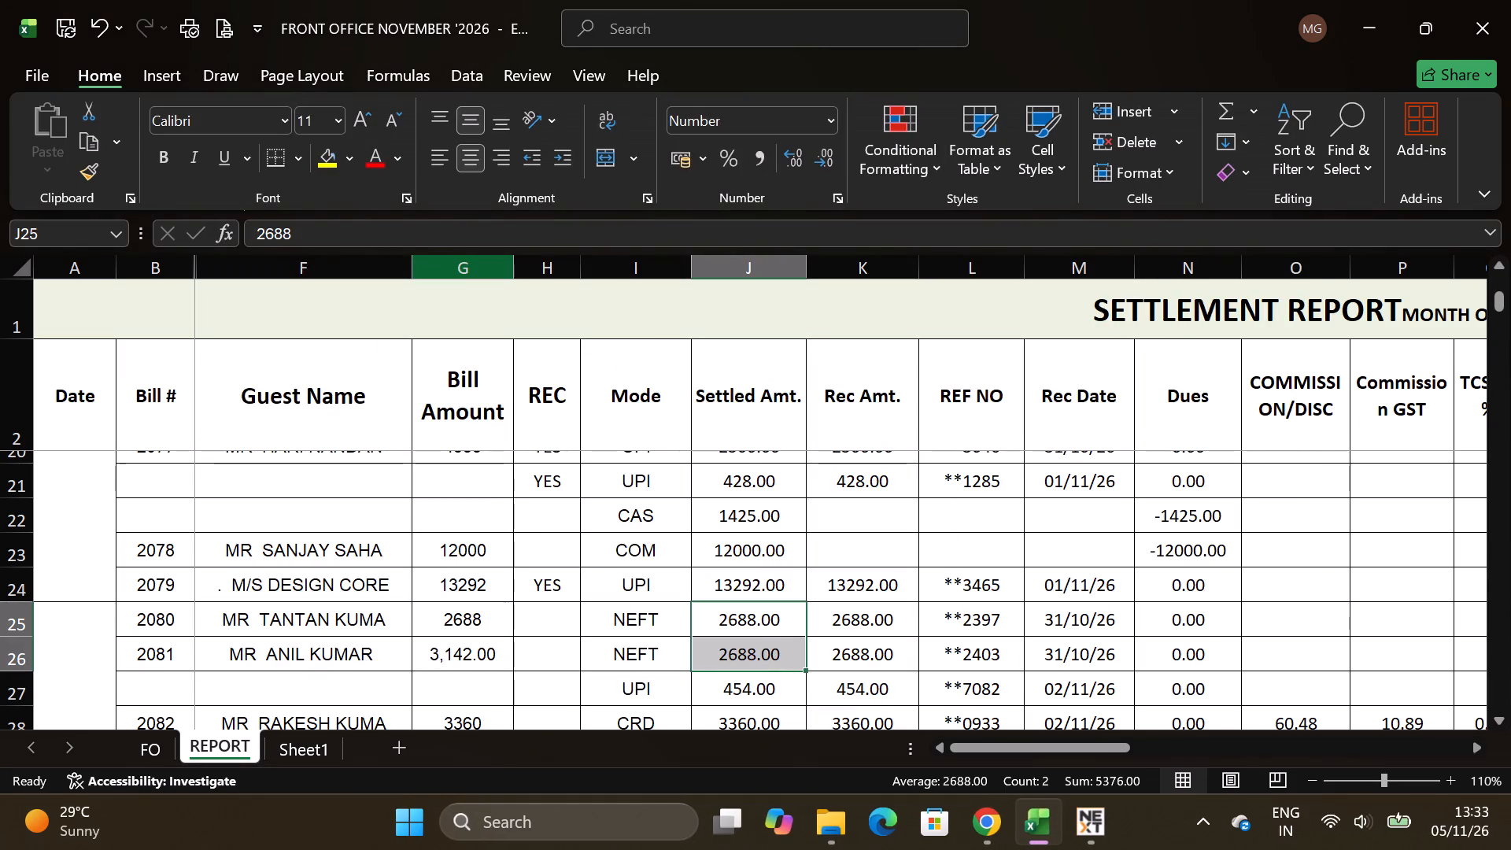
key(alt+Tab)
text(2081)
key(Return)
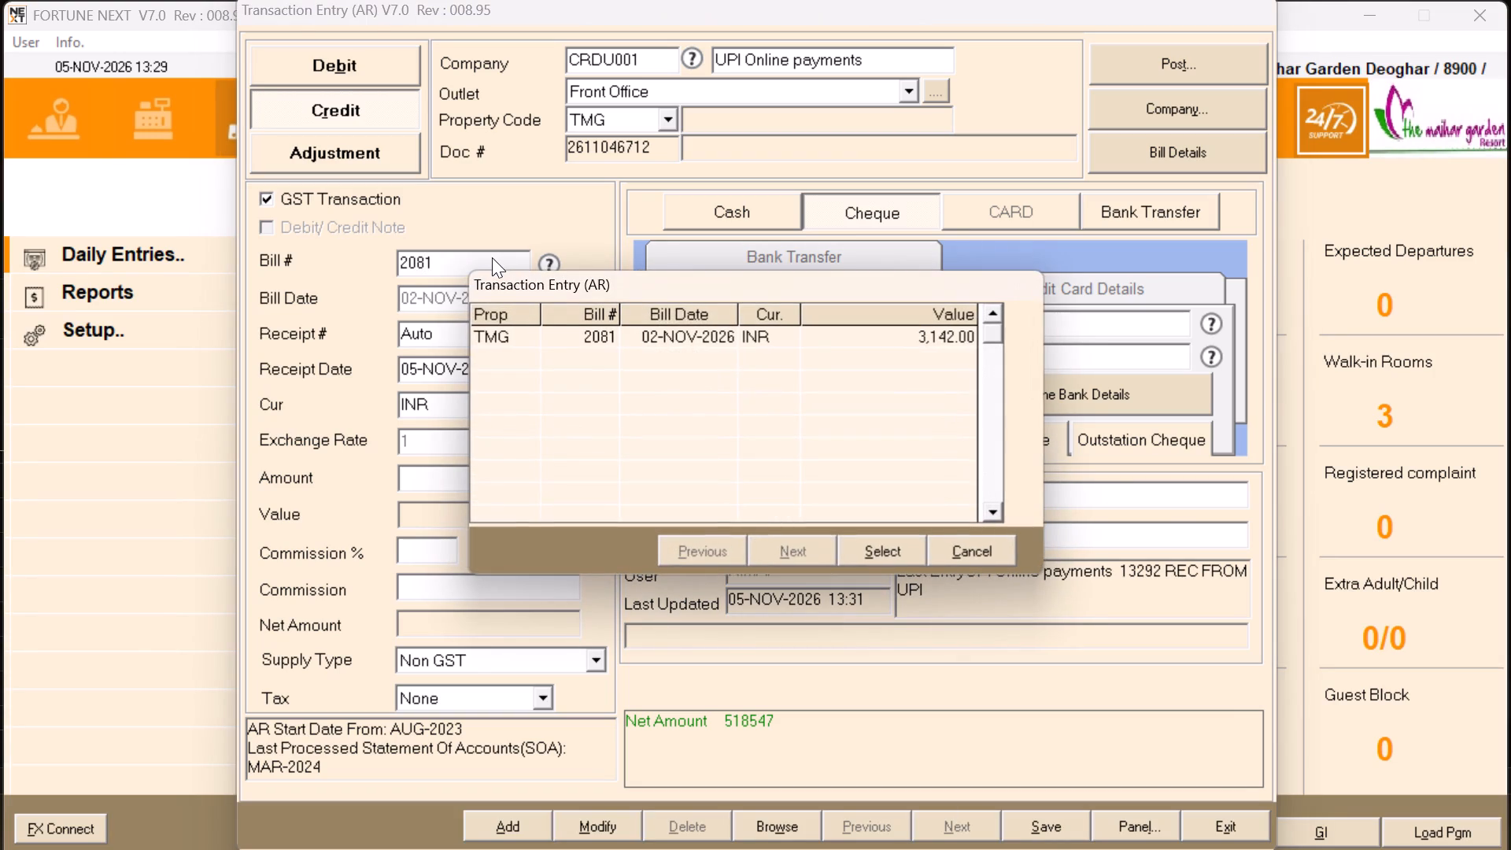
Switch to the Excel settlement report and examine the payment modes, settled amounts and received dates of the bills from 2079 onward.
key(alt+Tab)
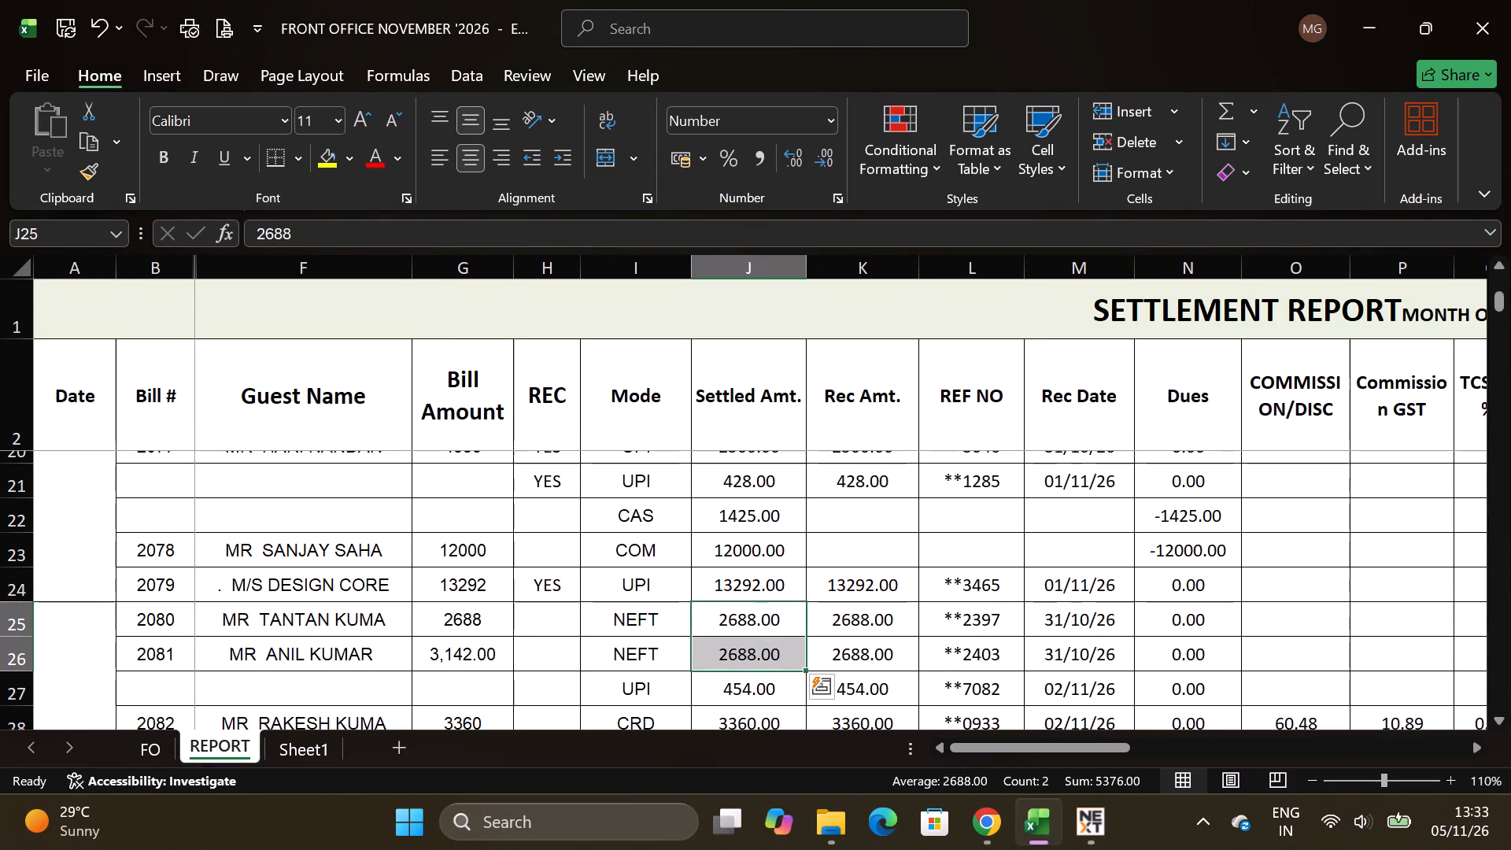
scroll(770, 663, down, 1)
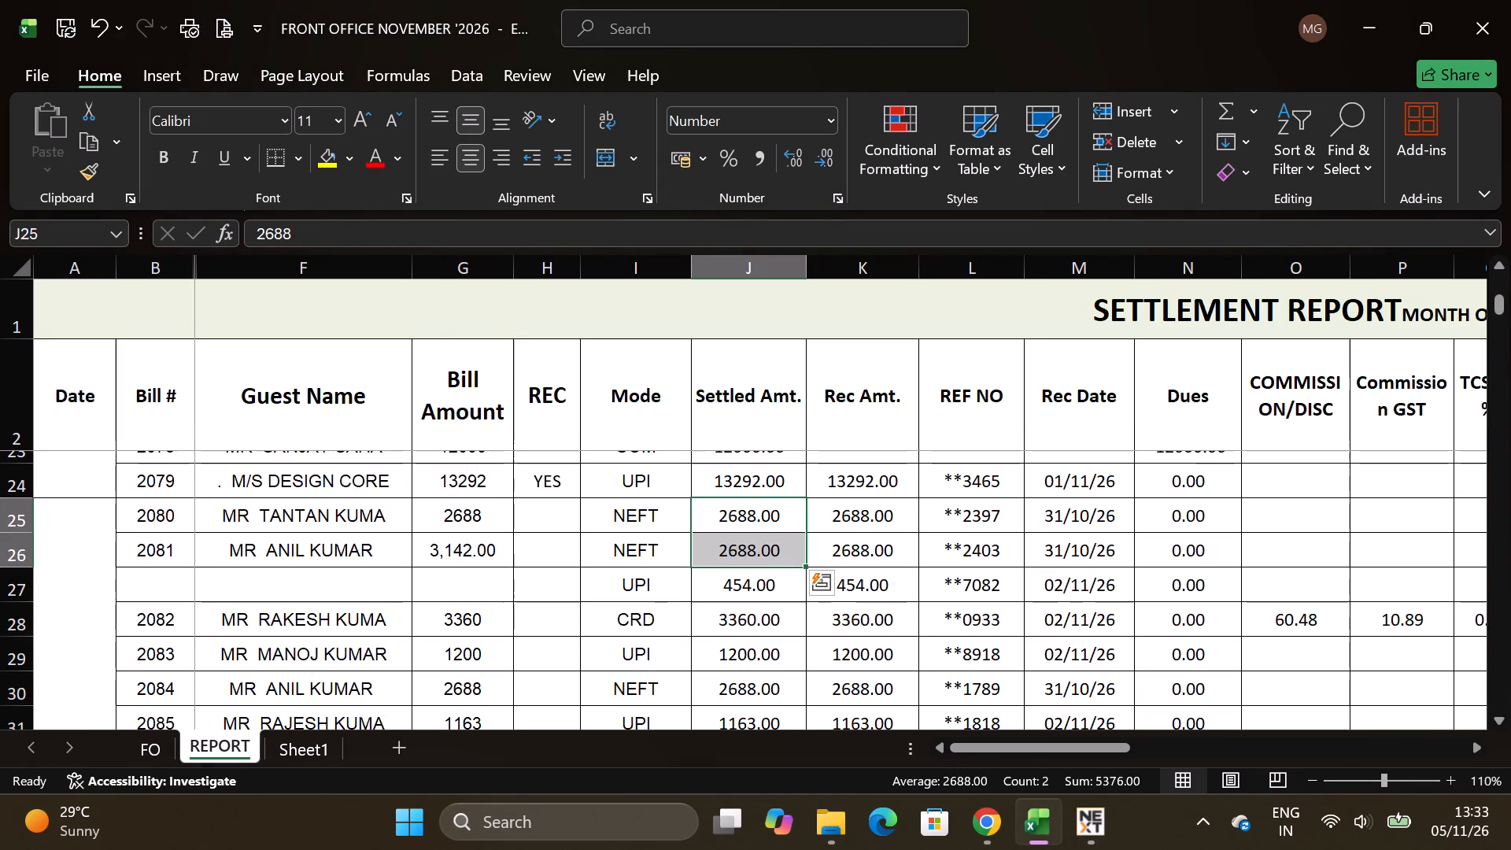
click(774, 649)
scroll(776, 649, down, 1)
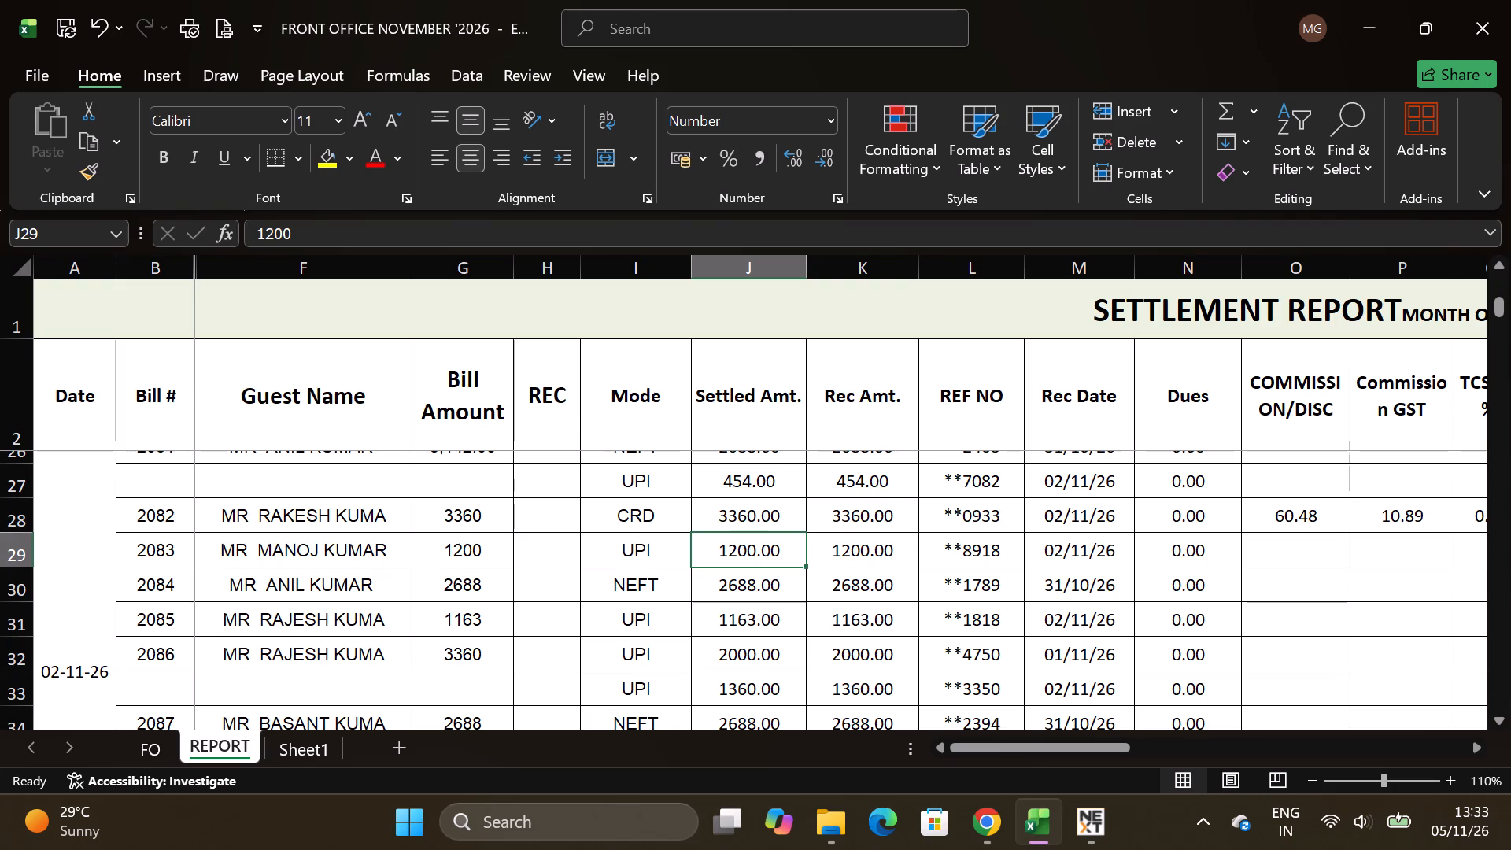
scroll(772, 598, down, 3)
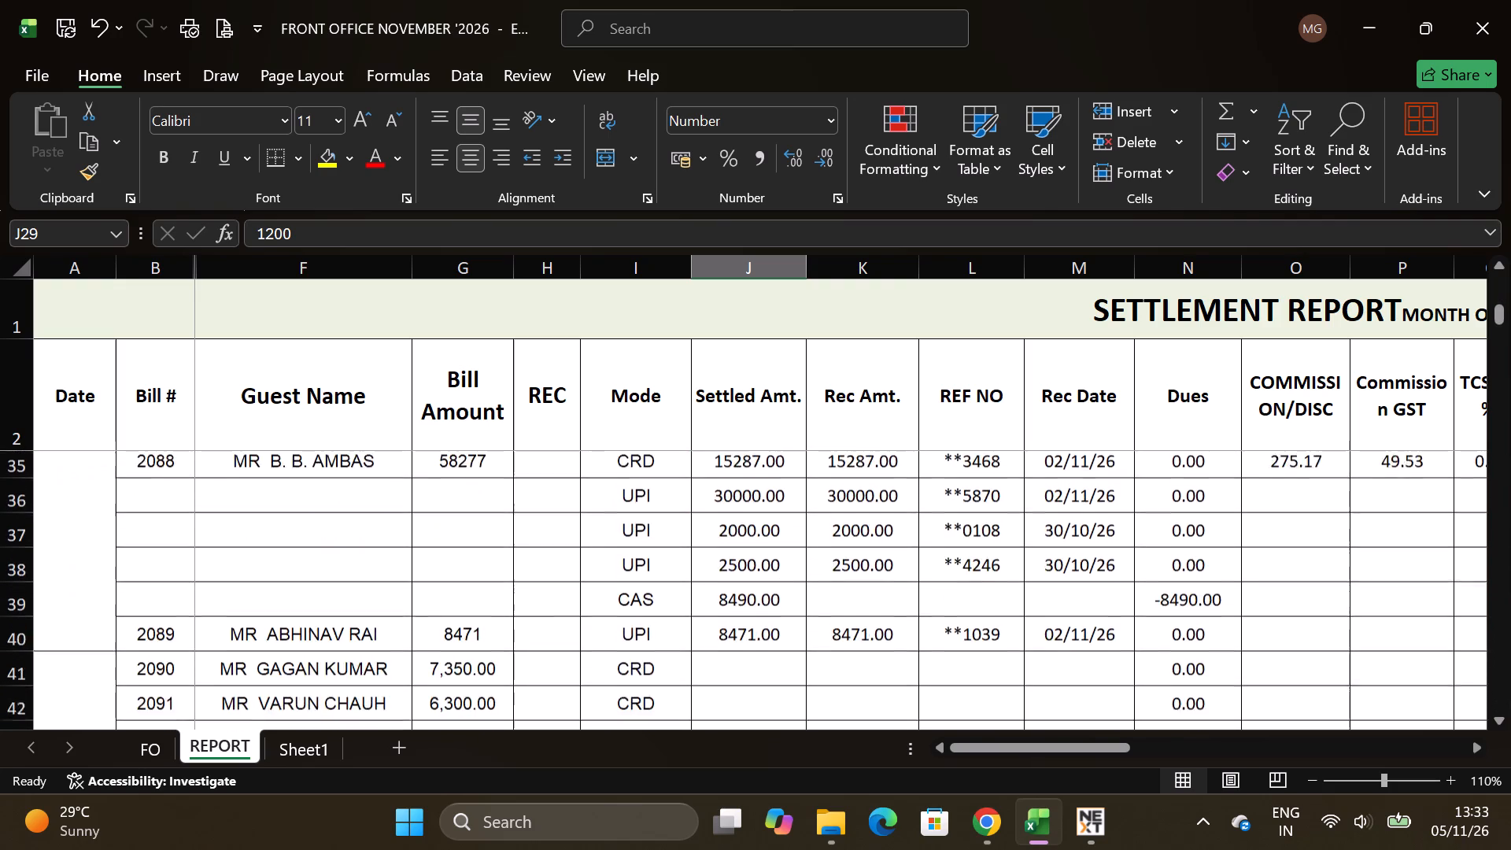
scroll(772, 598, down, 1)
scroll(772, 598, up, 3)
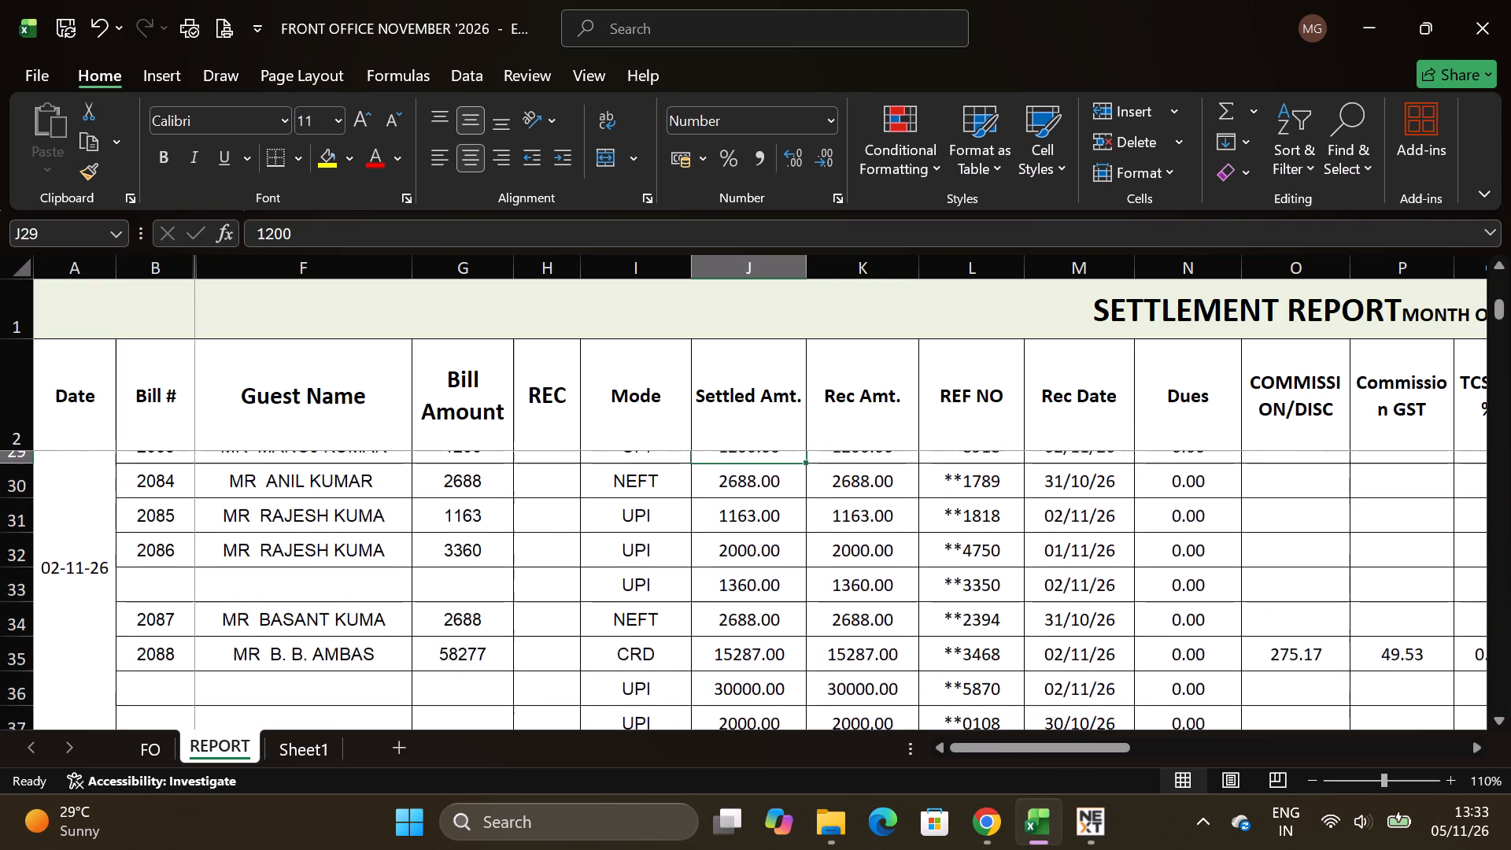
scroll(772, 598, up, 3)
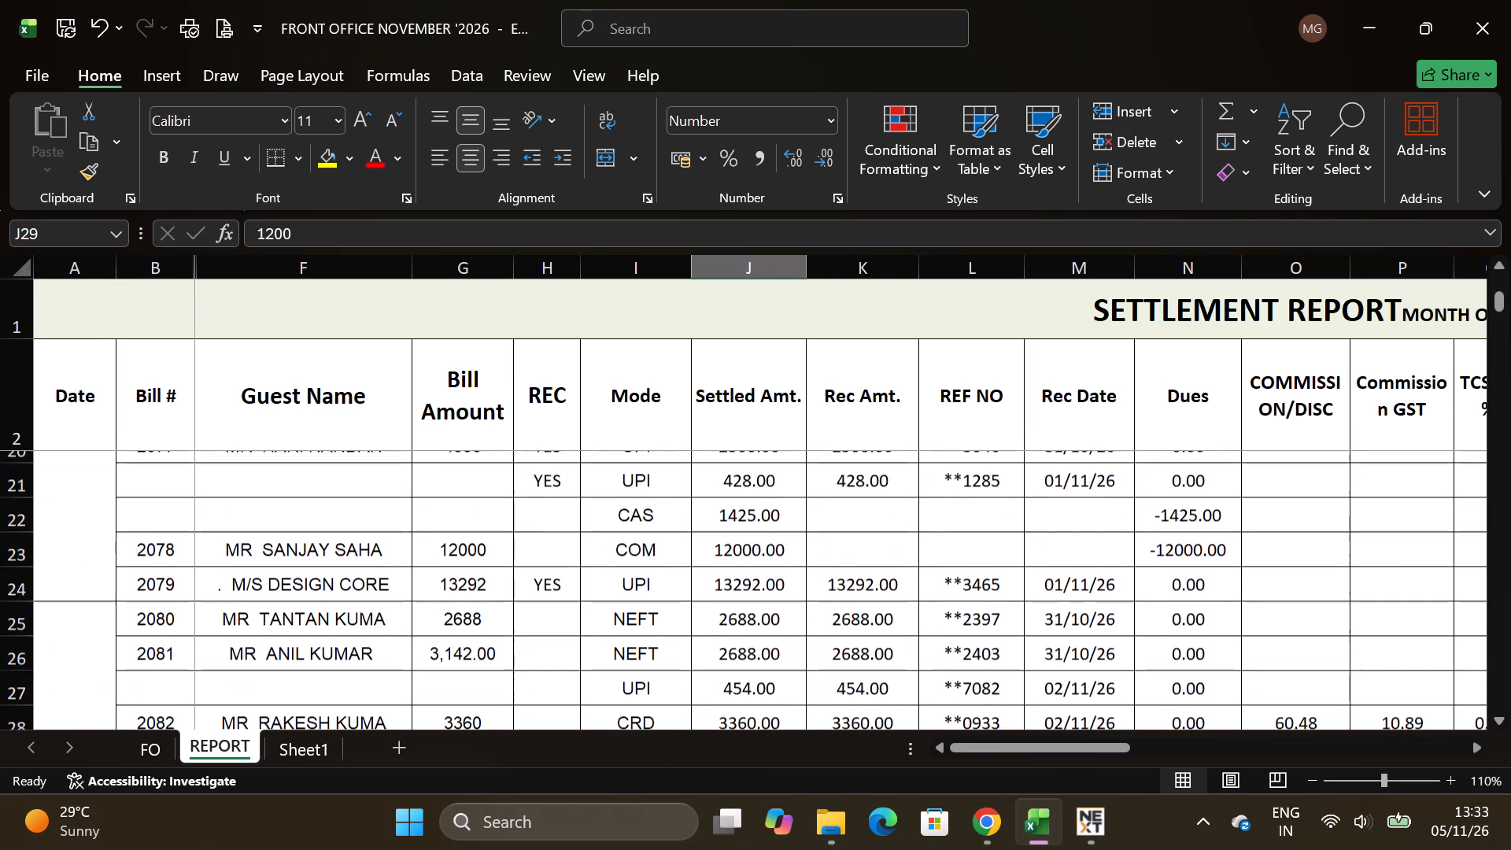
scroll(772, 598, up, 1)
scroll(772, 598, down, 1)
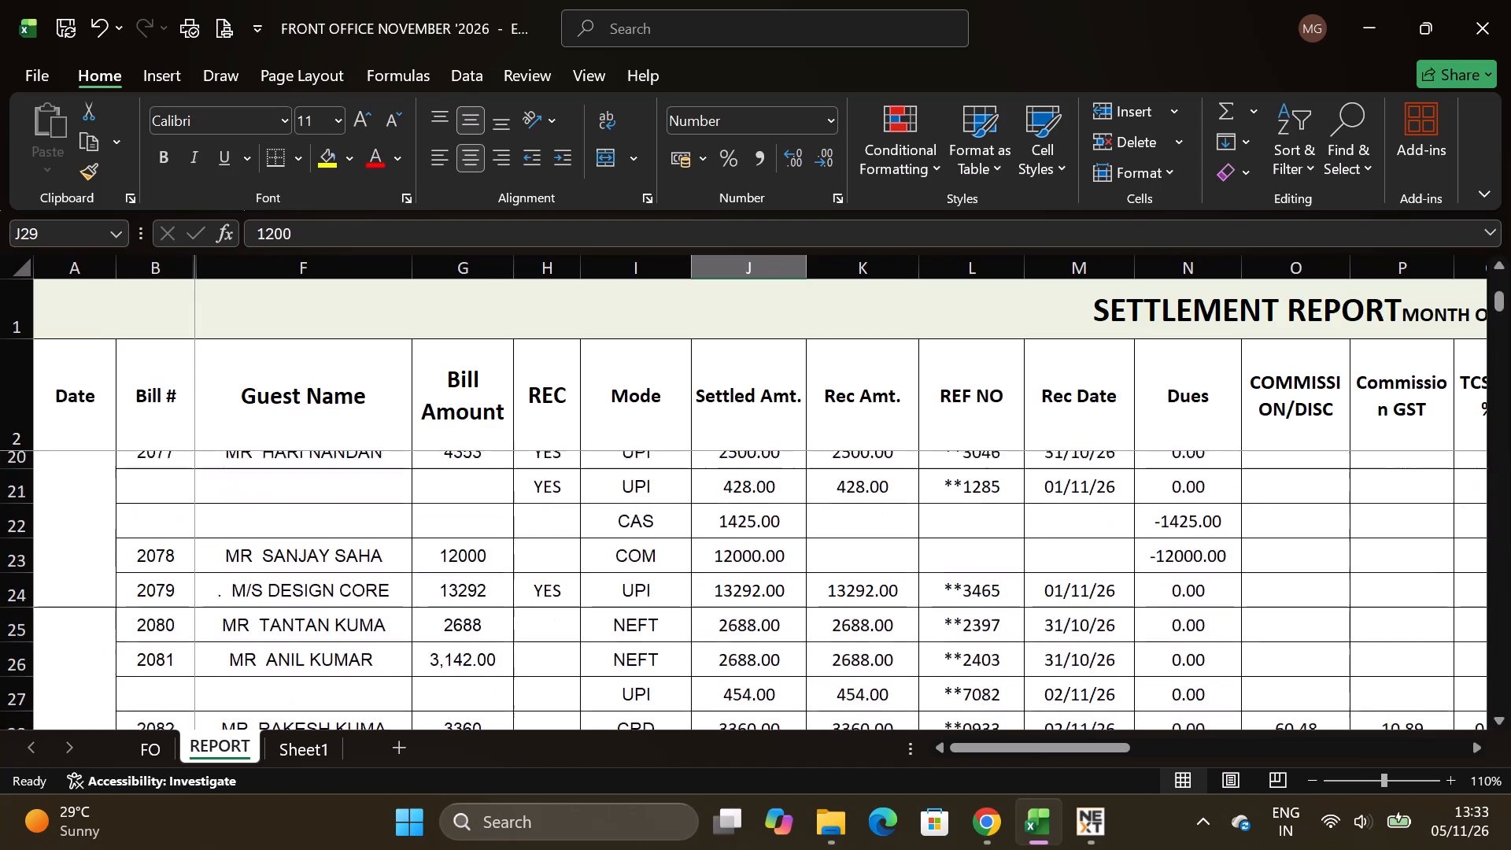
scroll(772, 598, down, 1)
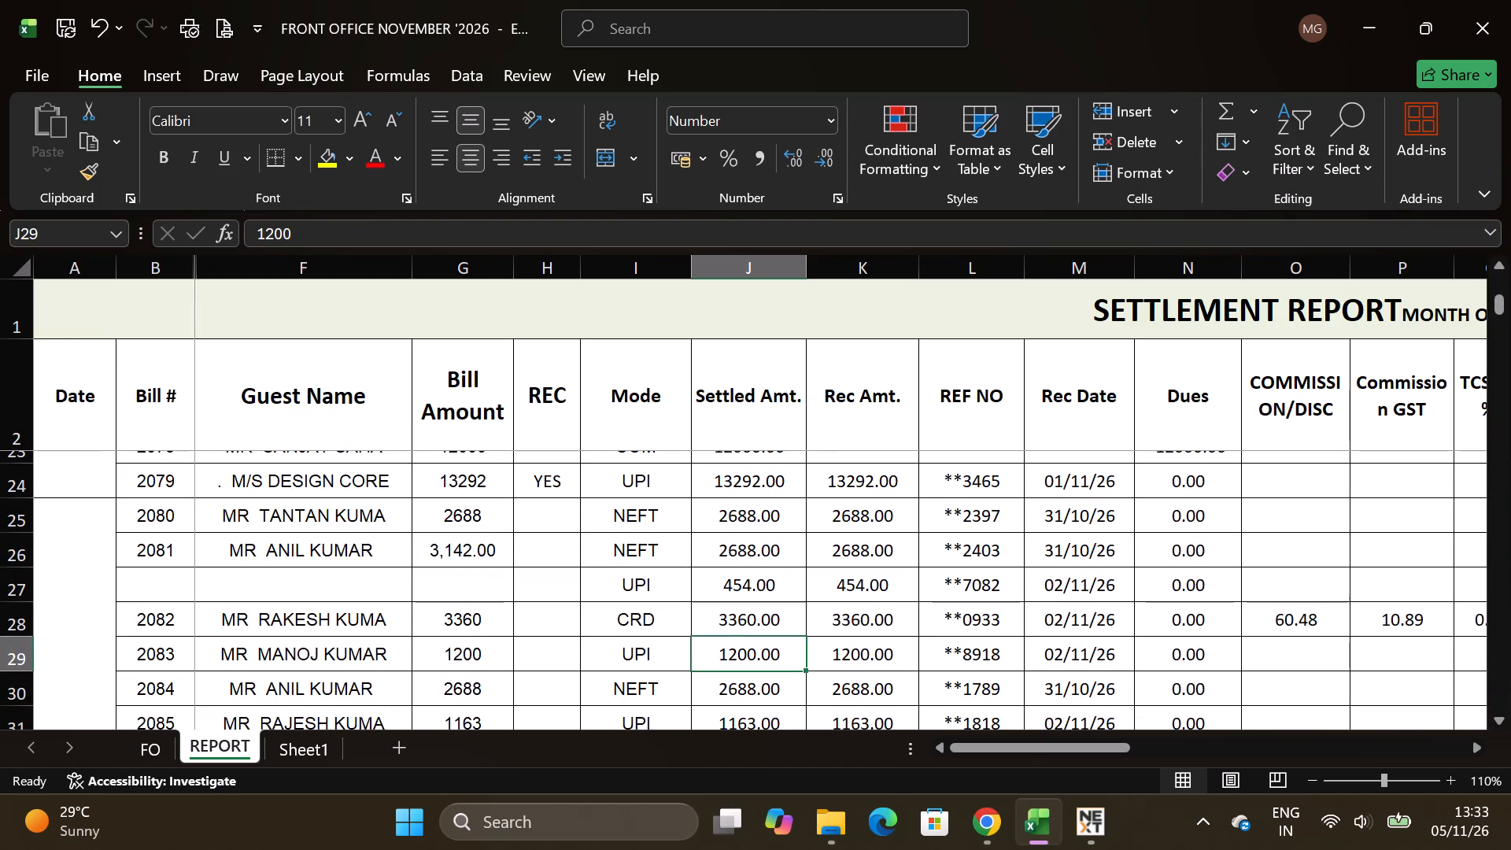
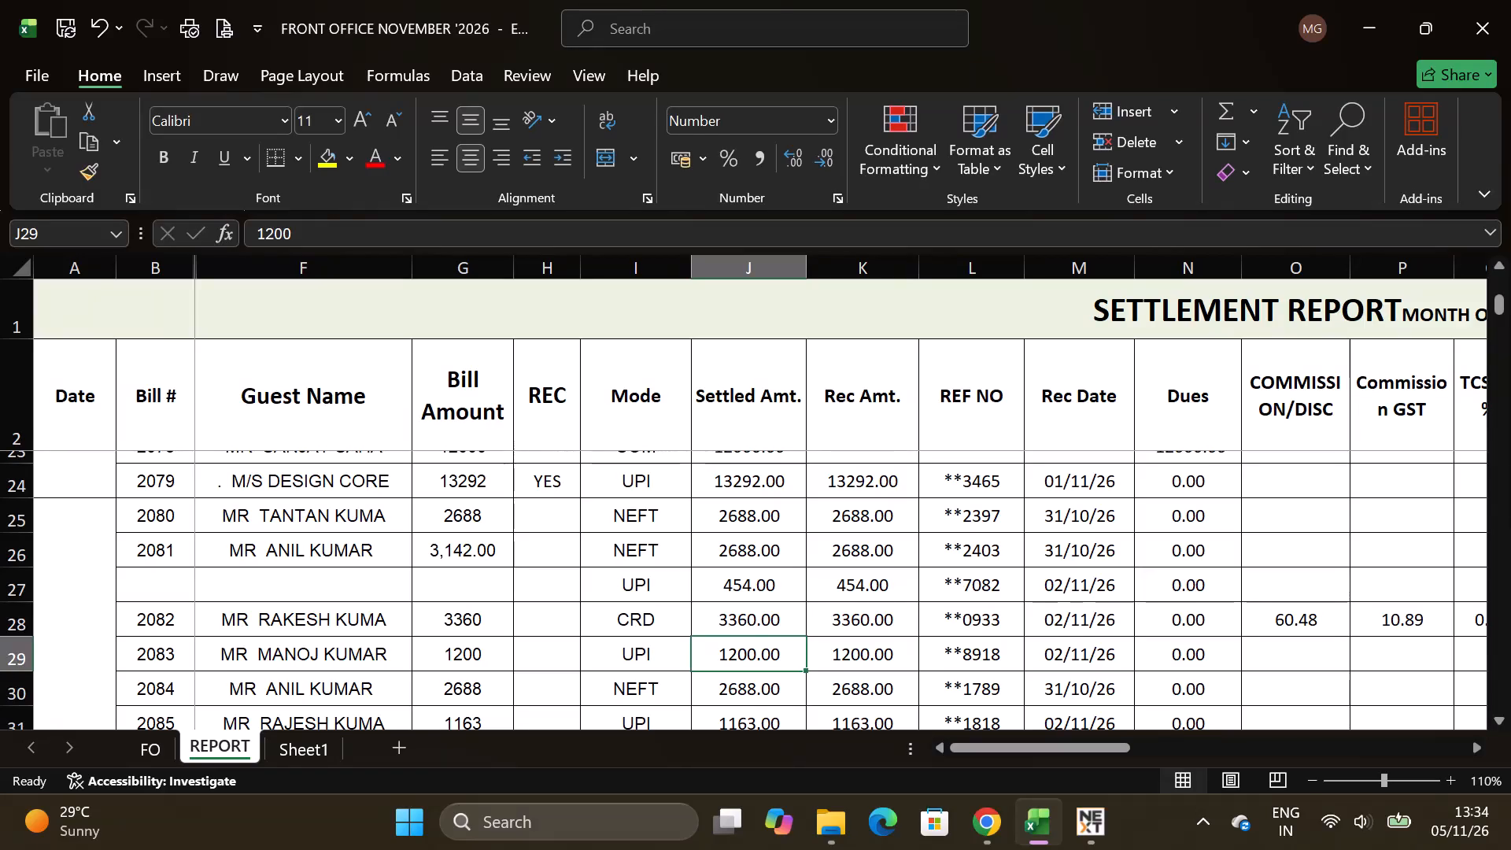
Check bill 2081's two settled amounts together in the settlement report, then return to Fortune NEXT and close its bill lookup without selecting.
click(655, 512)
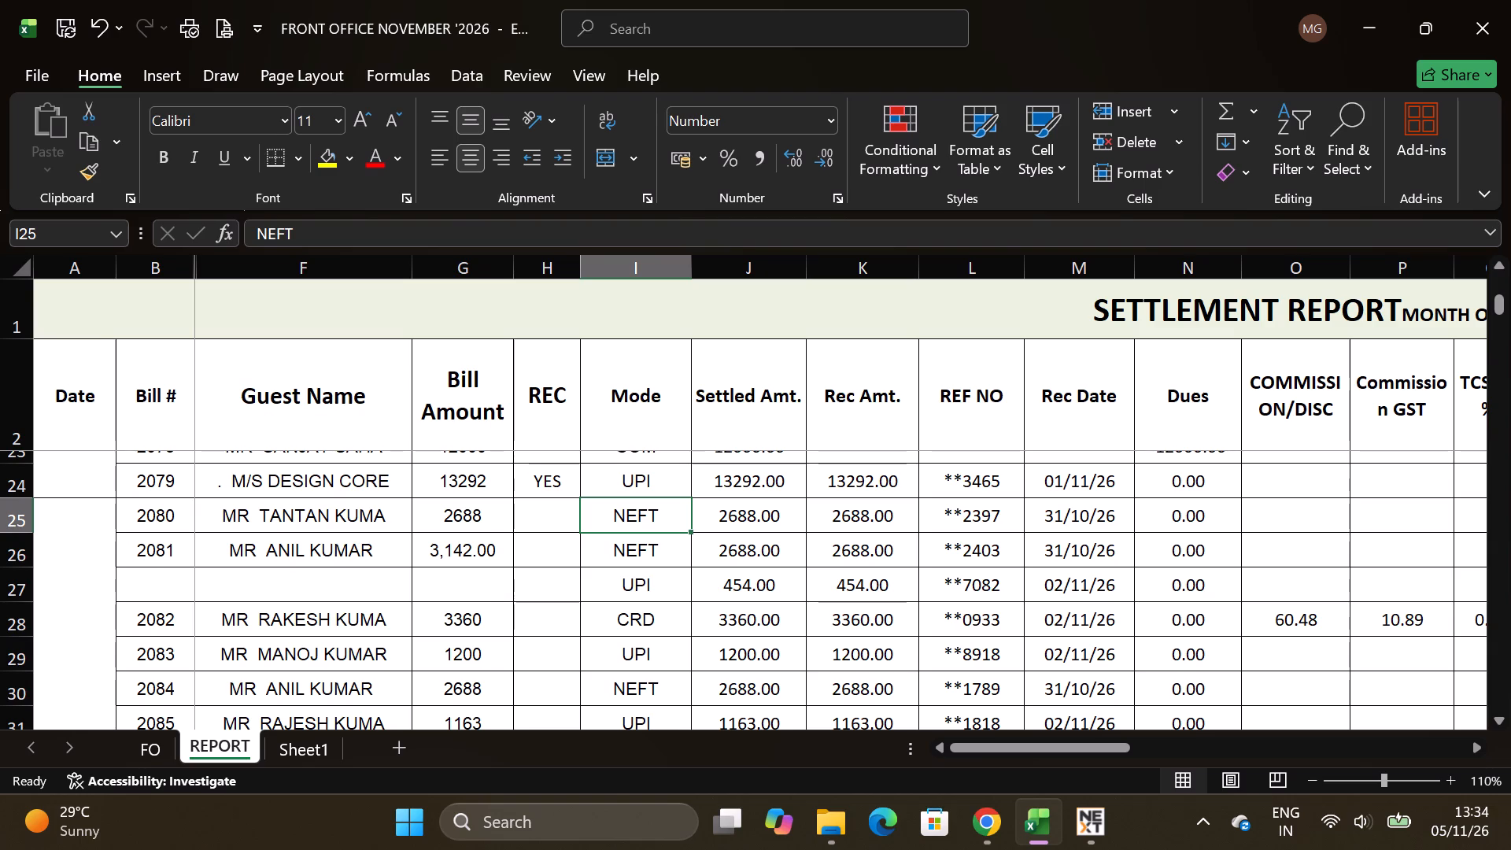
drag(768, 558, 766, 586)
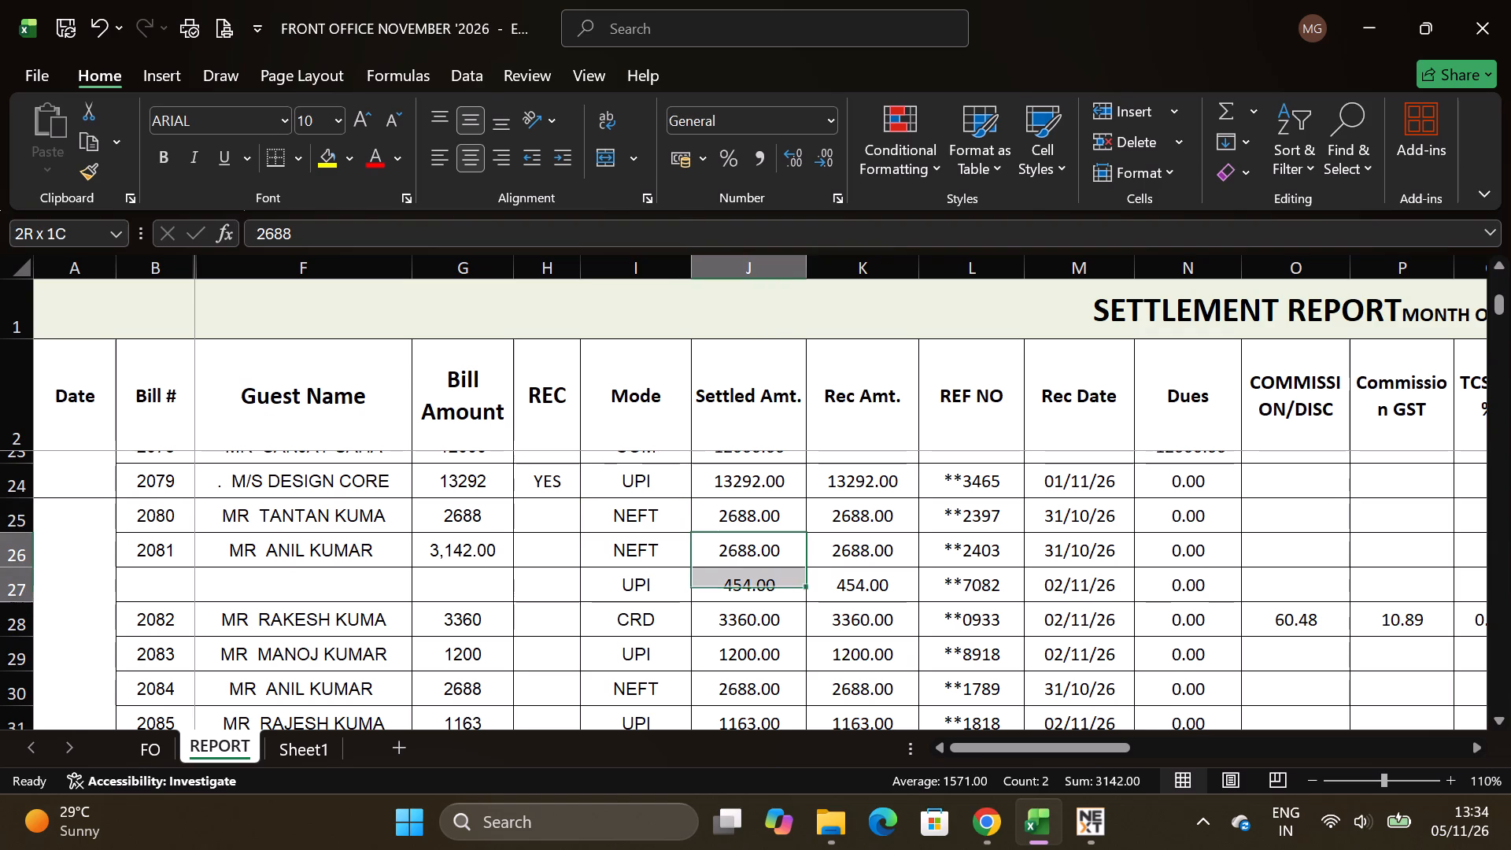
drag(766, 586, 766, 594)
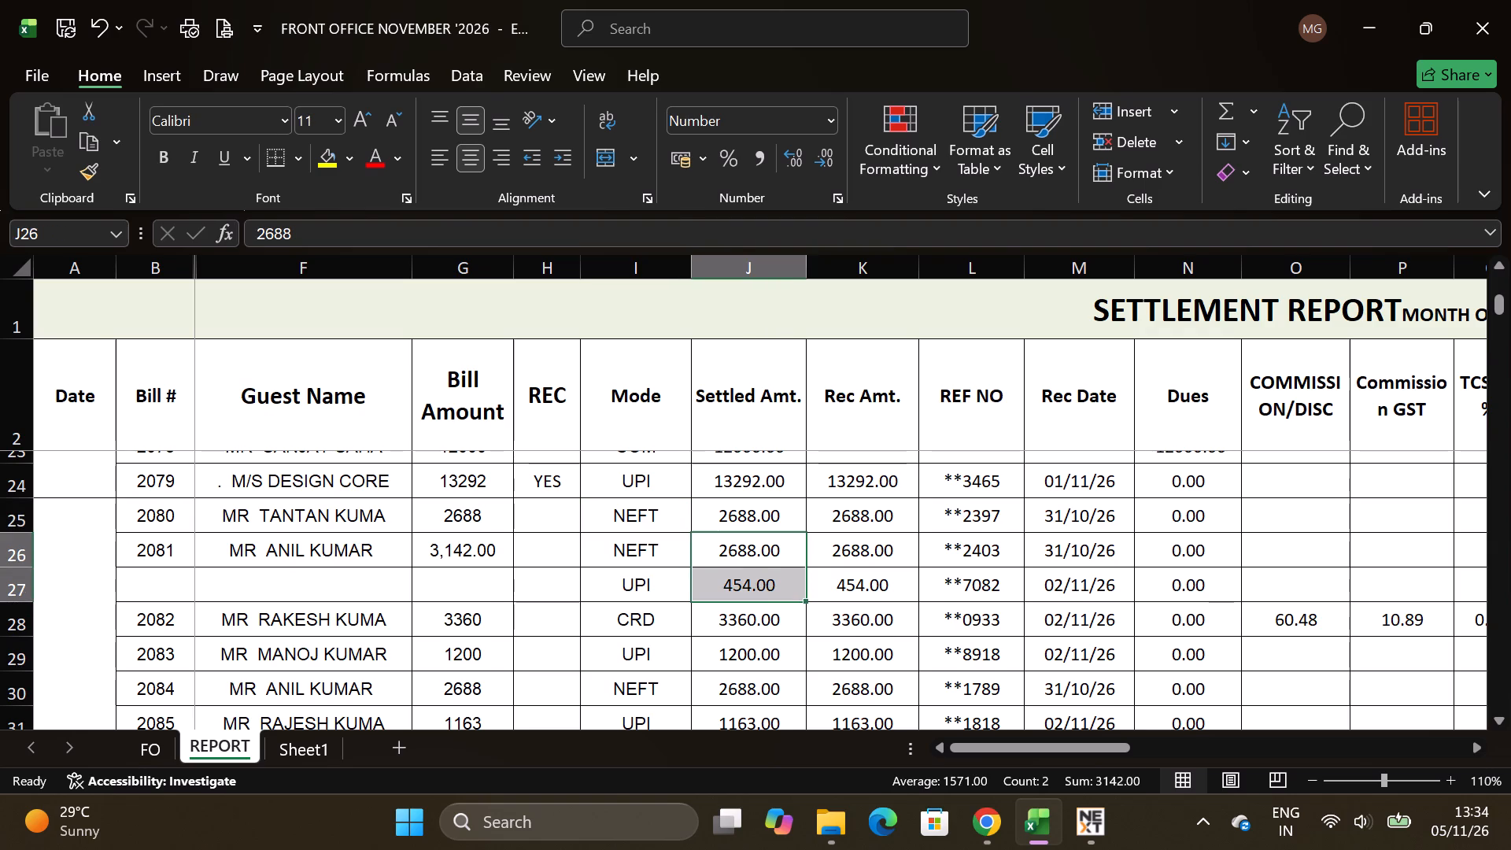
scroll(781, 573, down, 1)
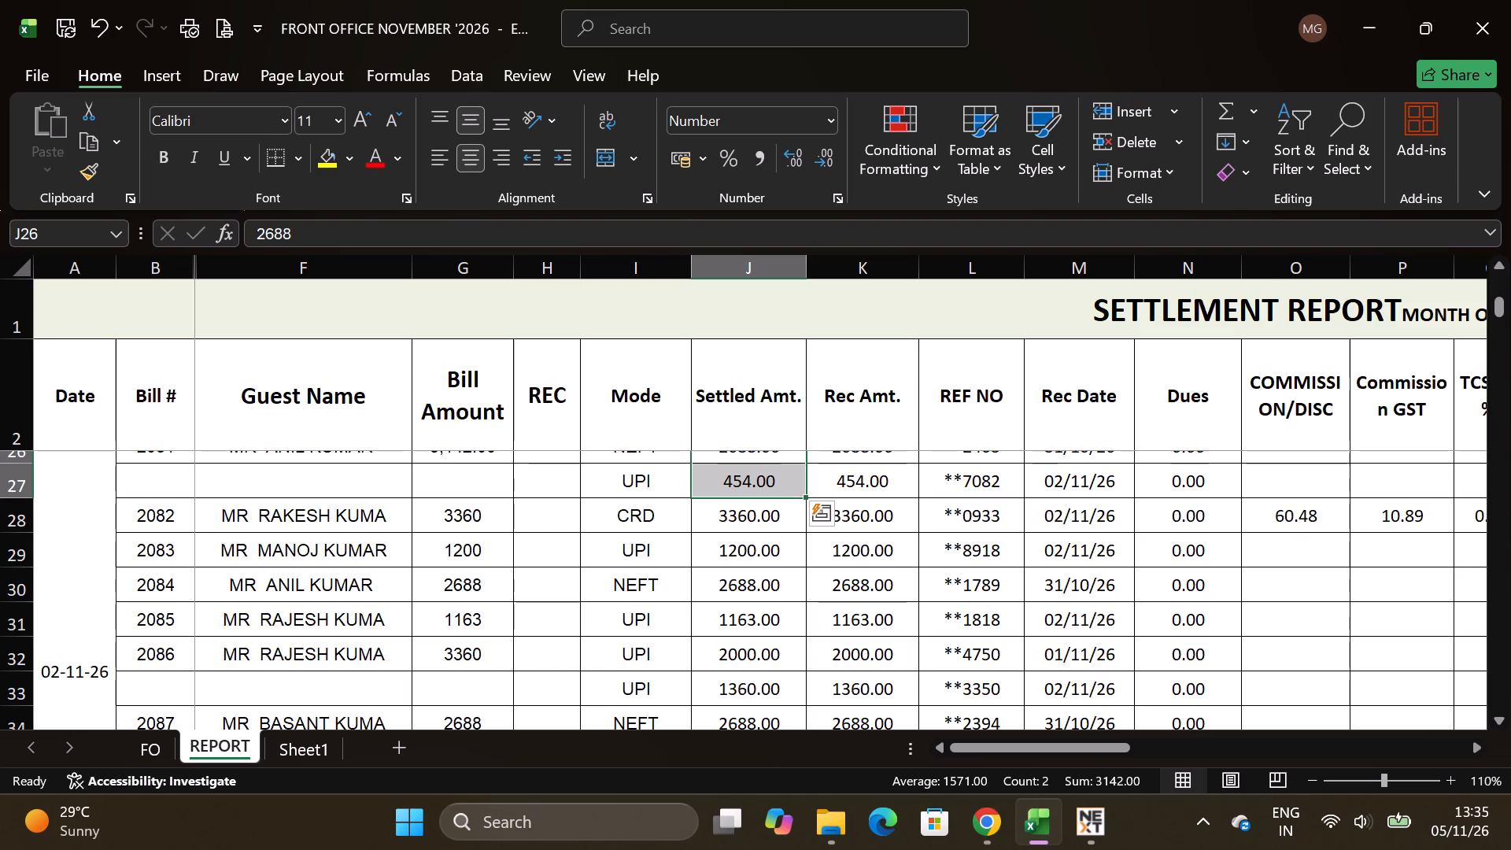
key(alt+Tab)
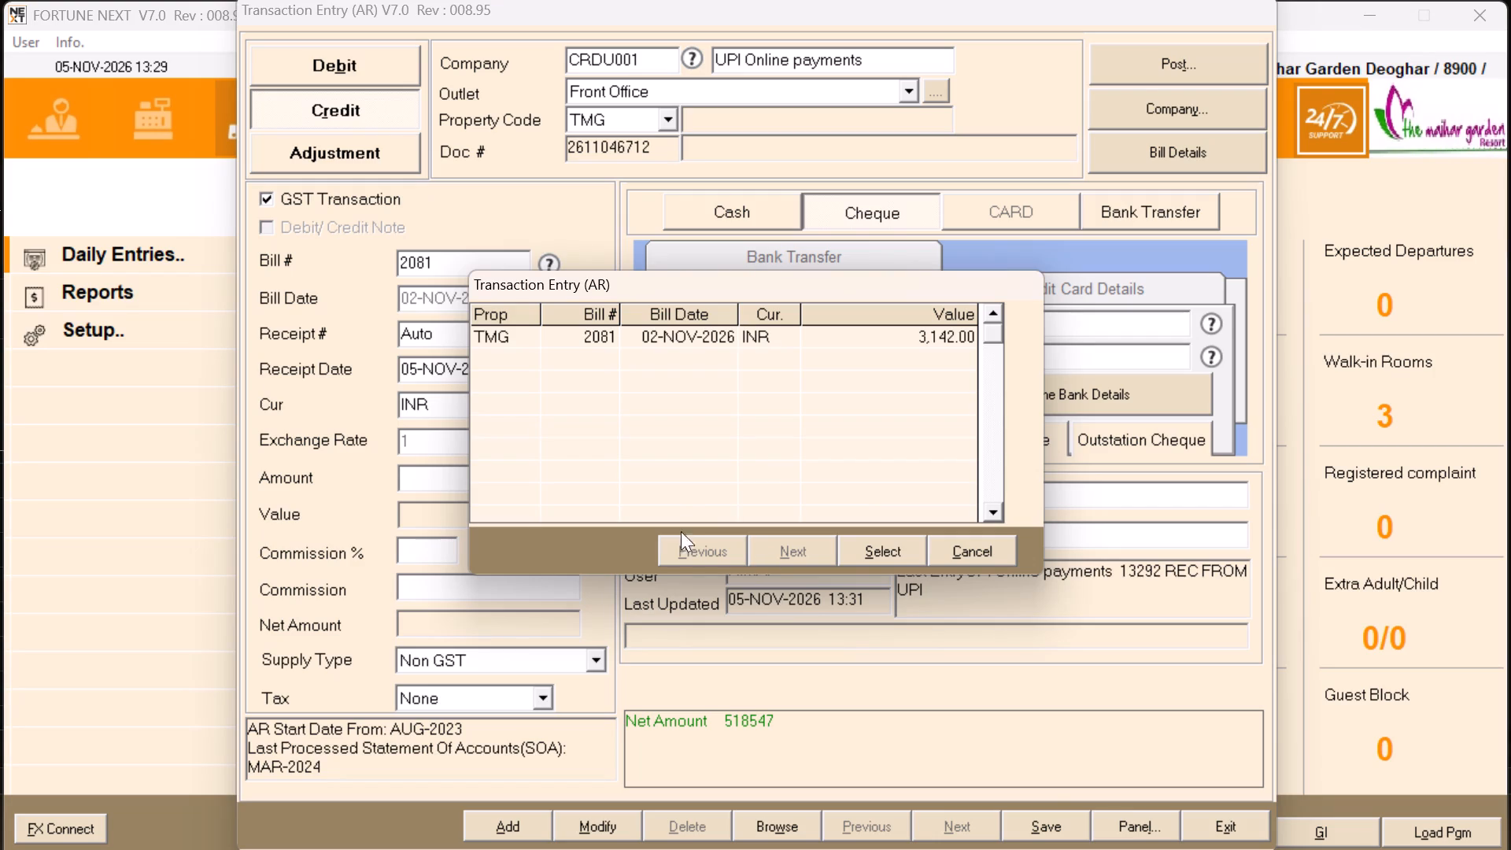
click(973, 554)
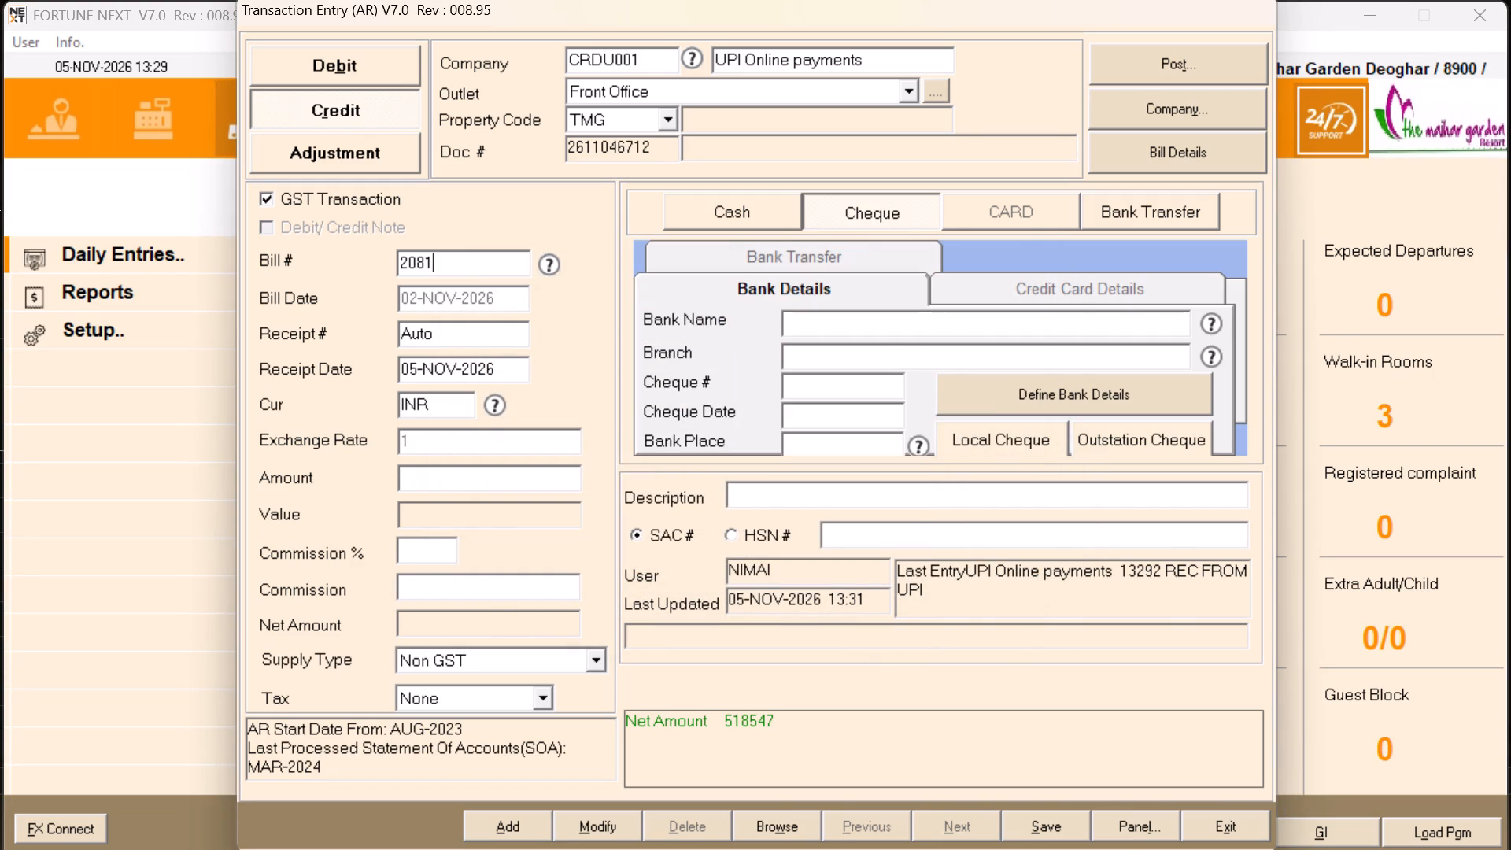
Replace the credit entry's bill number with 2083, checking it in the Excel report, look up the matching bill, and close the lookup.
key(BackSpace)
key(alt+Tab)
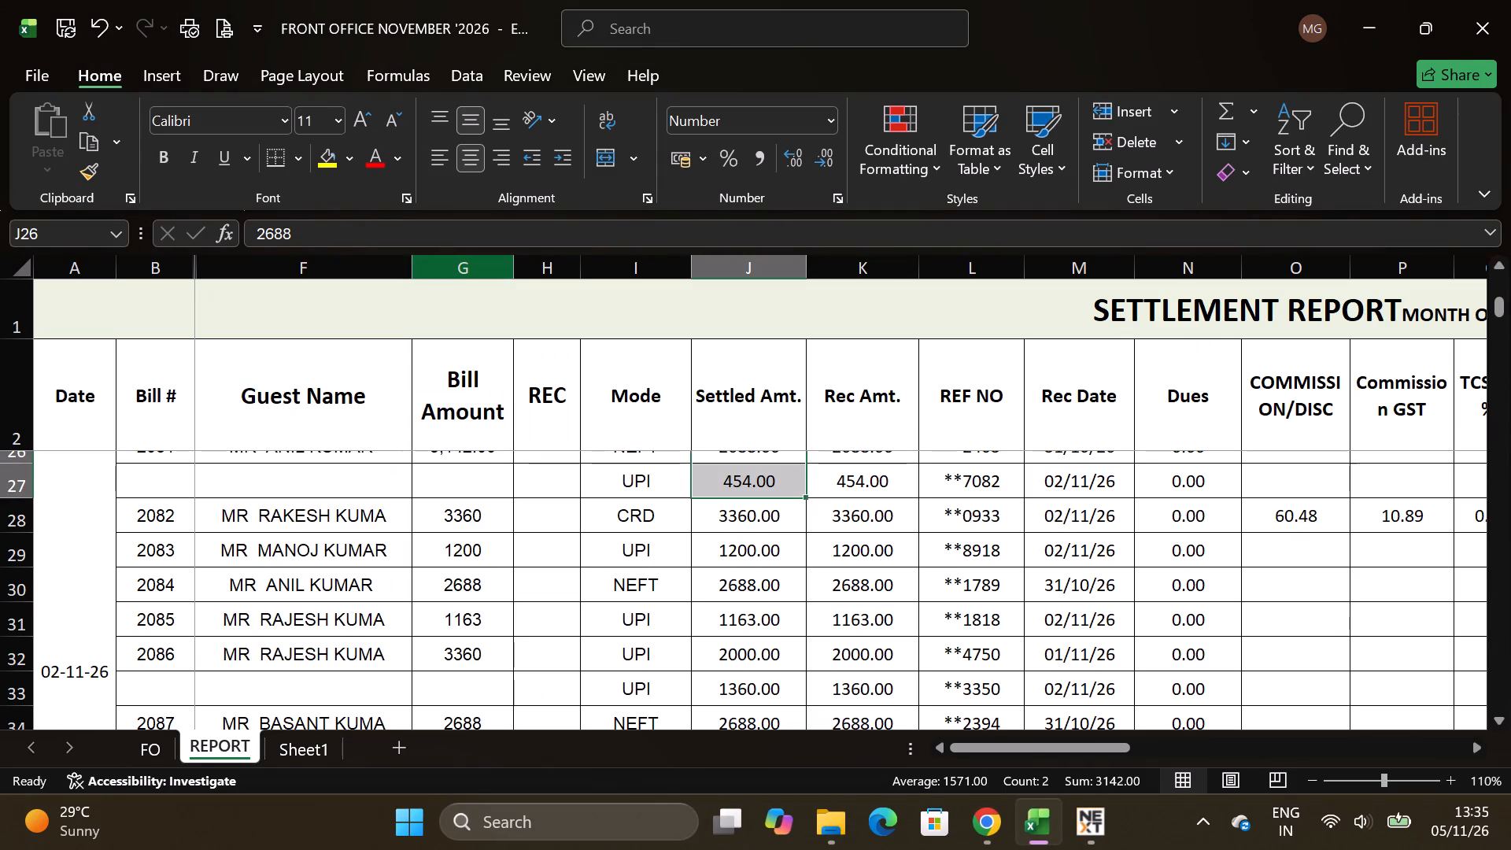
scroll(461, 364, up, 1)
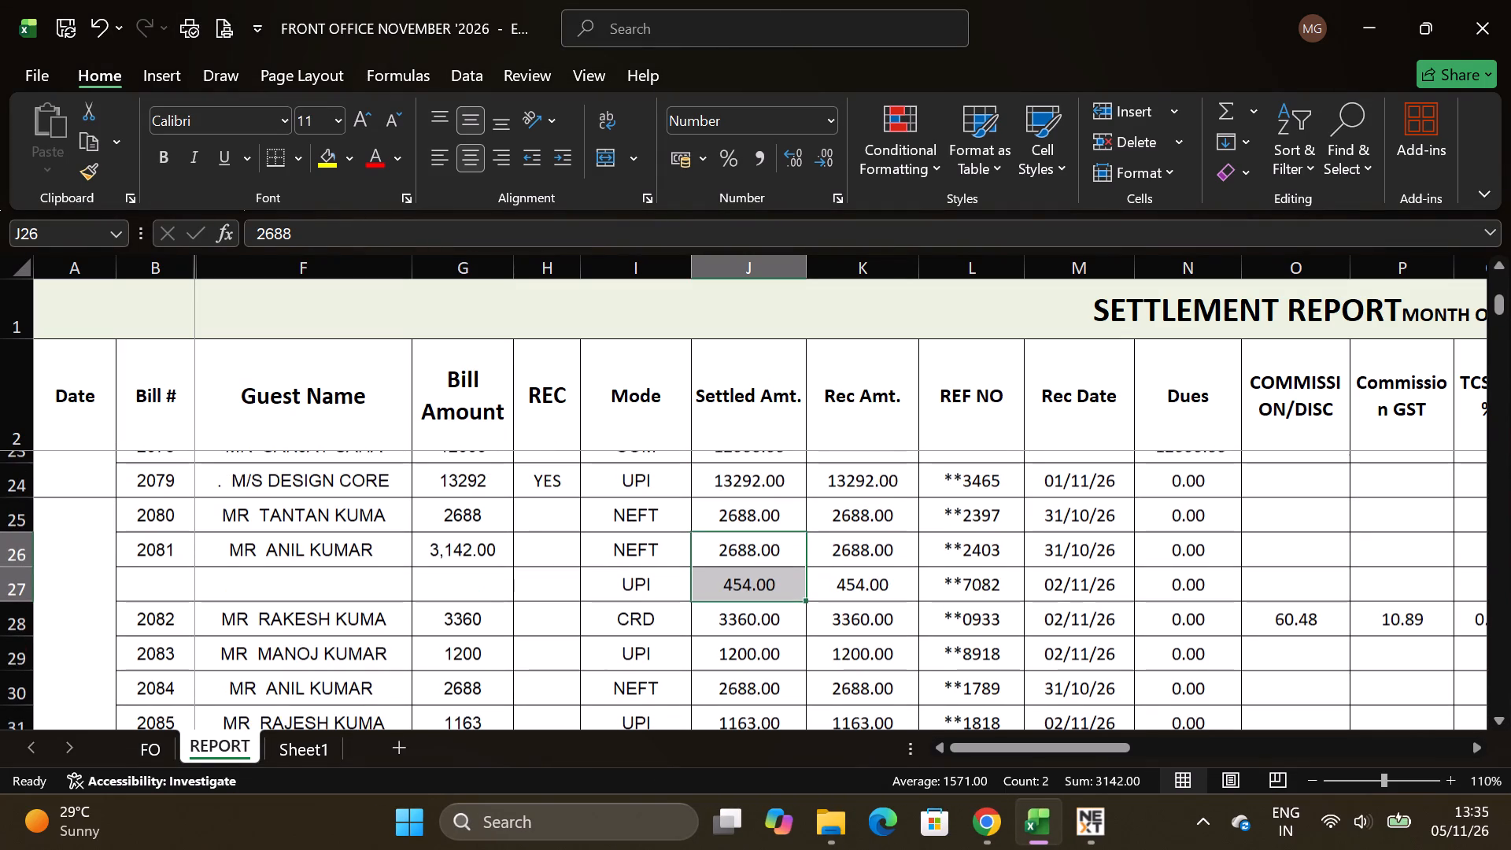
scroll(756, 636, down, 1)
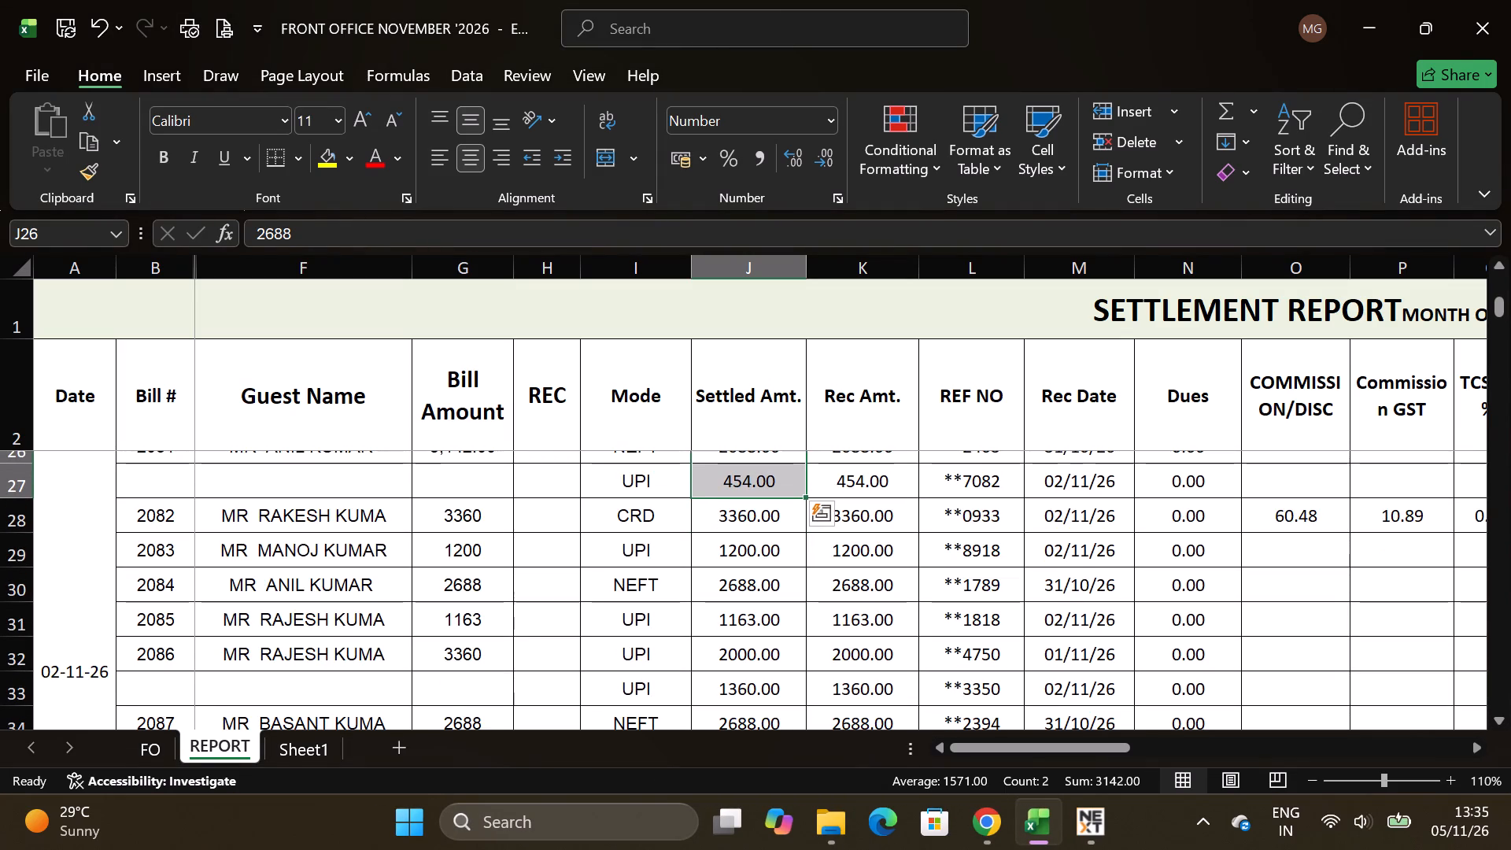
key(alt+Tab)
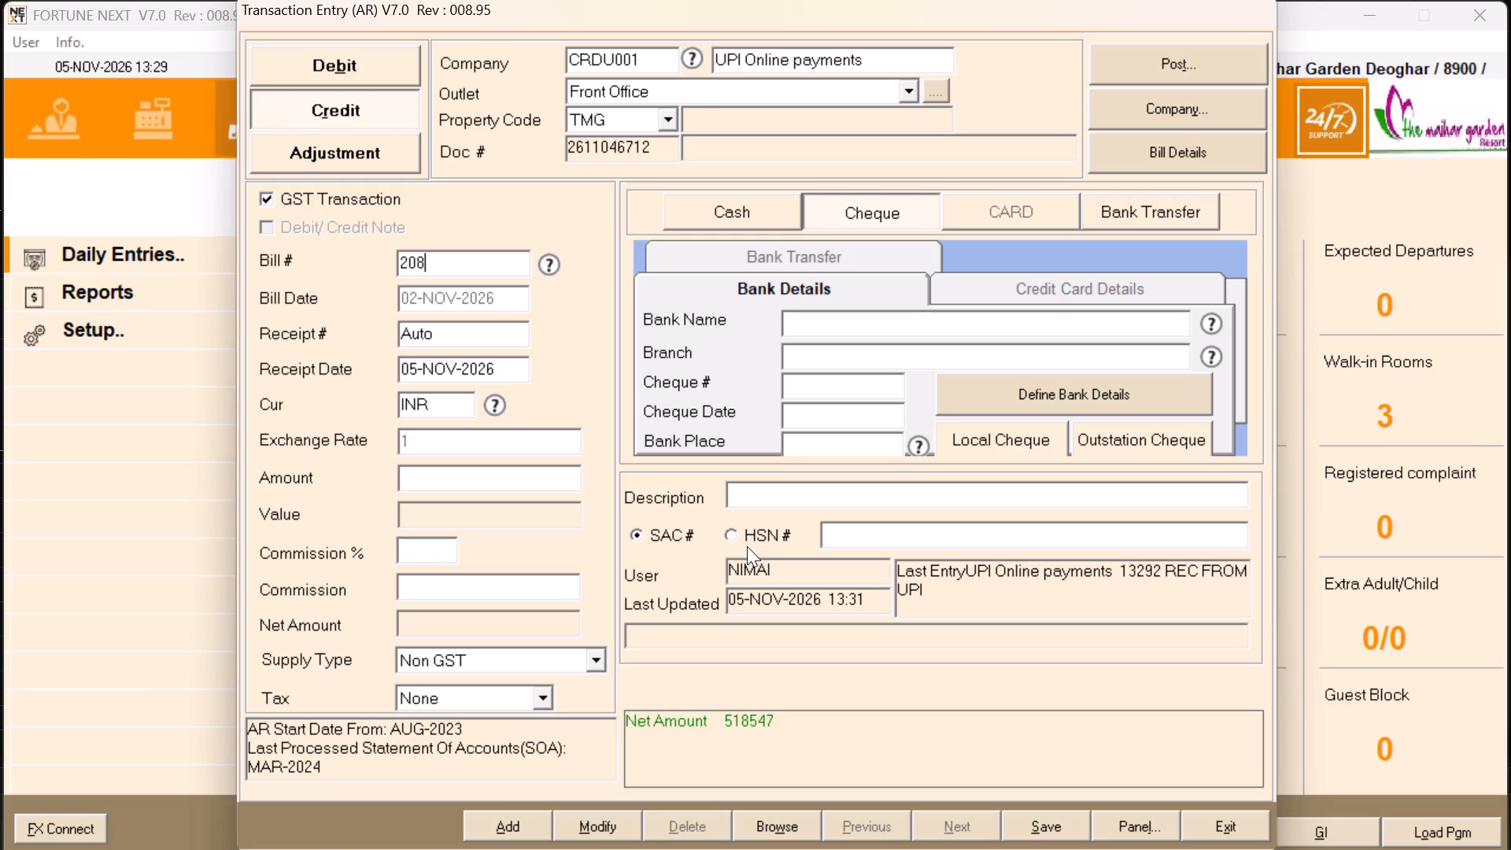
key(3)
key(Return)
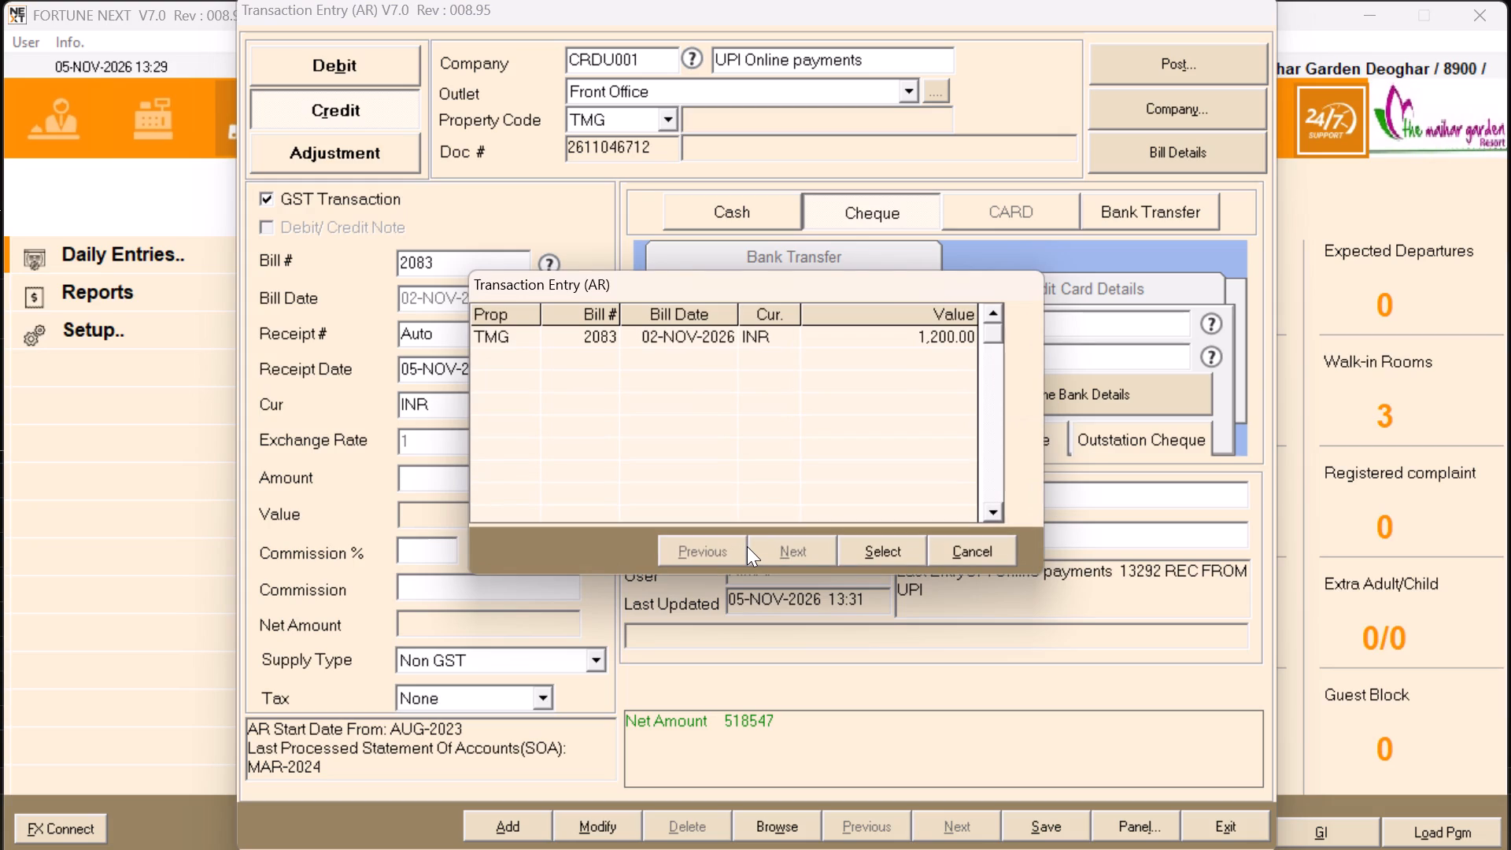
click(988, 556)
Look up bill 2084 in the credit entry, compare it with its row in the Excel settlement report, and close the lookup without selecting.
key(alt+Tab)
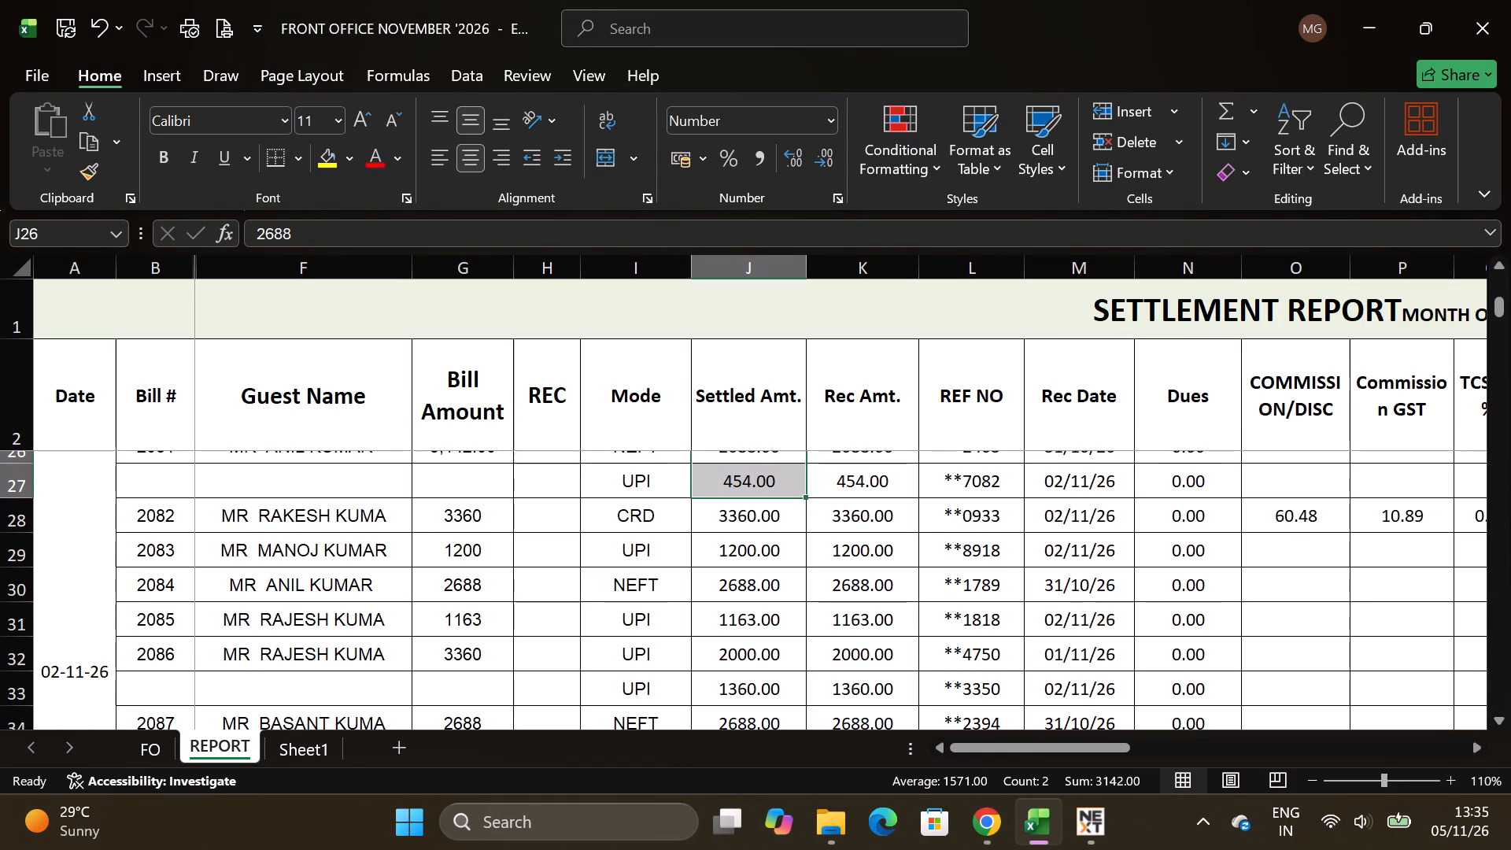
click(656, 557)
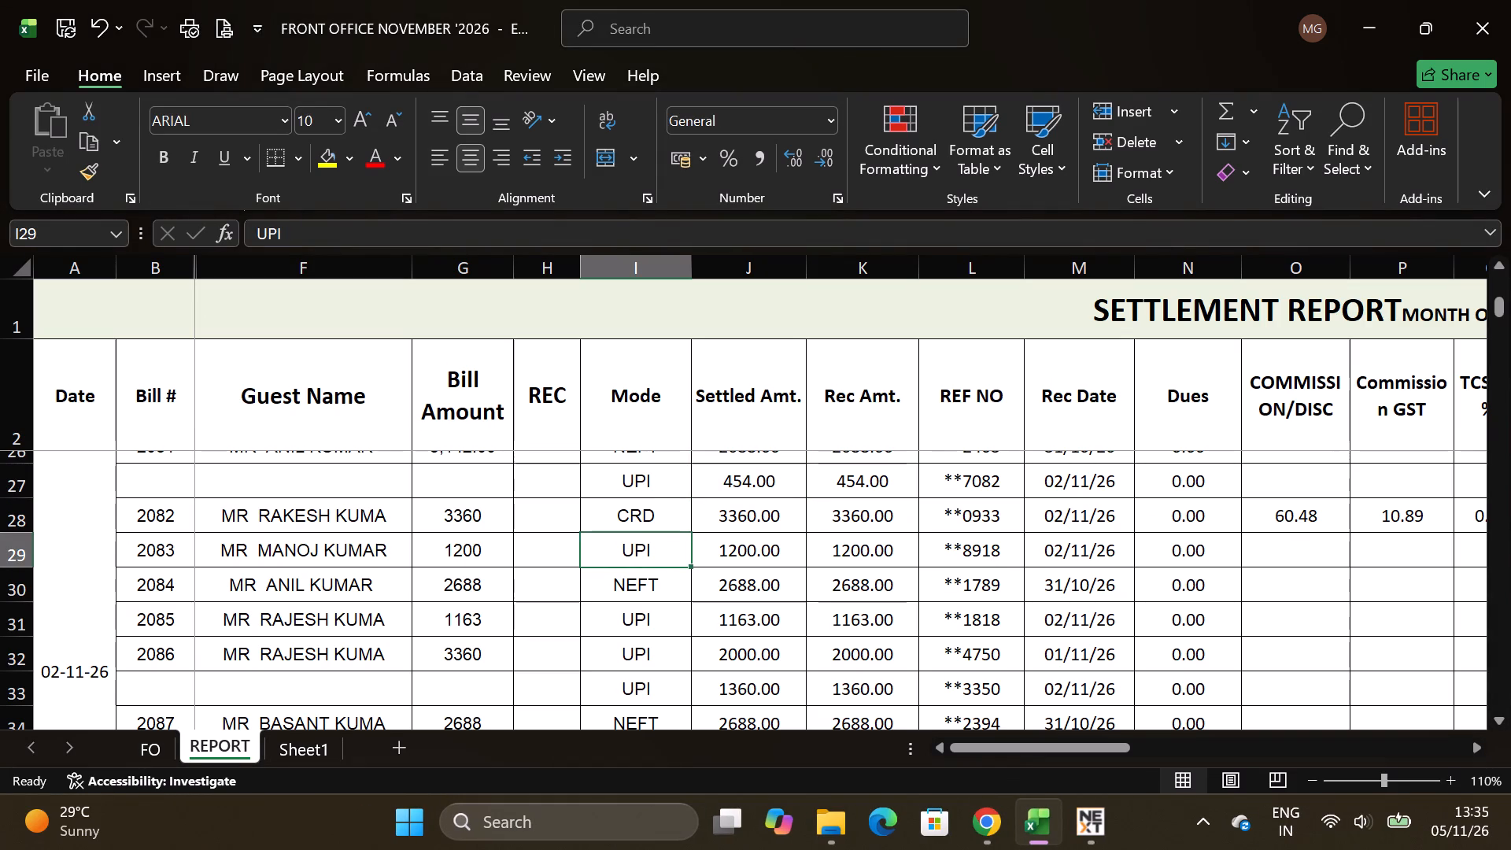
click(652, 577)
key(alt+Tab)
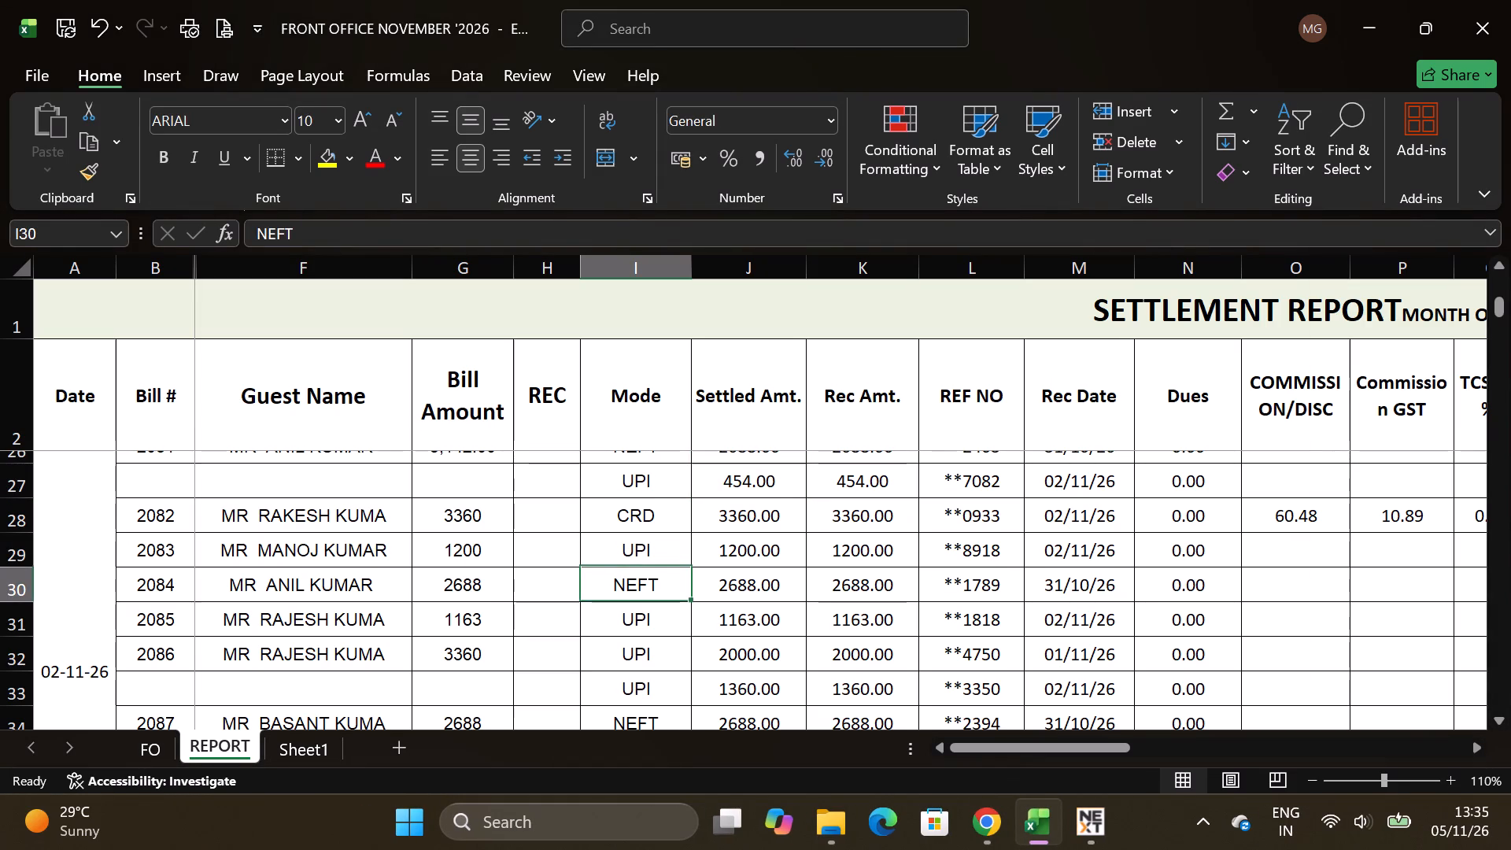
text(208)
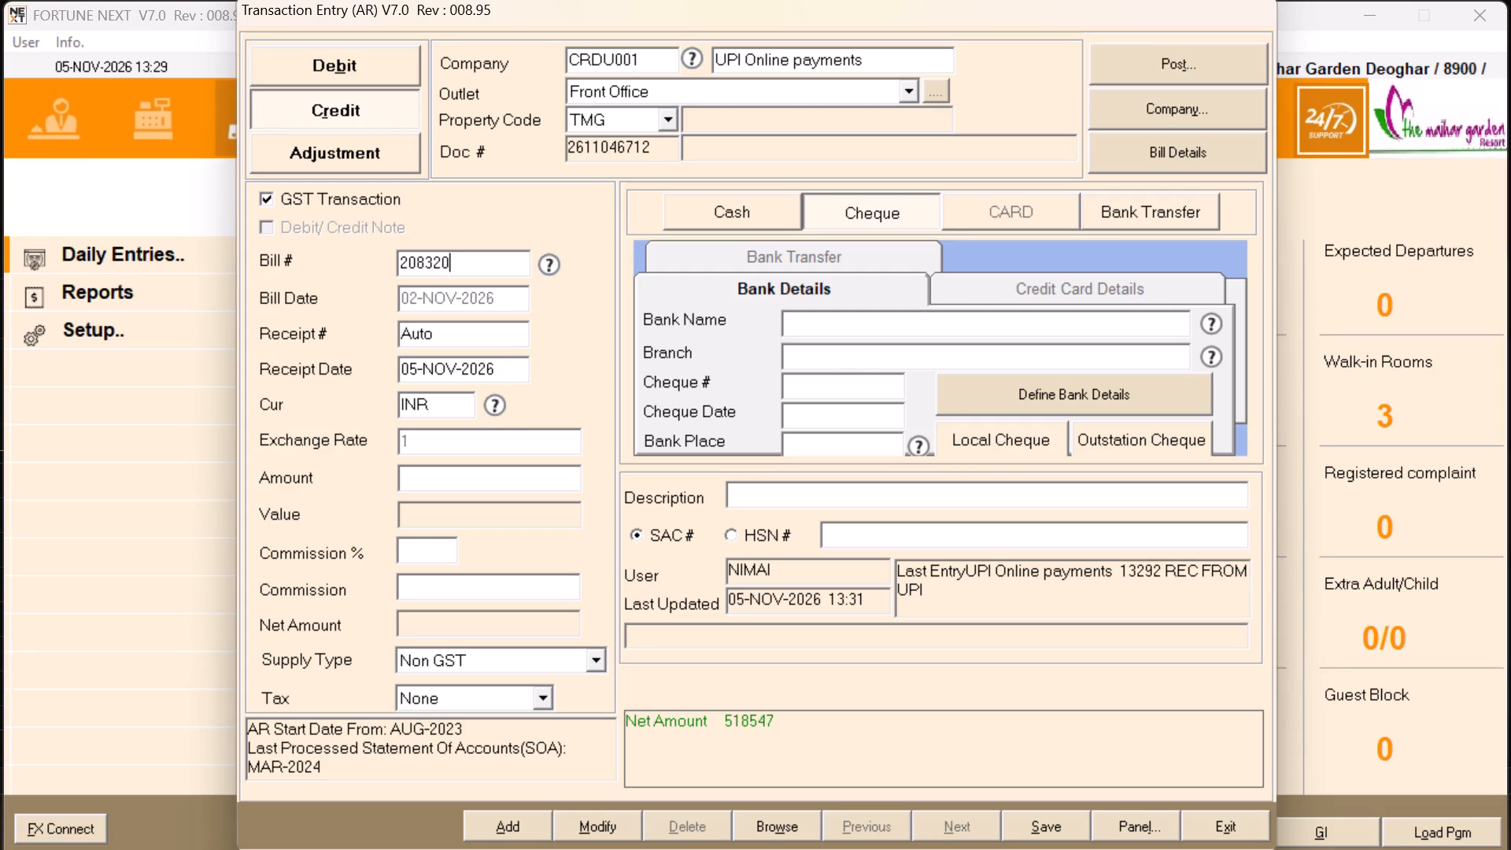
key(BackSpace)
key(Return)
key(BackSpace)
key(BackSpace)
key(BackSpace)
key(BackSpace)
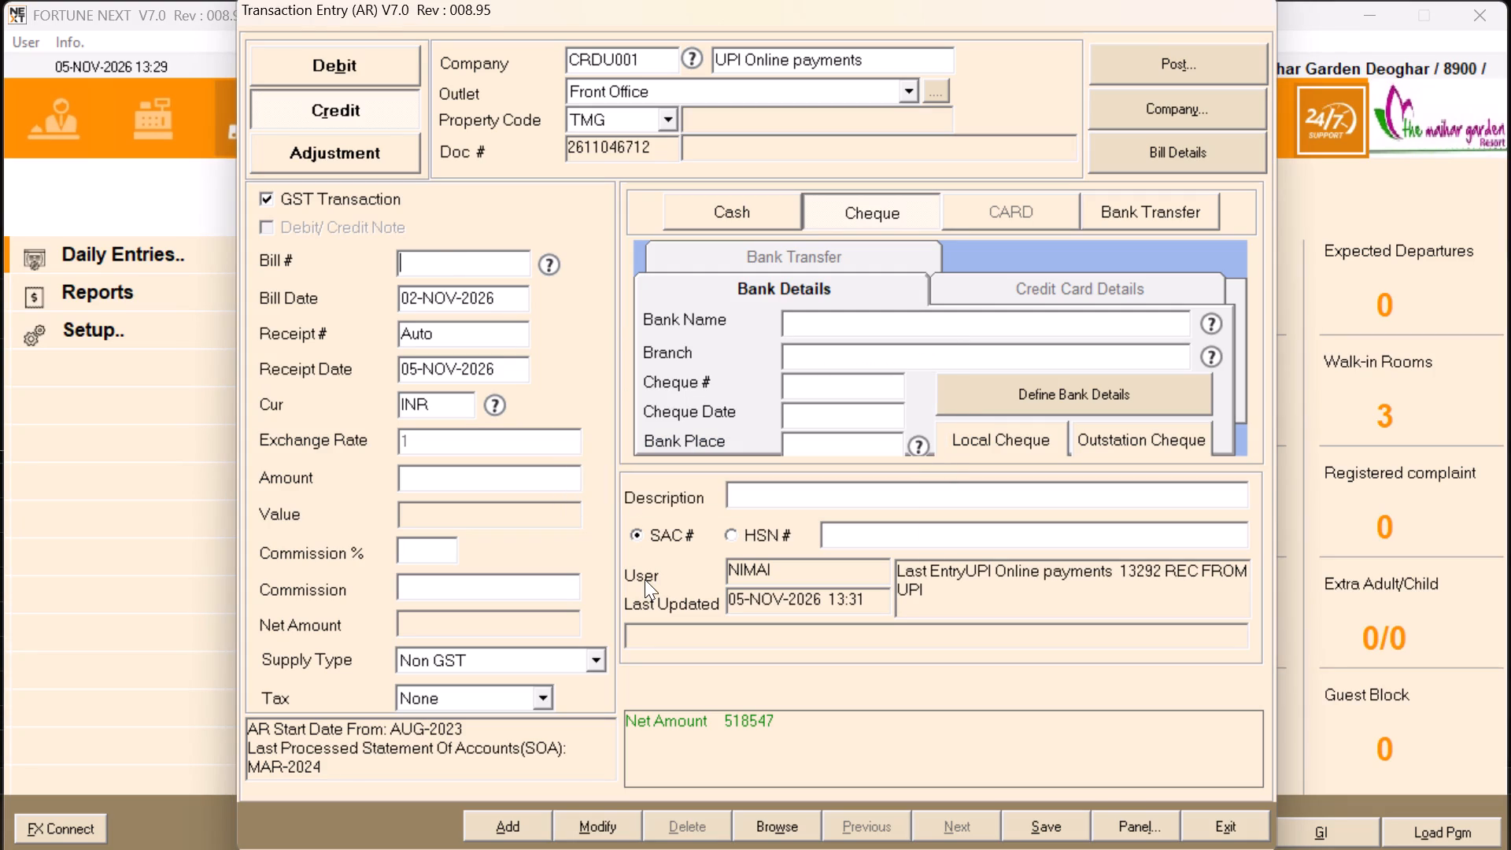
text(2084)
key(Return)
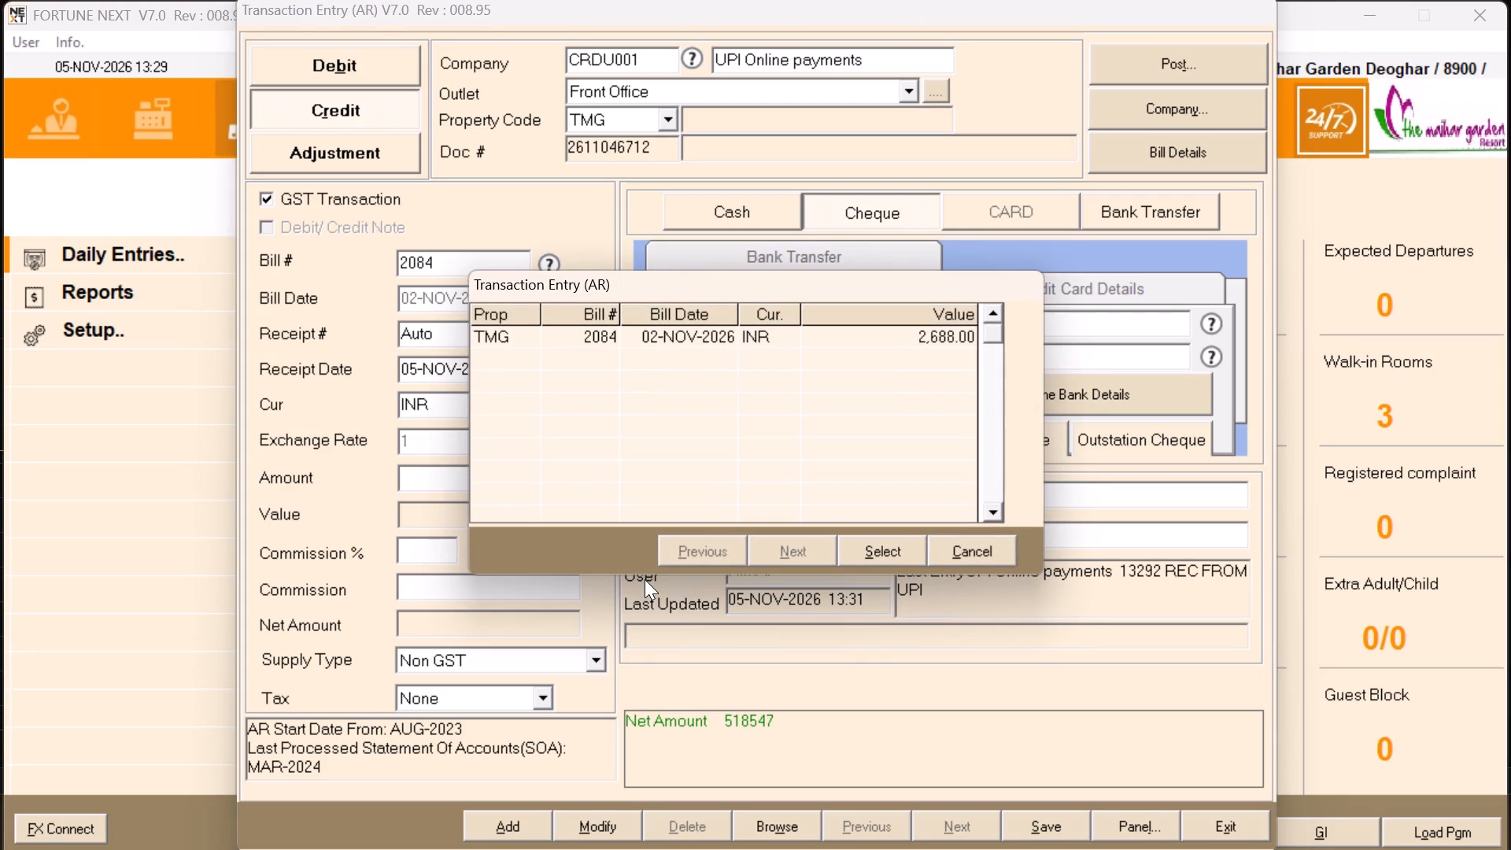
key(alt+Tab)
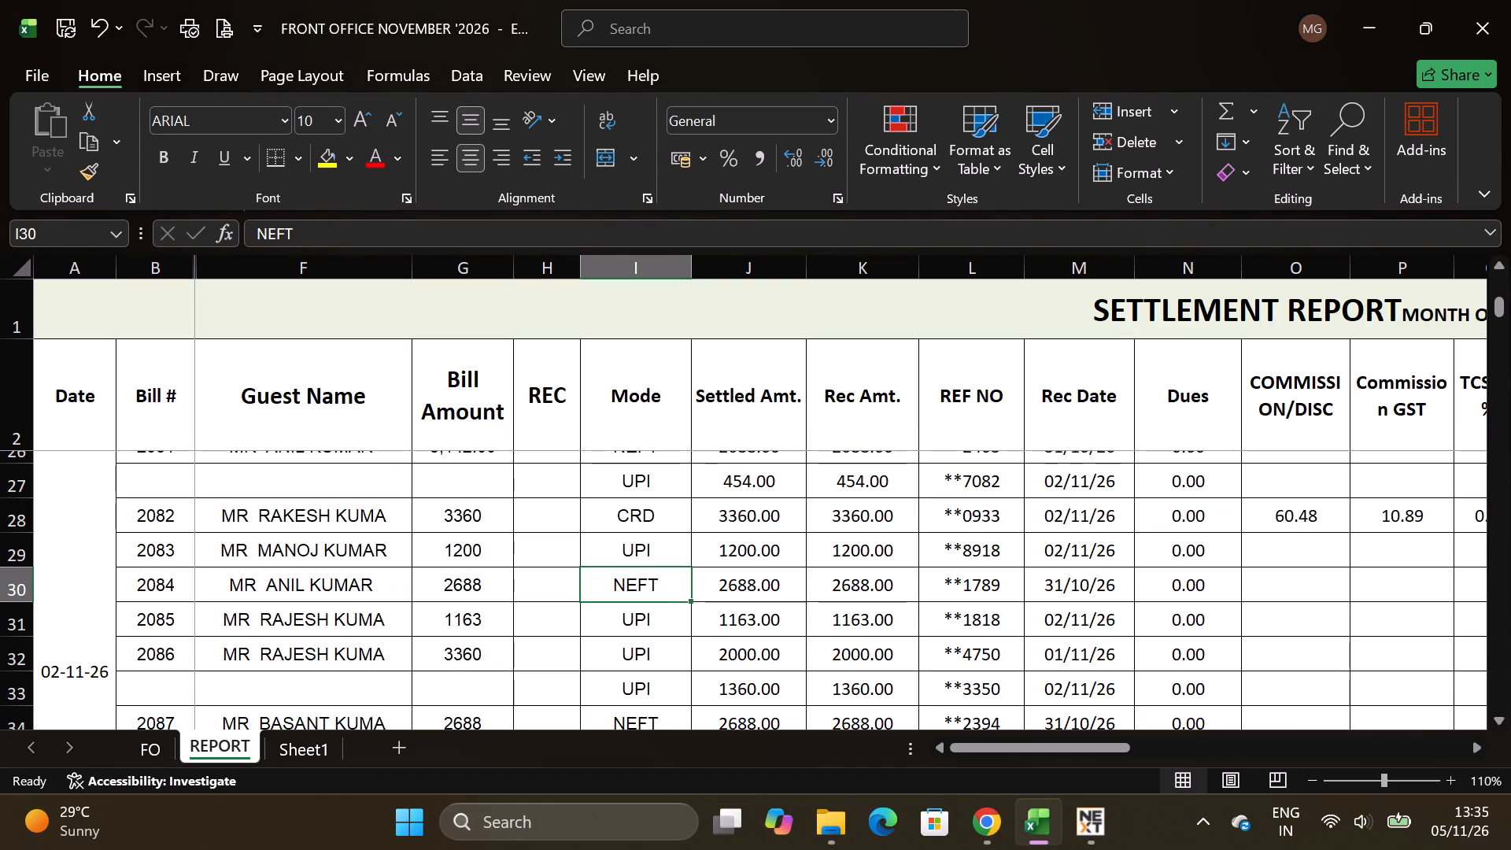
key(alt+Tab)
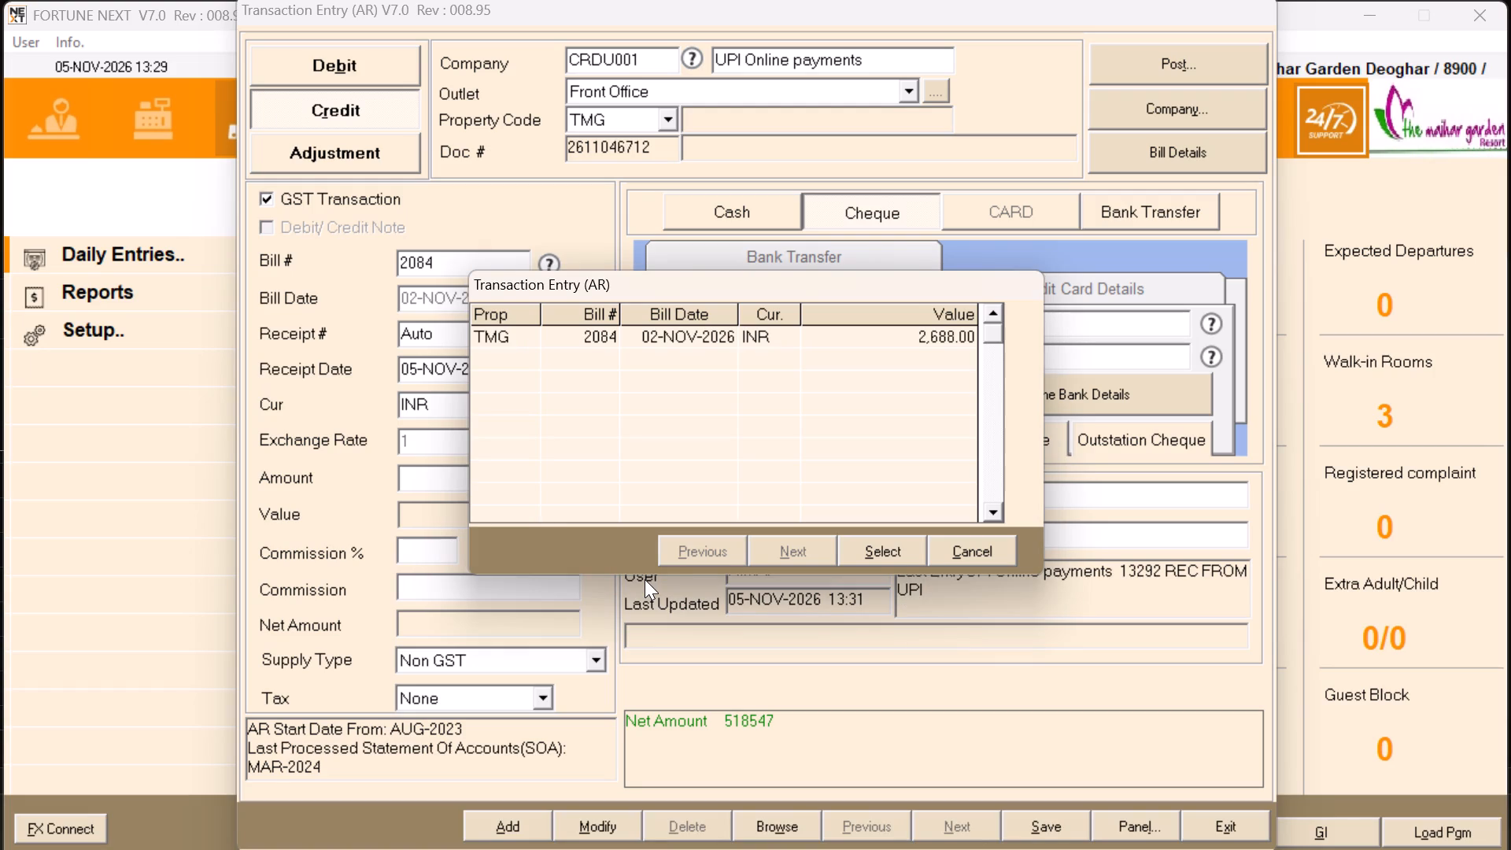
key(alt+Tab)
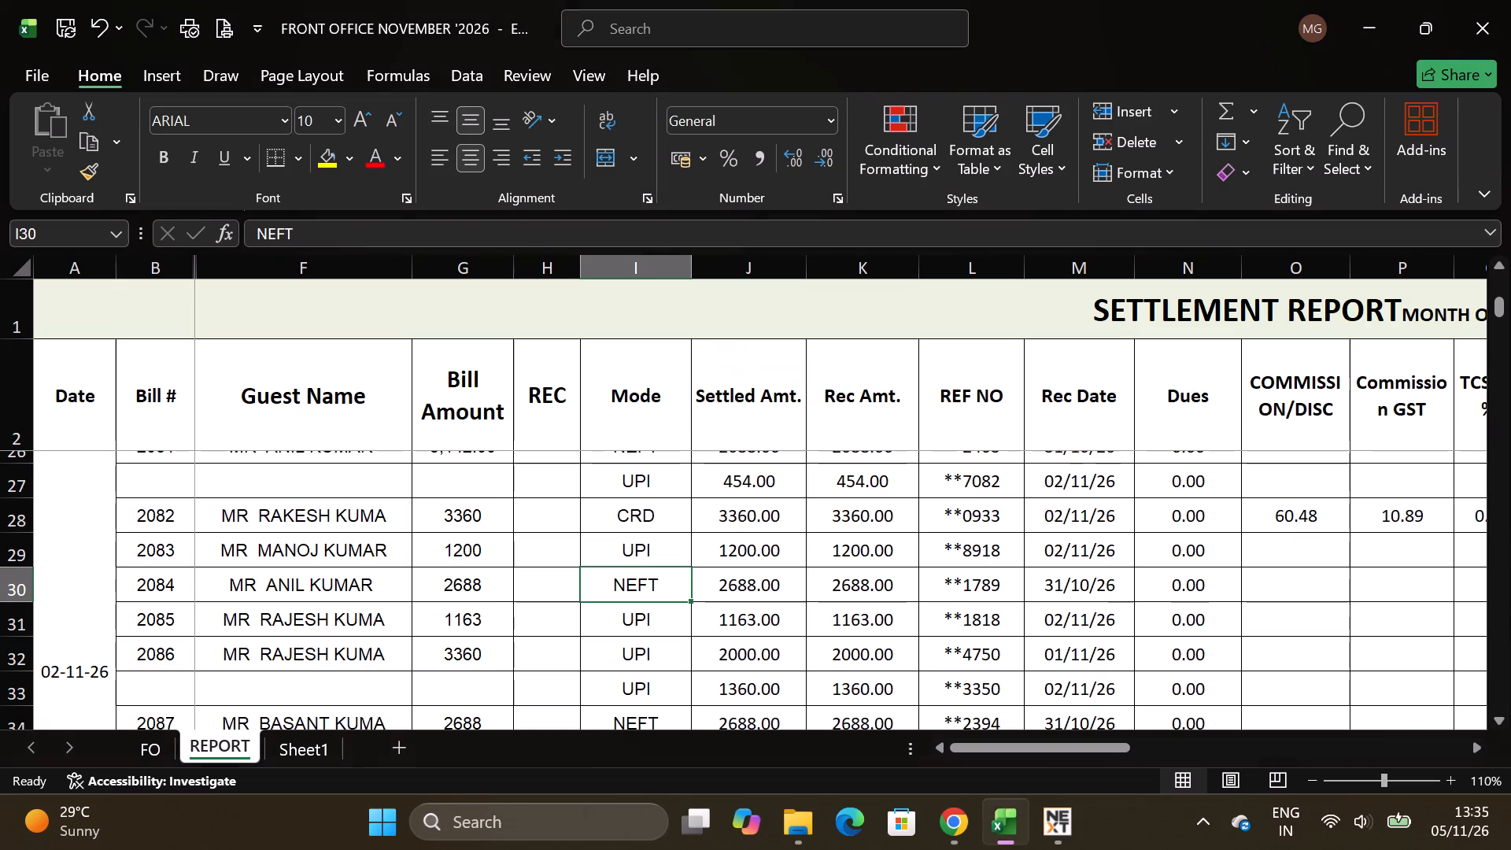
key(Down)
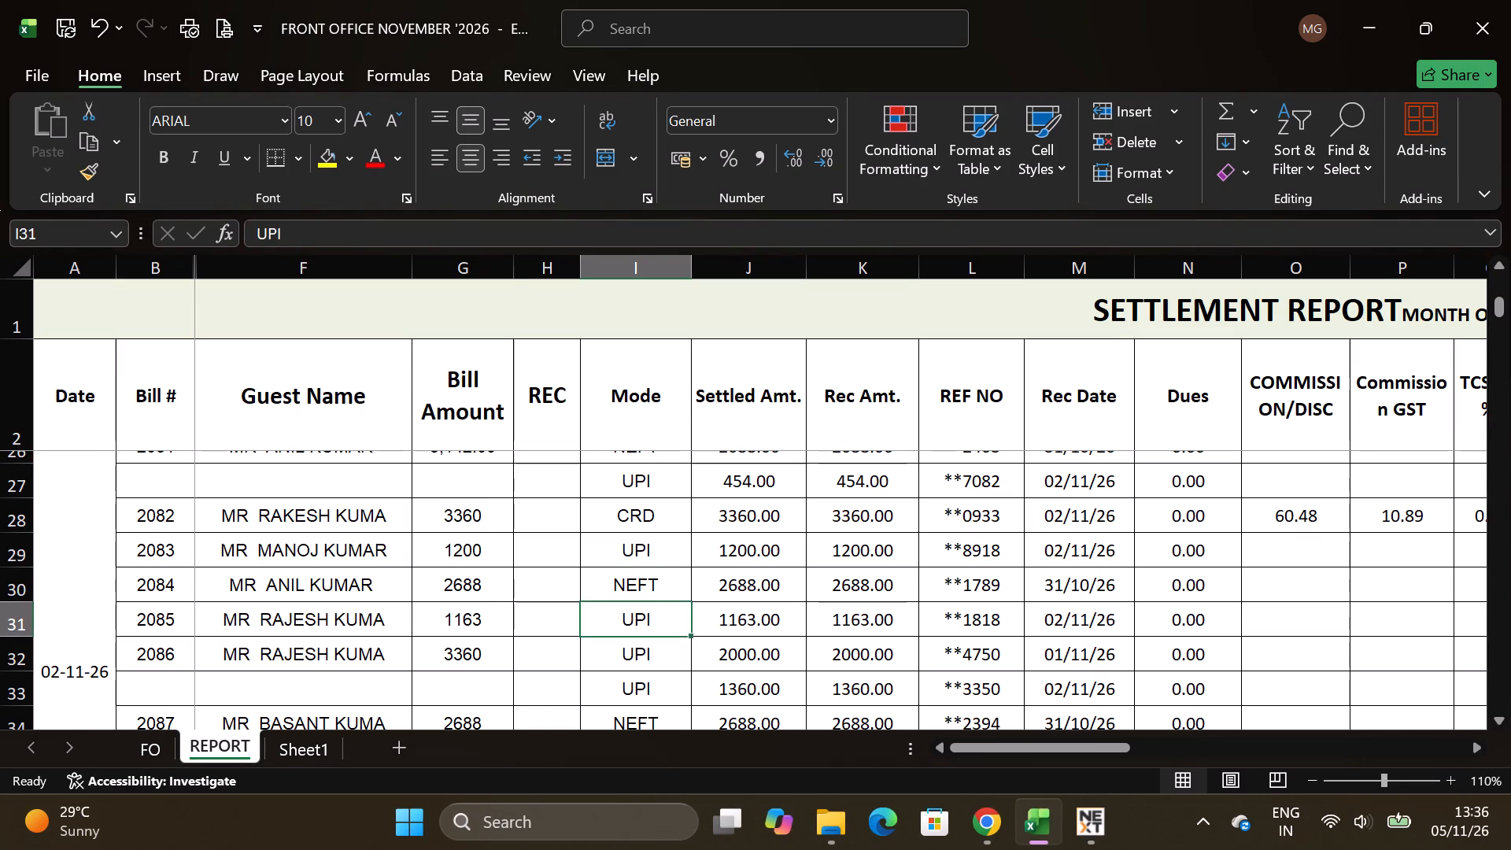
key(alt+Tab)
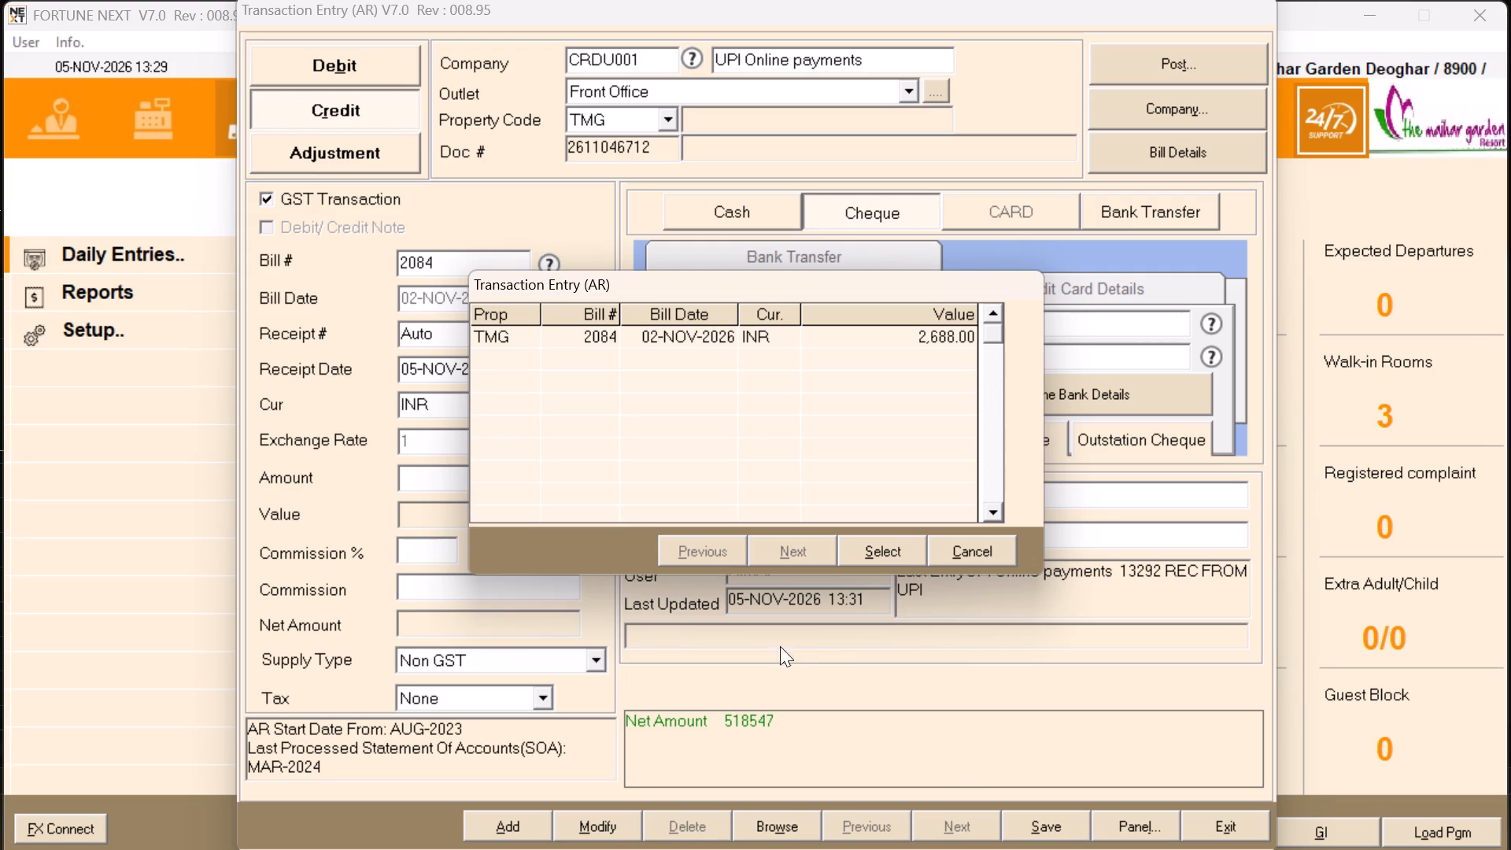
click(598, 767)
click(1007, 565)
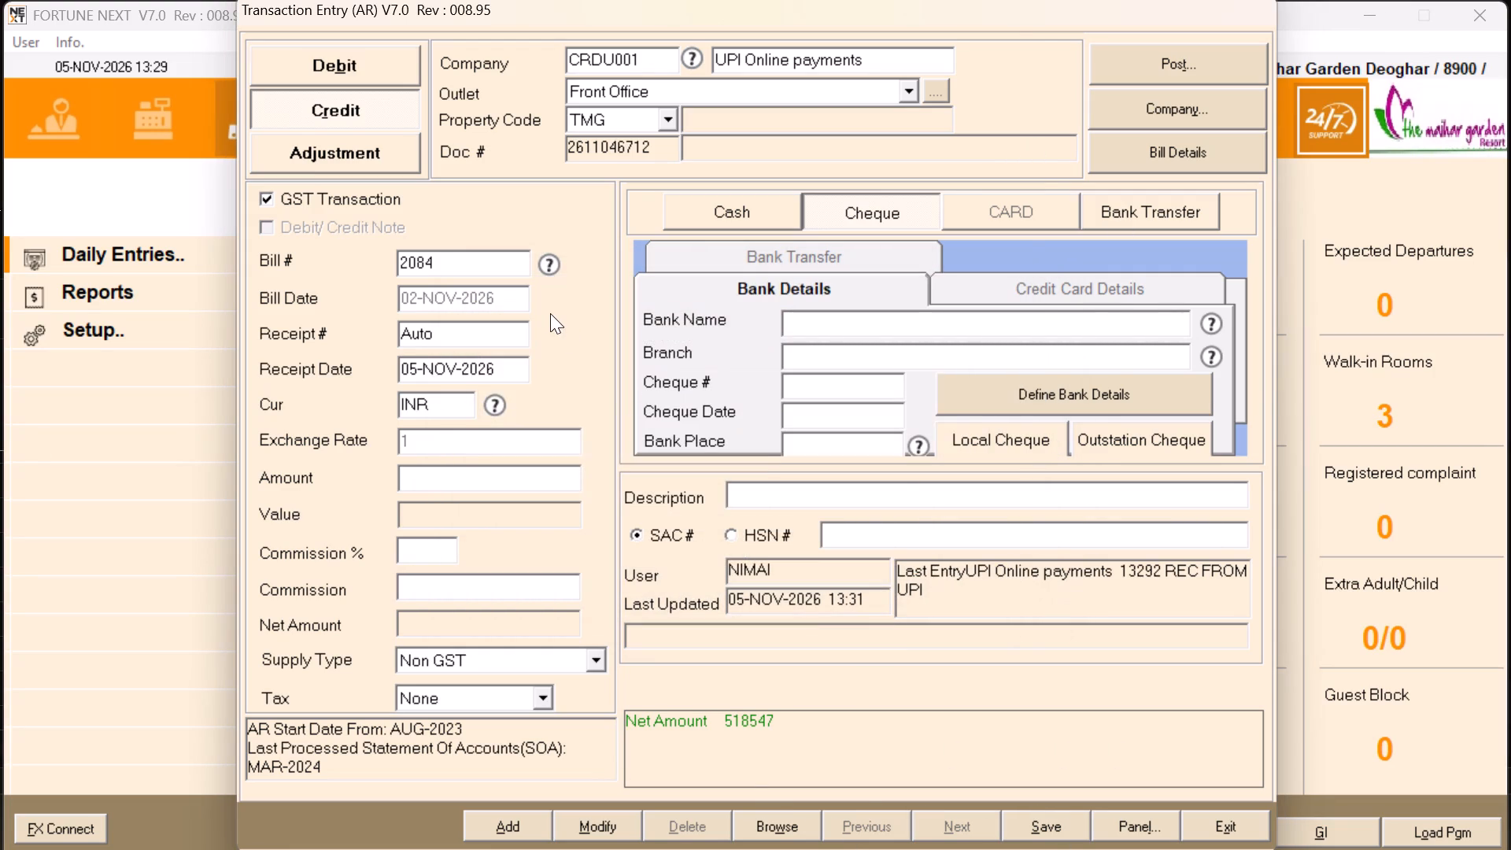
Look up bill 2085 in the credit entry, compare it with its row in the Excel settlement report, and close the lookup without selecting.
key(BackSpace)
key(5)
key(Return)
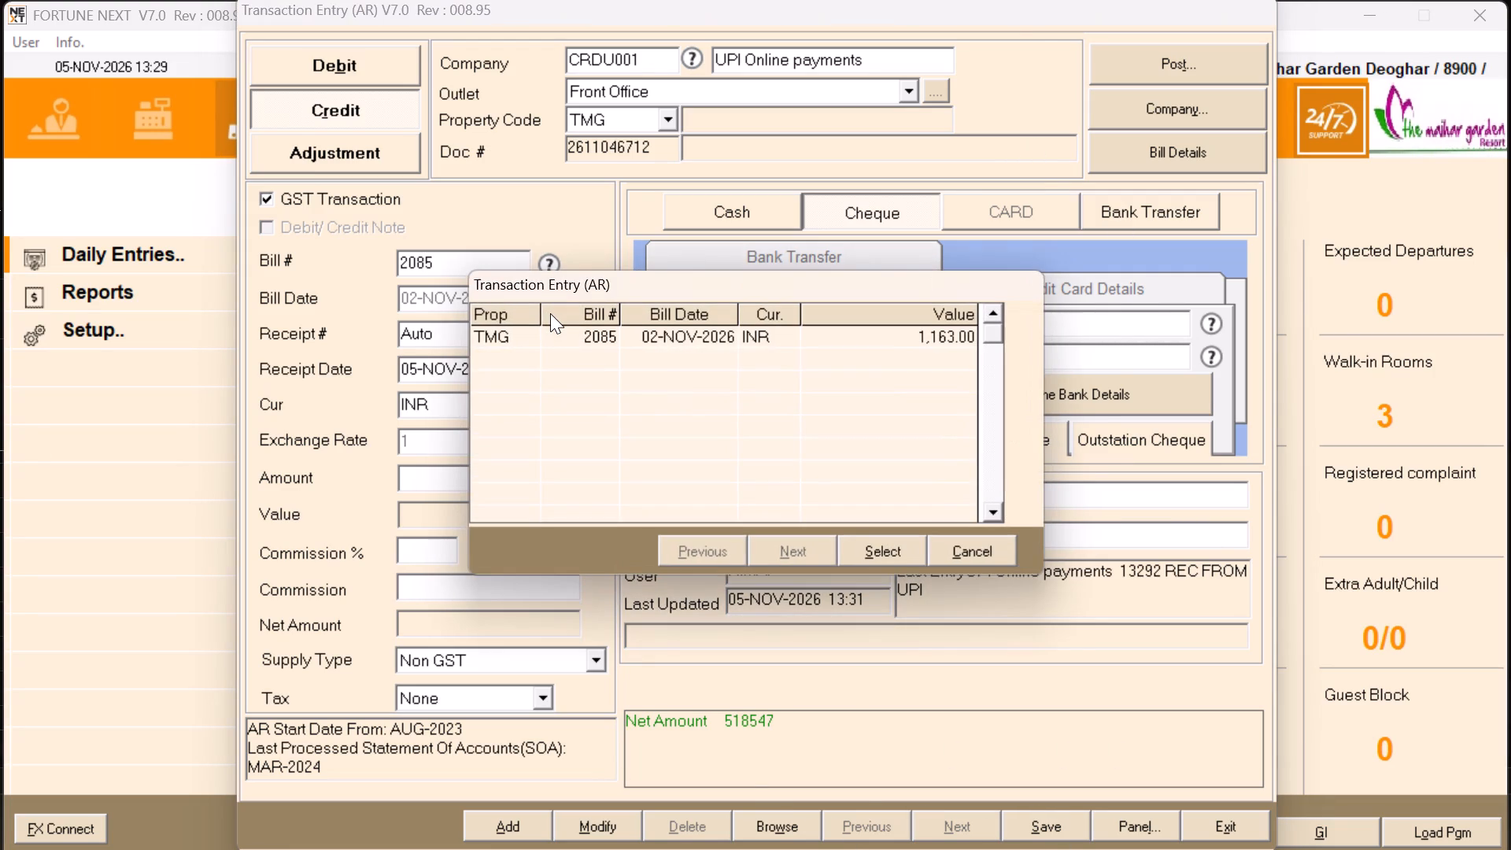
key(alt+Tab)
key(alt+Tab)
key(alt+Tab)
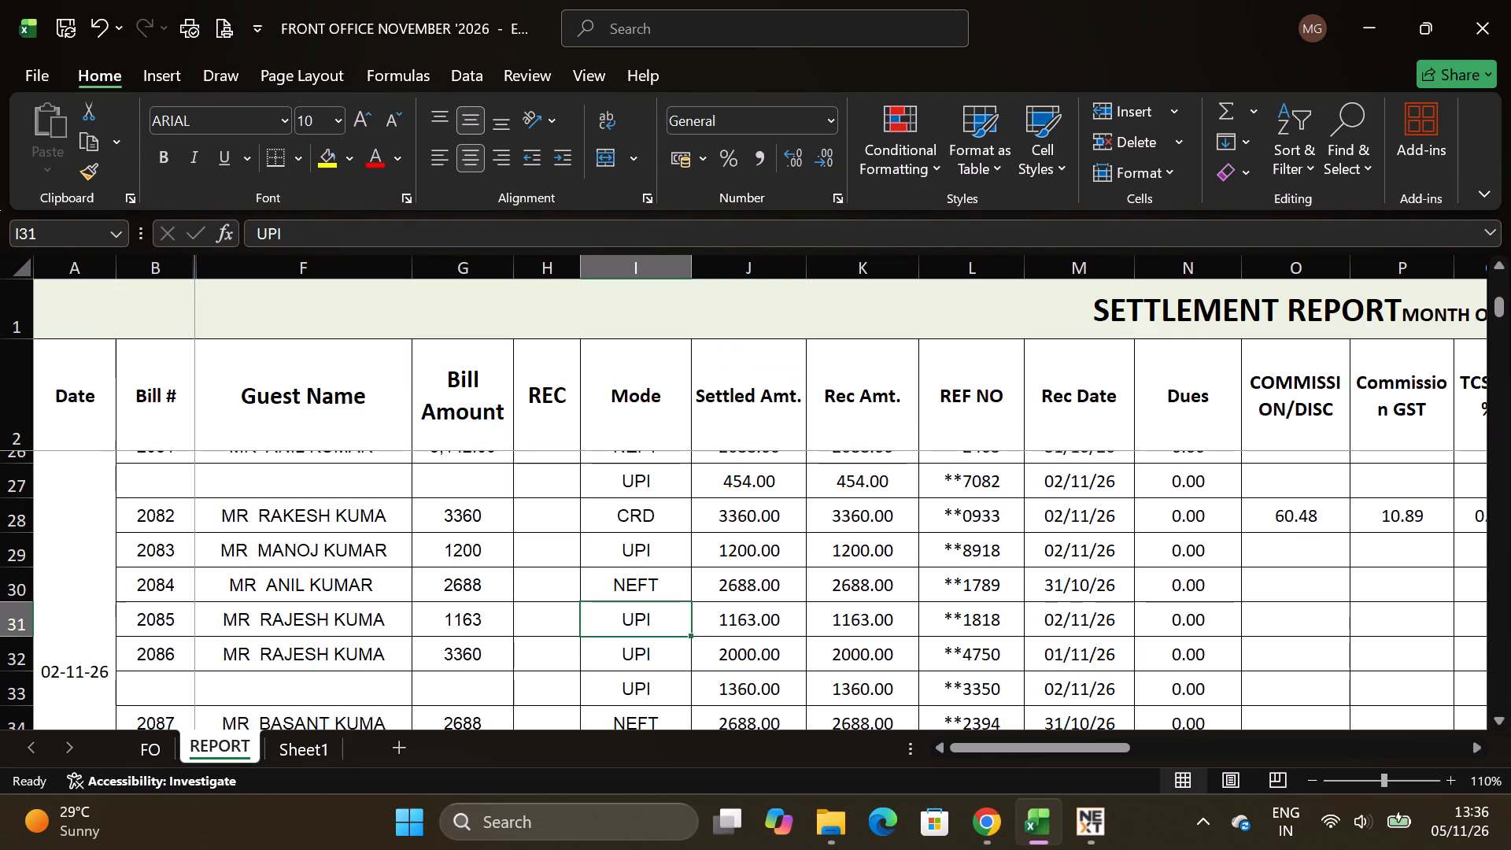
key(Down)
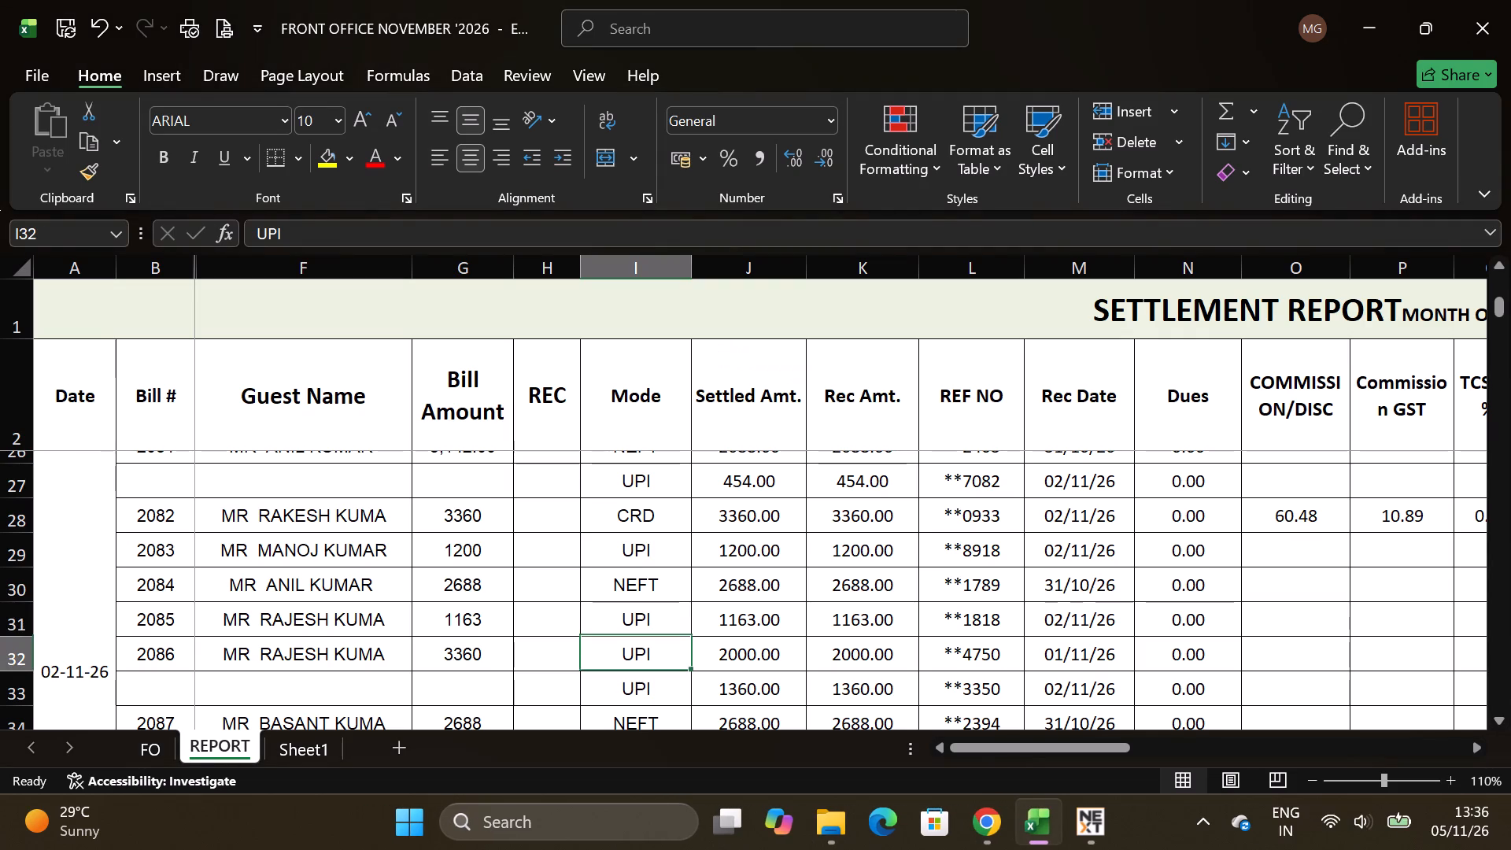
key(alt+Tab)
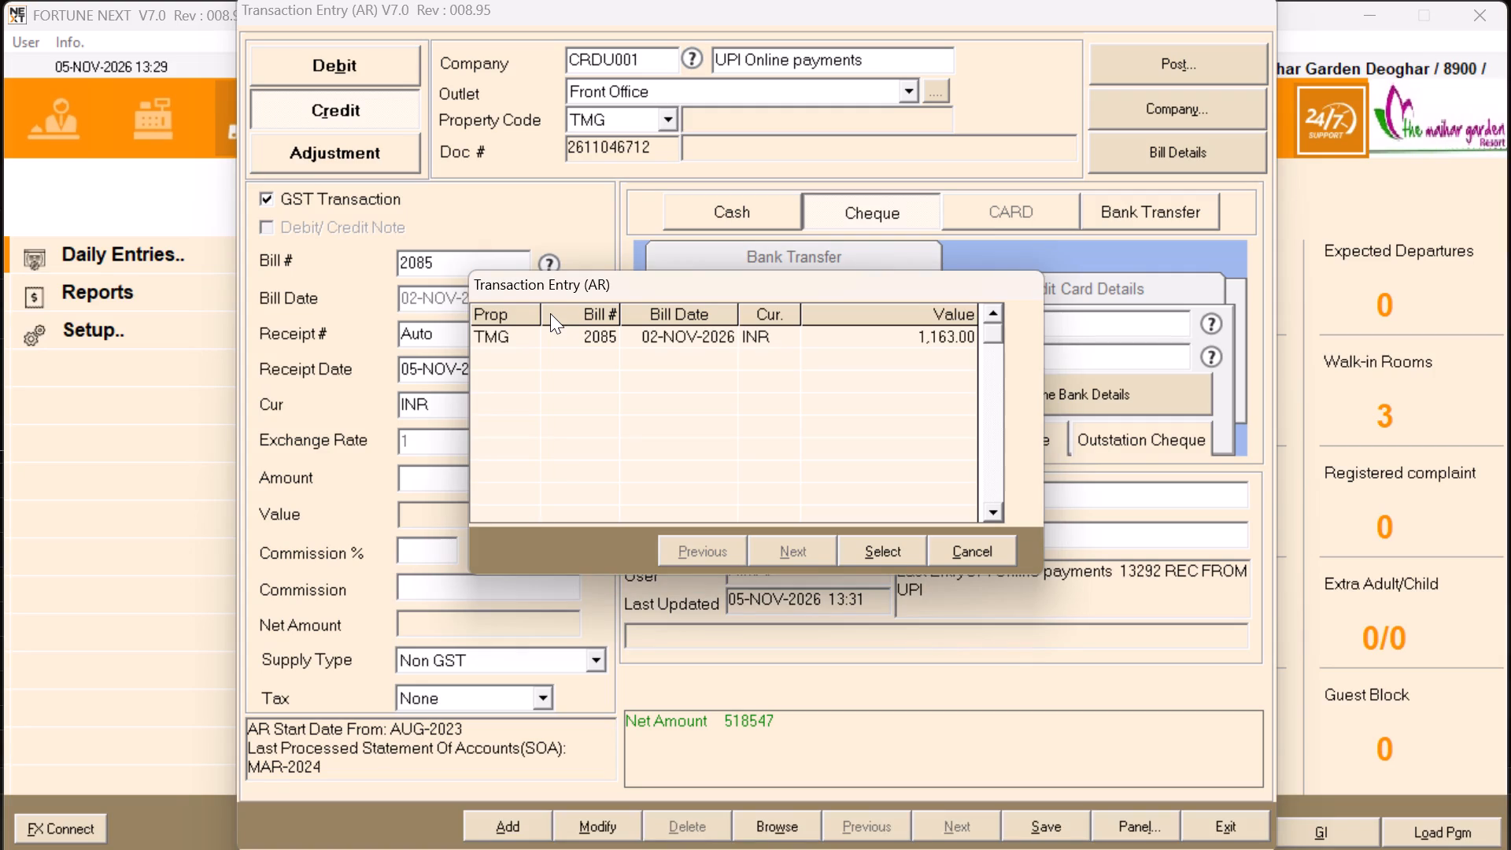
click(974, 560)
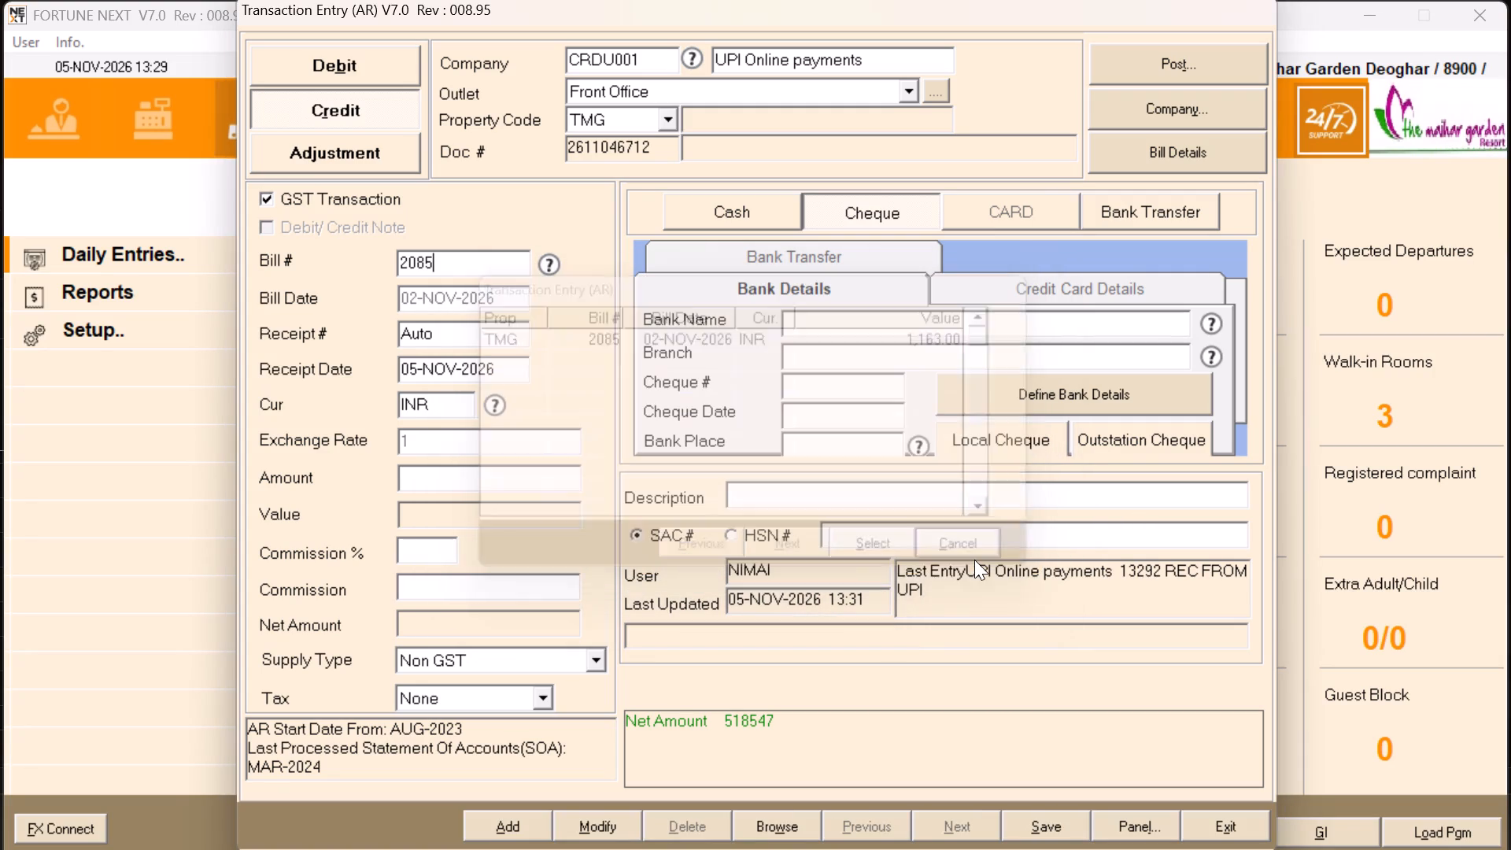
Check the next bill in the Excel settlement report, replace the credit entry's bill number with 2086, and look up the matching bill.
key(alt+Tab)
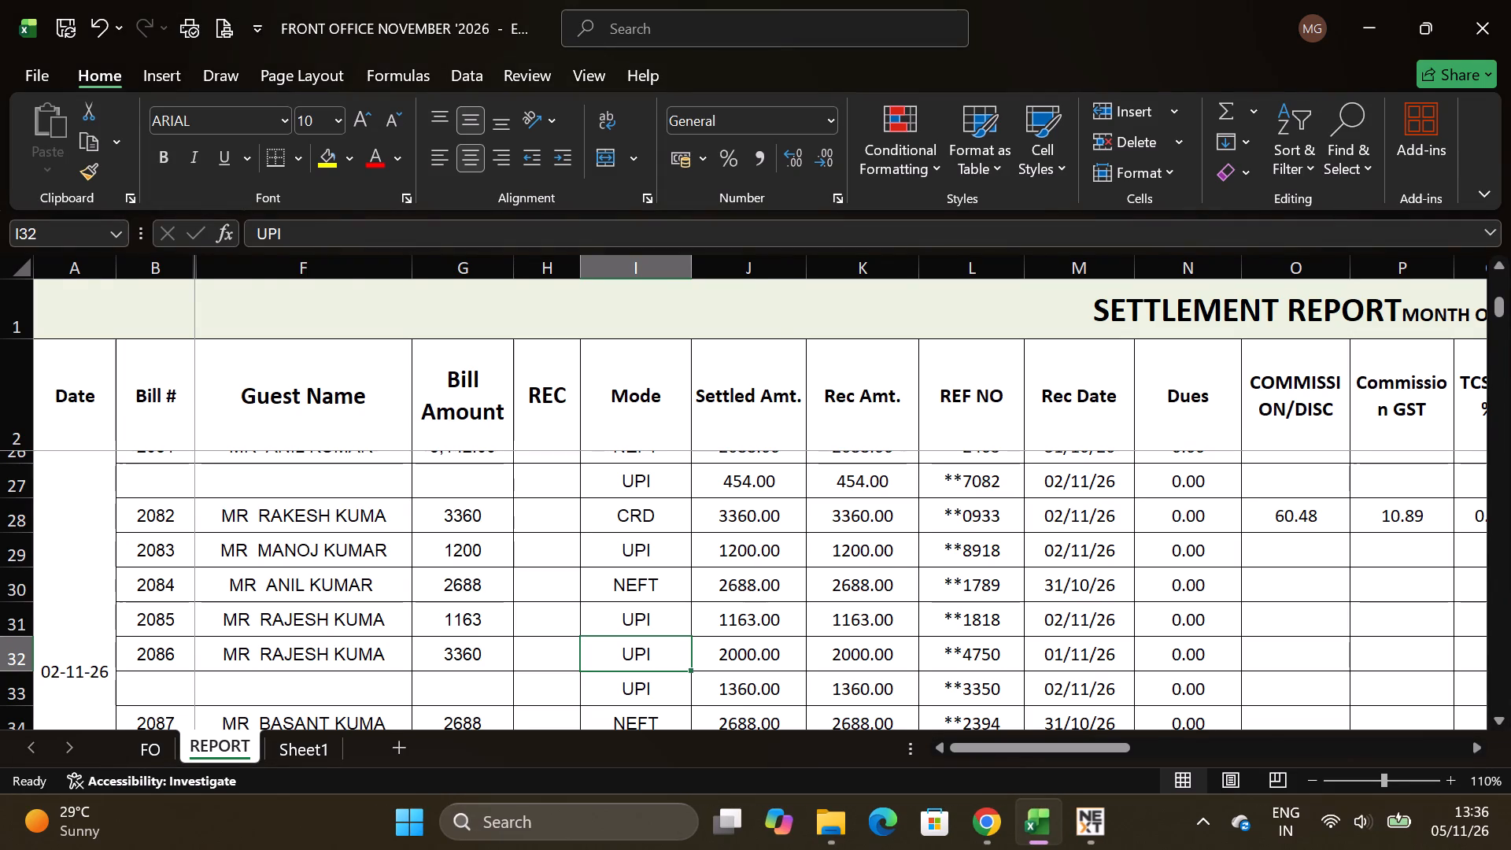
key(alt+Tab)
key(alt+Tab)
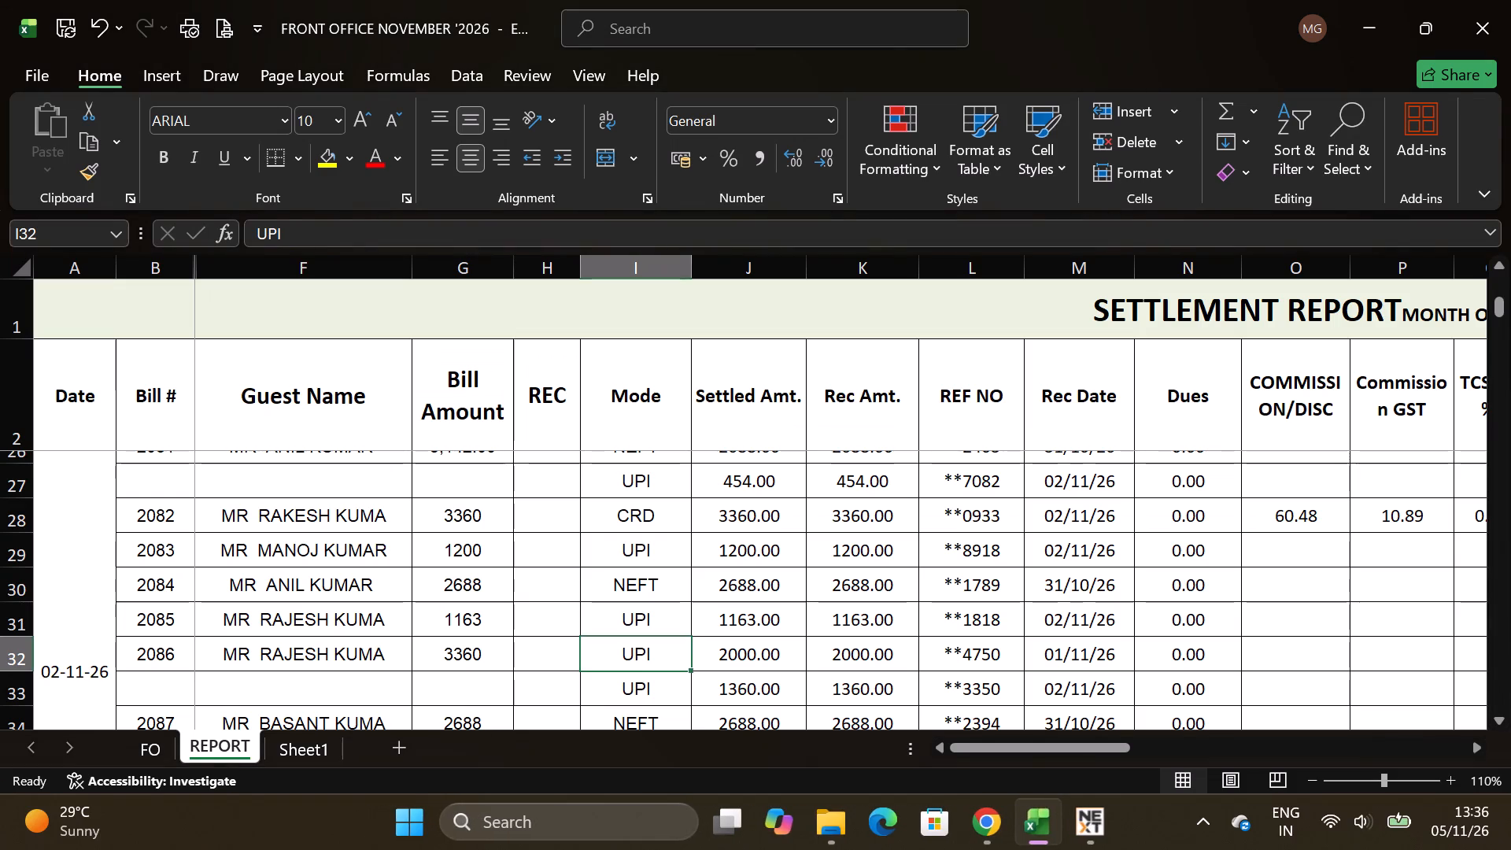
key(alt+Tab)
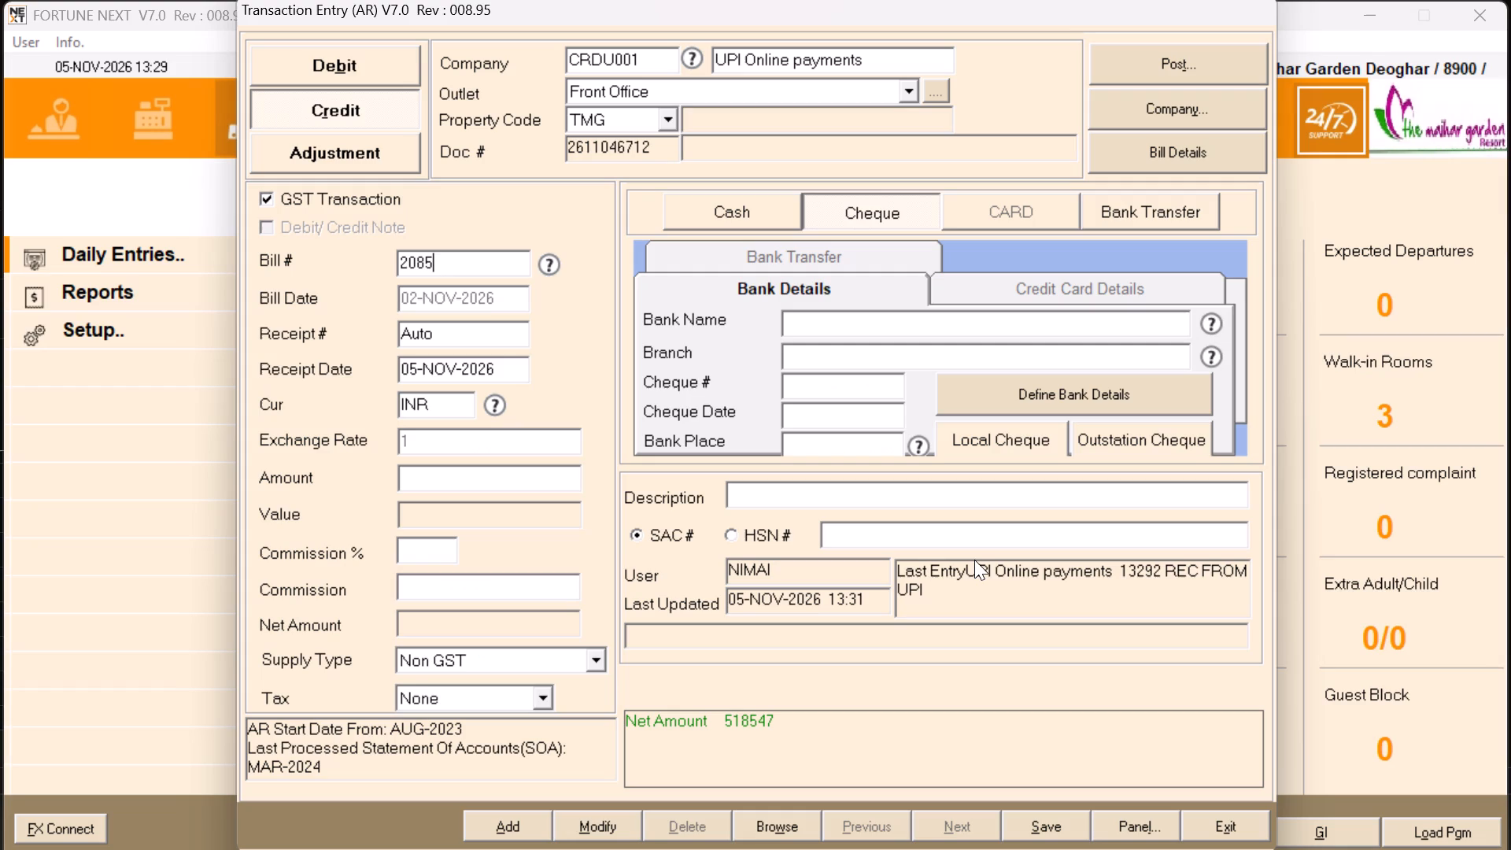
text(20)
key(BackSpace)
key(BackSpace)
key(BackSpace)
key(BackSpace)
key(BackSpace)
key(BackSpace)
key(BackSpace)
key(BackSpace)
key(BackSpace)
key(BackSpace)
key(BackSpace)
key(BackSpace)
key(BackSpace)
key(BackSpace)
key(BackSpace)
key(BackSpace)
key(BackSpace)
key(BackSpace)
text(2086)
key(Return)
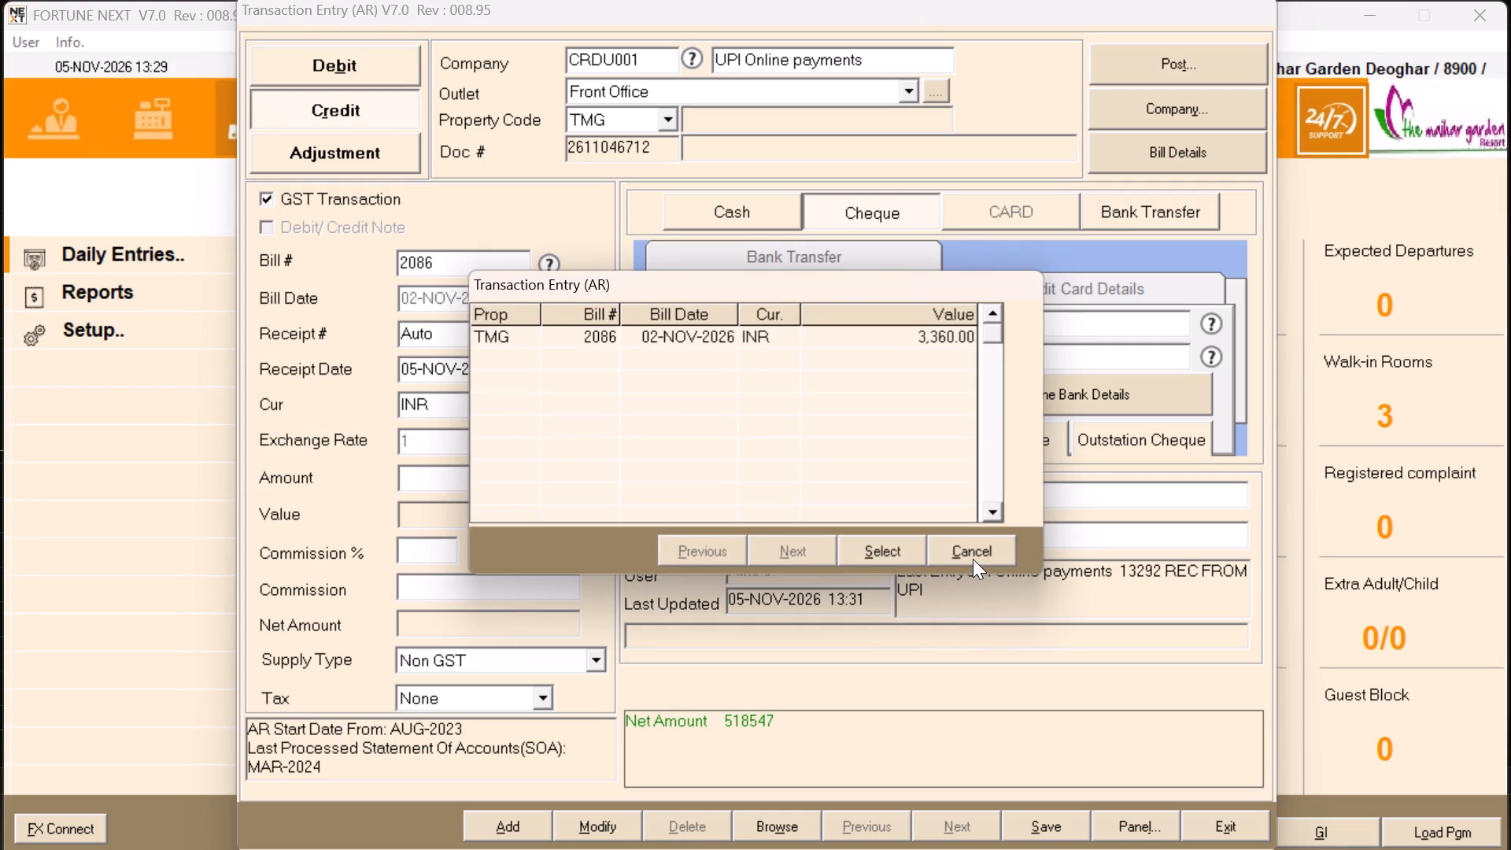
Switch to the Excel settlement report and check bill 2086's two settled amounts together.
key(alt+Tab)
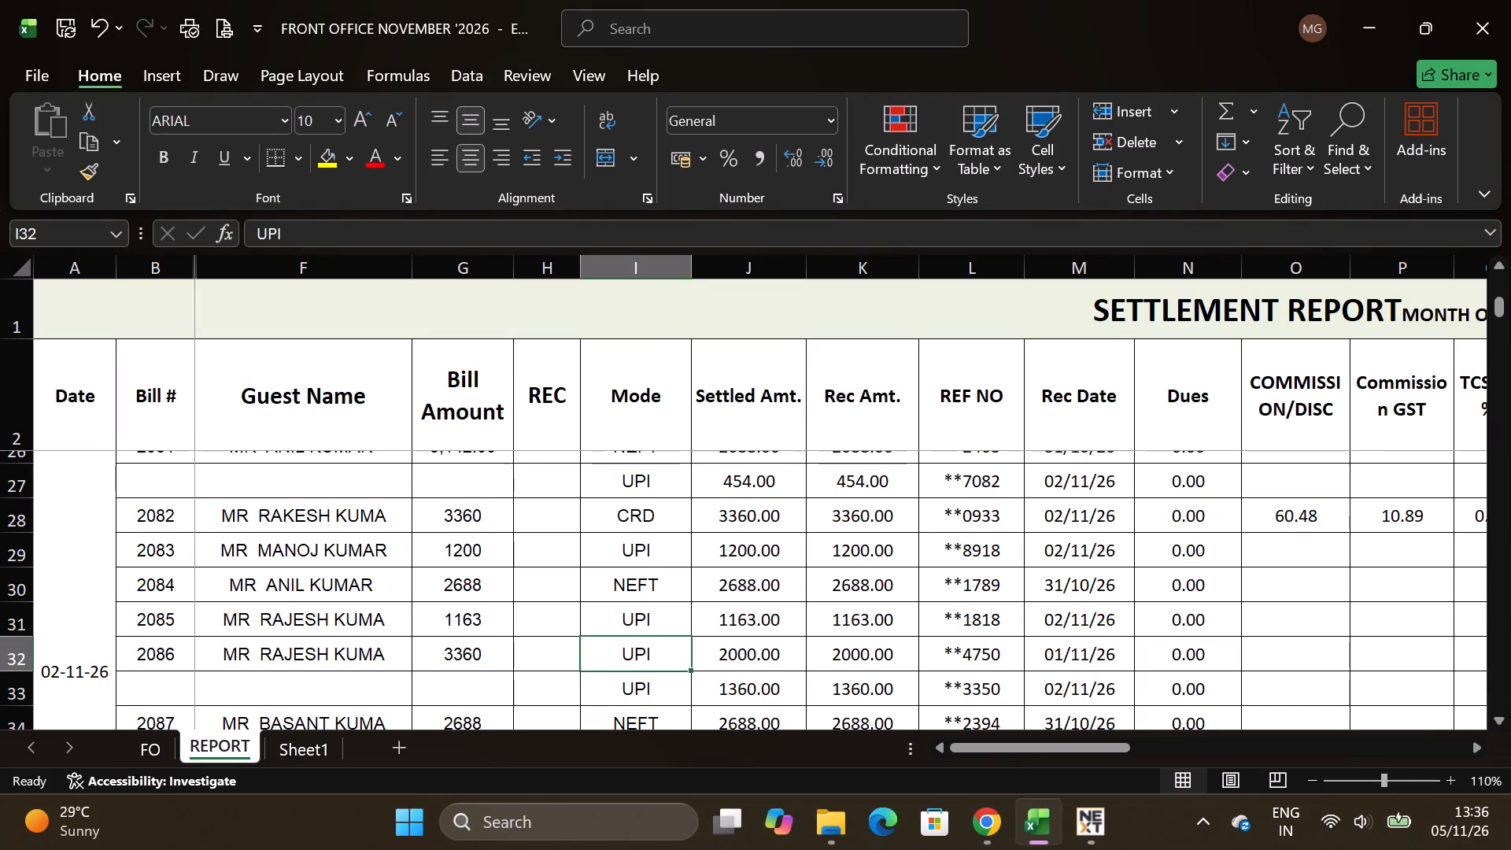
scroll(977, 690, down, 1)
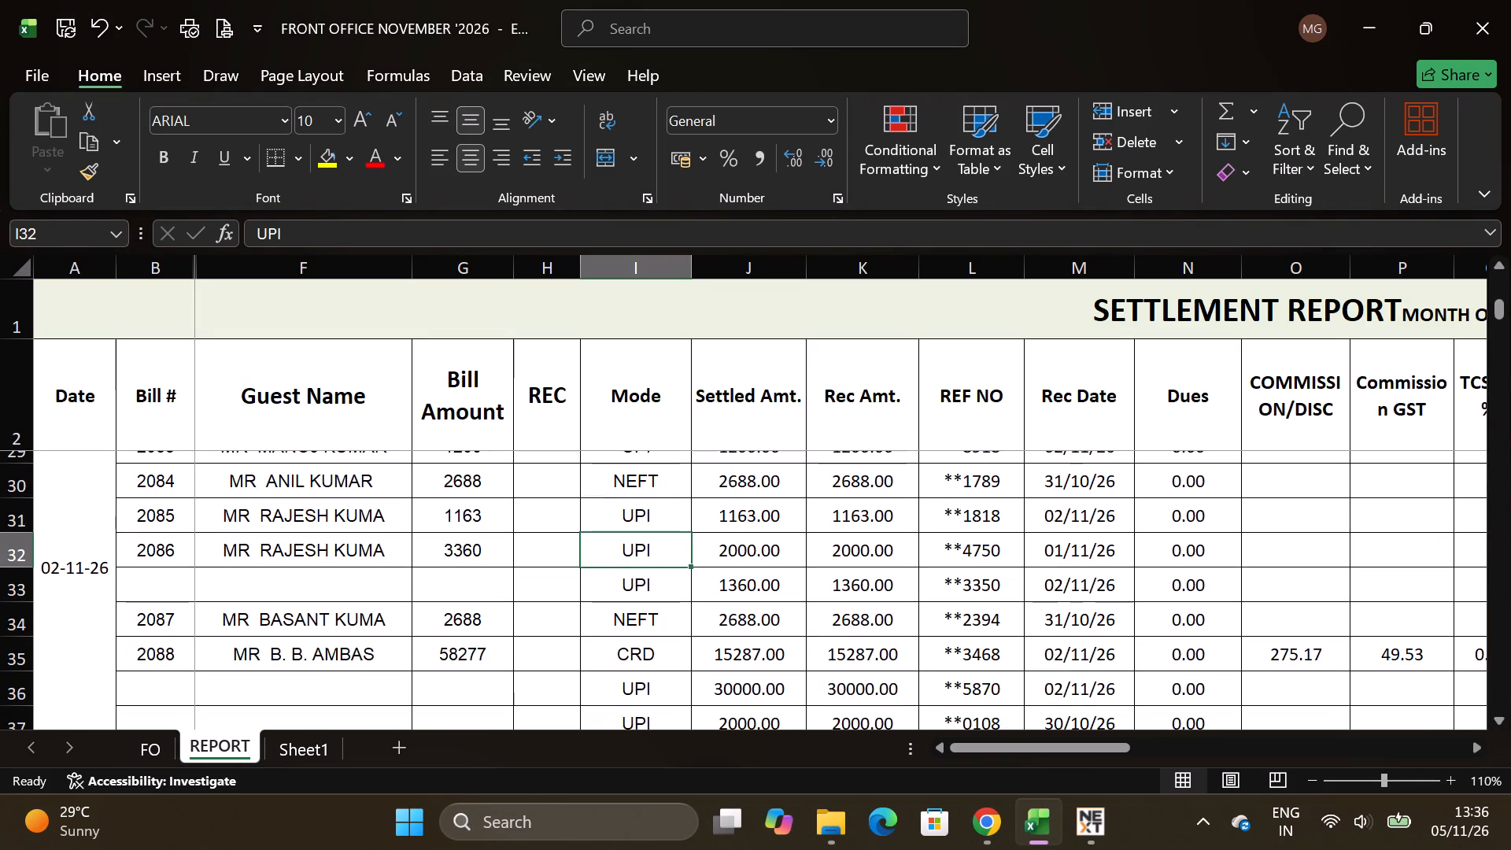
drag(740, 560, 737, 590)
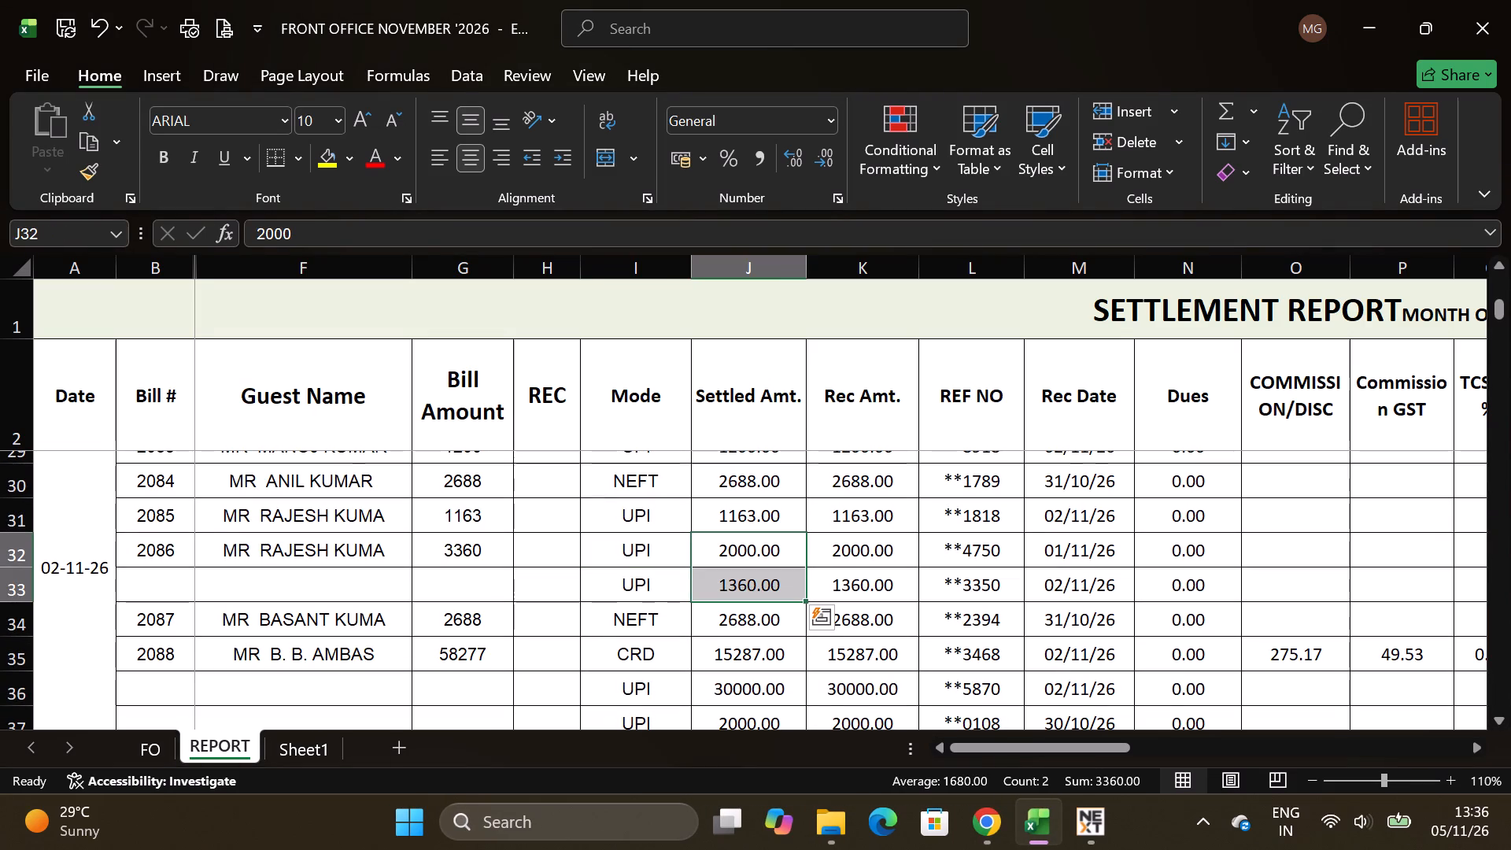
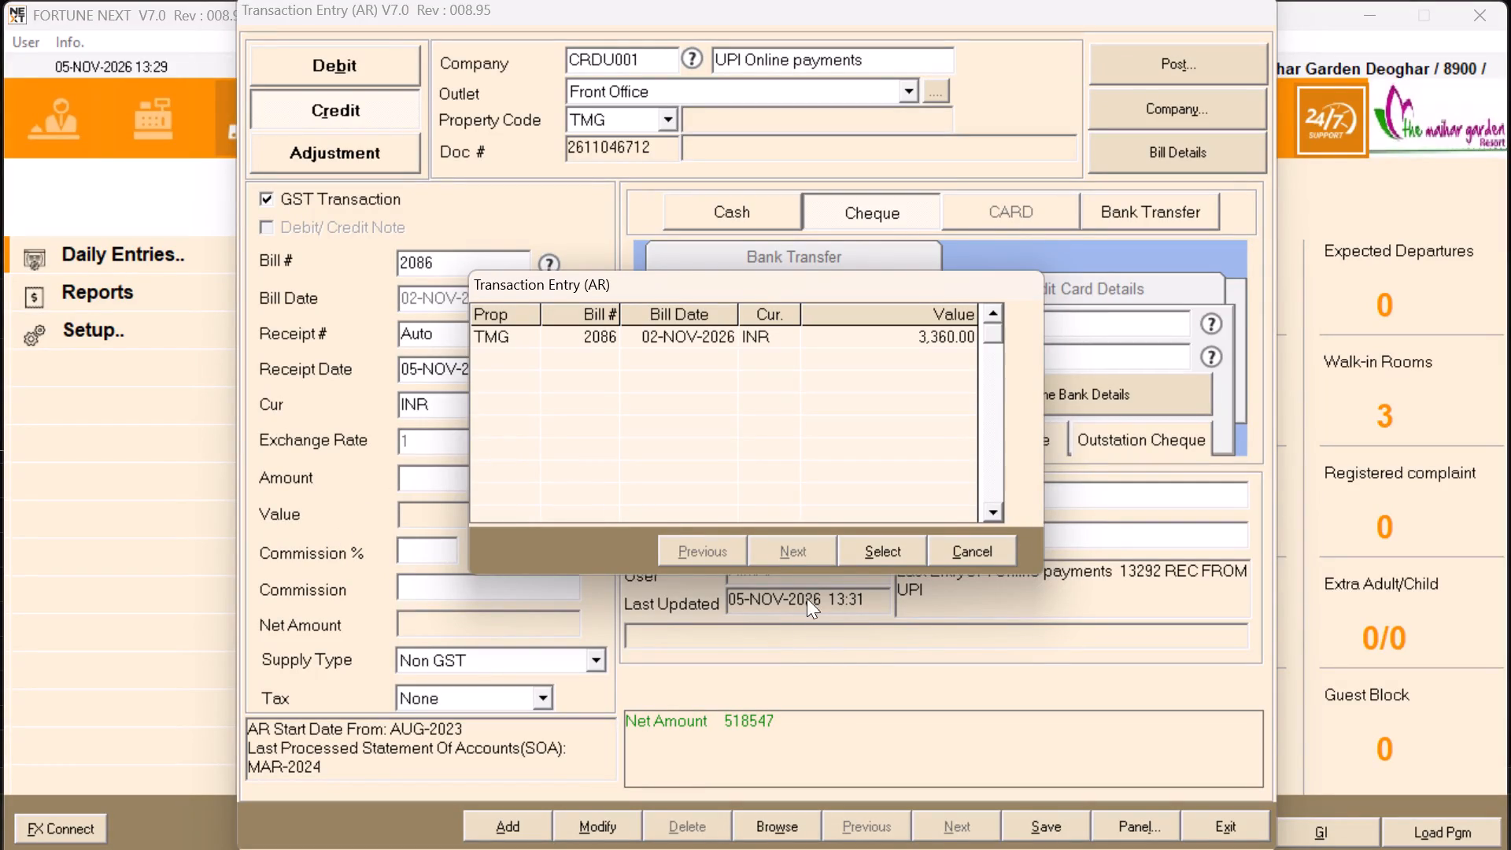
Look up bill 2087 in the credit entry, compare it with its row in the Excel settlement report, and close the lookup without selecting.
click(974, 549)
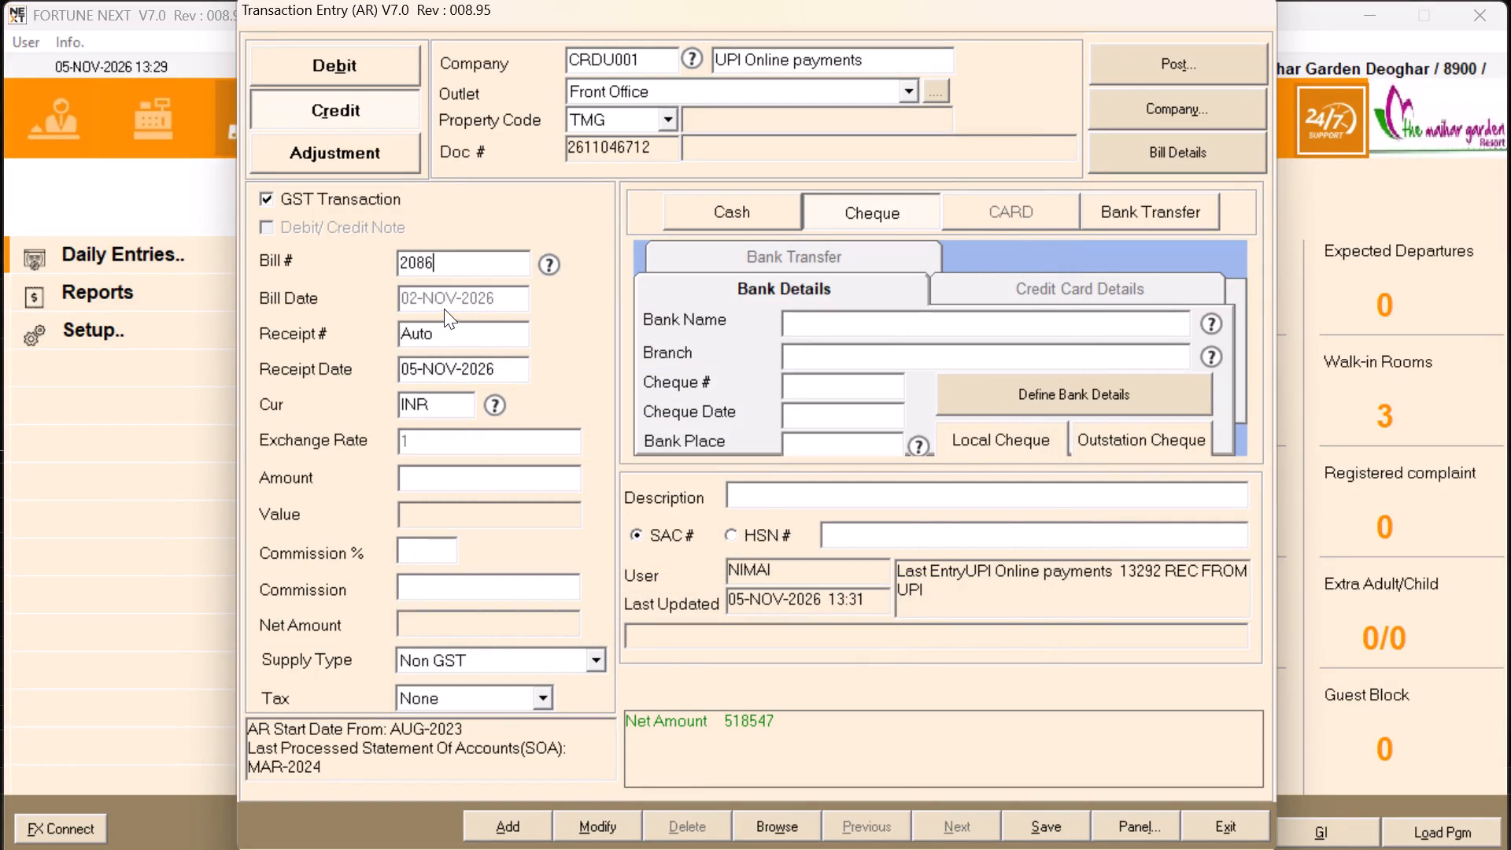
key(BackSpace)
key(7)
key(Return)
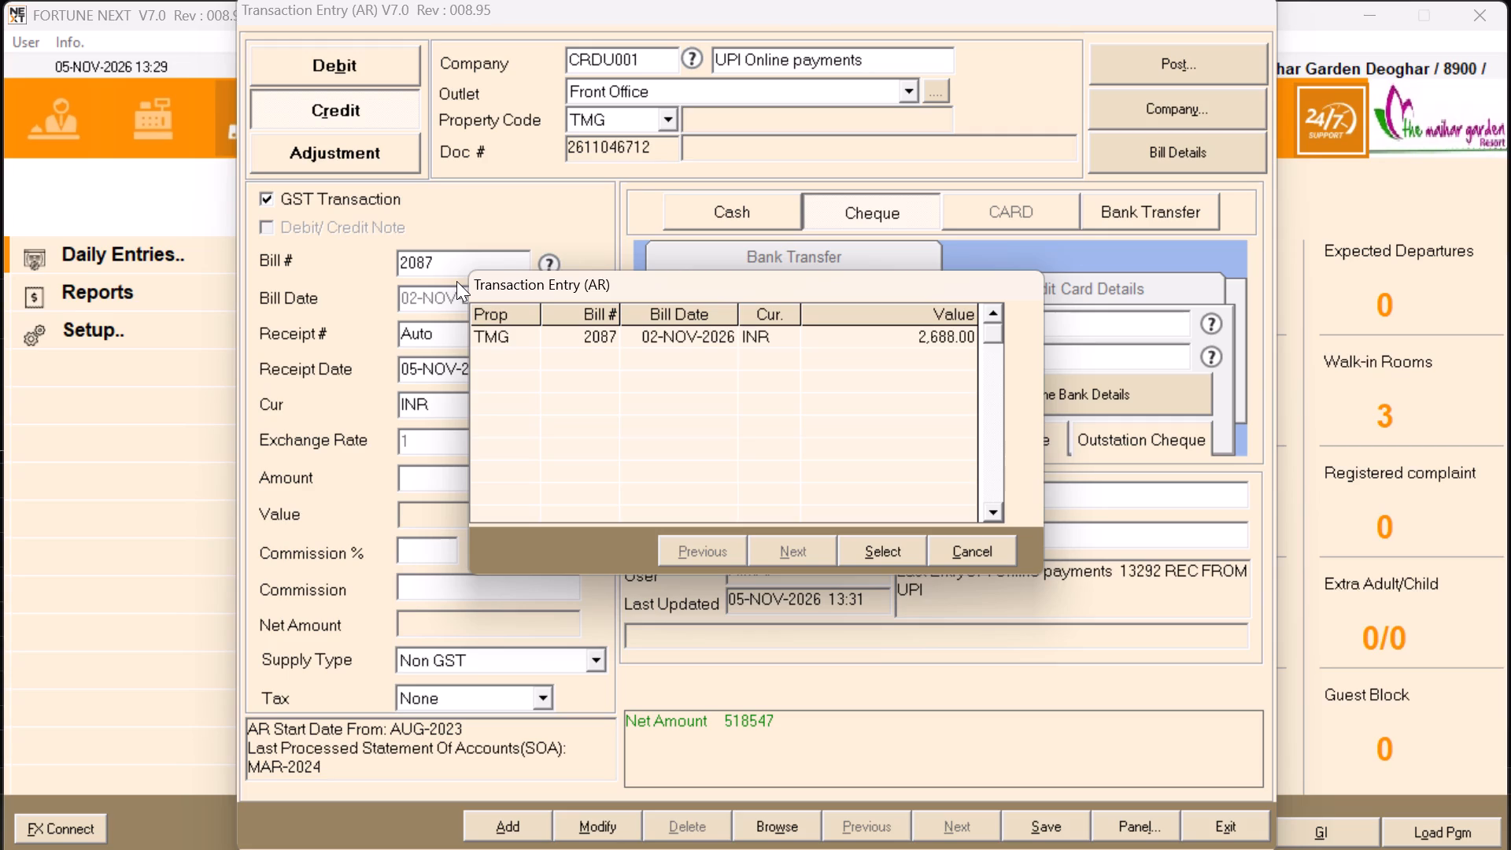
key(alt+Tab)
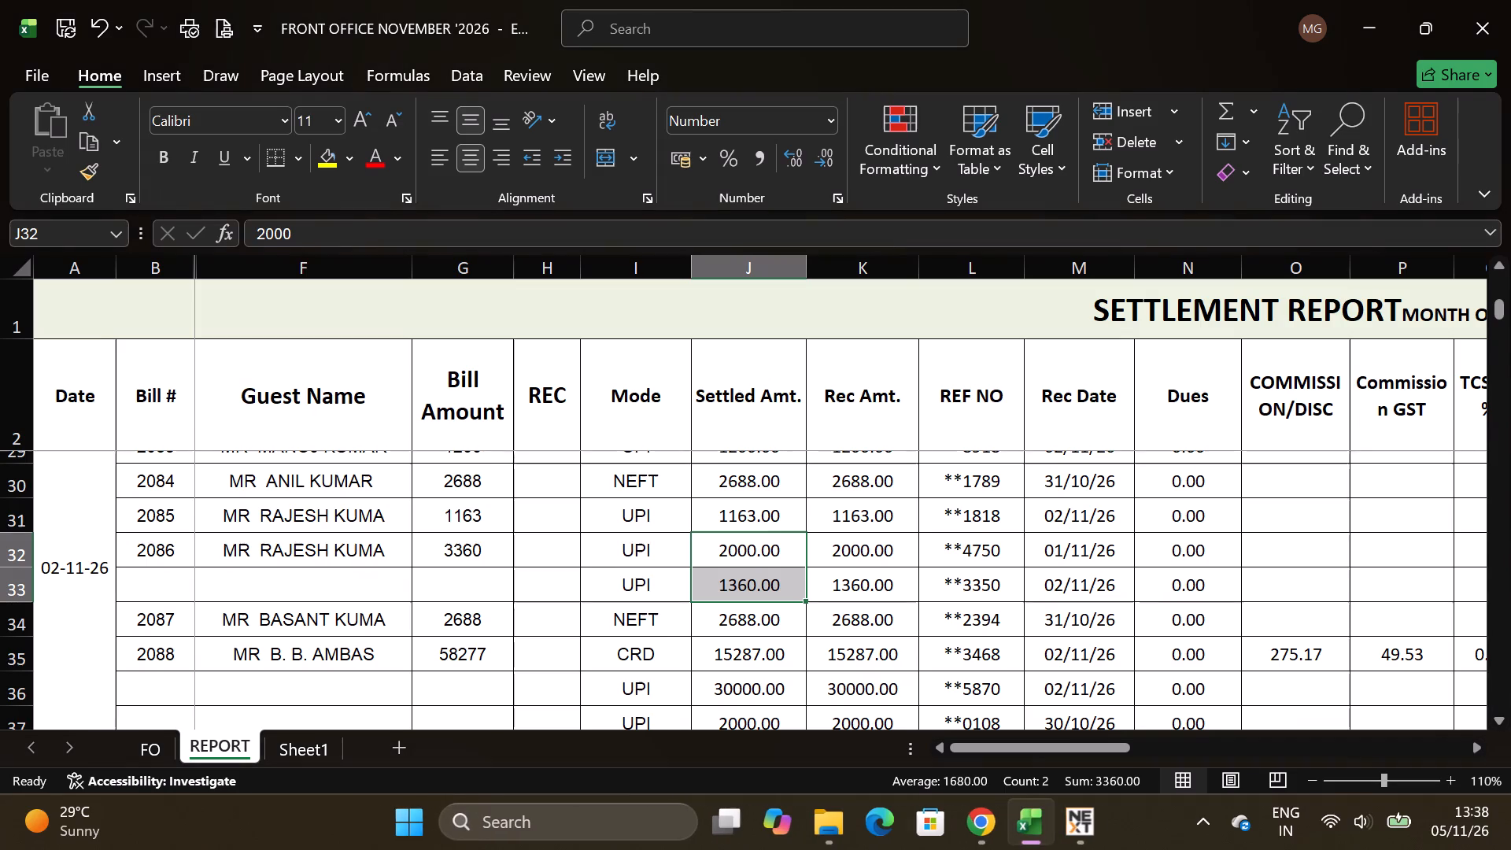
key(Down)
key(Down)
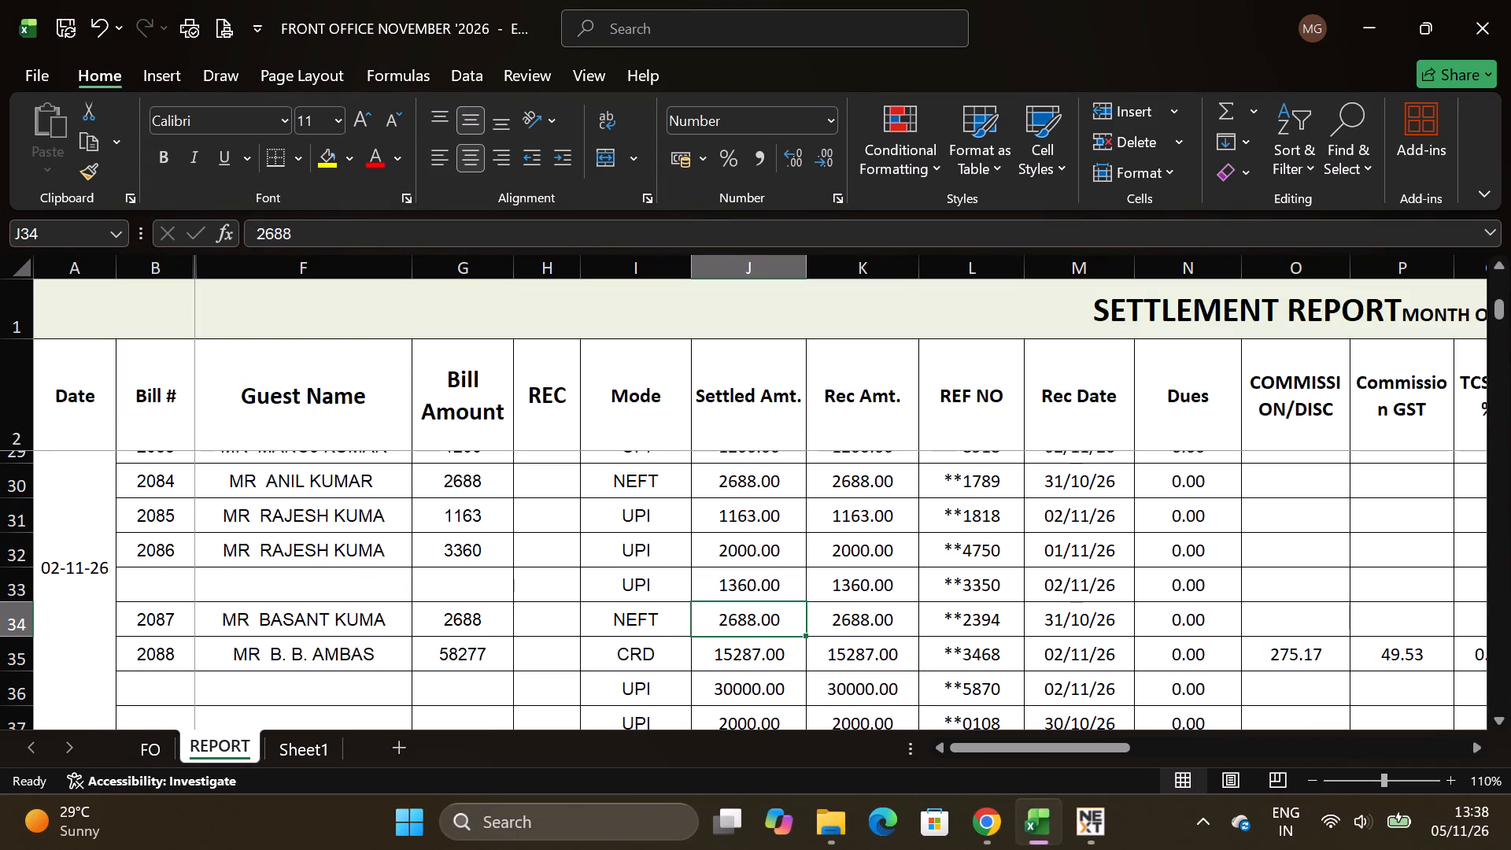
scroll(694, 532, down, 1)
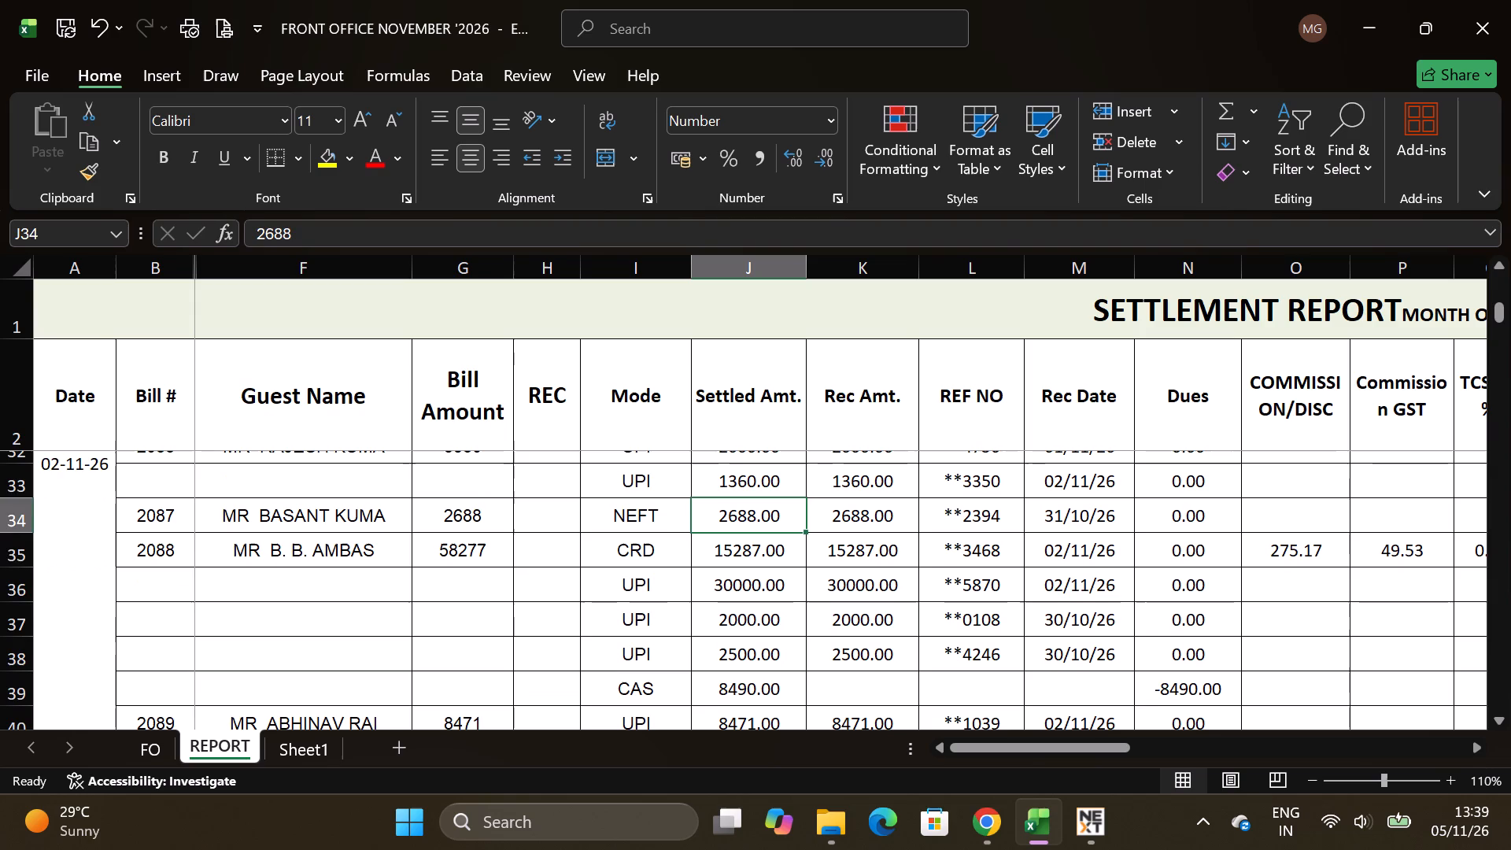
click(711, 549)
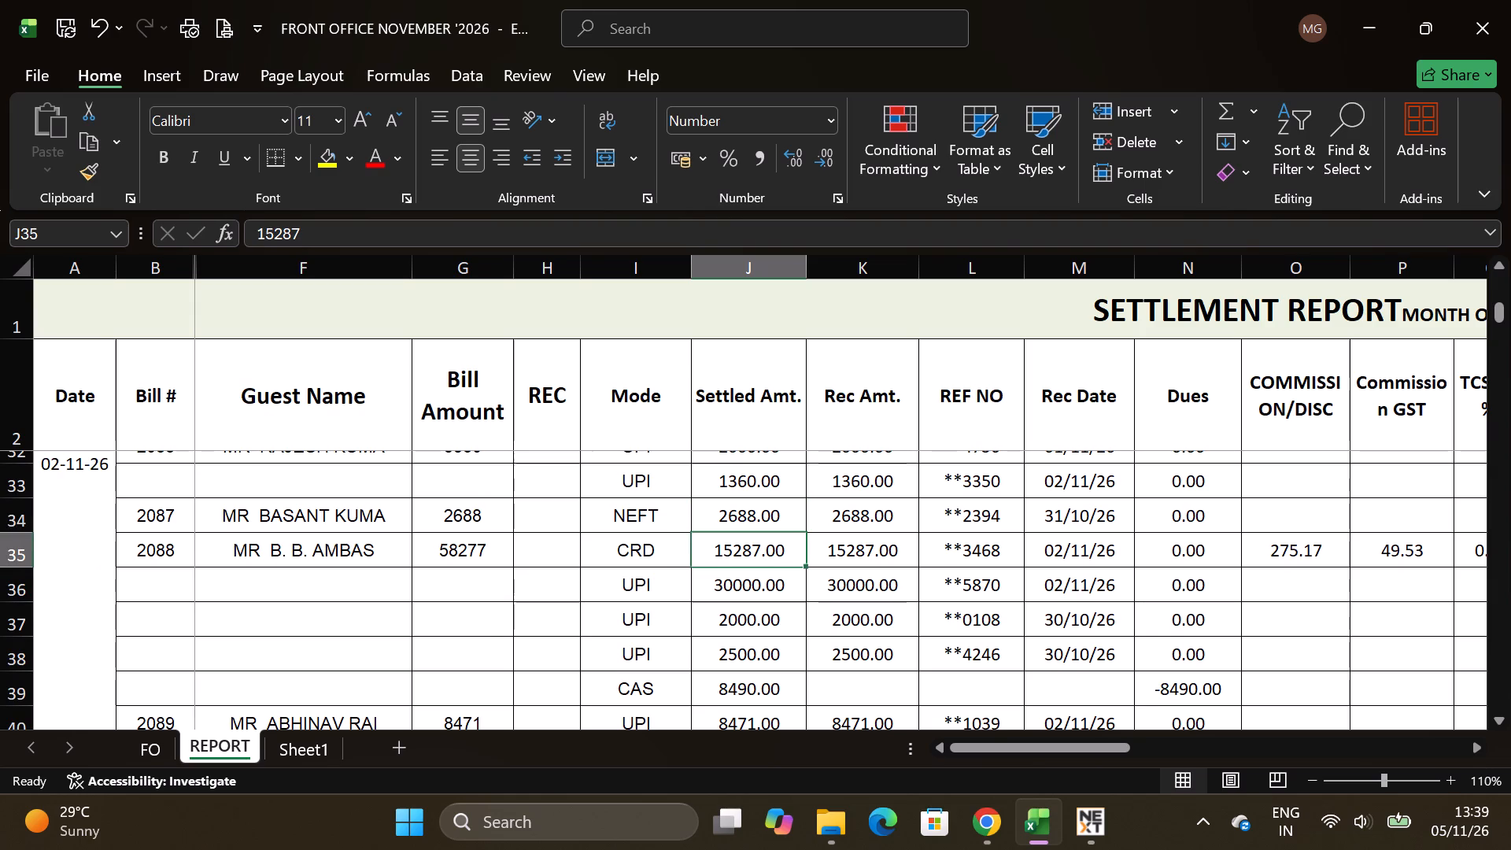
key(alt+Tab)
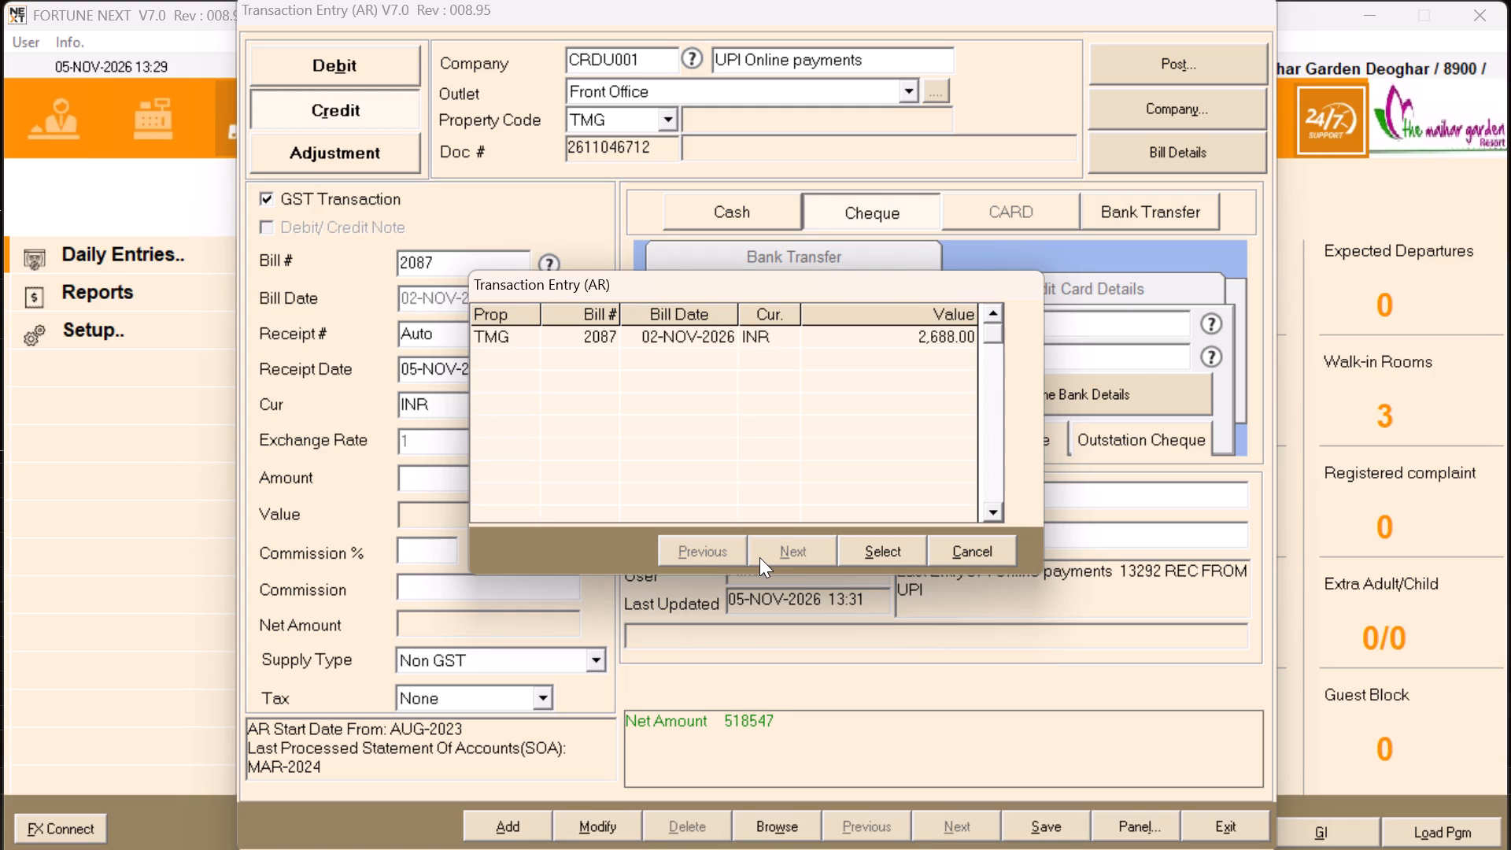
click(930, 560)
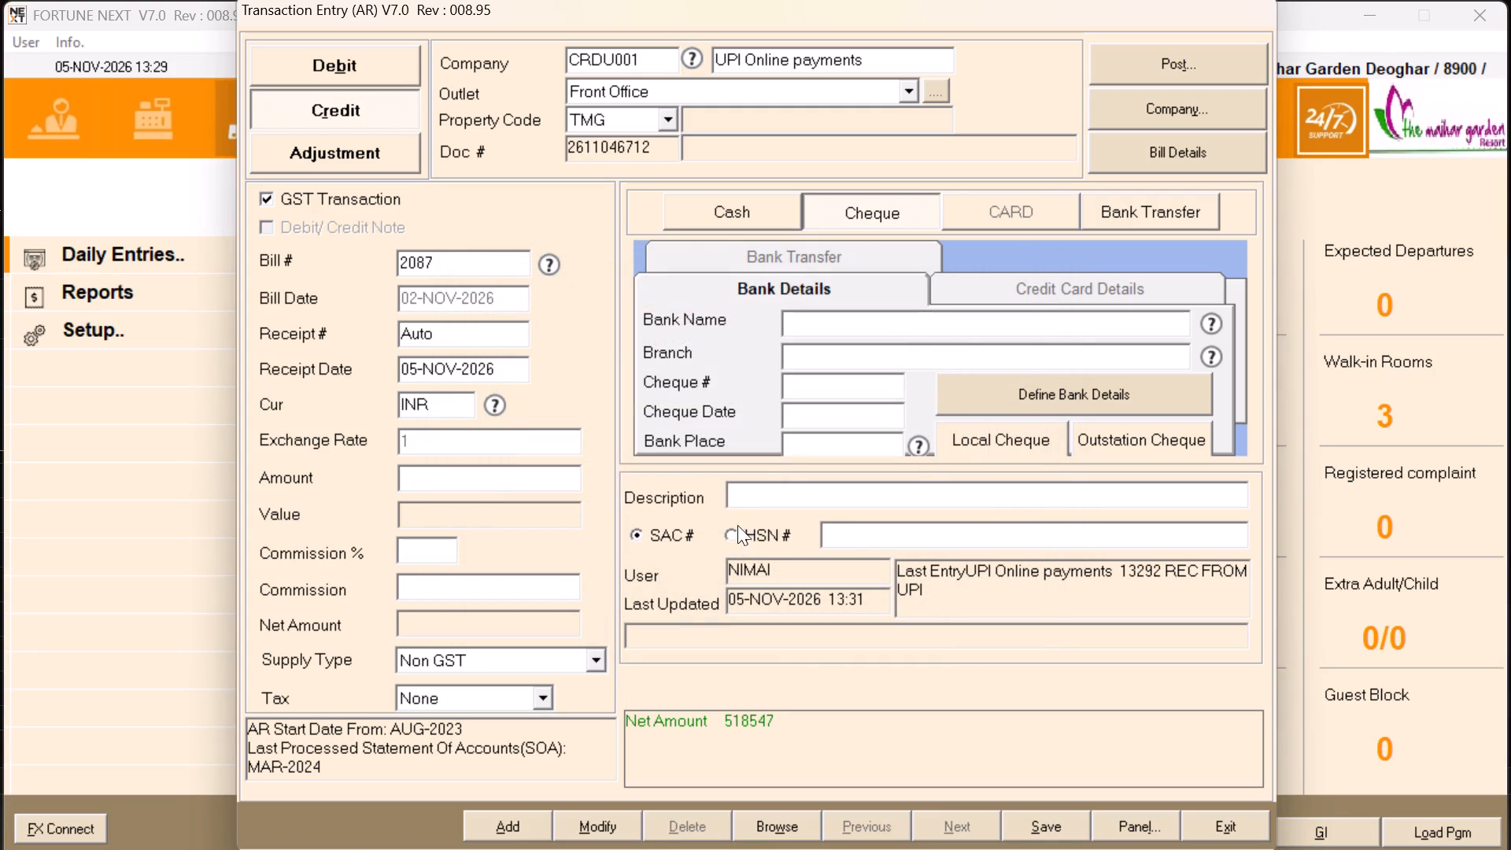
Abandon the UPI credit entry and start a new credit entry with company code CRDS001, checking bill 2088's card settlement in the Excel report.
click(364, 87)
click(365, 68)
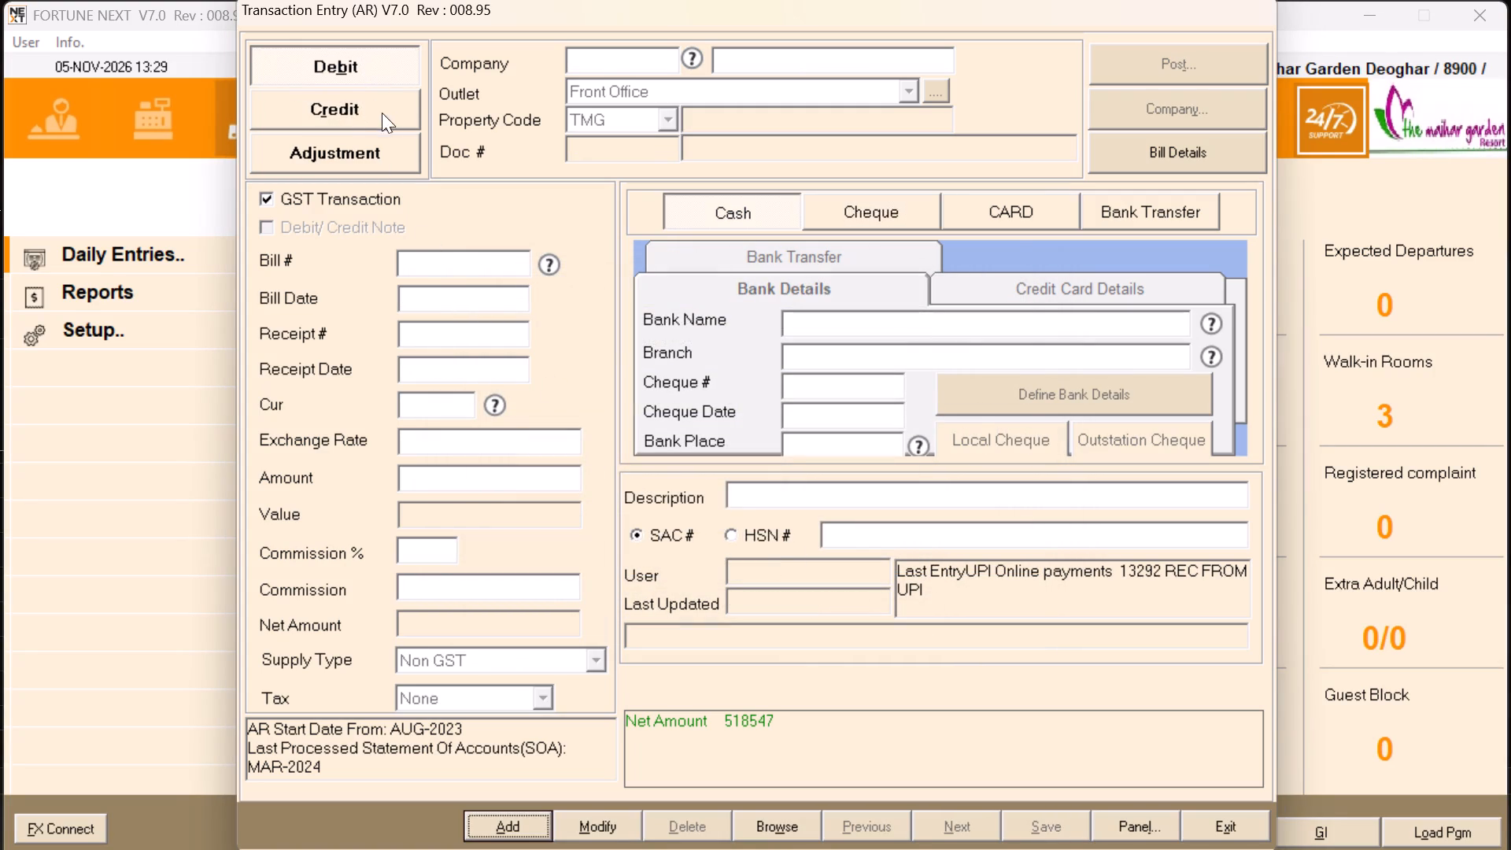
click(387, 118)
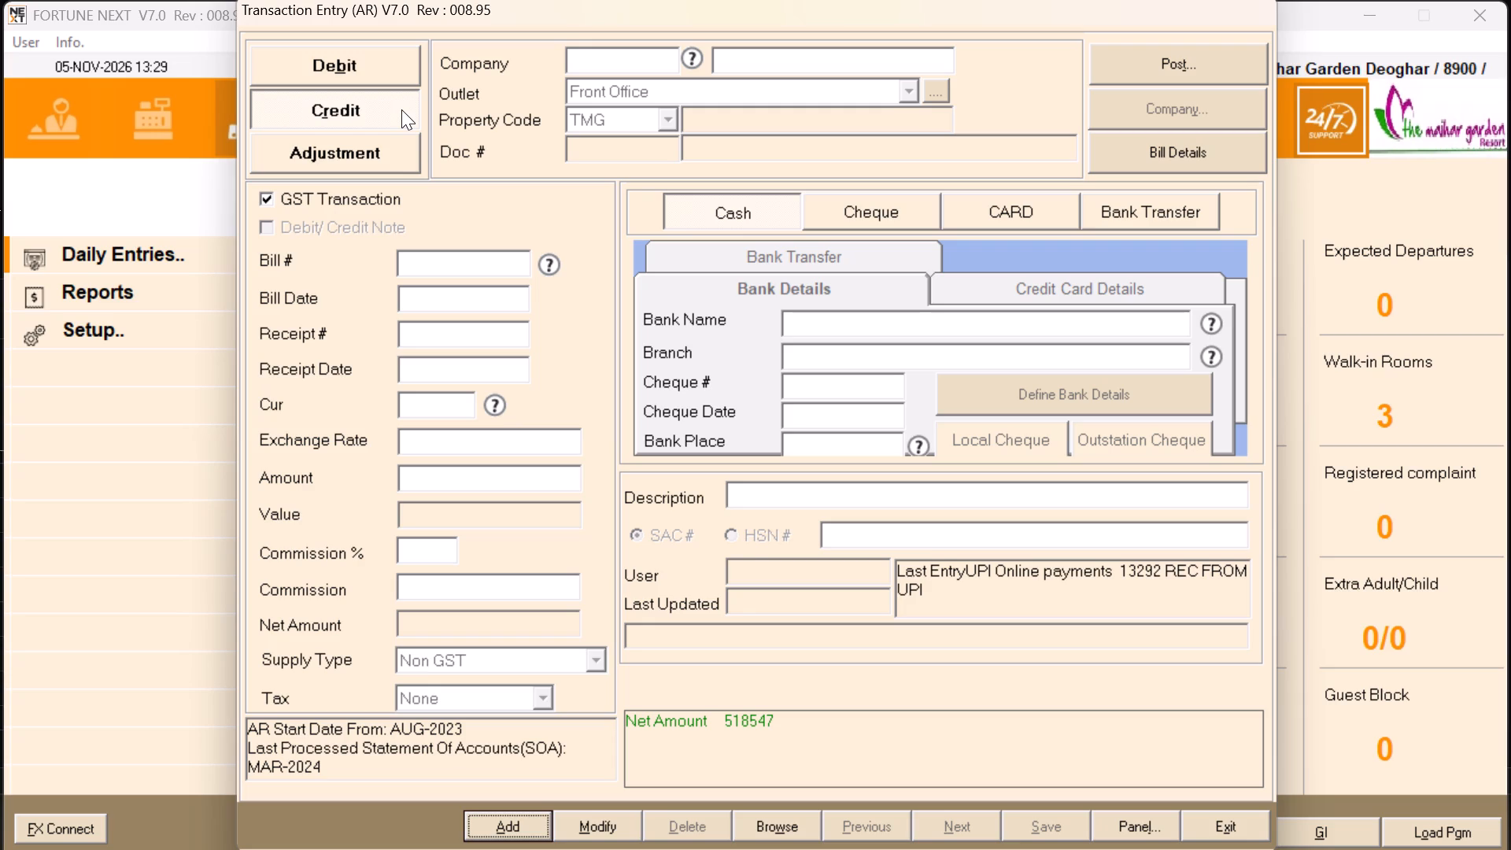
key(Return)
text(CT)
key(BackSpace)
key(r)
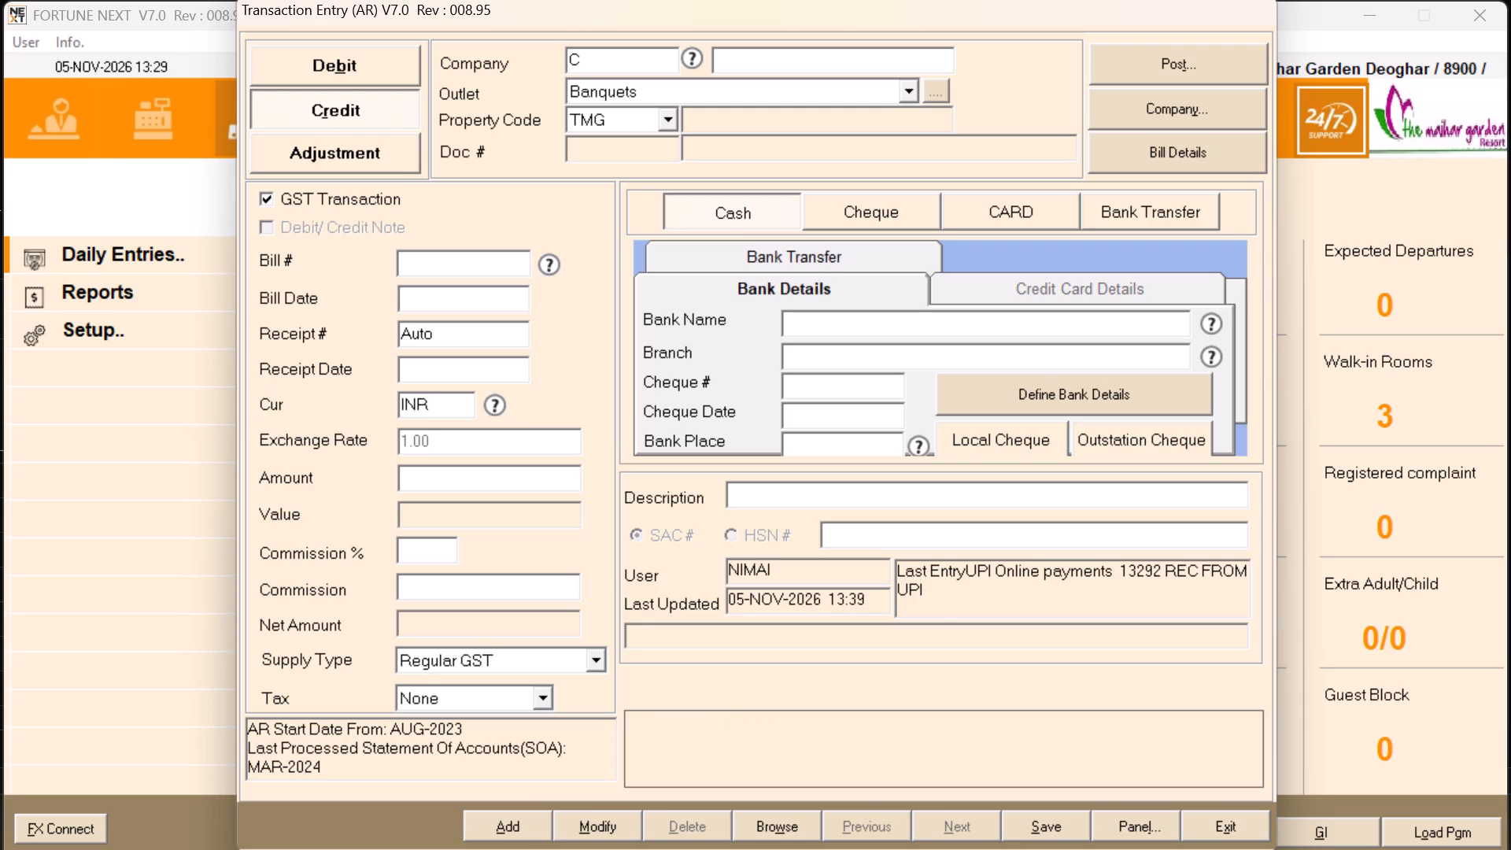
key(alt+Tab)
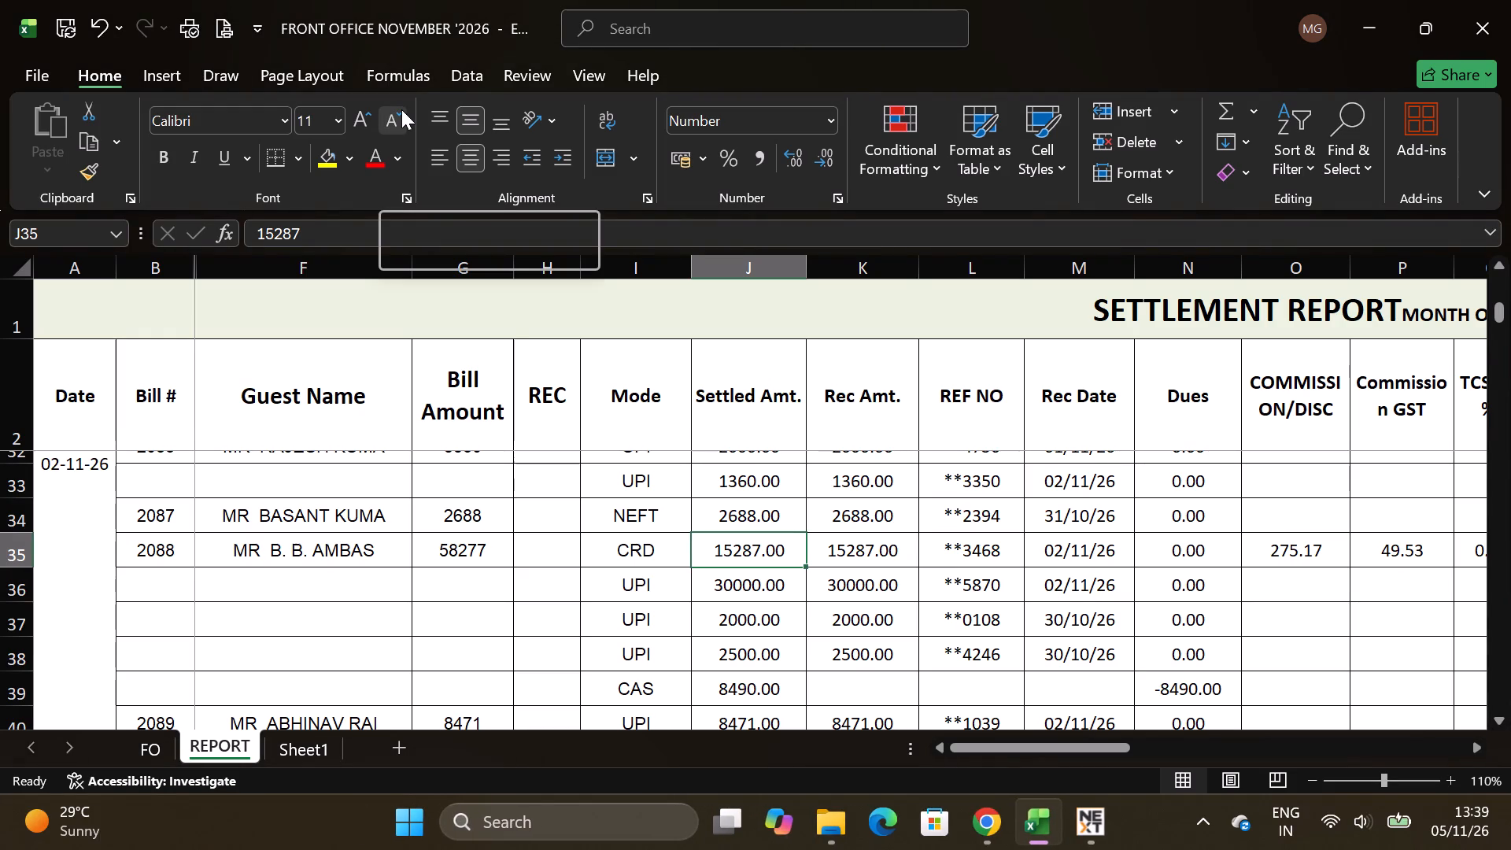
key(alt+Tab)
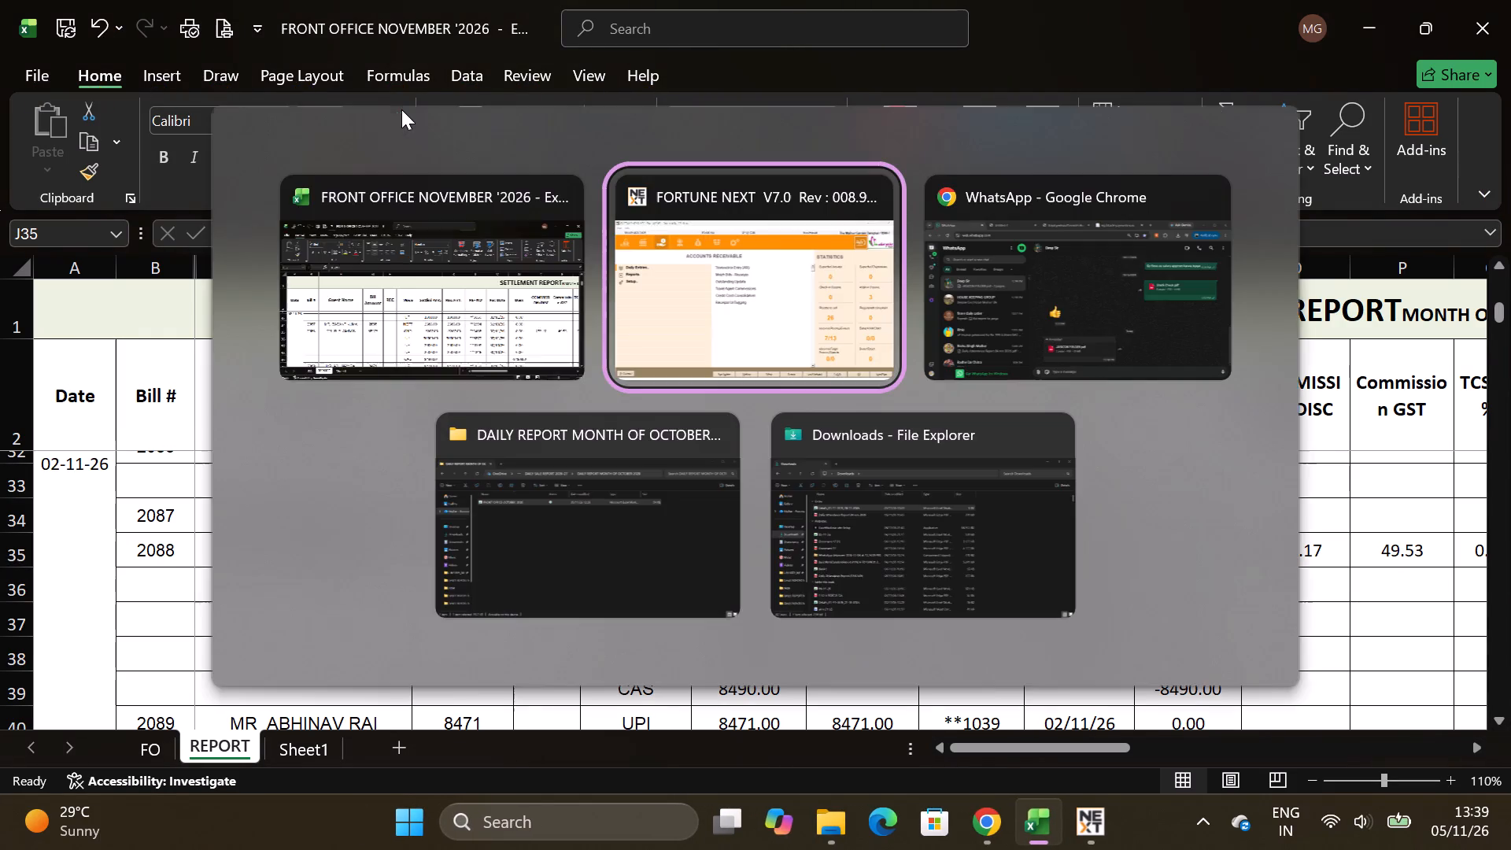
key(alt+Tab)
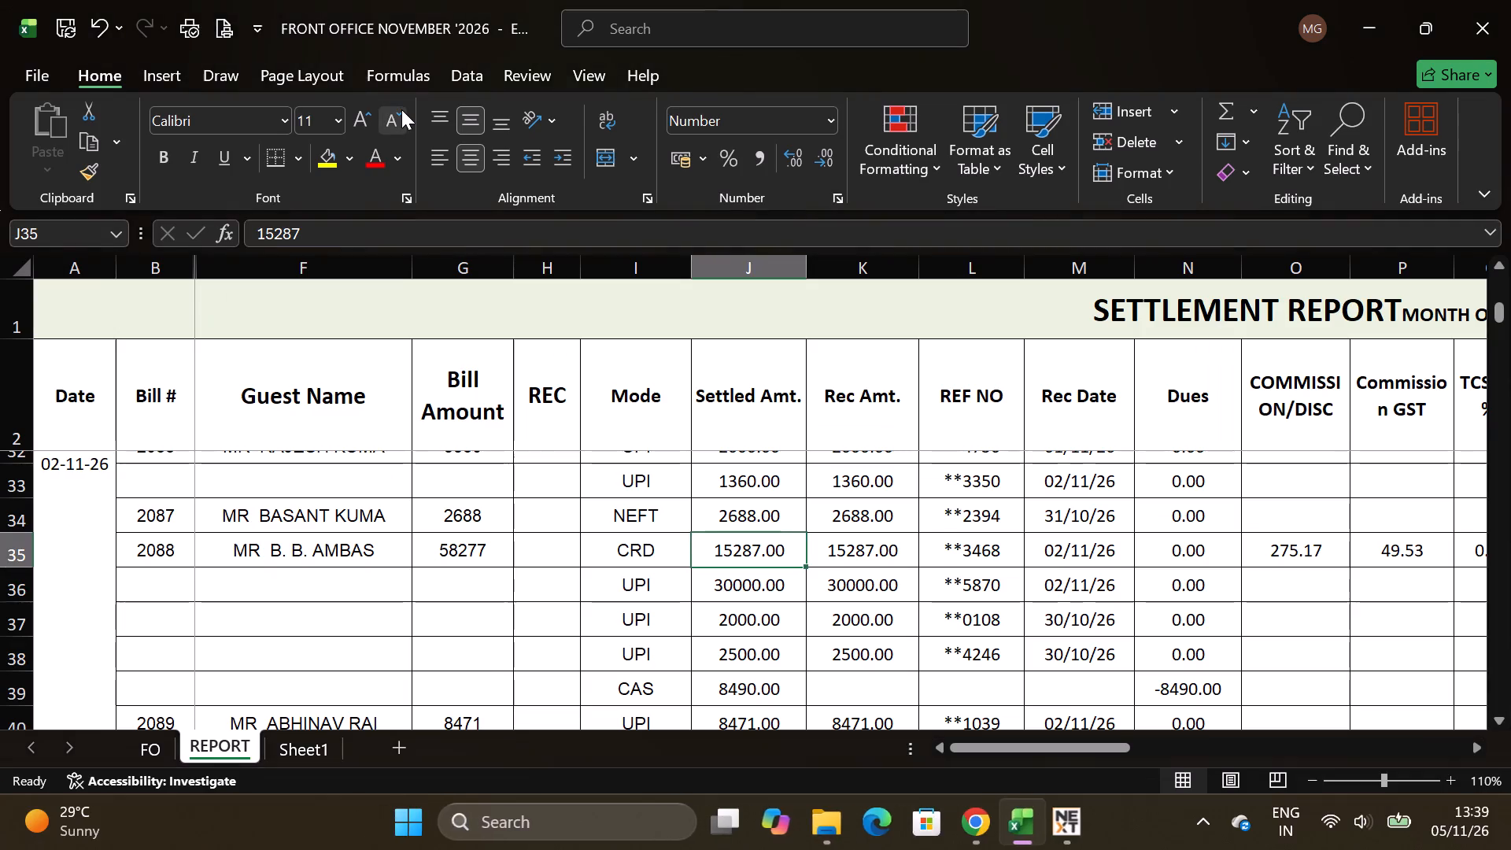
key(alt+Tab)
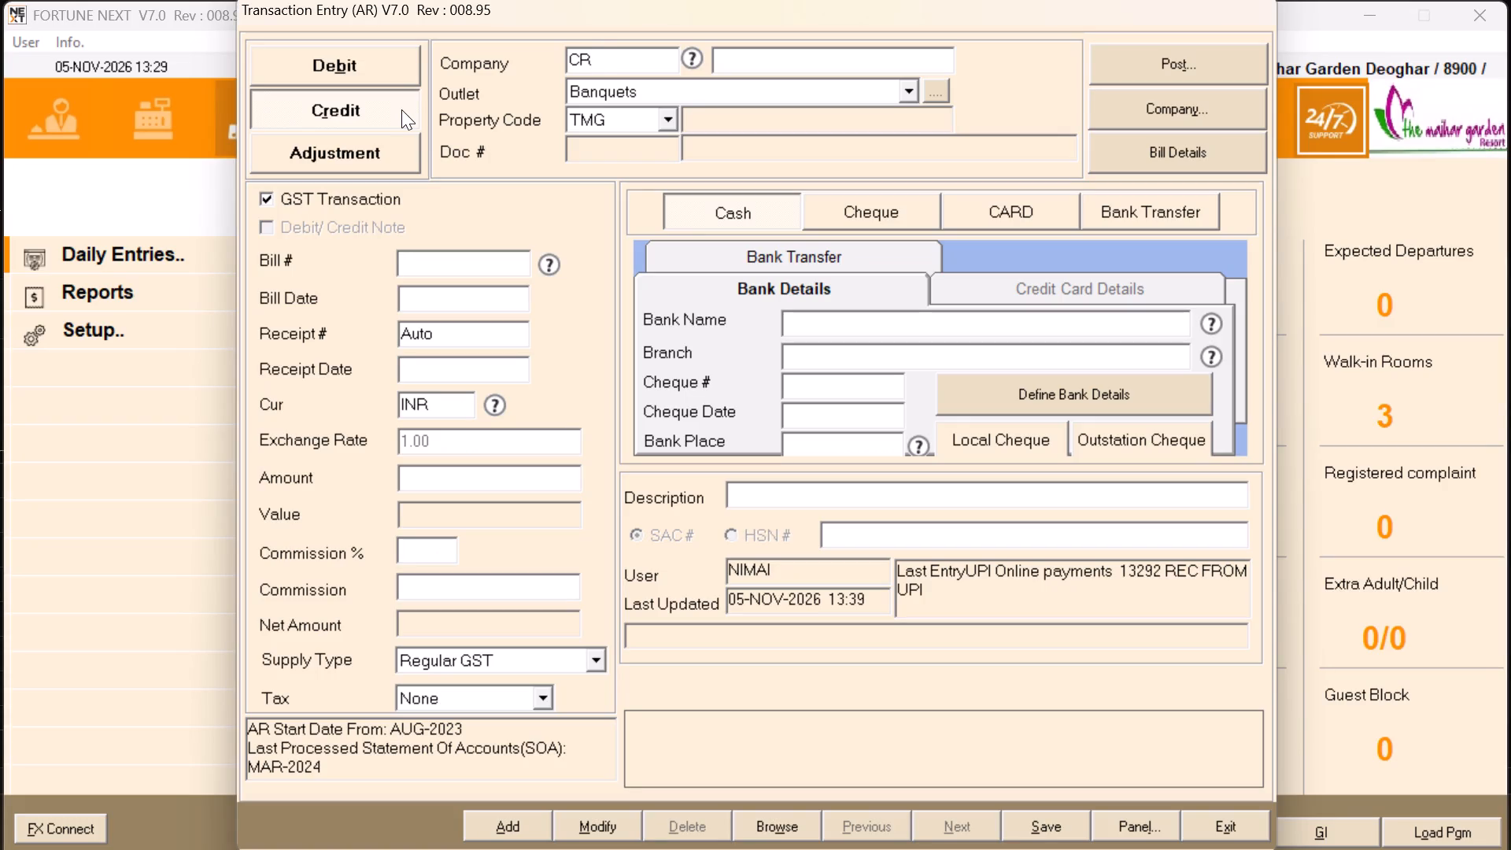
text(DS001)
key(Return)
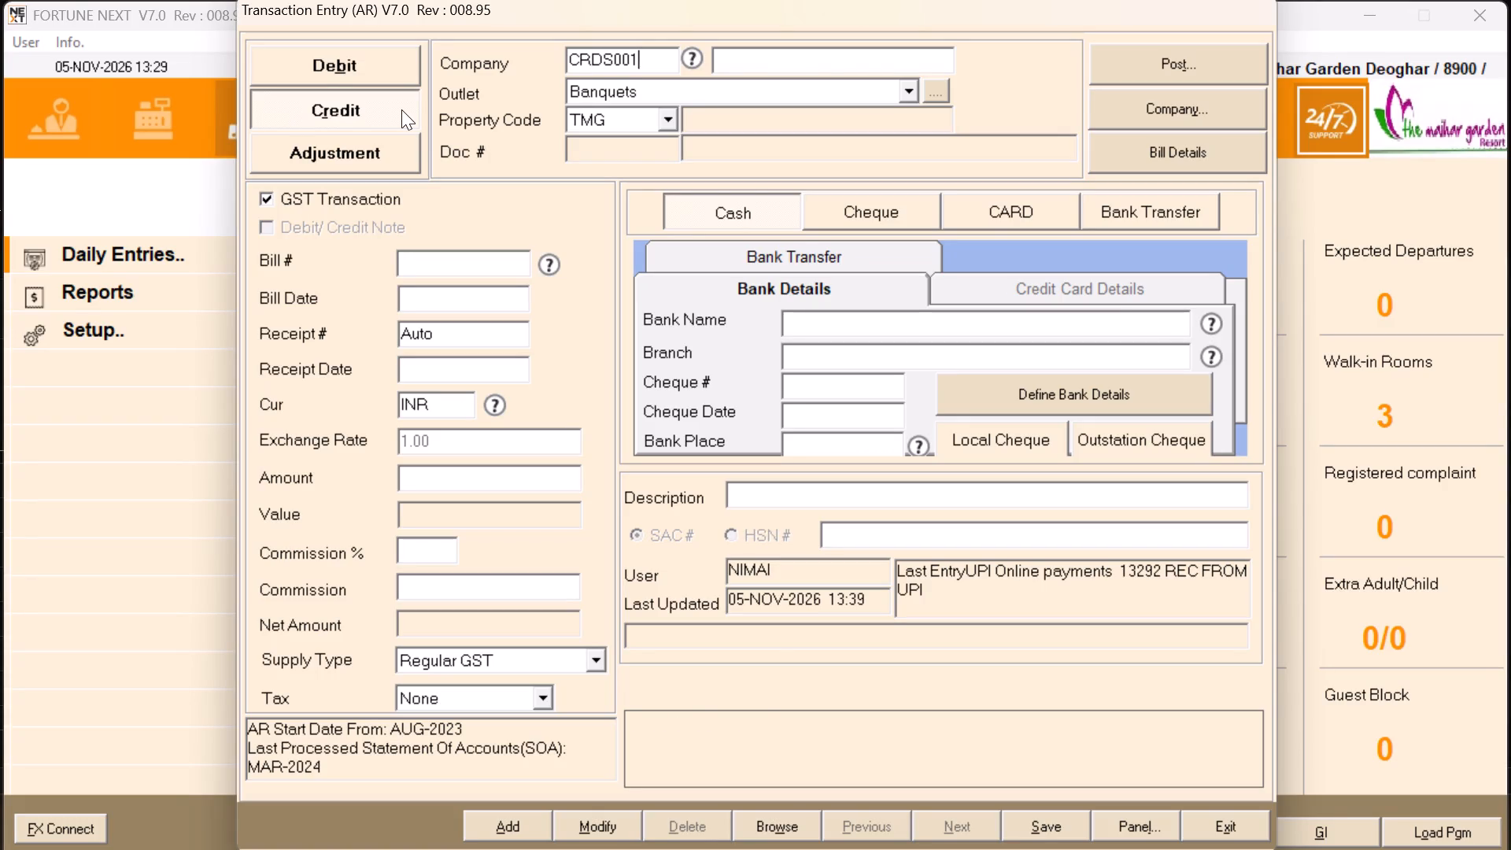
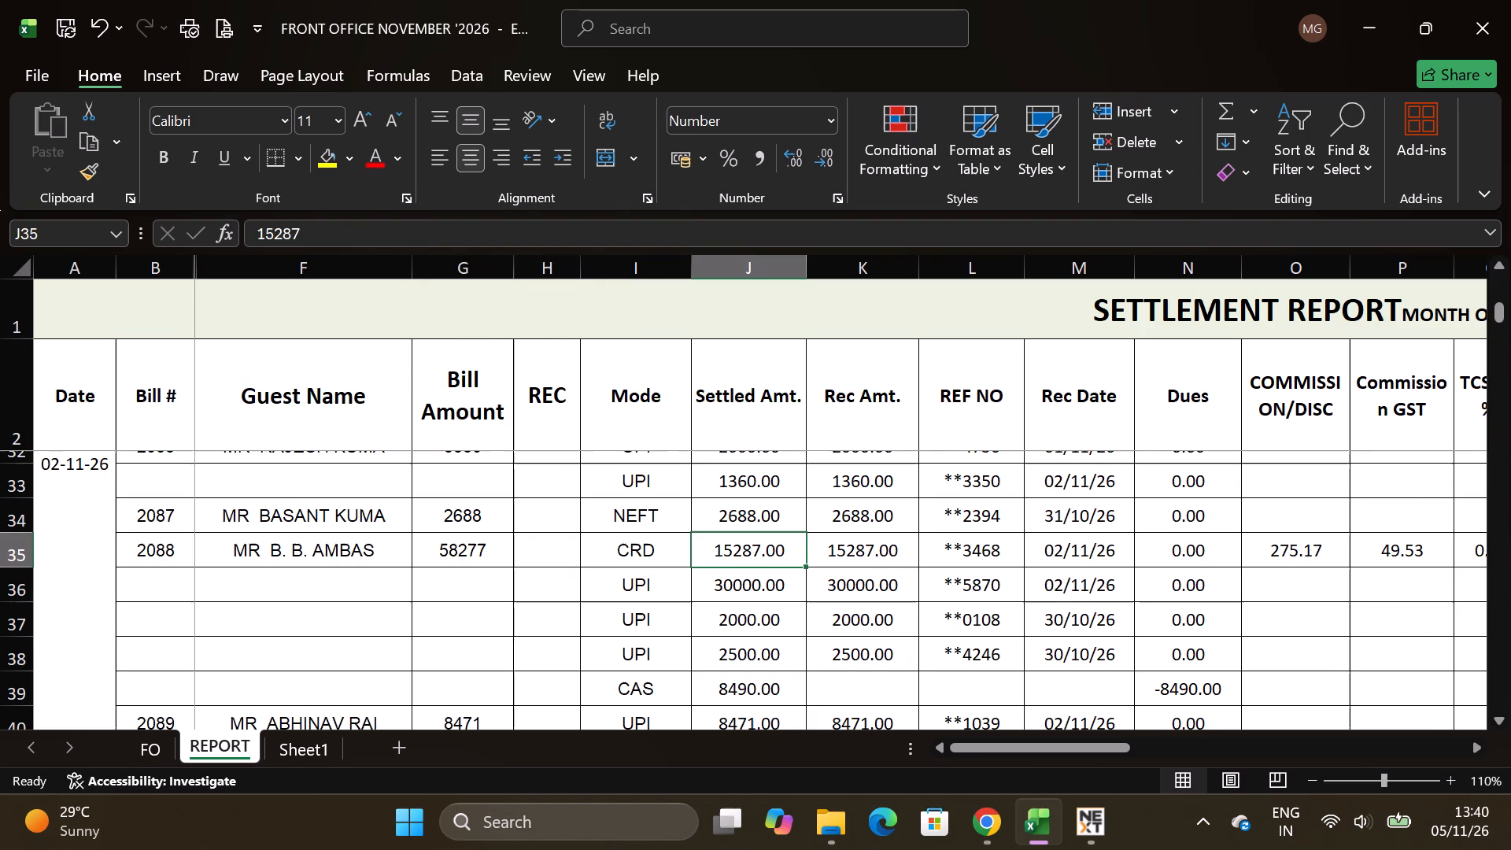
Look up bill 2088 in the CRDS001 credit entry, compare it with its card settlement in the Excel report, and close the lookup without selecting.
scroll(760, 567, down, 3)
scroll(765, 565, up, 2)
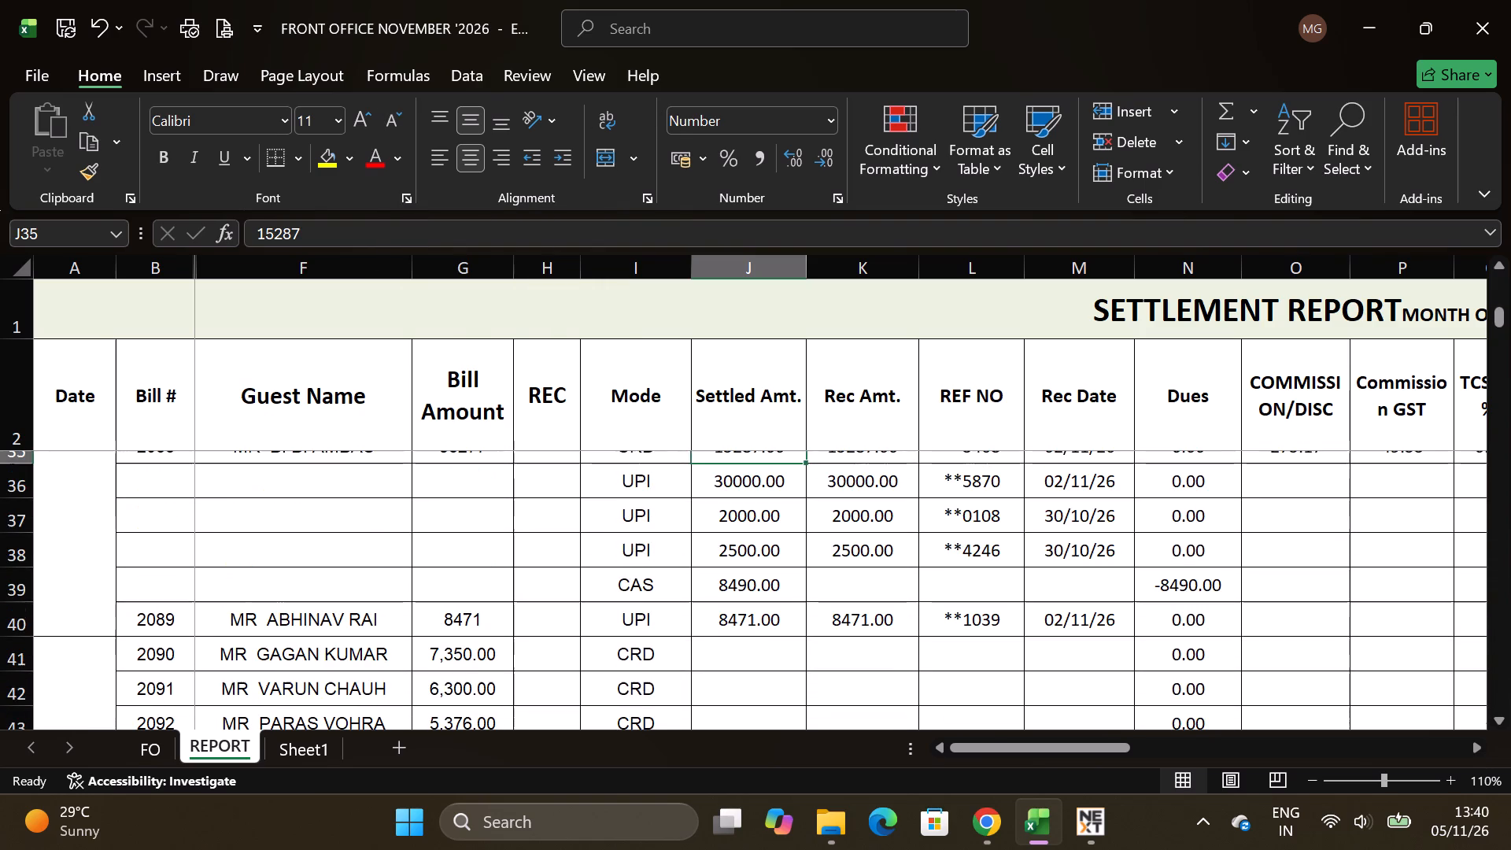
scroll(765, 565, up, 1)
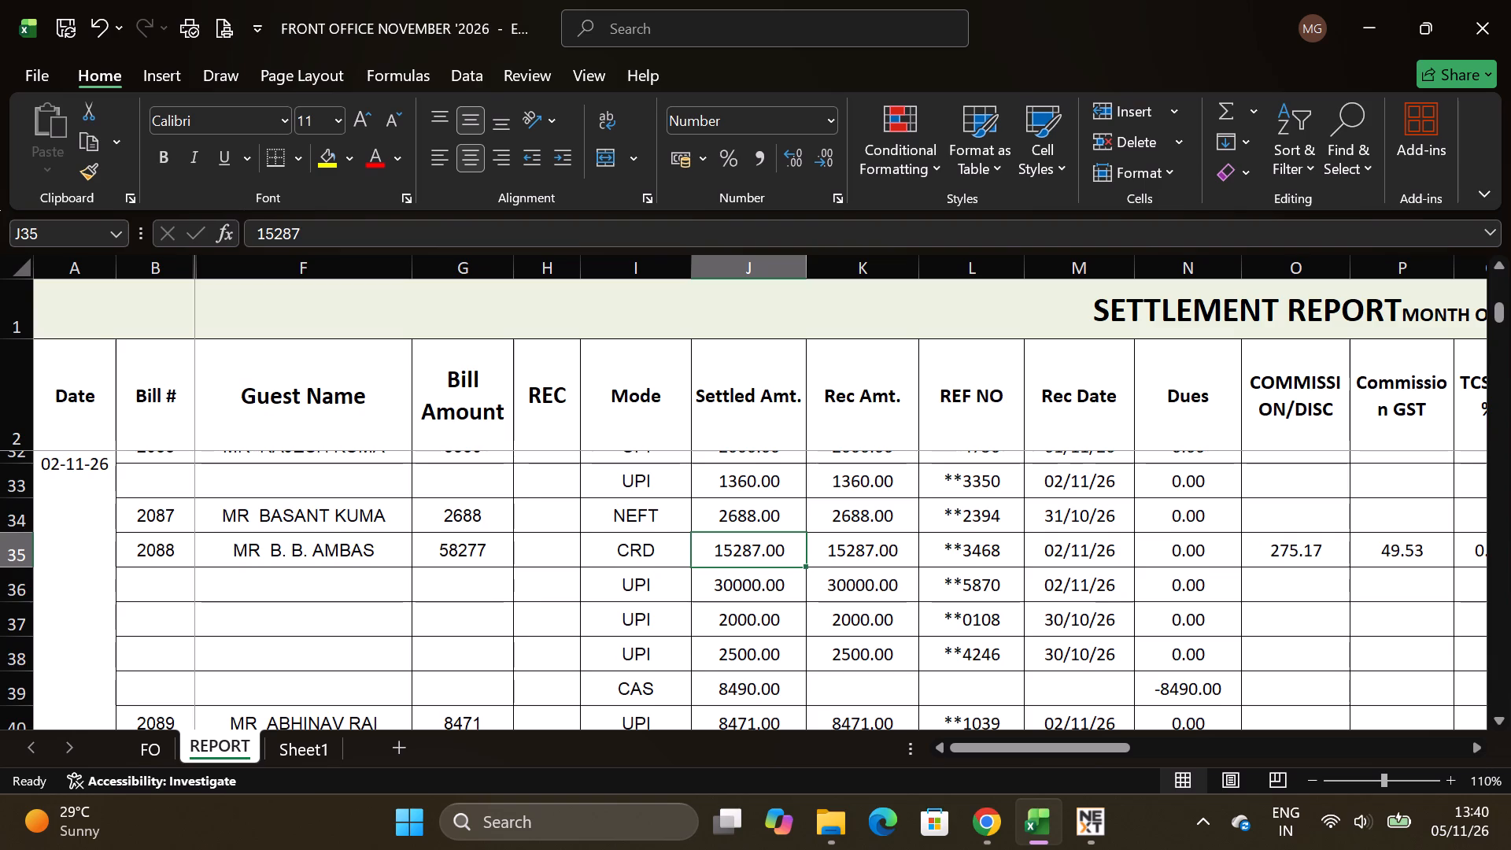
click(790, 584)
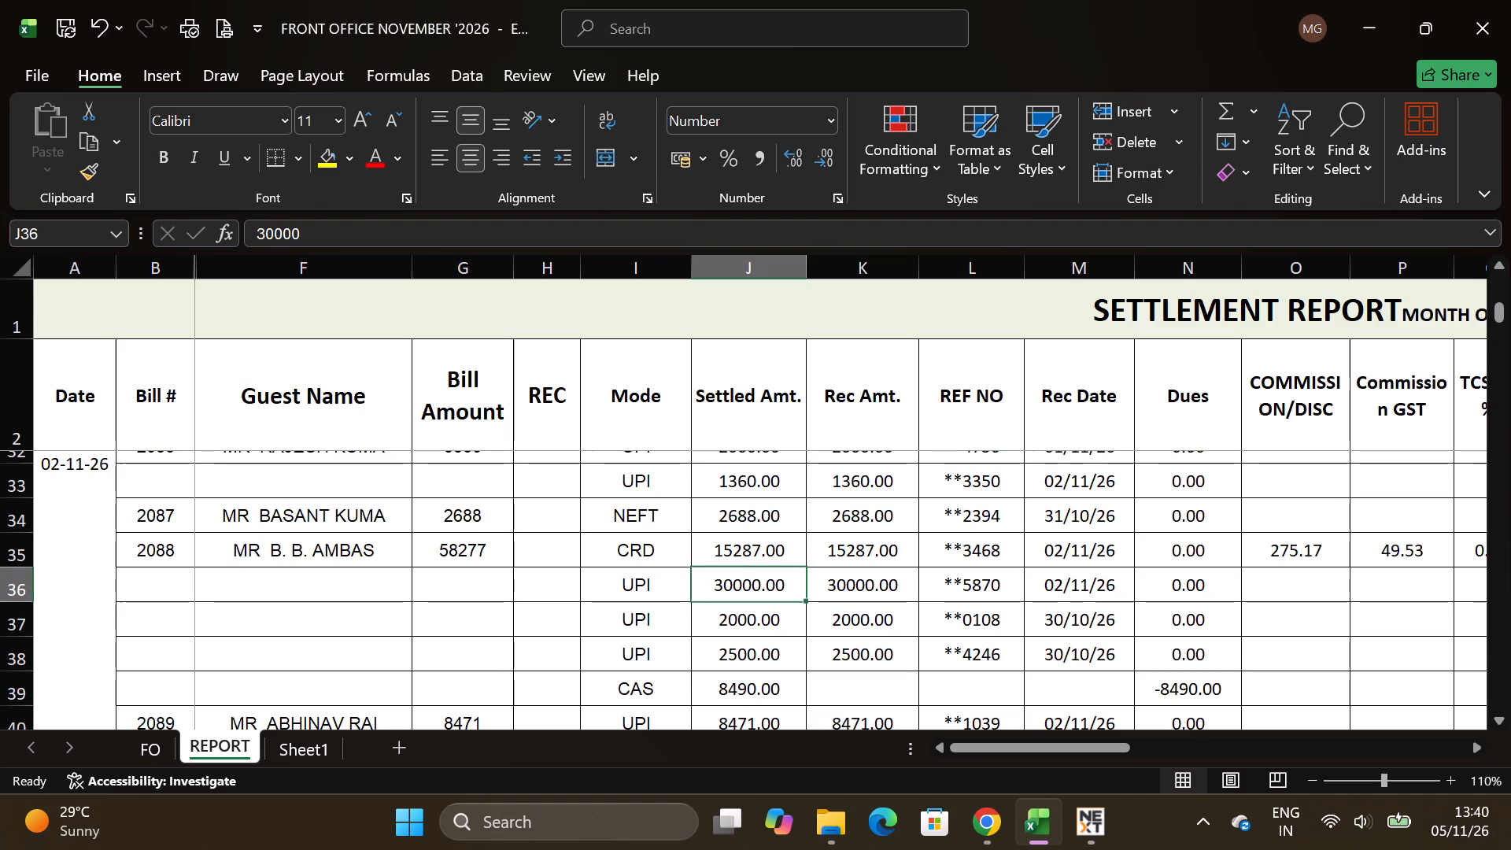
key(alt+Tab)
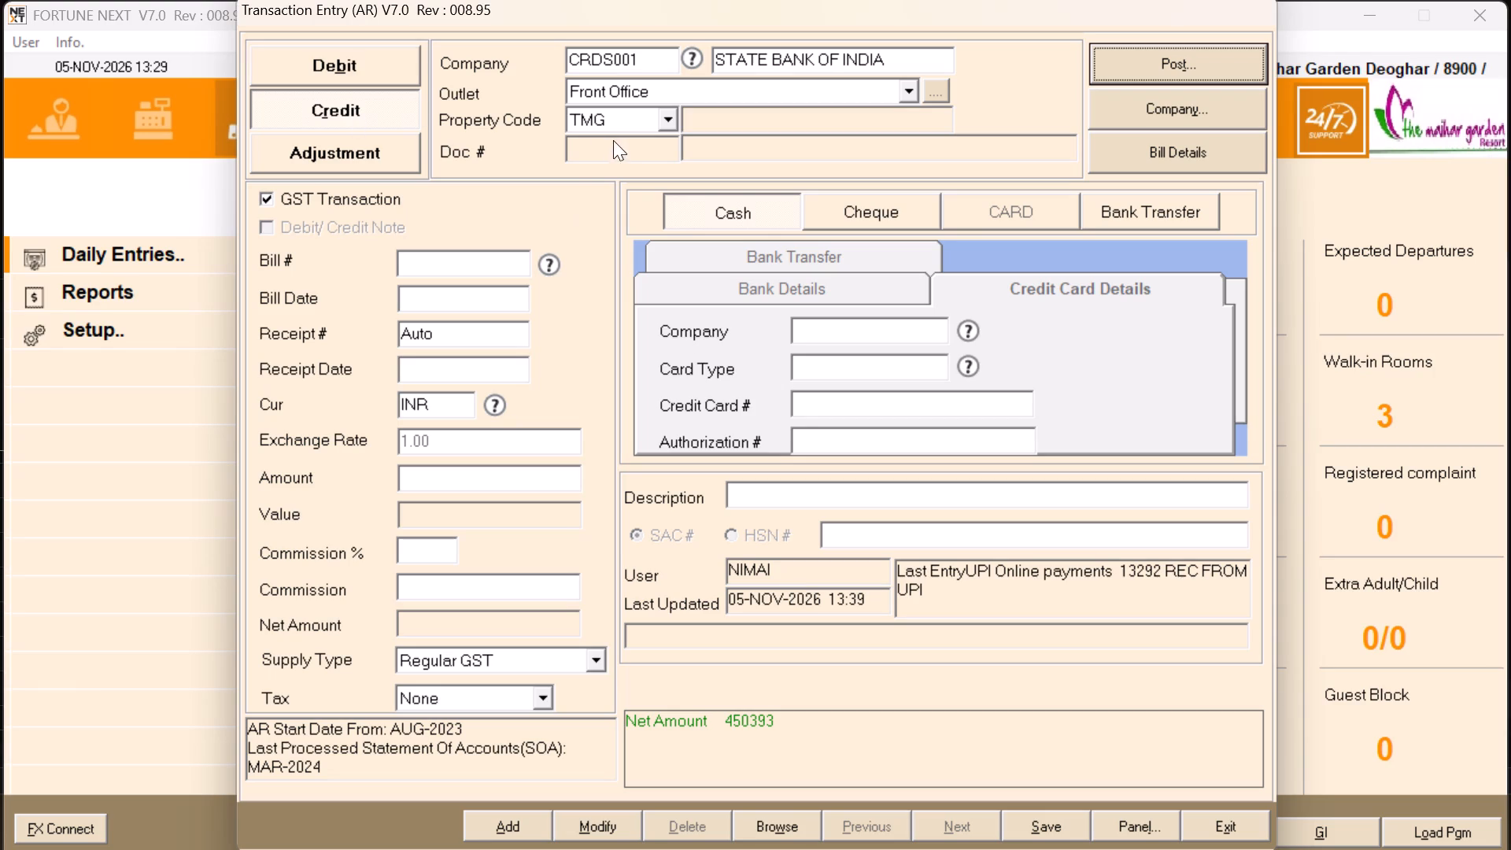
click(473, 265)
text(2088)
key(Return)
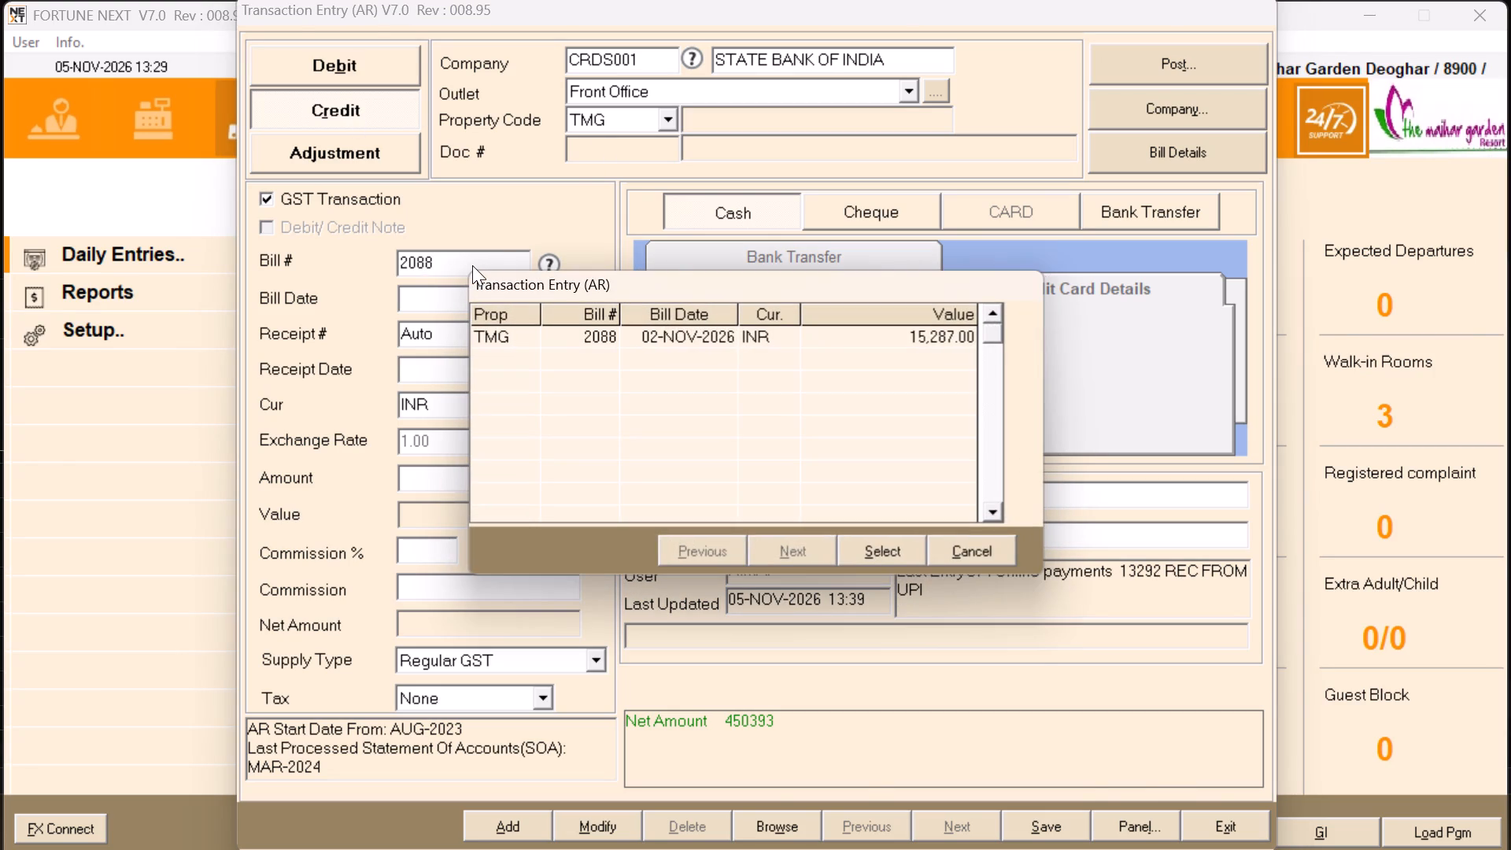
key(alt+Tab)
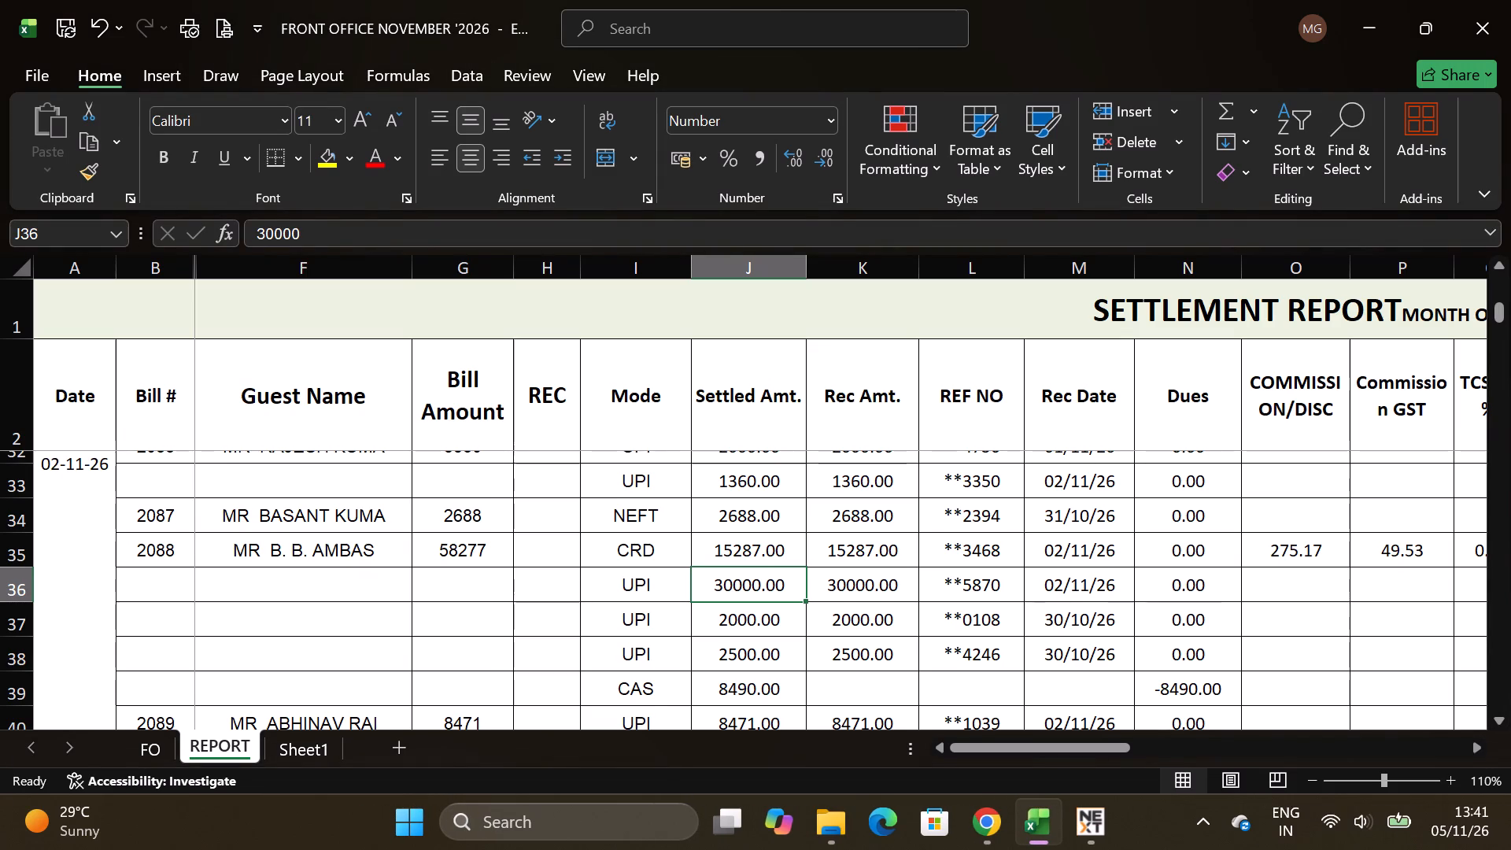
scroll(711, 586, down, 1)
scroll(711, 586, up, 3)
key(alt+Tab)
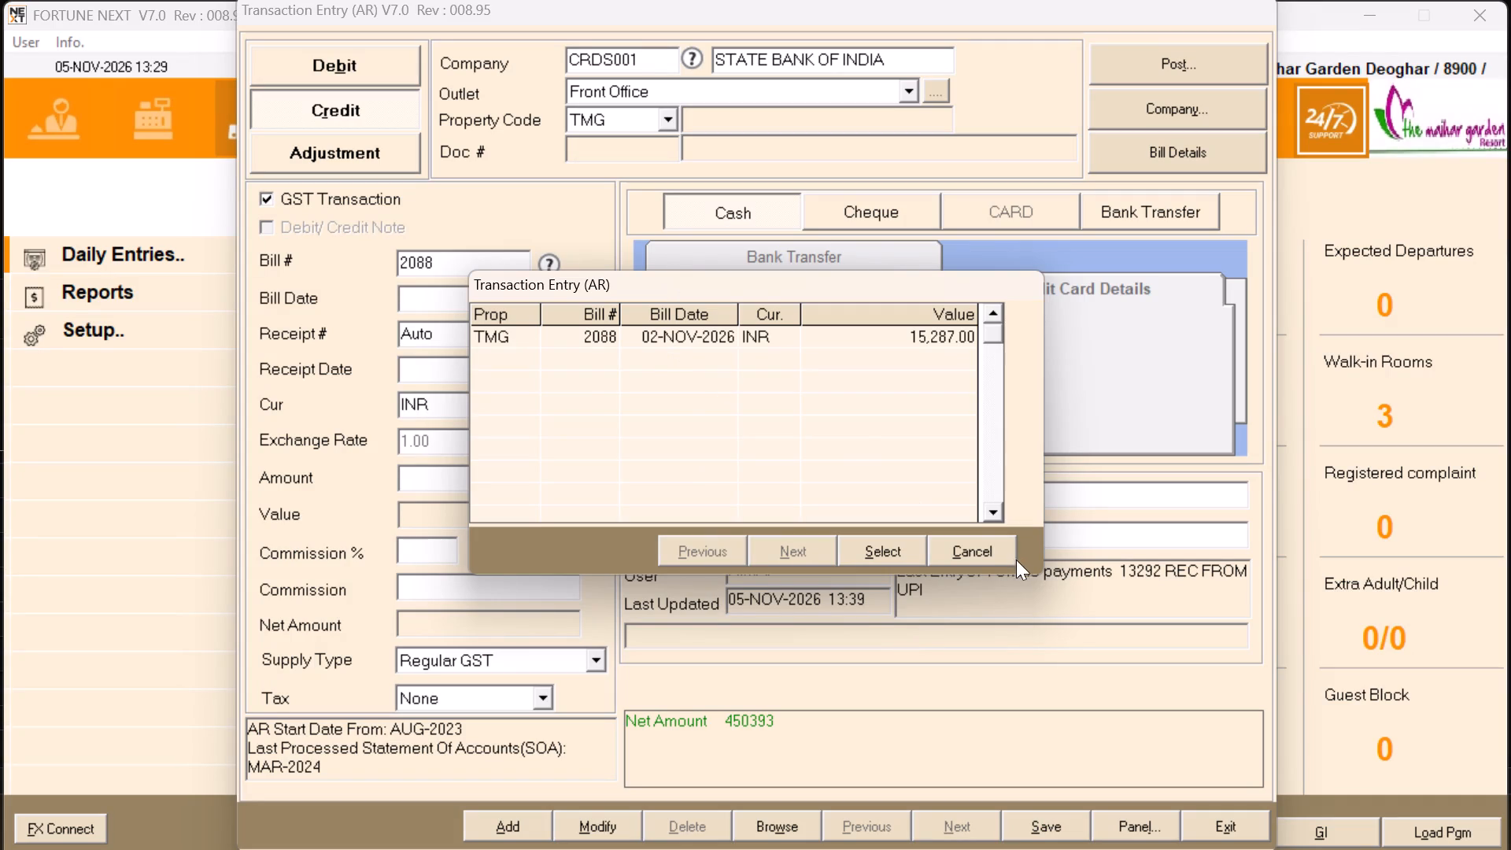
key(alt+Tab)
key(alt+Tab)
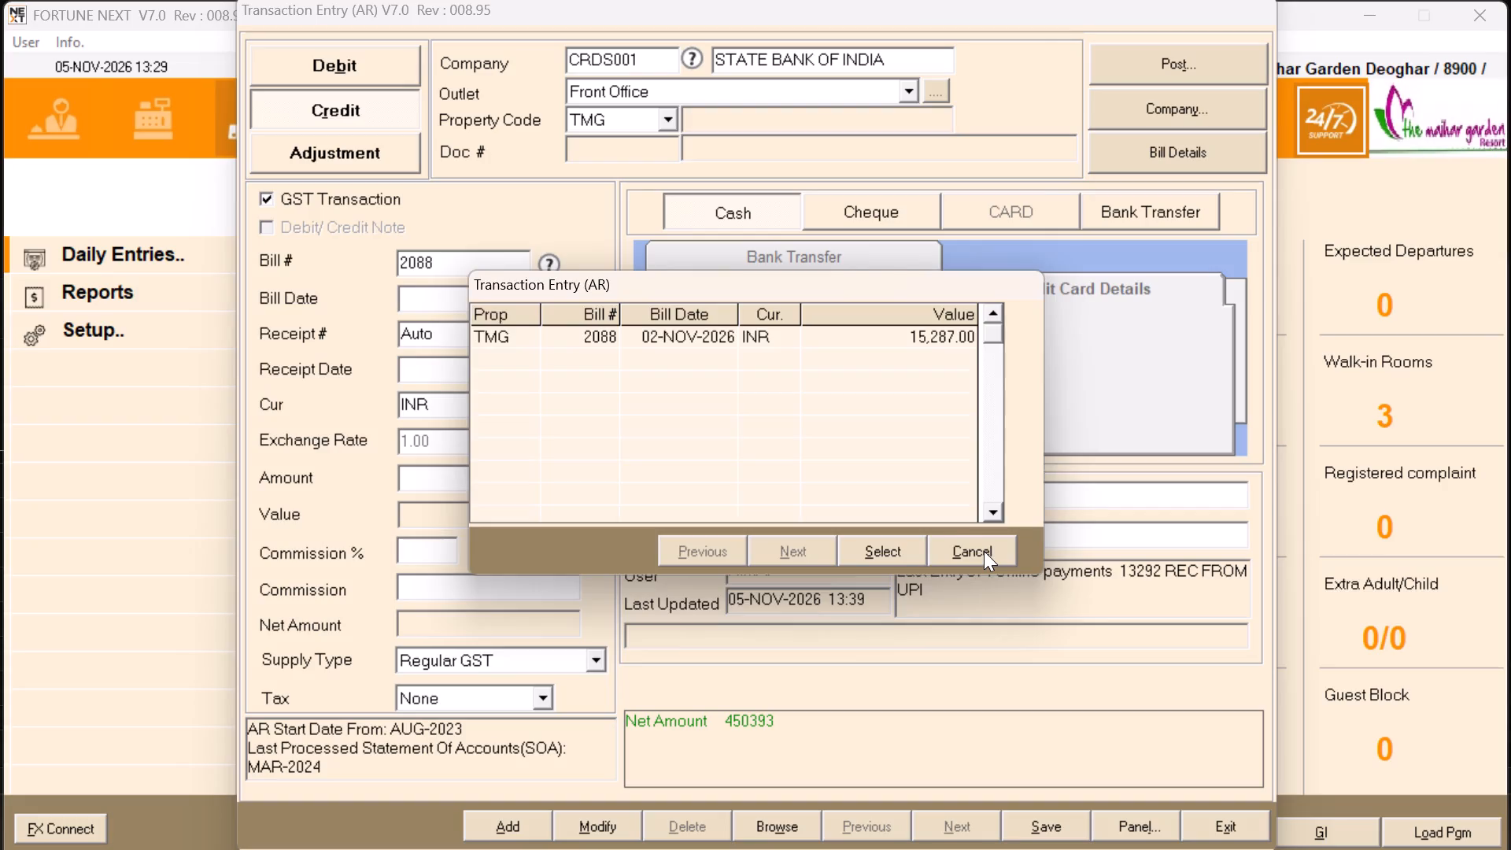
click(984, 551)
Restart the credit entry with company code CRDU001 and look up bill 2088, checking its rows in the Excel settlement report.
click(389, 91)
click(382, 77)
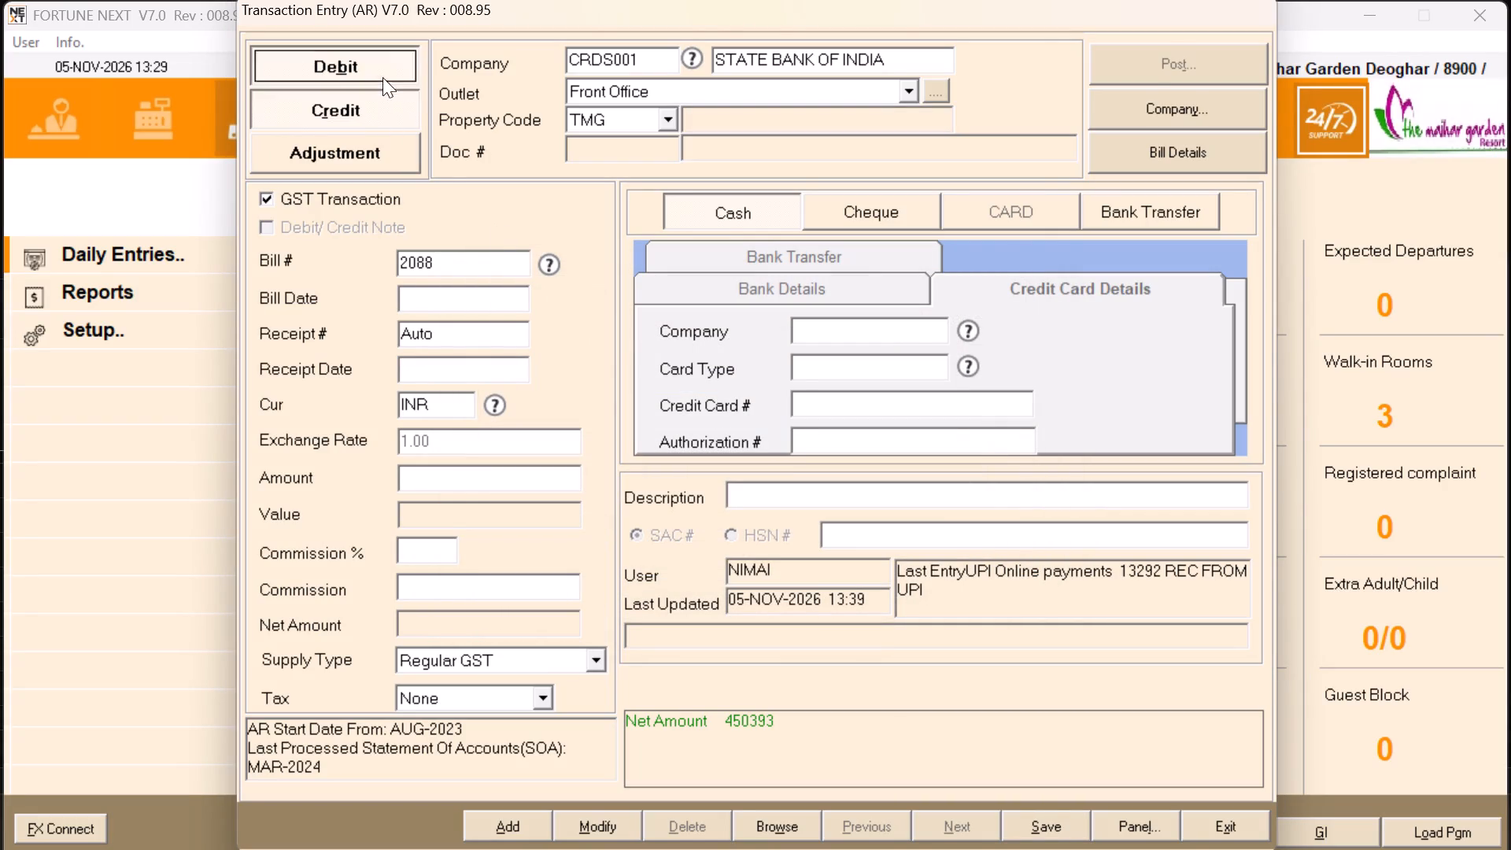
click(390, 112)
key(Return)
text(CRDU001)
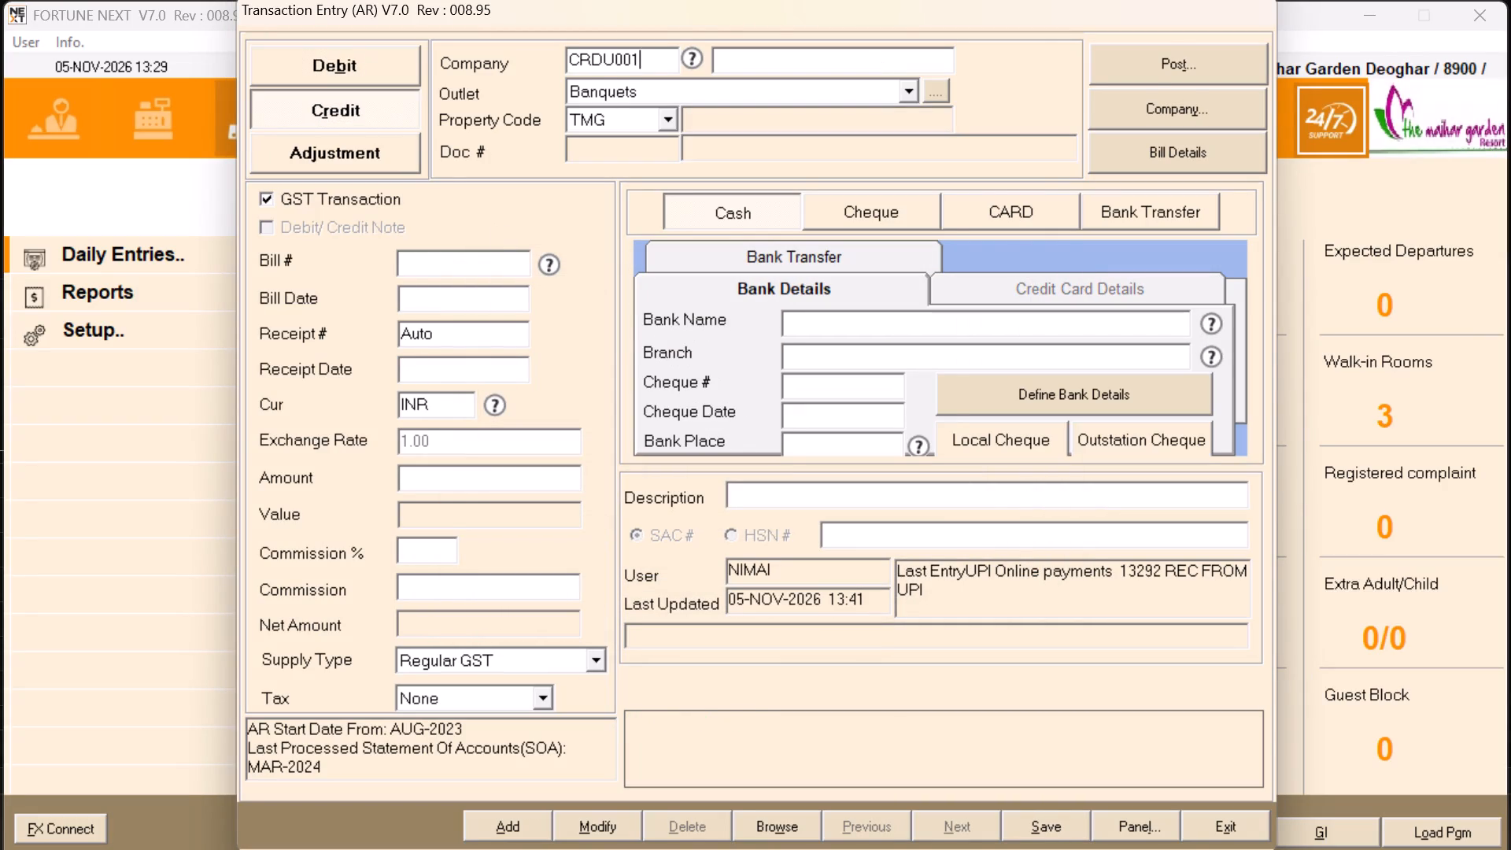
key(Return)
click(466, 258)
key(alt+Tab)
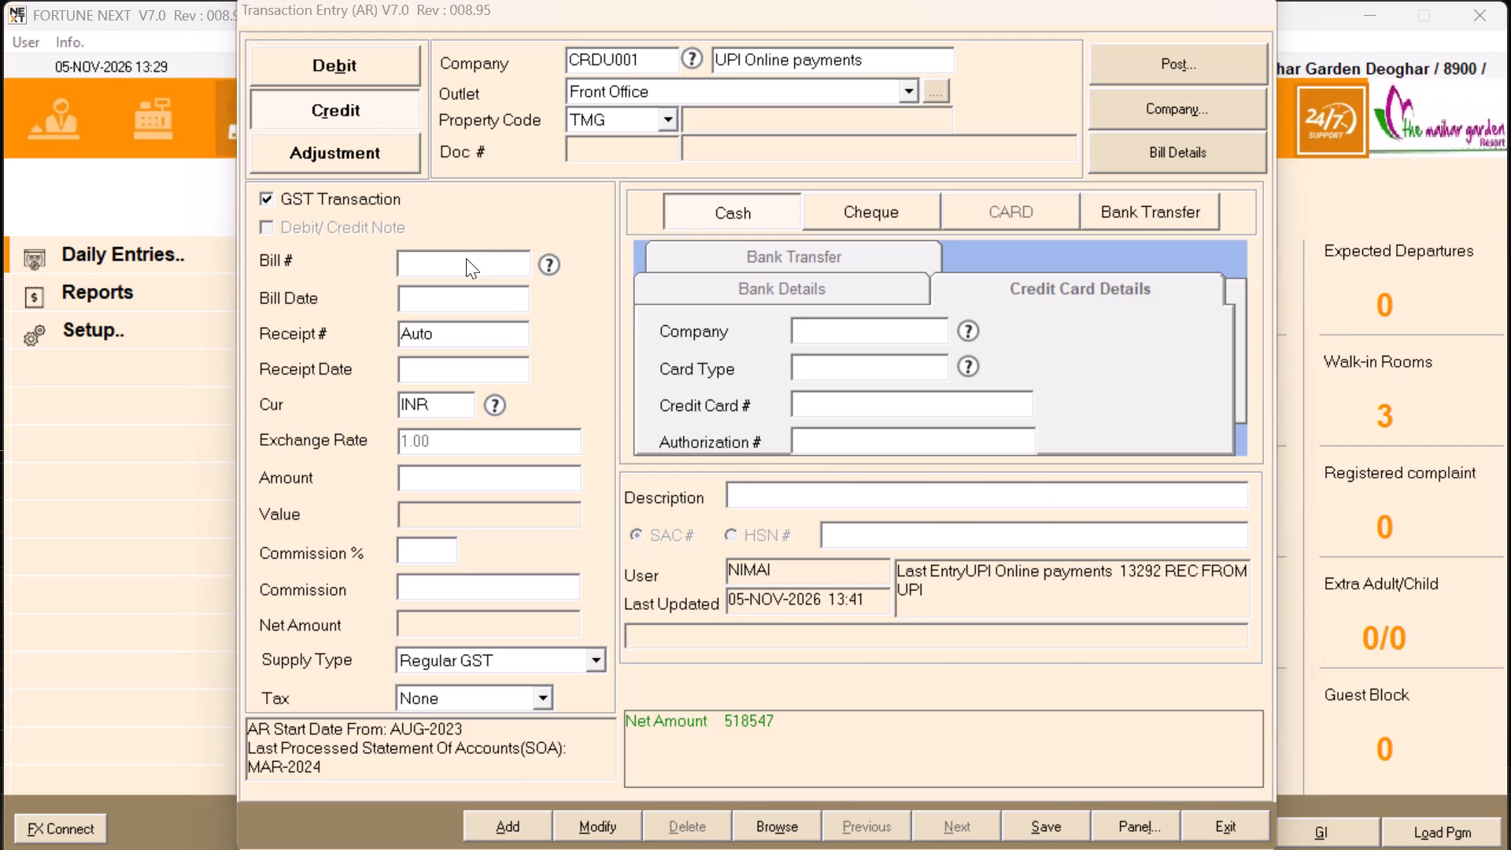
key(alt+Tab)
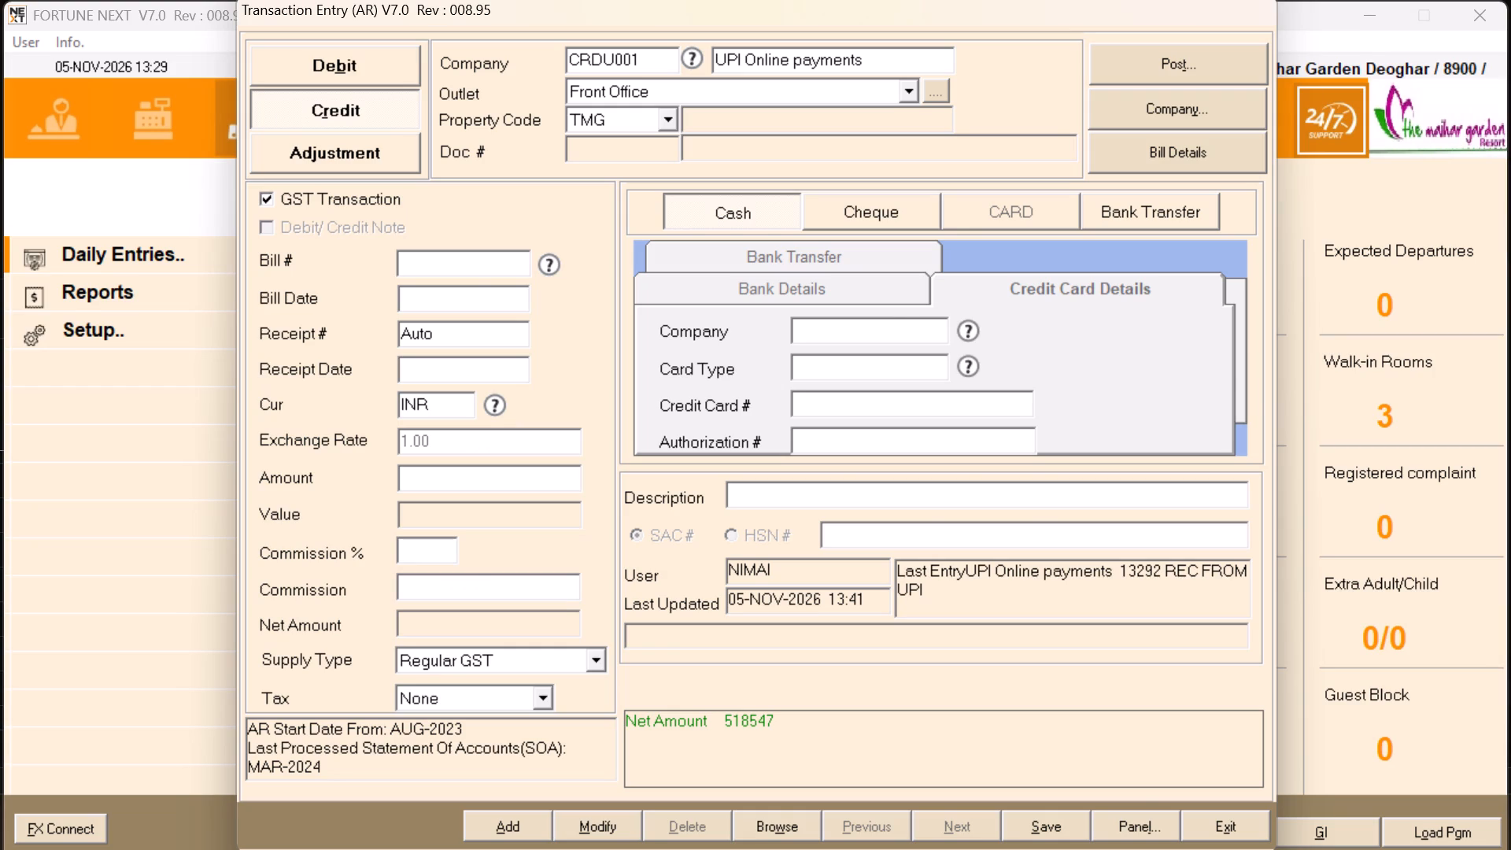
key(alt+Tab)
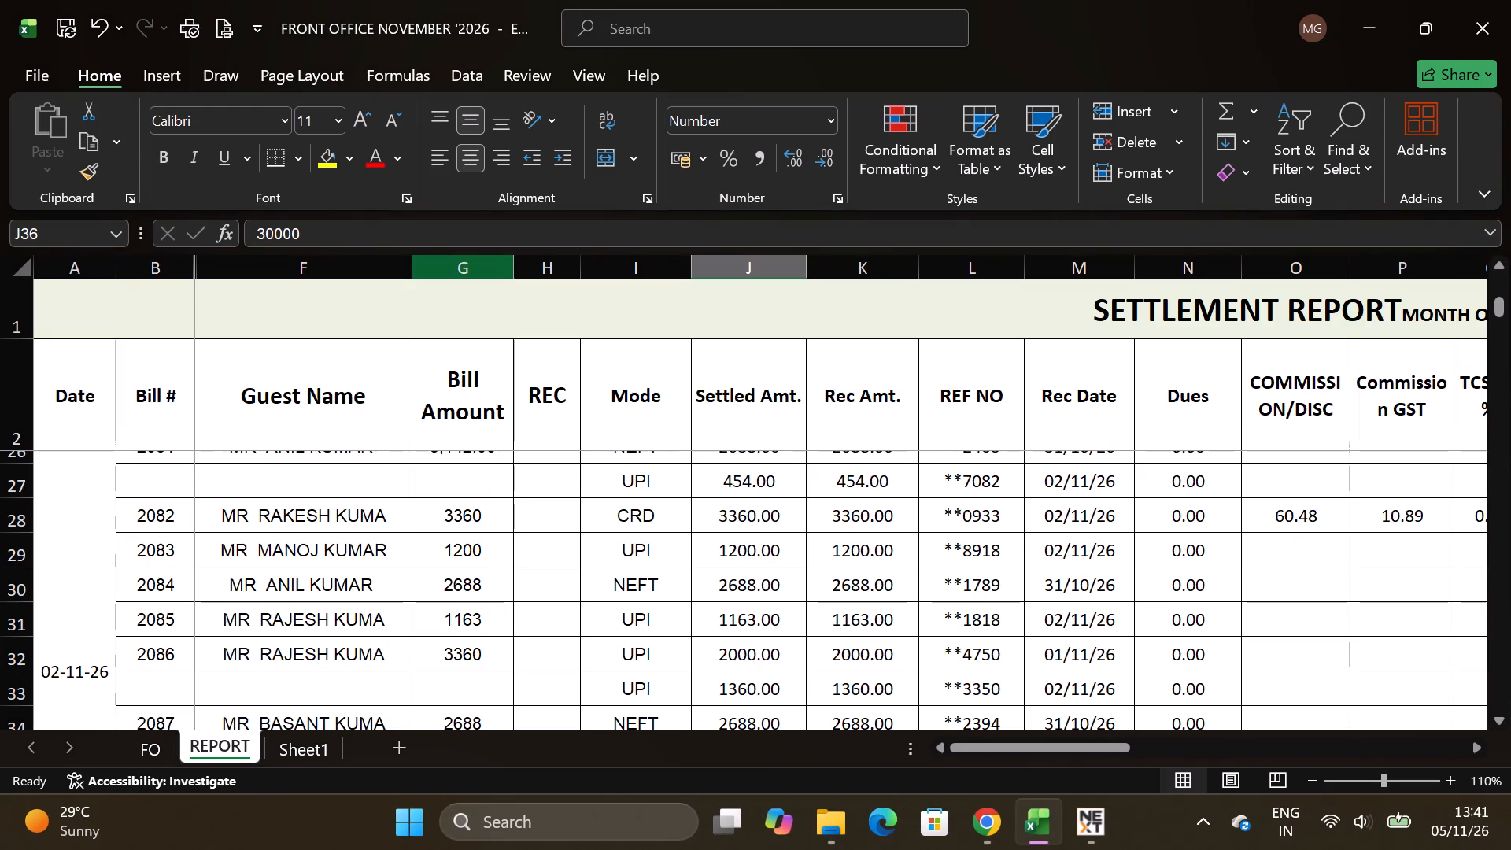
key(alt+Tab)
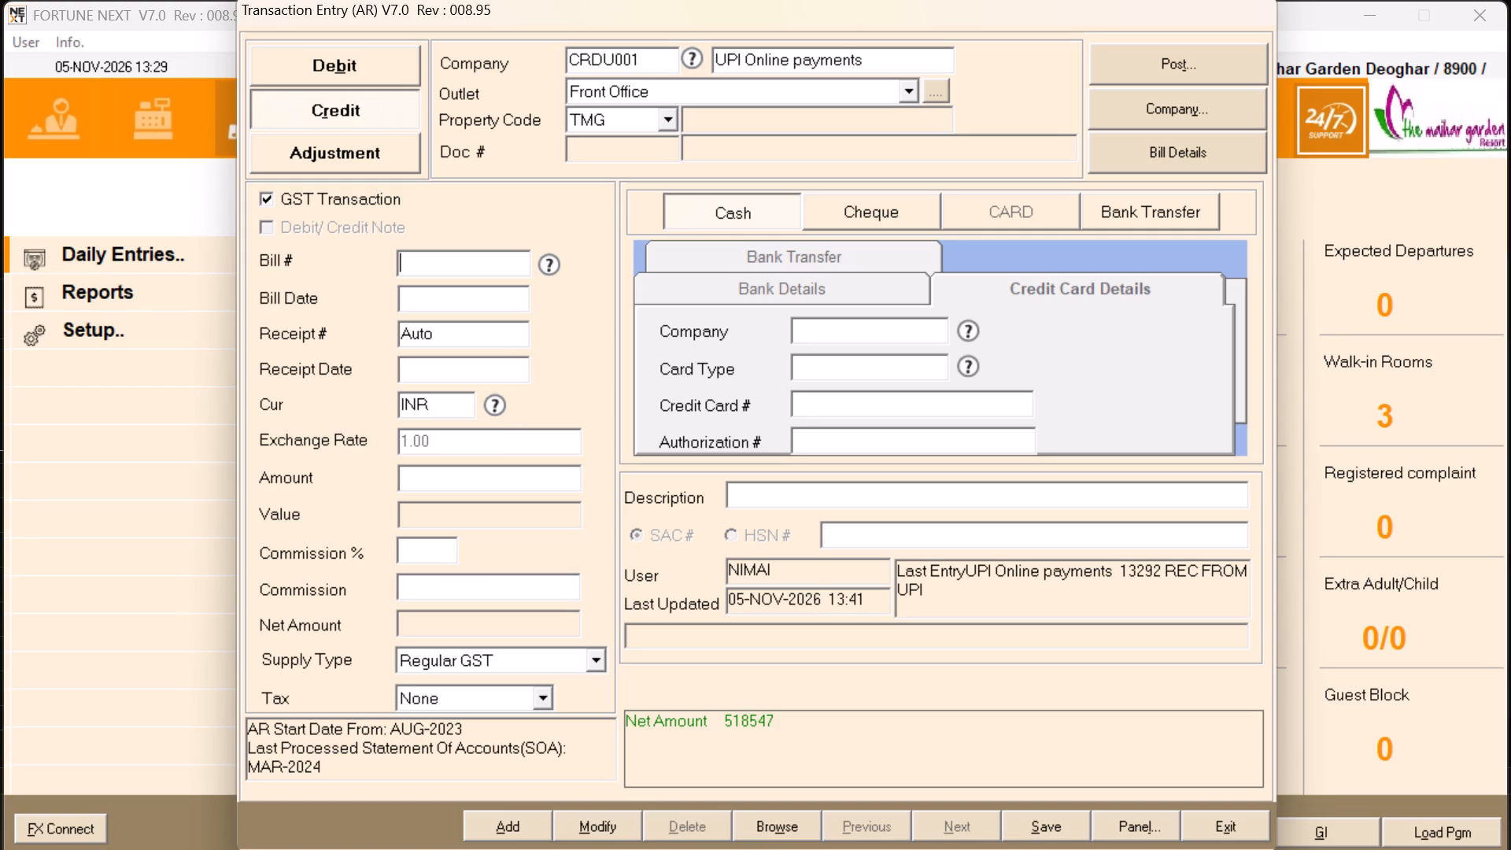
key(alt+Tab)
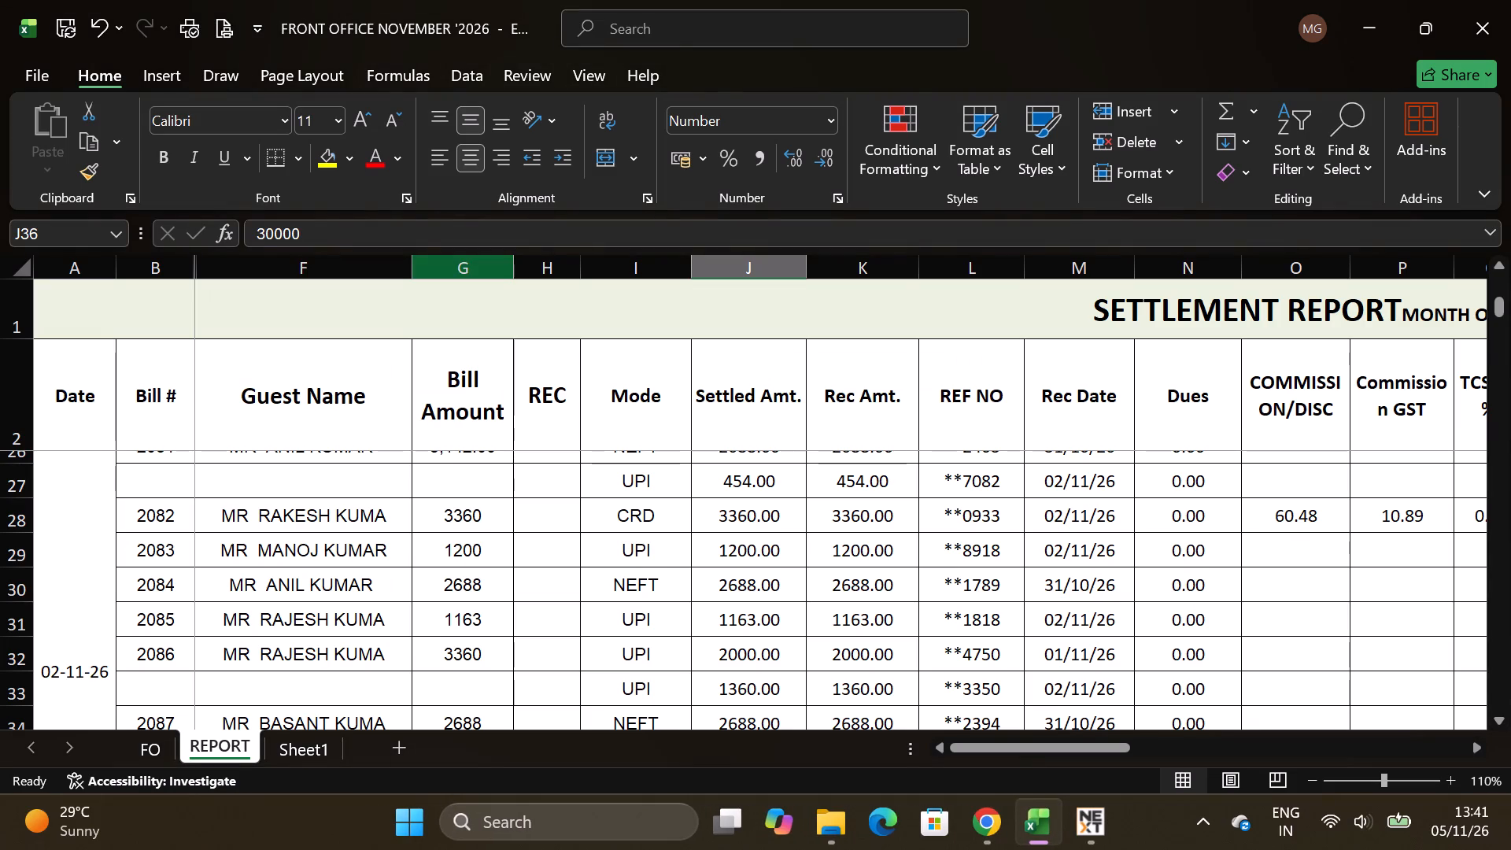
scroll(647, 672, down, 2)
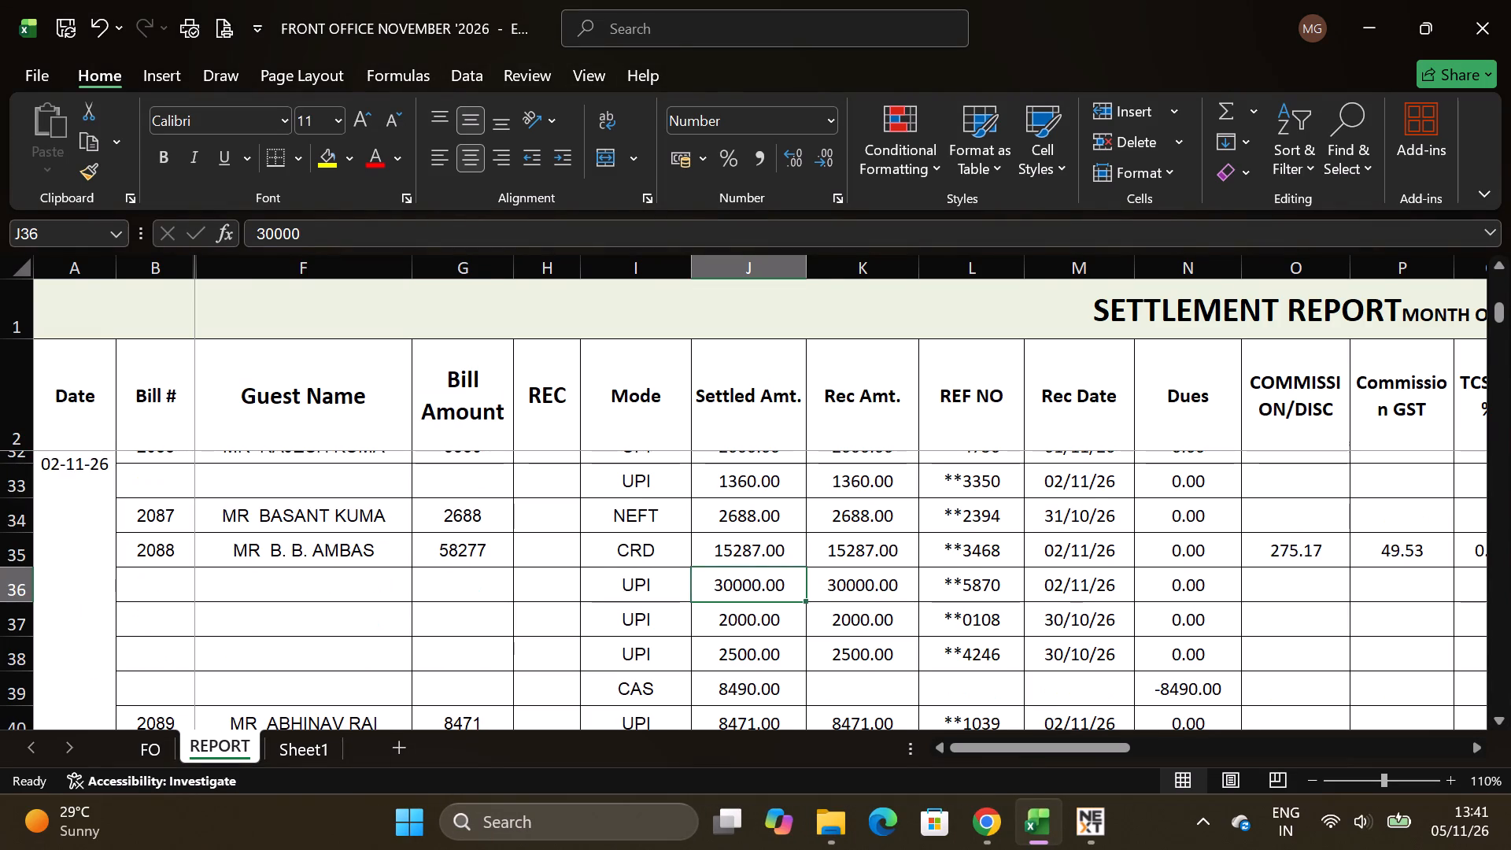
key(alt+Tab)
text(2088)
key(Return)
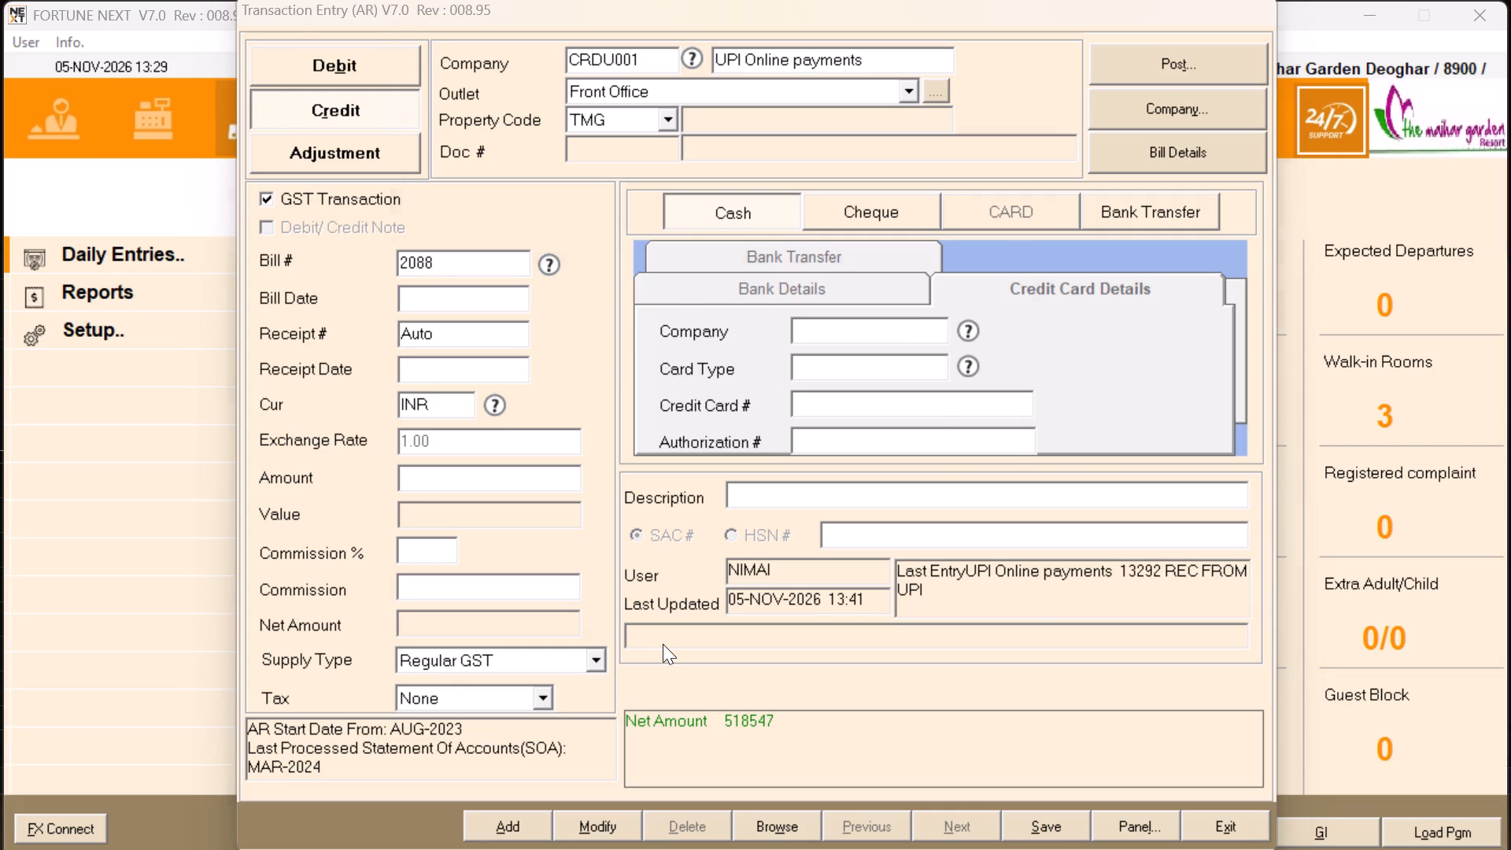
Sum bill 2088's three UPI settled amounts in Excel, compare them with the bill lookup, and close the lookup without selecting.
key(alt+Tab)
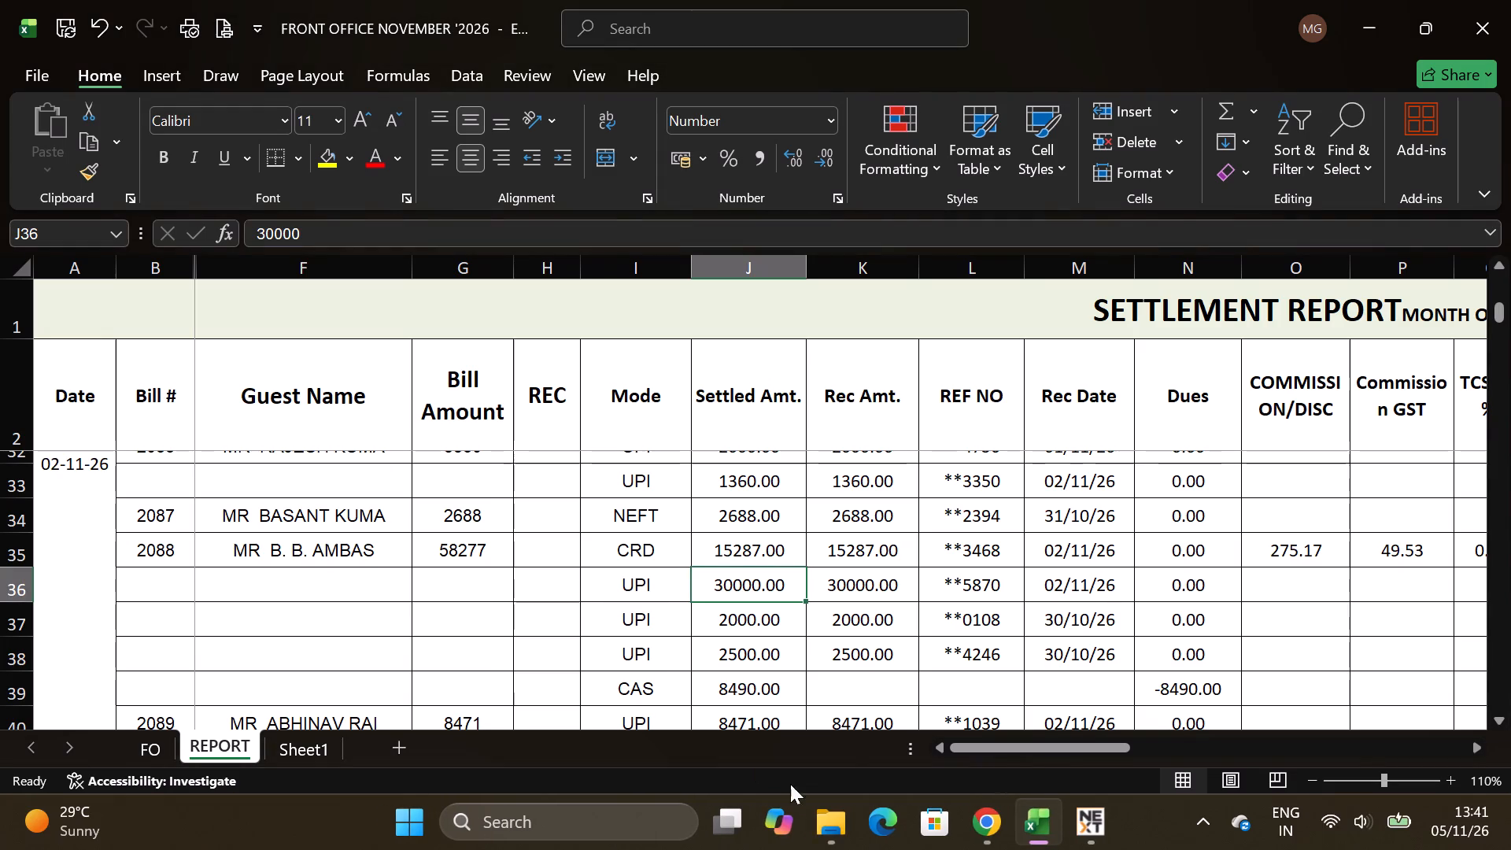
drag(778, 579, 783, 676)
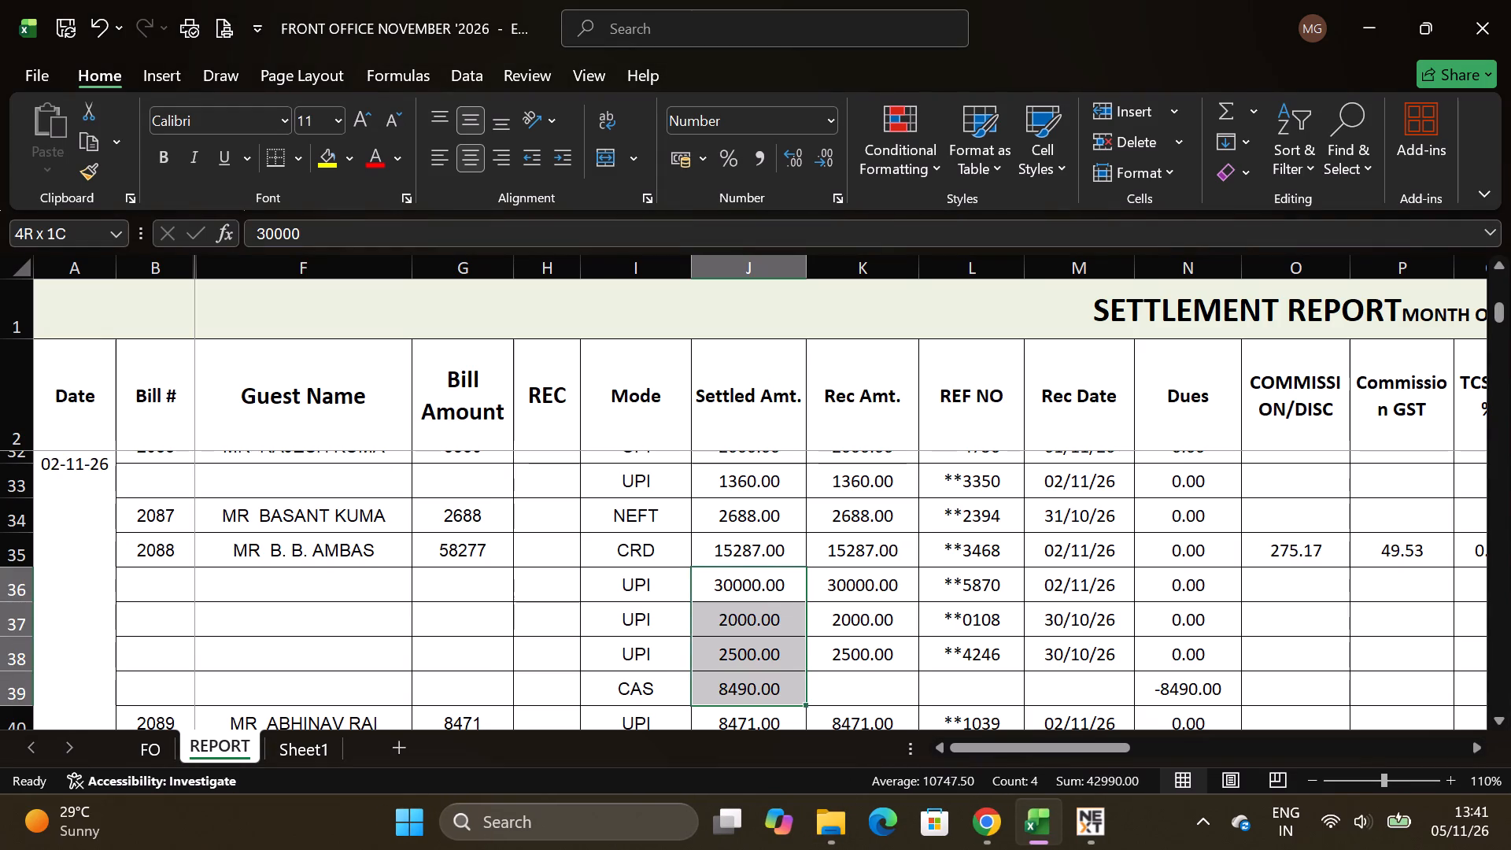
drag(783, 676, 784, 666)
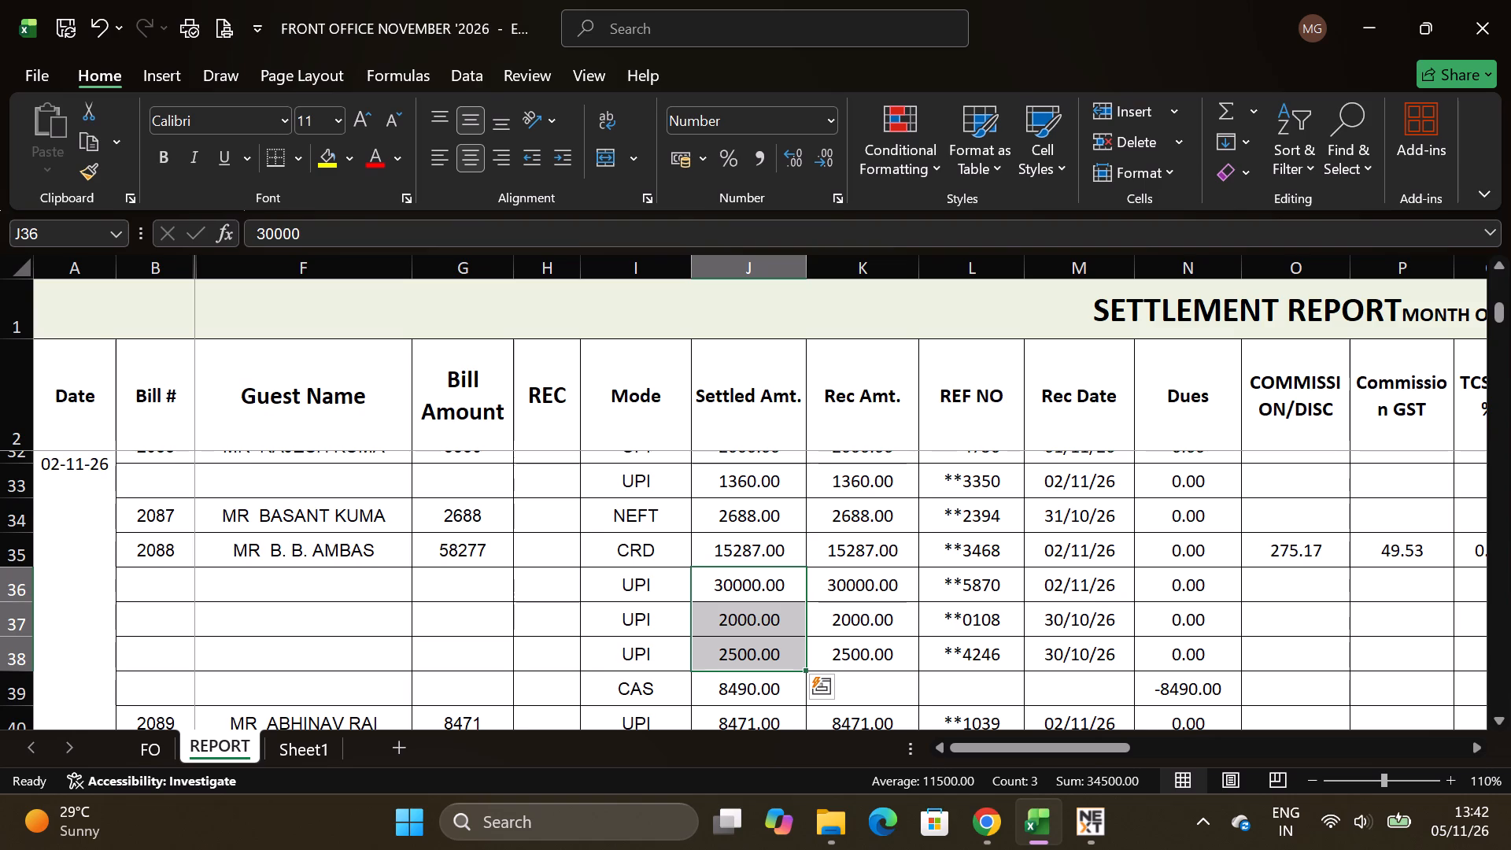
scroll(784, 666, down, 2)
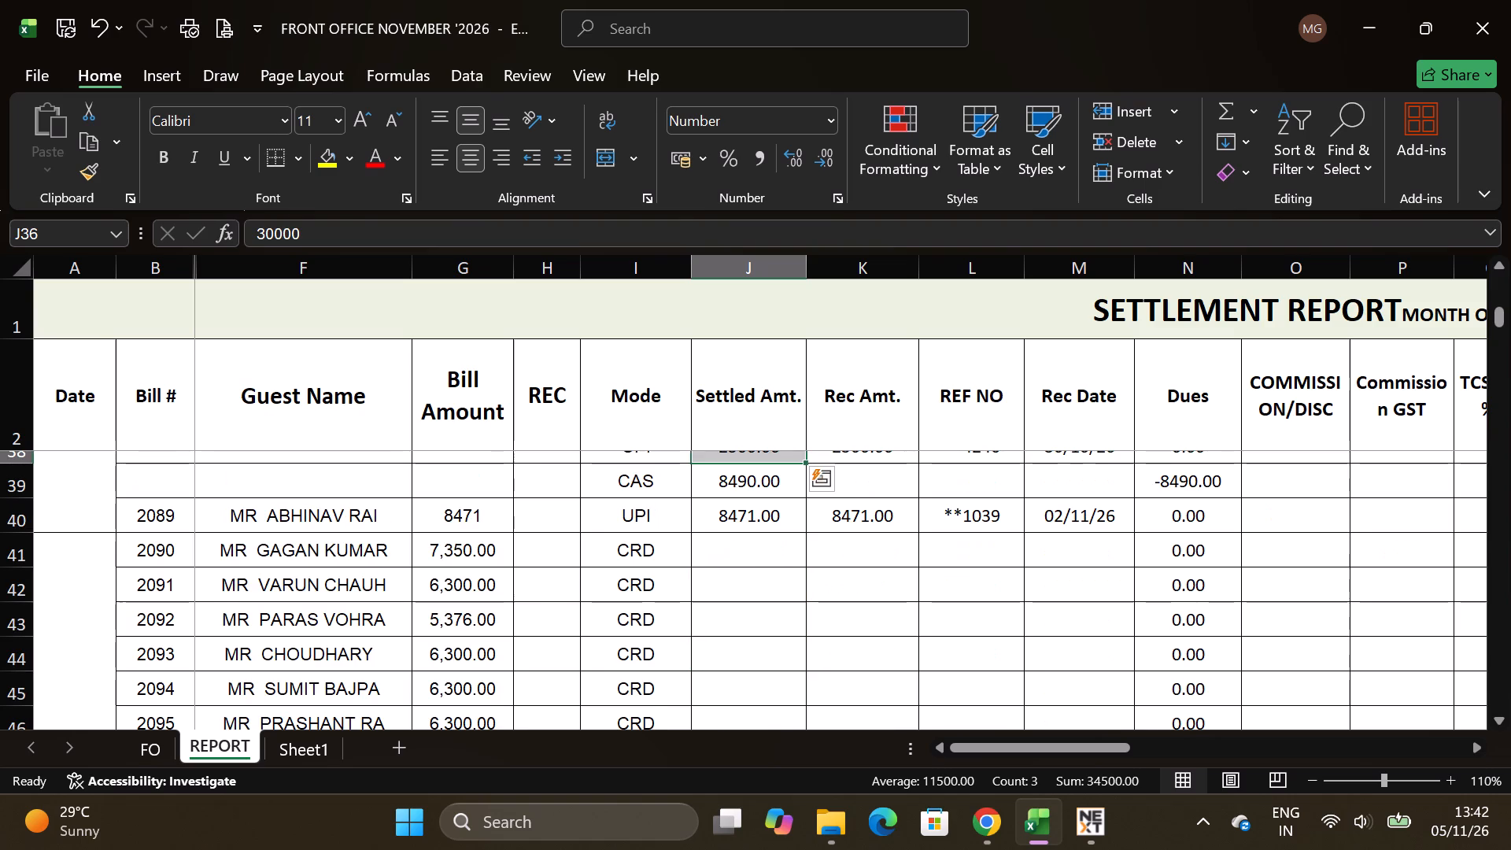
scroll(785, 666, up, 1)
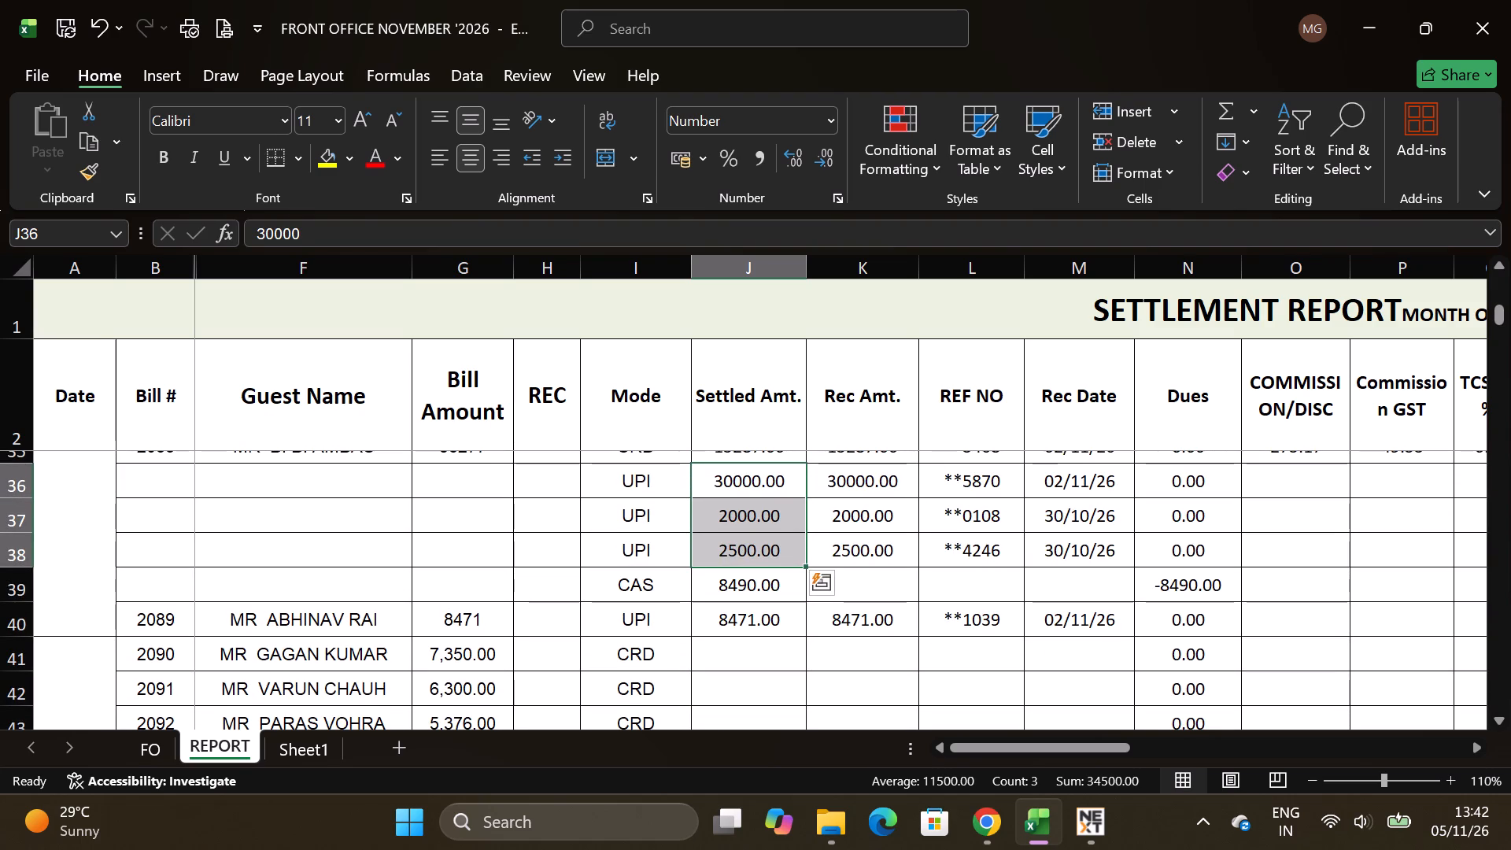
key(alt+Tab)
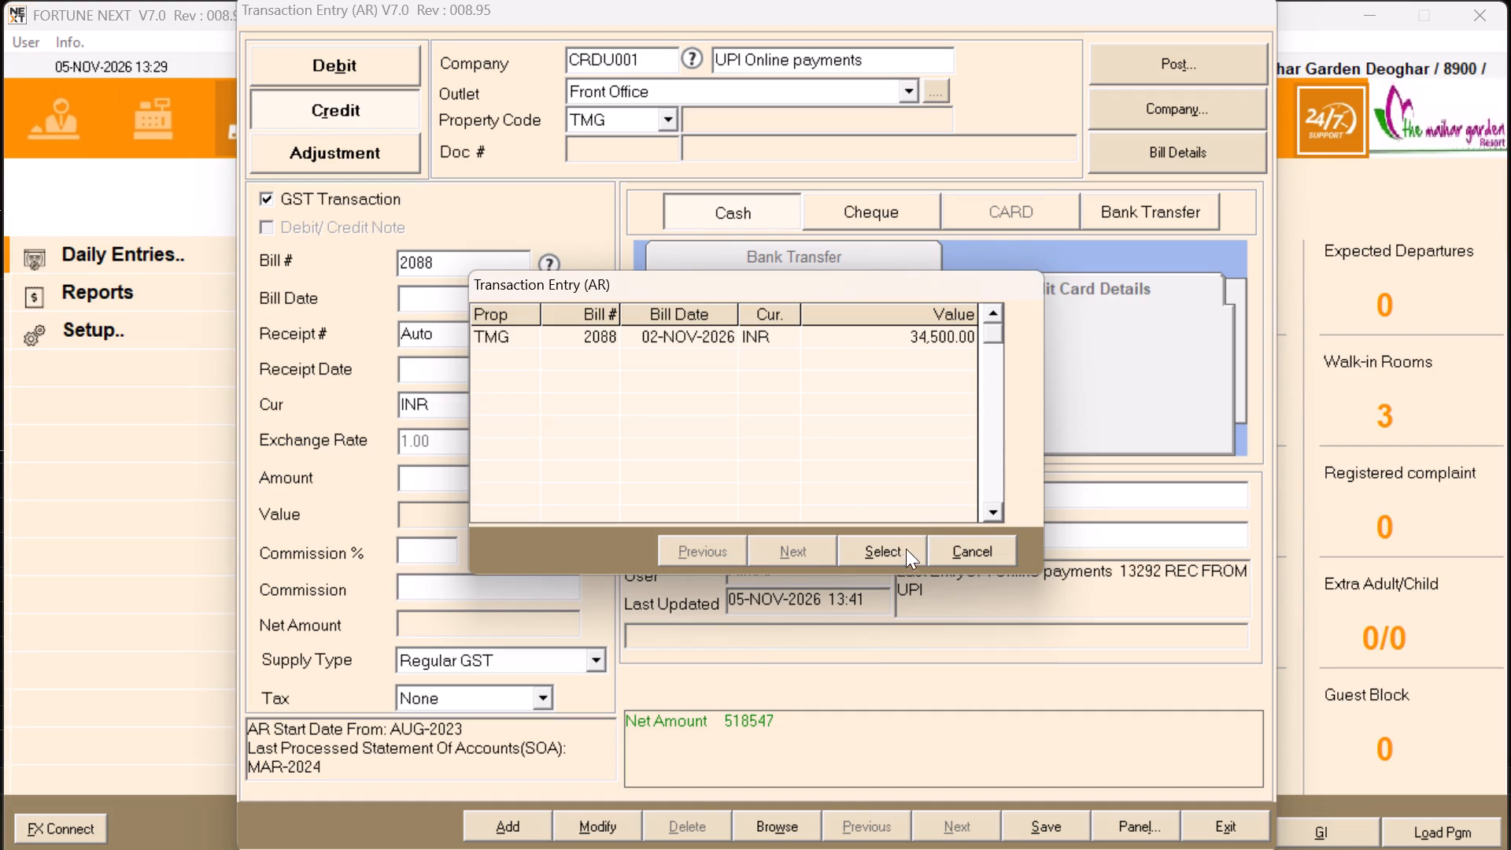
click(929, 550)
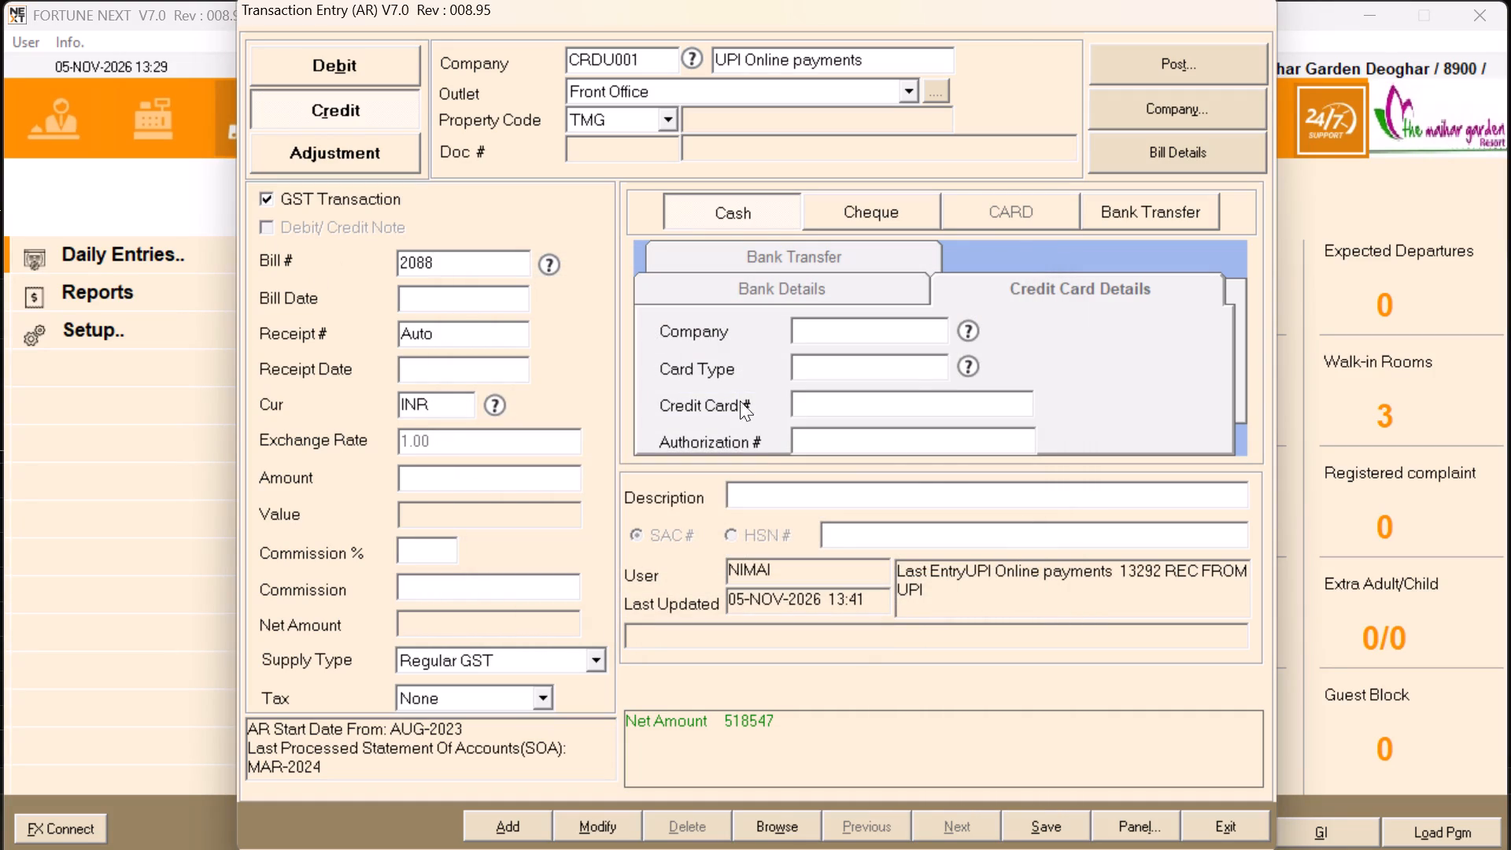
Exit the CRDU001 credit entry without saving and reopen Transaction Entry (AR) from Accounts Receivable.
click(671, 383)
click(1208, 828)
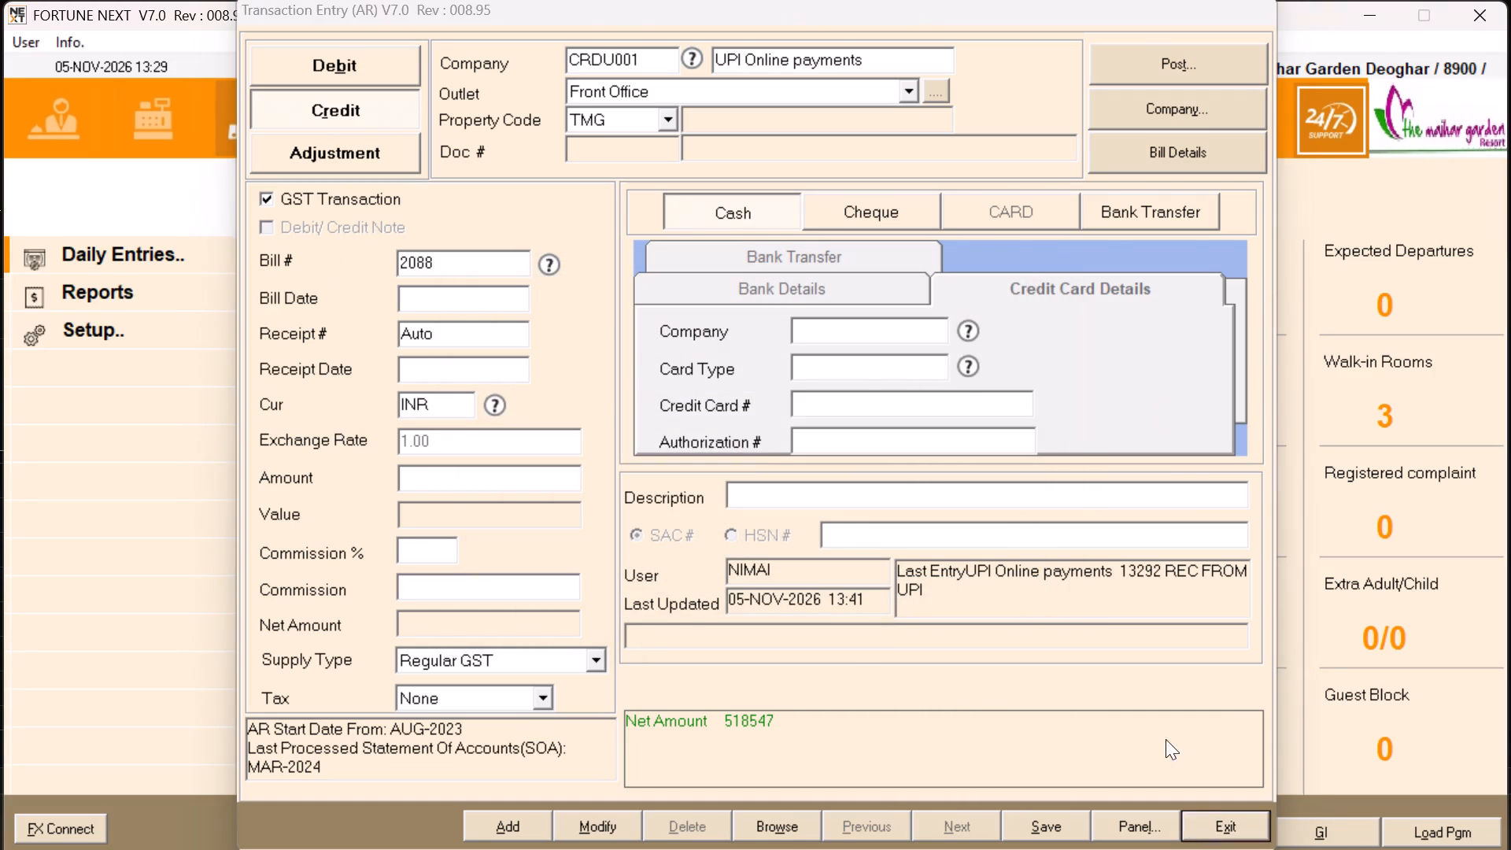
click(656, 259)
key(Return)
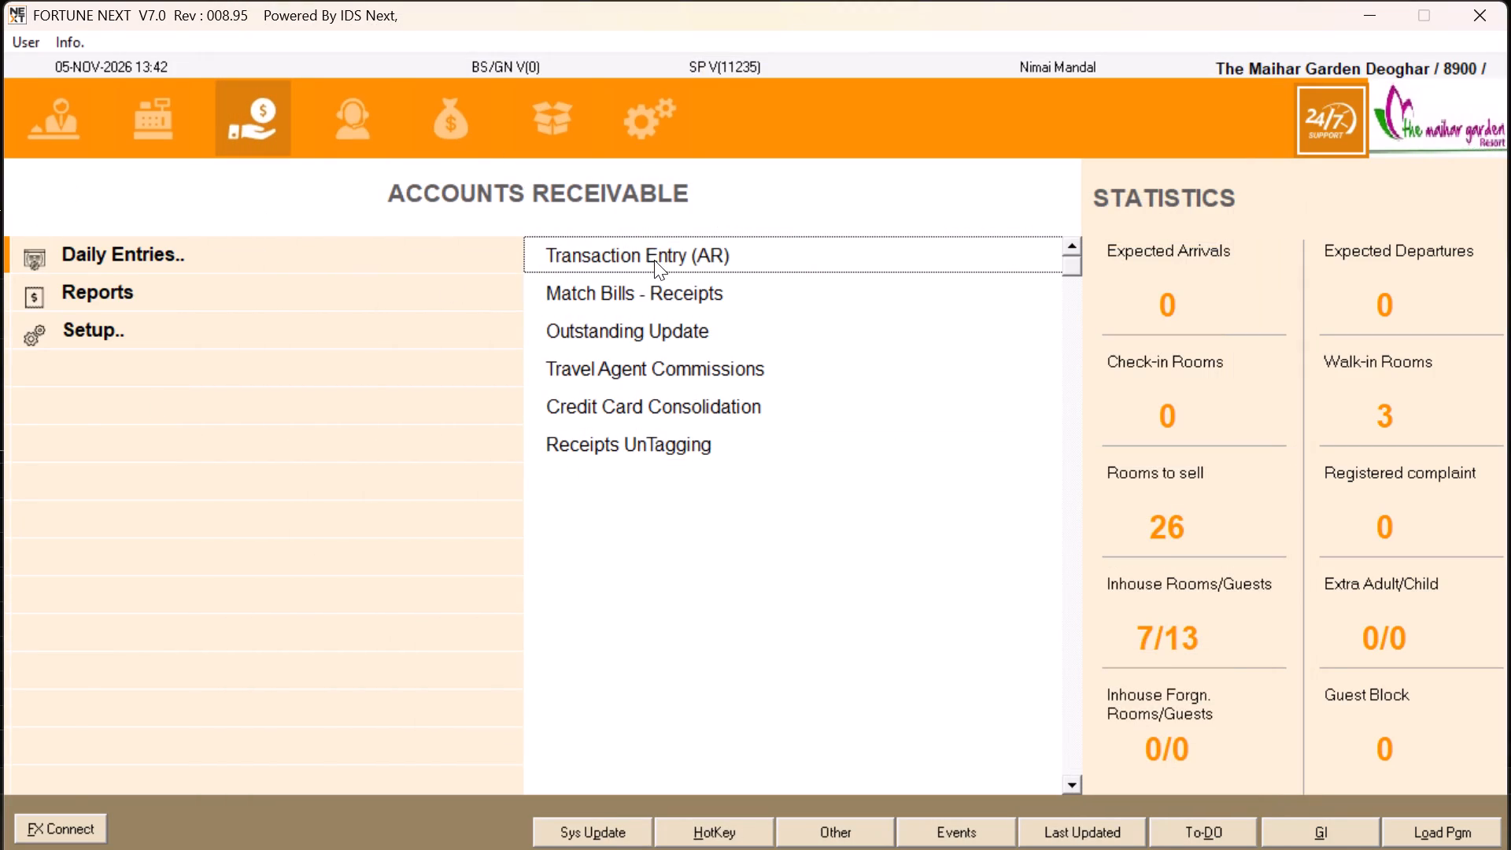
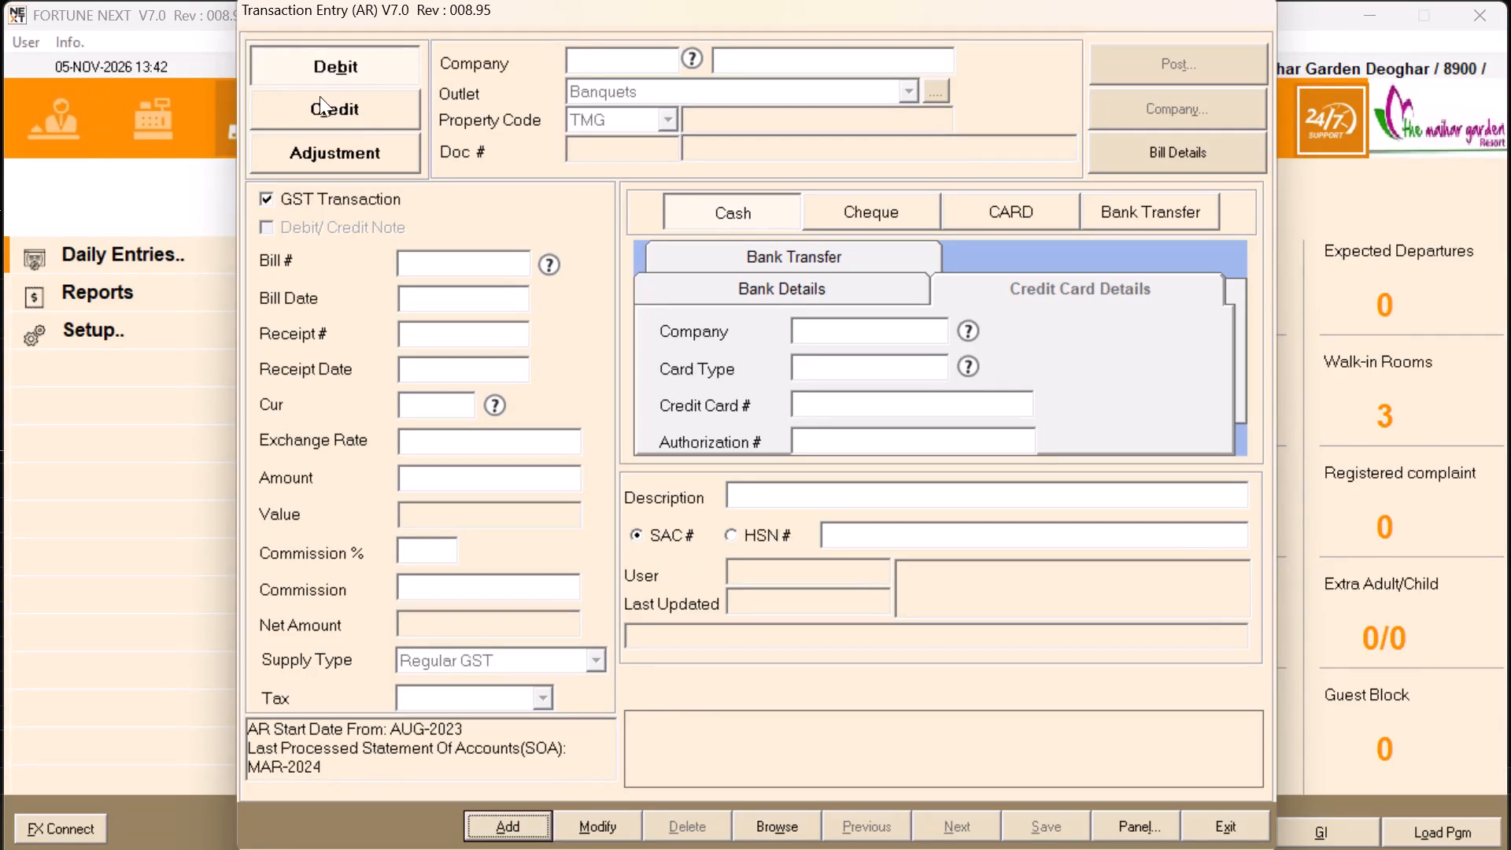
Start a credit entry for company code CRDU001 with Front Office as the outlet.
click(368, 120)
key(Return)
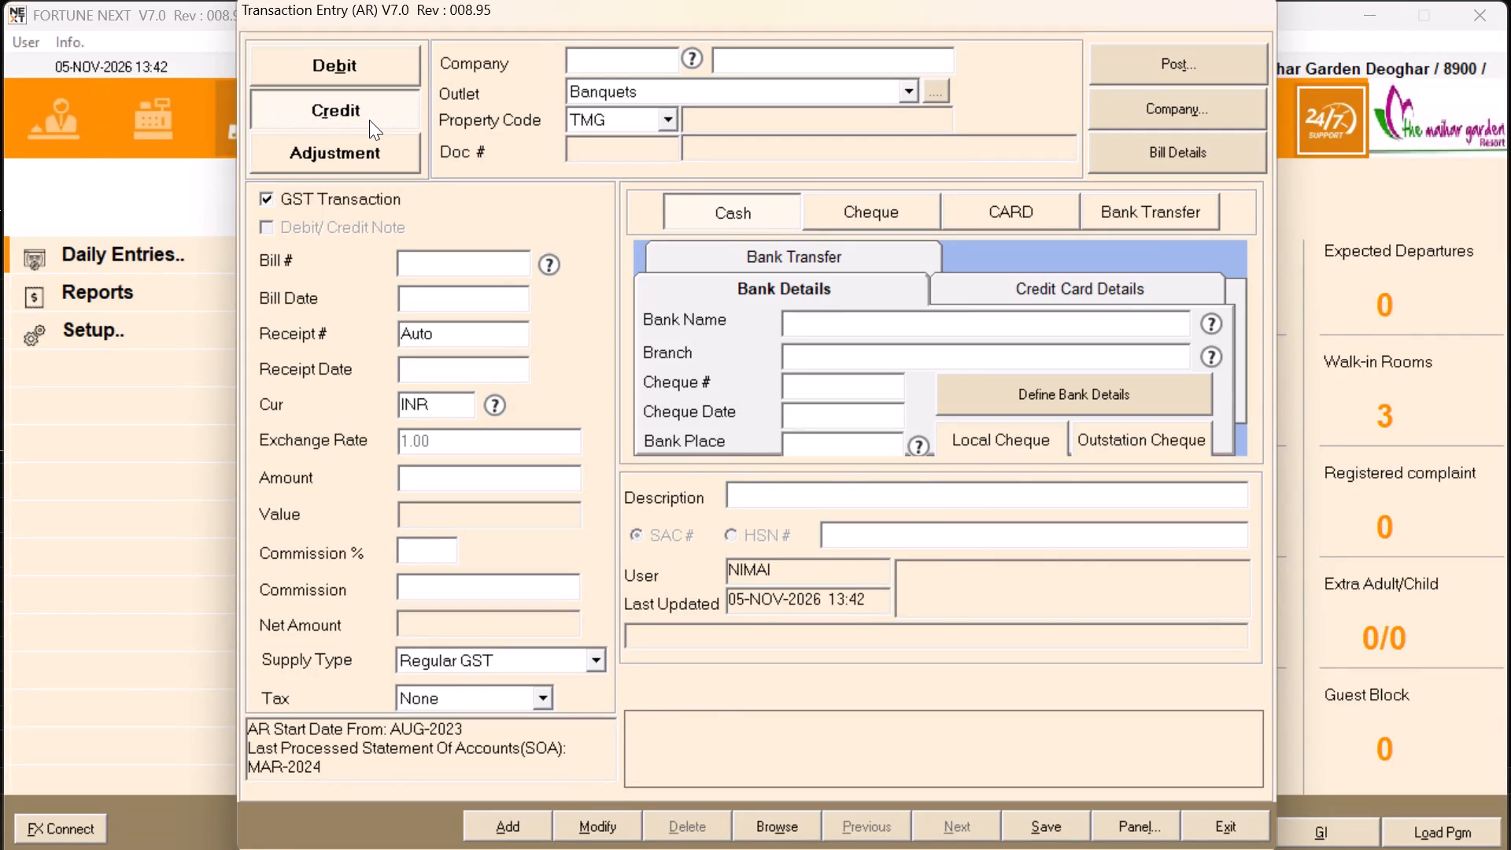
key(alt+Tab)
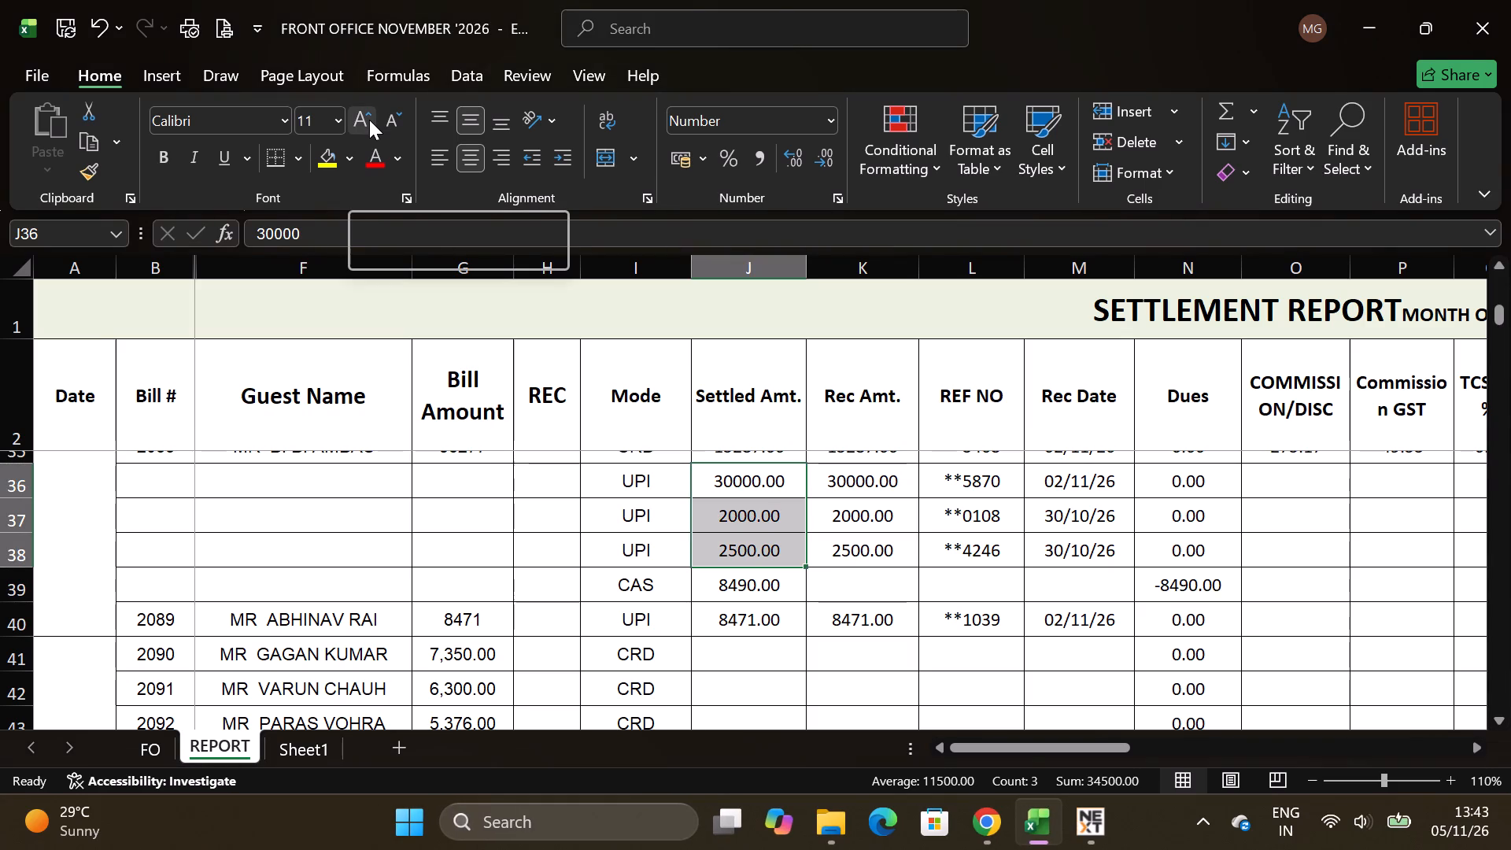
key(alt+Tab)
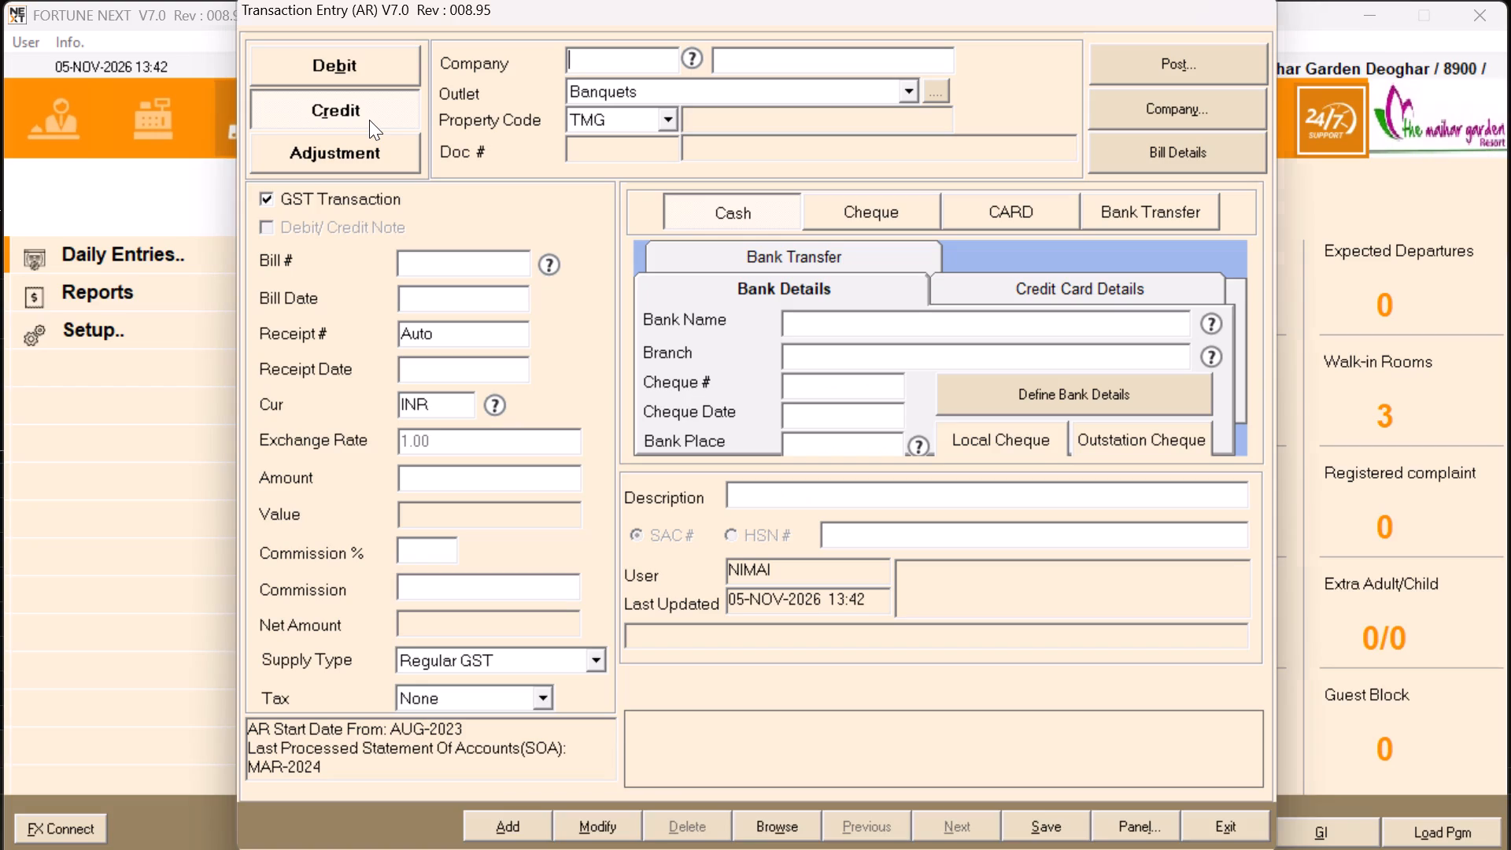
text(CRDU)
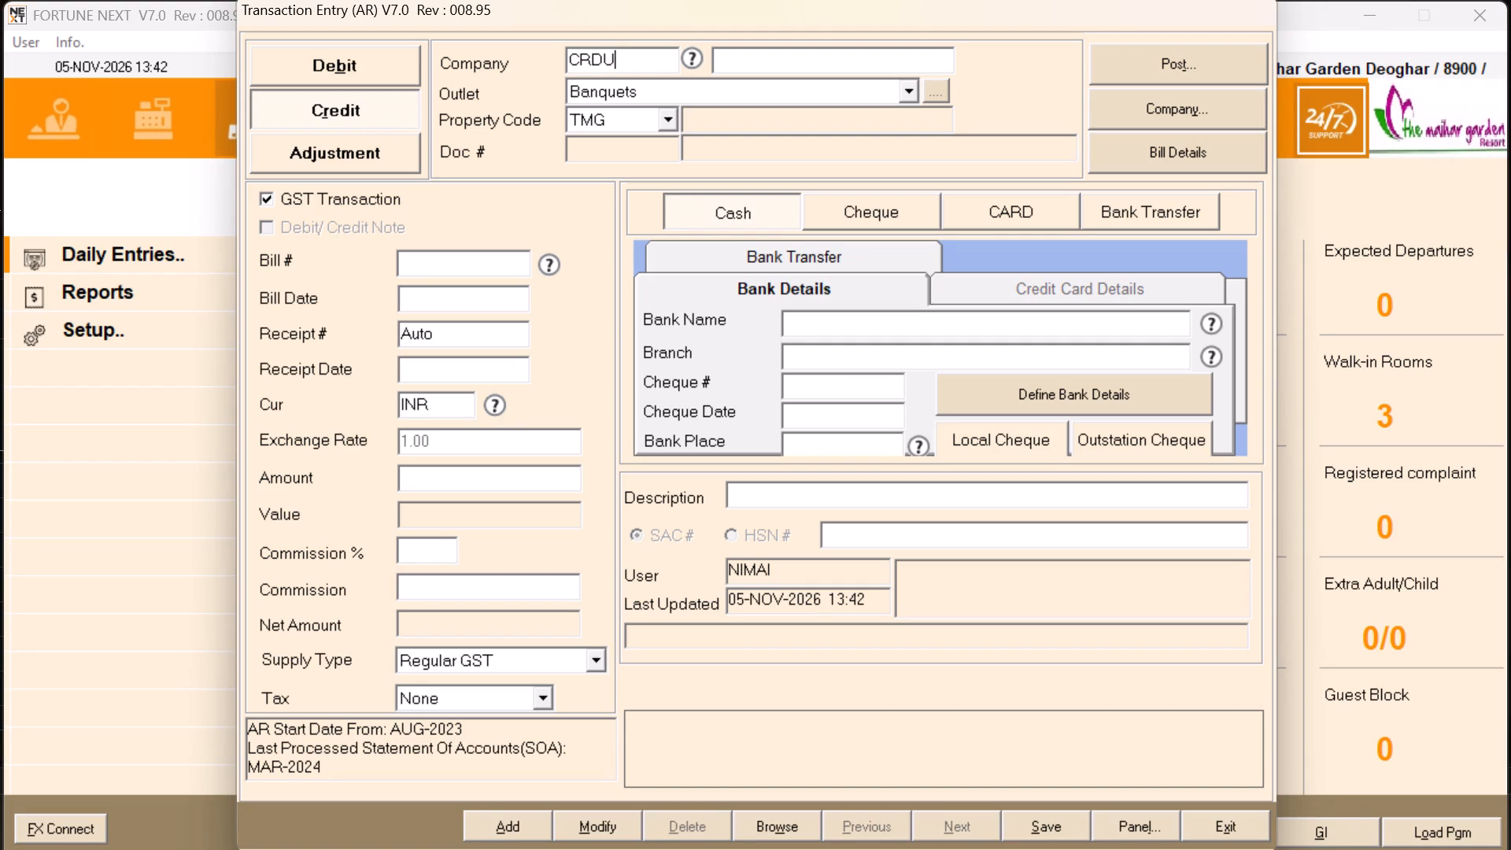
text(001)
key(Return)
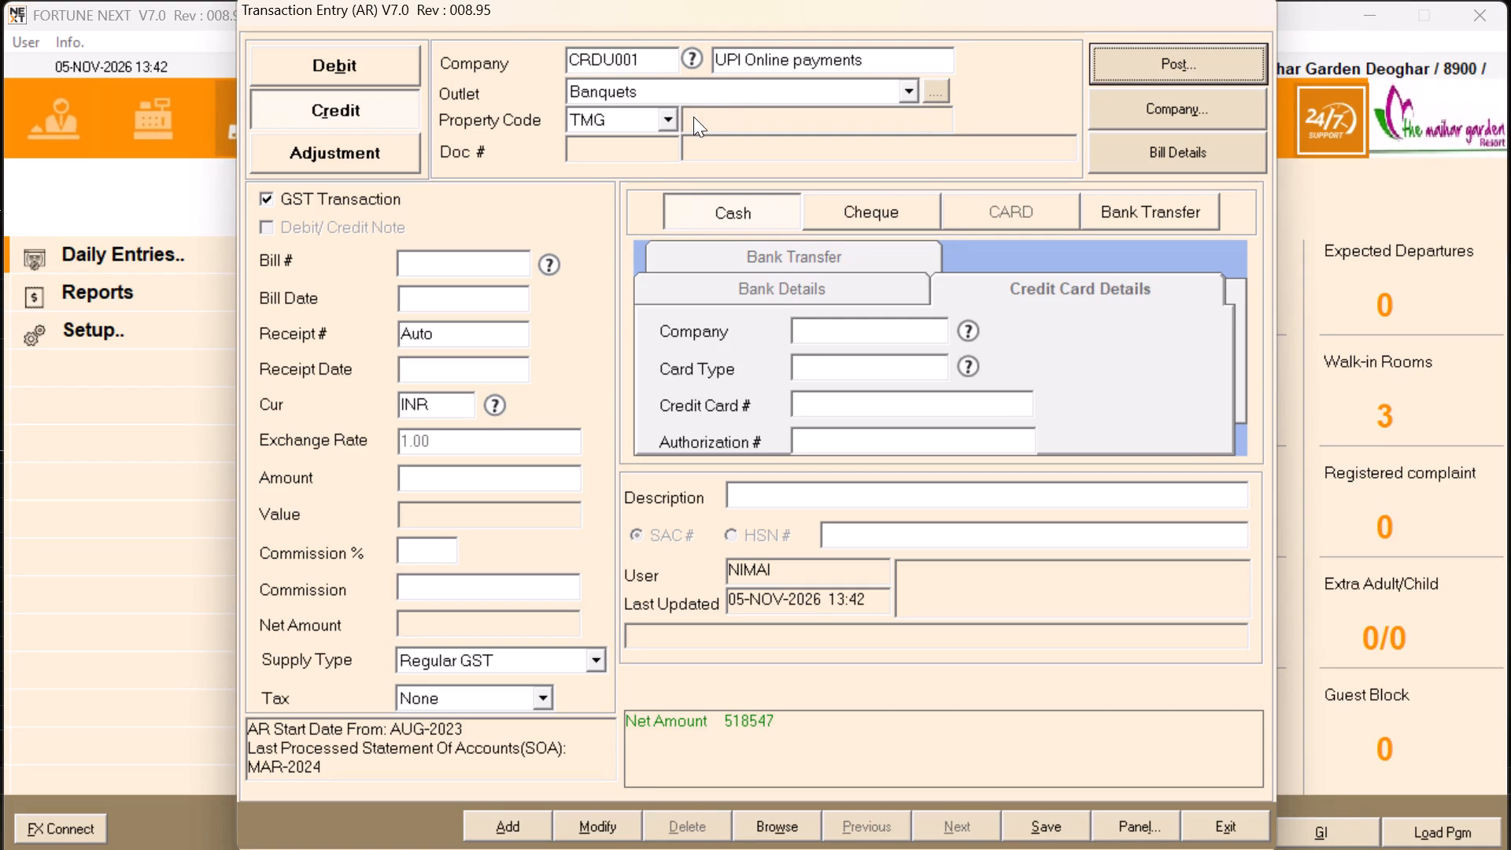
click(706, 94)
click(700, 141)
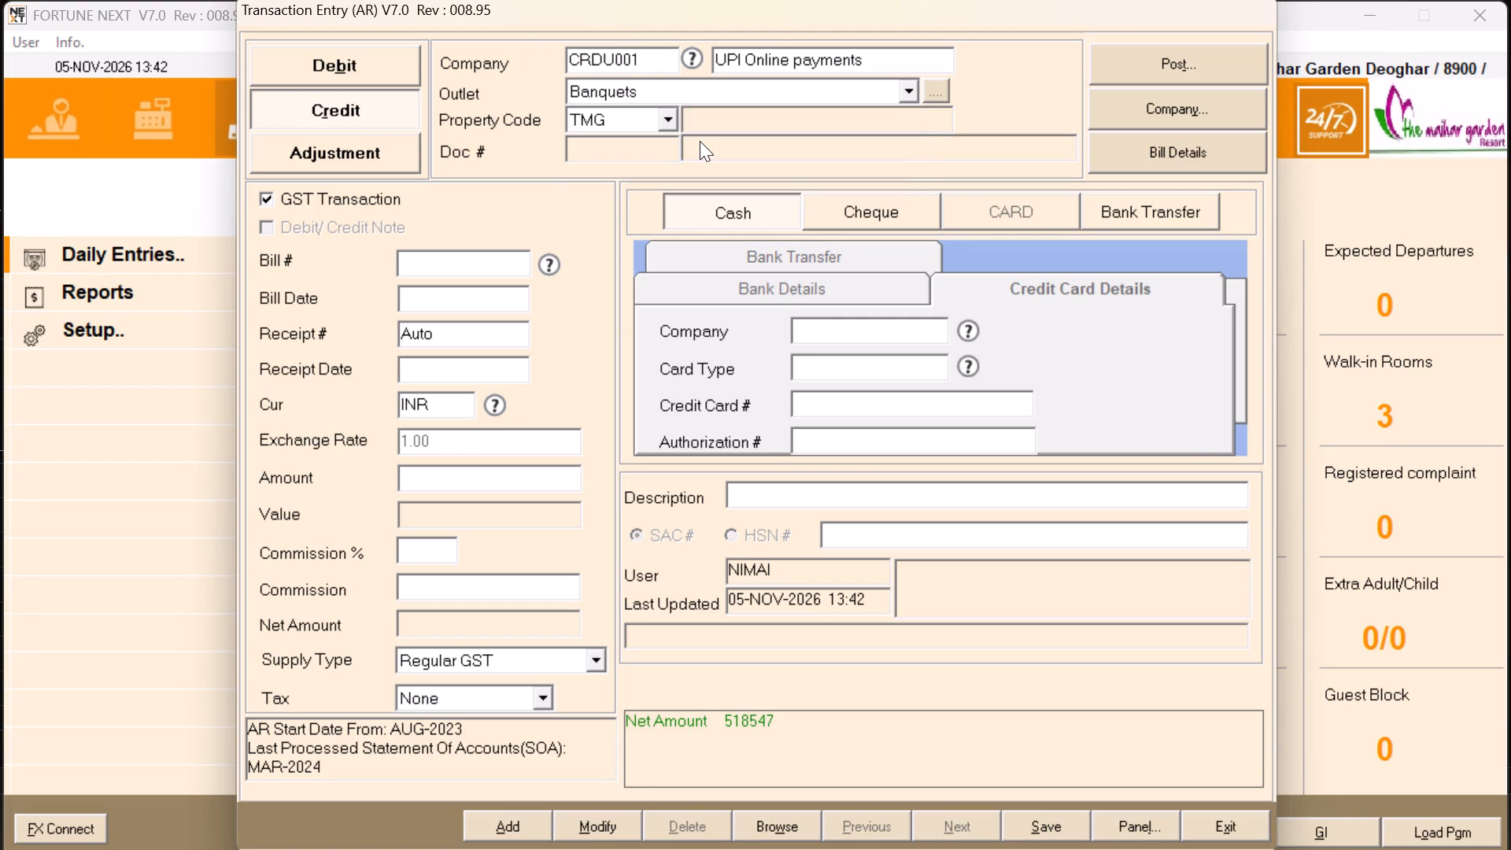
key(Return)
Check the next UPI bill in the Excel report, look up bill 2089 in the credit entry, and close the lookup without selecting.
key(alt+Tab)
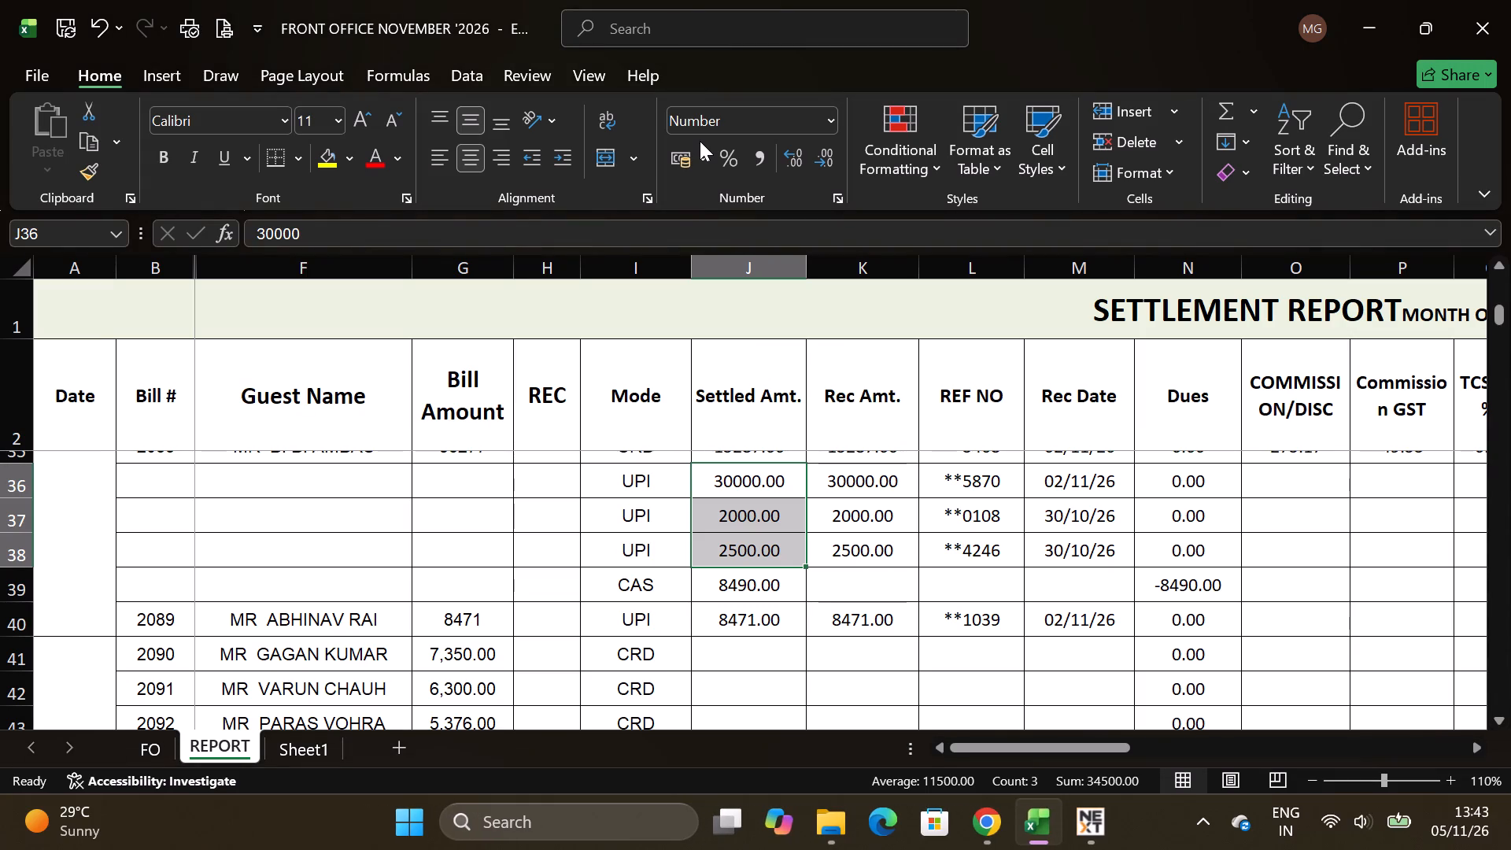
key(alt+Tab)
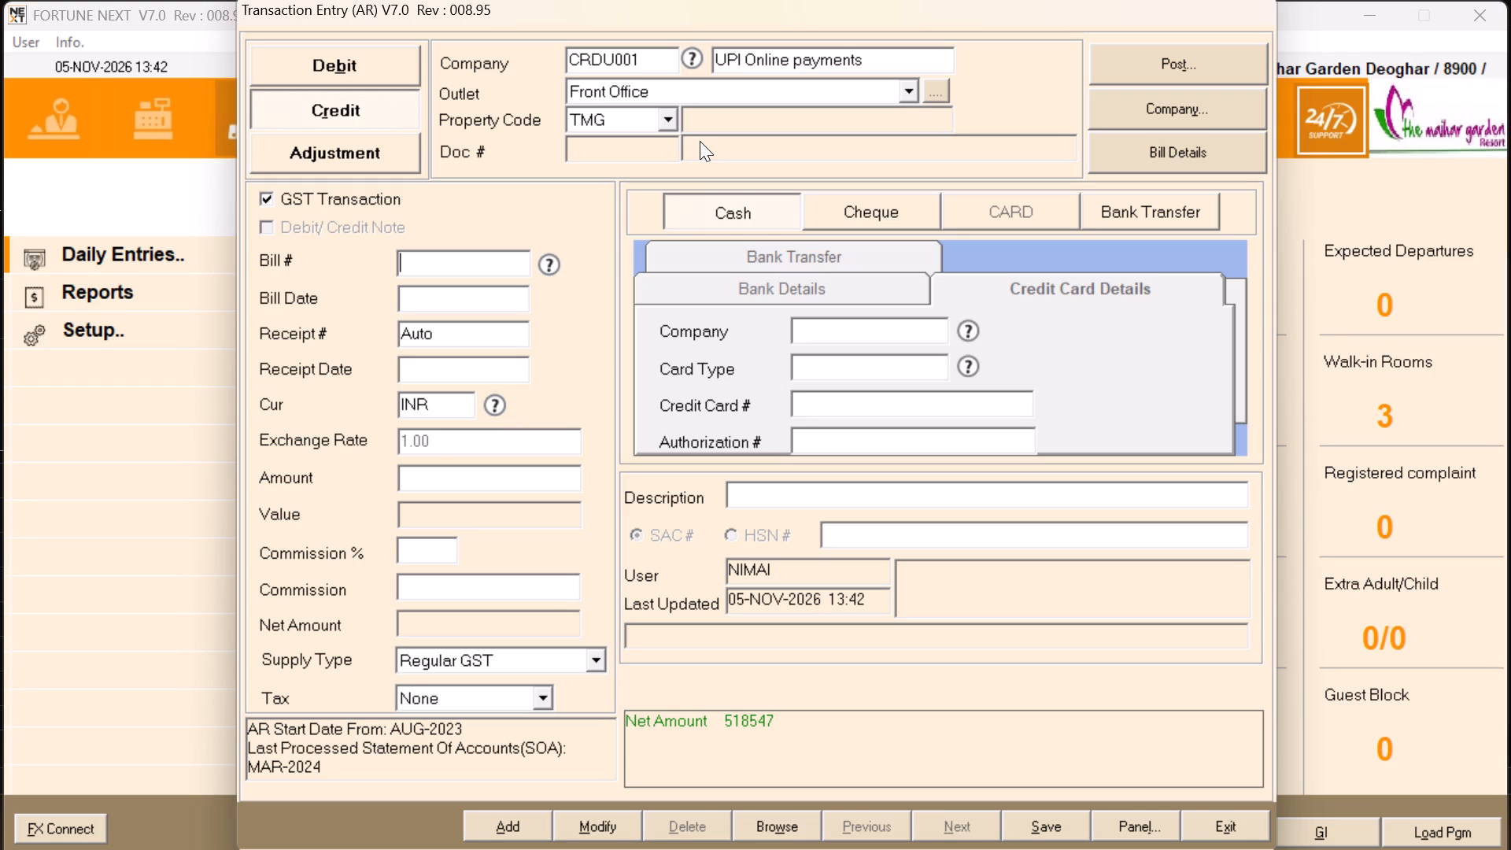
text(2009)
key(alt+Tab)
key(alt+Tab)
key(BackSpace)
key(BackSpace)
text(89)
key(Return)
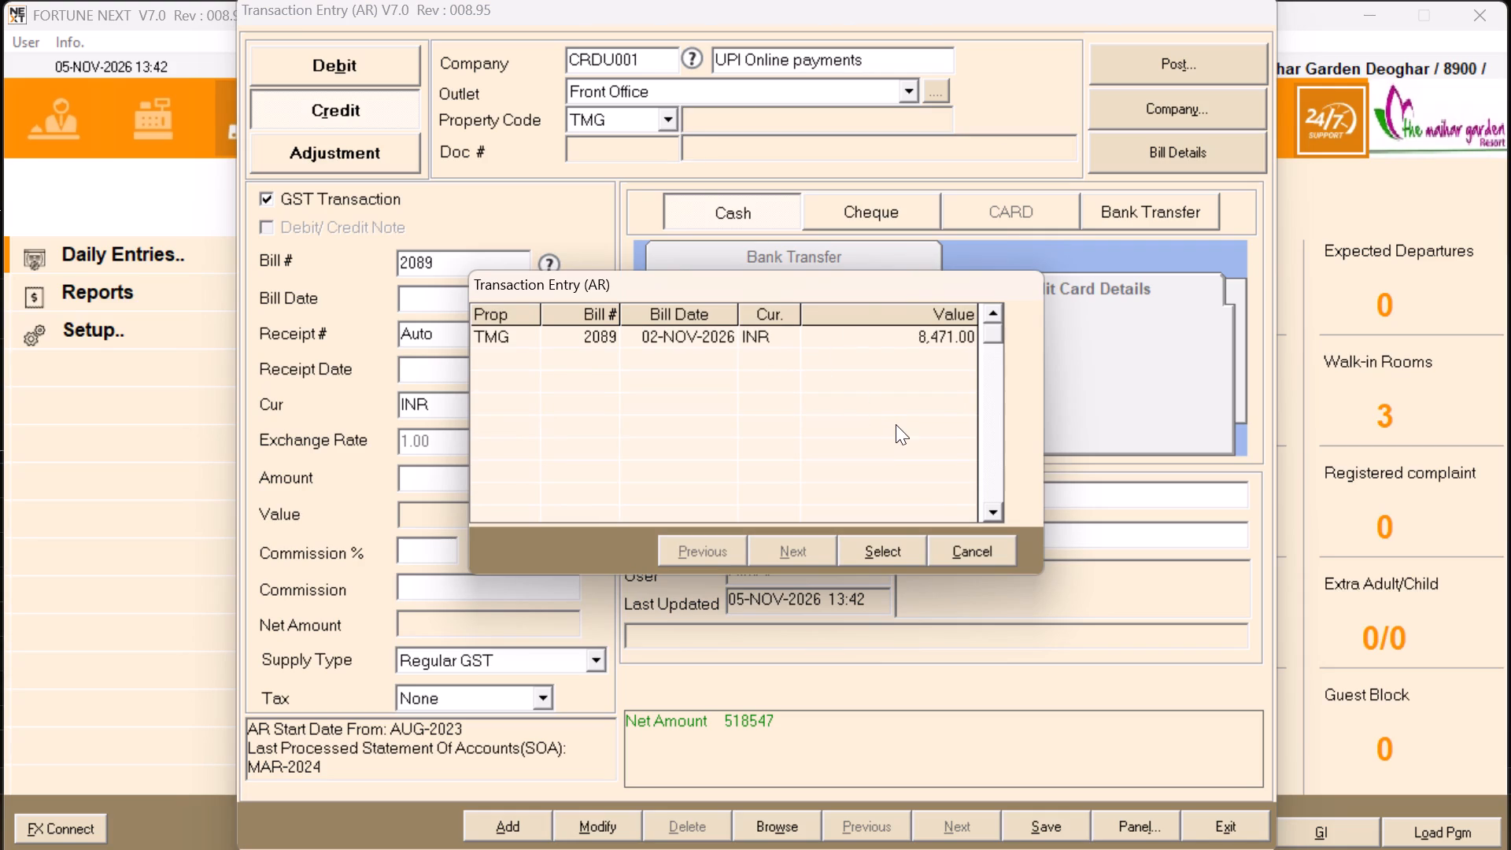
click(993, 564)
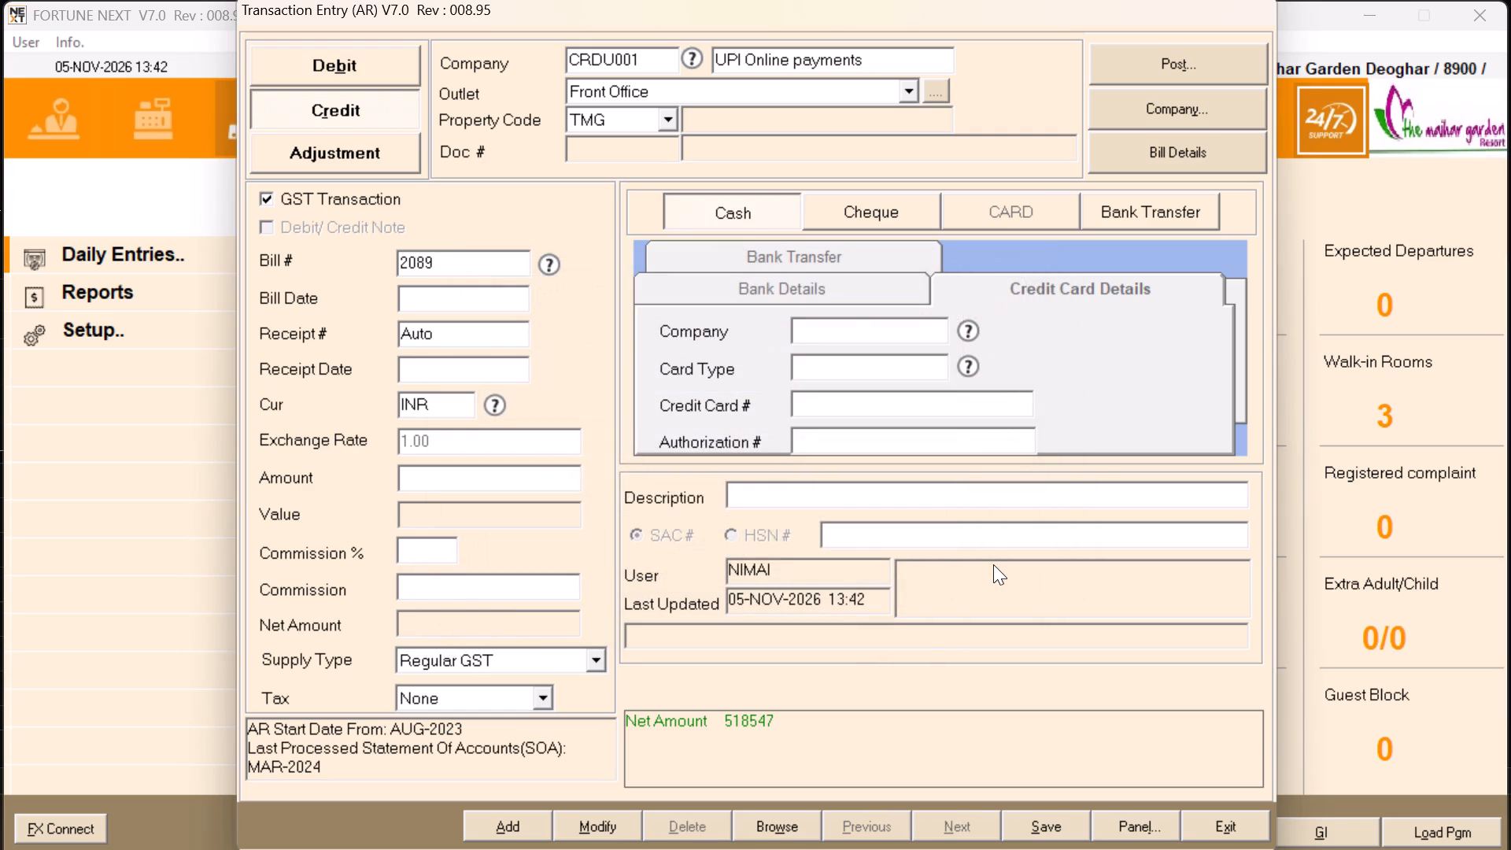
Switch to the Excel settlement report to check bill 2089's UPI settlement row.
key(alt+Tab)
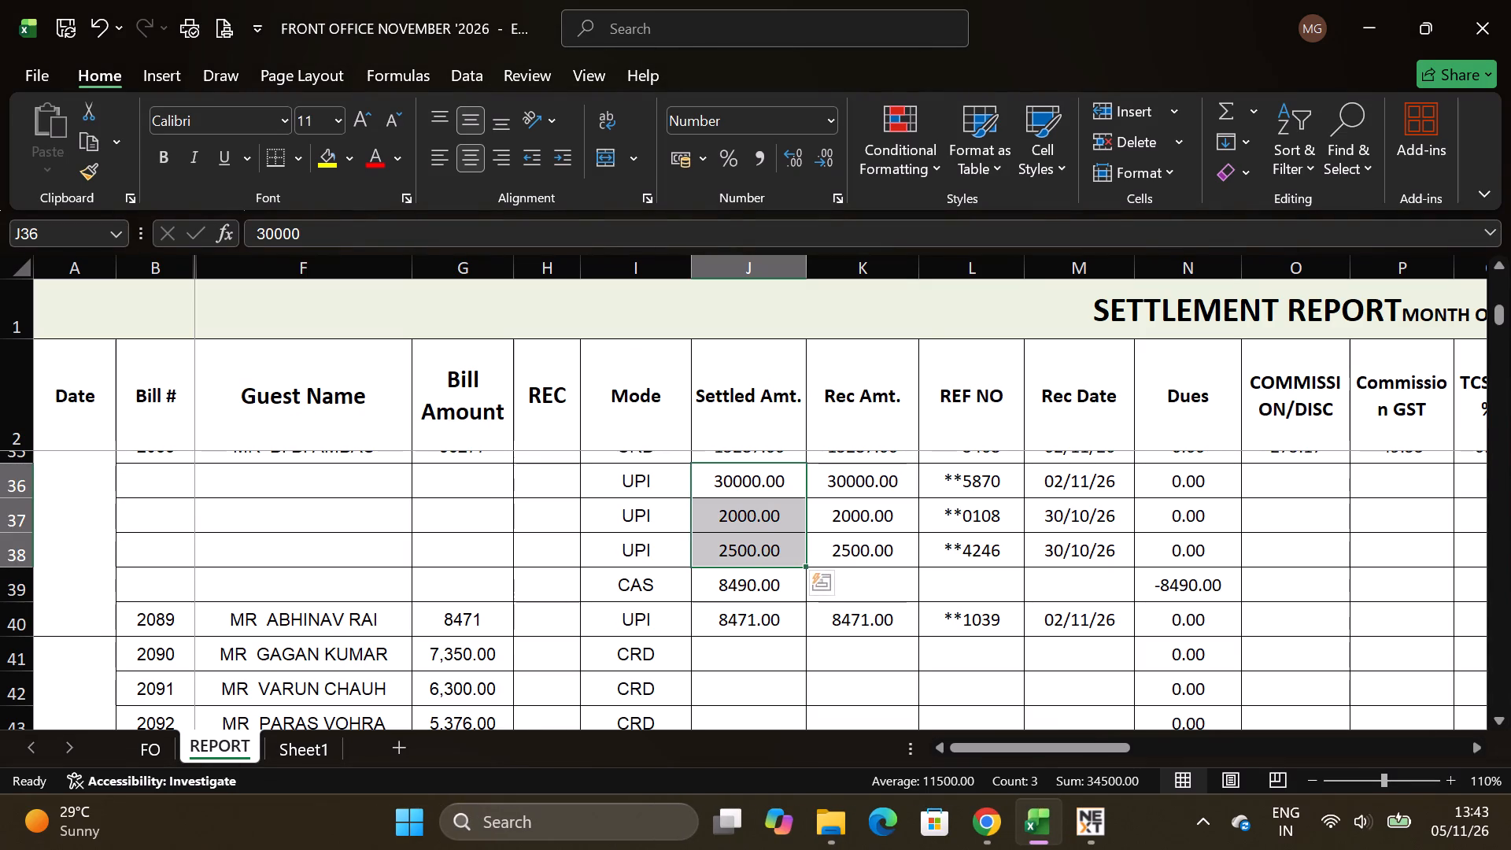
click(836, 581)
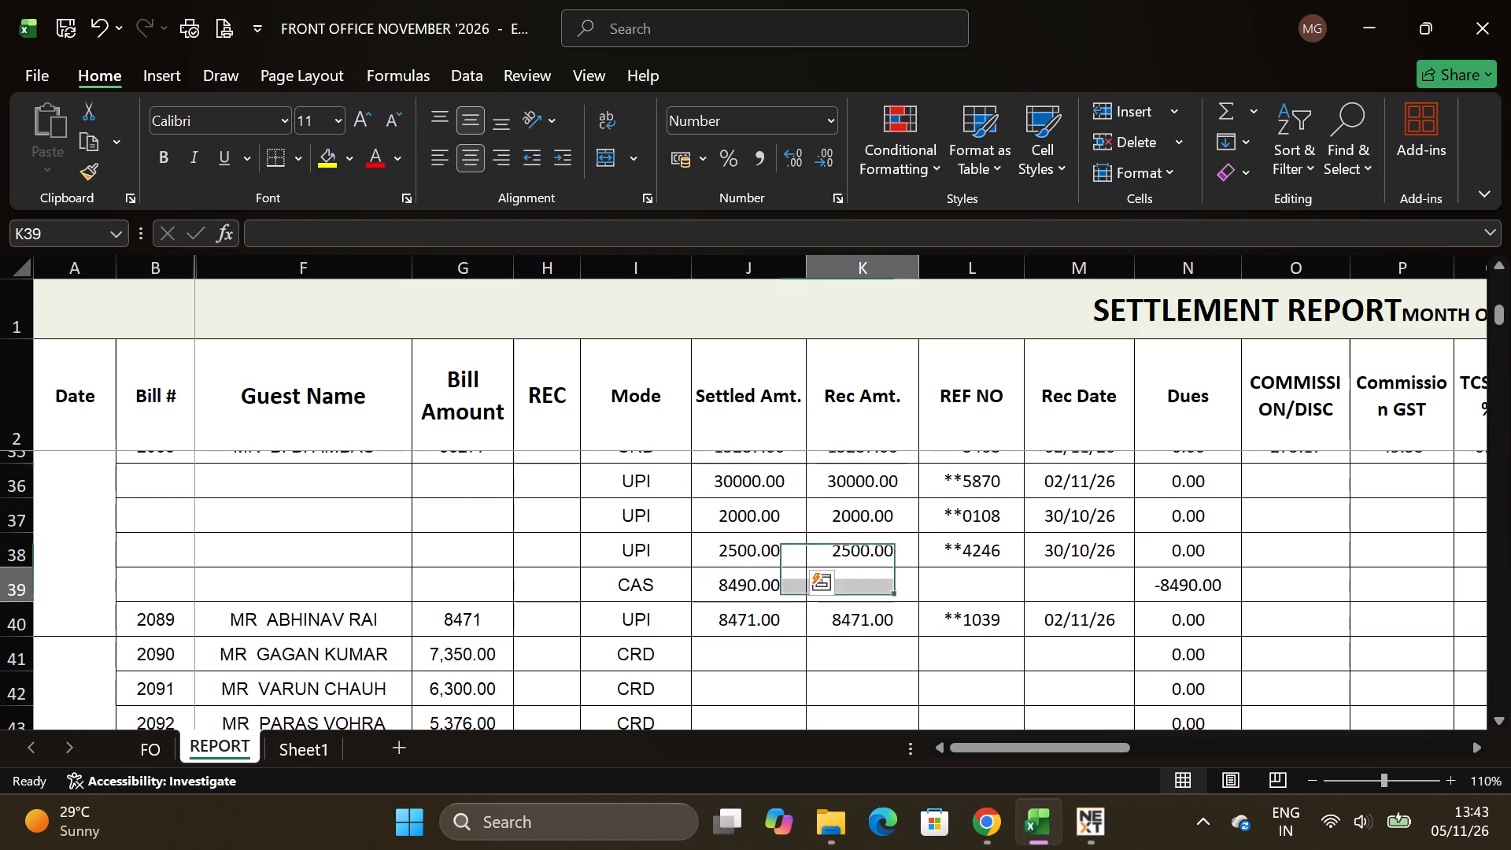
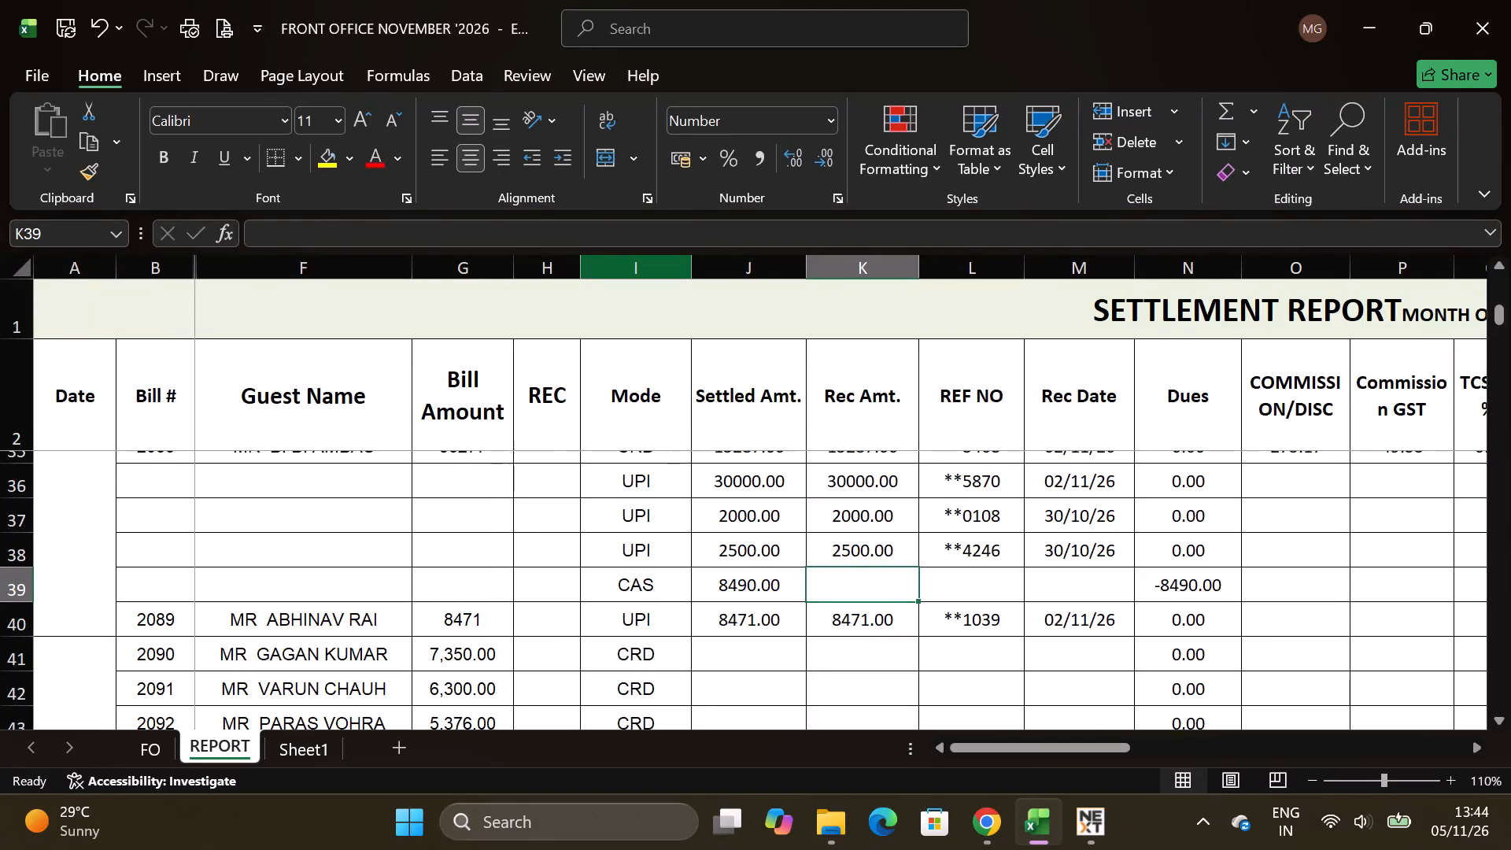
Return to the CRDU001 credit entry, look up bill 2089, and check it against its UPI row in the Excel settlement report.
key(alt+Tab)
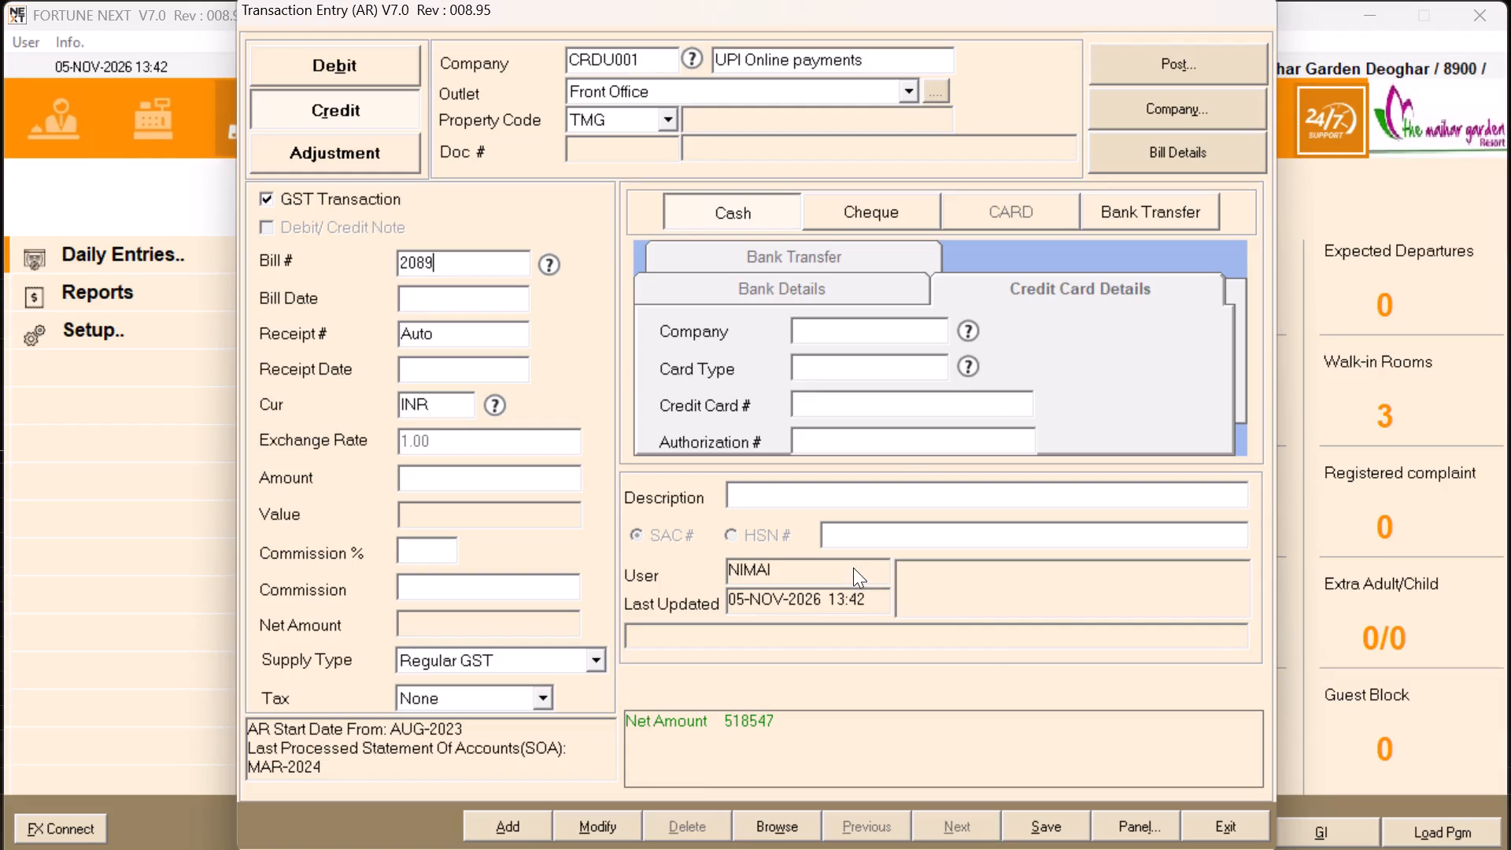
key(alt+Tab)
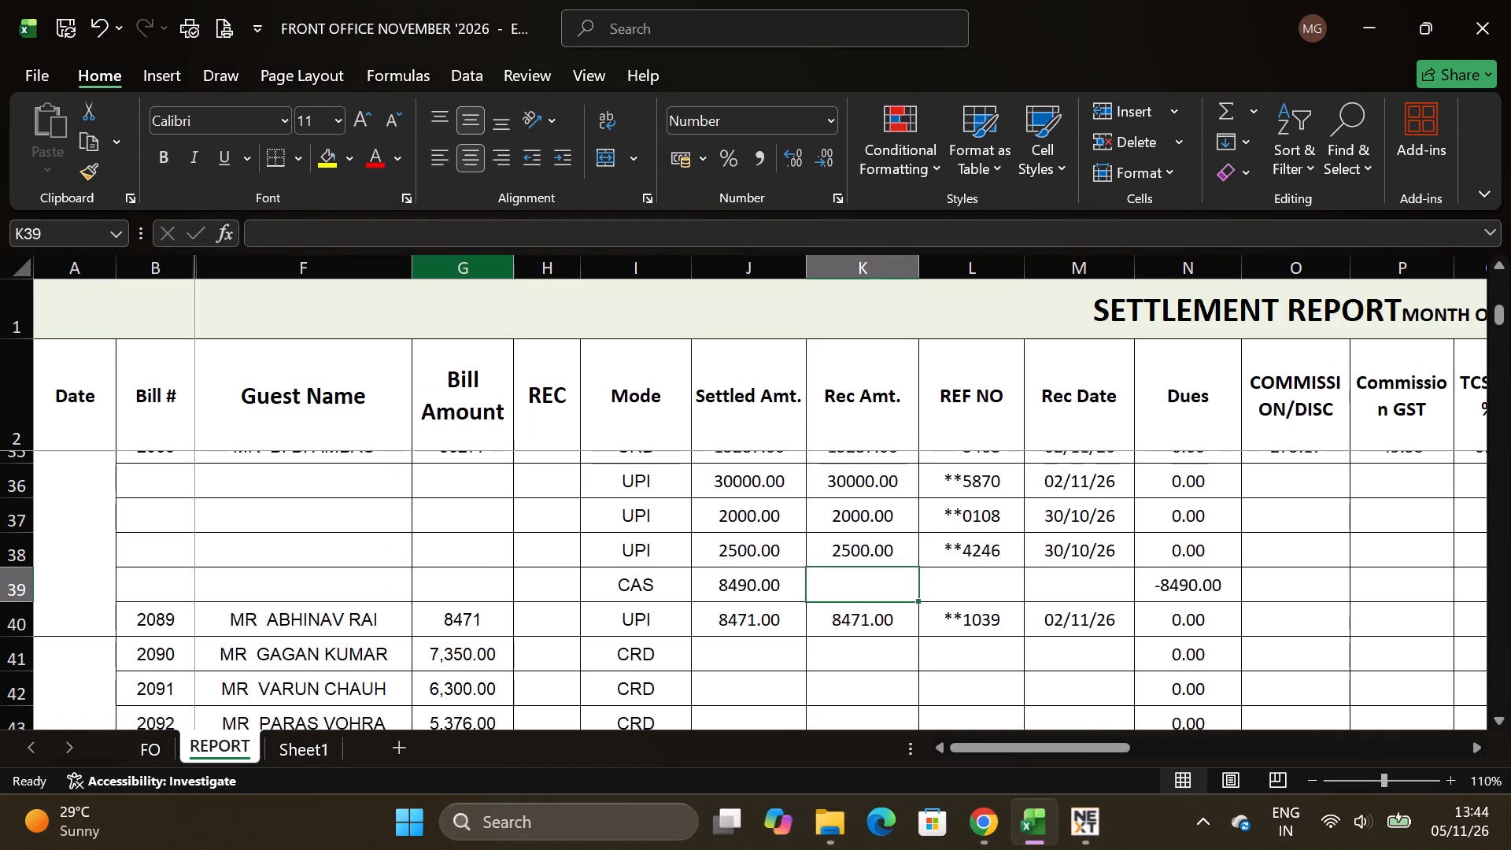
key(alt+Tab)
key(Return)
key(alt+Tab)
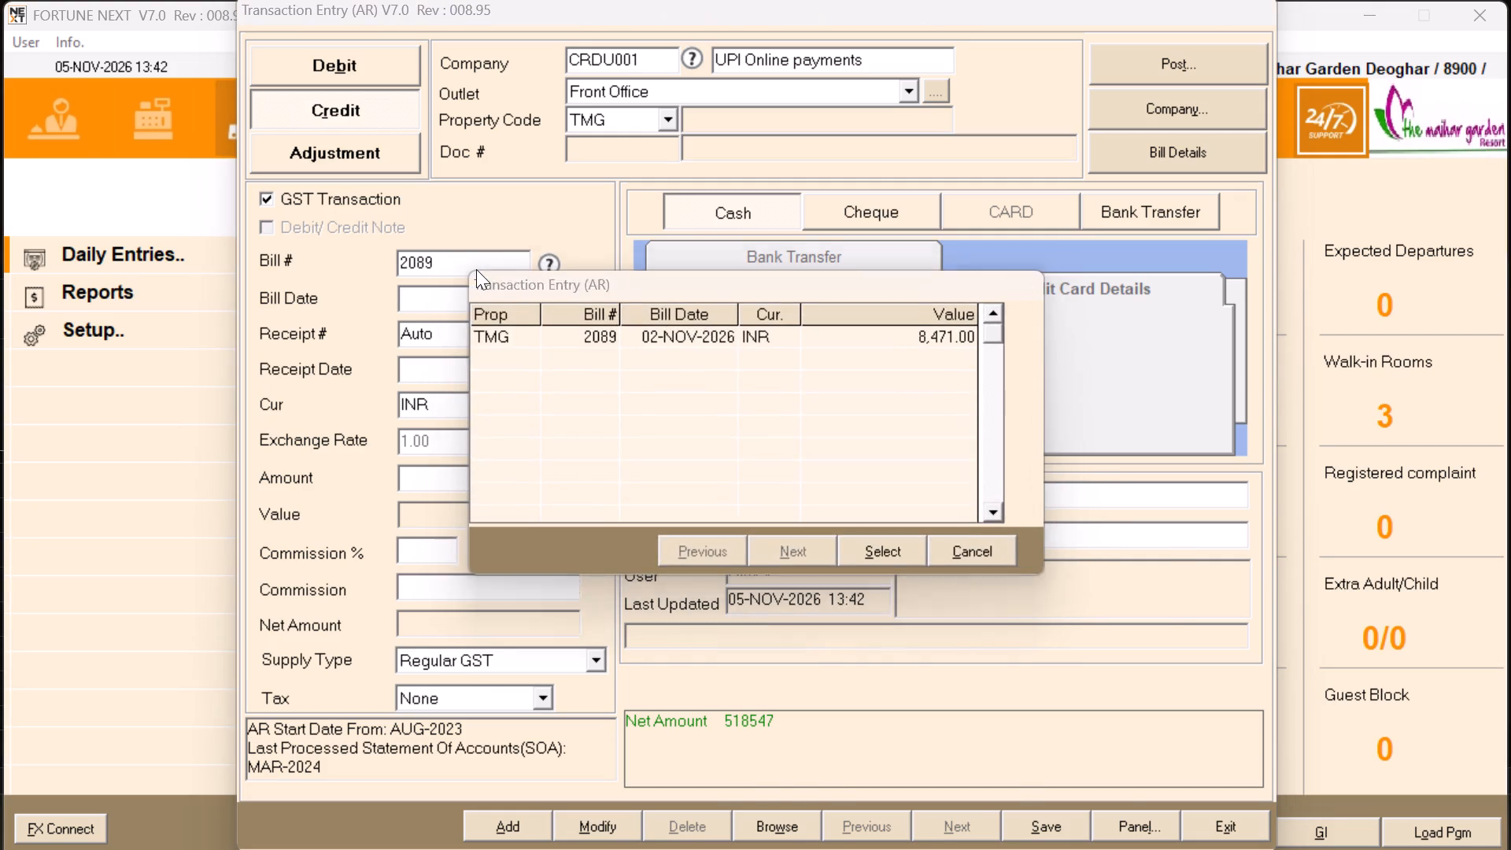
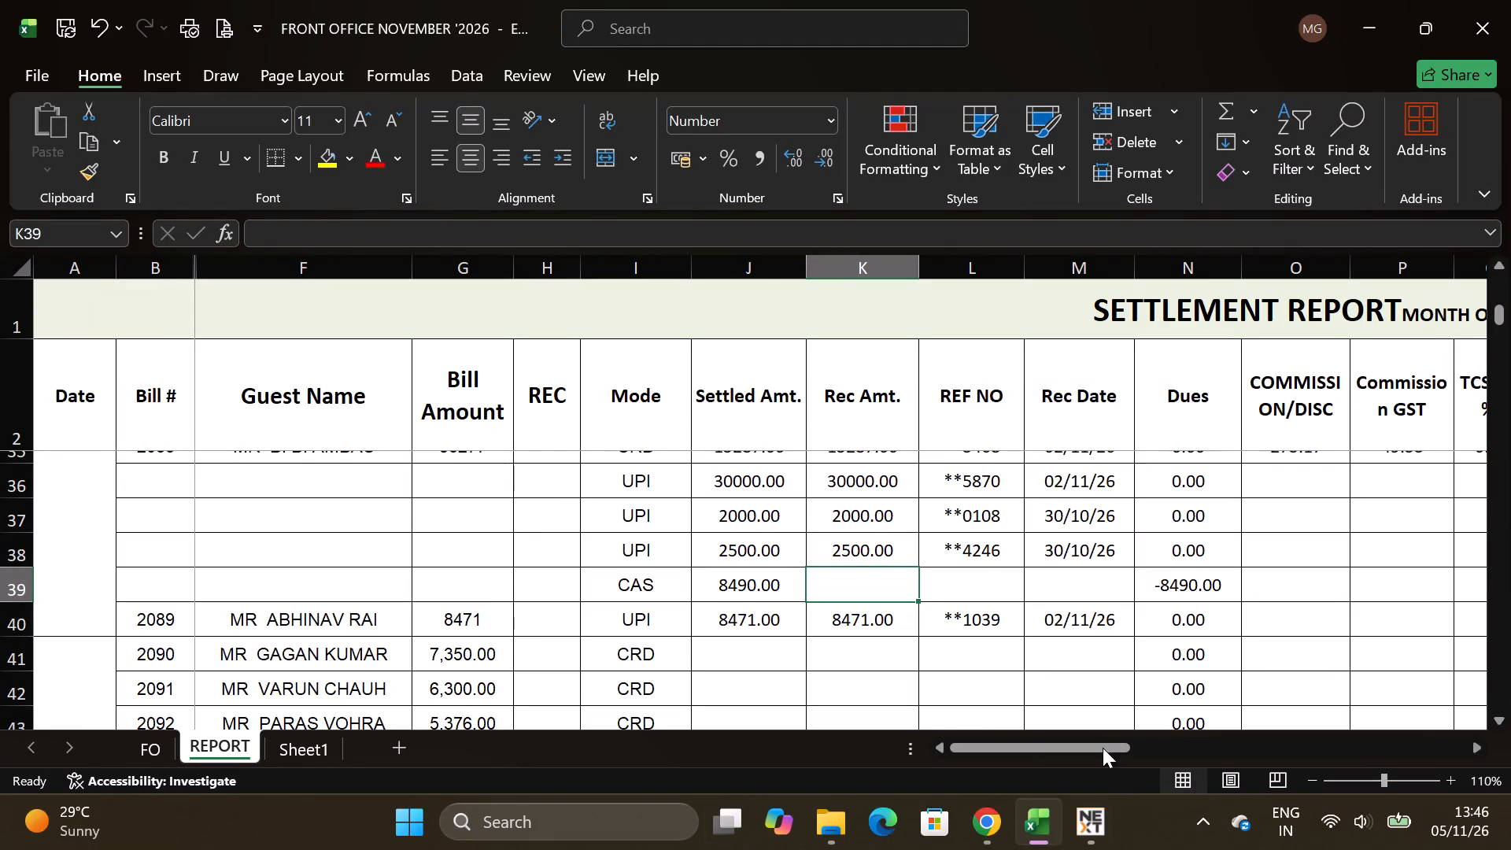
Return to Fortune NEXT, cancel the bill 2089 lookup and exit the CRDU001 transaction entry without saving.
click(1087, 819)
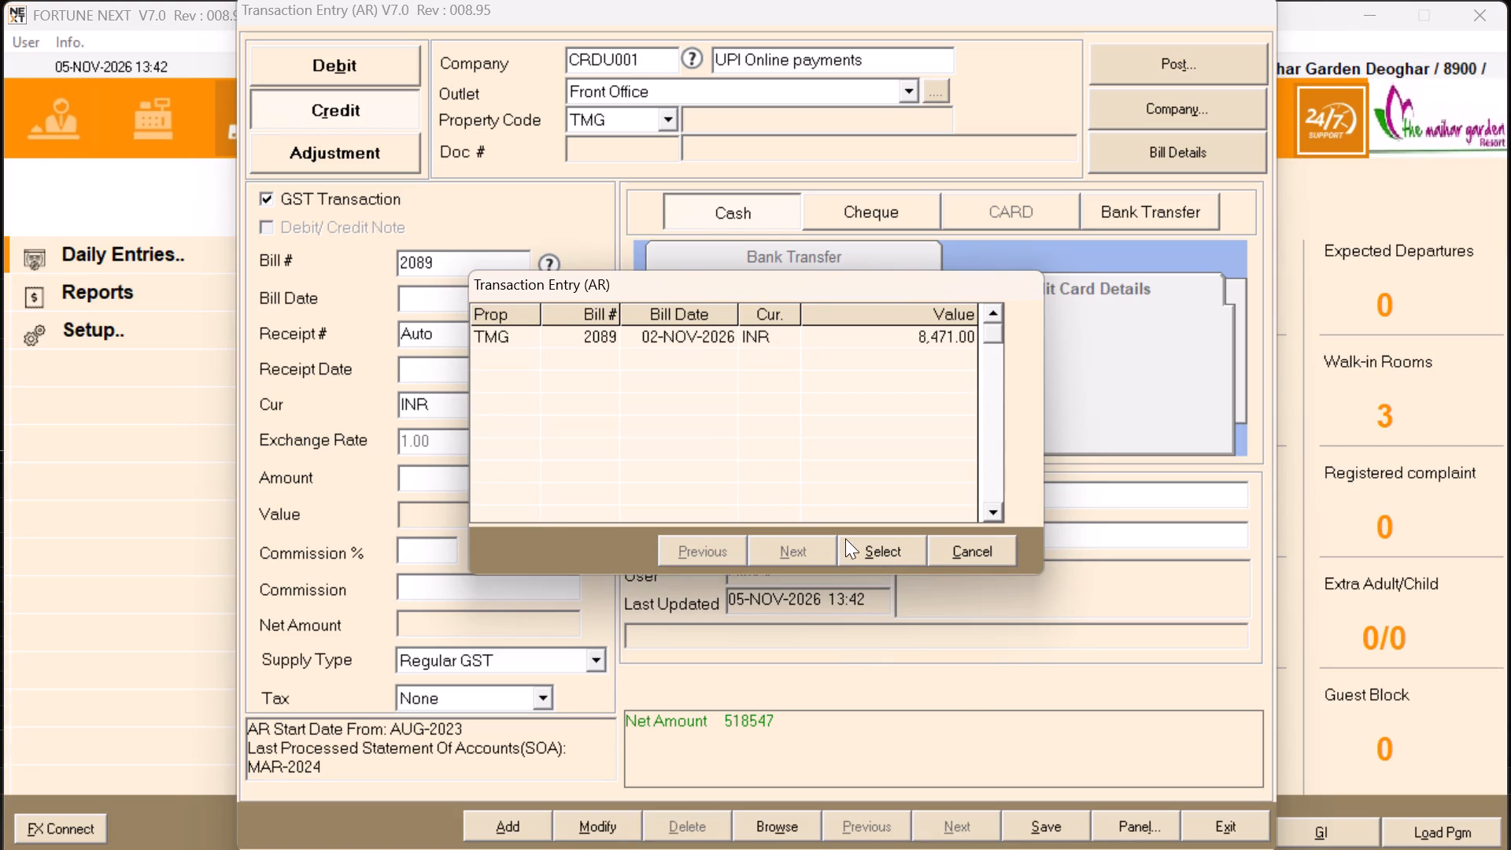
click(948, 553)
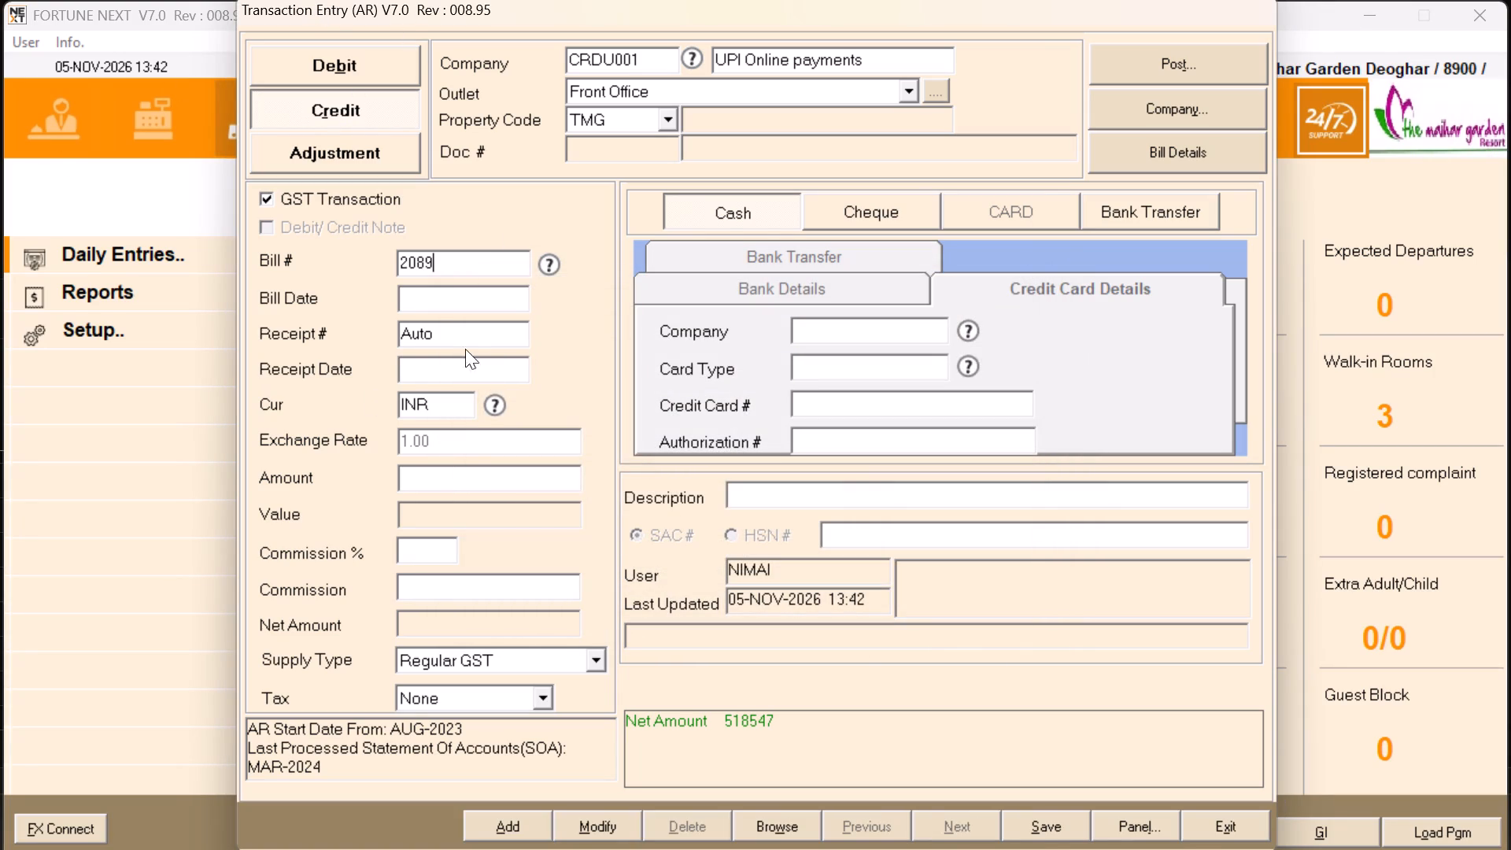
click(1210, 822)
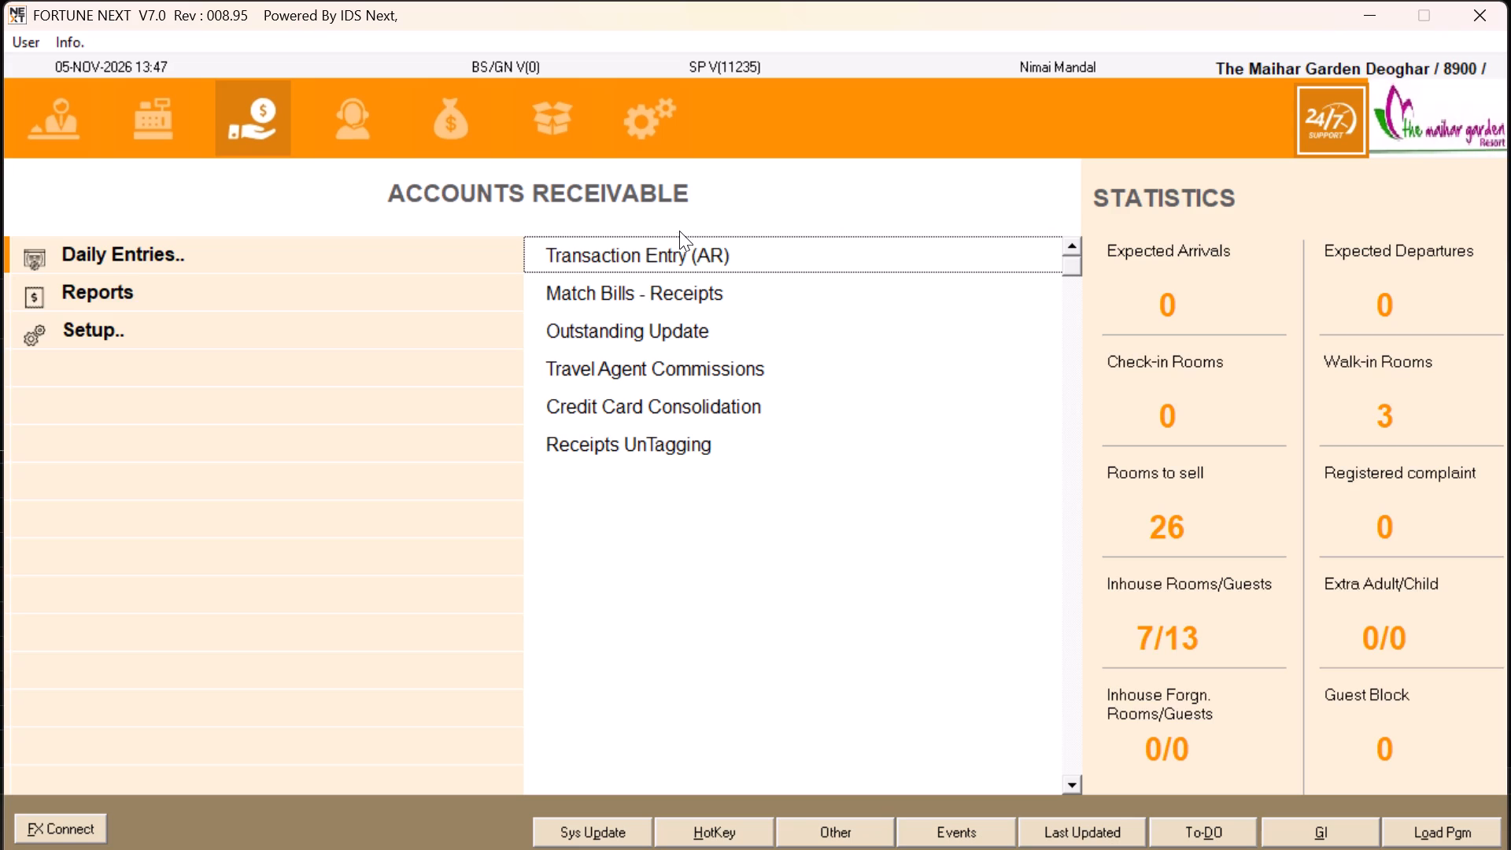
Open Match Bills - Receipts from the accounts receivable daily entries.
click(641, 305)
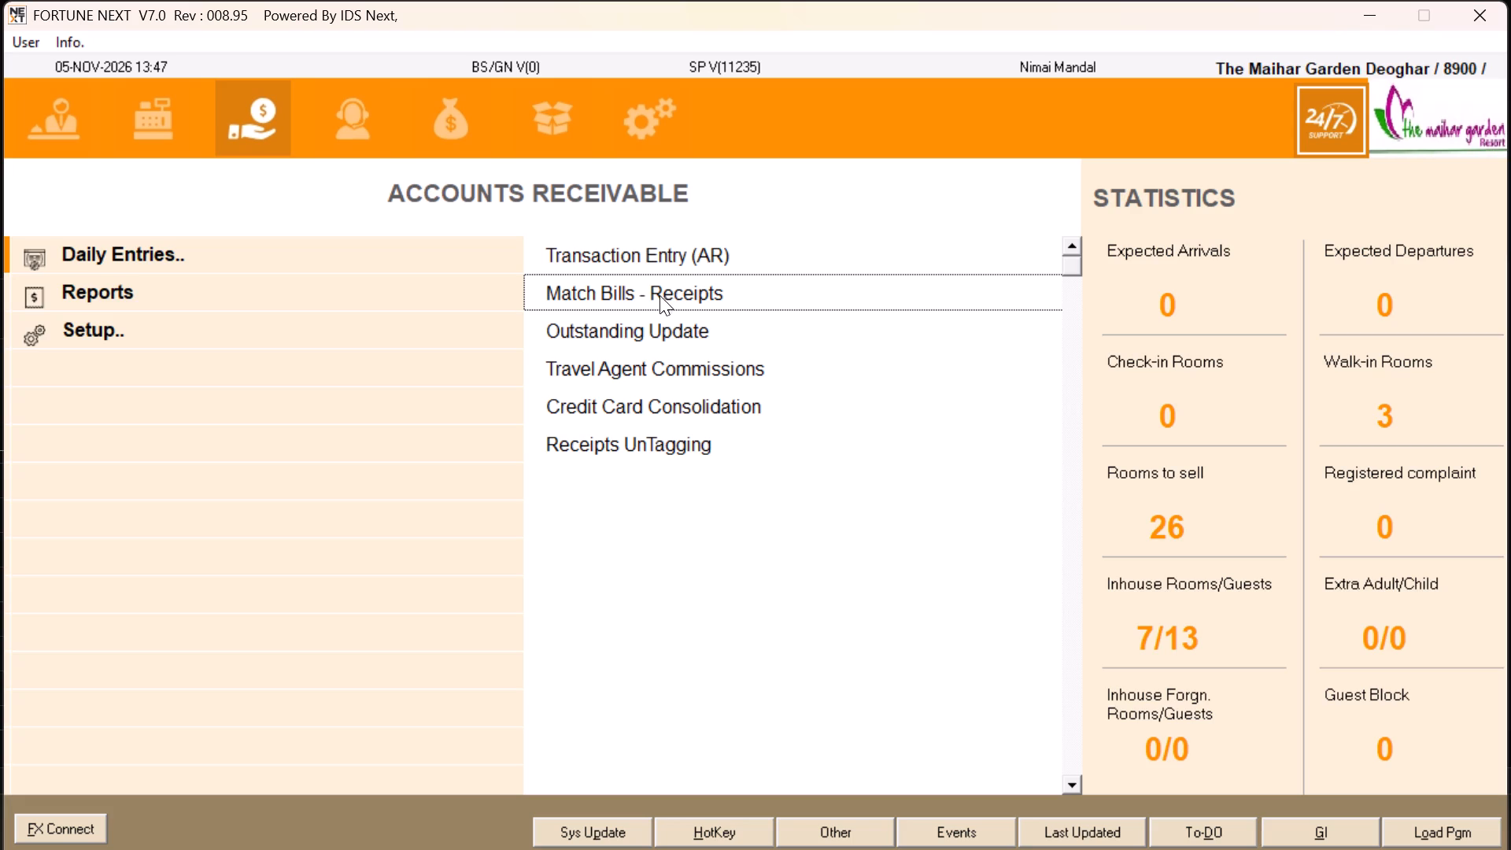
click(658, 291)
key(Return)
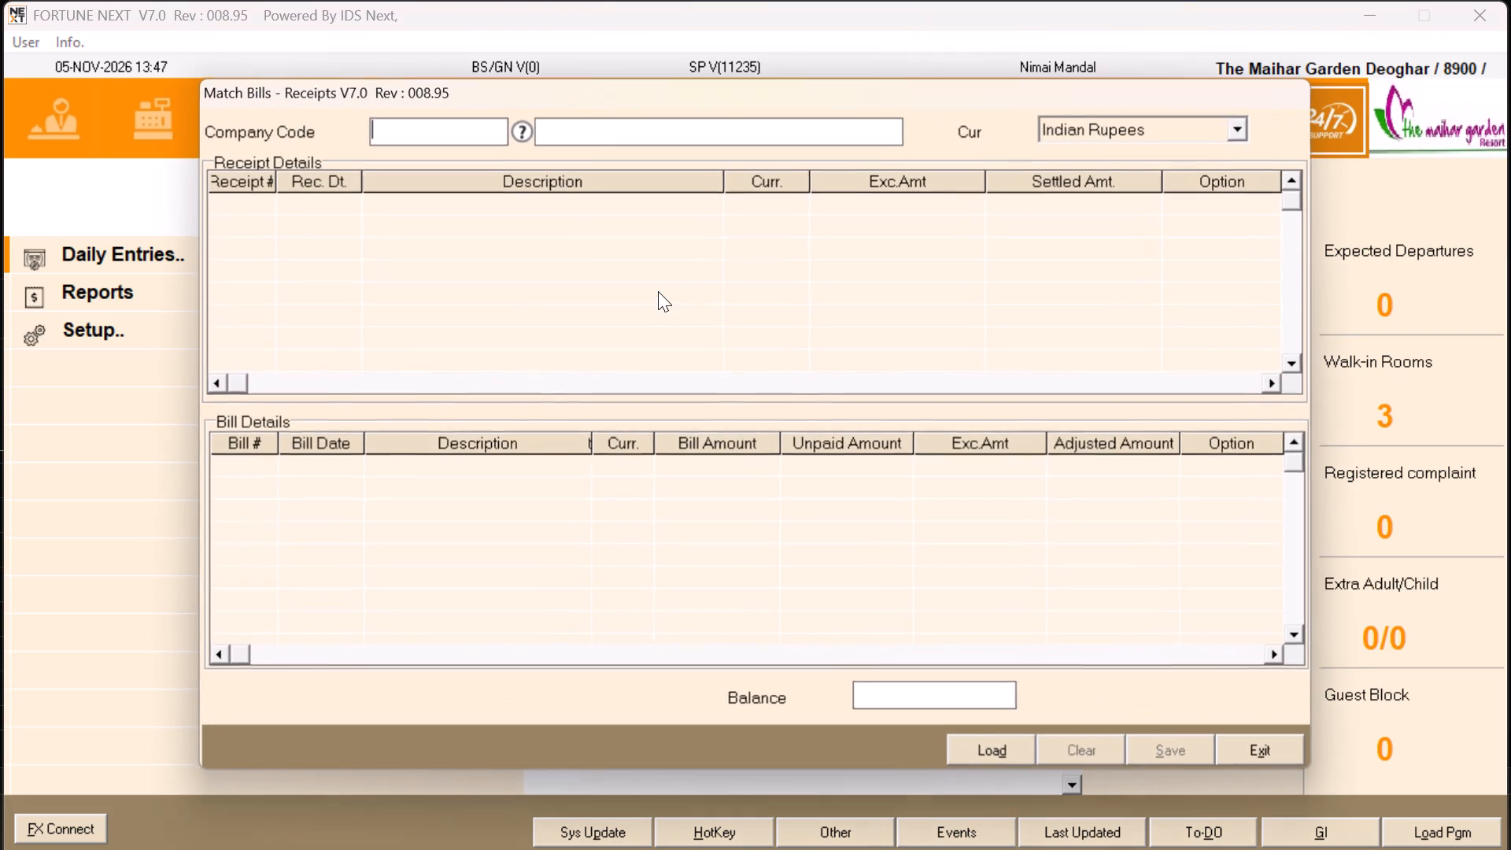
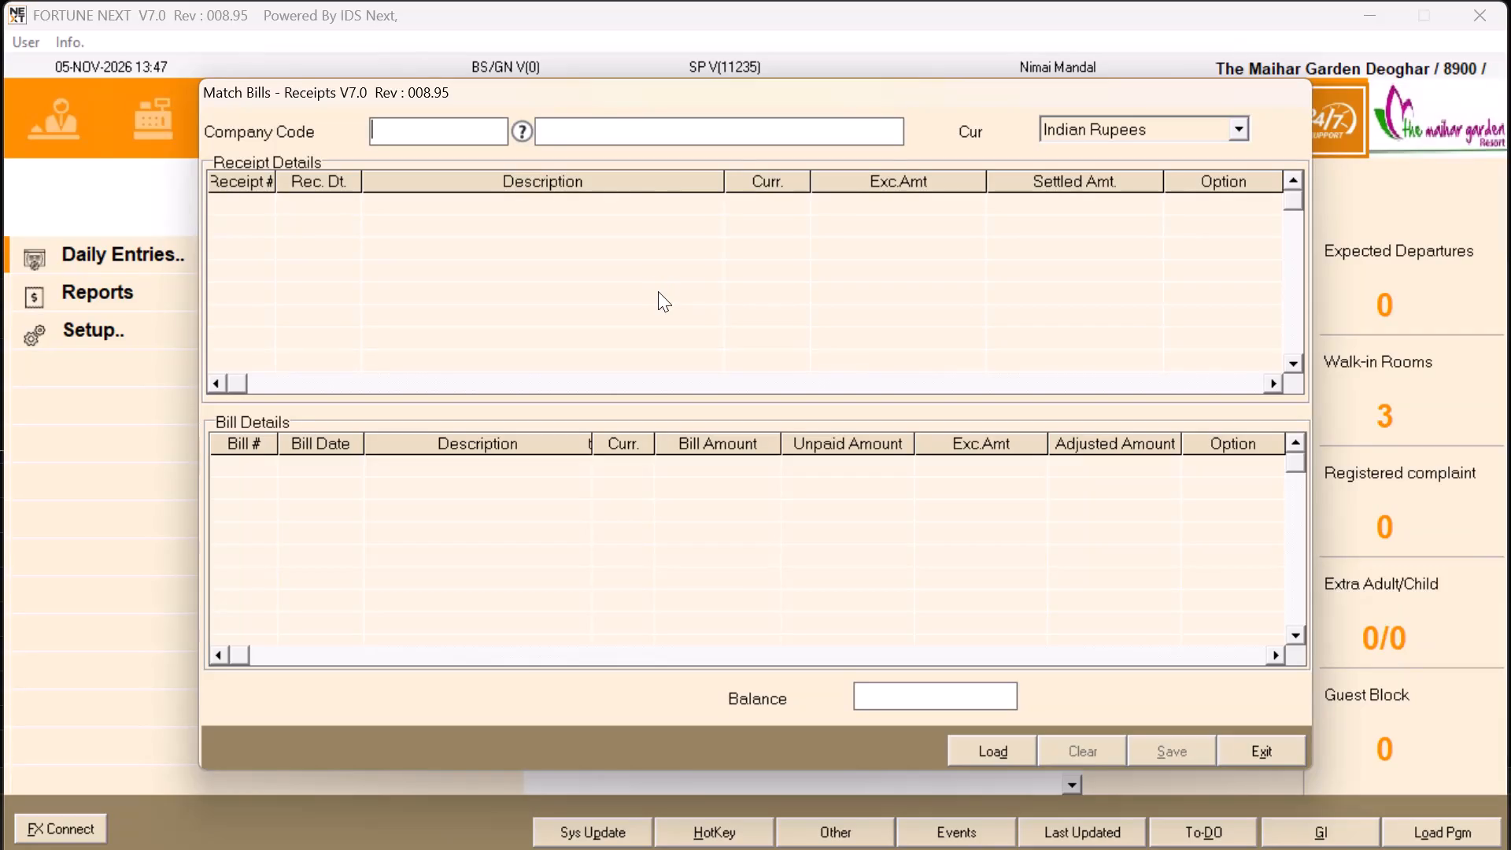
Select company CRDU001, M/S UPI Online payments, and load its receipts and bills for the default property without an invoice number.
key(Return)
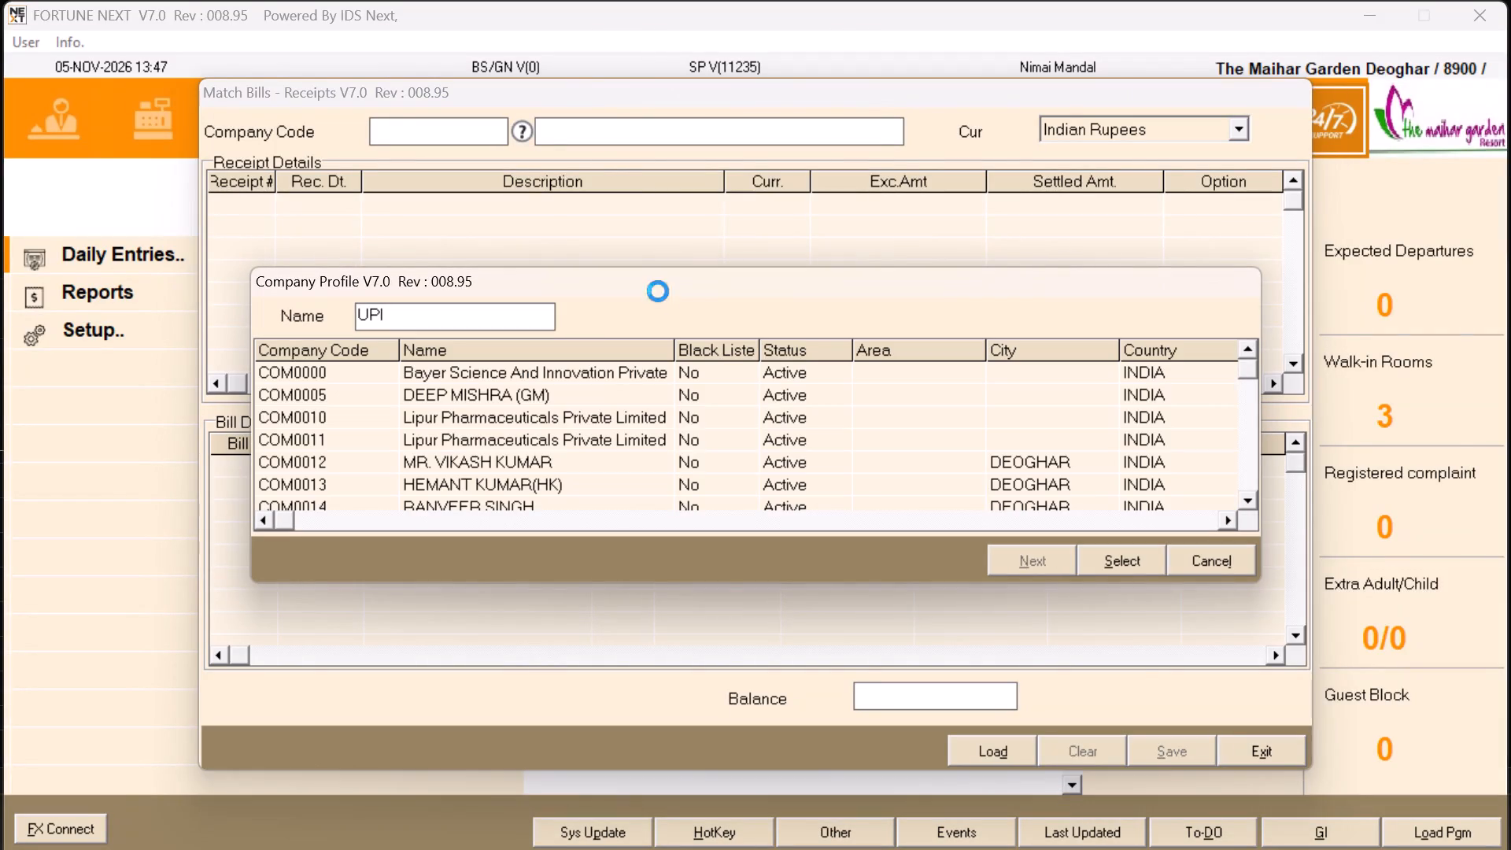
key(Return)
key(Return)
key(Return)
key(Return)
key(Return)
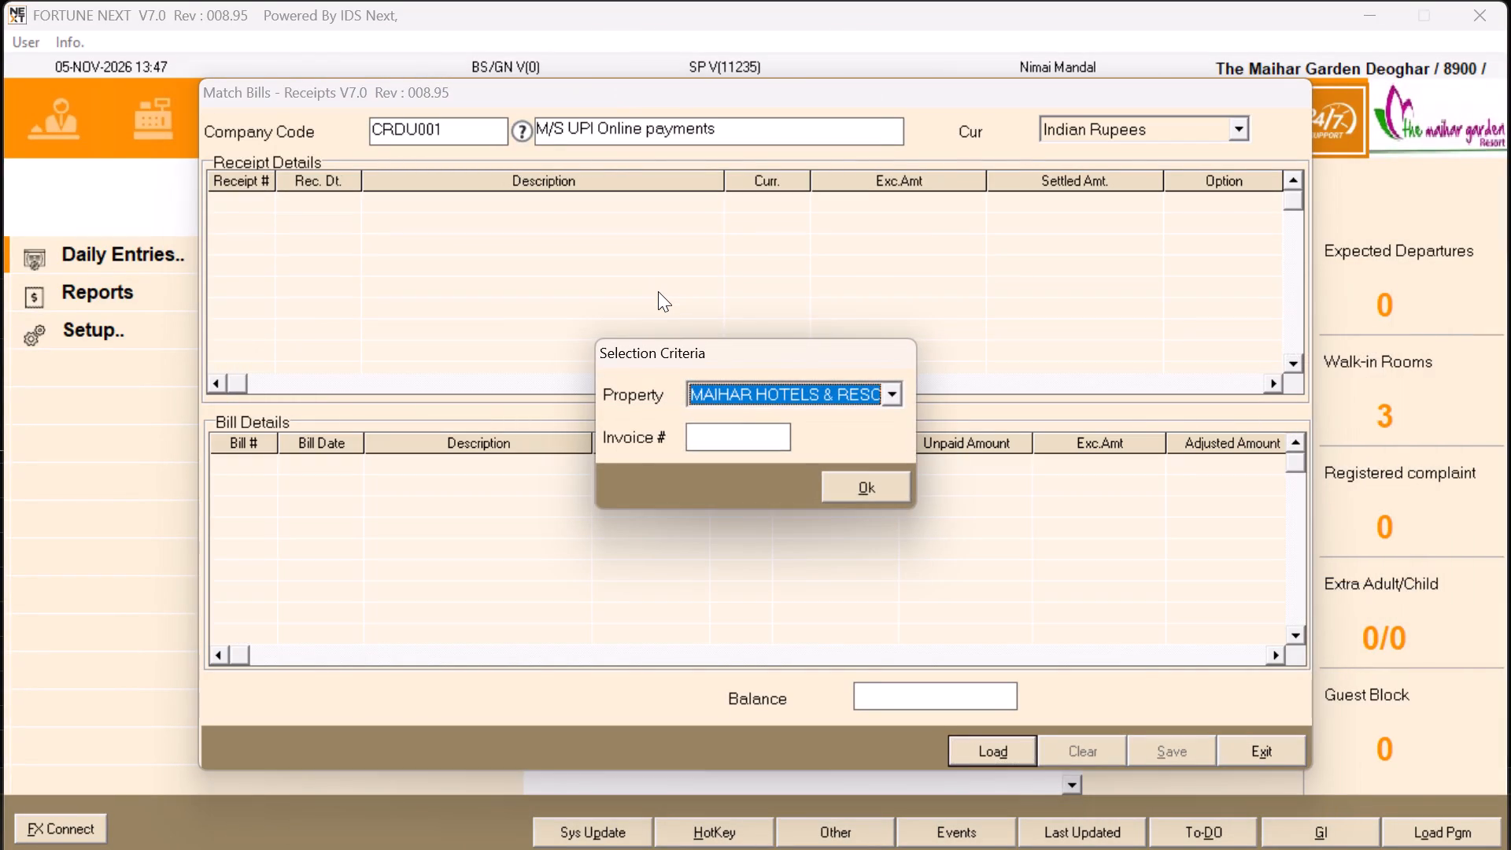
key(Return)
key(Return)
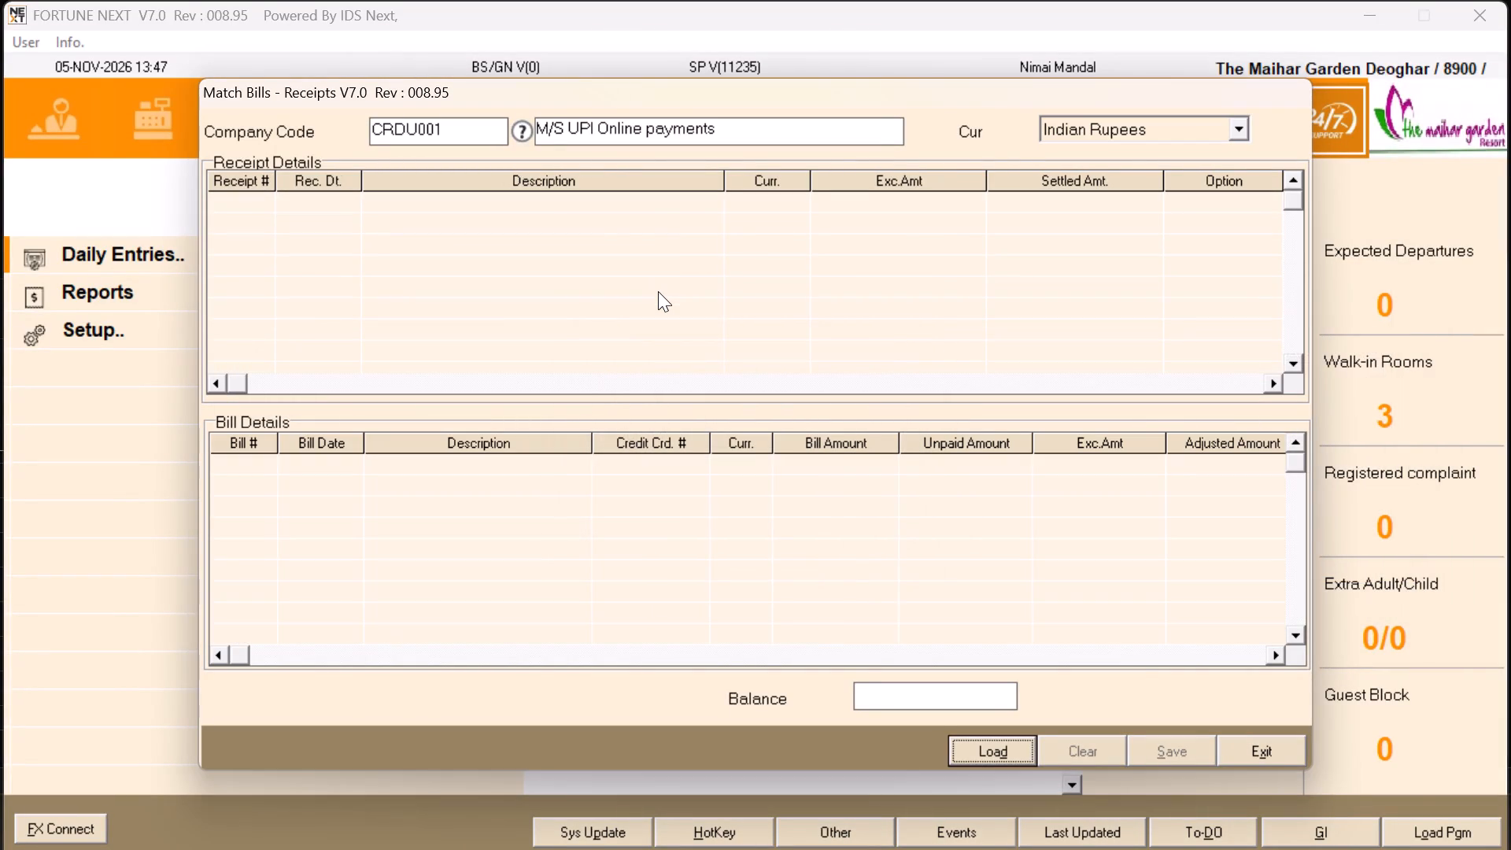
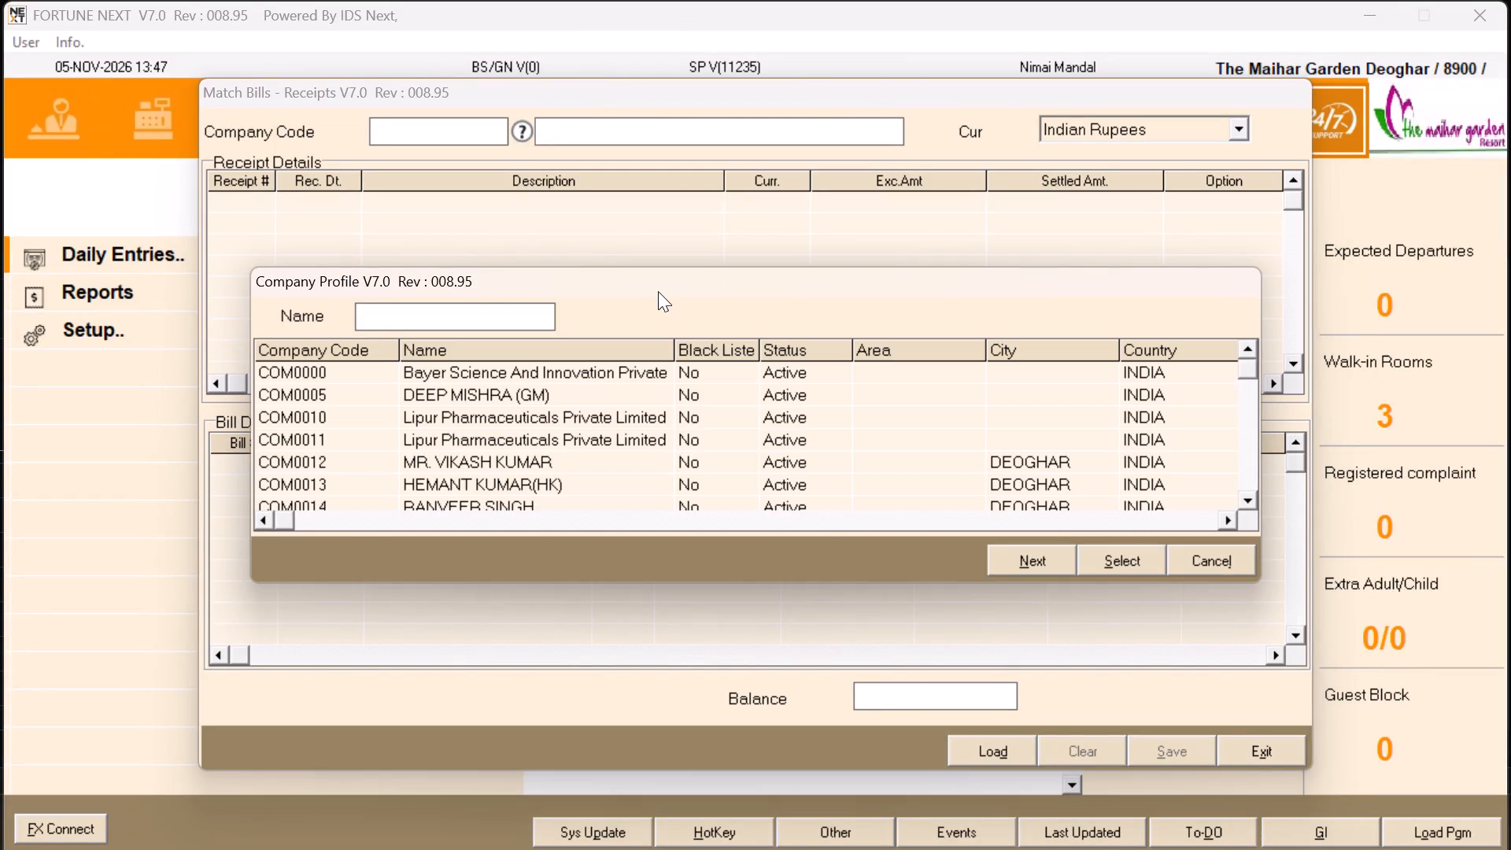
Dismiss the company lookup without choosing a company and exit Match Bills - Receipts.
click(658, 291)
click(1197, 562)
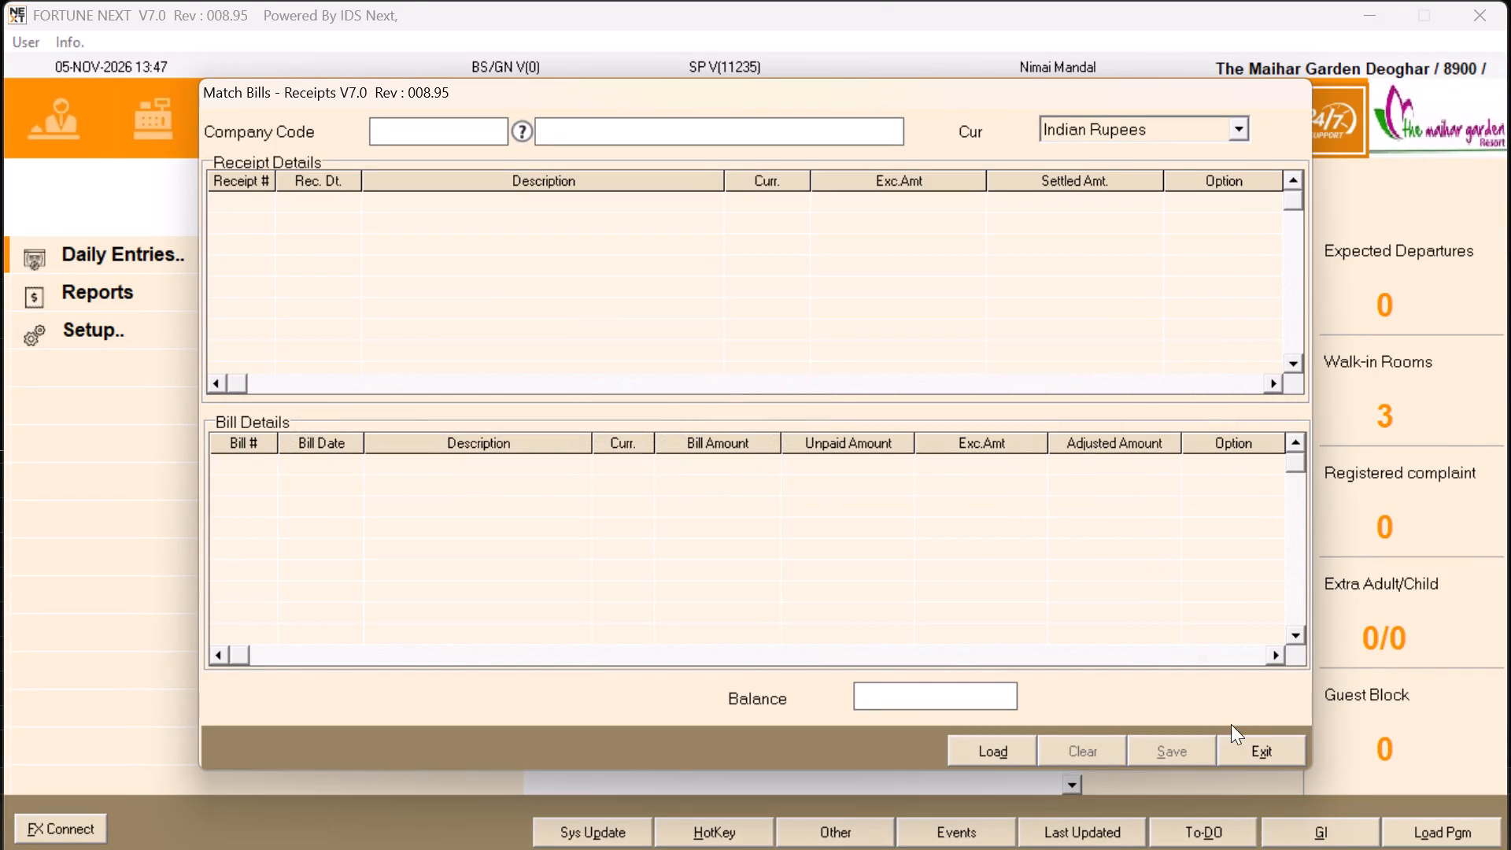
click(1267, 753)
Open Transaction Entry (AR) and start a credit entry for company CRDU001, UPI Online payments.
click(630, 253)
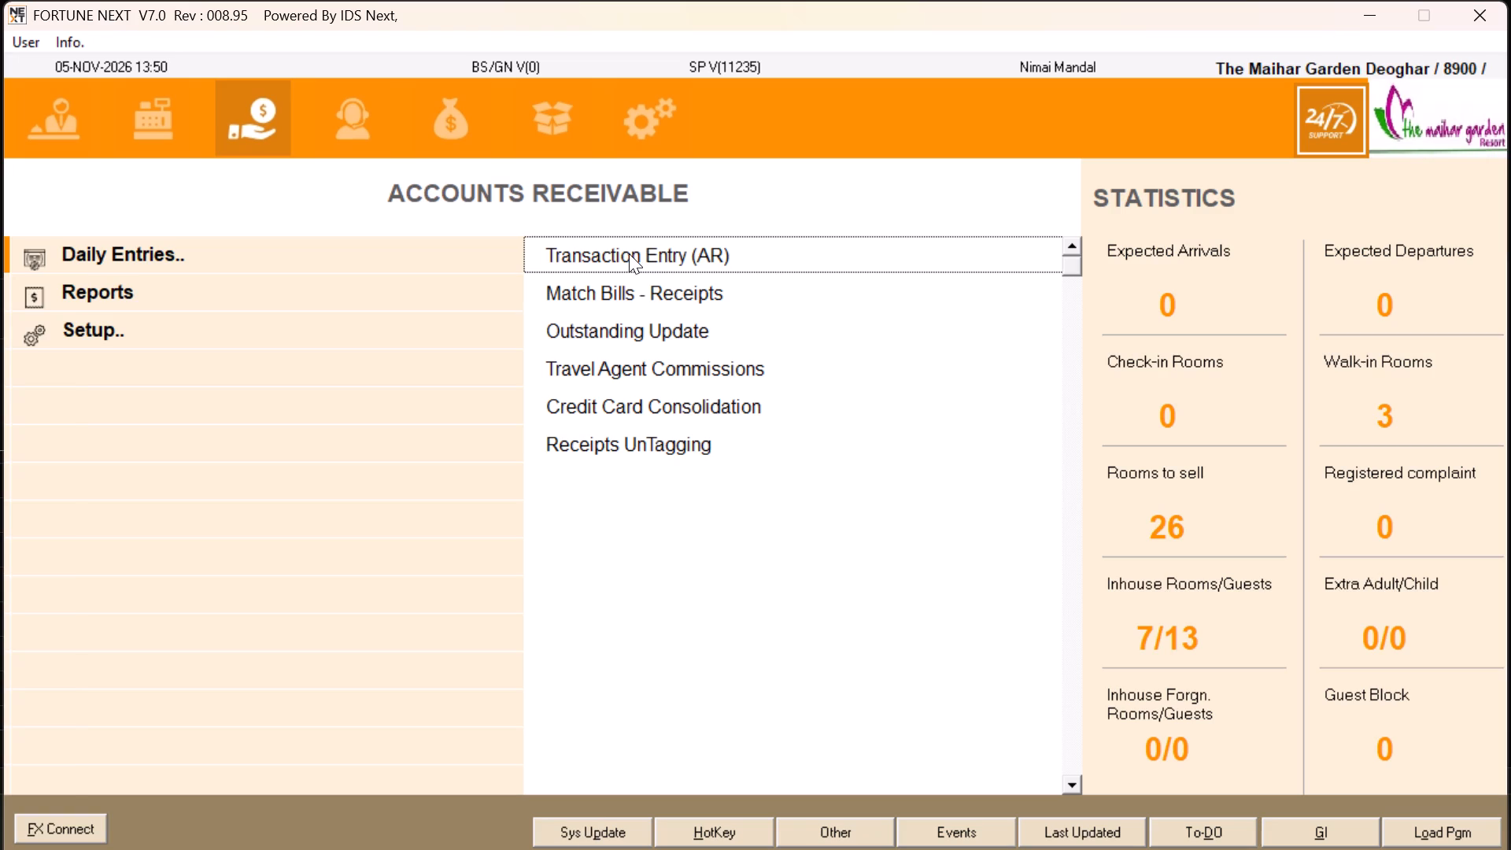
key(Return)
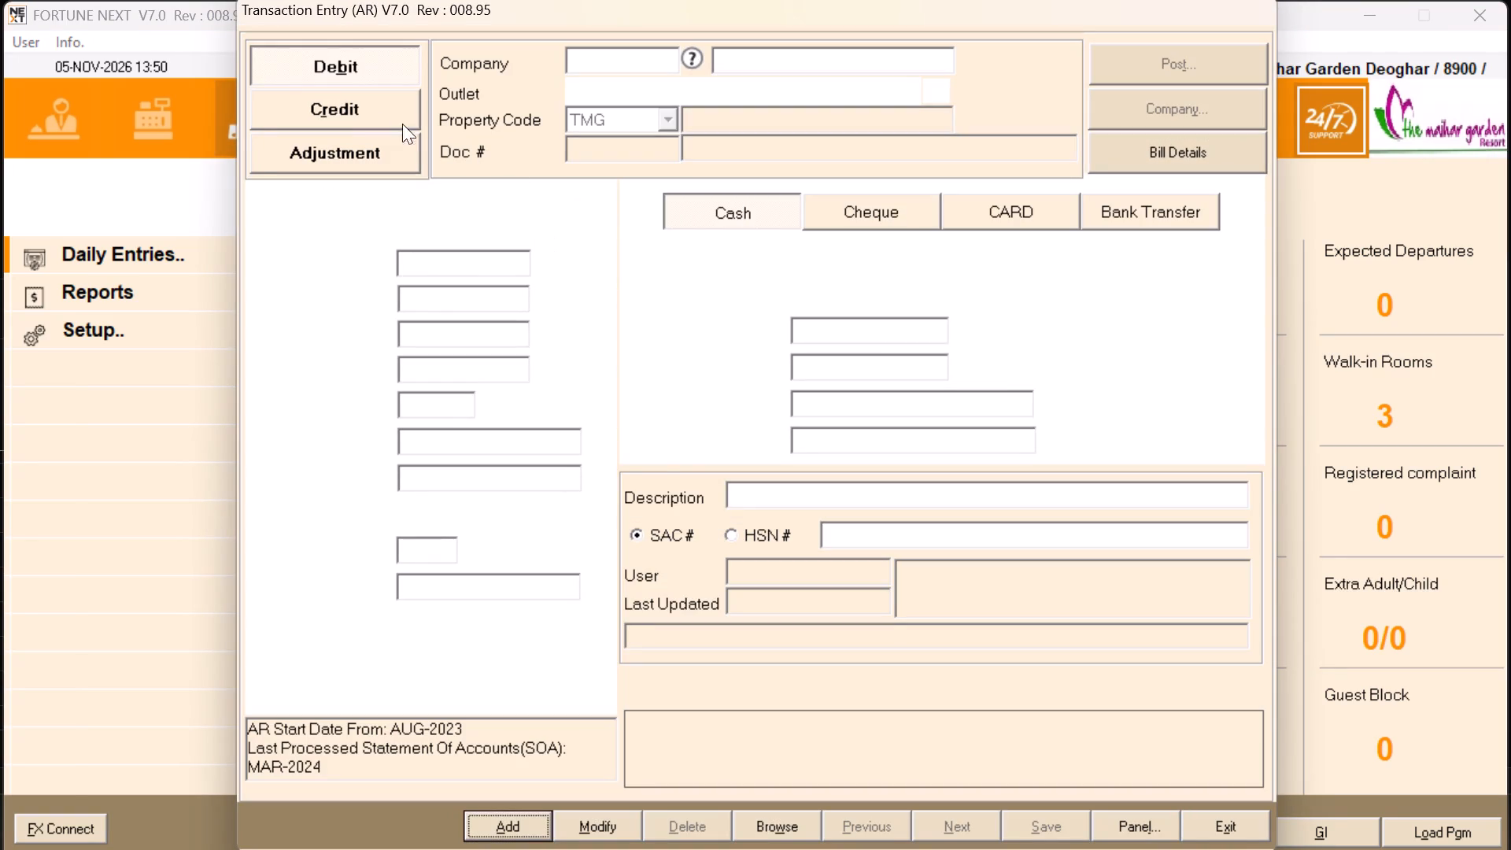
click(363, 116)
key(Return)
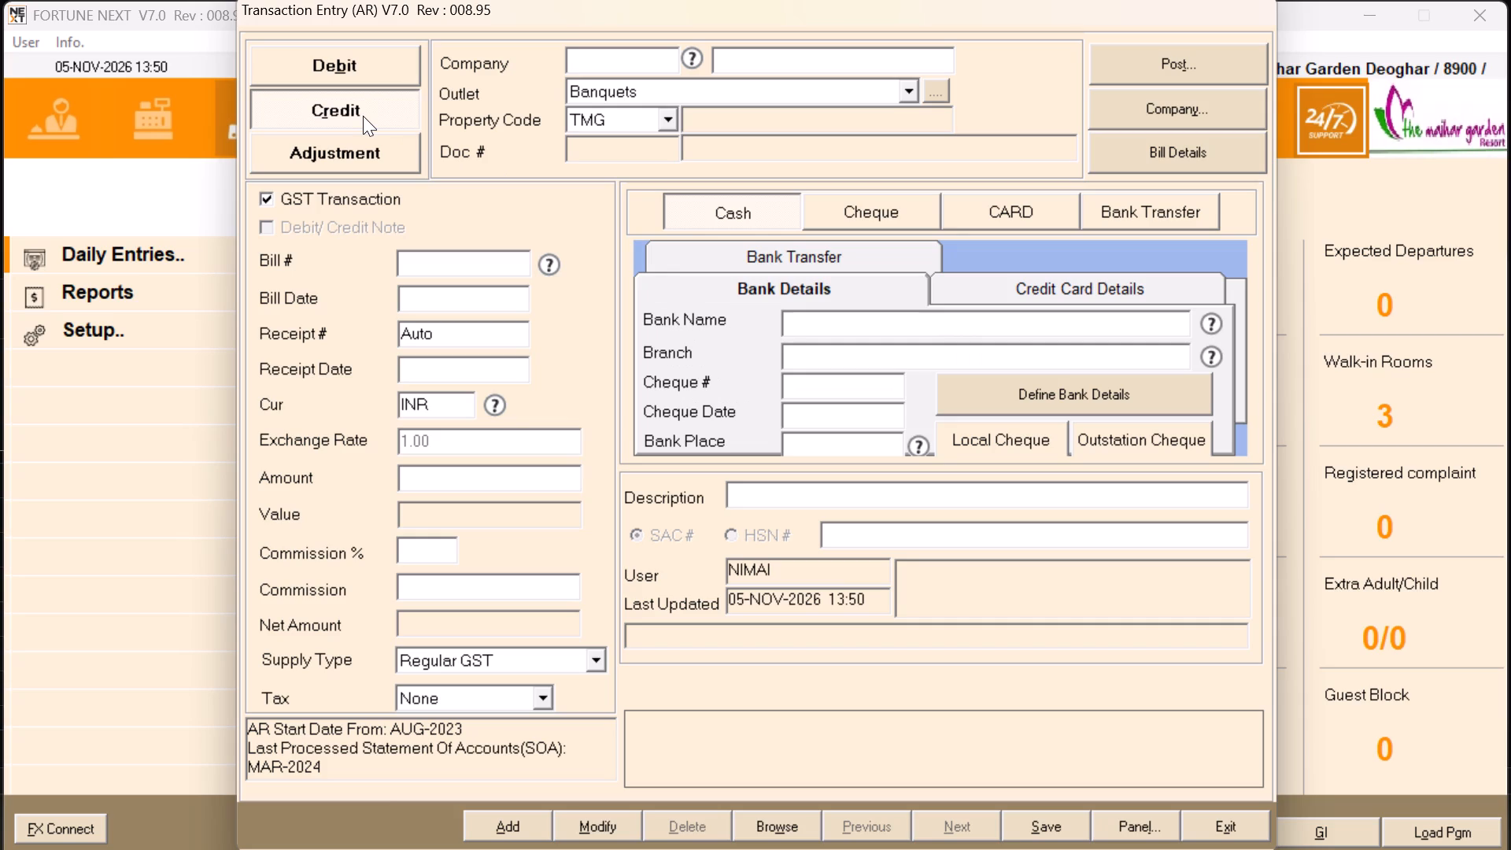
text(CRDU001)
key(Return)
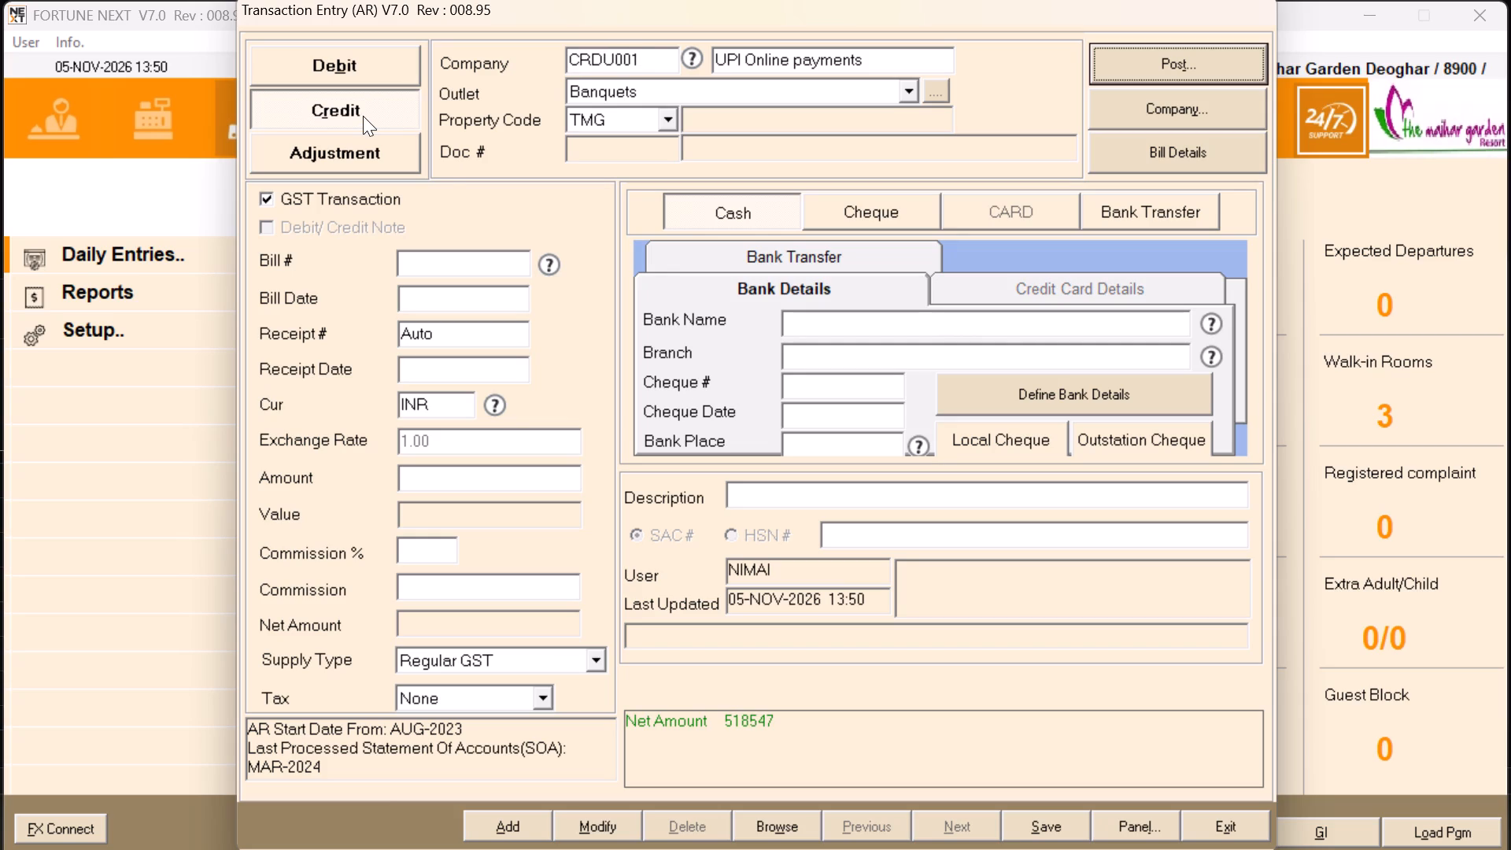
Set the credit entry's outlet to Front Office, leave the bill number blank and accept receipt date 05-NOV-2026 in INR.
click(494, 242)
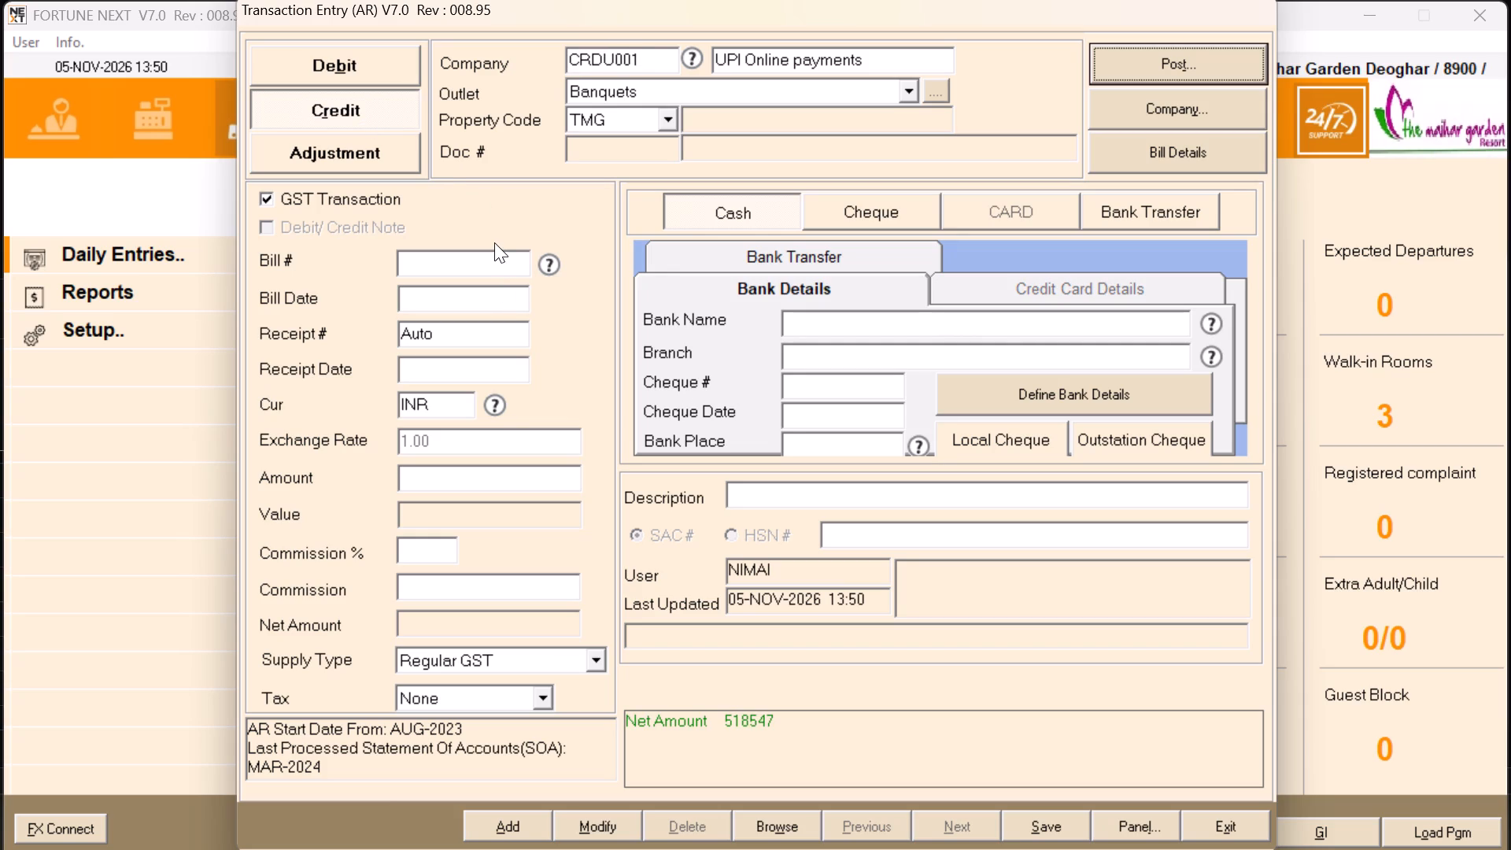
click(494, 243)
click(502, 251)
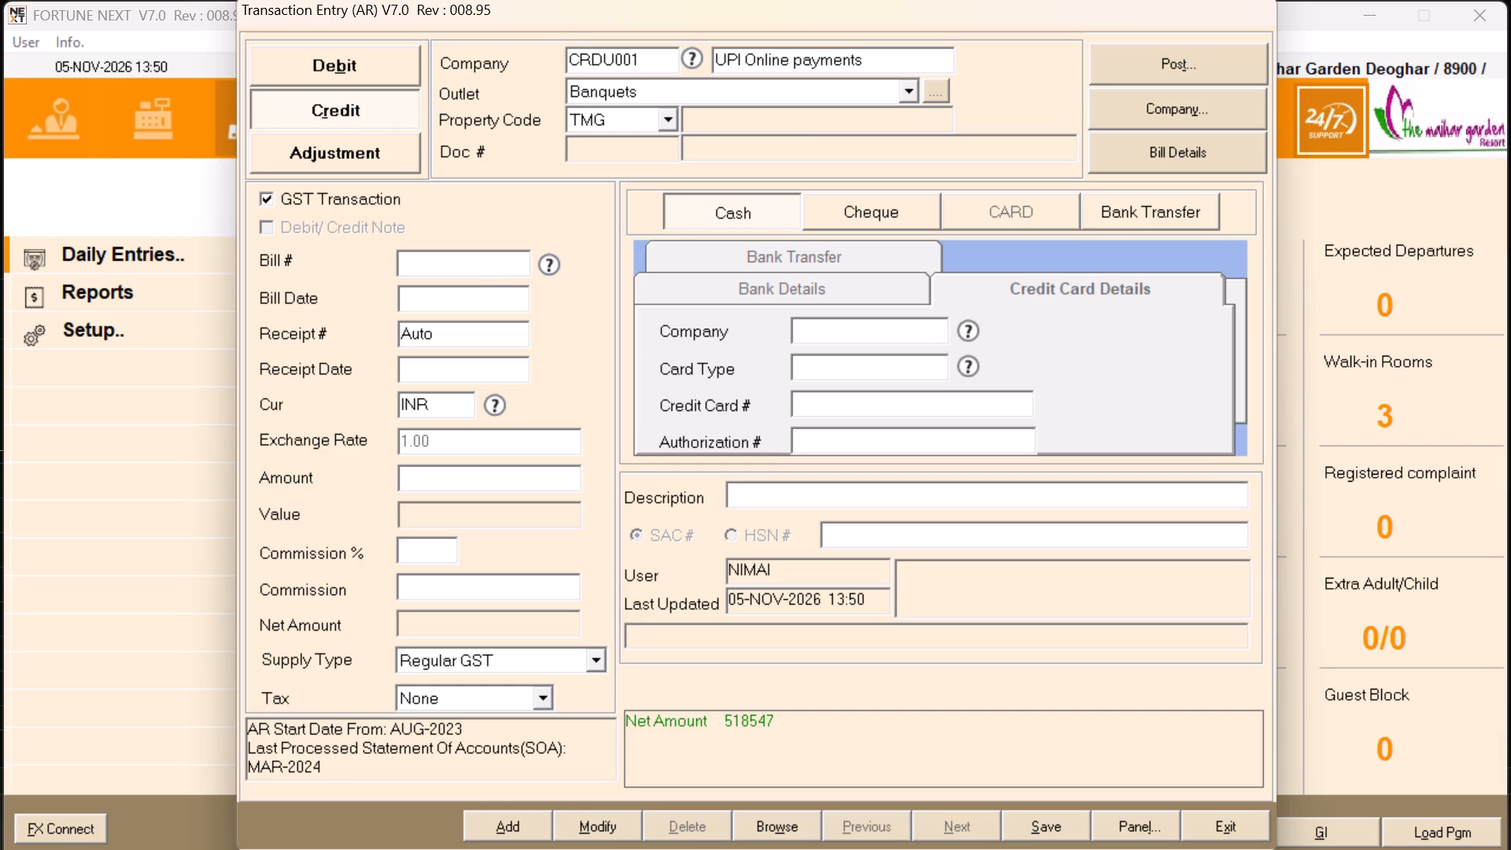
click(791, 92)
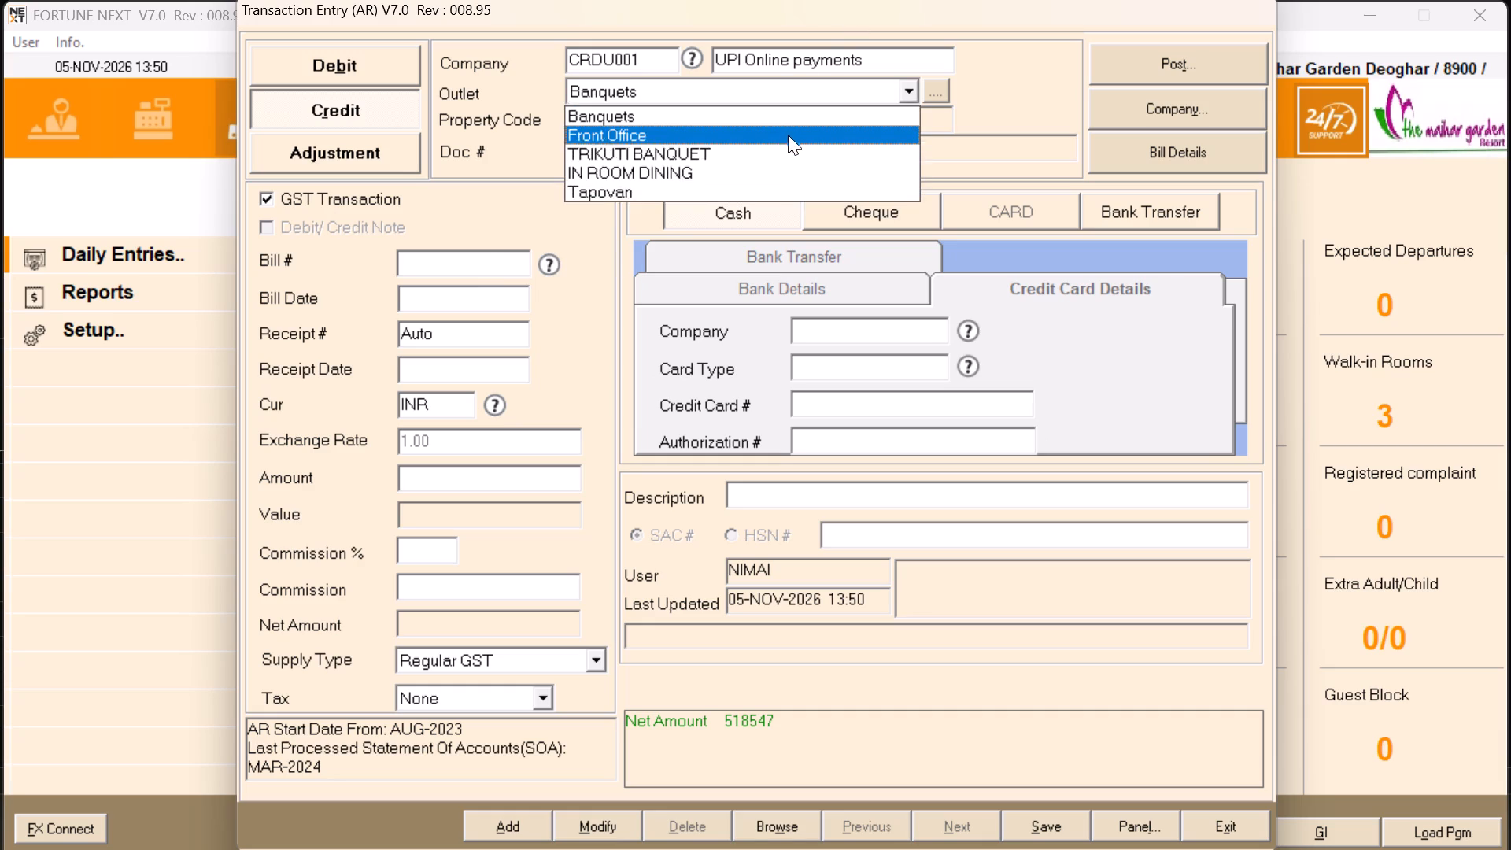
click(791, 130)
key(Return)
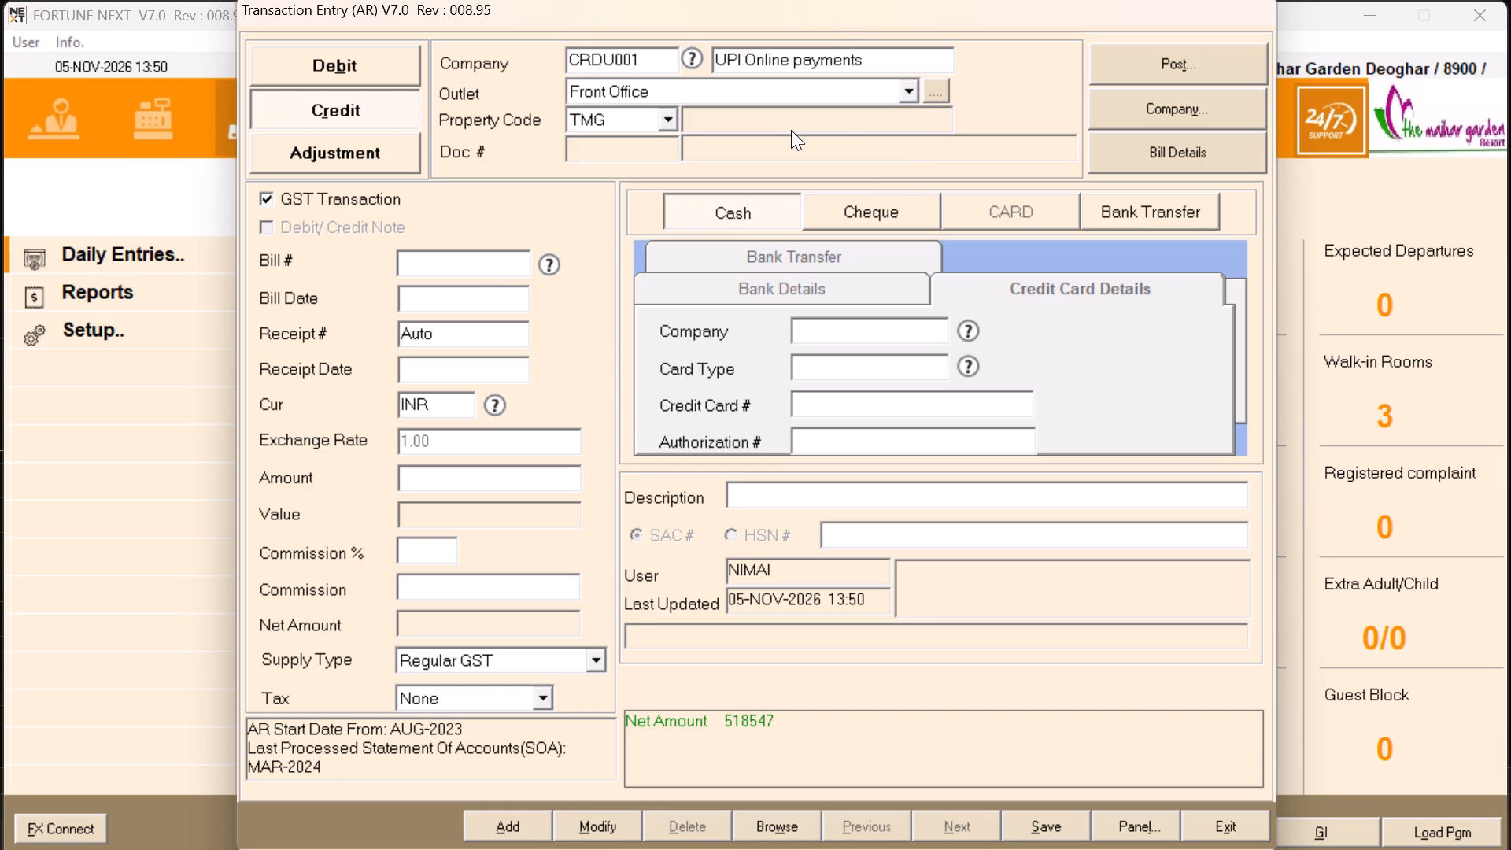
key(Return)
key(Return)
key(Return)
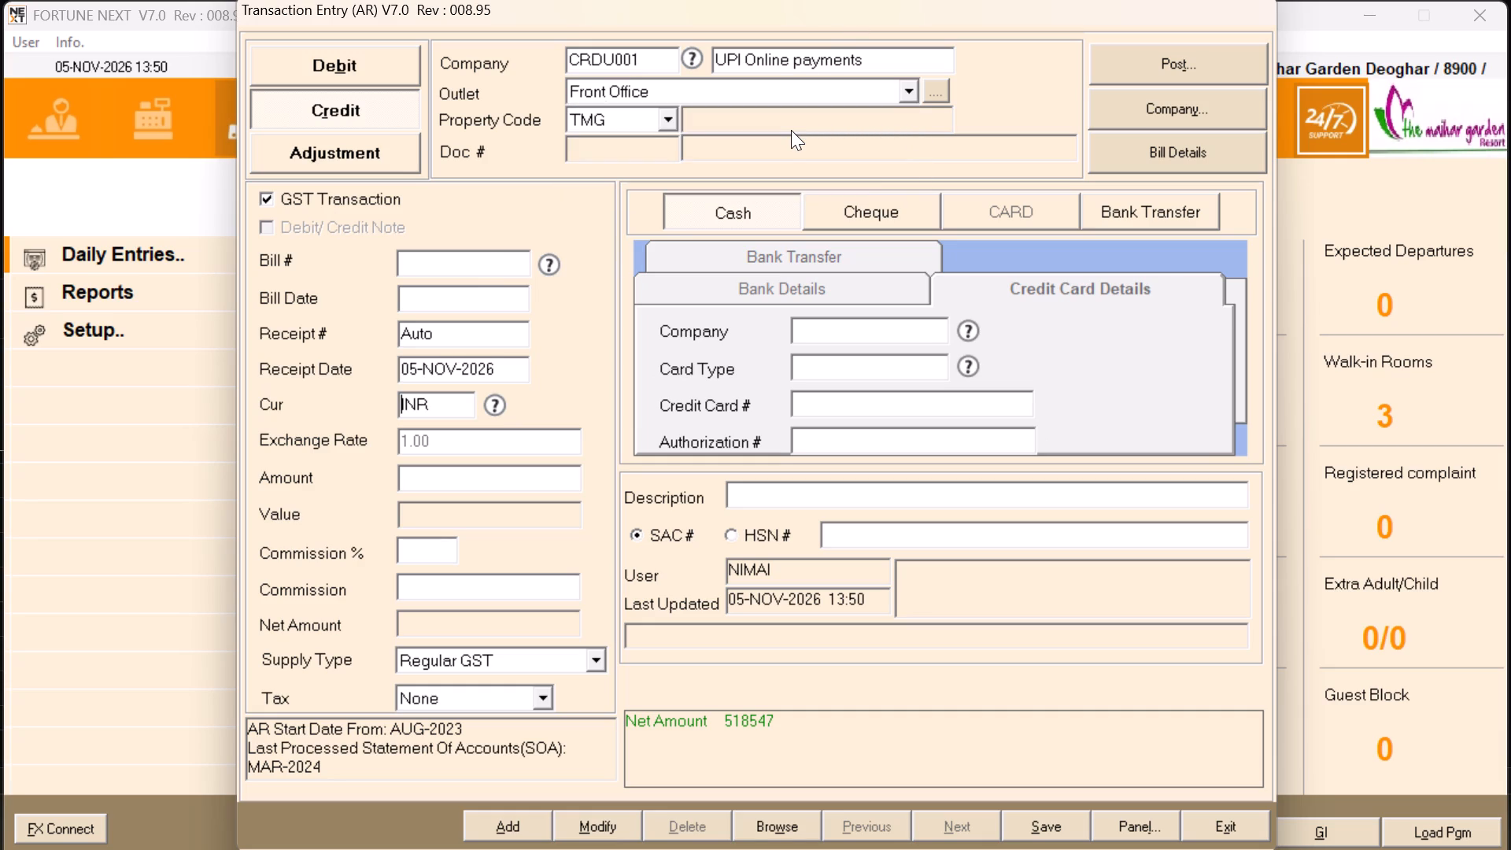
key(Return)
Enter an amount of 59,900 without commission and set the supply type to Non GST with no tax.
text(59)
key(9)
text(00)
key(Return)
key(Return)
key(Return)
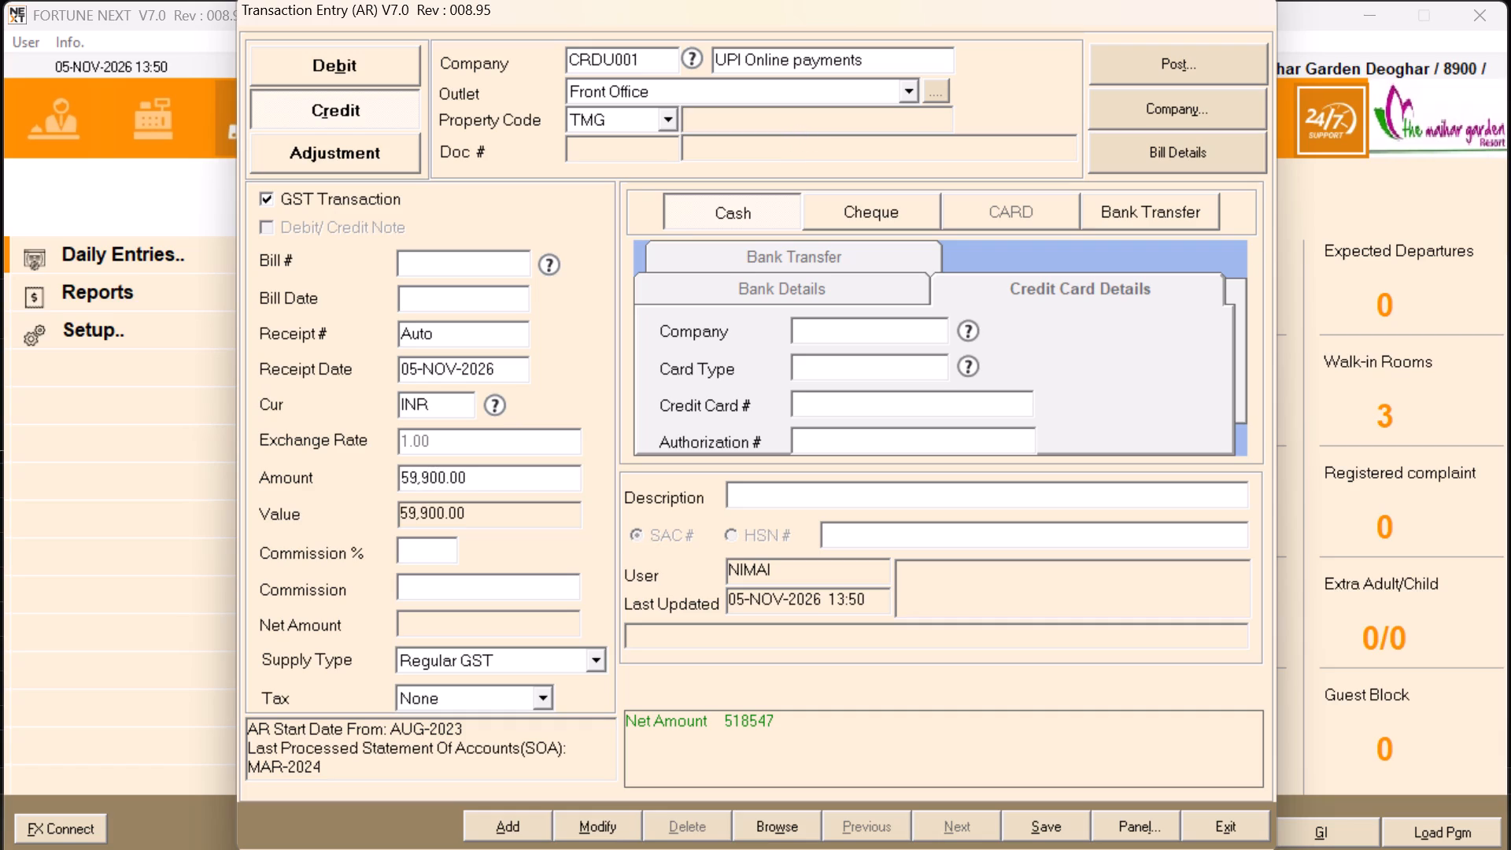
key(Down)
key(Down)
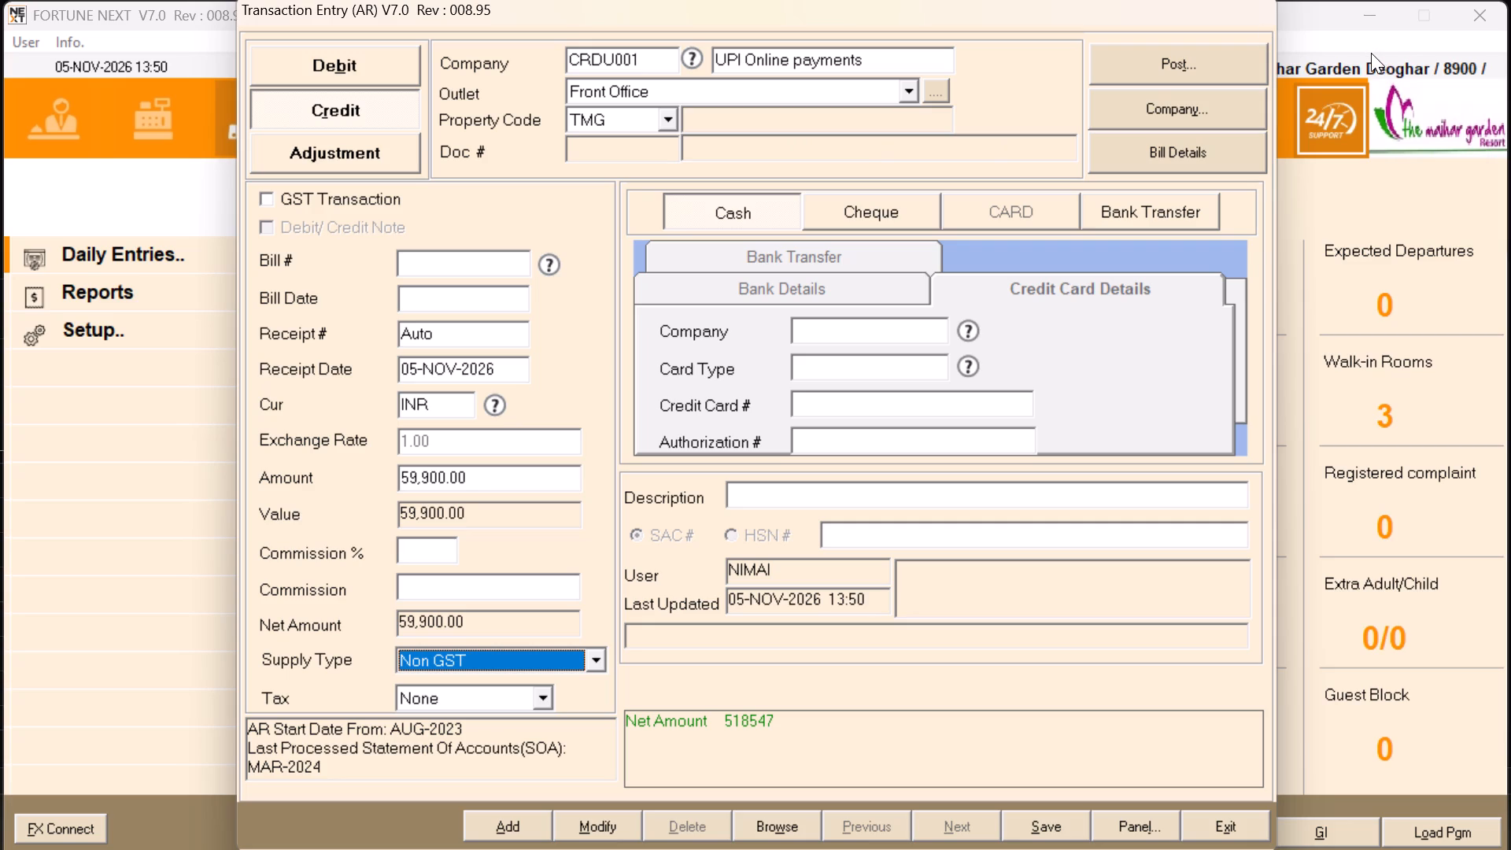
key(Return)
key(Return)
key(Return)
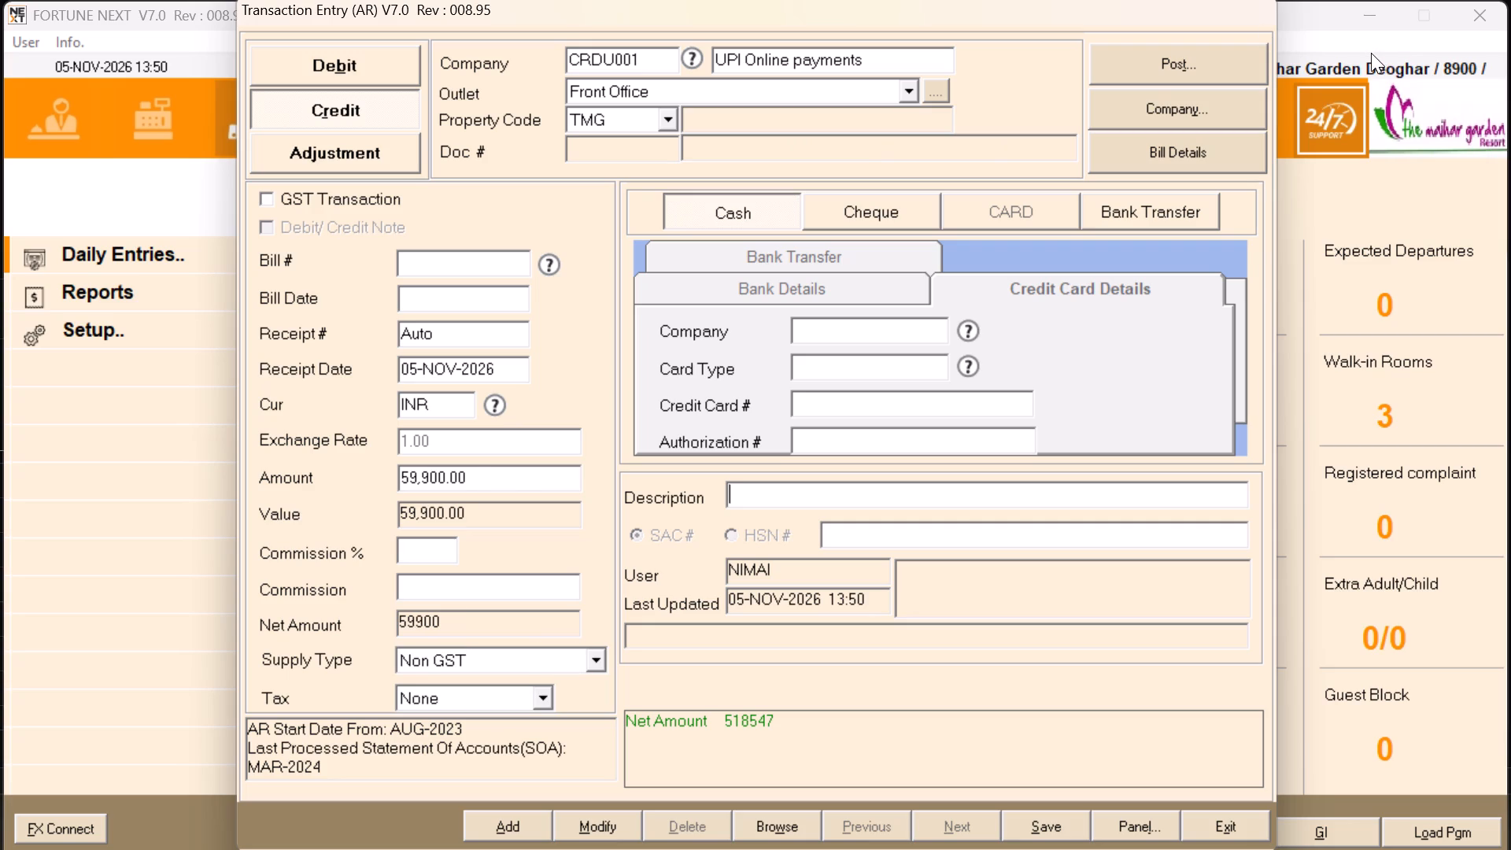
Set the payment mode to Bank Transfer with State Bank of India as the bank and DEOGHAR as the branch.
key(Right)
key(Right)
key(Right)
key(Right)
key(Left)
key(Left)
key(Left)
key(Right)
key(Right)
key(Right)
key(Right)
click(1173, 209)
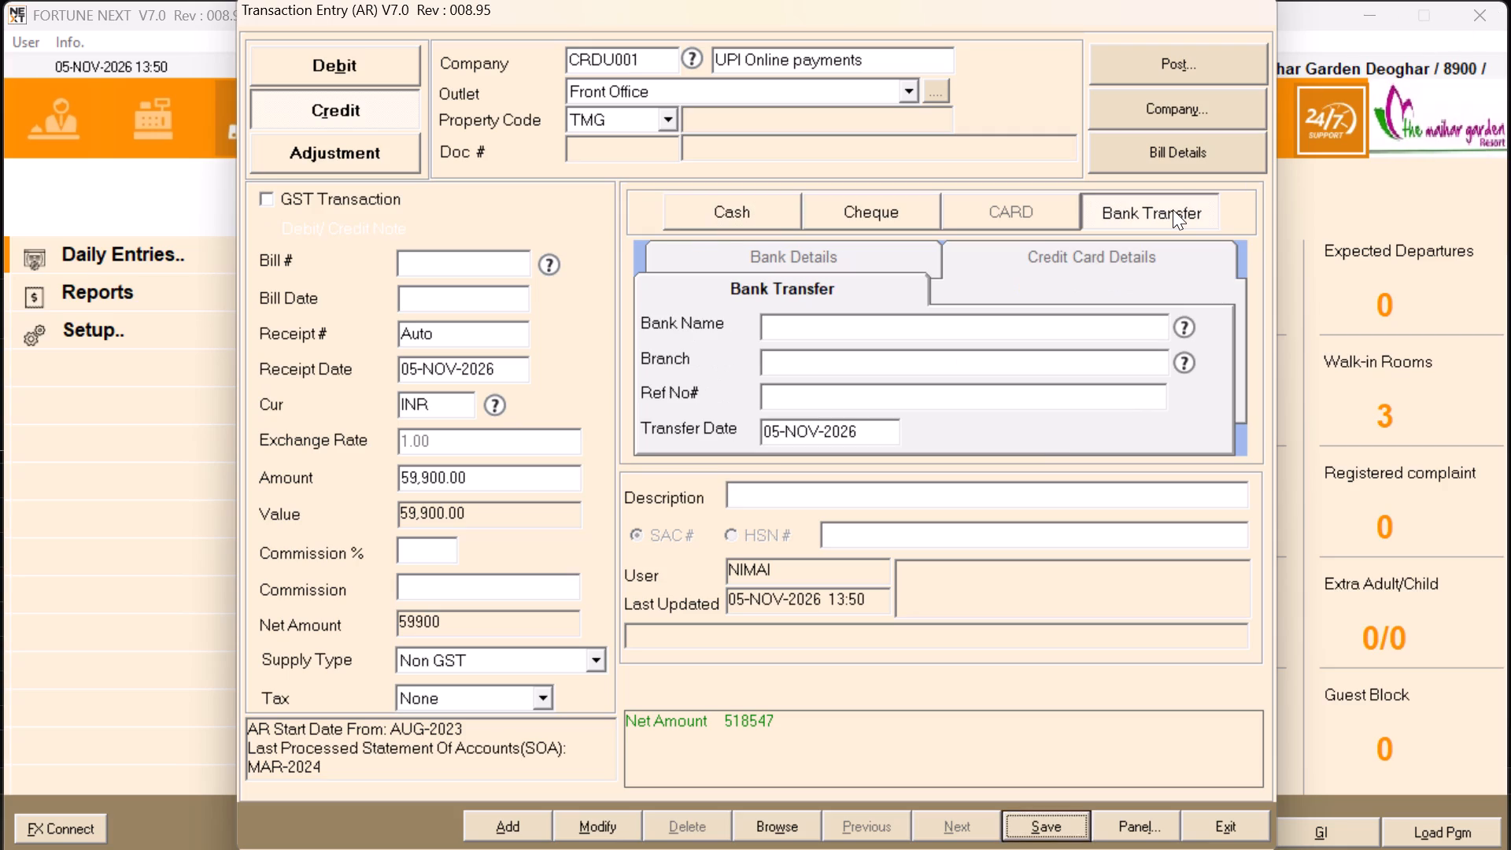
key(Return)
key(Return)
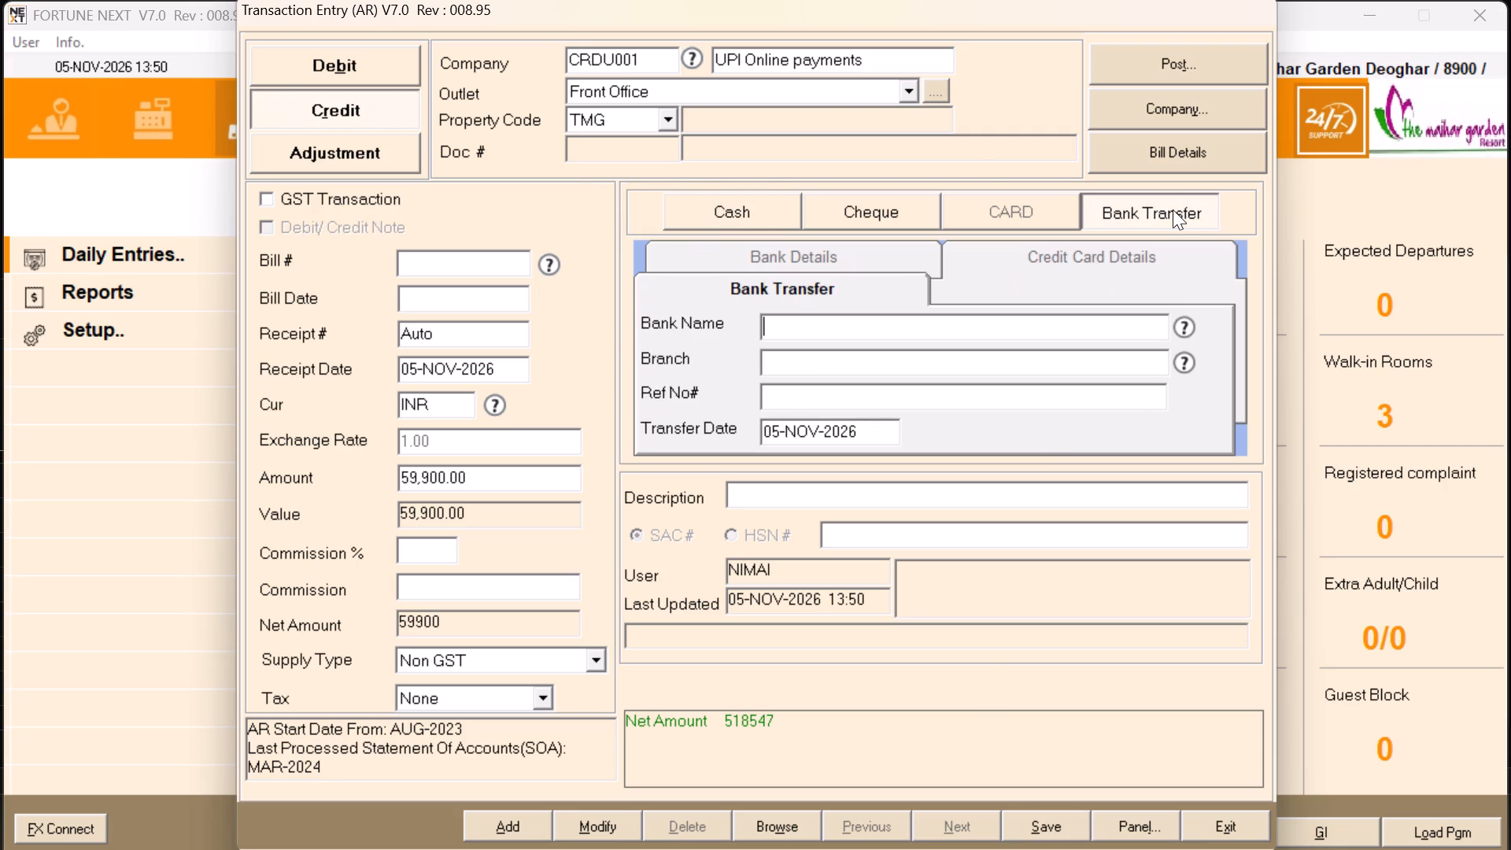
key(s)
click(711, 333)
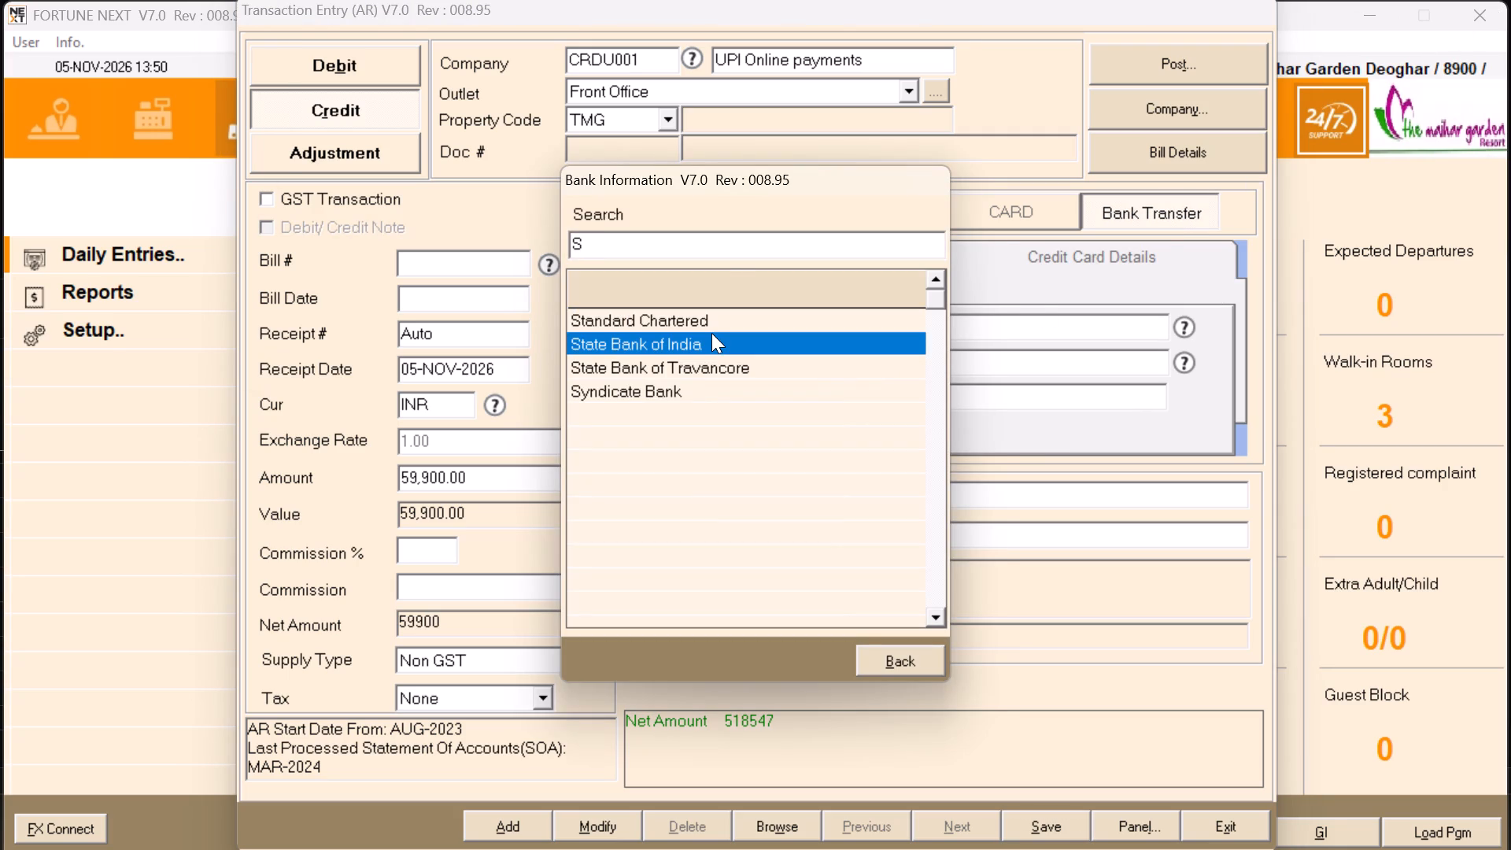
key(Return)
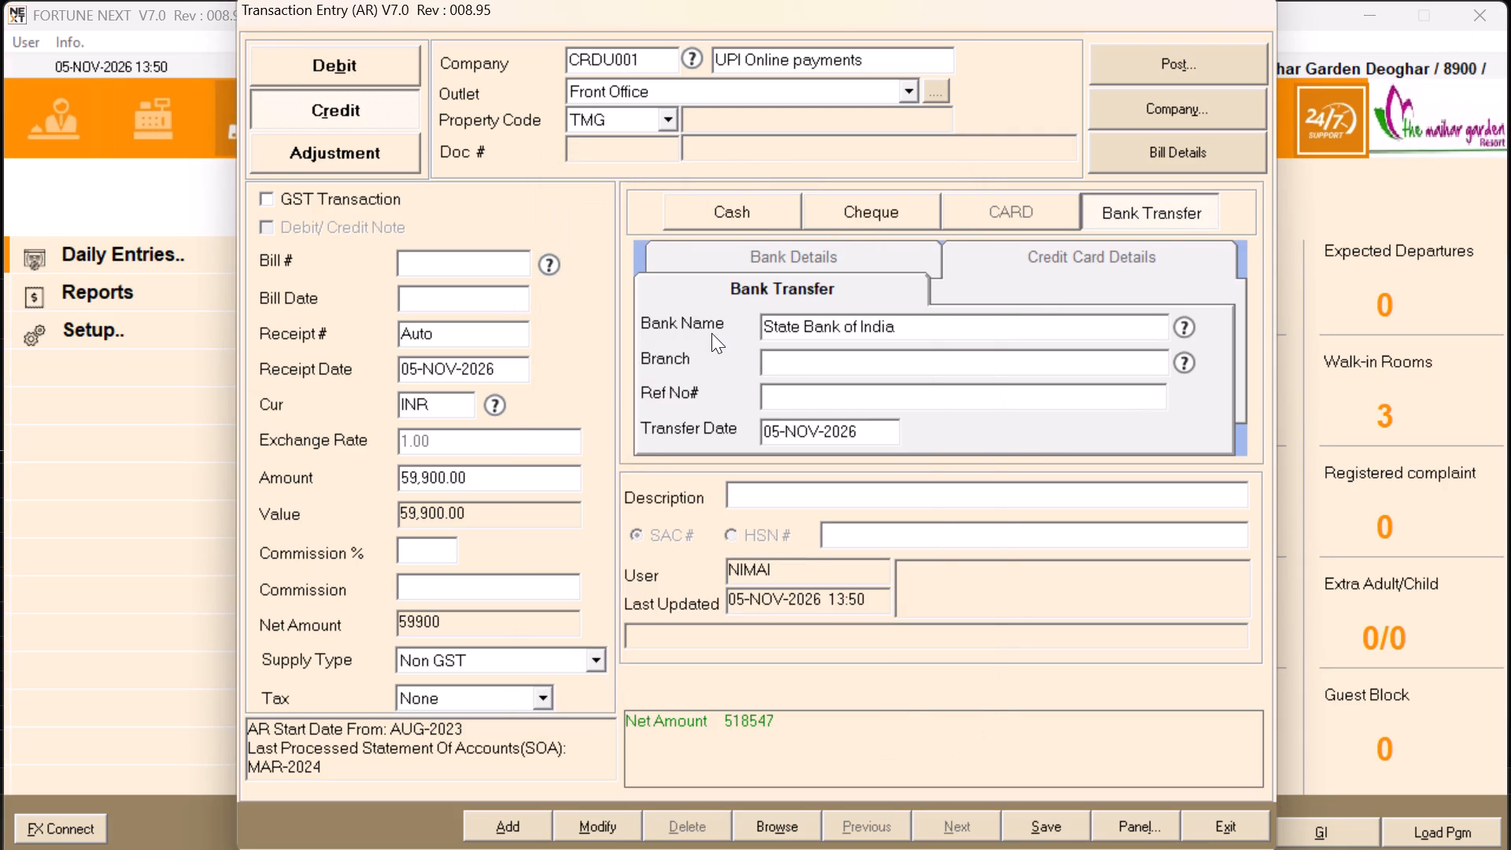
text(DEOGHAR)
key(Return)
Consult the settlement report in Excel and enter **2236 as the bank transfer's reference number, keeping the transfer date 05-NOV-2026.
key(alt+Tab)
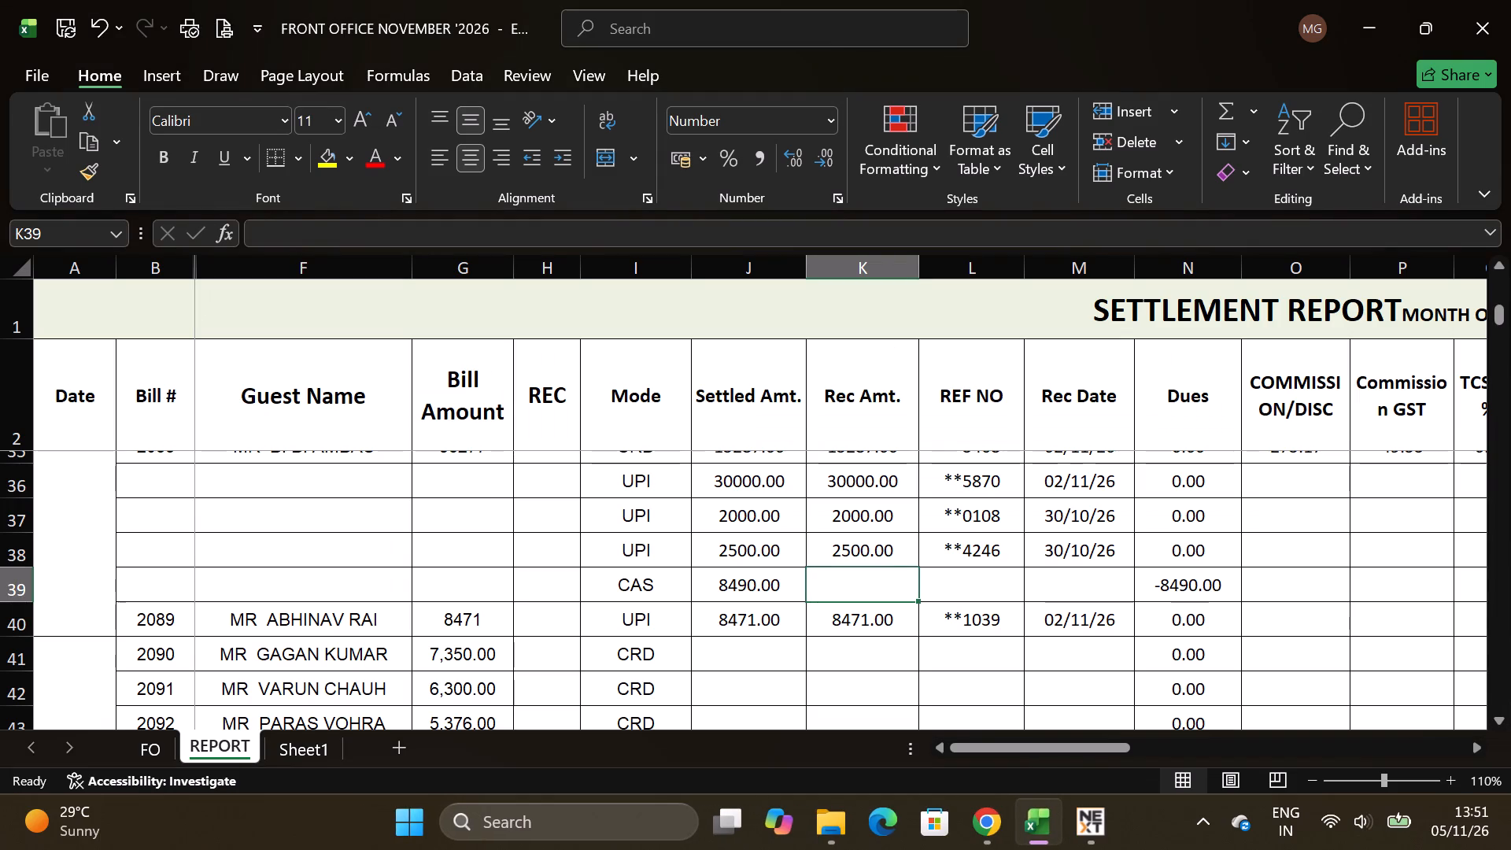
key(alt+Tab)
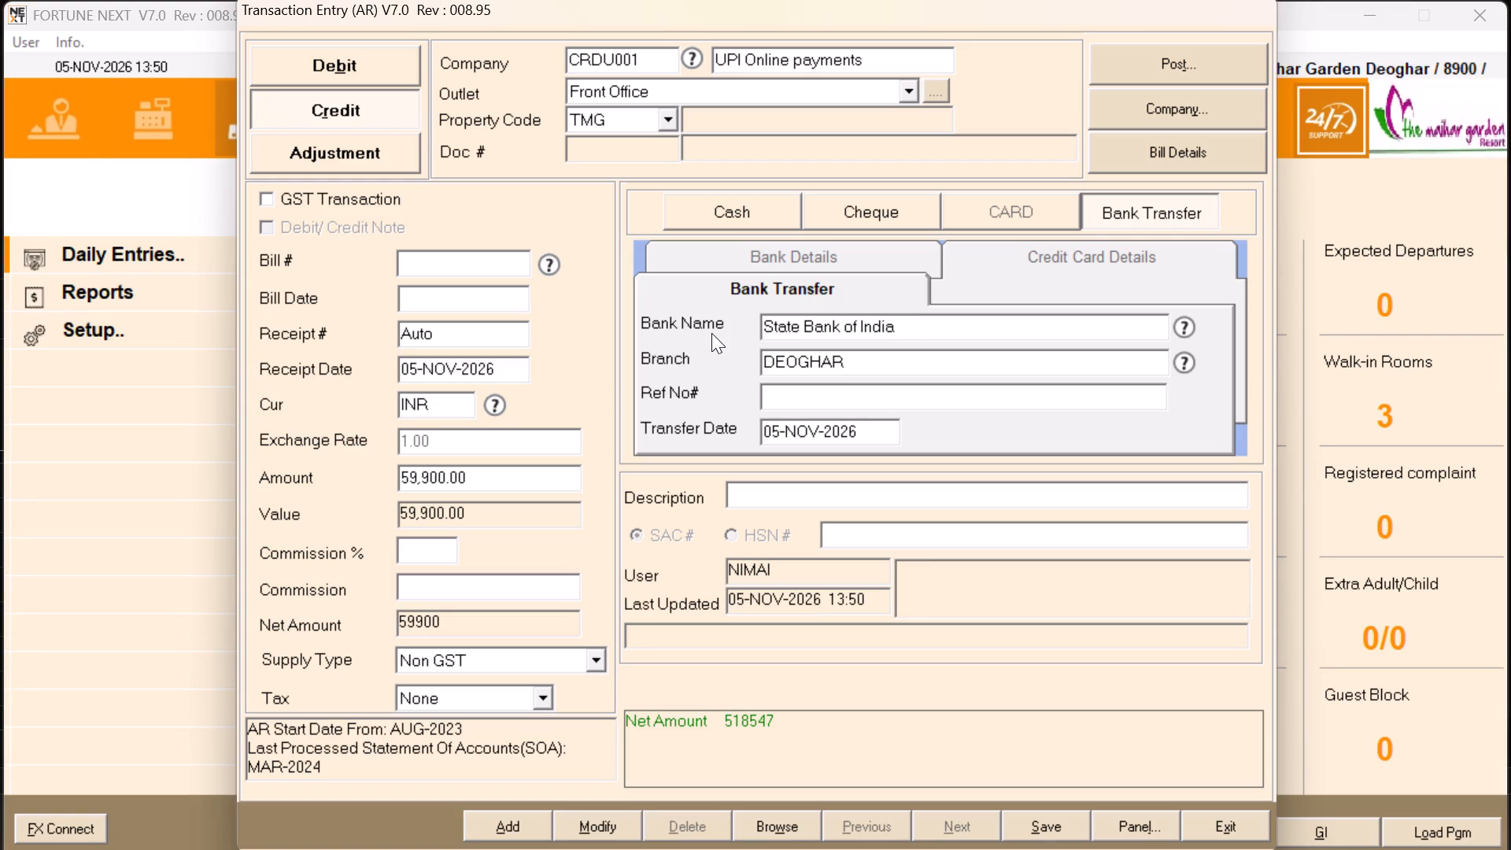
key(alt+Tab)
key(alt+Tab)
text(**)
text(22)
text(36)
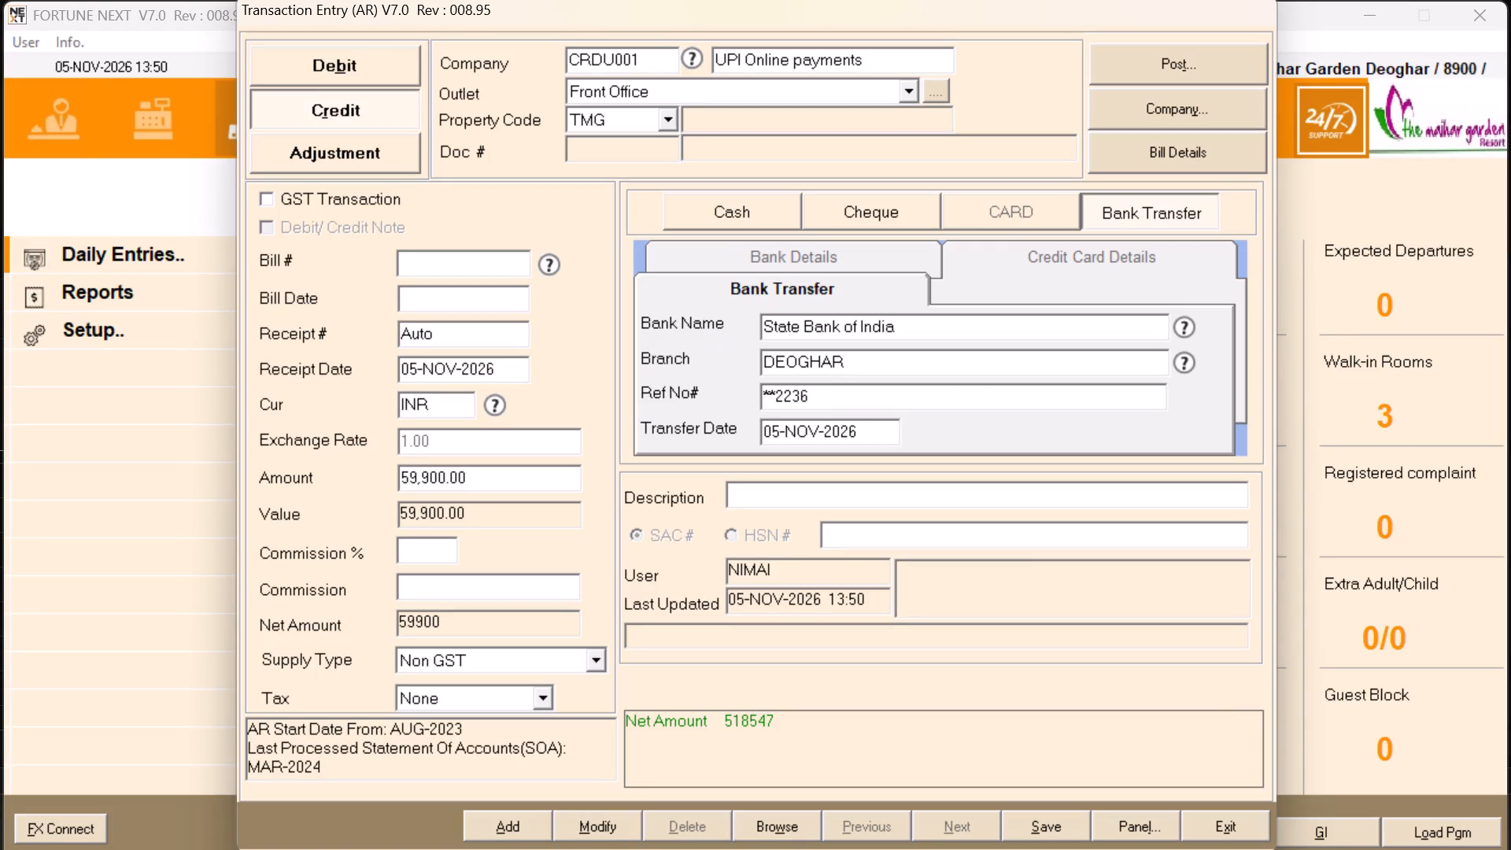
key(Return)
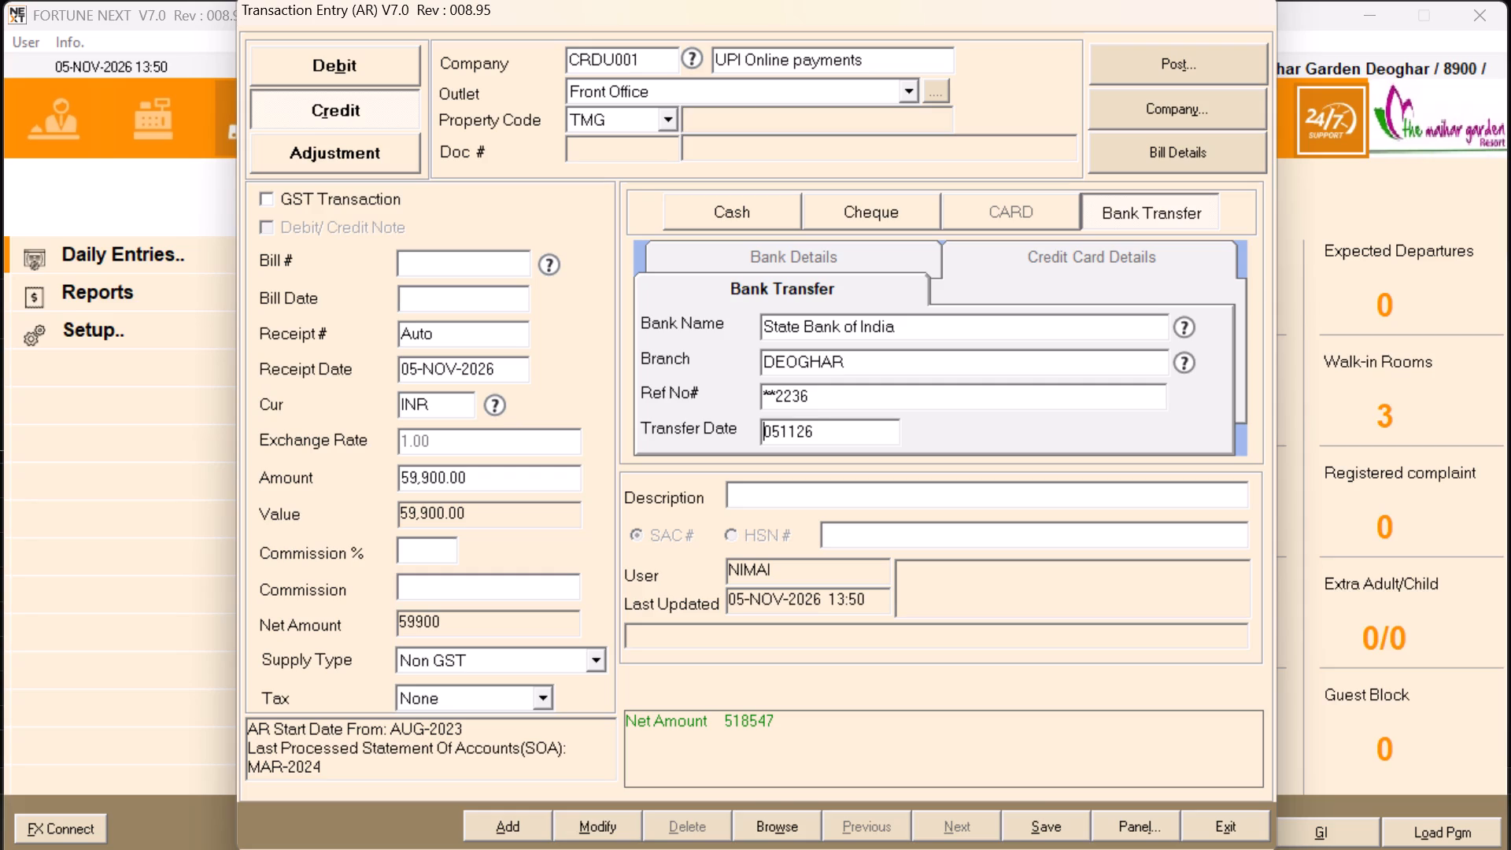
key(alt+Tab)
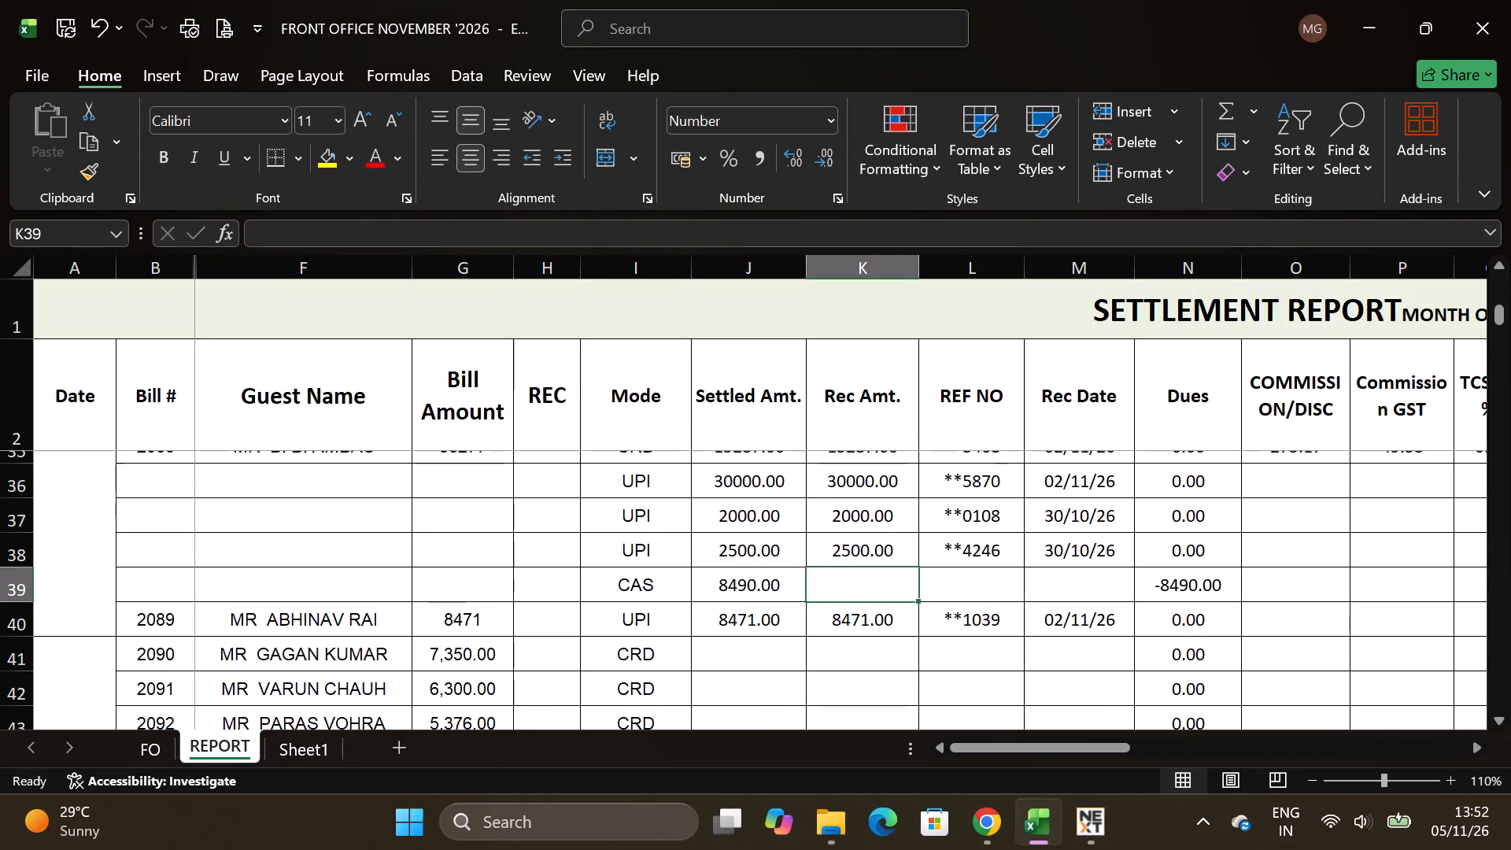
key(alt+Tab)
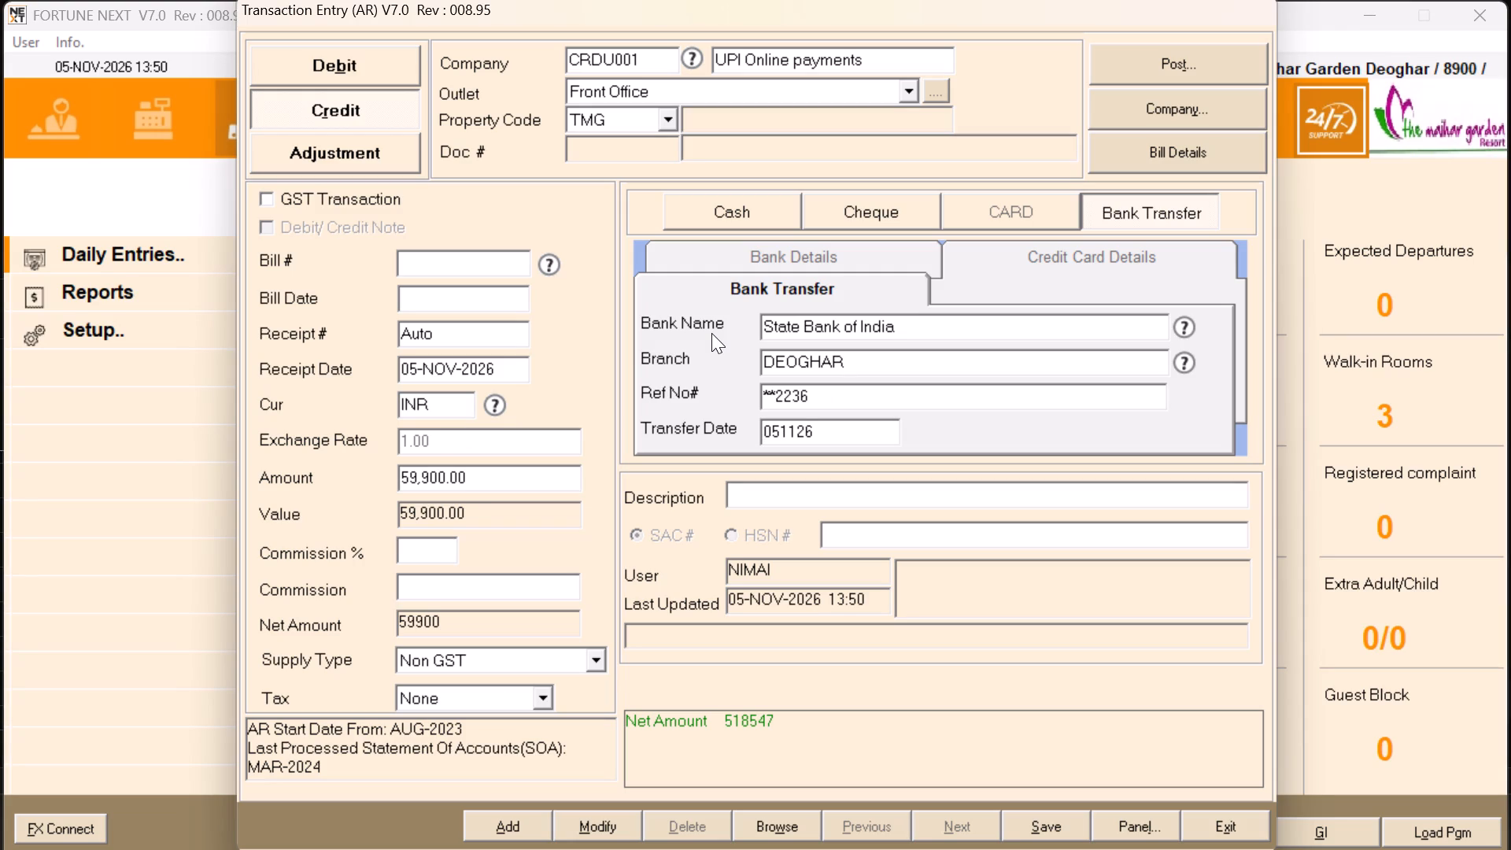
Enter the description REC FROM UPI and save the credit entry.
click(899, 494)
key(r)
text(EC FRO)
text(M UPI)
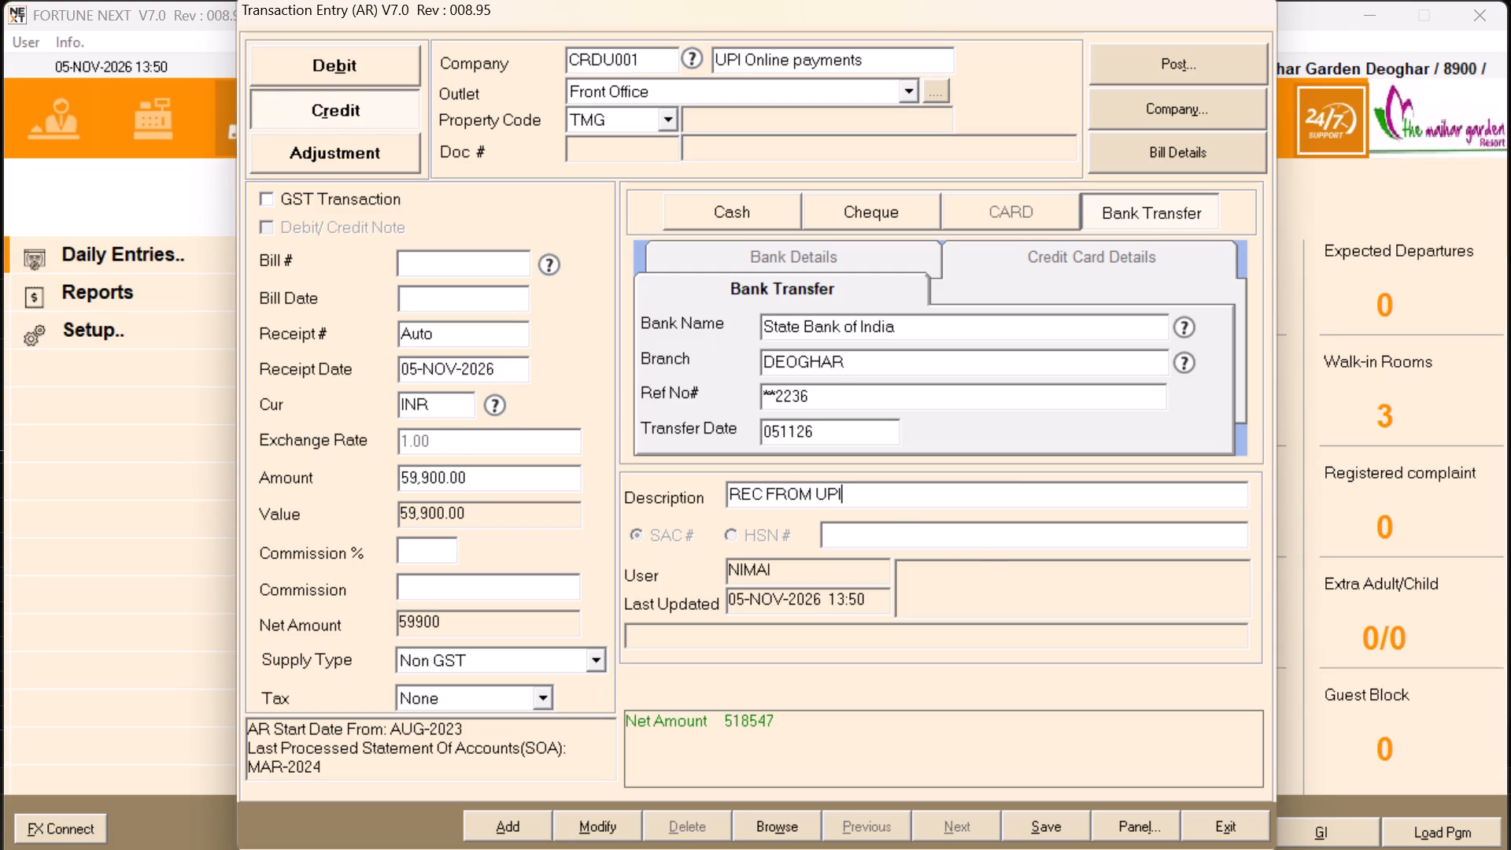
key(Return)
key(Return)
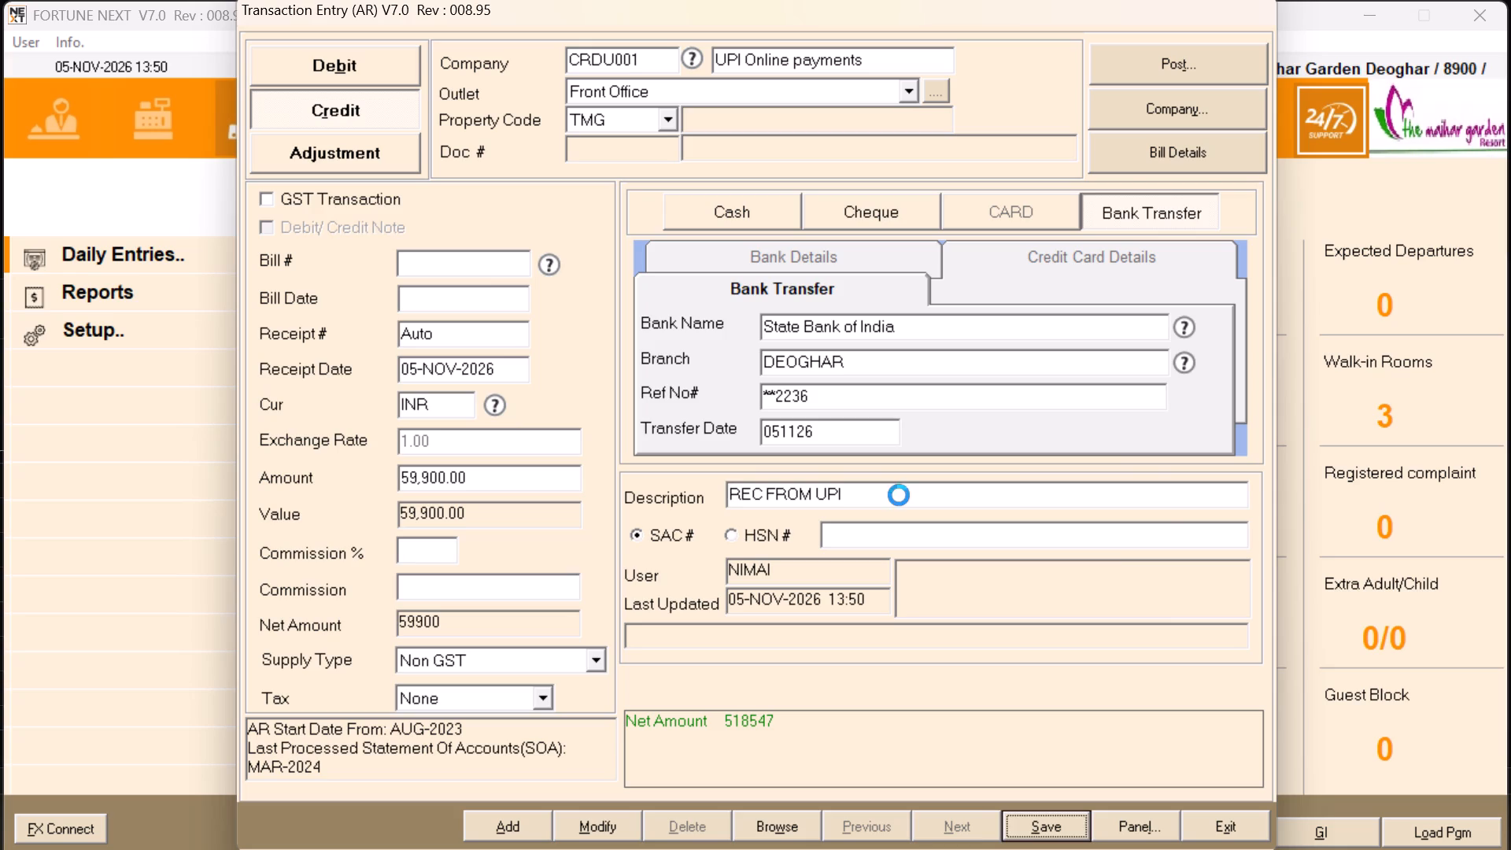
Post the receipt to financial accounts as BANK RECEIPT effective 05-11-26, entering dots as placeholder text, and confirm the posting.
key(Down)
key(Tab)
key(Tab)
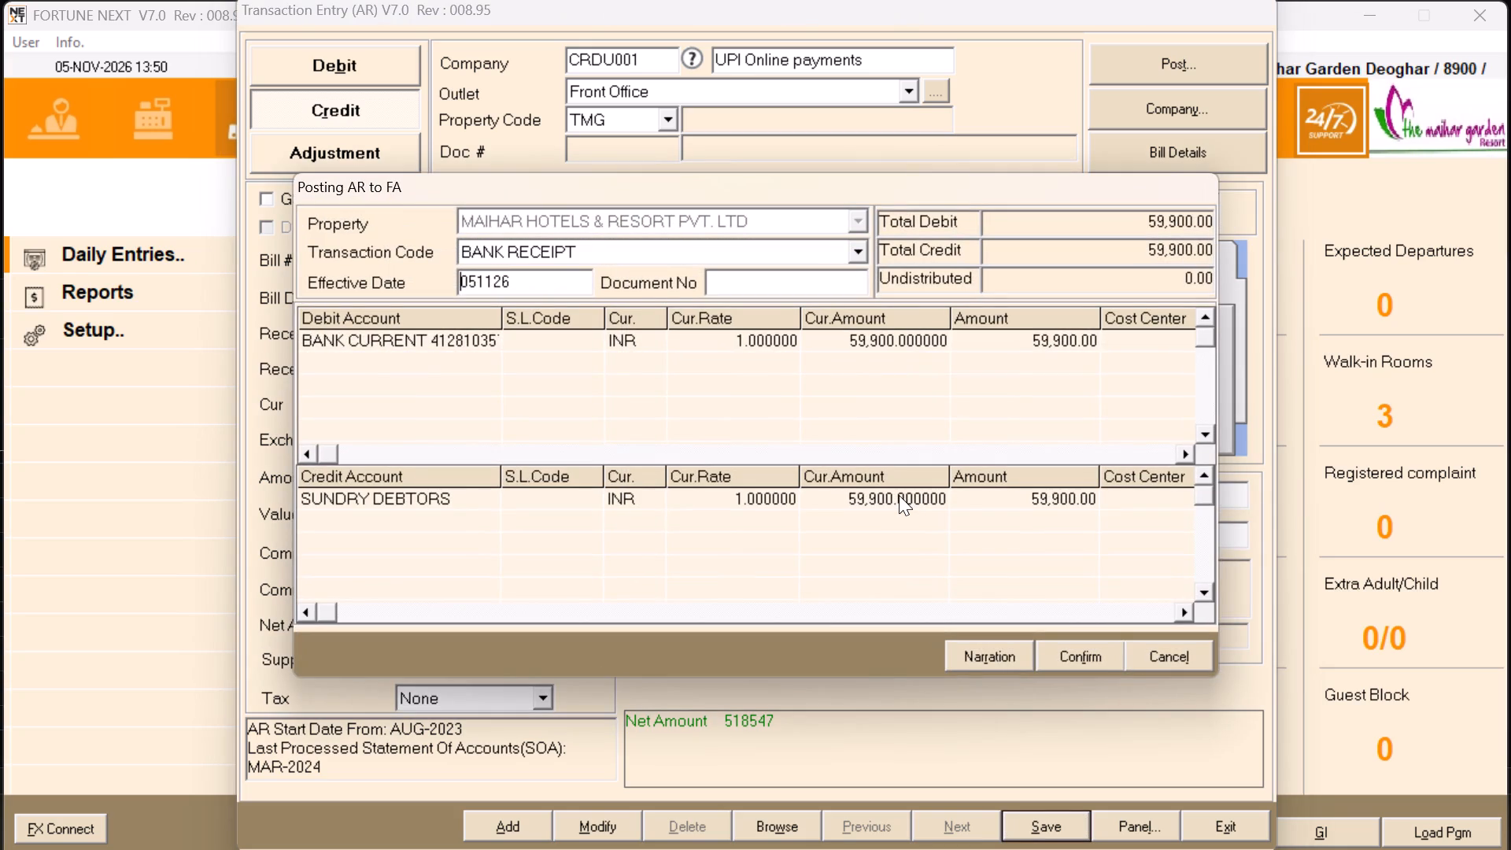
key(Tab)
key(Tab)
key(Tab)
key(period)
key(Return)
text(..)
key(Return)
key(period)
key(Return)
key(Return)
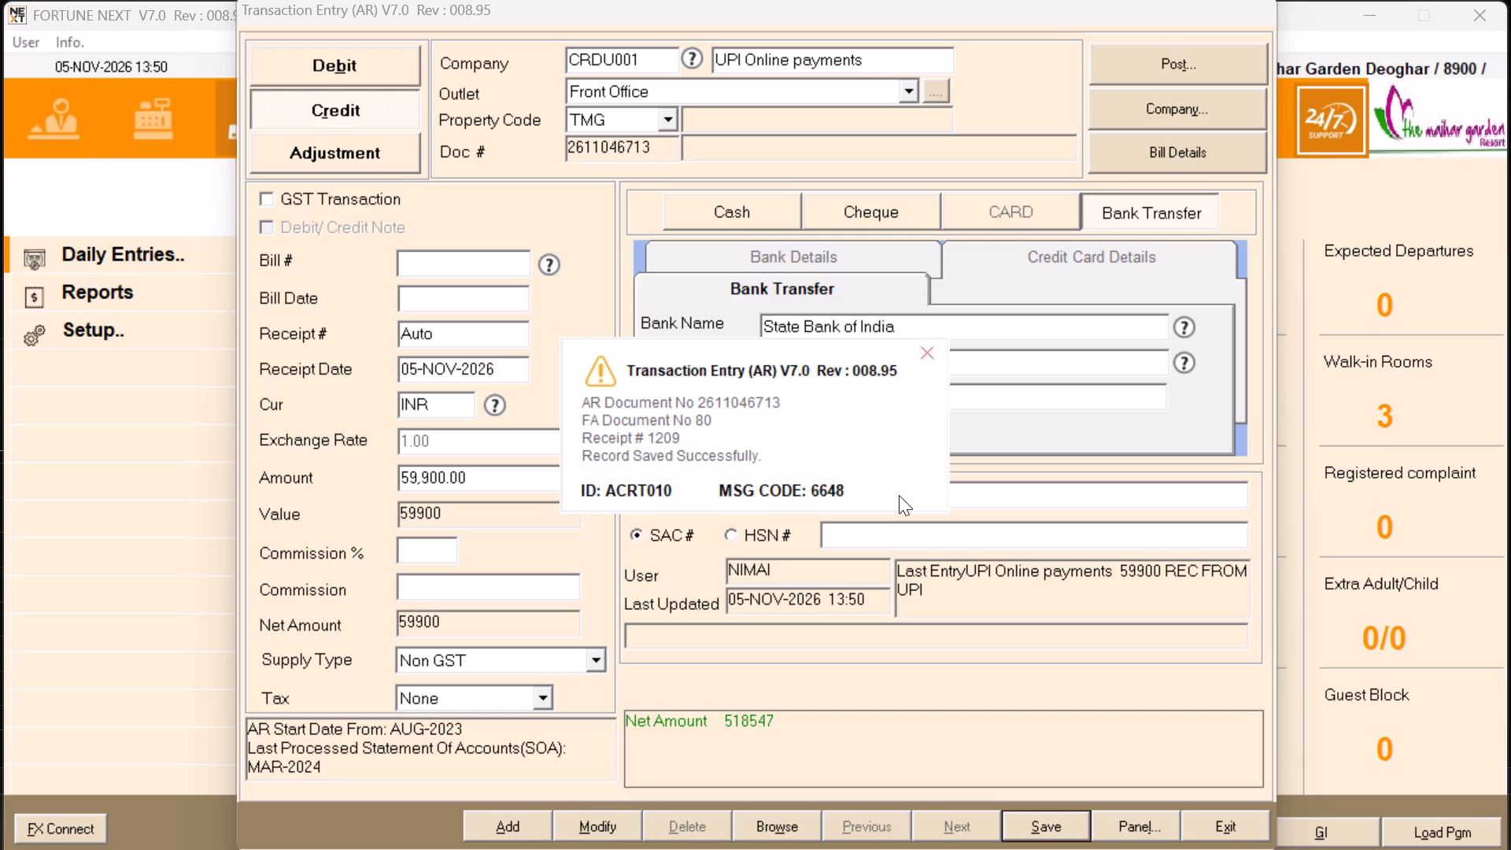
Dismiss the save message, skip printing the Bank Receipt voucher and leave AR transaction entry.
click(914, 342)
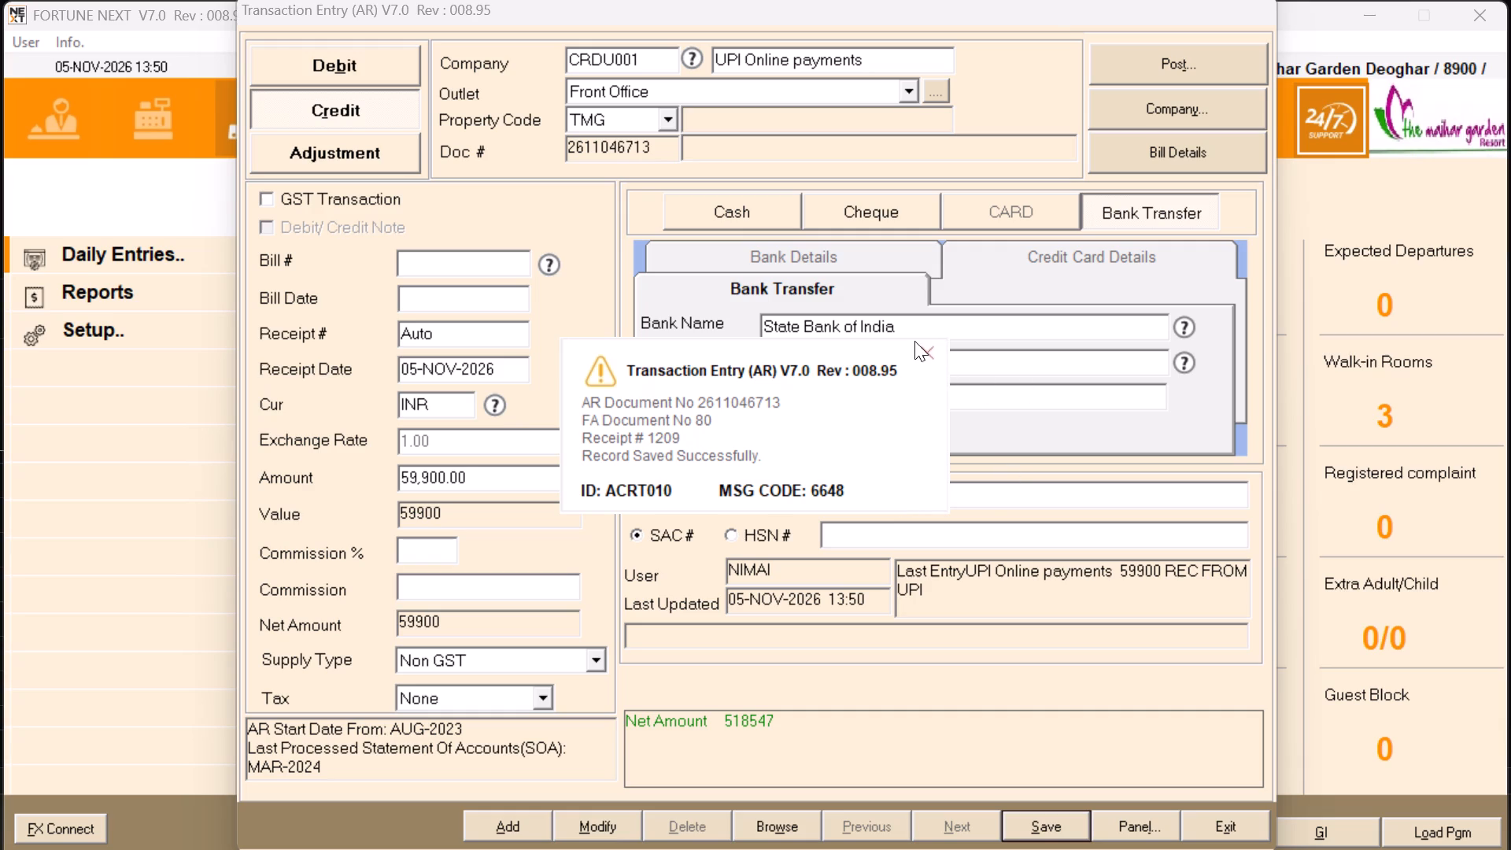
click(925, 350)
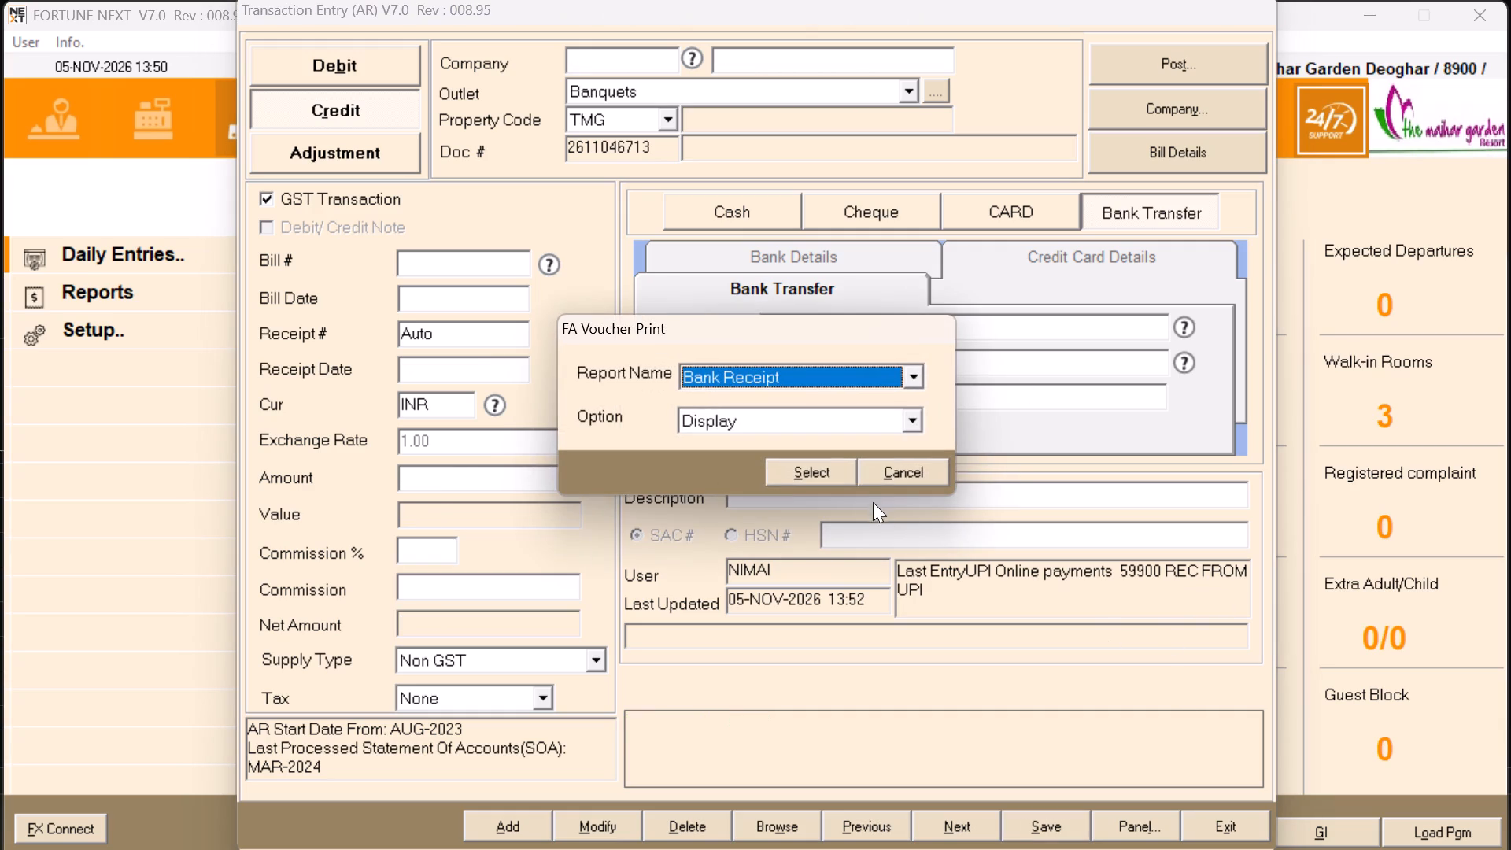
click(885, 475)
click(1217, 813)
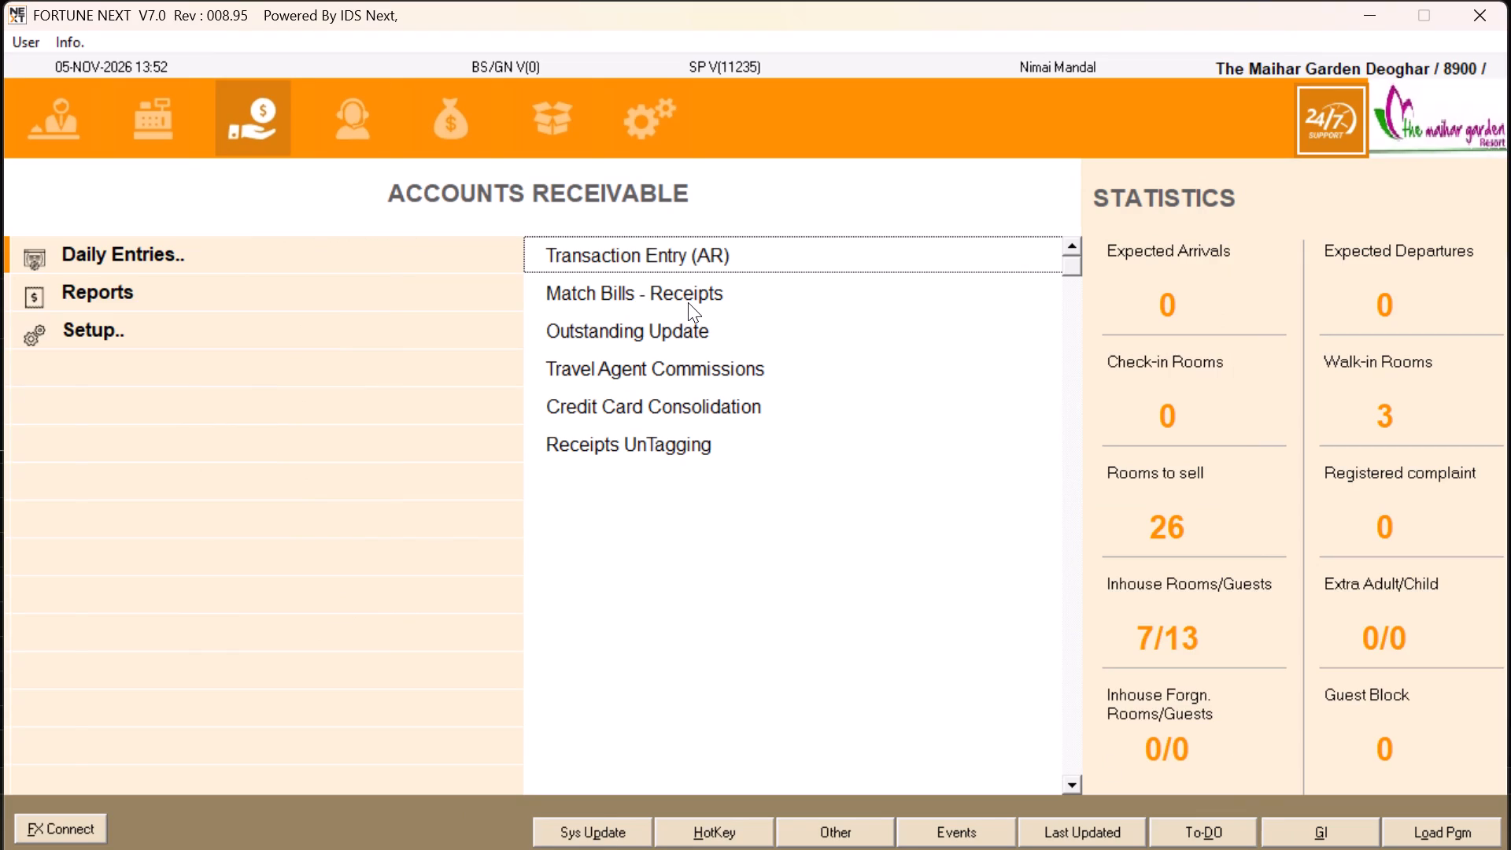
Open Match Bills - Receipts and load the receipts and bills of company CRDU001, UPI Online payments, in Indian Rupees.
double_click(688, 302)
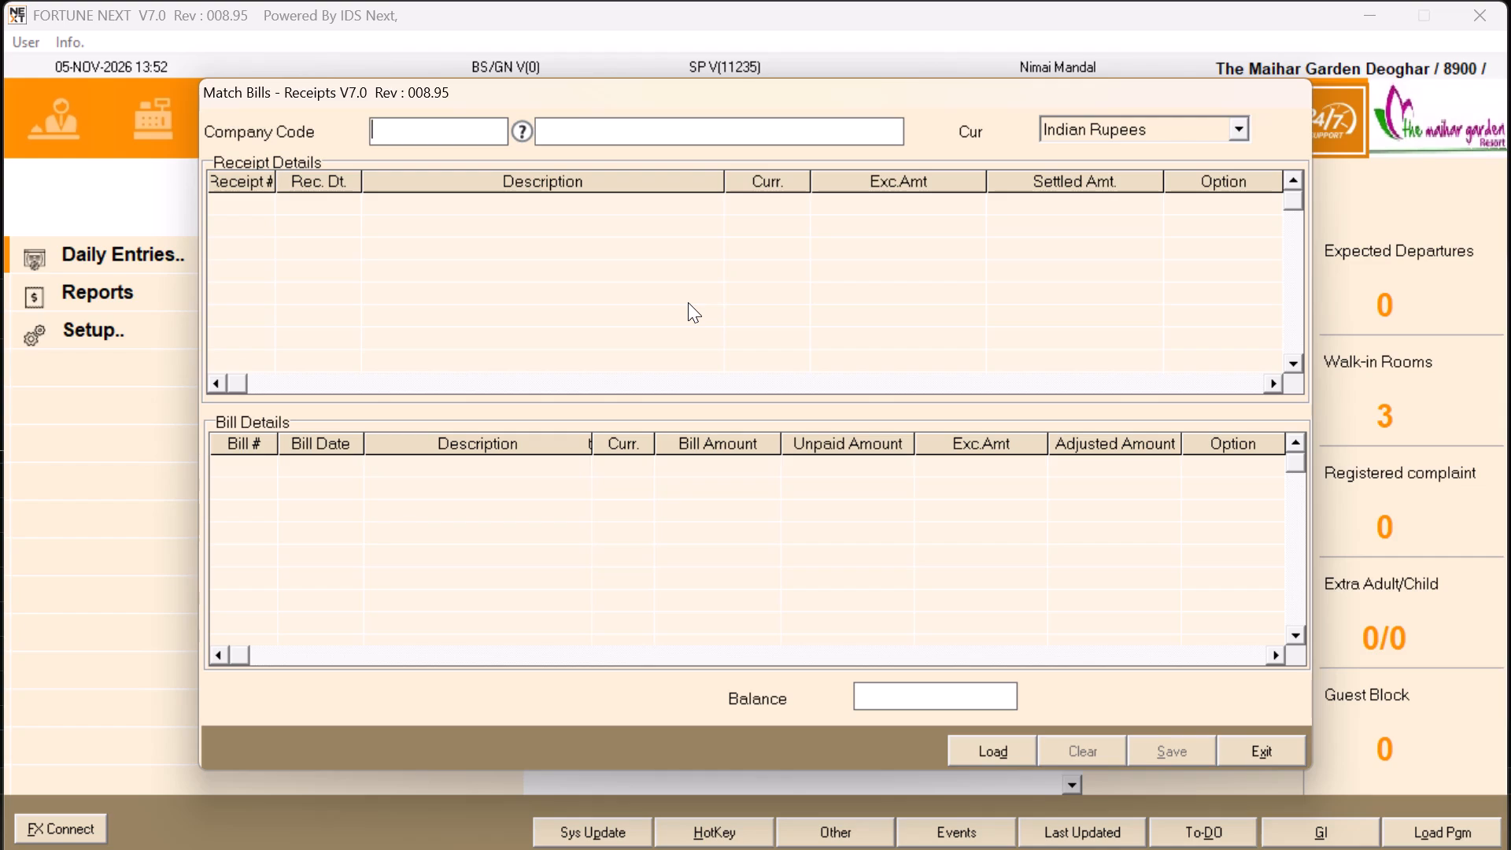
key(Return)
text(UPI)
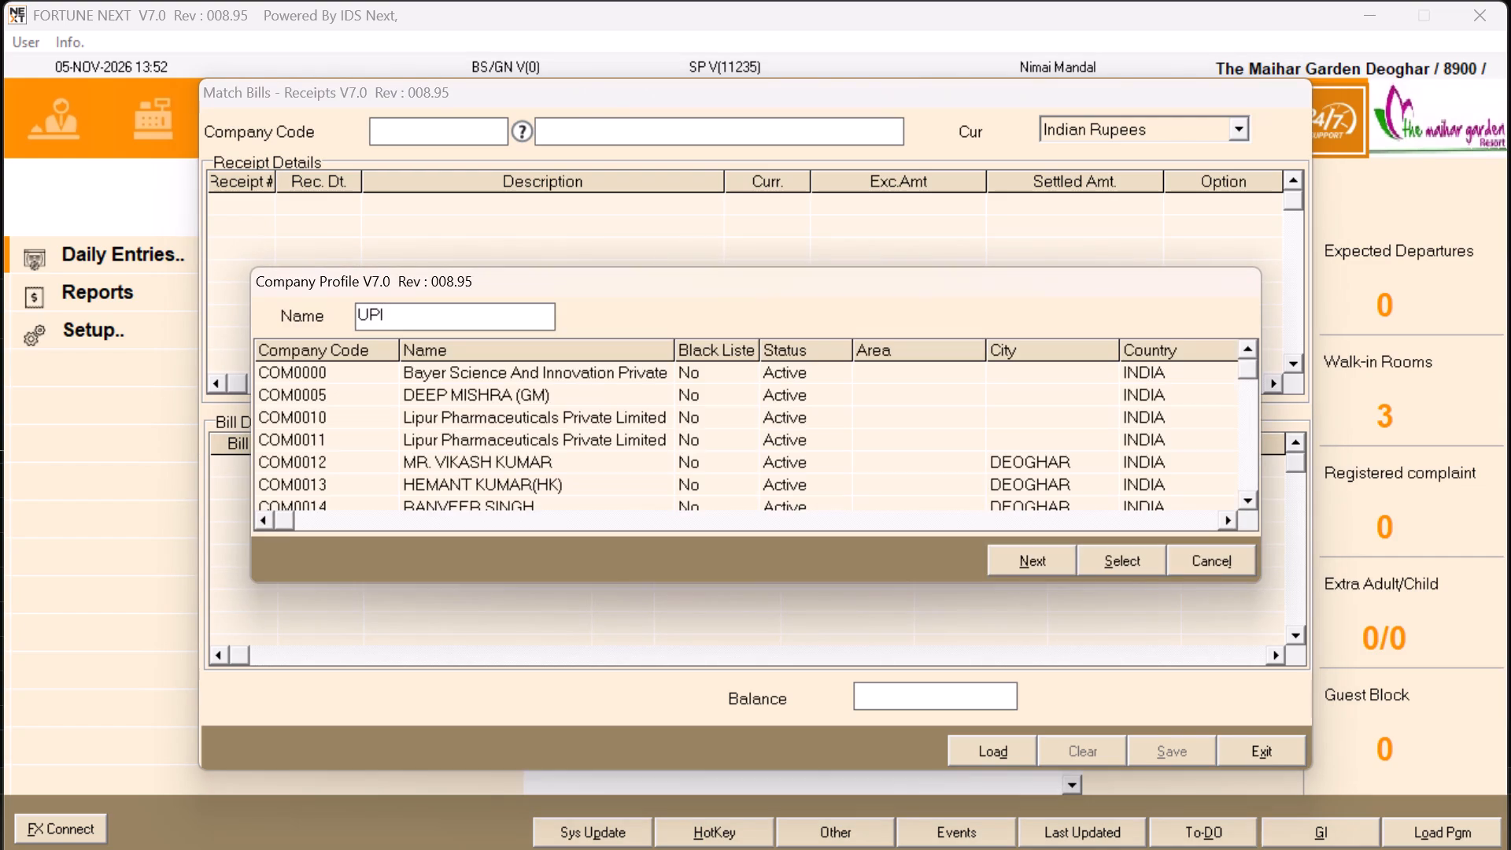
key(Return)
key(Return)
key(Return)
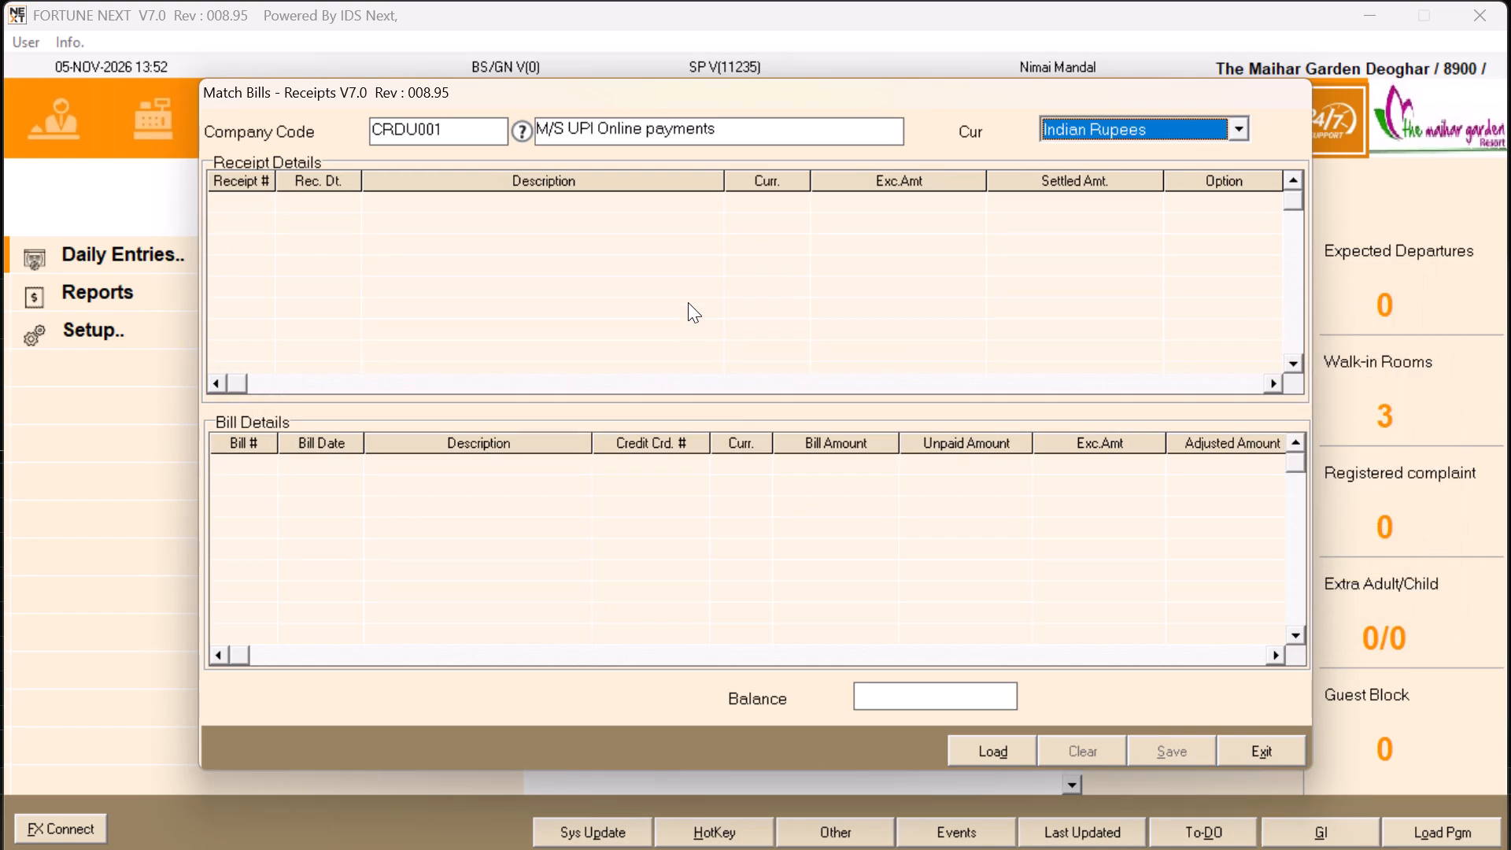
key(Return)
key(Return)
key(Return)
key(Return)
key(Return)
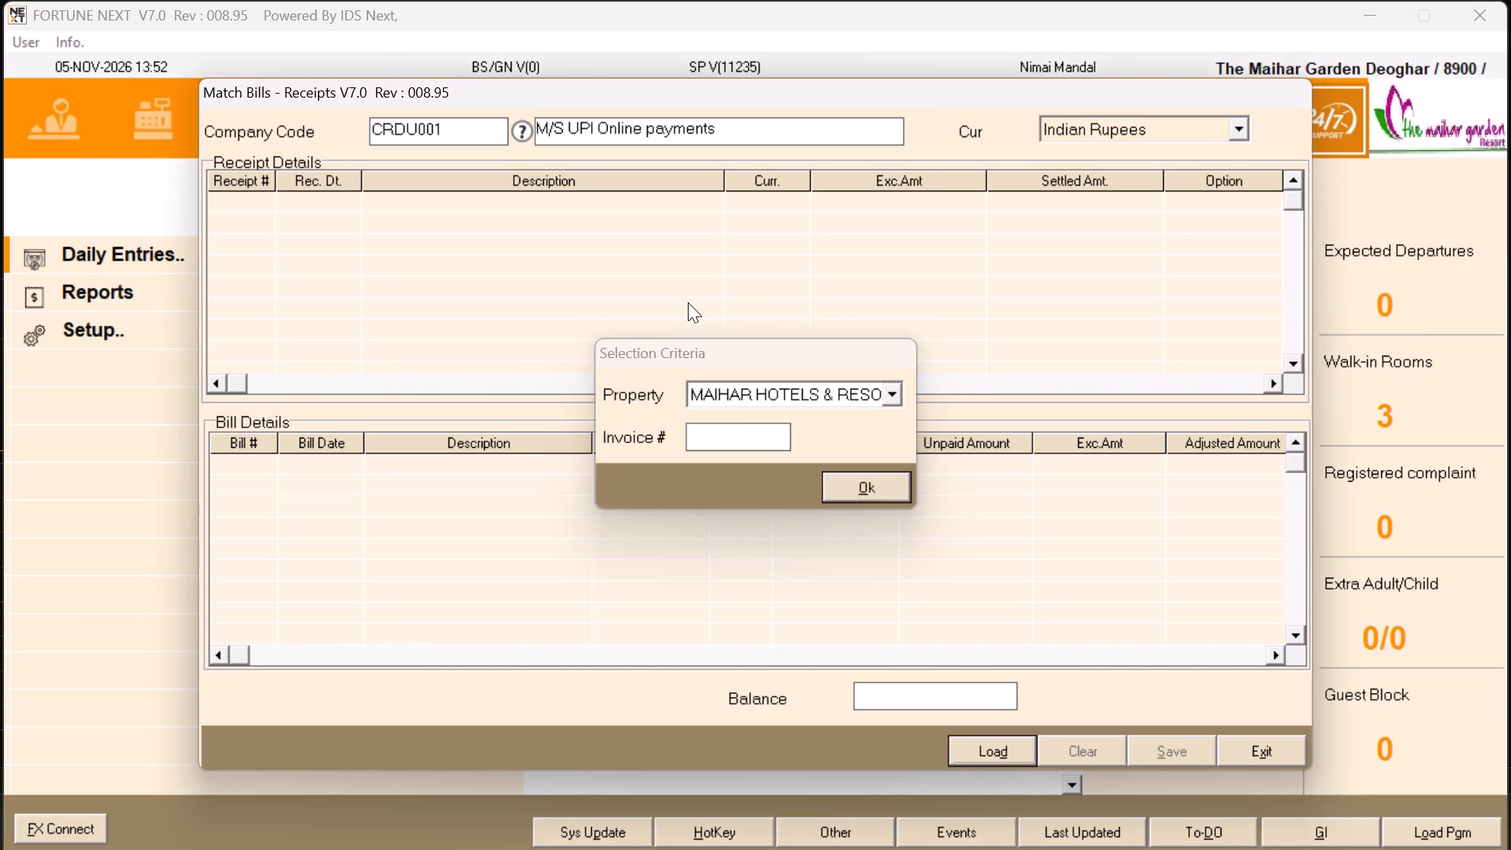
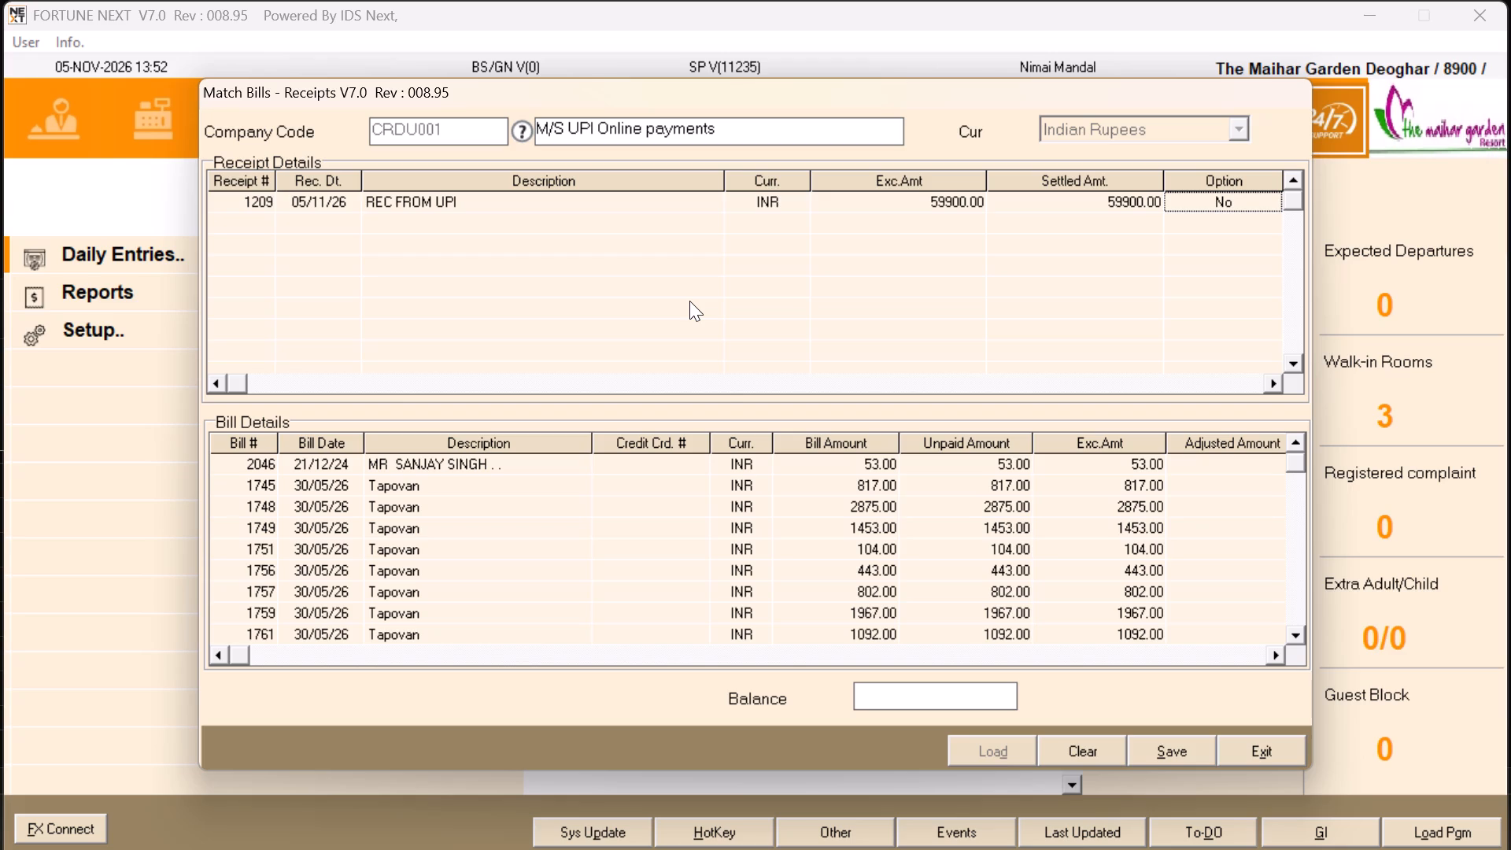
Mark the 59,900 receipt REC FROM UPI, receipt 1209, as the one to match.
key(Return)
Find the unpaid bills dated 02/11/26 from bill 2080 onward and compare them with the settlement report in the Excel workbook.
key(alt+Tab)
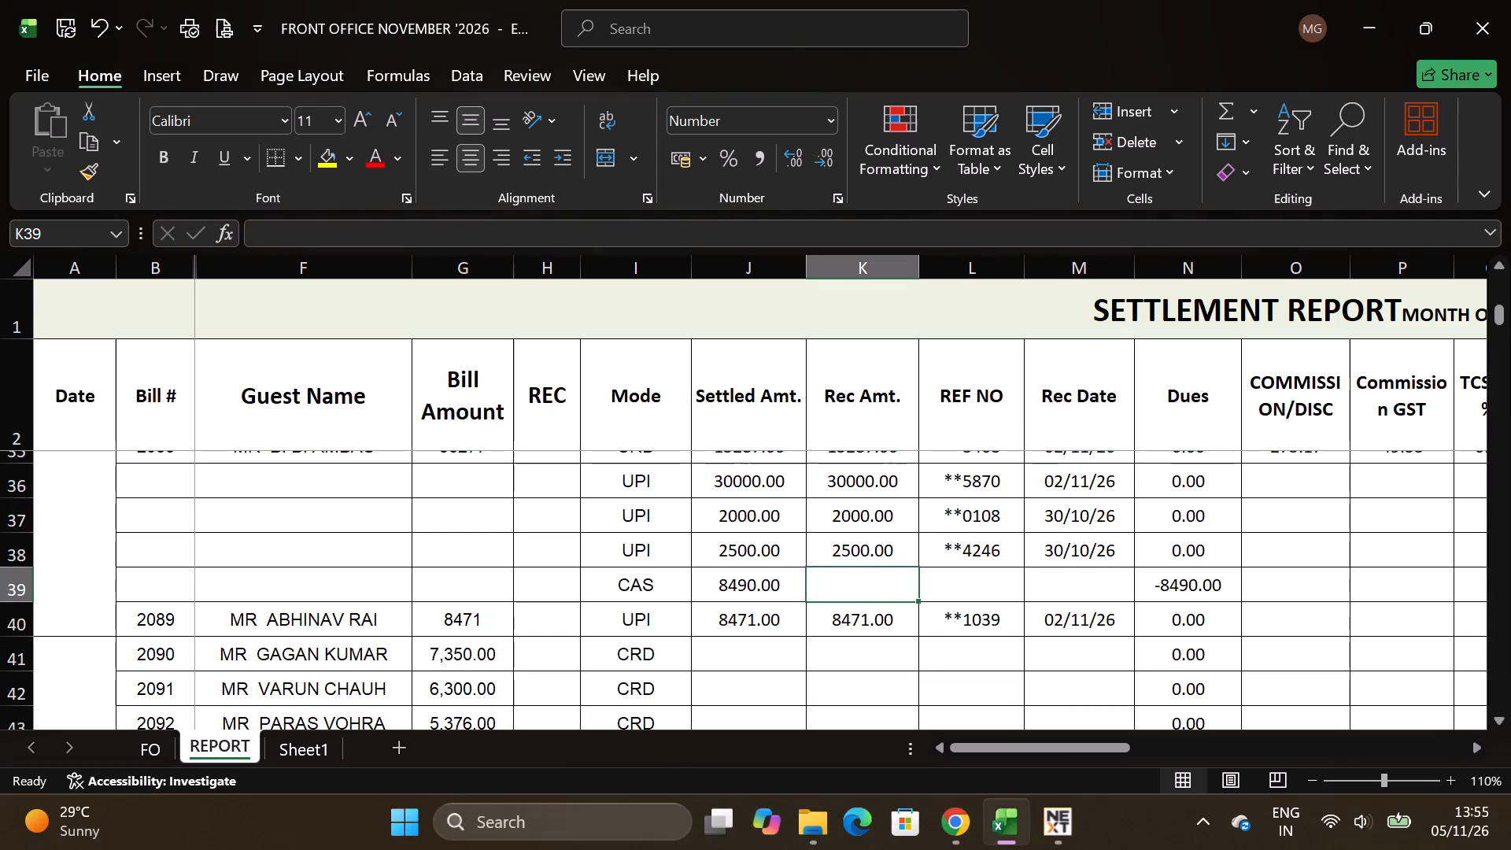
key(alt+Tab)
click(1296, 630)
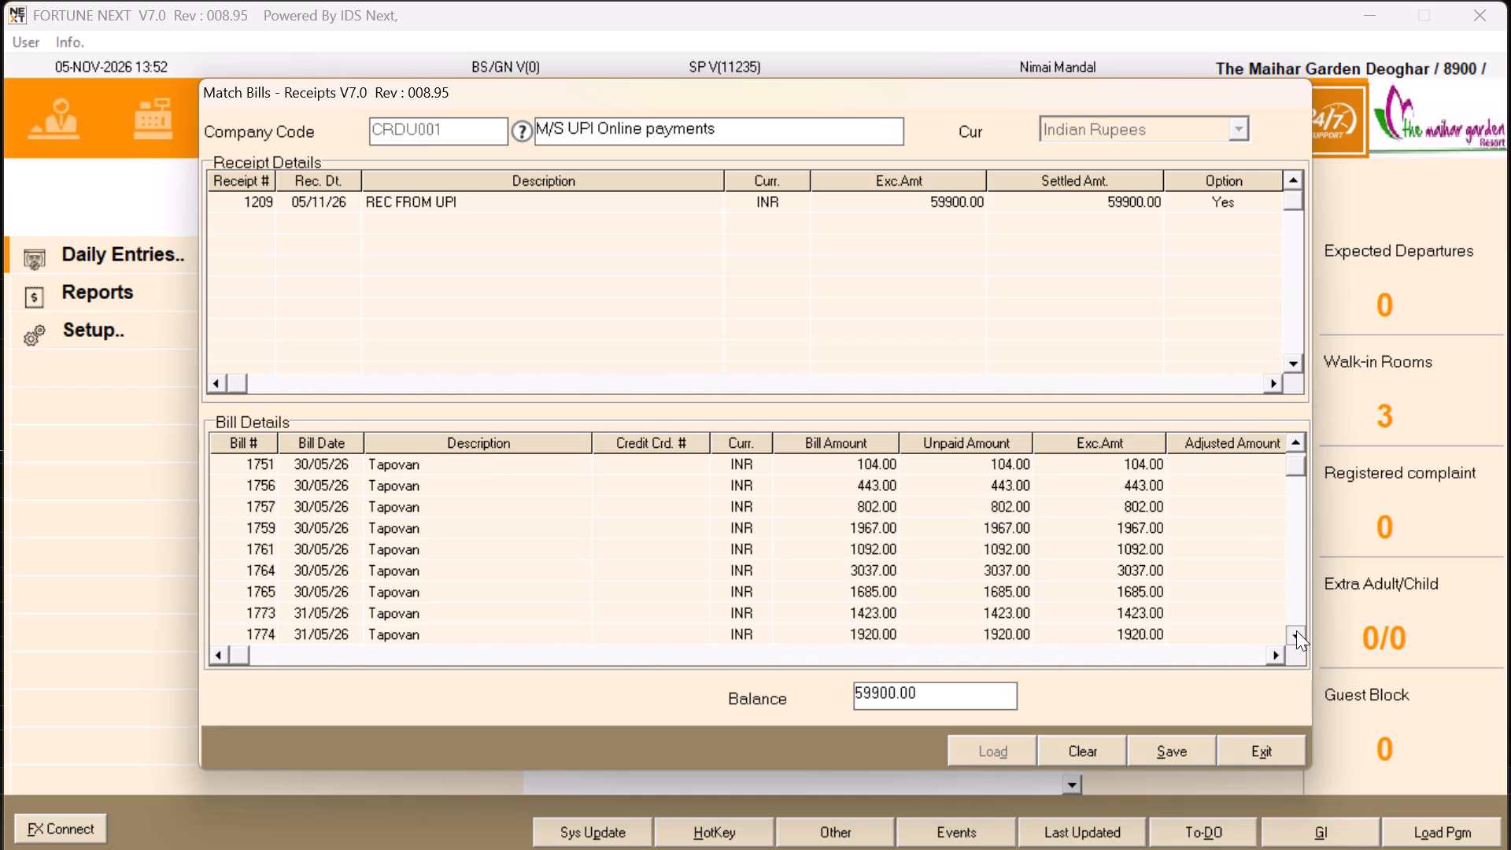
double_click(1296, 630)
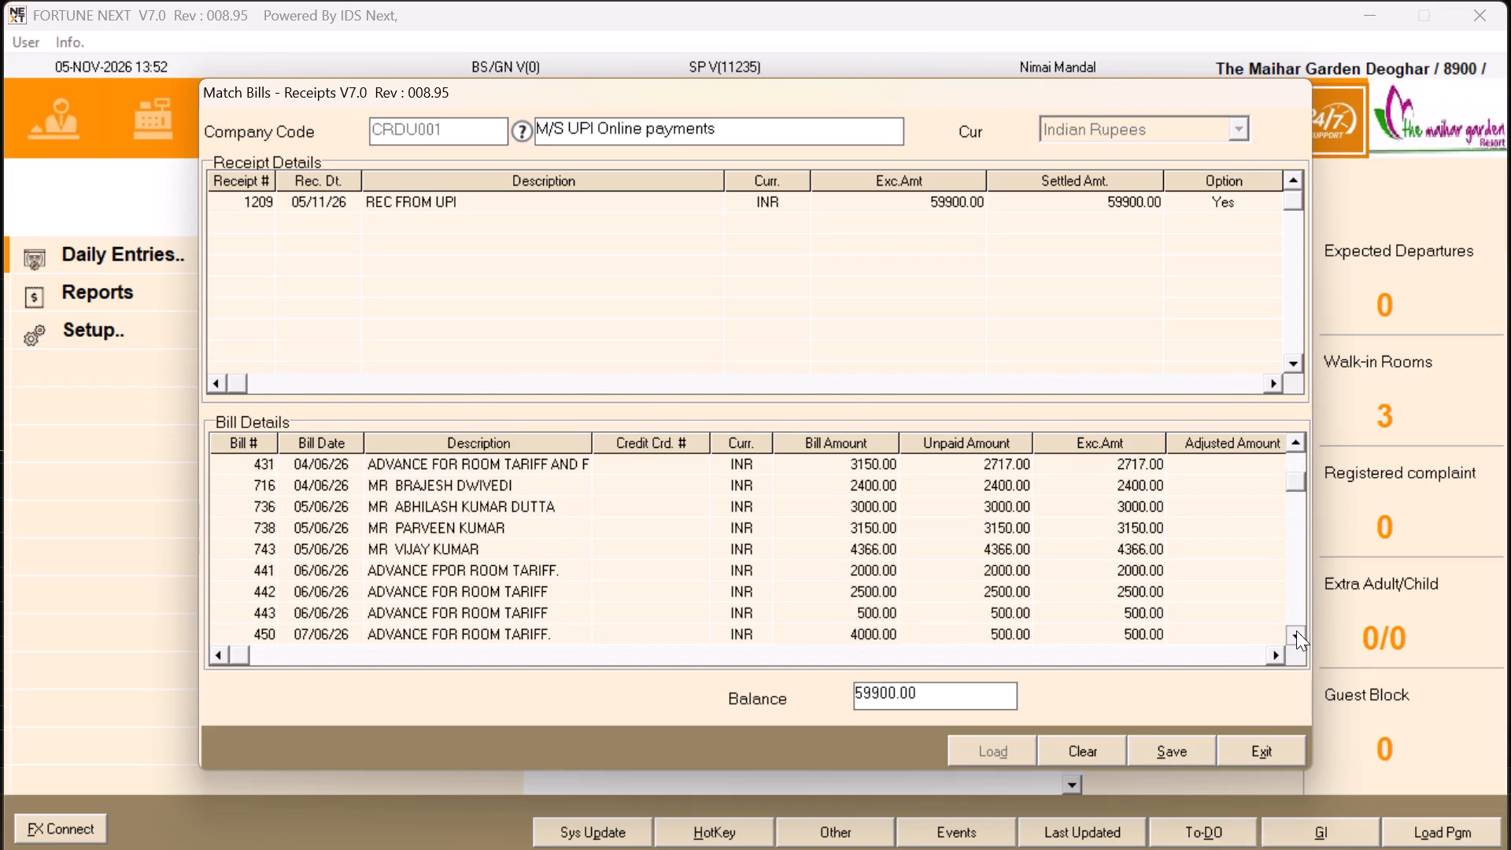
click(1296, 630)
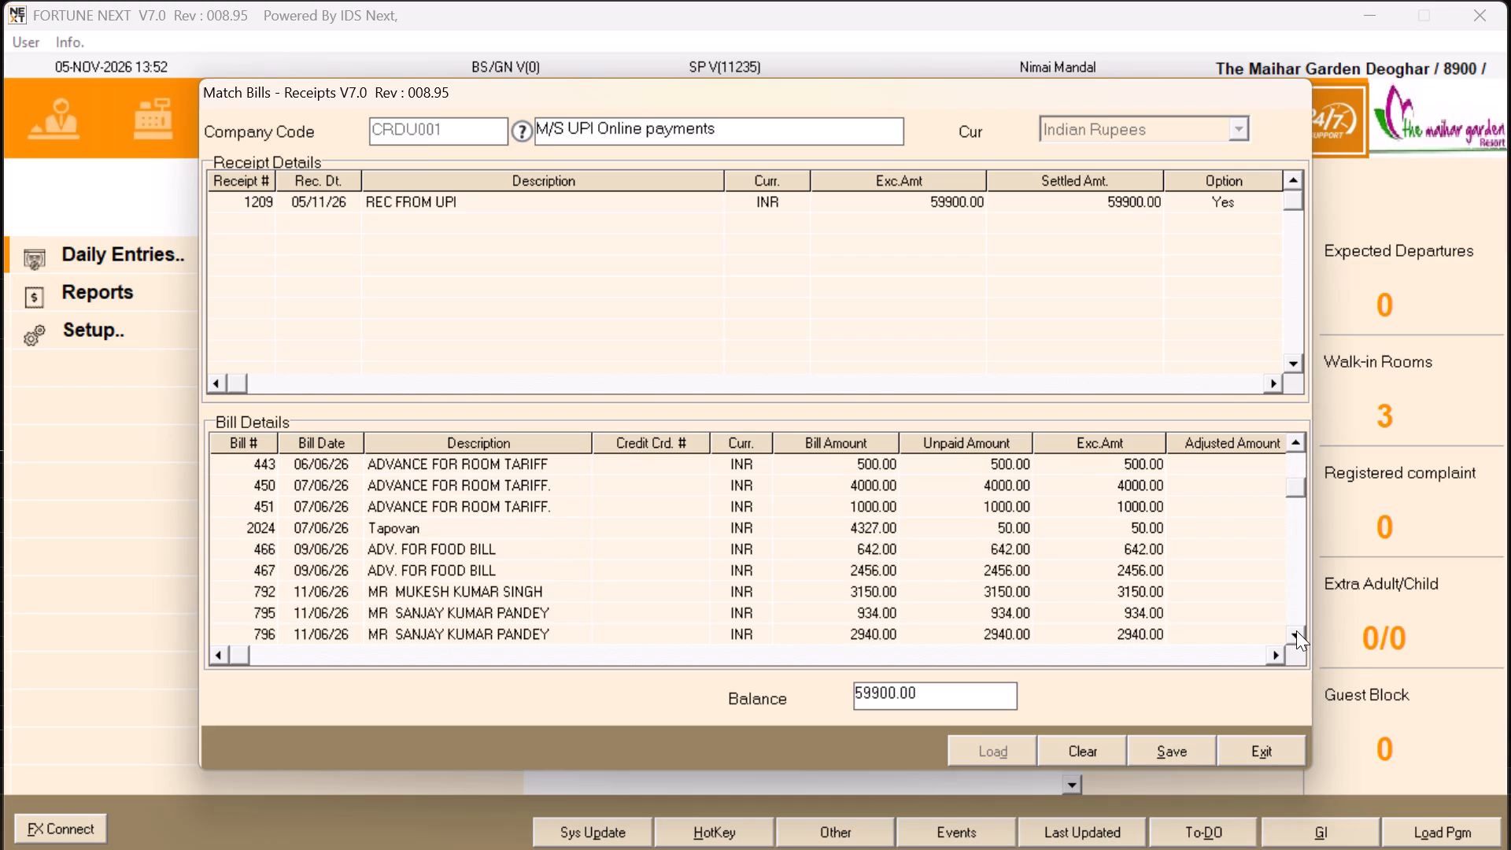
click(1296, 630)
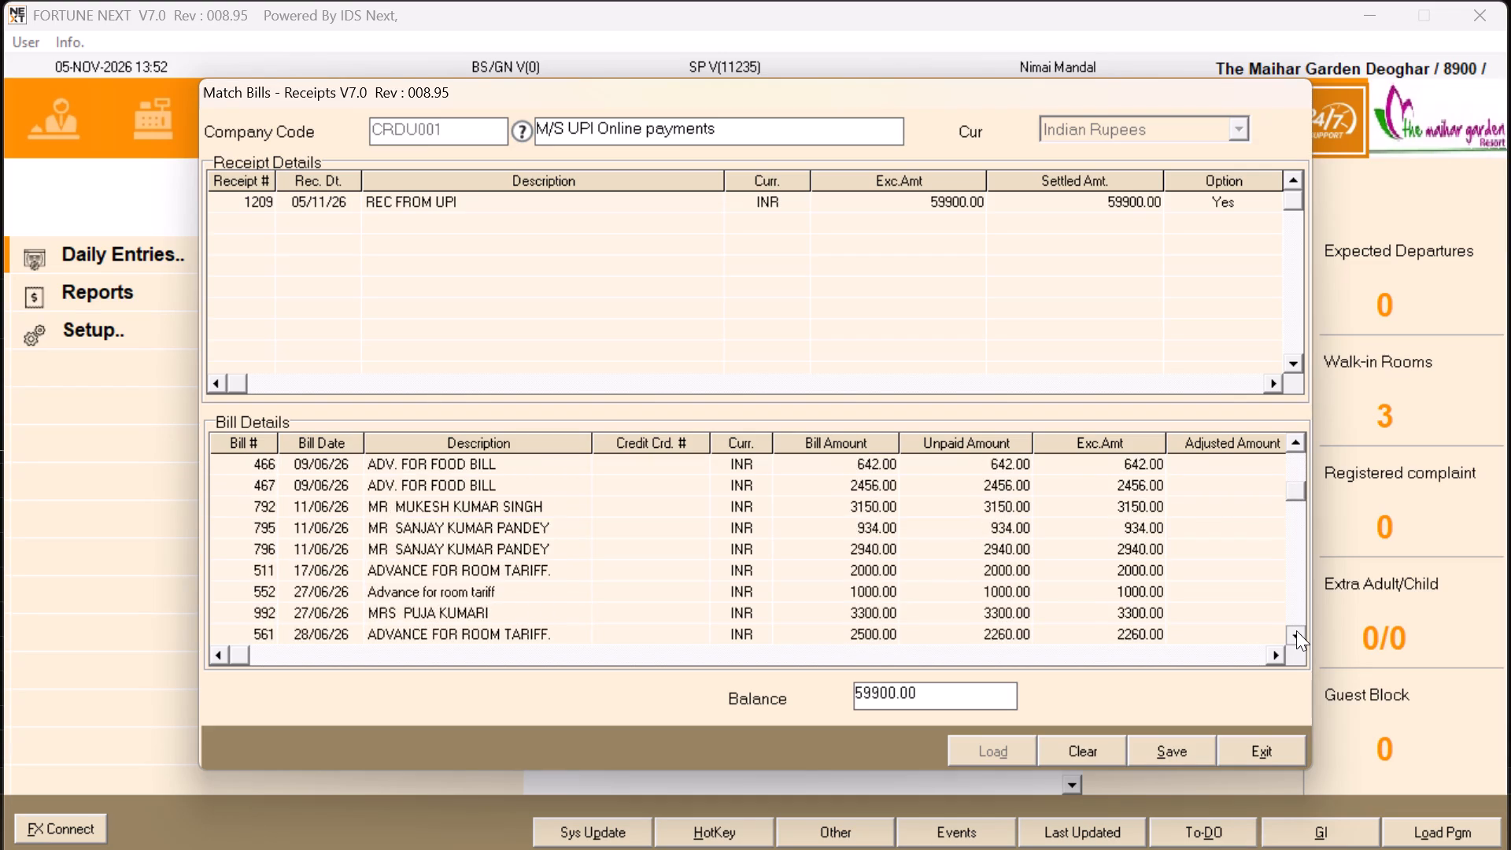
click(1296, 630)
click(1296, 630)
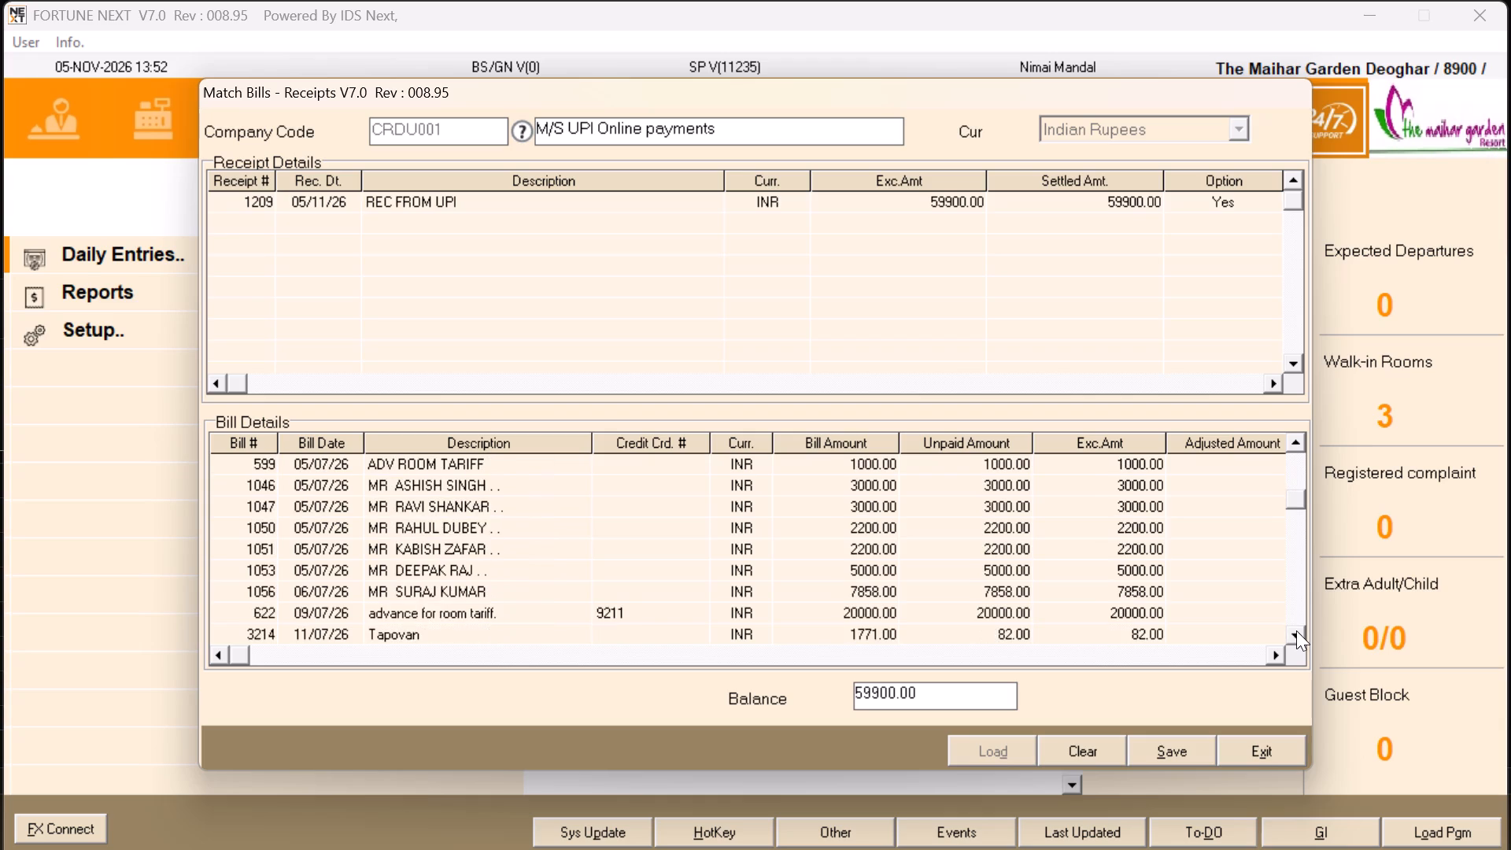
click(1296, 630)
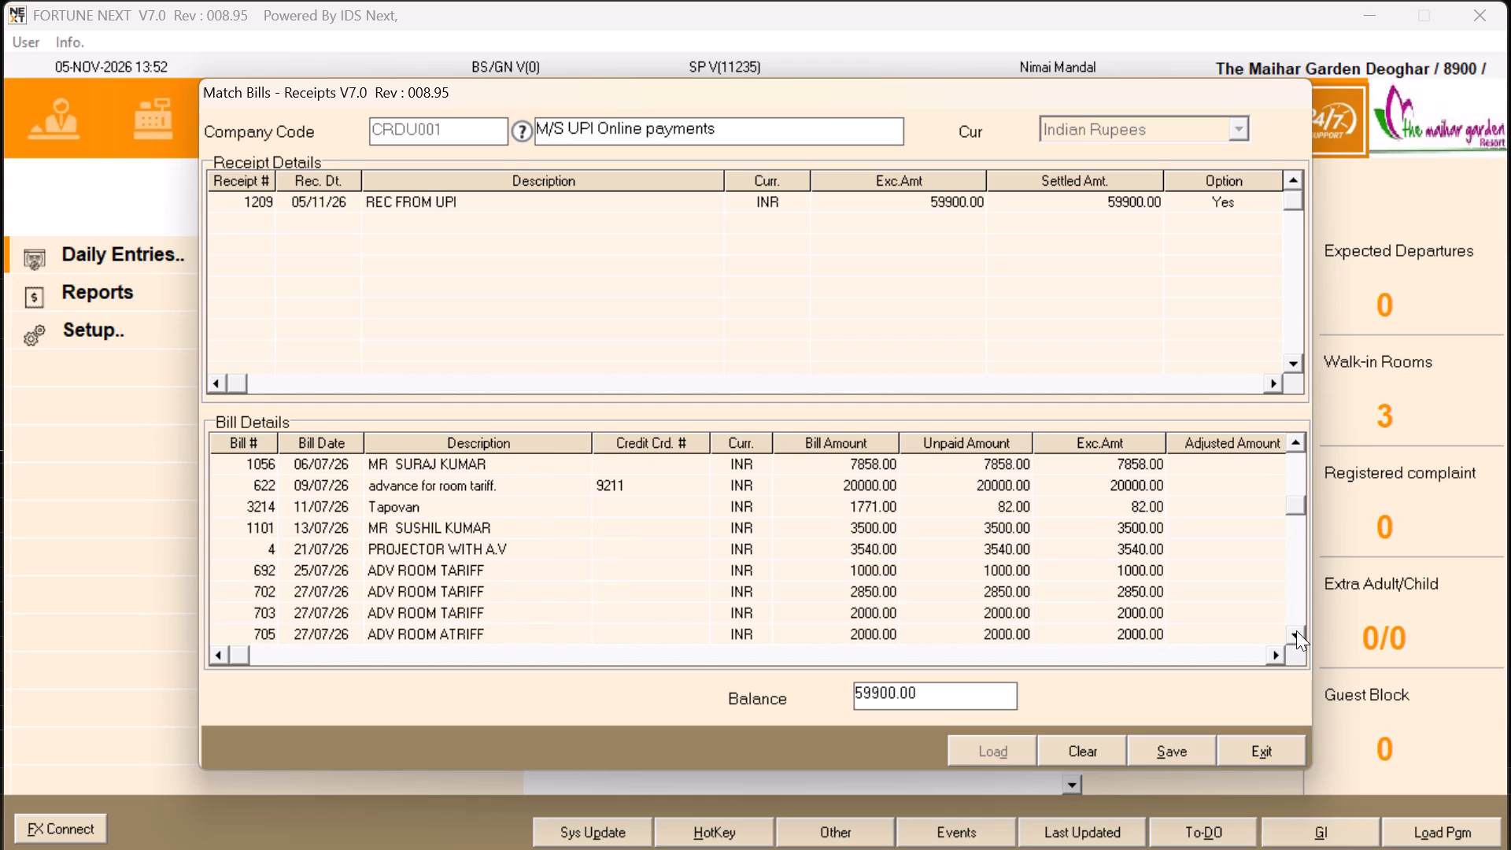
click(1296, 630)
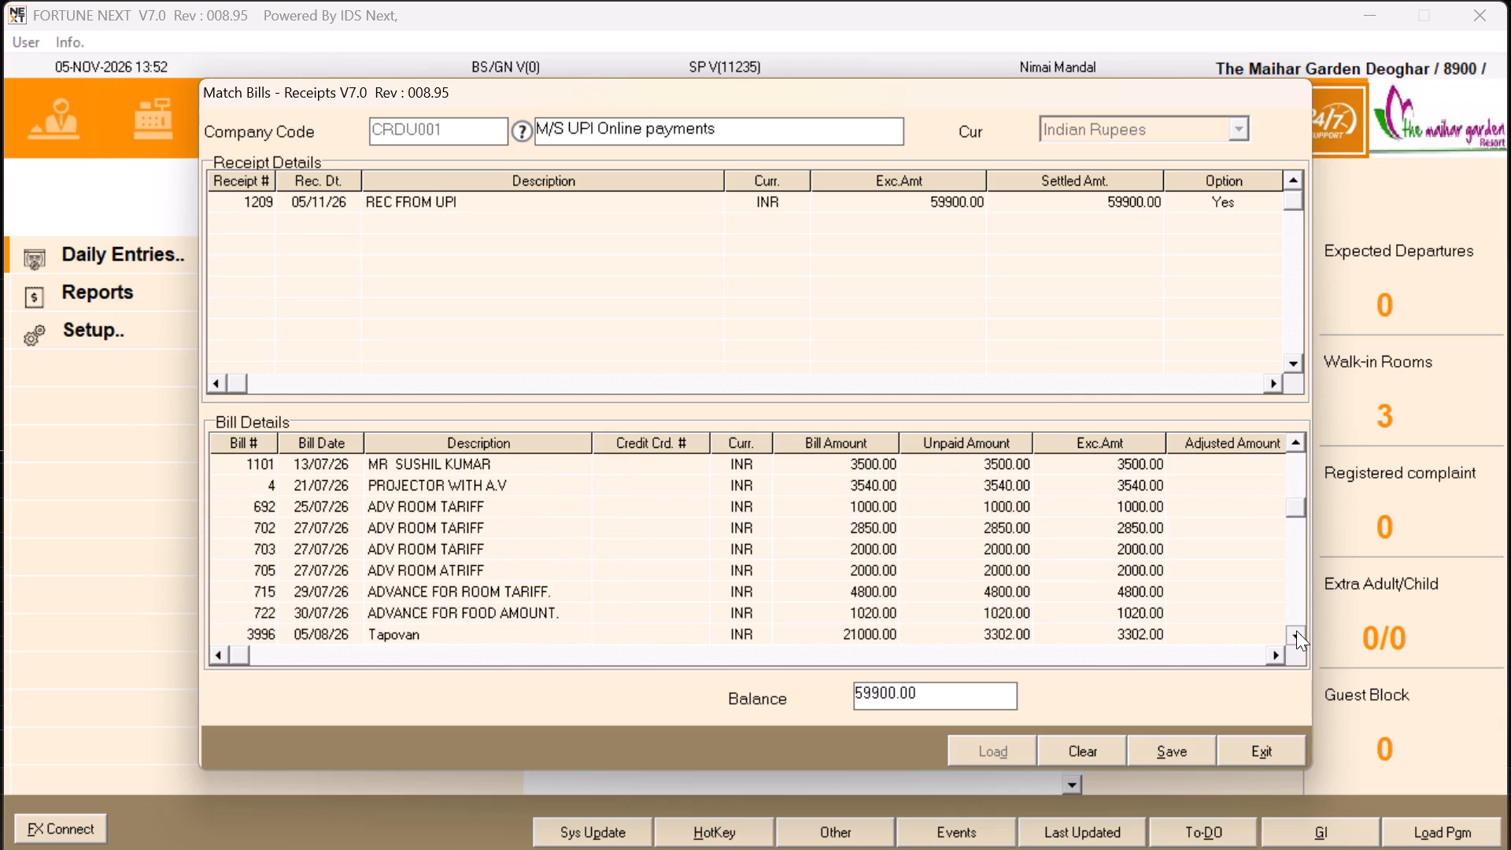
click(1296, 630)
double_click(1296, 630)
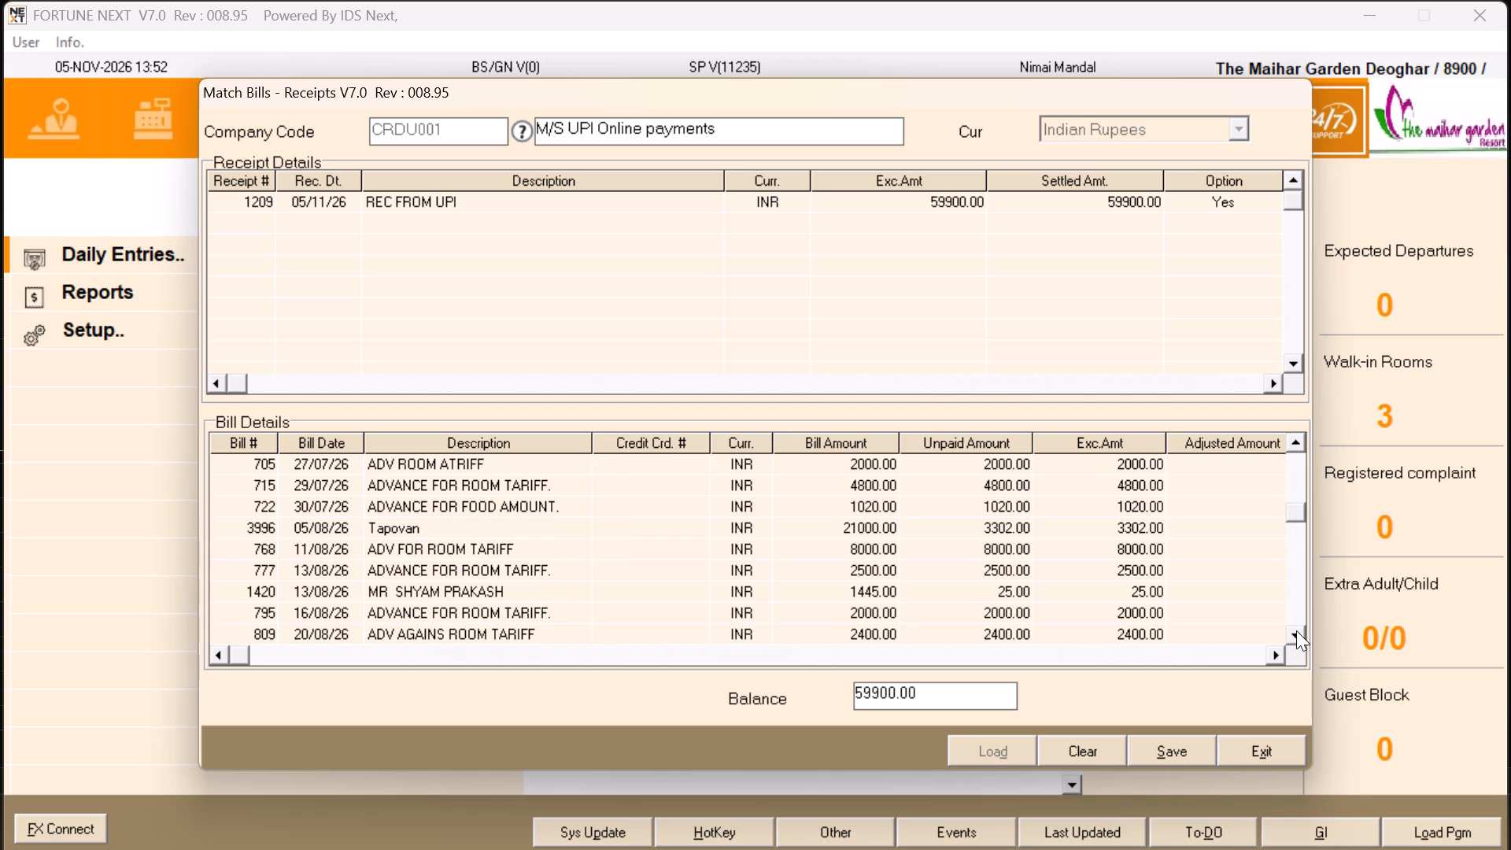
click(1296, 630)
triple_click(1296, 630)
triple_click(1296, 630)
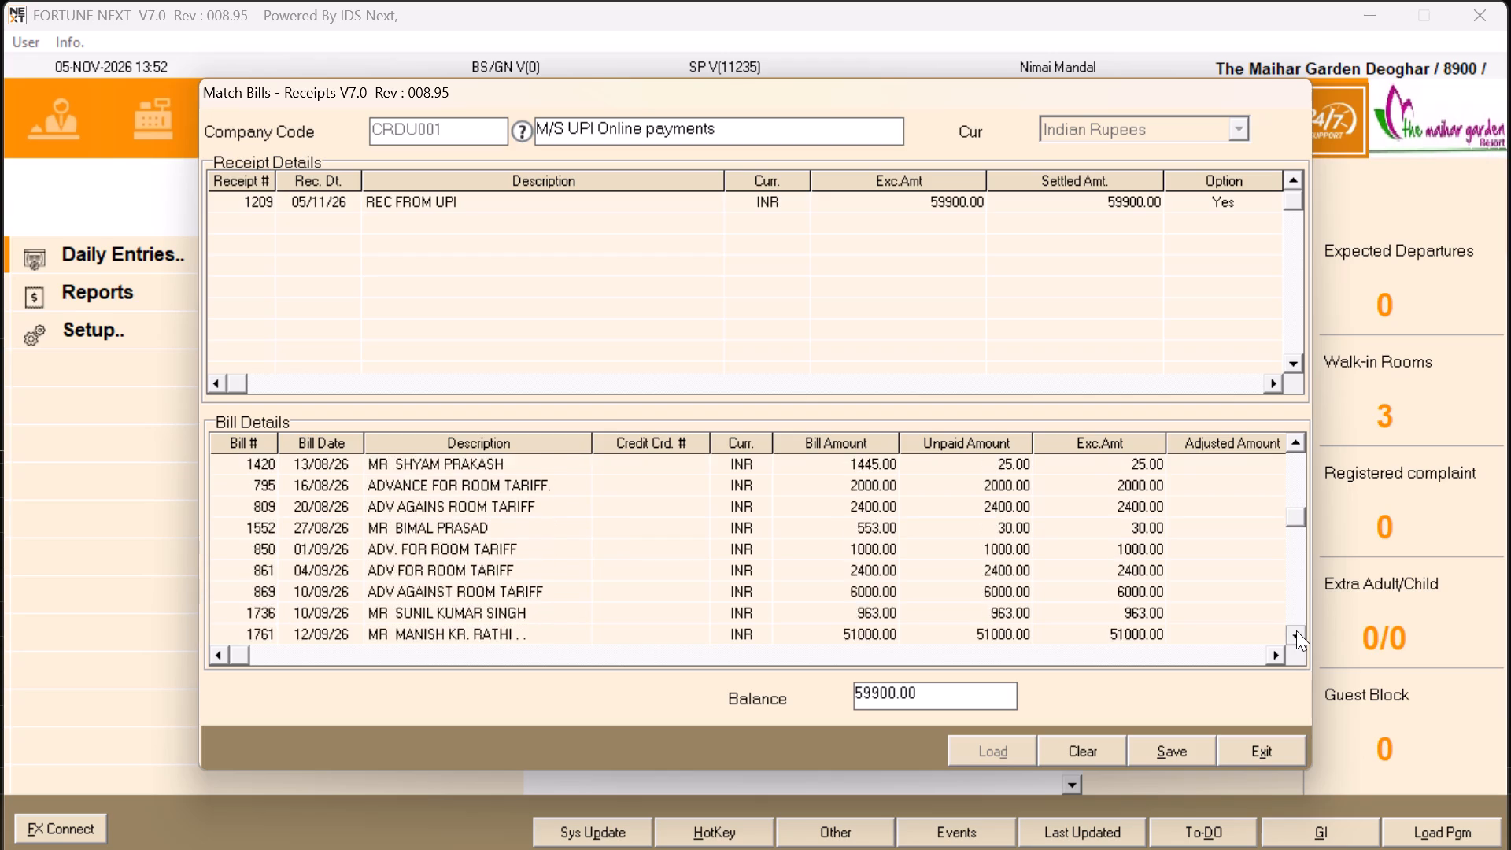
click(1296, 630)
click(1296, 630)
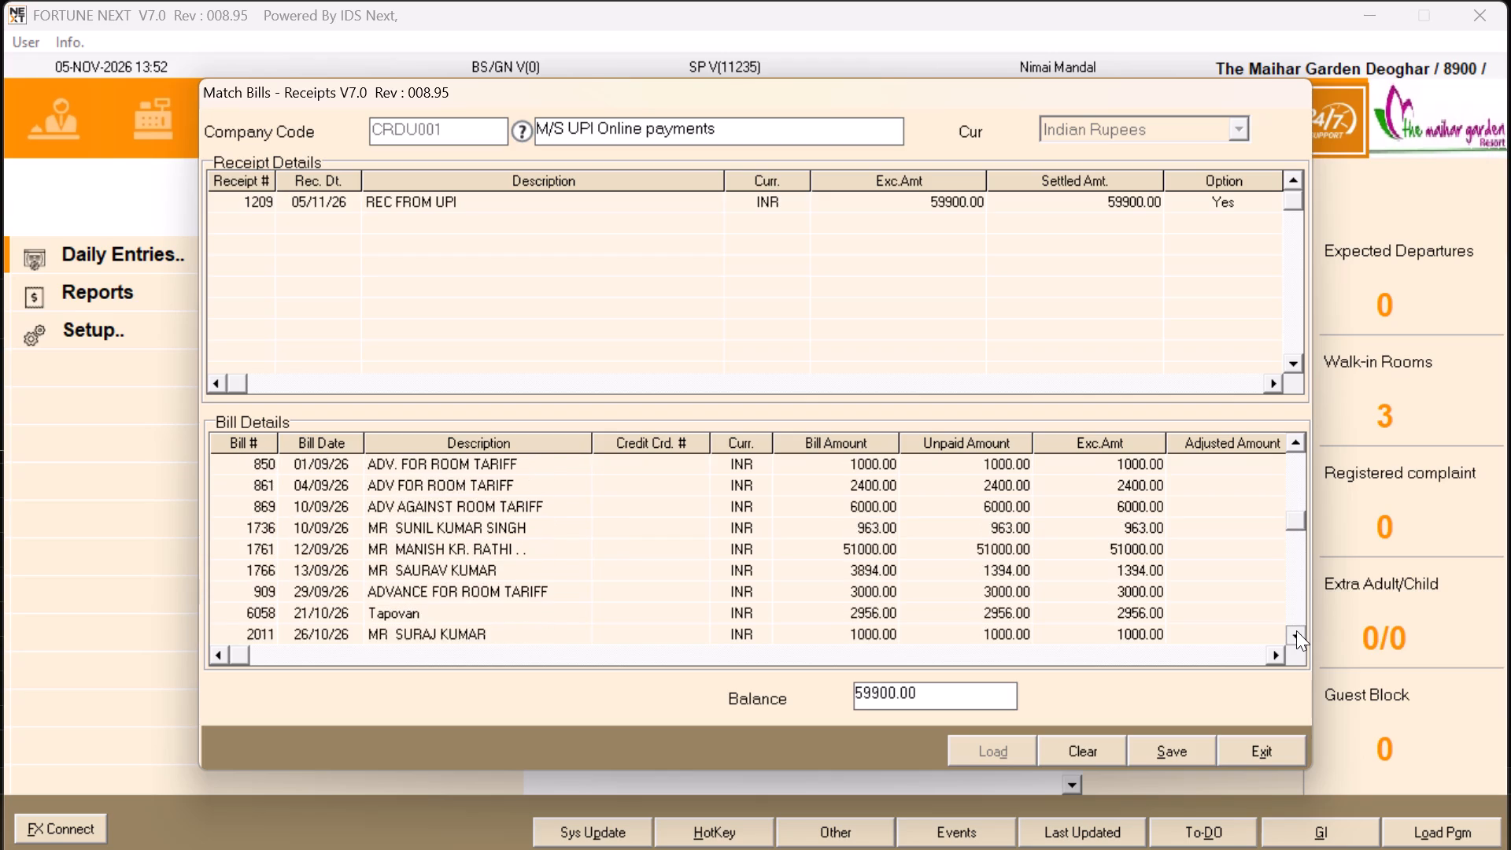
triple_click(1296, 630)
double_click(1296, 630)
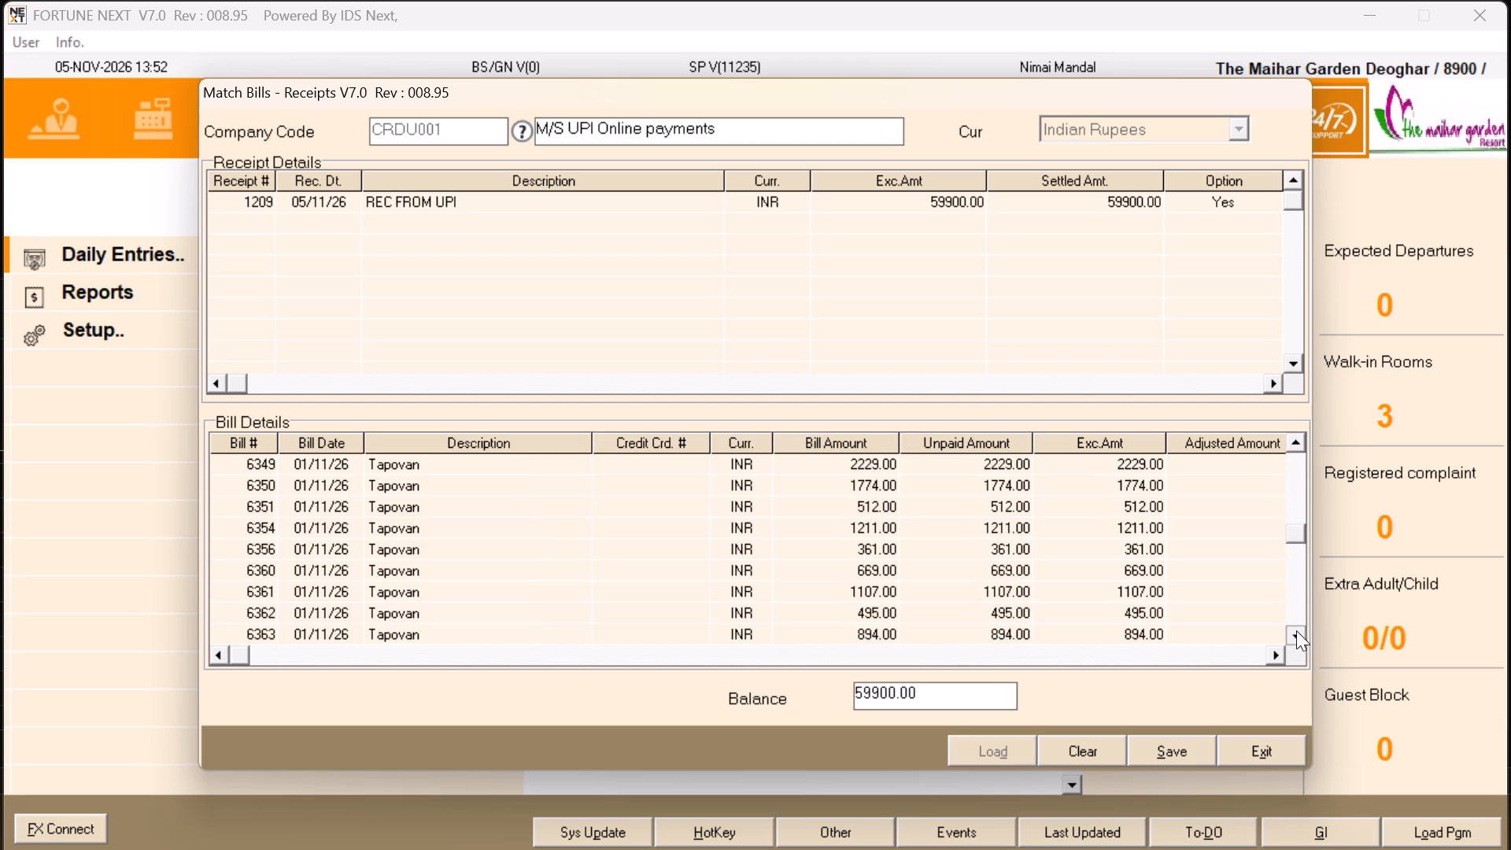
double_click(1296, 630)
double_click(1296, 630)
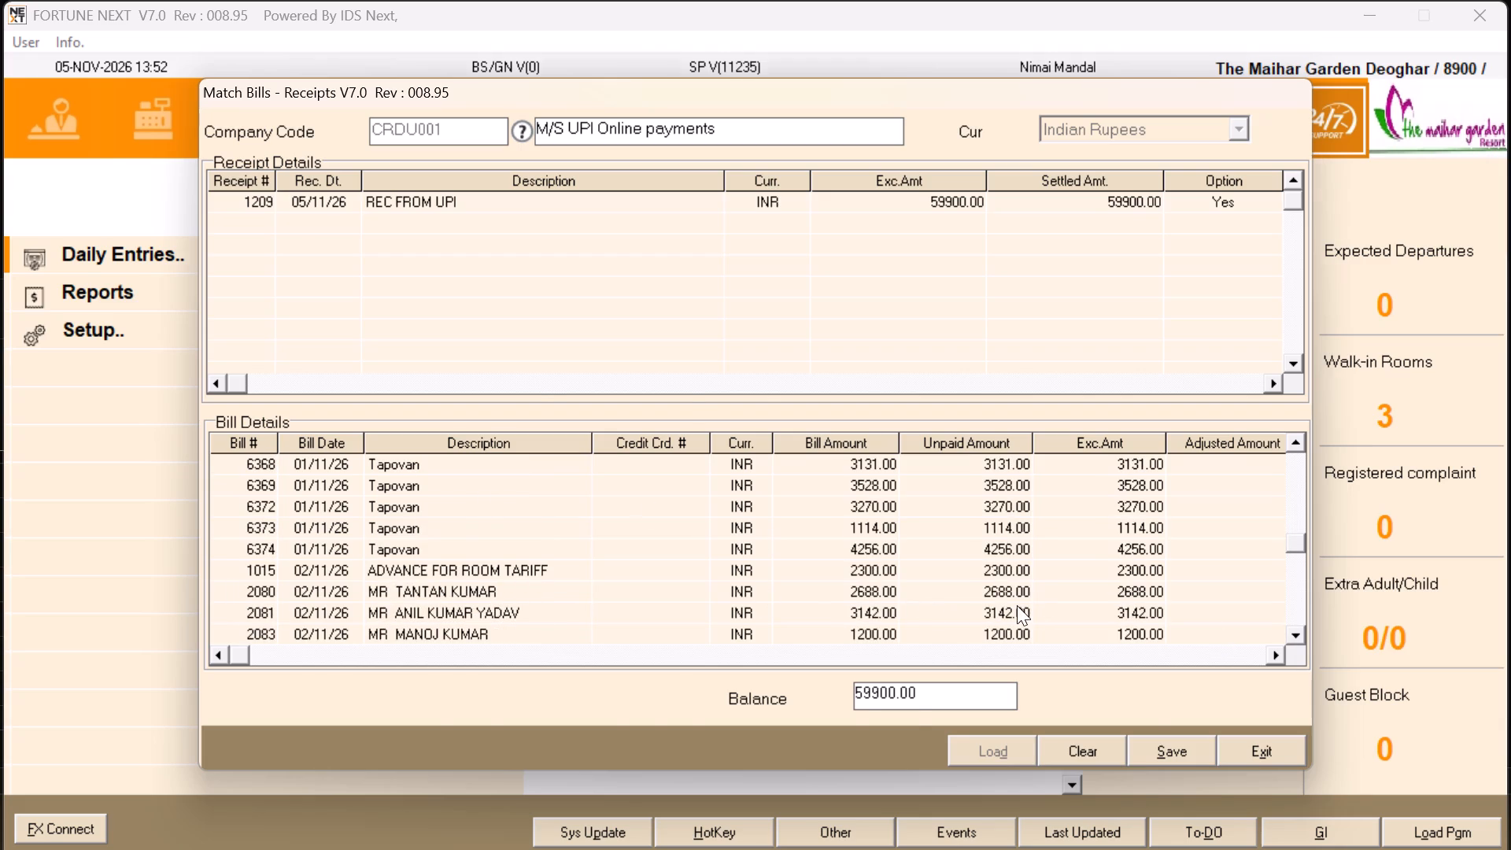
key(alt+Tab)
scroll(874, 560, up, 4)
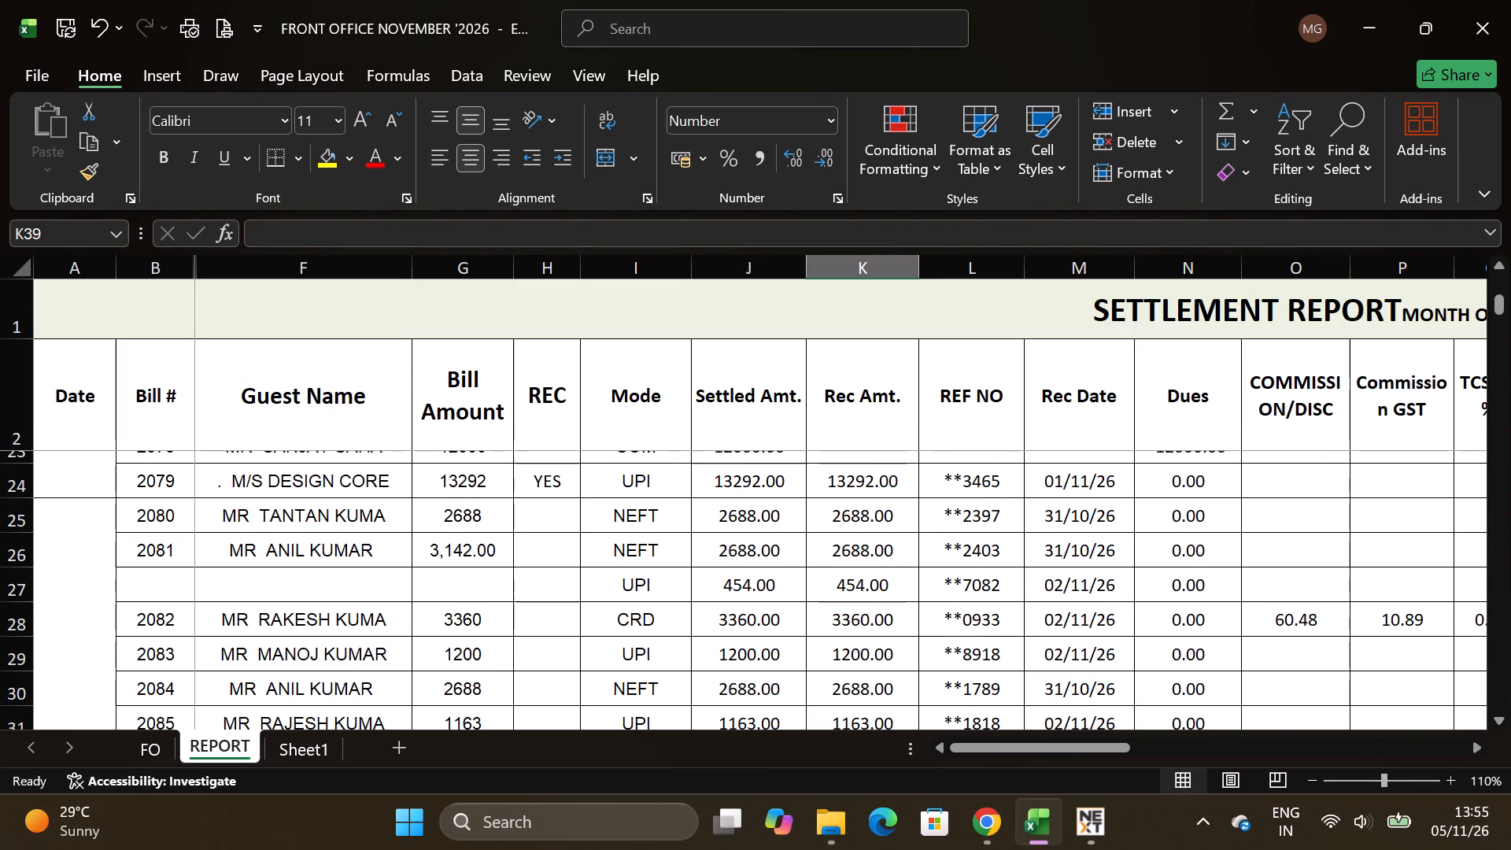
key(alt+Tab)
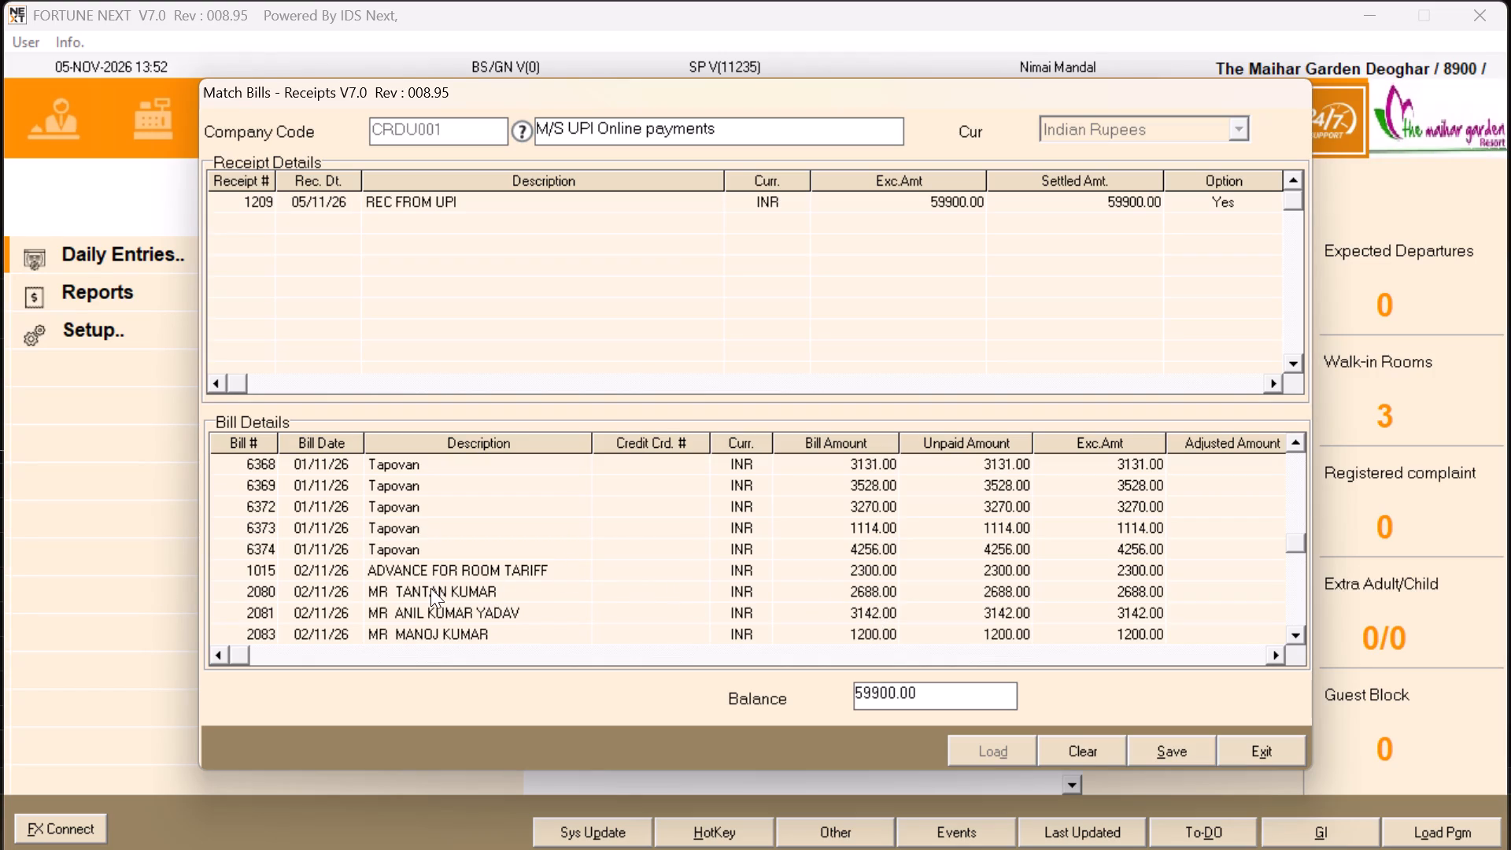
key(alt+Tab)
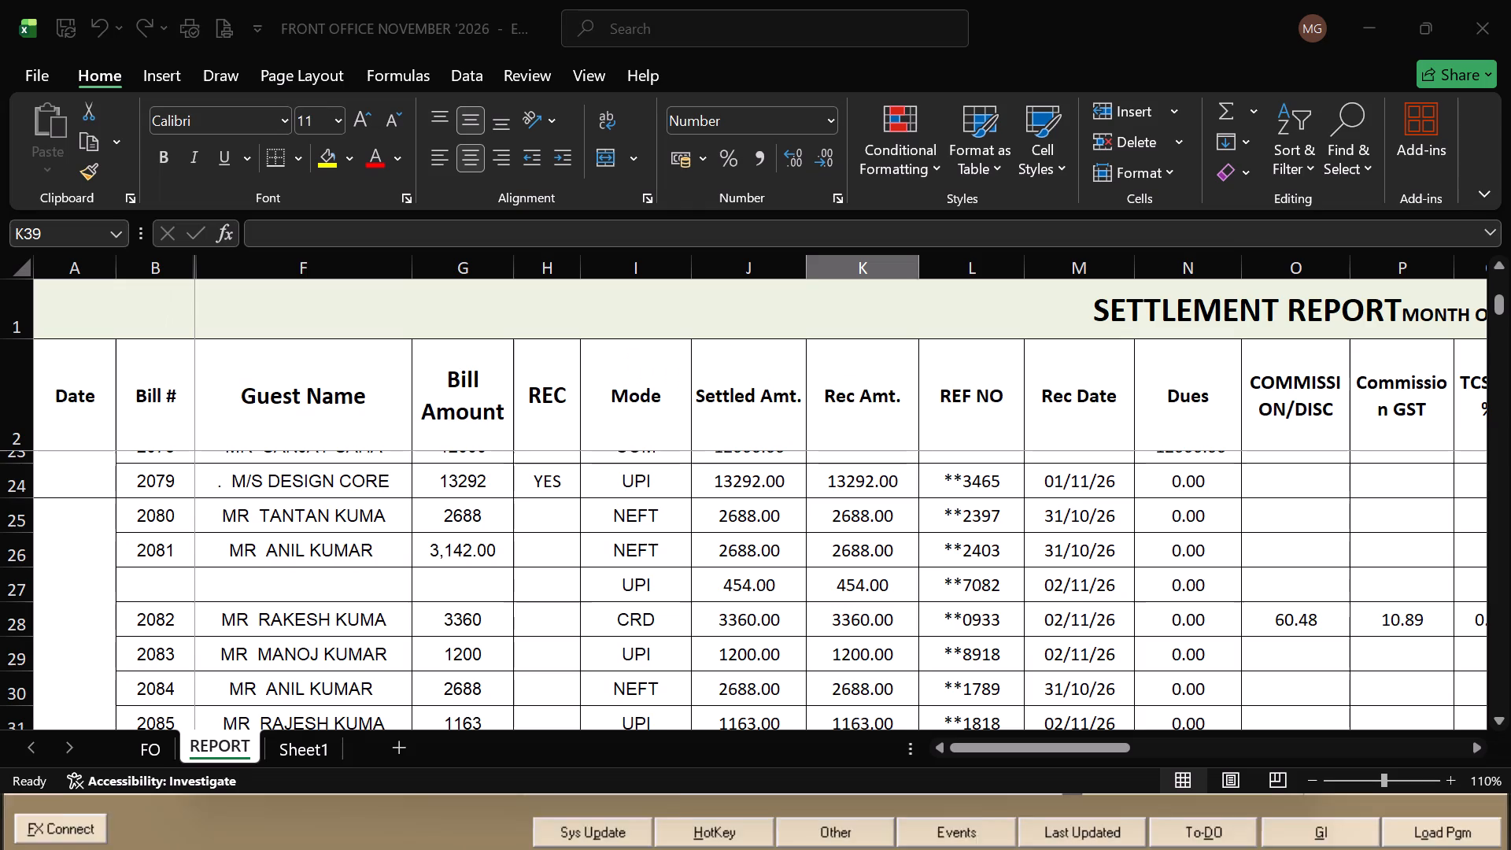
key(alt+Tab)
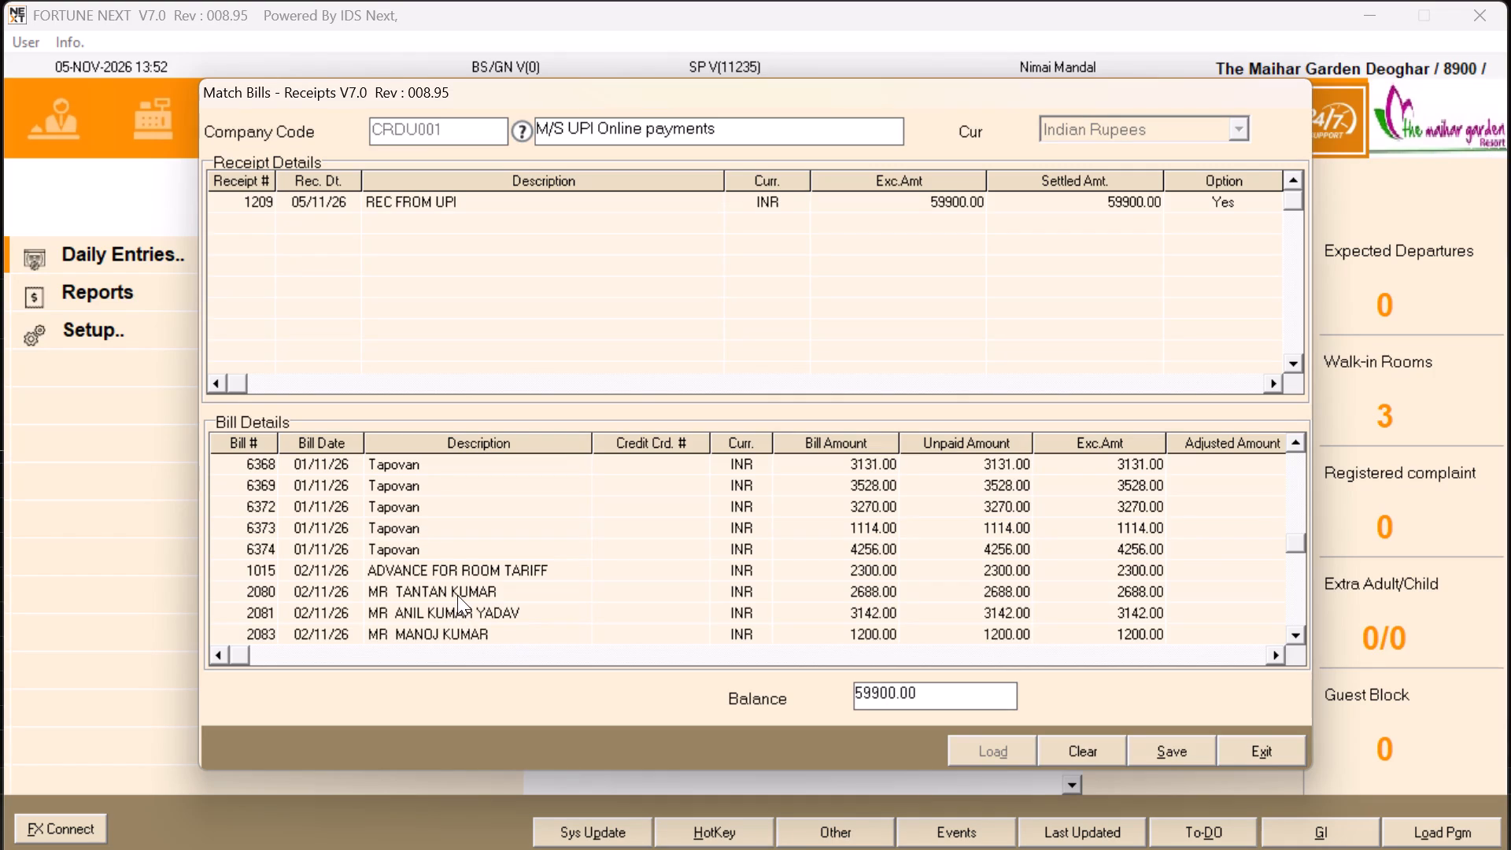
Adjust the receipt in full against bills 2080 (2,688), 2081 (3,142) and 2083 (1,200).
click(261, 595)
key(Return)
key(Return)
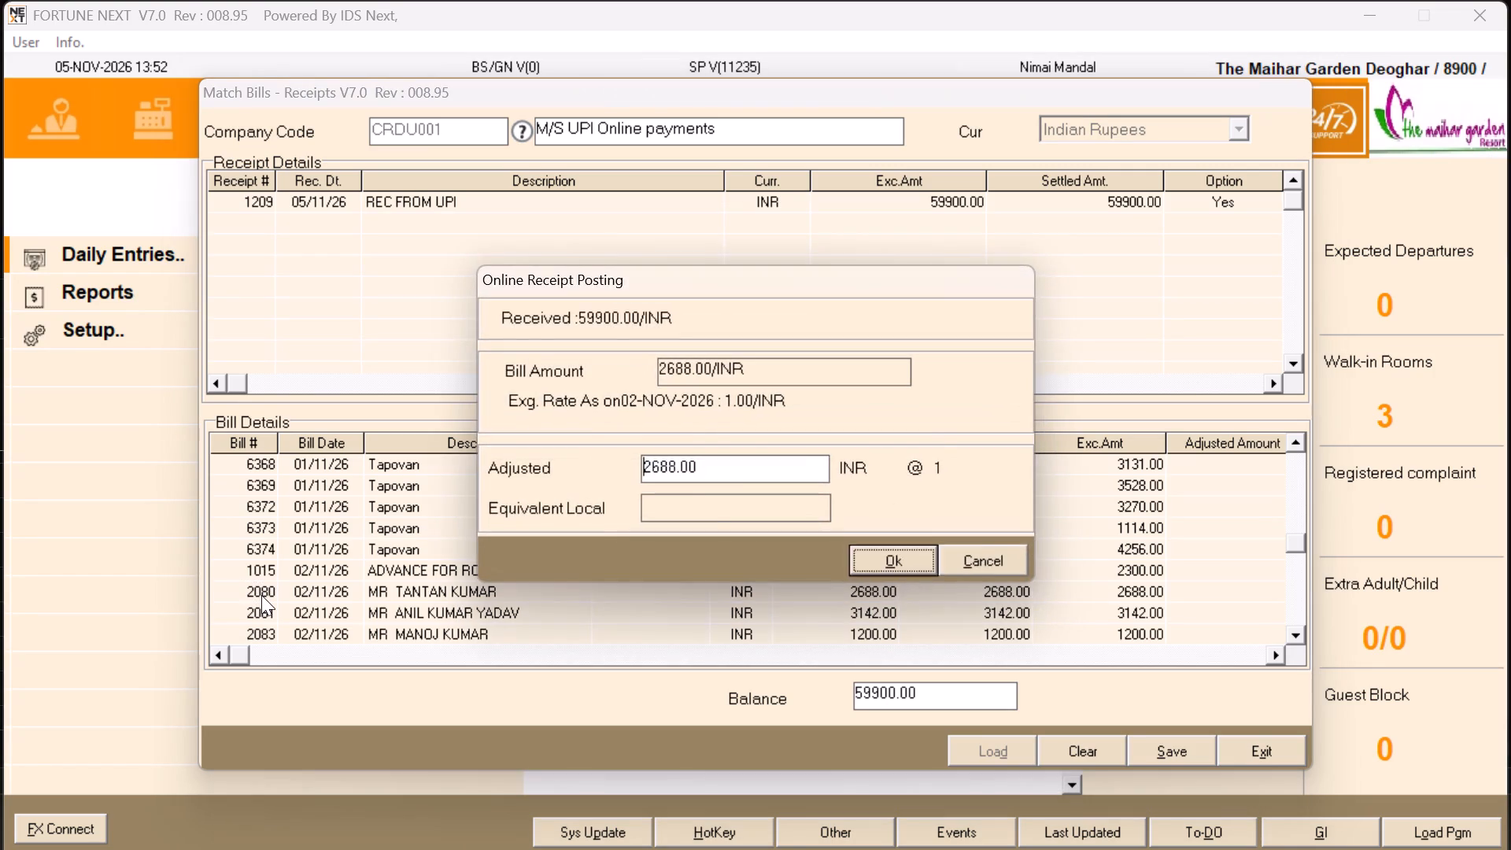
key(Return)
key(Down)
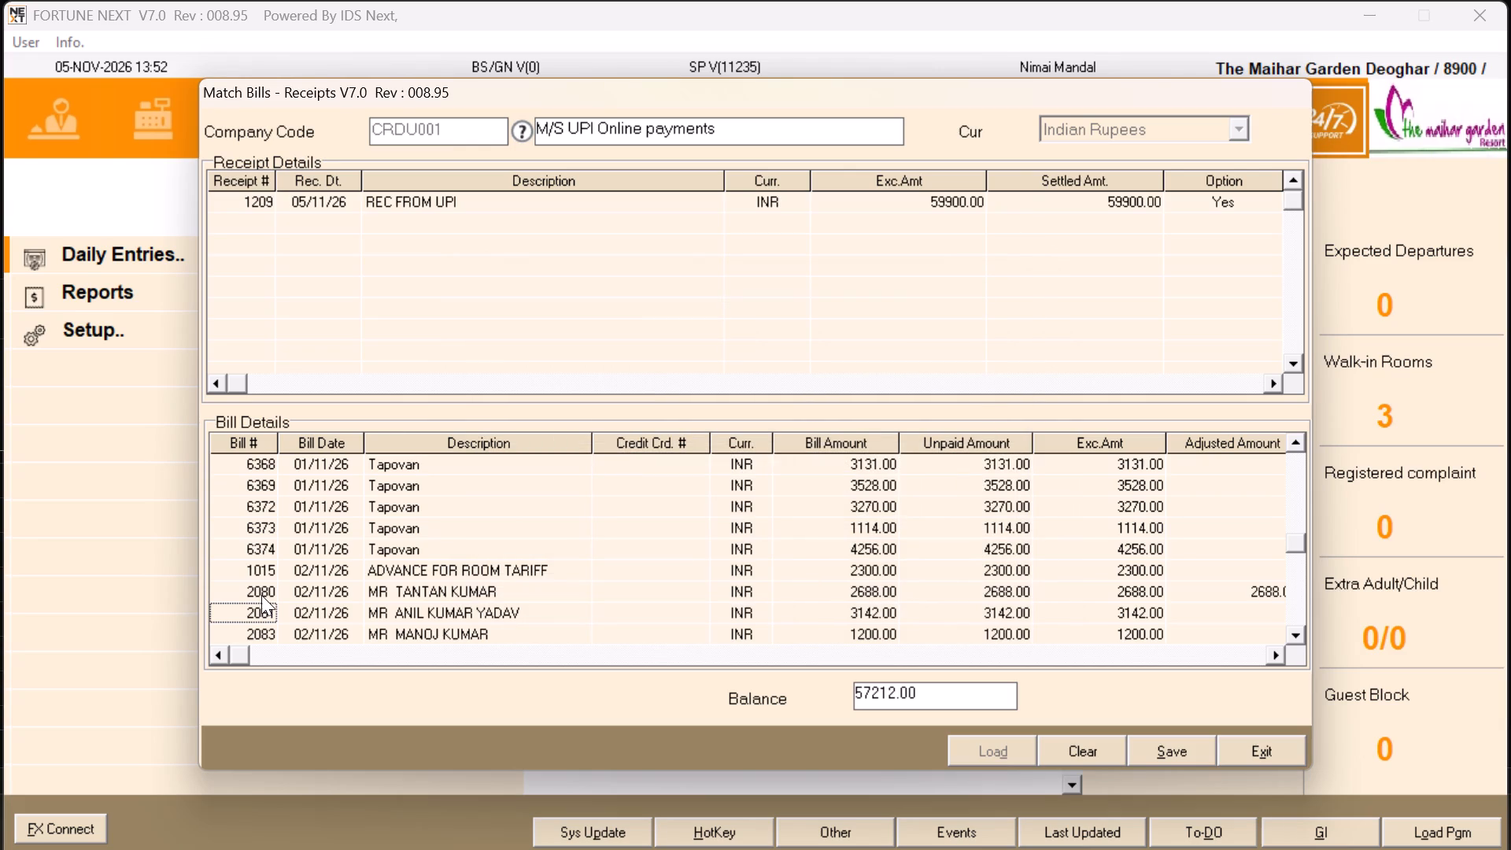
key(Return)
key(Return)
key(Return)
key(Down)
key(Return)
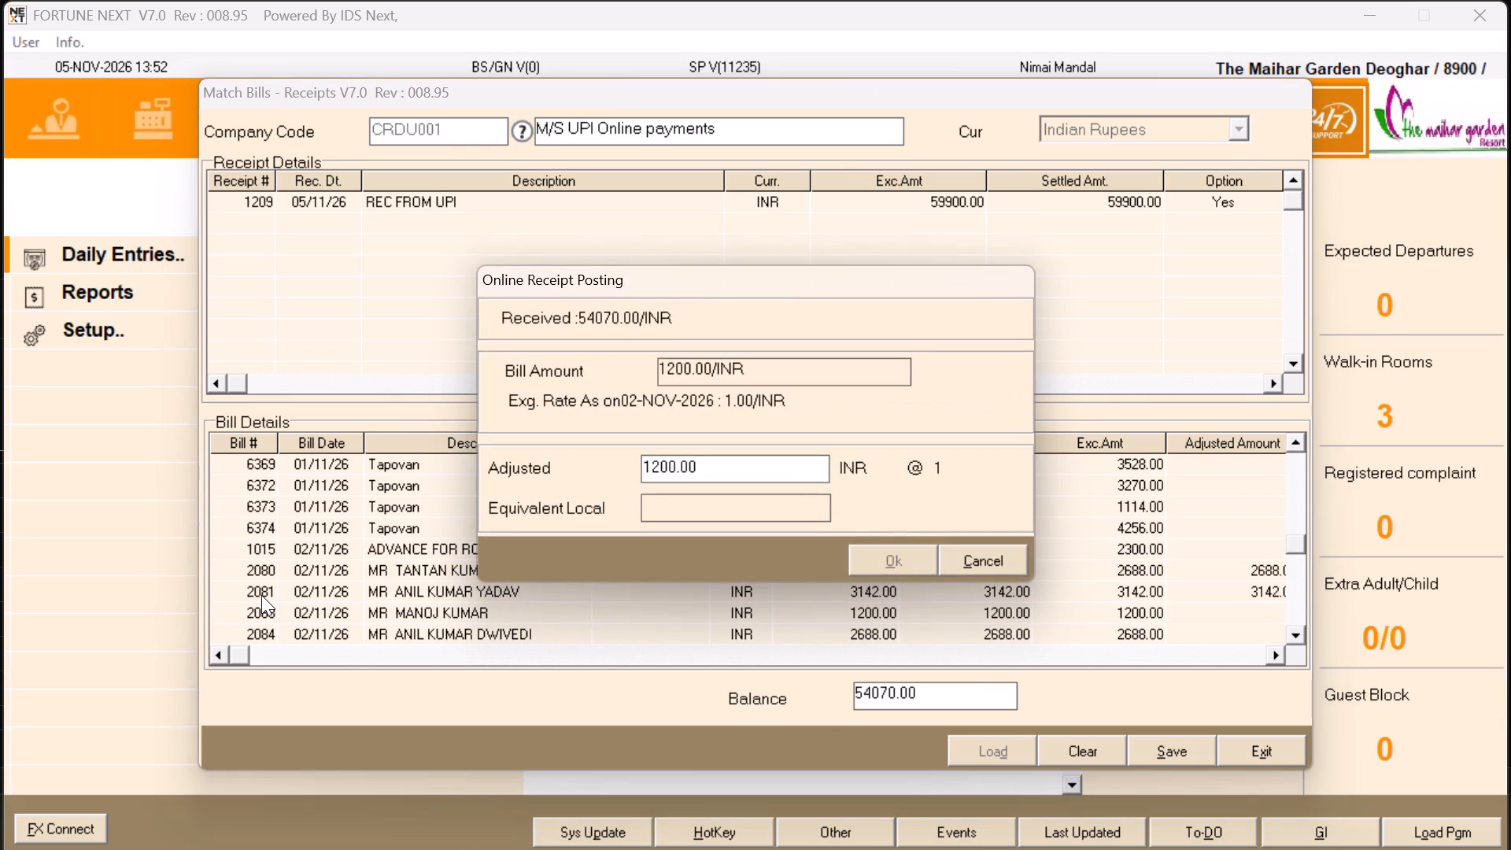
key(Return)
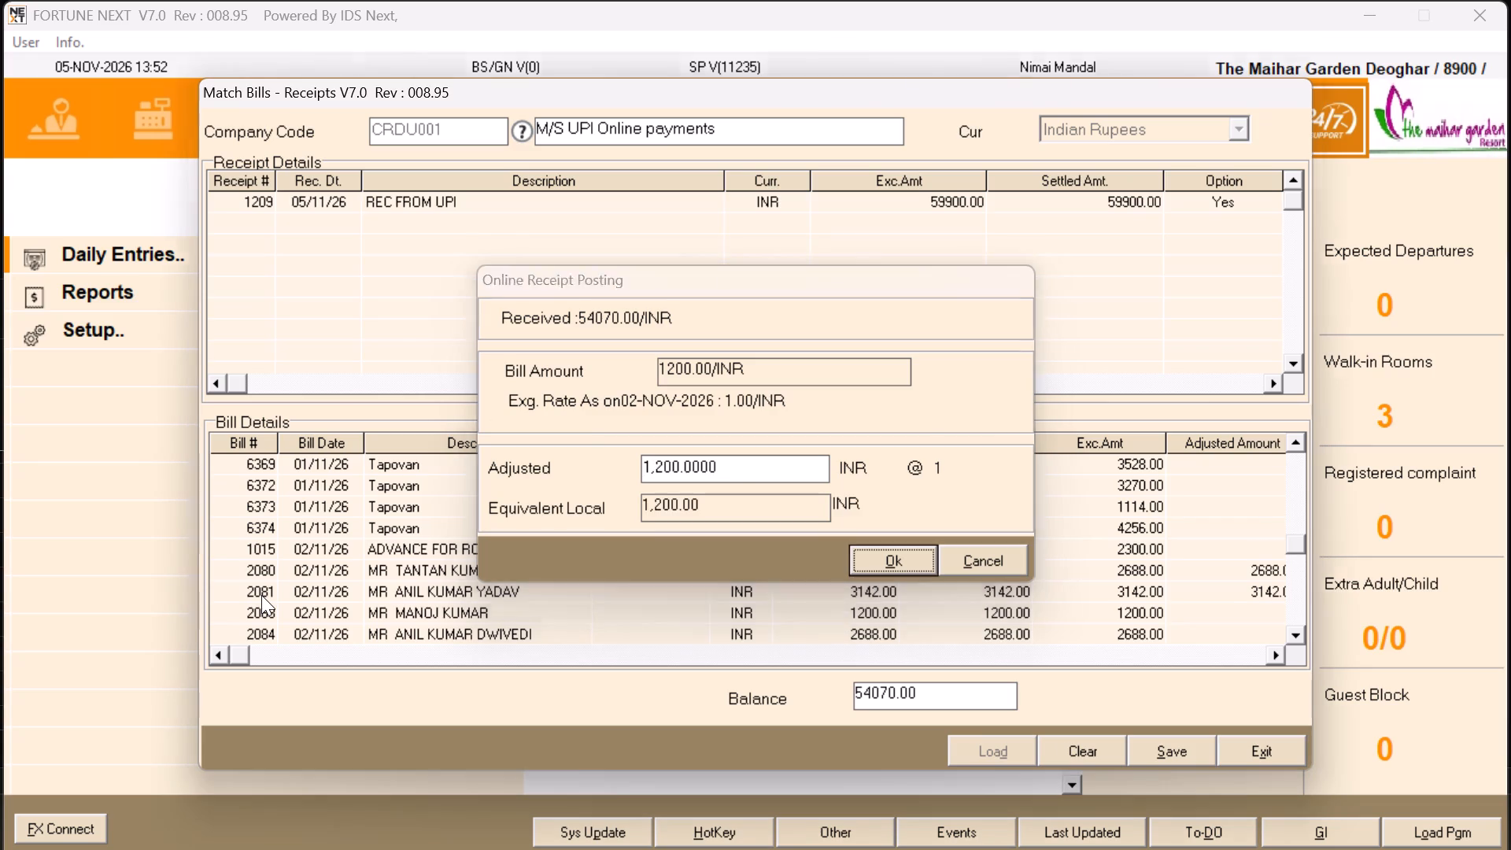
key(Return)
key(Down)
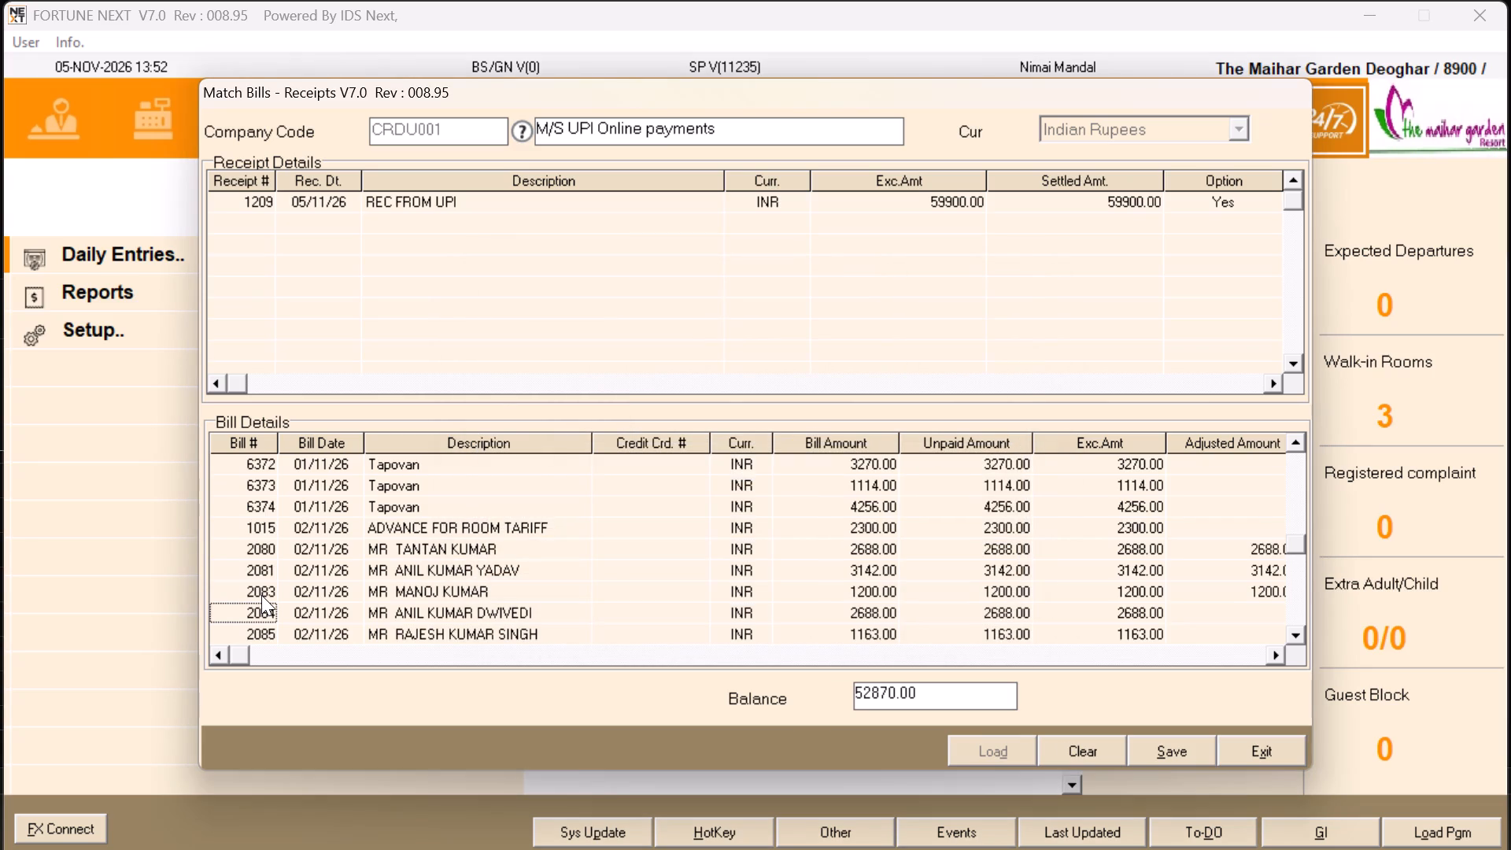
Adjust the receipt in full against bills 2084 (2,688), 2085 (1,163) and 2086 (3,360).
key(Return)
key(Return)
key(Return)
key(Down)
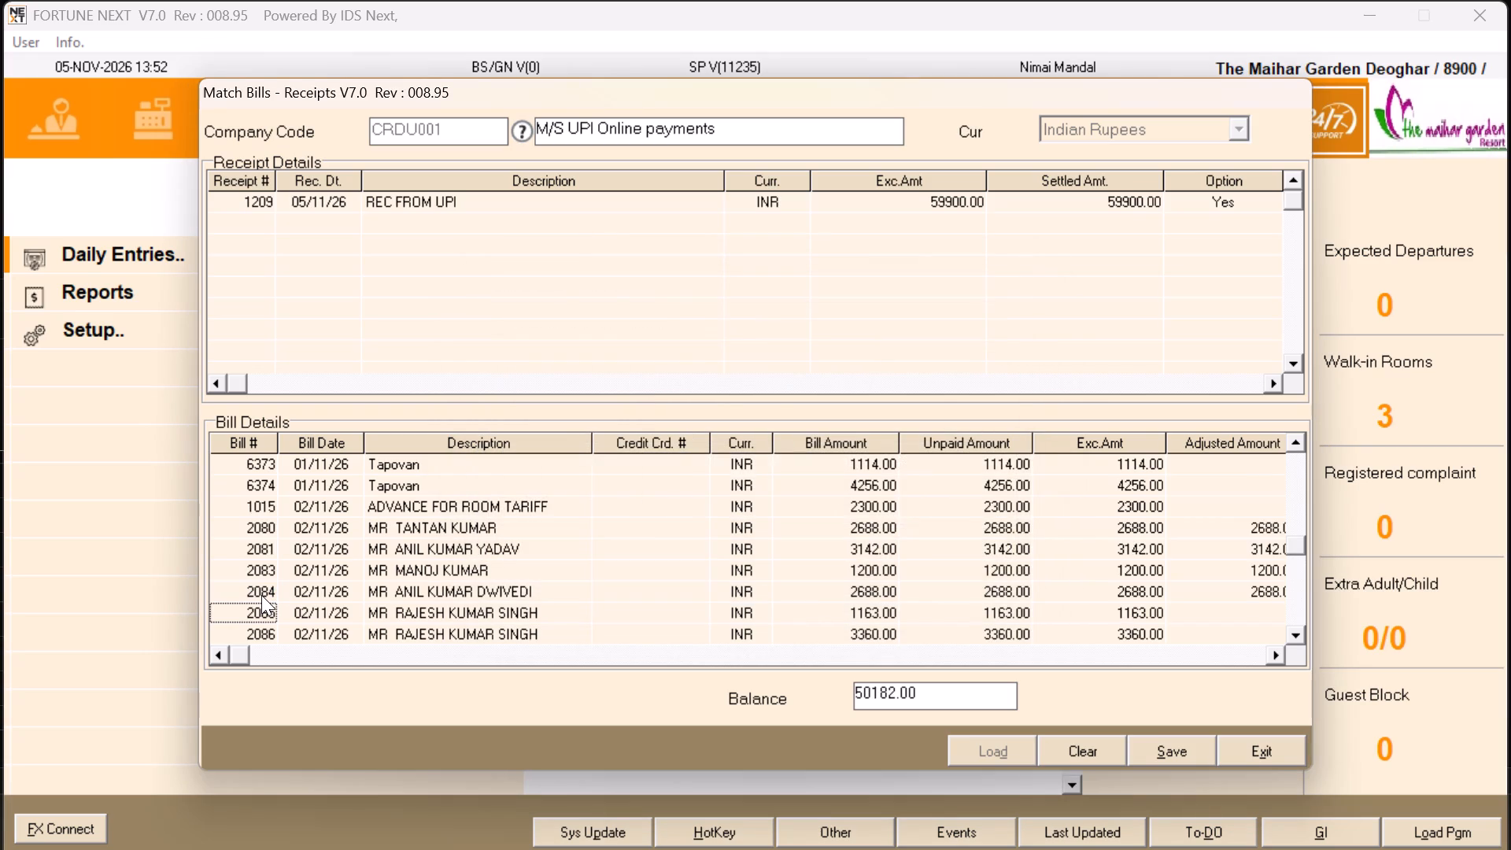
key(Return)
key(Return)
key(Return)
key(Down)
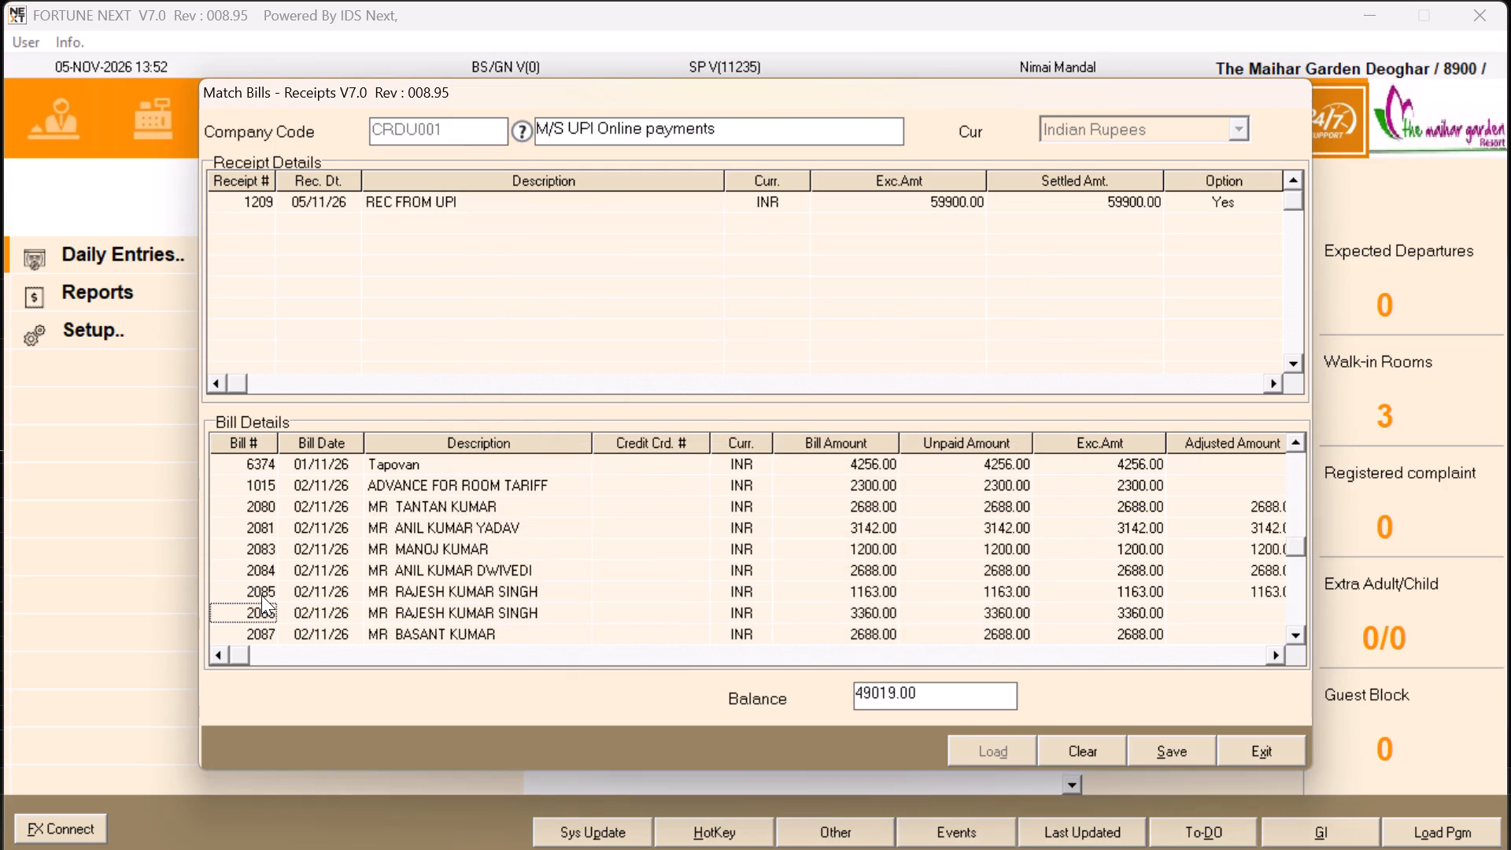
key(Return)
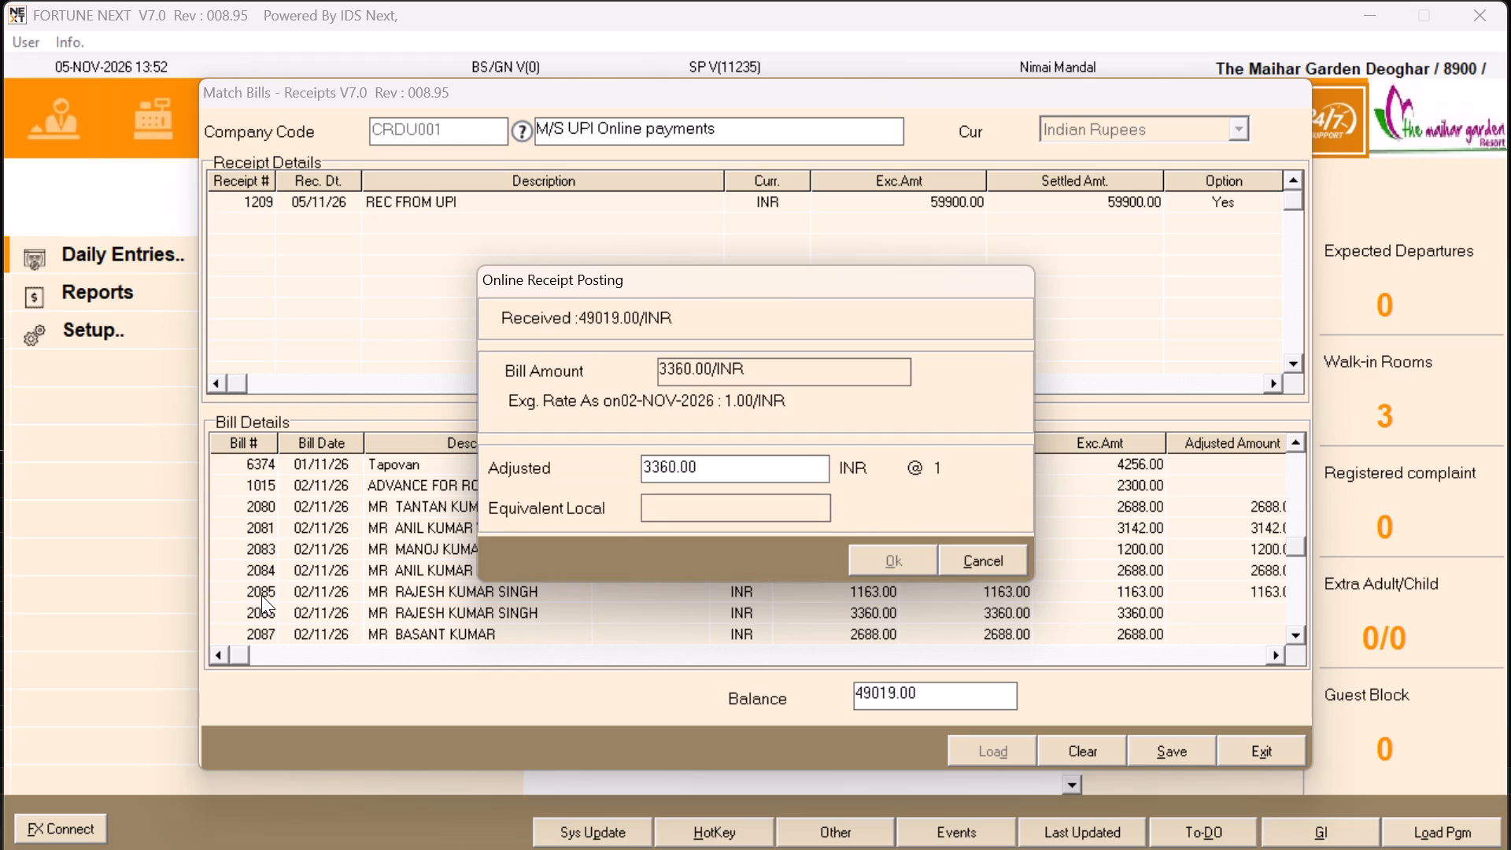
key(Return)
key(Return)
key(Down)
Adjust the remaining receipt amount in full against bills 2087 (2,688), 2088 (34,500) and 2089 (8,471).
key(Return)
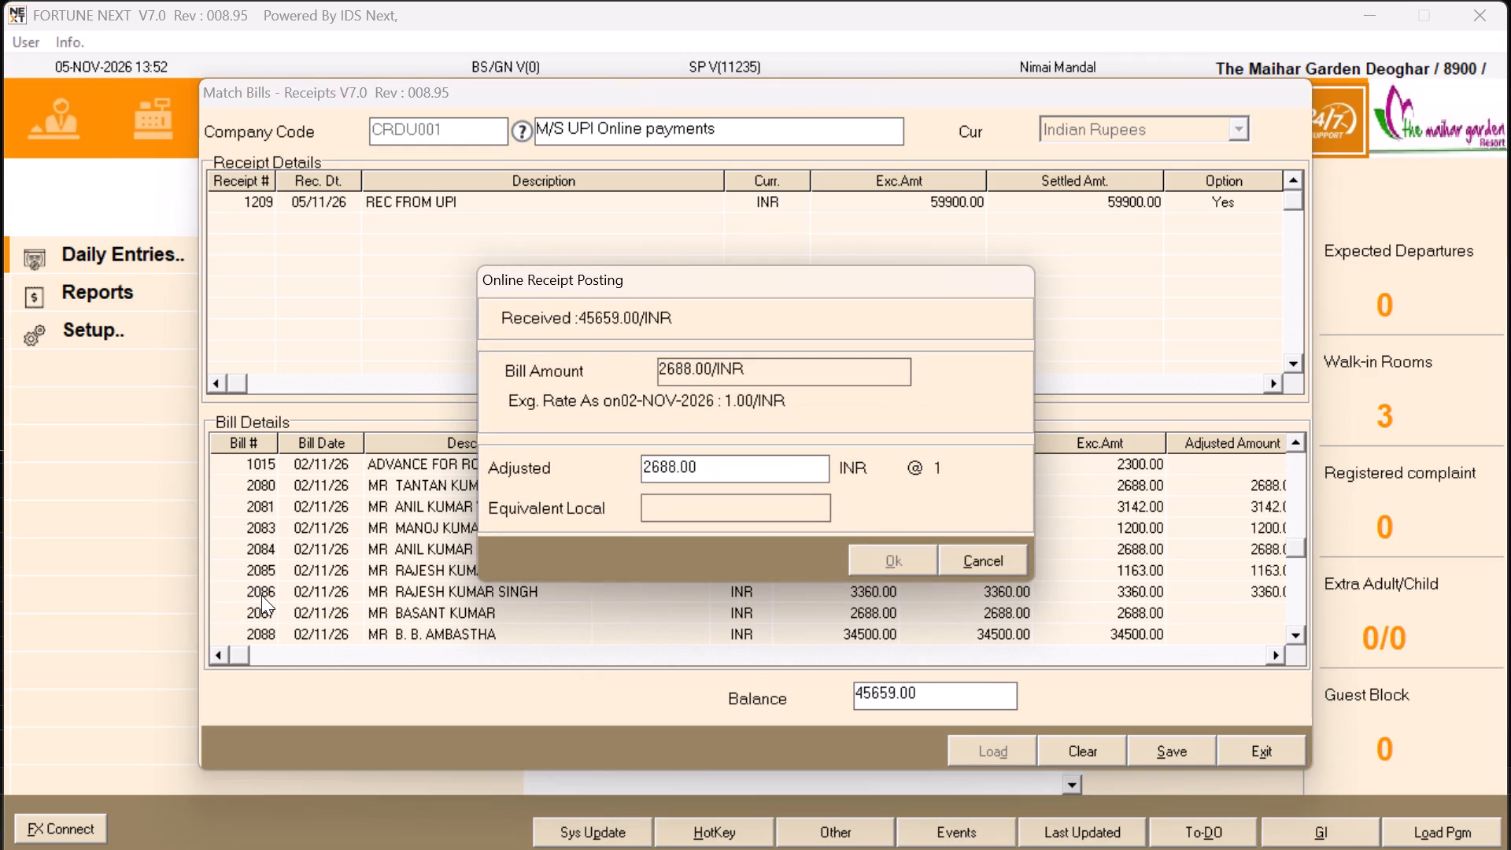
key(Return)
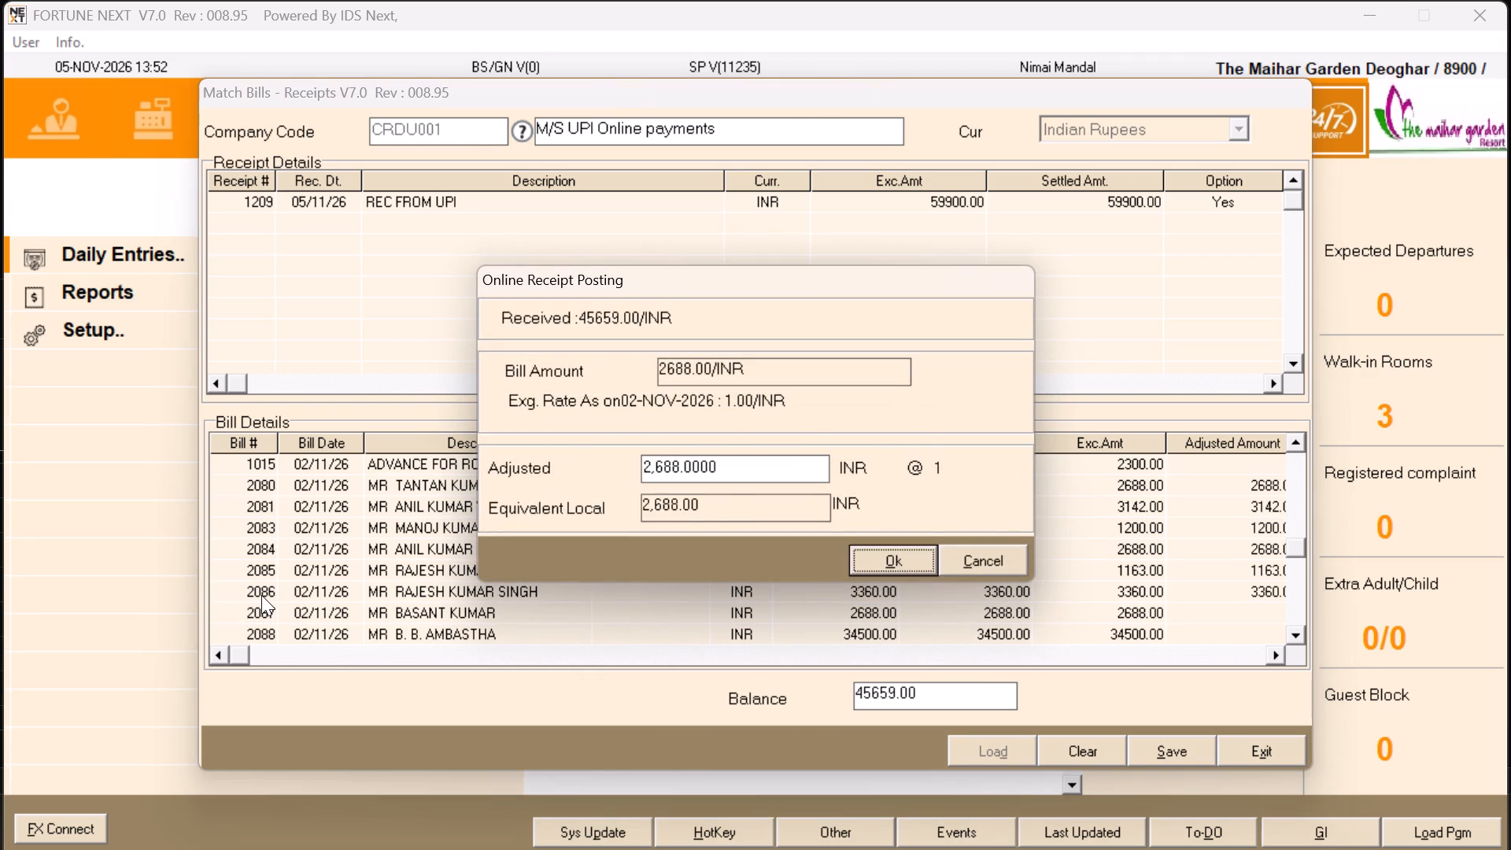
key(Return)
key(Down)
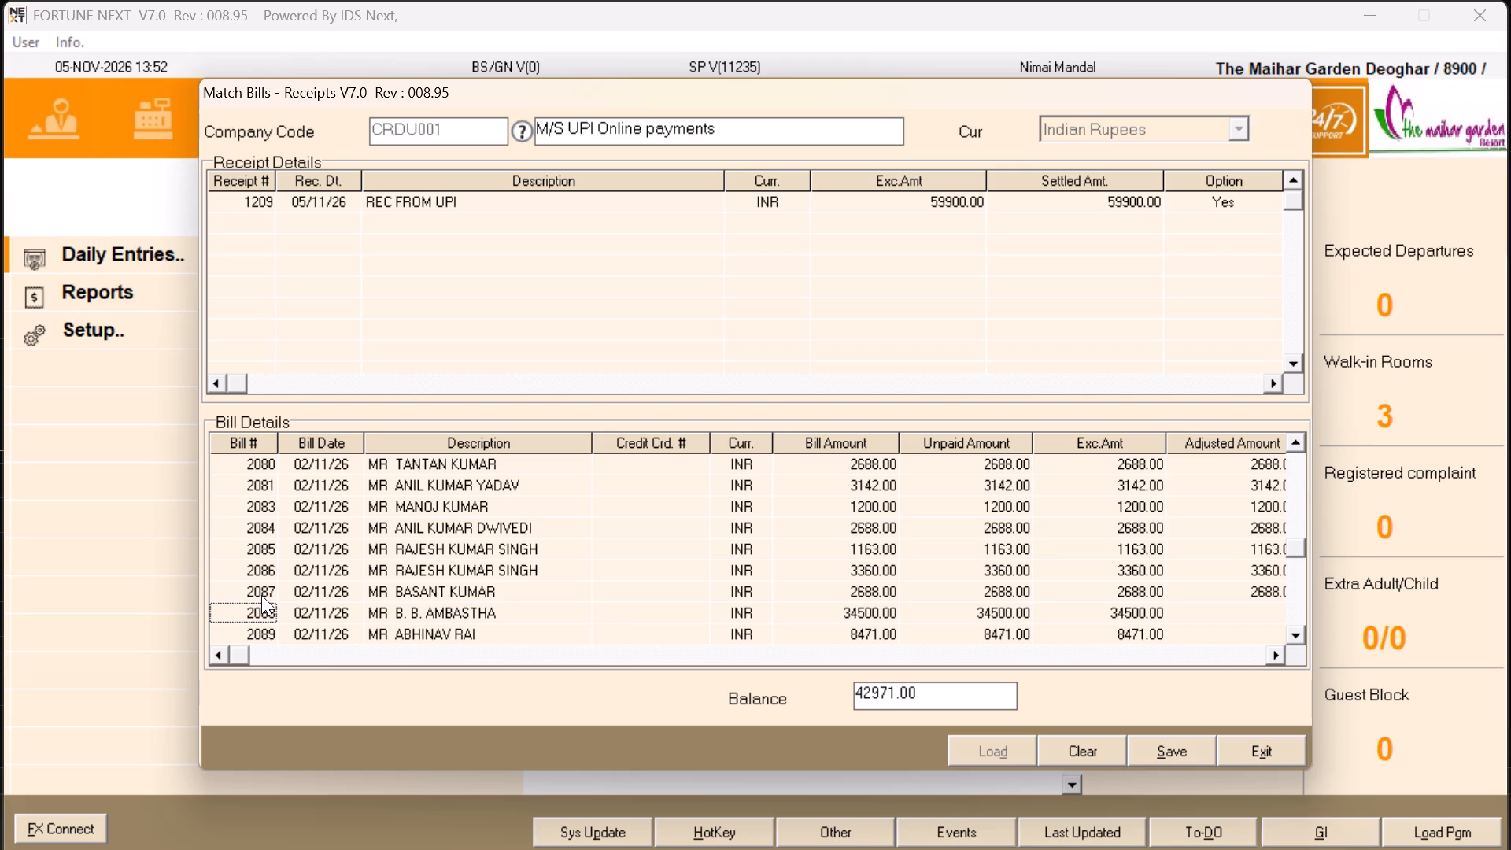
key(Return)
key(Return)
key(Return)
key(Down)
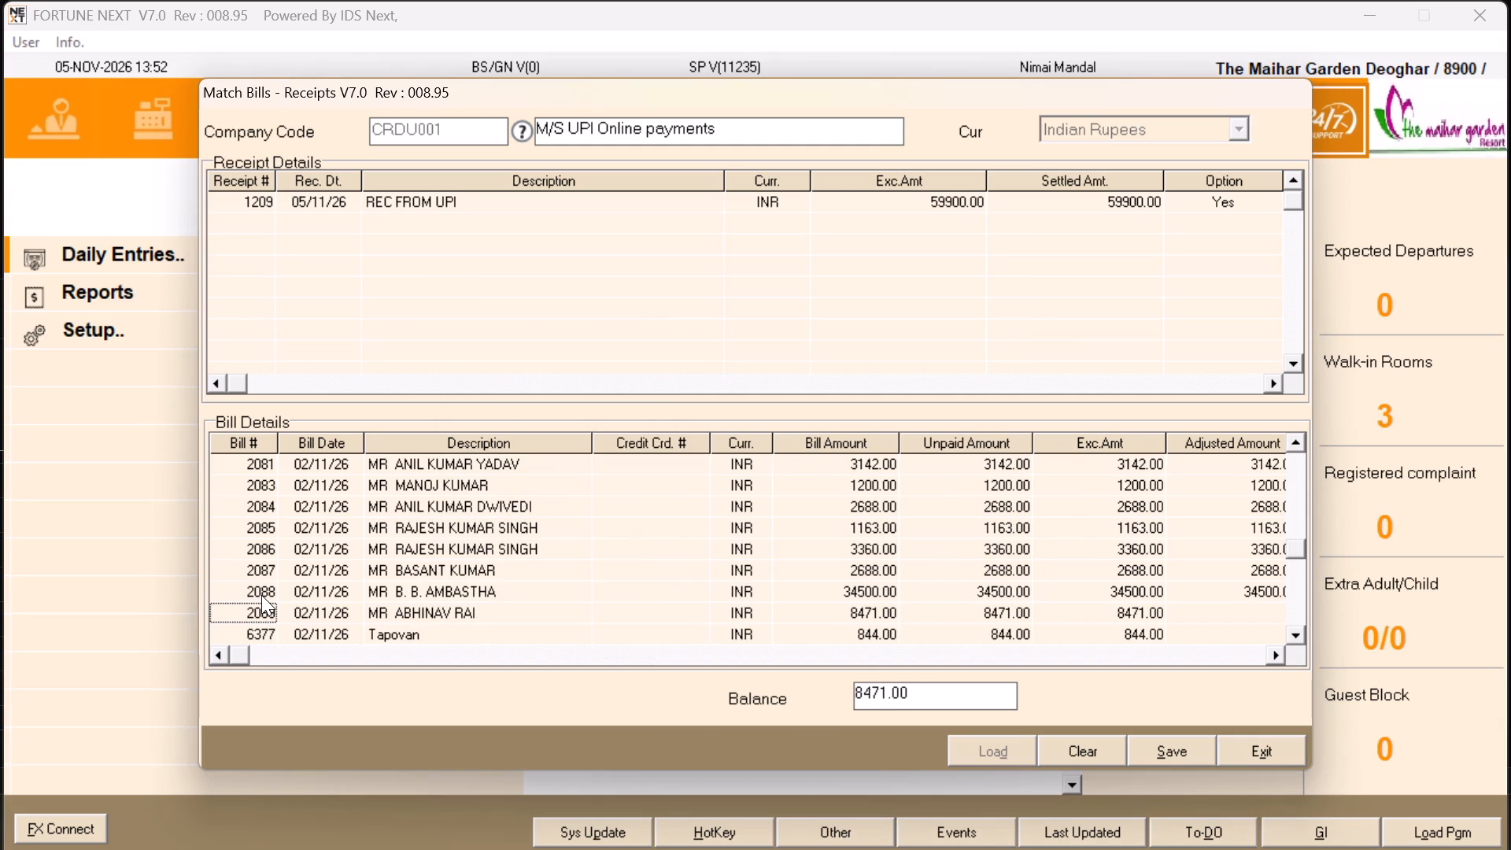
key(Right)
key(Right)
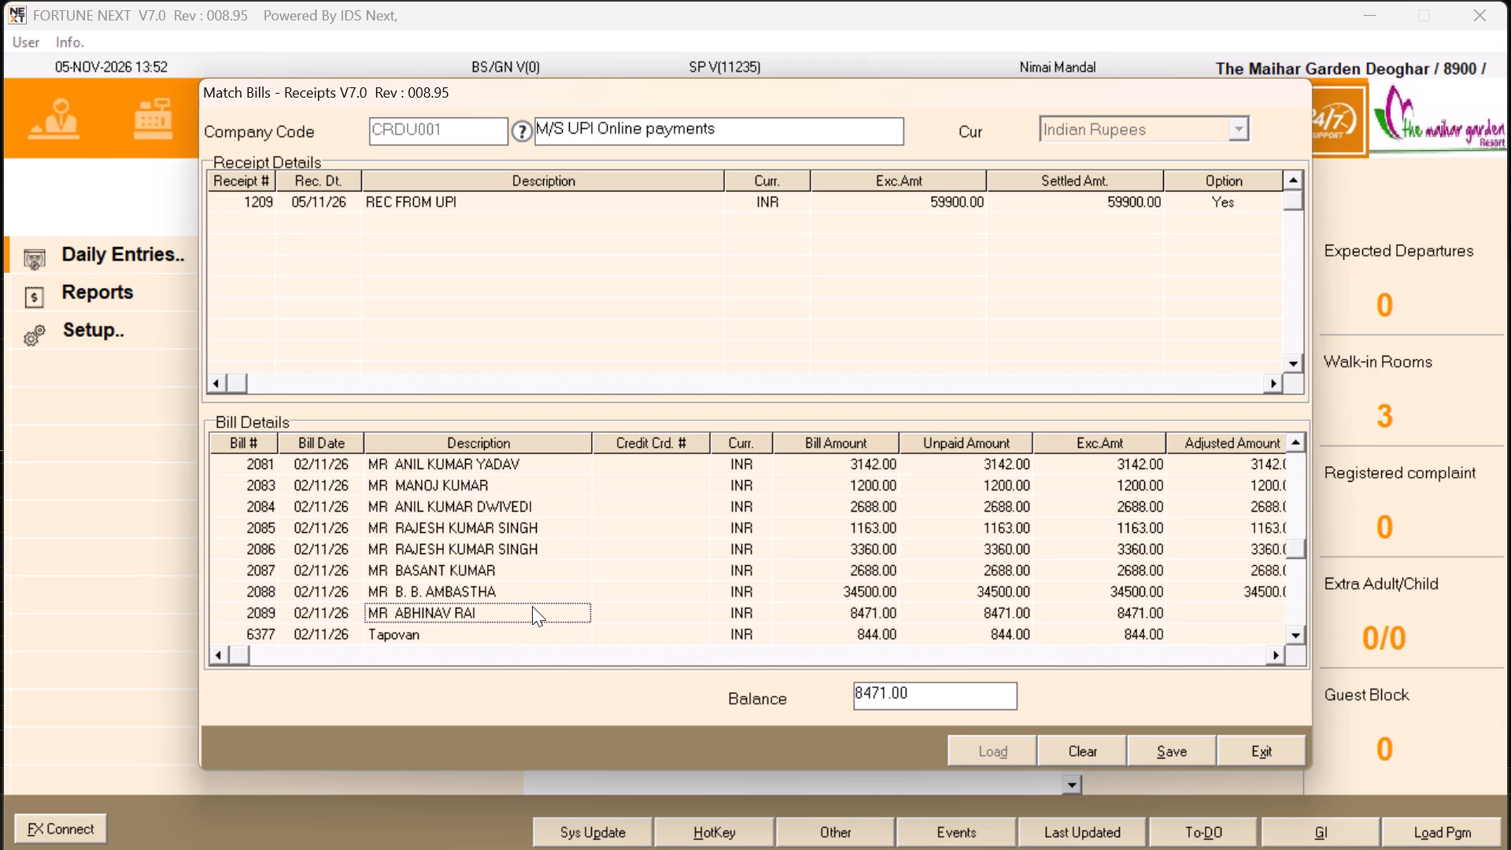
key(Left)
key(Left)
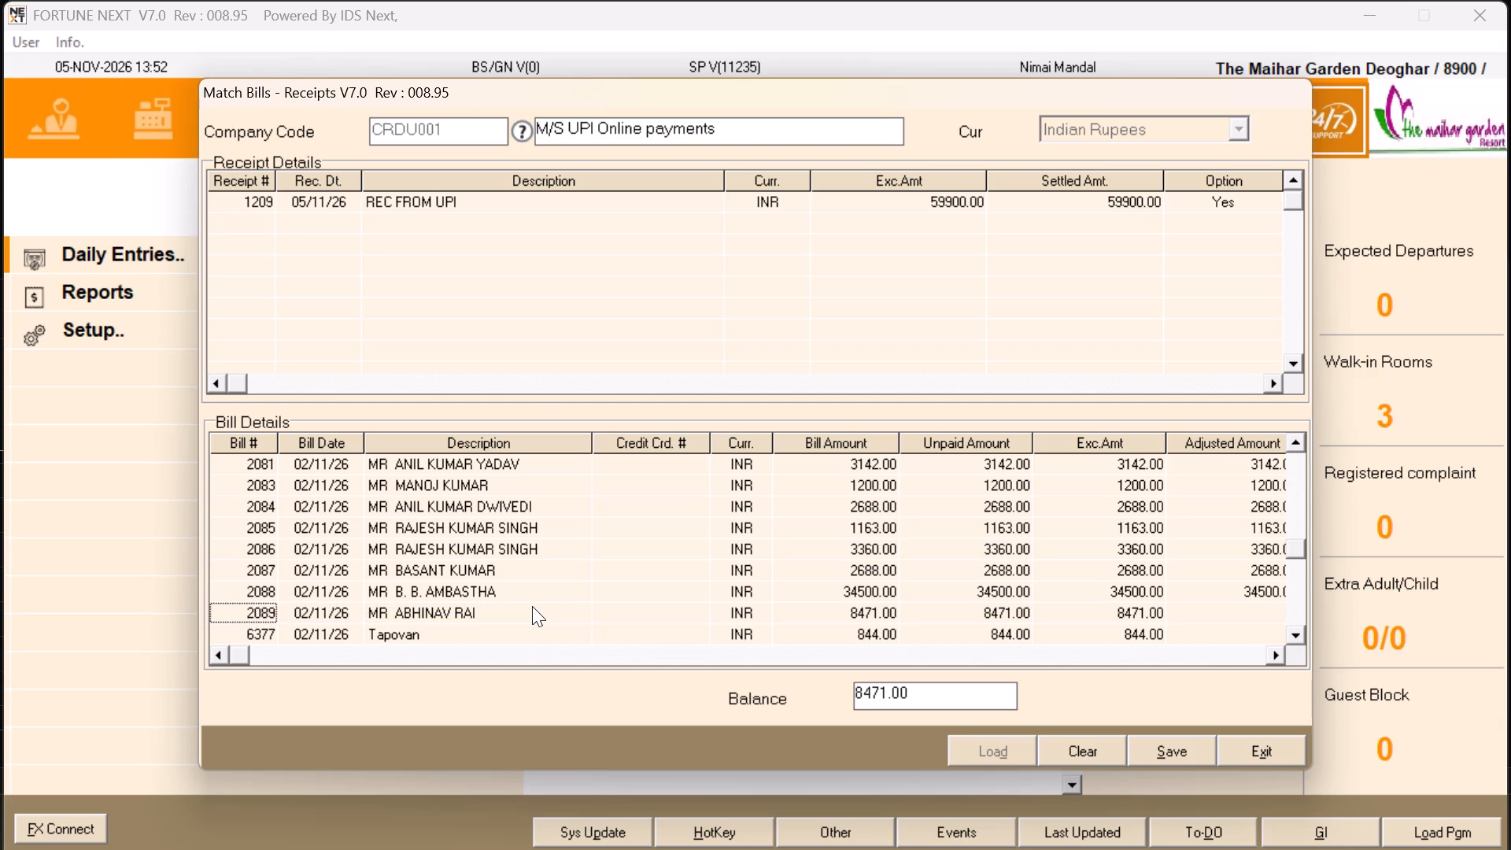
key(Return)
key(Return)
key(Return)
key(Down)
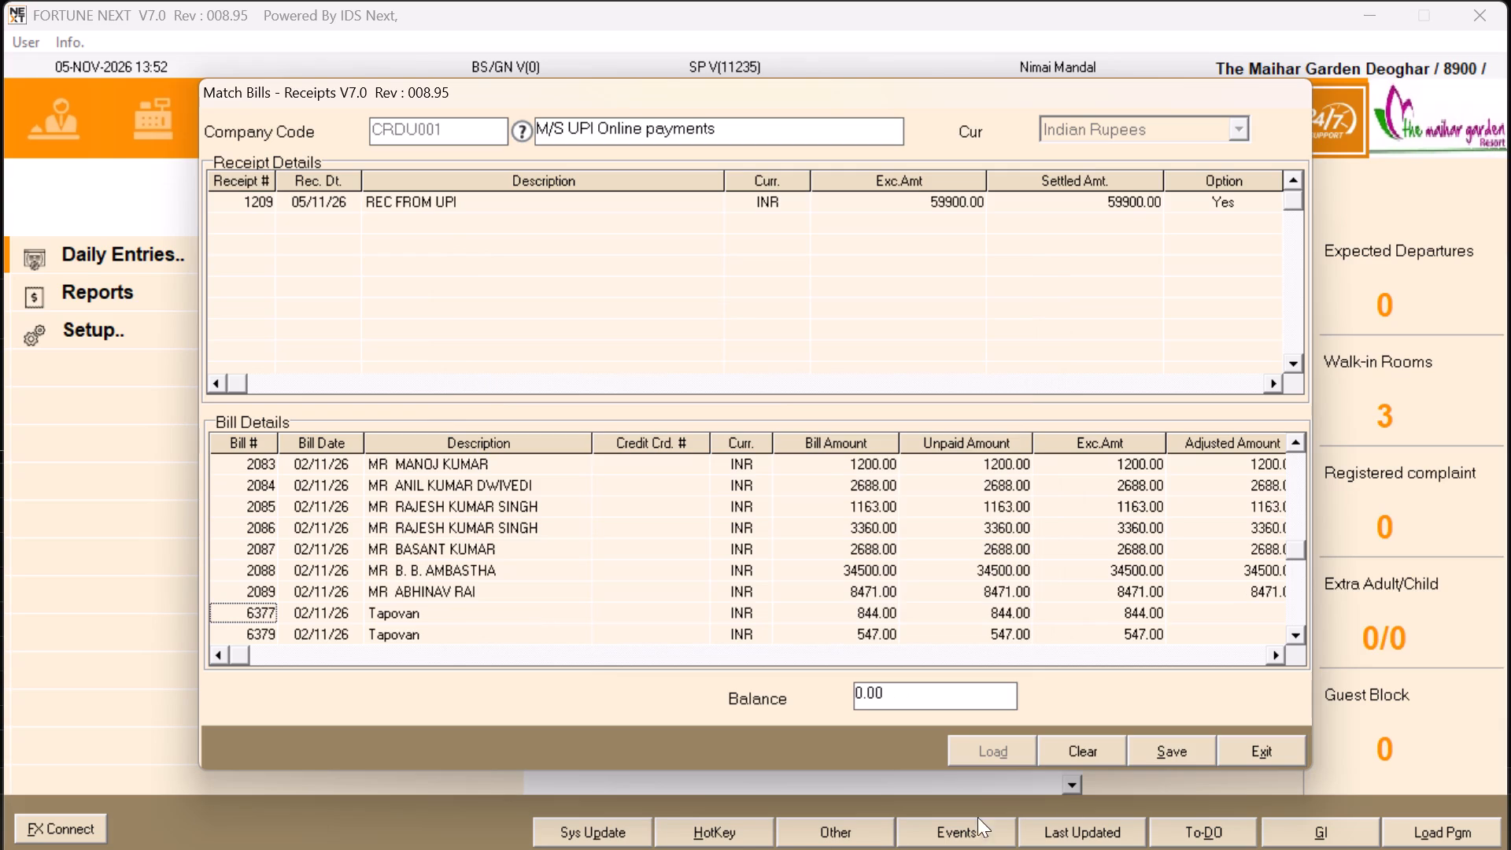
Save the matching of the 59,900 UPI receipt to the bills and exit Match Bills - Receipts.
click(1160, 735)
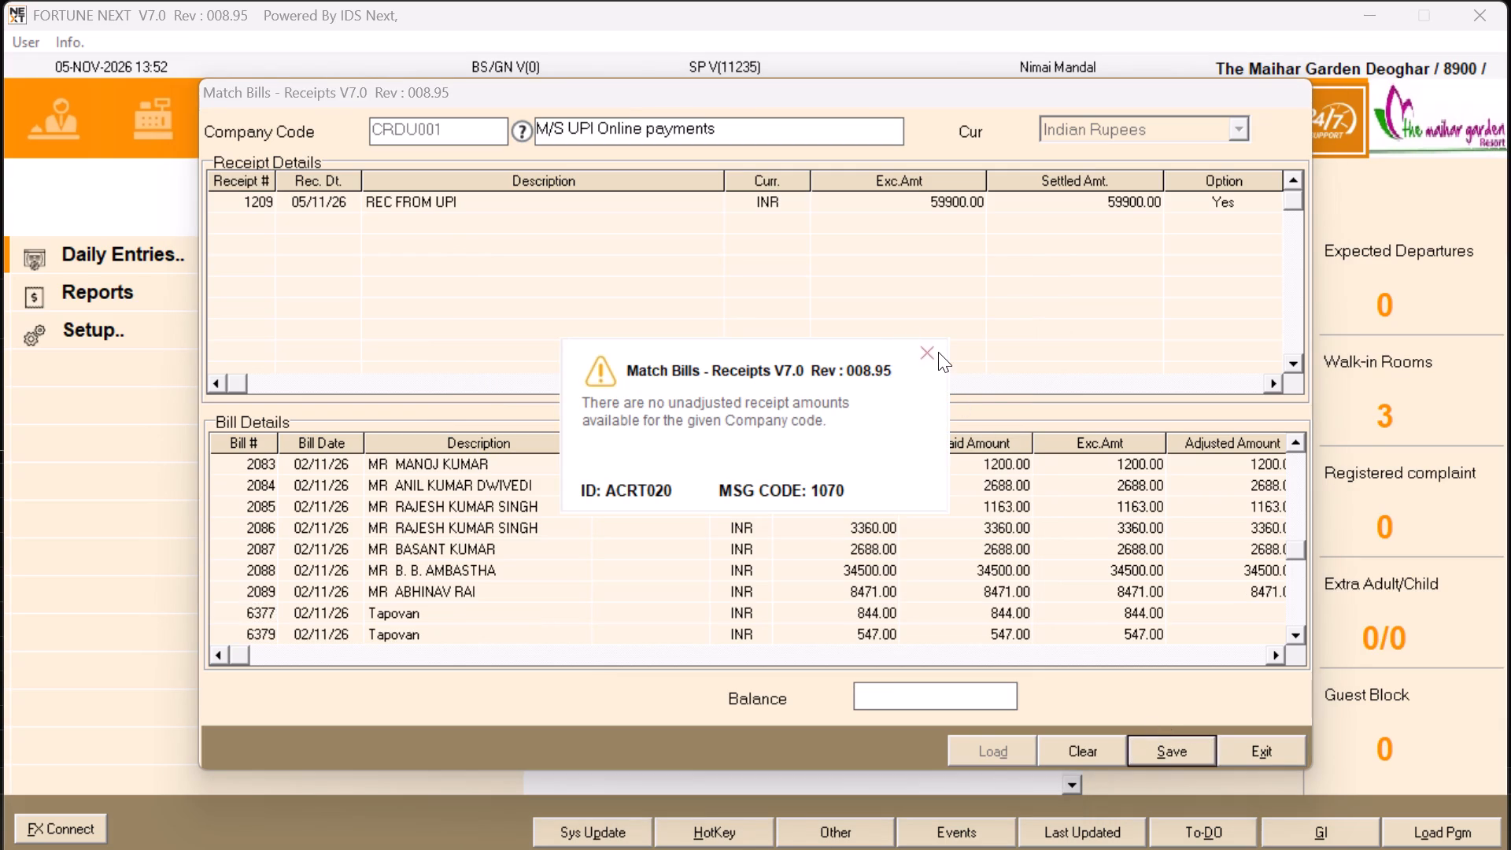
click(938, 352)
click(926, 353)
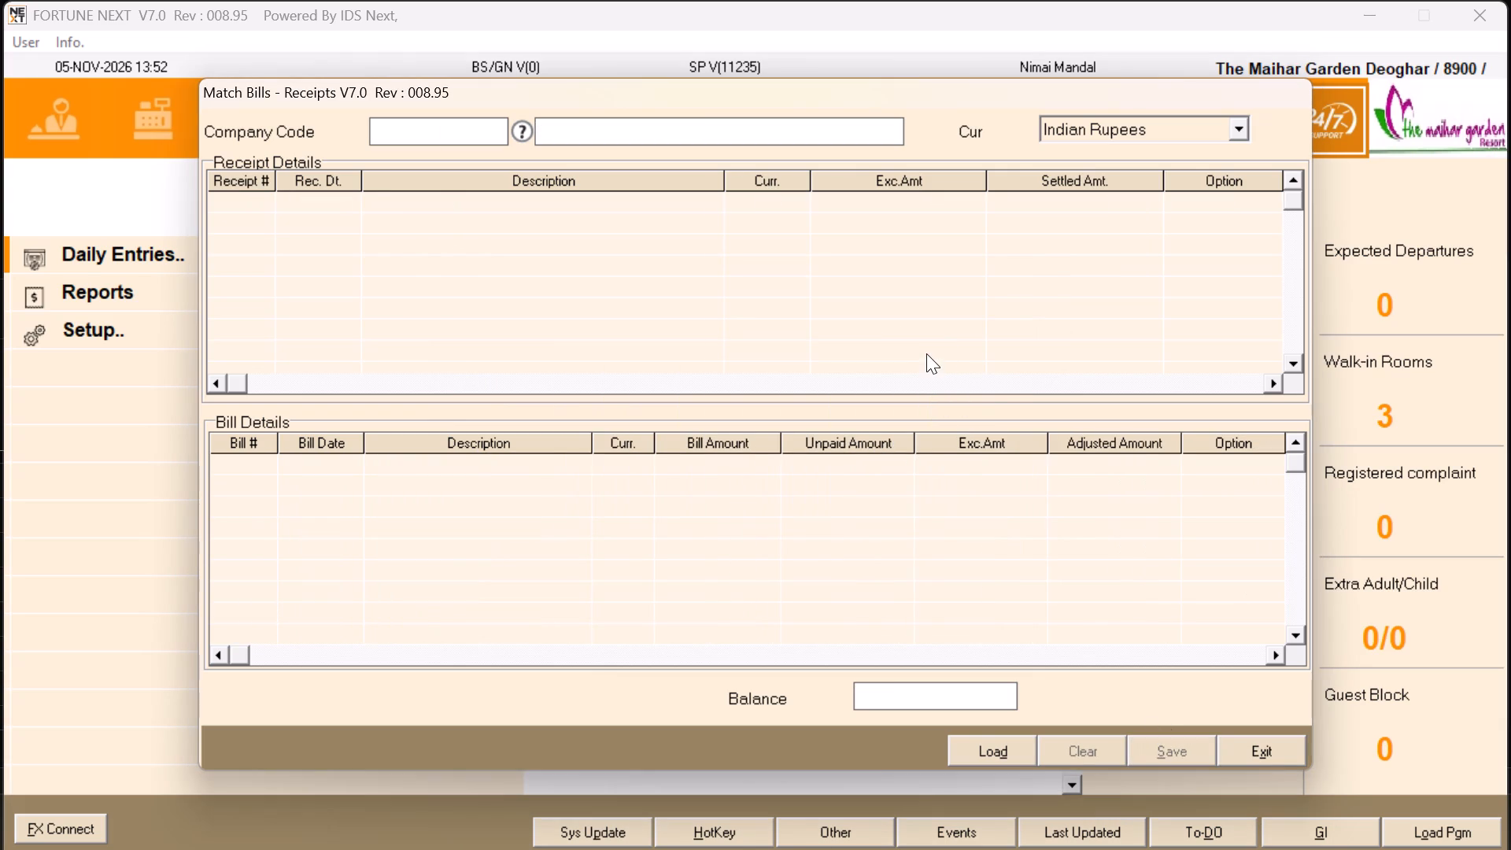
click(1270, 748)
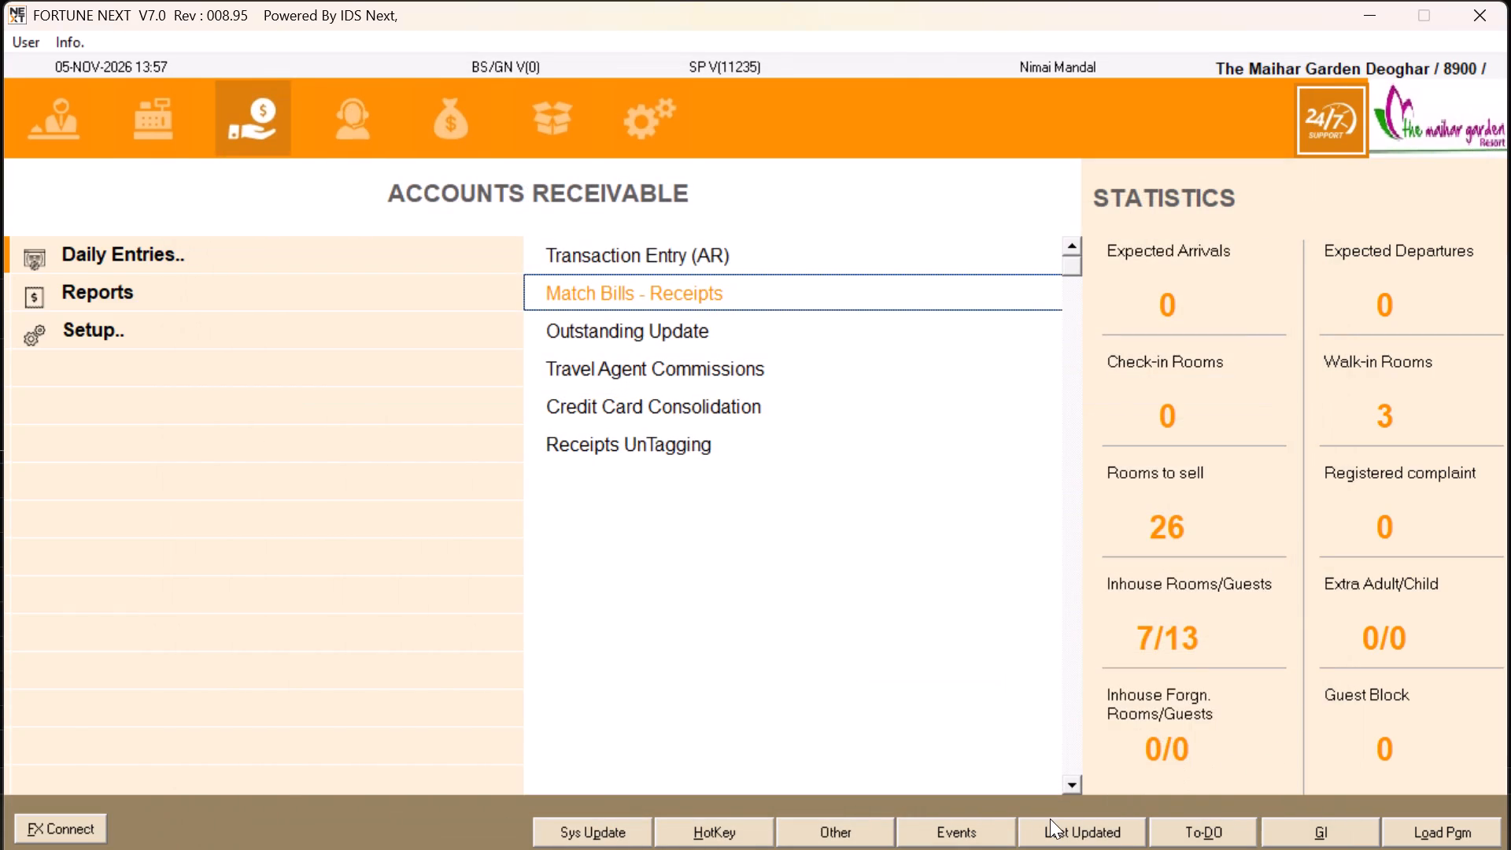
Switch to the Excel settlement report and mark bill 2080 and the NEFT line of bill 2081 as YES under REC.
key(alt+Tab)
scroll(660, 560, up, 2)
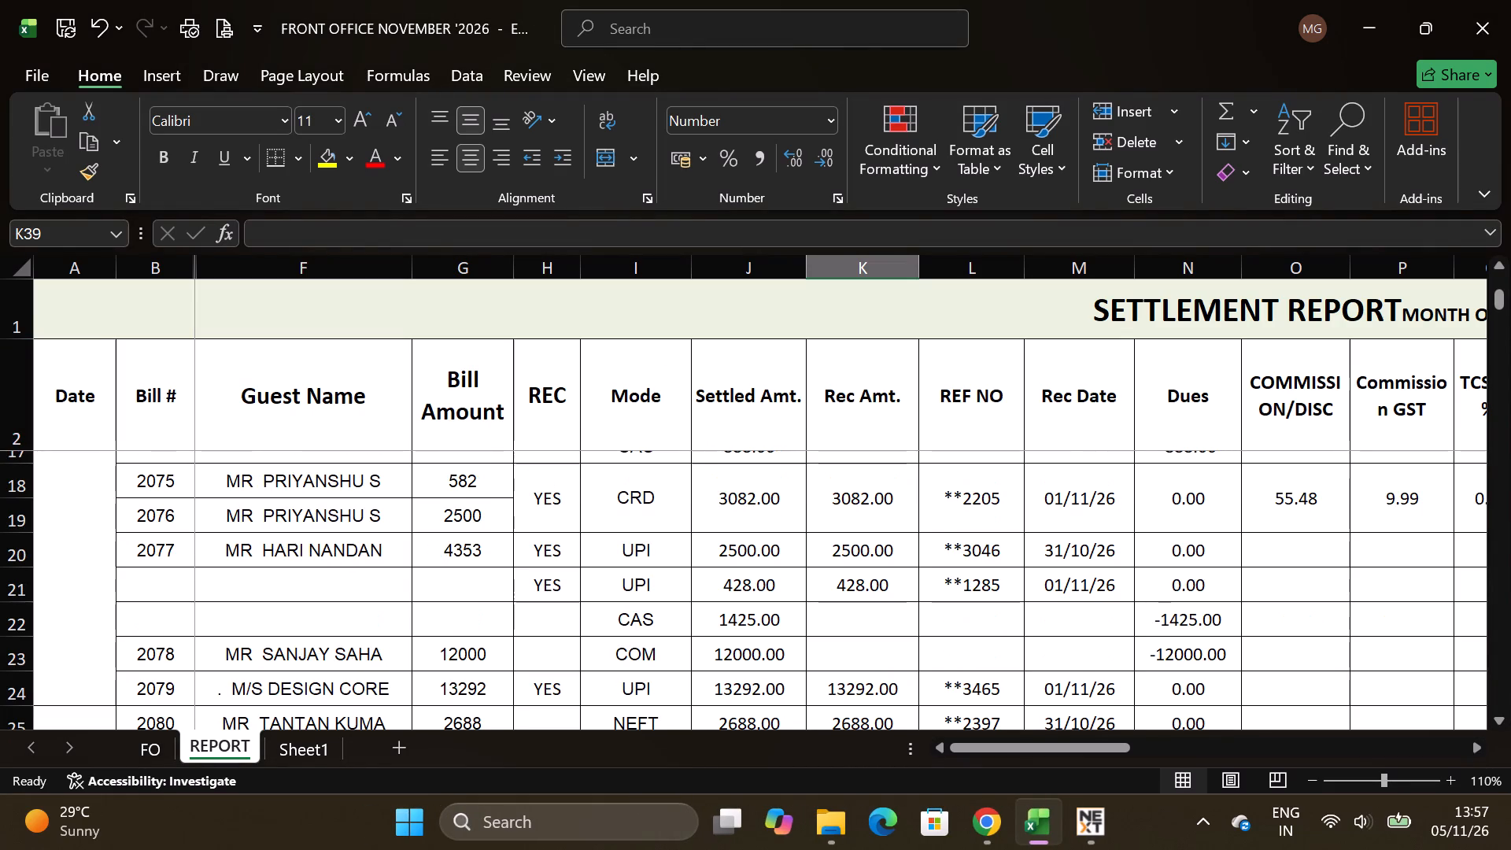
scroll(570, 542, up, 3)
scroll(570, 542, down, 6)
scroll(570, 542, up, 1)
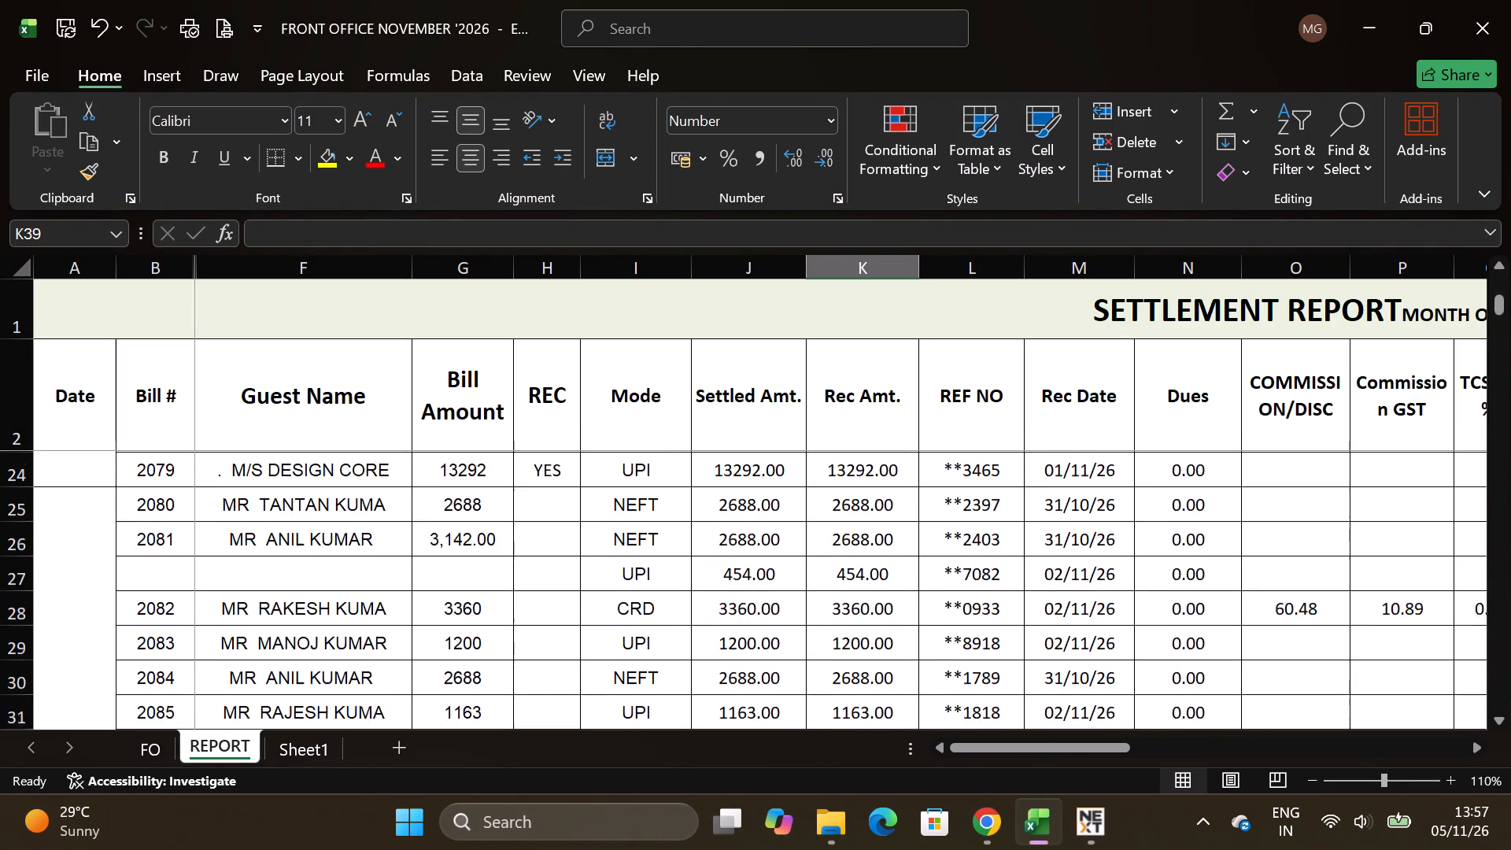
click(549, 501)
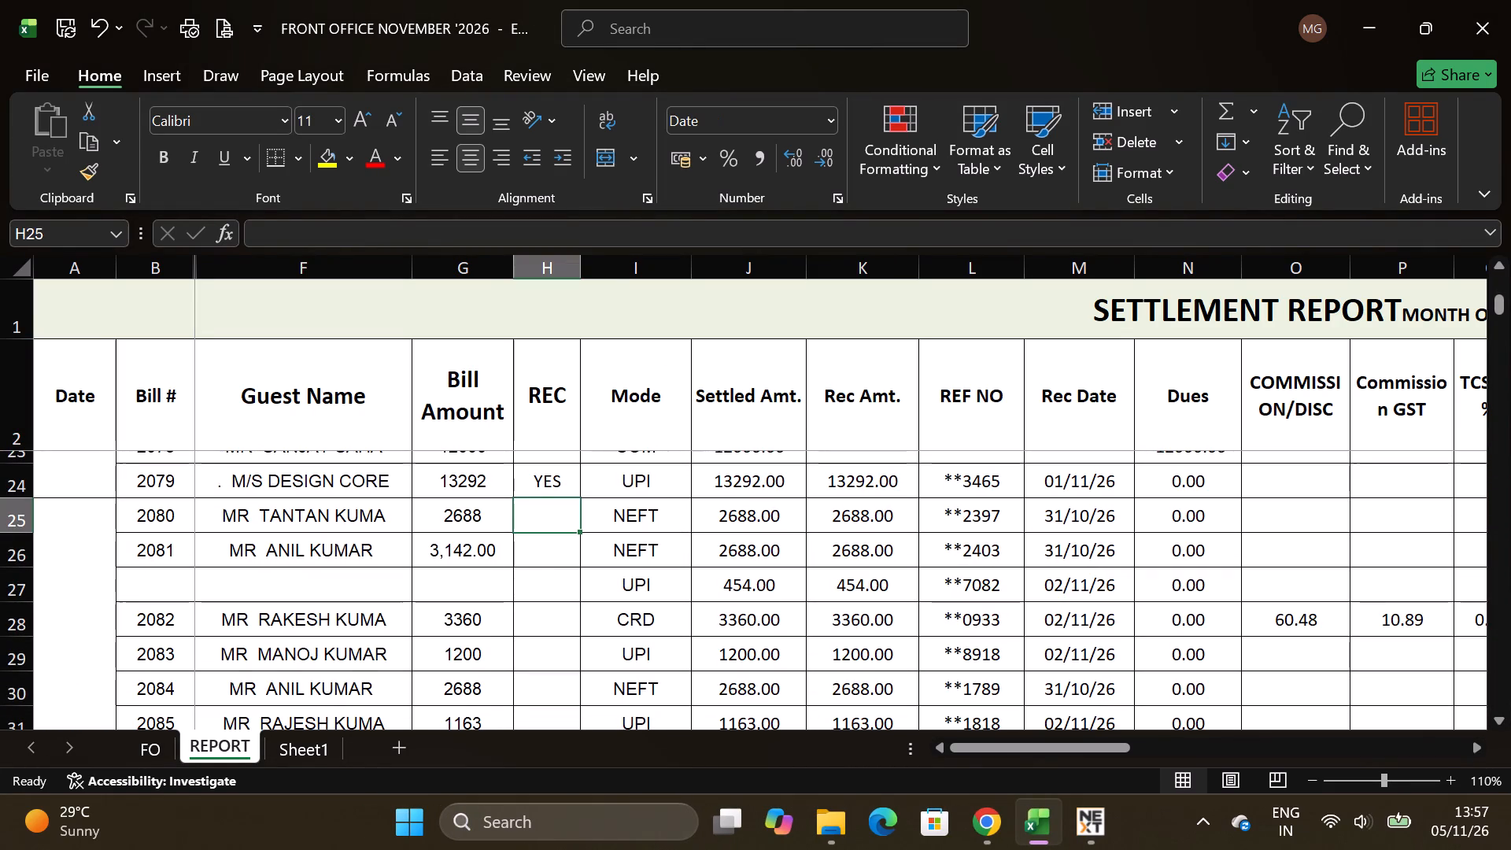
key(y)
click(541, 552)
key(y)
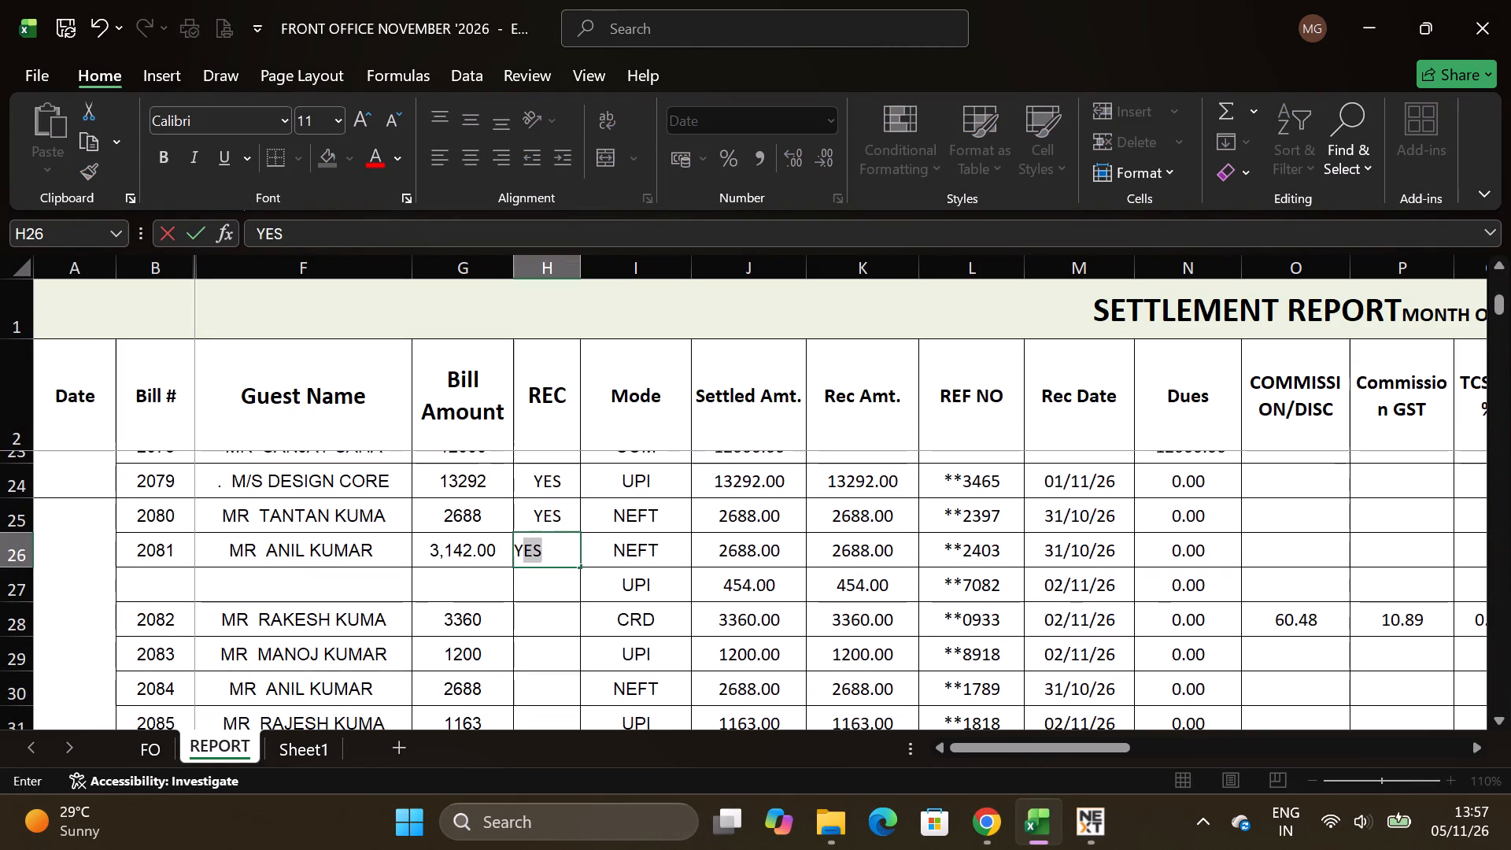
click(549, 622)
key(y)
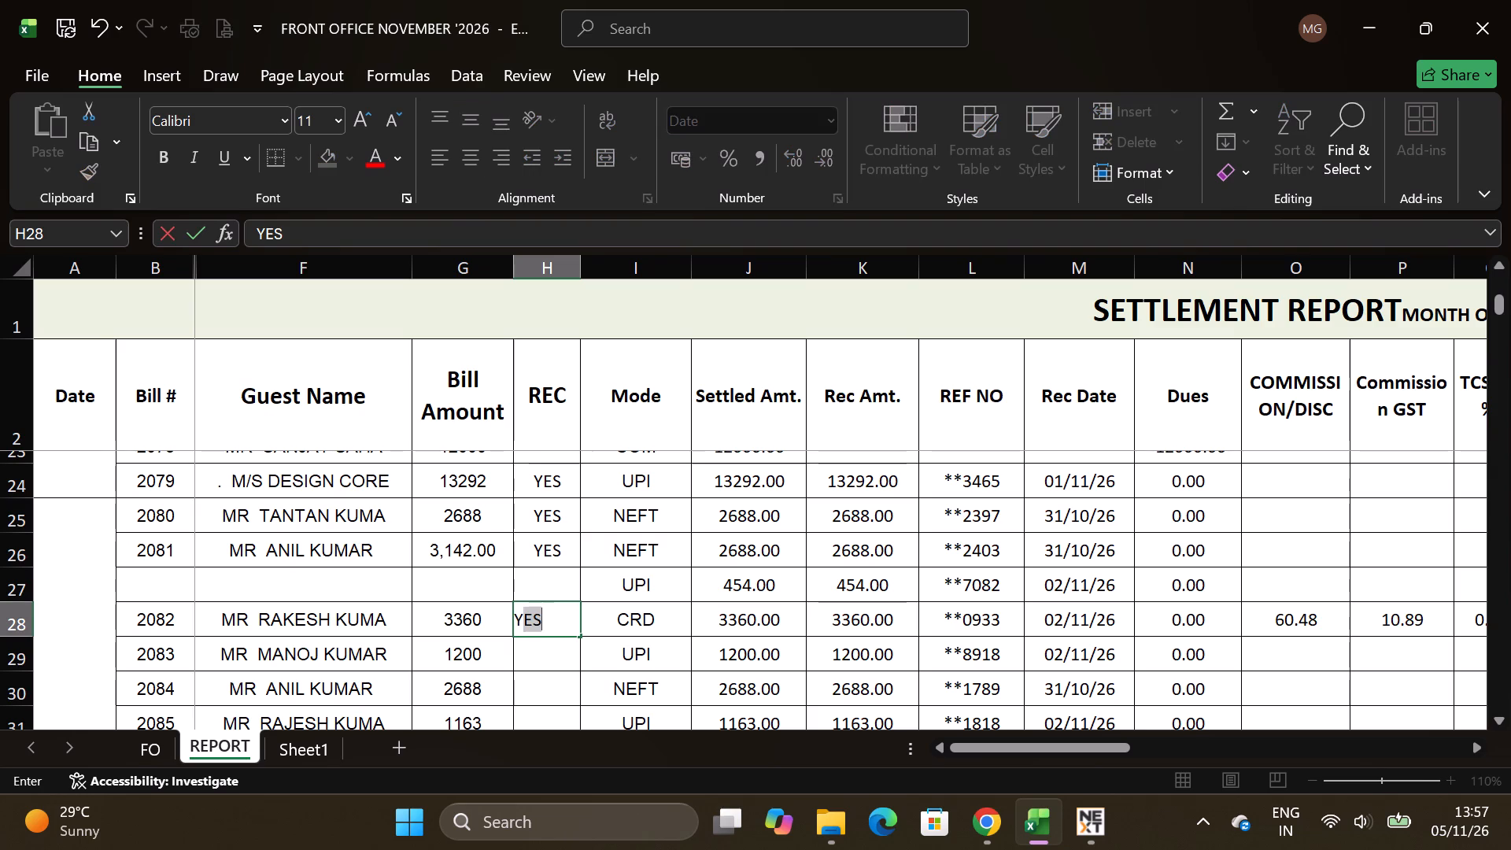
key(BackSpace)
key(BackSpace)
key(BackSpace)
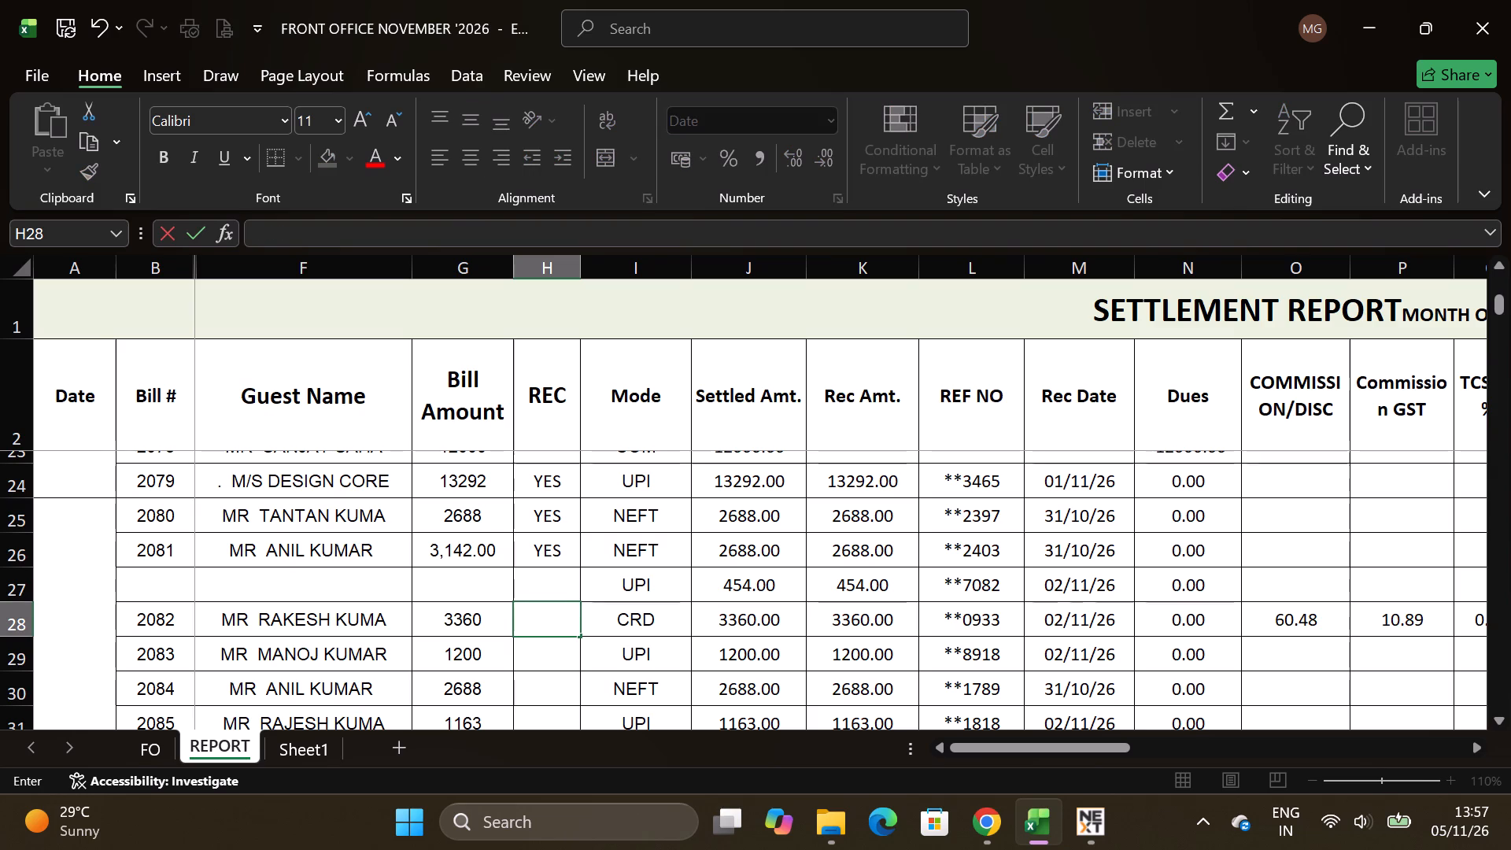
Mark the 454 UPI line of bill 2081 and bill 2083 as YES under REC.
click(563, 586)
key(y)
click(556, 611)
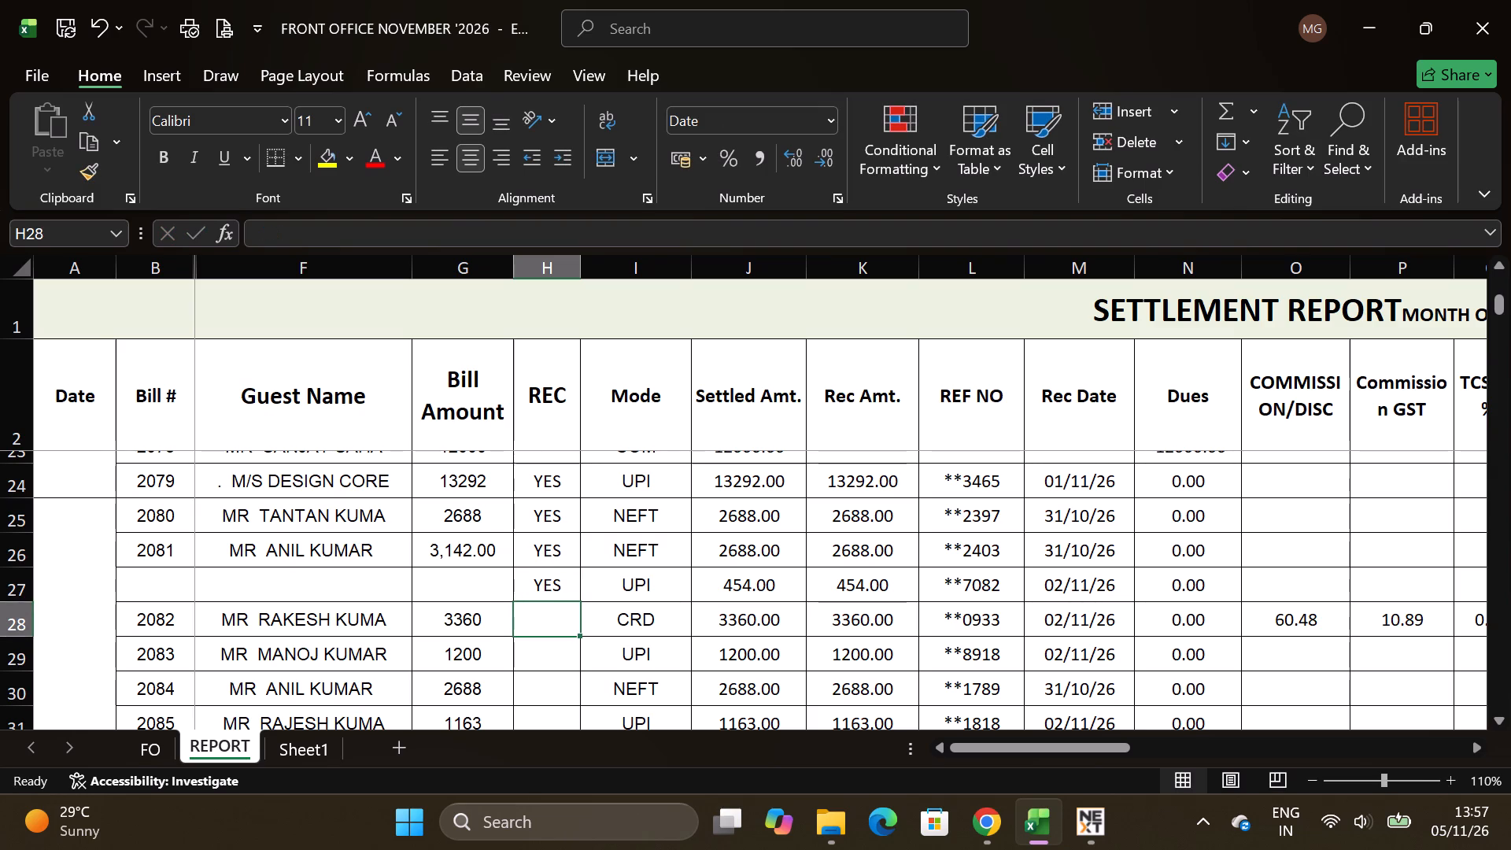
click(562, 646)
key(y)
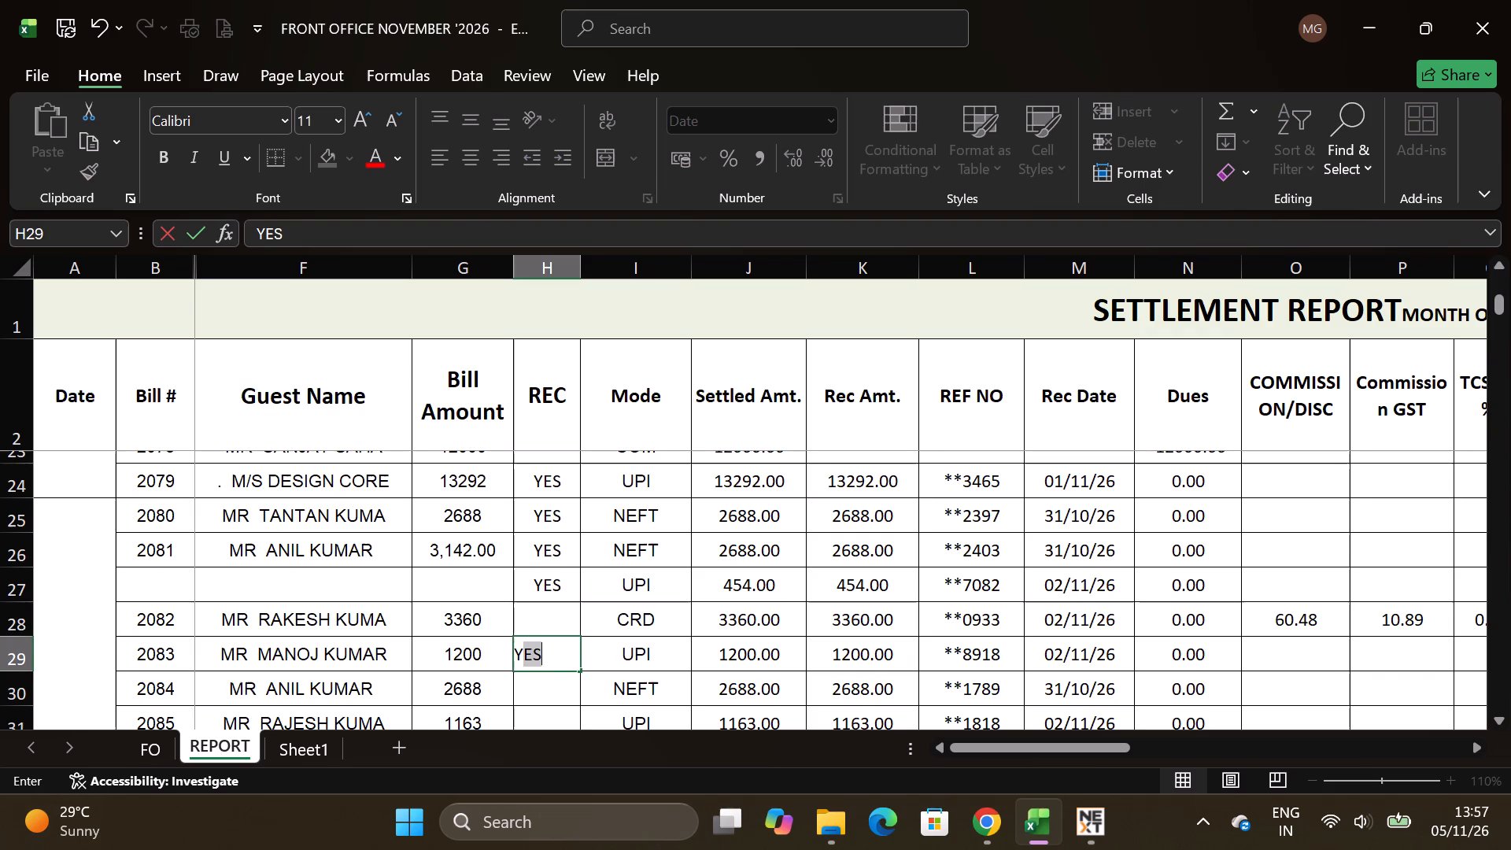
Mark bills 2084, 2085 and both UPI lines of bill 2086 as YES under REC.
click(566, 693)
scroll(566, 693, down, 1)
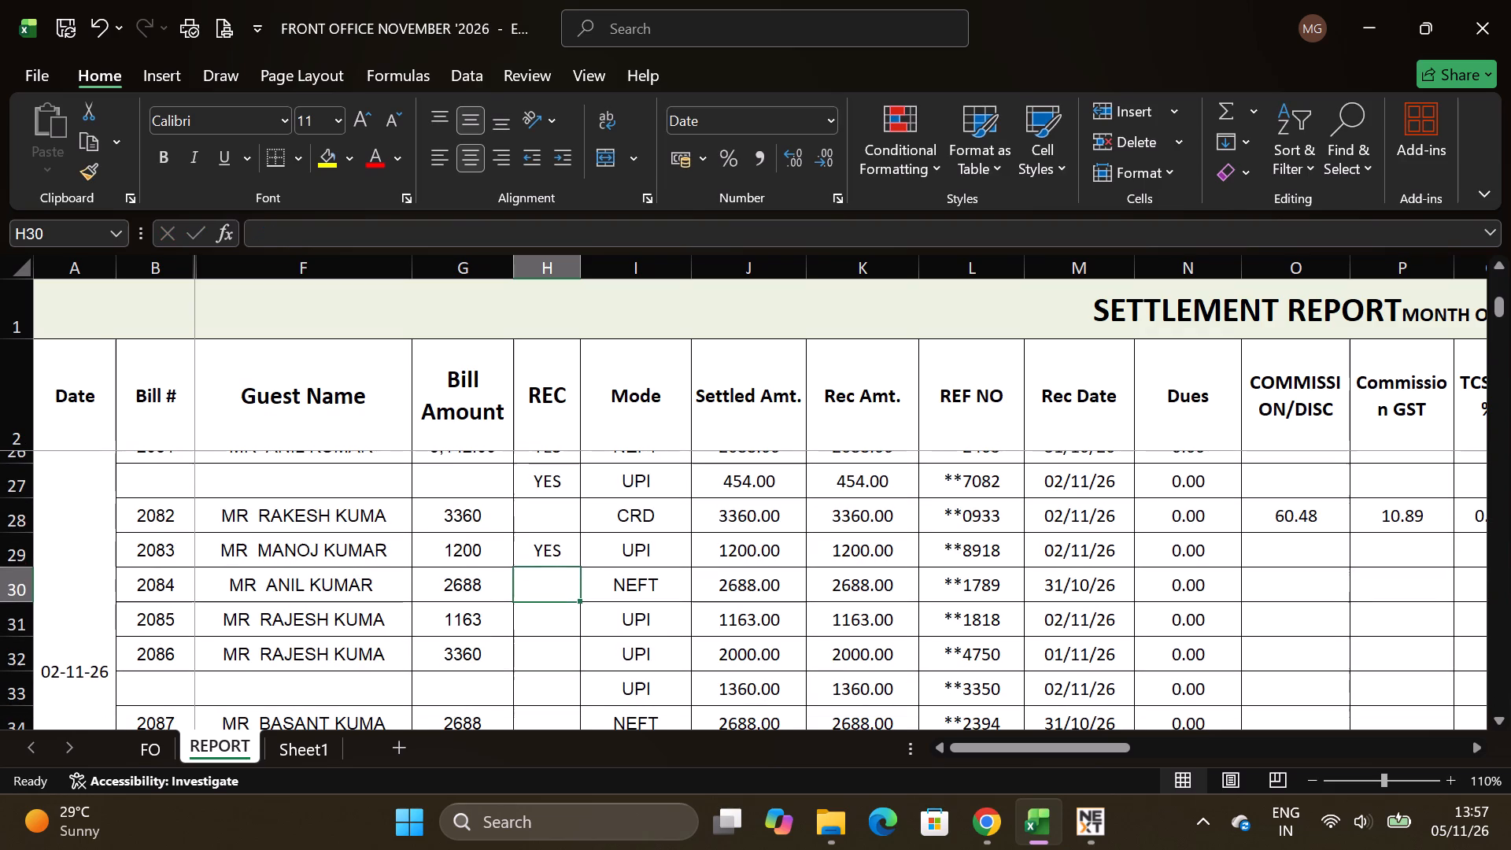
key(y)
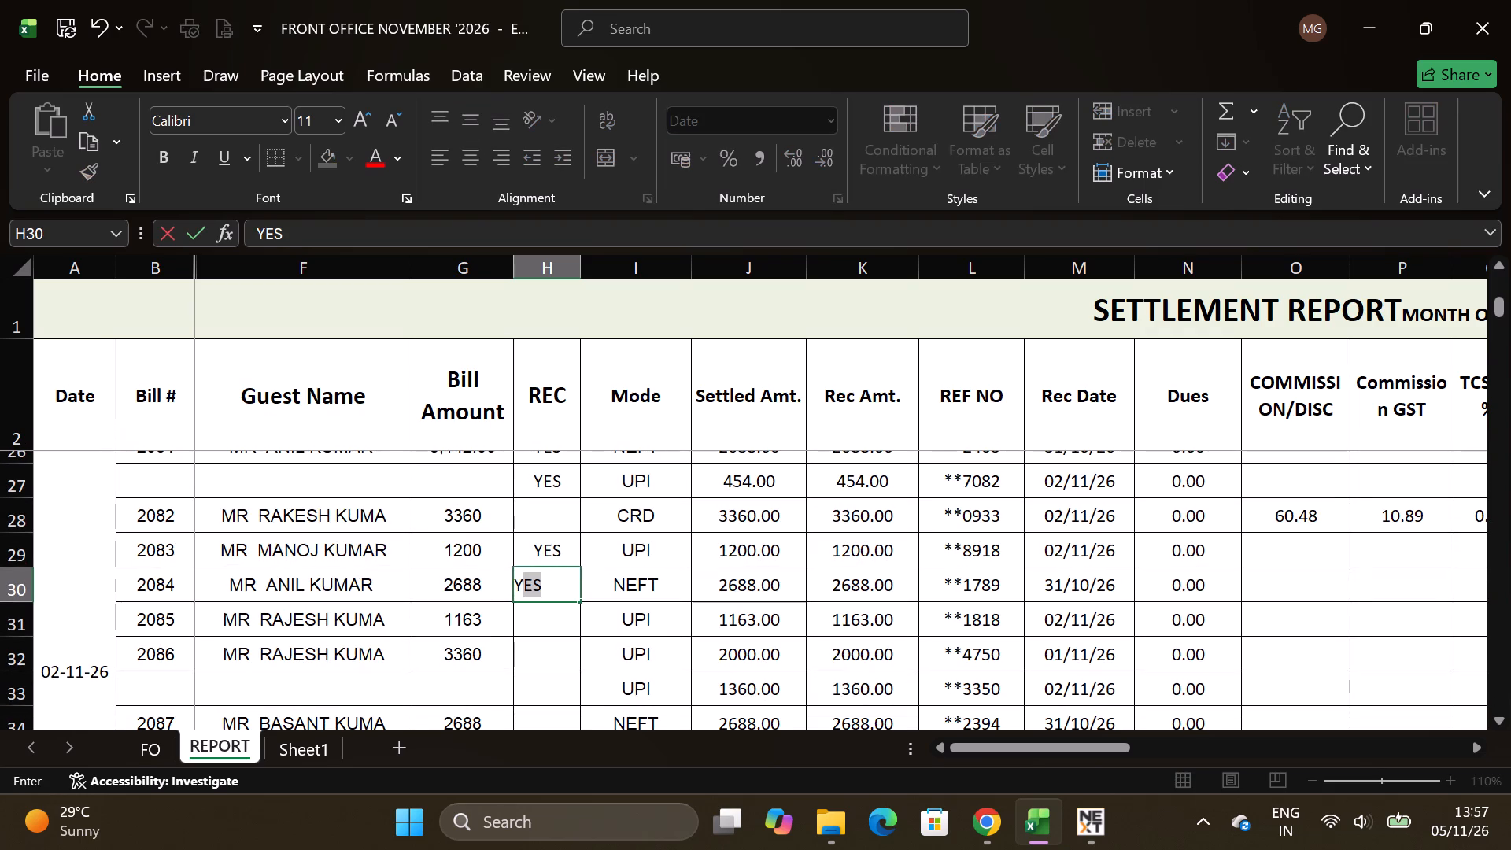
click(567, 627)
key(y)
click(559, 653)
key(y)
click(555, 670)
key(y)
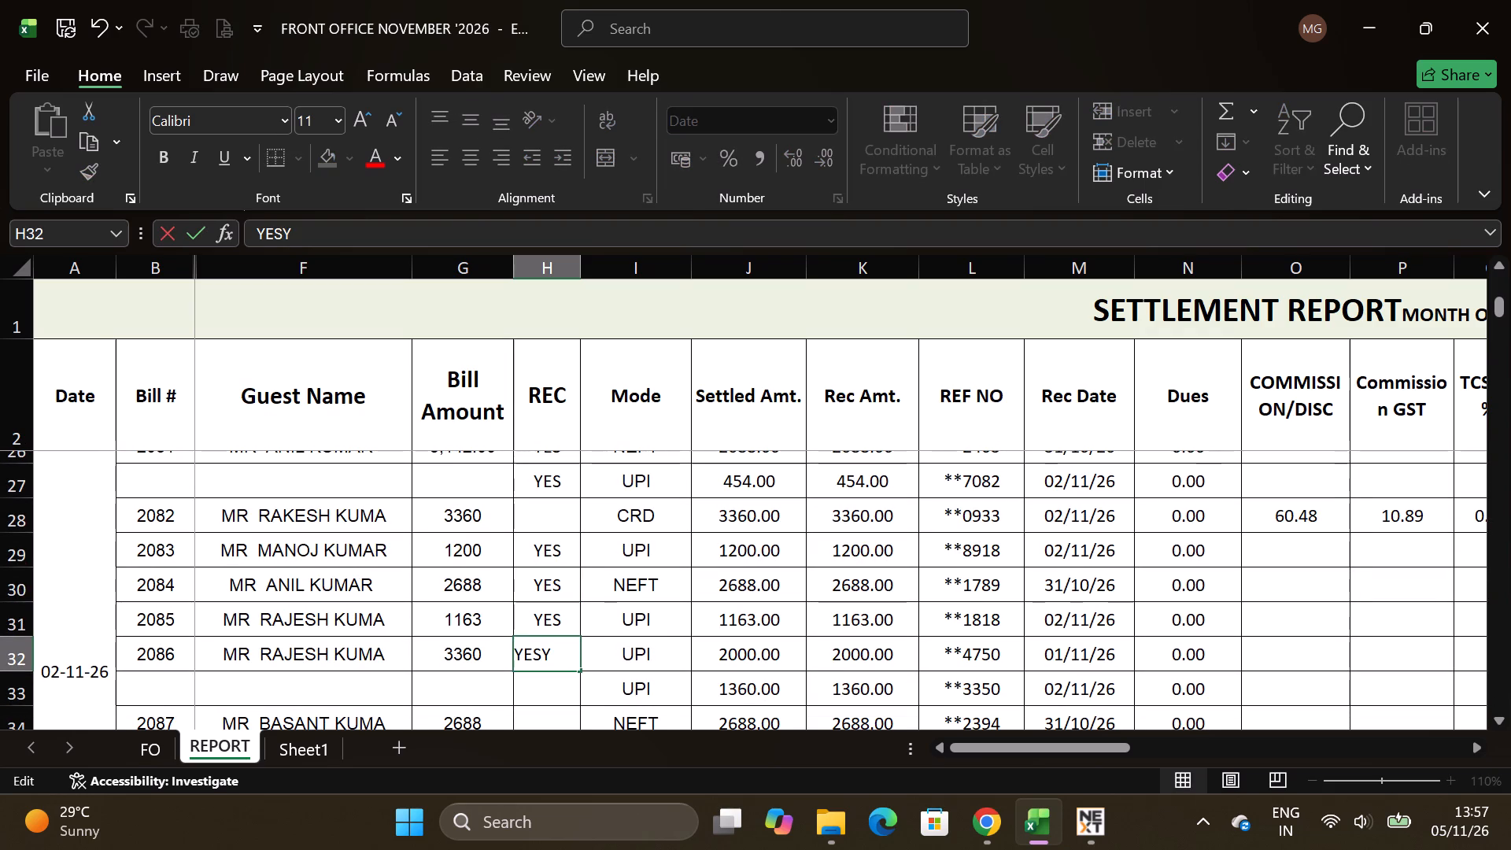
click(557, 692)
double_click(570, 645)
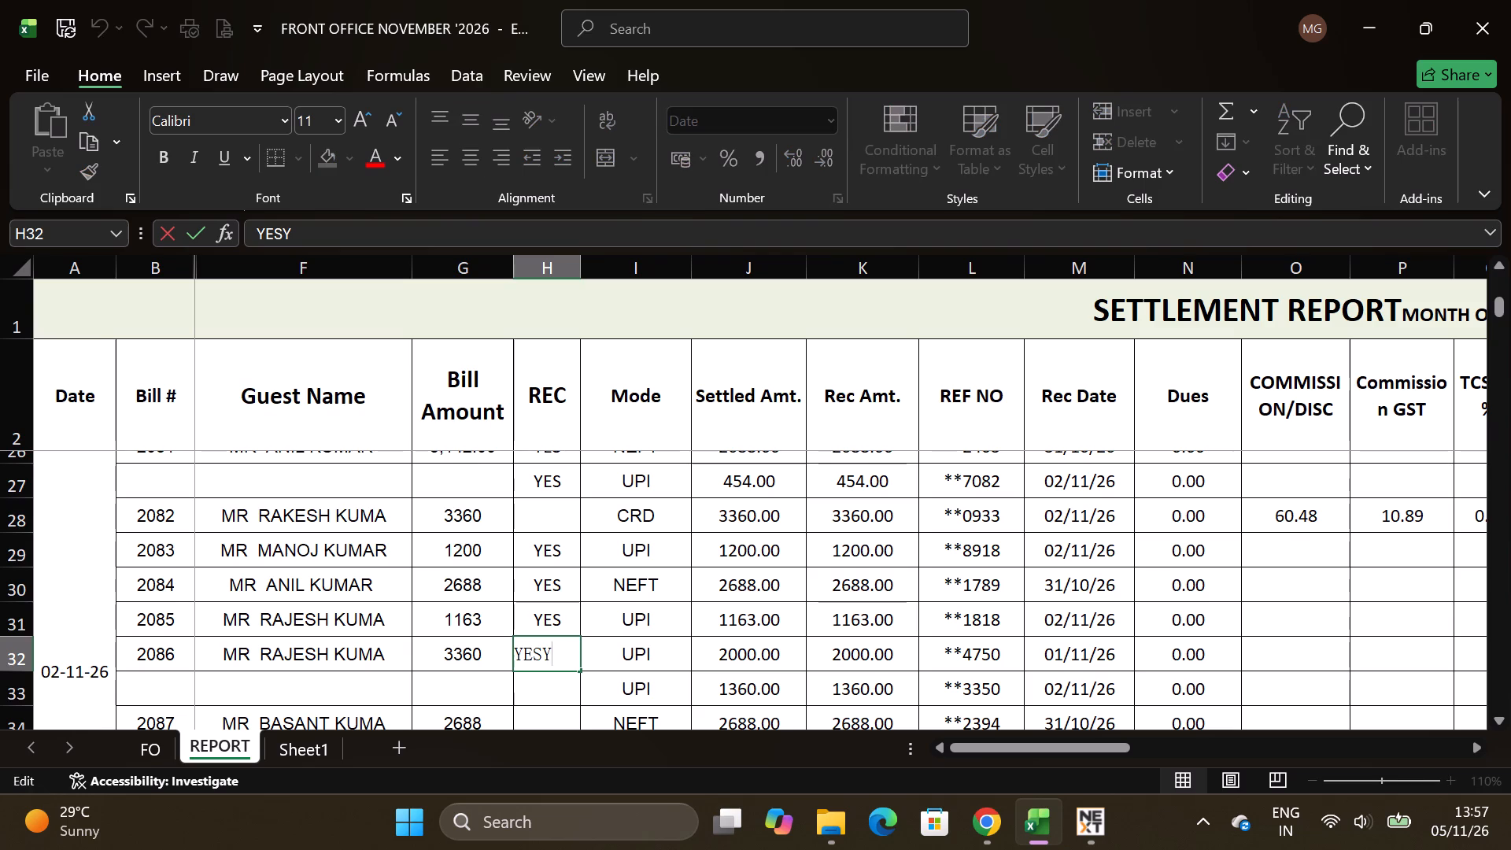
key(BackSpace)
key(Return)
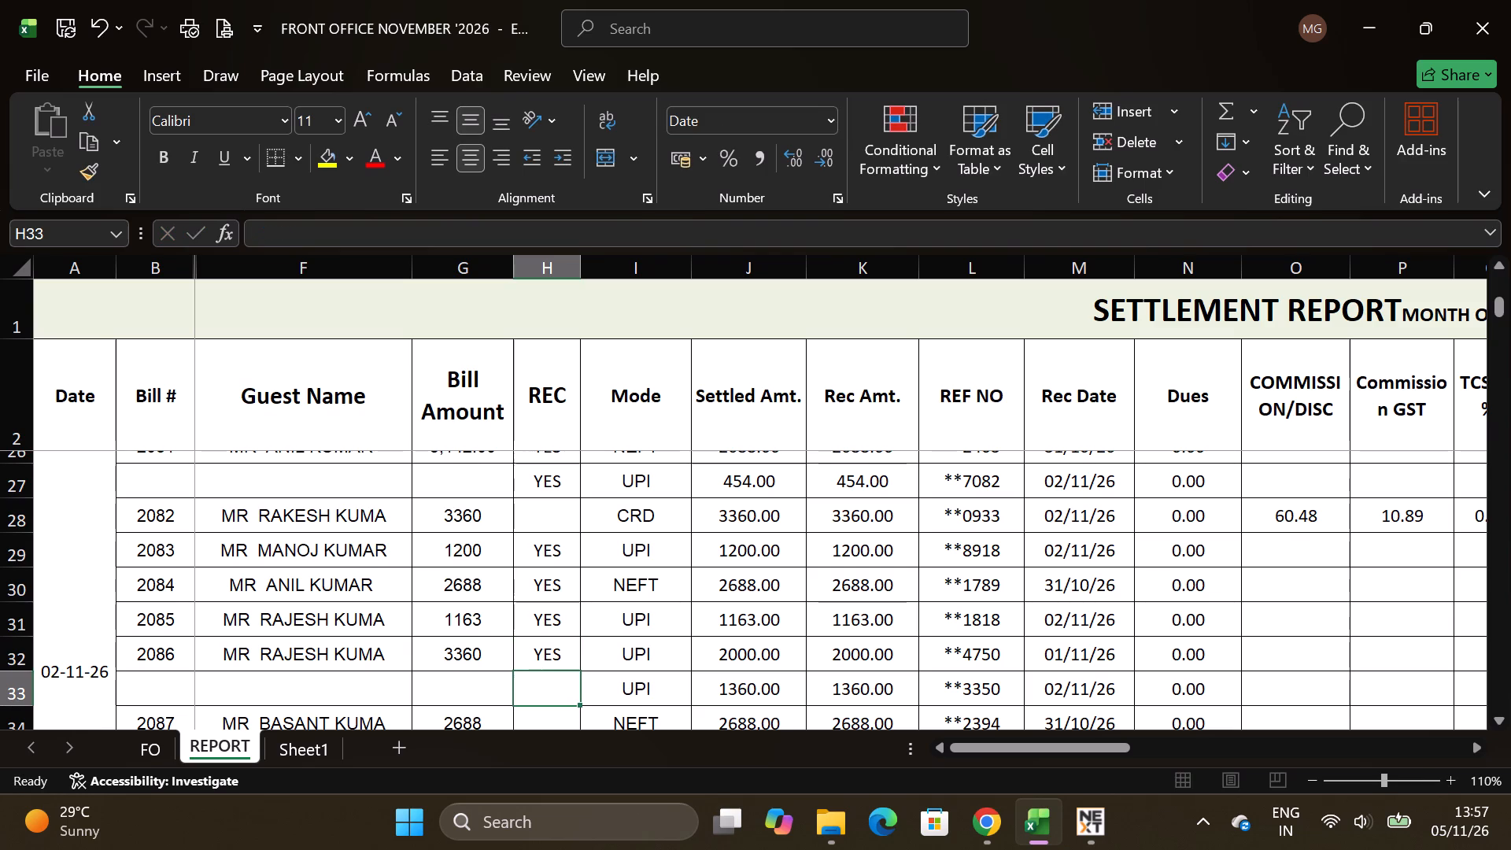
key(y)
click(562, 718)
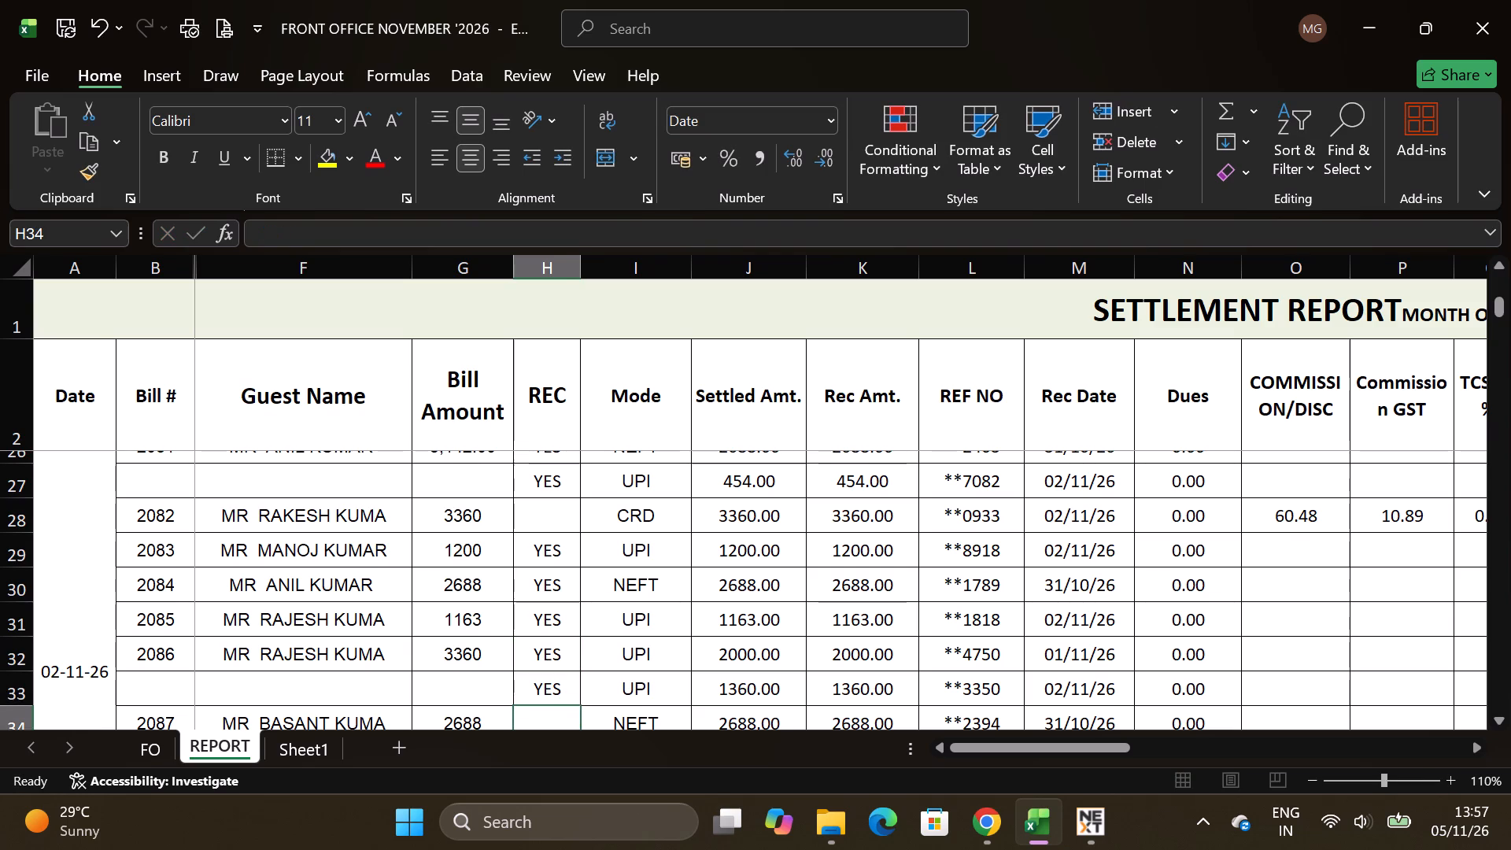
Mark bill 2087 as YES under REC.
click(600, 678)
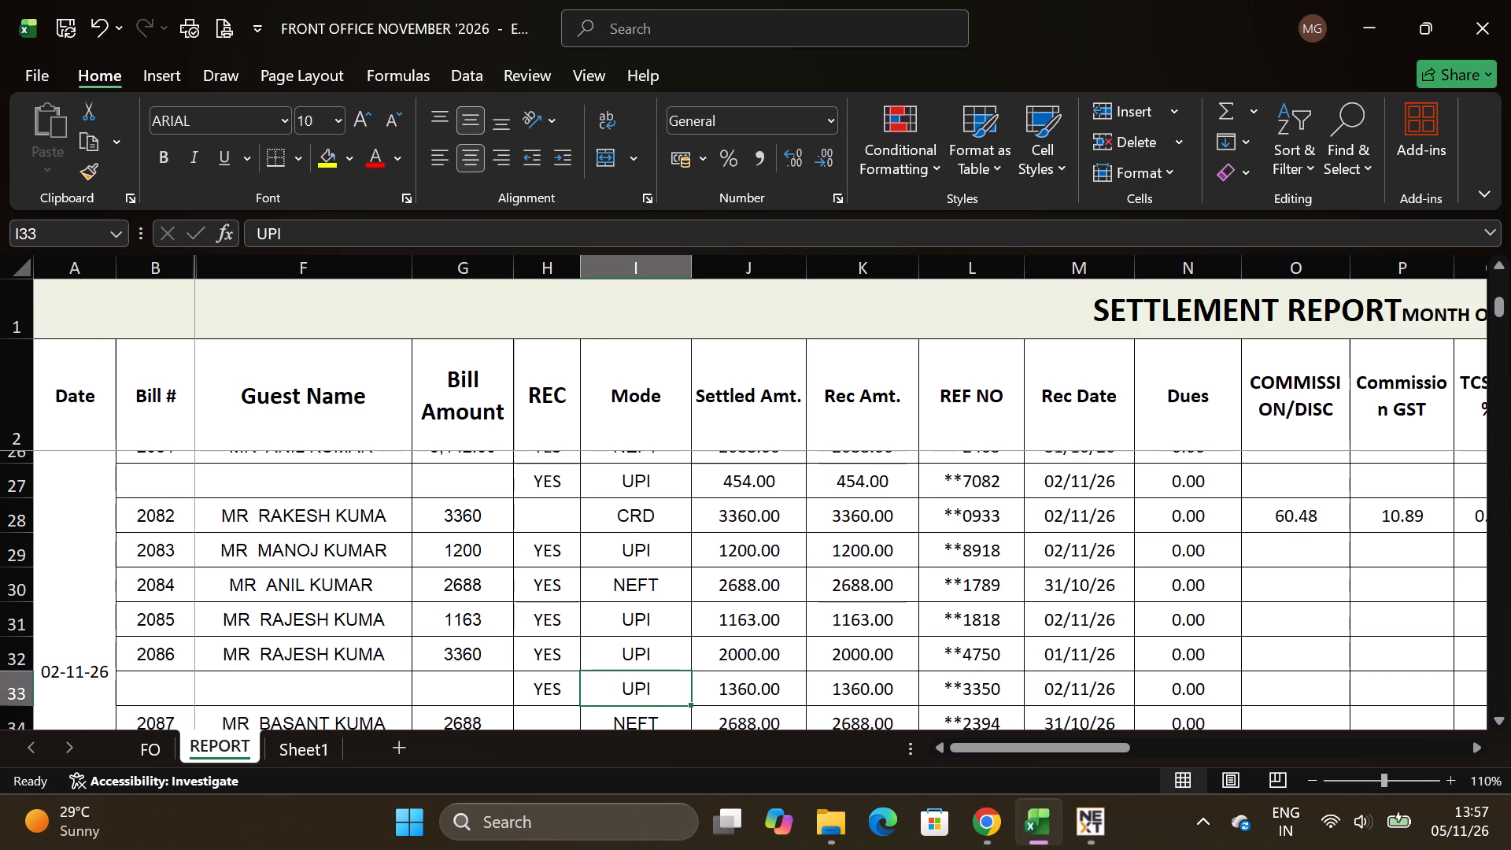
scroll(608, 670, down, 1)
click(571, 623)
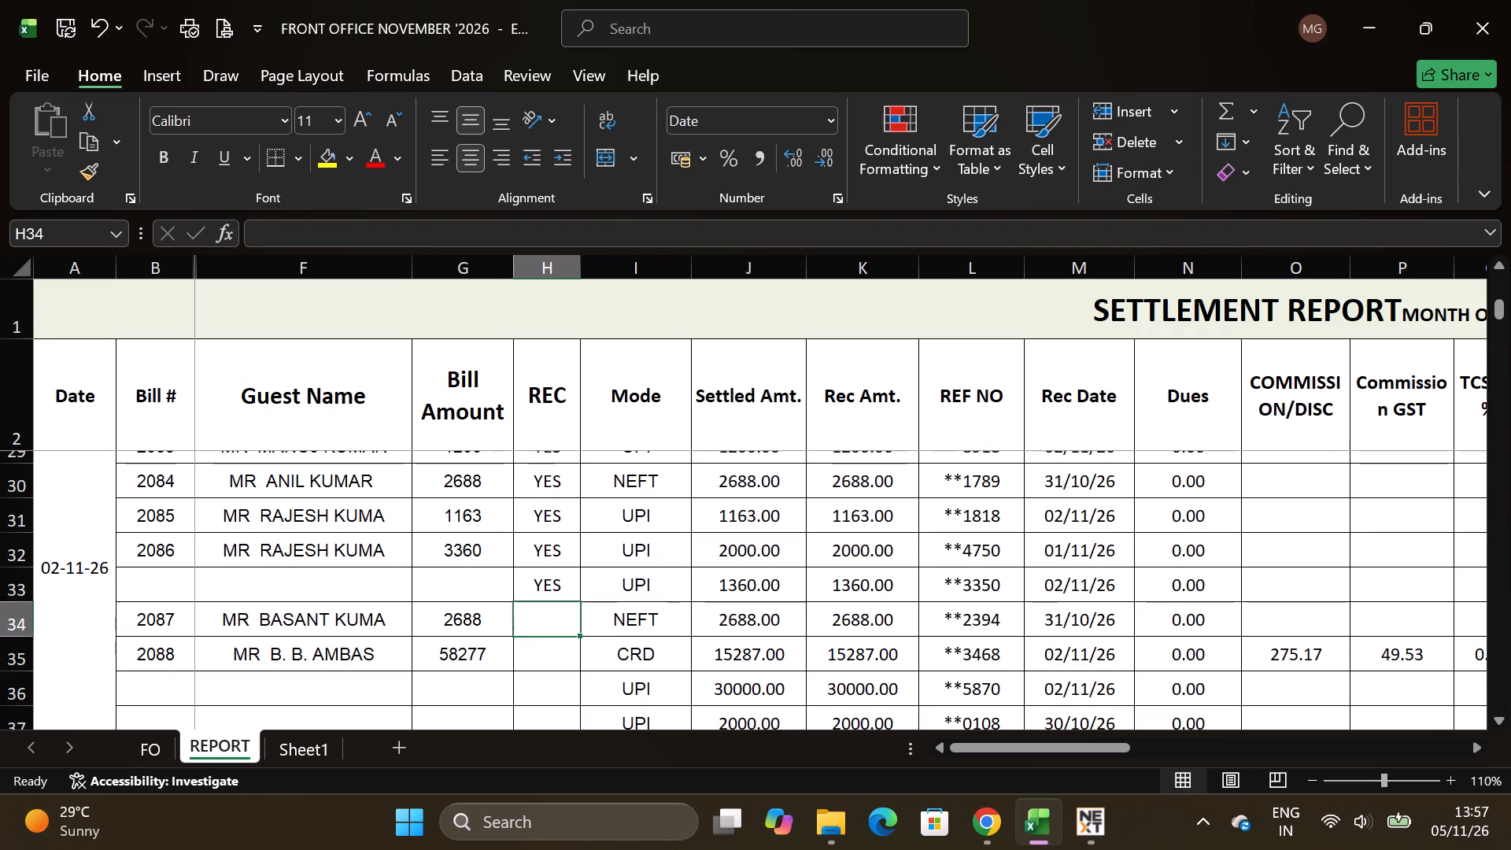
key(y)
click(566, 652)
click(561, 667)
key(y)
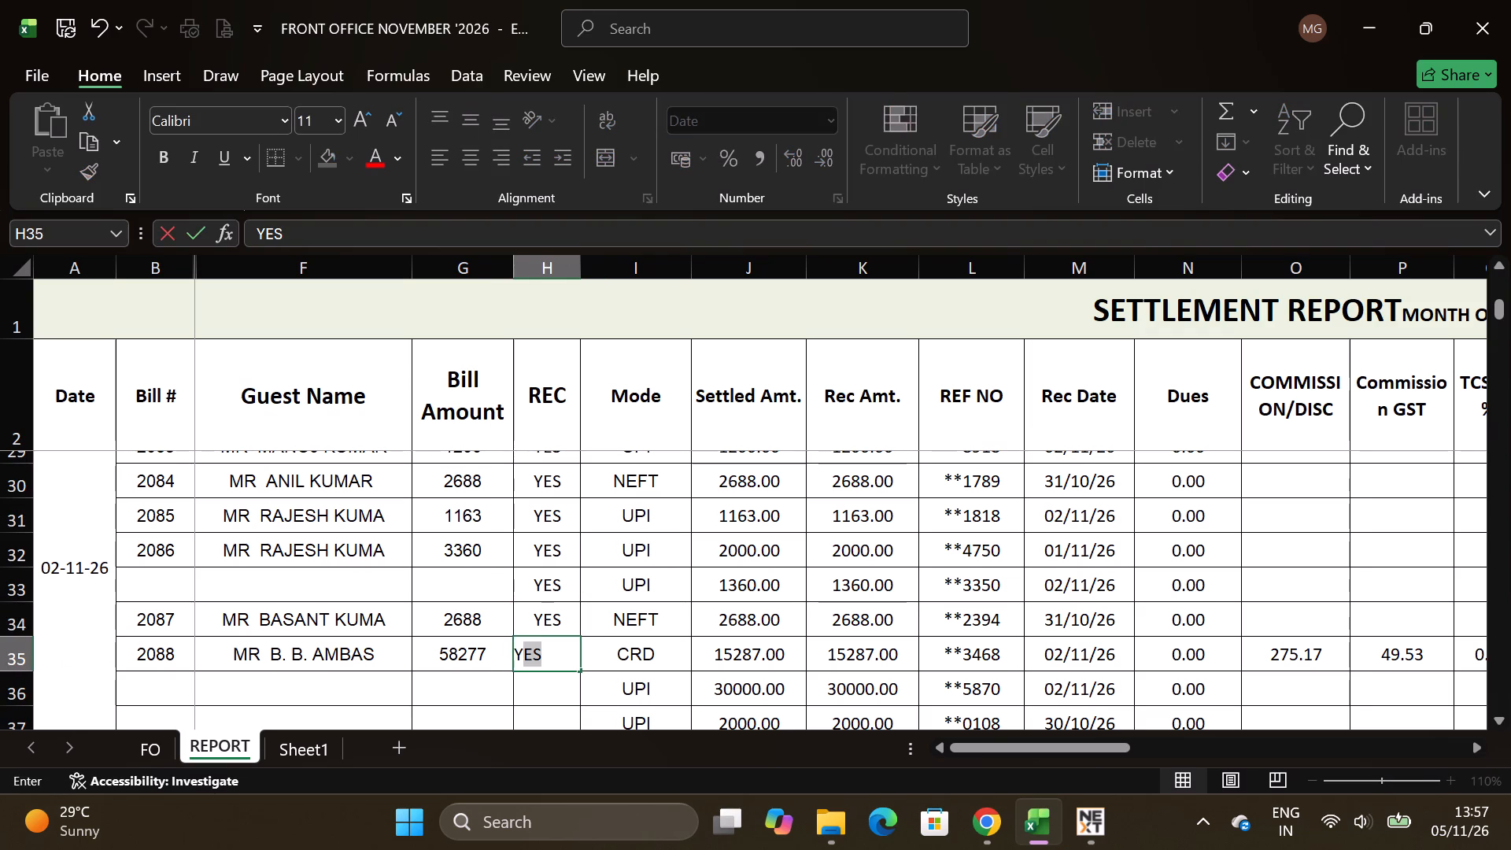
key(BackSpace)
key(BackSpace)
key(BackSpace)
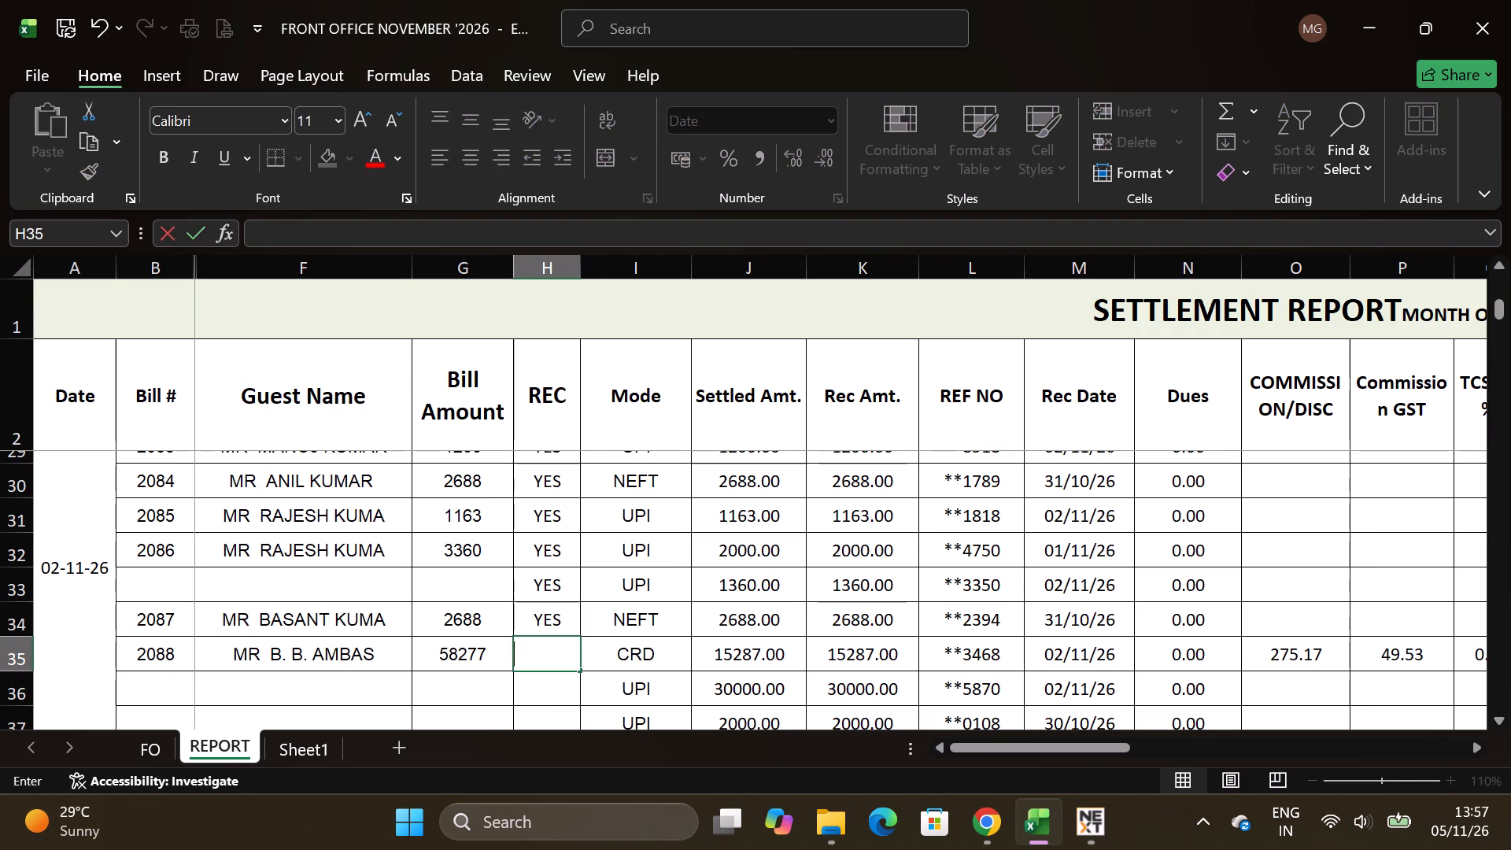
Mark the three UPI lines of bill 2088 (30,000, 2,000 and 2,500) and bill 2089 as YES under REC.
key(Return)
key(y)
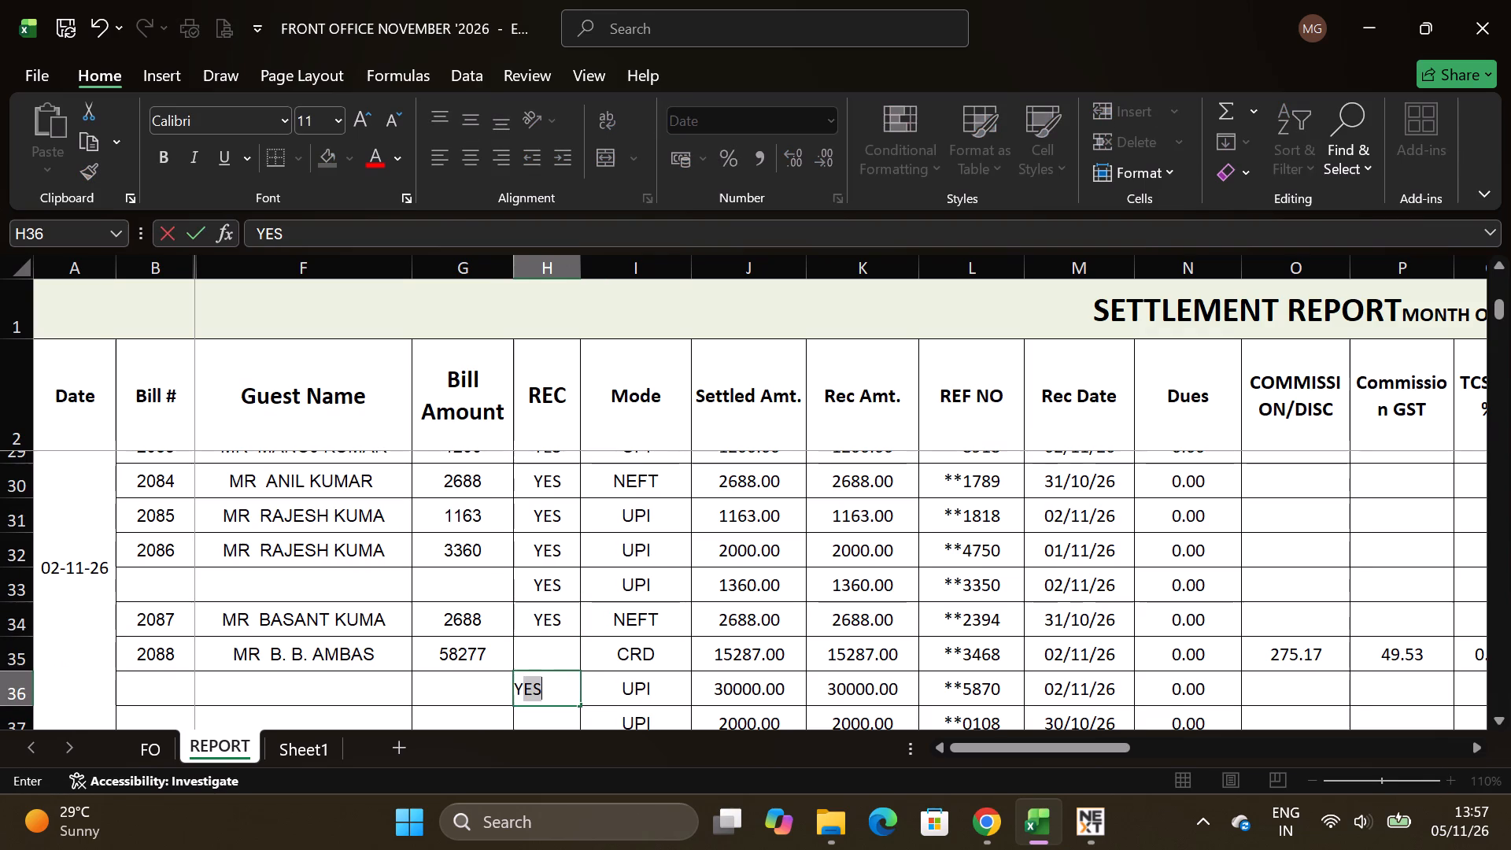
click(559, 715)
scroll(593, 687, down, 1)
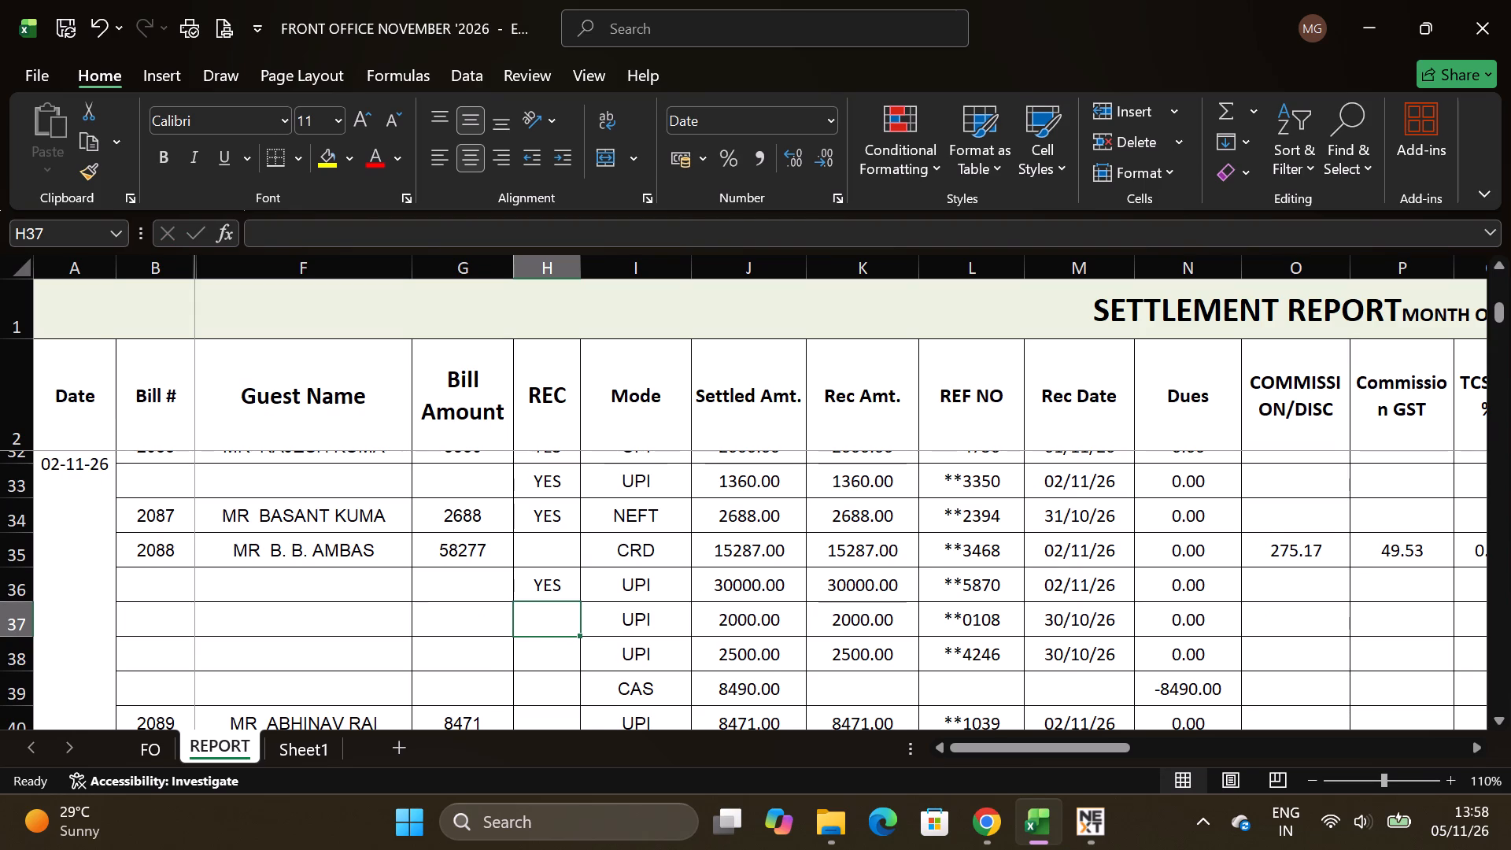
key(y)
click(544, 654)
key(y)
click(548, 687)
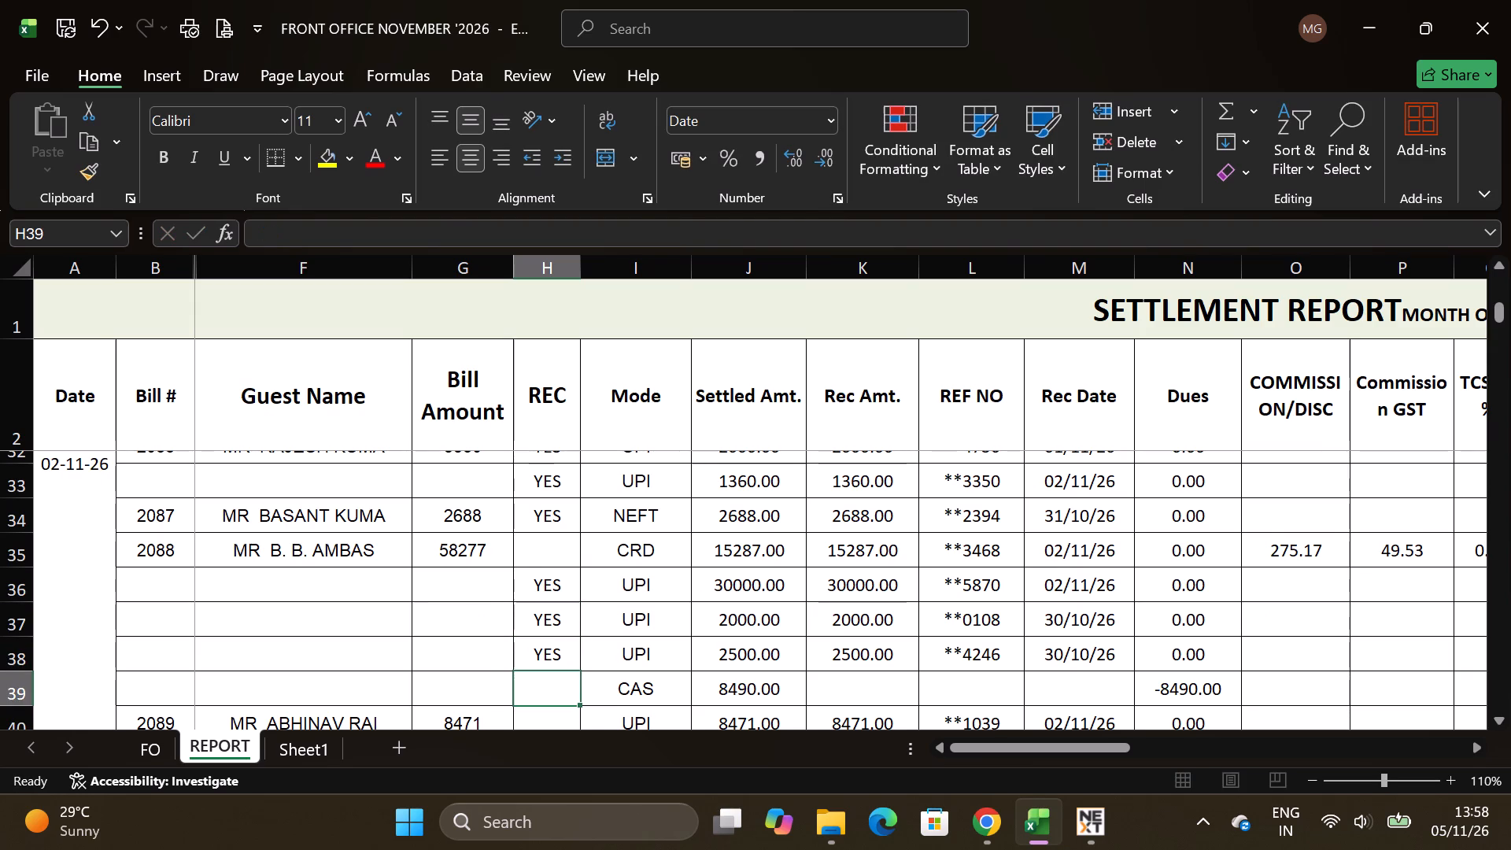
scroll(563, 689, down, 1)
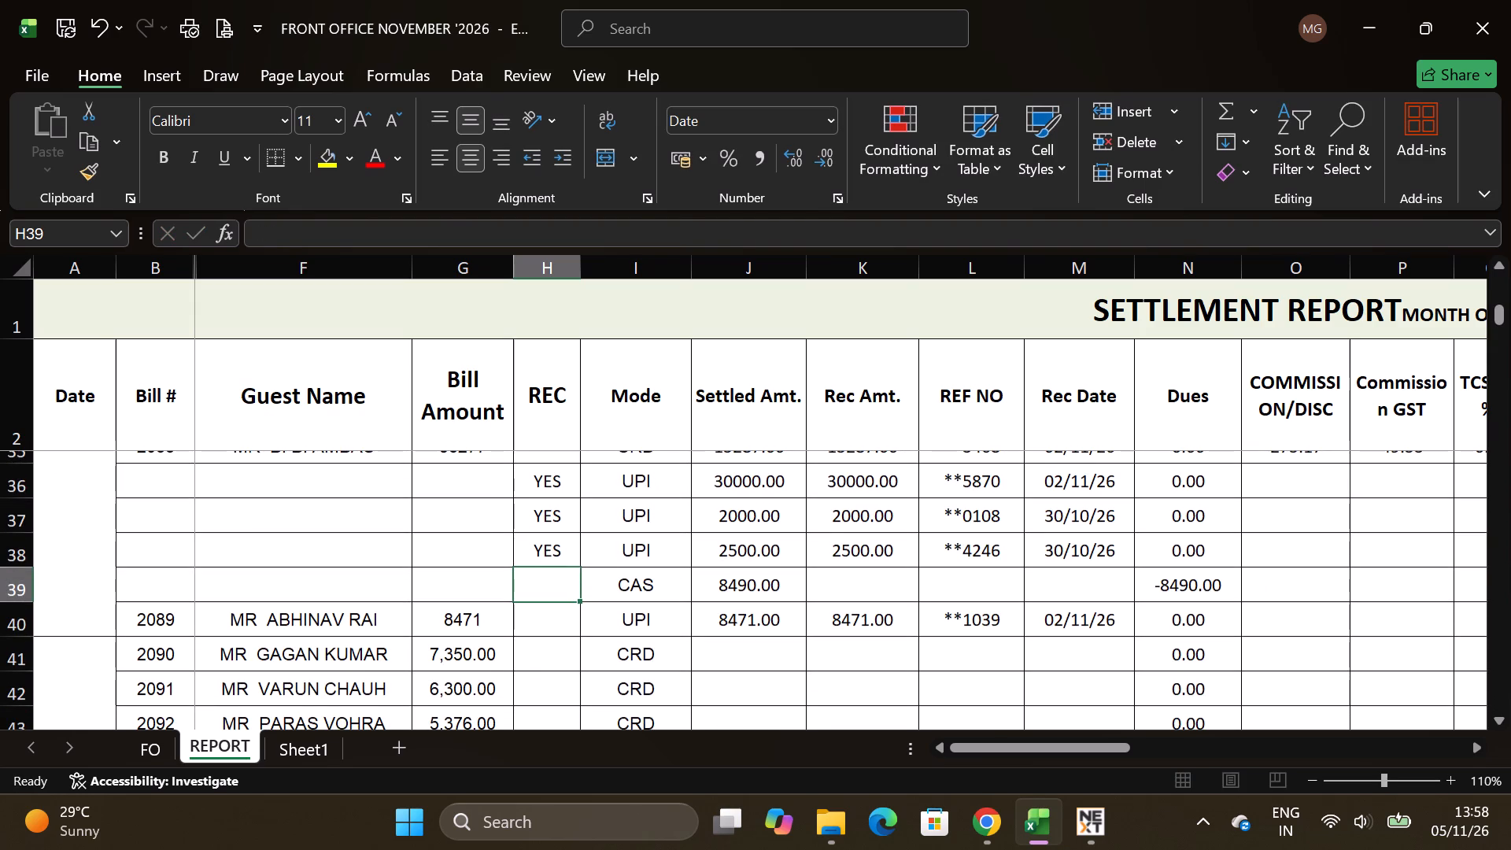
click(548, 627)
key(y)
click(715, 683)
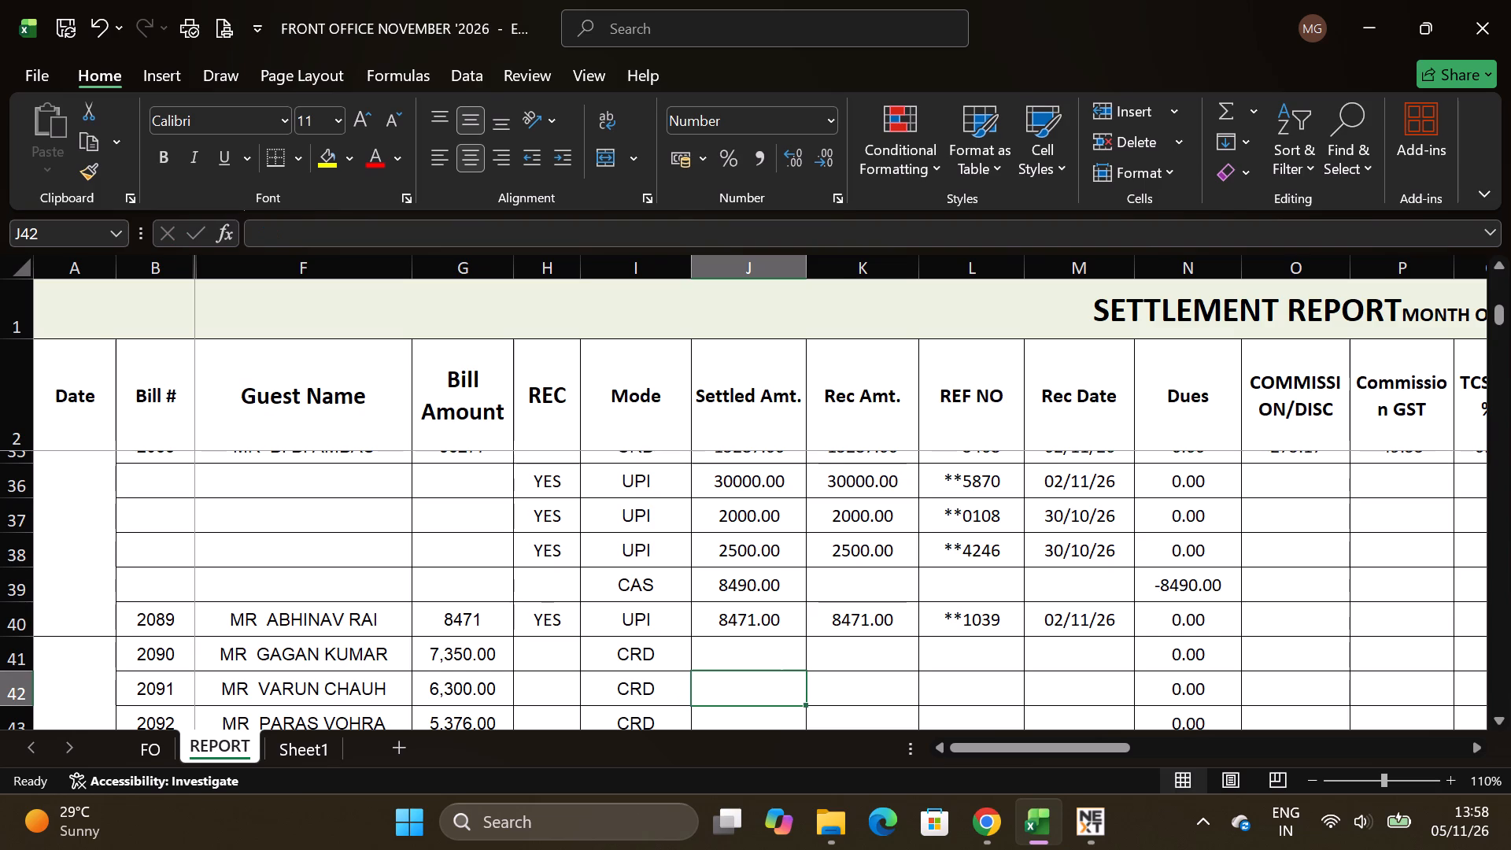
Save the front office settlement workbook and close it.
key(ctrl+s)
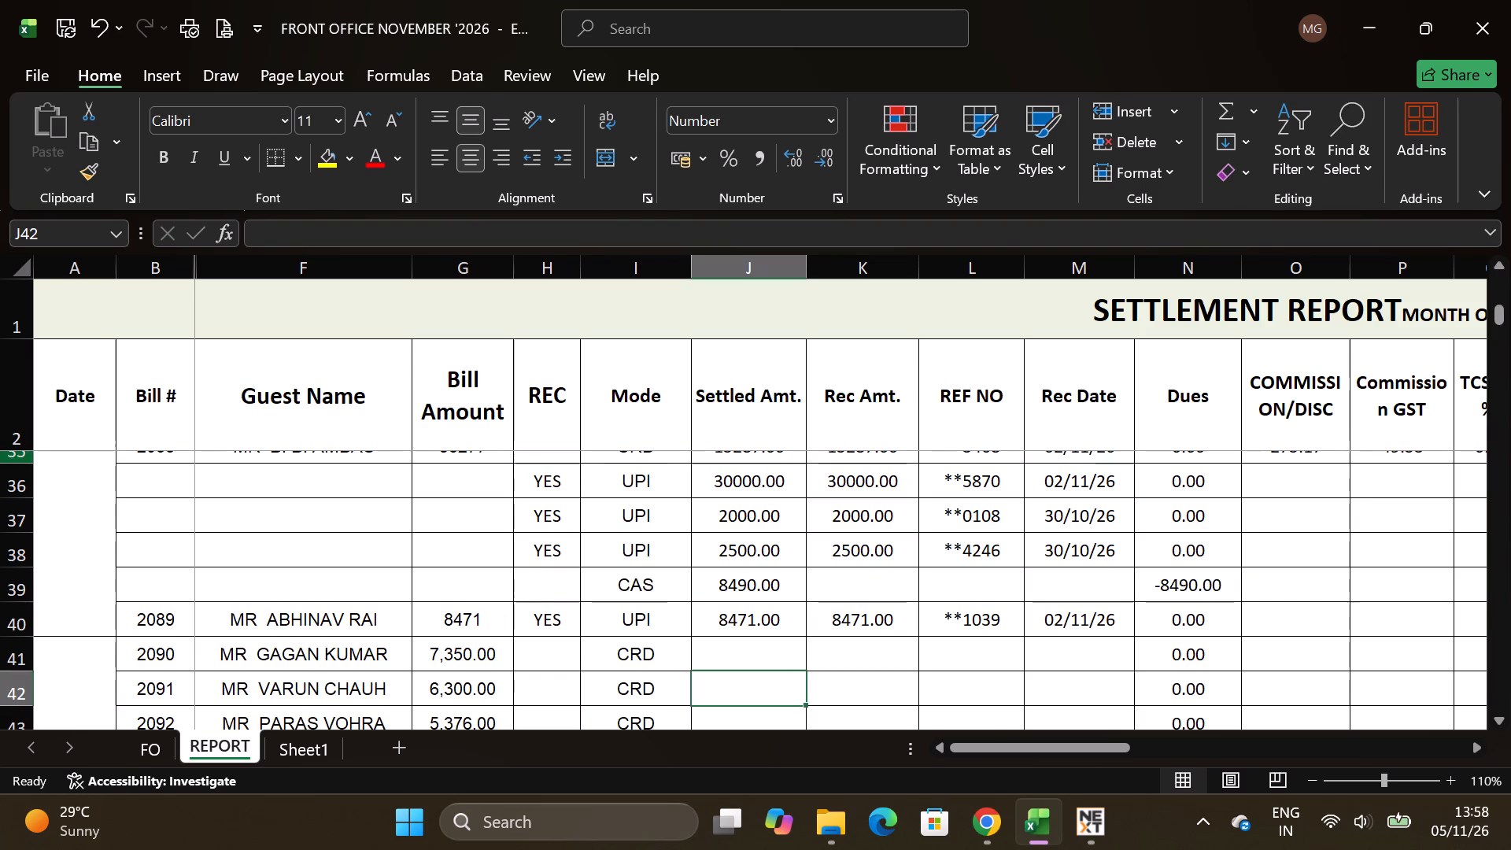
scroll(643, 591, up, 1)
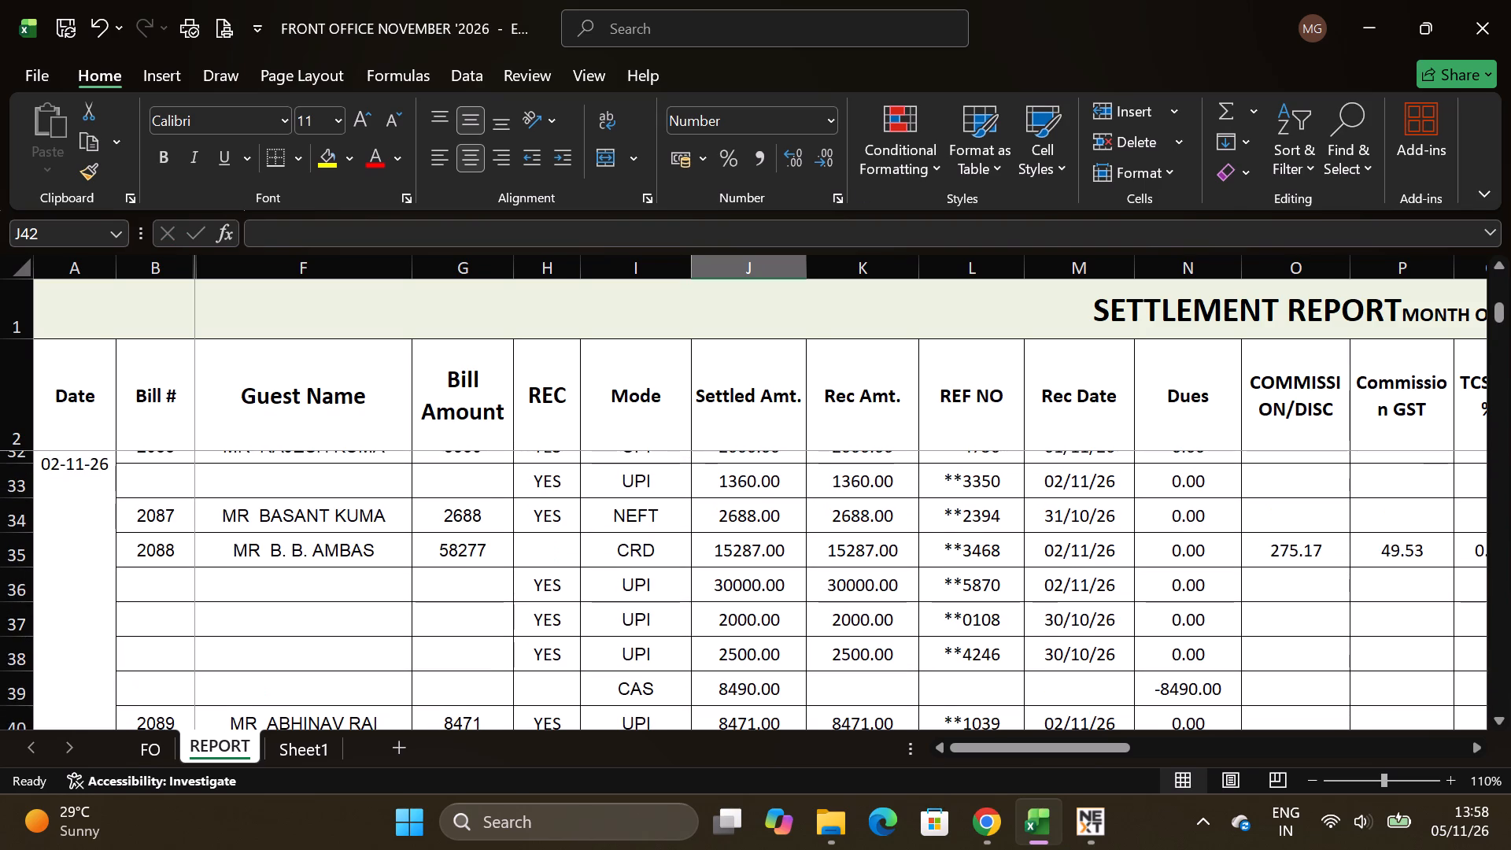
scroll(642, 588, down, 2)
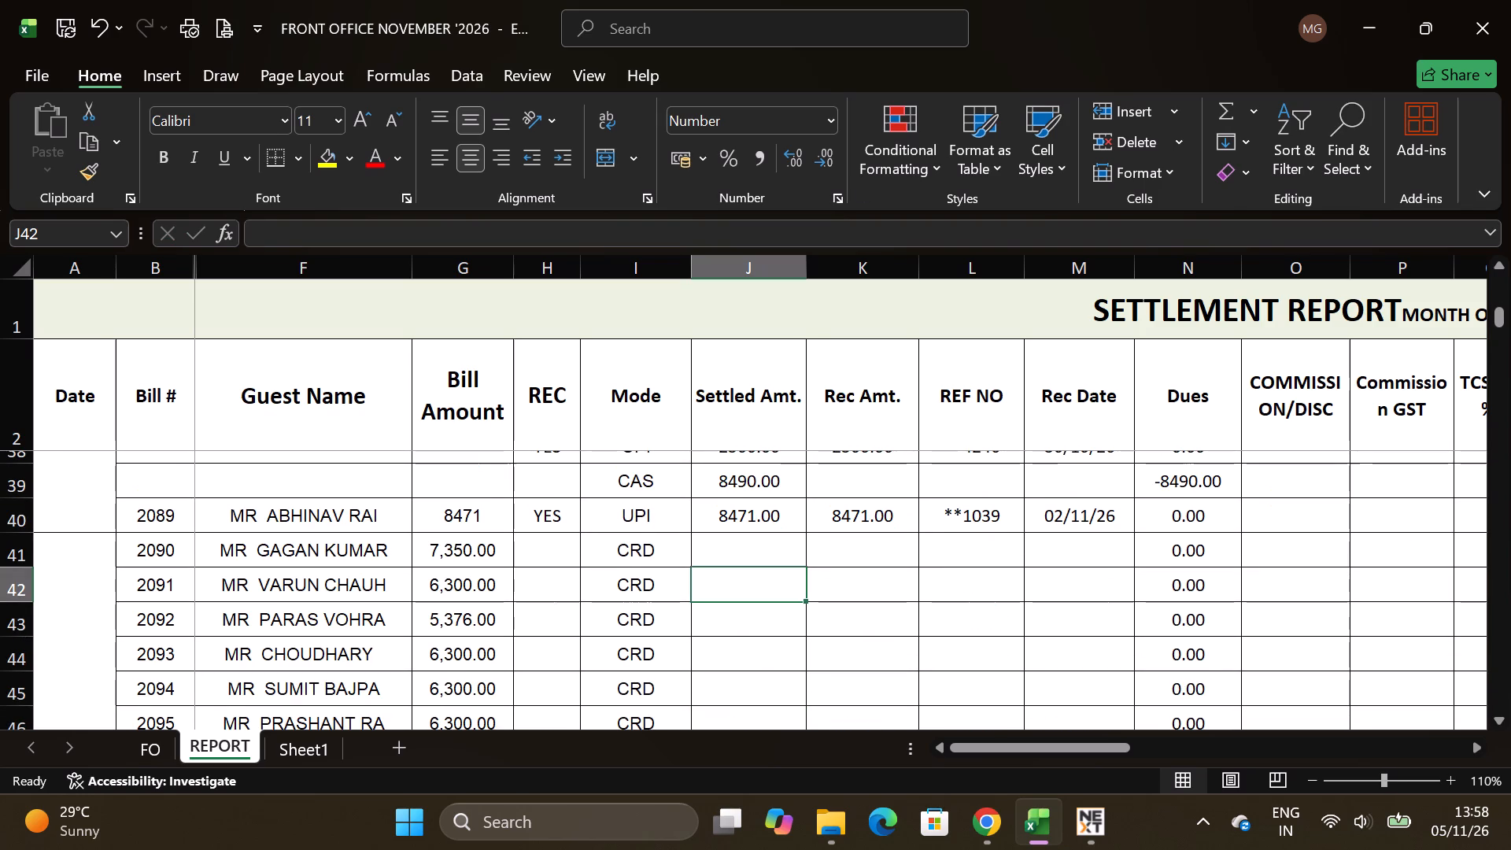
click(1487, 21)
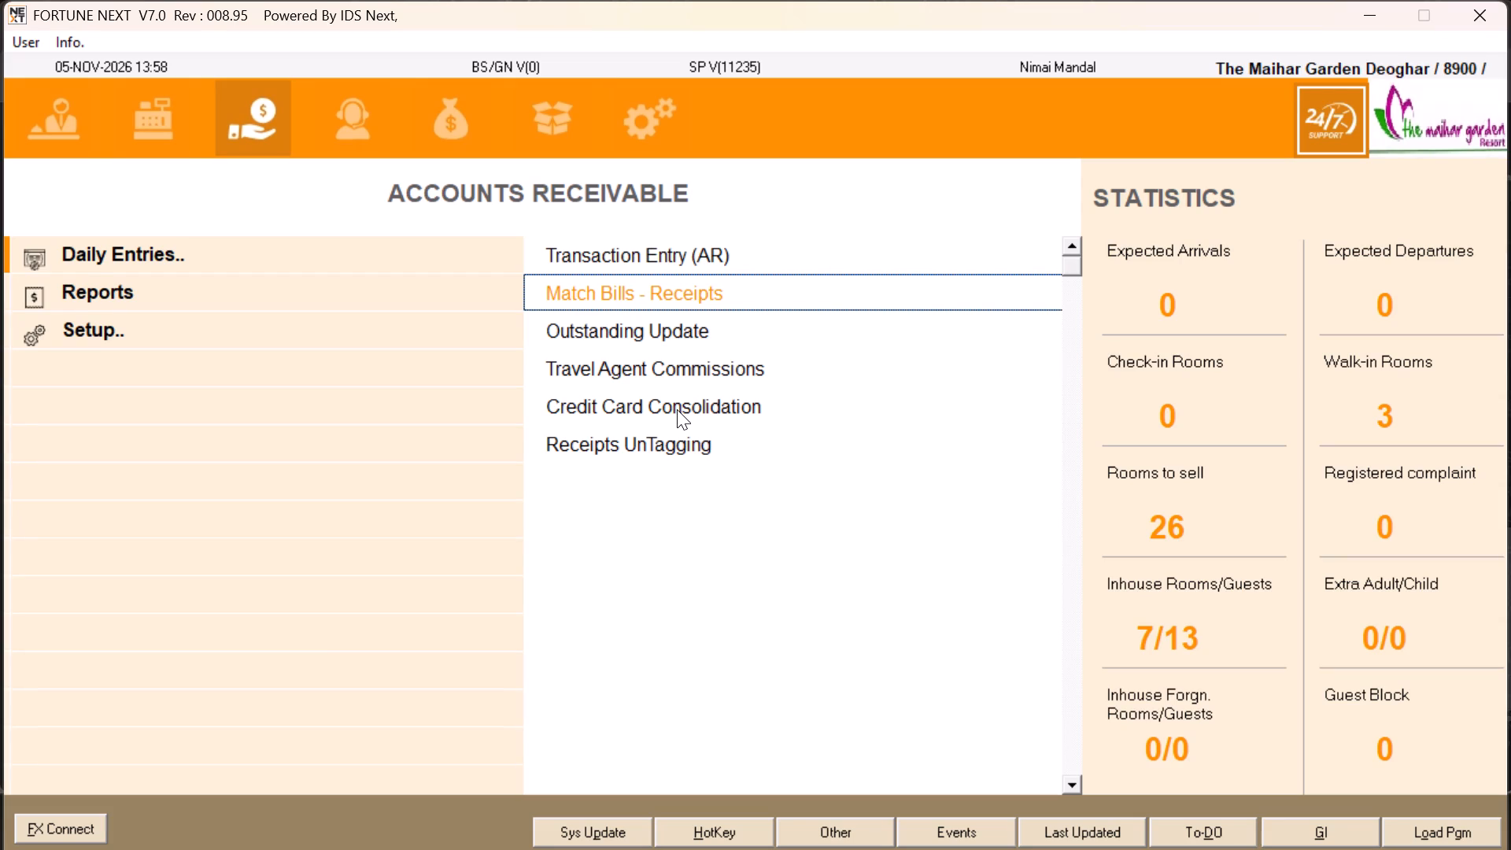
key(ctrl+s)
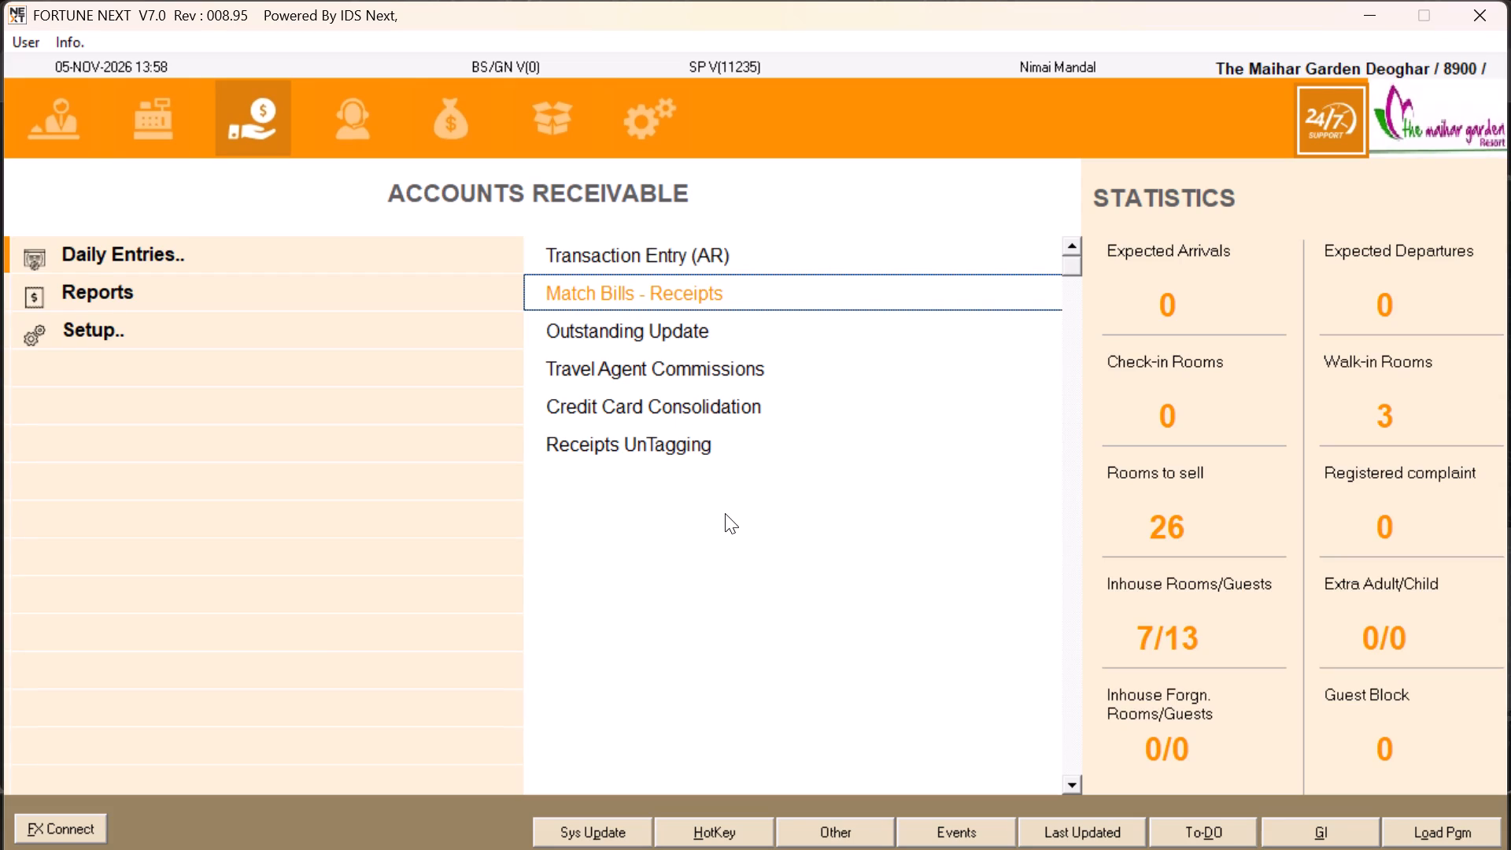